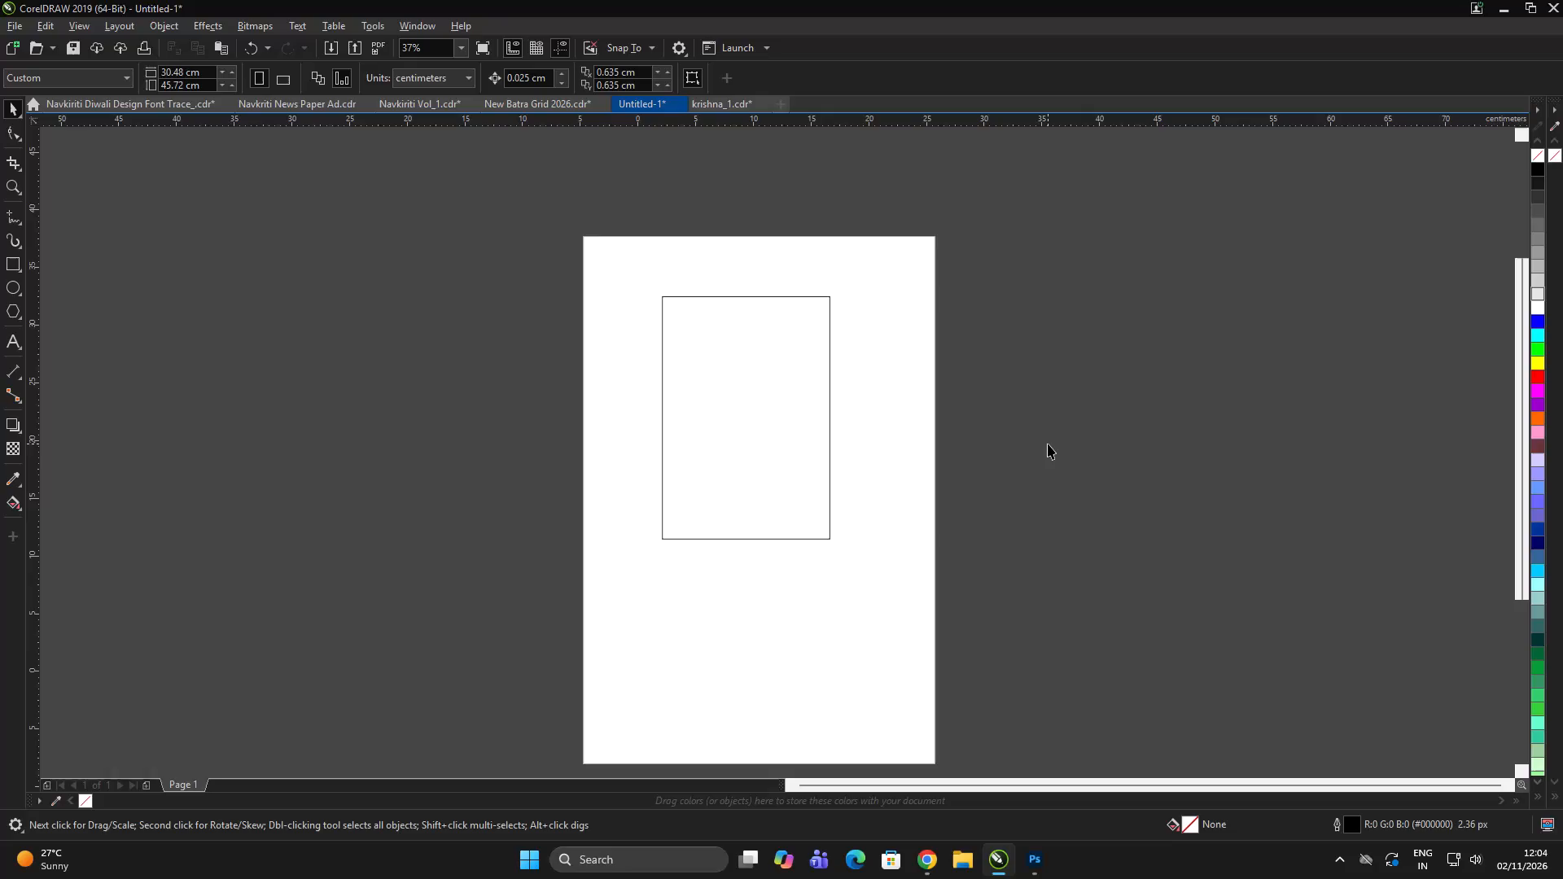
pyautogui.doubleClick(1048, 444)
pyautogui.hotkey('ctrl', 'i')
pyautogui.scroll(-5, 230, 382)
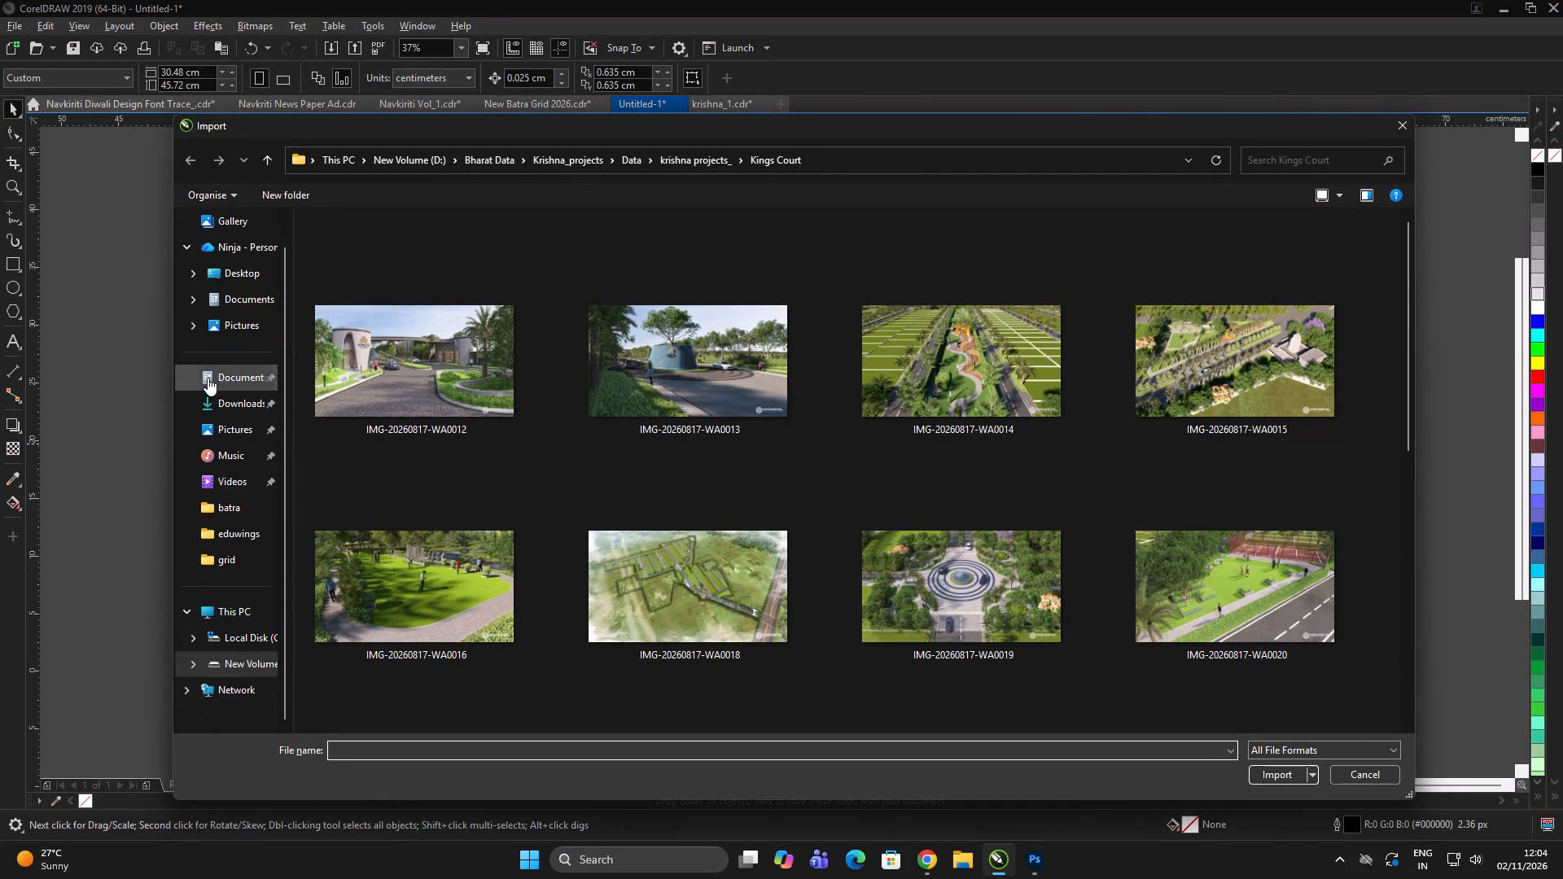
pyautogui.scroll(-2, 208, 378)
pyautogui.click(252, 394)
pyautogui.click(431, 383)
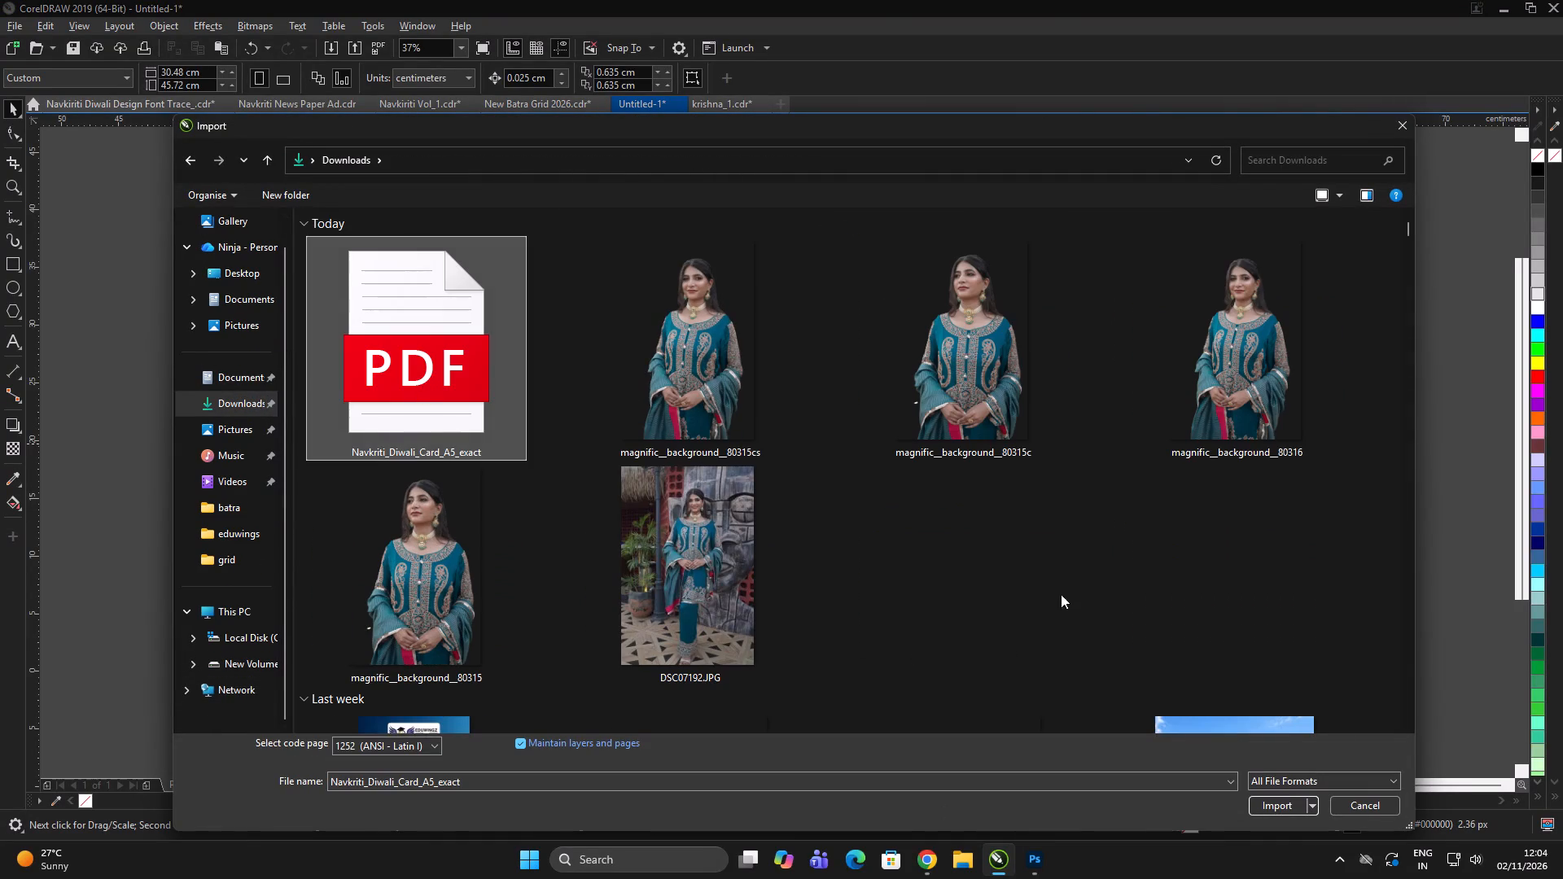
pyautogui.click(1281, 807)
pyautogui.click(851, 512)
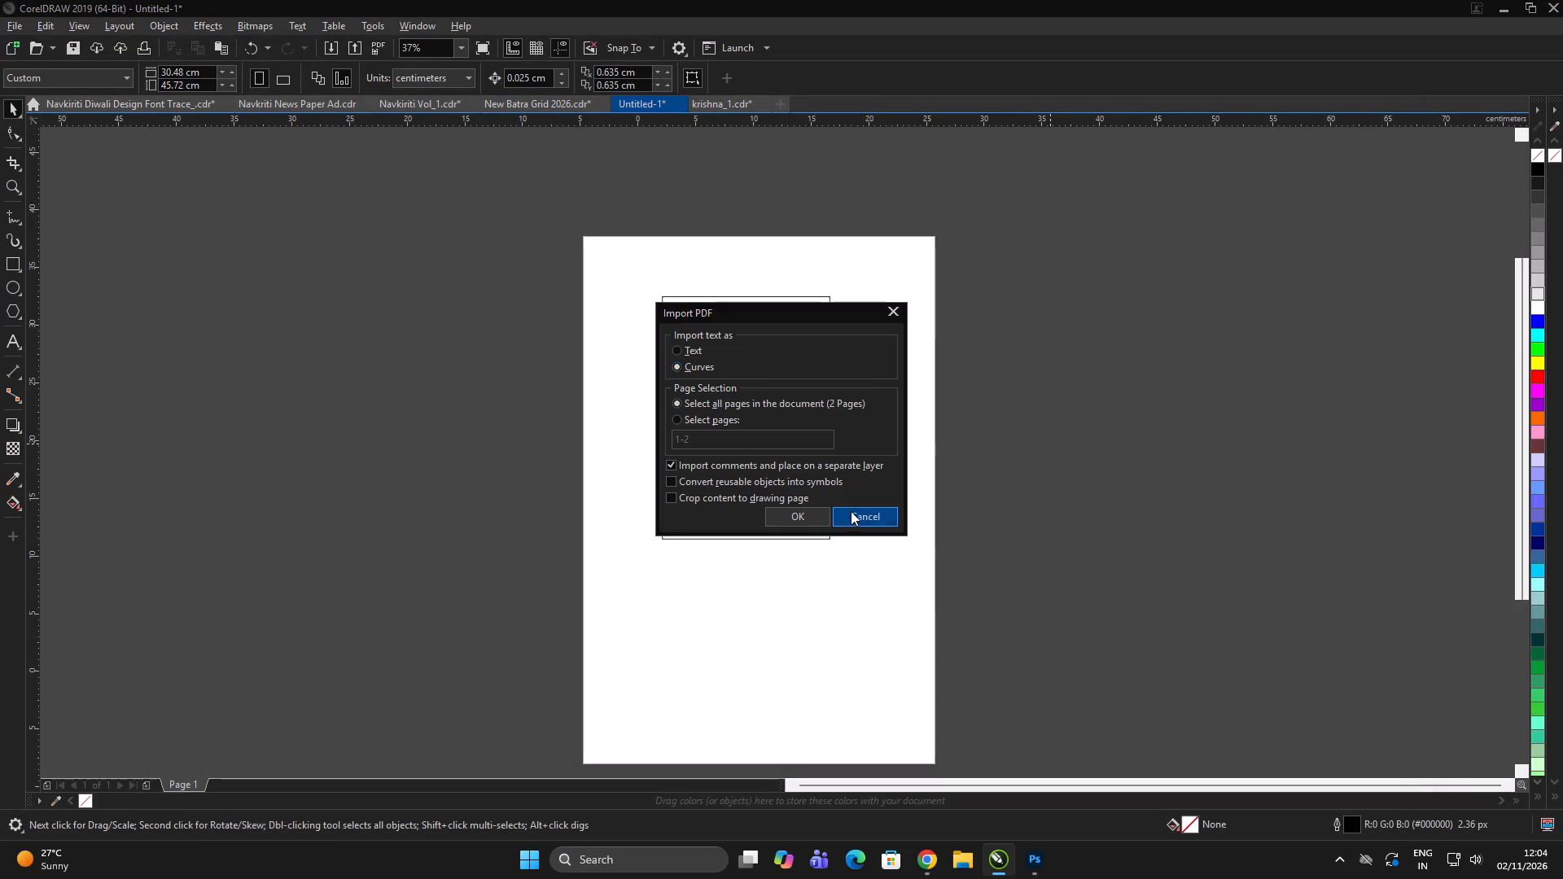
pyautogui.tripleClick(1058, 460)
# Open Navkriti_Diwali_Card_A5_exact from Downloads as a drawing, importing text as curves and all pages, and accept the suggested font substitution.
pyautogui.hotkey('ctrl', 'o')
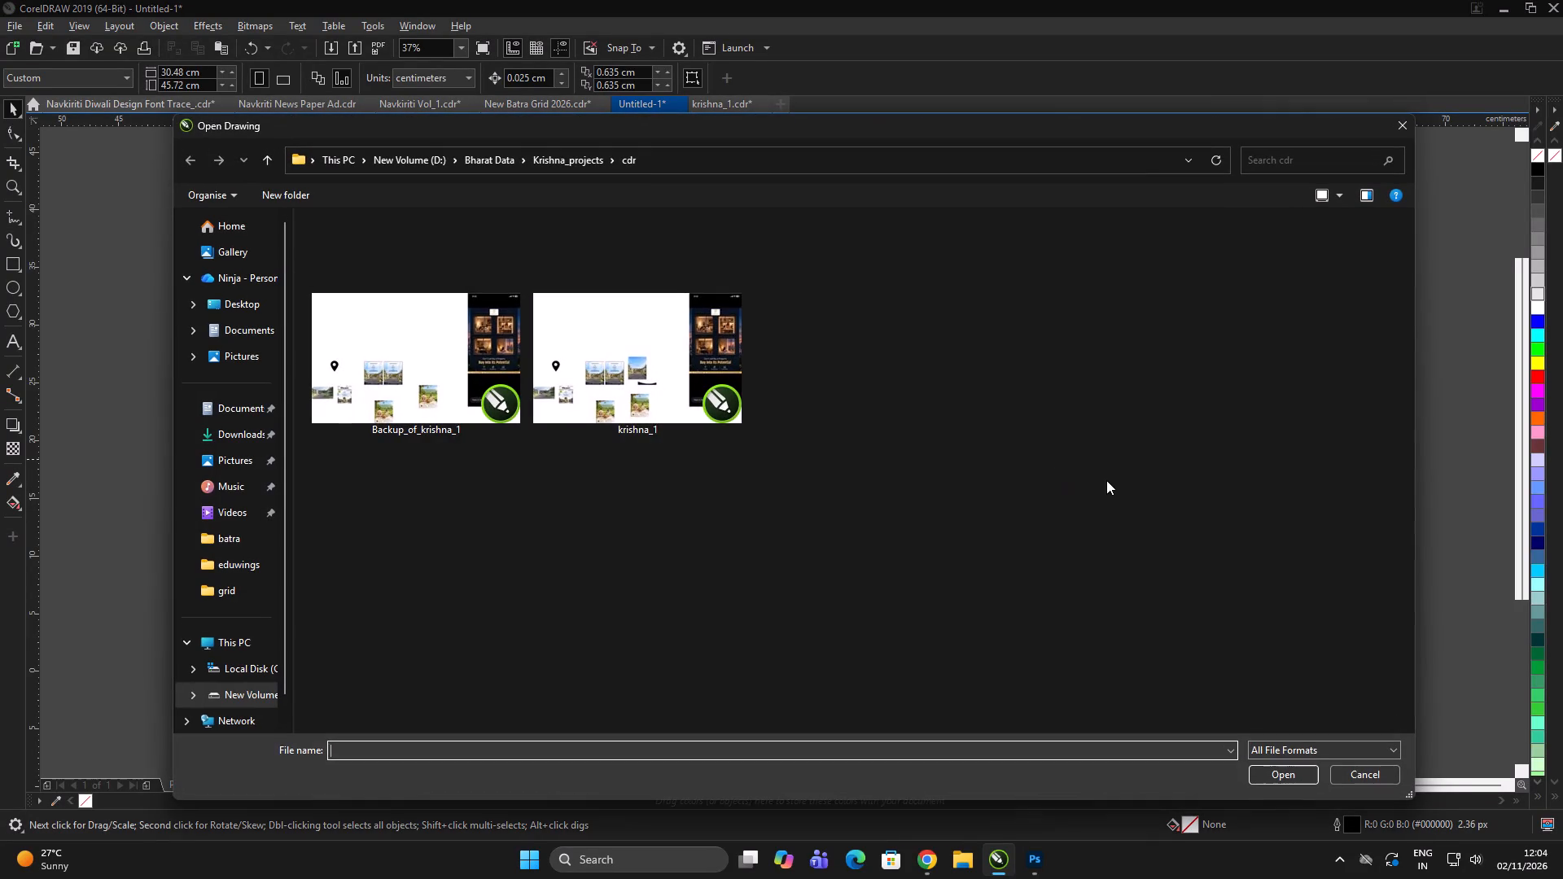
pyautogui.click(221, 431)
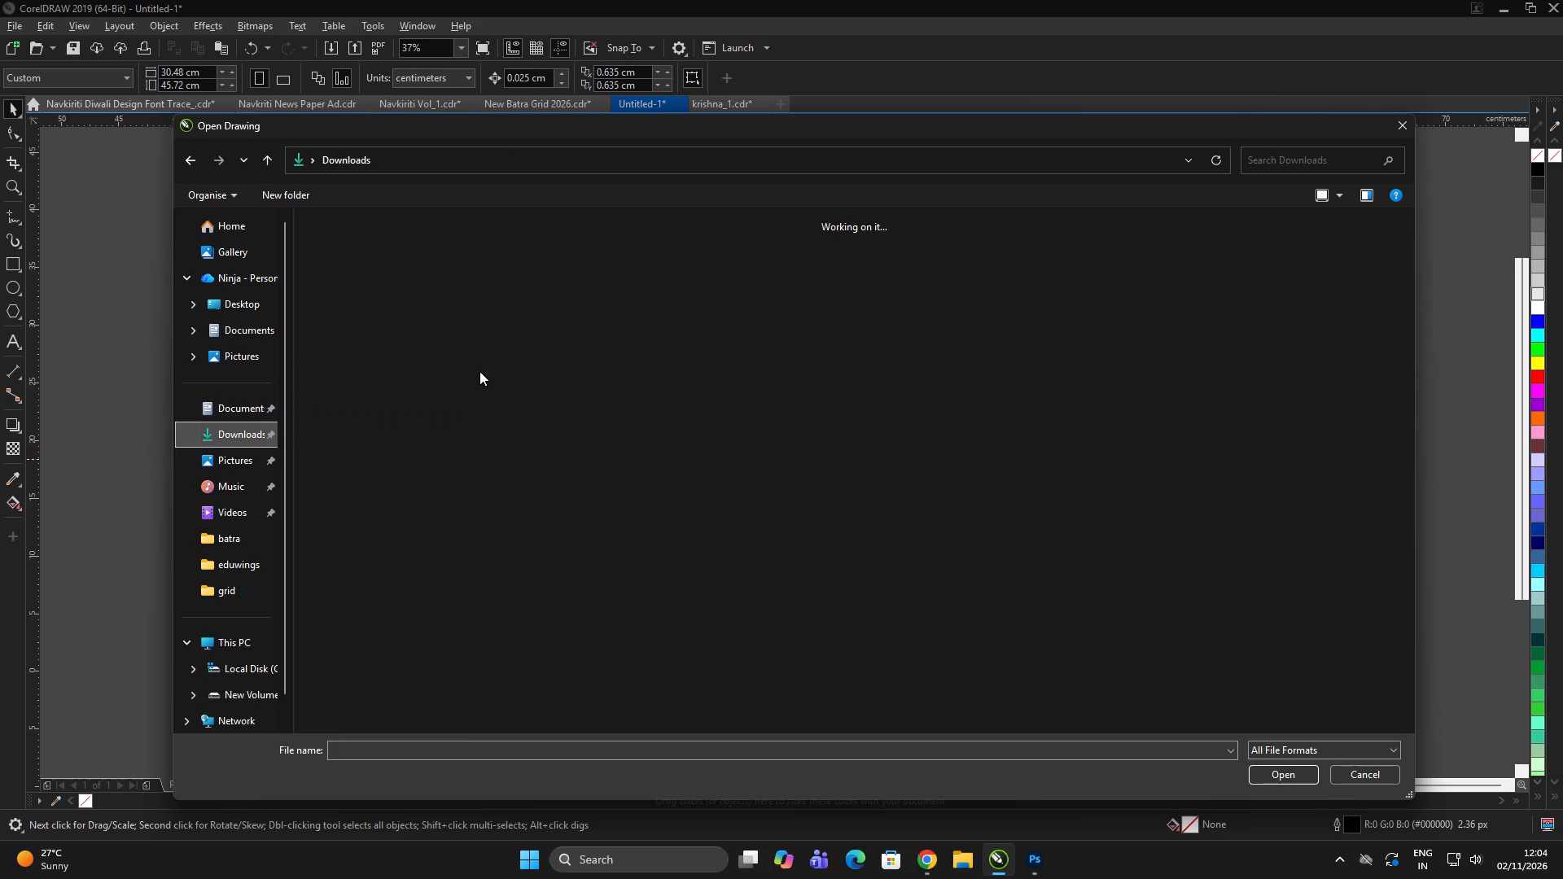
pyautogui.click(442, 357)
pyautogui.click(698, 556)
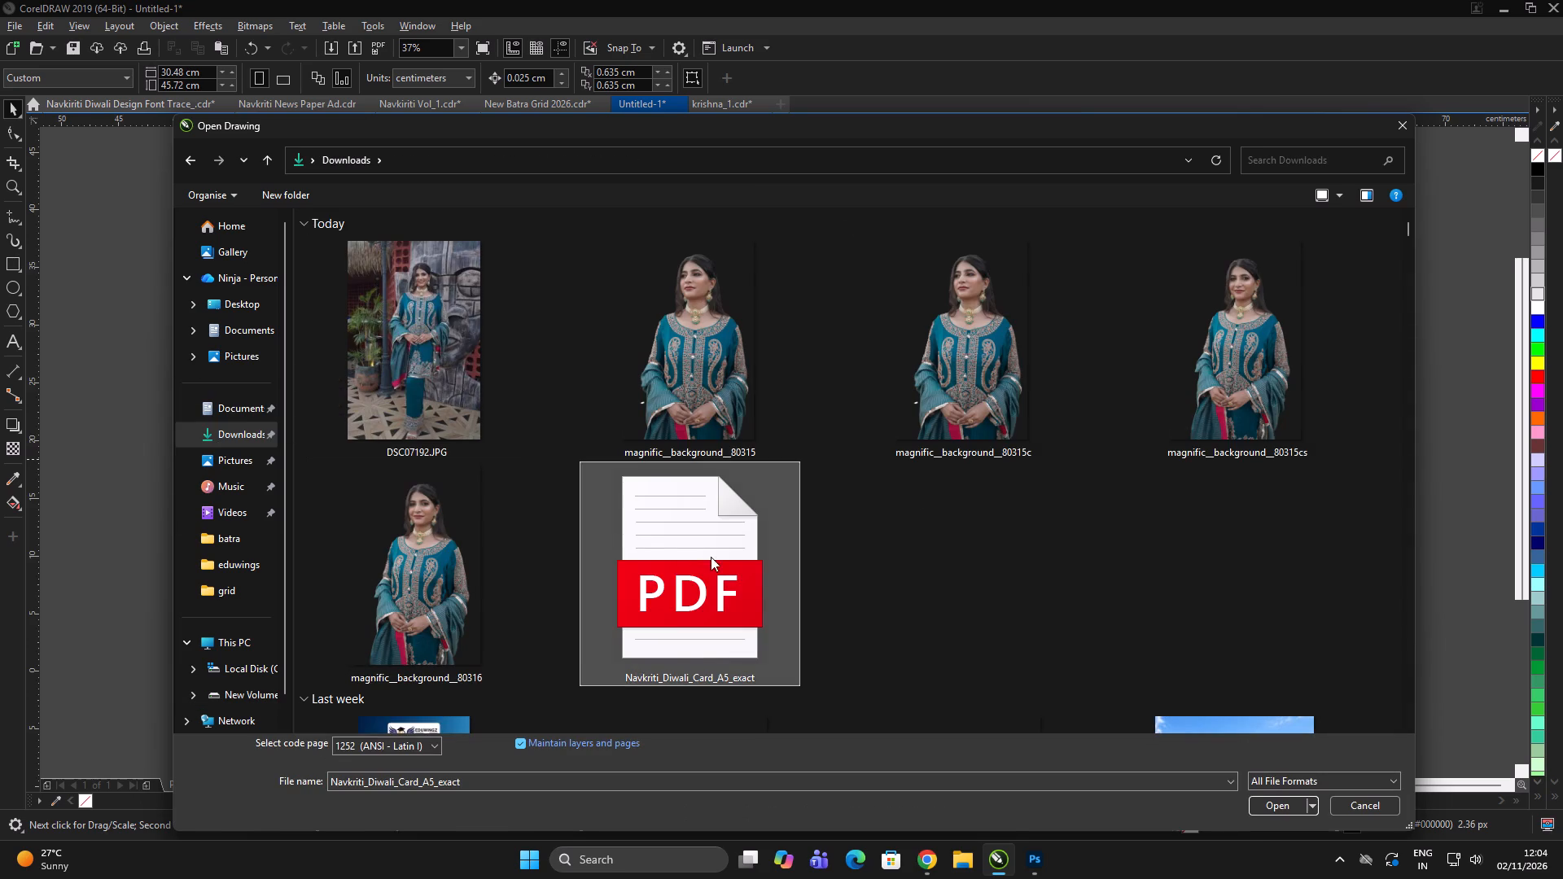
pyautogui.click(1286, 810)
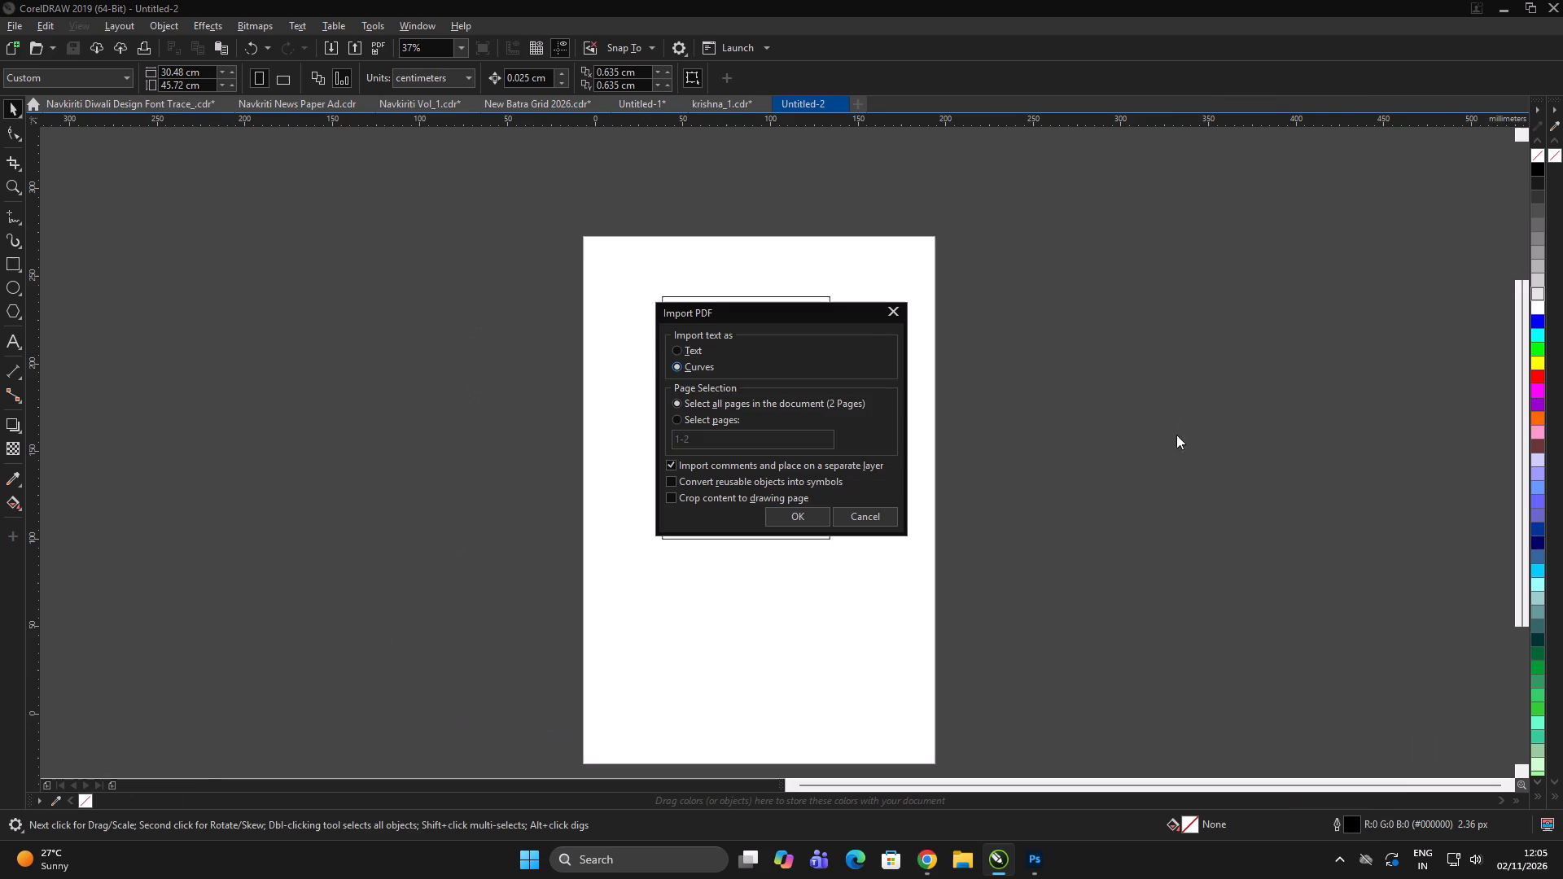
pyautogui.click(795, 516)
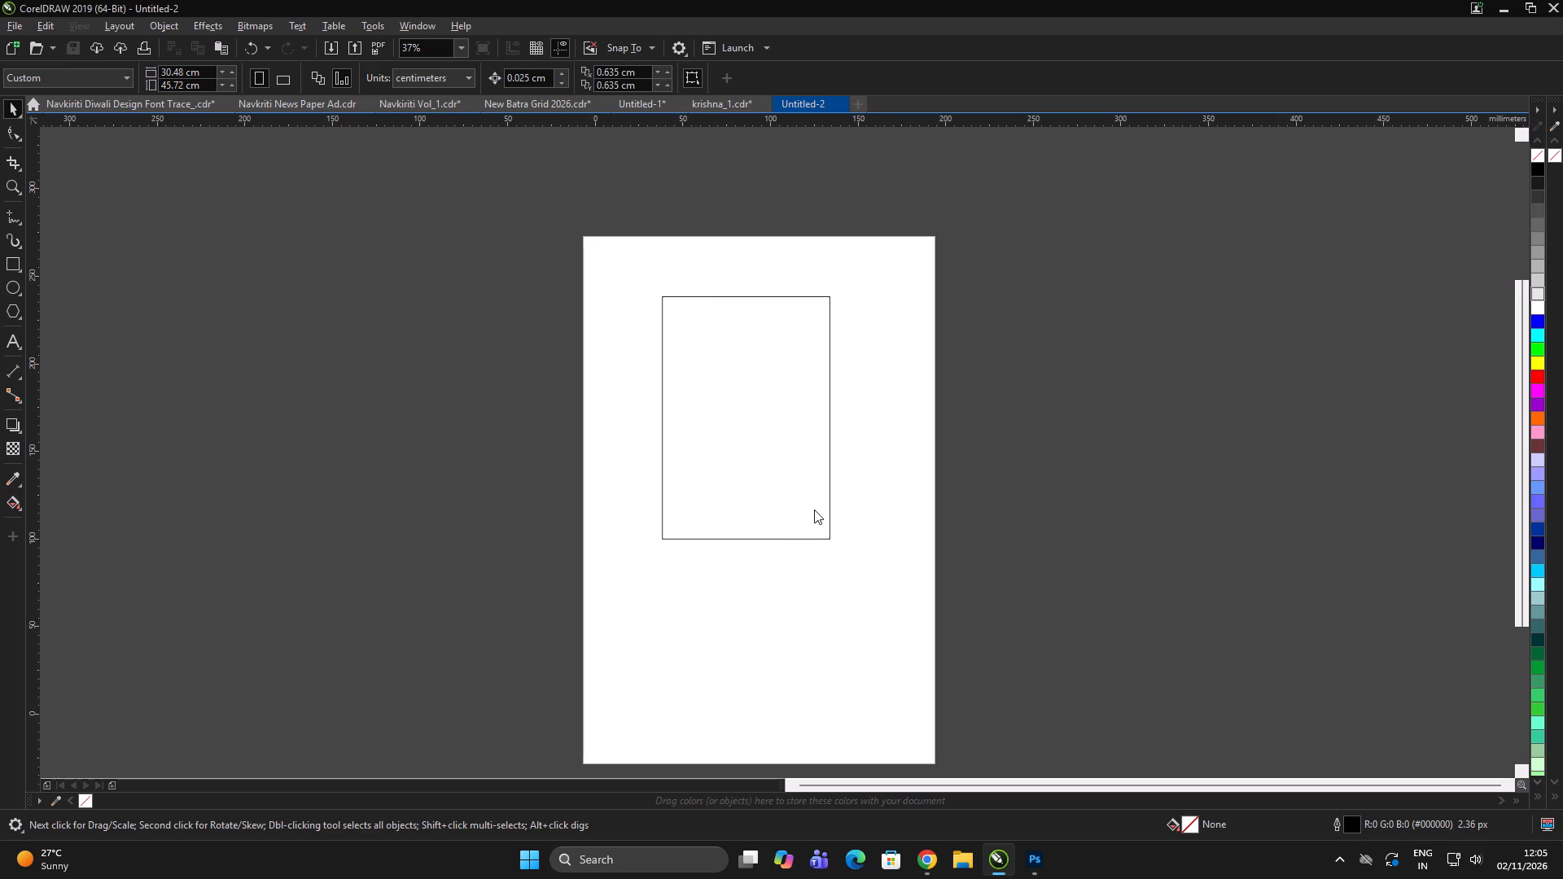
pyautogui.scroll(-3, 856, 505)
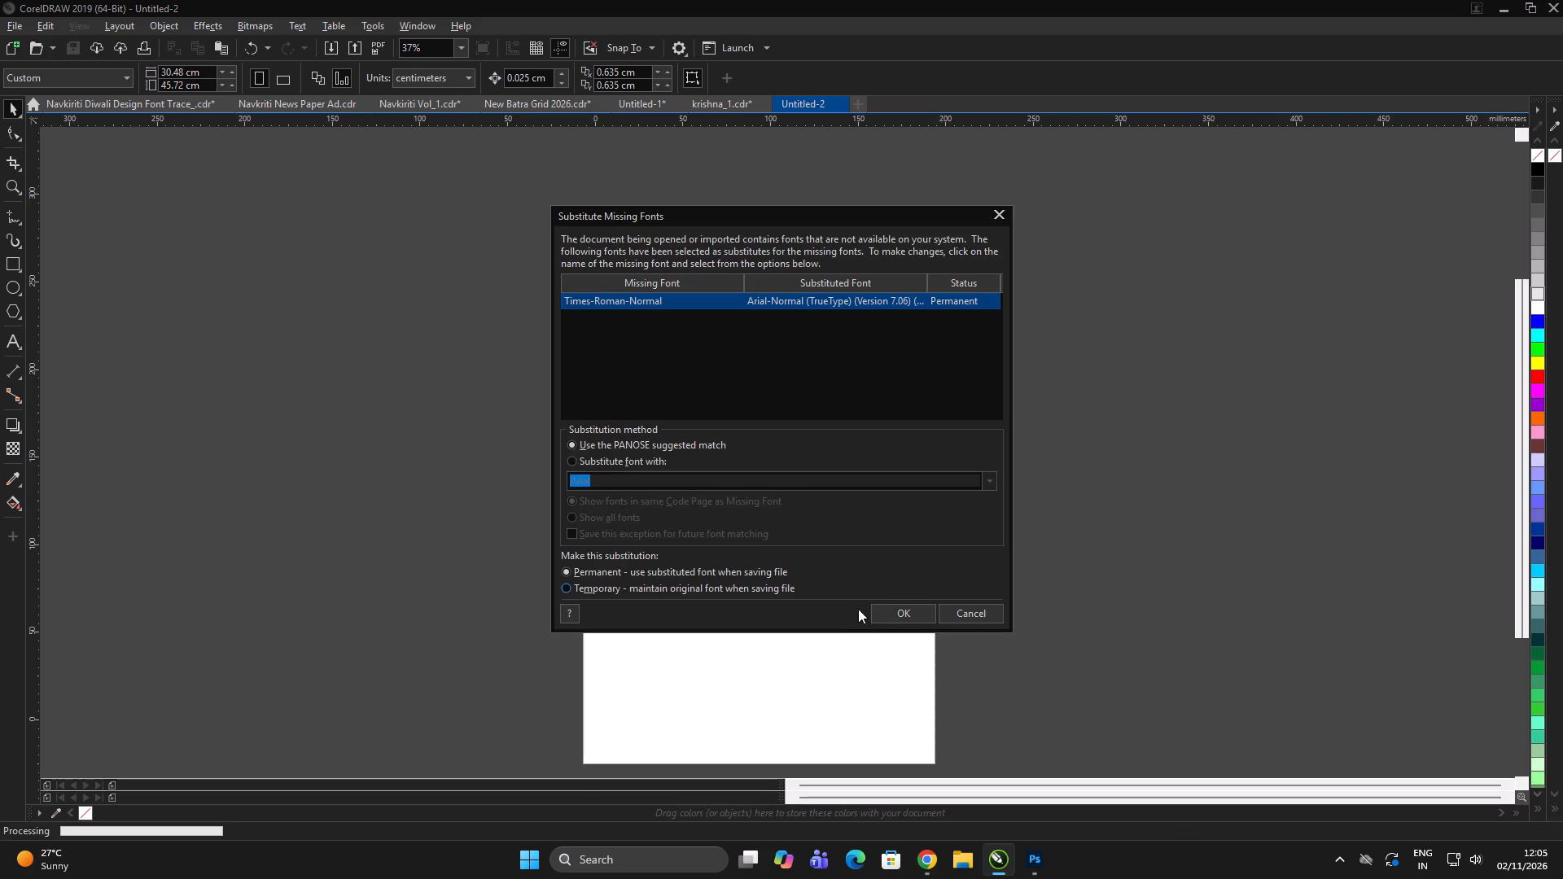
pyautogui.click(889, 614)
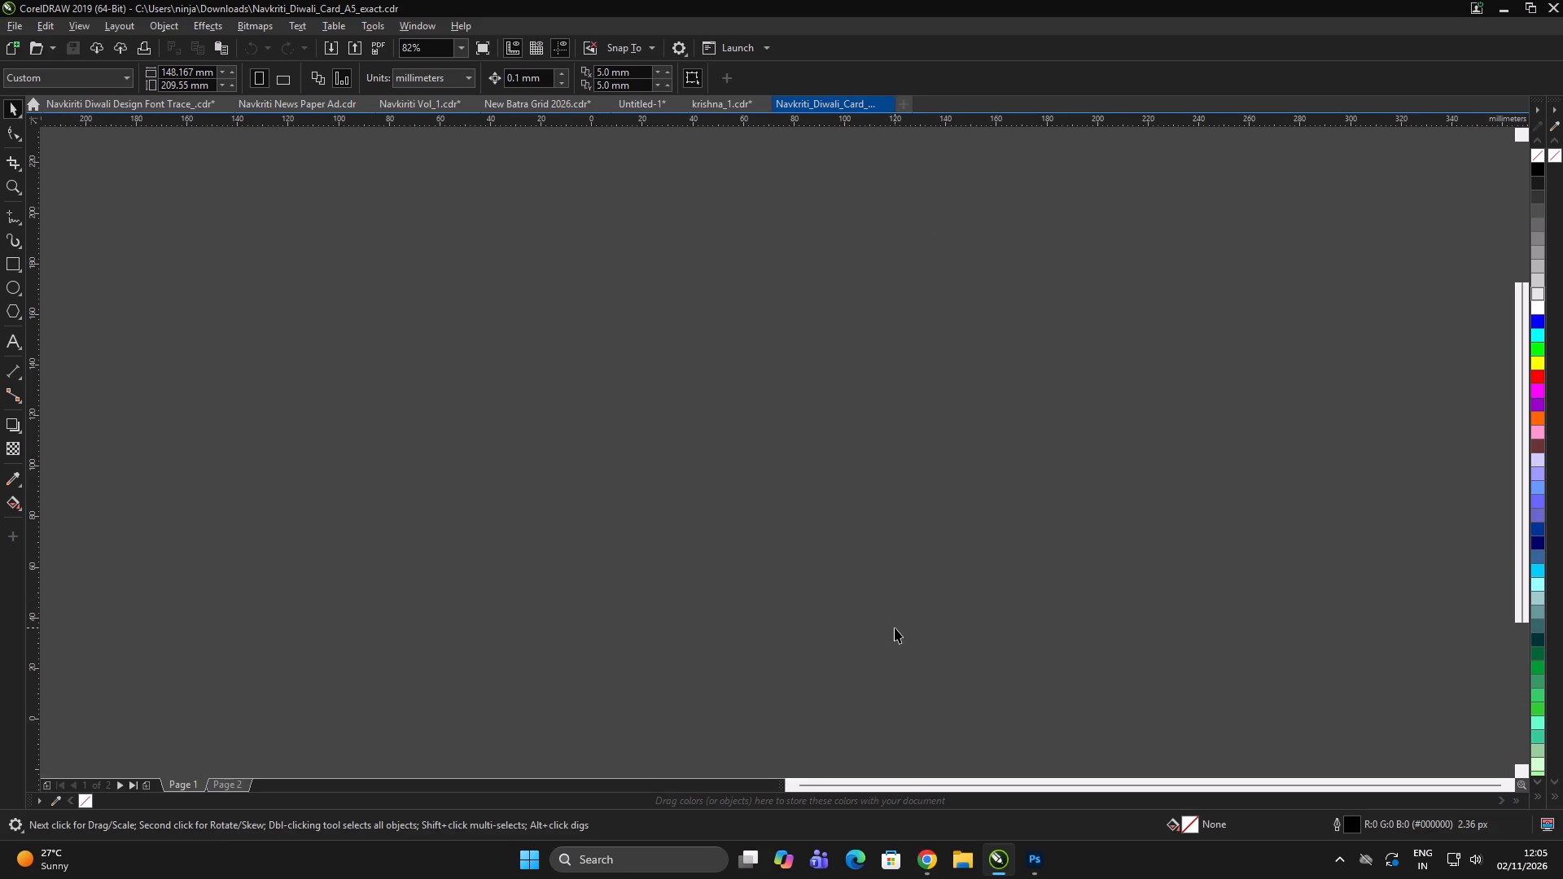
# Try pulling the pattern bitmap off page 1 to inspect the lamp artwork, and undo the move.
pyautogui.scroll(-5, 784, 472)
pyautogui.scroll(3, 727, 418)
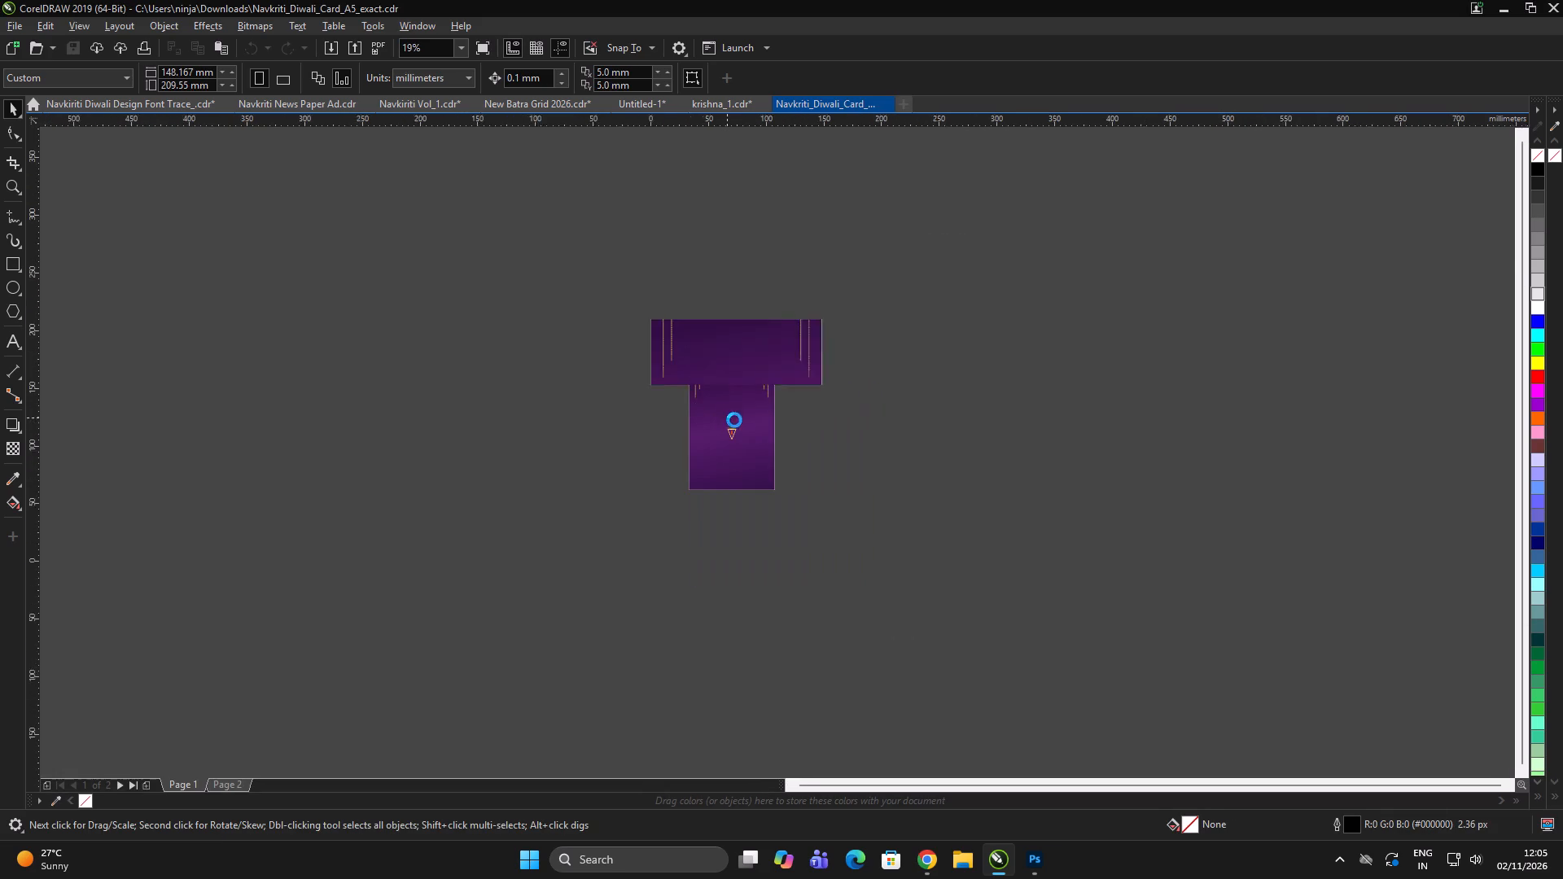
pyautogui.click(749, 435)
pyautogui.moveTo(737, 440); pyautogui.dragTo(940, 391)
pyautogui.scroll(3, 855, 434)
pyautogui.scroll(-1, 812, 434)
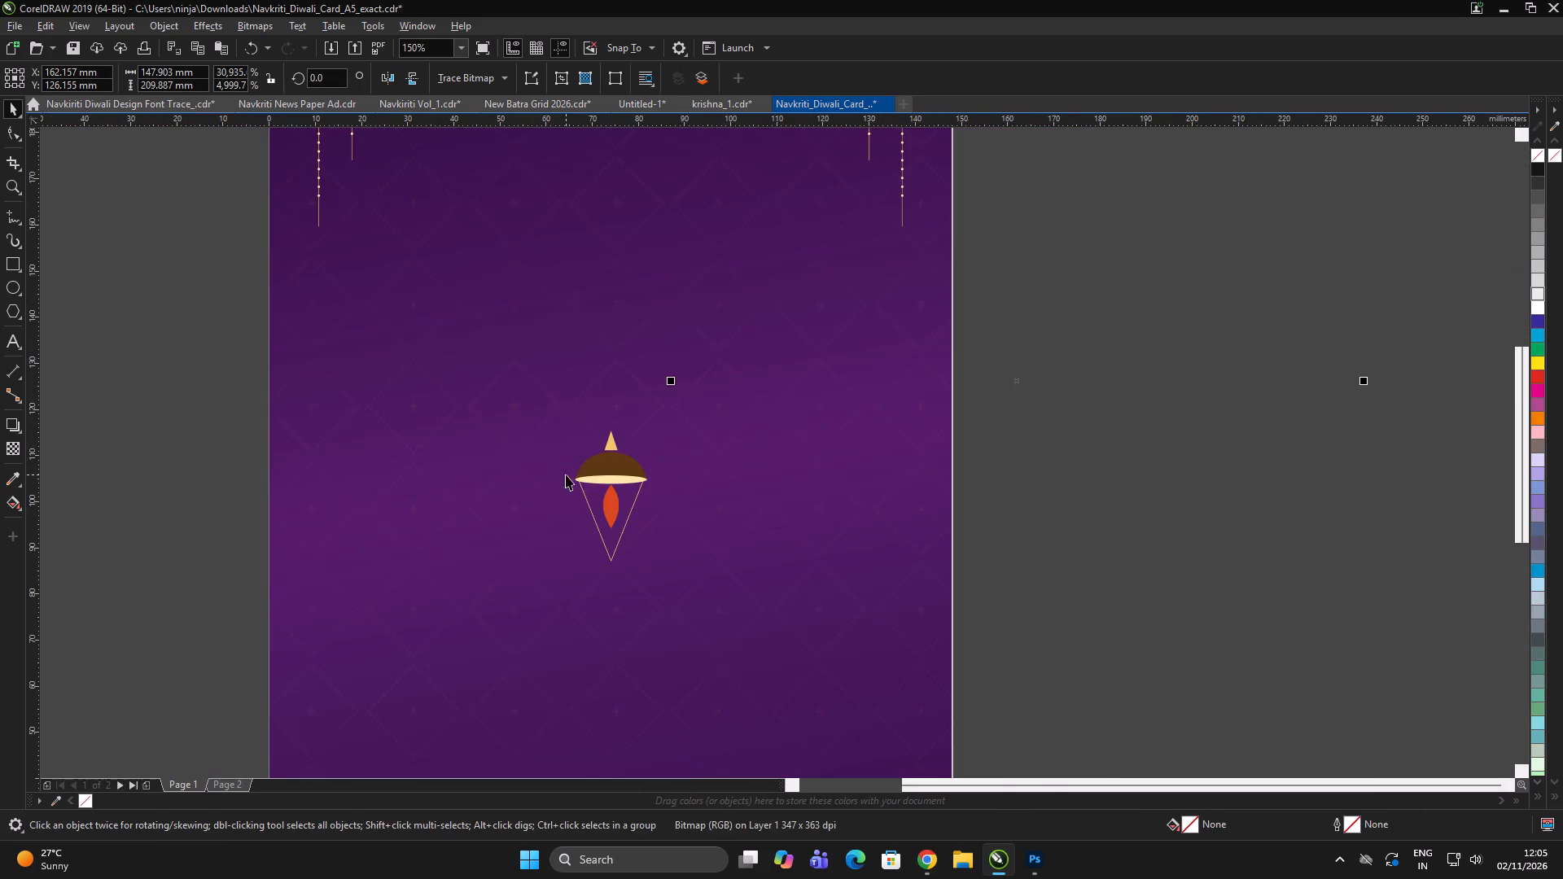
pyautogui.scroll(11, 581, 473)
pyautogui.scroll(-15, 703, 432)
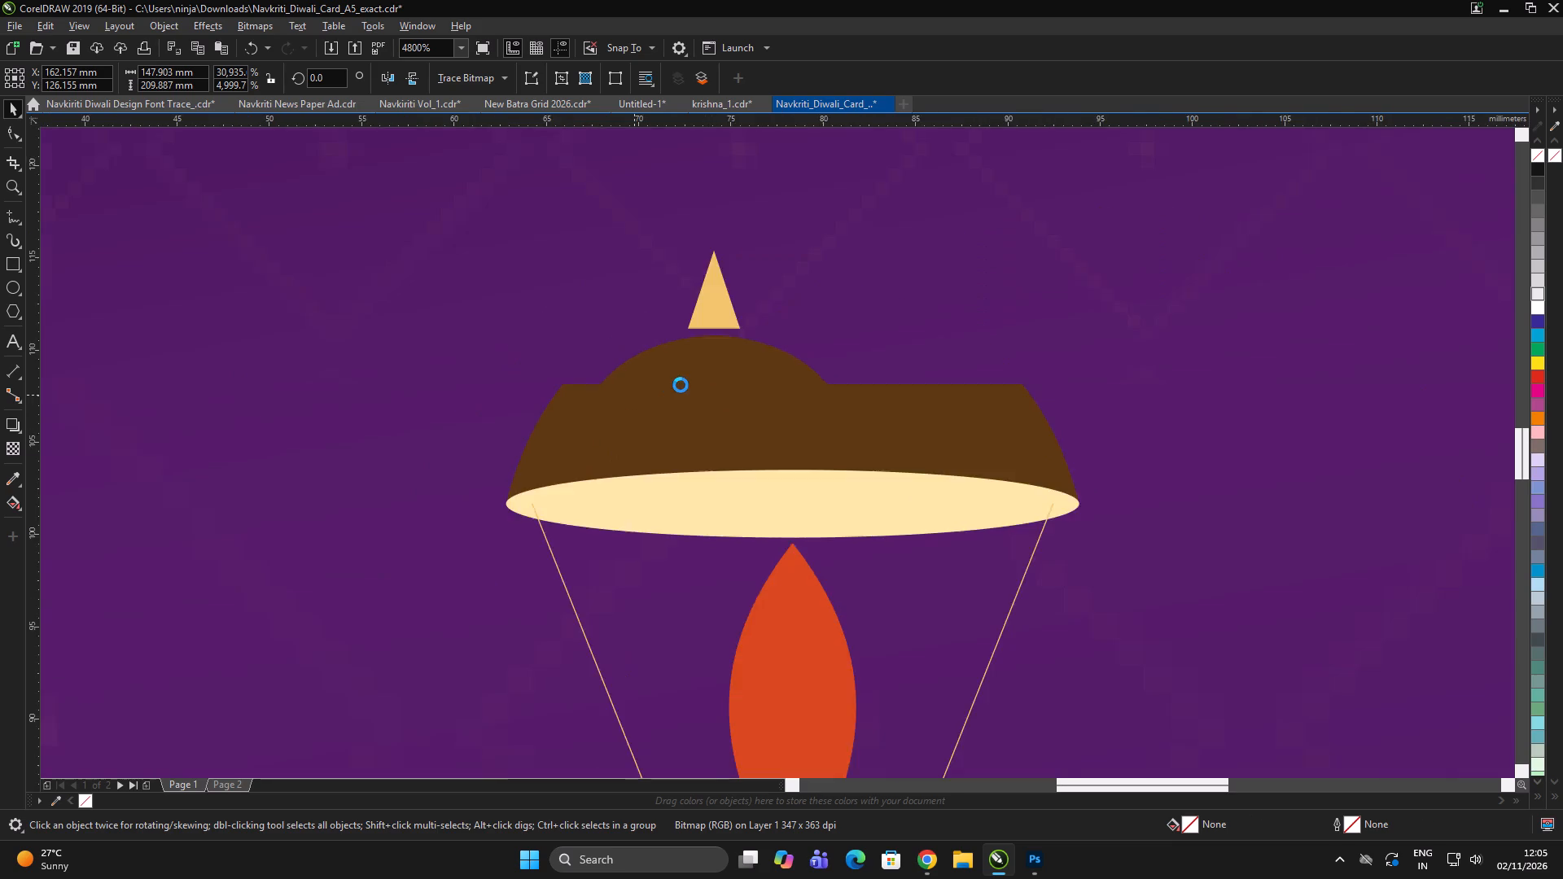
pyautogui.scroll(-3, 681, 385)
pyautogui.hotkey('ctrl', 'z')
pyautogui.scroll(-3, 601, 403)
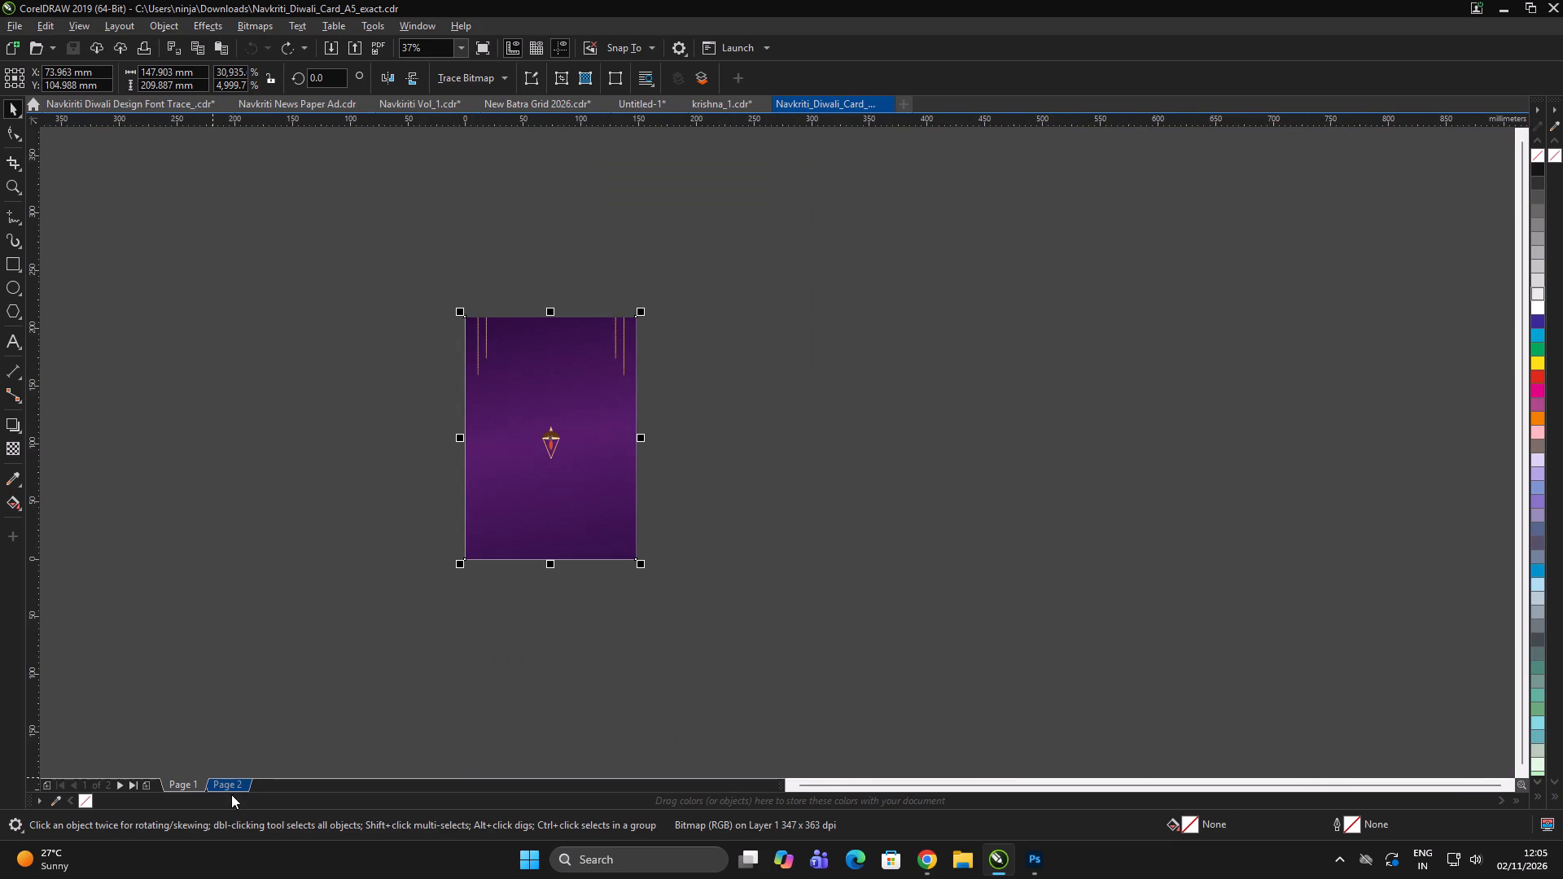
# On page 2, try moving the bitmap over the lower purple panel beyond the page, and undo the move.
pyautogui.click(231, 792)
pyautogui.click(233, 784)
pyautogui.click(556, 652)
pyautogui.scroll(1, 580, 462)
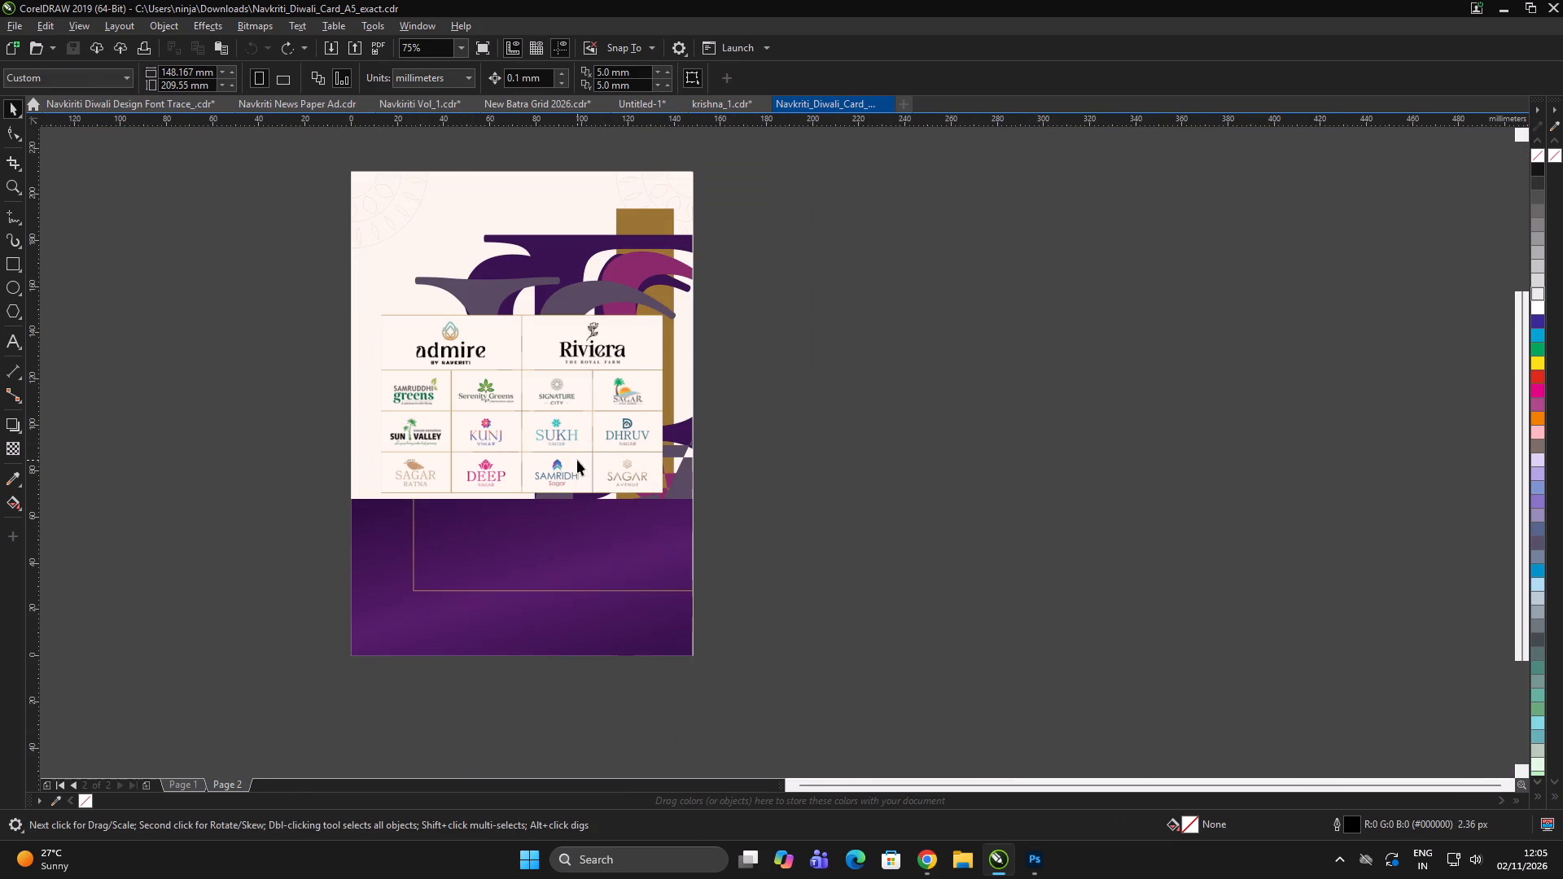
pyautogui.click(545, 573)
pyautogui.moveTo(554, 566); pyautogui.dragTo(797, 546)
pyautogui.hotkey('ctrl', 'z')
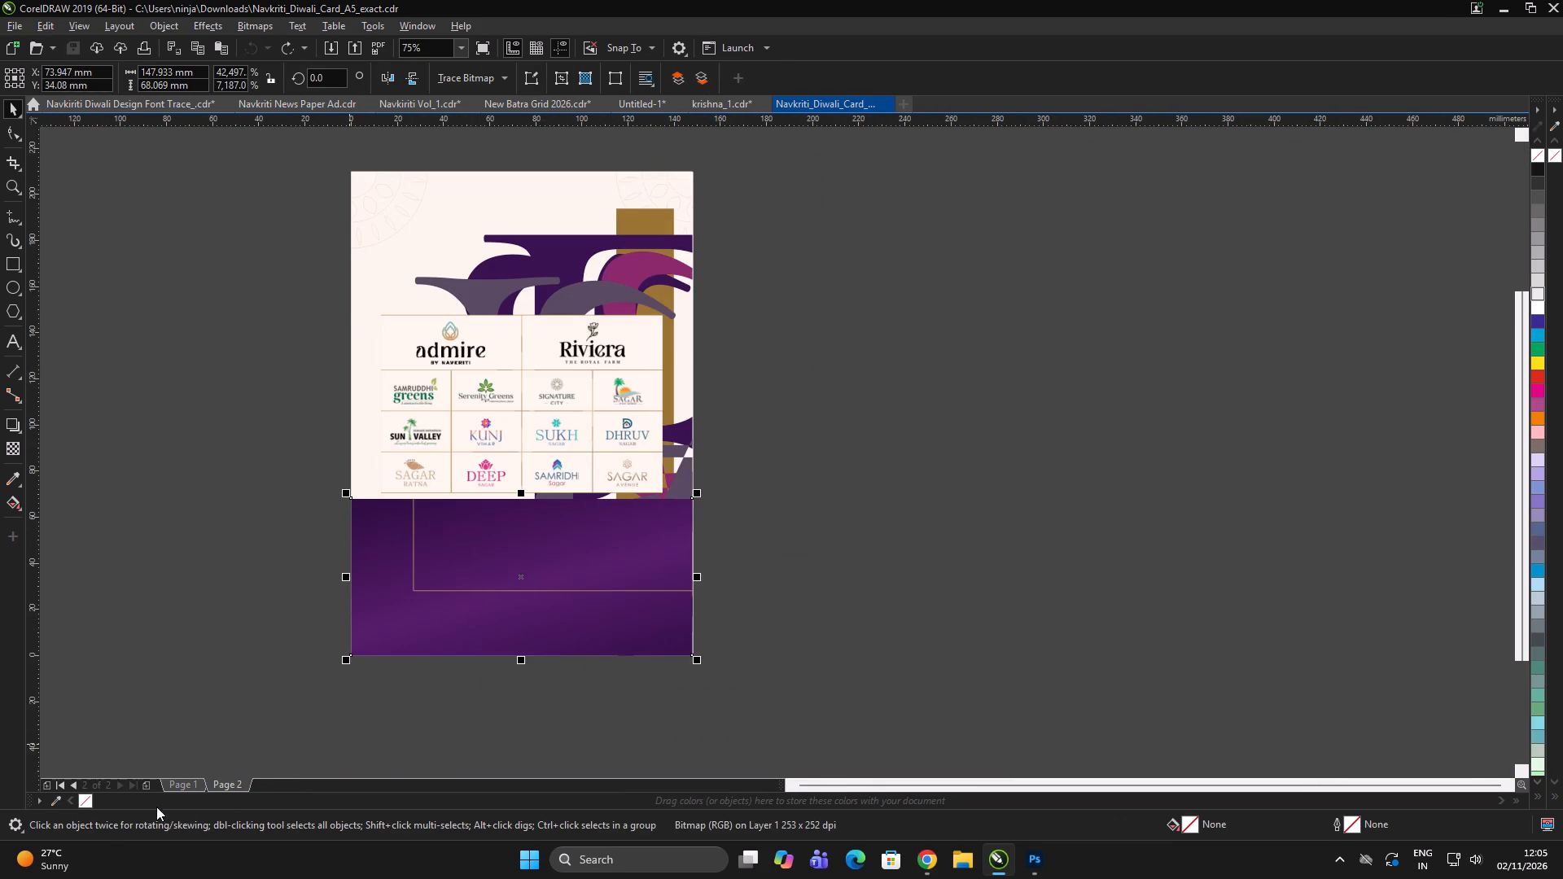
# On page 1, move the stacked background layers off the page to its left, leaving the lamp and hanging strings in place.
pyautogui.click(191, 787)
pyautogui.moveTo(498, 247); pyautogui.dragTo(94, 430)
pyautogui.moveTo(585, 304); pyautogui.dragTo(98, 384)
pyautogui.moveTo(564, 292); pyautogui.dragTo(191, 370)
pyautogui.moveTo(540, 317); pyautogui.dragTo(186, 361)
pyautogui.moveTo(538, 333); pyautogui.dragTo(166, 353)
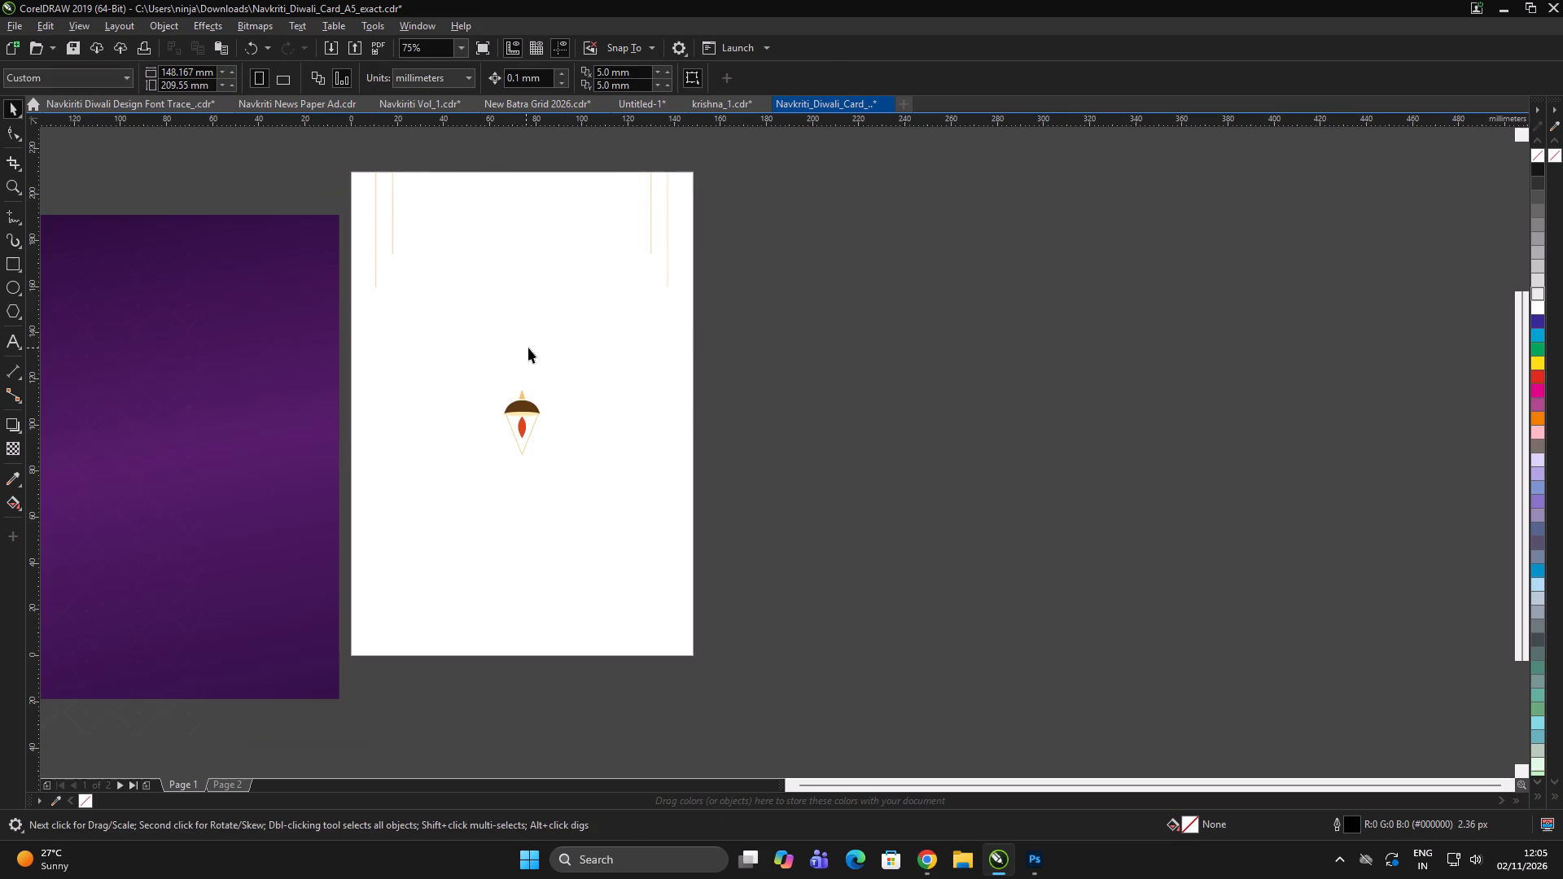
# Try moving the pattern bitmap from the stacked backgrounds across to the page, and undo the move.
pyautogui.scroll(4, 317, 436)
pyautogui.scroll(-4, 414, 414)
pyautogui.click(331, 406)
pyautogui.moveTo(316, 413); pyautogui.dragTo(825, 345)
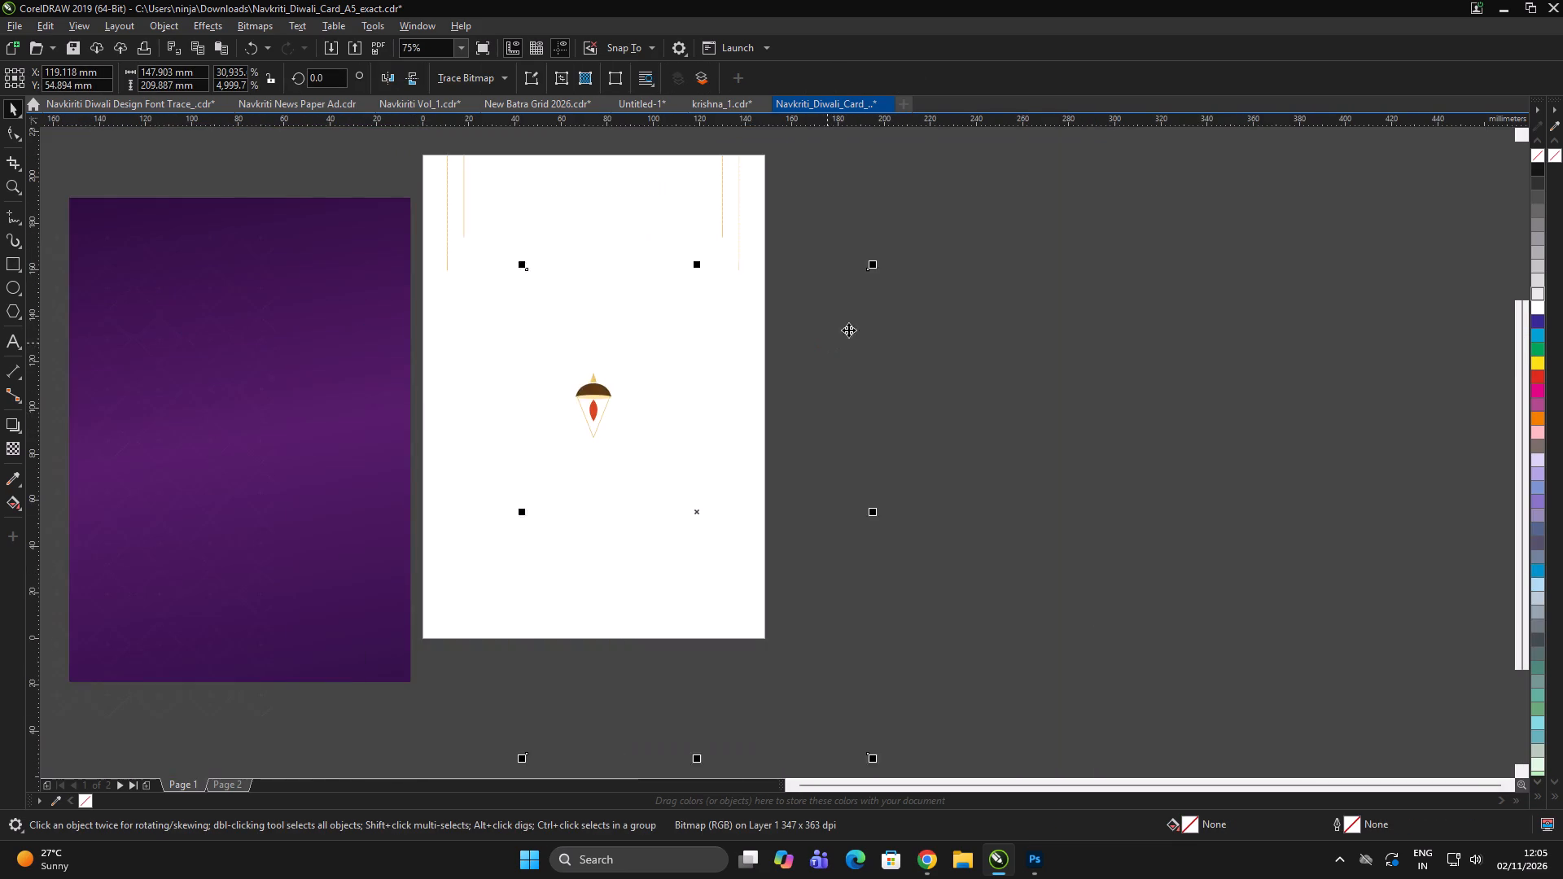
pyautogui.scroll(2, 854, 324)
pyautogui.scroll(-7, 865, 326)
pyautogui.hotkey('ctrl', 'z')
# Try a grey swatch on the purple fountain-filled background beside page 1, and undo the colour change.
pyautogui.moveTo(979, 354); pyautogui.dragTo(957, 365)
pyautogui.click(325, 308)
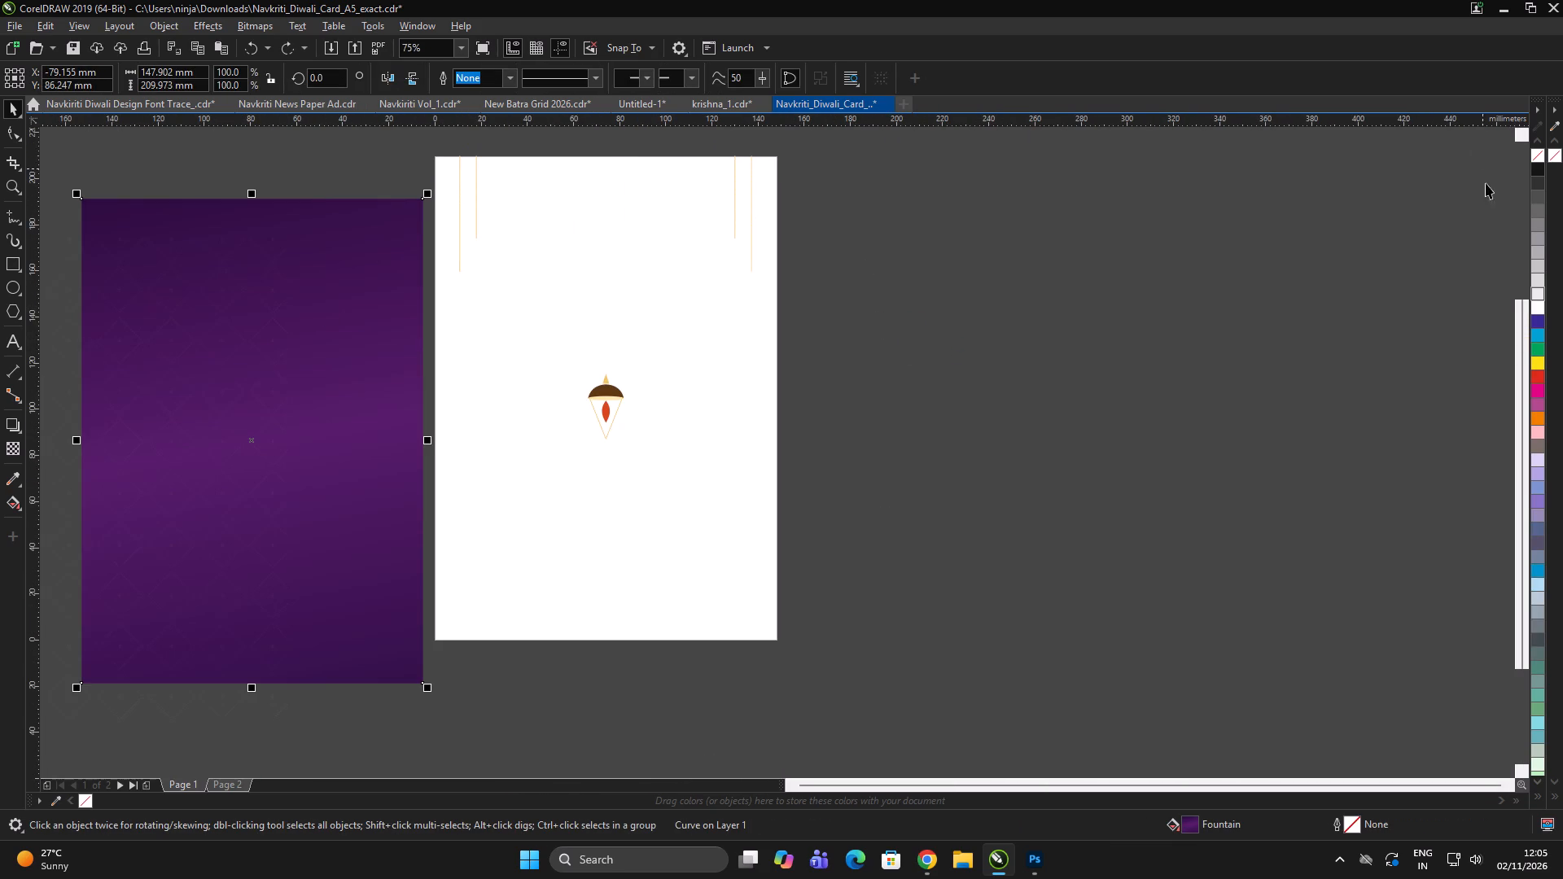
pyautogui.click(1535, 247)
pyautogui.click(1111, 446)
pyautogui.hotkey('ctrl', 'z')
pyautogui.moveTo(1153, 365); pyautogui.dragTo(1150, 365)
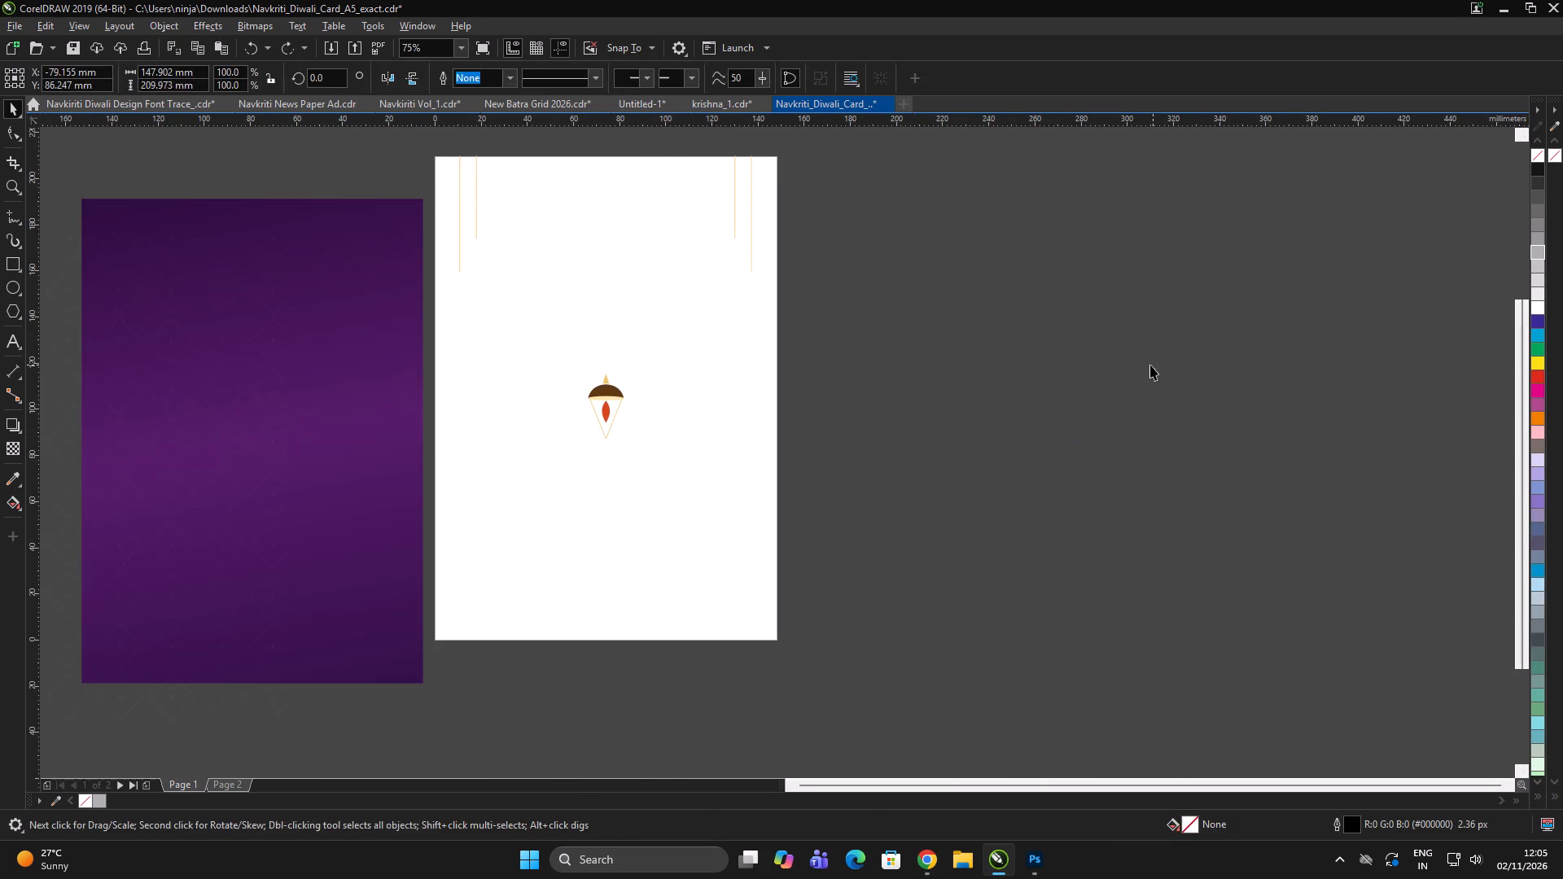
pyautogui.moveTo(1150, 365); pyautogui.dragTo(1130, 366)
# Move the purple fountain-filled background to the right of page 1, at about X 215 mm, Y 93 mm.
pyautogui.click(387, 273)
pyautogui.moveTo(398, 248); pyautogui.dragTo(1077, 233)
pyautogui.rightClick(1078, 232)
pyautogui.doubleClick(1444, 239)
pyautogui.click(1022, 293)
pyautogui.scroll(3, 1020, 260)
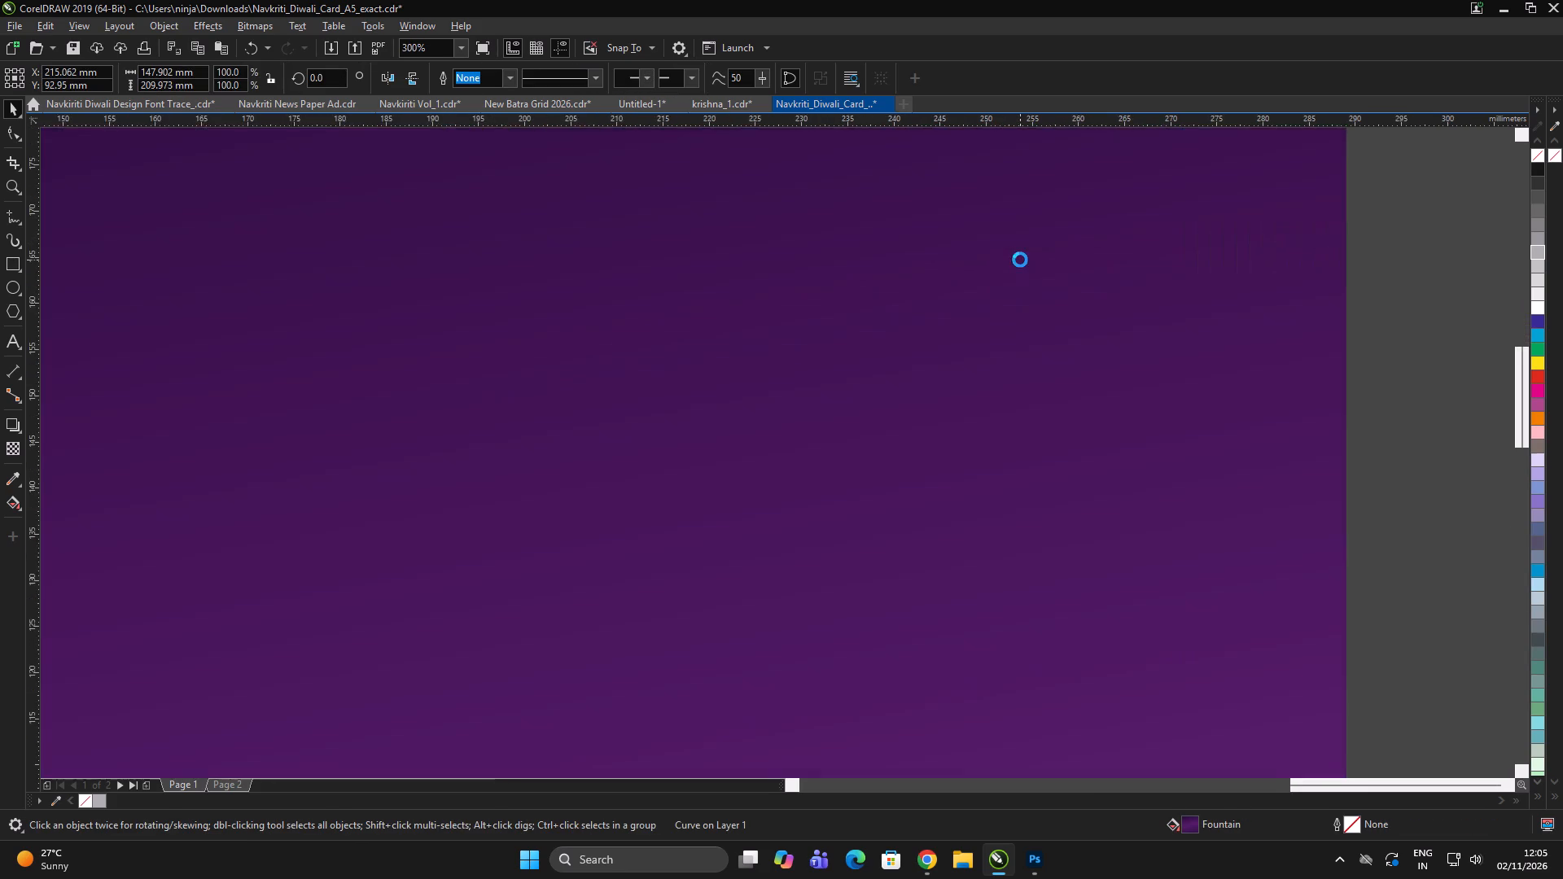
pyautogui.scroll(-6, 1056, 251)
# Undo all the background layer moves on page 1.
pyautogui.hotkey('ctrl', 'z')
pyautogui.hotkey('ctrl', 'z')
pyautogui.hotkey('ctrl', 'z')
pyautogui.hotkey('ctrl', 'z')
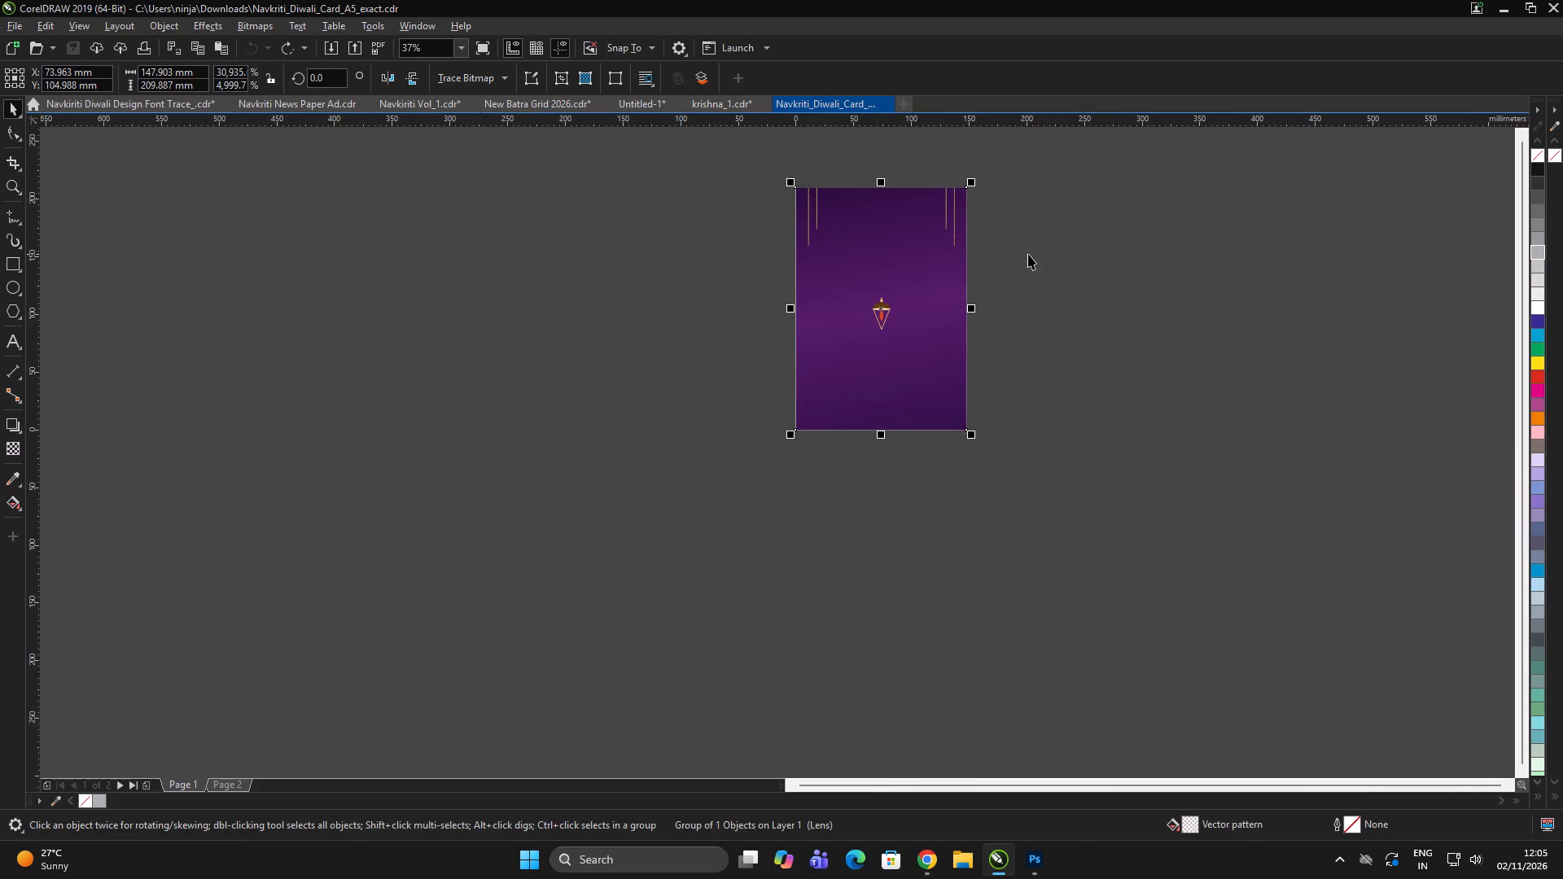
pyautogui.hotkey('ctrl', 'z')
# Select all the lamp pieces on page 1 and move them off the page to about X 266 mm, Y 176 mm.
pyautogui.scroll(2, 943, 211)
pyautogui.scroll(-1, 700, 352)
pyautogui.click(1135, 361)
pyautogui.moveTo(1125, 365); pyautogui.dragTo(1104, 379)
pyautogui.moveTo(1064, 389); pyautogui.dragTo(989, 428)
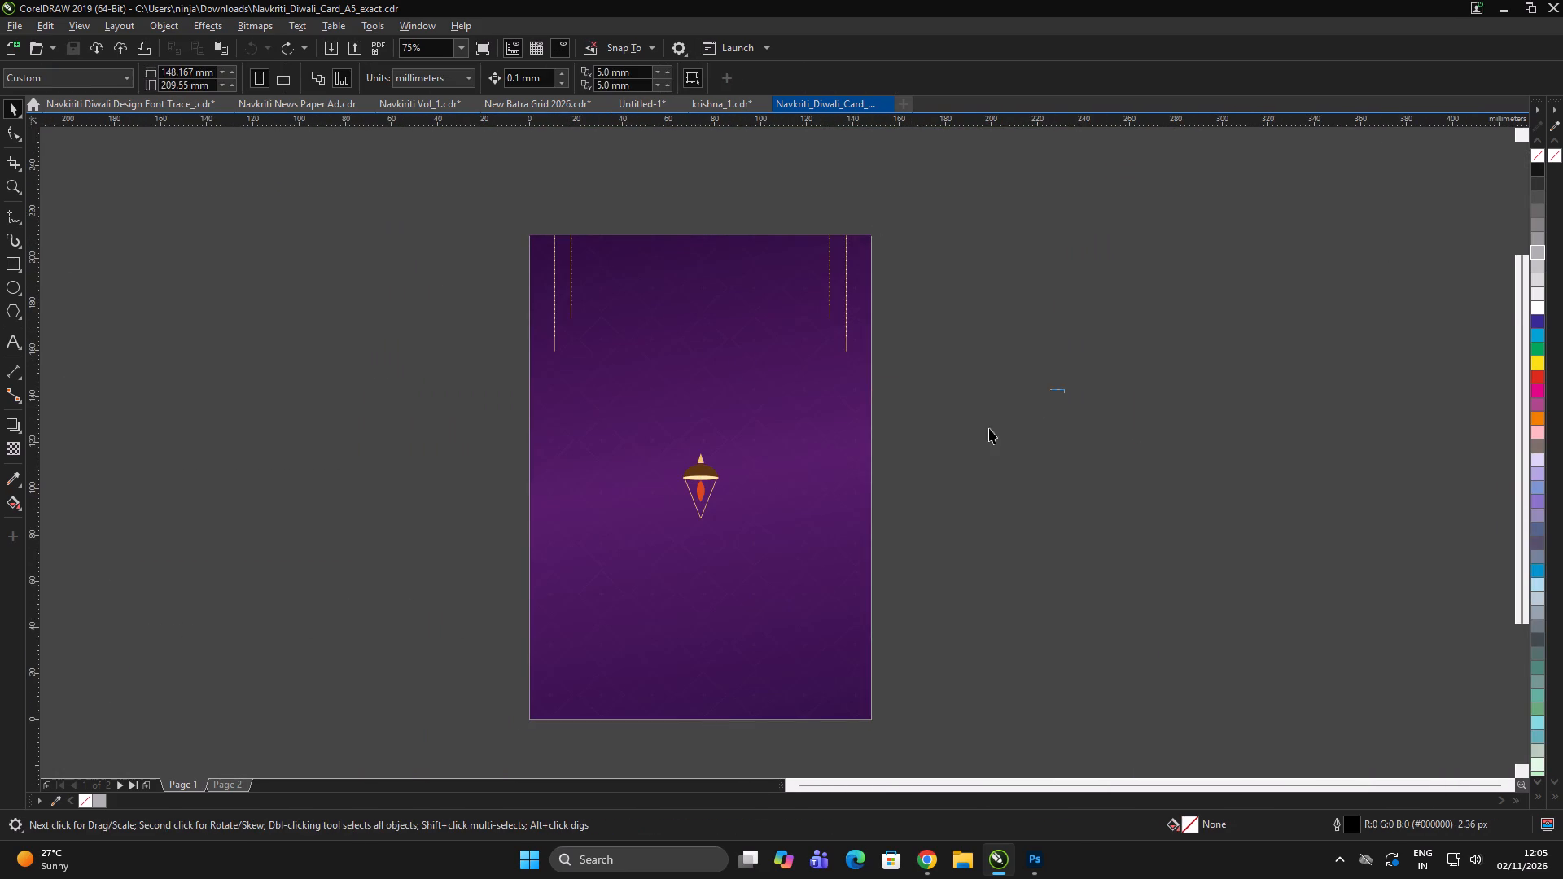
pyautogui.moveTo(989, 428); pyautogui.dragTo(614, 597)
pyautogui.moveTo(694, 474); pyautogui.dragTo(1136, 303)
# Mirror the selected lamp pieces vertically, shift them slightly down and left beside the page, and deselect them.
pyautogui.scroll(1, 1161, 294)
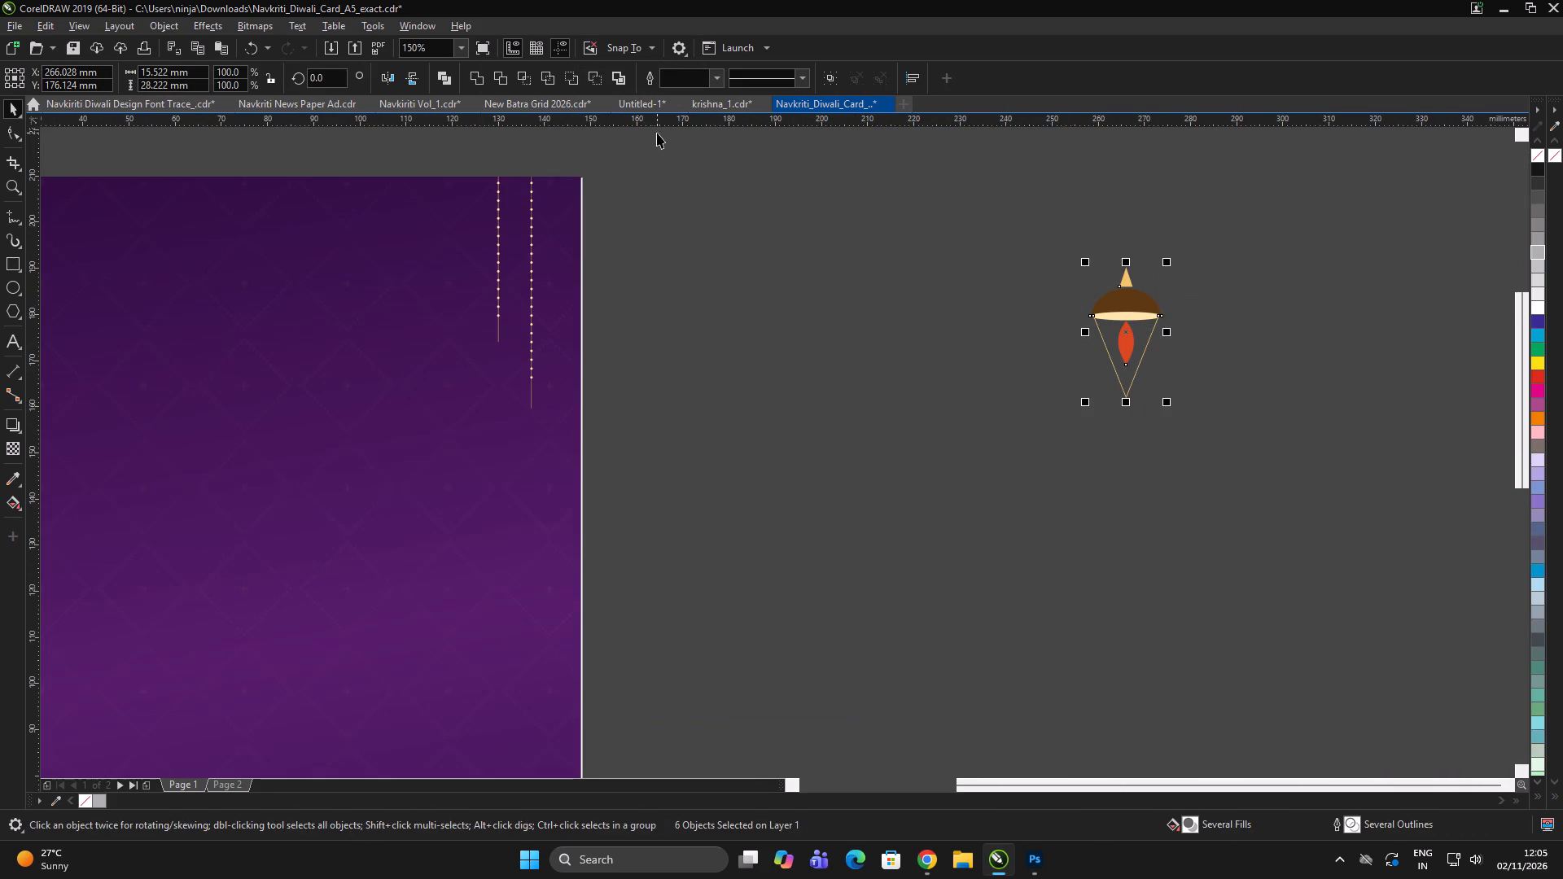
pyautogui.click(409, 79)
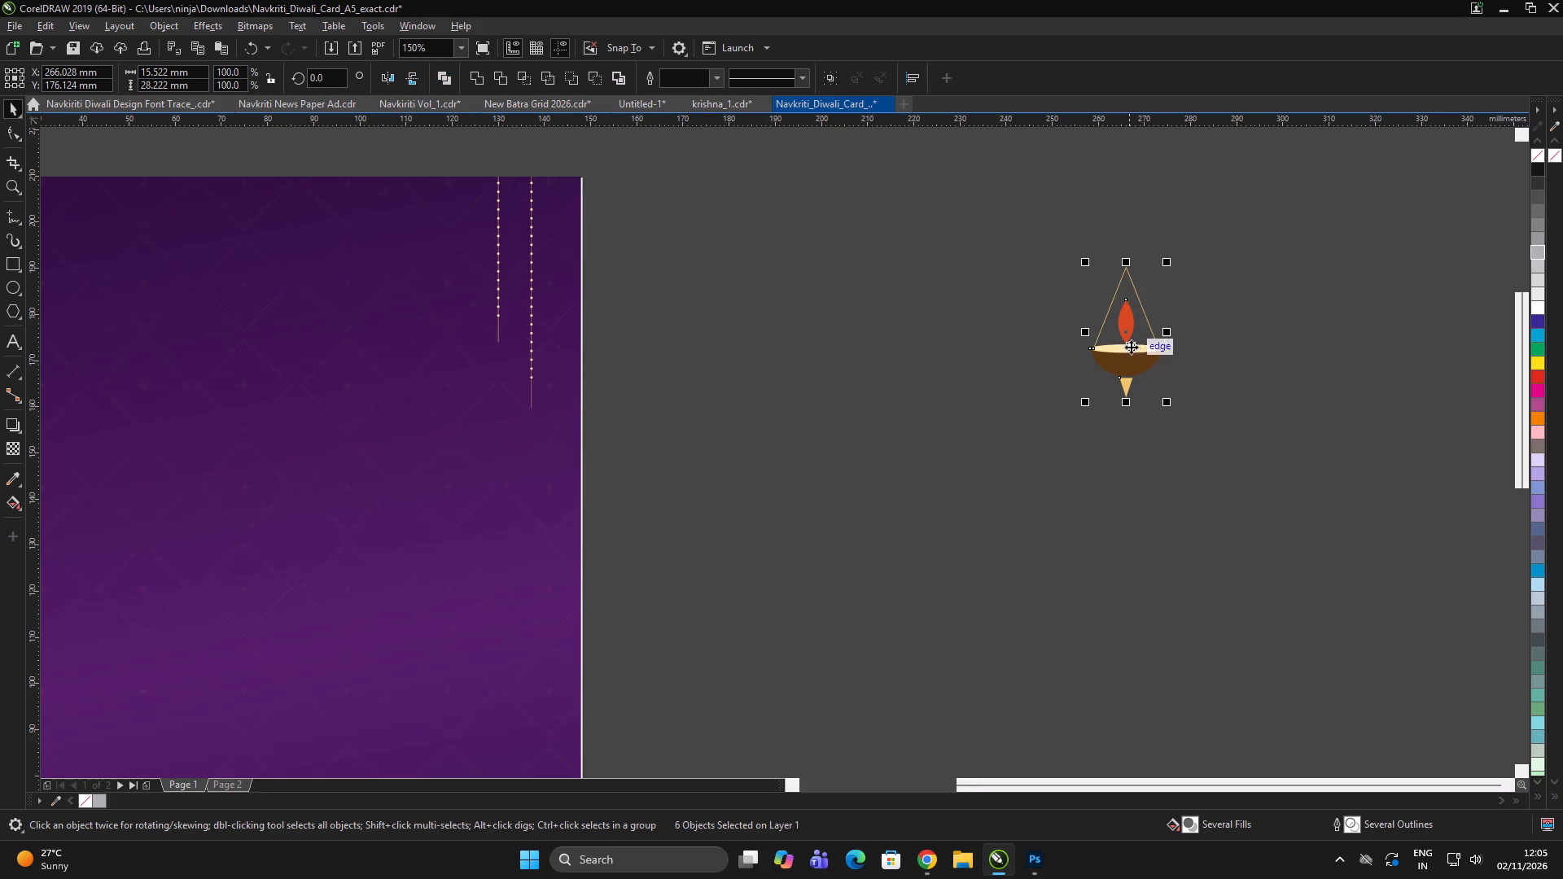
pyautogui.moveTo(1132, 347); pyautogui.dragTo(1112, 373)
pyautogui.doubleClick(915, 427)
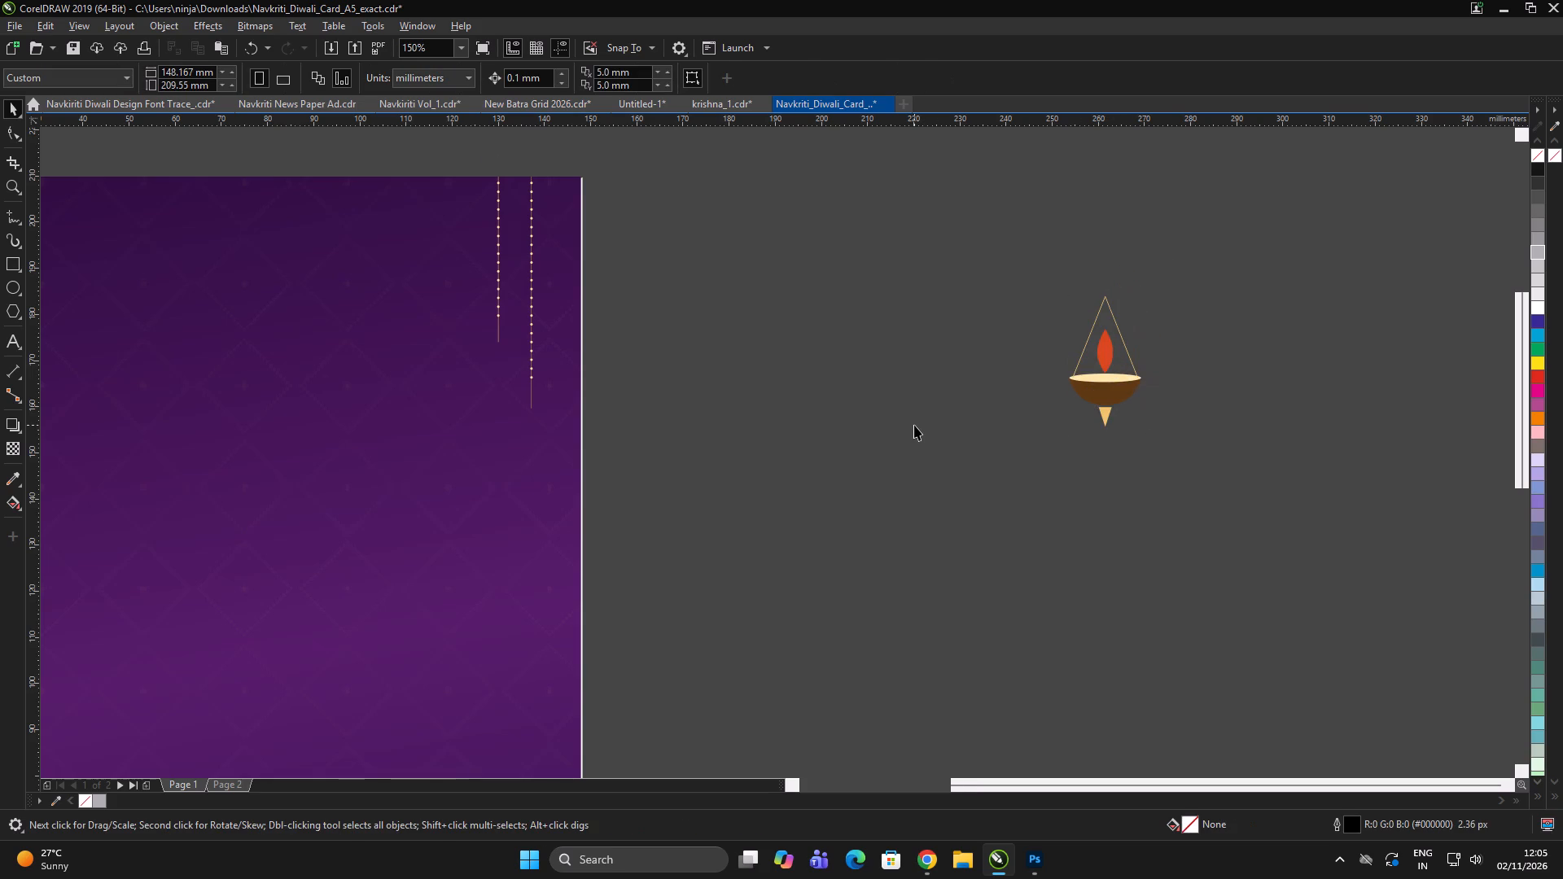
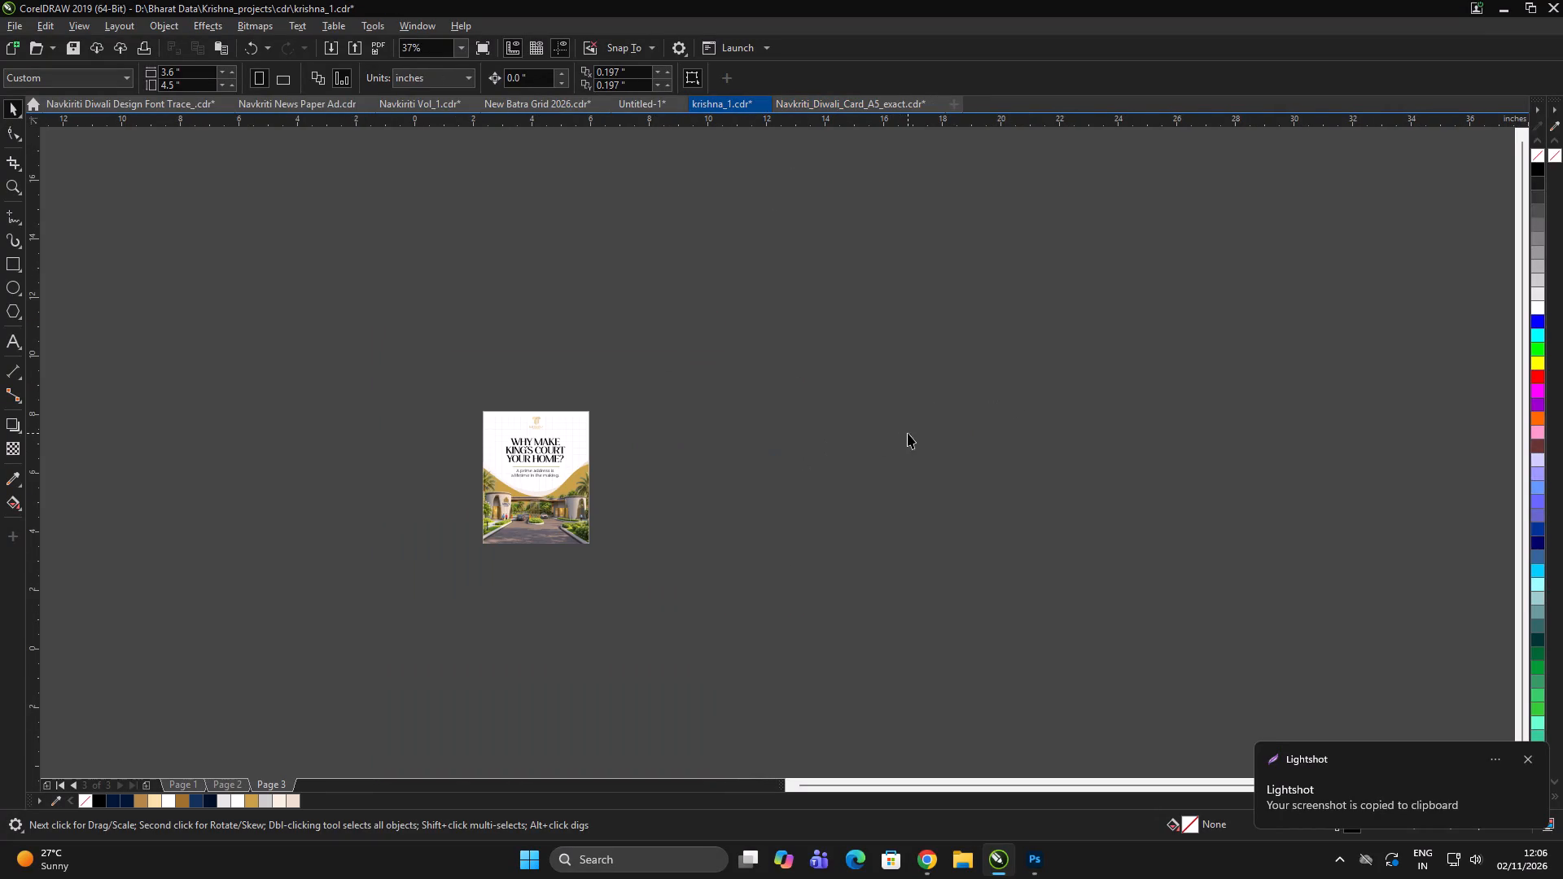
# Switch to the Navkriti_Diwali_Card_A5_exact document and paste the copied Diwali card screenshot onto page 1.
pyautogui.click(862, 110)
pyautogui.click(979, 484)
pyautogui.doubleClick(989, 483)
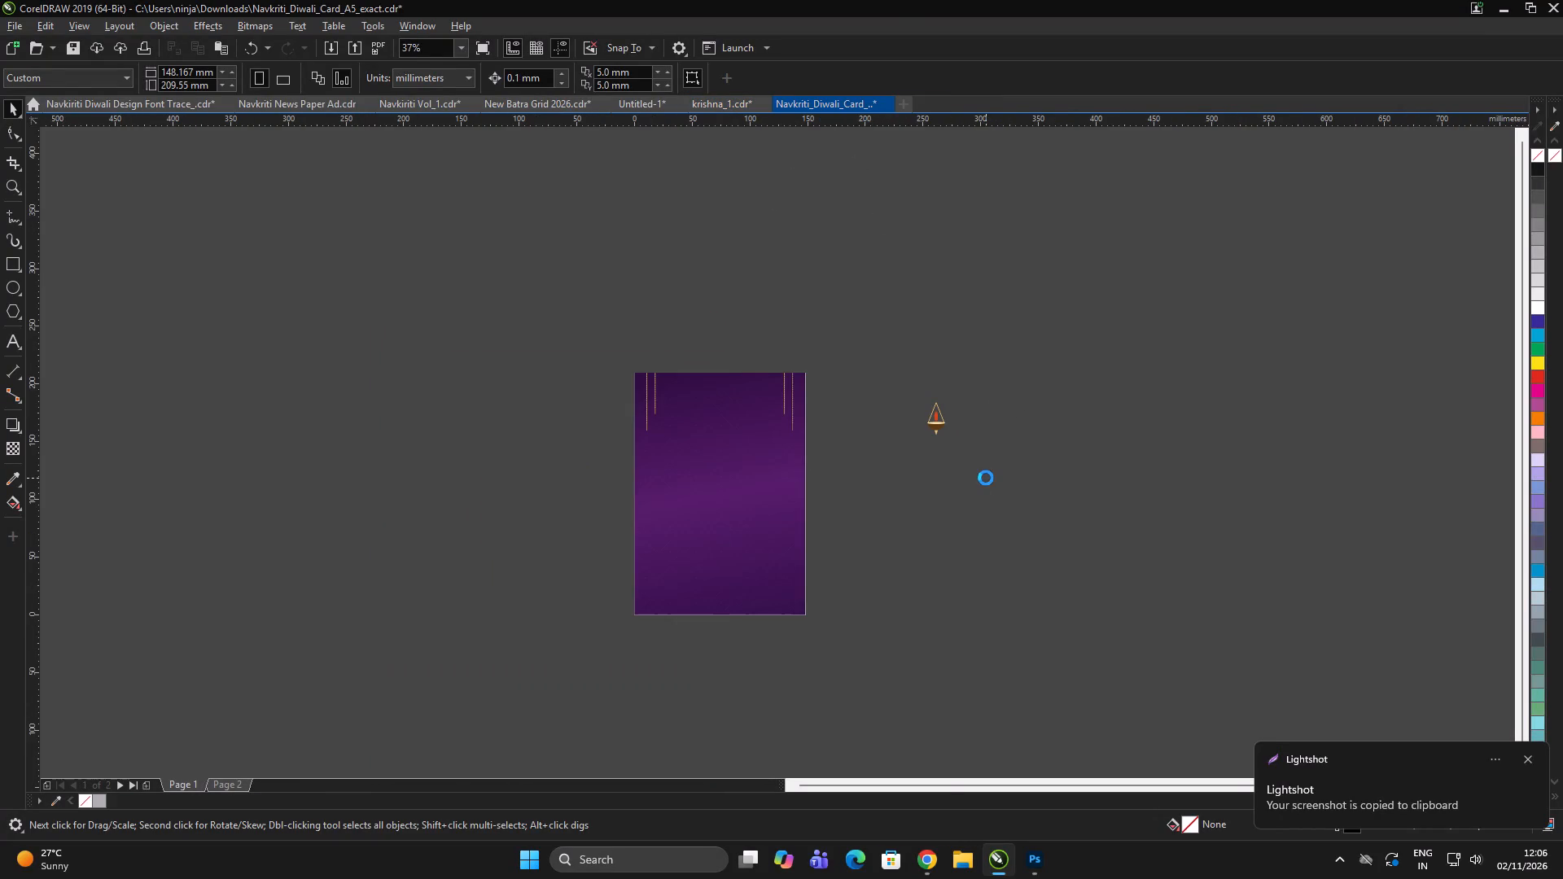
pyautogui.hotkey('ctrl', 'v')
pyautogui.scroll(5, 807, 475)
pyautogui.scroll(4, 495, 498)
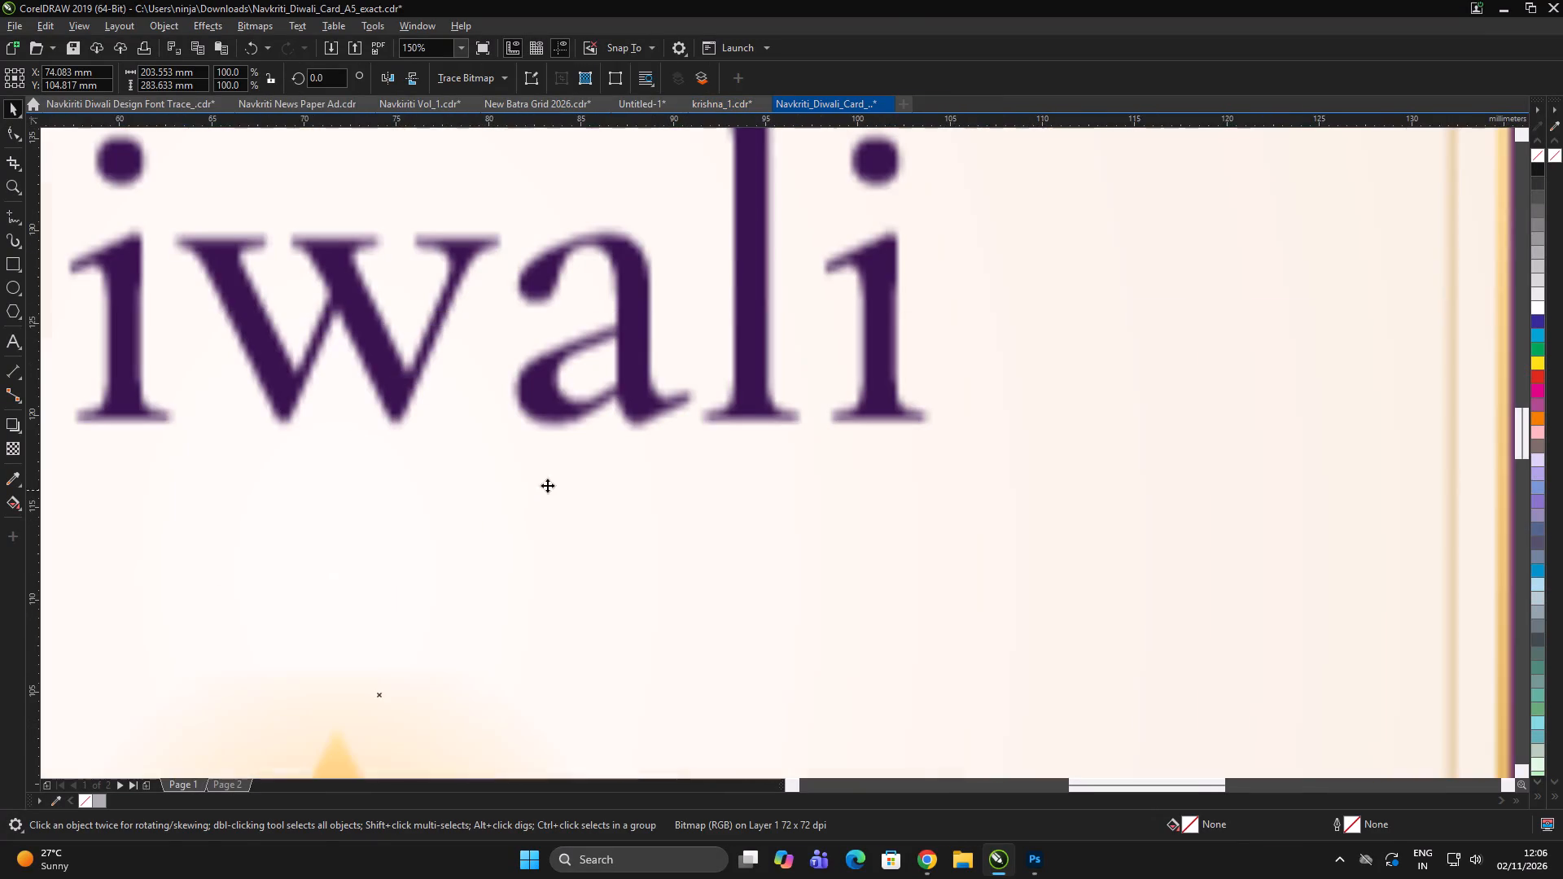
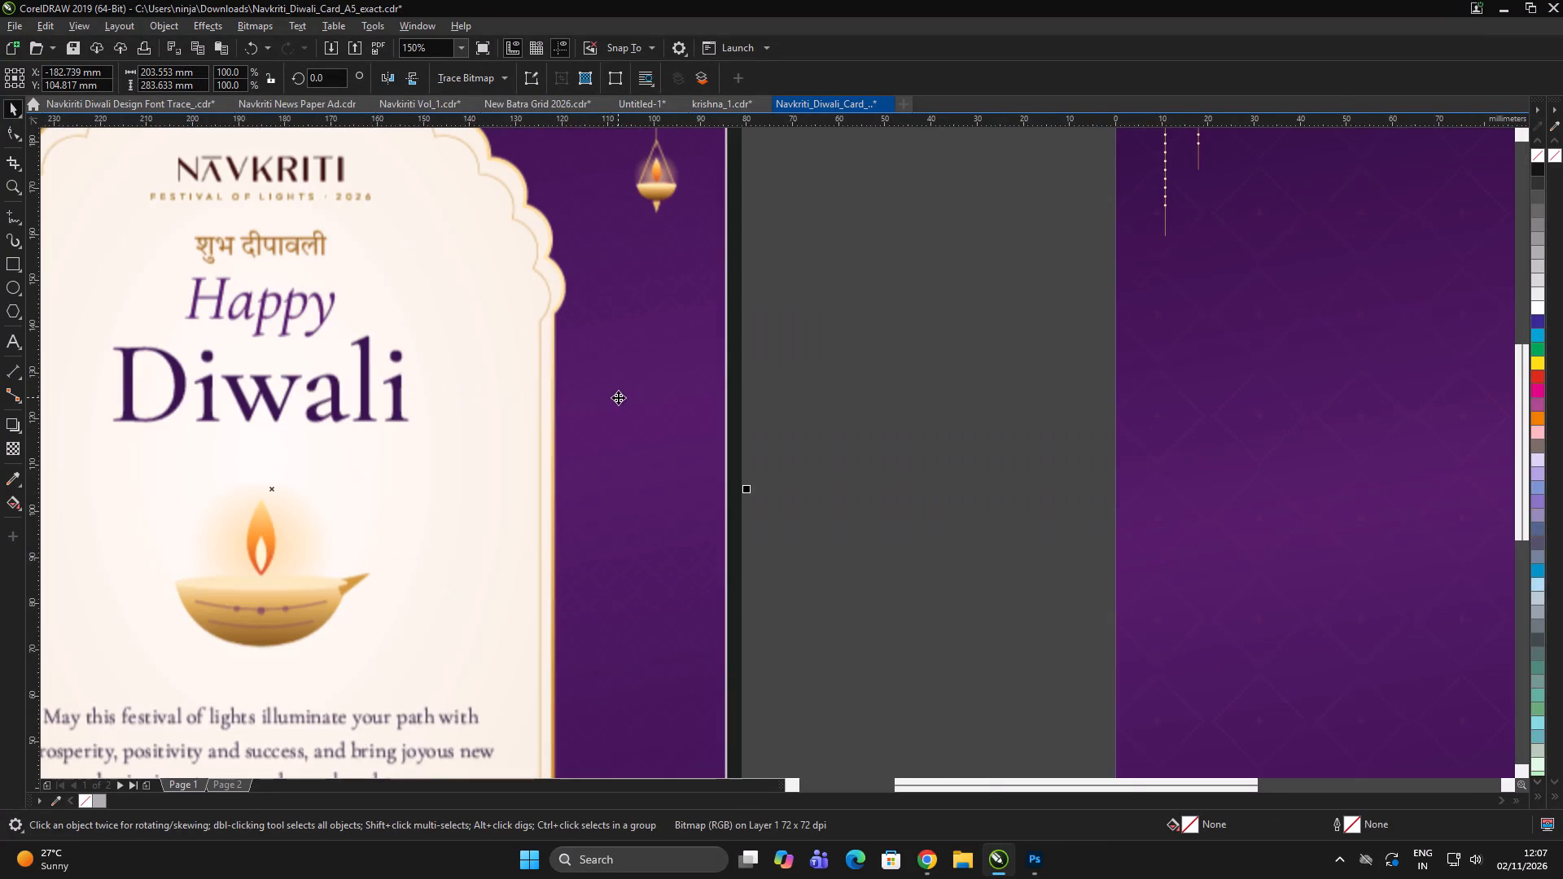
# Look through the other open drawings and compare the card's hanging lamps with the extracted lamp beside page 1.
pyautogui.scroll(4, 633, 397)
pyautogui.scroll(-7, 575, 411)
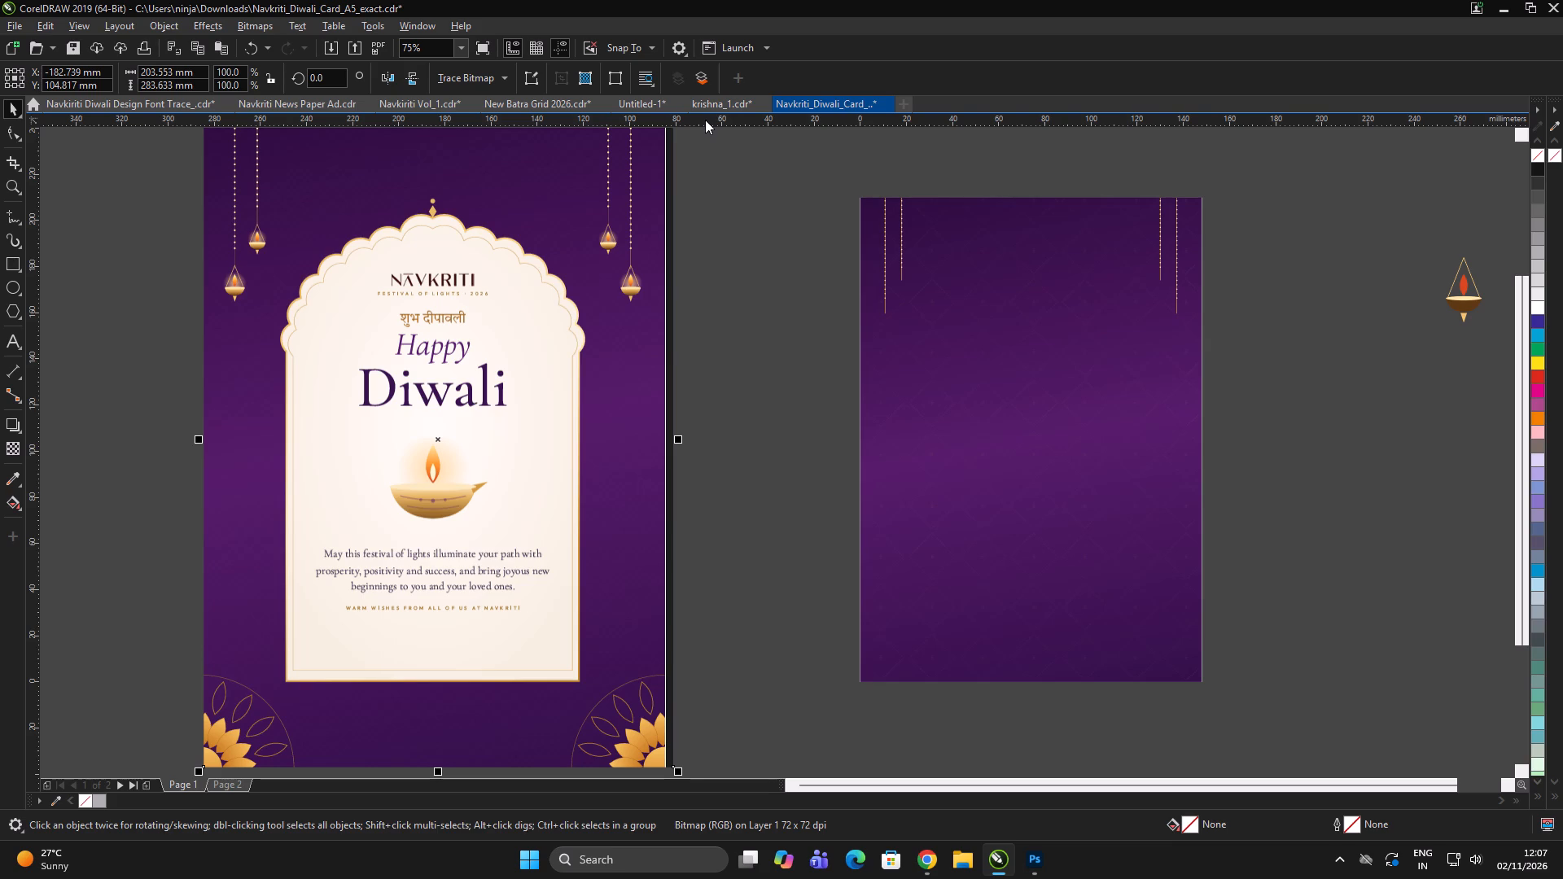
pyautogui.click(627, 97)
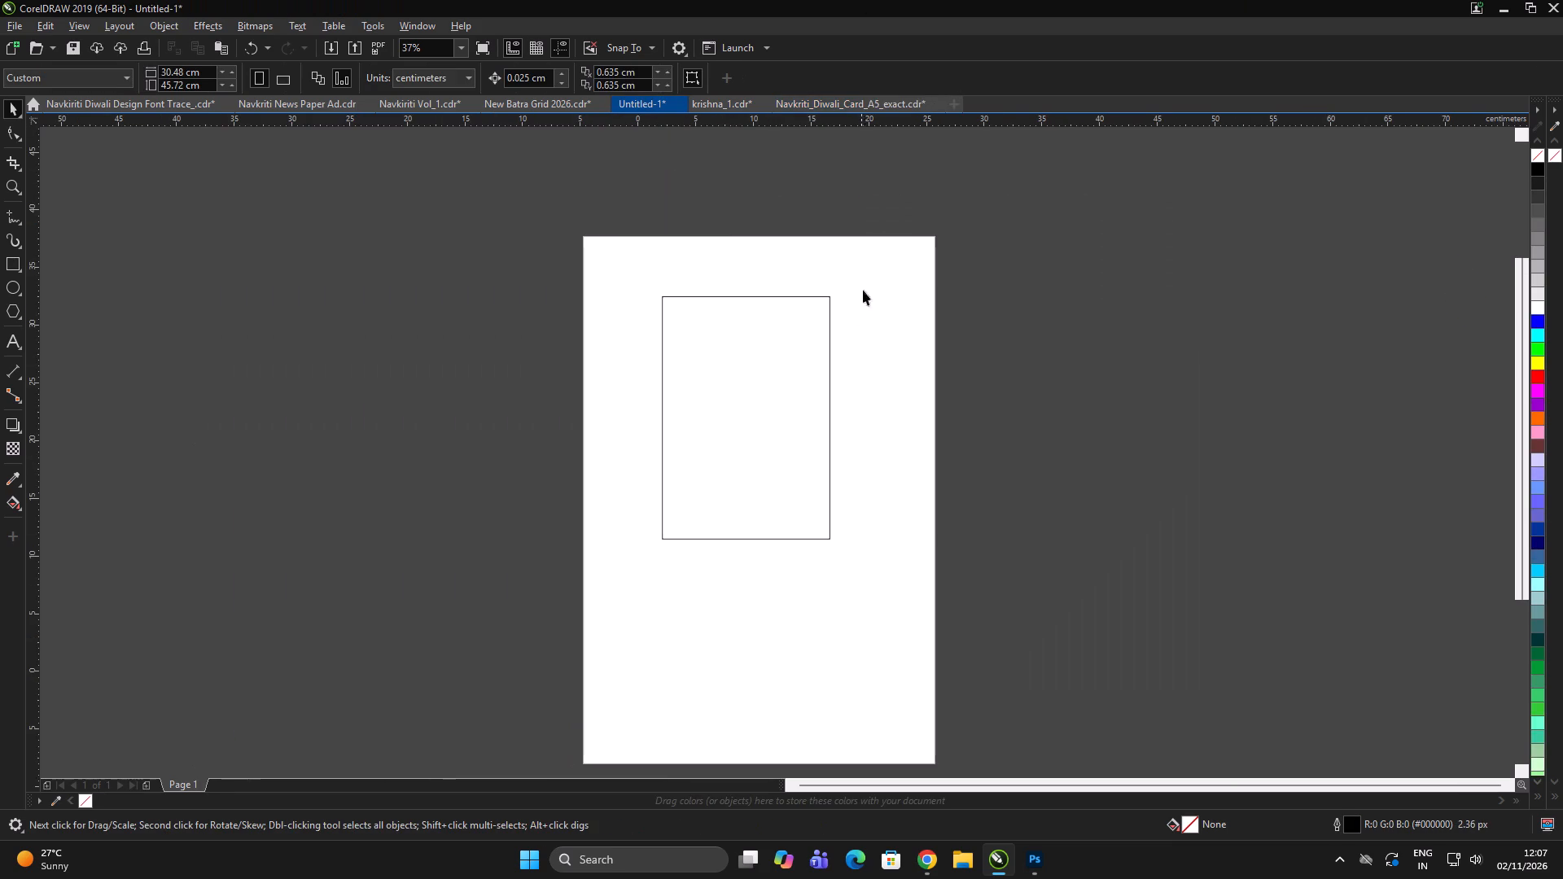
pyautogui.click(733, 99)
pyautogui.doubleClick(997, 409)
pyautogui.click(518, 101)
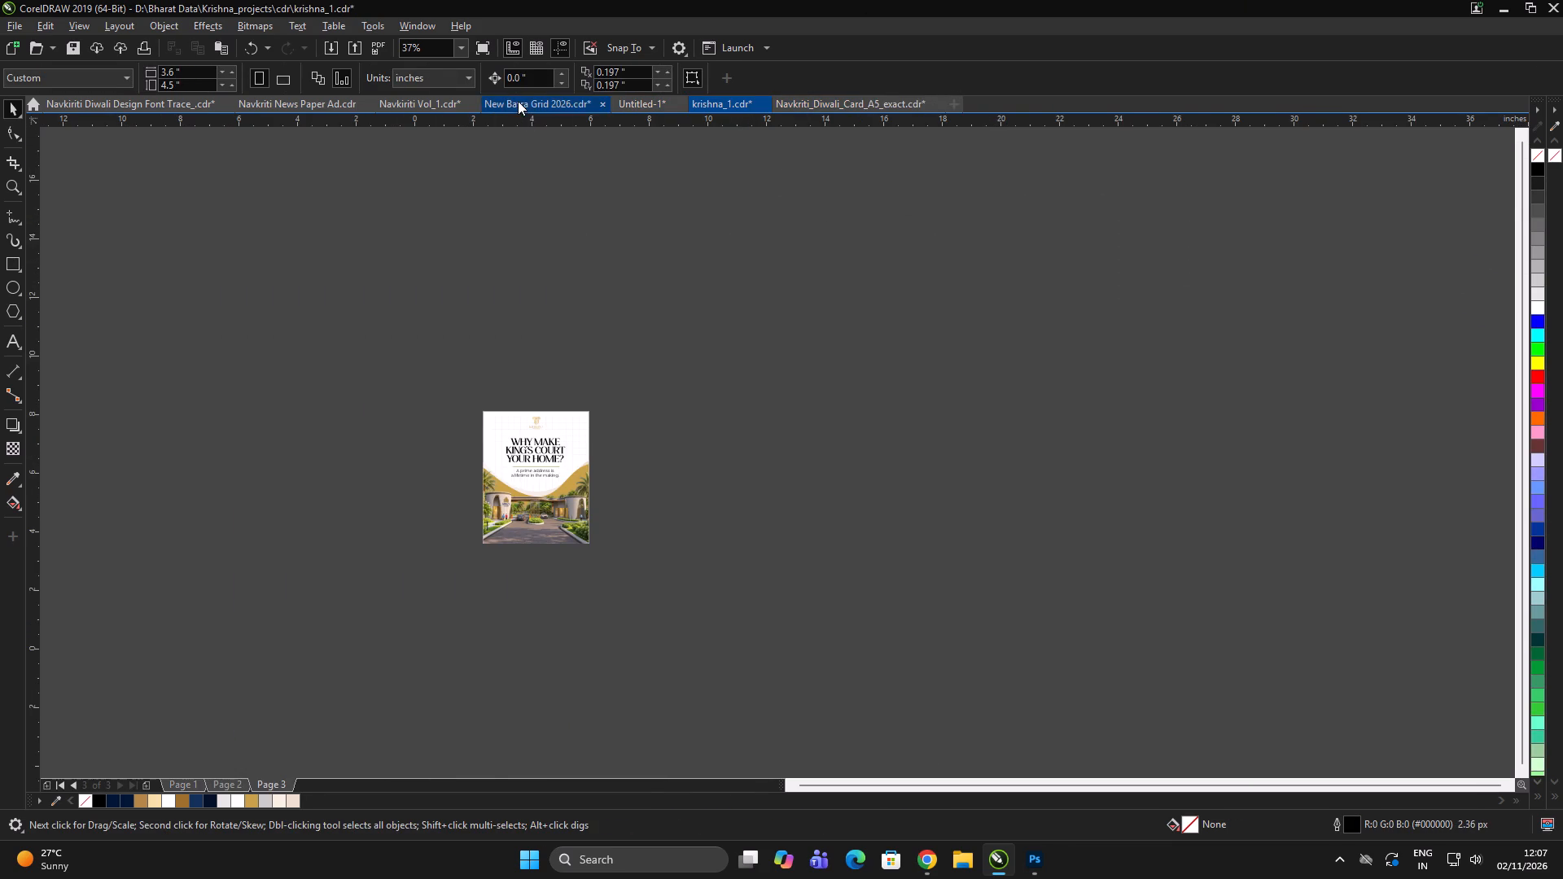
pyautogui.click(427, 103)
pyautogui.click(842, 106)
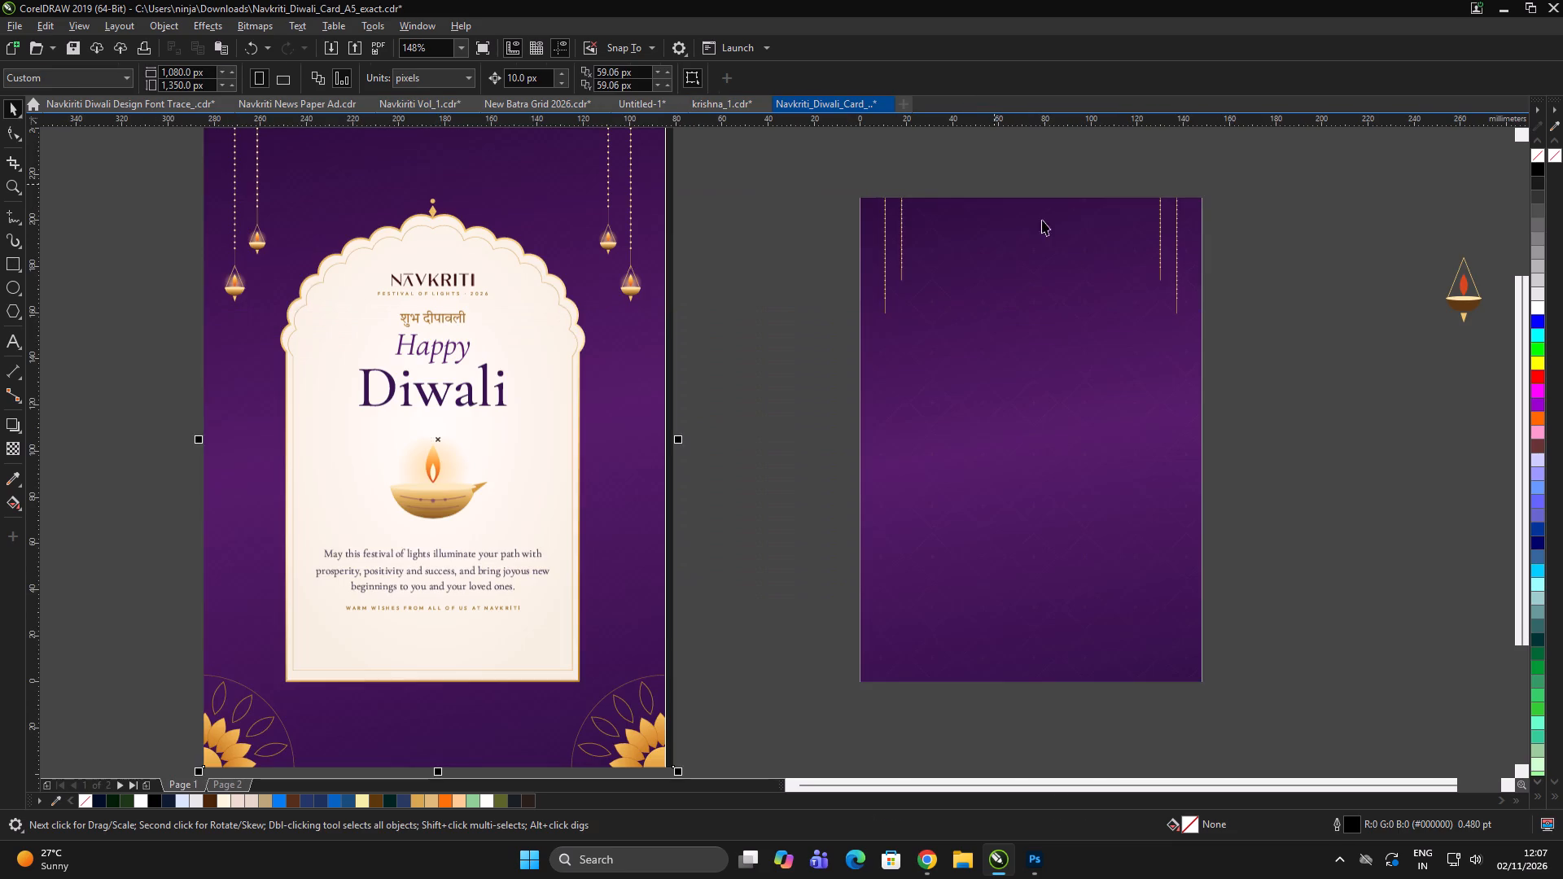
pyautogui.doubleClick(1116, 286)
pyautogui.click(1324, 176)
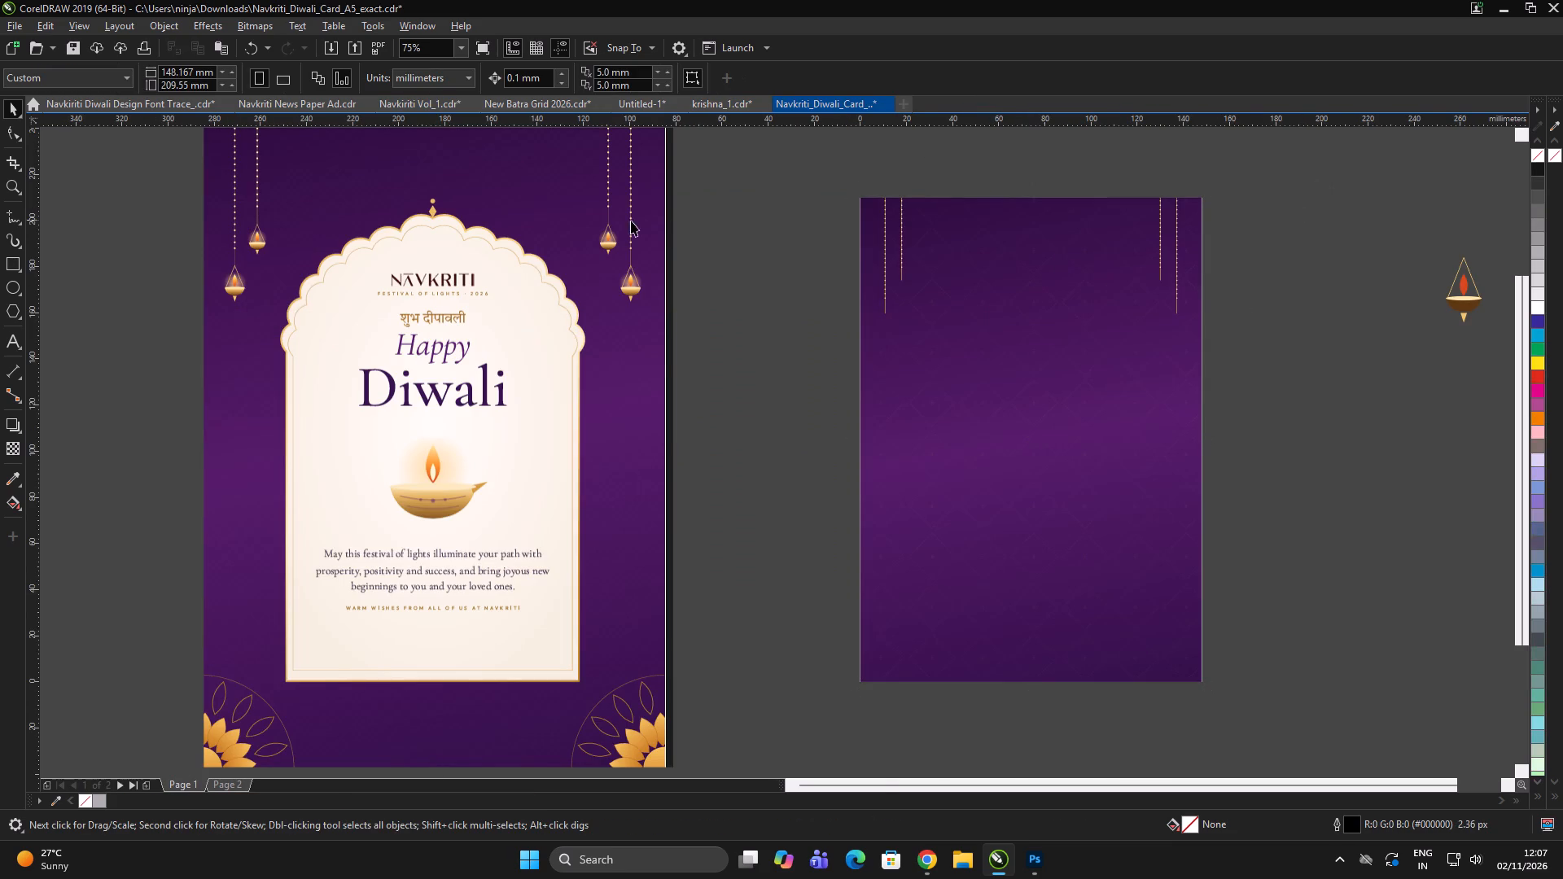
pyautogui.scroll(5, 567, 225)
pyautogui.scroll(2, 1001, 405)
pyautogui.scroll(-5, 558, 416)
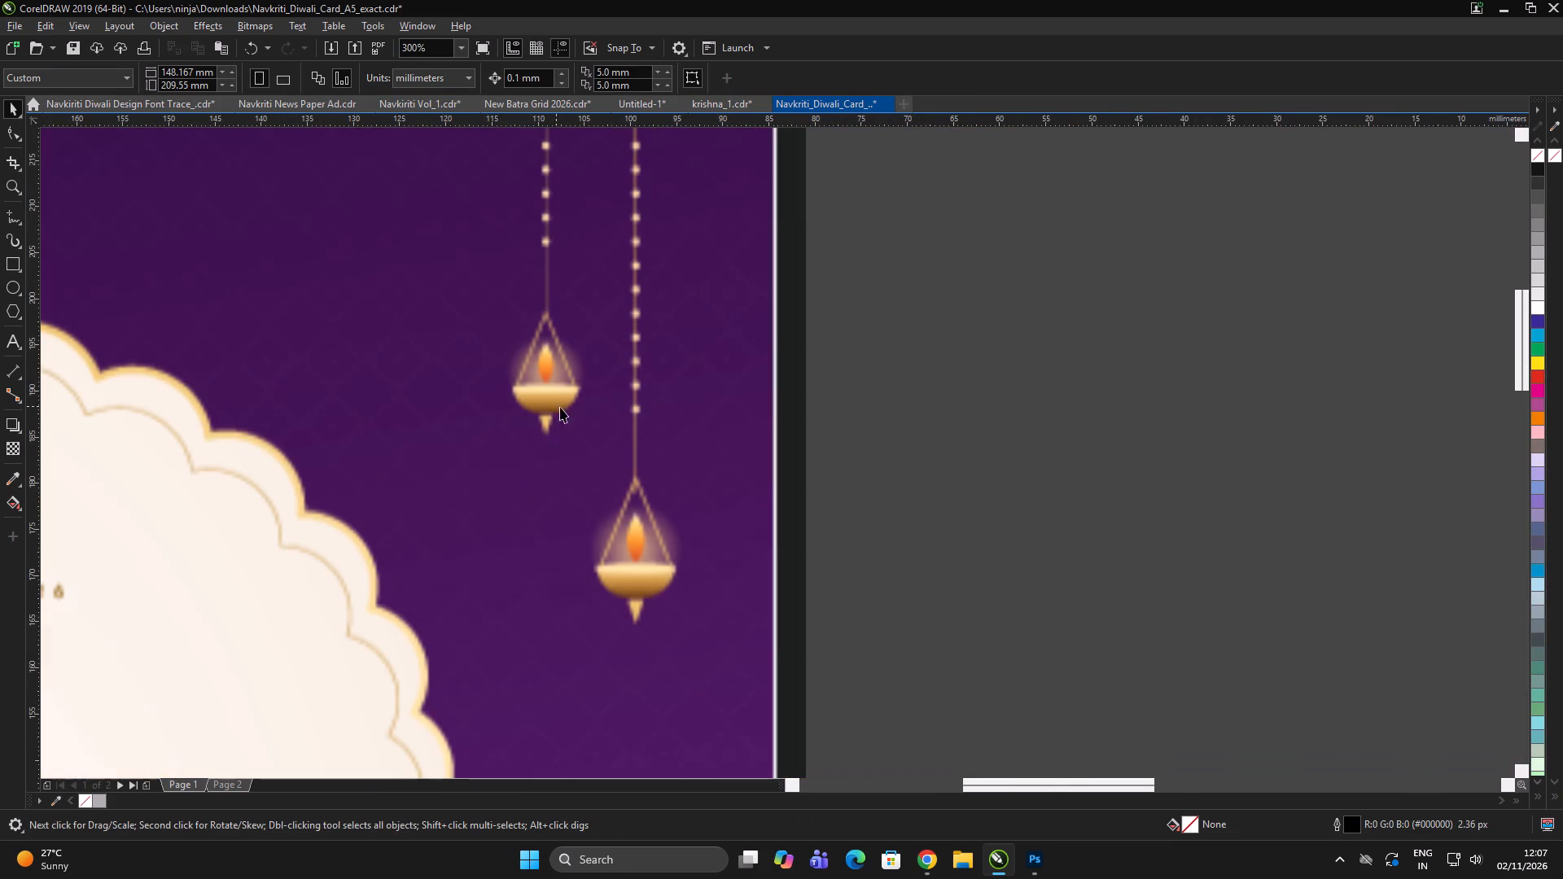
pyautogui.scroll(-5, 475, 383)
pyautogui.scroll(4, 944, 396)
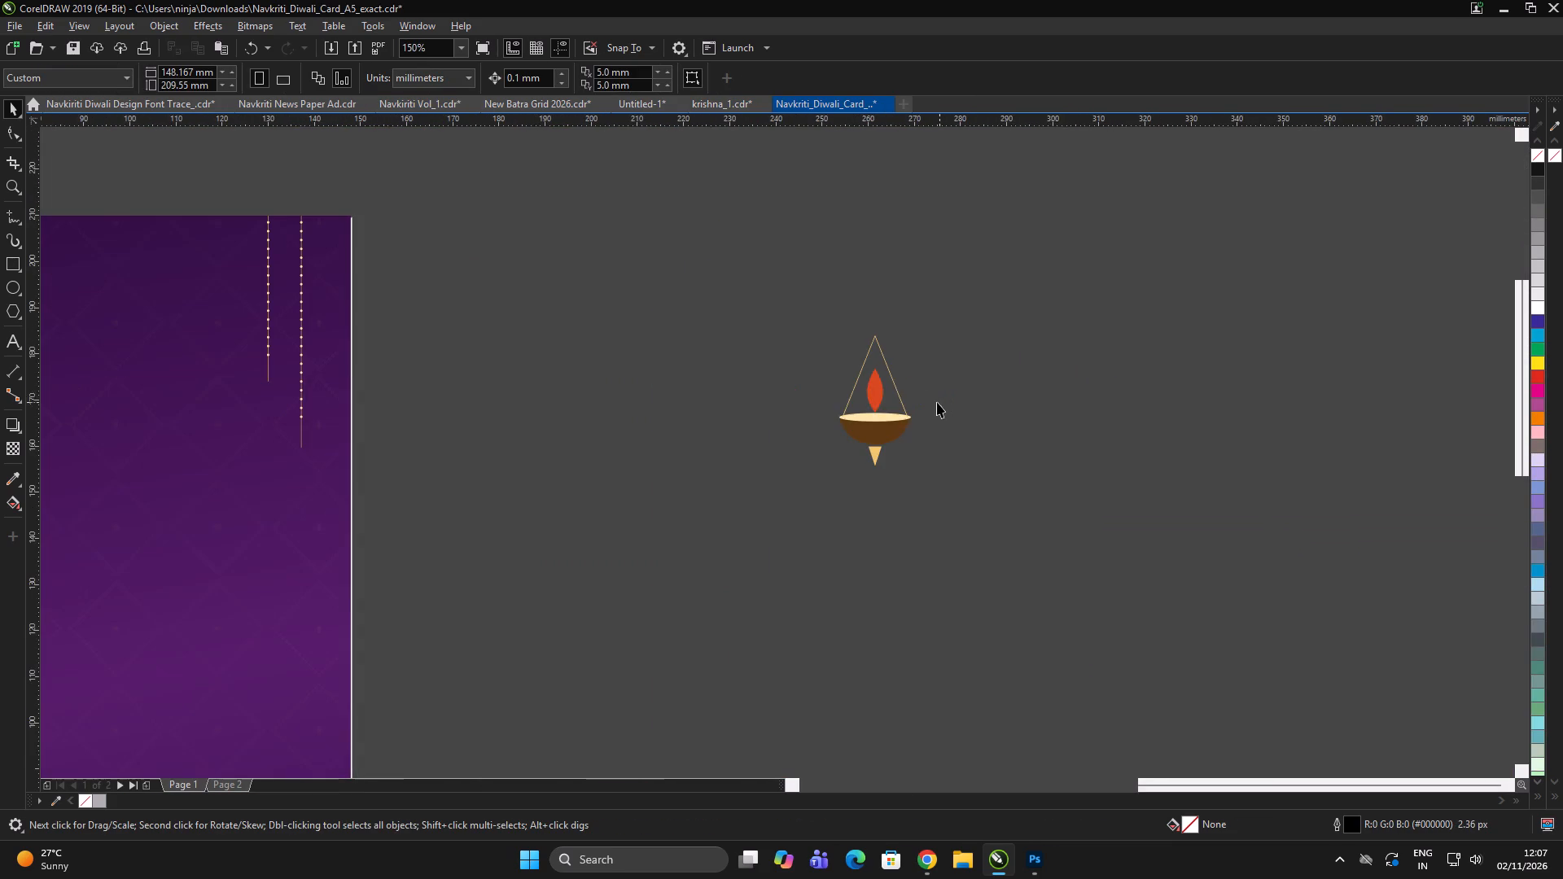
# Group the purple background, its pattern and the hanging strings on page 1, and copy the group.
pyautogui.scroll(-2, 930, 386)
pyautogui.click(965, 356)
pyautogui.moveTo(852, 279); pyautogui.dragTo(597, 633)
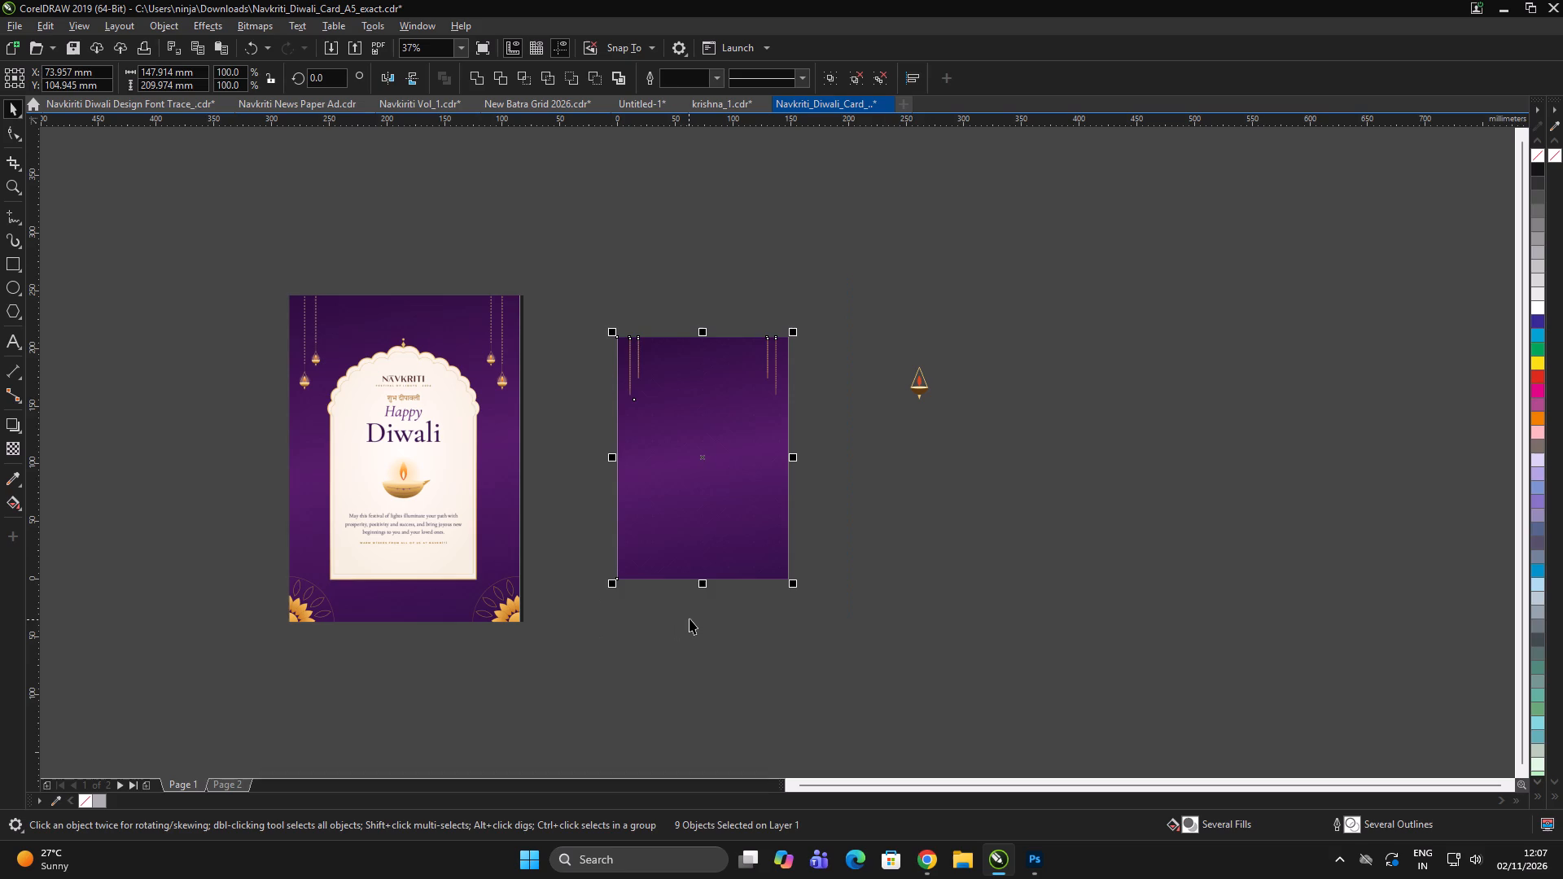
pyautogui.hotkey('ctrl', 'g')
pyautogui.keyDown('ctrl'); pyautogui.click(870, 615); pyautogui.keyUp('ctrl')
pyautogui.click(877, 614)
pyautogui.click(760, 530)
pyautogui.hotkey('ctrl', 'c')
pyautogui.doubleClick(910, 527)
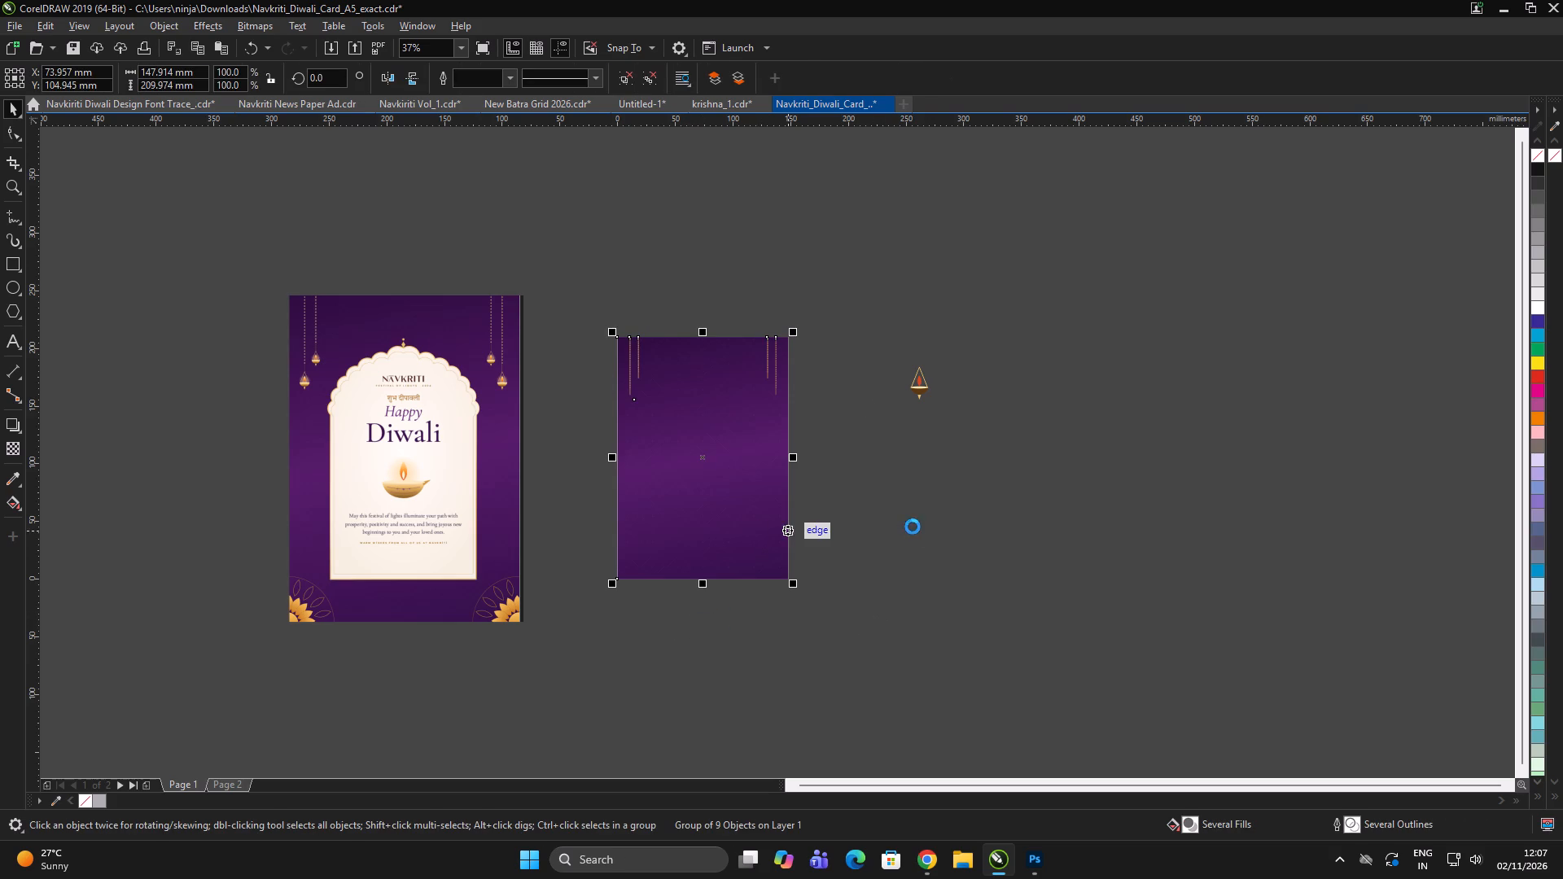
# Paste the copied purple background group into the Untitled-1 drawing.
pyautogui.click(733, 101)
pyautogui.doubleClick(1185, 431)
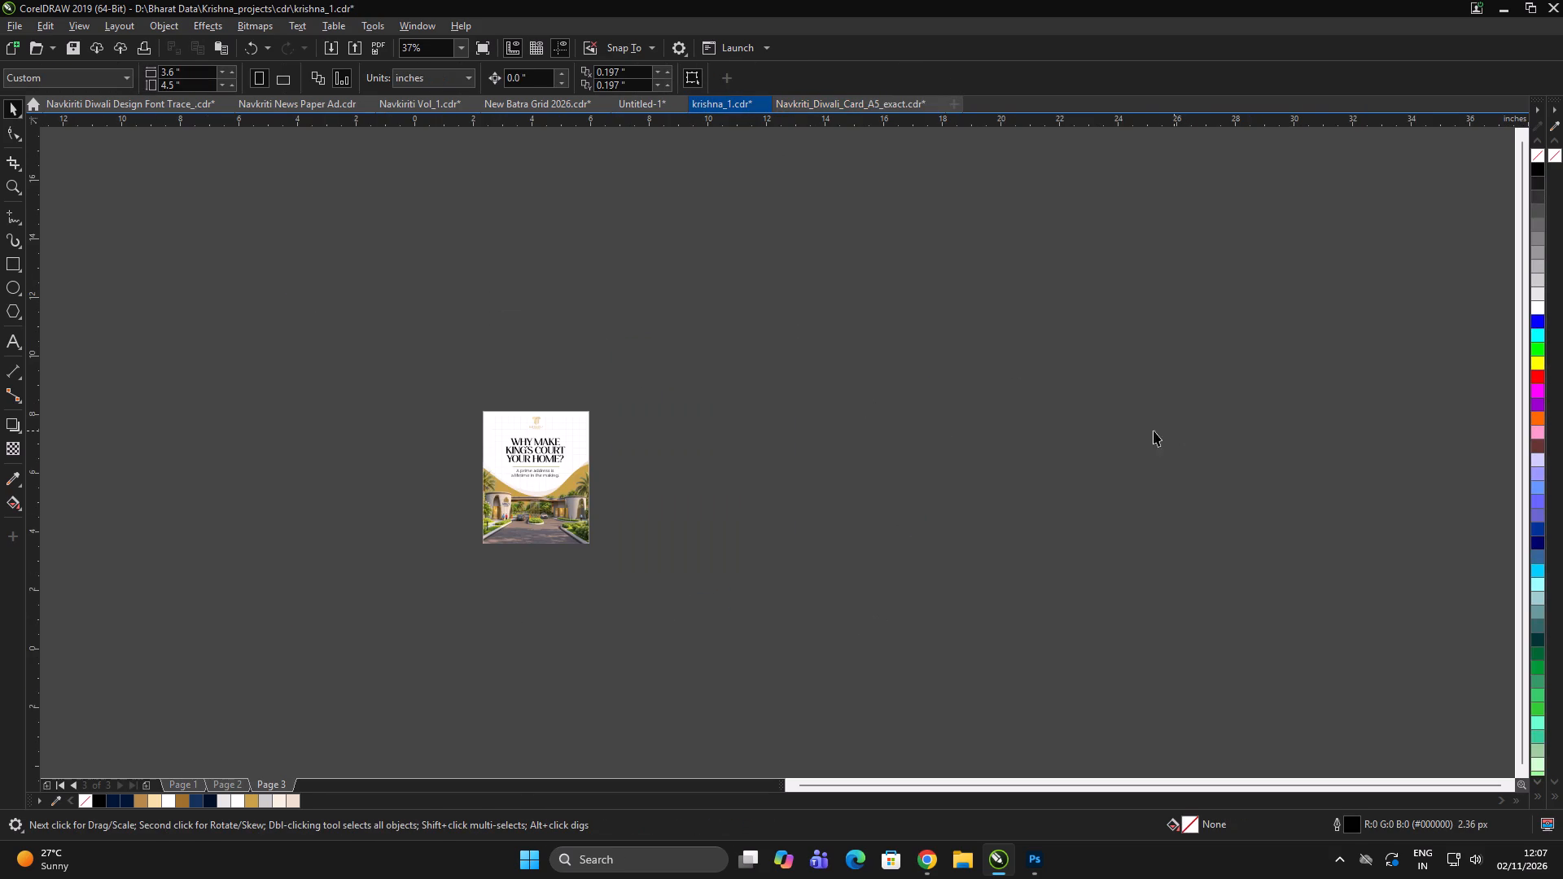
pyautogui.click(791, 106)
pyautogui.click(645, 109)
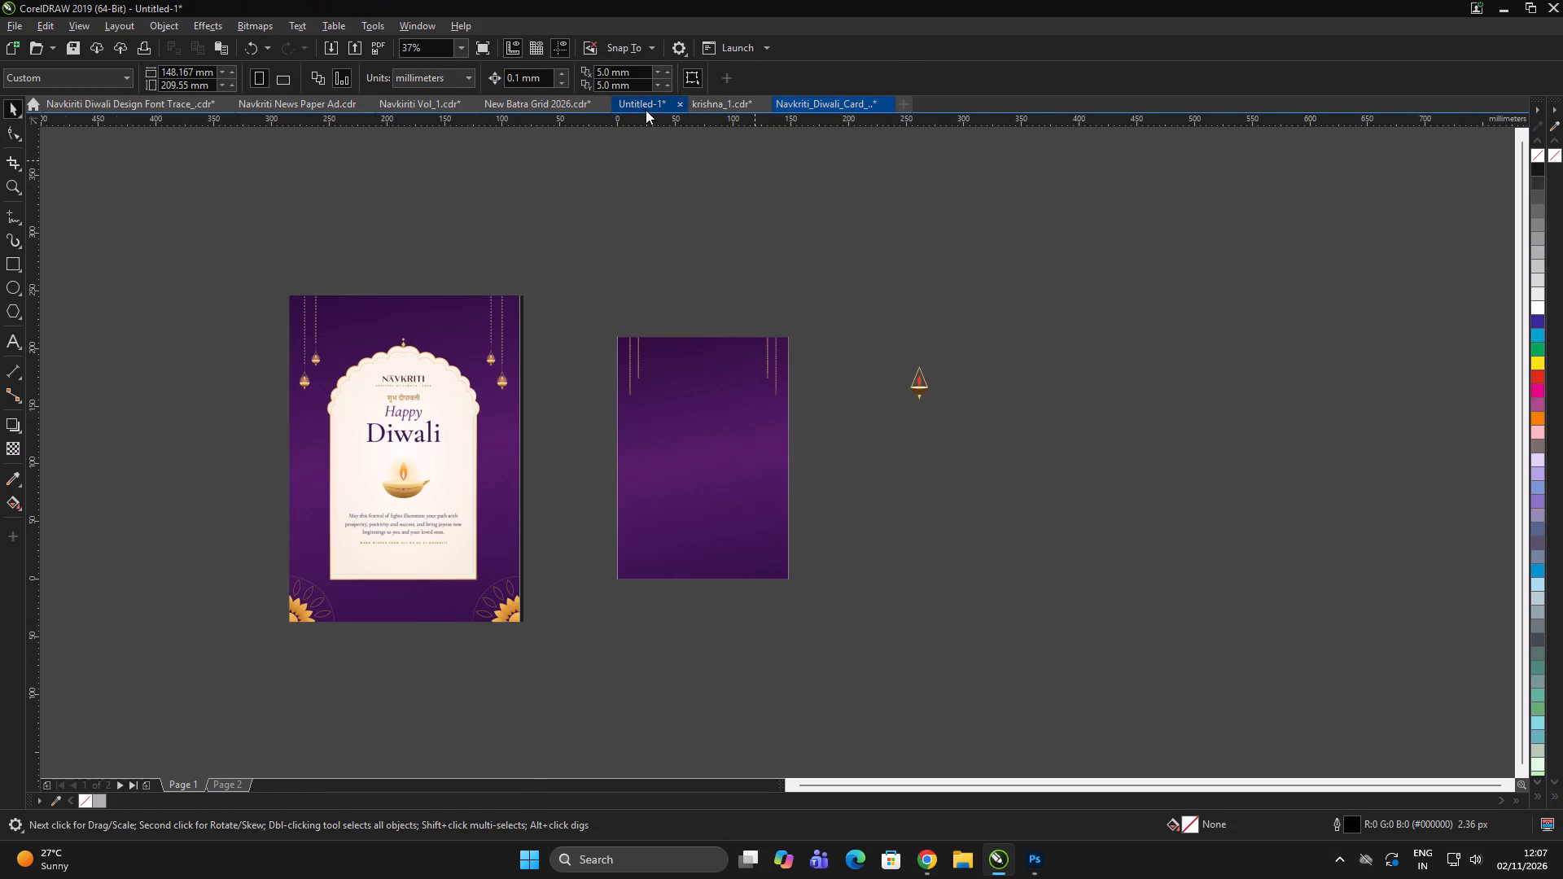
pyautogui.hotkey('ctrl', 'v')
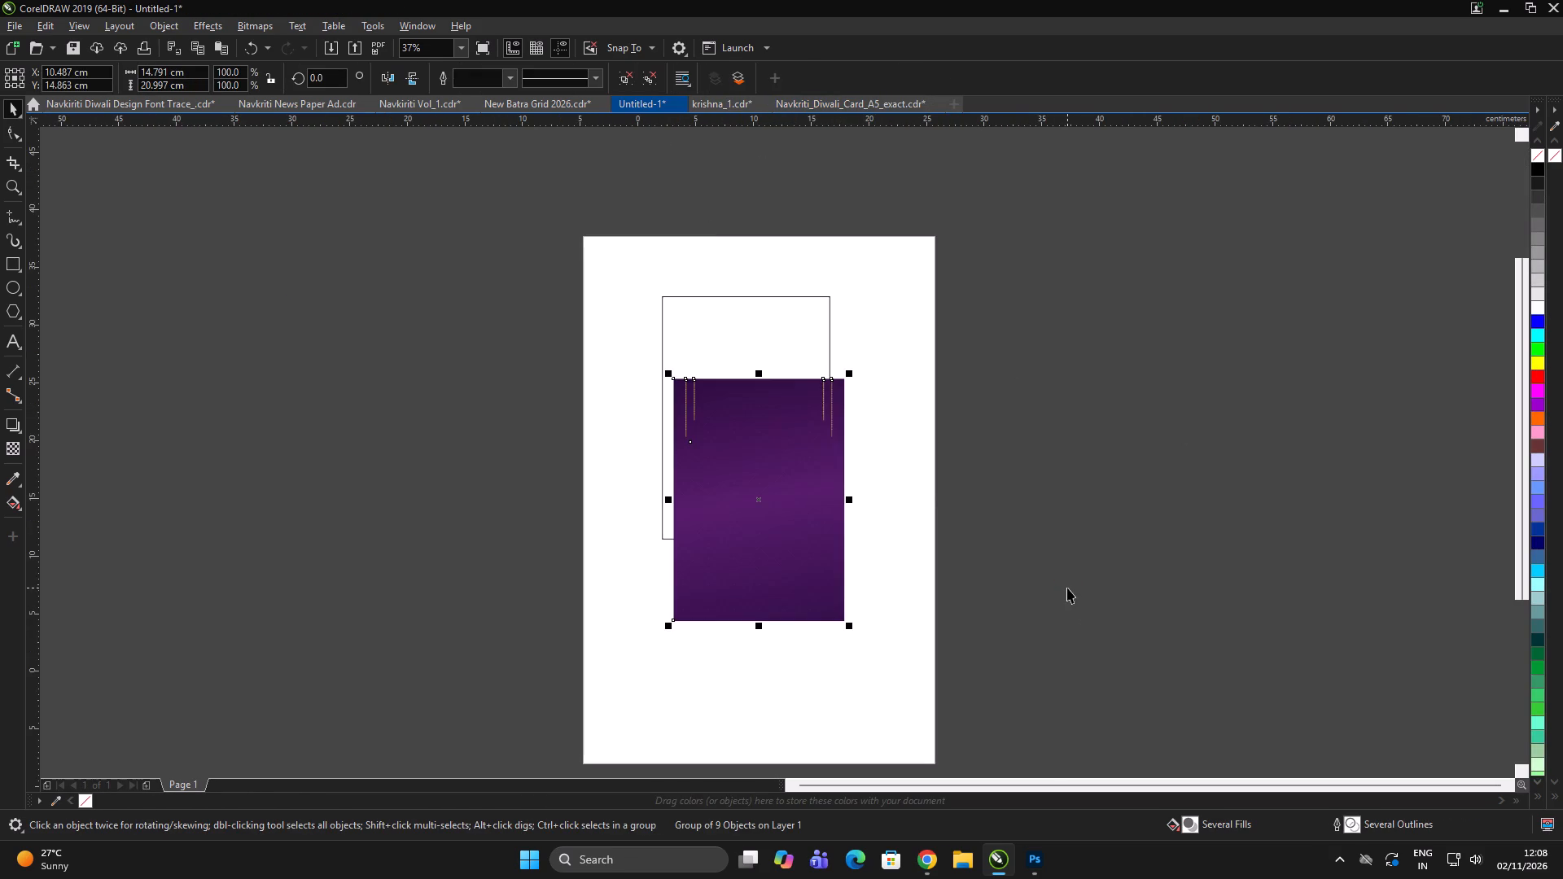
# Center-align the pasted purple group on the outlined rectangle, both horizontally and vertically, and check the placement.
pyautogui.hotkey('ctrl', 'g')
pyautogui.keyDown('shift'); pyautogui.click(790, 316); pyautogui.keyUp('shift')
pyautogui.press('e')
pyautogui.press('c')
pyautogui.doubleClick(970, 393)
pyautogui.scroll(2, 831, 316)
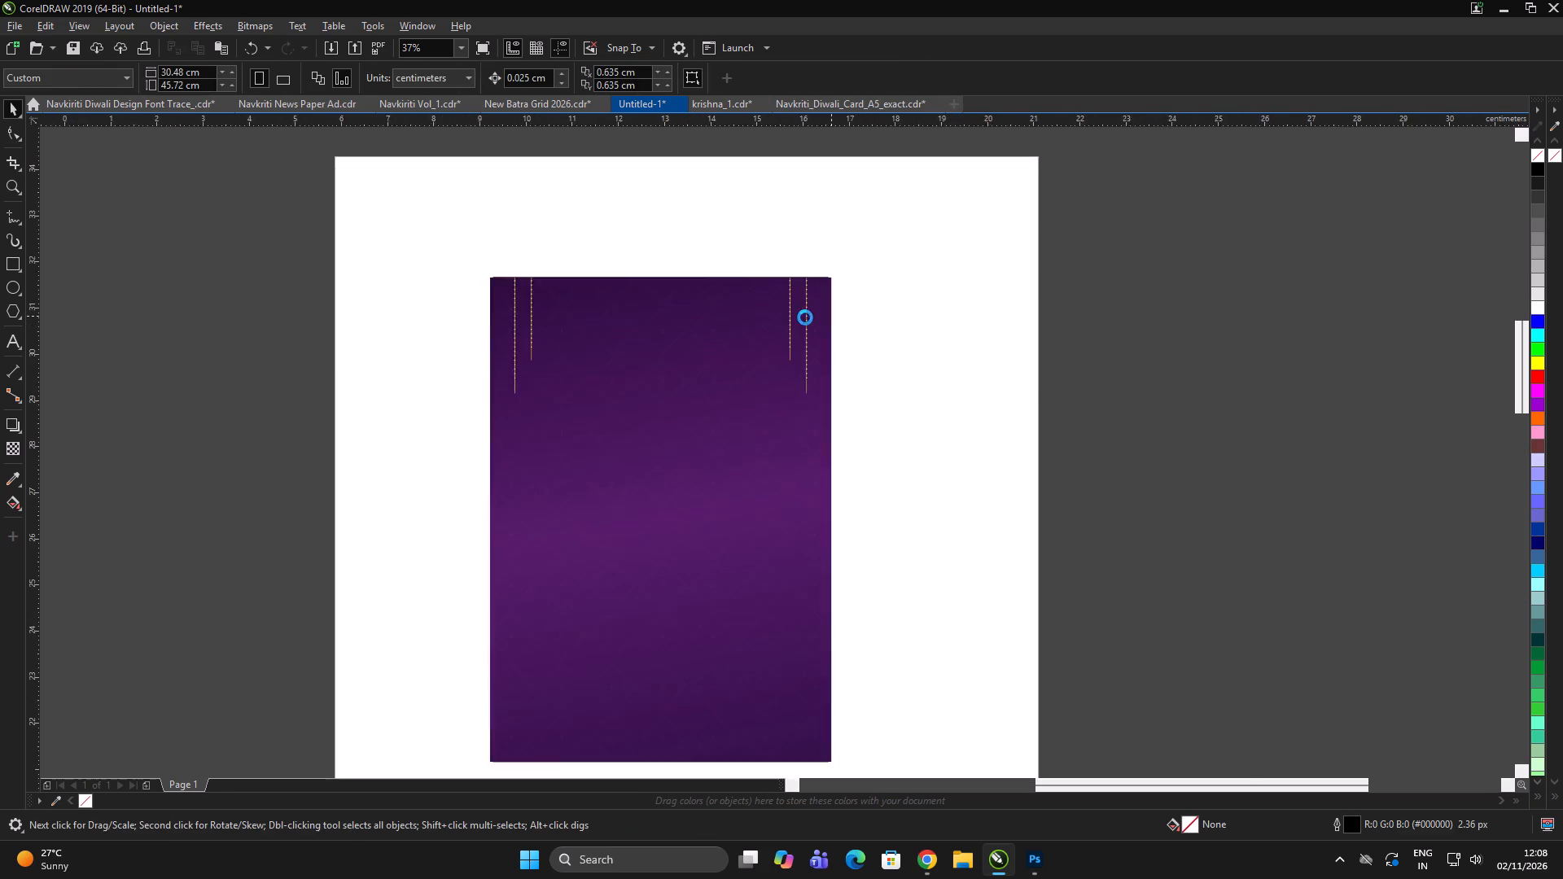
pyautogui.click(793, 317)
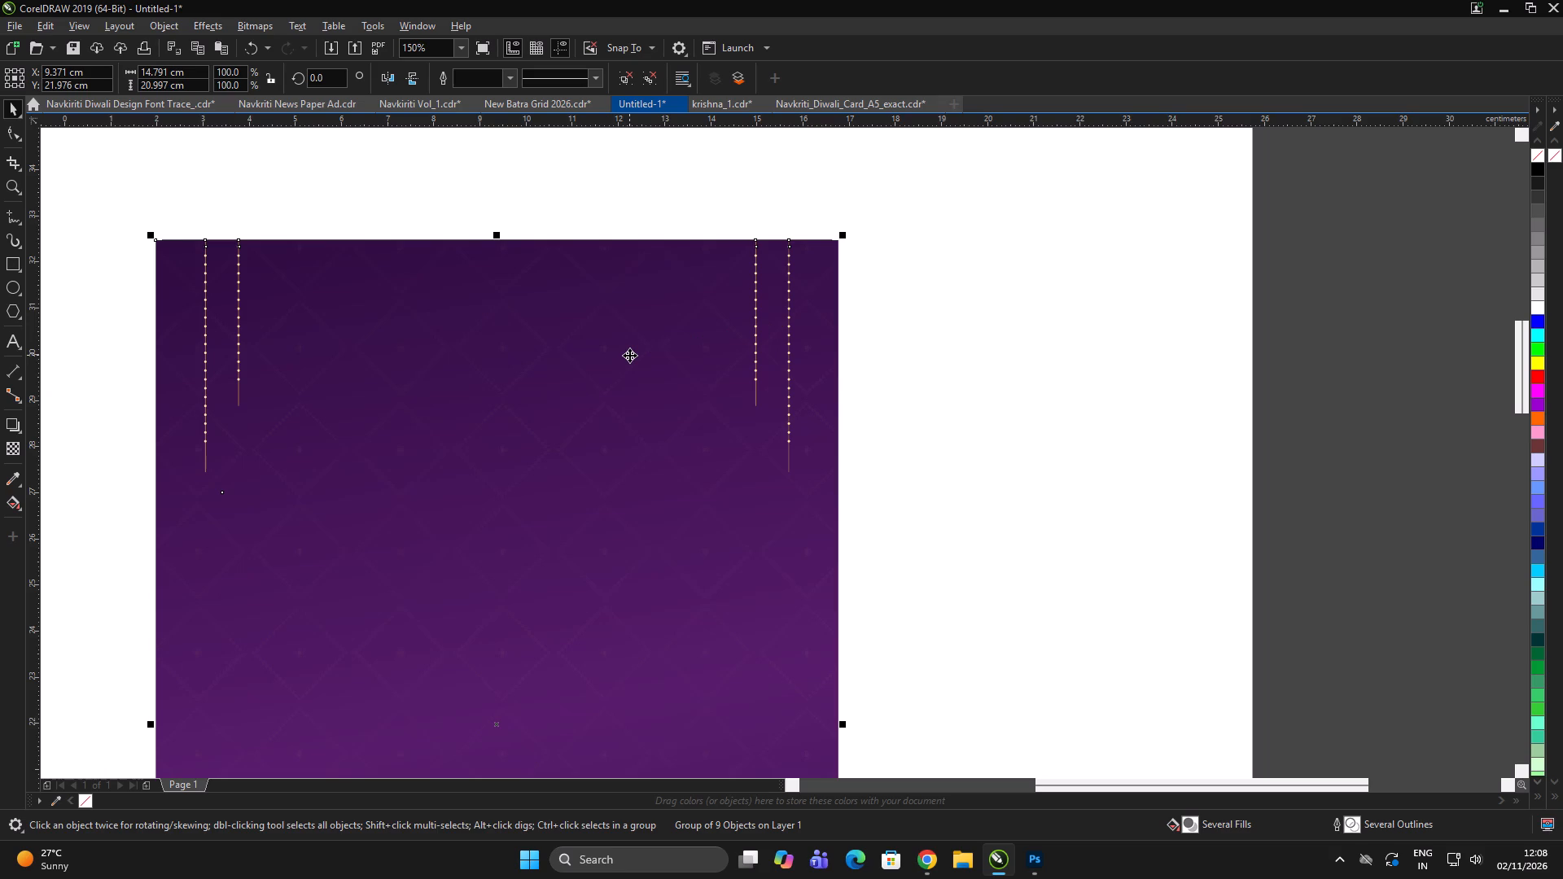
pyautogui.scroll(-4, 783, 355)
pyautogui.doubleClick(929, 321)
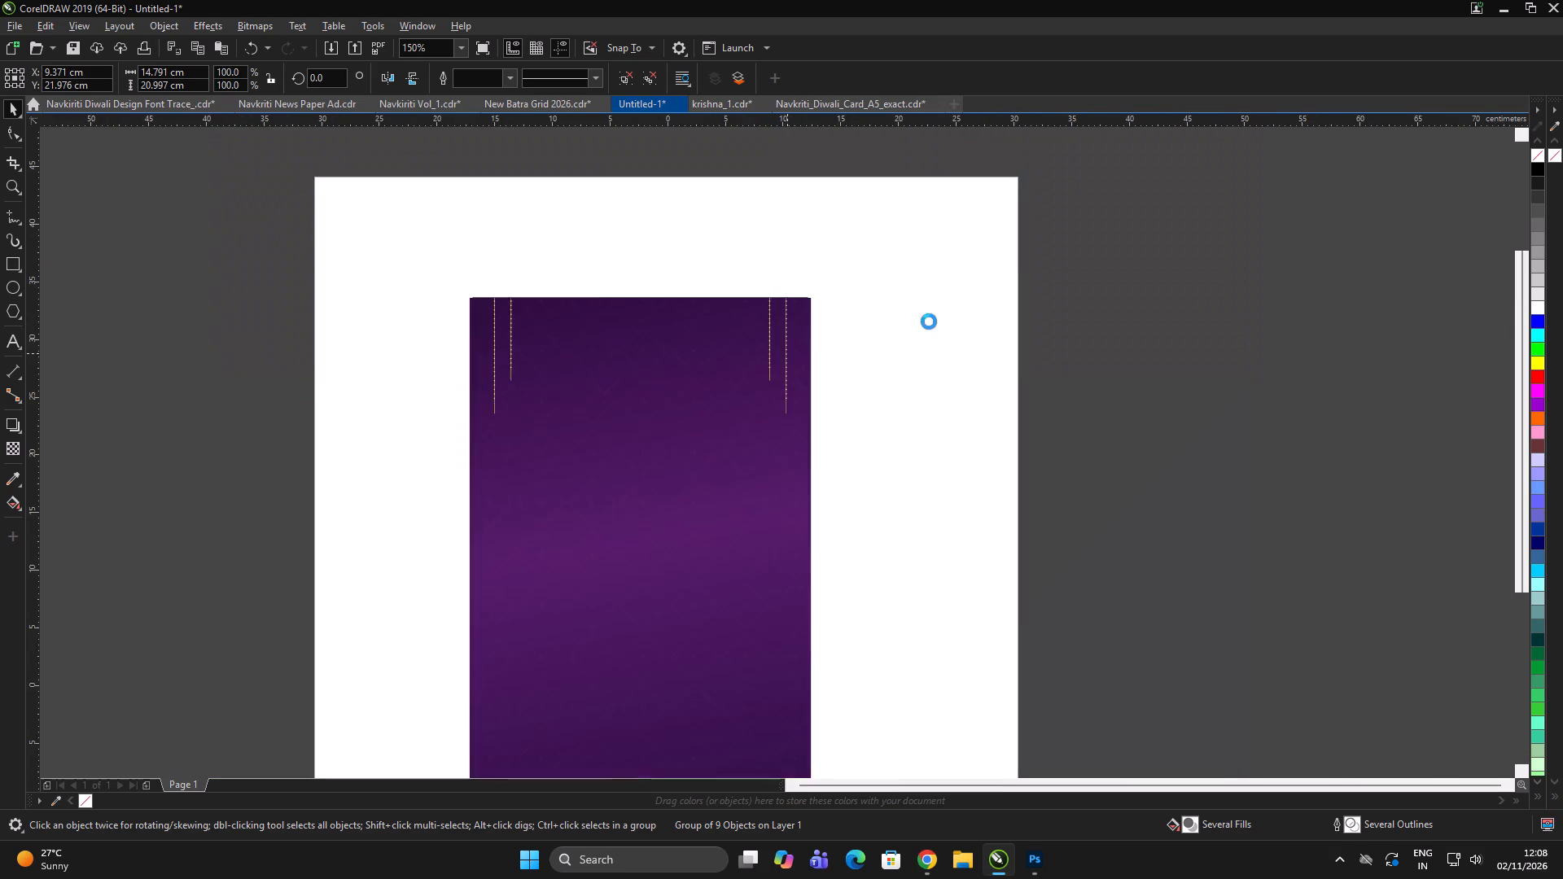
# Move the purple group to the right of the outlined rectangle, partly off the page edge.
pyautogui.click(790, 414)
pyautogui.moveTo(776, 412); pyautogui.dragTo(1009, 404)
pyautogui.click(1222, 507)
pyautogui.click(1109, 490)
pyautogui.scroll(1, 1049, 399)
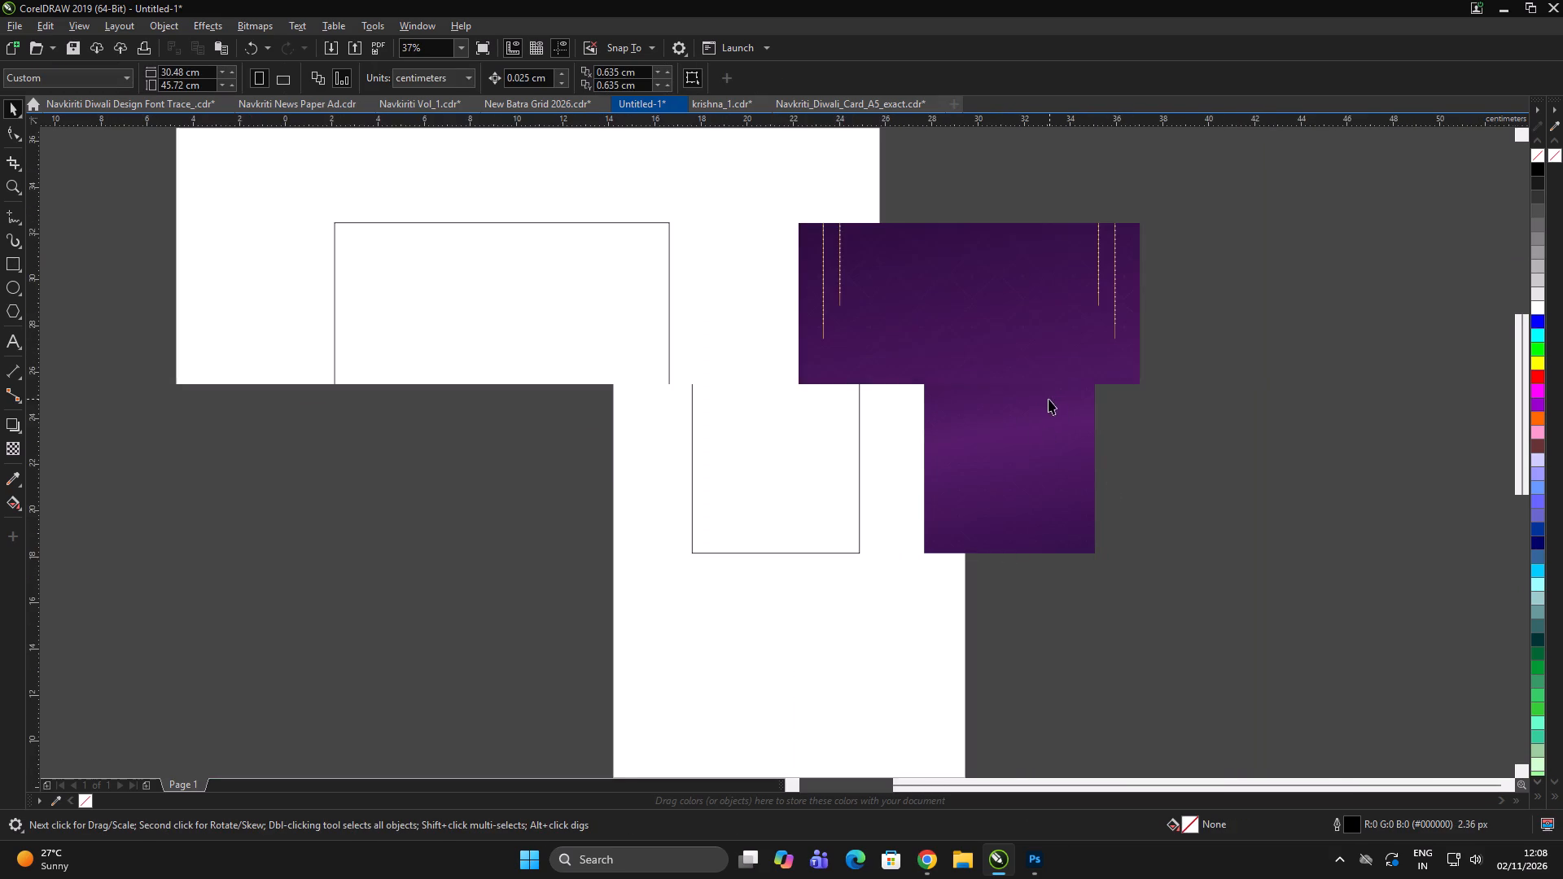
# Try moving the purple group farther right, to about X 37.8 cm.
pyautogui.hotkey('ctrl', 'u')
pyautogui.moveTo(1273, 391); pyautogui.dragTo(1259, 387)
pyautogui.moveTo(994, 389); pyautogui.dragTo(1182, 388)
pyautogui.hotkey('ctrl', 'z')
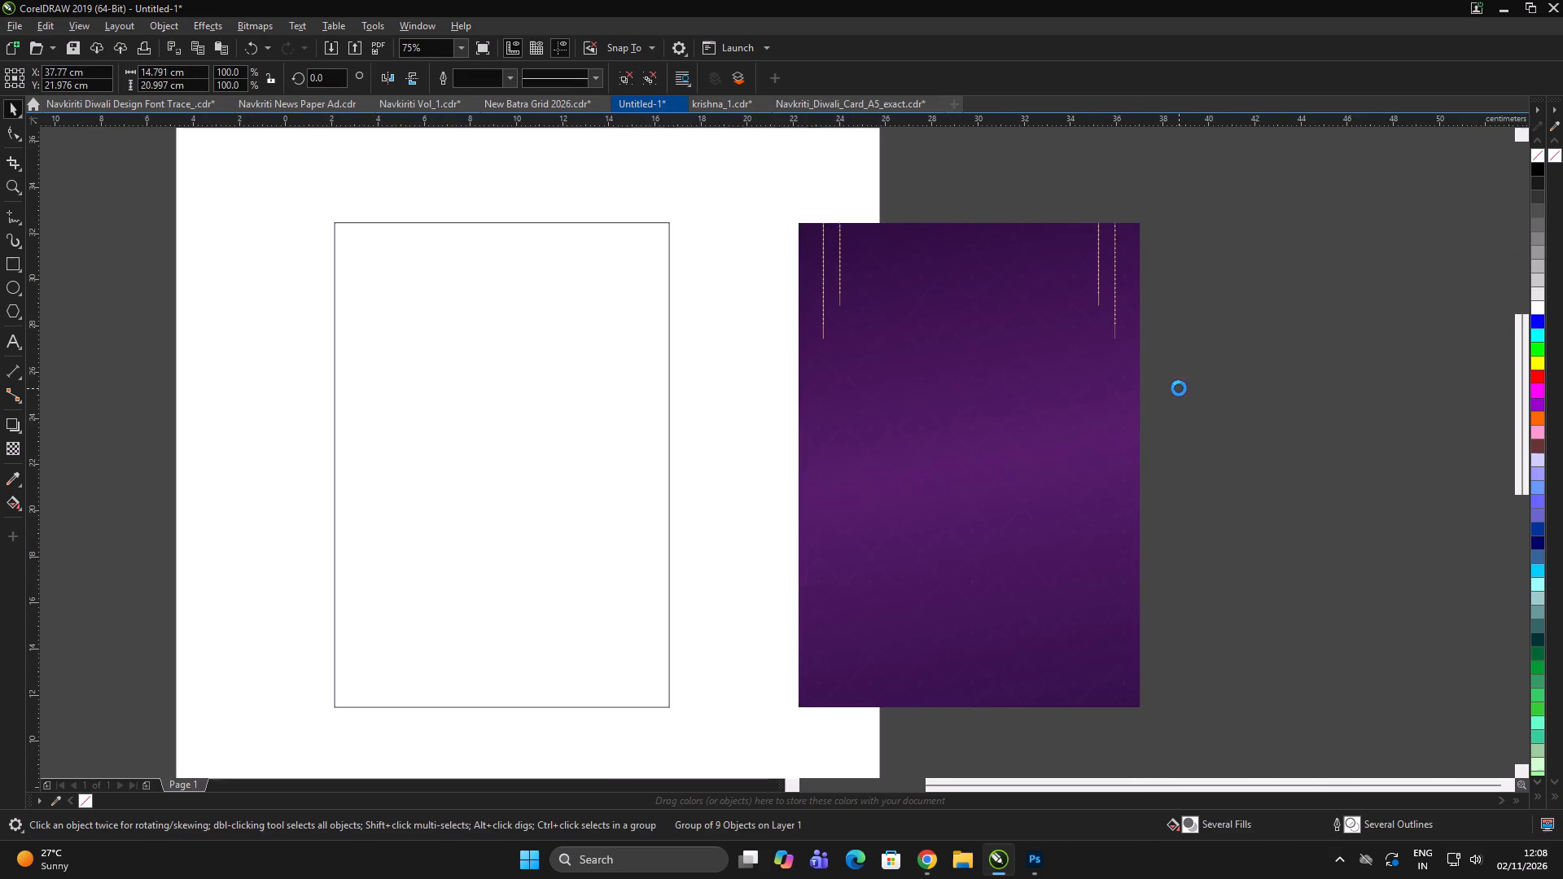
# Ungroup the purple artwork and move its two overlay layers up and right, to about X 38.8 cm, Y 27.5 cm together.
pyautogui.hotkey('ctrl', 'u')
pyautogui.keyDown('ctrl'); pyautogui.click(1204, 379); pyautogui.keyUp('ctrl')
pyautogui.click(1067, 426)
pyautogui.moveTo(1051, 434); pyautogui.dragTo(1287, 397)
pyautogui.keyDown('shift'); pyautogui.click(917, 426); pyautogui.keyUp('shift')
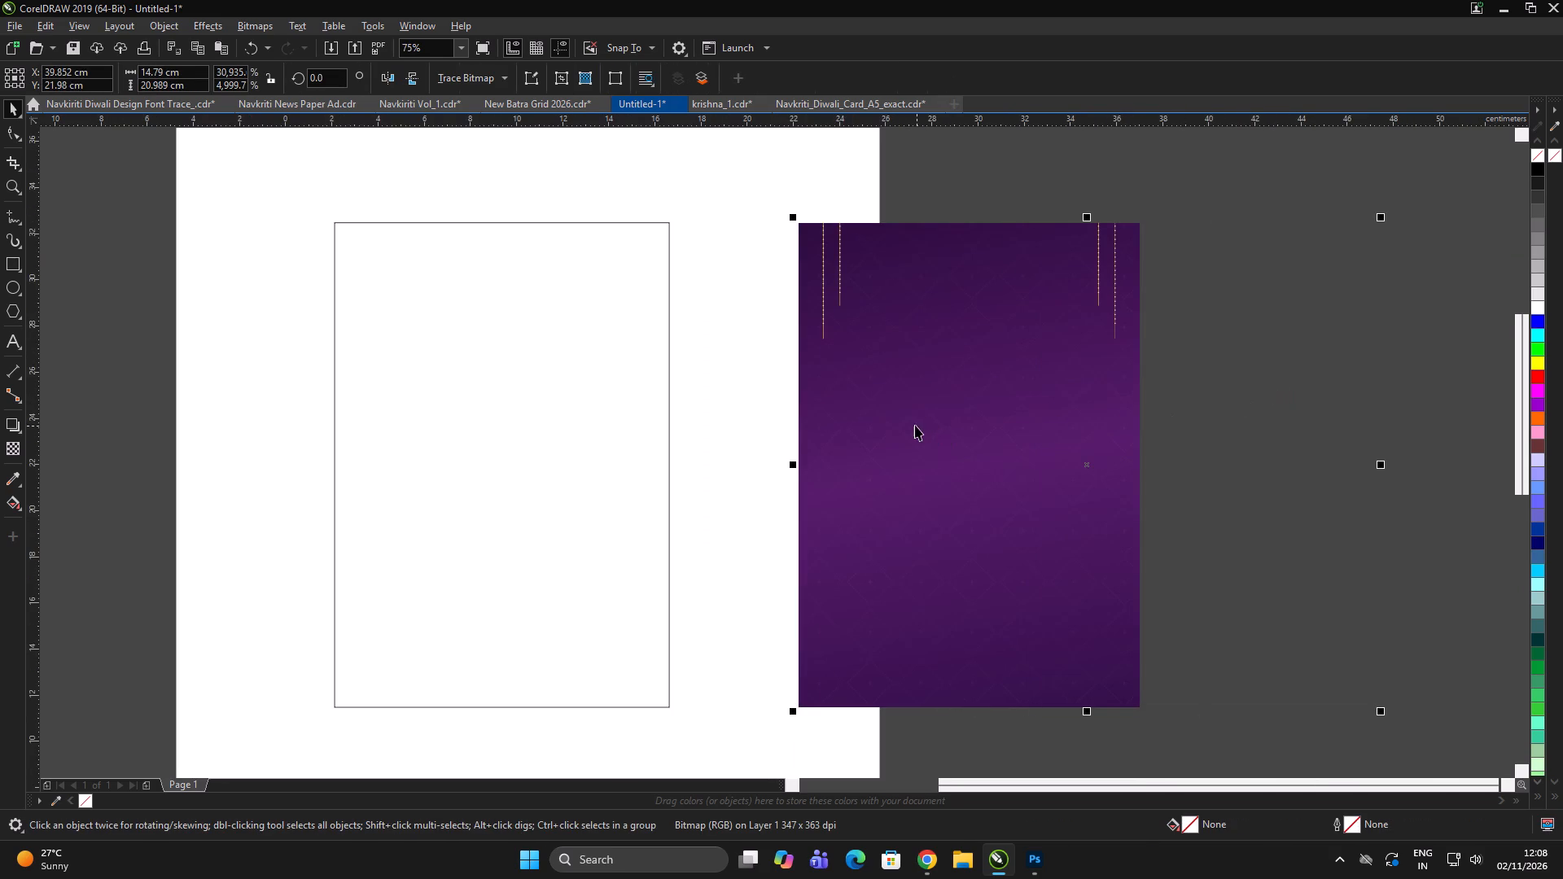
pyautogui.click(1299, 439)
pyautogui.moveTo(1226, 443); pyautogui.dragTo(1320, 315)
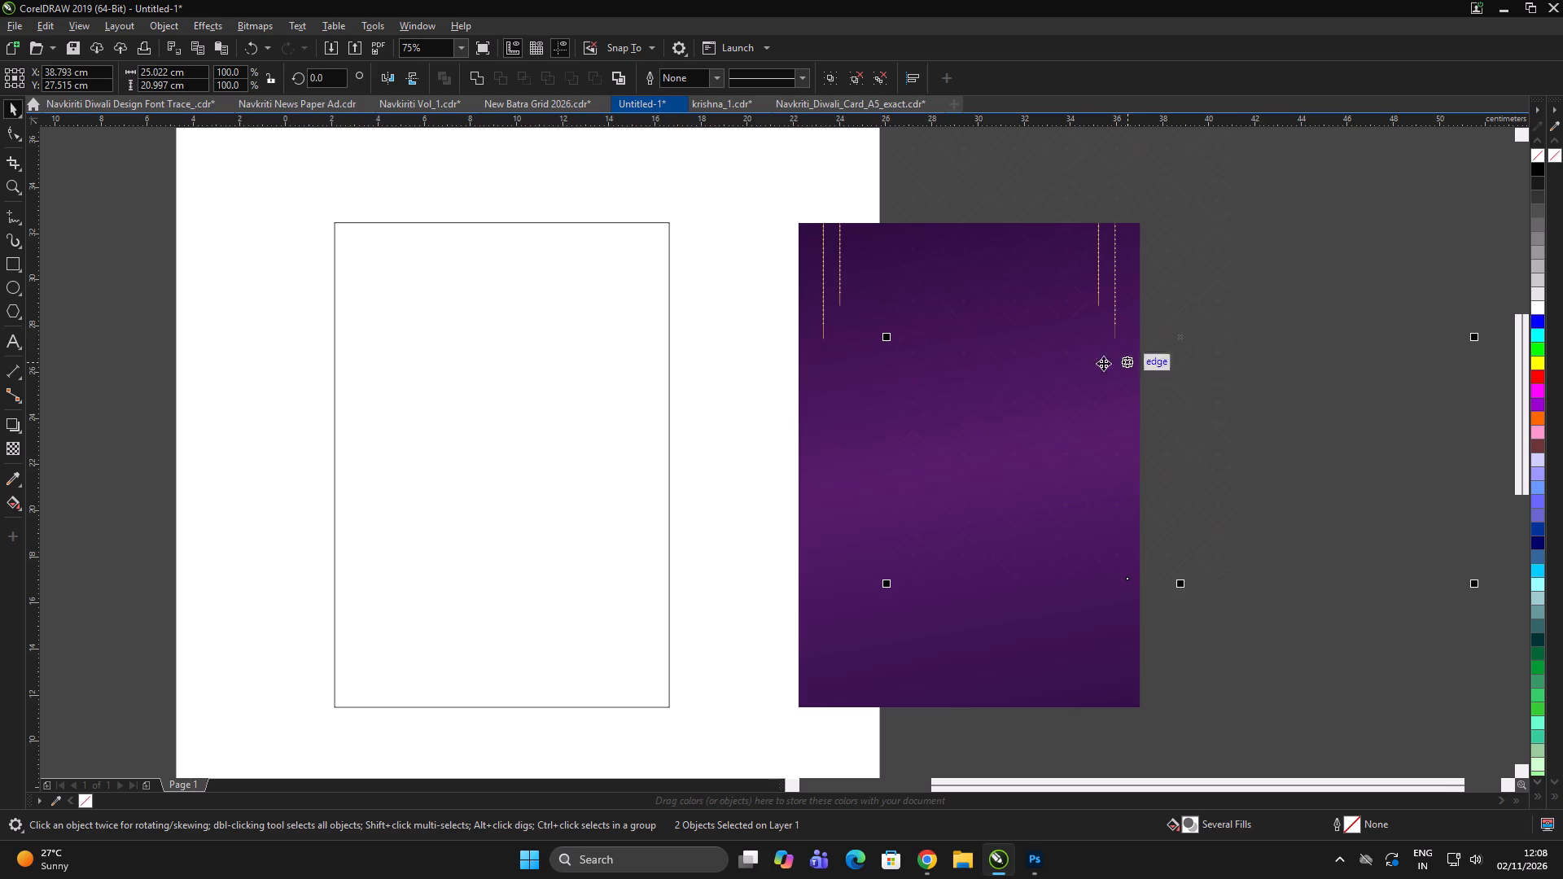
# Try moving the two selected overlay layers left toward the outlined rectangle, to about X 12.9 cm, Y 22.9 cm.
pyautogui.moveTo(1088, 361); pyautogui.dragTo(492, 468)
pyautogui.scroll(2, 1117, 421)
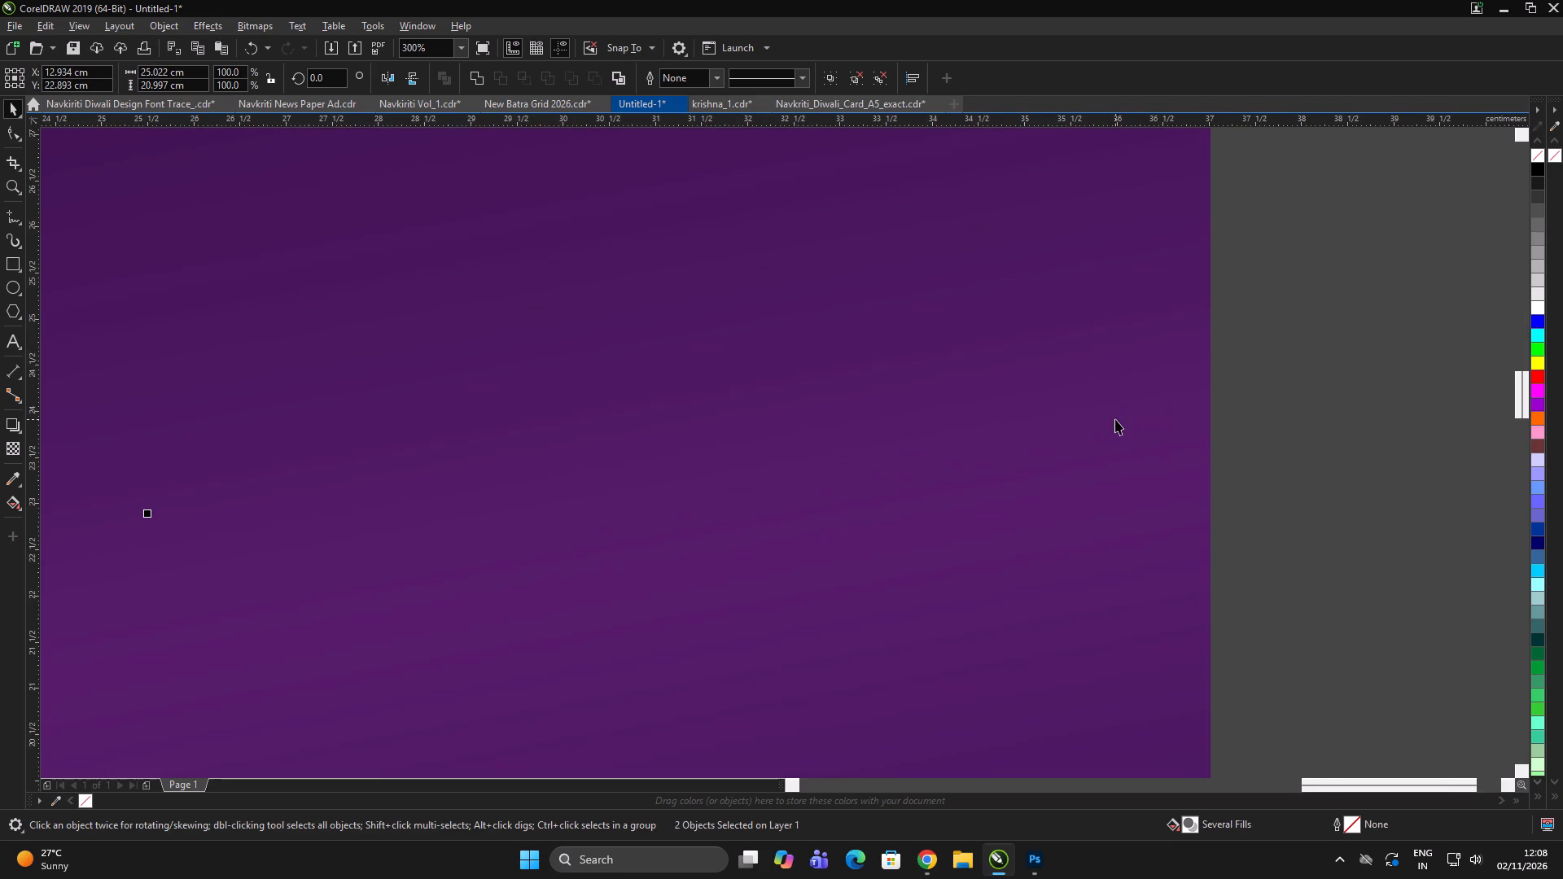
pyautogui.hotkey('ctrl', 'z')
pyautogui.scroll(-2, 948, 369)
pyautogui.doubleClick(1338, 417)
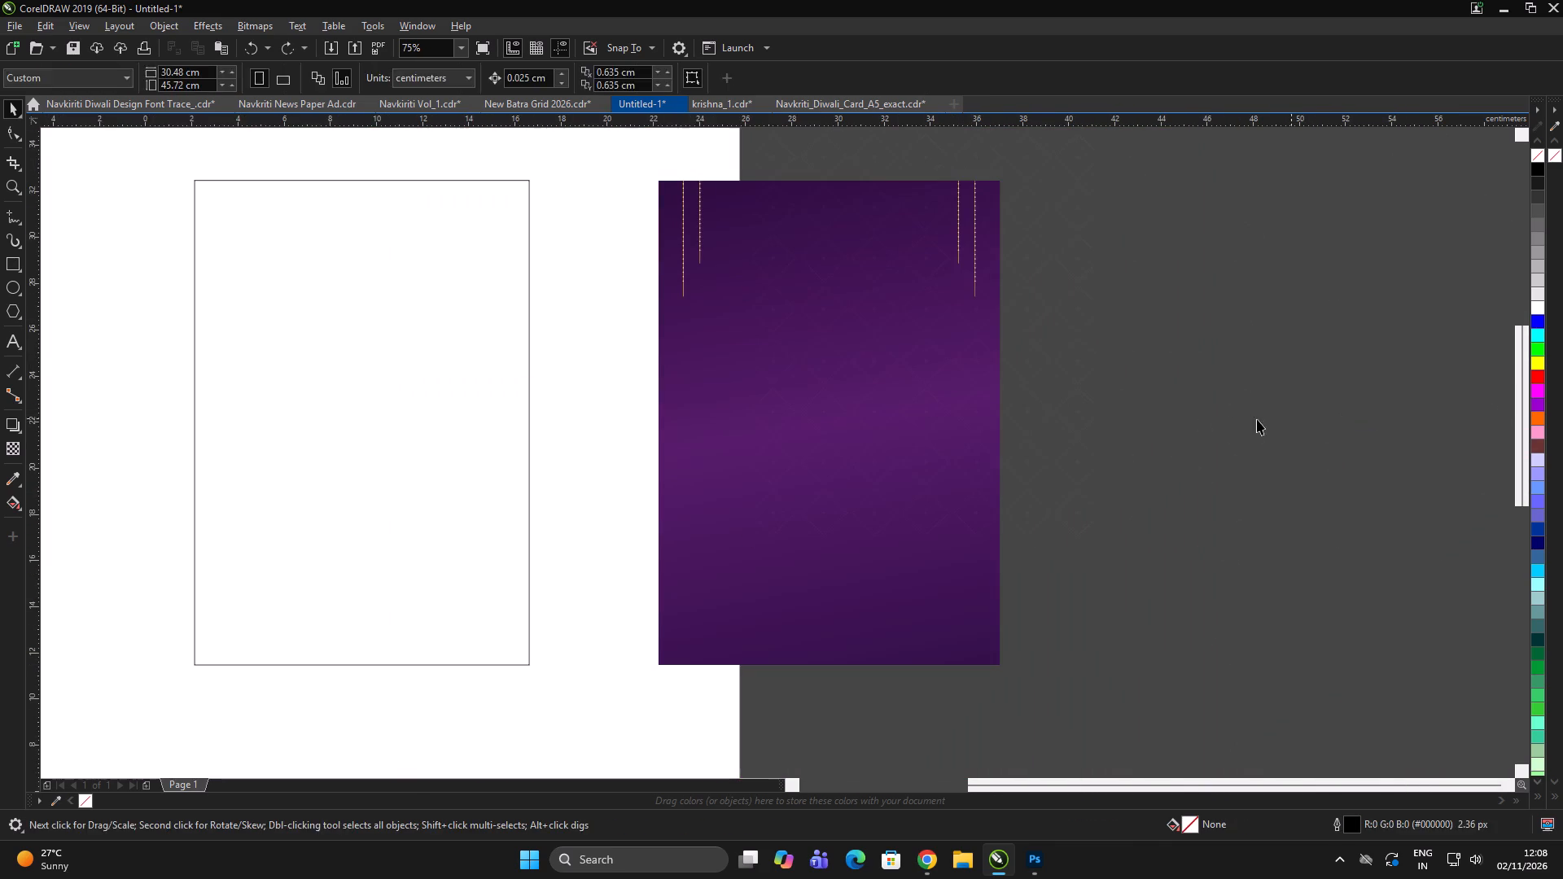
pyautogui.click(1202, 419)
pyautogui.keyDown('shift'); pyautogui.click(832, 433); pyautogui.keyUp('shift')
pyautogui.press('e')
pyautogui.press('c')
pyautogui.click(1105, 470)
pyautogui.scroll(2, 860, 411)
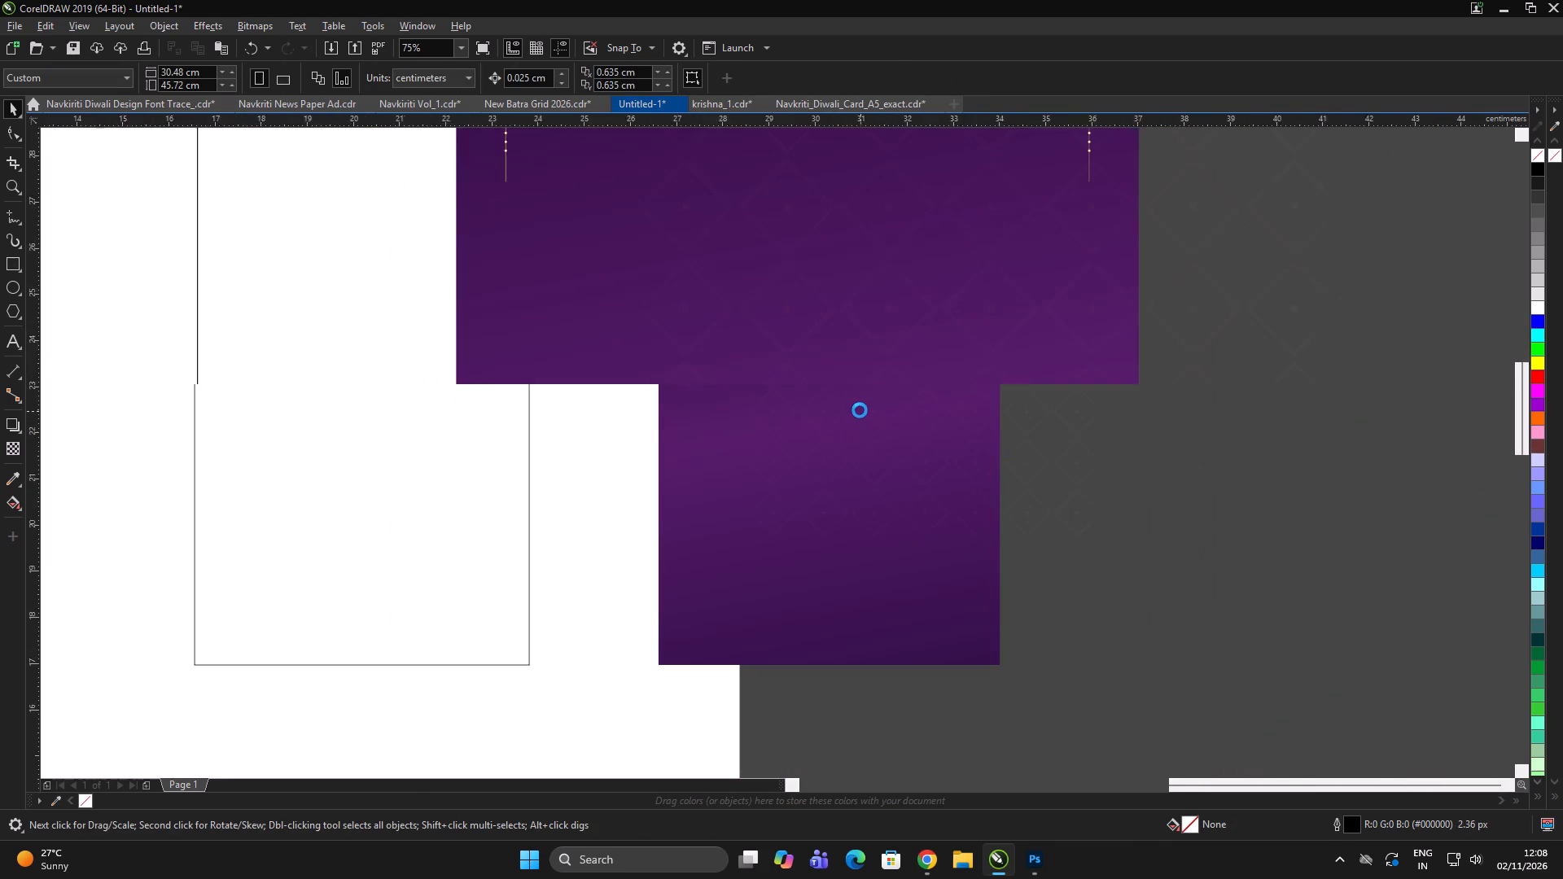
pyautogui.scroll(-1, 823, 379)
# Move the bitmap overlay horizontally to about X 42.5 cm, Y 27.5 cm, and inspect the faint diamond pattern.
pyautogui.click(843, 382)
pyautogui.moveTo(808, 385); pyautogui.dragTo(1217, 385)
pyautogui.scroll(2, 821, 362)
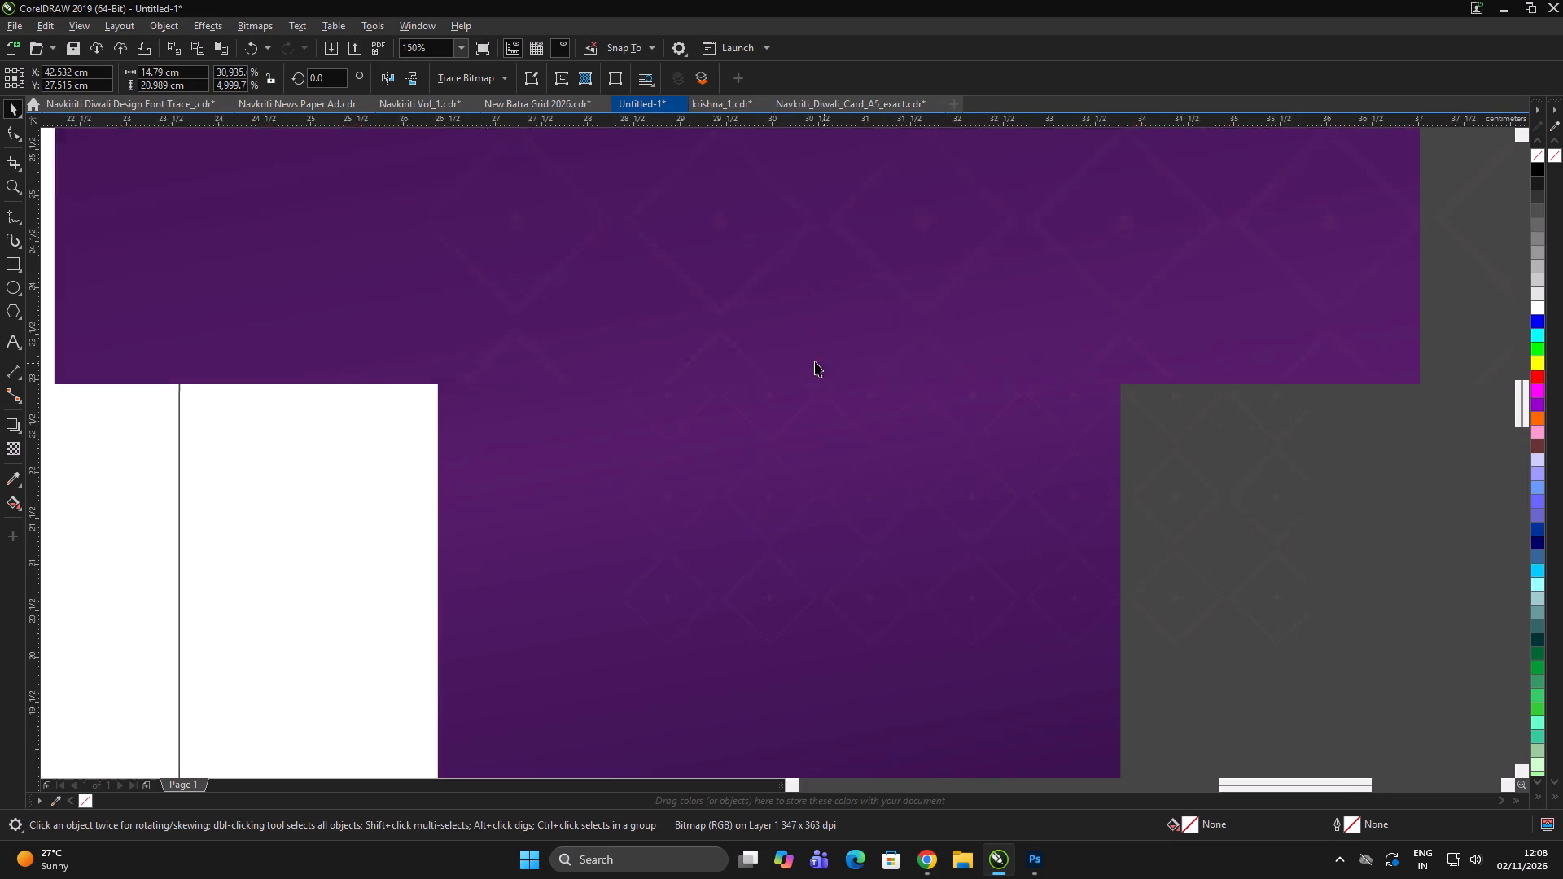
pyautogui.scroll(1, 815, 361)
pyautogui.scroll(-9, 901, 354)
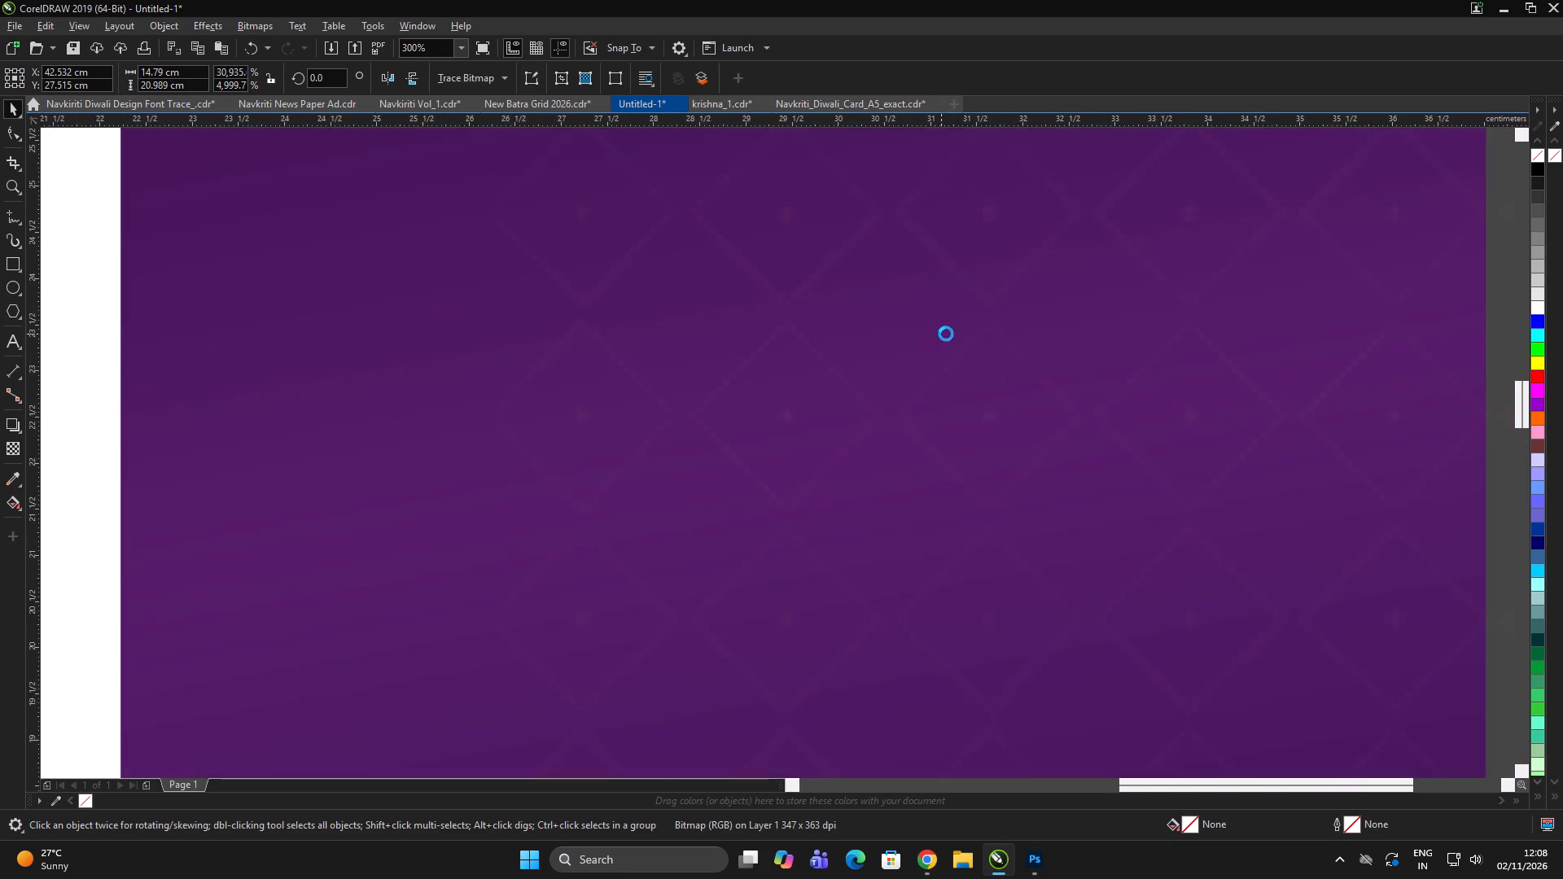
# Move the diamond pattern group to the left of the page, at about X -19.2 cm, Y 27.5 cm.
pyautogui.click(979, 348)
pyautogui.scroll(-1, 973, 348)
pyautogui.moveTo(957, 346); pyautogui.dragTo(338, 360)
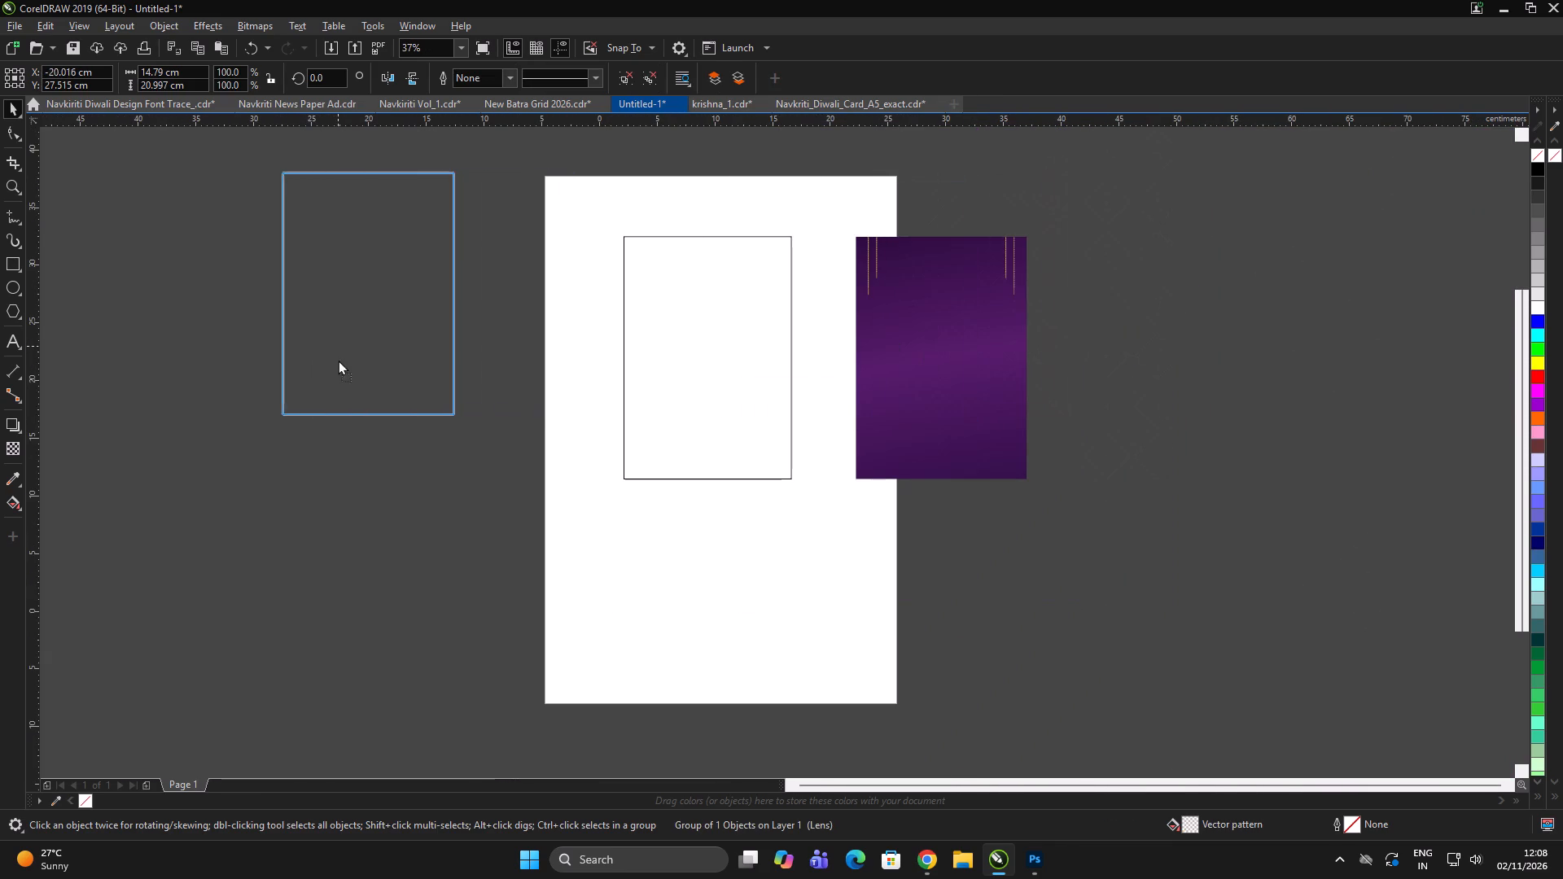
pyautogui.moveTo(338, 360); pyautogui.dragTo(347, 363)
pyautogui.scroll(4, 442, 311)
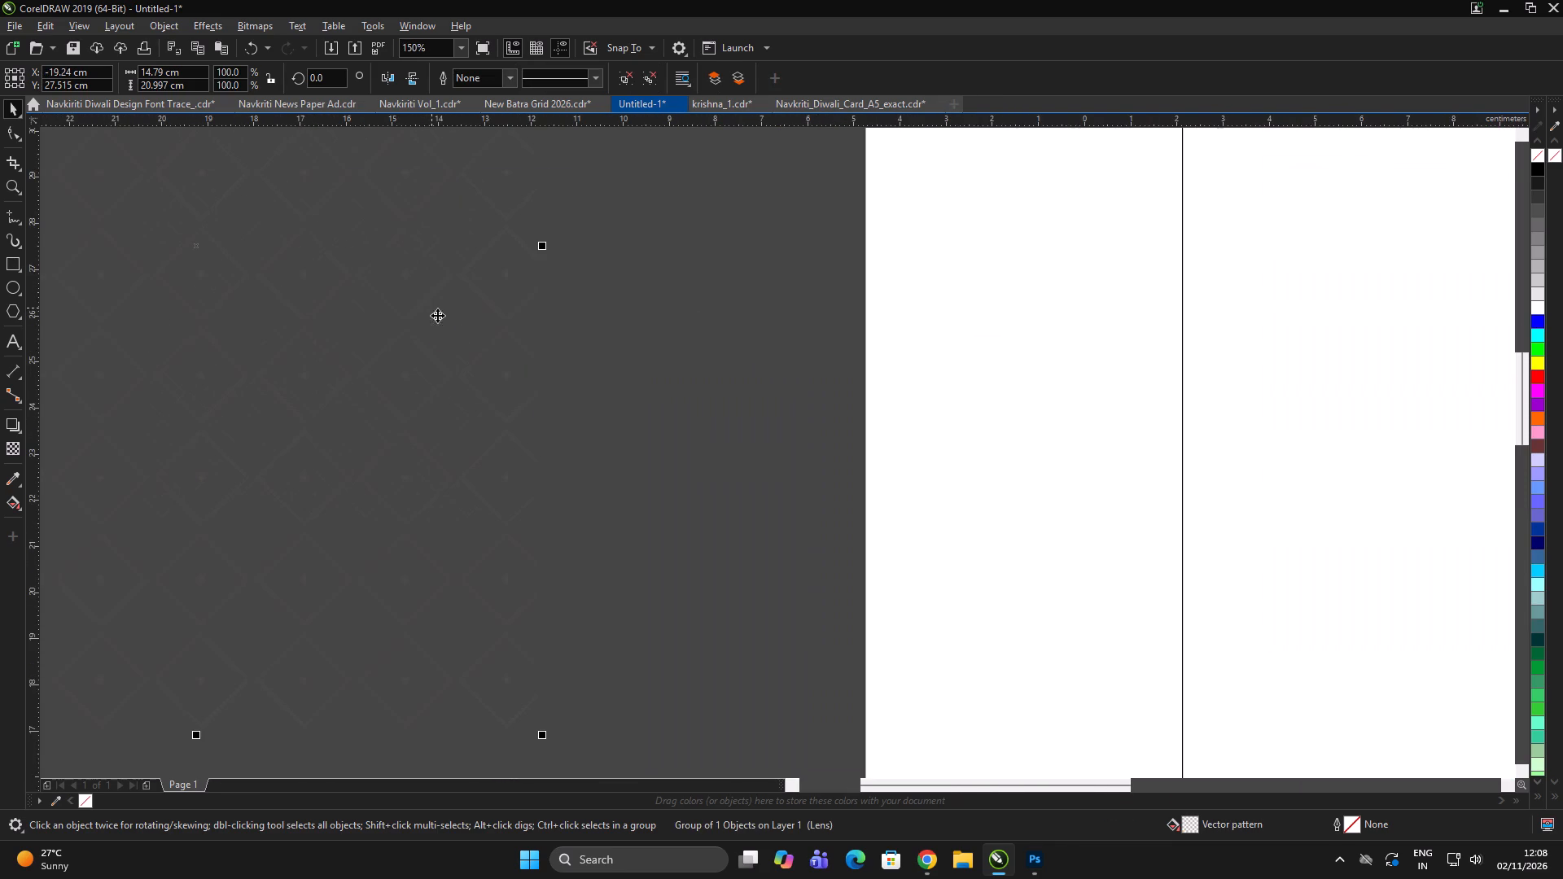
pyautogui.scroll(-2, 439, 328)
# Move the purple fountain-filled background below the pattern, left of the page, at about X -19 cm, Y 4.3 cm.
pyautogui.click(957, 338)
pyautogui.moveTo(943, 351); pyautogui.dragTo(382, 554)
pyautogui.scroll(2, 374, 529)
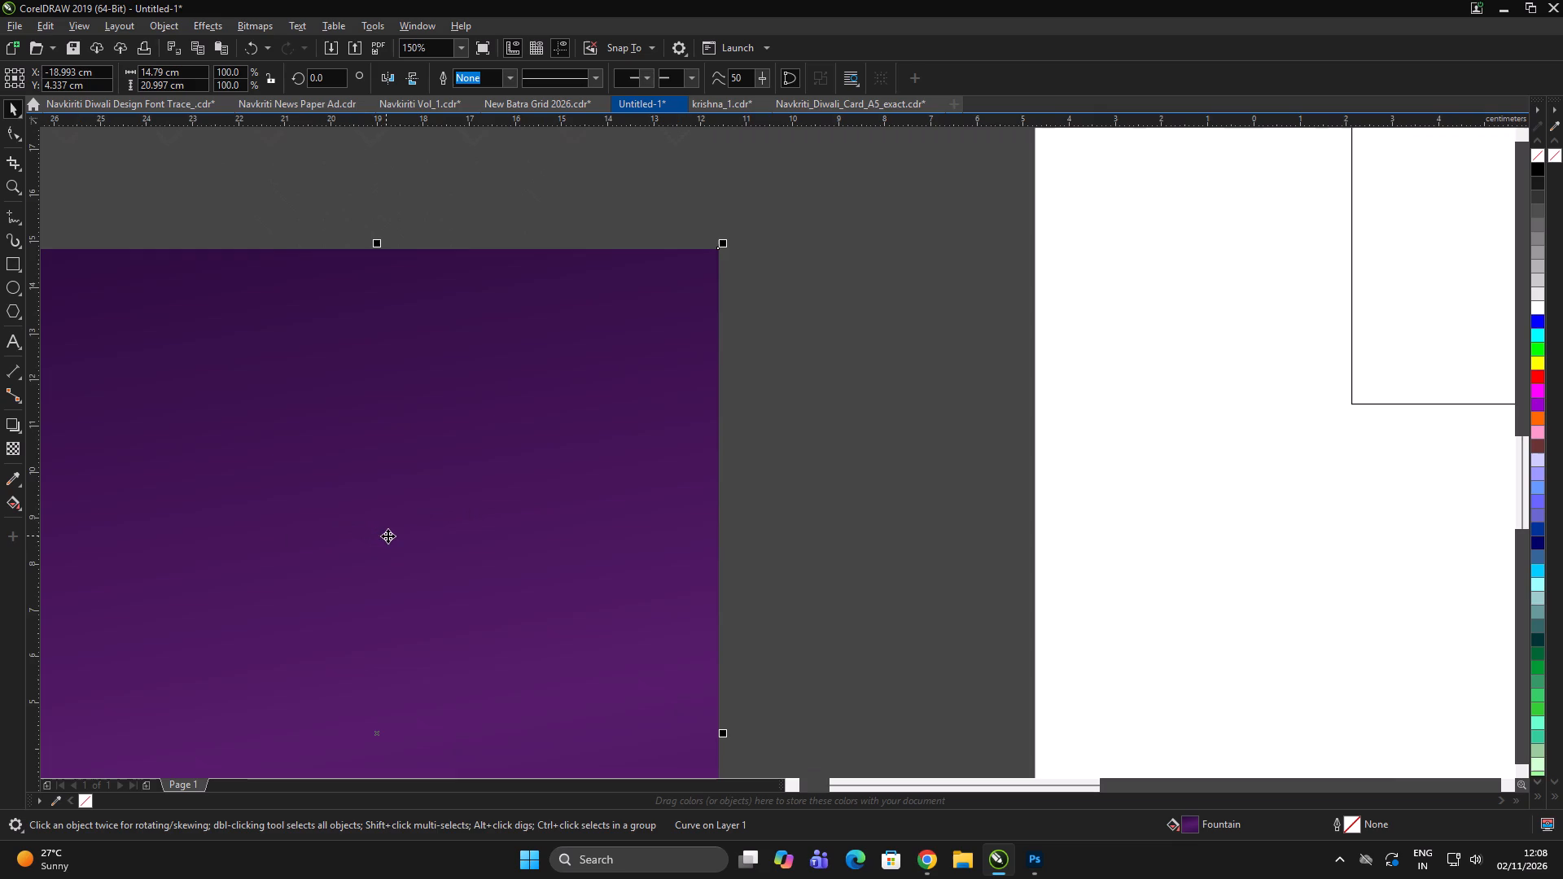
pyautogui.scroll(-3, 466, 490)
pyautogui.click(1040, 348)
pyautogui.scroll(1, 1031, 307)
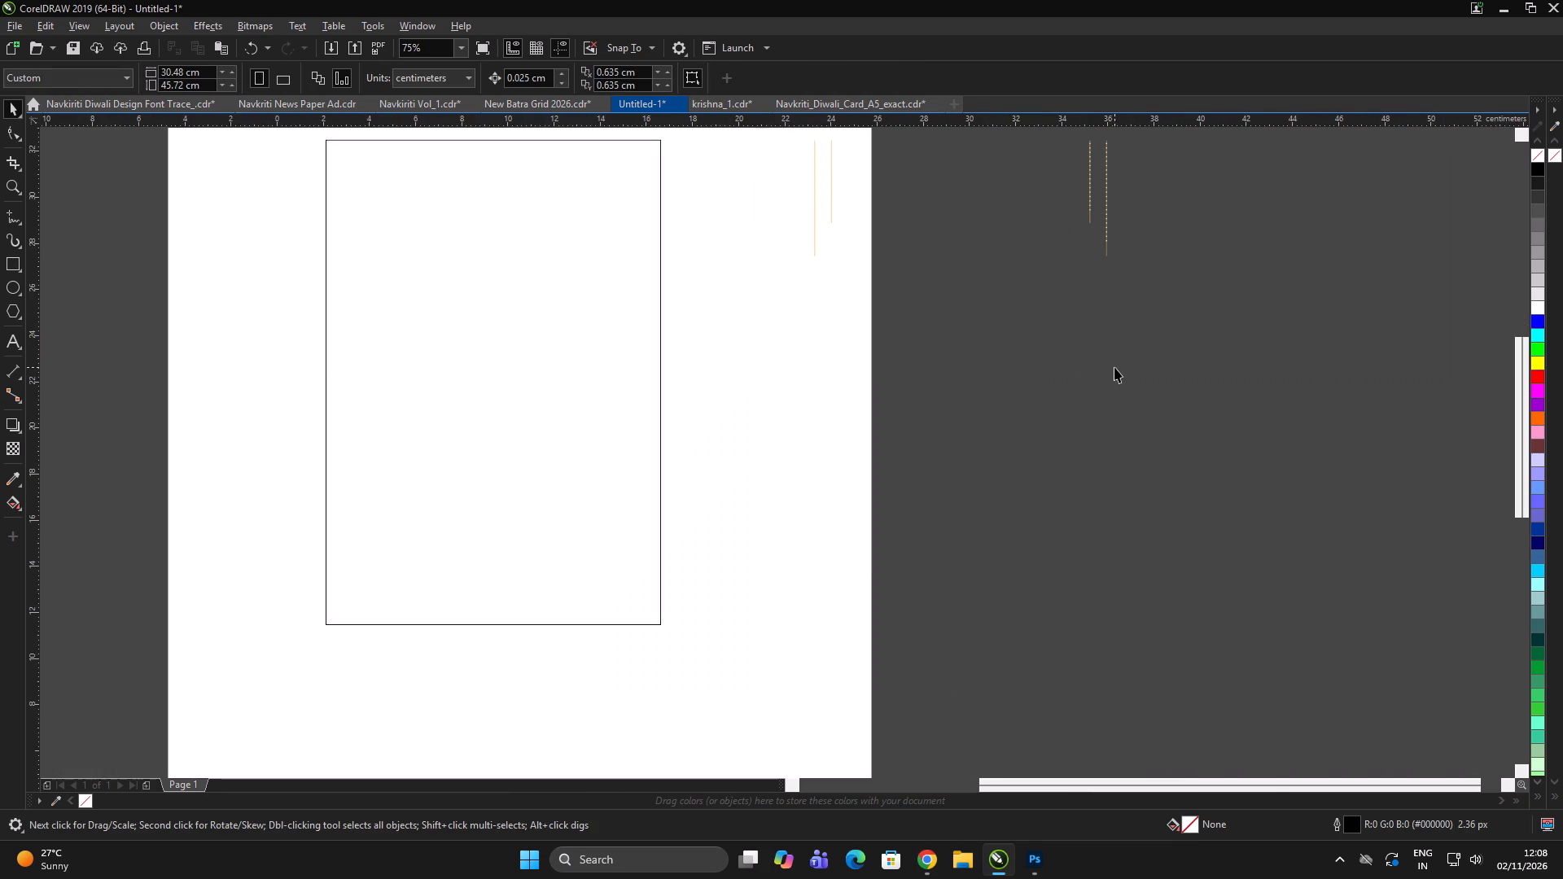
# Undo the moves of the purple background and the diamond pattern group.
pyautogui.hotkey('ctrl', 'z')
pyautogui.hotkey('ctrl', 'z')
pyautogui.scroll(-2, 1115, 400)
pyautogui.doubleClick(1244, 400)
# Move the diamond pattern group right to about X 38.8 cm, Y 27.9 cm, and deselect it.
pyautogui.scroll(1, 1154, 396)
pyautogui.click(1127, 387)
pyautogui.moveTo(1121, 391); pyautogui.dragTo(1180, 387)
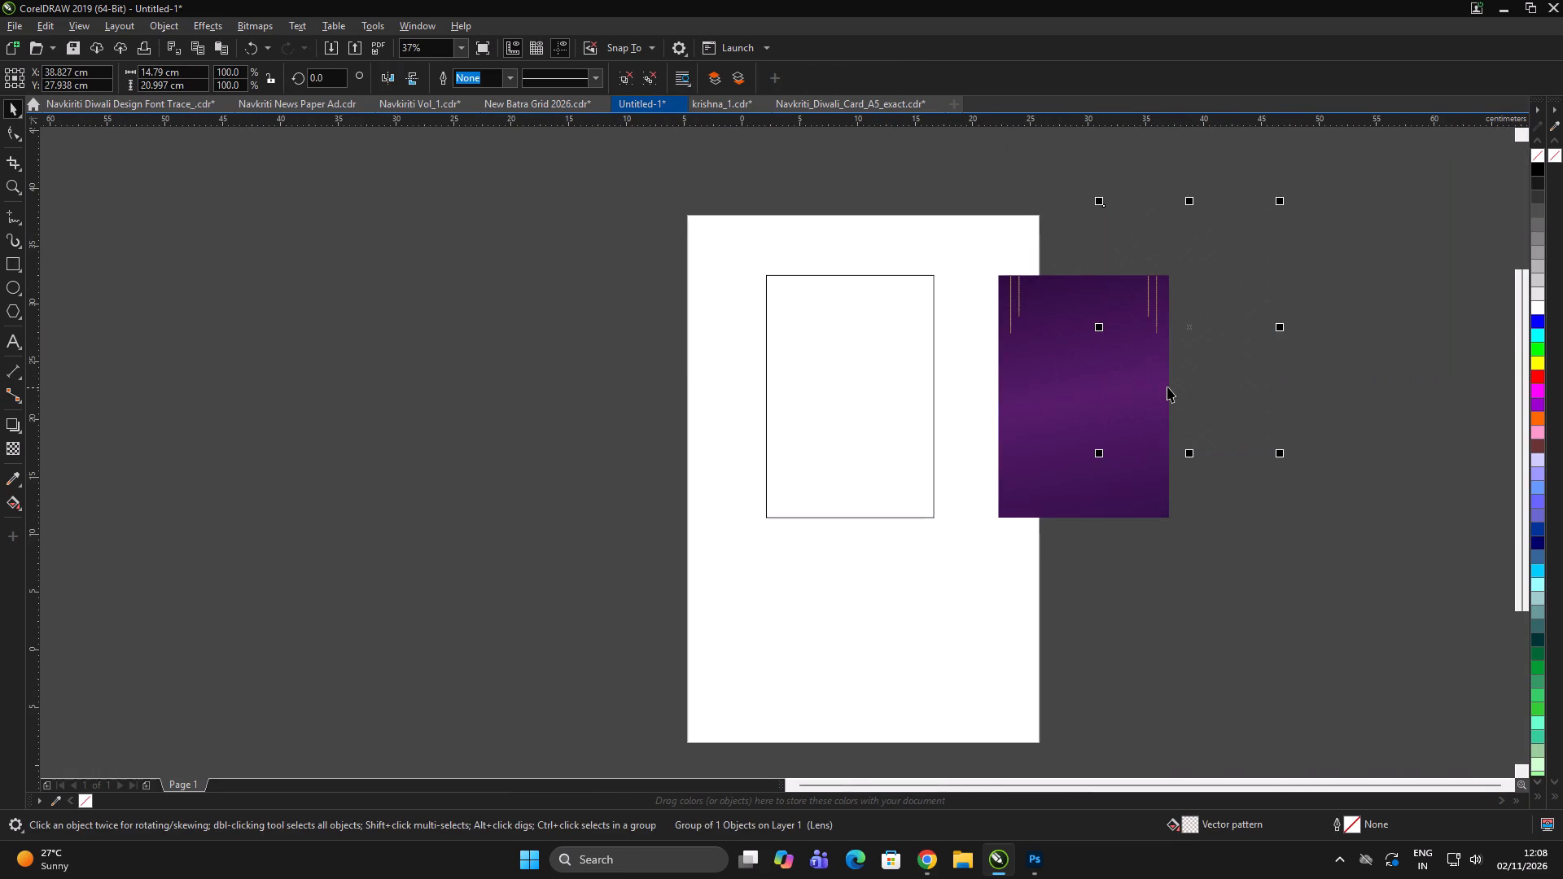
pyautogui.doubleClick(1421, 383)
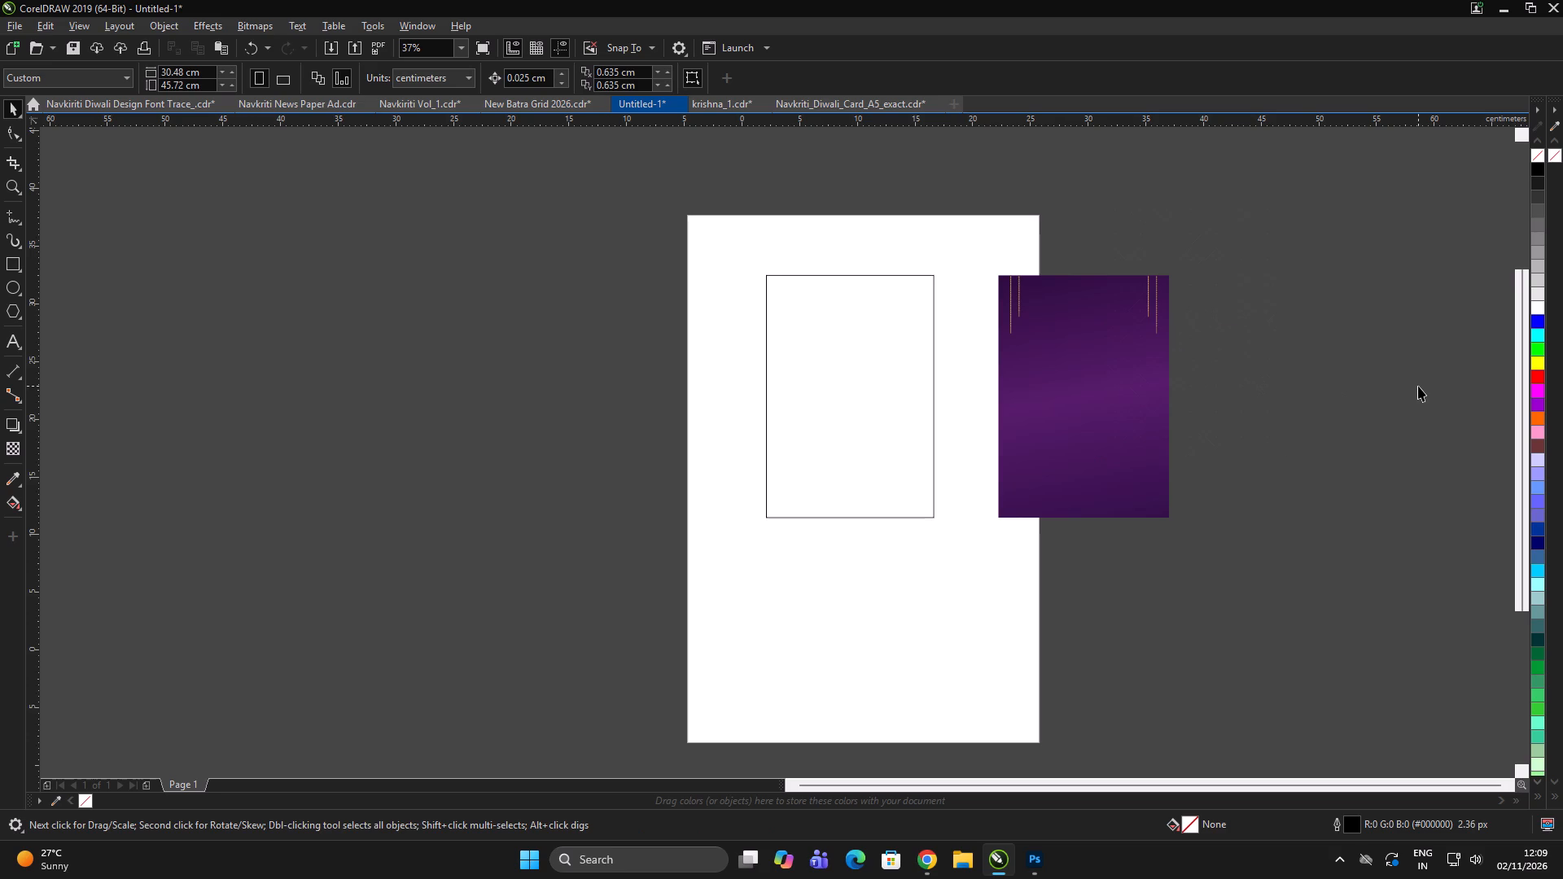
# Move the purple fountain-filled background off the page to the right, at about X 39.8 cm, Y 21.7 cm.
pyautogui.scroll(2, 1101, 362)
pyautogui.click(1084, 368)
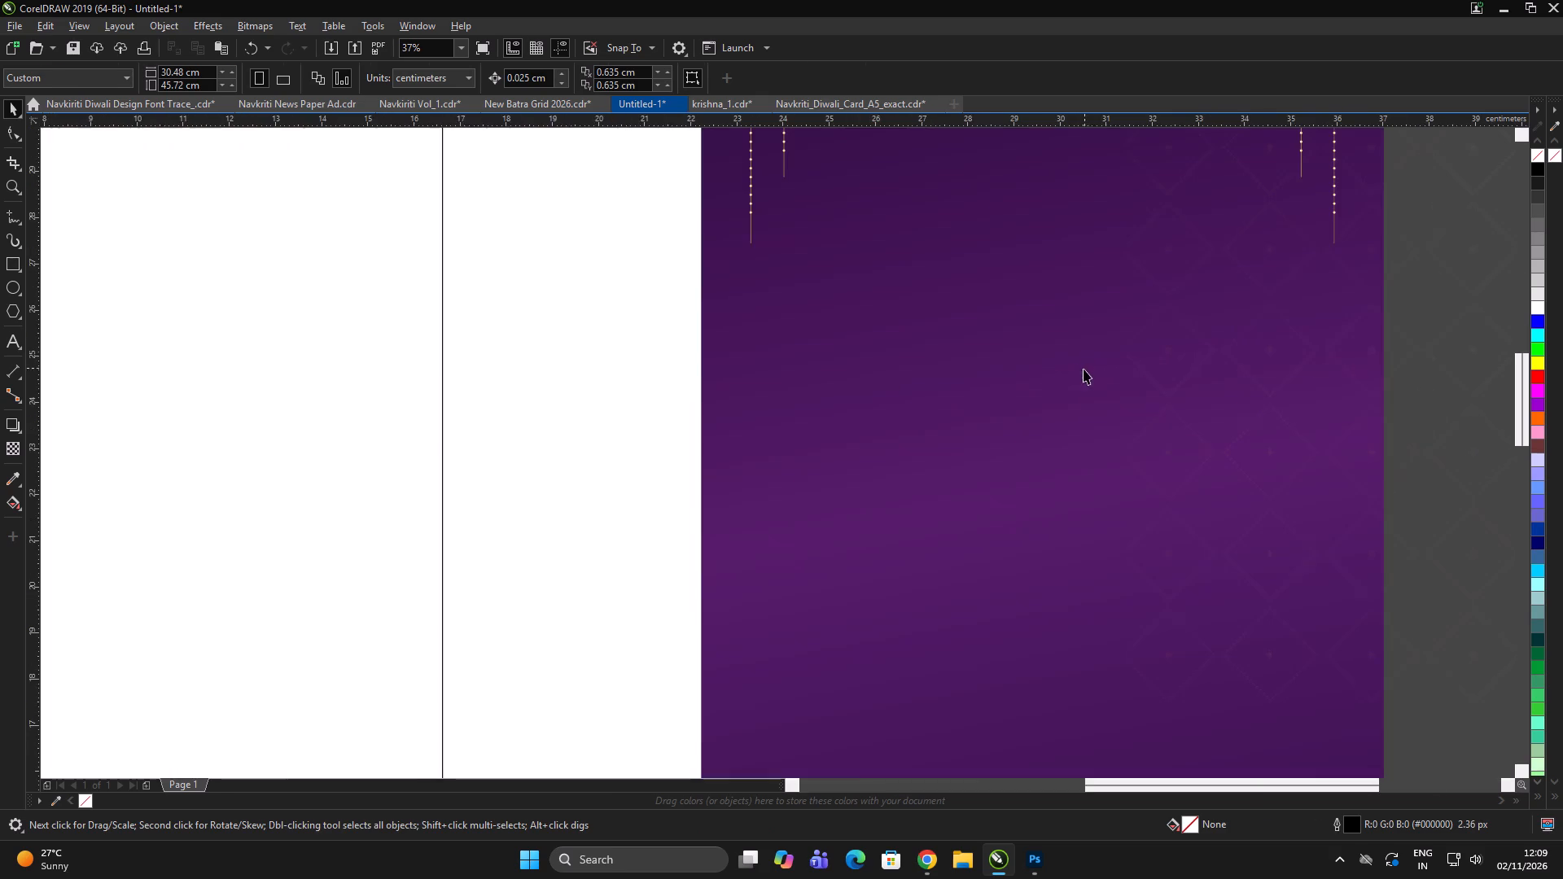
pyautogui.scroll(-2, 1024, 362)
pyautogui.moveTo(1048, 362); pyautogui.dragTo(1165, 365)
pyautogui.scroll(1, 1156, 400)
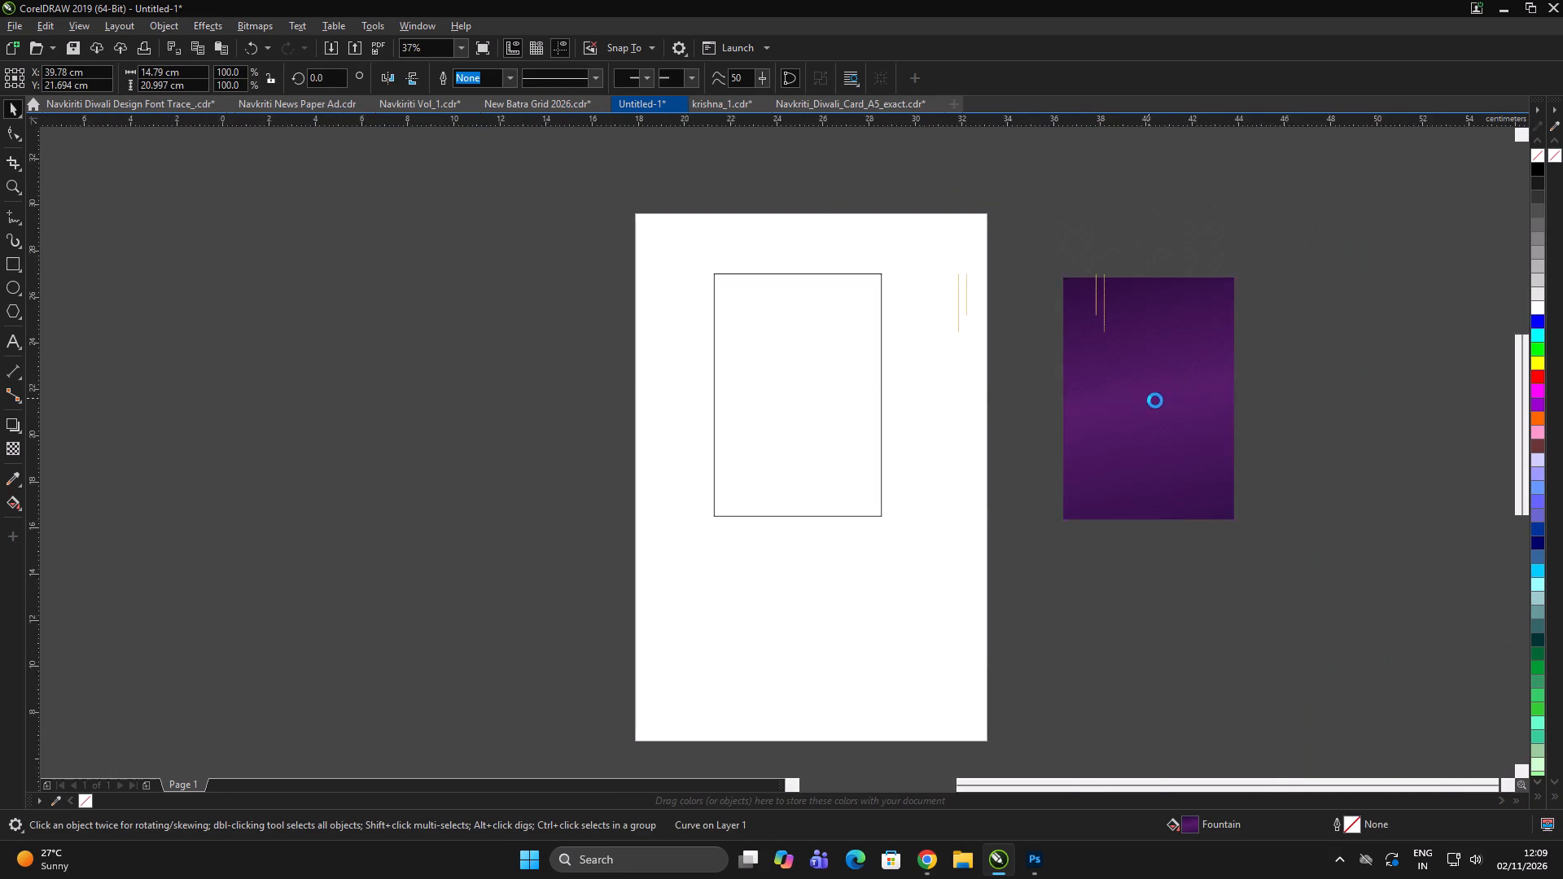
# Move the bitmap overlay up and to the right, away from the purple background.
pyautogui.scroll(2, 1155, 400)
pyautogui.scroll(-4, 1149, 402)
pyautogui.tripleClick(1149, 396)
pyautogui.click(1149, 396)
pyautogui.moveTo(1151, 392); pyautogui.dragTo(1215, 317)
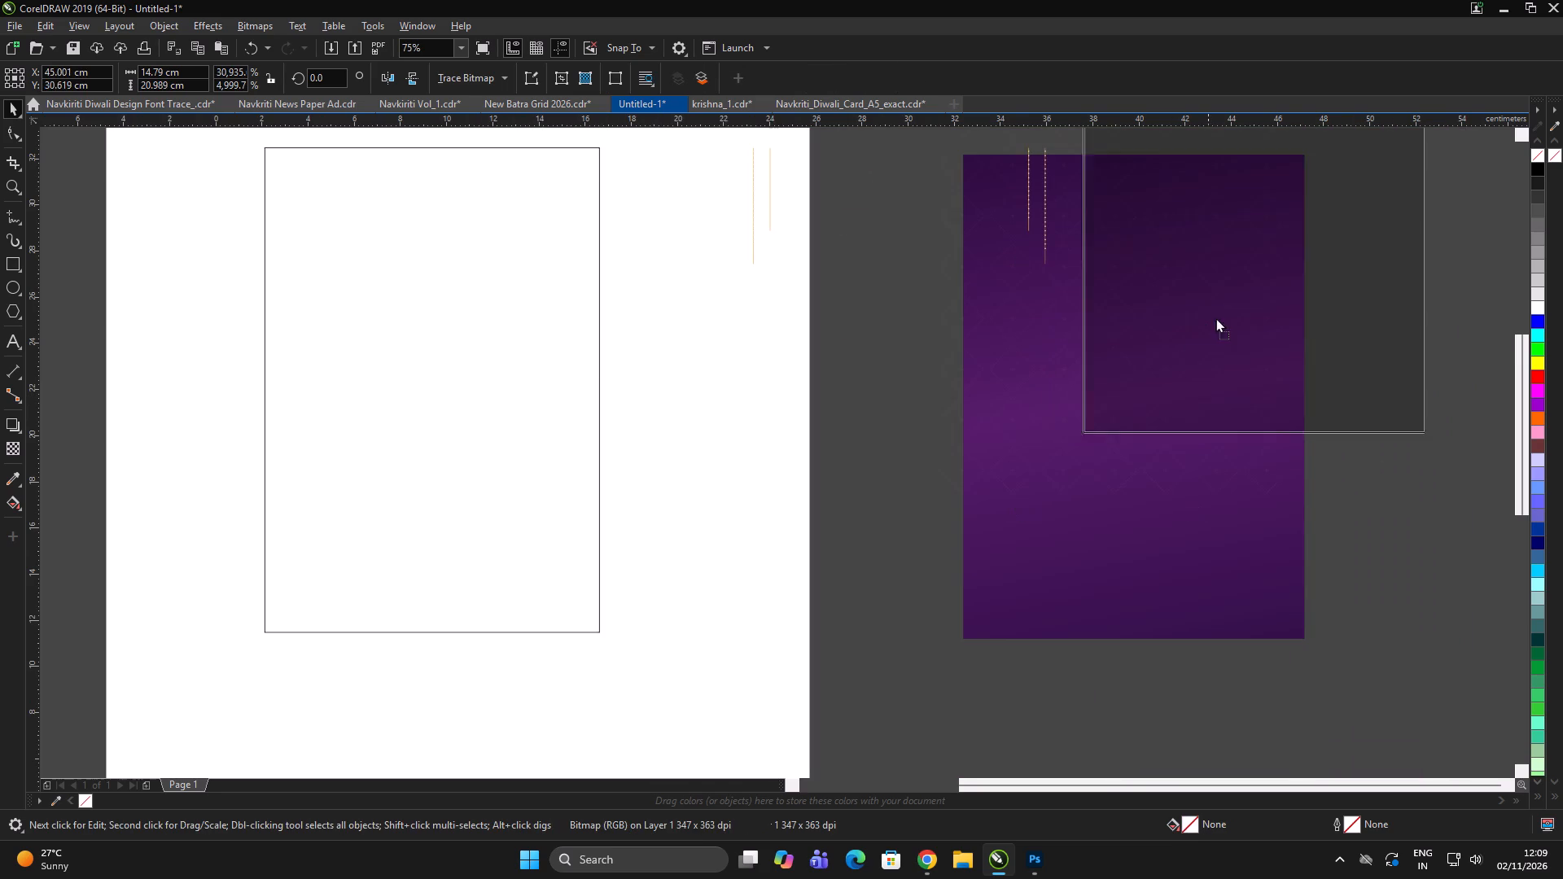
pyautogui.moveTo(1215, 317); pyautogui.dragTo(1222, 314)
pyautogui.moveTo(1189, 356); pyautogui.dragTo(1266, 295)
# Move the diamond pattern group farther right over the purple background, to about X 41.1 cm, Y 28.6 cm.
pyautogui.click(1083, 426)
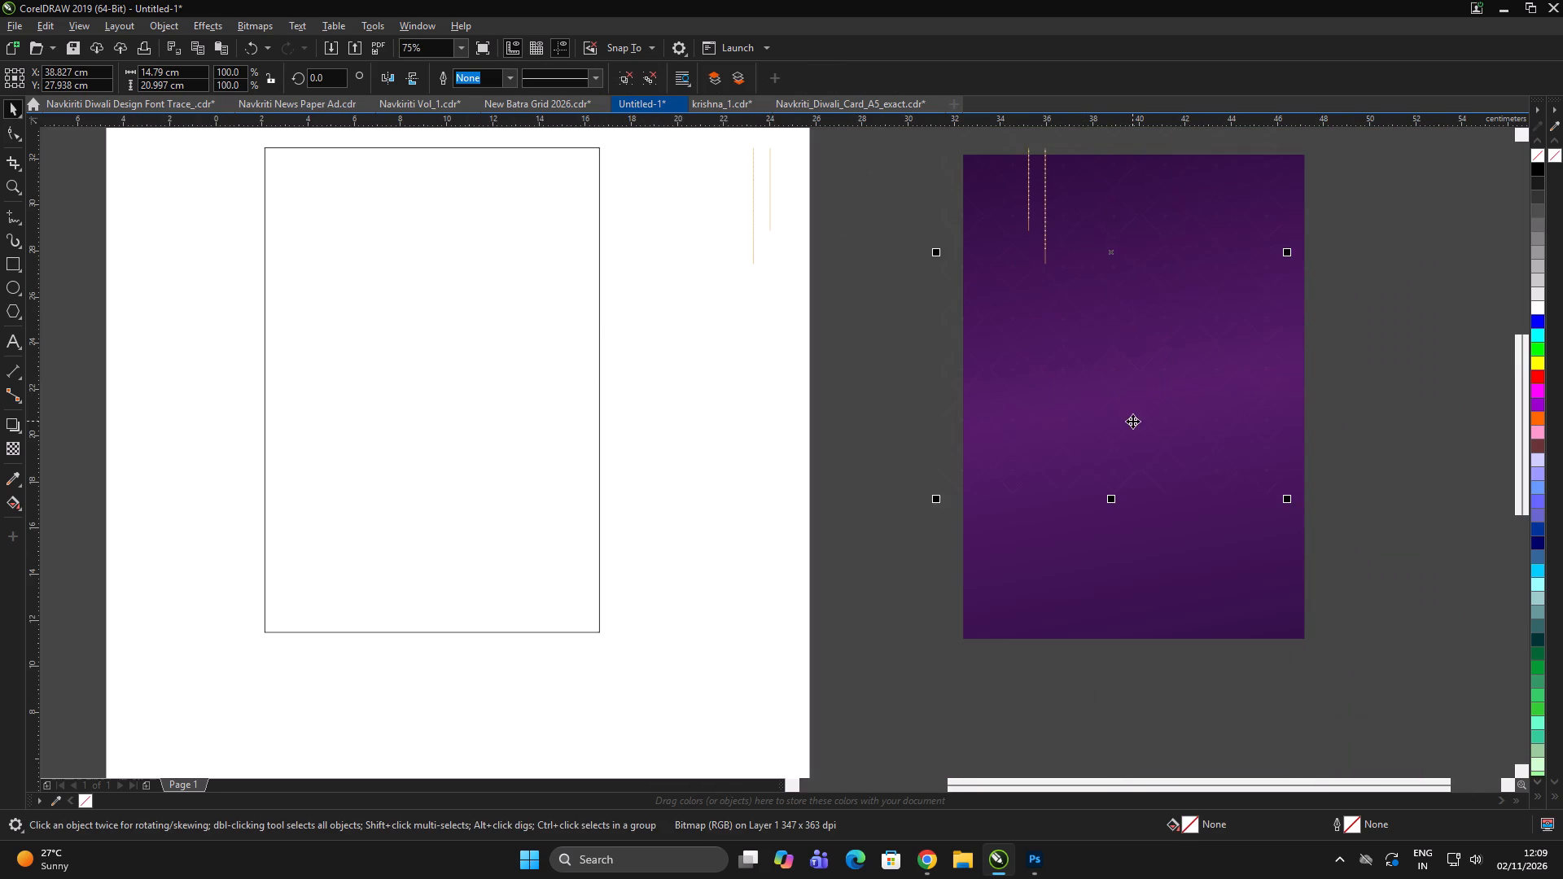
pyautogui.scroll(4, 1097, 397)
pyautogui.moveTo(971, 367); pyautogui.dragTo(1179, 306)
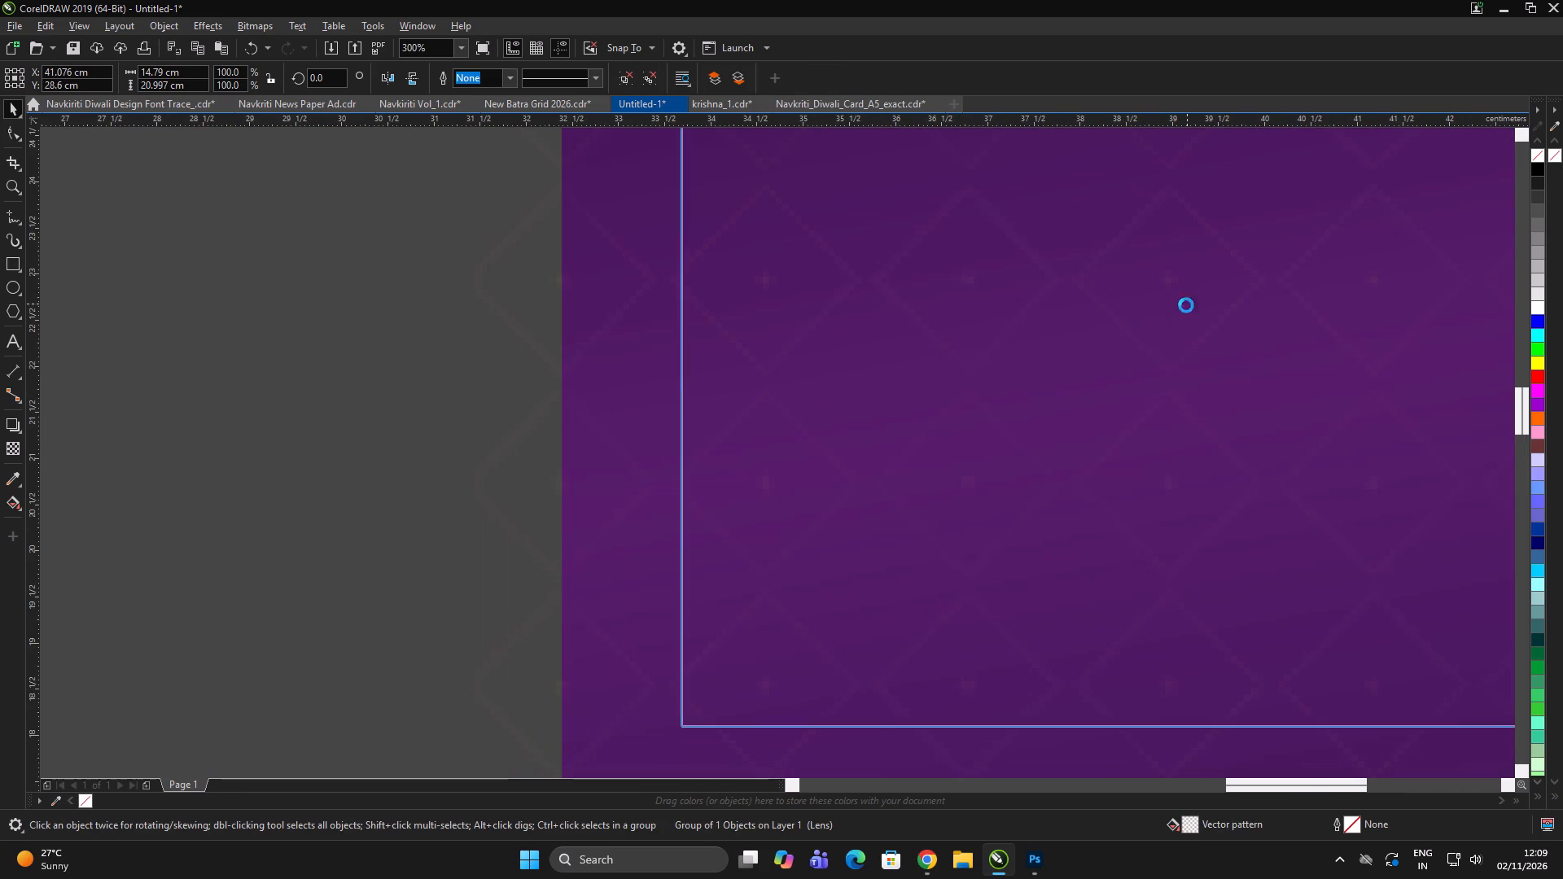
# Move the diamond pattern group farther up and to the right over the purple background.
pyautogui.moveTo(997, 387); pyautogui.dragTo(1278, 281)
pyautogui.scroll(-4, 1070, 317)
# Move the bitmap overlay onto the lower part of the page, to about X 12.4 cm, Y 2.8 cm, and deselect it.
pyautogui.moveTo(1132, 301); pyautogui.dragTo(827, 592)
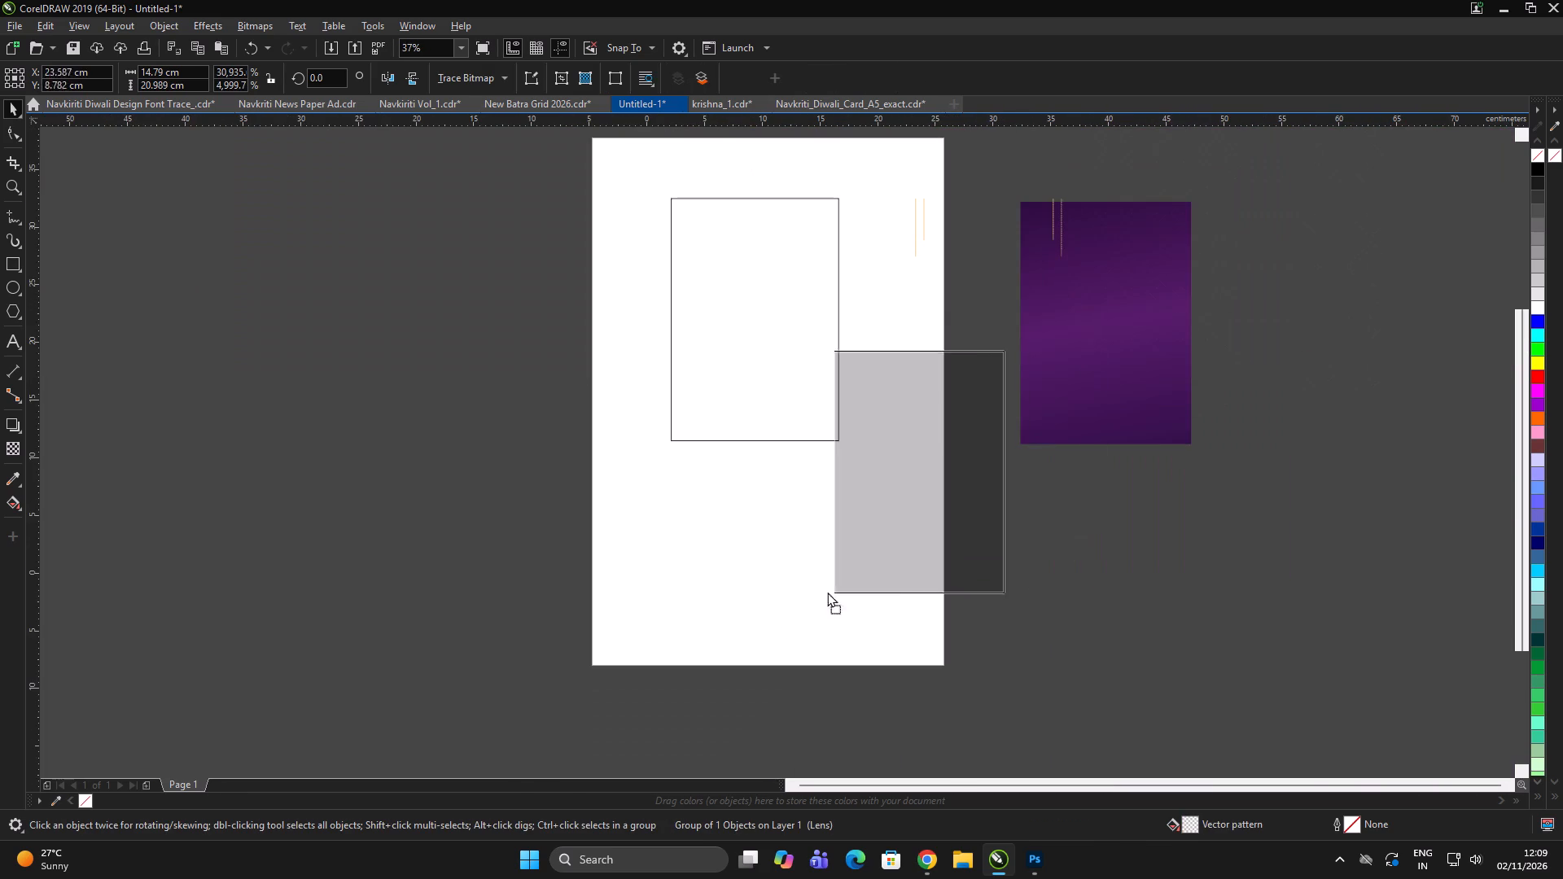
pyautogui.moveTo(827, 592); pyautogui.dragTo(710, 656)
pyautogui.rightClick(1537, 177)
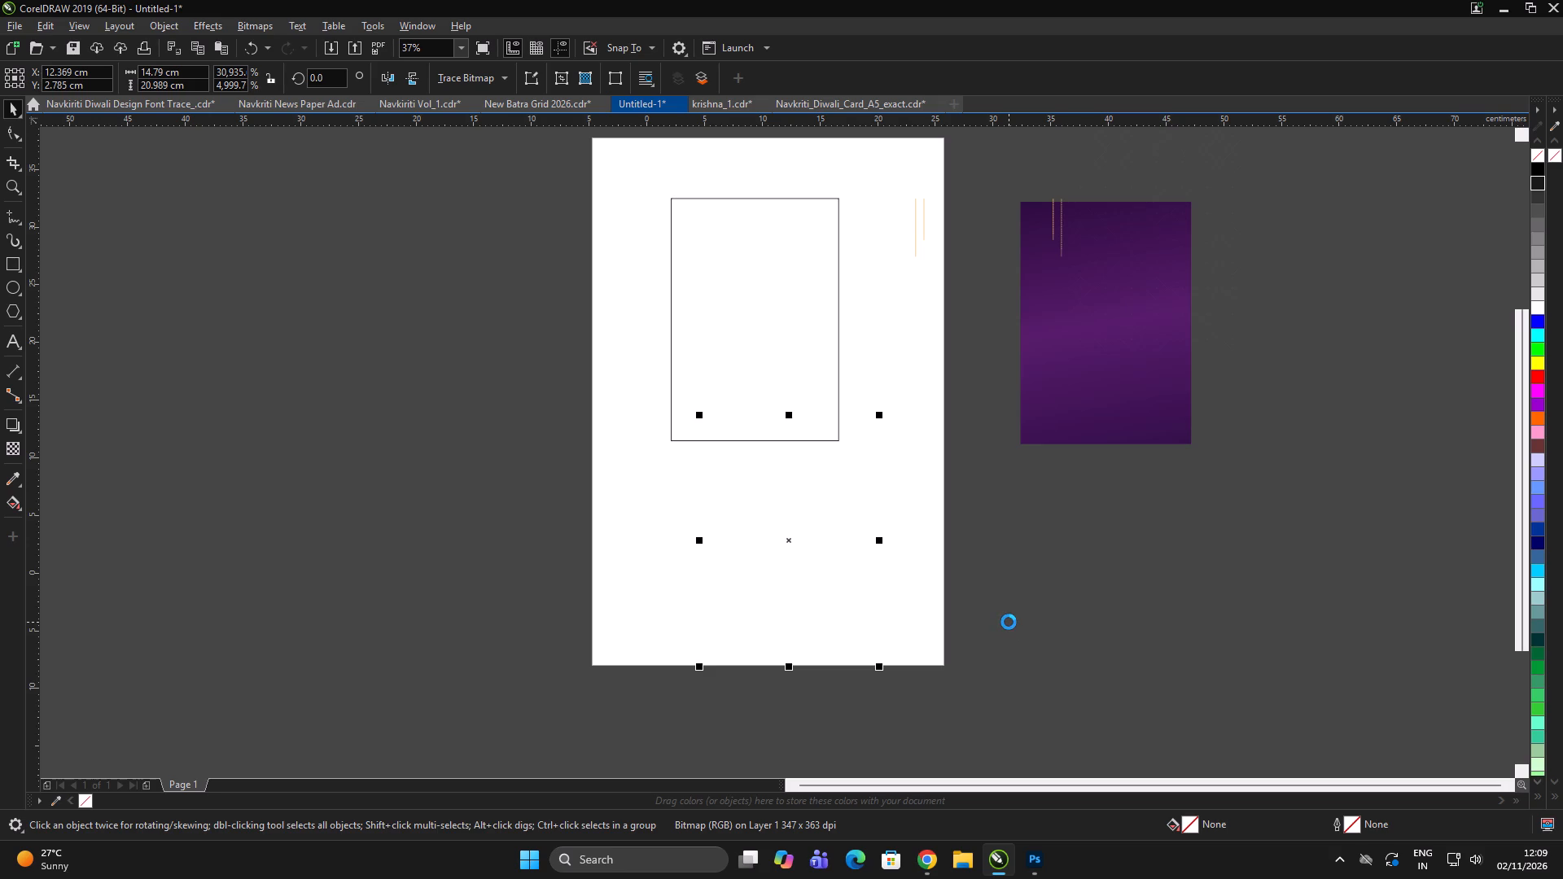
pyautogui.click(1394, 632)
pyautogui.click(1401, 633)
# Move the diamond pattern group off the purple background into the empty area below and to its right.
pyautogui.scroll(3, 1131, 334)
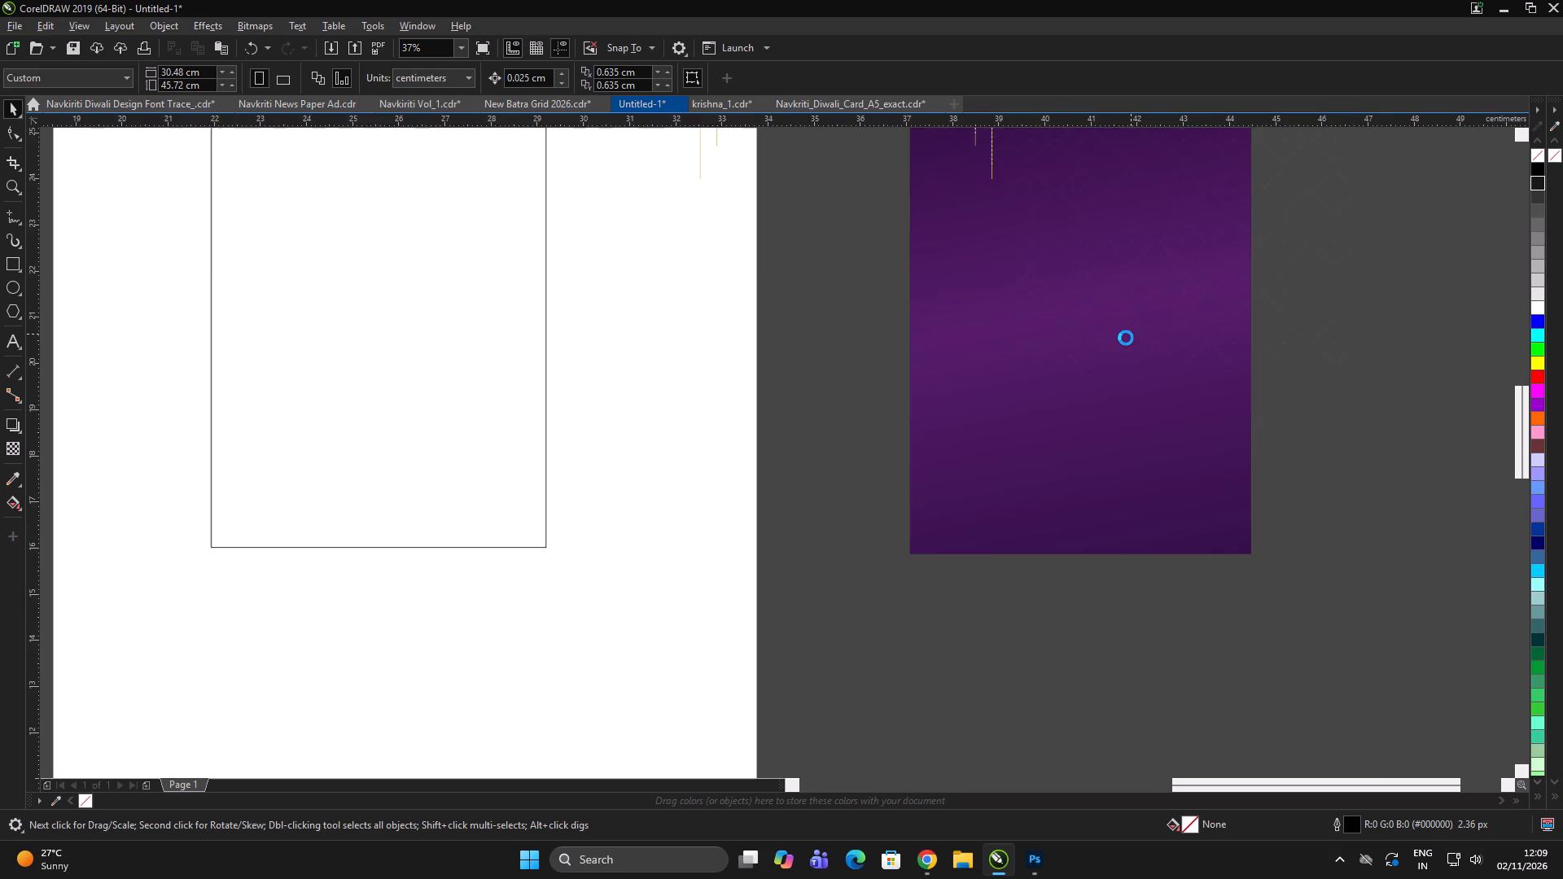
pyautogui.scroll(-2, 1154, 348)
pyautogui.scroll(3, 1139, 348)
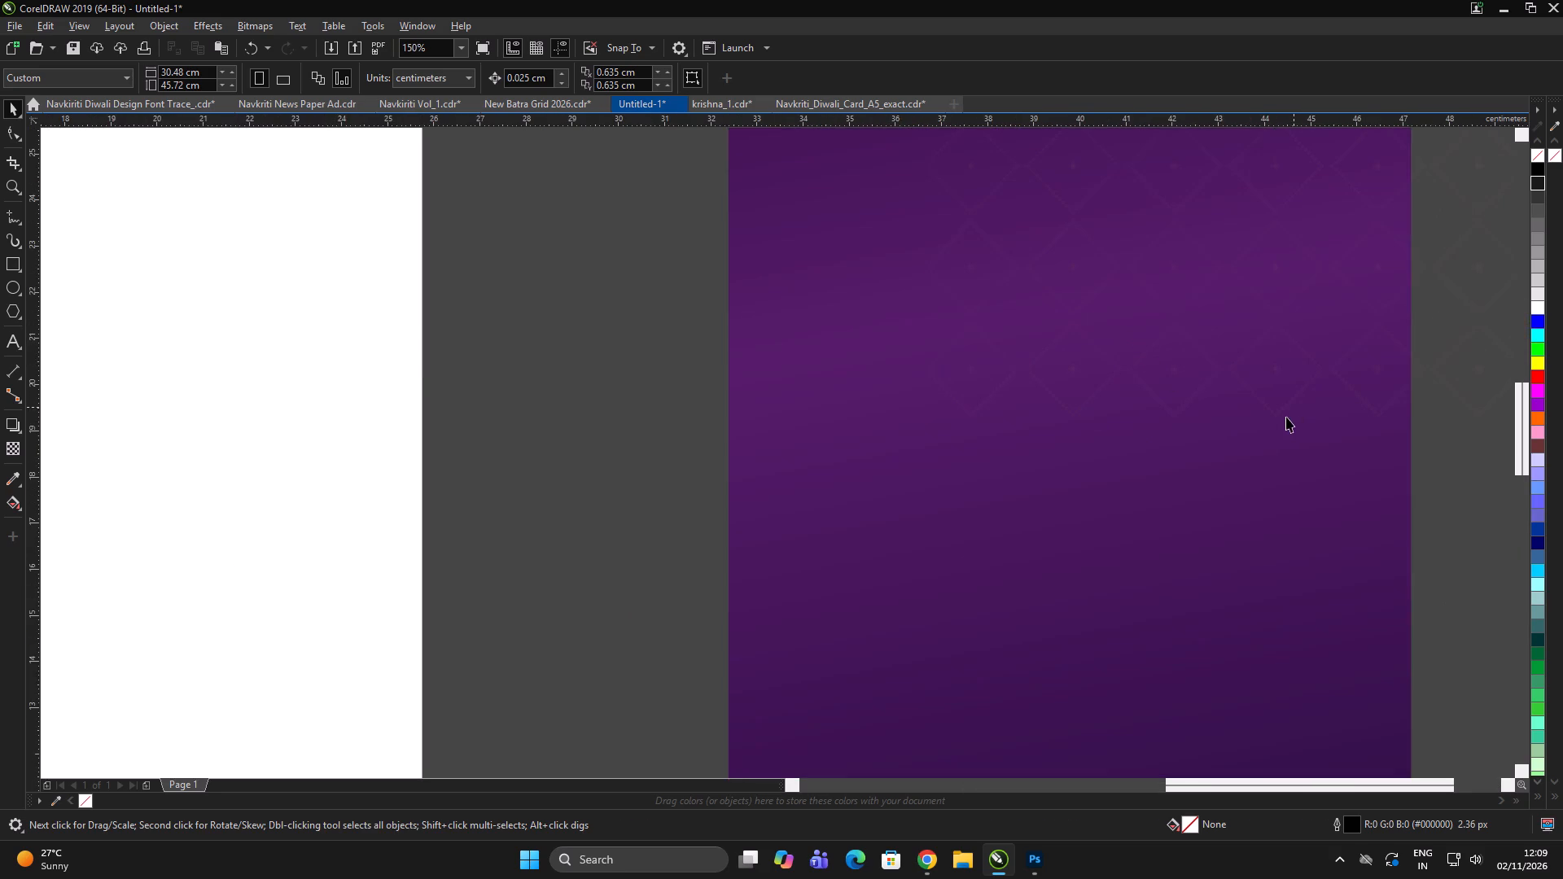
pyautogui.scroll(2, 1049, 364)
pyautogui.scroll(-6, 1027, 361)
pyautogui.click(1013, 348)
pyautogui.moveTo(1027, 350); pyautogui.dragTo(1188, 247)
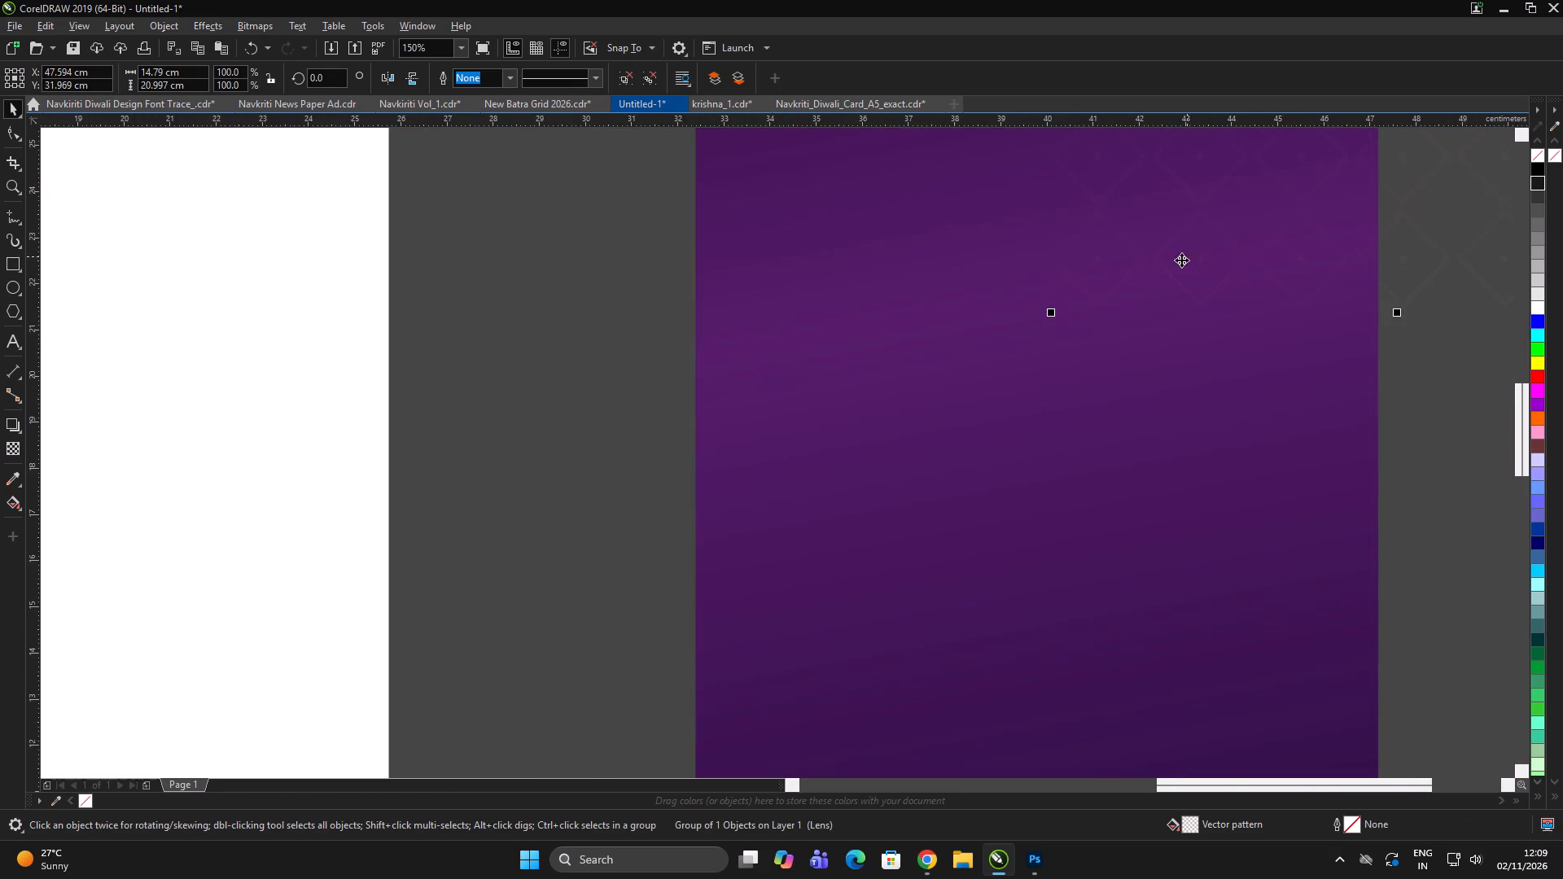
pyautogui.scroll(-4, 1085, 282)
pyautogui.moveTo(1141, 258); pyautogui.dragTo(1210, 514)
# Sample the dark purple near the bottom of the purple background and fill the page's rectangle with it (#3E1353).
pyautogui.click(1100, 300)
pyautogui.scroll(3, 1093, 260)
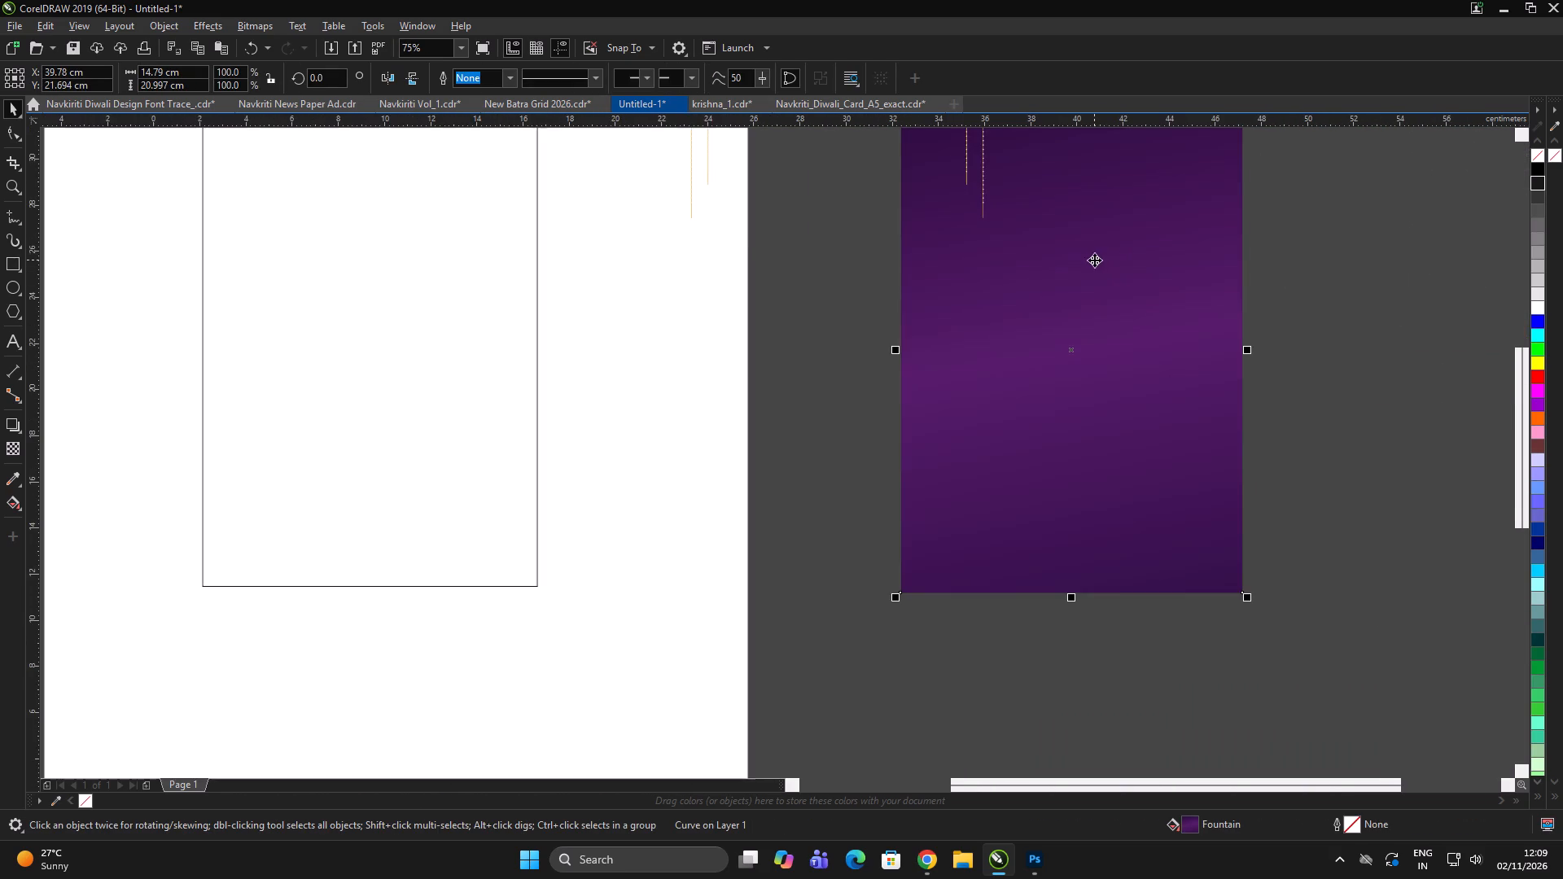
pyautogui.click(8, 479)
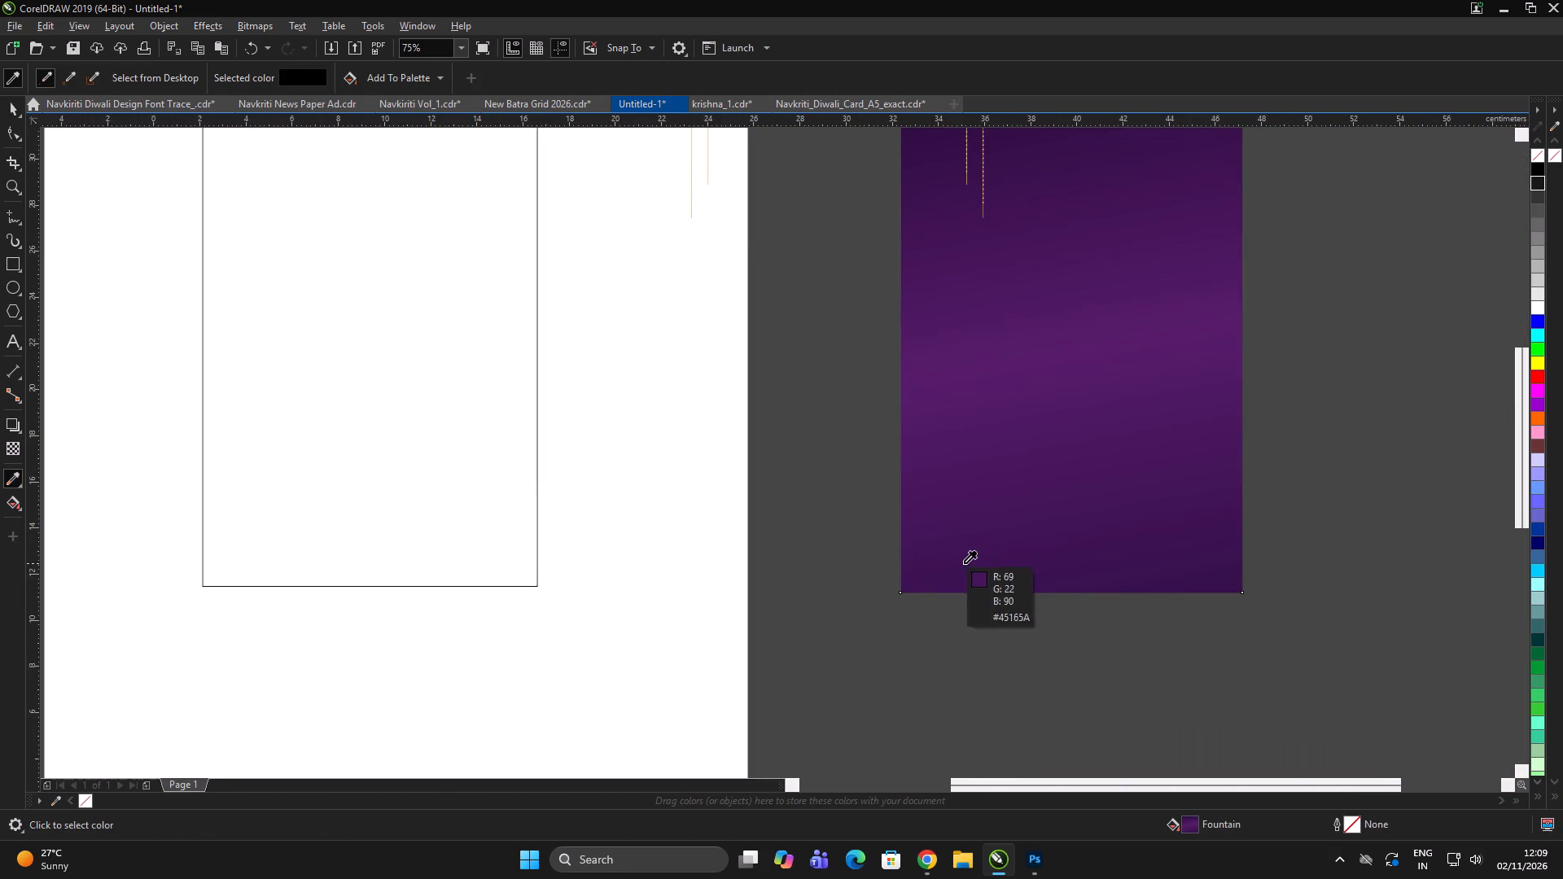
pyautogui.click(965, 562)
pyautogui.click(475, 509)
pyautogui.press('space')
pyautogui.doubleClick(668, 444)
pyautogui.click(392, 444)
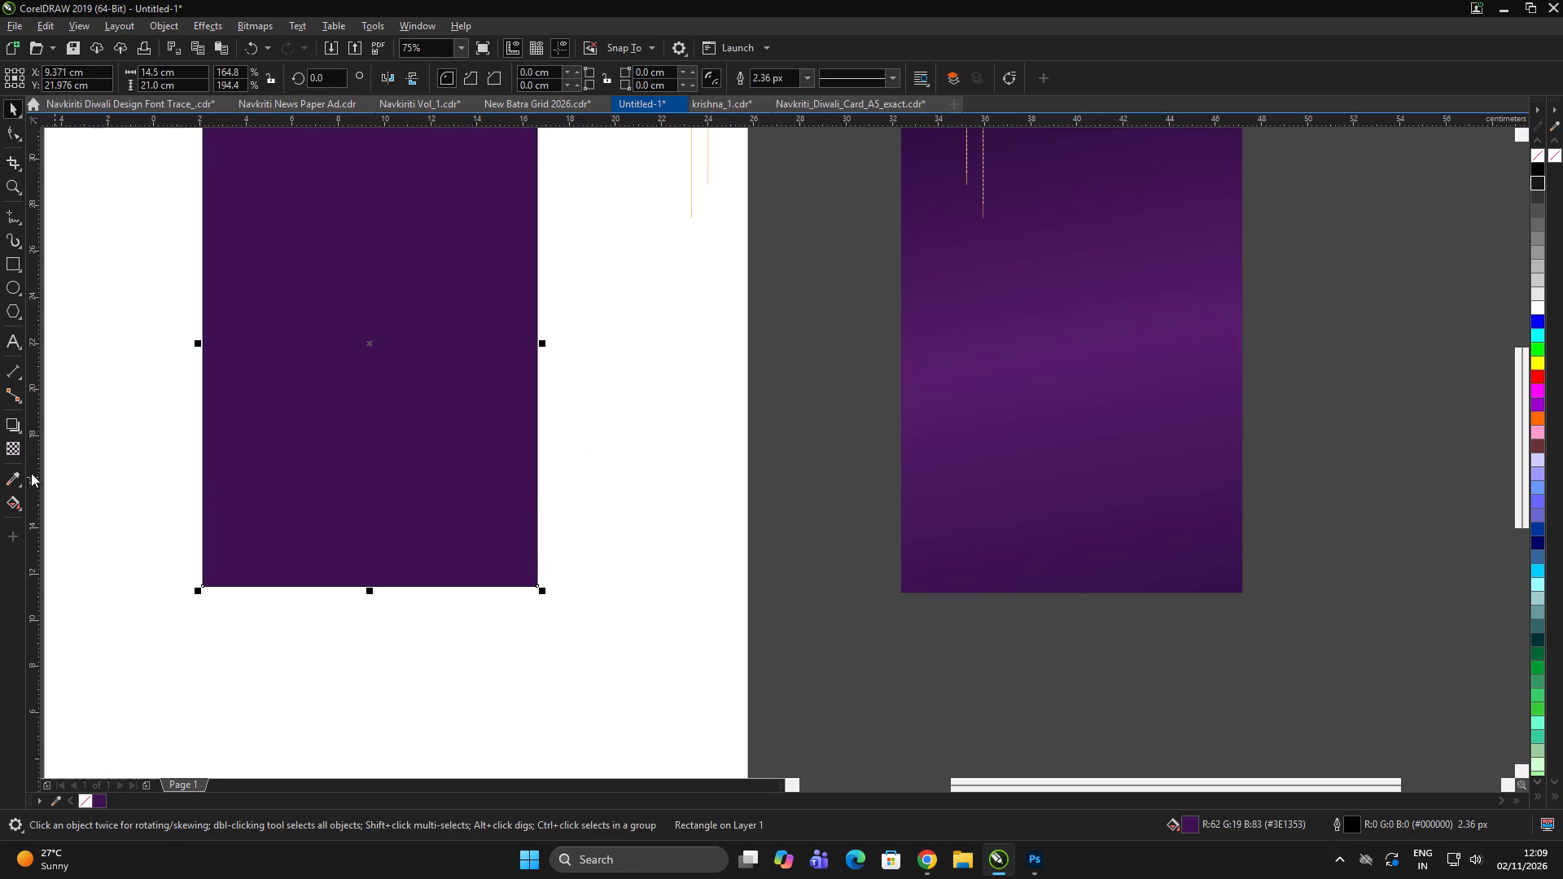
# Sample the lighter purple from the middle of the purple background and fill the page's rectangle with it (#541B68).
pyautogui.click(16, 474)
pyautogui.click(1070, 339)
pyautogui.click(463, 339)
pyautogui.press('space')
pyautogui.click(820, 352)
pyautogui.moveTo(813, 352); pyautogui.dragTo(801, 352)
pyautogui.click(331, 374)
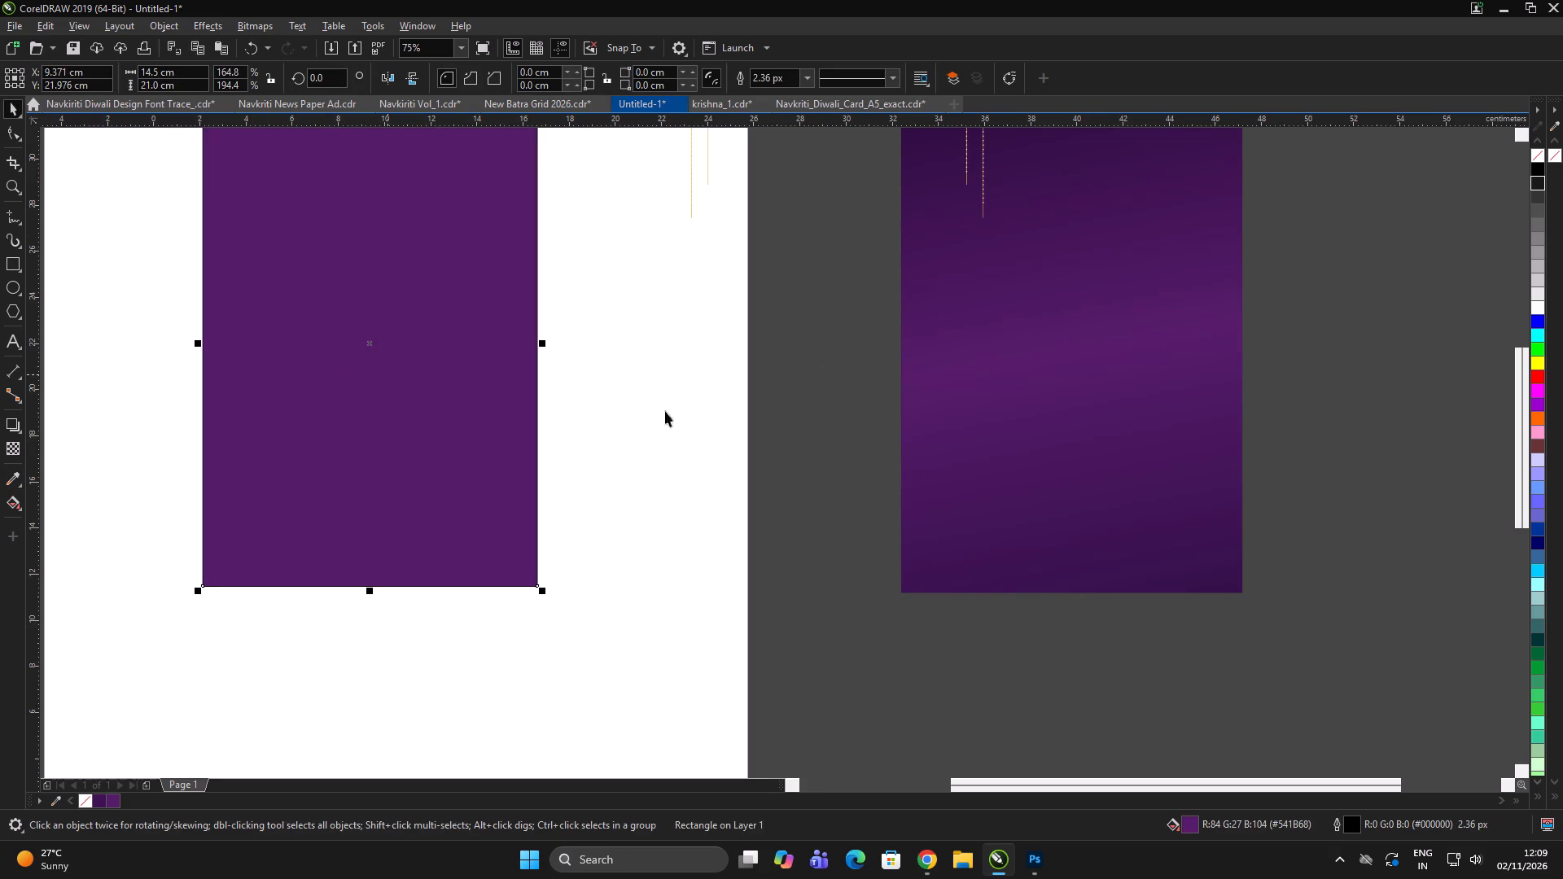
# Duplicate the purple rectangle to its right, at about X 27.1 cm, and fill the copy with dark purple #3E1353.
pyautogui.click(327, 457)
pyautogui.moveTo(443, 441); pyautogui.dragTo(852, 438)
pyautogui.keyDown('shift'); pyautogui.rightClick(852, 438); pyautogui.keyUp('shift')
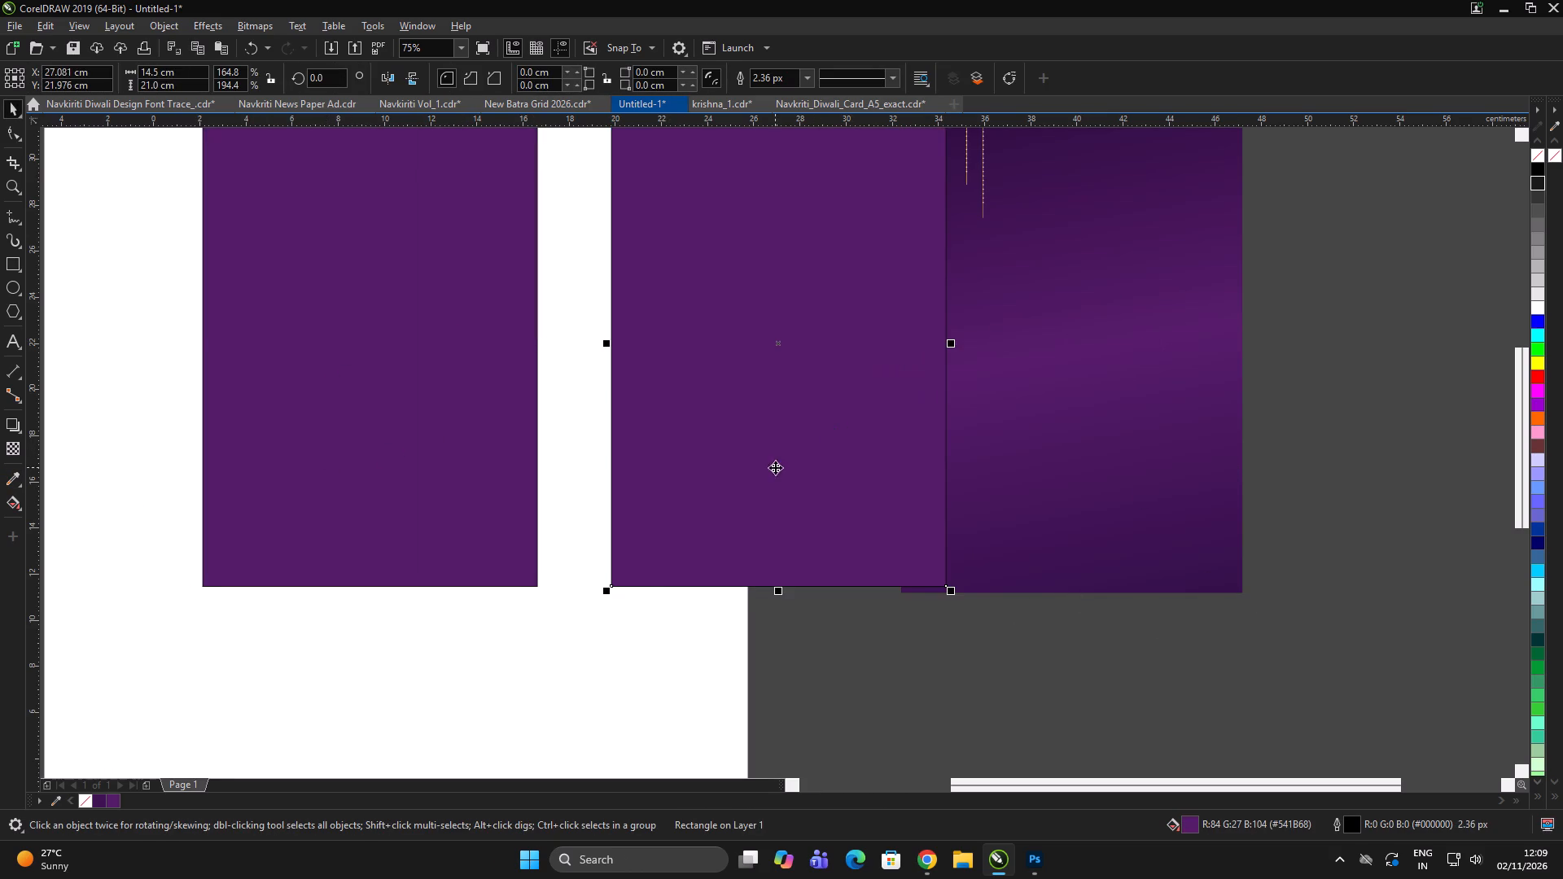
pyautogui.click(99, 796)
pyautogui.click(631, 662)
pyautogui.click(748, 433)
# Convert the dark purple copy's uniform fill to the CMYK model, C80 M100 Y9 K42.
pyautogui.tripleClick(1190, 822)
pyautogui.doubleClick(1189, 819)
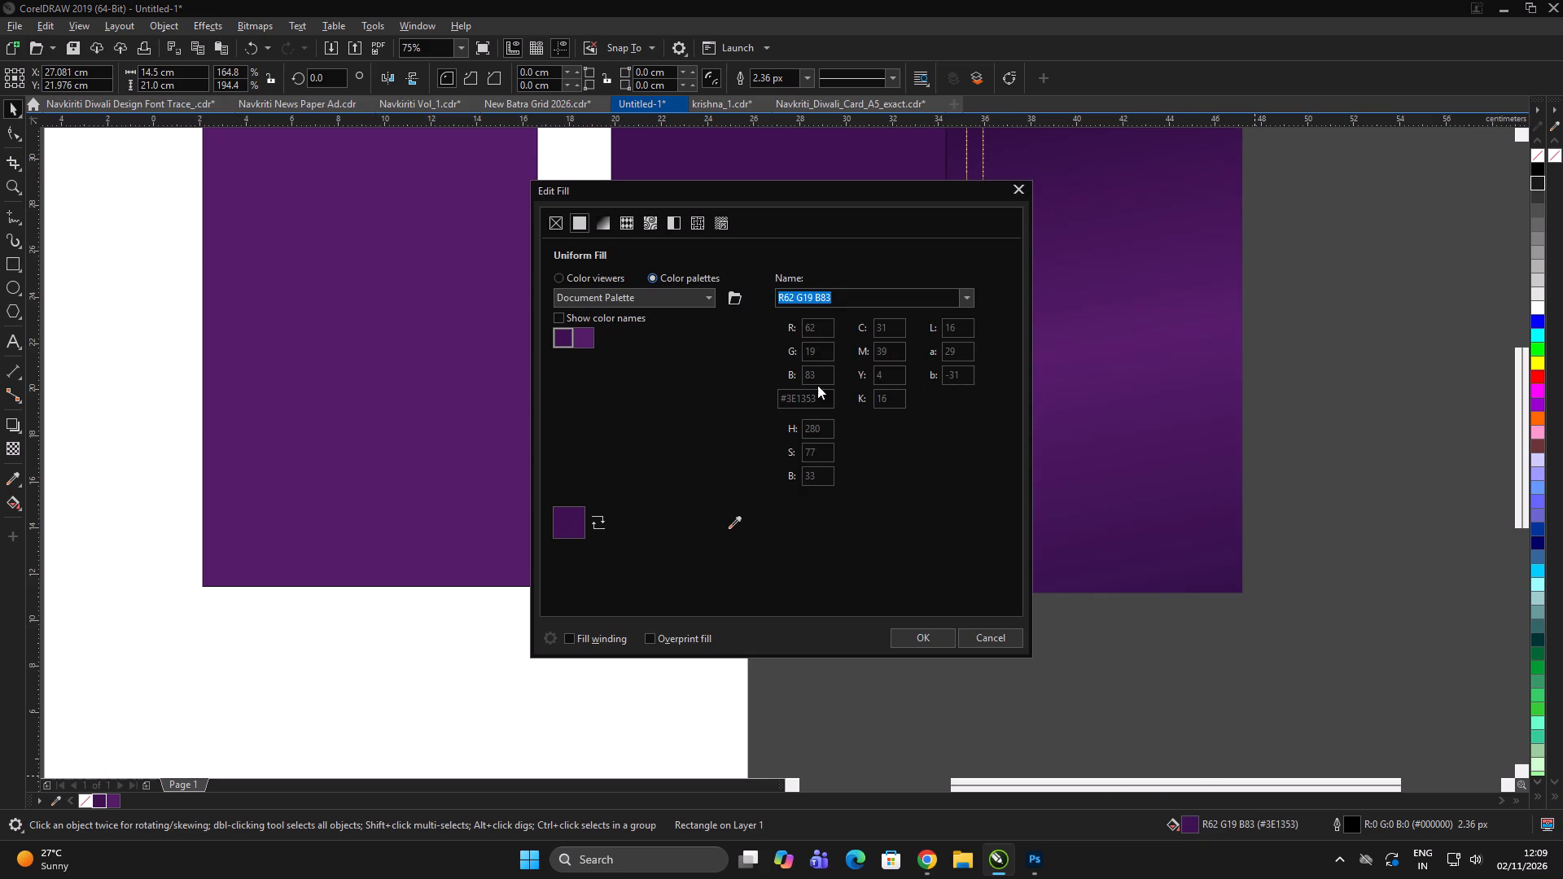
pyautogui.click(580, 275)
pyautogui.click(796, 299)
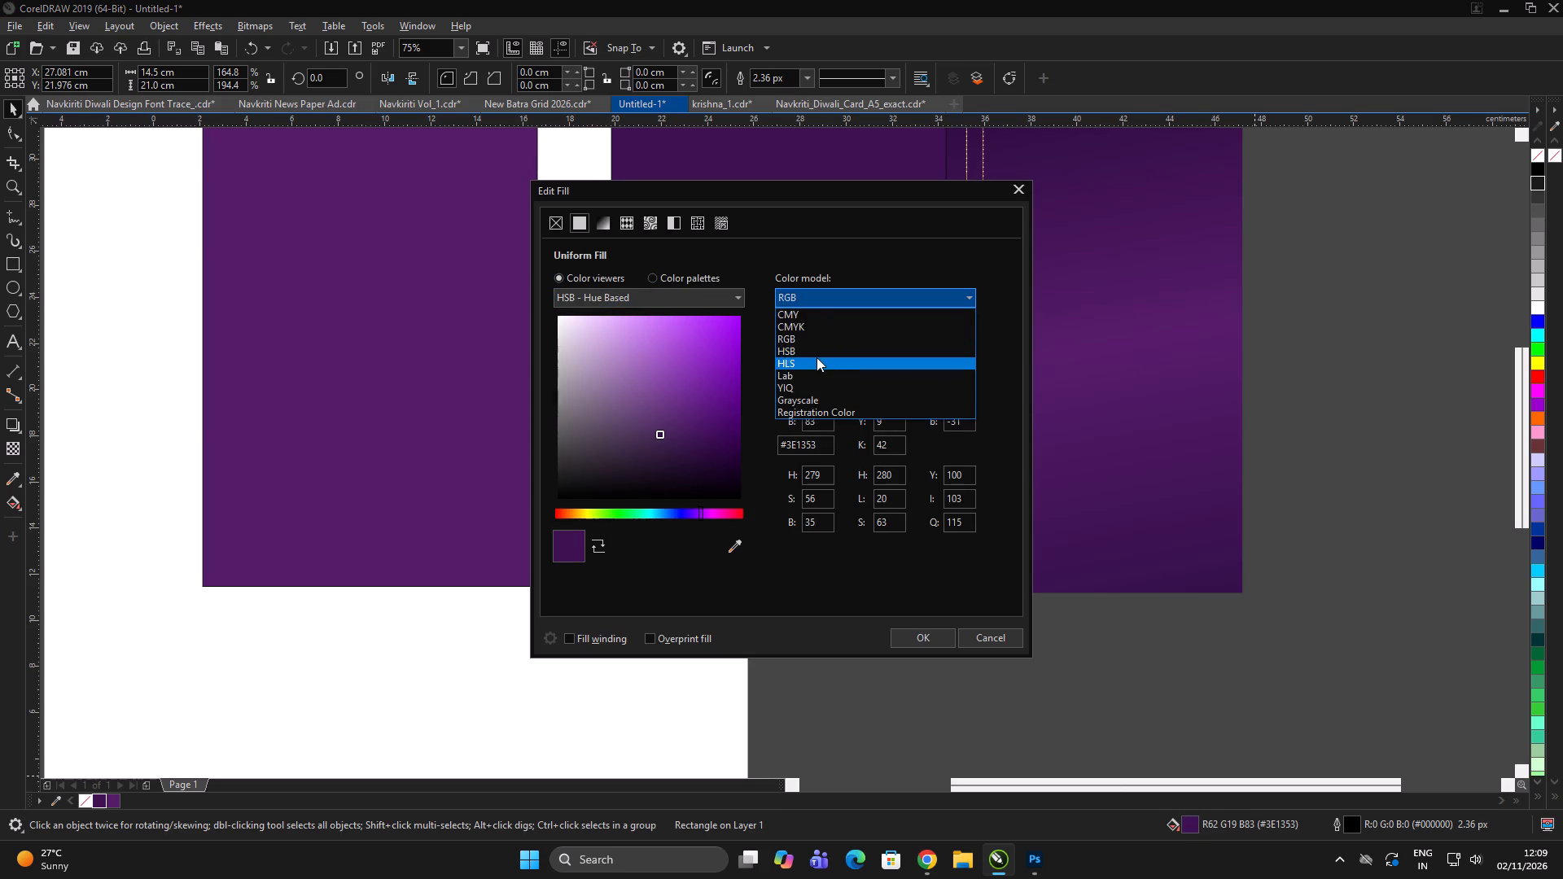
pyautogui.click(830, 327)
pyautogui.moveTo(840, 195); pyautogui.dragTo(1247, 185)
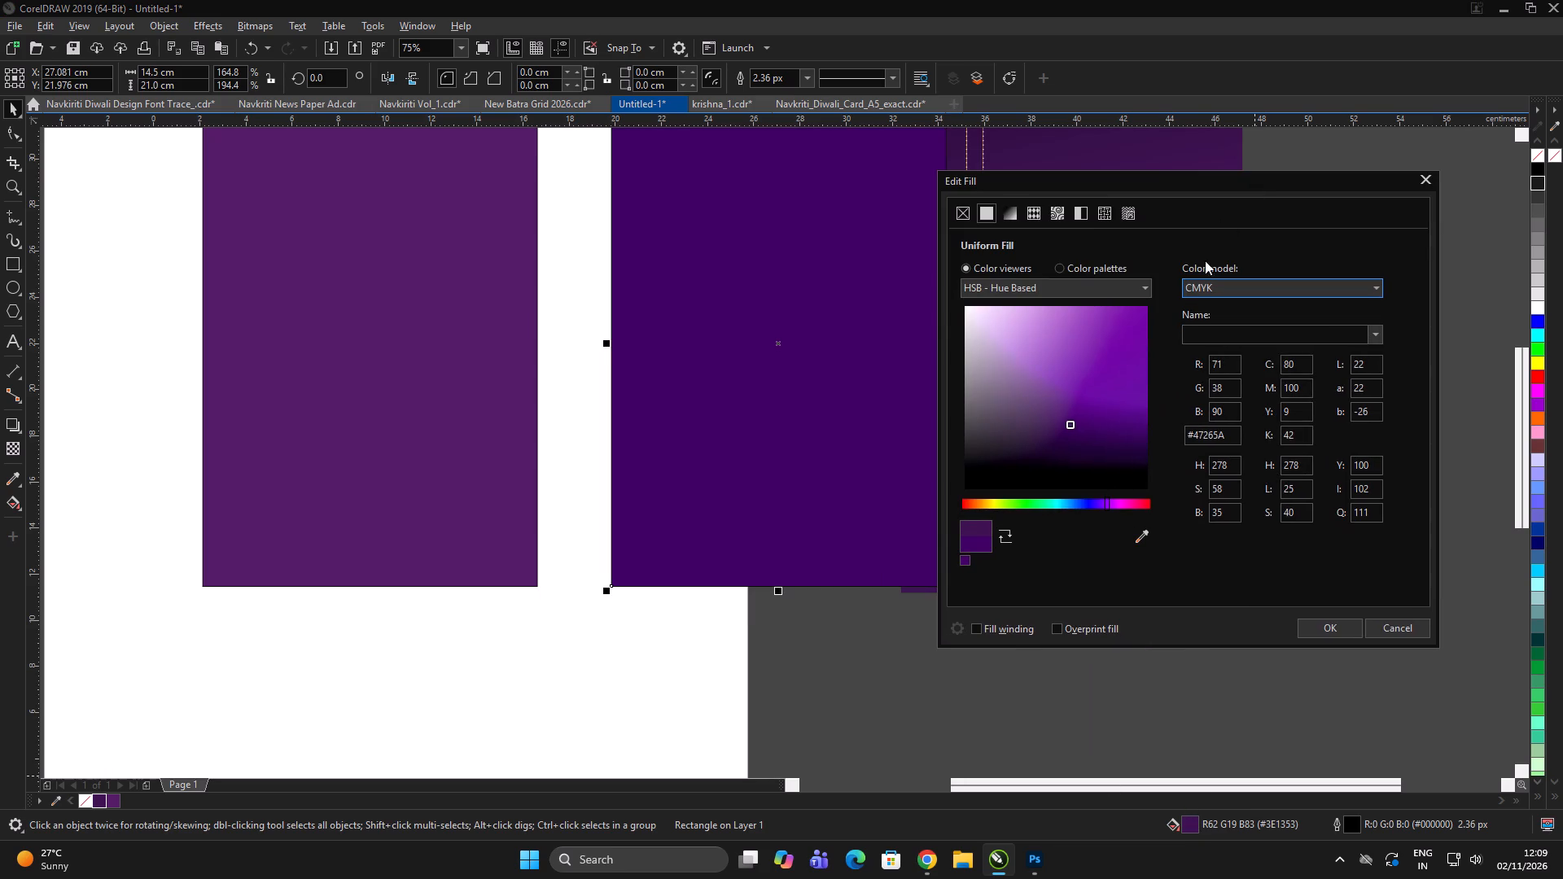
pyautogui.click(1329, 629)
pyautogui.click(1353, 720)
# Convert the lighter purple rectangle's uniform fill to the CMYK model, C75 M100 Y5 K24.
pyautogui.click(450, 364)
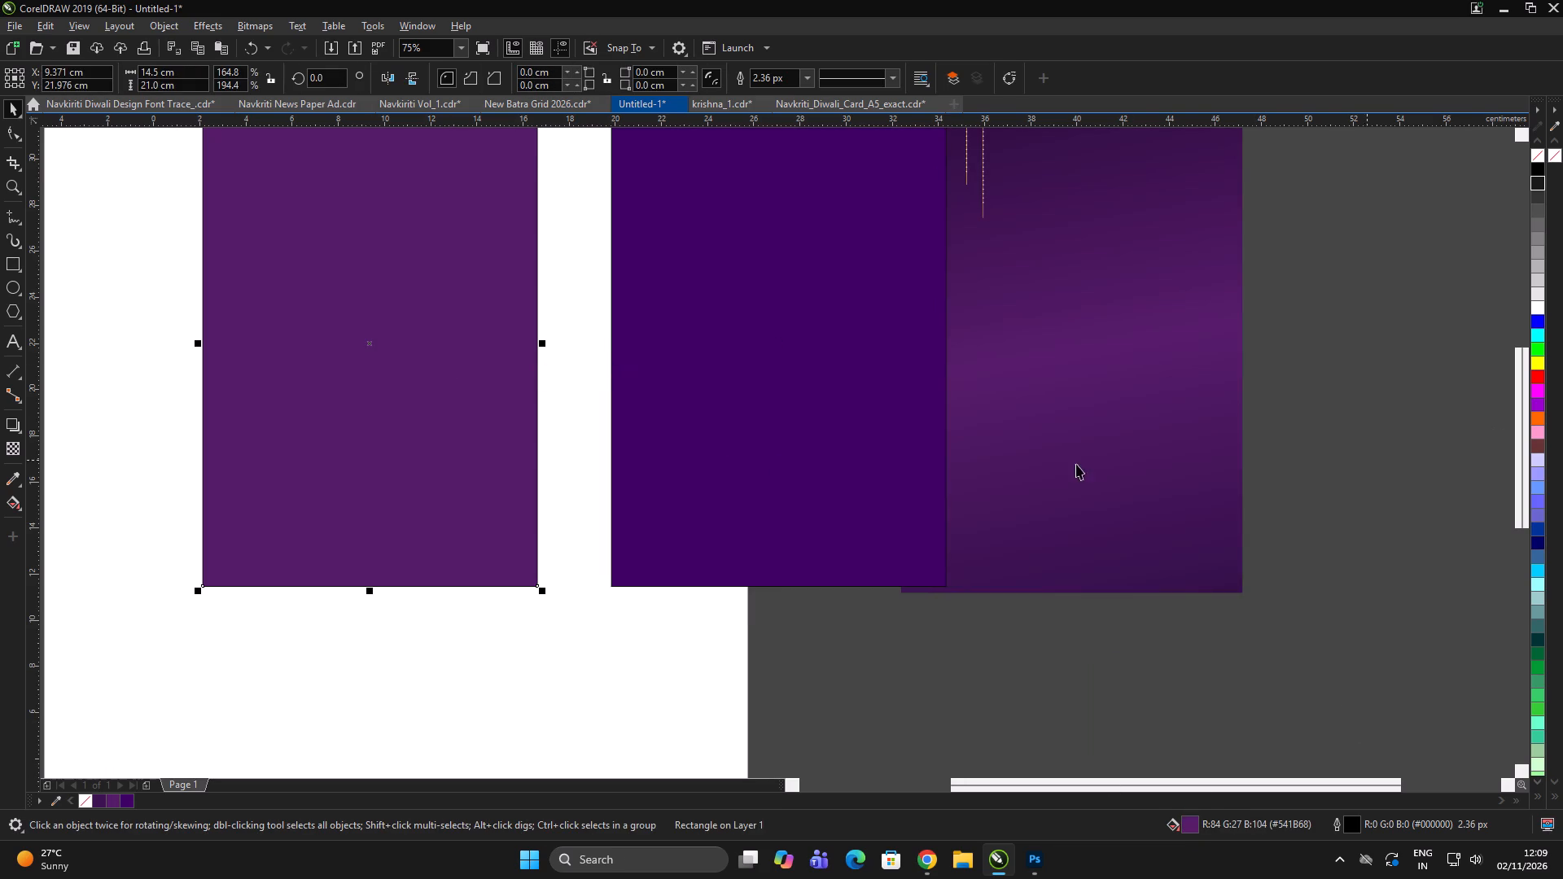
pyautogui.tripleClick(1196, 827)
pyautogui.click(1196, 827)
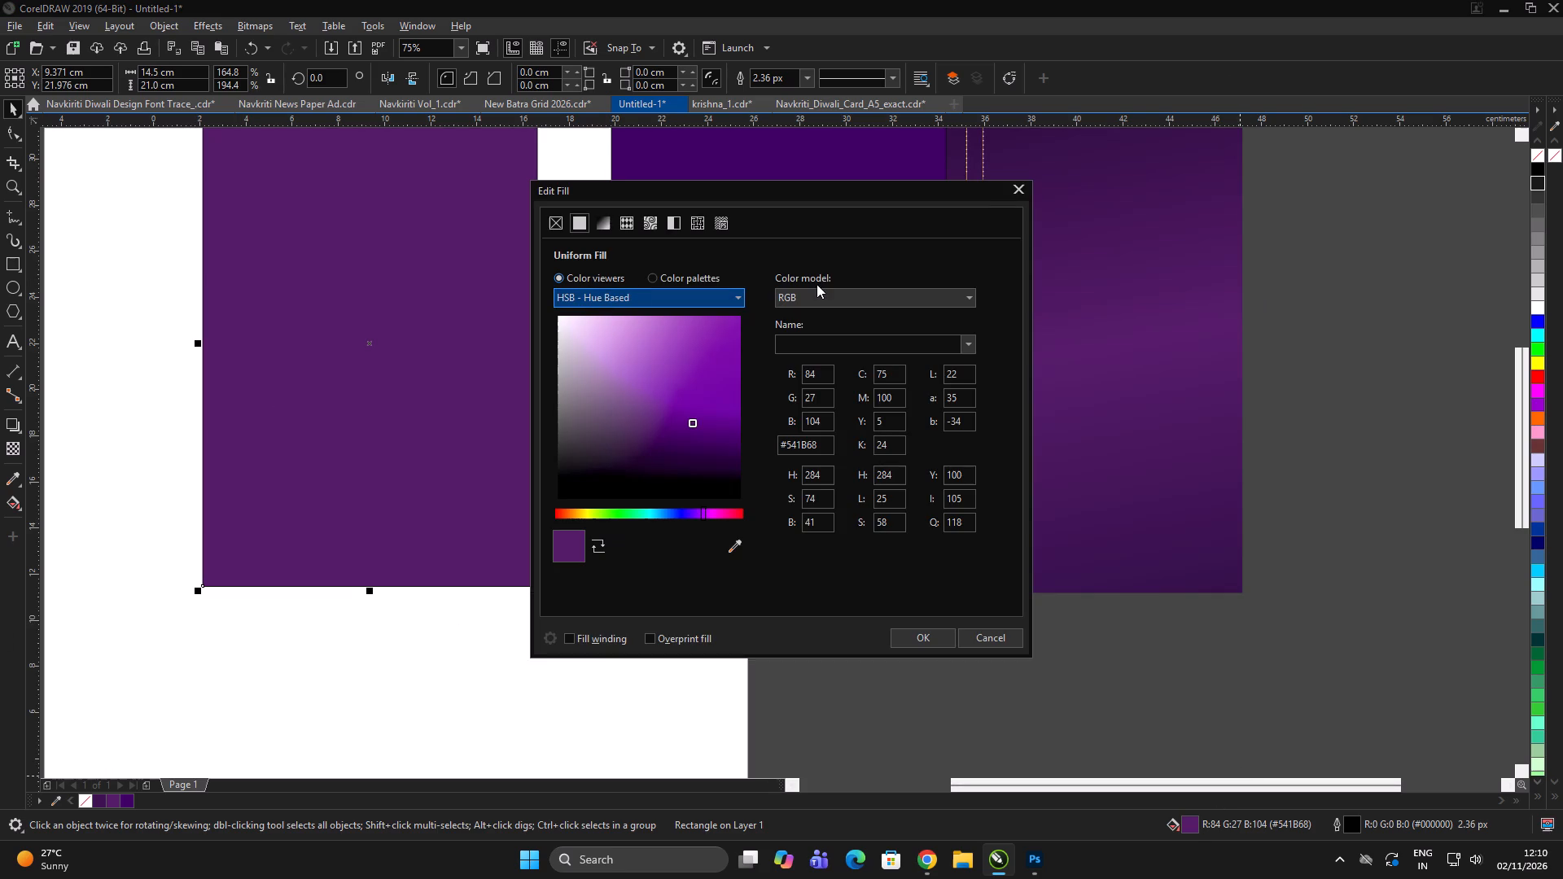
pyautogui.click(817, 283)
pyautogui.click(816, 291)
pyautogui.click(808, 326)
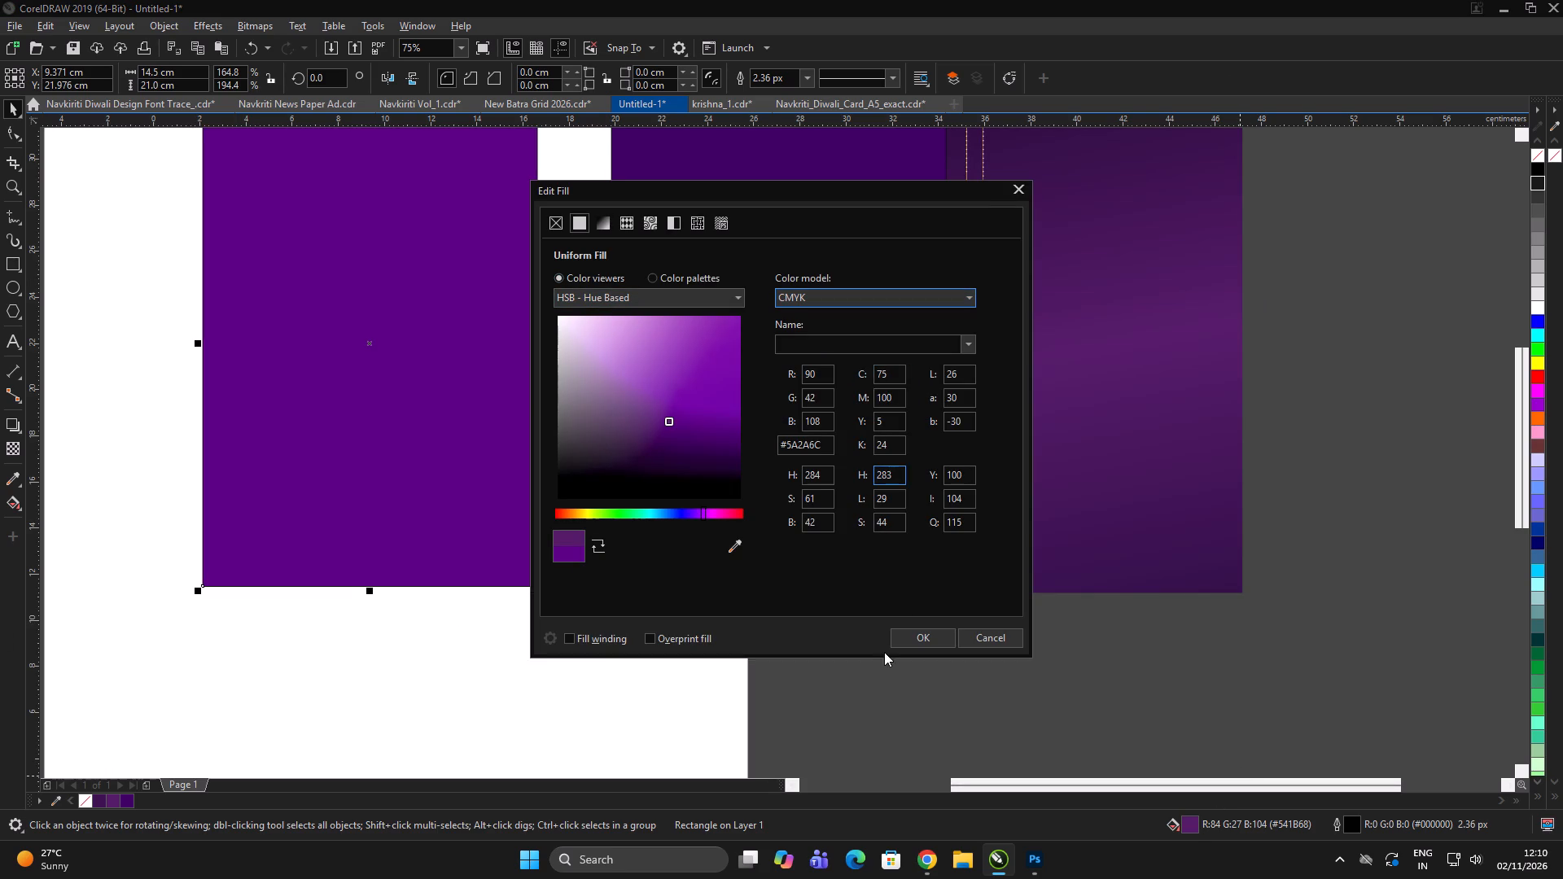
pyautogui.click(926, 630)
pyautogui.click(996, 713)
pyautogui.click(1002, 709)
# Move the dark purple rectangle left over the lighter one, to about X 14.0 cm.
pyautogui.click(771, 431)
pyautogui.moveTo(787, 400); pyautogui.dragTo(482, 394)
pyautogui.doubleClick(808, 418)
# Give the dark rectangle a vertical linear fountain fill with dark purple CMYK ends and the lighter purple CMYK at a 40% node.
pyautogui.click(498, 417)
pyautogui.press('g')
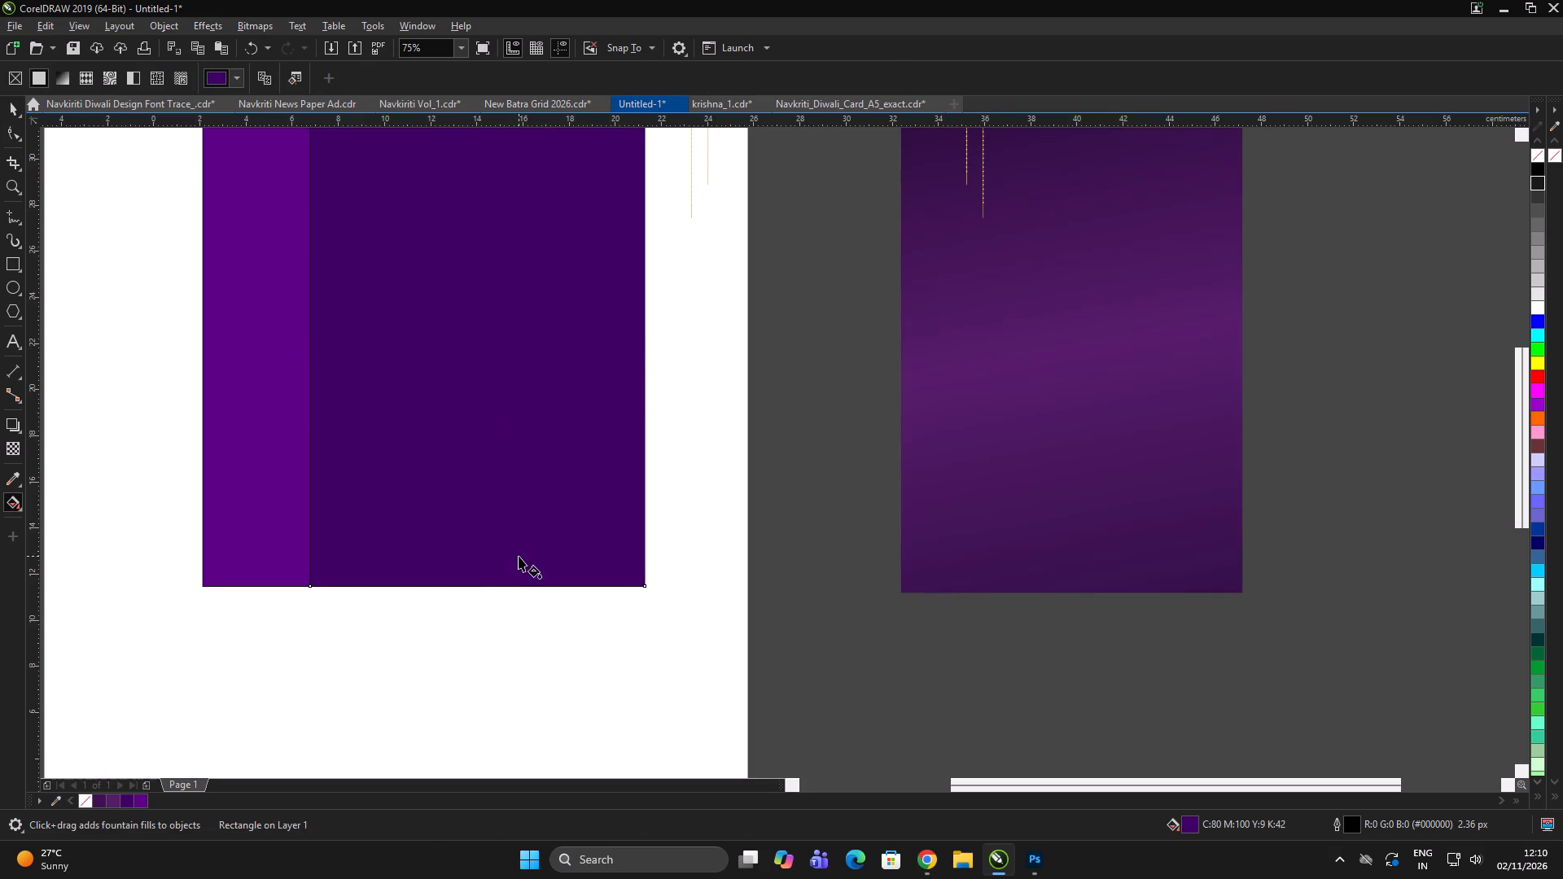
pyautogui.moveTo(515, 553); pyautogui.dragTo(490, 155)
pyautogui.click(127, 803)
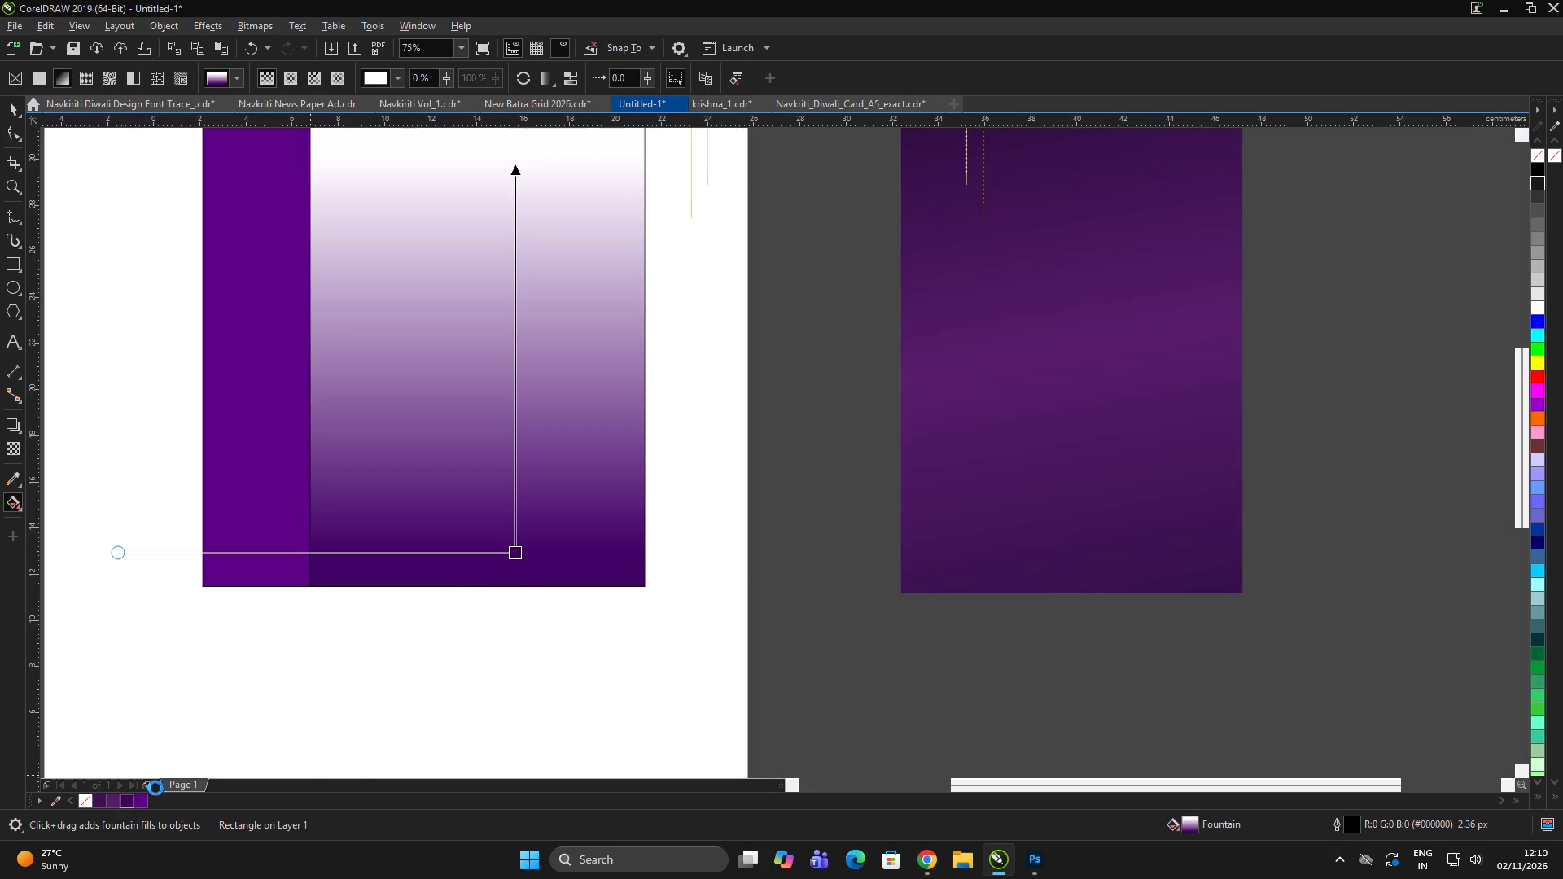
pyautogui.doubleClick(516, 393)
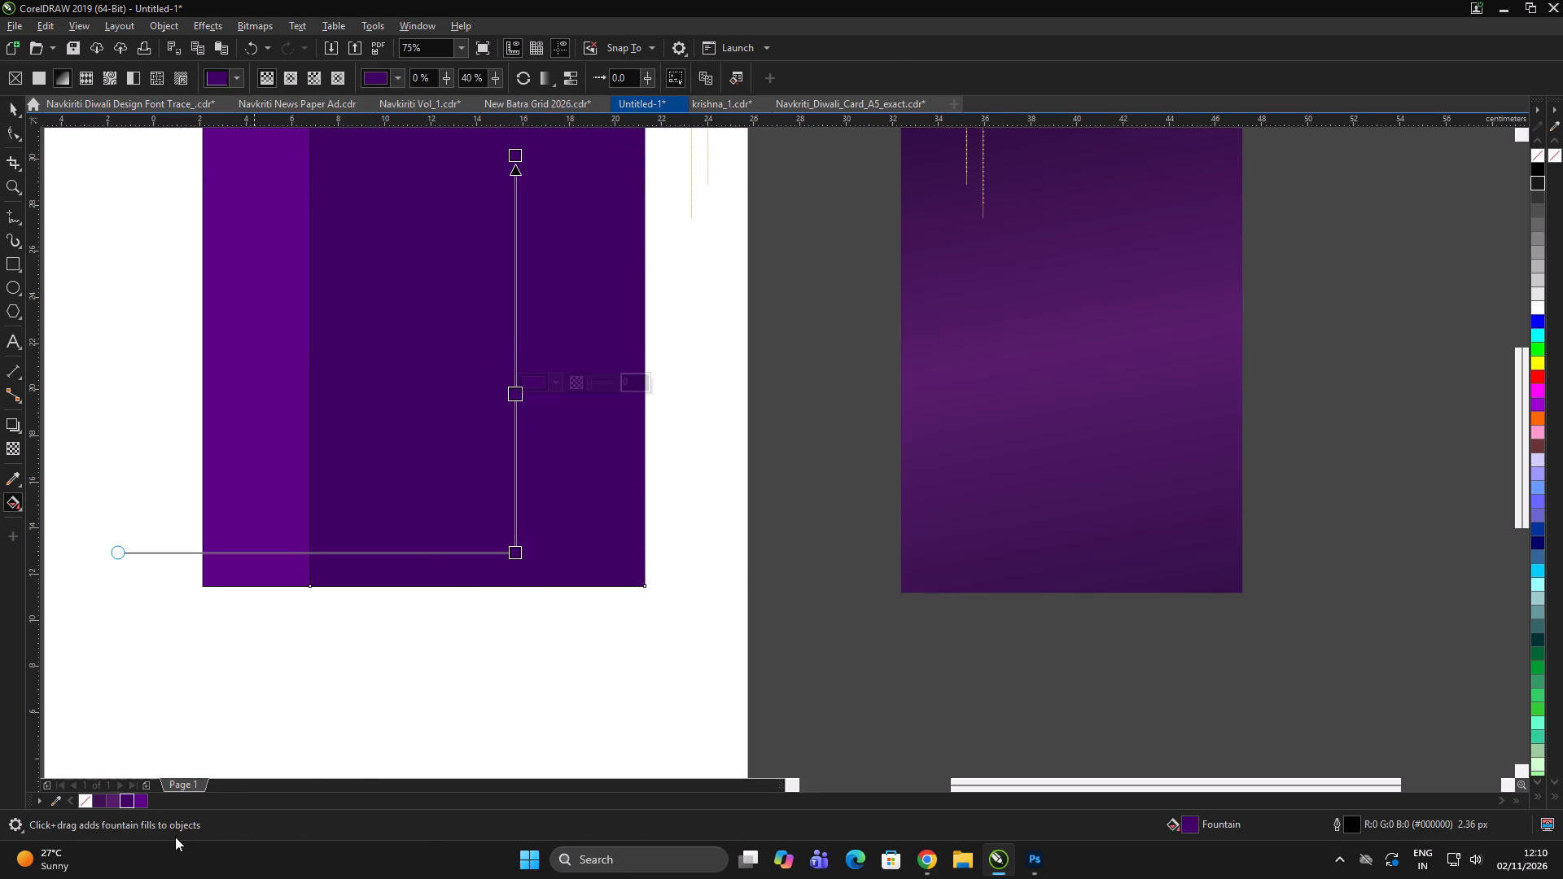
pyautogui.click(140, 806)
pyautogui.doubleClick(791, 516)
pyautogui.click(549, 485)
pyautogui.press('space')
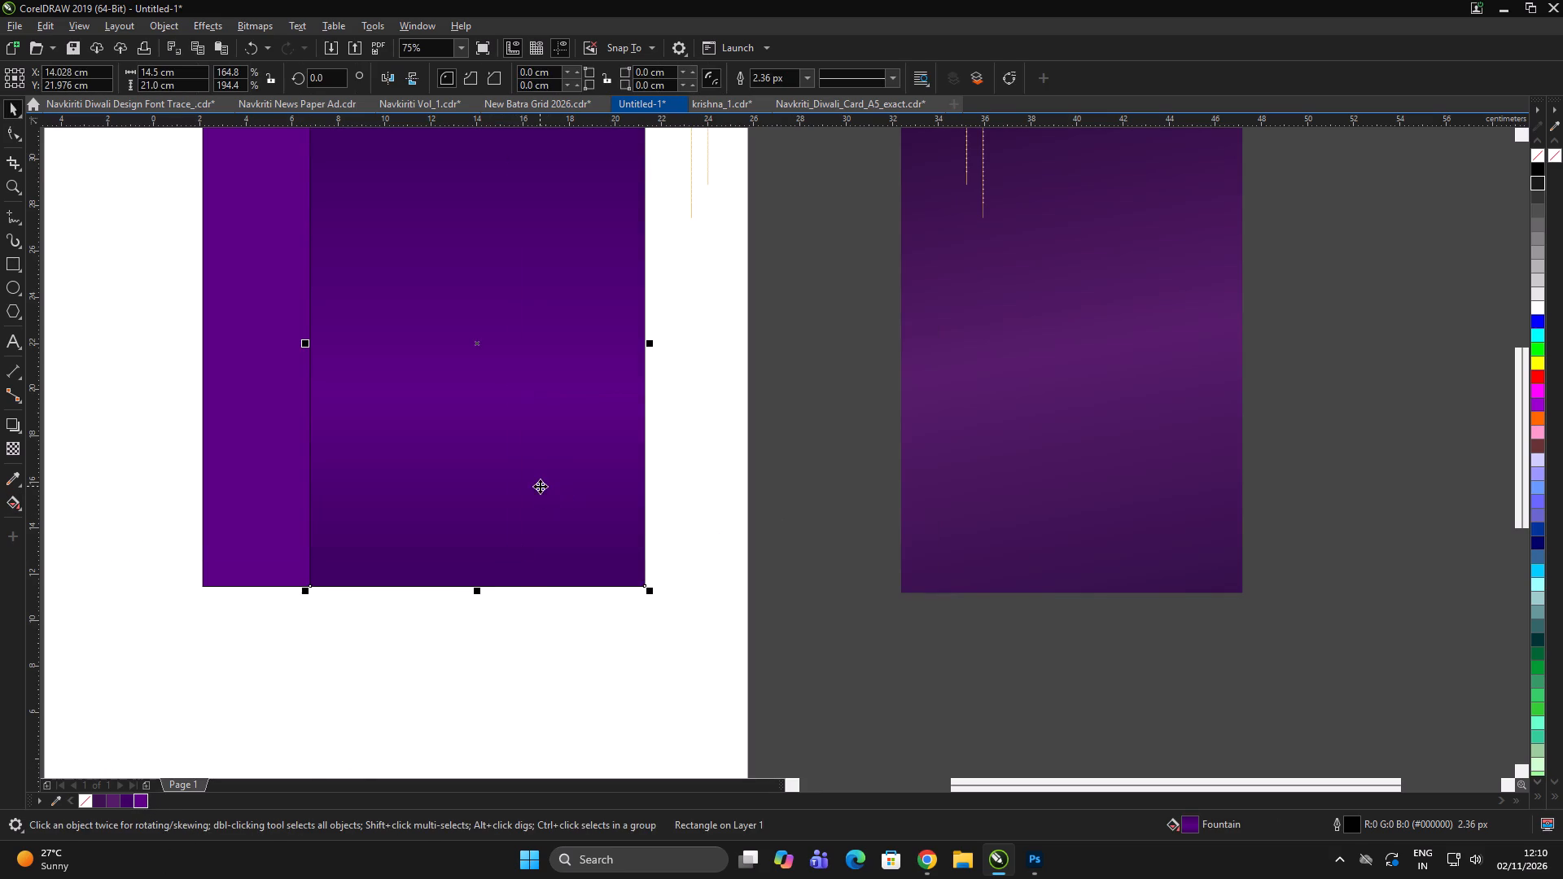
# Align the gradient rectangle and the plain lighter purple rectangle by their centers.
pyautogui.keyDown('shift'); pyautogui.click(246, 454); pyautogui.keyUp('shift')
pyautogui.press('e')
pyautogui.press('c')
pyautogui.click(647, 537)
pyautogui.click(652, 536)
# Send the gradient rectangle to the back and delete the plain purple rectangle covering it.
pyautogui.click(385, 439)
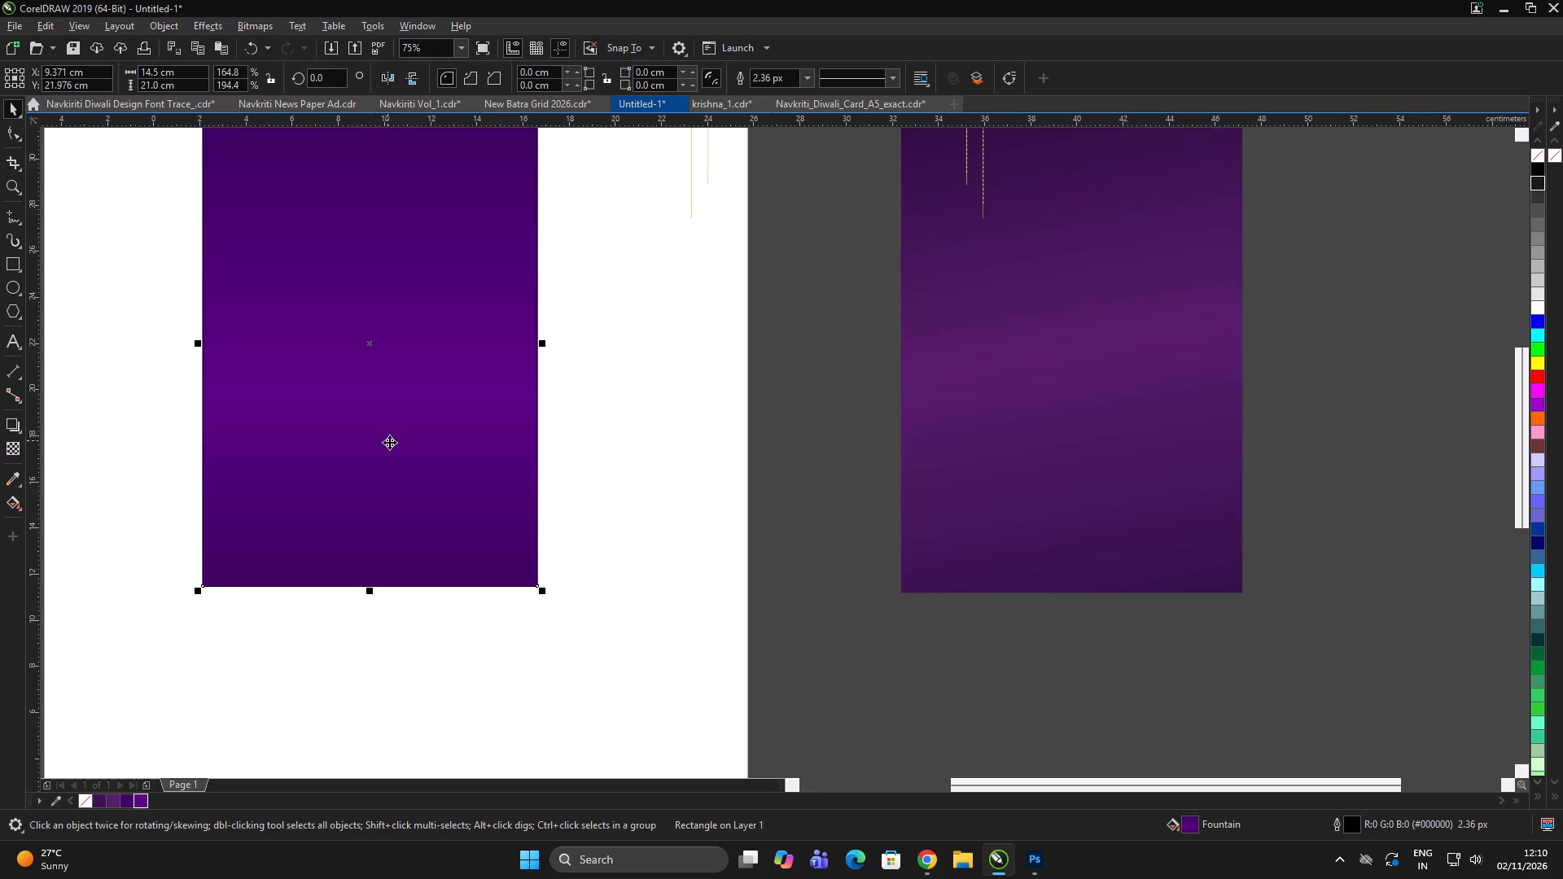
pyautogui.hotkey('shift', 'pagedown')
pyautogui.keyDown('shift'); pyautogui.click(721, 426); pyautogui.keyUp('shift')
pyautogui.click(370, 431)
pyautogui.press('Delete')
pyautogui.click(704, 421)
pyautogui.click(712, 421)
pyautogui.scroll(-2, 556, 440)
pyautogui.click(643, 443)
pyautogui.scroll(2, 595, 423)
pyautogui.click(637, 408)
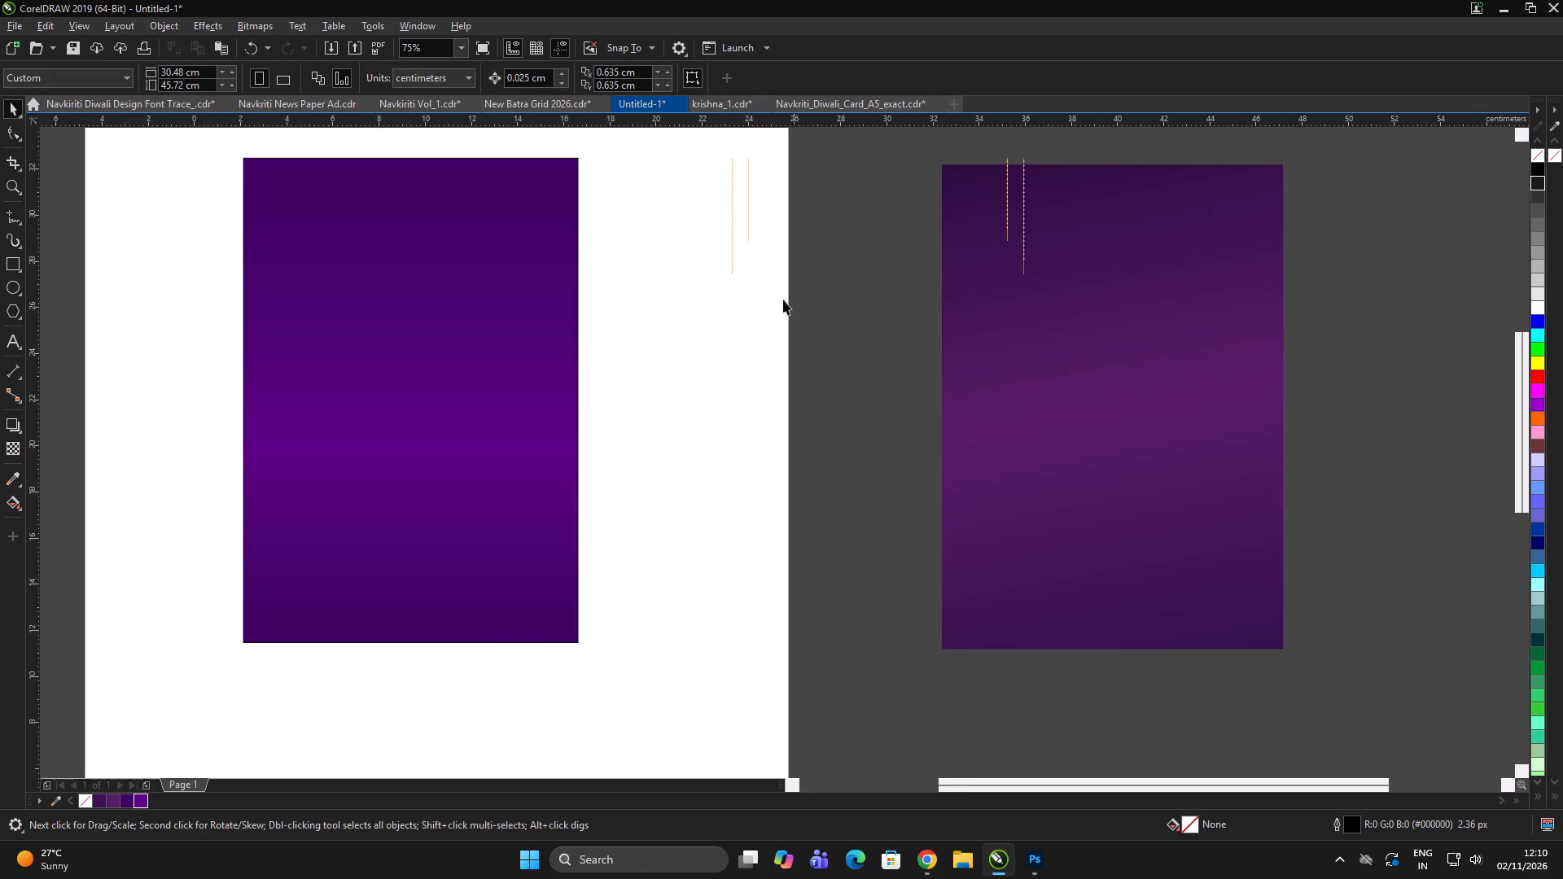
# Group the hanging bead strings and center the group horizontally on the gradient rectangle.
pyautogui.scroll(-1, 777, 309)
pyautogui.moveTo(691, 175); pyautogui.dragTo(976, 331)
pyautogui.scroll(6, 902, 259)
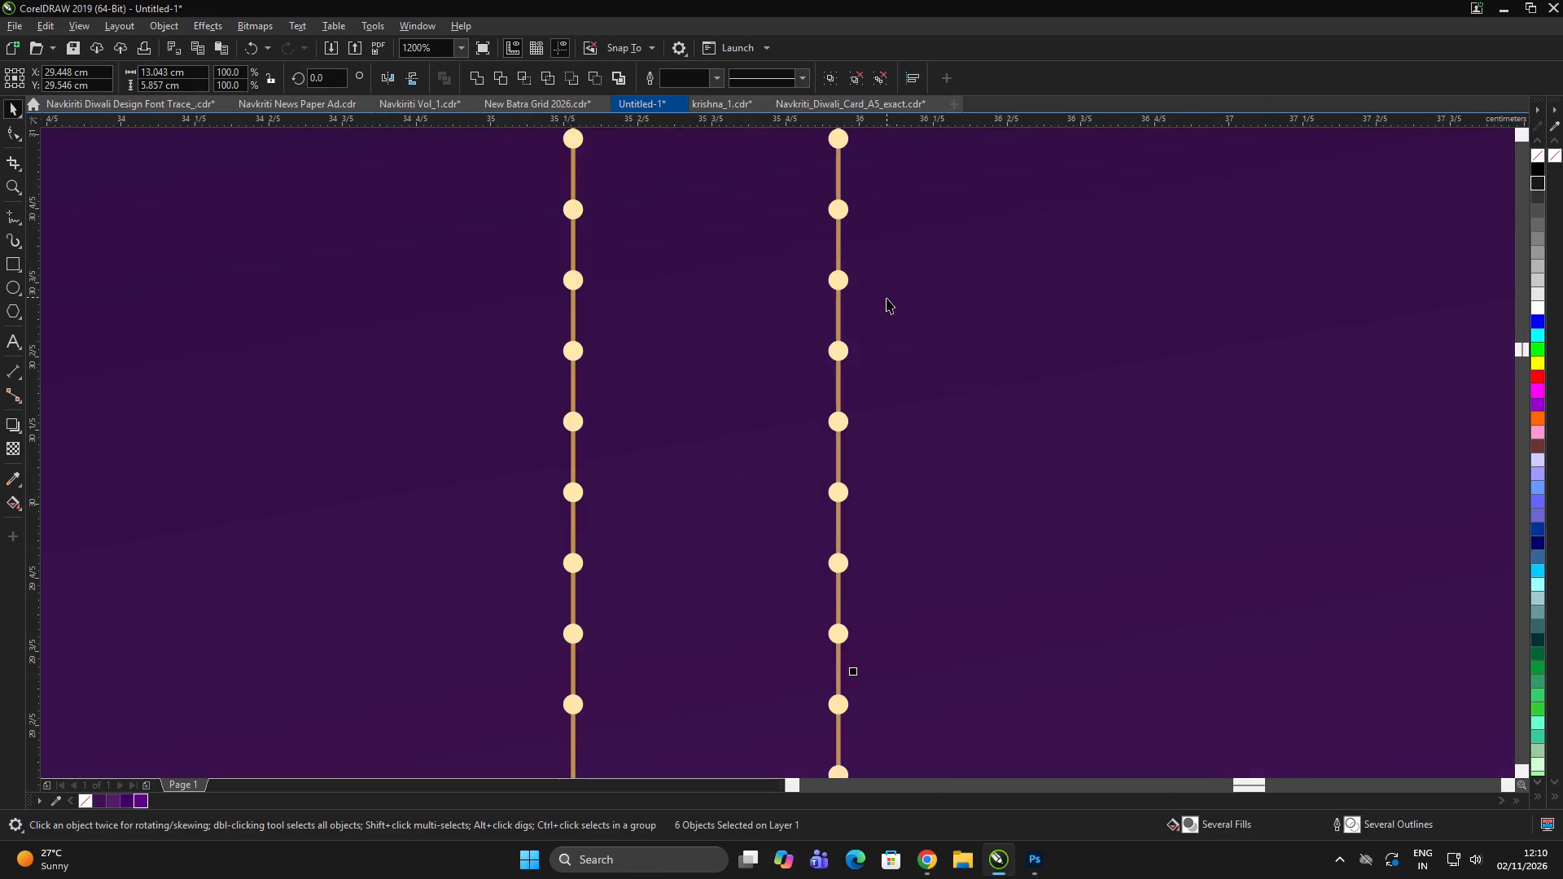
pyautogui.scroll(-17, 887, 298)
pyautogui.hotkey('ctrl', 'g')
pyautogui.keyDown('shift'); pyautogui.click(771, 338); pyautogui.keyUp('shift')
pyautogui.press('c')
pyautogui.doubleClick(990, 232)
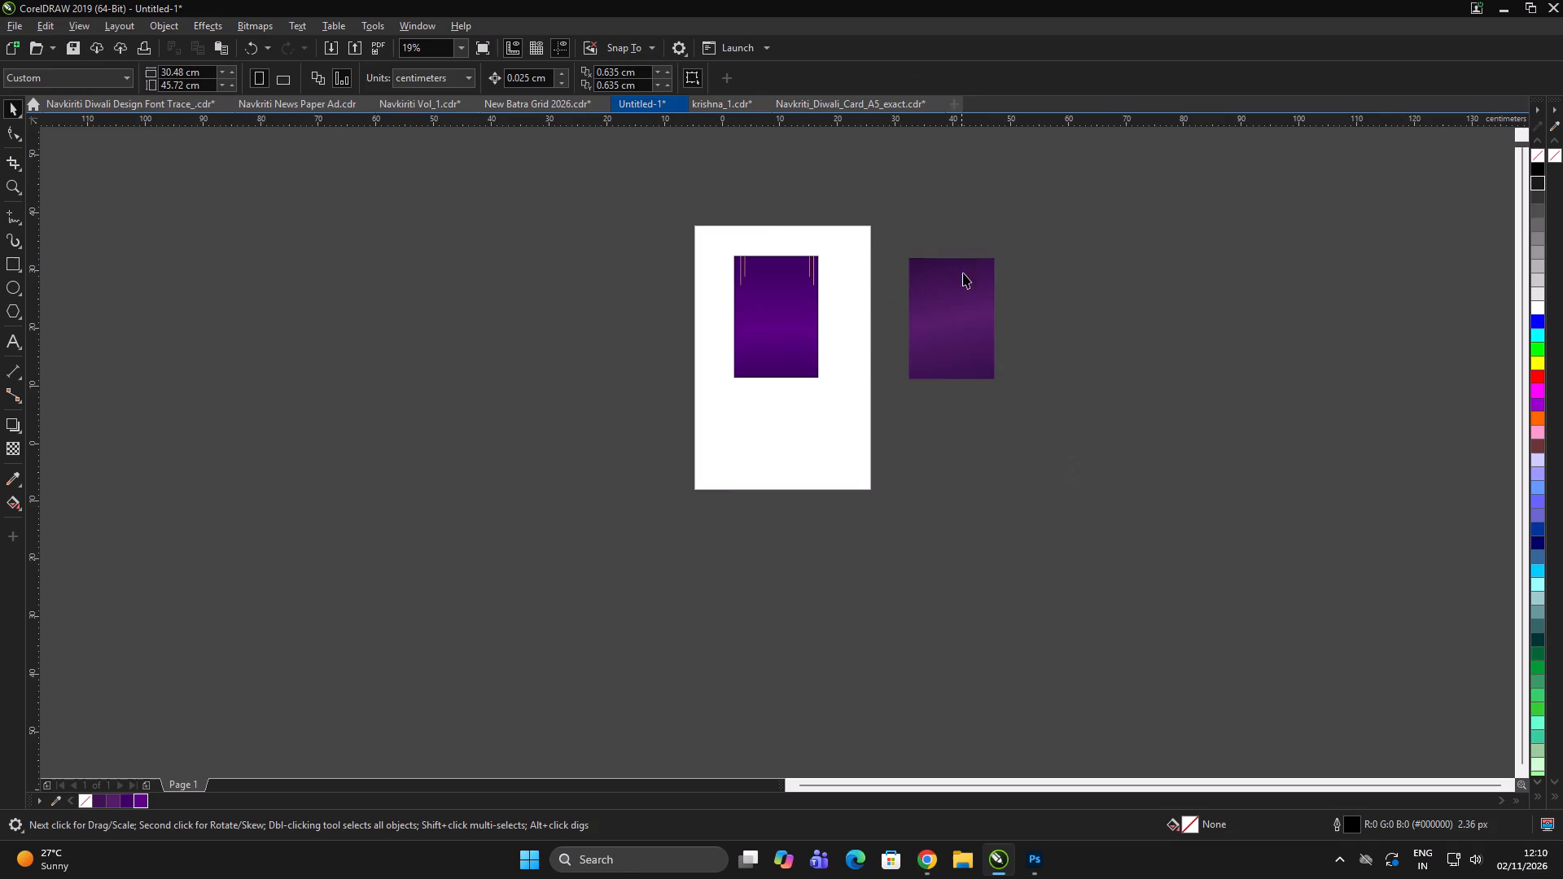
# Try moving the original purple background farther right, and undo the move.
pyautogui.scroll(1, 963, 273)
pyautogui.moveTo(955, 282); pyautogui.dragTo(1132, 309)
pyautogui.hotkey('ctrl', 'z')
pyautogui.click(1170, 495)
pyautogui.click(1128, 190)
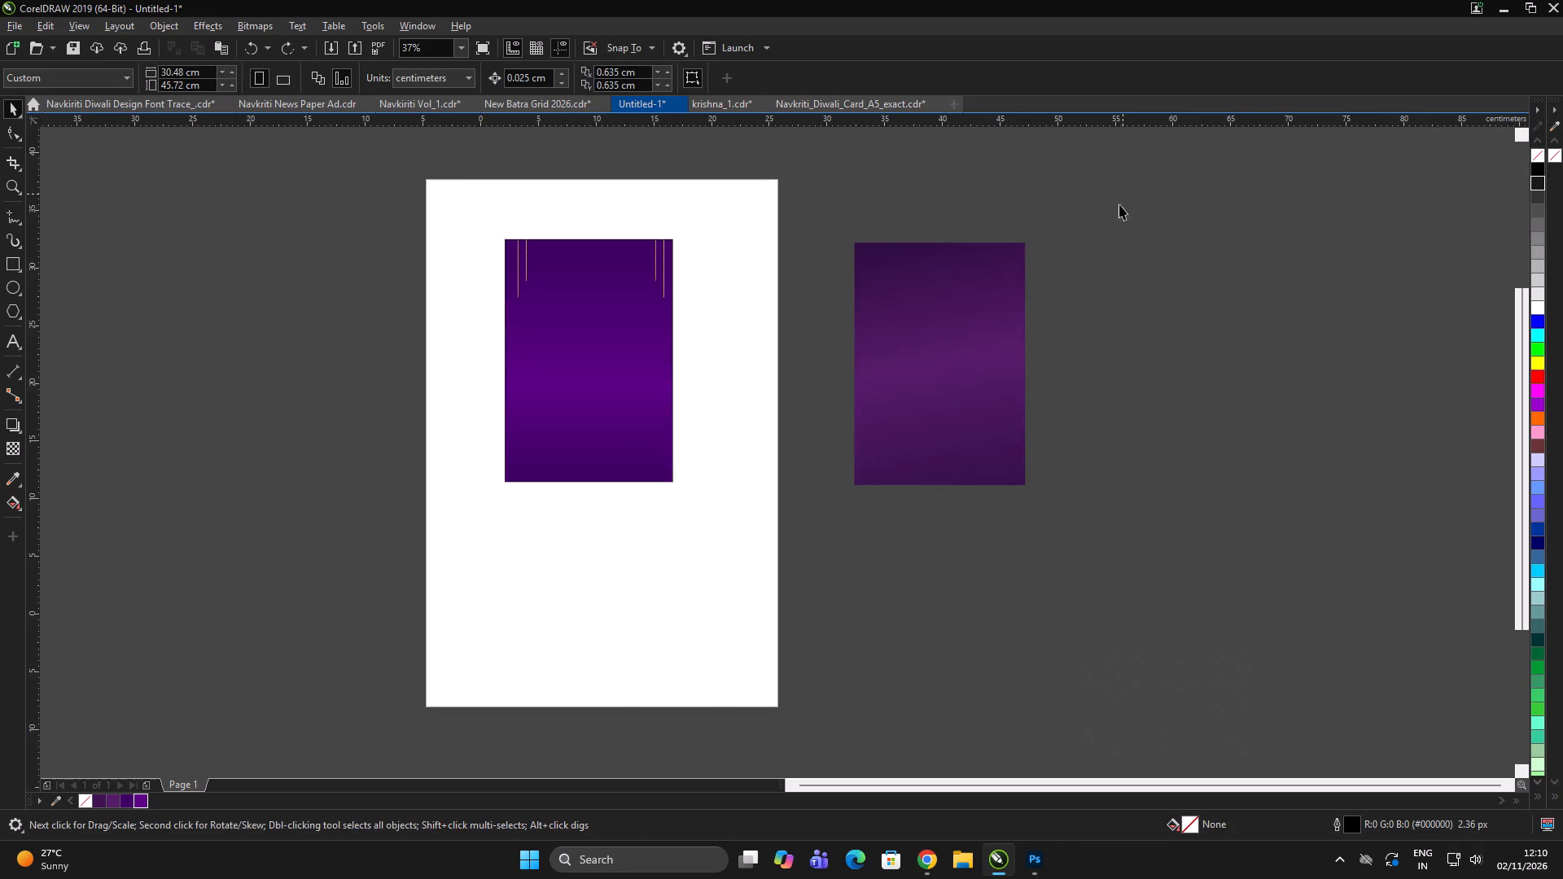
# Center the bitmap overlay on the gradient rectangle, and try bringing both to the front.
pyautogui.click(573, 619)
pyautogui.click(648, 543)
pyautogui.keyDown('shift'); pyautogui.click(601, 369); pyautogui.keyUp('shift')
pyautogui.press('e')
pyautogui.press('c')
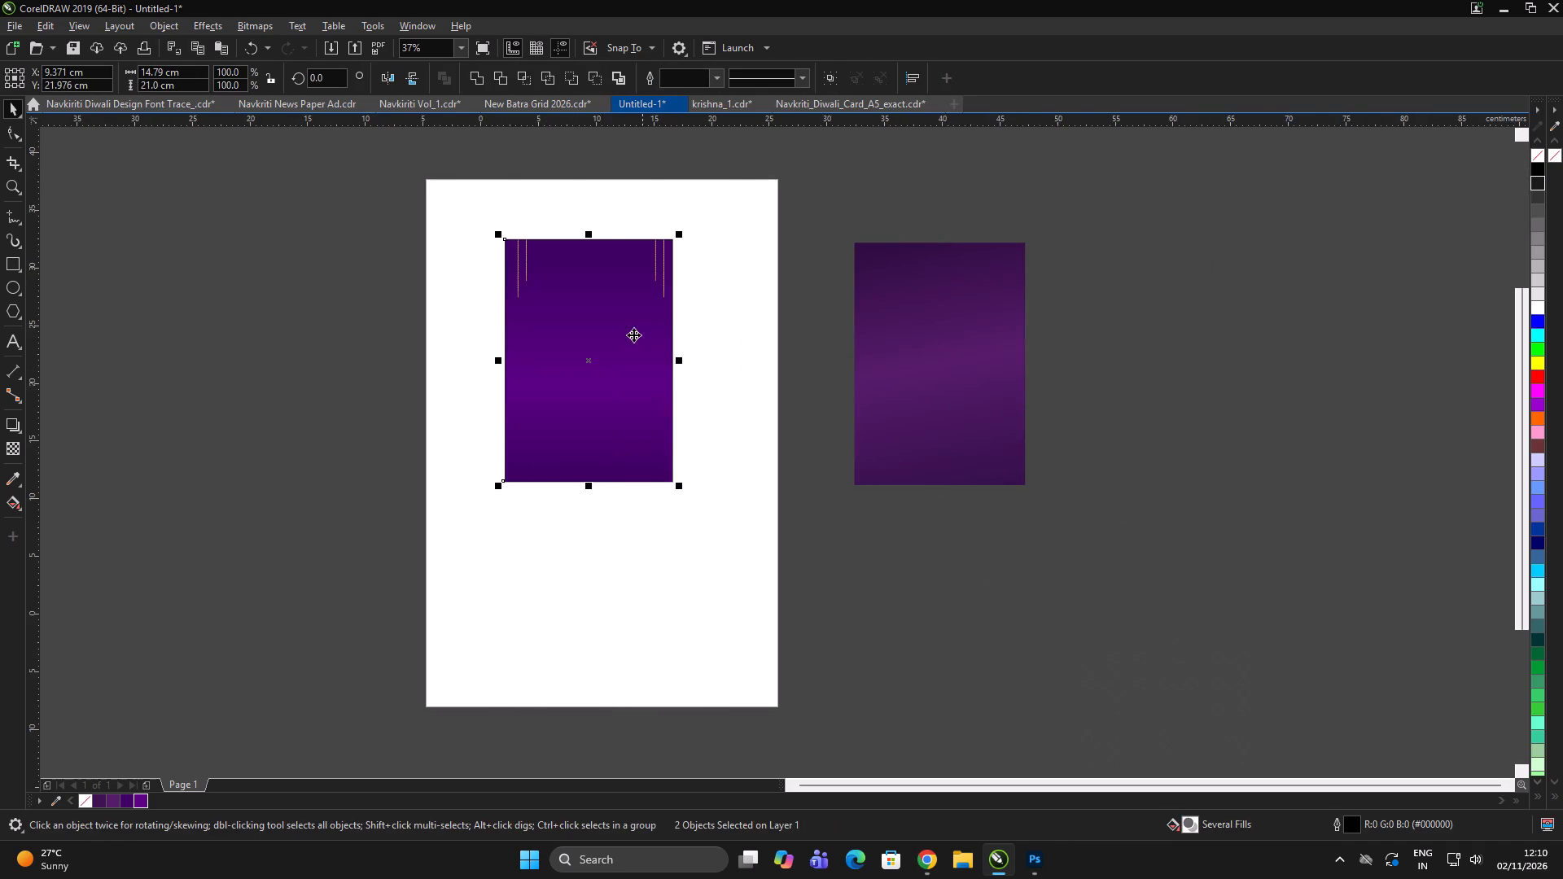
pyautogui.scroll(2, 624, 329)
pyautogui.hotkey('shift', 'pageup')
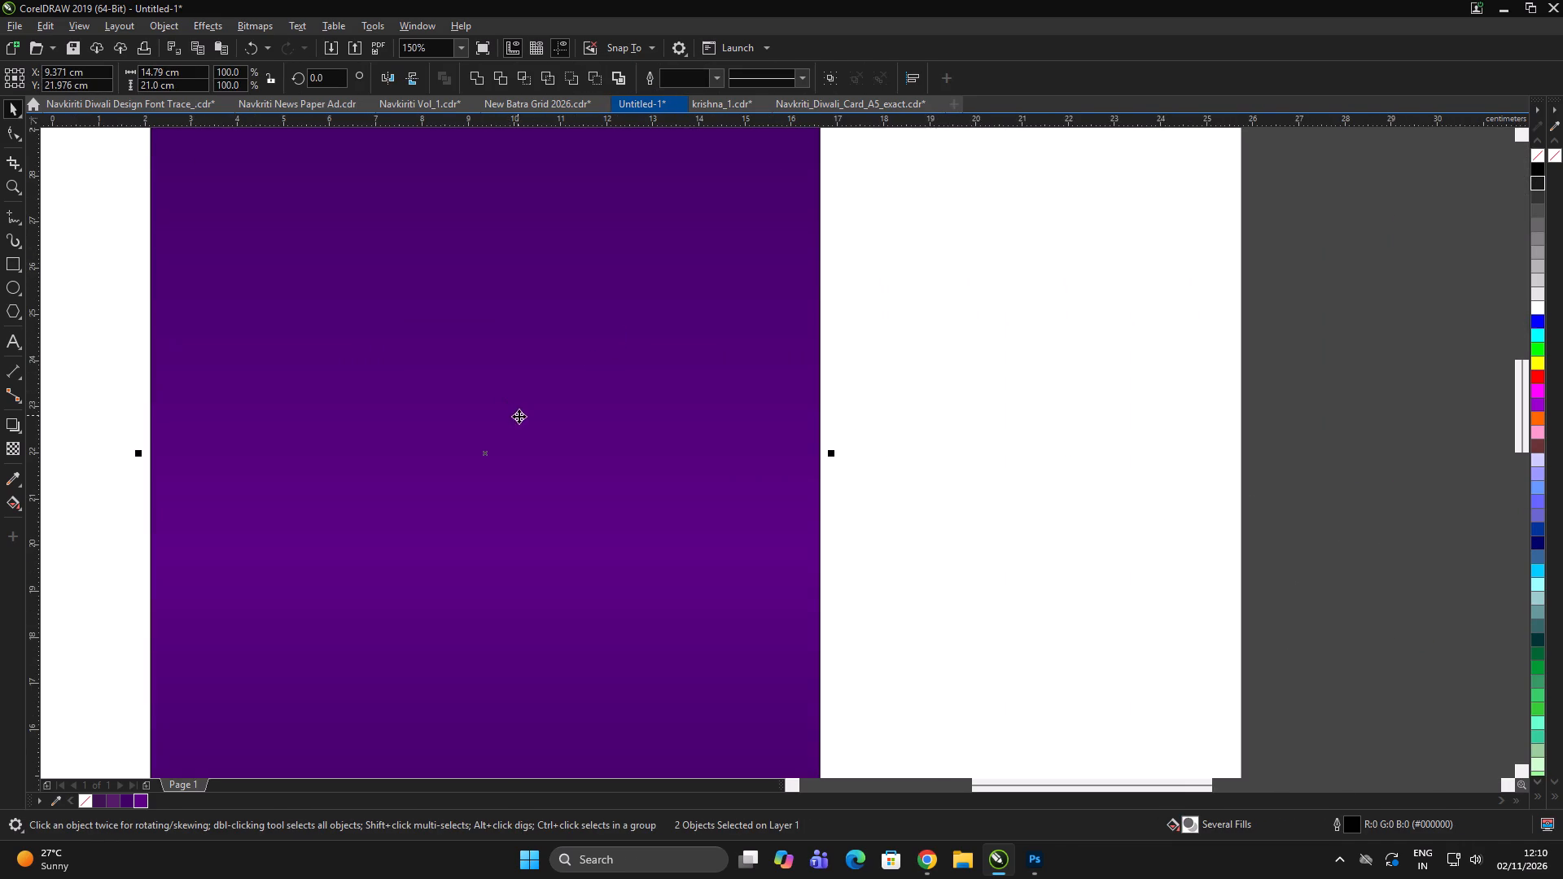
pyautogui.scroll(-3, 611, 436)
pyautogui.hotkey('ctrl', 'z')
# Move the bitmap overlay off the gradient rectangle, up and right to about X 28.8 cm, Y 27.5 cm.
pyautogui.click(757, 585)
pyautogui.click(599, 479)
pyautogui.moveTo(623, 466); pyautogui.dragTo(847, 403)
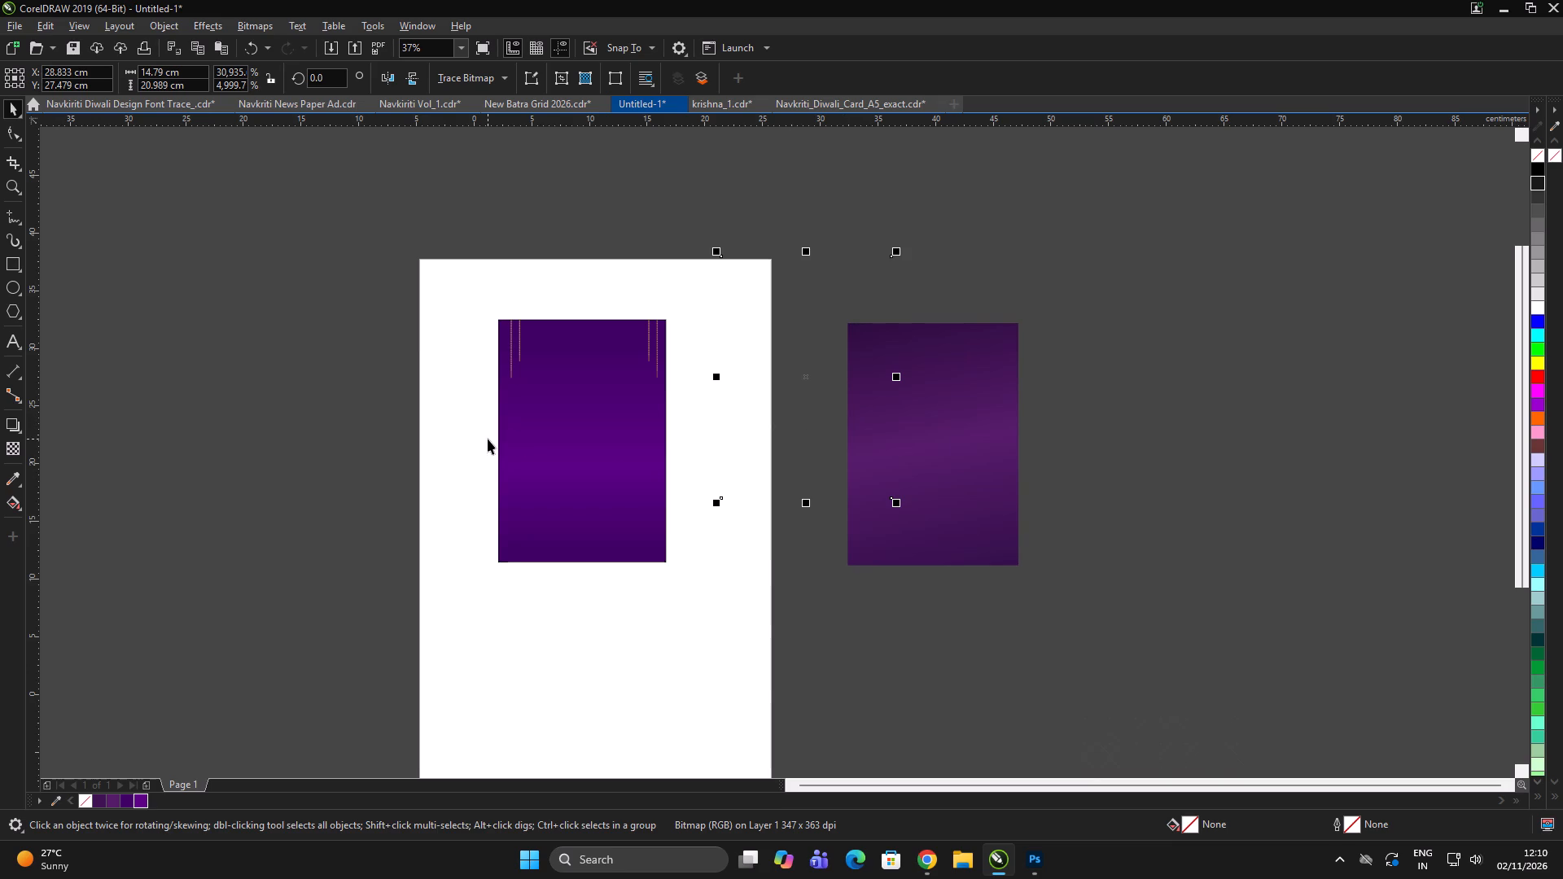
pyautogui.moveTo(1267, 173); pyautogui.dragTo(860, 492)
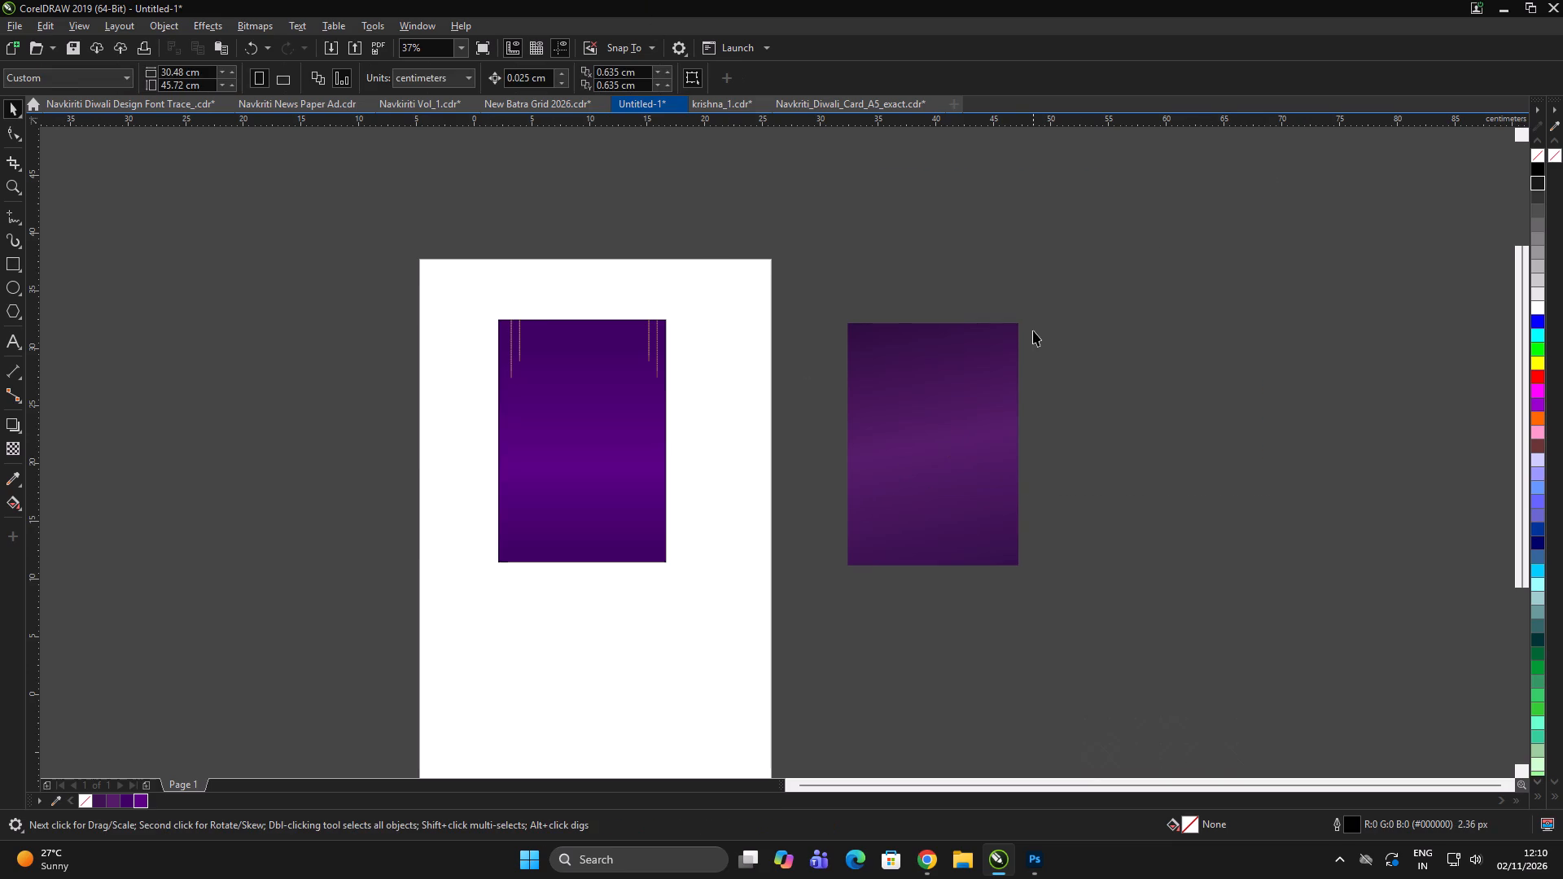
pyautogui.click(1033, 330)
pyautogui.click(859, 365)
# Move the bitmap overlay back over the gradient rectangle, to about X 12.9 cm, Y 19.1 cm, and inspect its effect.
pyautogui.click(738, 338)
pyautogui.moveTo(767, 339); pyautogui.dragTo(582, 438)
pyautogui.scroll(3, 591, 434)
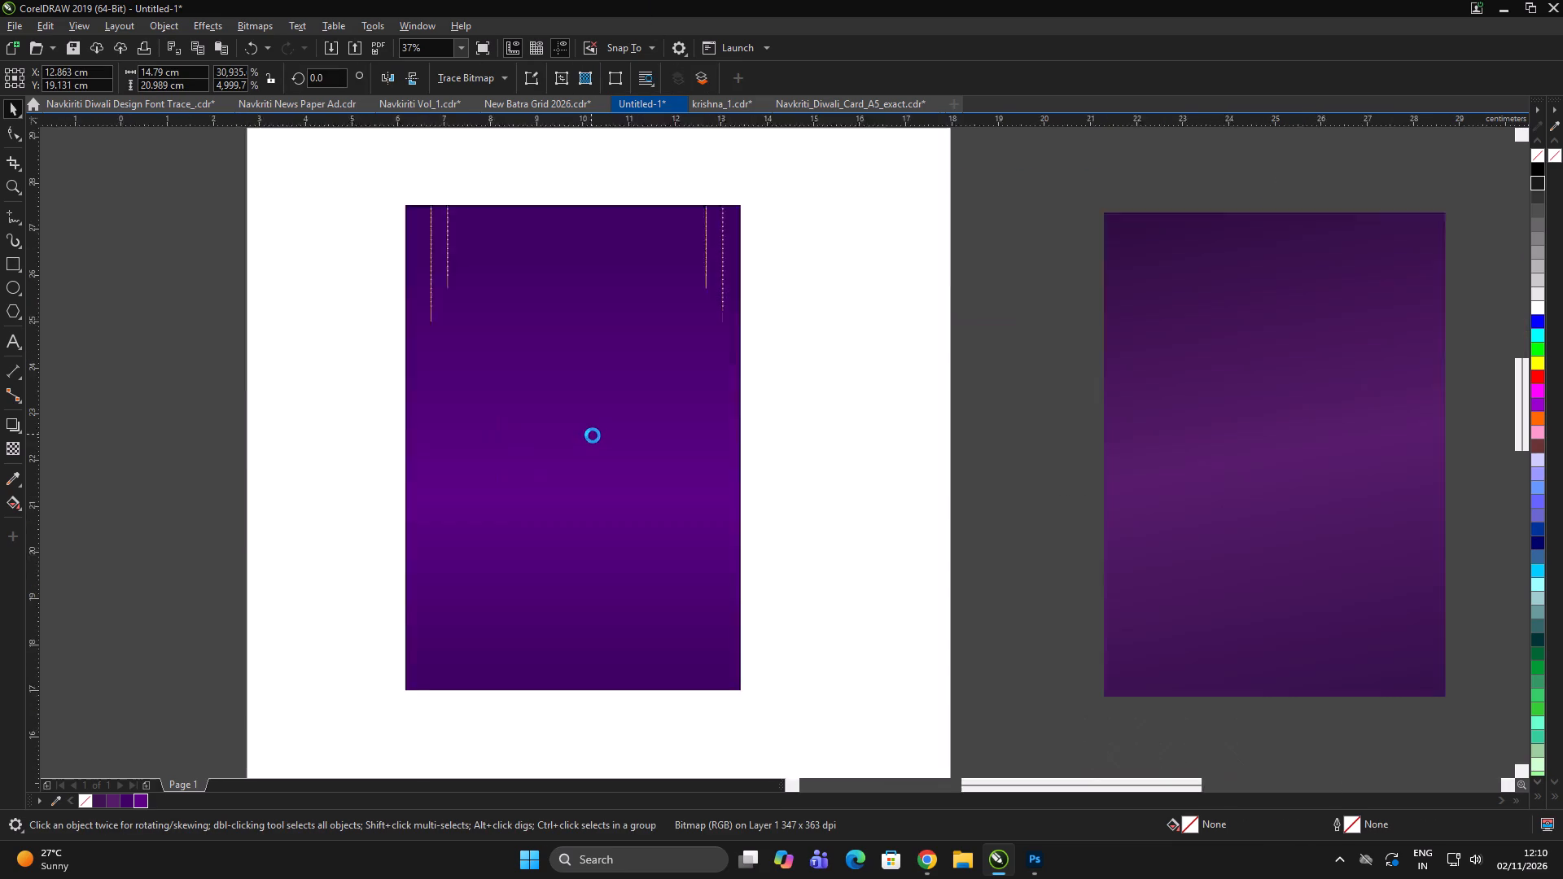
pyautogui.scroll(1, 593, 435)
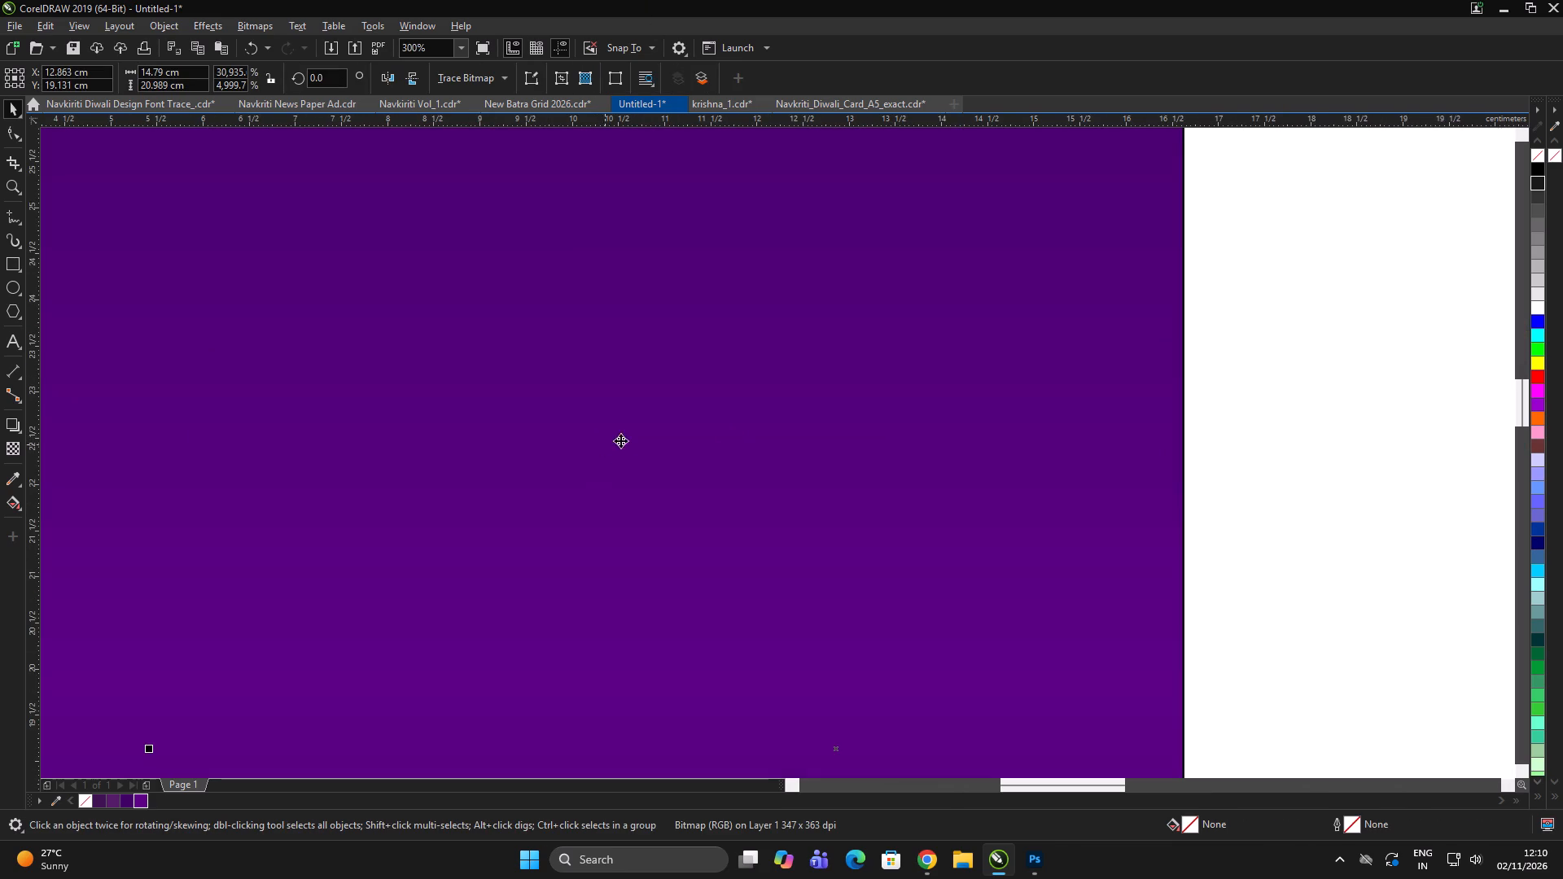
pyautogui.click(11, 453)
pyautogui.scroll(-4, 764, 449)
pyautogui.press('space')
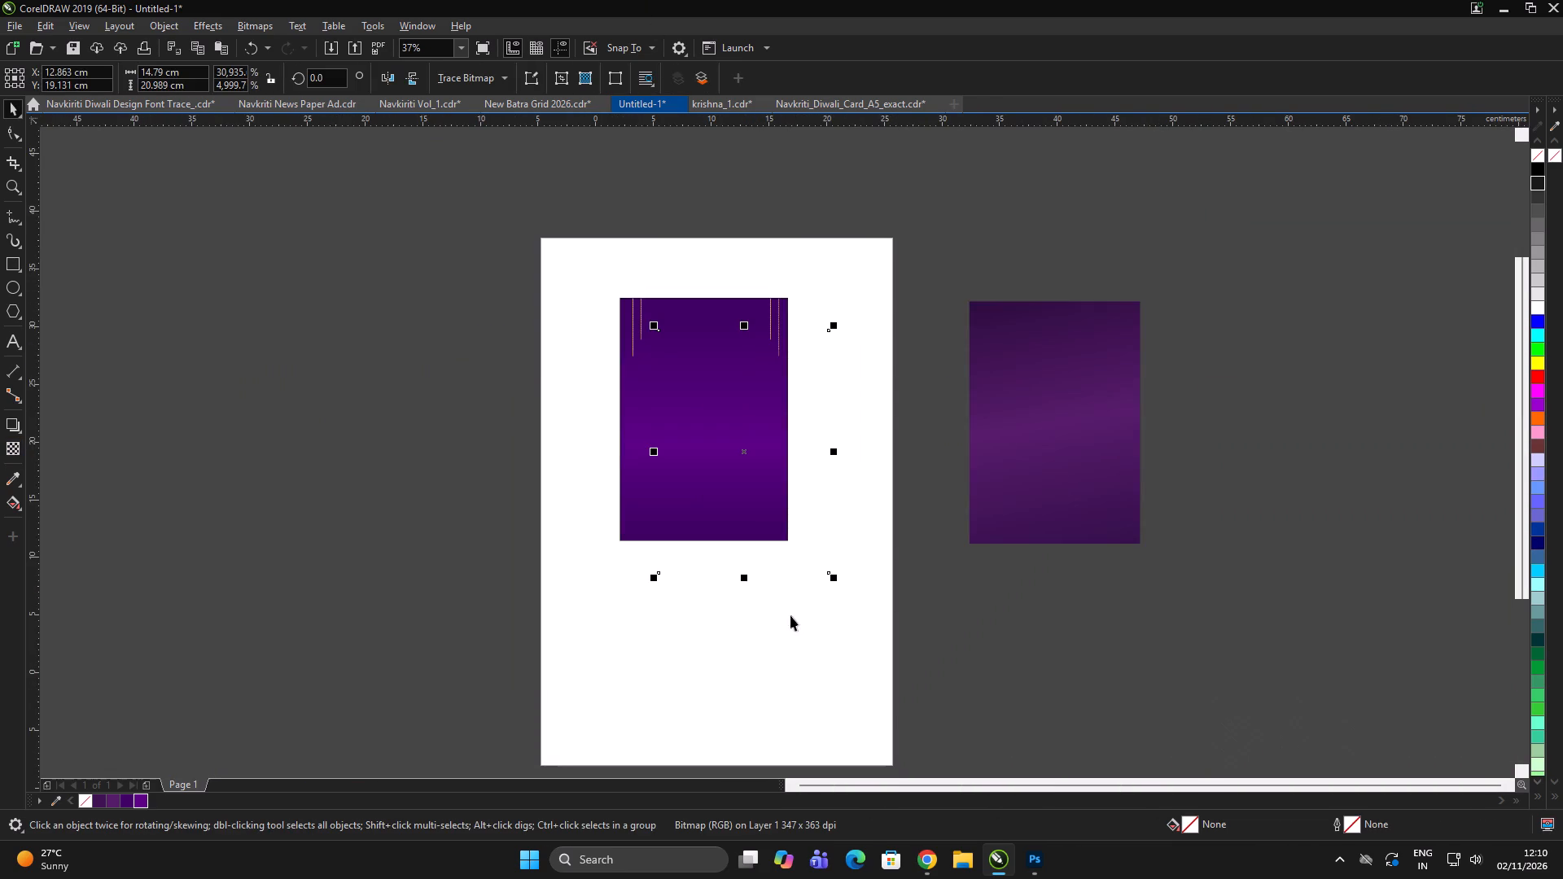
# Delete the bitmap overlay lying over the gradient rectangle.
pyautogui.press('Delete')
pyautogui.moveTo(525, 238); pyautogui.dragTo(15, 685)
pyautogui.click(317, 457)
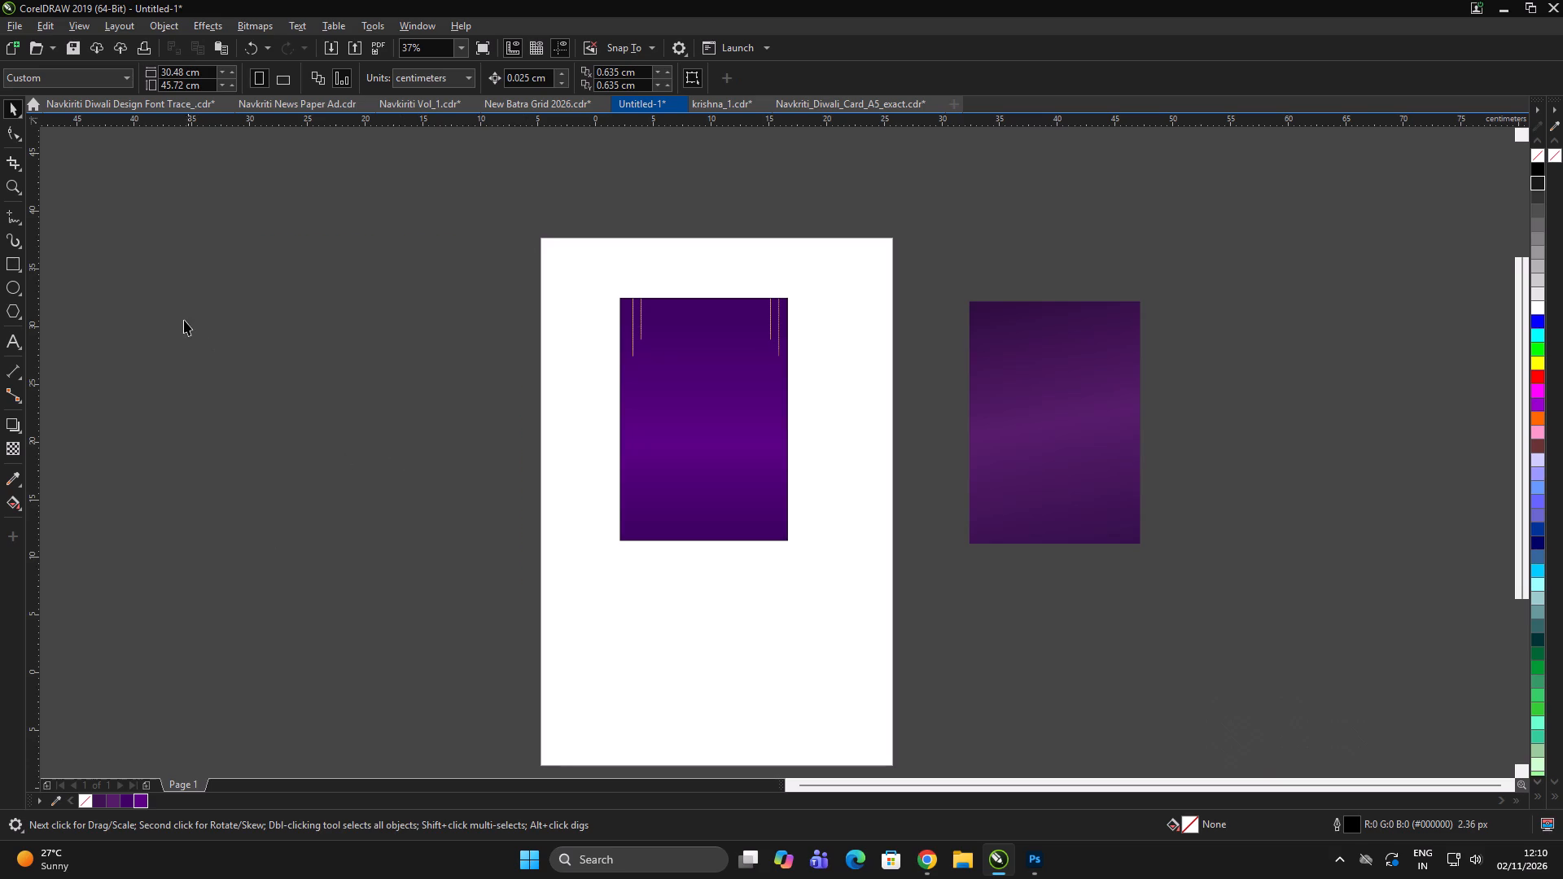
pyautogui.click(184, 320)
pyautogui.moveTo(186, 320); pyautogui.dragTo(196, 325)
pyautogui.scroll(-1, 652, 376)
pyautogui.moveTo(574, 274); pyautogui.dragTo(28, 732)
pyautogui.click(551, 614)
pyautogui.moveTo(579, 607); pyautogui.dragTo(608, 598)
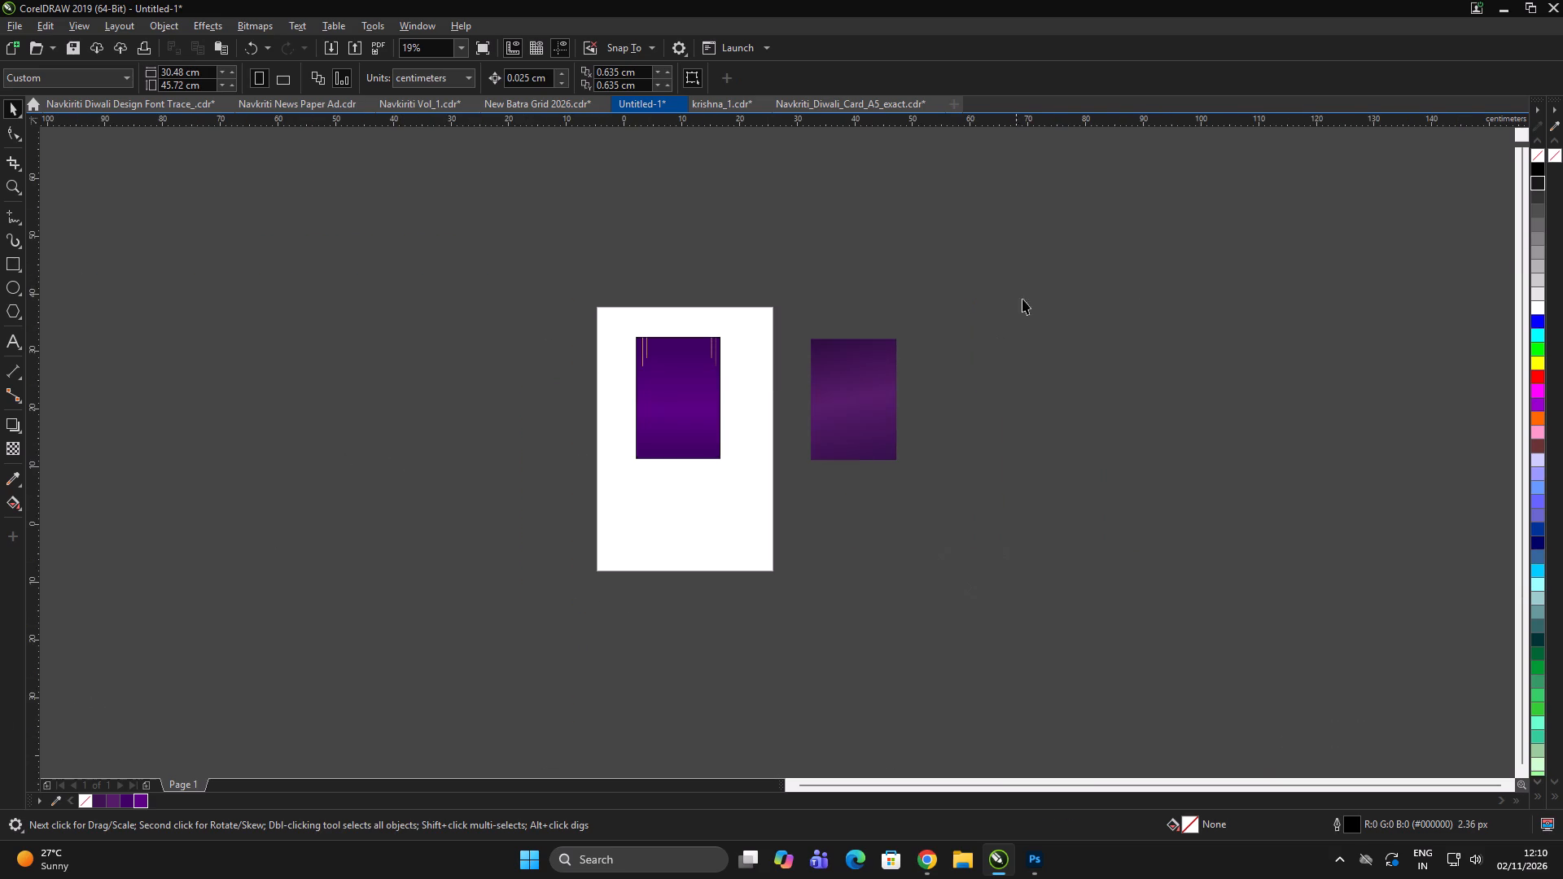
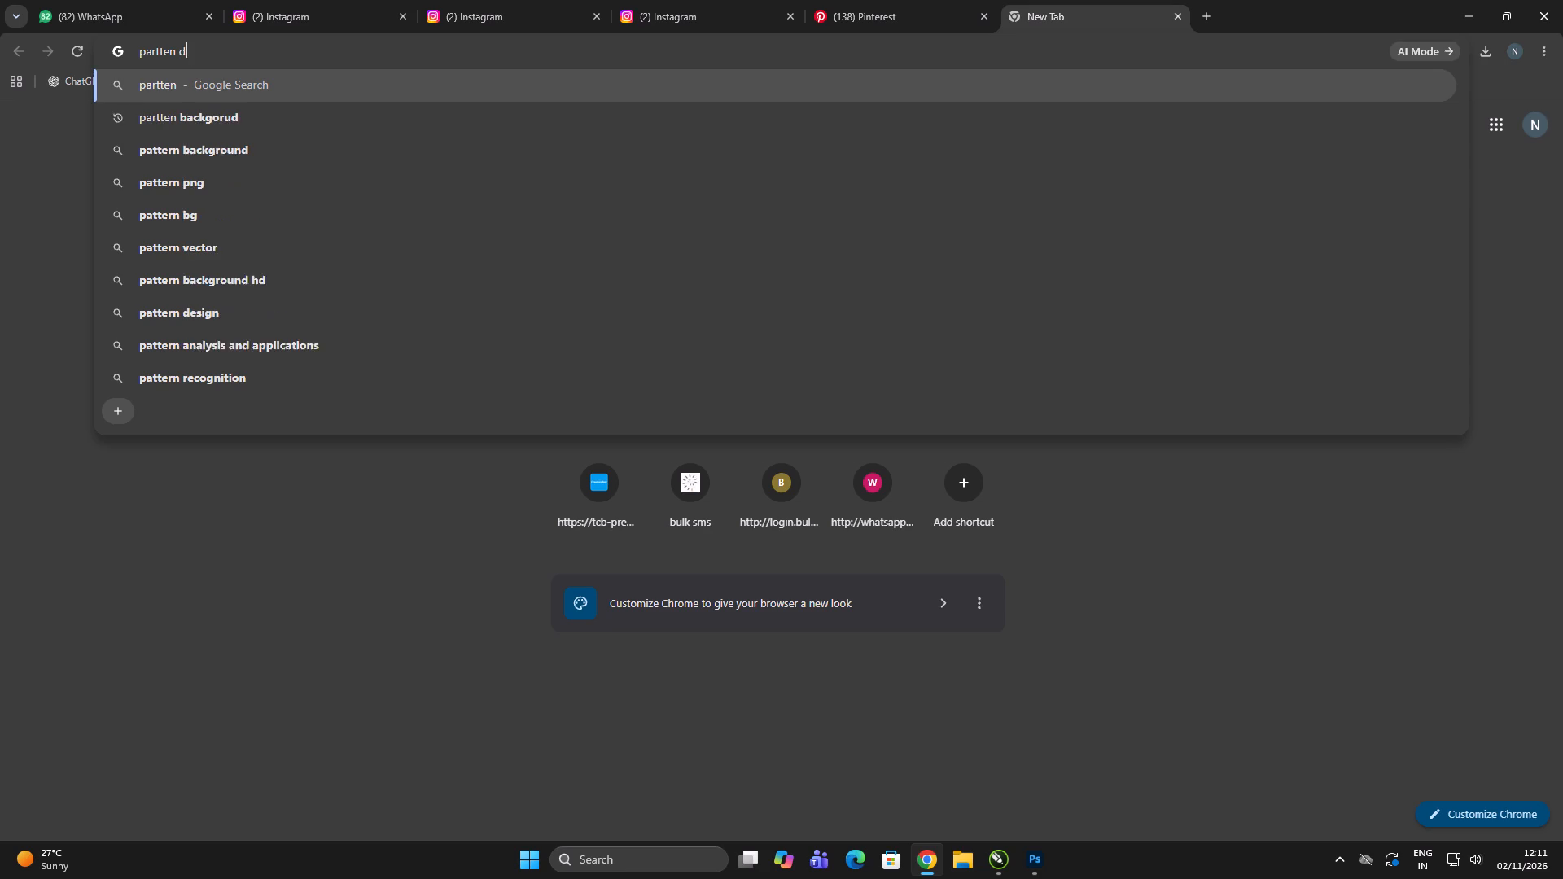
# Complete the query in Chrome as "partten desing" and run the Google search for pattern design references.
pyautogui.write('esing be')
pyautogui.press('BackSpace')
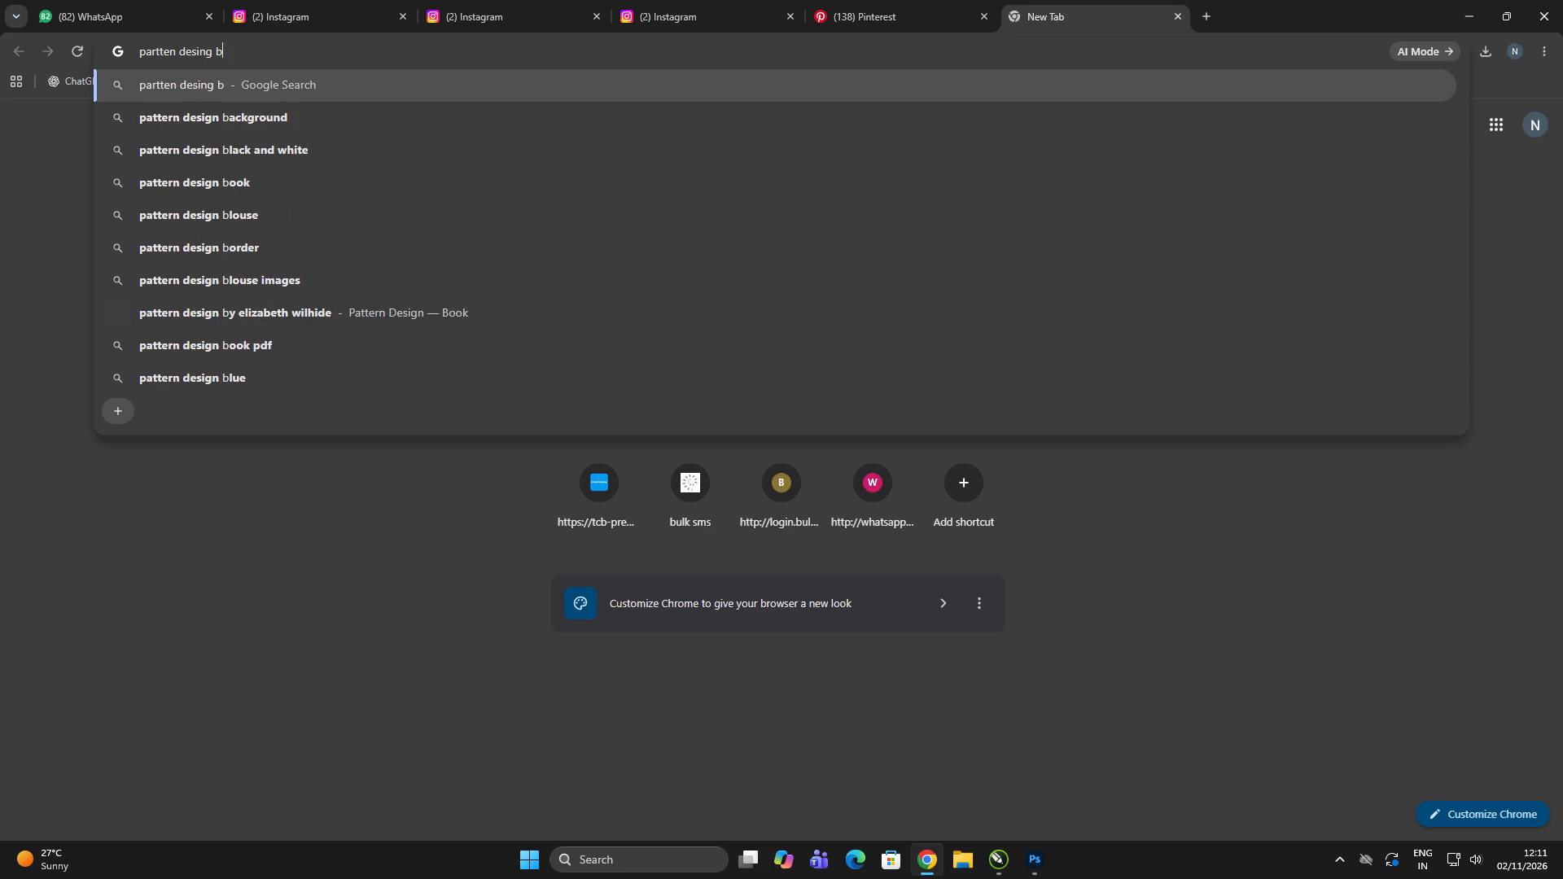
pyautogui.press('BackSpace')
pyautogui.press('Return')
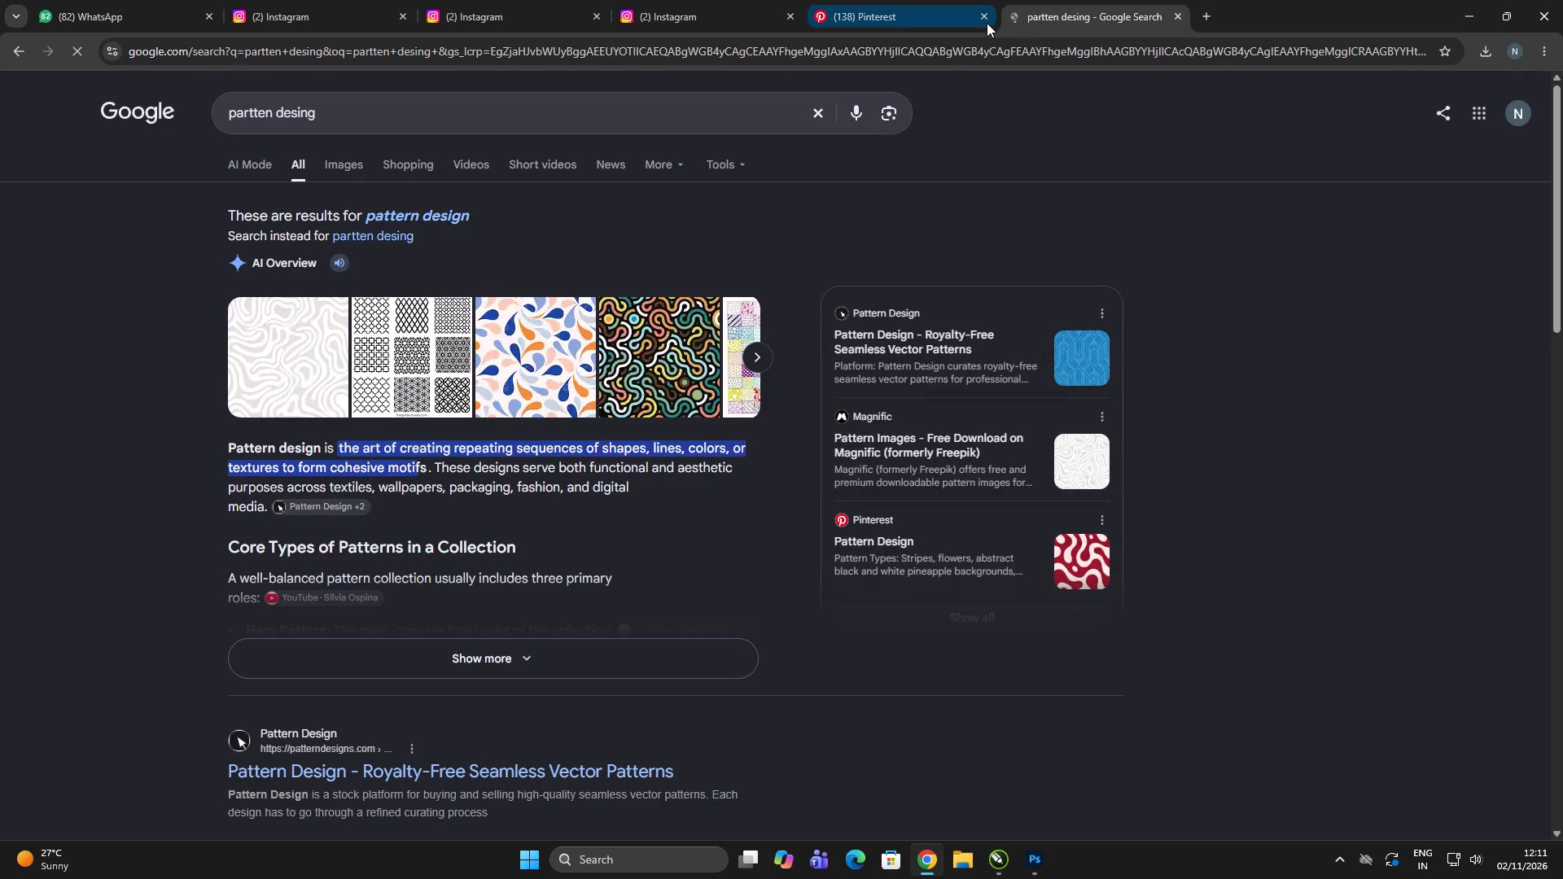
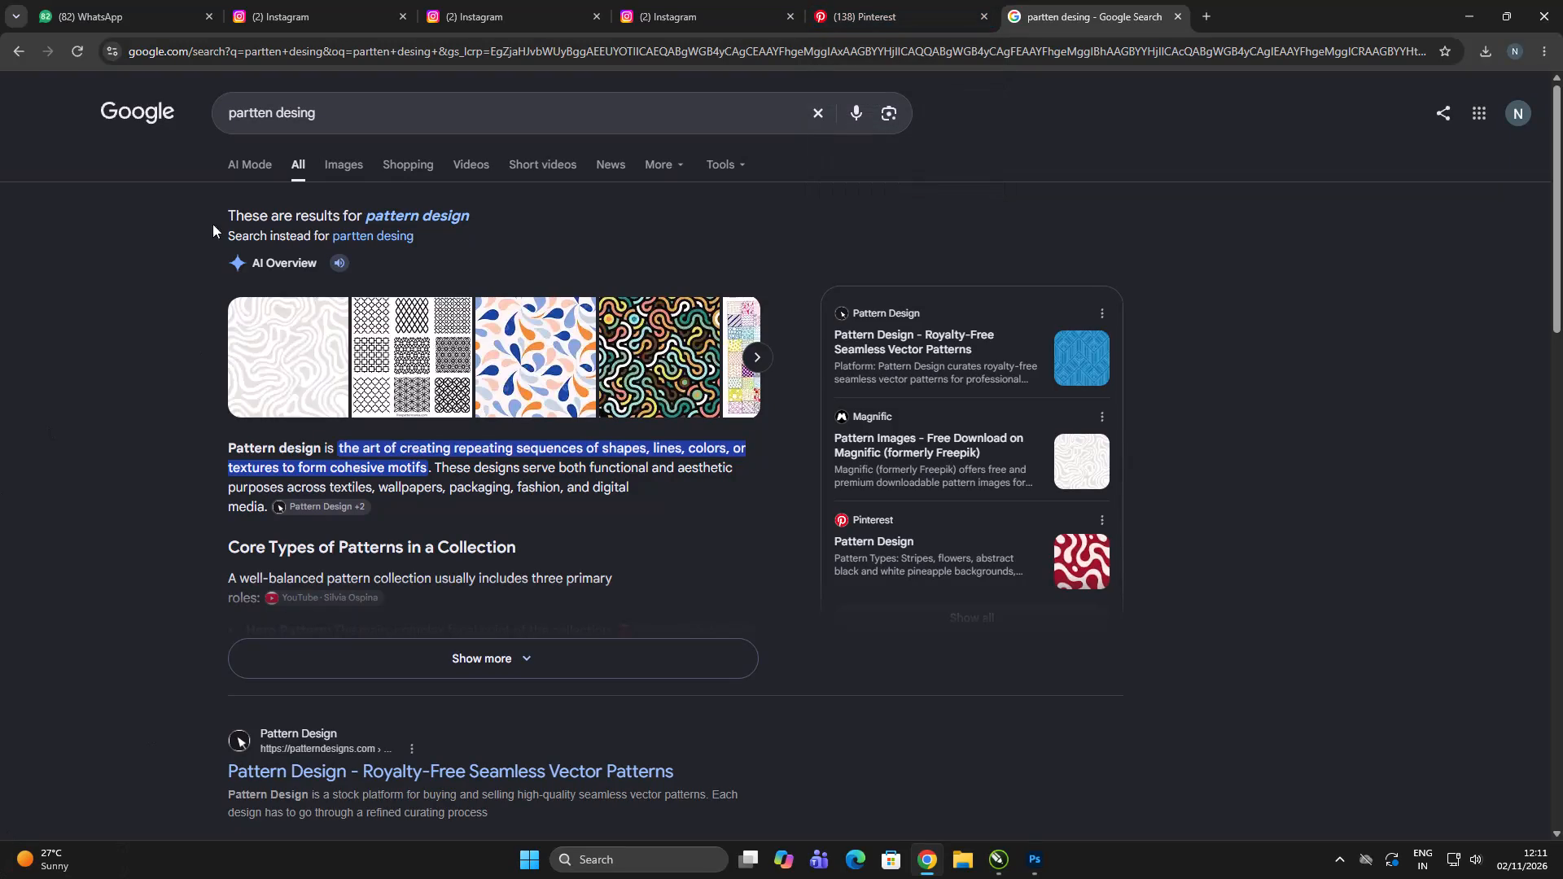
# Look through the image results for pattern design to find a suitable background pattern.
pyautogui.click(330, 161)
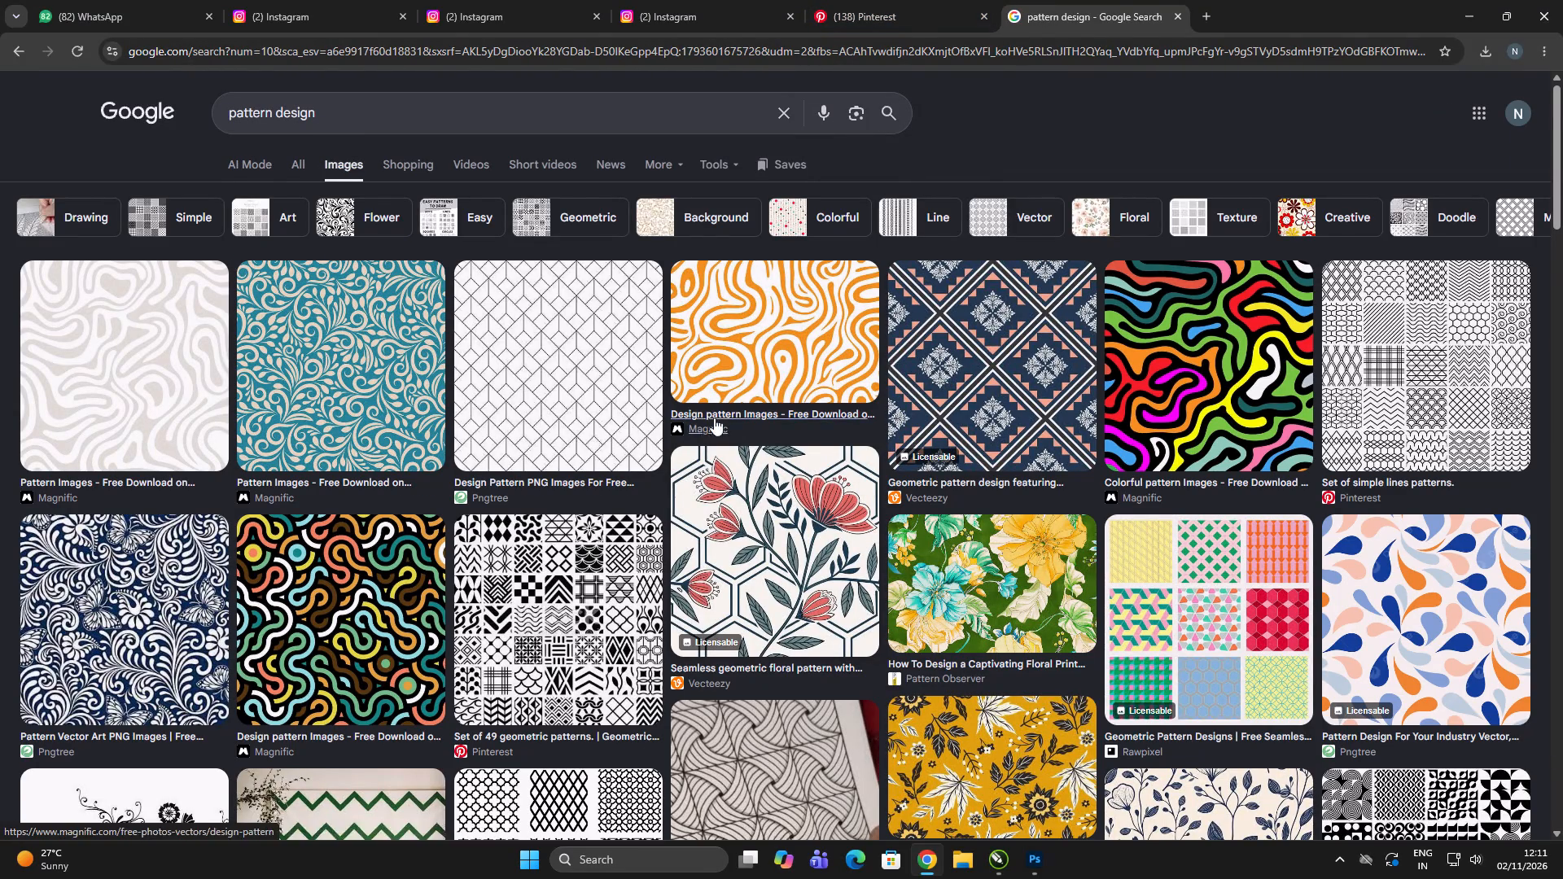
pyautogui.scroll(-8, 635, 453)
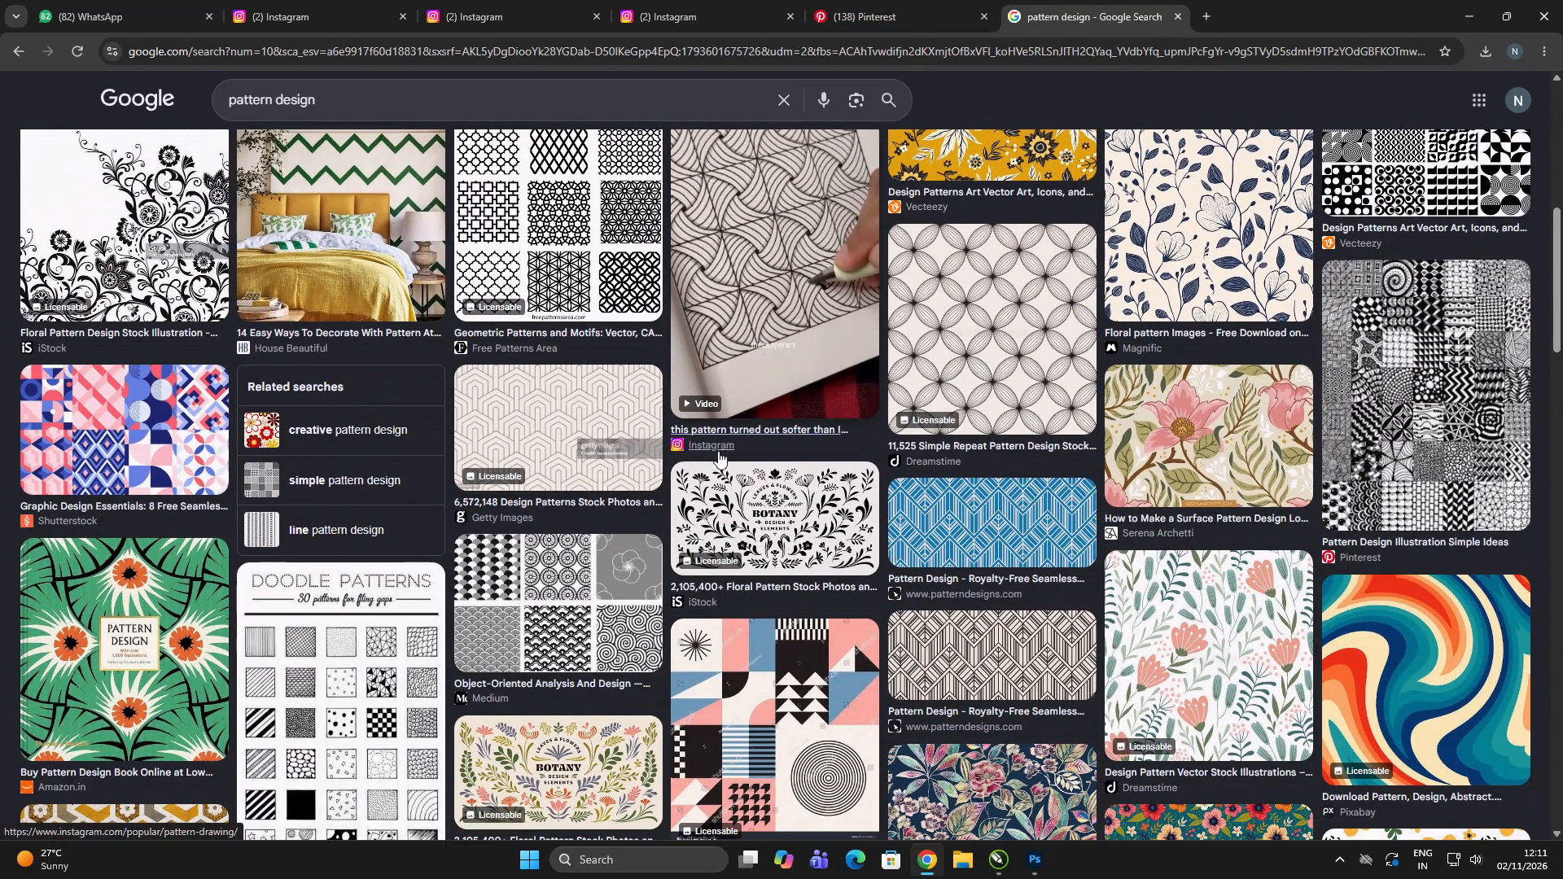
pyautogui.scroll(-12, 720, 455)
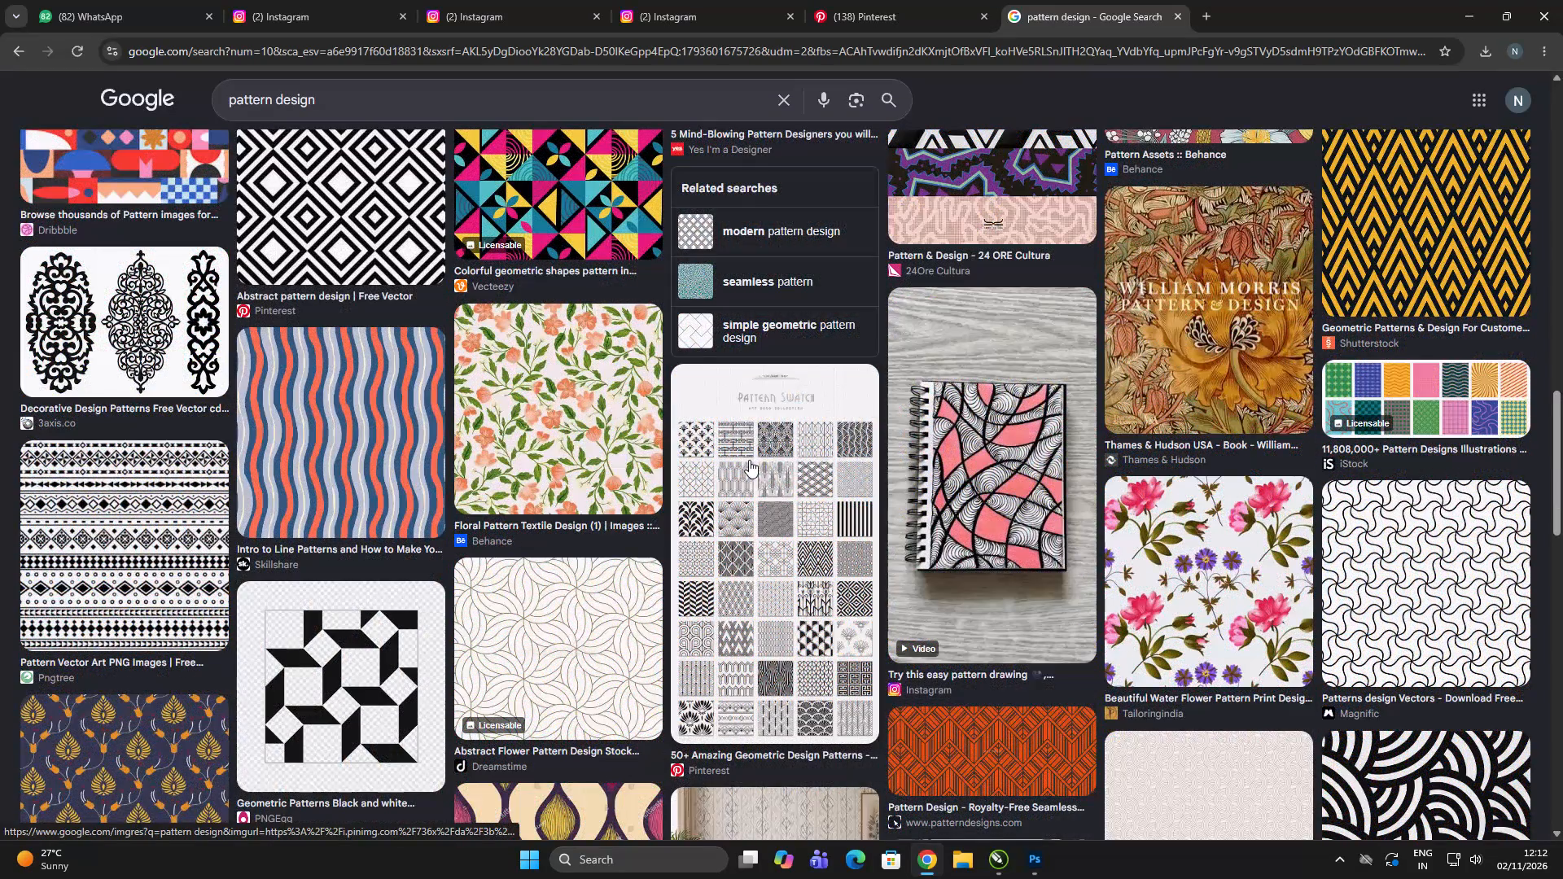
pyautogui.scroll(-6, 748, 463)
# Preview the light Rawpixel pattern, look through its related images and preview Toptal's Leaf Patterns image.
pyautogui.click(1197, 357)
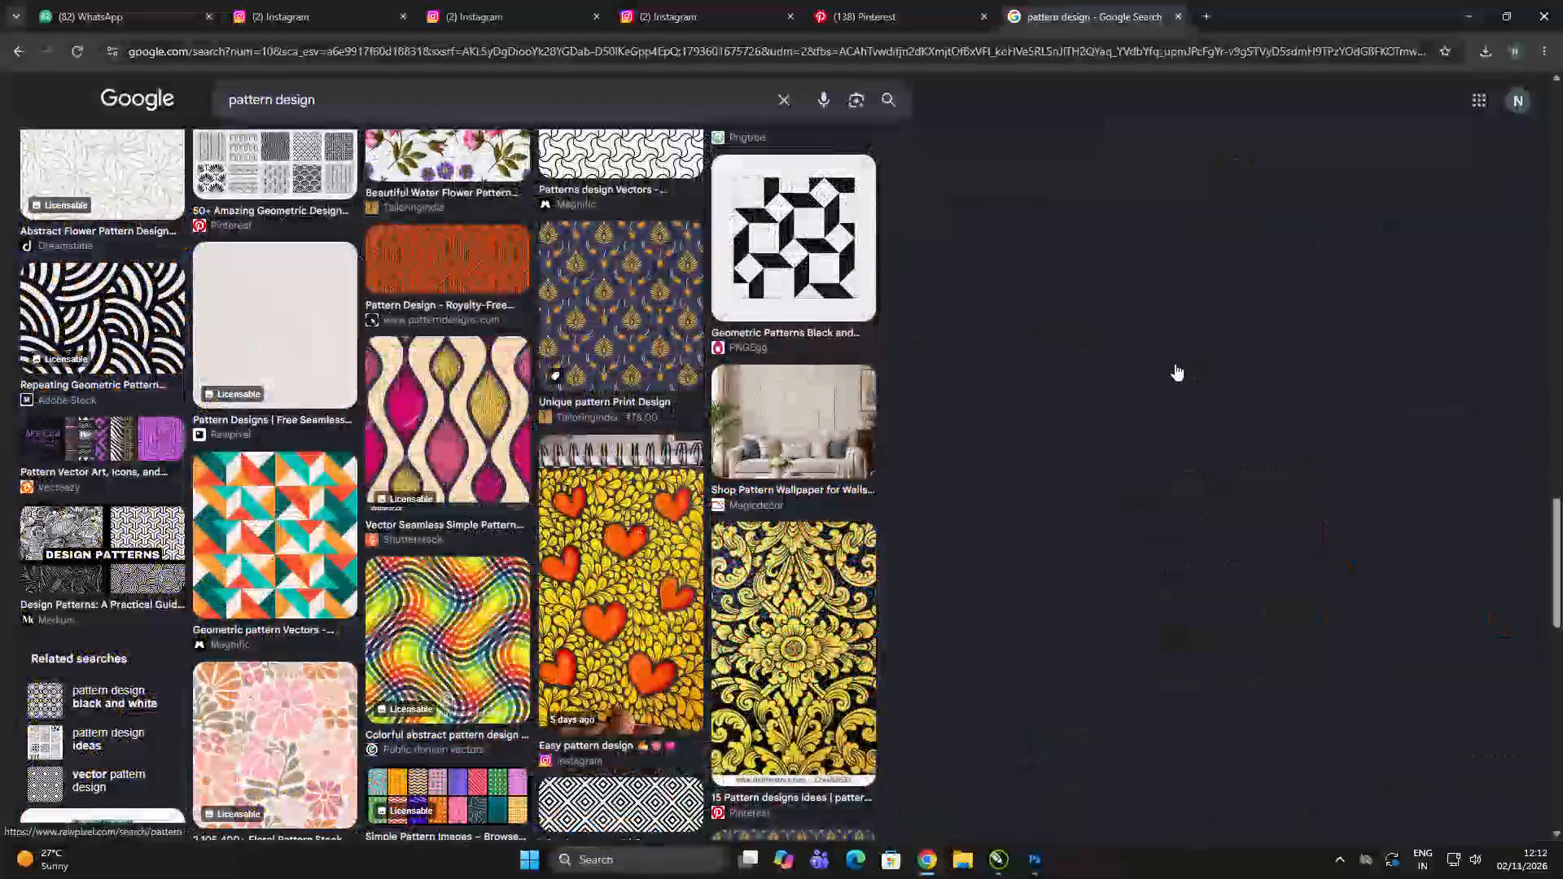
pyautogui.scroll(-6, 1461, 474)
pyautogui.scroll(-7, 1310, 485)
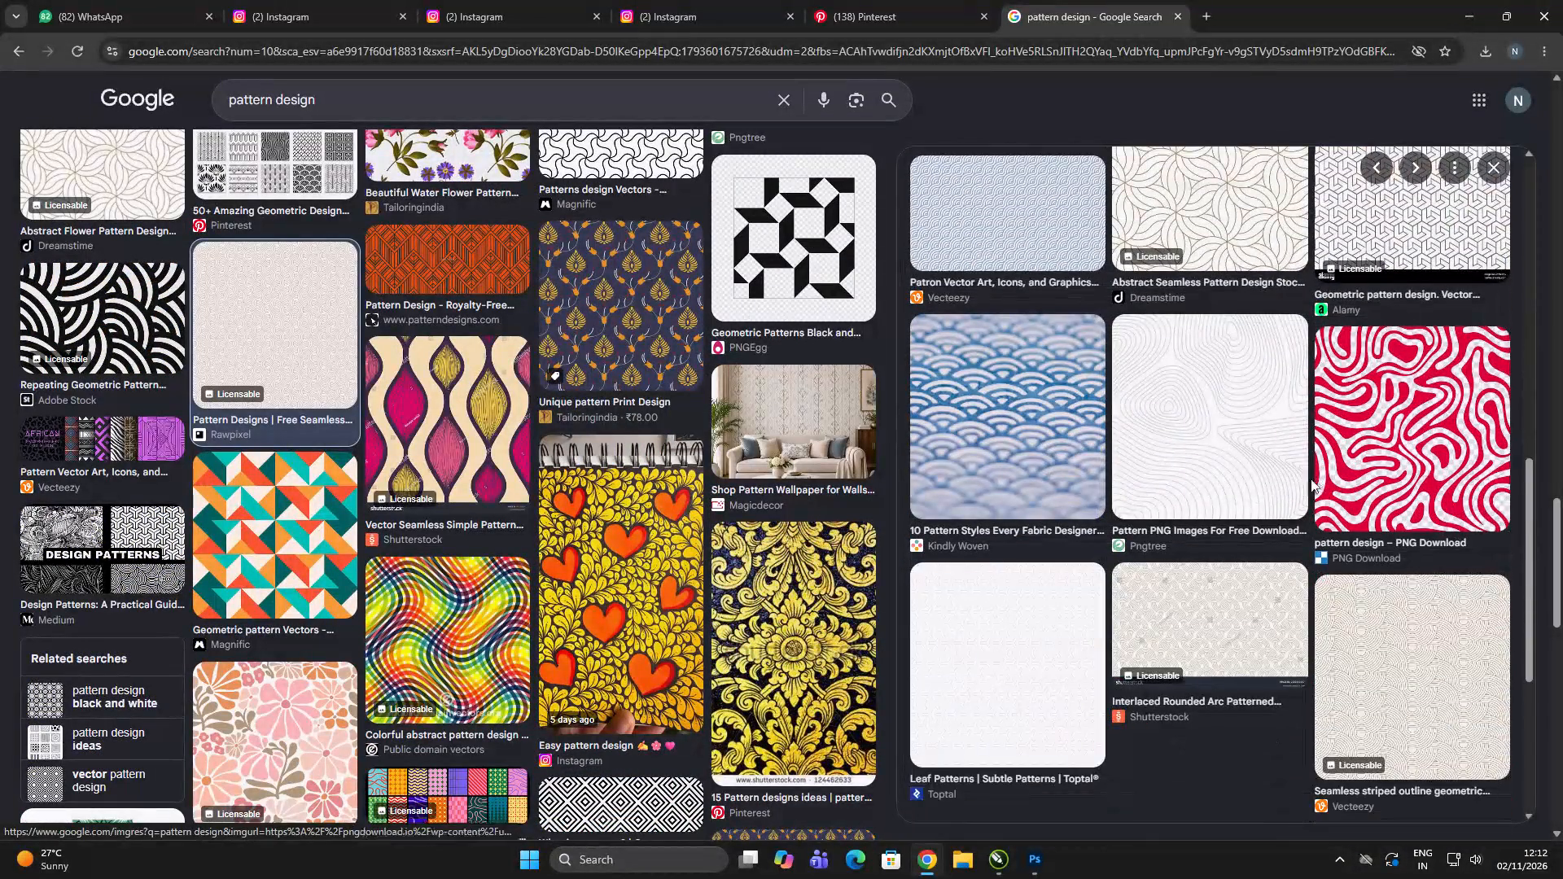
pyautogui.scroll(-1, 1311, 479)
pyautogui.click(1084, 446)
pyautogui.rightClick(1170, 282)
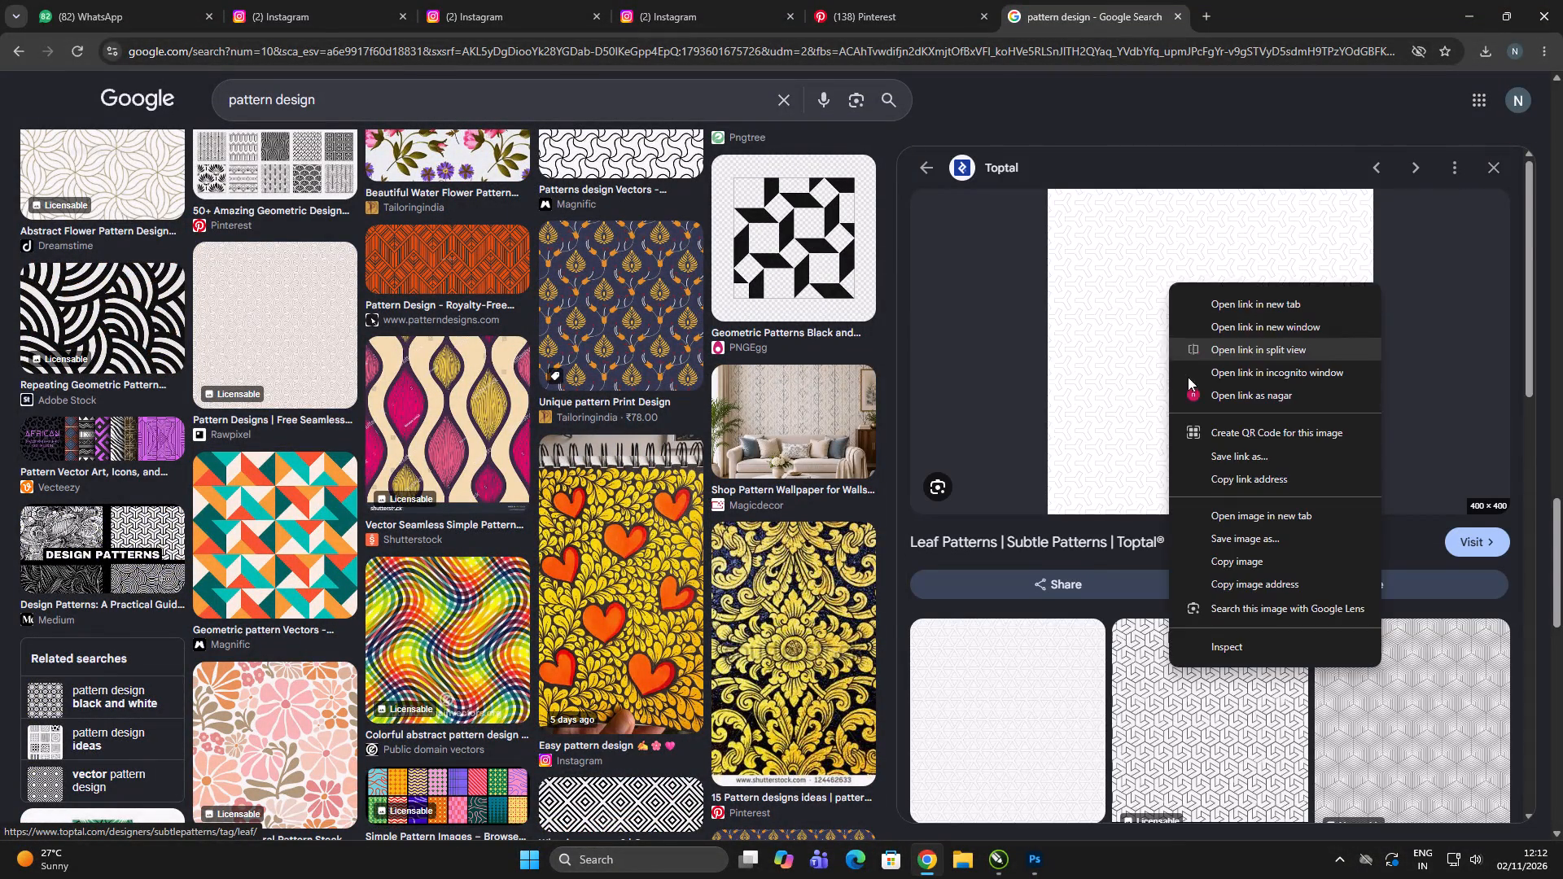
# Look through the images related to Toptal's Leaf Patterns and open the full set of related images.
pyautogui.scroll(-8, 1042, 445)
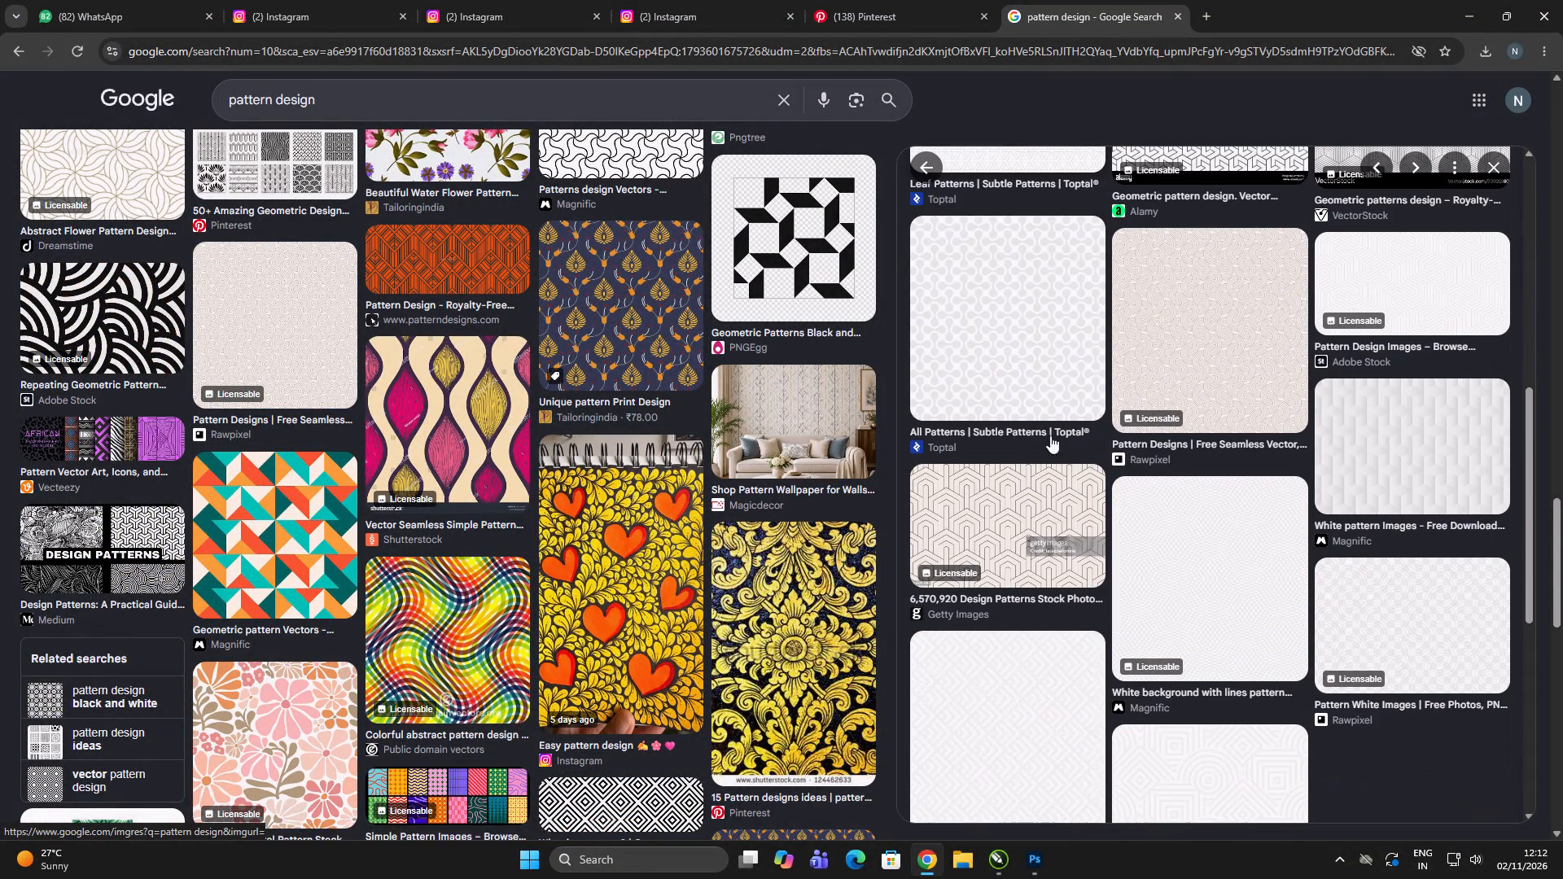
pyautogui.scroll(-4, 1538, 574)
pyautogui.scroll(-3, 1447, 593)
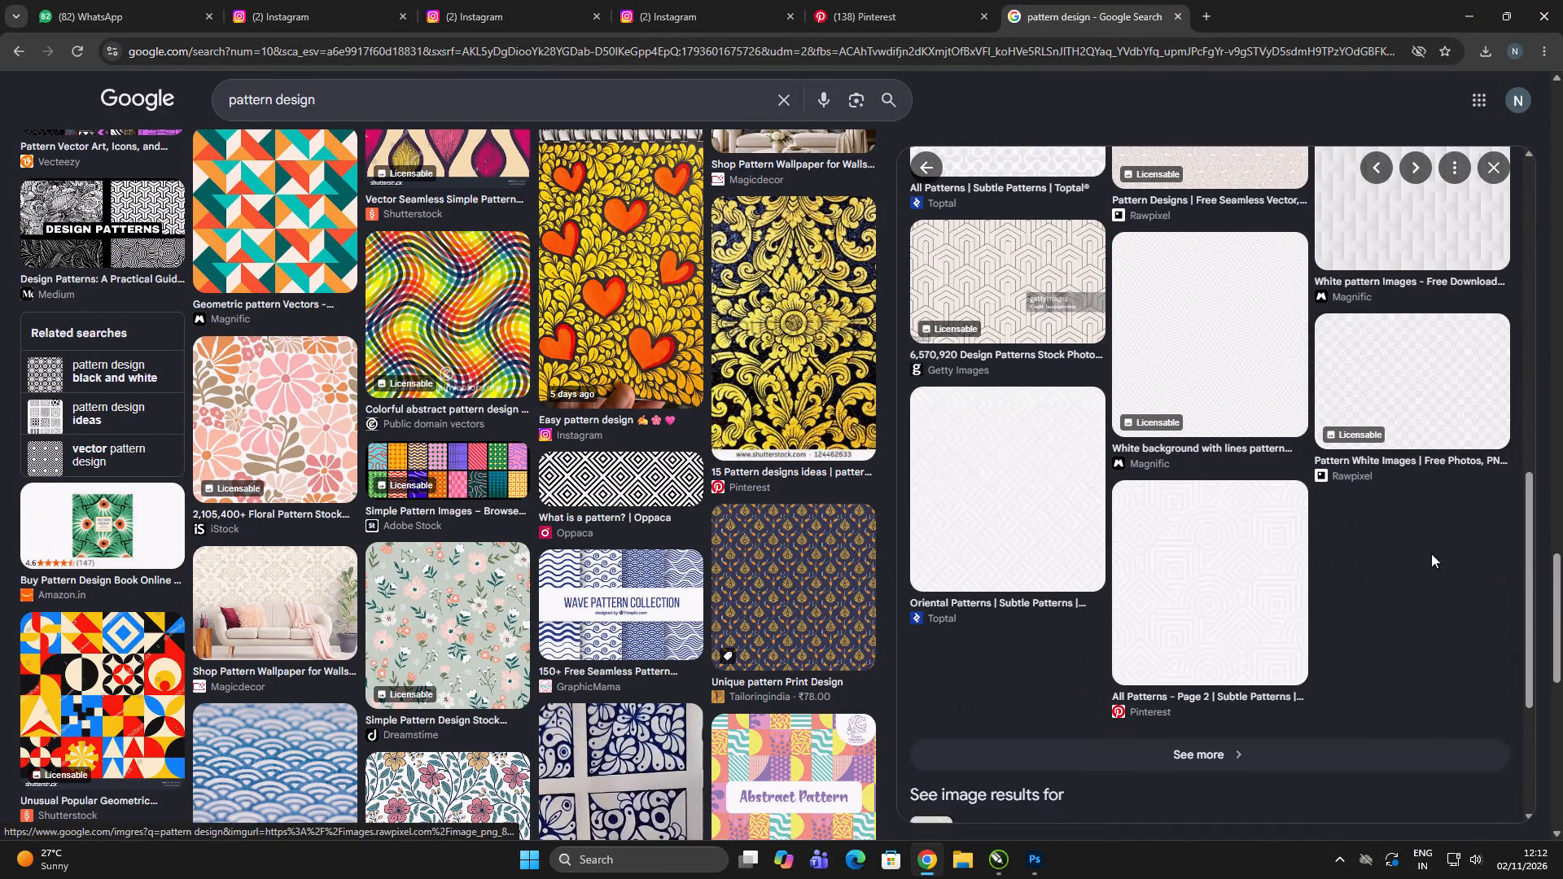
pyautogui.scroll(-1, 1256, 715)
pyautogui.click(1205, 677)
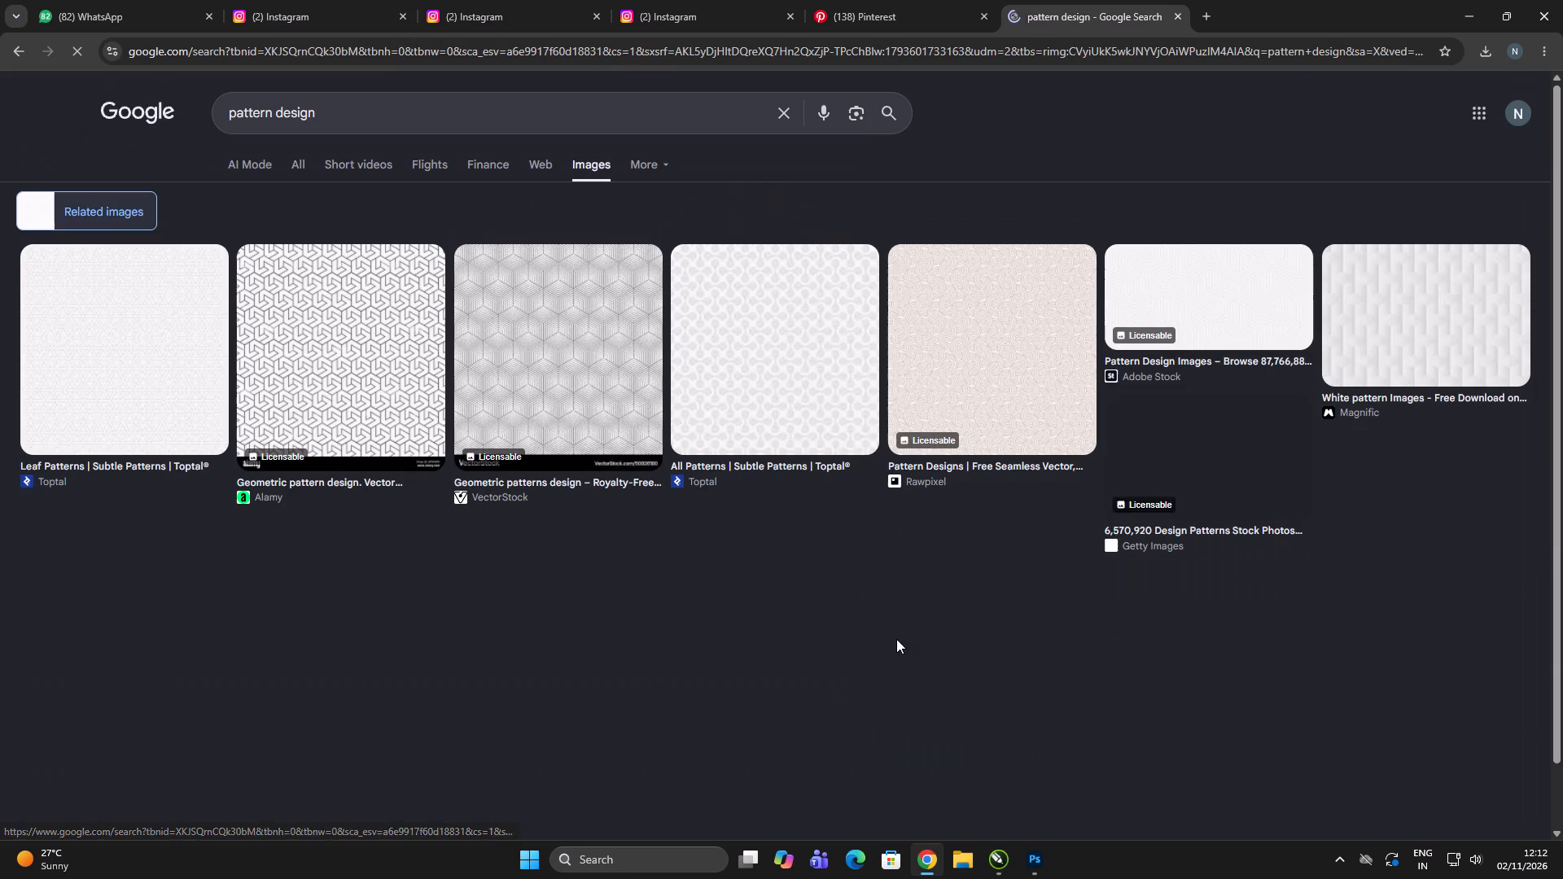
# Preview Rawpixel's white pattern and Toptal's Leaf Patterns from the related images, closing each preview.
pyautogui.scroll(-1, 1057, 520)
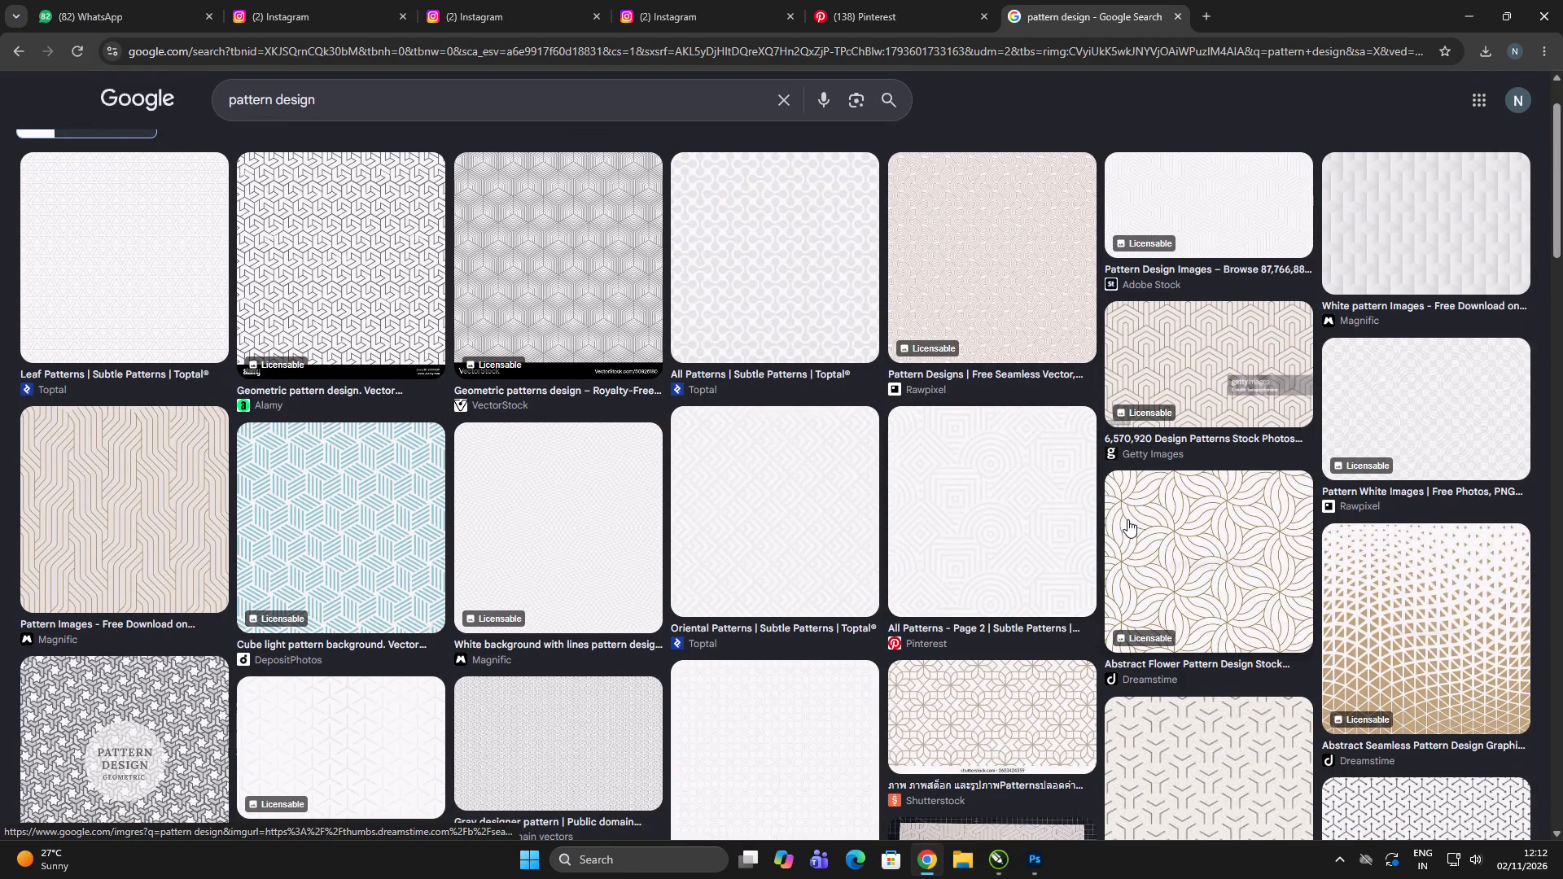
pyautogui.click(1454, 426)
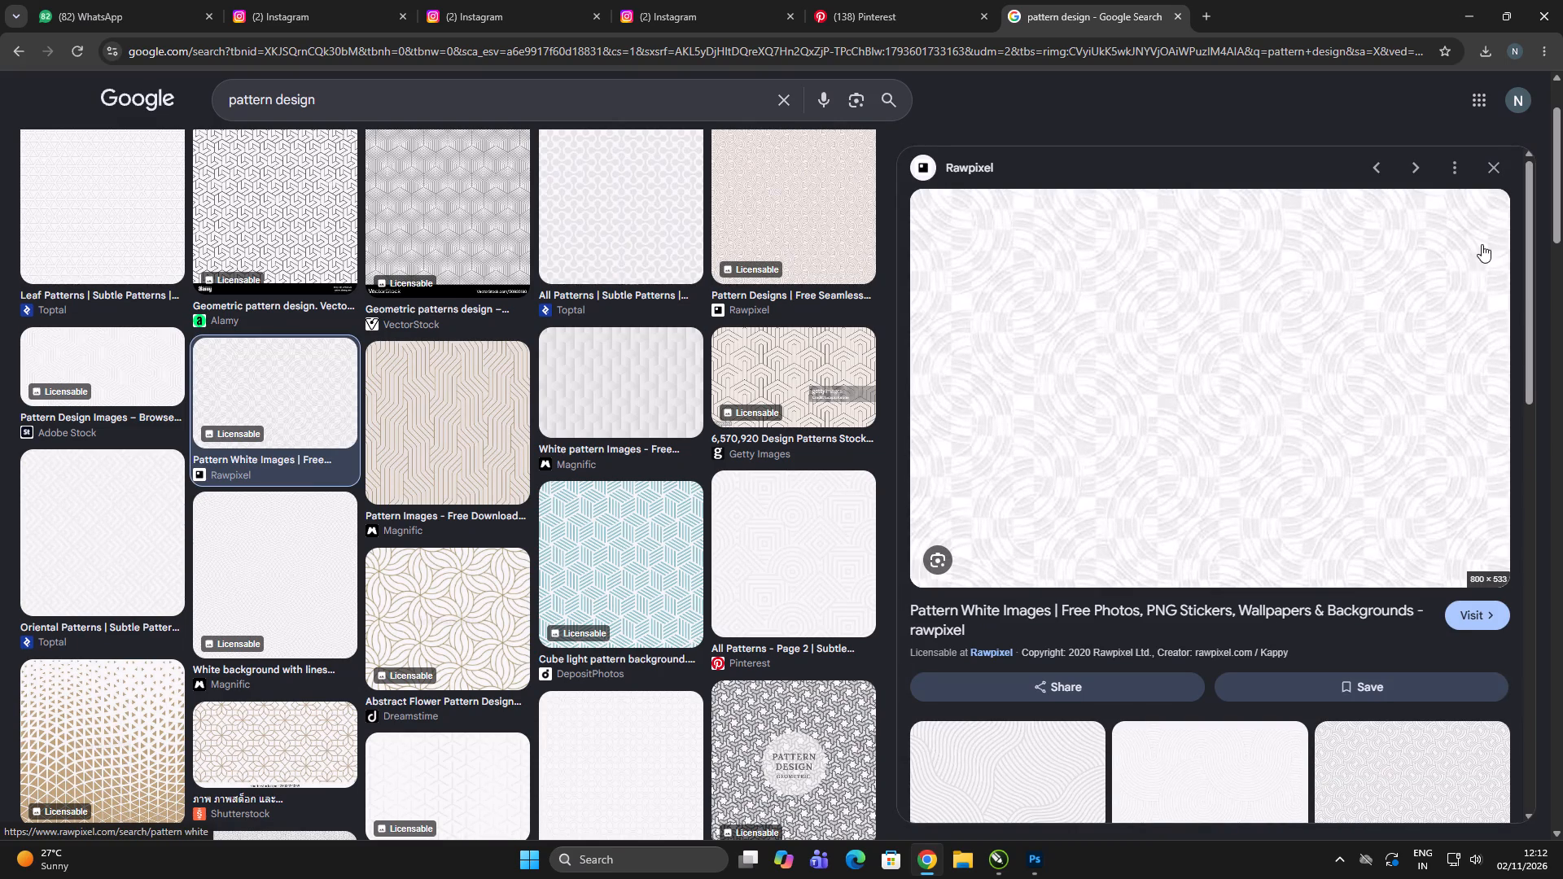
pyautogui.click(1493, 172)
pyautogui.scroll(-3, 751, 538)
pyautogui.click(797, 529)
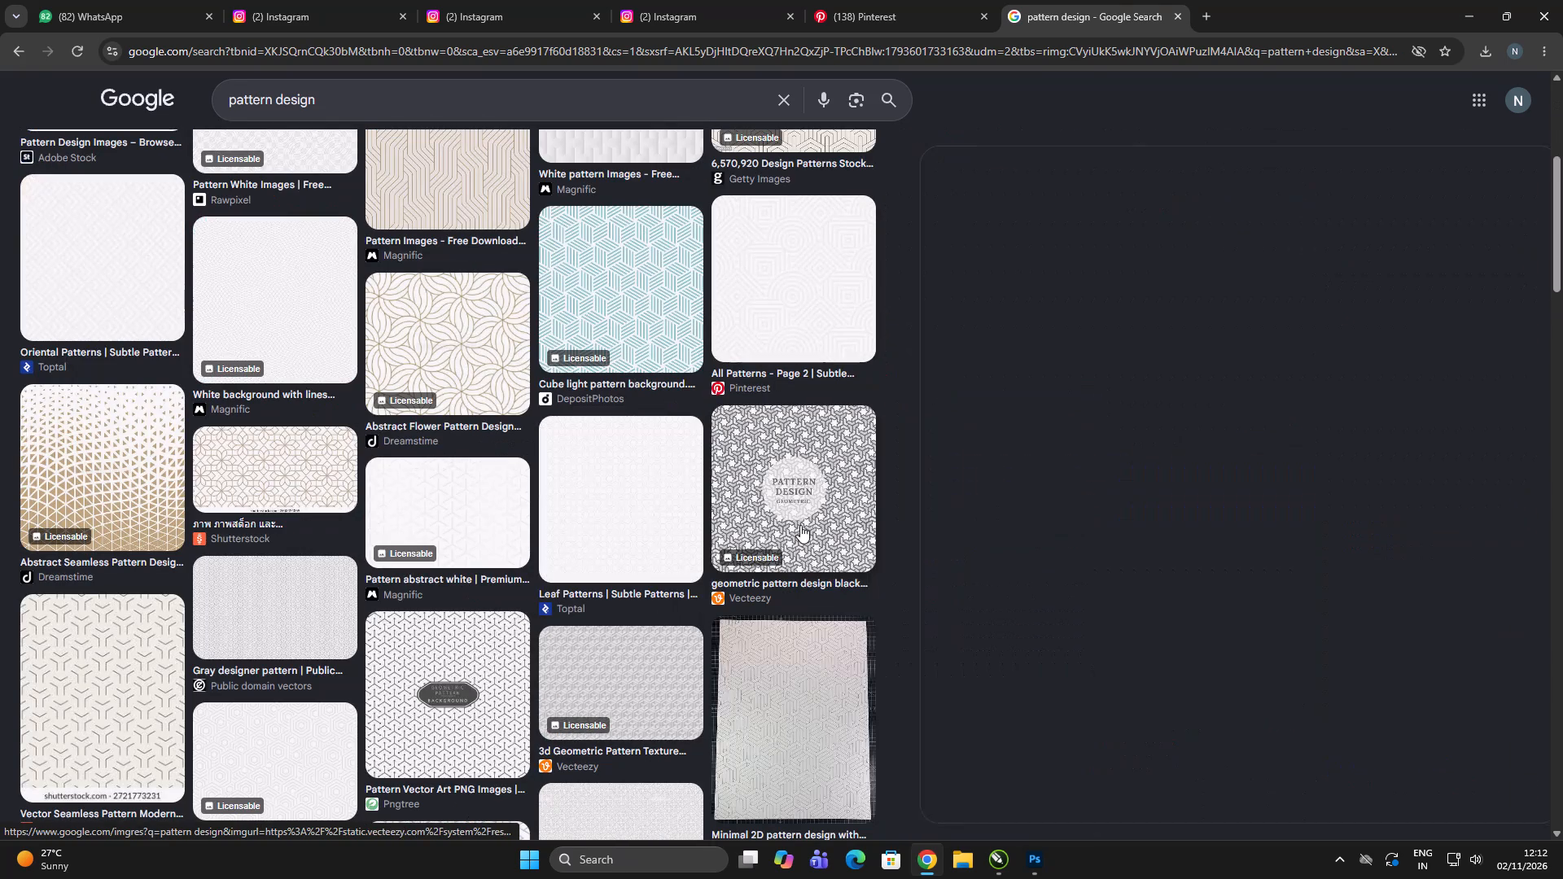
pyautogui.scroll(-3, 1151, 495)
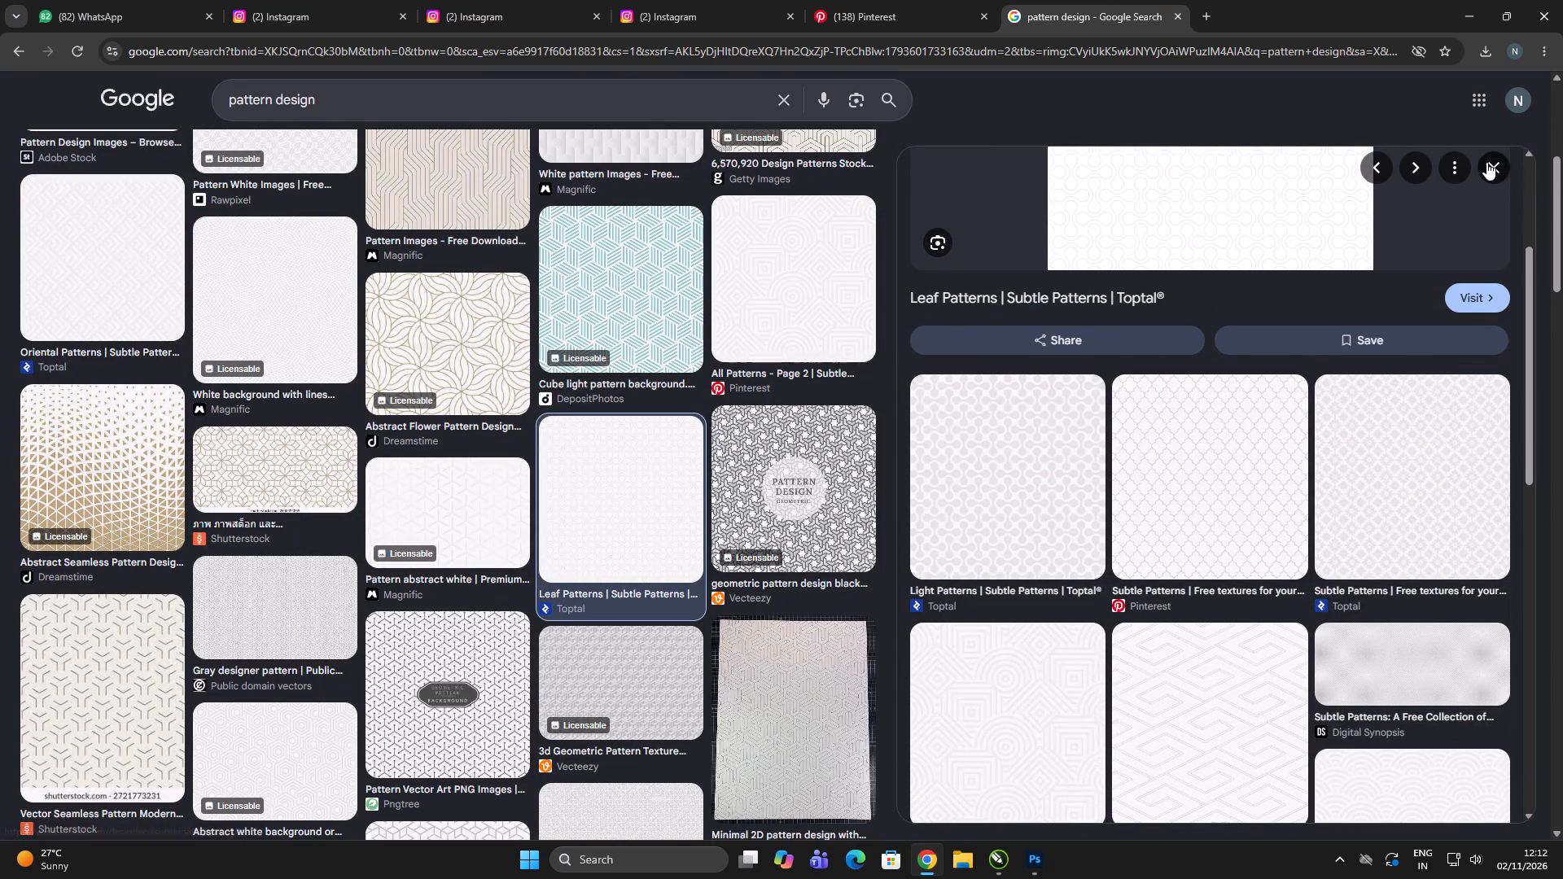
pyautogui.click(1491, 160)
# Look further through the related images and preview Toptal's Lines Patterns and Subtle Patterns lattice images.
pyautogui.scroll(-6, 627, 594)
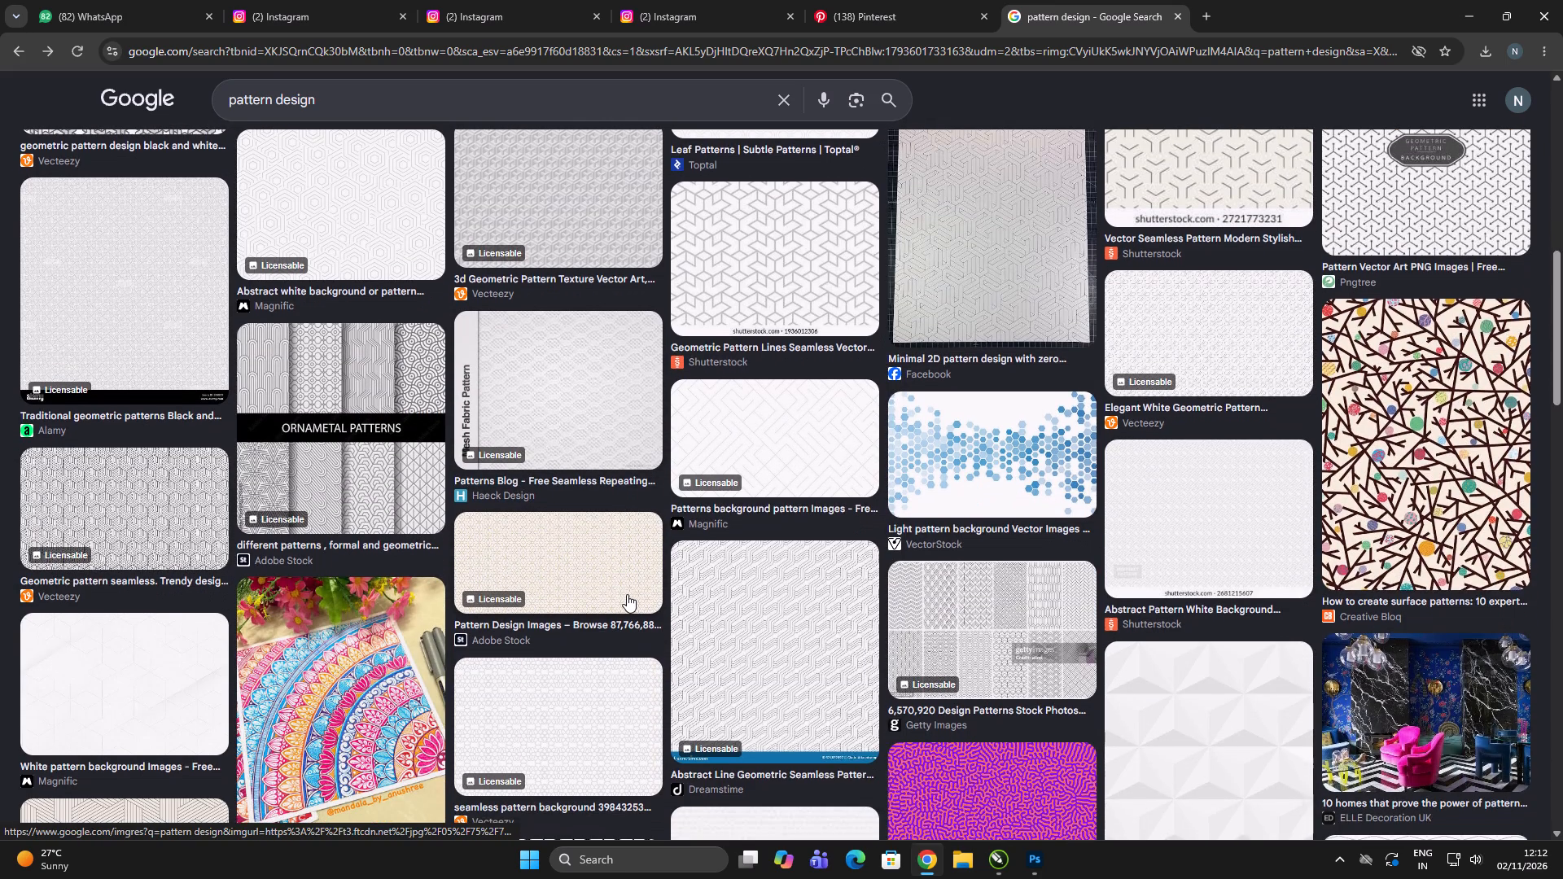
pyautogui.scroll(-3, 627, 594)
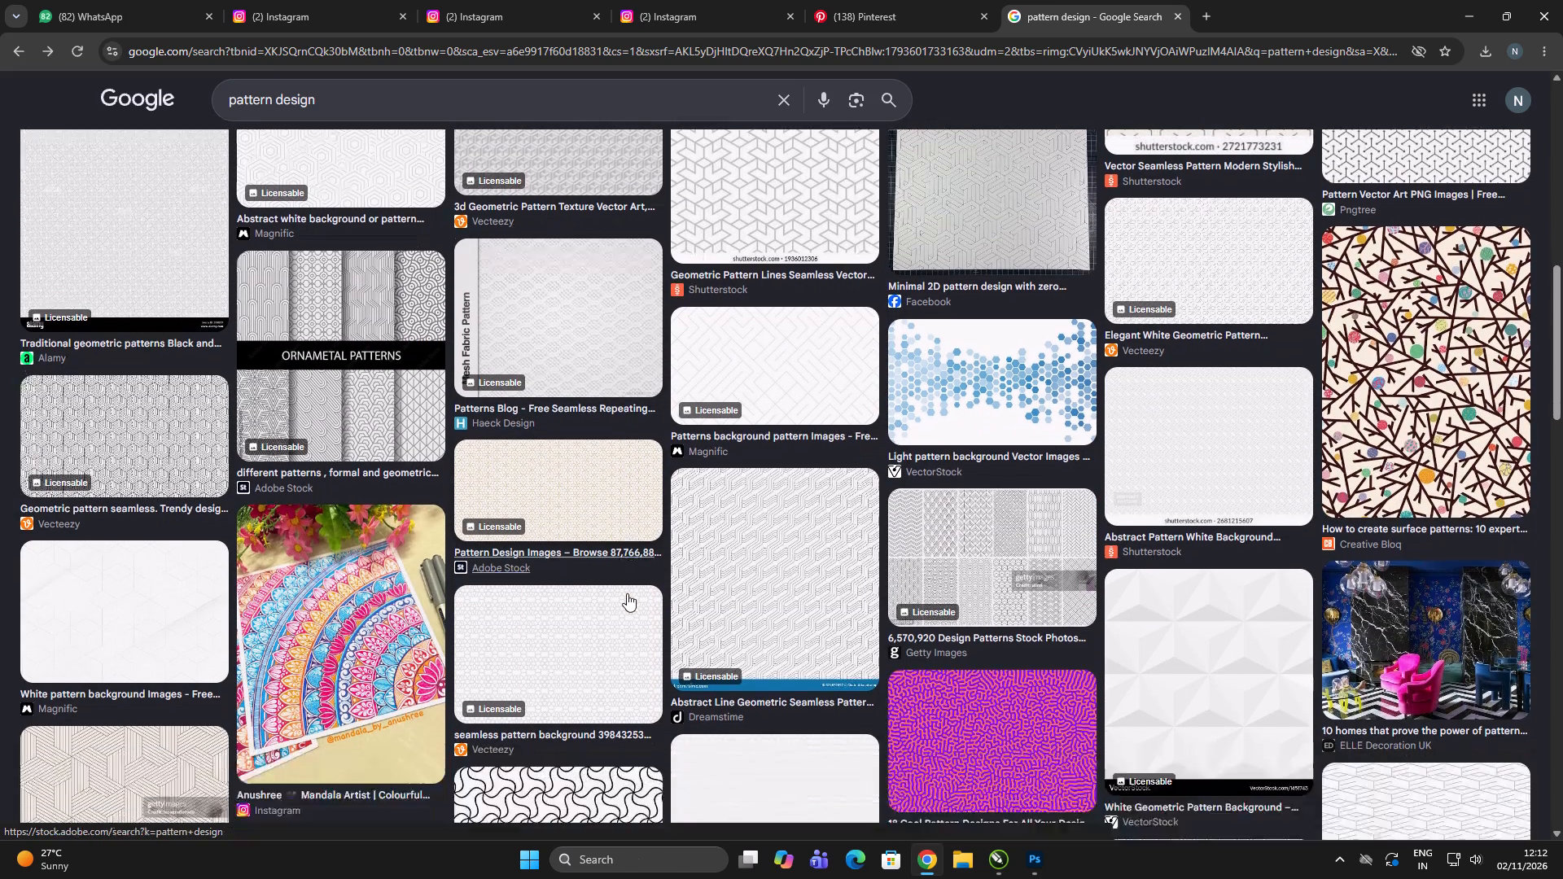
pyautogui.scroll(-3, 900, 558)
pyautogui.scroll(-1, 1039, 561)
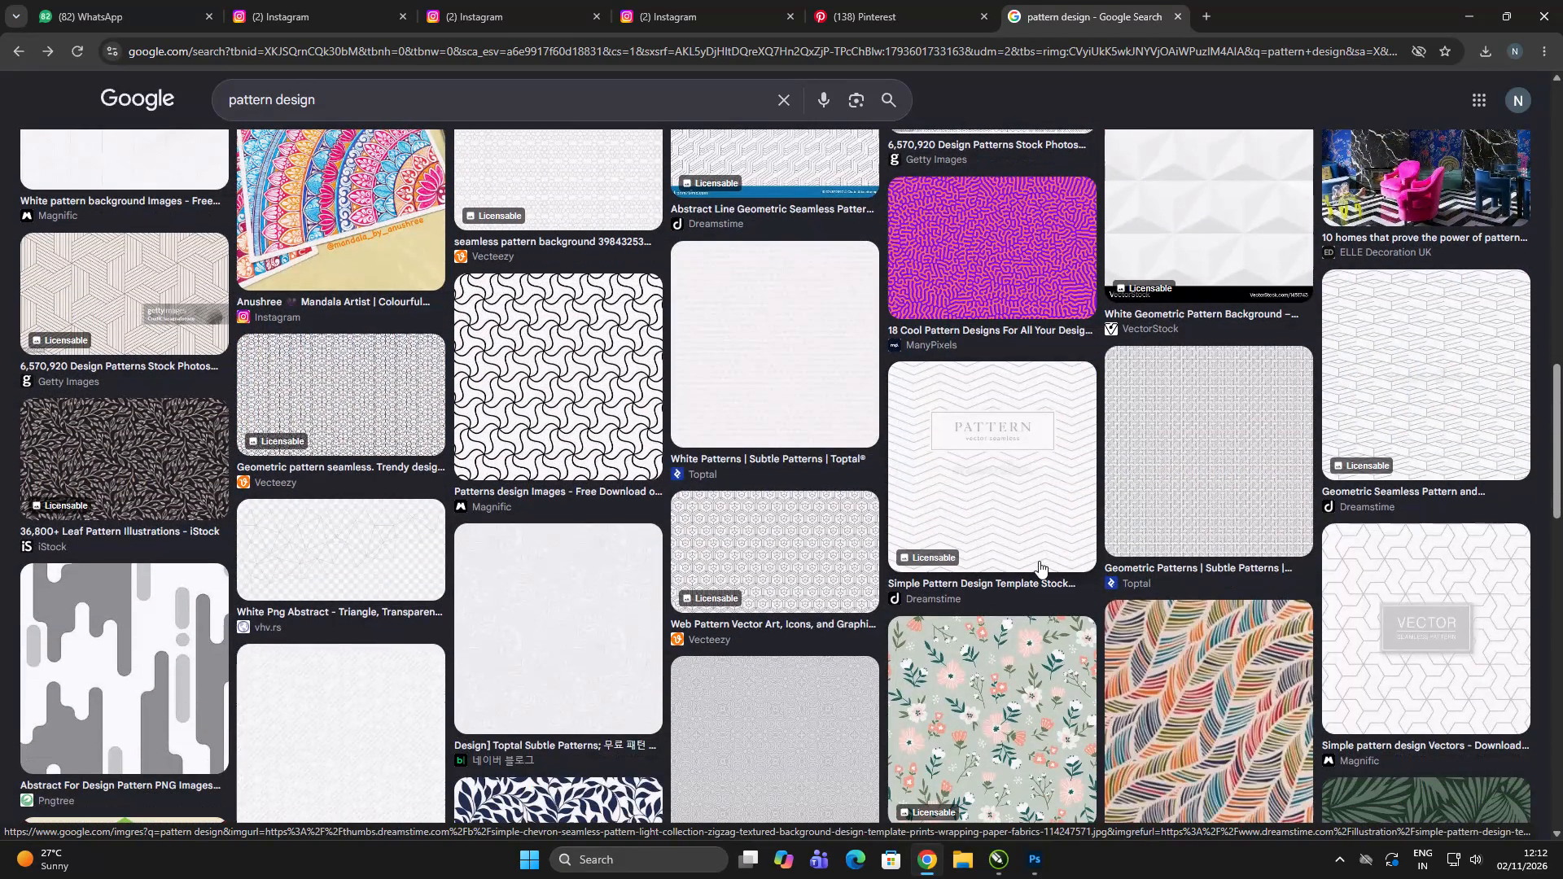
pyautogui.scroll(-3, 1039, 561)
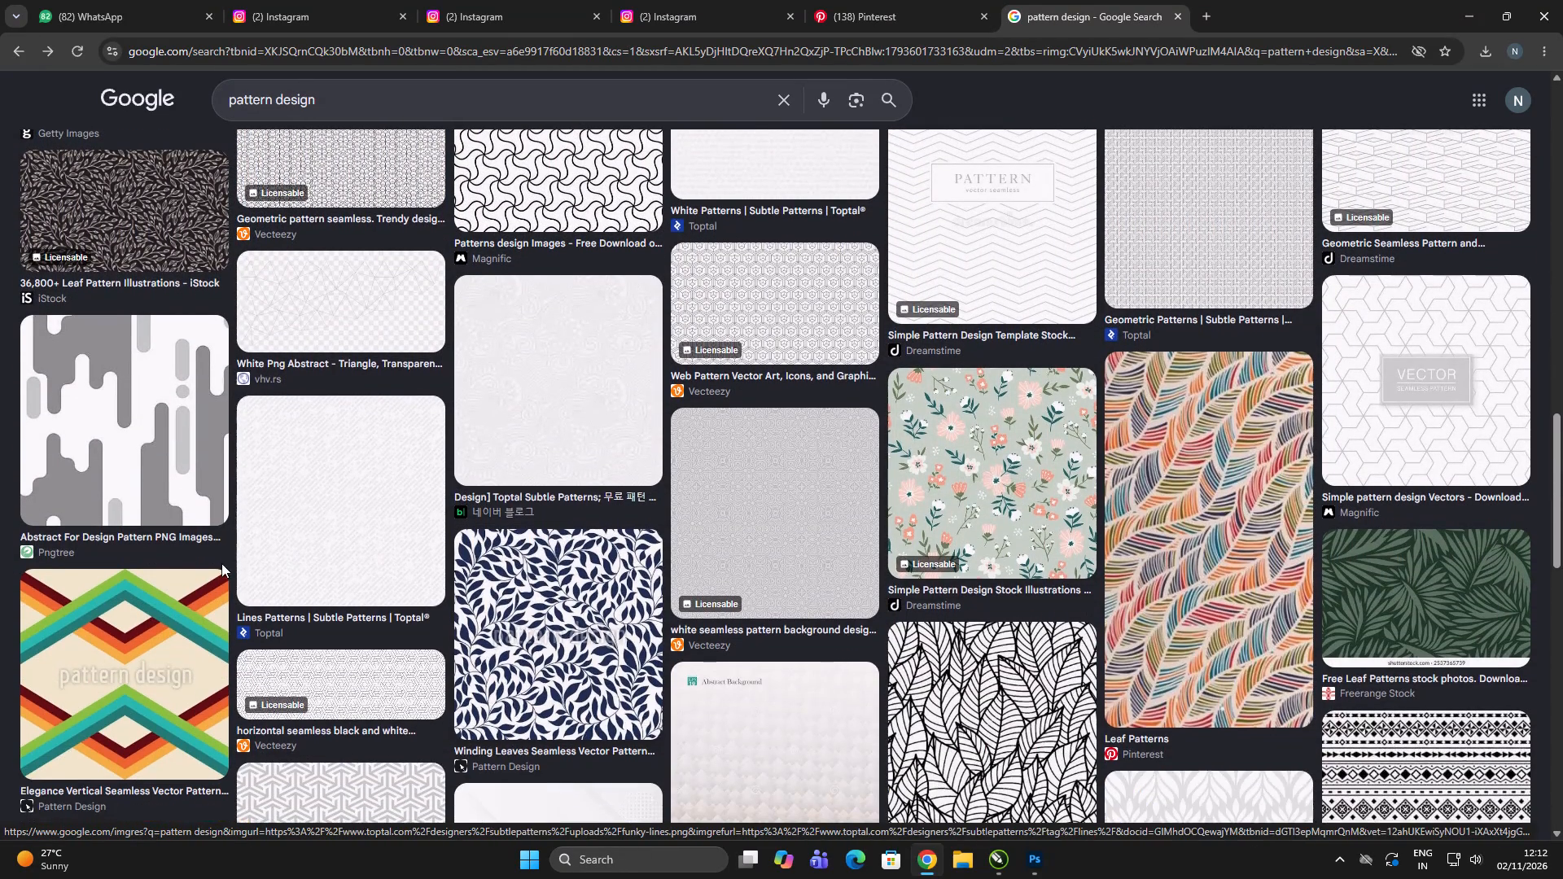
pyautogui.click(361, 534)
pyautogui.scroll(-4, 1447, 471)
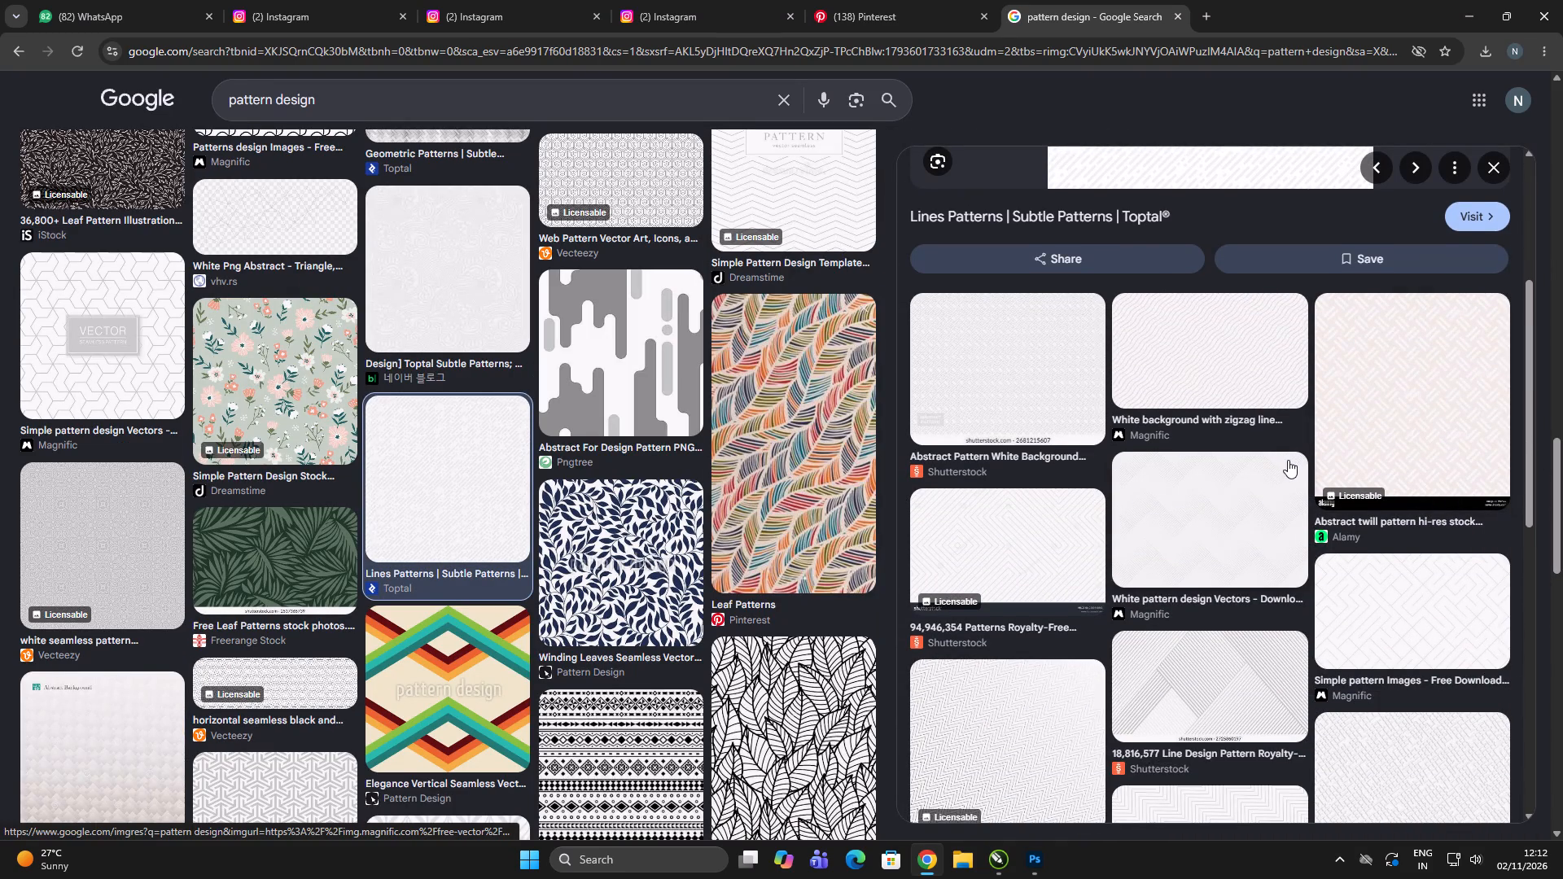
pyautogui.scroll(-4, 1290, 470)
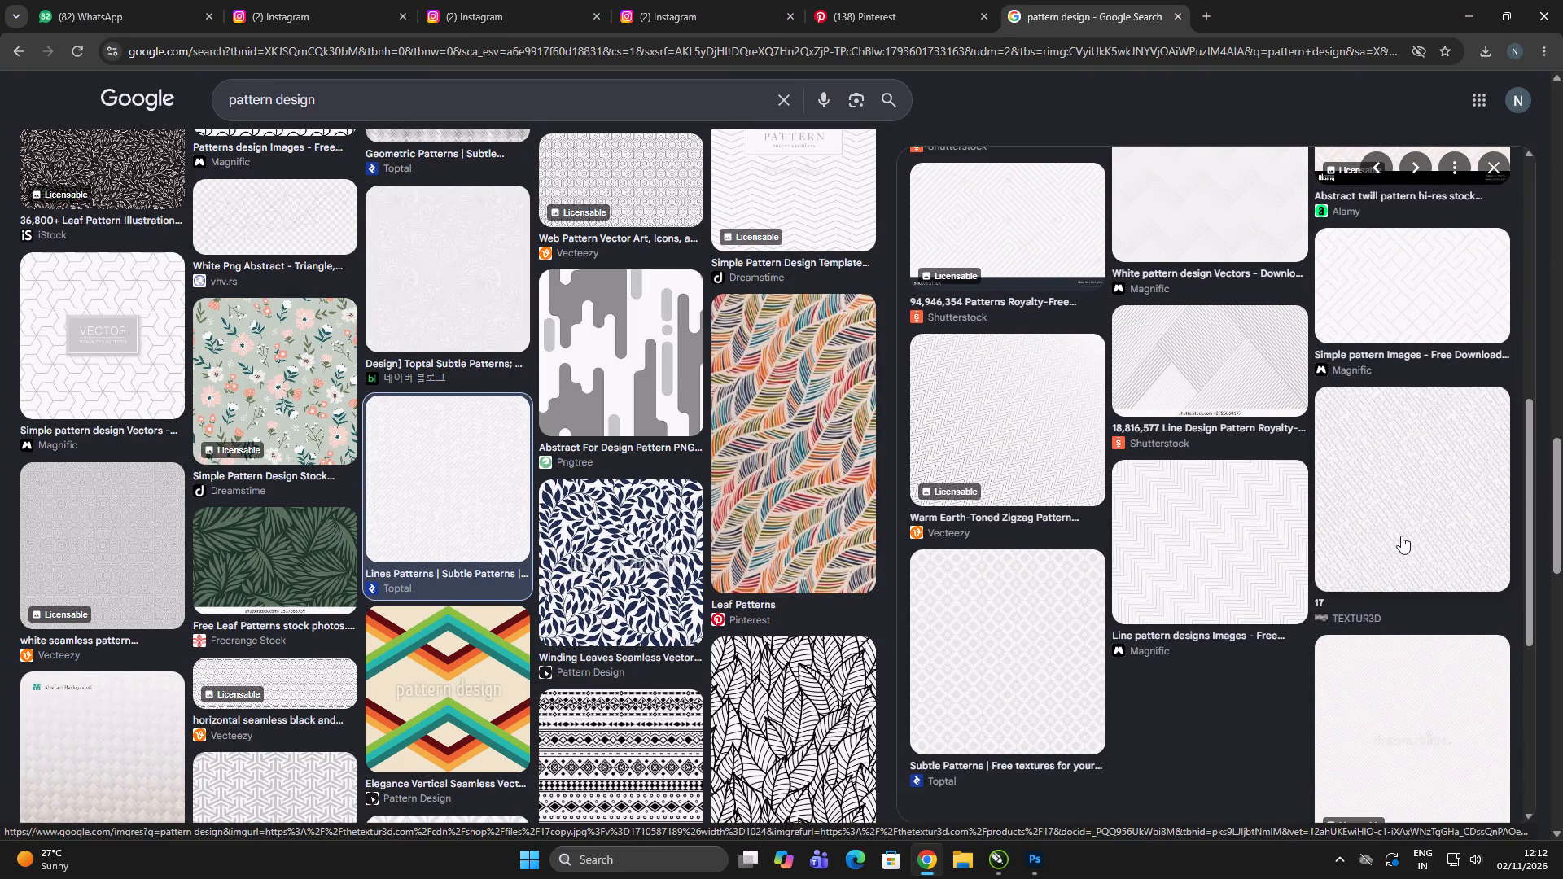
pyautogui.click(1013, 630)
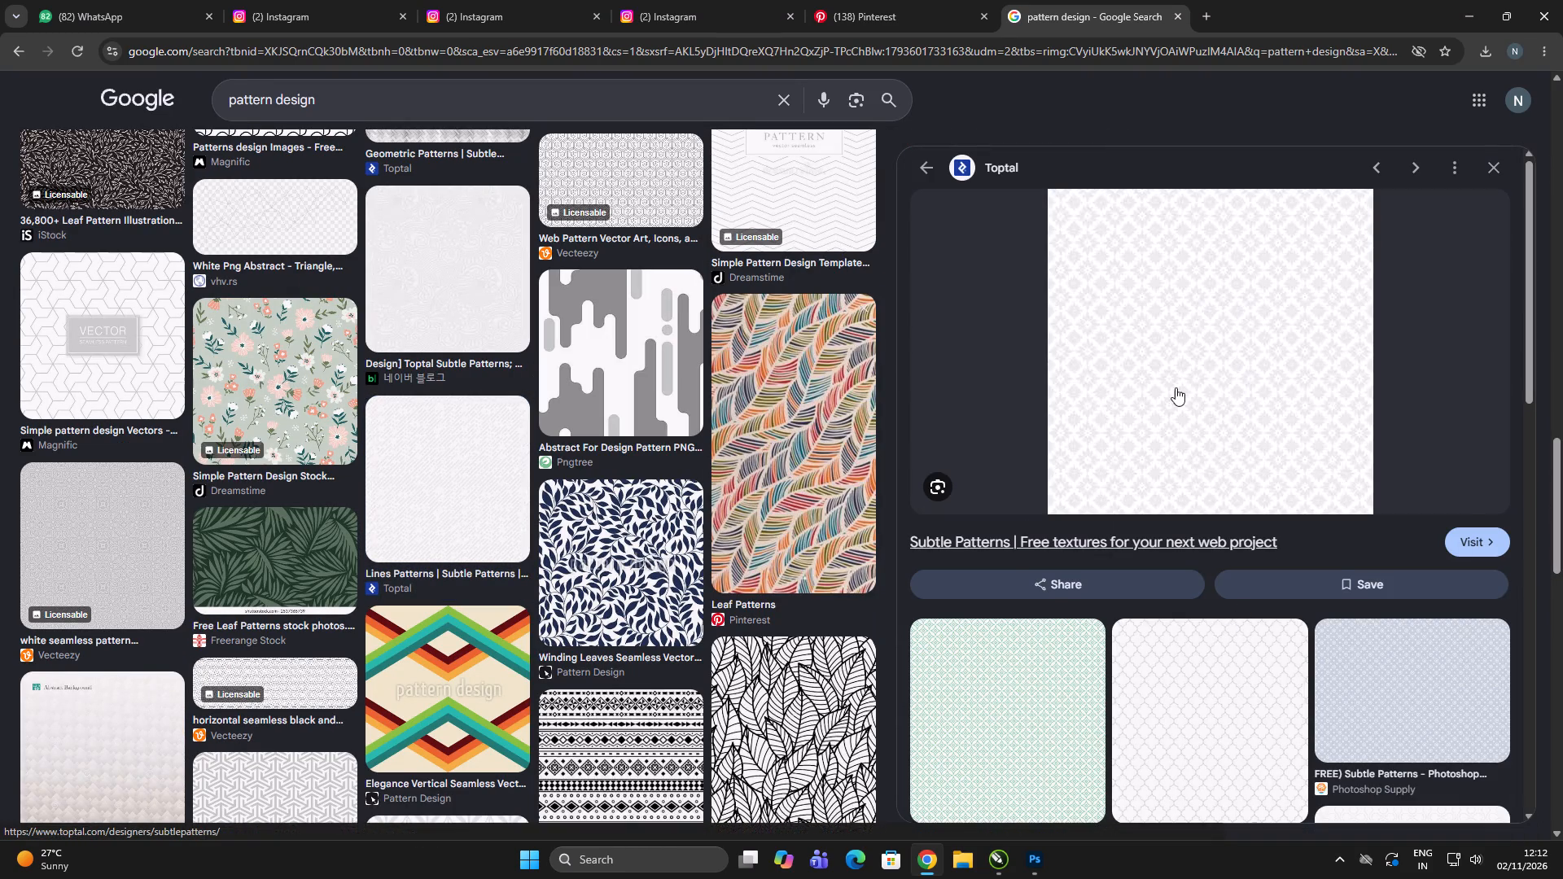
# Open the Toptal Subtle Patterns page in a new tab and view its Moroccan Flower Pattern.
pyautogui.rightClick(1130, 333)
pyautogui.click(1174, 355)
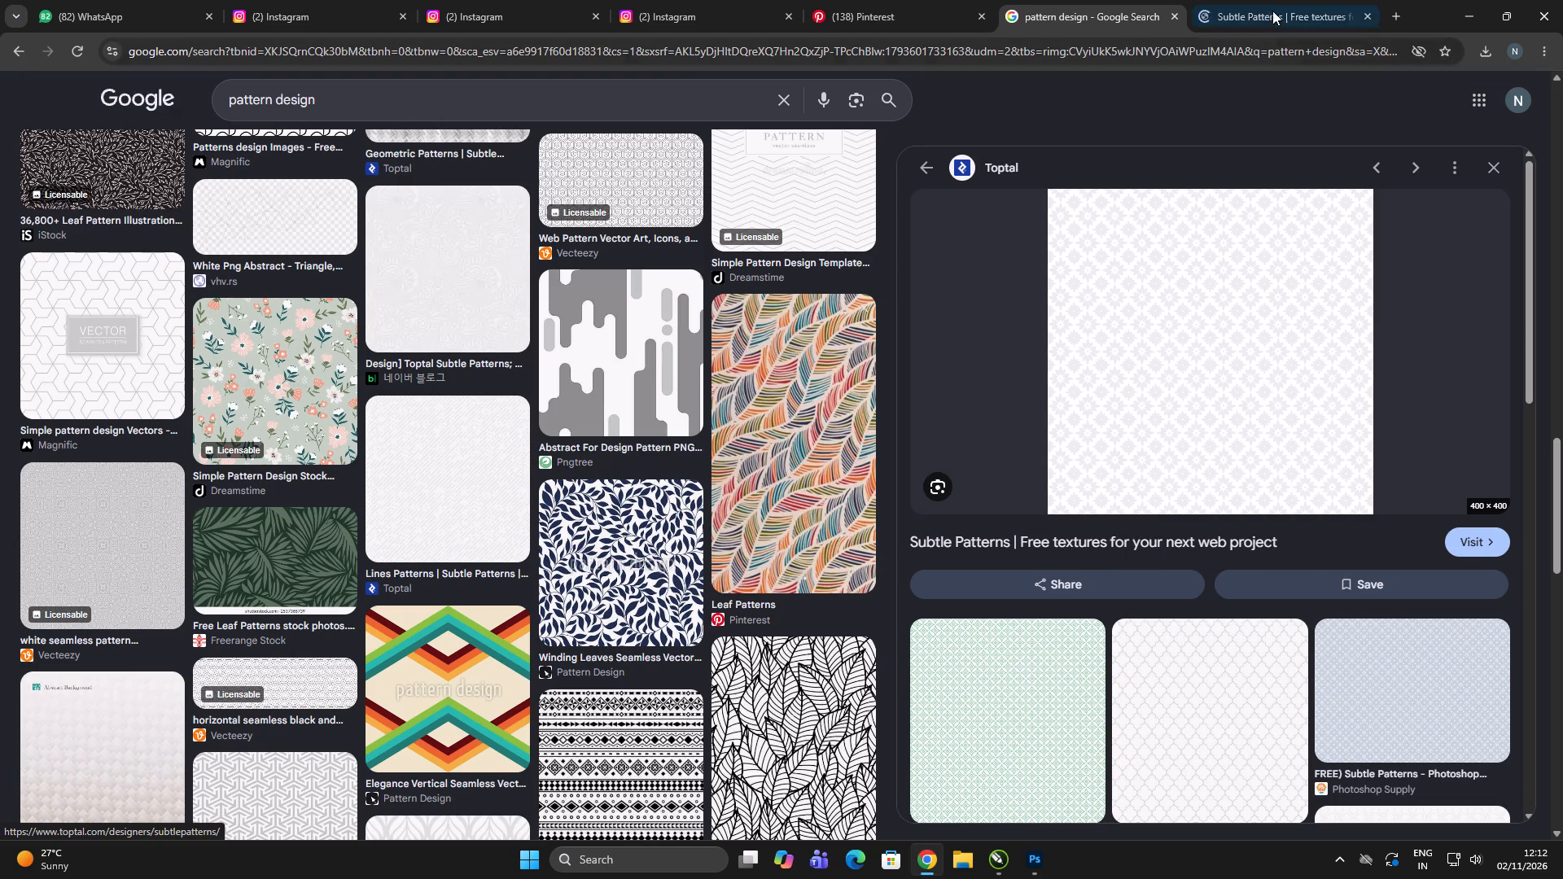
pyautogui.click(1270, 0)
pyautogui.click(1118, 345)
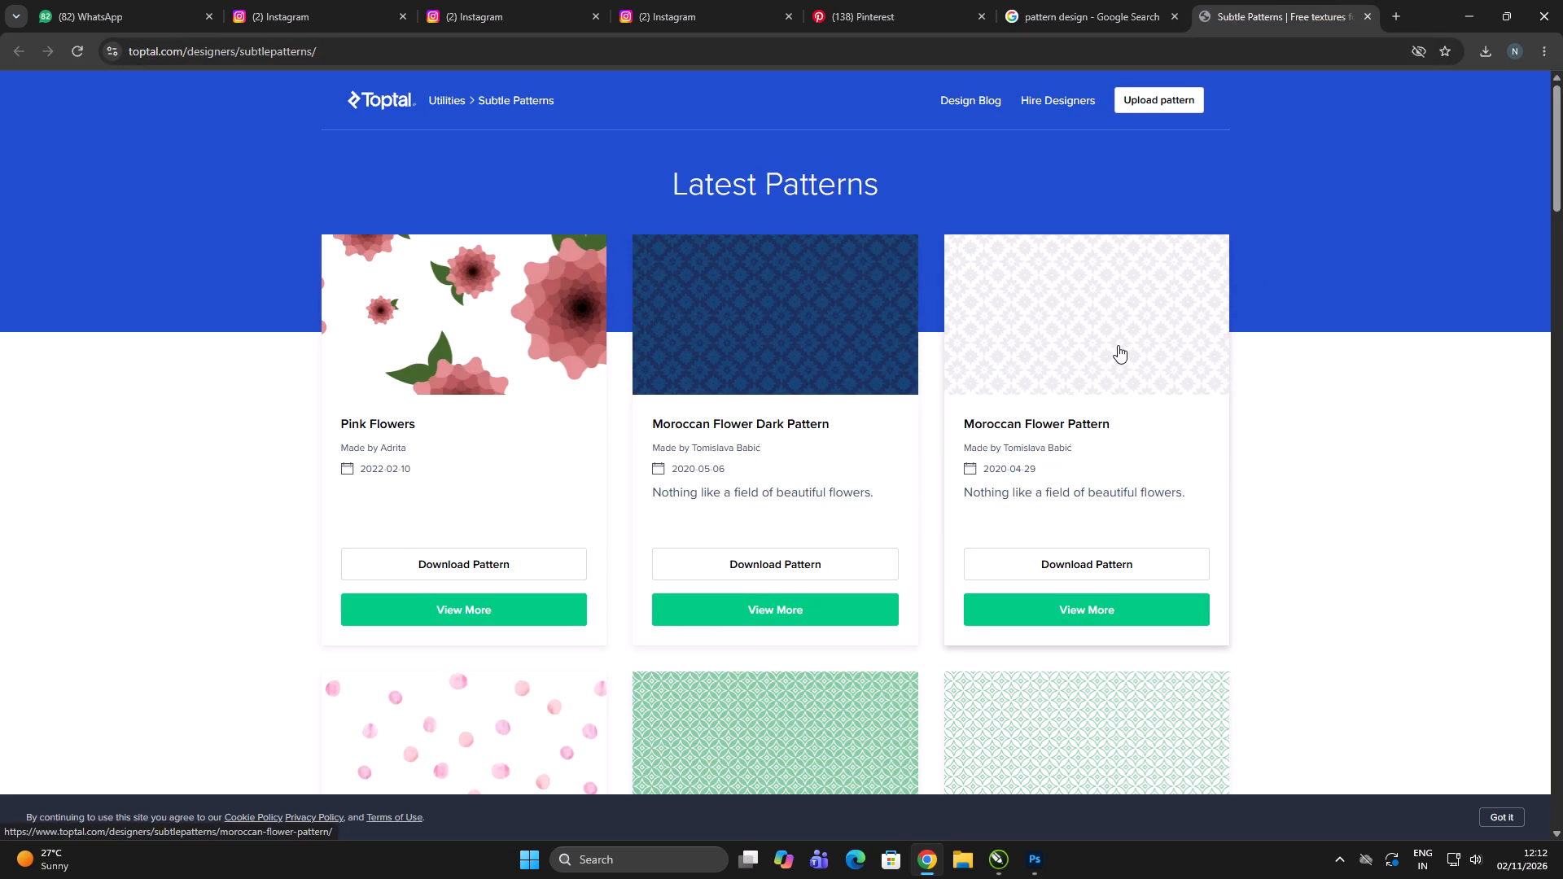
pyautogui.rightClick(830, 355)
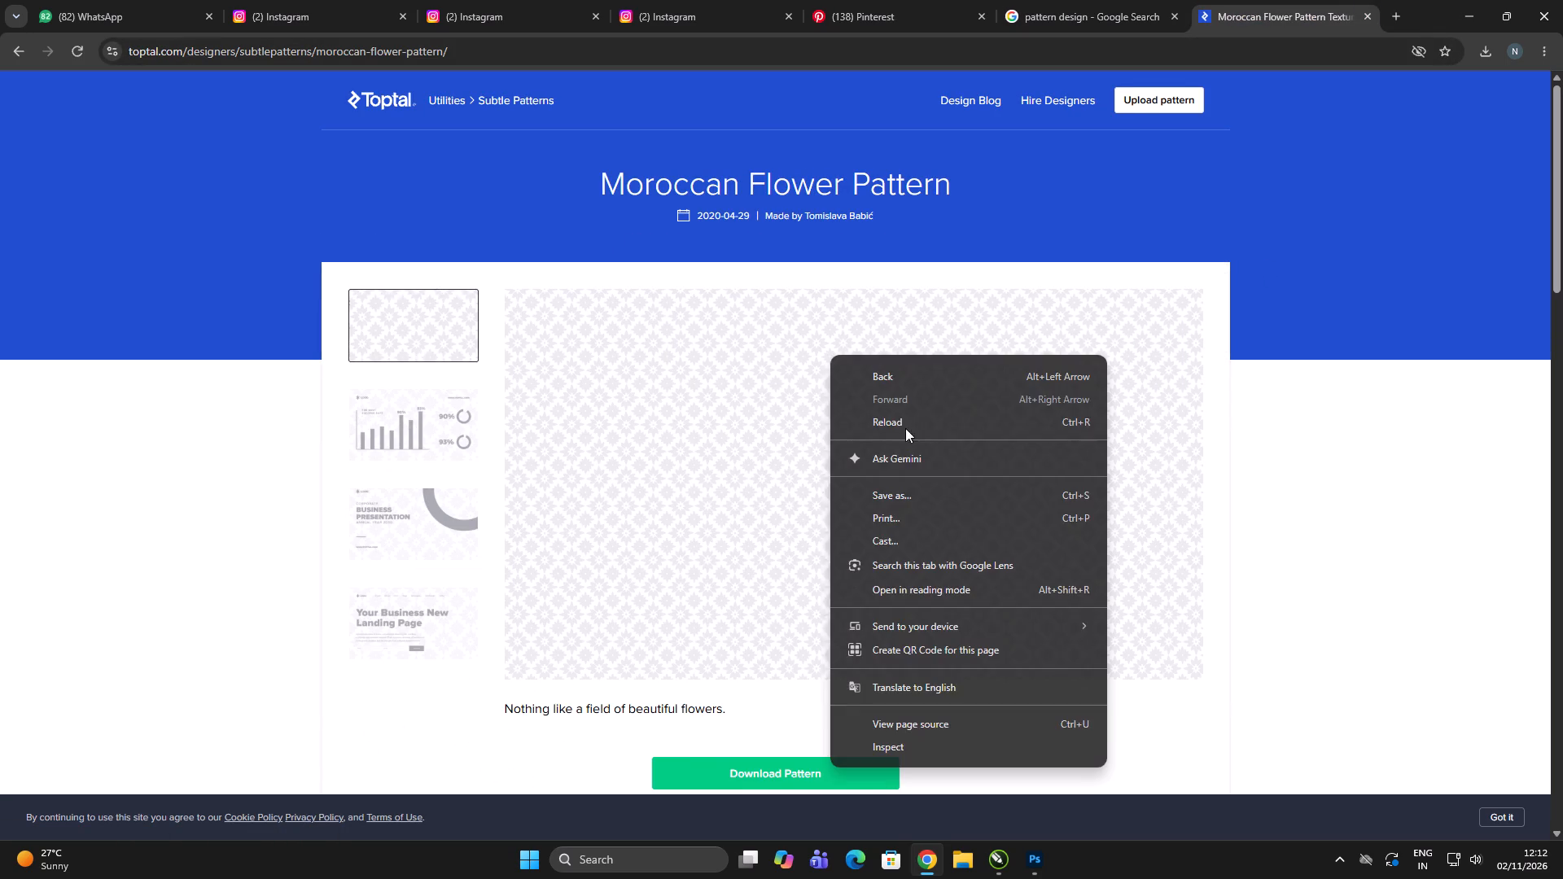
pyautogui.click(727, 524)
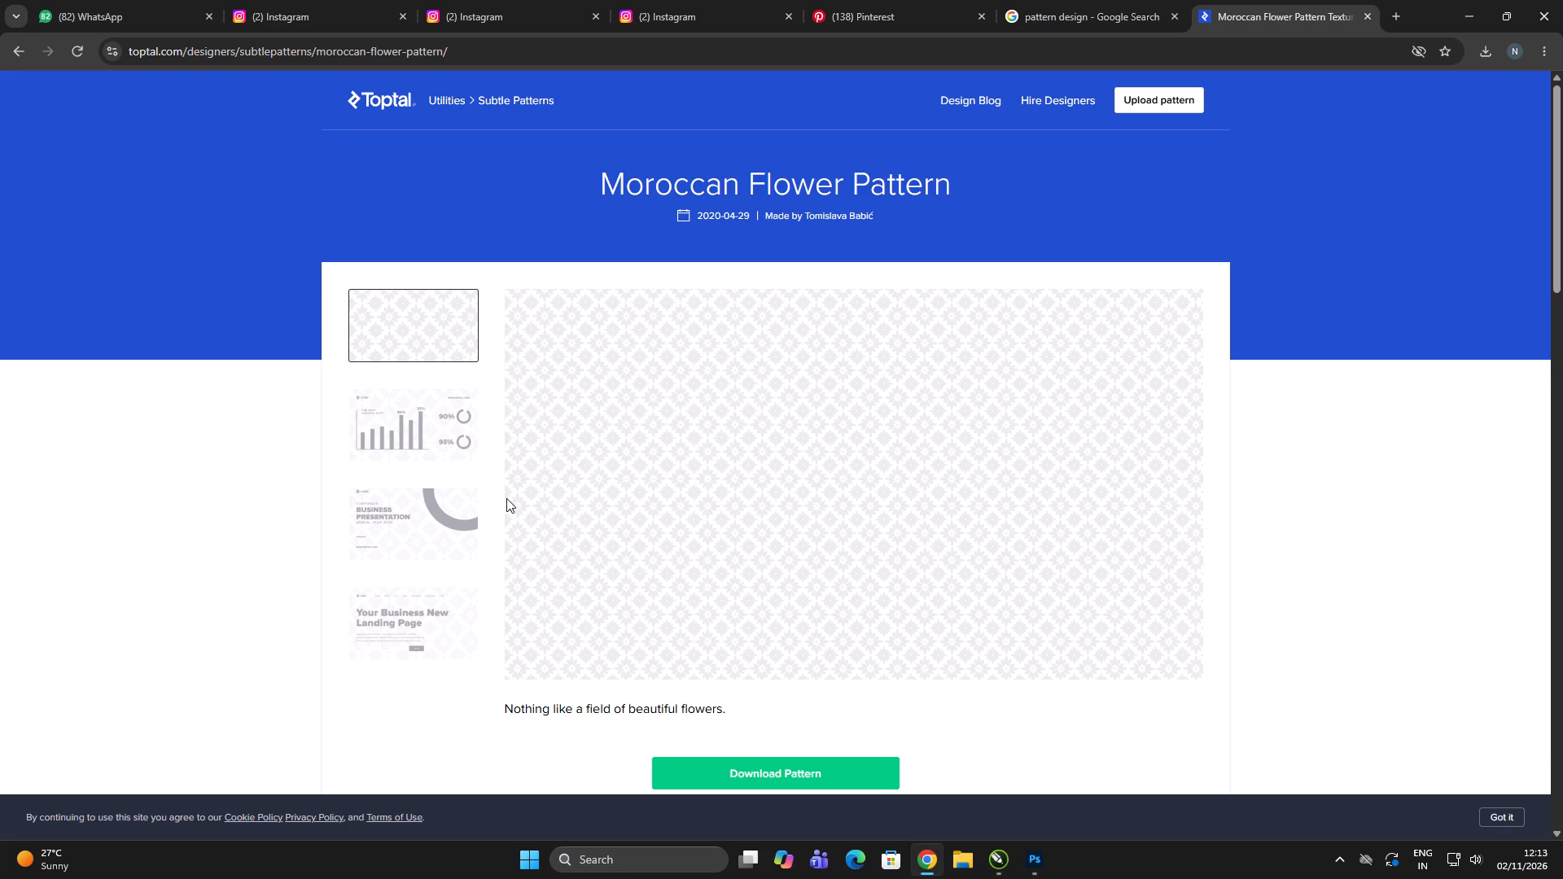
# Return to the Google image results and copy the grey quatrefoil trellis pattern image from Pinterest.
pyautogui.click(1070, 0)
pyautogui.scroll(-6, 1071, 550)
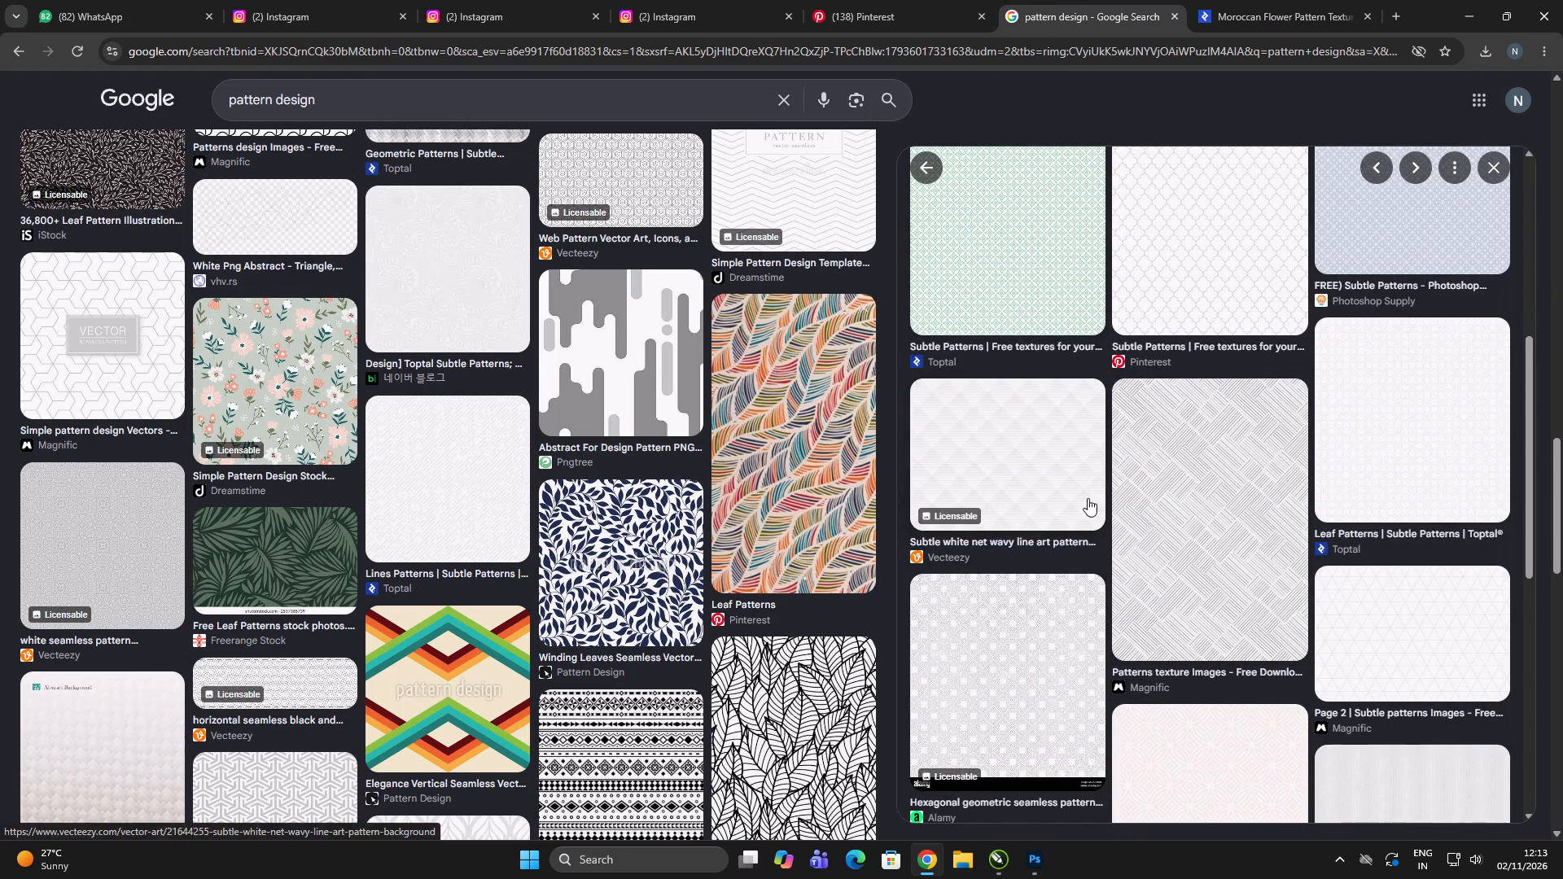
pyautogui.click(1289, 181)
pyautogui.rightClick(1168, 265)
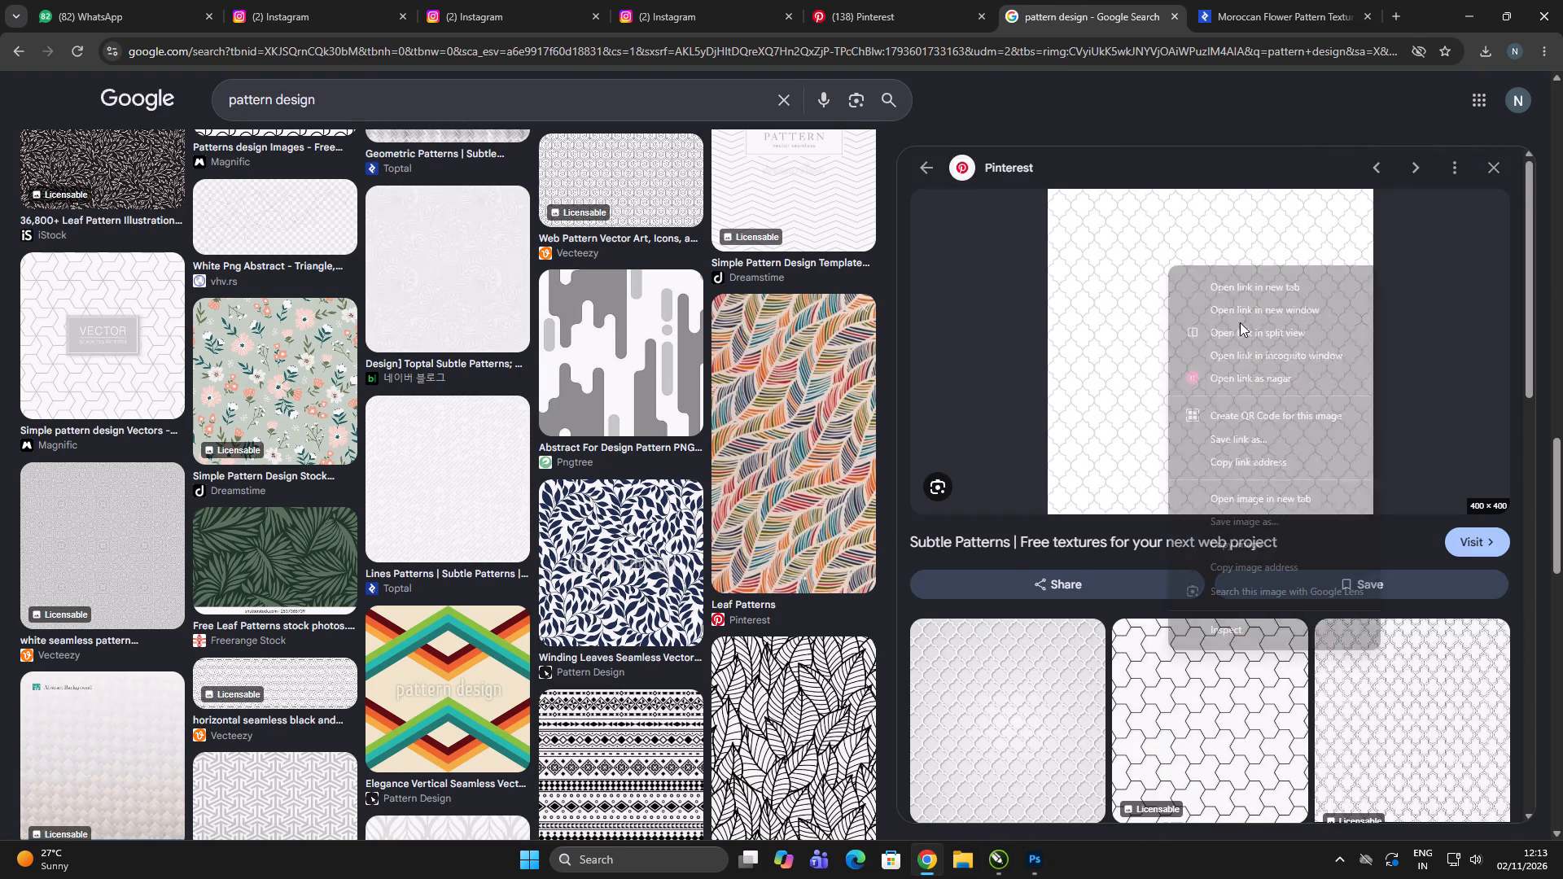
pyautogui.click(1235, 549)
# Switch to CorelDRAW and paste the copied trellis pattern into Untitled-1.
pyautogui.hotkey('alt', 'Tab')
pyautogui.click(1069, 421)
pyautogui.hotkey('alt', 'Tab')
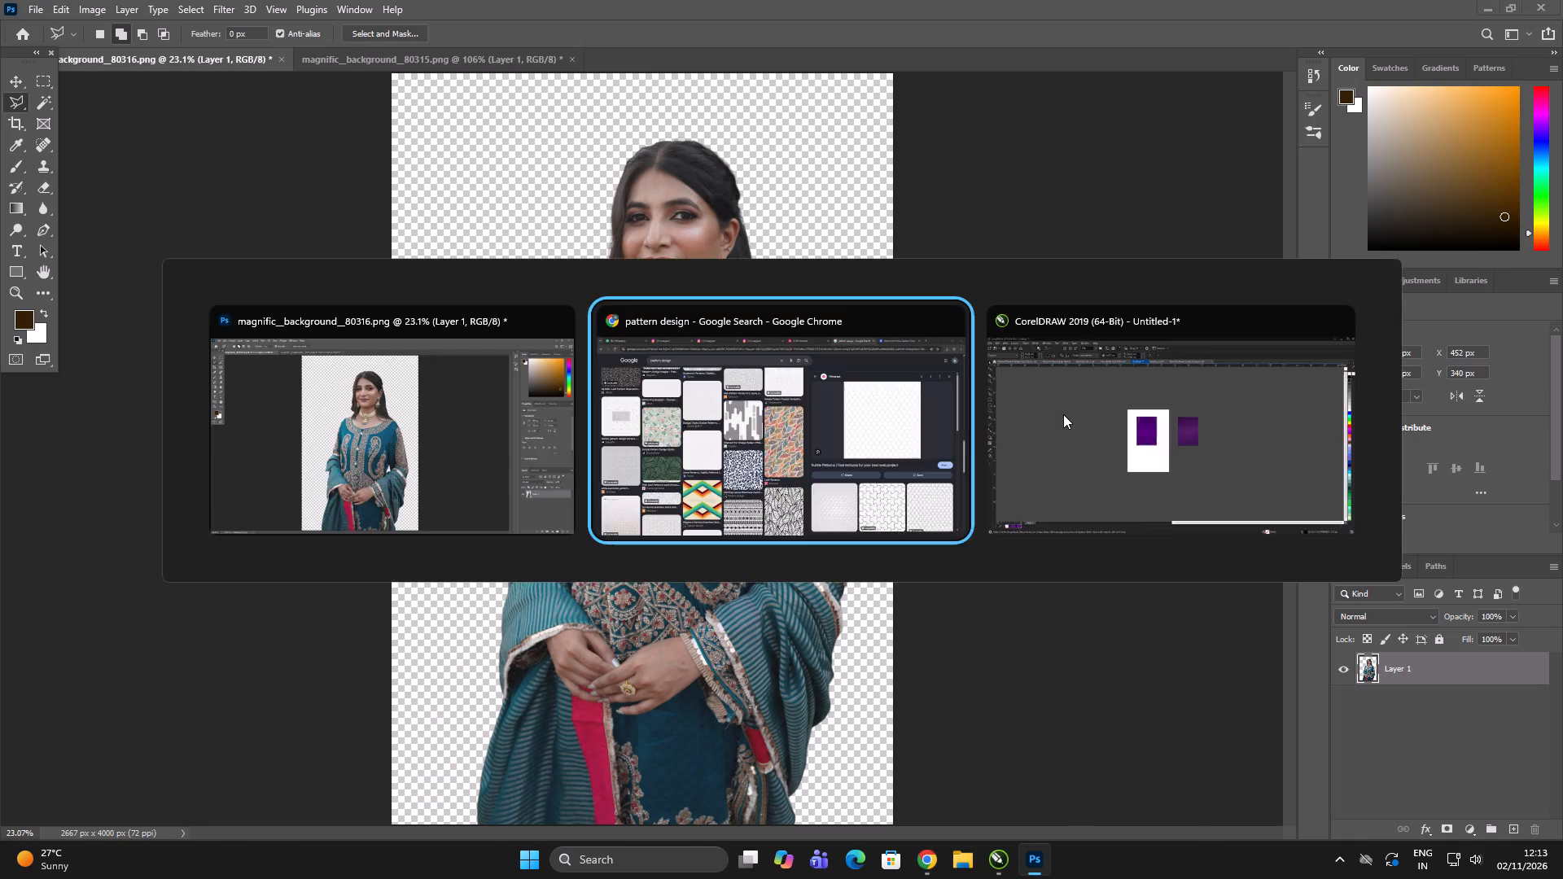
pyautogui.hotkey('alt', 'Tab')
pyautogui.tripleClick(1082, 340)
pyautogui.doubleClick(1083, 339)
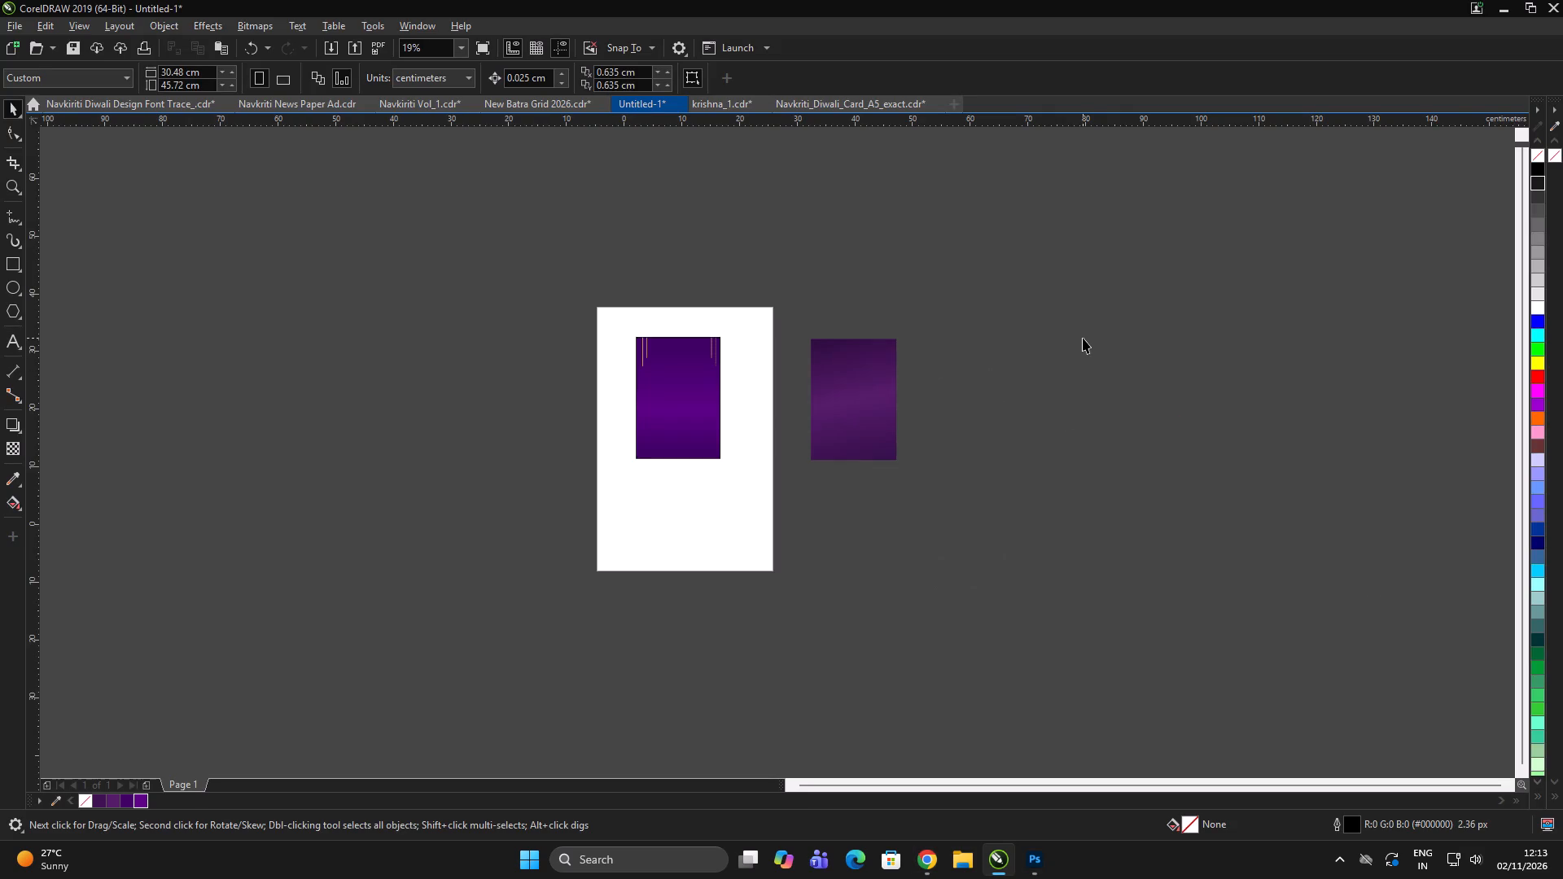
pyautogui.hotkey('ctrl', 'v')
# Centre the trellis pattern on the purple gradient rectangle and scale it up to about 106.8%, slightly wider than the card.
pyautogui.scroll(2, 758, 371)
pyautogui.keyDown('shift'); pyautogui.click(559, 343); pyautogui.keyUp('shift')
pyautogui.press('e')
pyautogui.press('c')
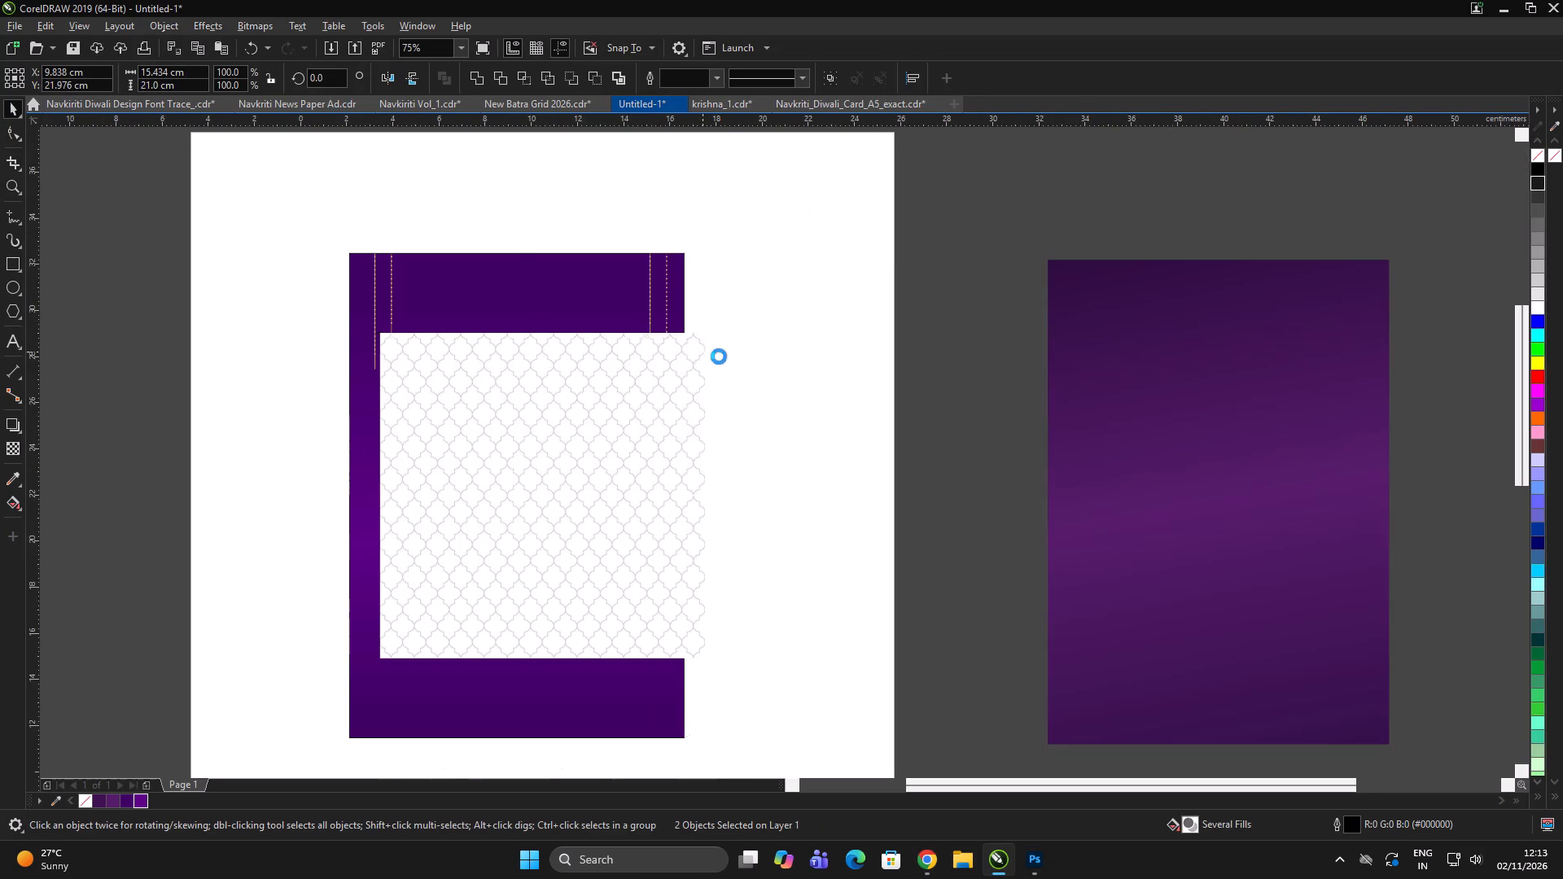
pyautogui.click(821, 367)
pyautogui.moveTo(819, 364); pyautogui.dragTo(811, 367)
pyautogui.click(575, 441)
pyautogui.keyDown('shift'); pyautogui.moveTo(684, 663); pyautogui.dragTo(695, 676); pyautogui.keyUp('shift')
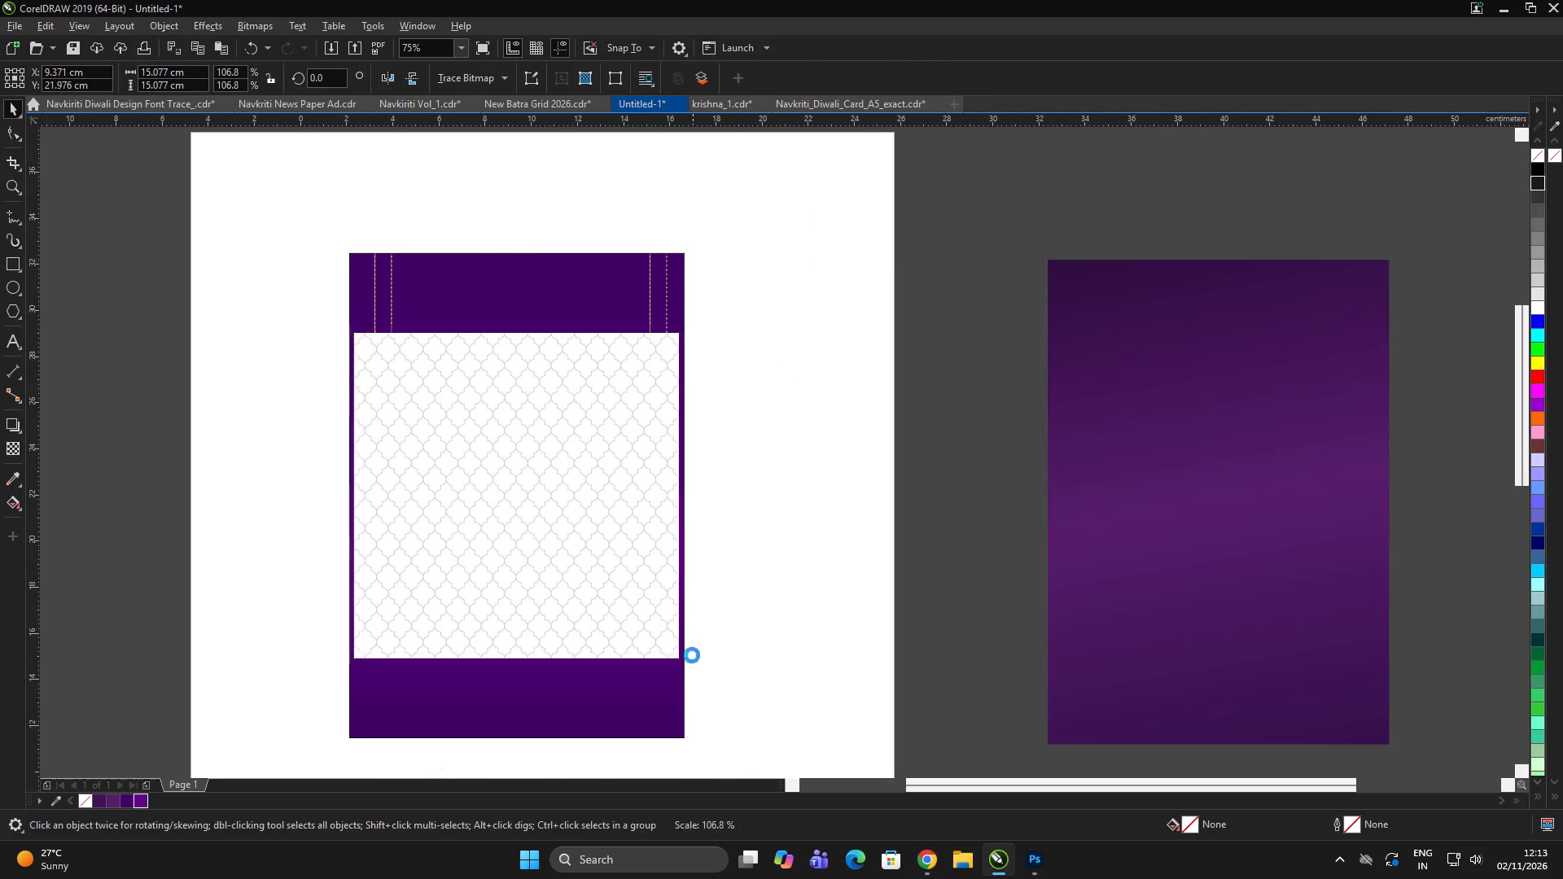
# Align the trellis pattern with the top edge of the purple gradient rectangle.
pyautogui.click(756, 614)
pyautogui.click(624, 532)
pyautogui.keyDown('shift'); pyautogui.click(576, 290); pyautogui.keyUp('shift')
pyautogui.press('t')
pyautogui.doubleClick(781, 319)
# Set the trellis pattern's transparency merge mode to Multiply so it blends into the purple gradient.
pyautogui.click(457, 481)
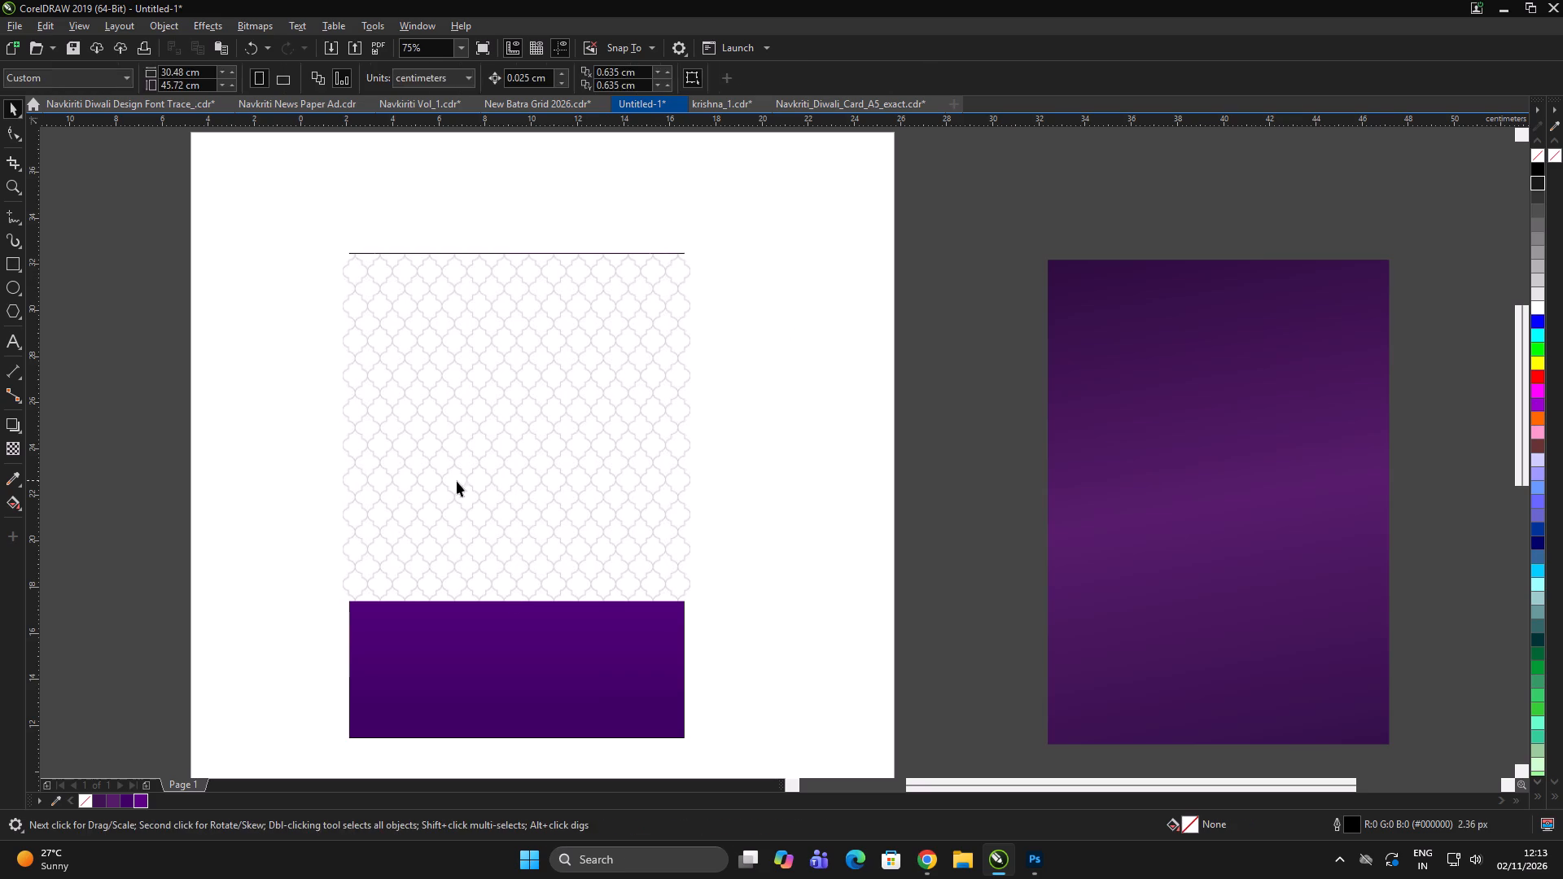
pyautogui.click(1, 450)
pyautogui.click(16, 445)
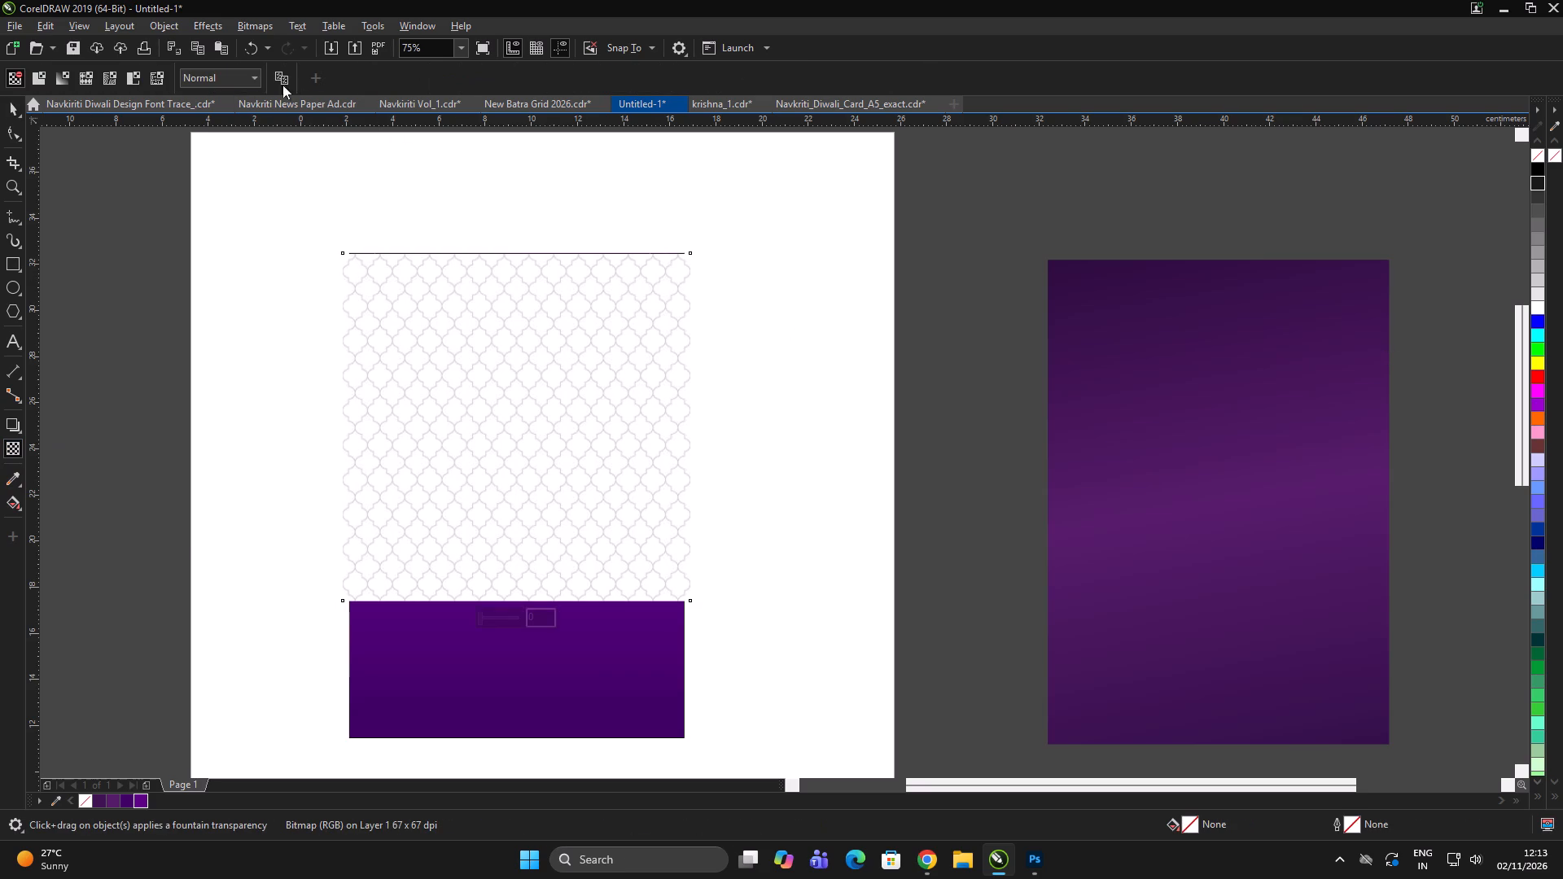
pyautogui.click(239, 73)
pyautogui.click(239, 163)
pyautogui.scroll(1, 501, 451)
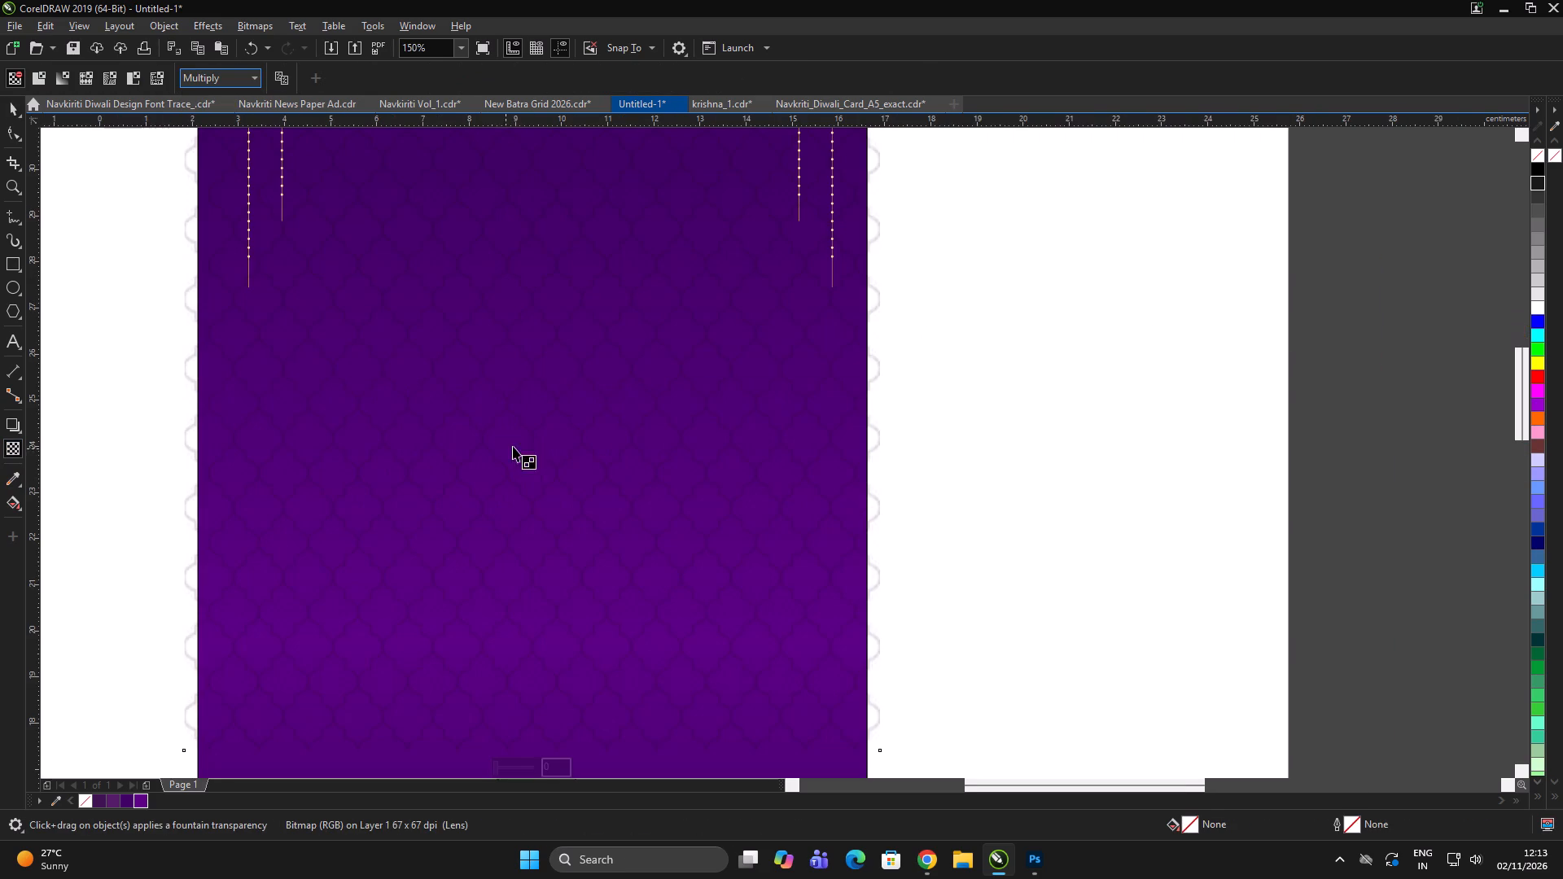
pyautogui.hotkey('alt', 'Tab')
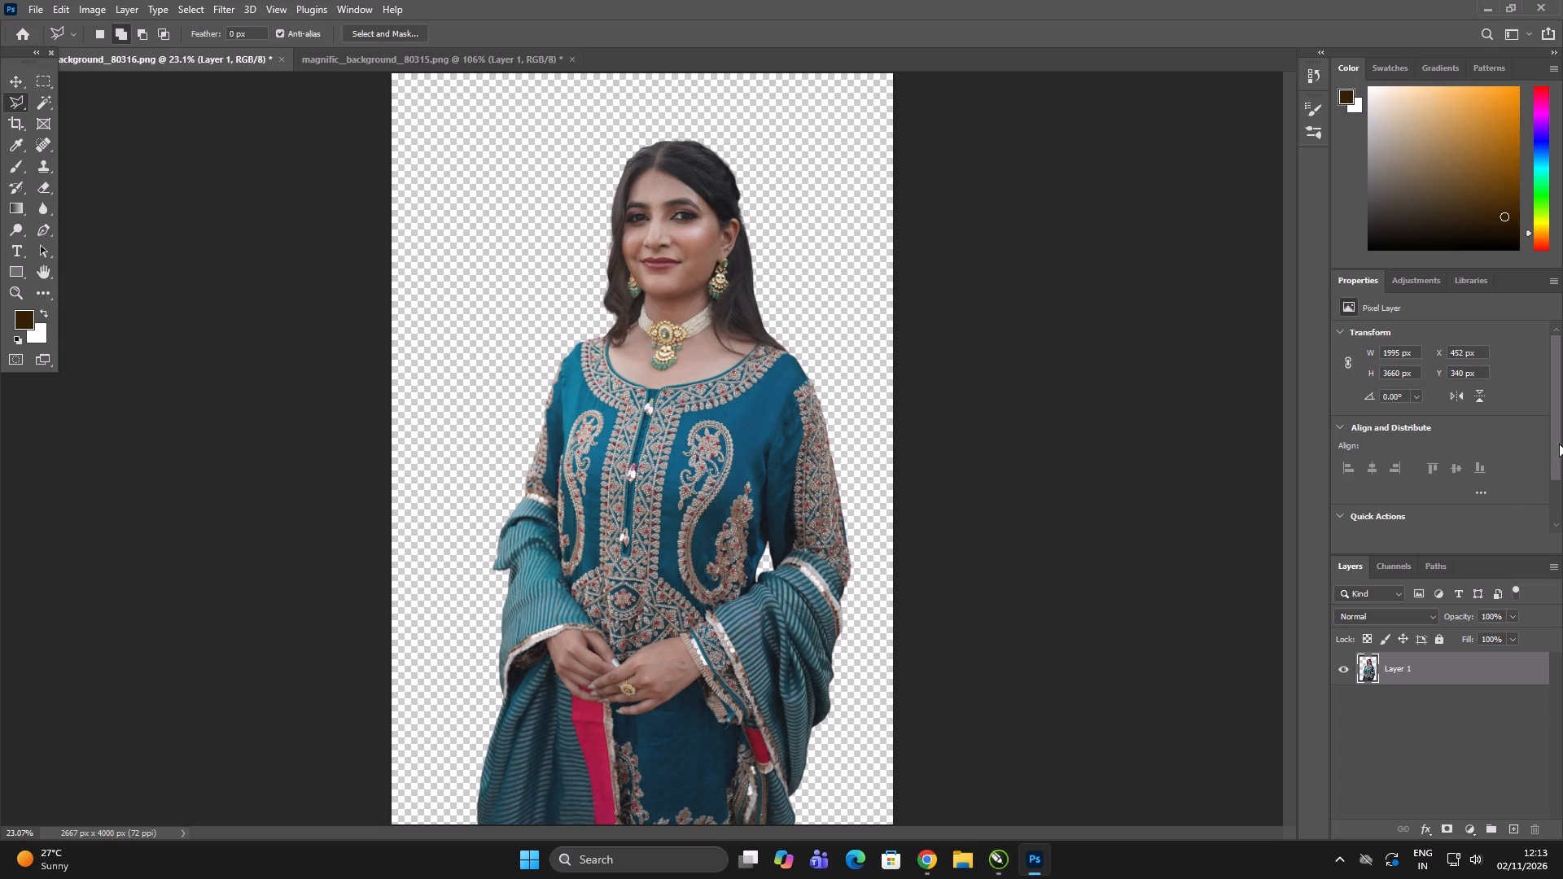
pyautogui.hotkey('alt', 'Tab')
# Duplicate the trellis pattern straight below the original so the two tiles cover the full height of the card.
pyautogui.click(8, 103)
pyautogui.click(609, 284)
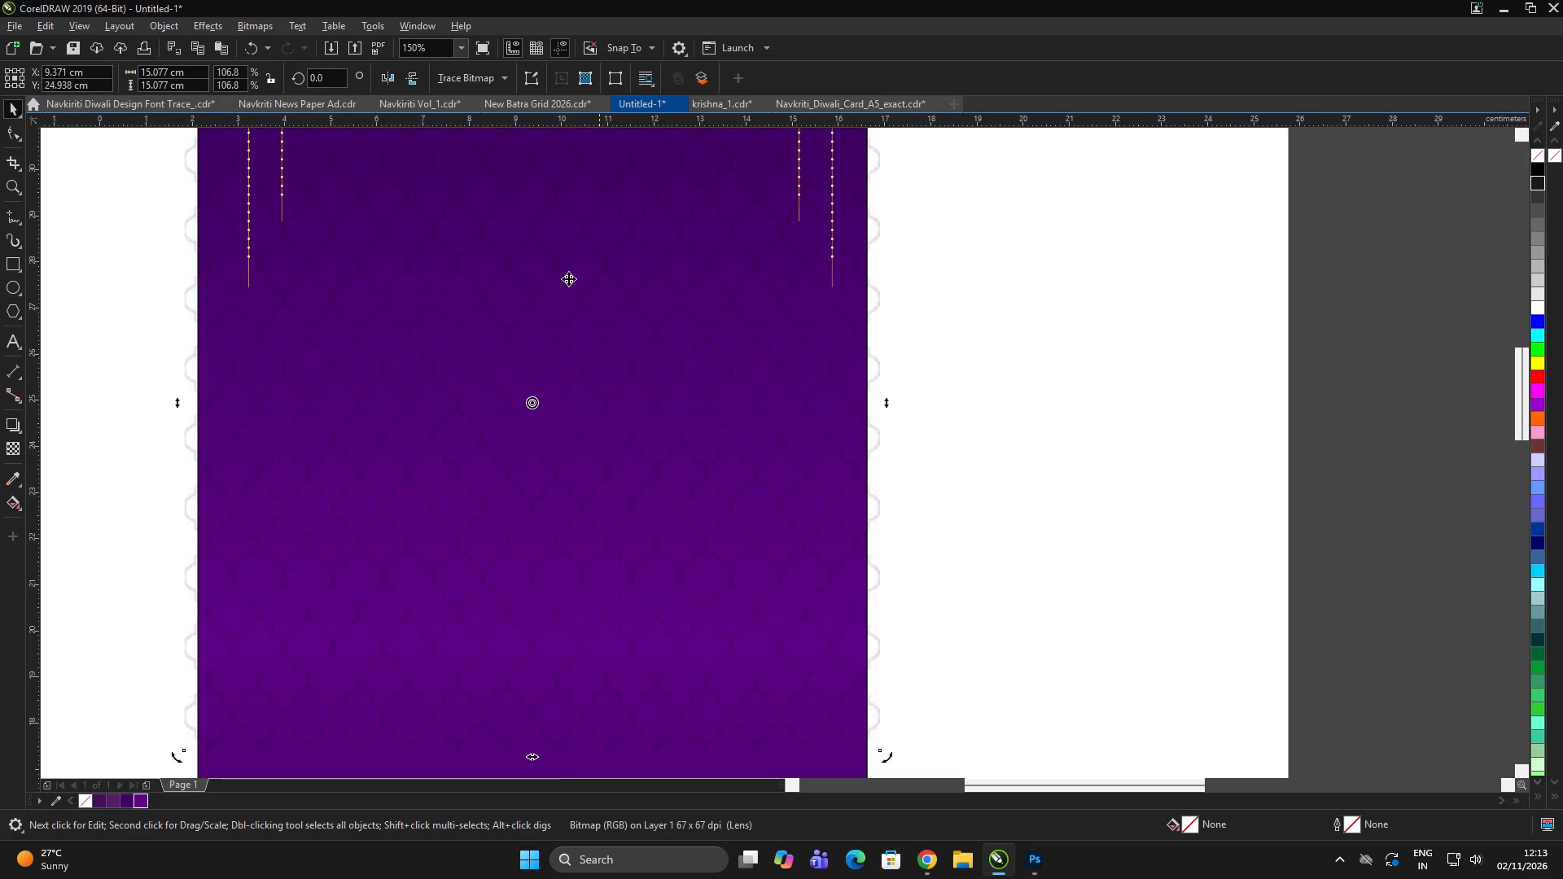
pyautogui.scroll(-2, 911, 374)
pyautogui.click(929, 332)
pyautogui.click(875, 396)
pyautogui.scroll(1, 859, 396)
pyautogui.moveTo(834, 330); pyautogui.dragTo(838, 399)
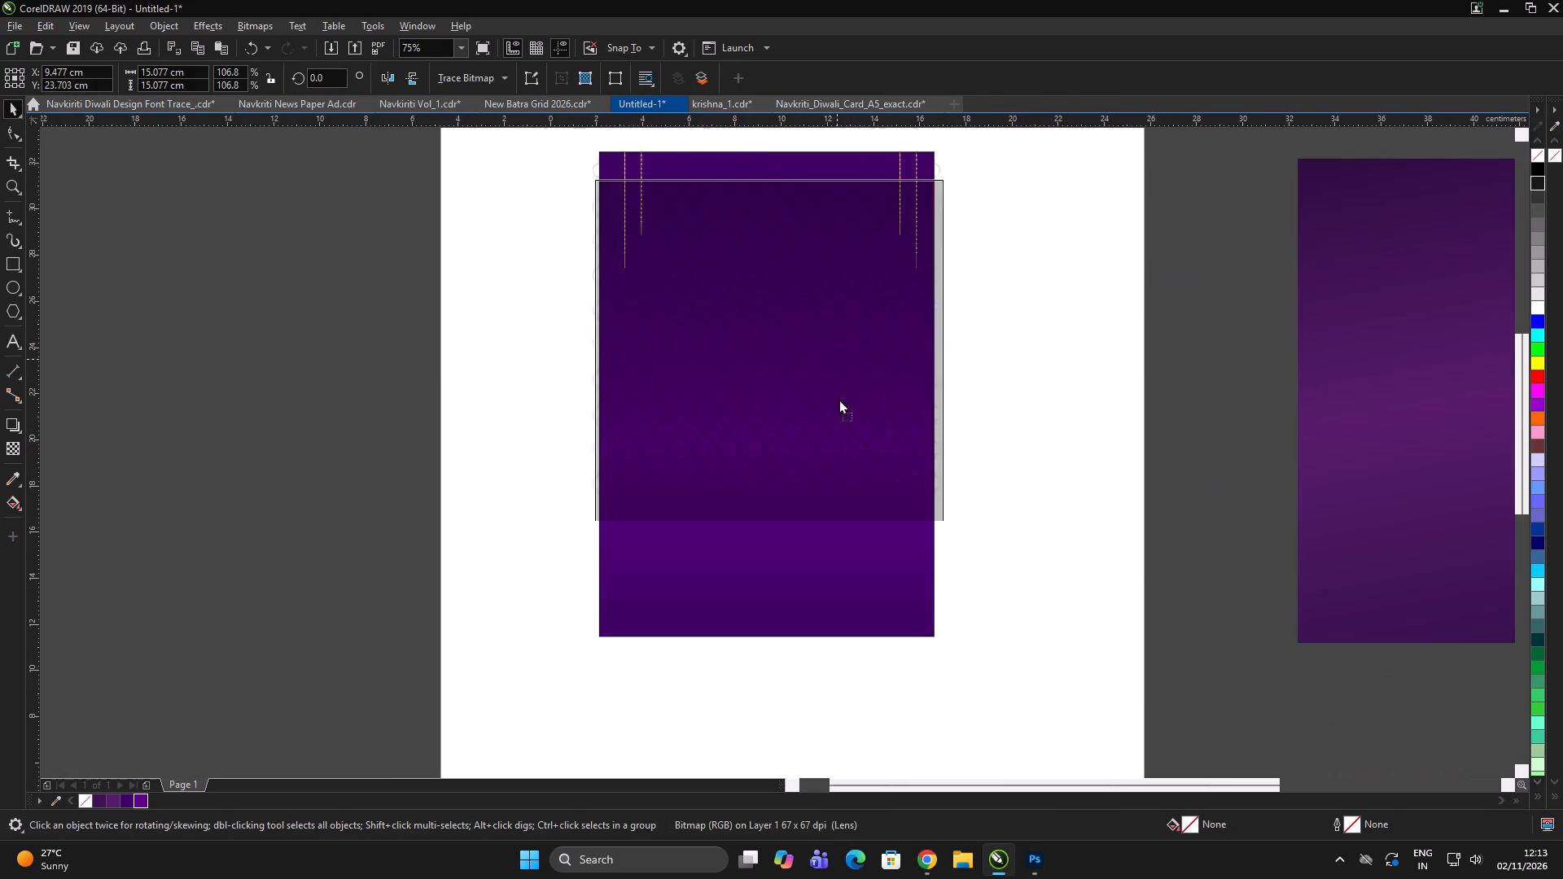
pyautogui.moveTo(838, 399); pyautogui.dragTo(825, 673)
pyautogui.keyDown('shift'); pyautogui.rightClick(827, 673); pyautogui.keyUp('shift')
# Shift the upper trellis tile up about 0.18 cm so its rows line up with the lower tile at the seam.
pyautogui.scroll(1, 781, 516)
pyautogui.scroll(2, 738, 465)
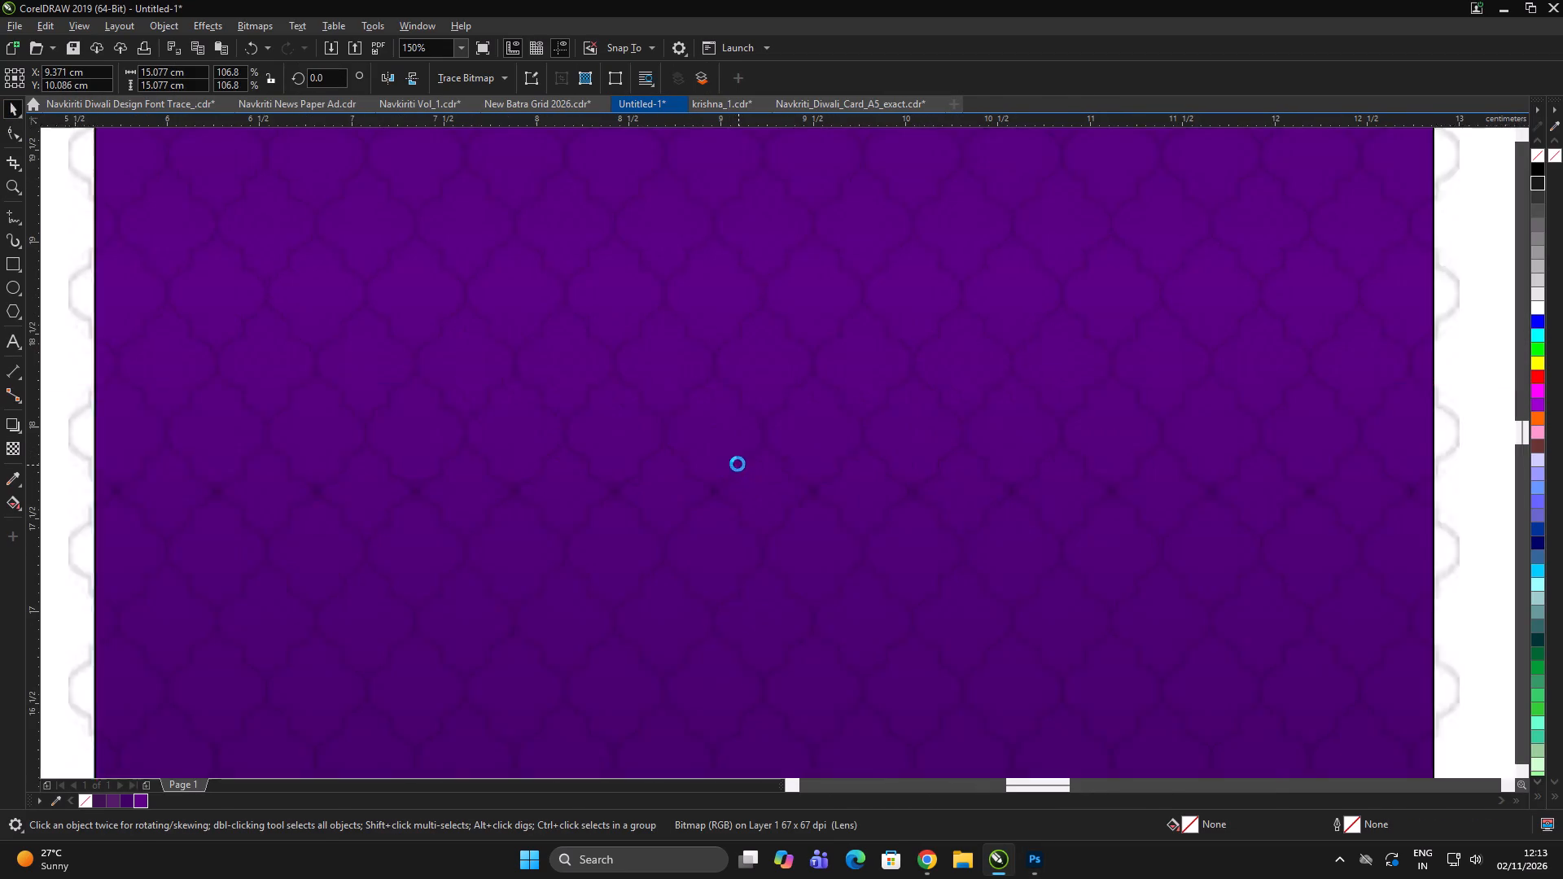
pyautogui.moveTo(738, 461); pyautogui.dragTo(742, 525)
pyautogui.hotkey('ctrl', 'z')
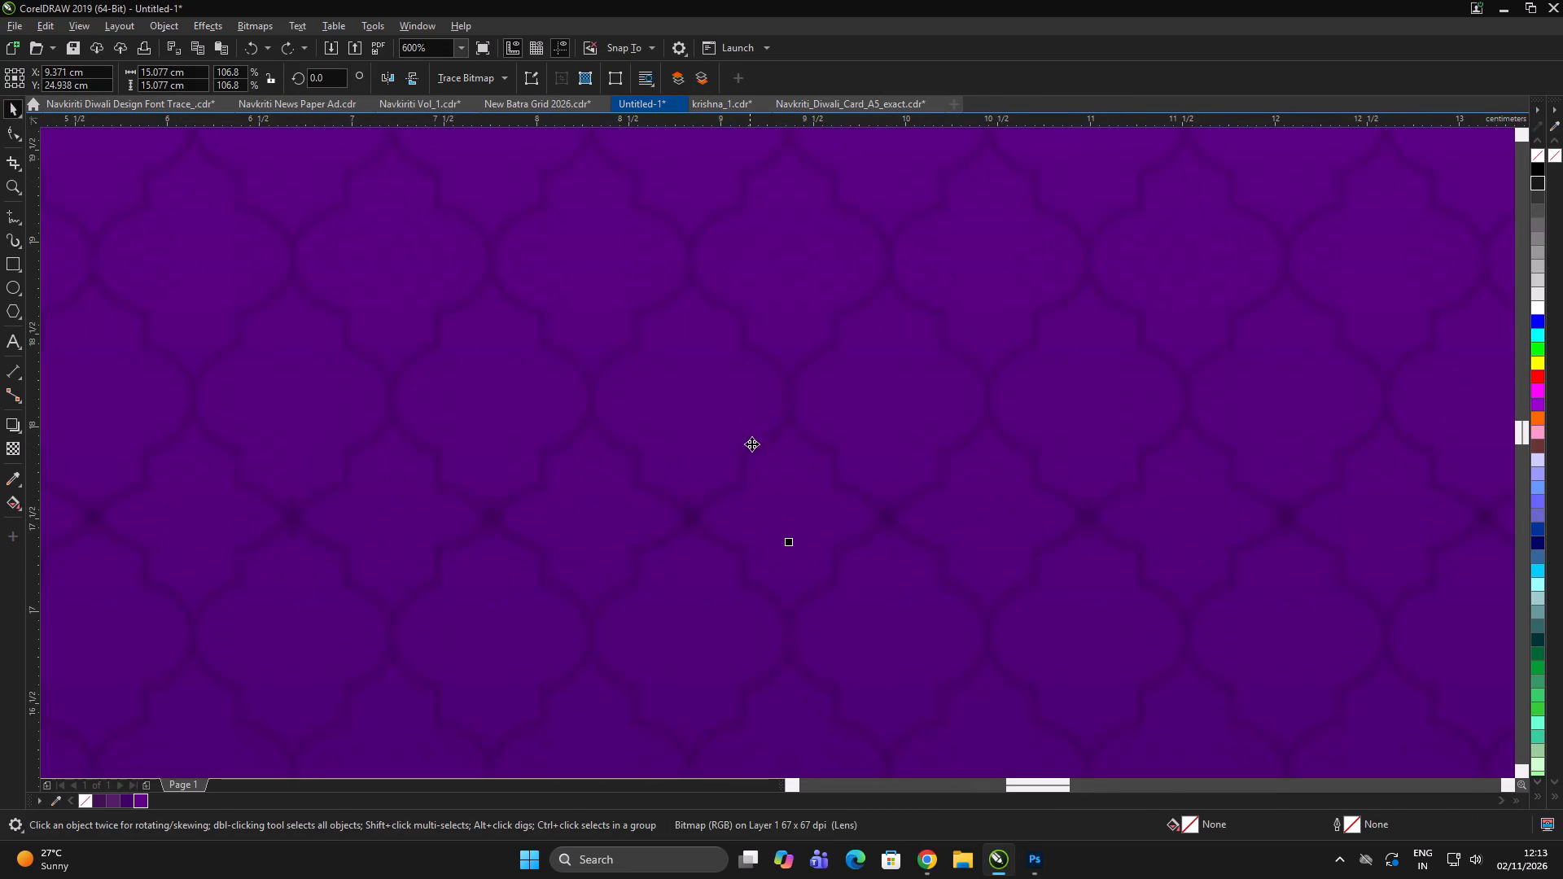
pyautogui.moveTo(755, 426); pyautogui.dragTo(760, 392)
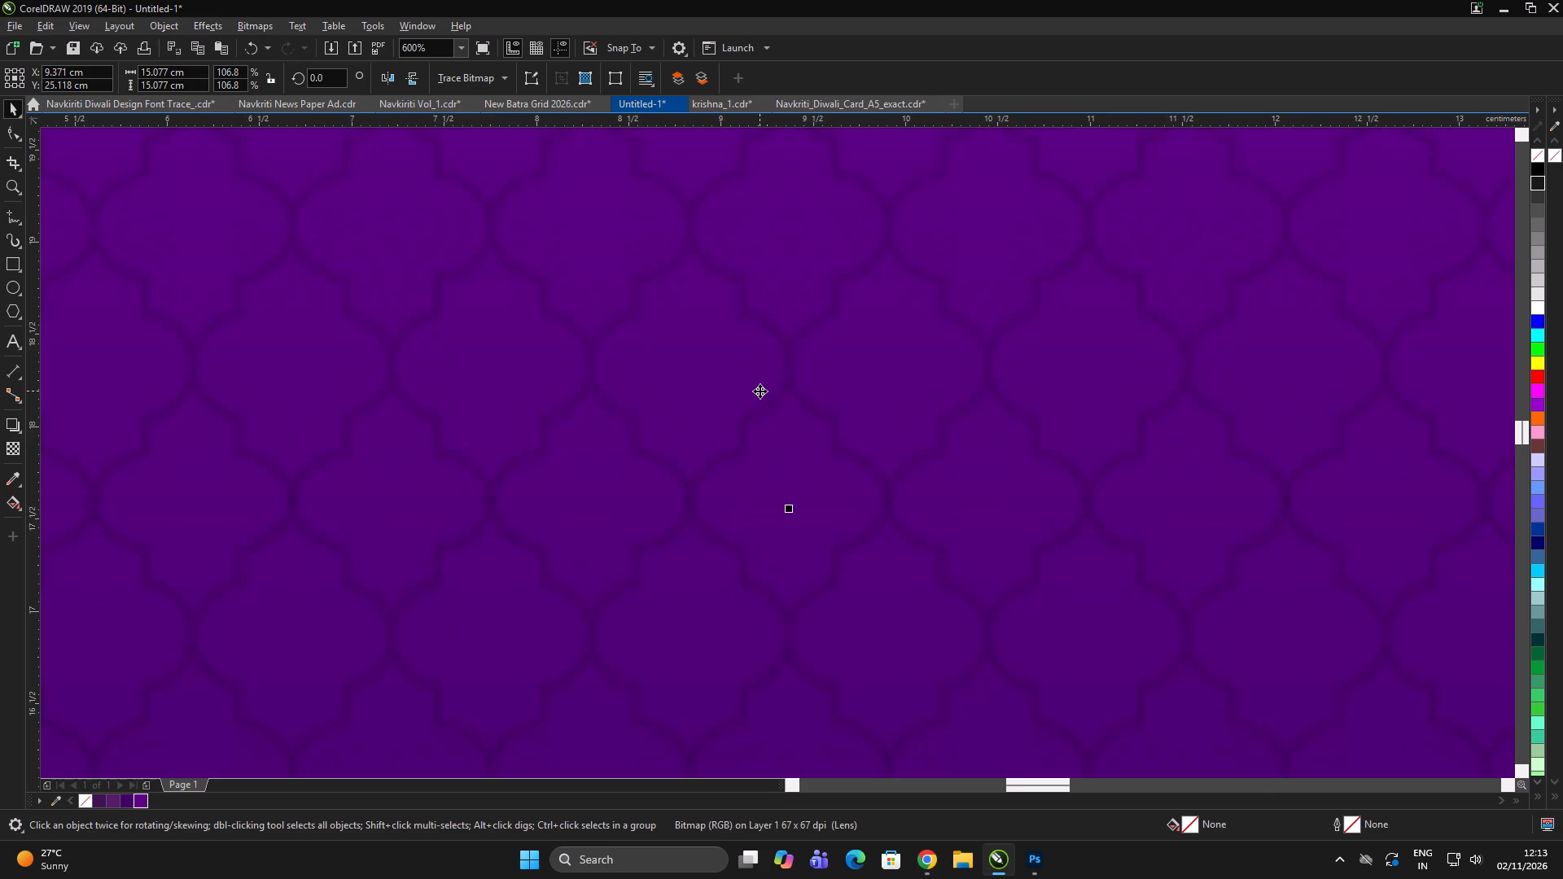
# Group the upper and lower trellis tiles into one object.
pyautogui.scroll(-5, 834, 403)
pyautogui.keyDown('shift'); pyautogui.click(871, 557); pyautogui.keyUp('shift')
pyautogui.hotkey('ctrl', 'g')
pyautogui.doubleClick(1150, 585)
# Move the trellis group off to one side and align its vertical centre with the purple gradient rectangle.
pyautogui.click(834, 502)
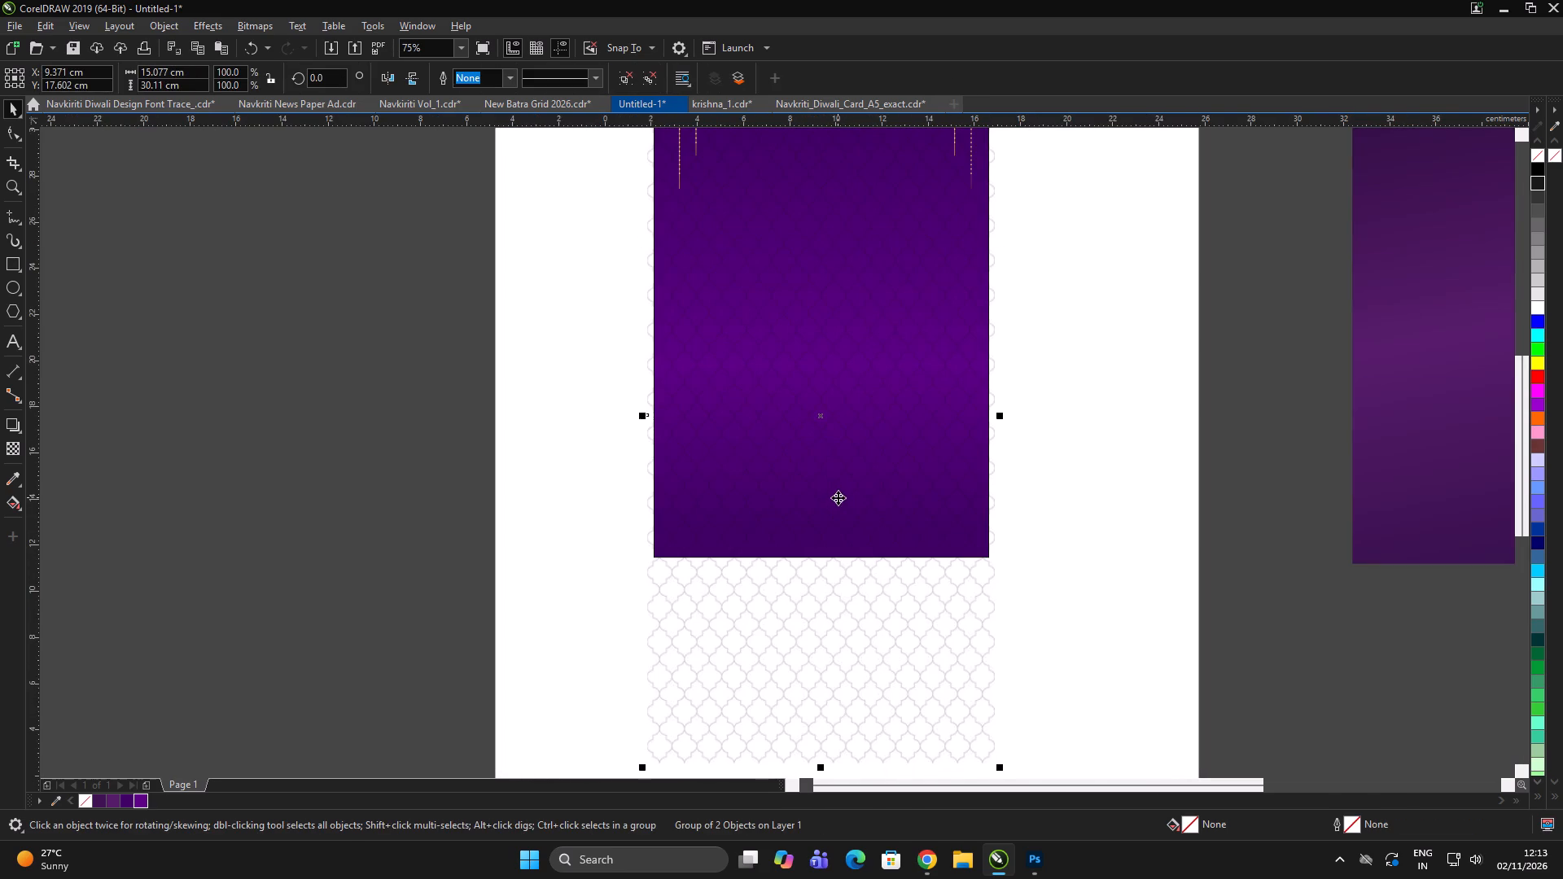
pyautogui.moveTo(853, 470); pyautogui.dragTo(723, 463)
pyautogui.keyDown('shift'); pyautogui.click(905, 474); pyautogui.keyUp('shift')
pyautogui.press('e')
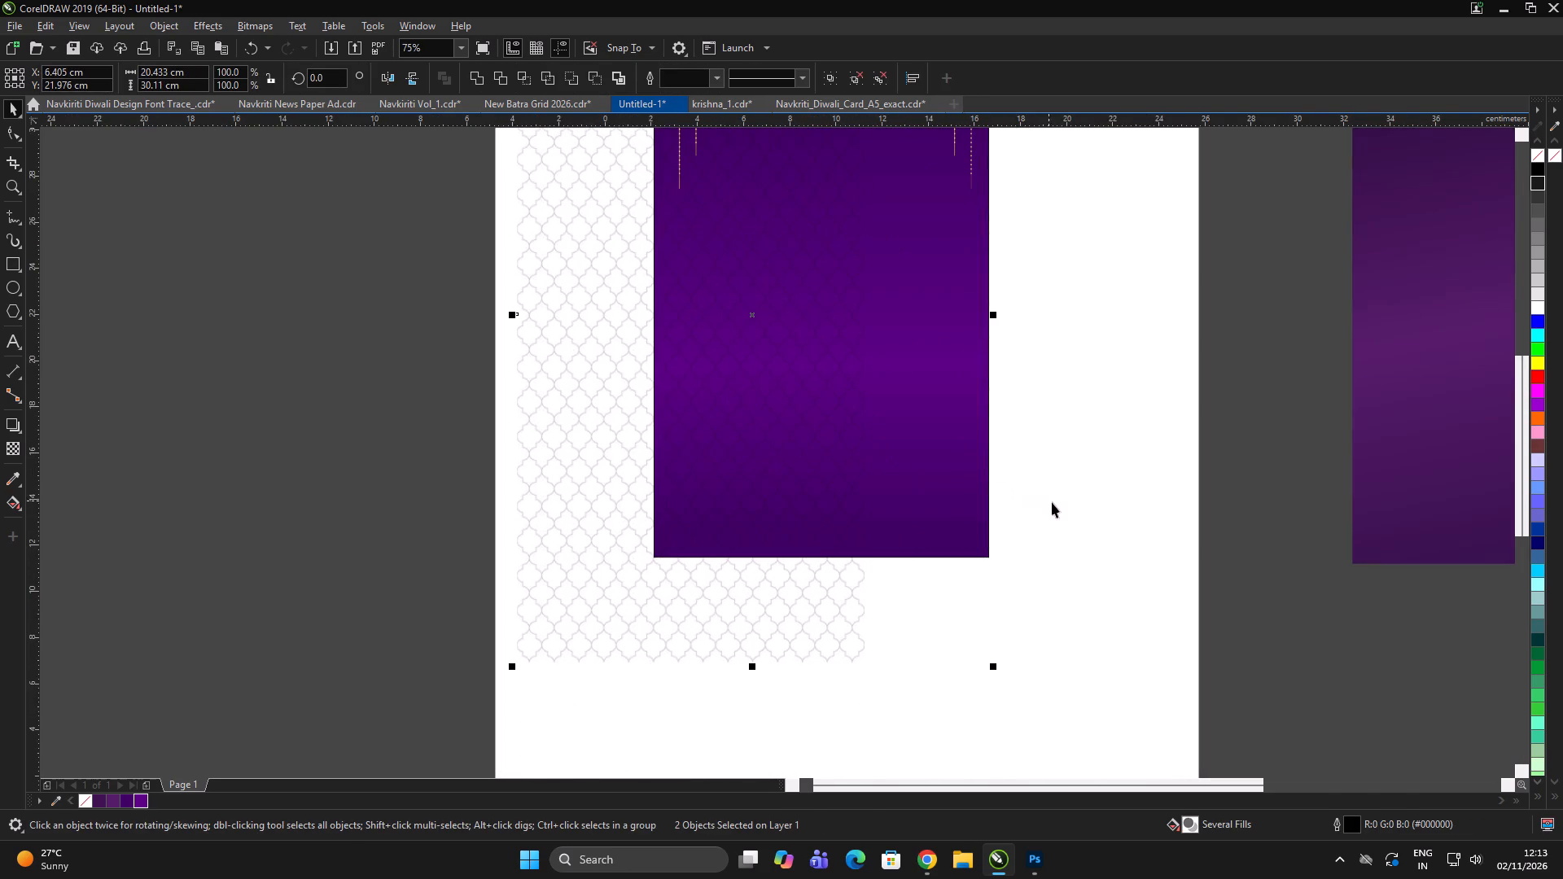
pyautogui.click(1079, 505)
# Increase the trellis group's uniform transparency to make the pattern fainter, keeping the Multiply merge mode.
pyautogui.click(671, 504)
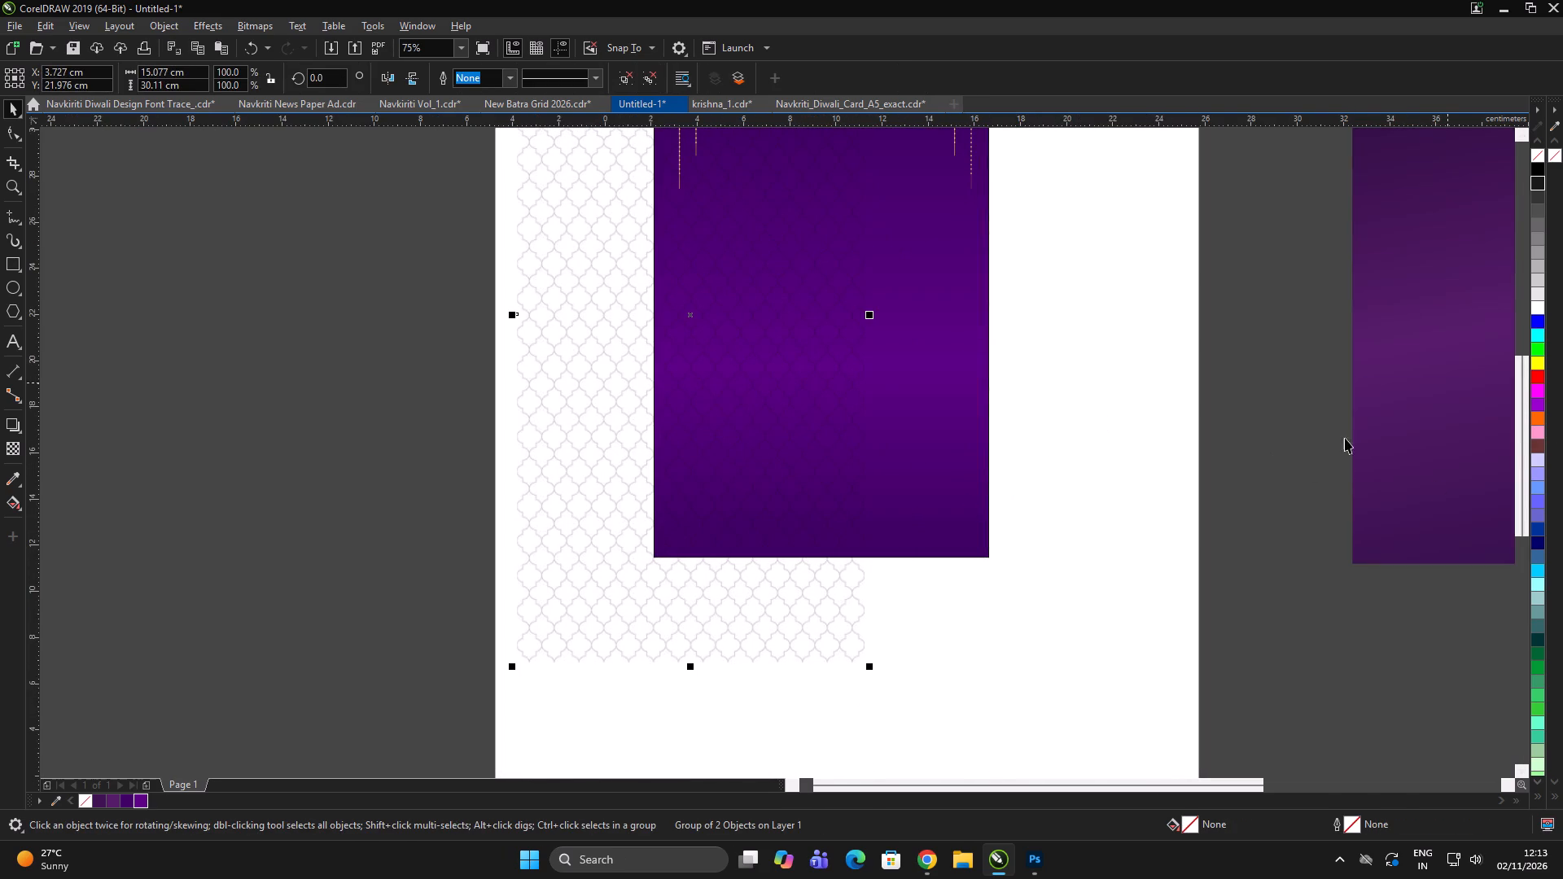
pyautogui.click(10, 447)
pyautogui.click(661, 679)
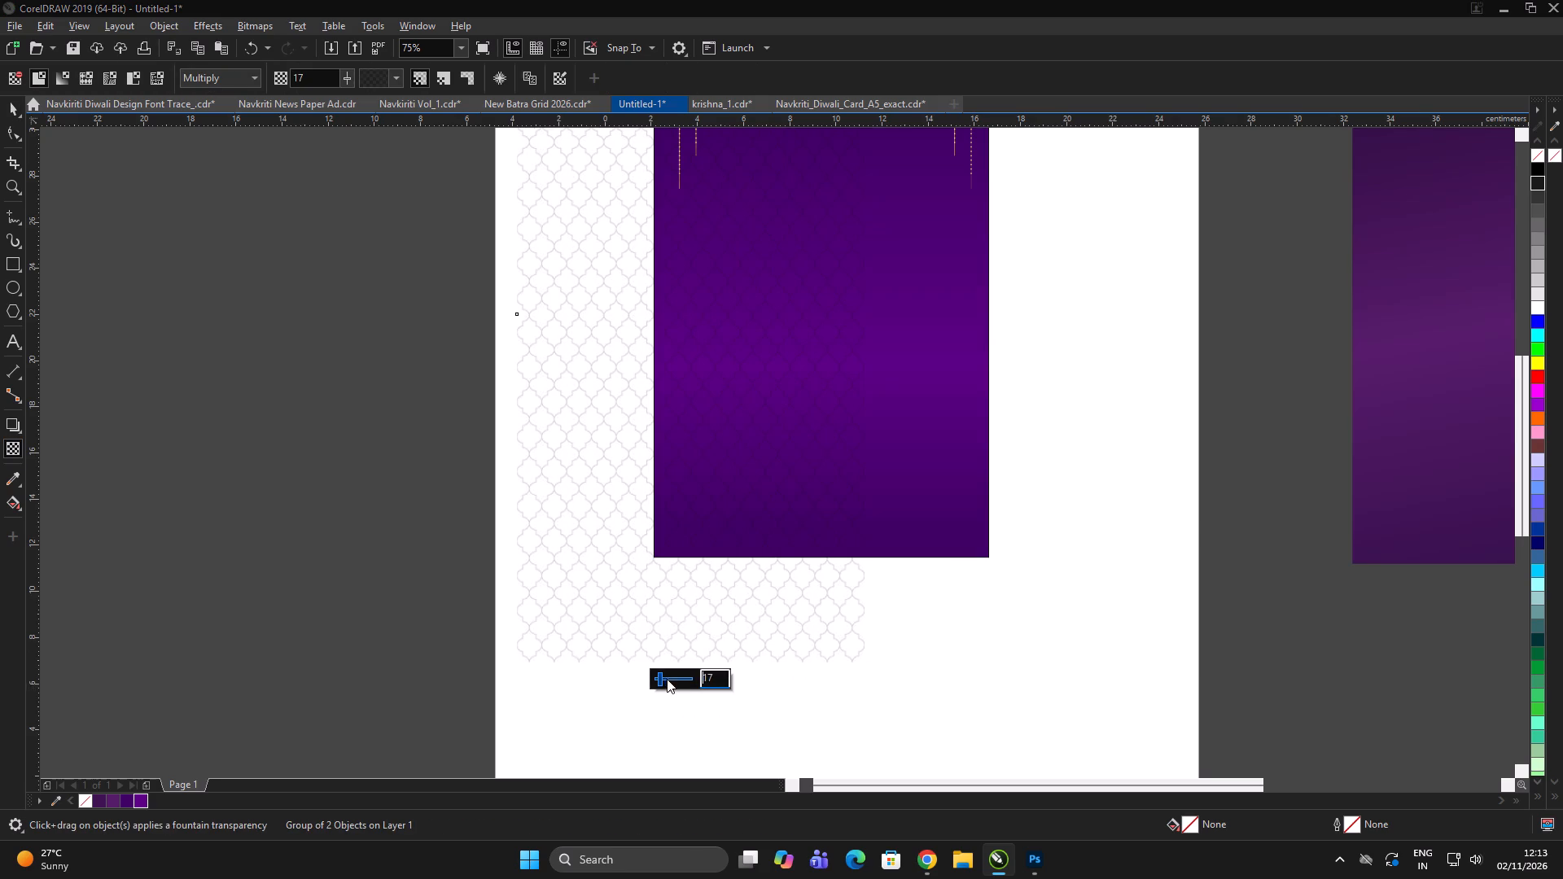
pyautogui.click(683, 676)
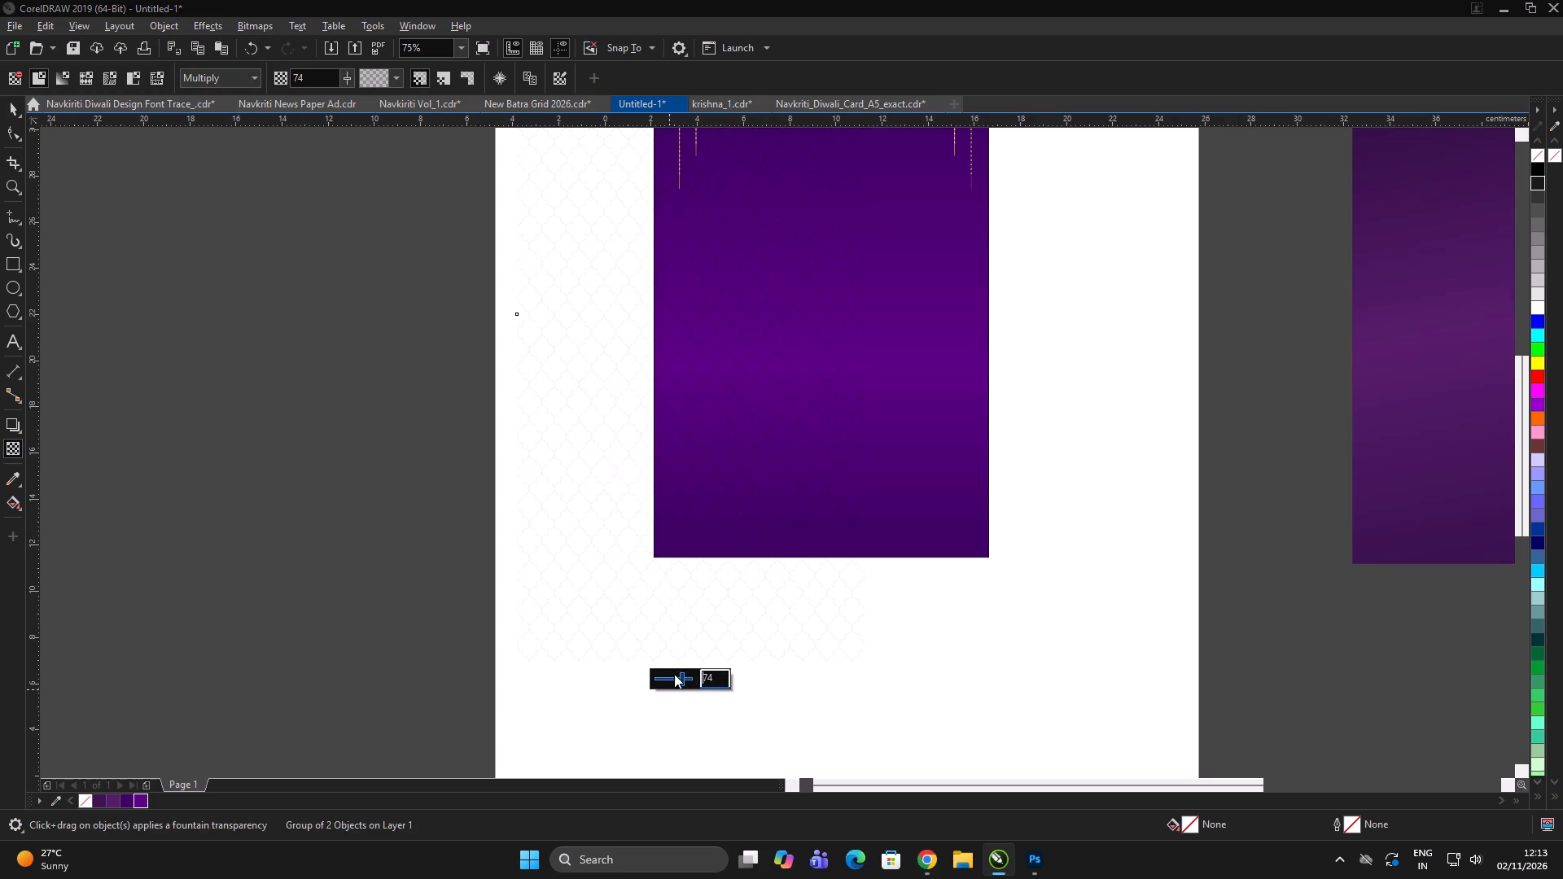
pyautogui.click(674, 674)
pyautogui.click(11, 109)
pyautogui.click(968, 610)
pyautogui.click(965, 602)
# Centre the trellis group horizontally on the purple gradient rectangle.
pyautogui.click(732, 588)
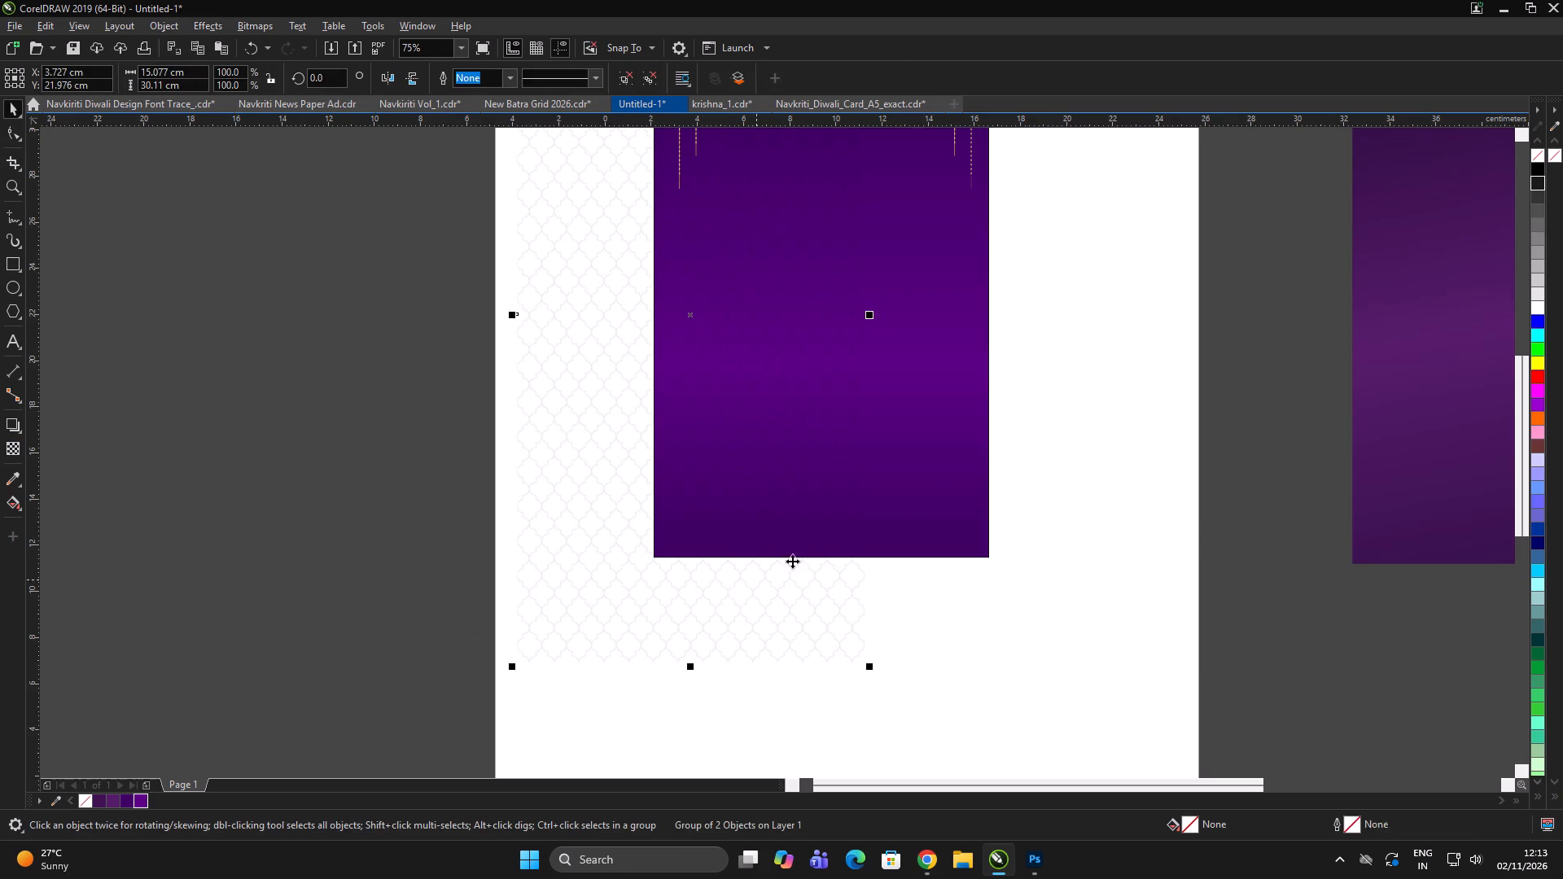
pyautogui.keyDown('shift'); pyautogui.click(940, 481); pyautogui.keyUp('shift')
pyautogui.press('c')
pyautogui.doubleClick(1261, 566)
# Send the trellis group to the back and PowerClip it inside the purple gradient rectangle.
pyautogui.click(891, 648)
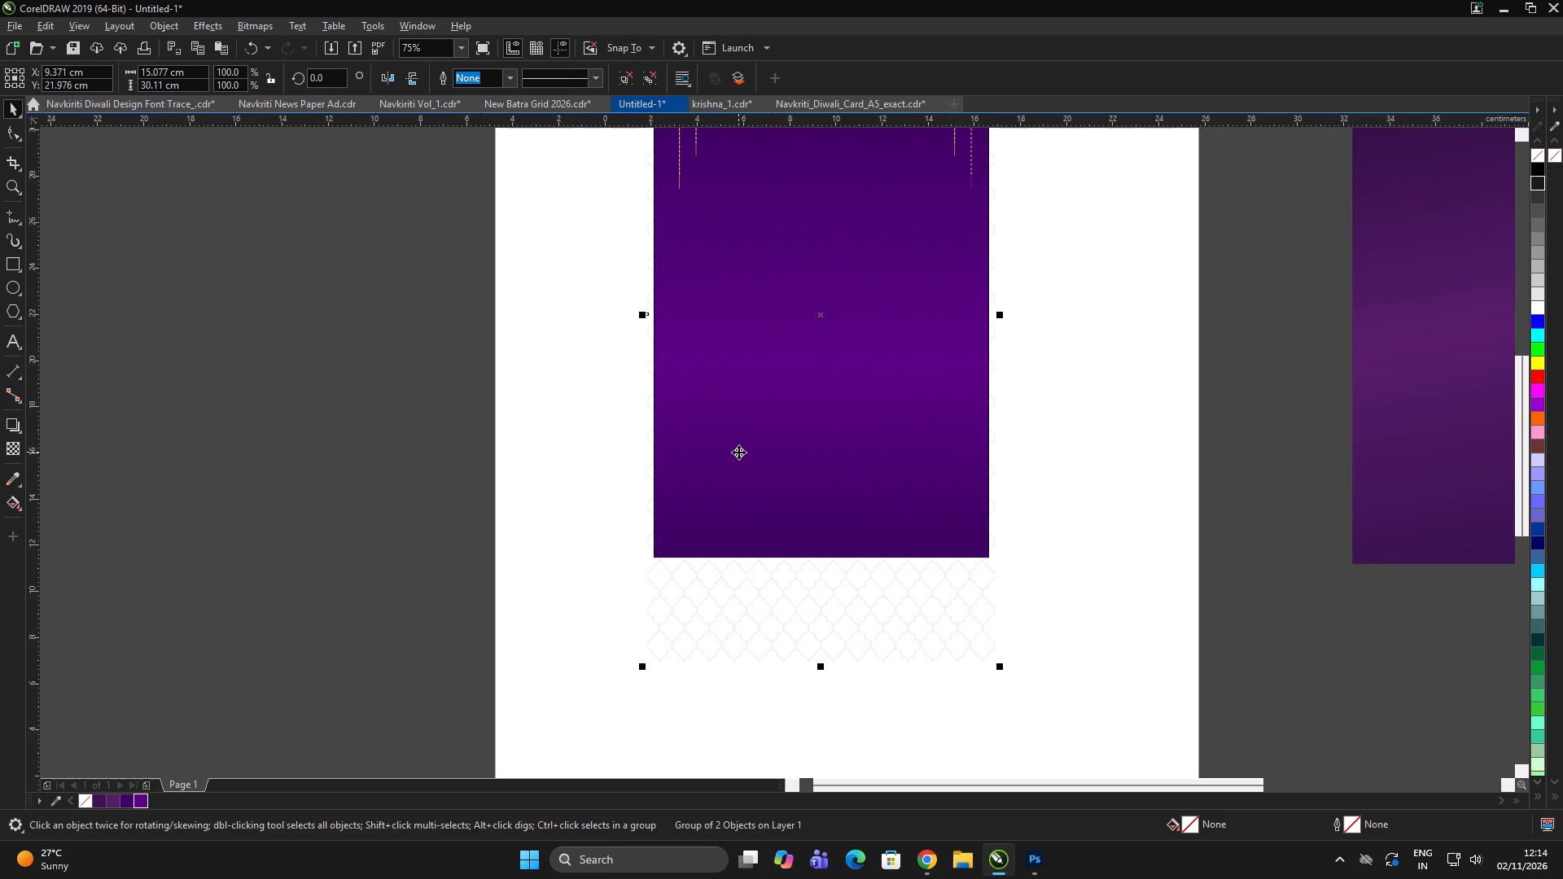
pyautogui.hotkey('shift', 'pagedown')
pyautogui.rightClick(905, 594)
pyautogui.click(968, 303)
pyautogui.click(730, 362)
pyautogui.scroll(-1, 830, 351)
pyautogui.doubleClick(961, 519)
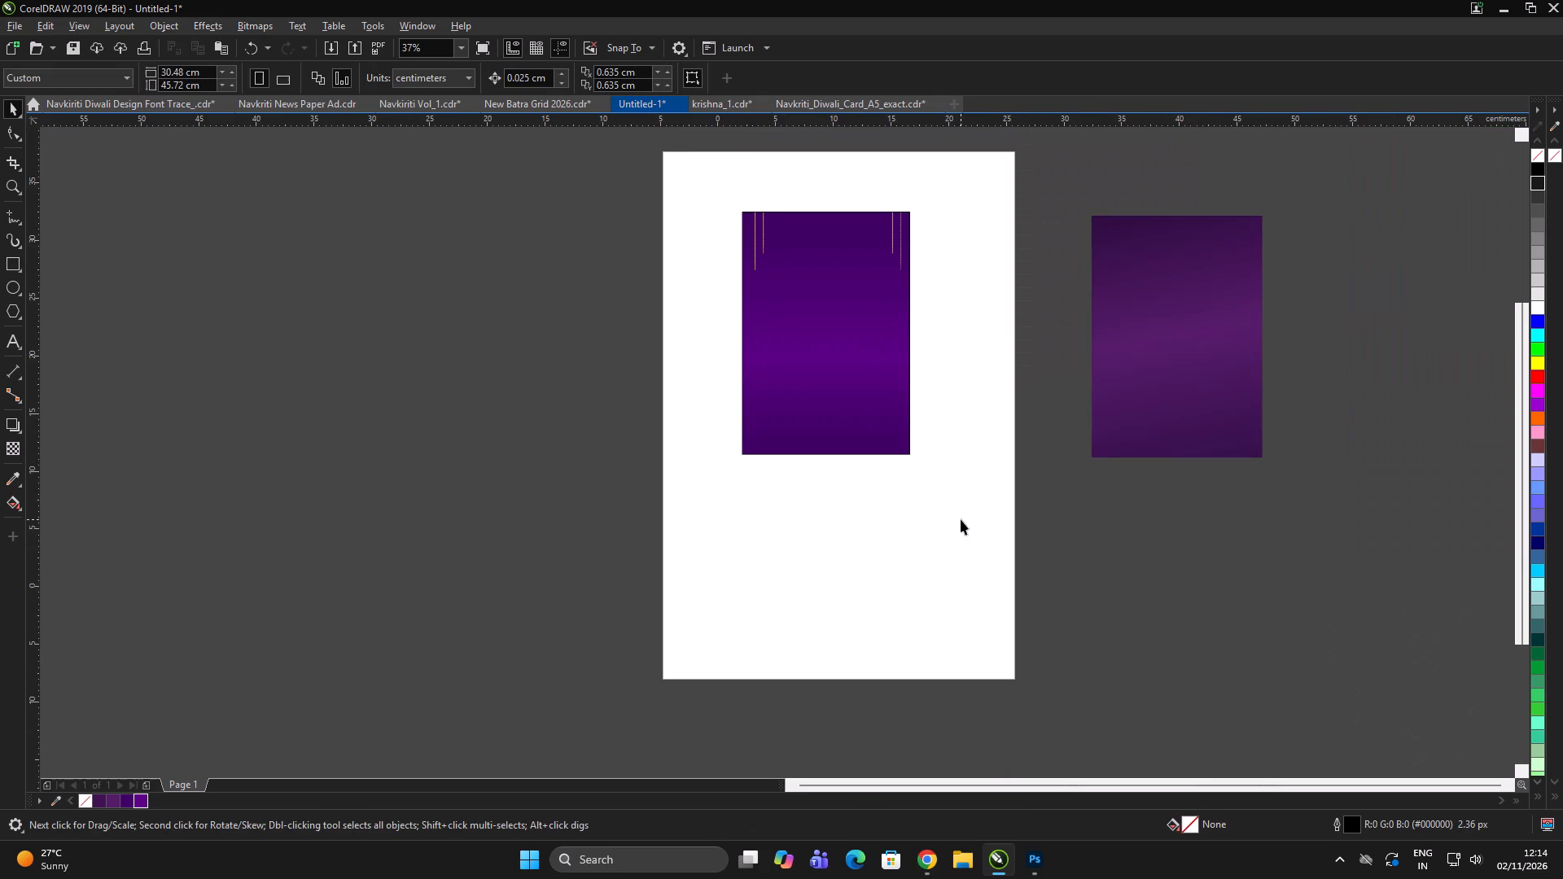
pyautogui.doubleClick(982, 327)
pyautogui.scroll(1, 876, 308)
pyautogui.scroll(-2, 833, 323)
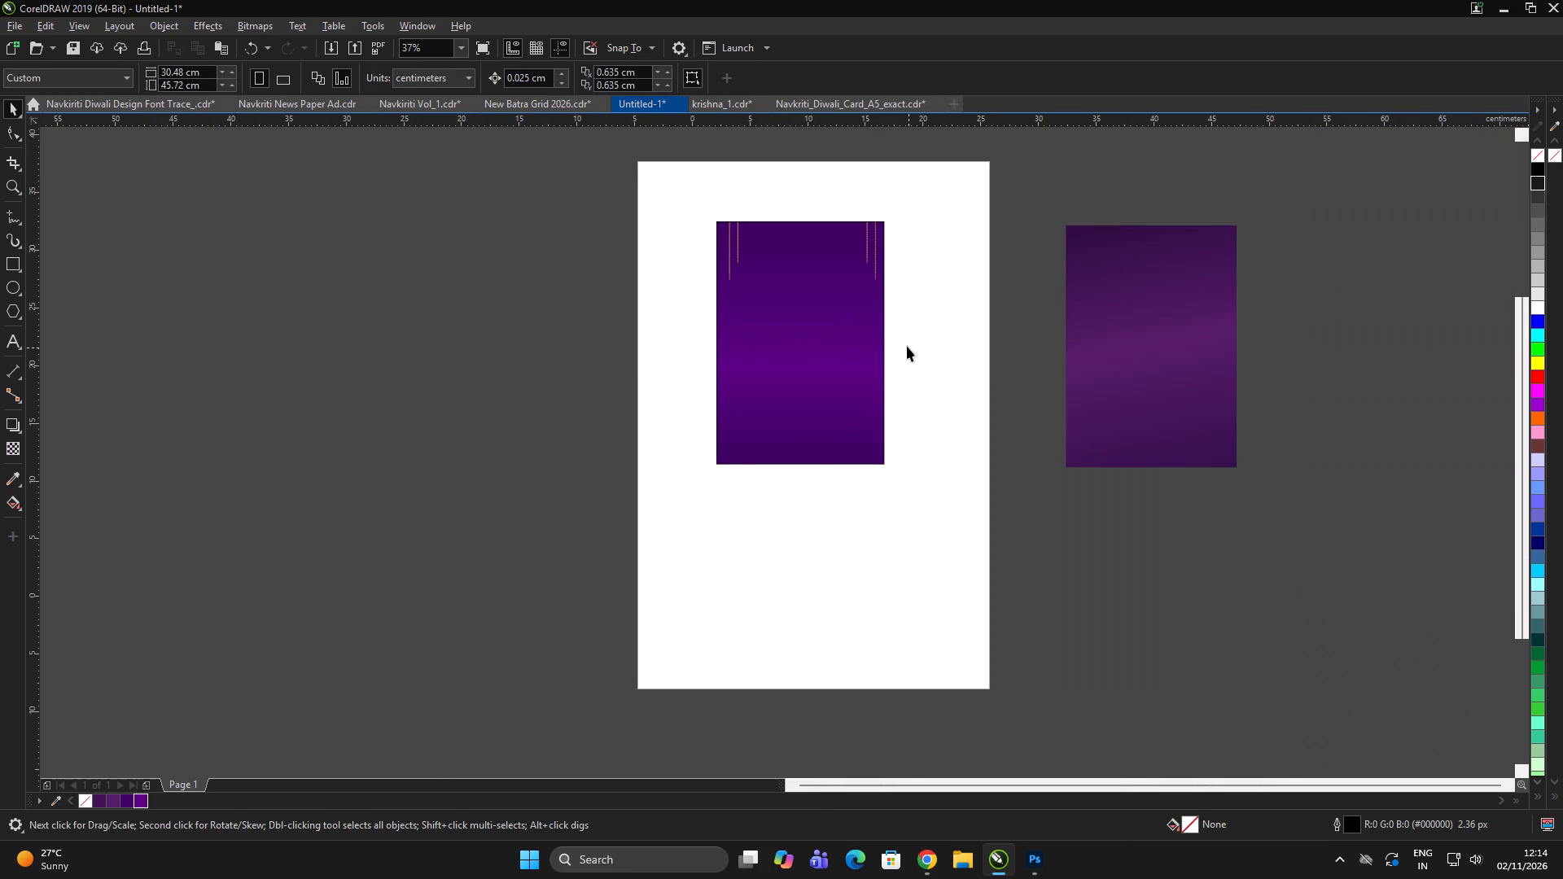
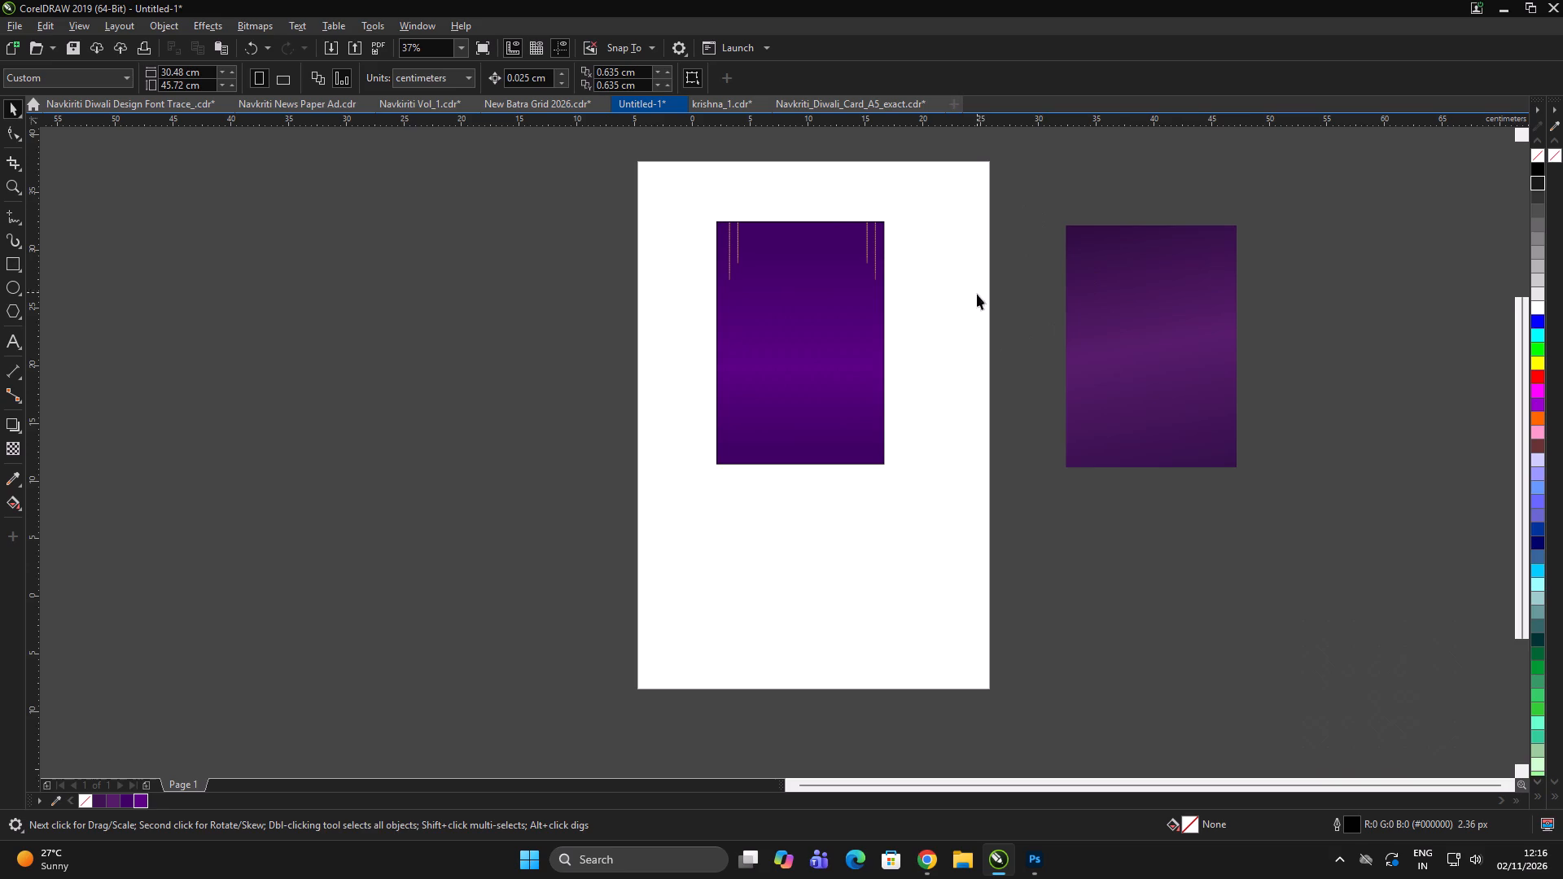
# Cut the hanging diya from Navkriti_Diwali_Card_A5_exact and paste it into Untitled-1, placing it beside the purple gradient rectangle.
pyautogui.click(864, 108)
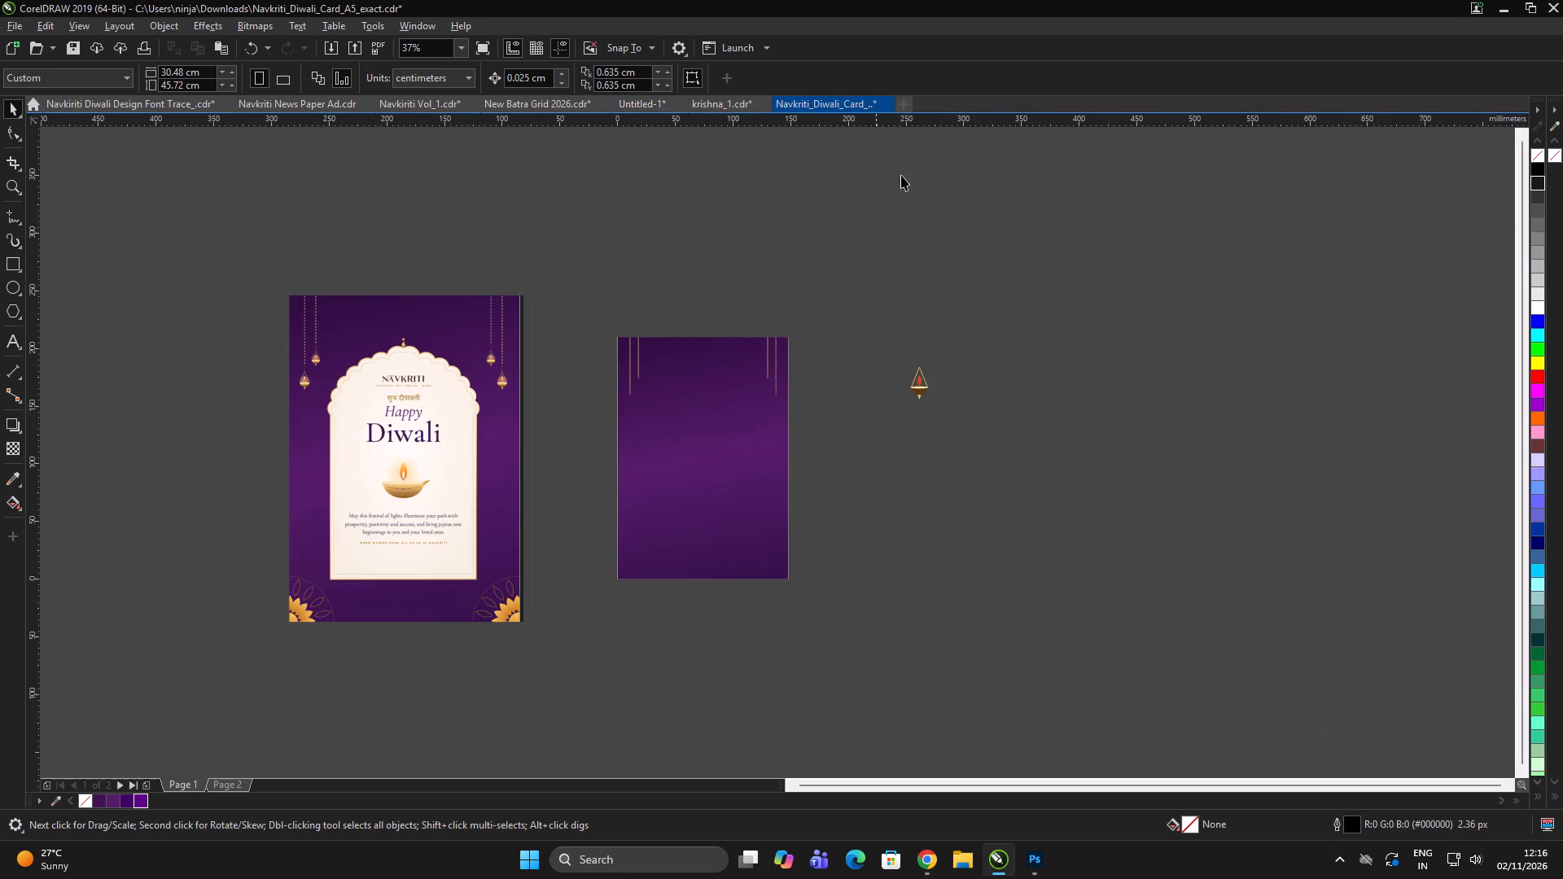
pyautogui.scroll(2, 930, 382)
pyautogui.moveTo(1005, 286); pyautogui.dragTo(745, 503)
pyautogui.hotkey('ctrl', 'x')
pyautogui.doubleClick(831, 483)
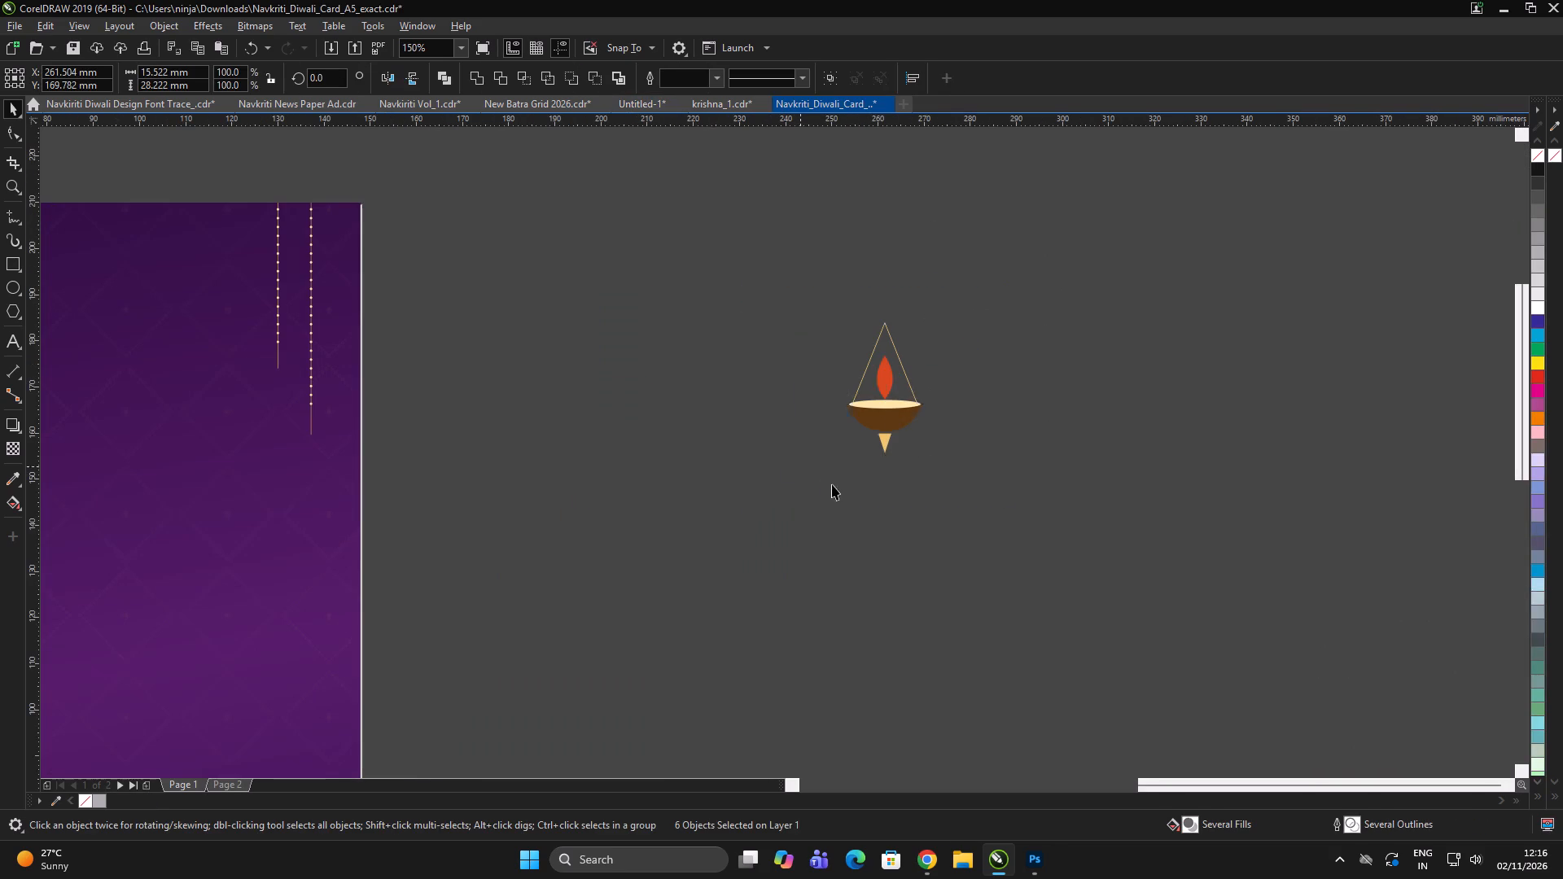
pyautogui.click(716, 104)
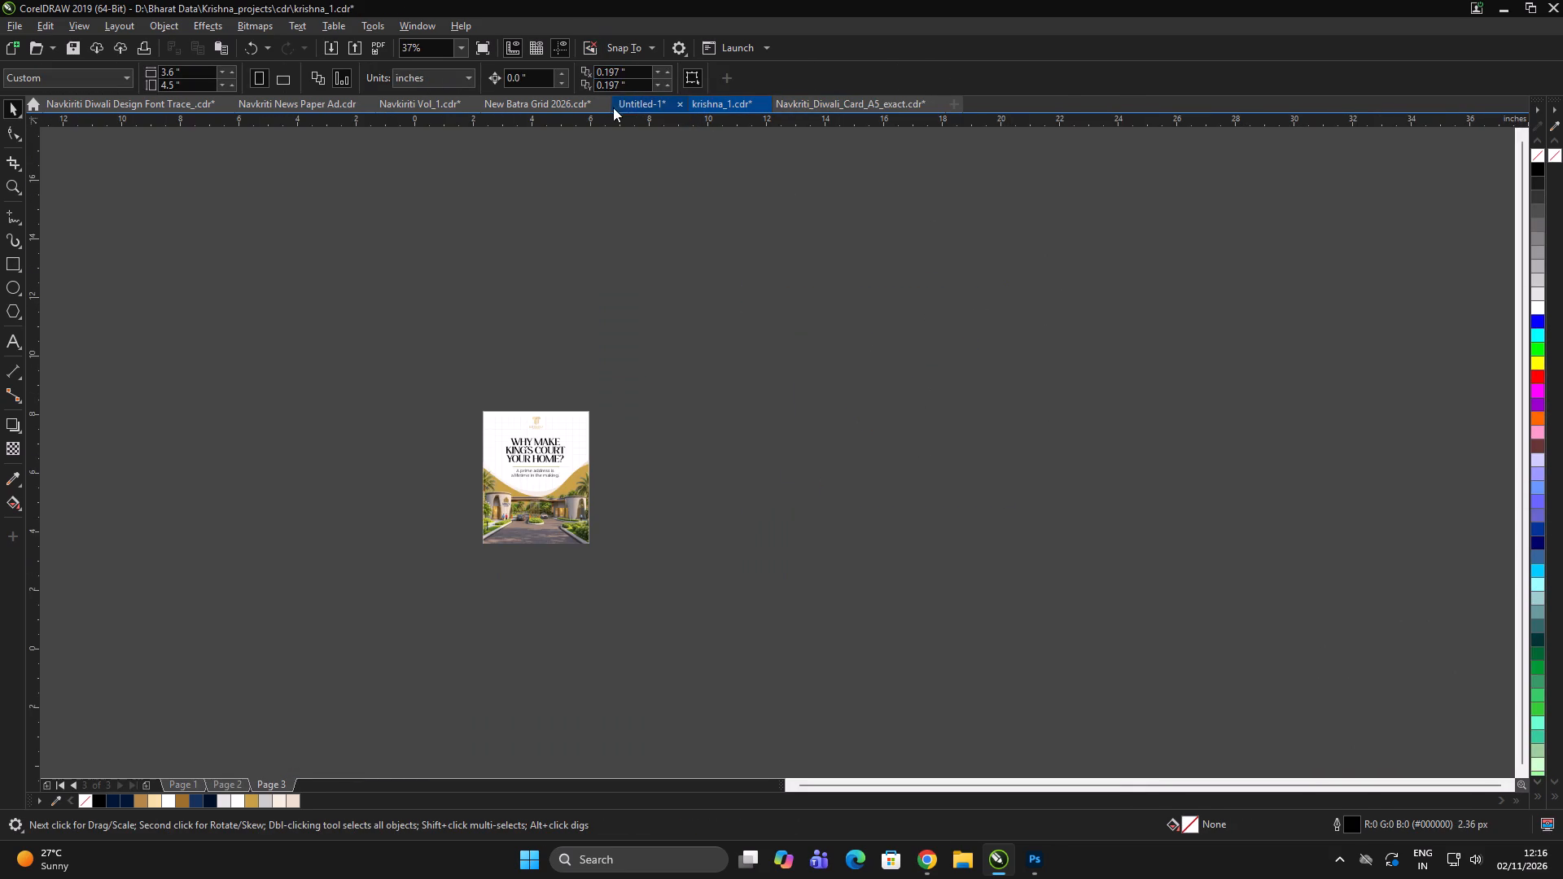
pyautogui.click(624, 101)
pyautogui.click(1139, 481)
pyautogui.hotkey('ctrl', 'v')
pyautogui.moveTo(1023, 347); pyautogui.dragTo(899, 315)
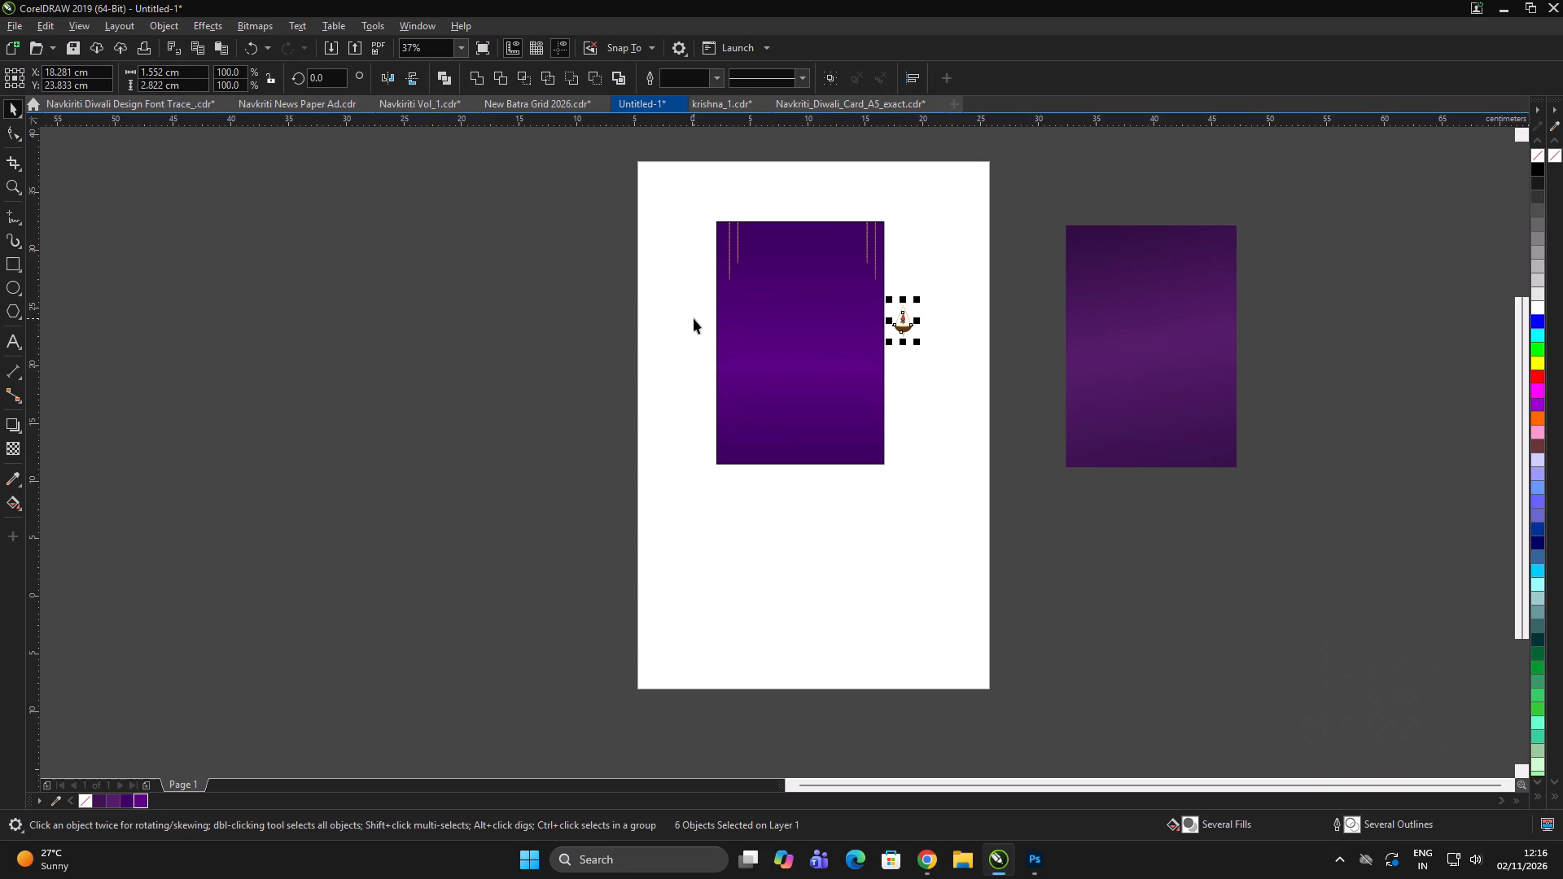
# Hang the diya from the last bead of the long right-hand bead string and group its parts.
pyautogui.scroll(2, 858, 266)
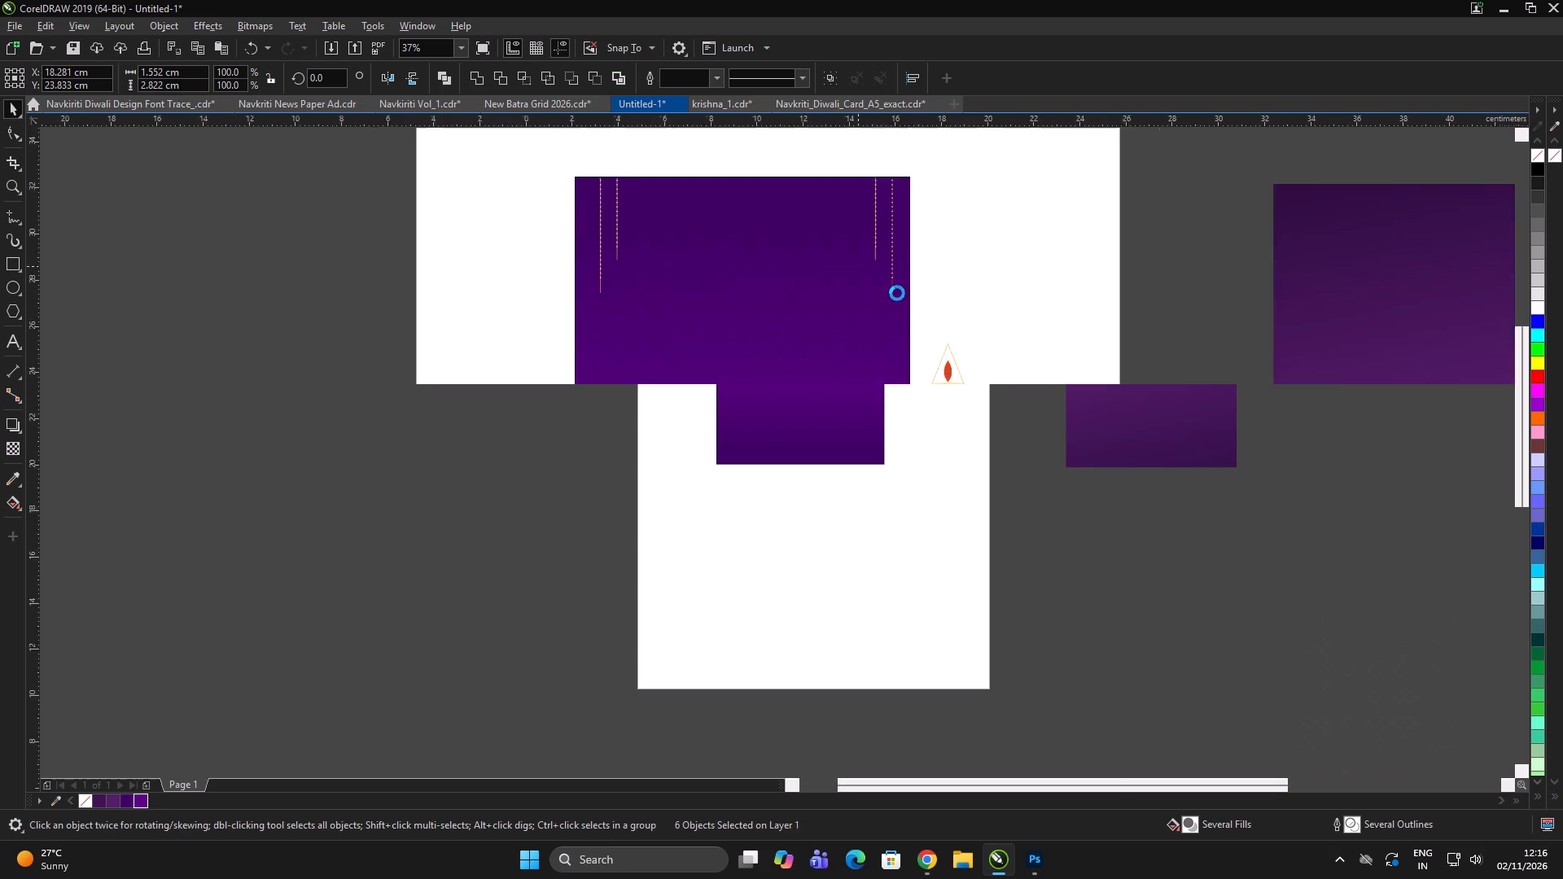
pyautogui.moveTo(995, 448); pyautogui.dragTo(883, 321)
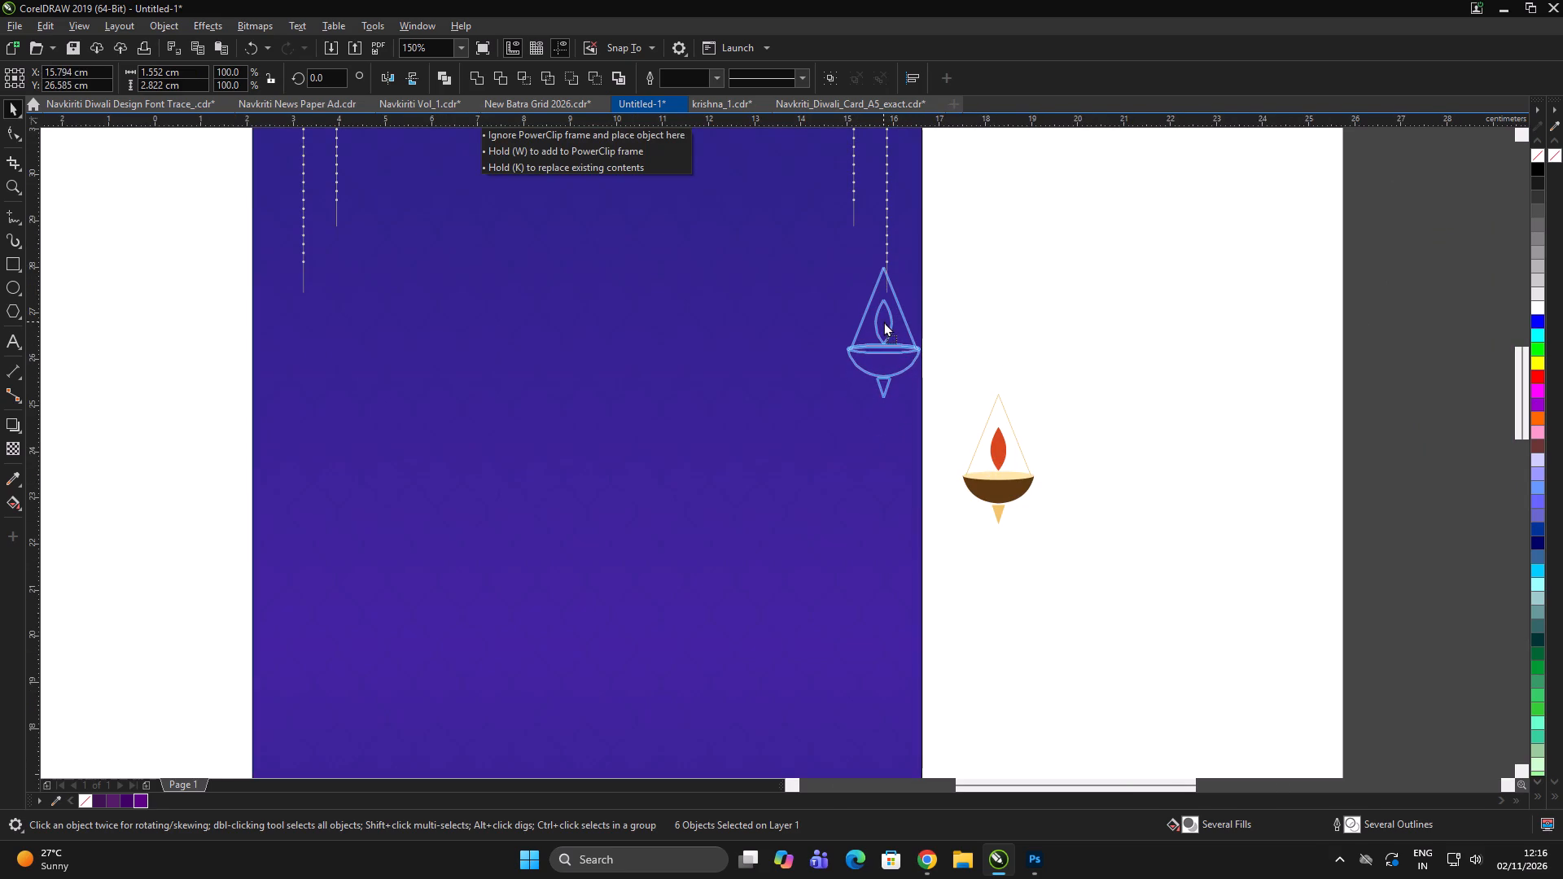
pyautogui.moveTo(883, 321); pyautogui.dragTo(887, 317)
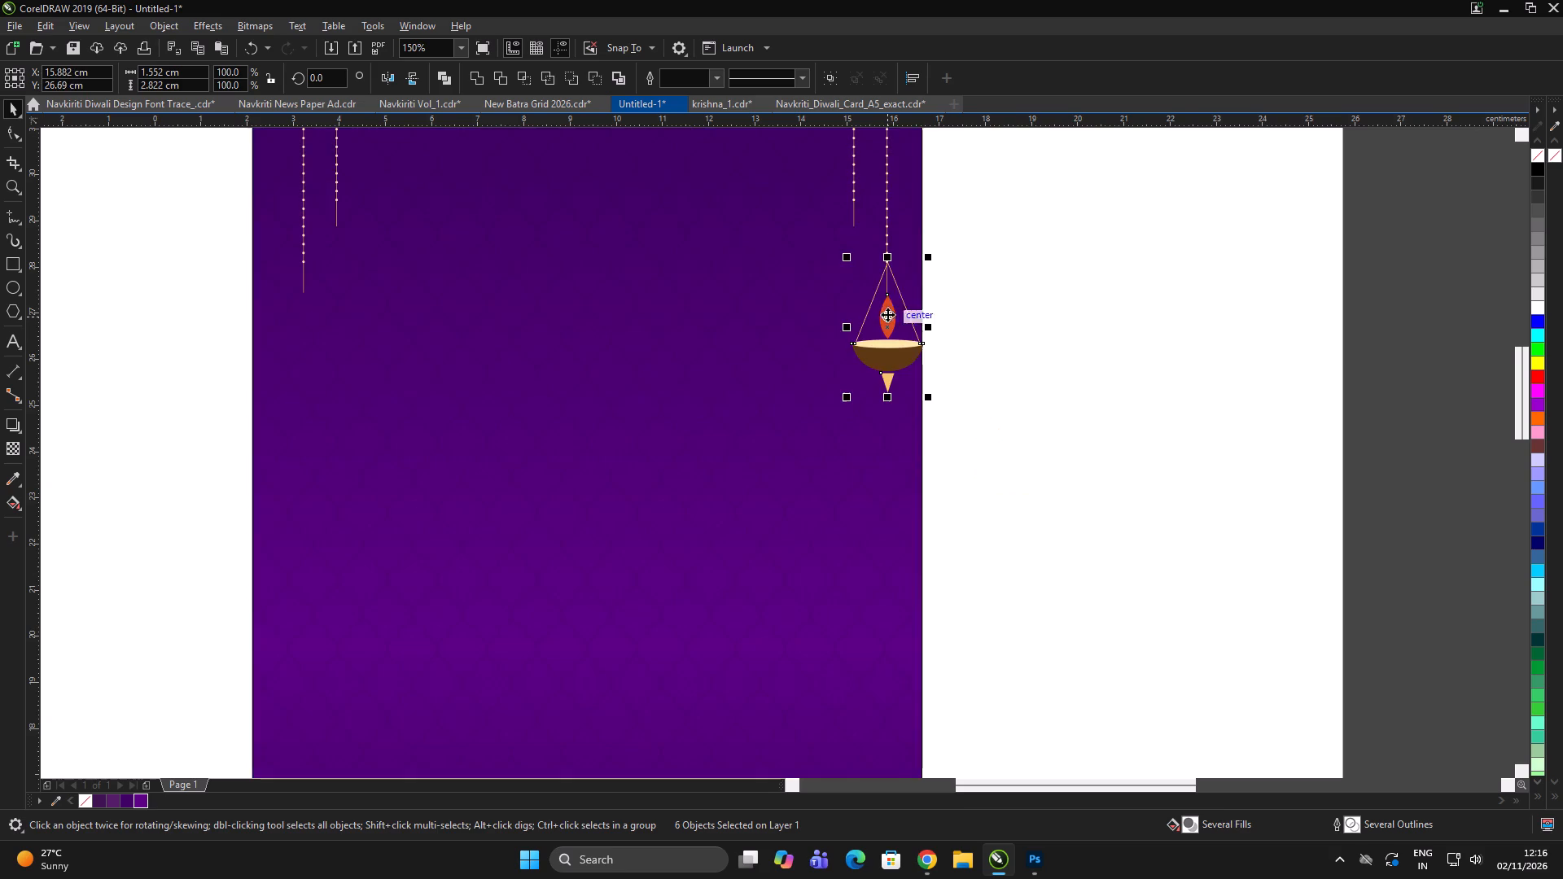
pyautogui.scroll(9, 882, 258)
pyautogui.moveTo(1031, 402); pyautogui.dragTo(1022, 400)
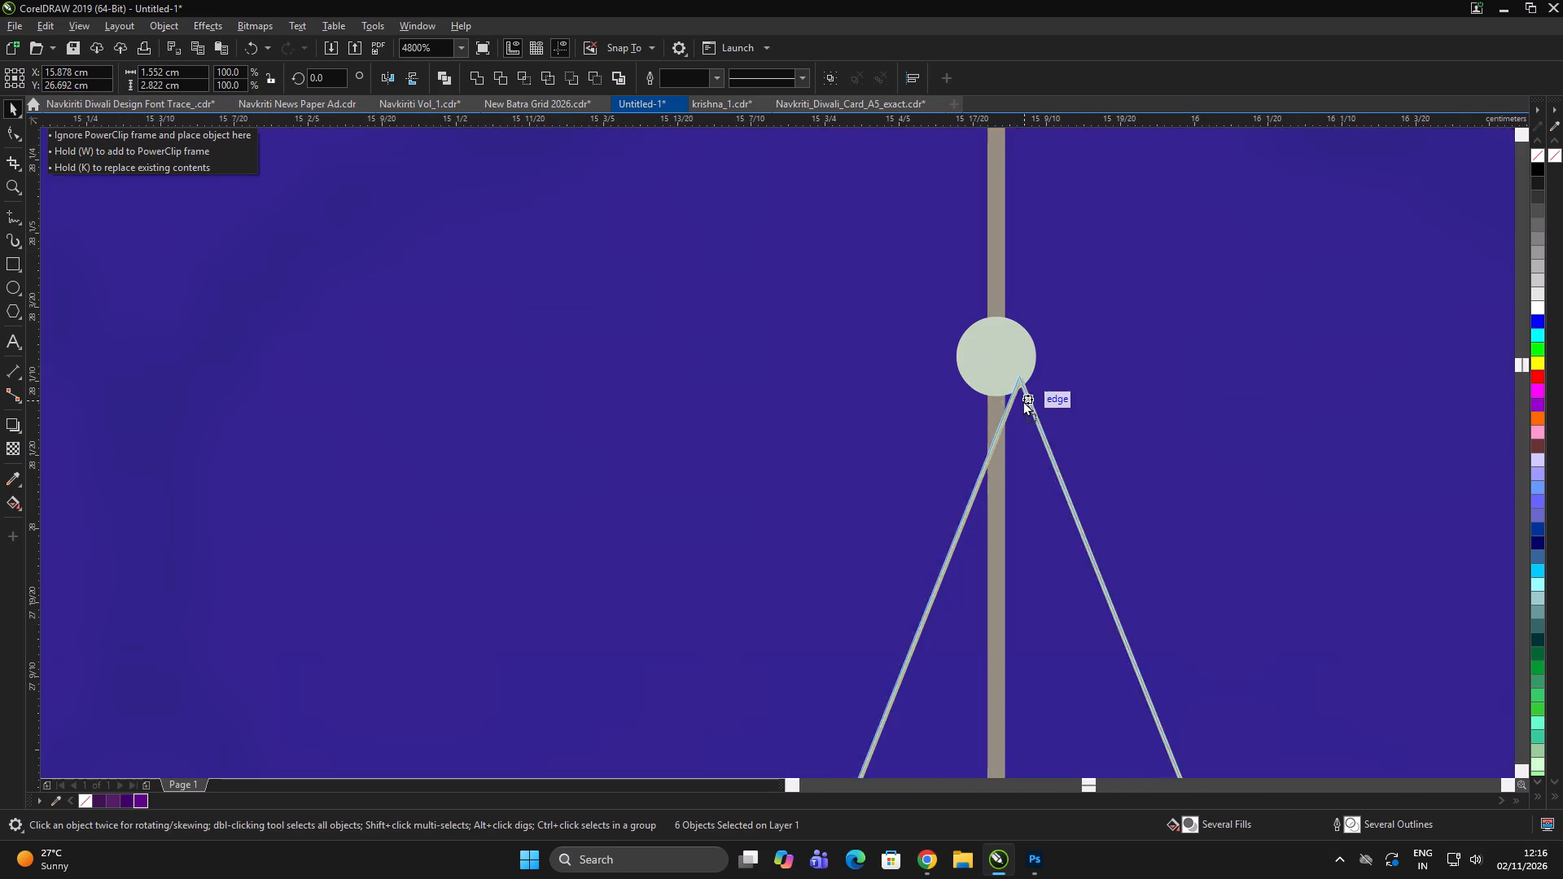
pyautogui.moveTo(1022, 400); pyautogui.dragTo(1004, 394)
pyautogui.scroll(-4, 872, 374)
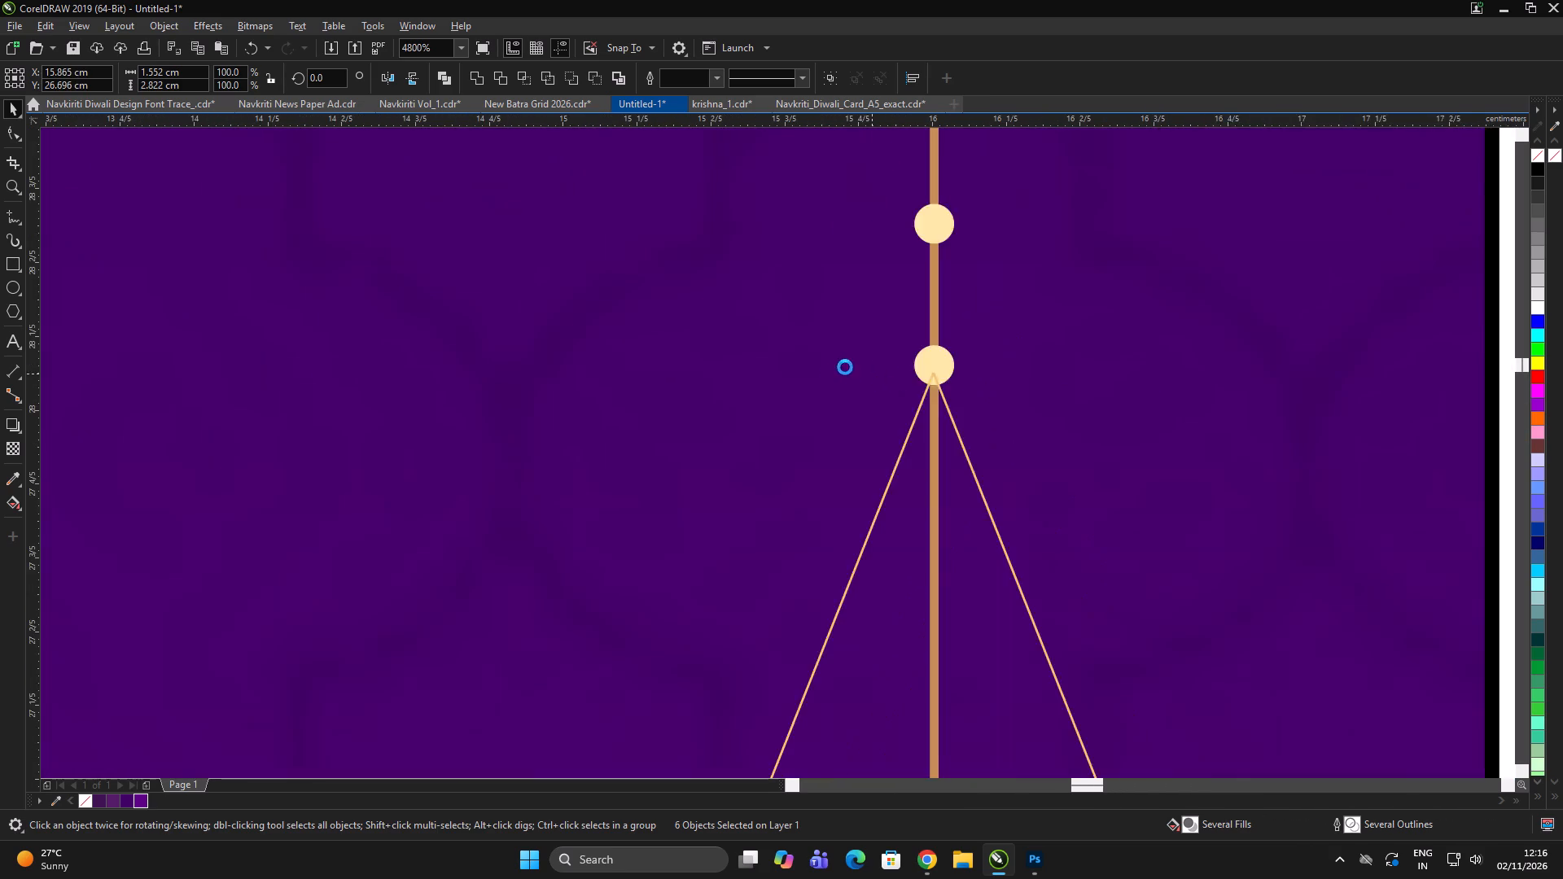
pyautogui.hotkey('ctrl', 'g')
pyautogui.scroll(-6, 806, 365)
pyautogui.click(934, 387)
pyautogui.scroll(-4, 887, 380)
pyautogui.doubleClick(1020, 391)
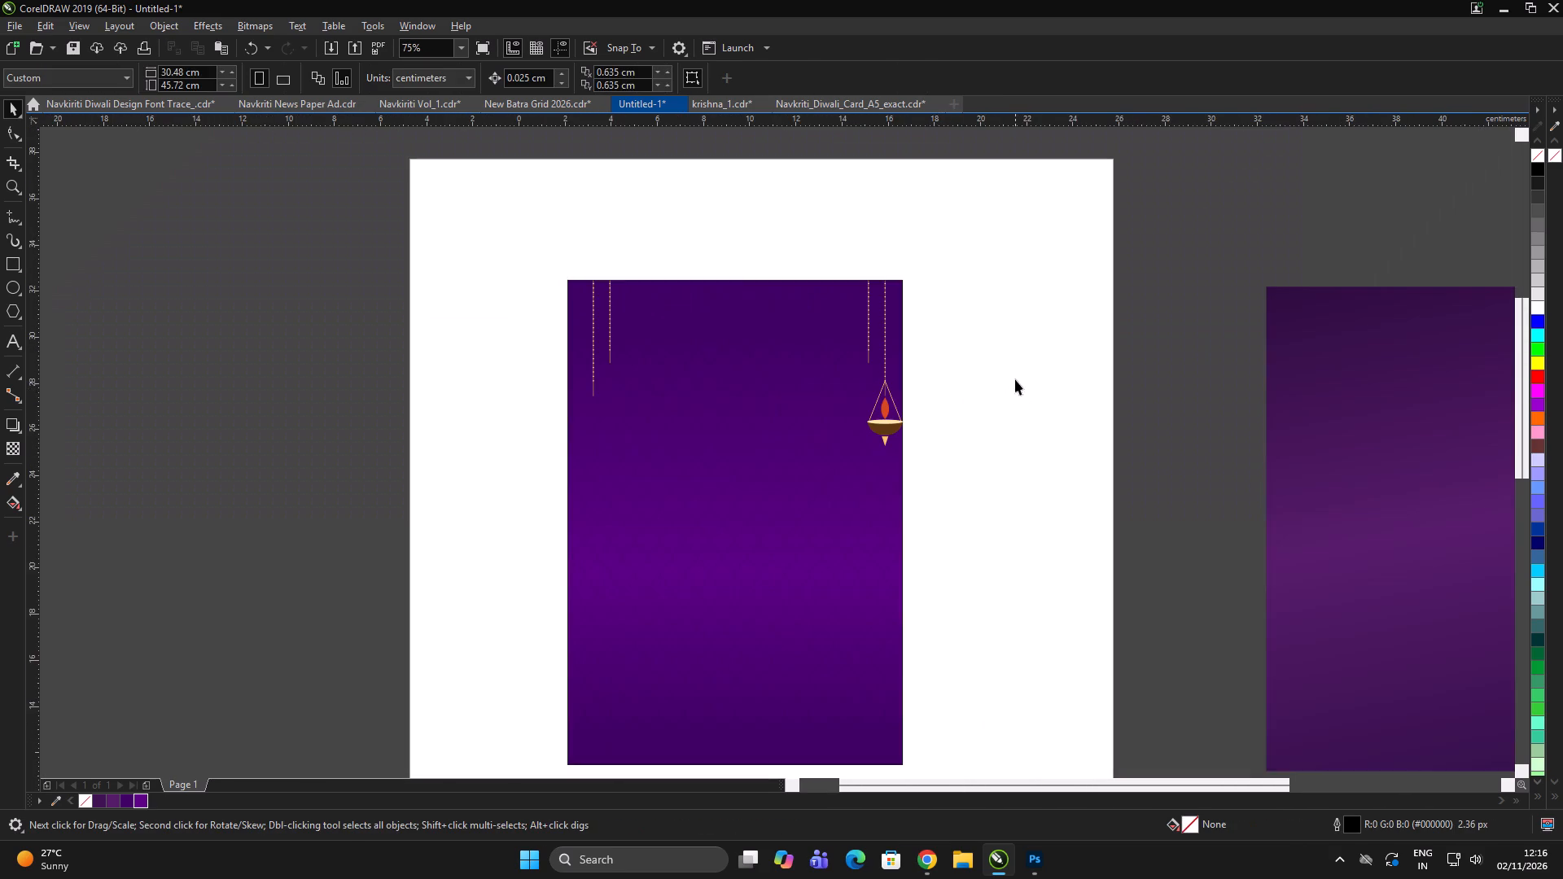
pyautogui.click(1020, 236)
pyautogui.scroll(-2, 1038, 439)
pyautogui.doubleClick(1047, 433)
# Cut the reference card image from Navkriti_Diwali_Card_A5_exact and paste it into Untitled-1.
pyautogui.click(840, 108)
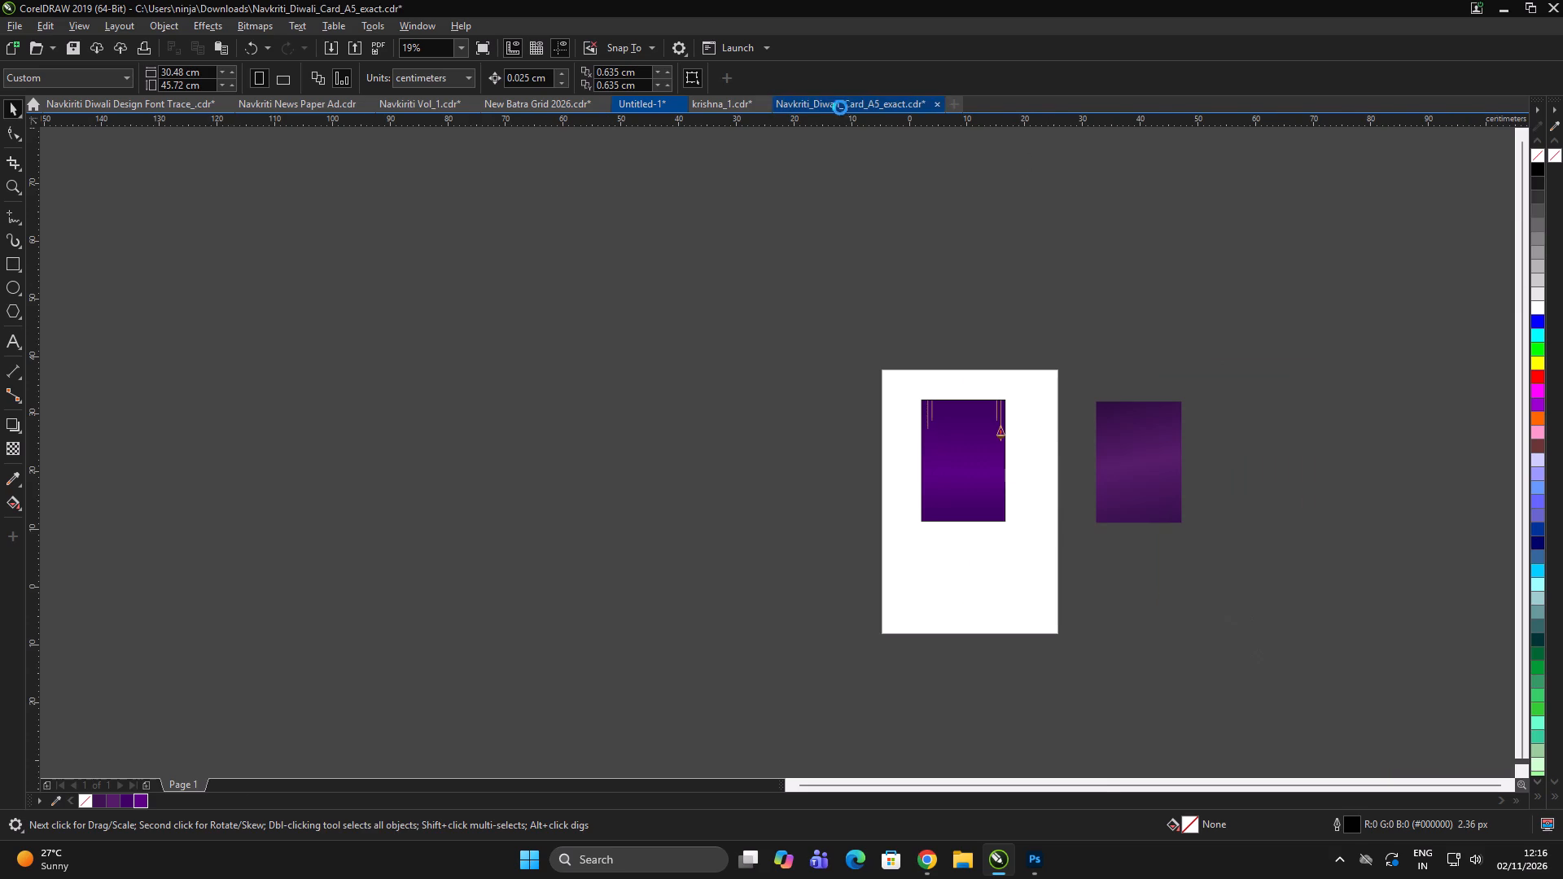
pyautogui.scroll(-2, 939, 414)
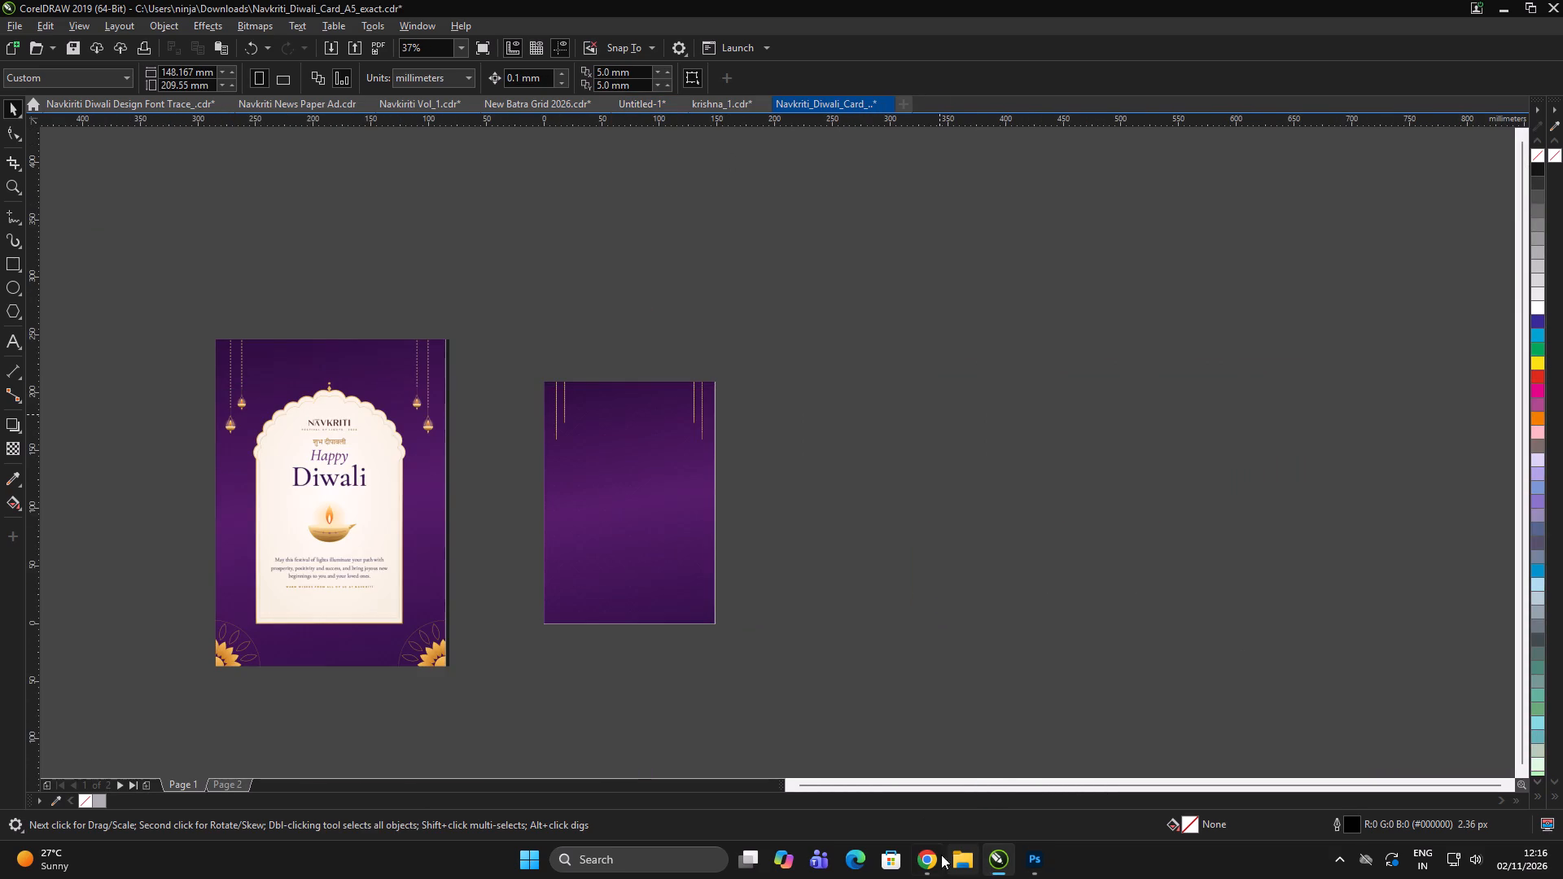
pyautogui.click(362, 550)
pyautogui.scroll(2, 385, 489)
pyautogui.click(615, 355)
pyautogui.click(604, 354)
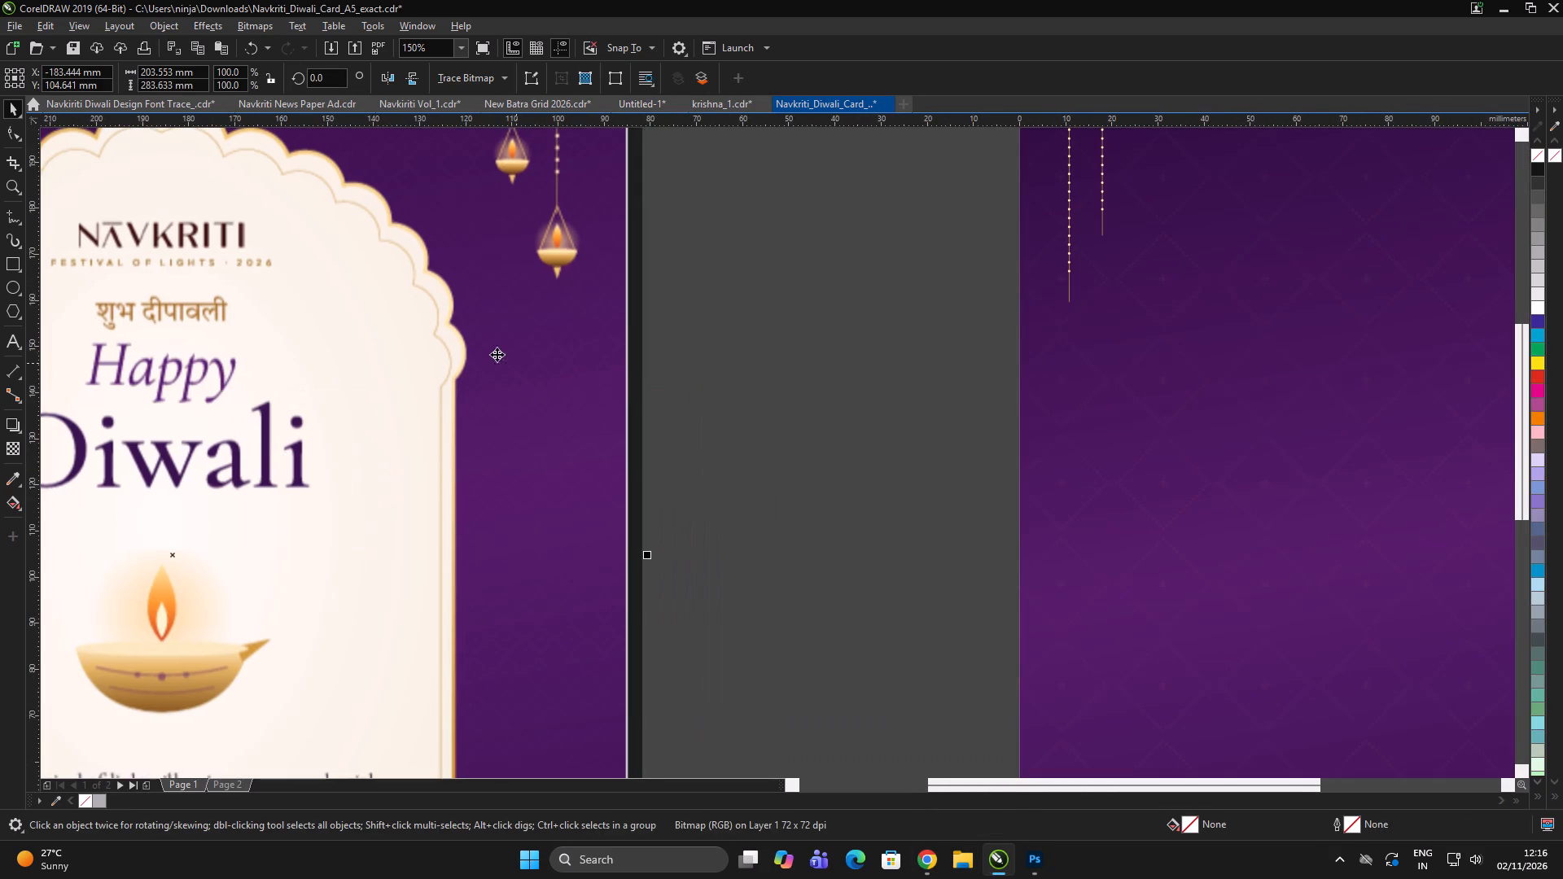
pyautogui.click(497, 356)
pyautogui.keyDown('ctrl'); pyautogui.scroll(-3, 563, 362); pyautogui.keyUp('ctrl')
pyautogui.hotkey('ctrl', 'x')
pyautogui.click(584, 362)
pyautogui.scroll(-3, 598, 360)
pyautogui.click(724, 326)
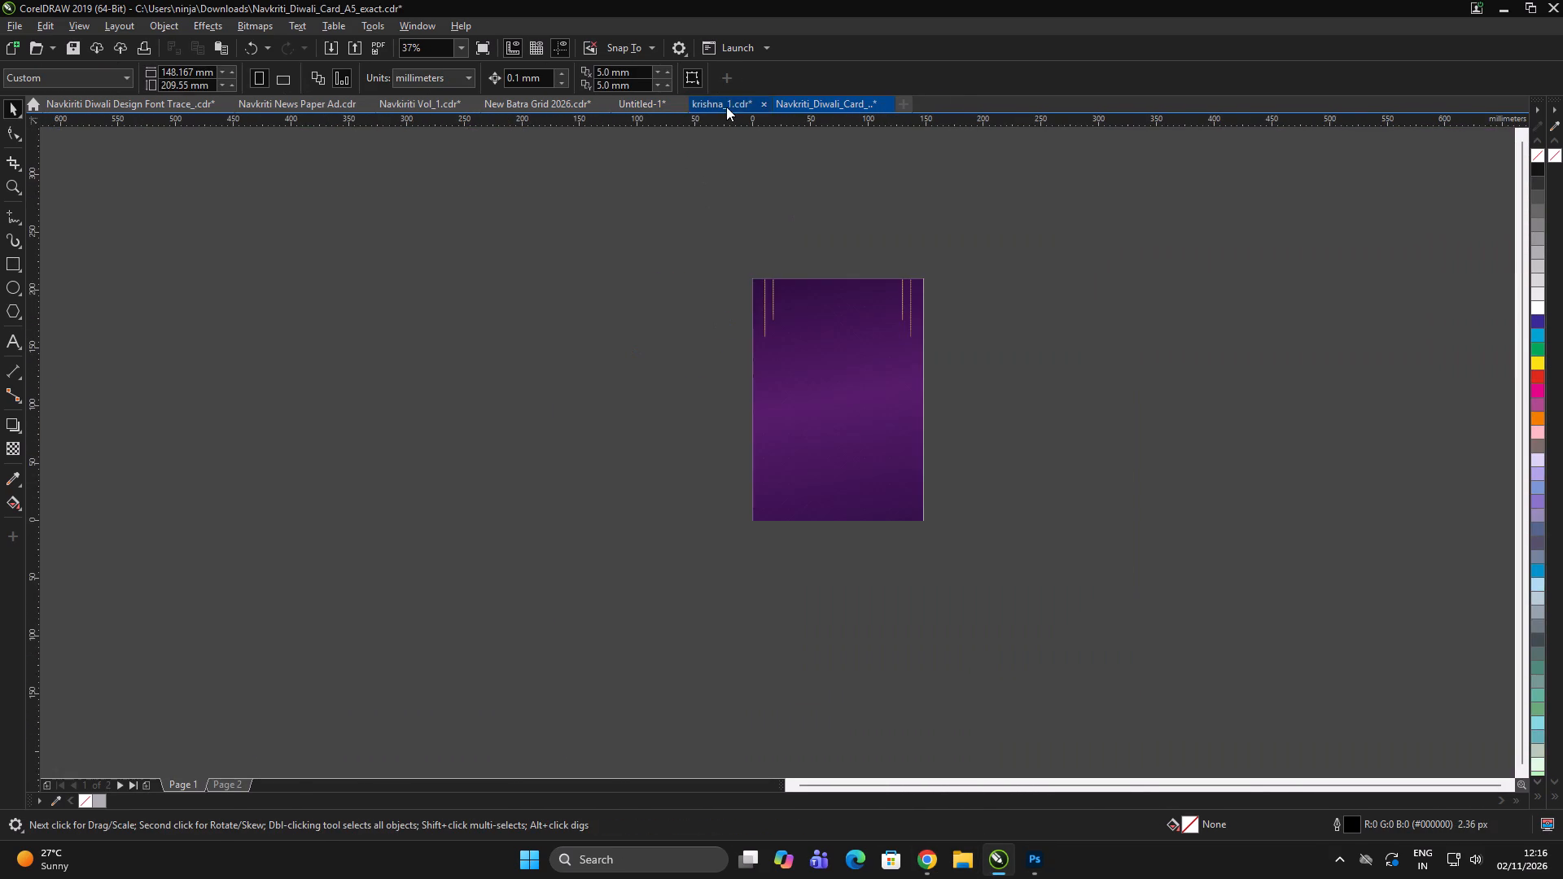
pyautogui.click(726, 107)
pyautogui.click(873, 267)
pyautogui.click(650, 107)
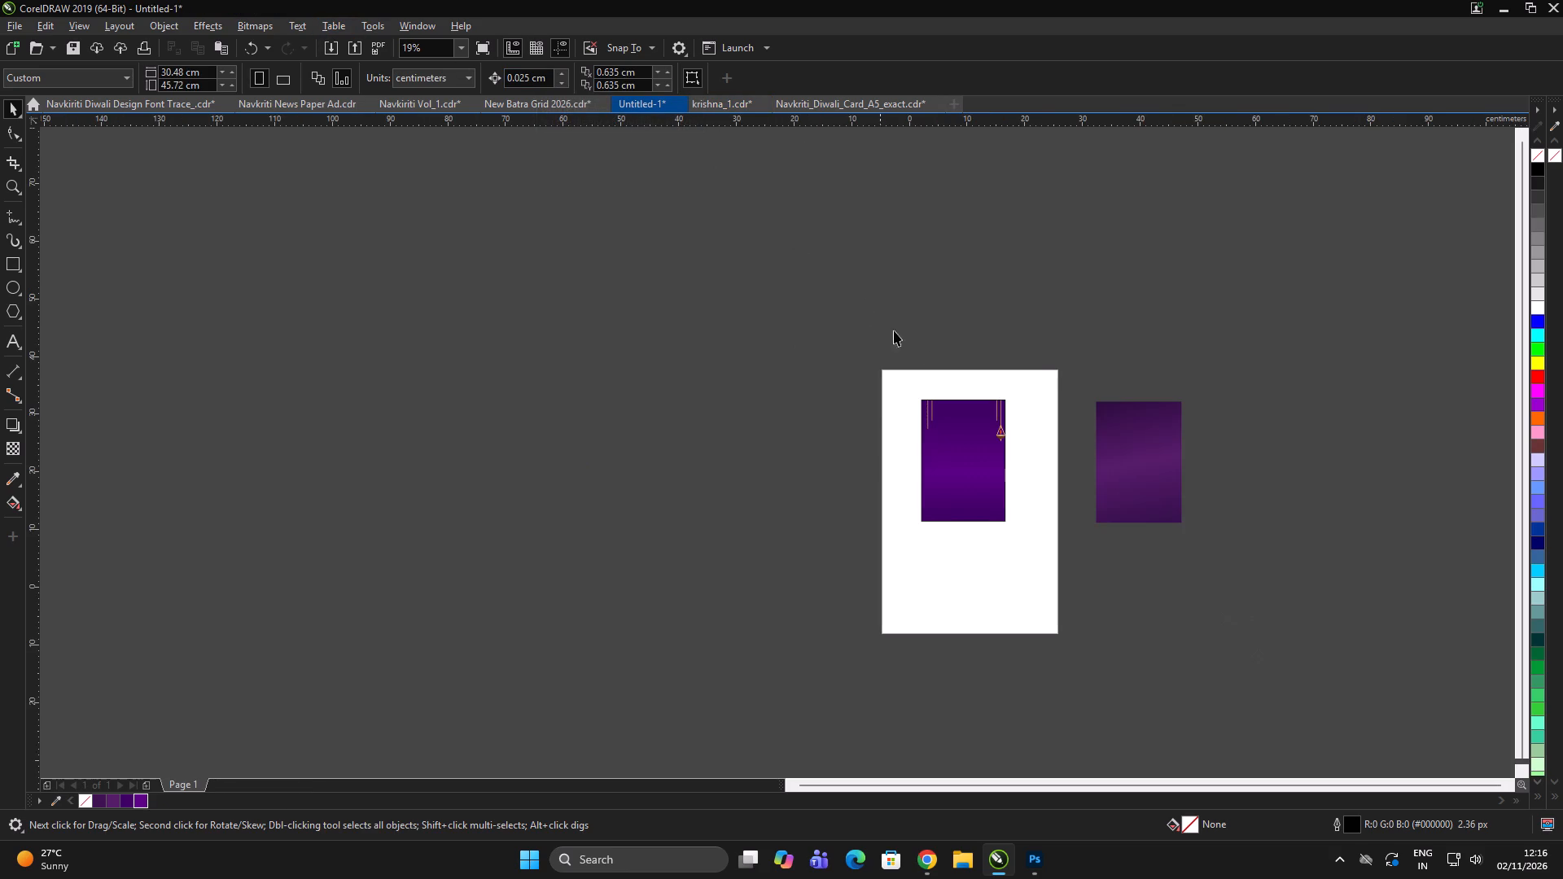
pyautogui.doubleClick(1062, 324)
pyautogui.hotkey('ctrl', 'v')
# Centre the reference card image on the purple gradient rectangle and scale it down to about 6.1 by 8.5 cm.
pyautogui.scroll(1, 893, 489)
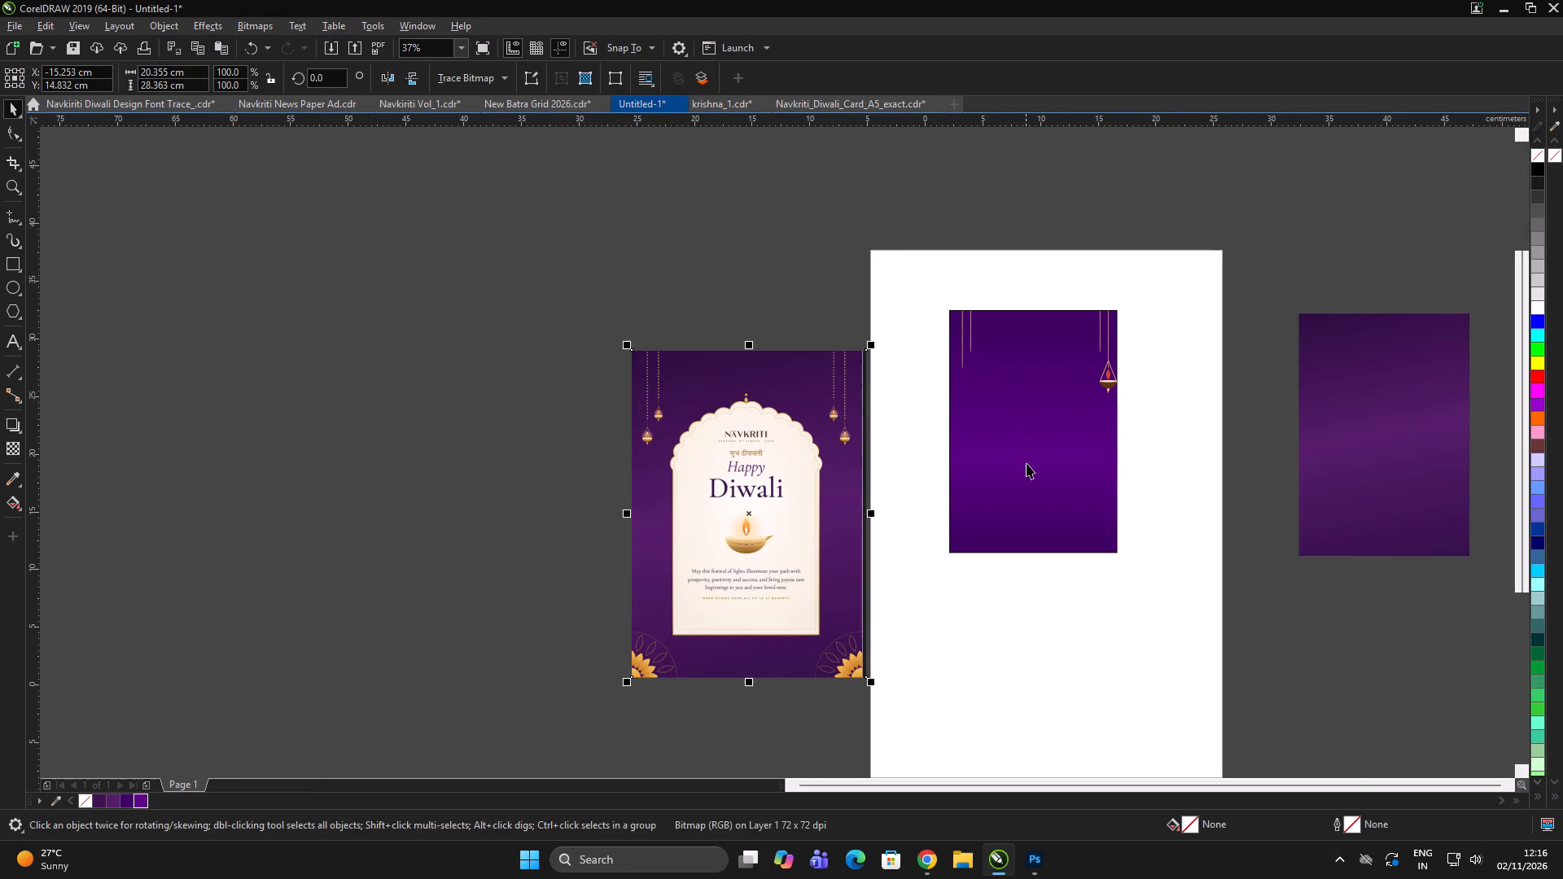
pyautogui.keyDown('shift'); pyautogui.click(1027, 463); pyautogui.keyUp('shift')
pyautogui.press('e')
pyautogui.press('c')
pyautogui.doubleClick(1181, 485)
pyautogui.click(1128, 505)
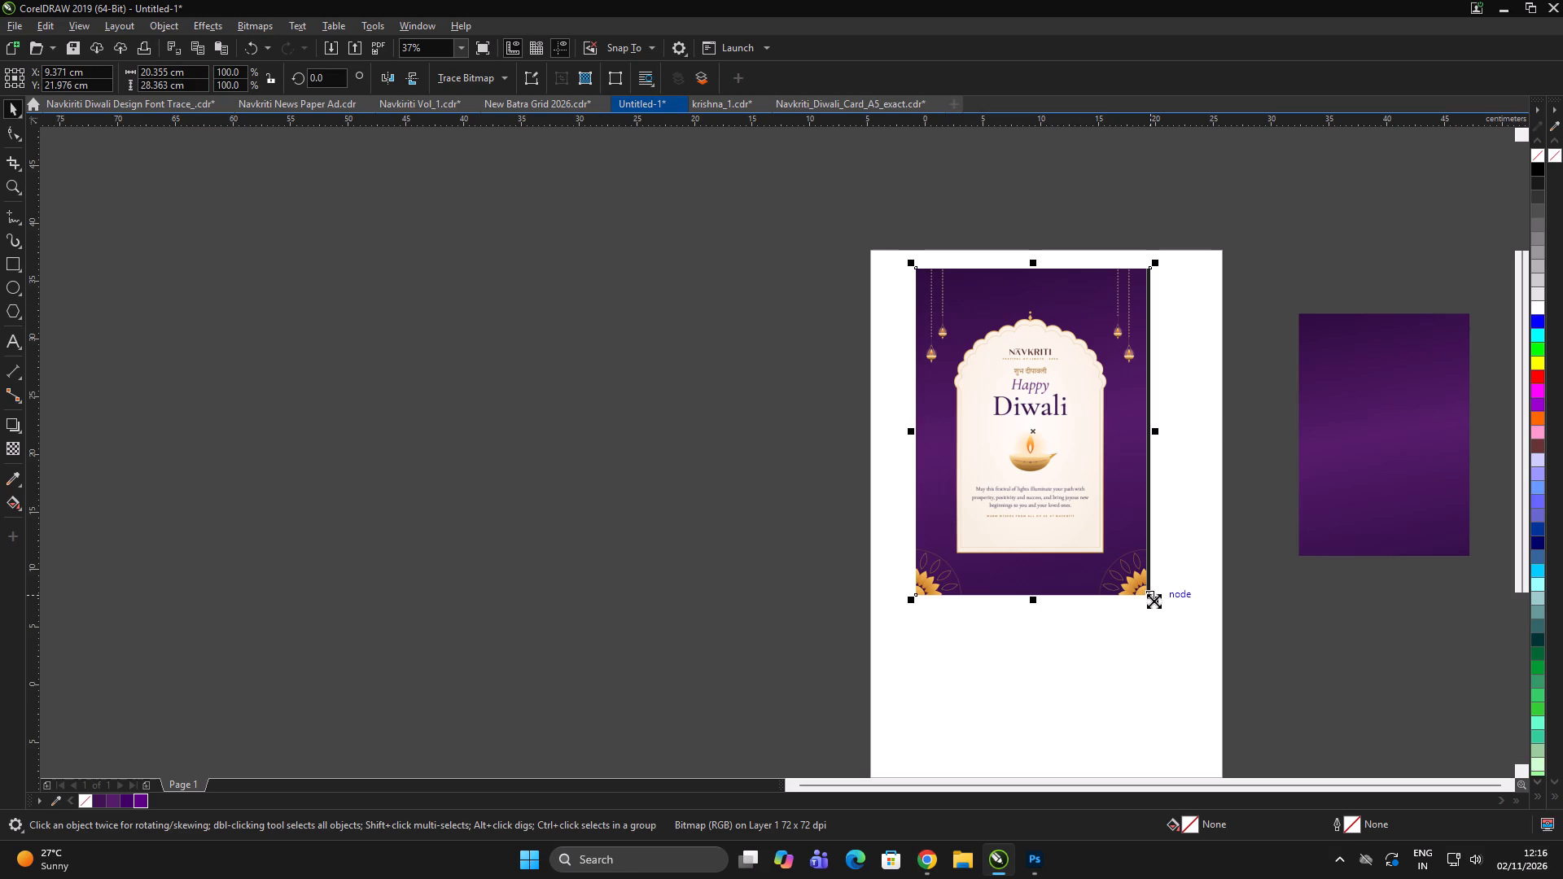
pyautogui.keyDown('shift'); pyautogui.moveTo(1155, 601); pyautogui.dragTo(1073, 623); pyautogui.keyUp('shift')
pyautogui.click(1144, 588)
# Align the reference card image to the top and left edges of the purple gradient rectangle.
pyautogui.click(1043, 446)
pyautogui.scroll(1, 1038, 462)
pyautogui.keyDown('shift'); pyautogui.click(1021, 535); pyautogui.keyUp('shift')
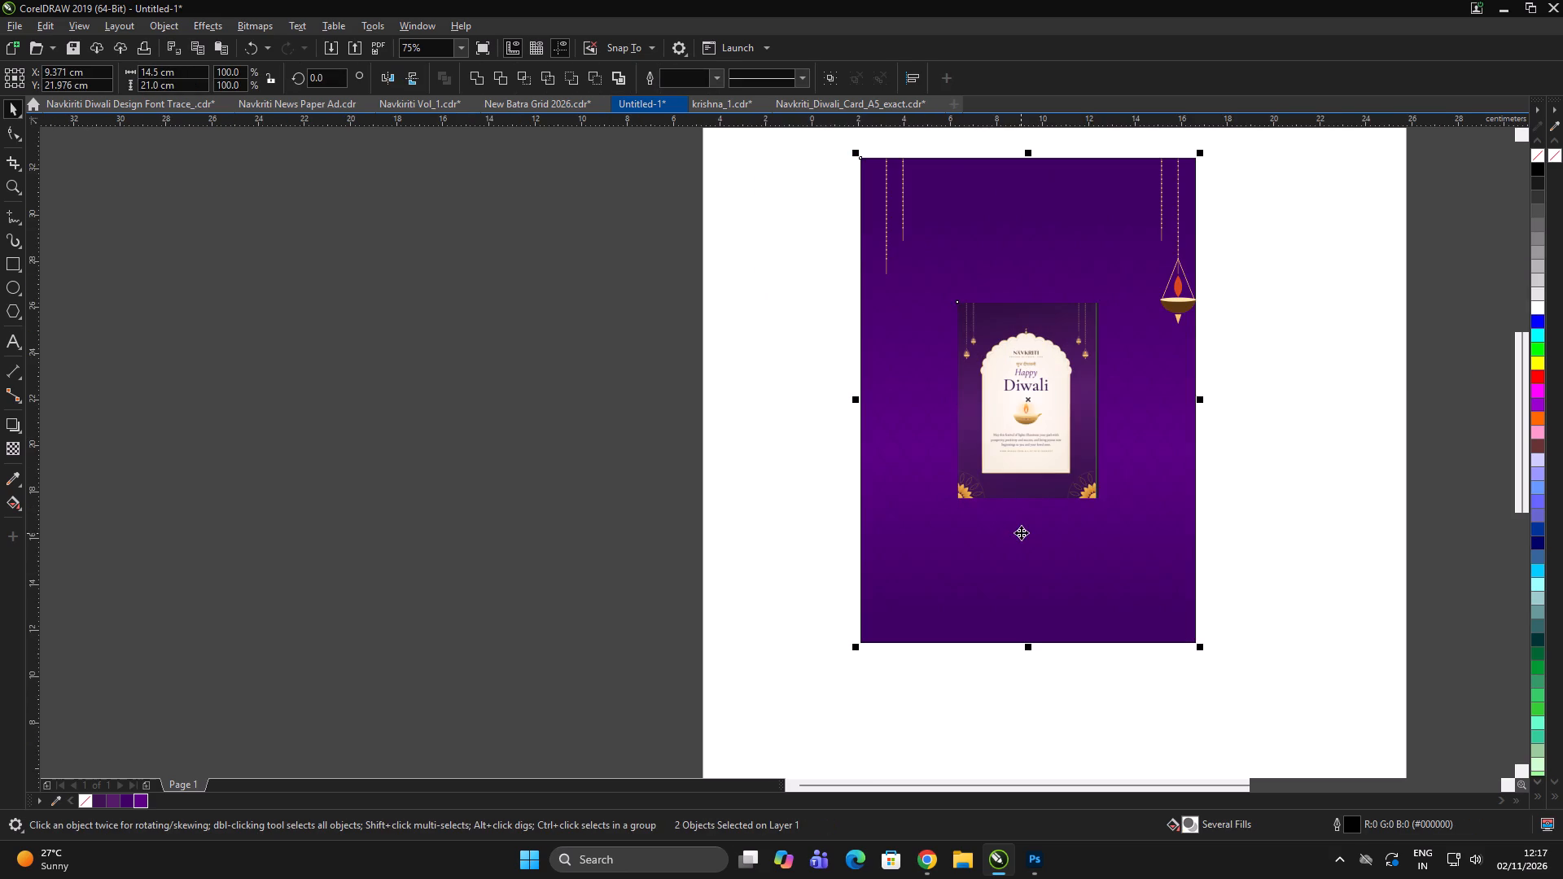
pyautogui.press('t')
pyautogui.moveTo(1397, 492); pyautogui.dragTo(1386, 487)
pyautogui.click(1049, 303)
pyautogui.keyDown('shift'); pyautogui.click(1058, 496); pyautogui.keyUp('shift')
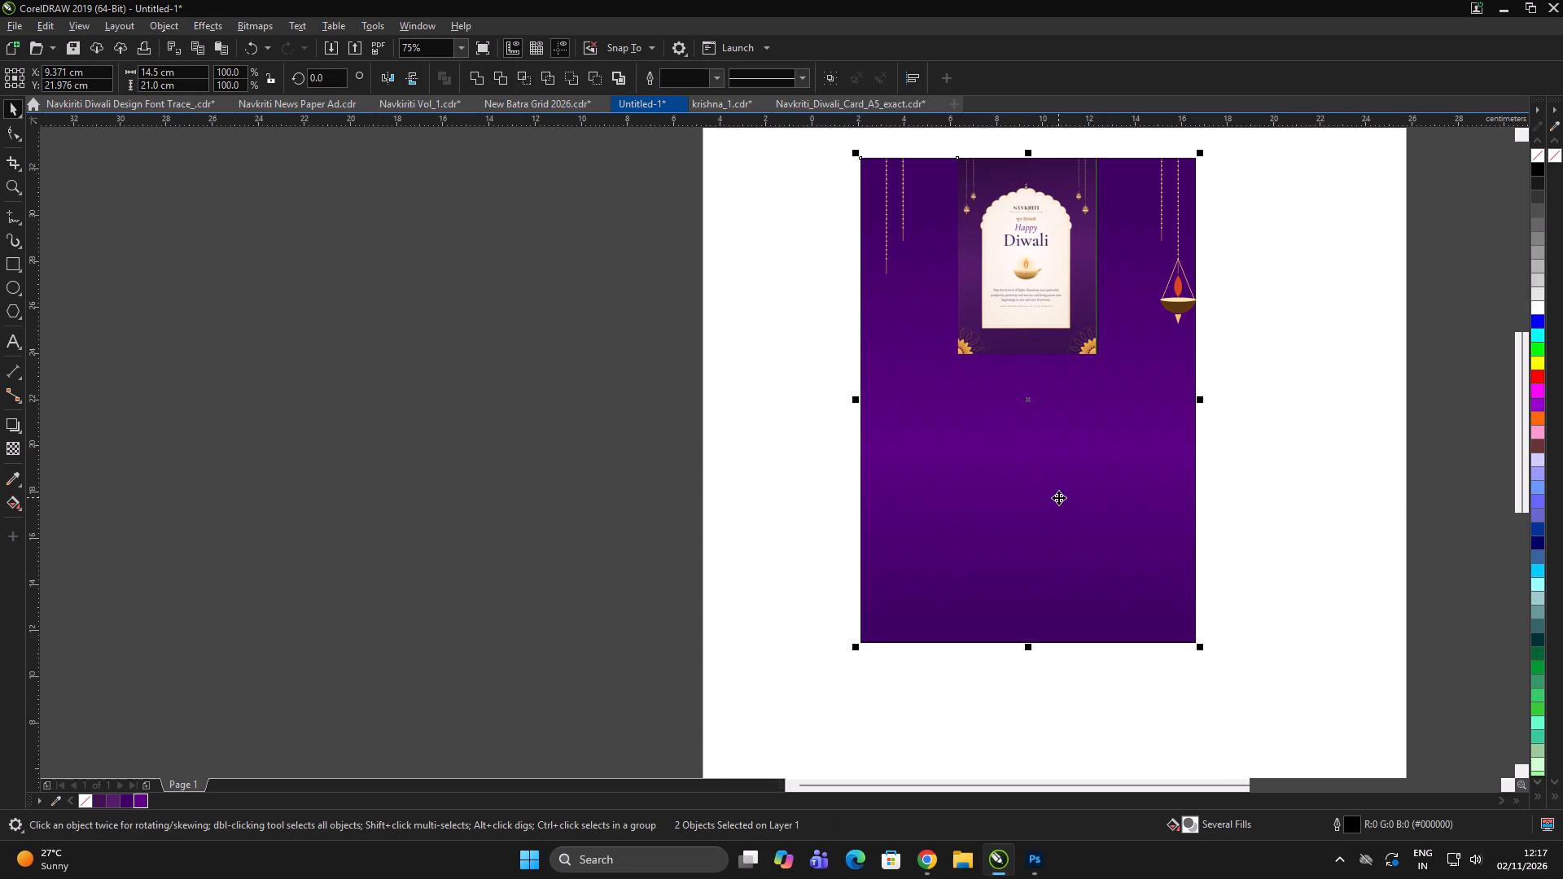
pyautogui.press('l')
pyautogui.doubleClick(1198, 440)
# Enlarge the reference card image proportionally from its top-left corner to the purple rectangle's 14.5 cm width.
pyautogui.click(948, 317)
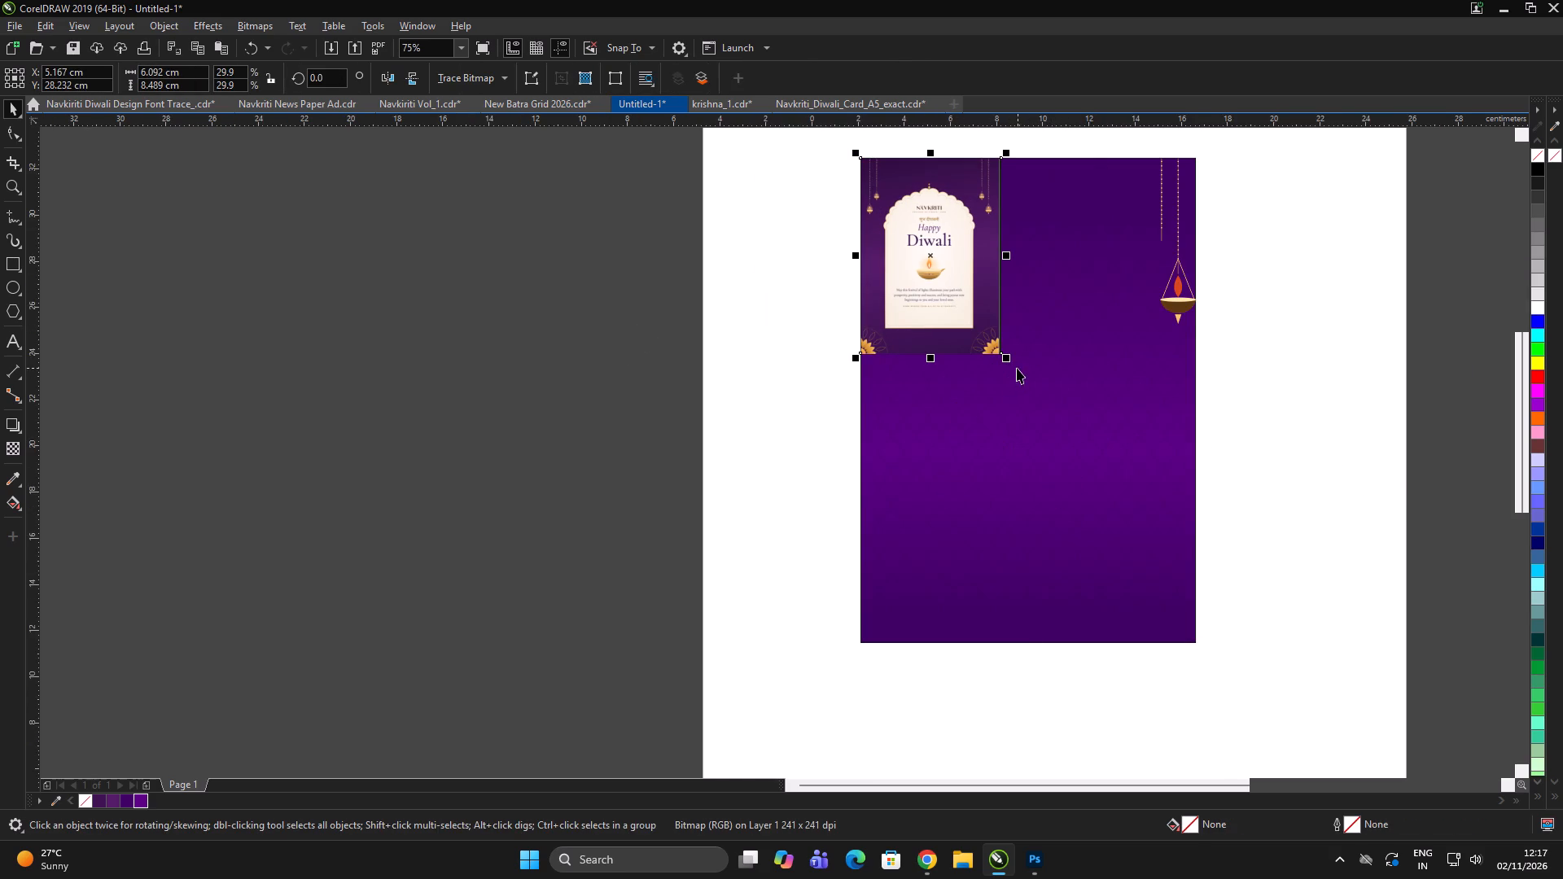
pyautogui.moveTo(1012, 366); pyautogui.dragTo(1196, 591)
pyautogui.hotkey('ctrl', 'z')
pyautogui.click(1316, 428)
pyautogui.click(922, 267)
pyautogui.moveTo(1008, 361); pyautogui.dragTo(1202, 648)
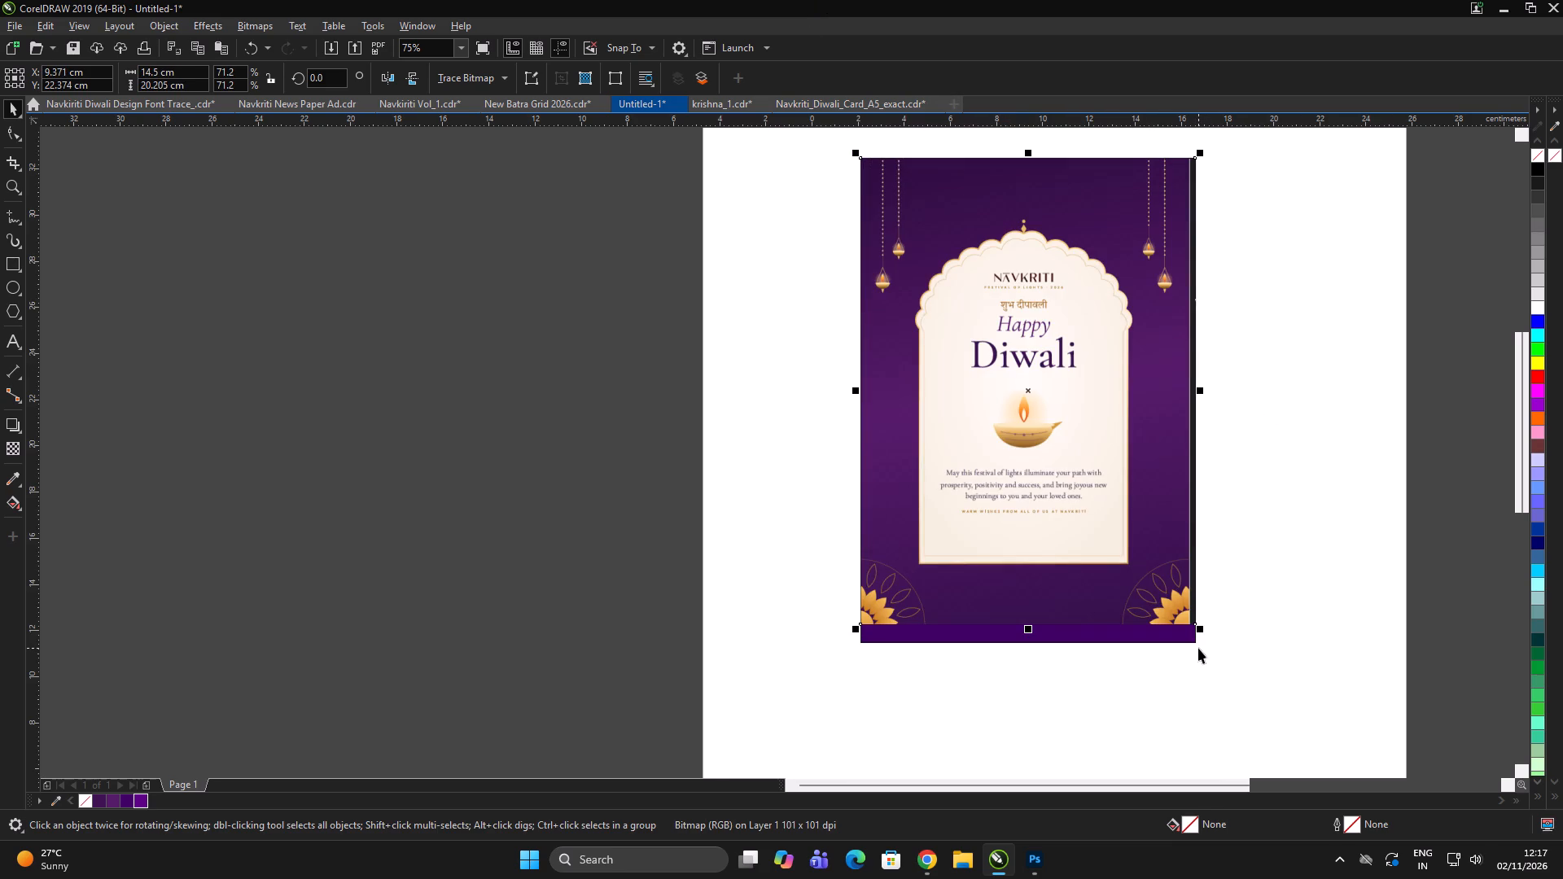
pyautogui.click(1362, 355)
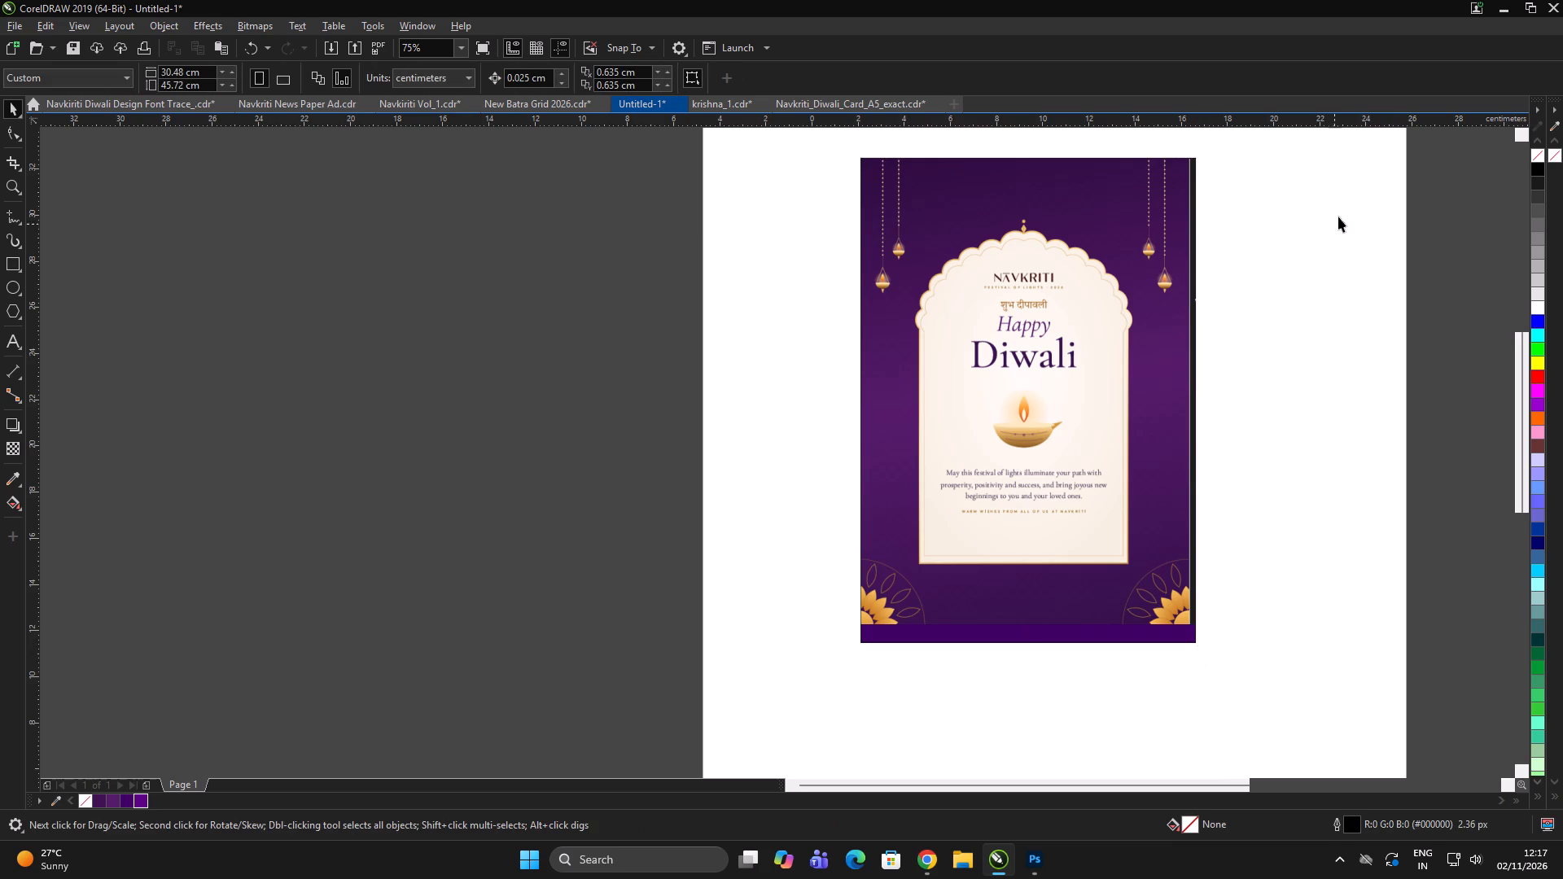
# Bring the hidden diya group to the front of the reference card image.
pyautogui.moveTo(1342, 141); pyautogui.dragTo(1075, 384)
pyautogui.hotkey('shift', 'pageup')
pyautogui.hotkey('shift', 'Return')
pyautogui.scroll(2, 1194, 241)
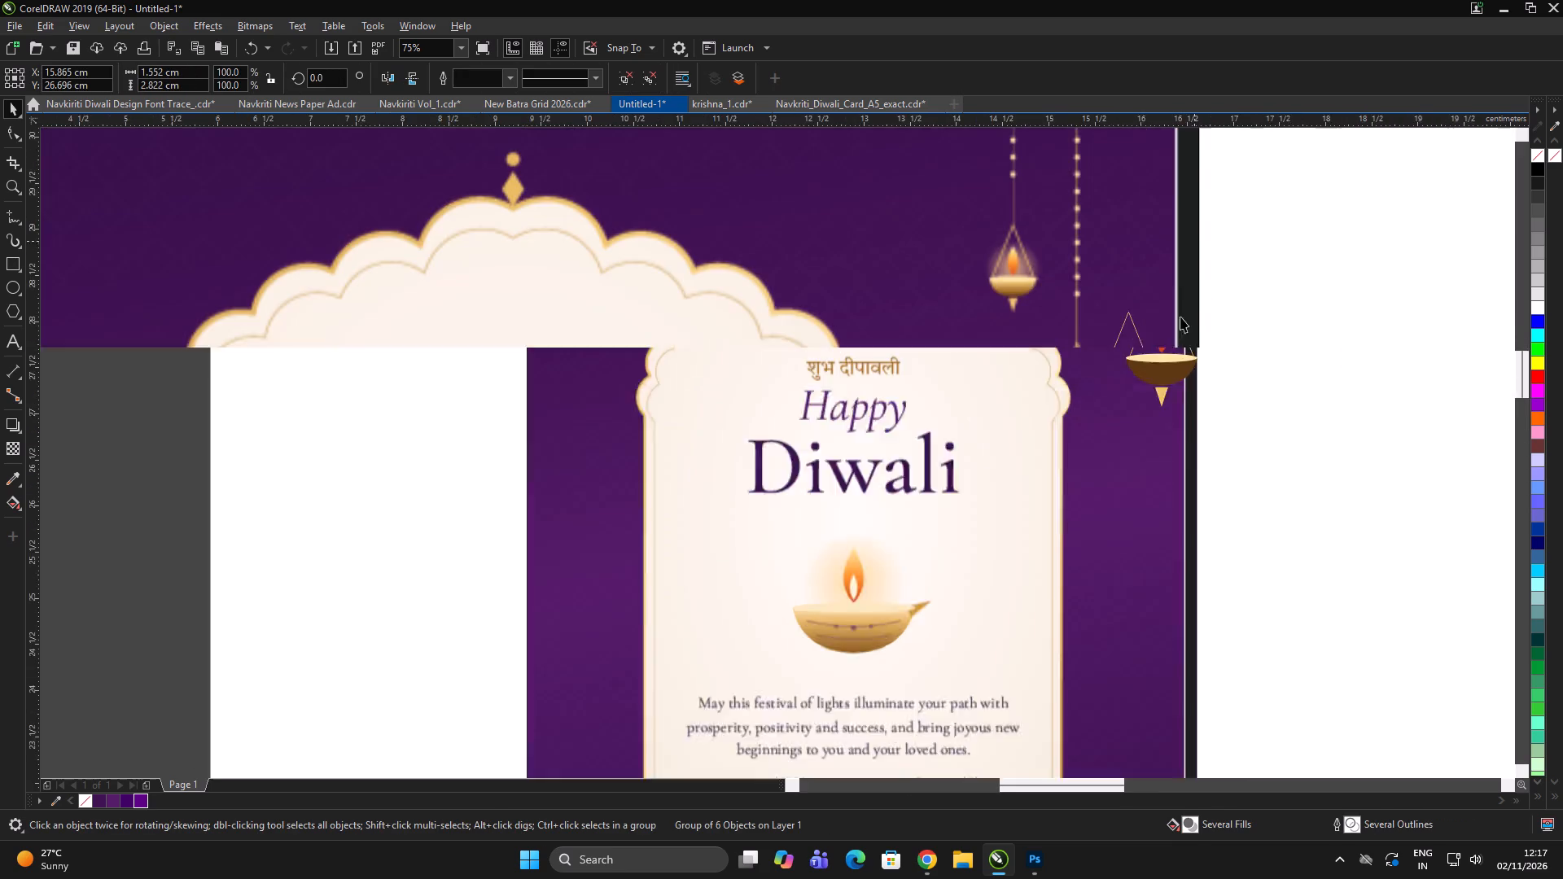
pyautogui.scroll(-1, 1114, 444)
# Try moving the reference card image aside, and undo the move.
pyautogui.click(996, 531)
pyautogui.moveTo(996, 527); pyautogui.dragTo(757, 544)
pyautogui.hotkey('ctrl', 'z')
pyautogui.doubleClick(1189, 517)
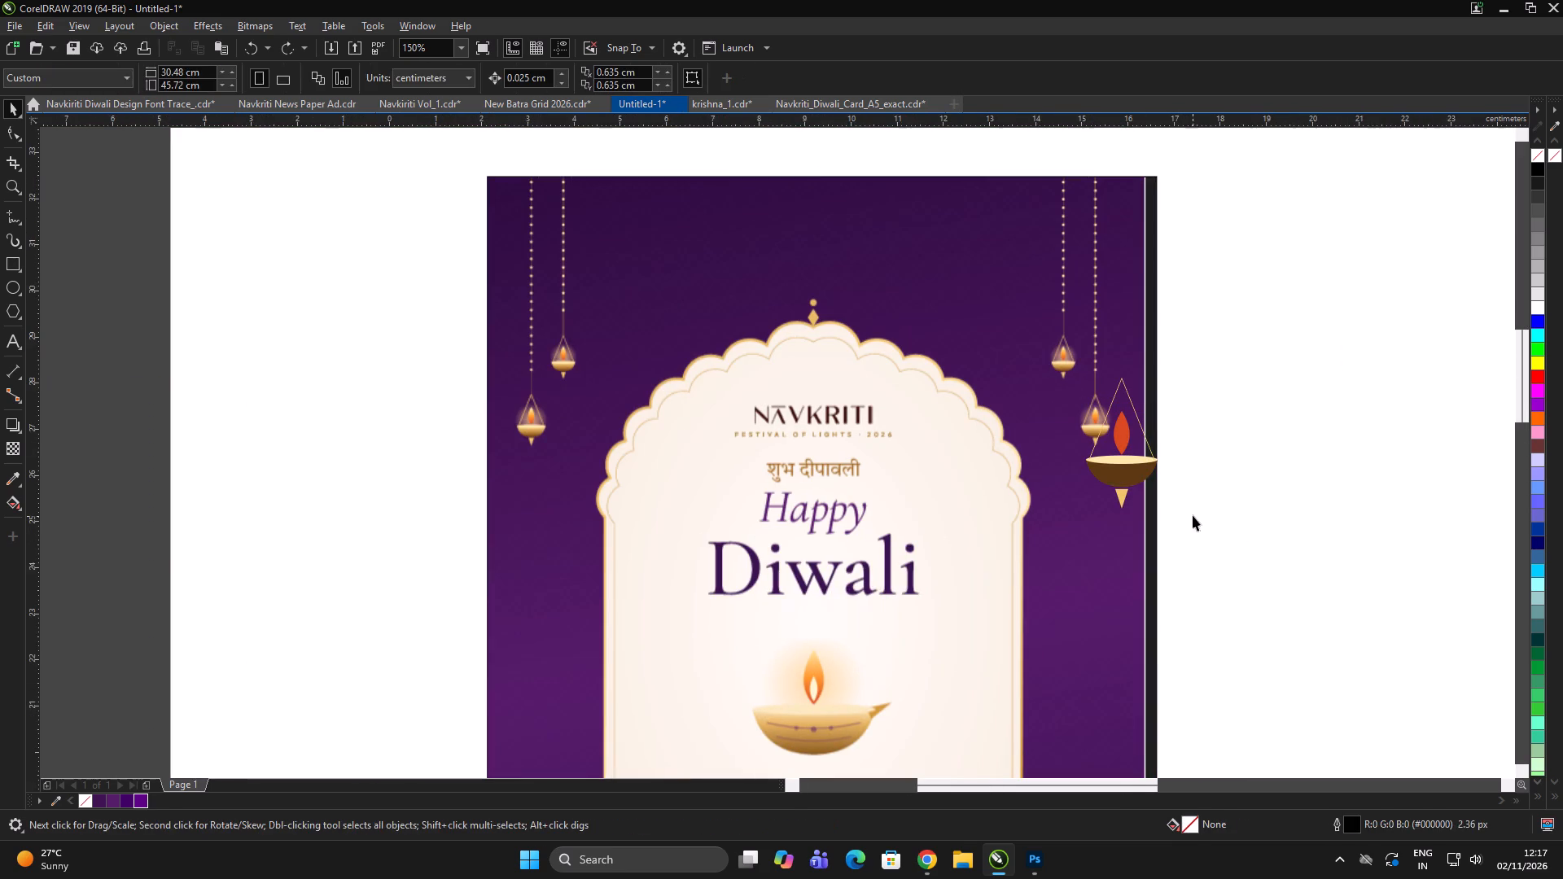
# Move the diya group off the card onto the blank page area beside the image's hanging lamps.
pyautogui.click(1130, 456)
pyautogui.scroll(1, 1169, 417)
pyautogui.doubleClick(1233, 435)
pyautogui.click(1119, 527)
pyautogui.moveTo(1057, 504); pyautogui.dragTo(1332, 471)
pyautogui.click(1342, 512)
pyautogui.click(1344, 500)
pyautogui.click(1222, 574)
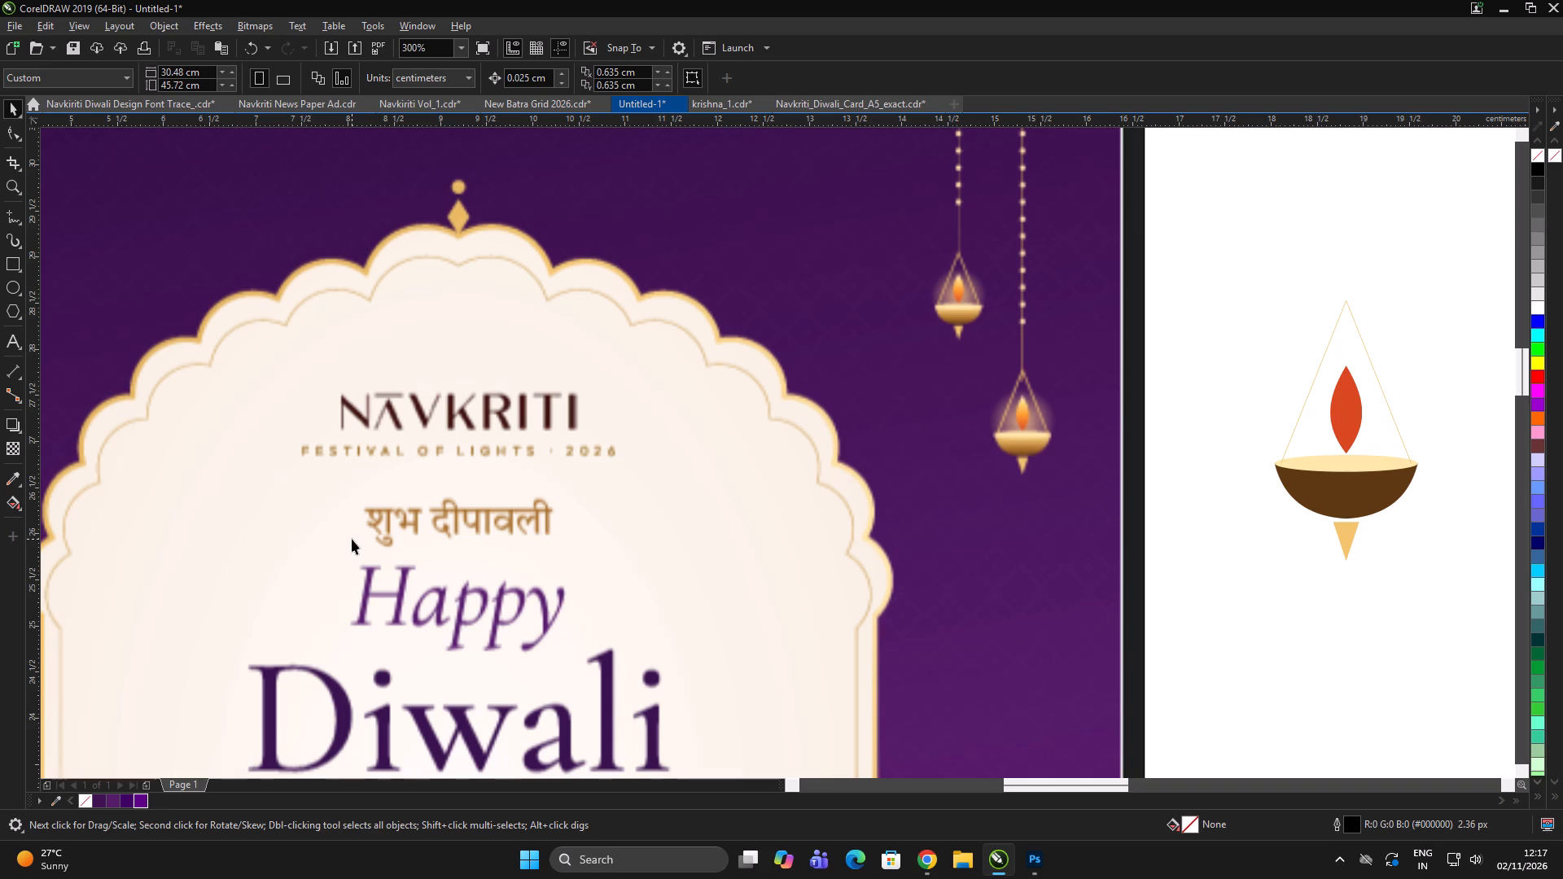
# Move the reference card image off the purple gradient rectangle, placing it side by side to the left.
pyautogui.scroll(-4, 933, 389)
pyautogui.click(891, 402)
pyautogui.moveTo(906, 394); pyautogui.dragTo(562, 450)
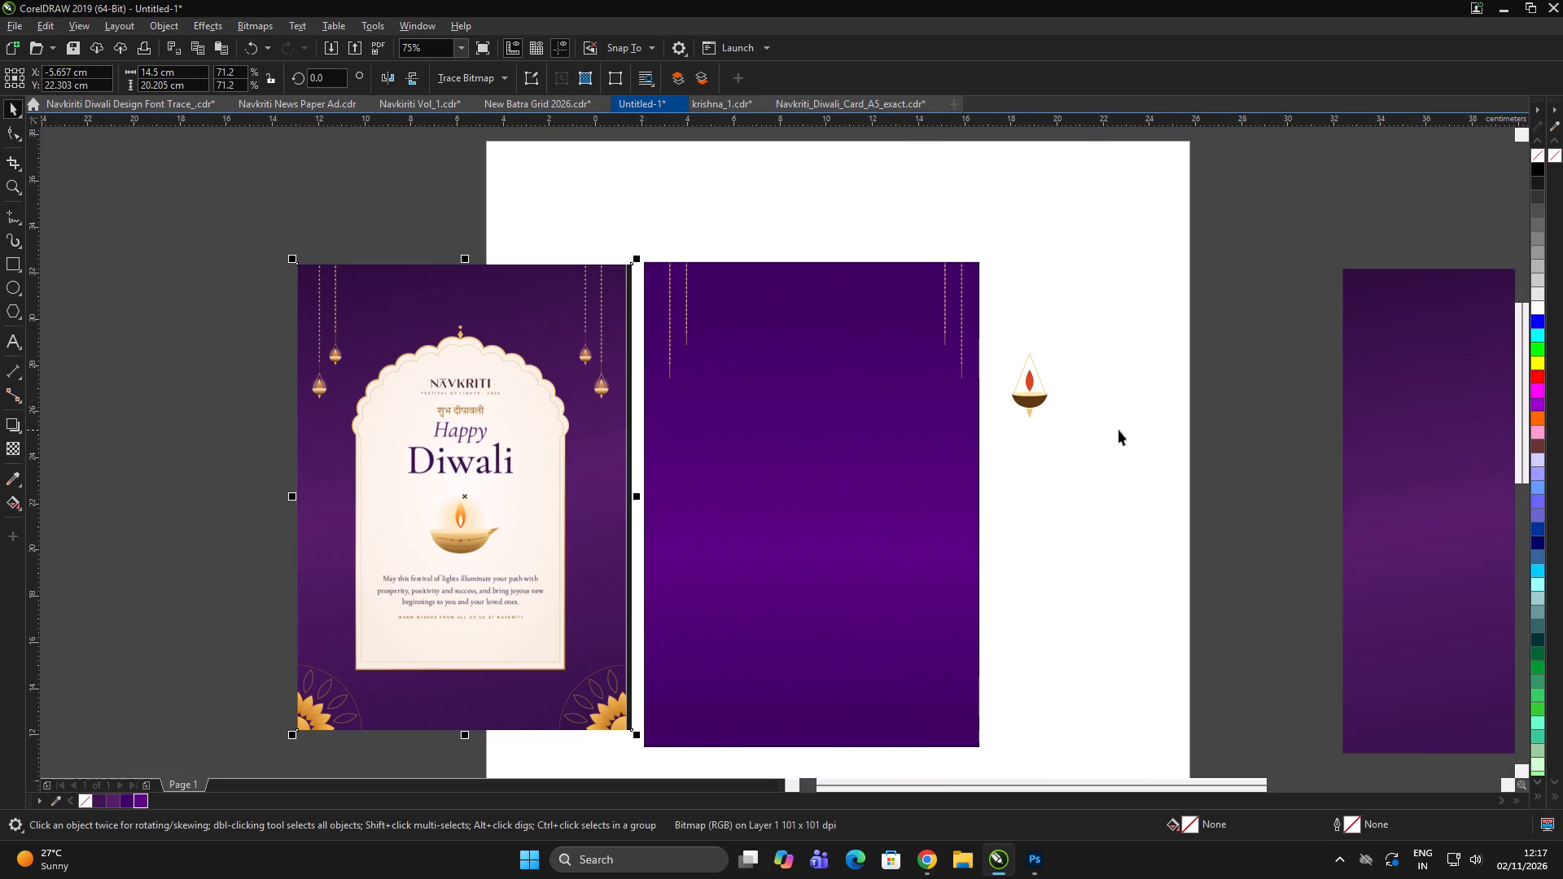
pyautogui.click(1167, 416)
# Move the diya group onto the purple rectangle, just below the left bead strings, and ungroup it.
pyautogui.moveTo(1139, 316); pyautogui.dragTo(920, 470)
pyautogui.moveTo(1039, 395); pyautogui.dragTo(893, 410)
pyautogui.scroll(3, 571, 364)
pyautogui.scroll(-2, 610, 354)
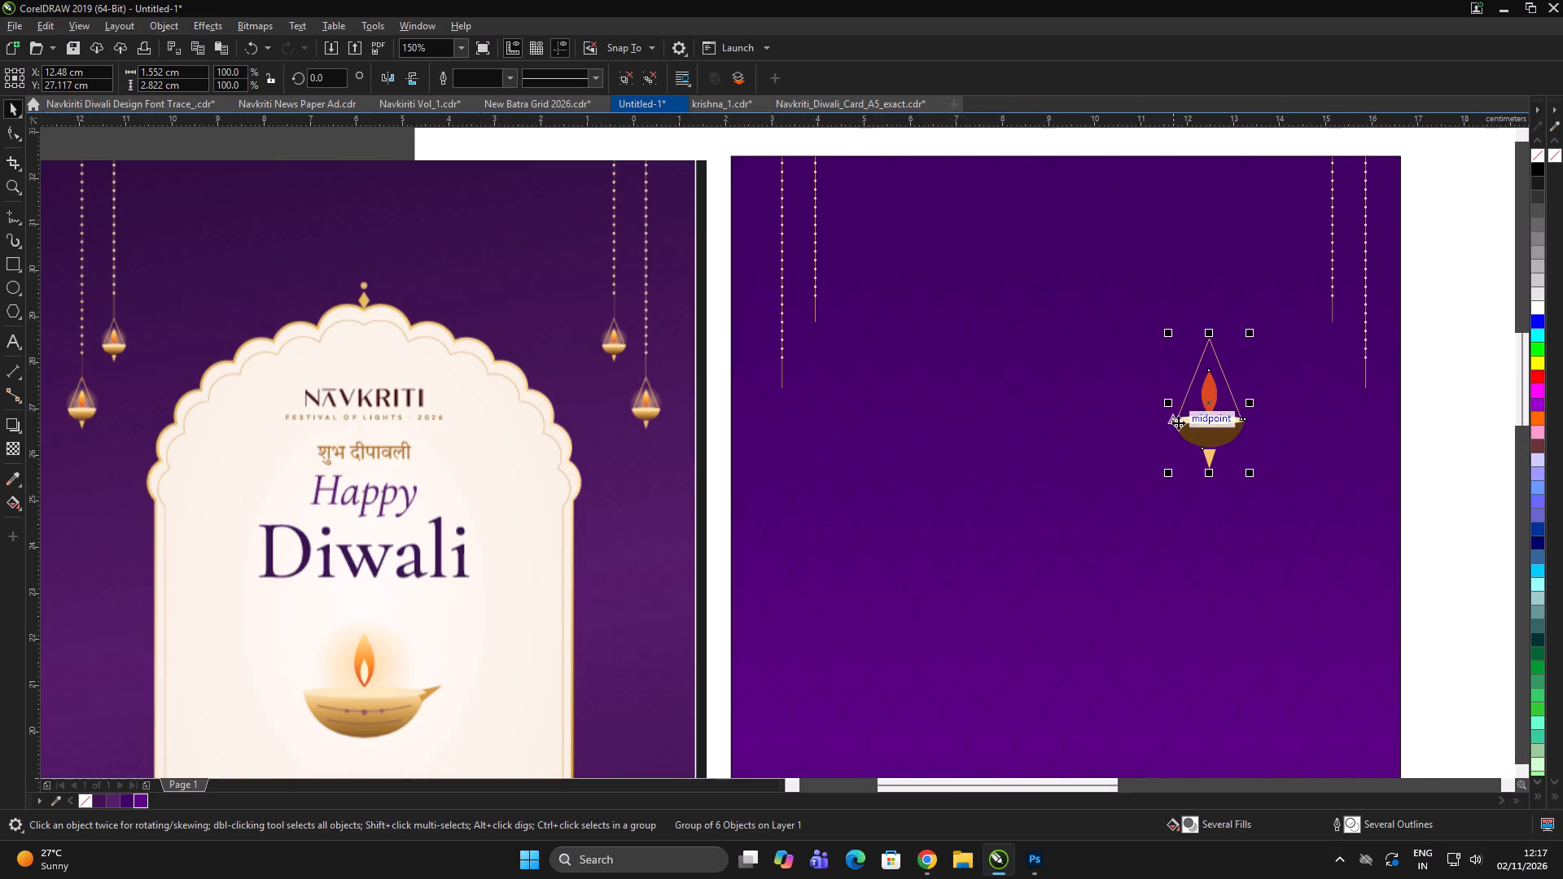
pyautogui.moveTo(1205, 431); pyautogui.dragTo(812, 473)
pyautogui.scroll(1, 822, 476)
pyautogui.hotkey('ctrl', 'u')
# Shift the reference card image slightly farther left, widening the gap to the purple gradient rectangle.
pyautogui.click(573, 511)
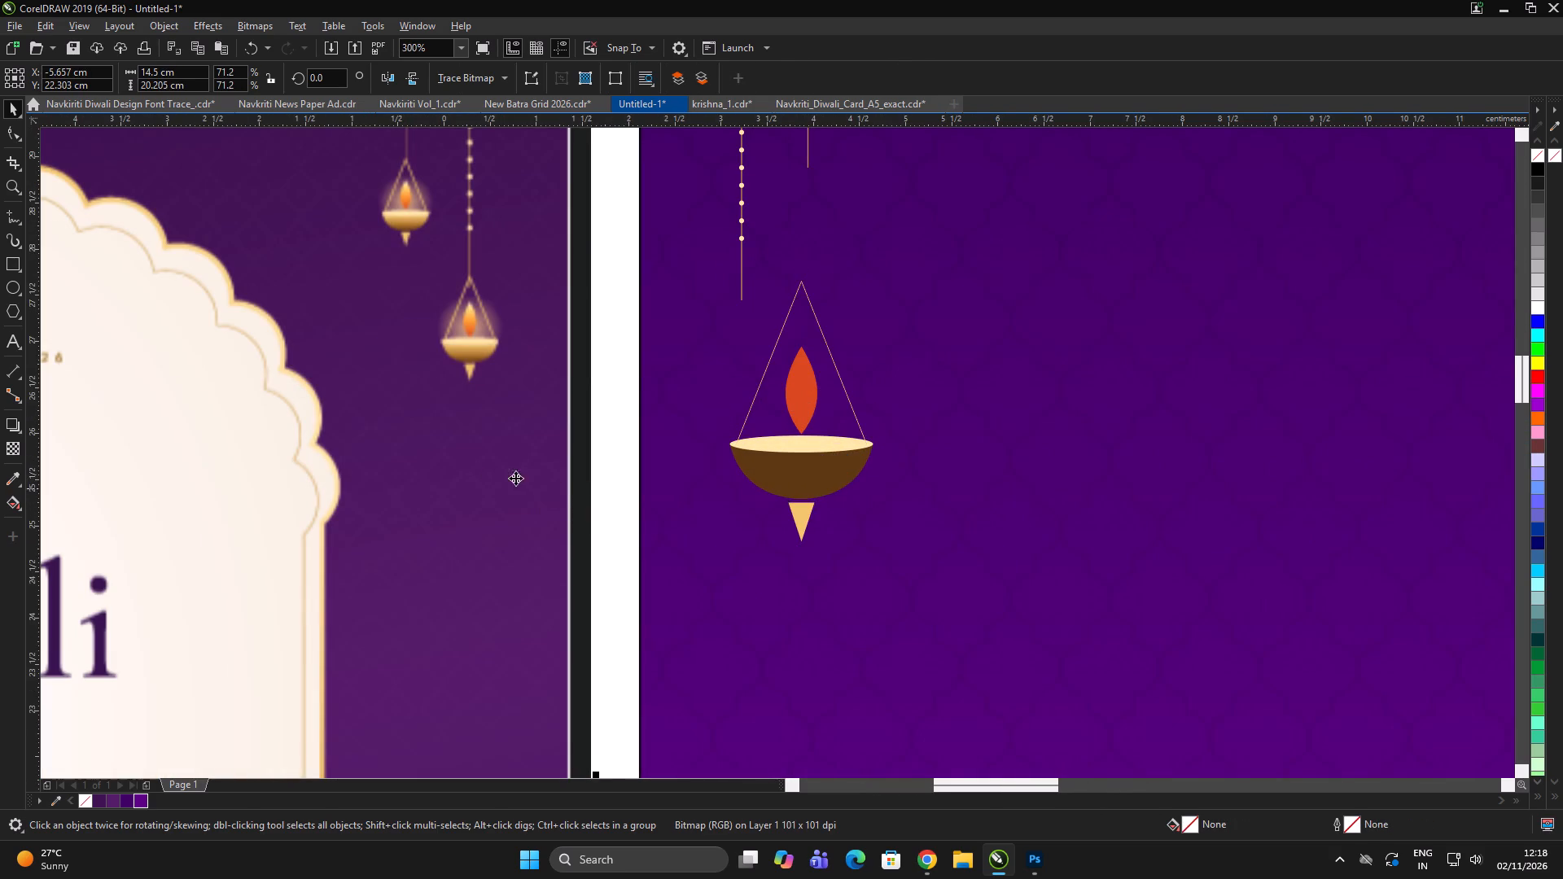
pyautogui.moveTo(489, 476); pyautogui.dragTo(409, 469)
pyautogui.click(520, 527)
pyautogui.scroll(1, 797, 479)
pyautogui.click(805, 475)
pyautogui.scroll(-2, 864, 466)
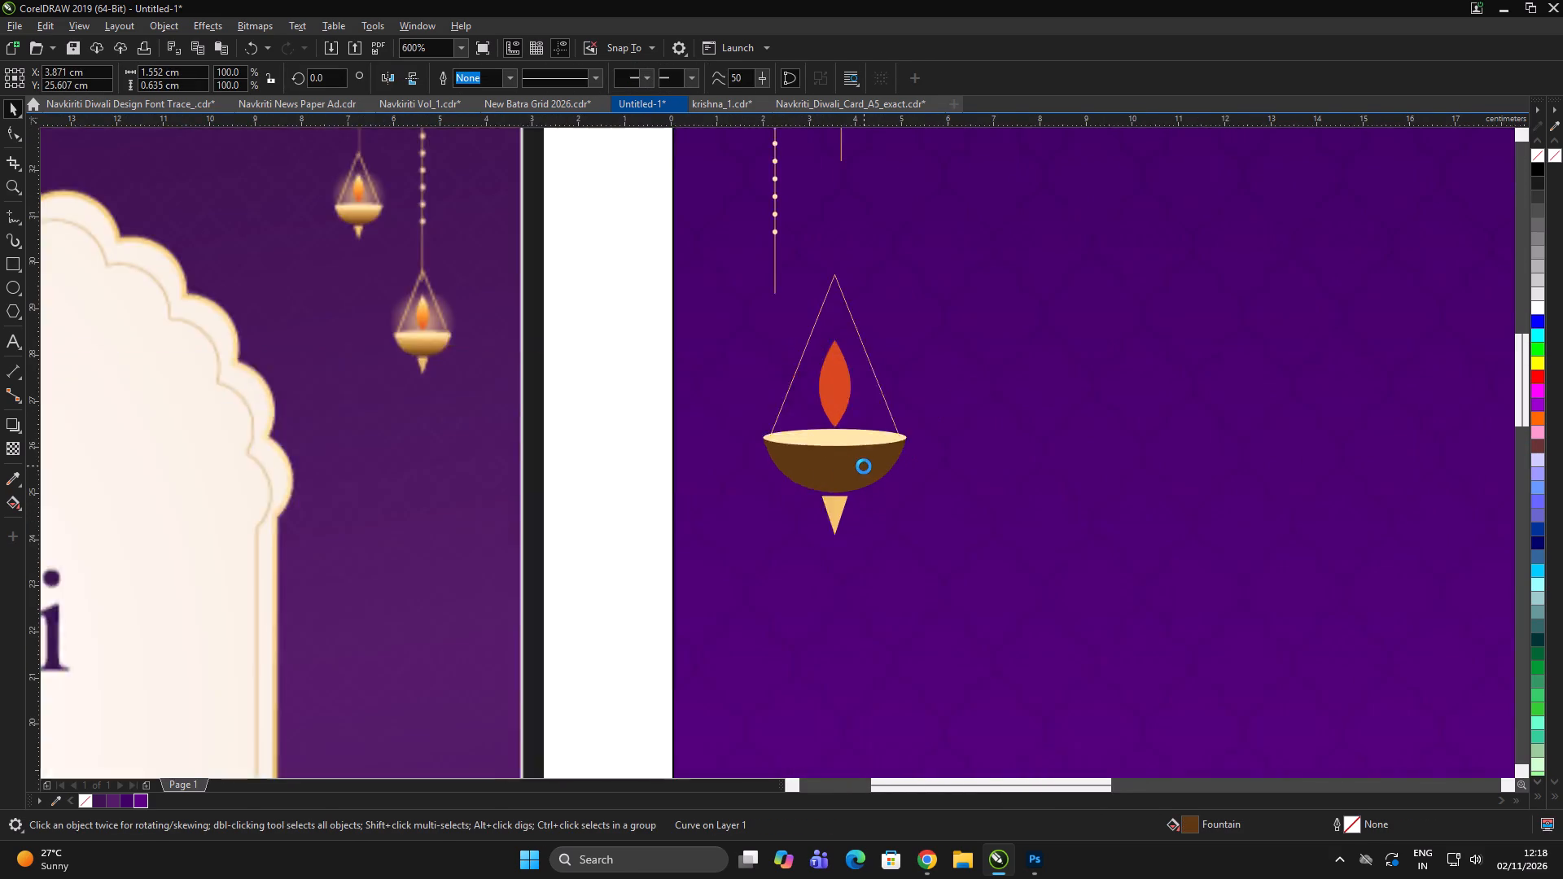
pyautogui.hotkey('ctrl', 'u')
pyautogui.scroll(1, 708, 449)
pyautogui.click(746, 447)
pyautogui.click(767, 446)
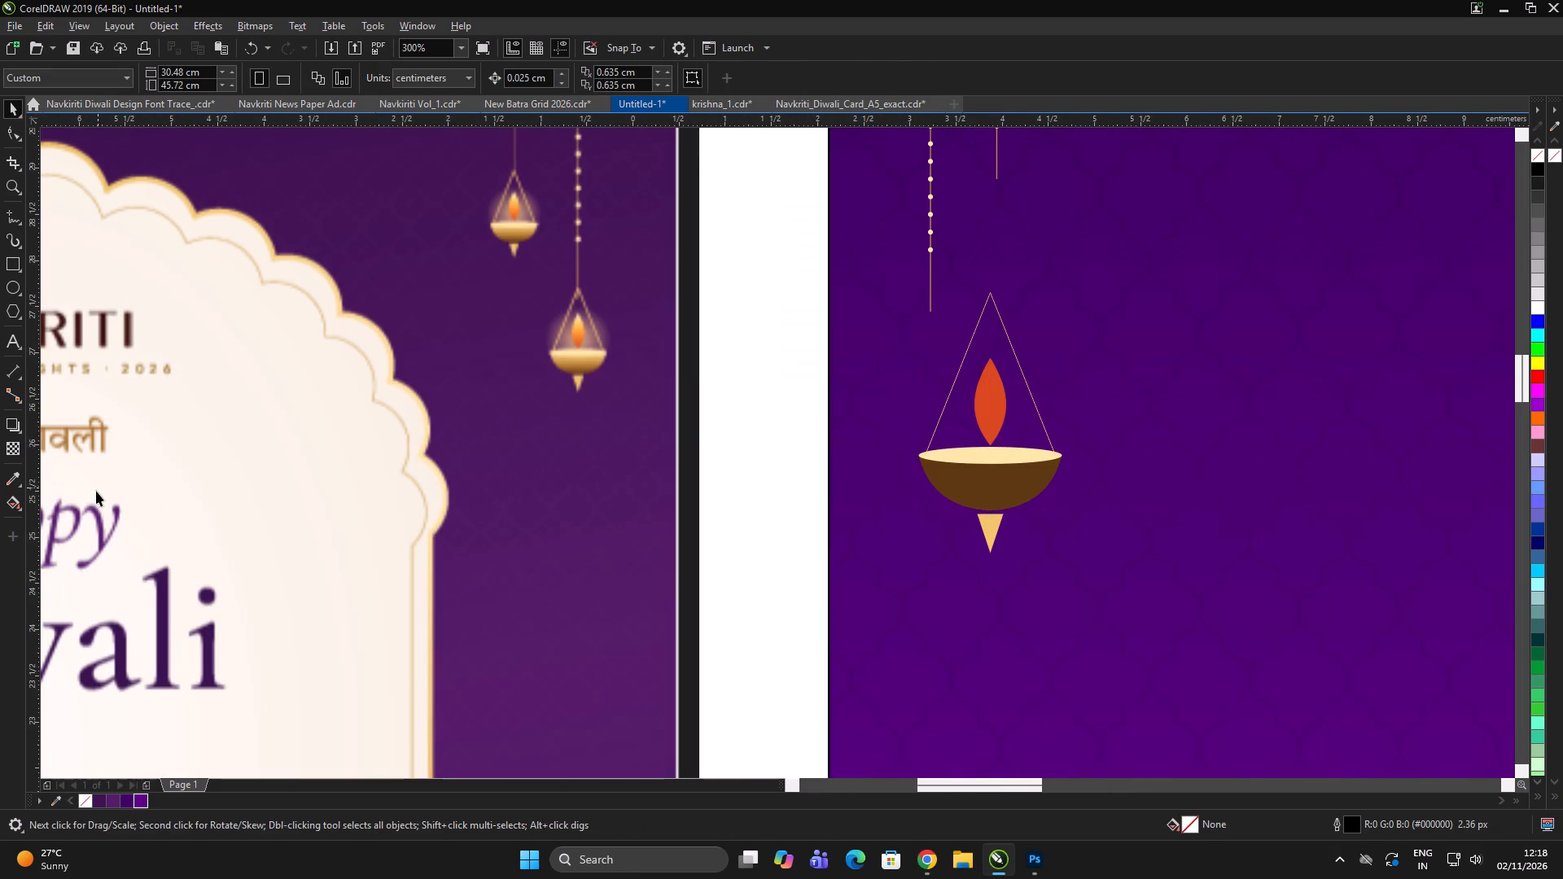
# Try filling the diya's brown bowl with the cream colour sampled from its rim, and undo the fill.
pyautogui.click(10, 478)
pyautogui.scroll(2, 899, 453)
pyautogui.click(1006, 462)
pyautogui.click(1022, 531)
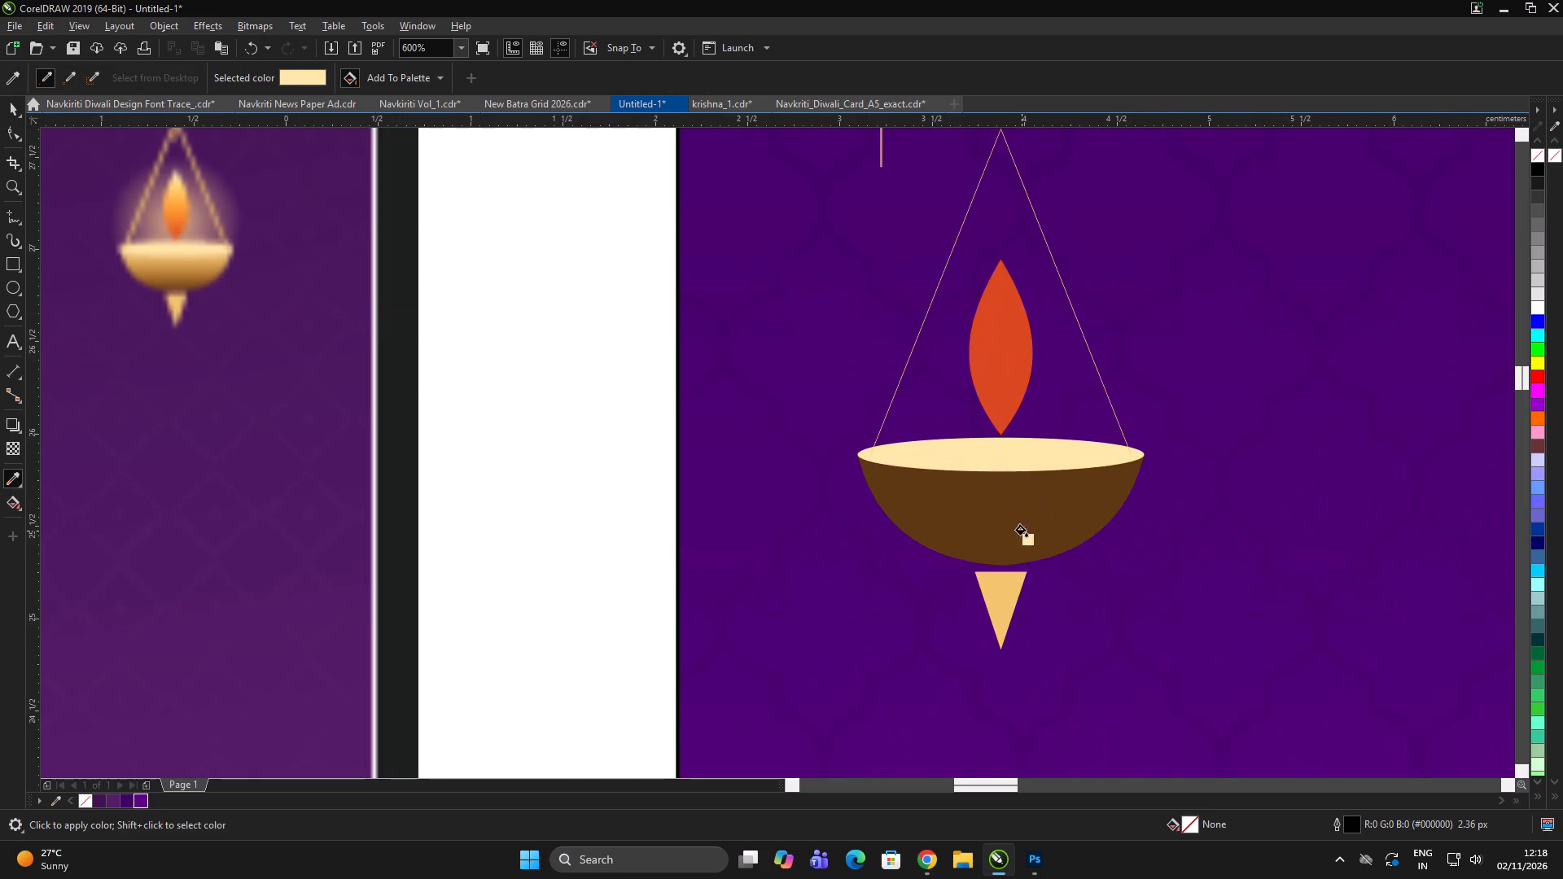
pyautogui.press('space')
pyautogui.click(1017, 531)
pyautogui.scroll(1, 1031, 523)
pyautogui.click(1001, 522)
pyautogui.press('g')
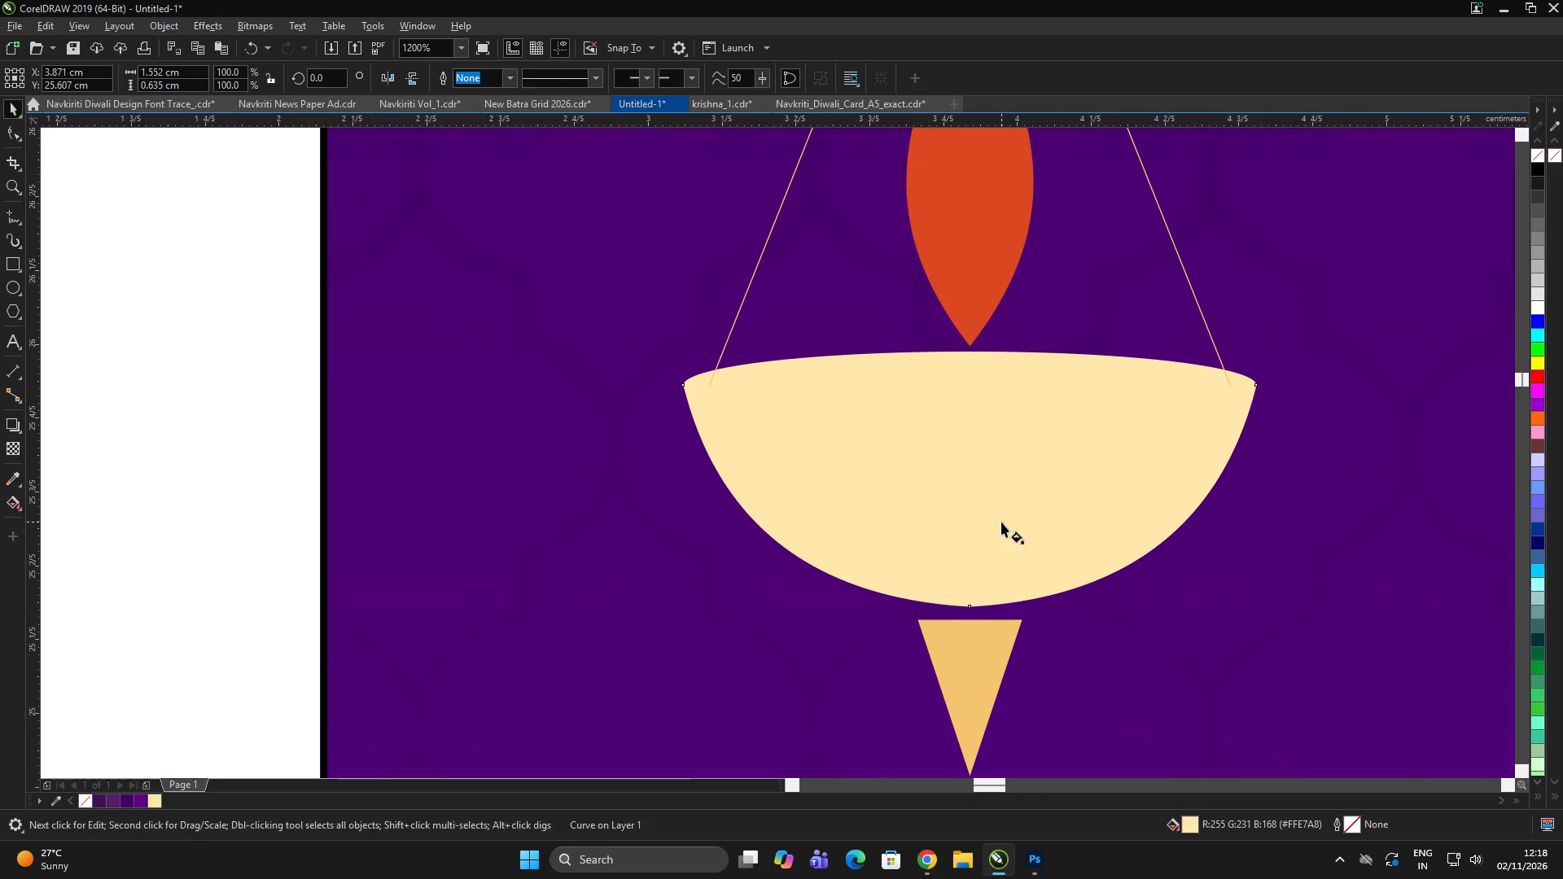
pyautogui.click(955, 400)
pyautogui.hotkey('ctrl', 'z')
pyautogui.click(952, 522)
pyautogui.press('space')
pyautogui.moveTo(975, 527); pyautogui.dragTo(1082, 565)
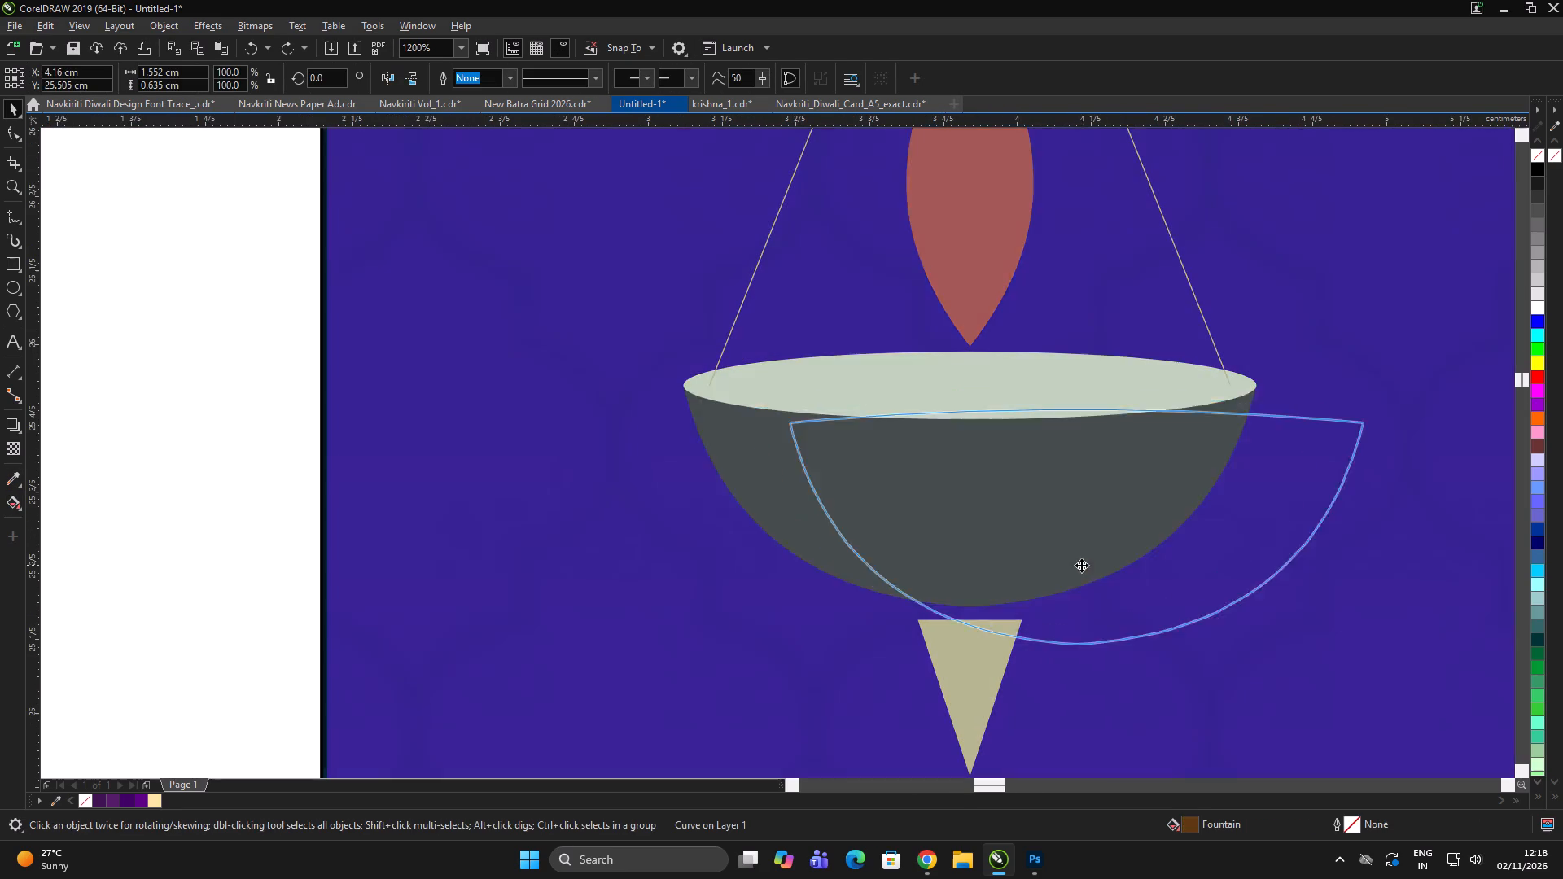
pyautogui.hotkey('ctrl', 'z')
# Adjust the diya bowl's fountain fill to run vertically from cream at the rim to brown at the base.
pyautogui.press('g')
pyautogui.moveTo(981, 593); pyautogui.dragTo(973, 452)
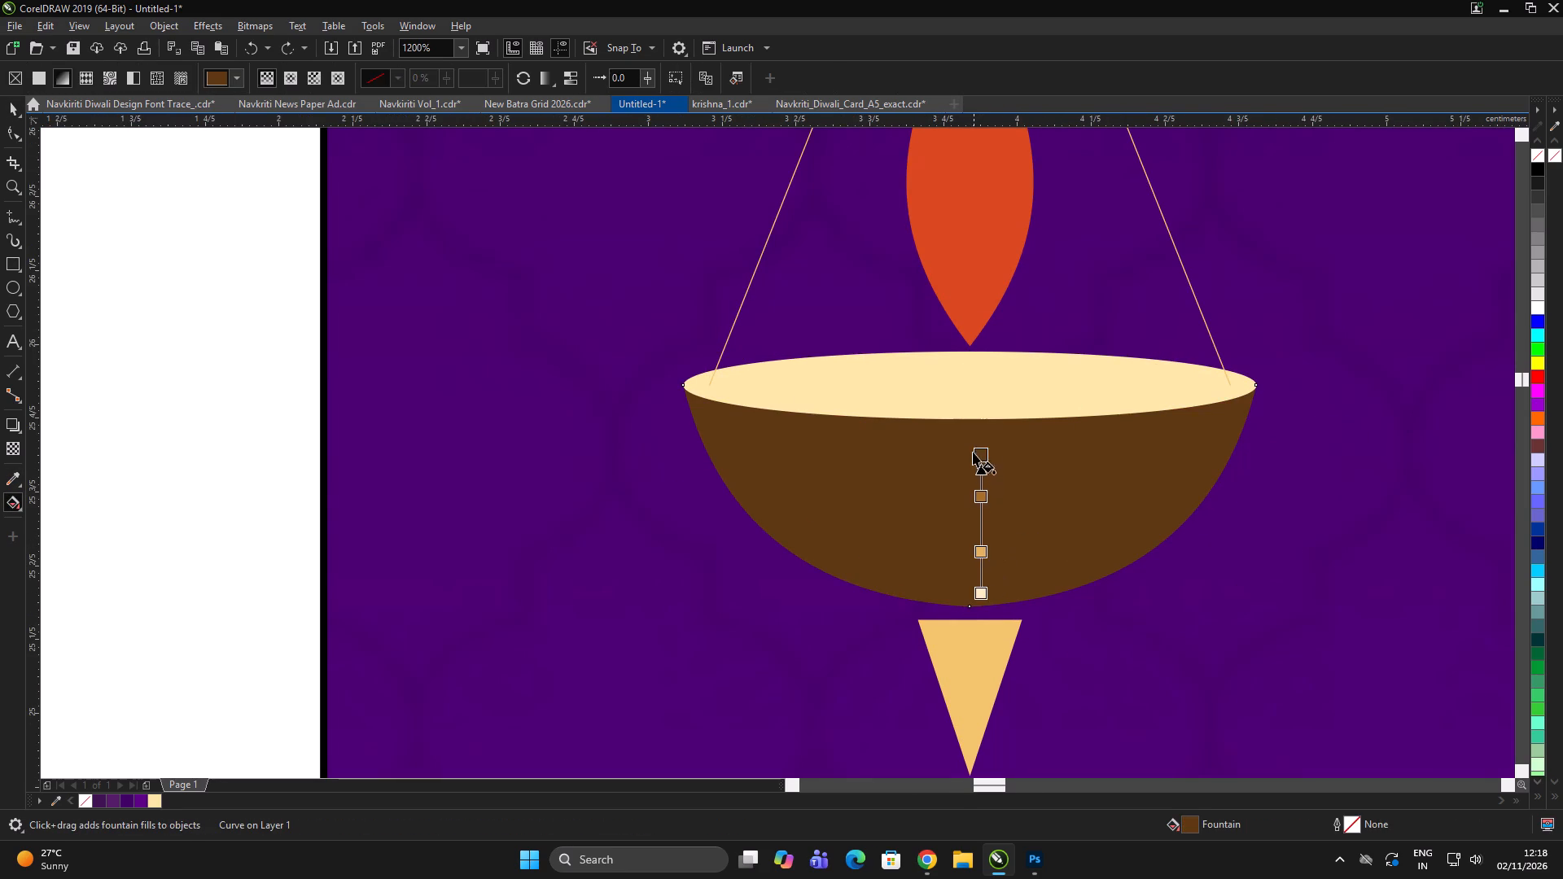
pyautogui.moveTo(973, 452); pyautogui.dragTo(973, 443)
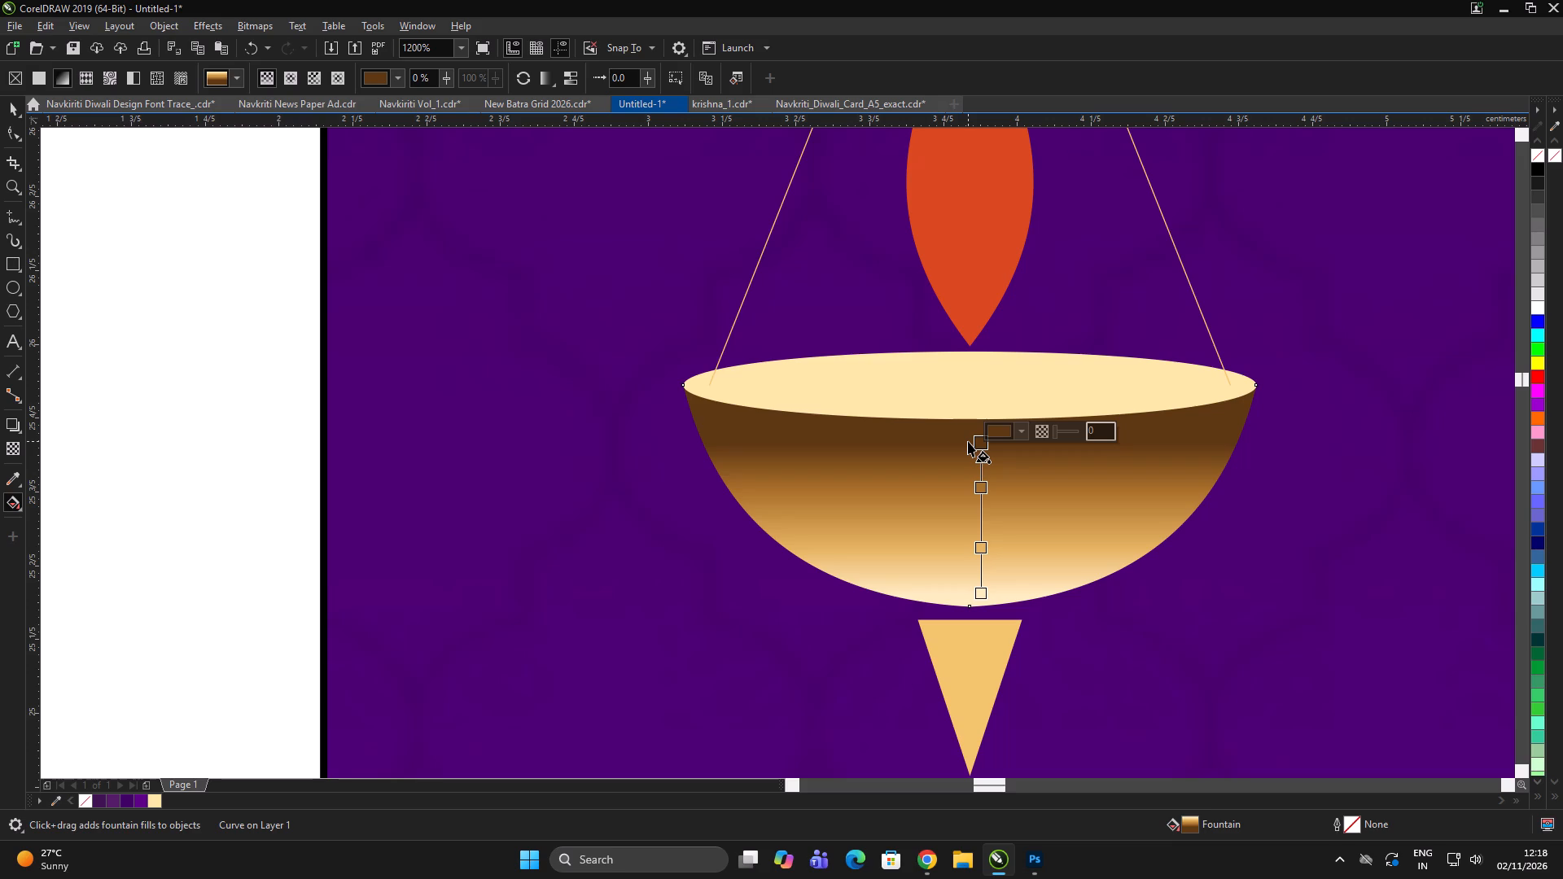
pyautogui.press('space')
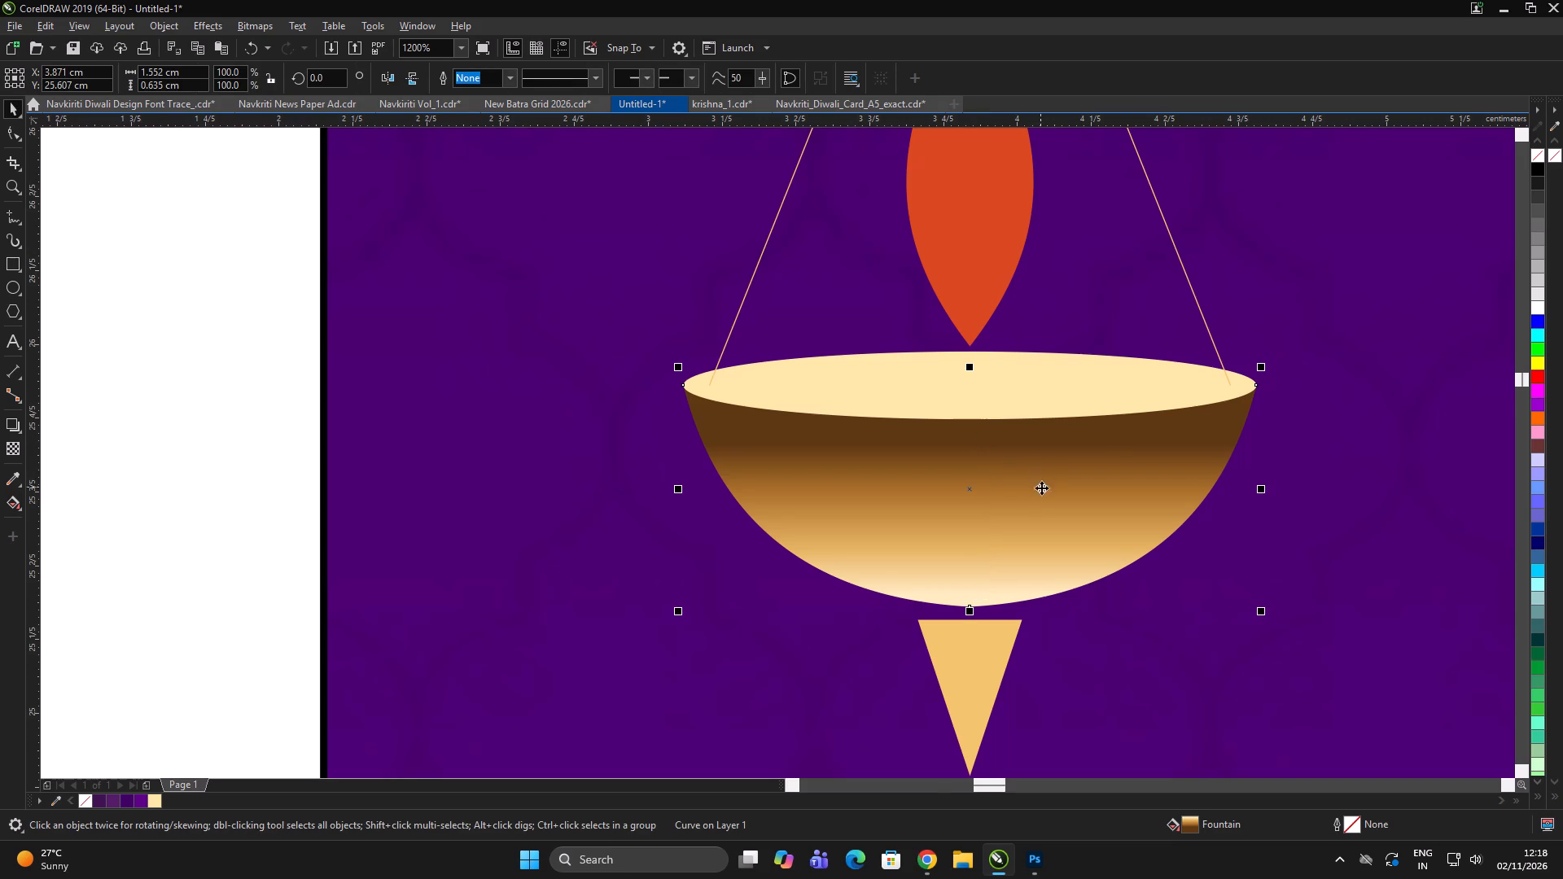
pyautogui.scroll(-4, 939, 387)
pyautogui.scroll(1, 975, 407)
pyautogui.press('g')
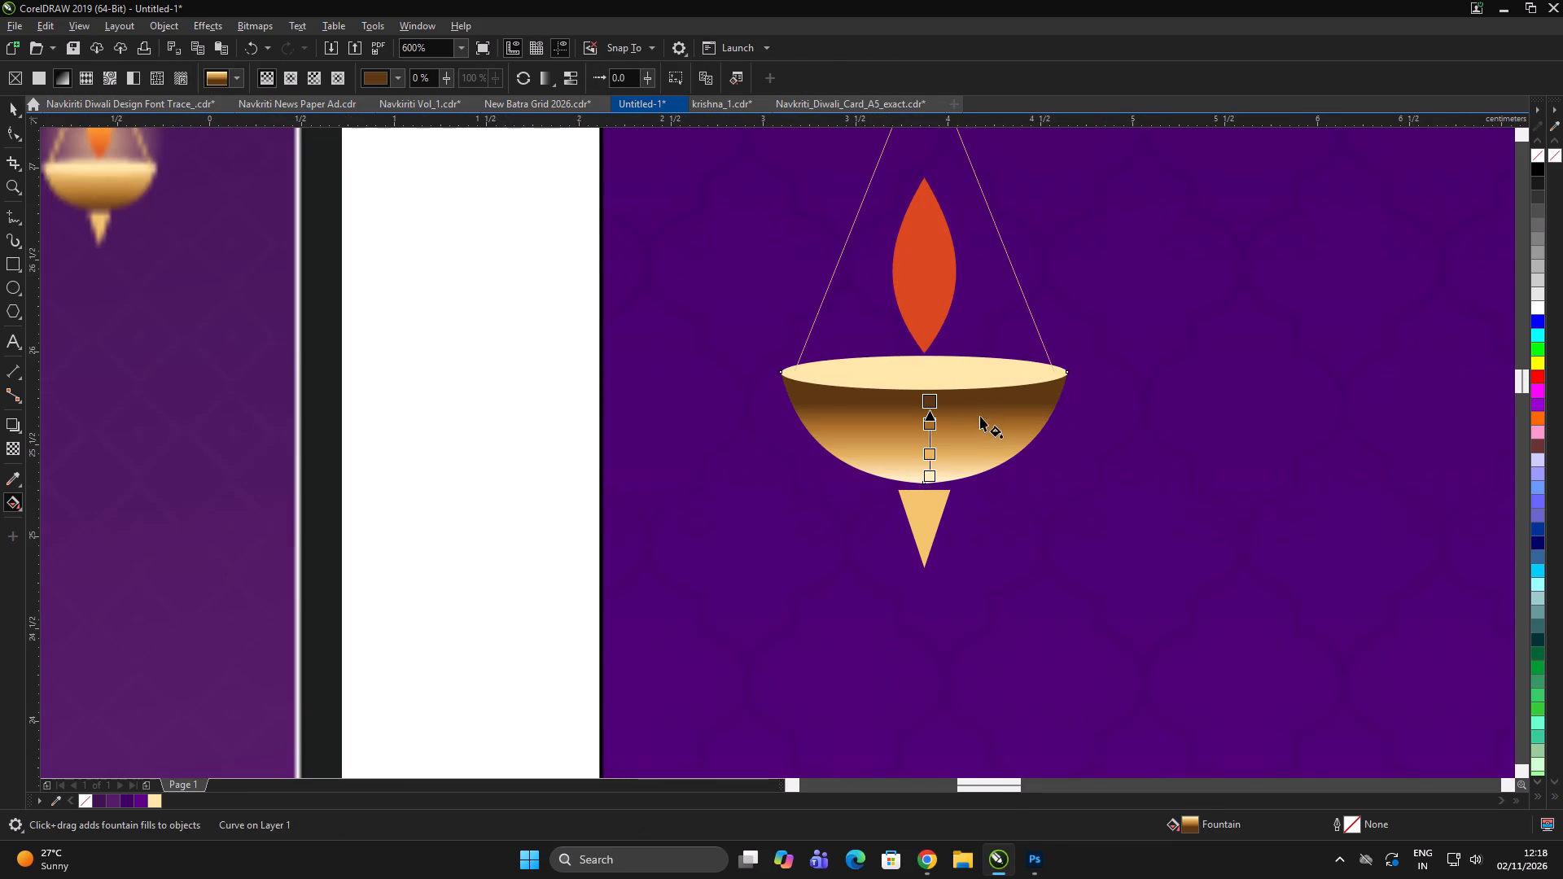
pyautogui.moveTo(934, 478); pyautogui.dragTo(856, 391)
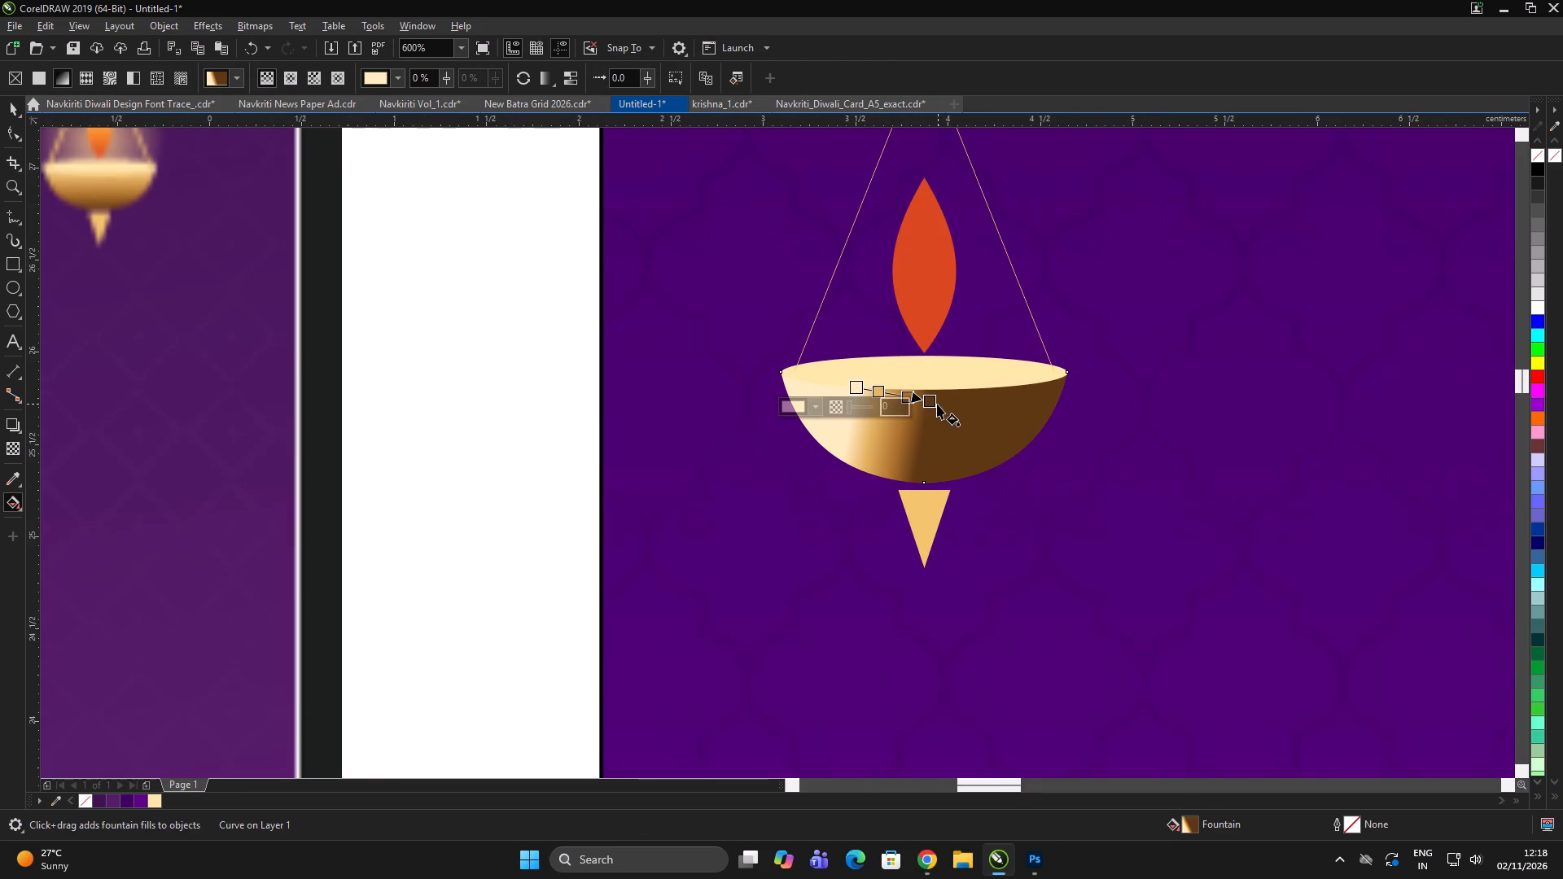
pyautogui.moveTo(927, 400); pyautogui.dragTo(858, 474)
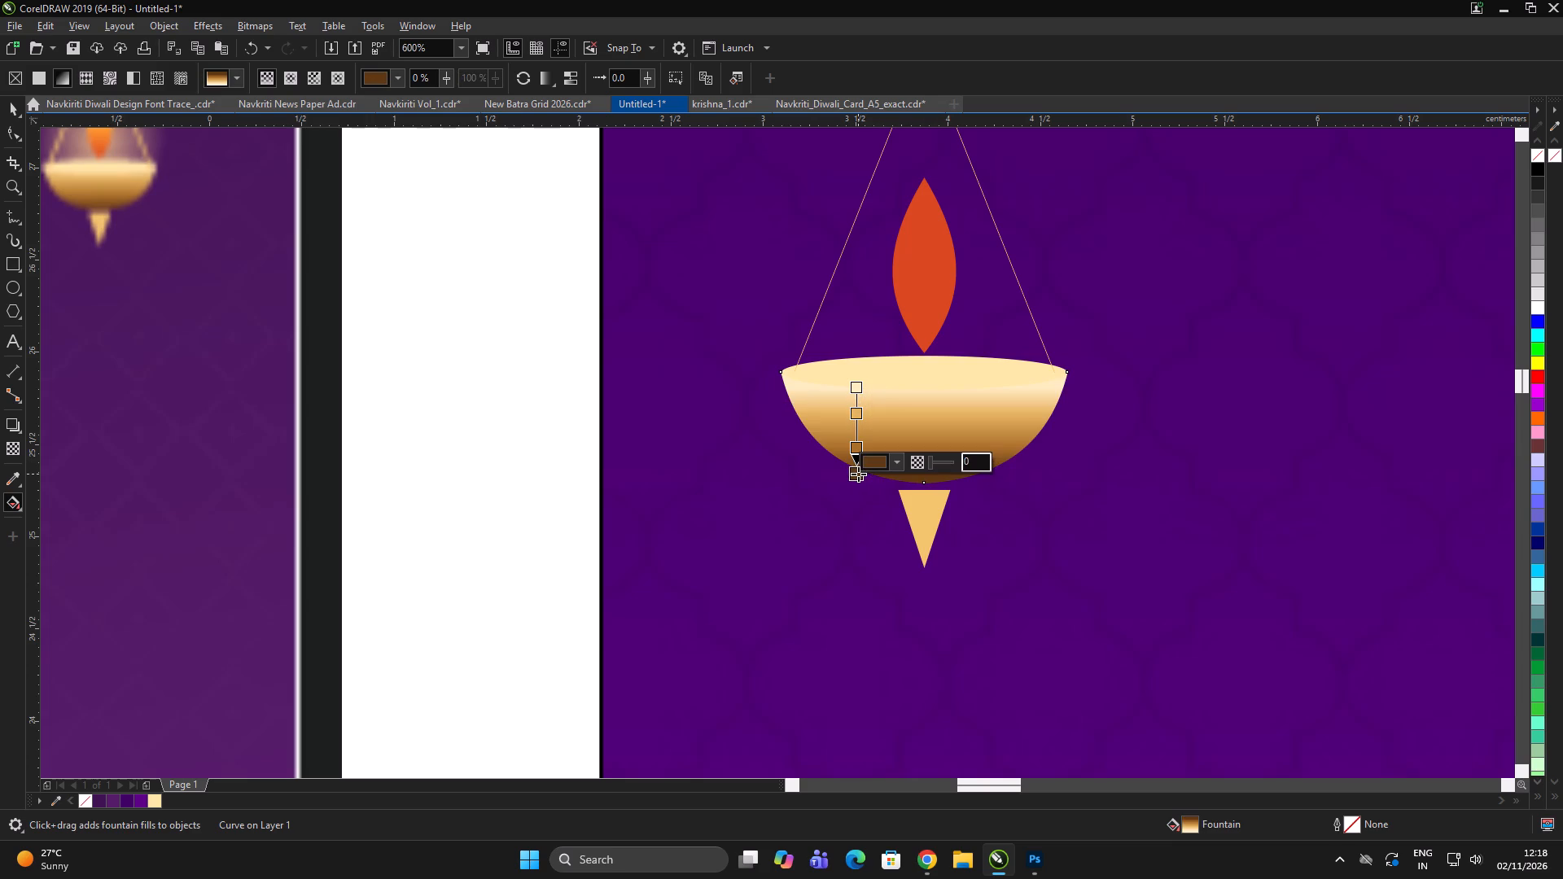
pyautogui.moveTo(857, 474); pyautogui.dragTo(860, 490)
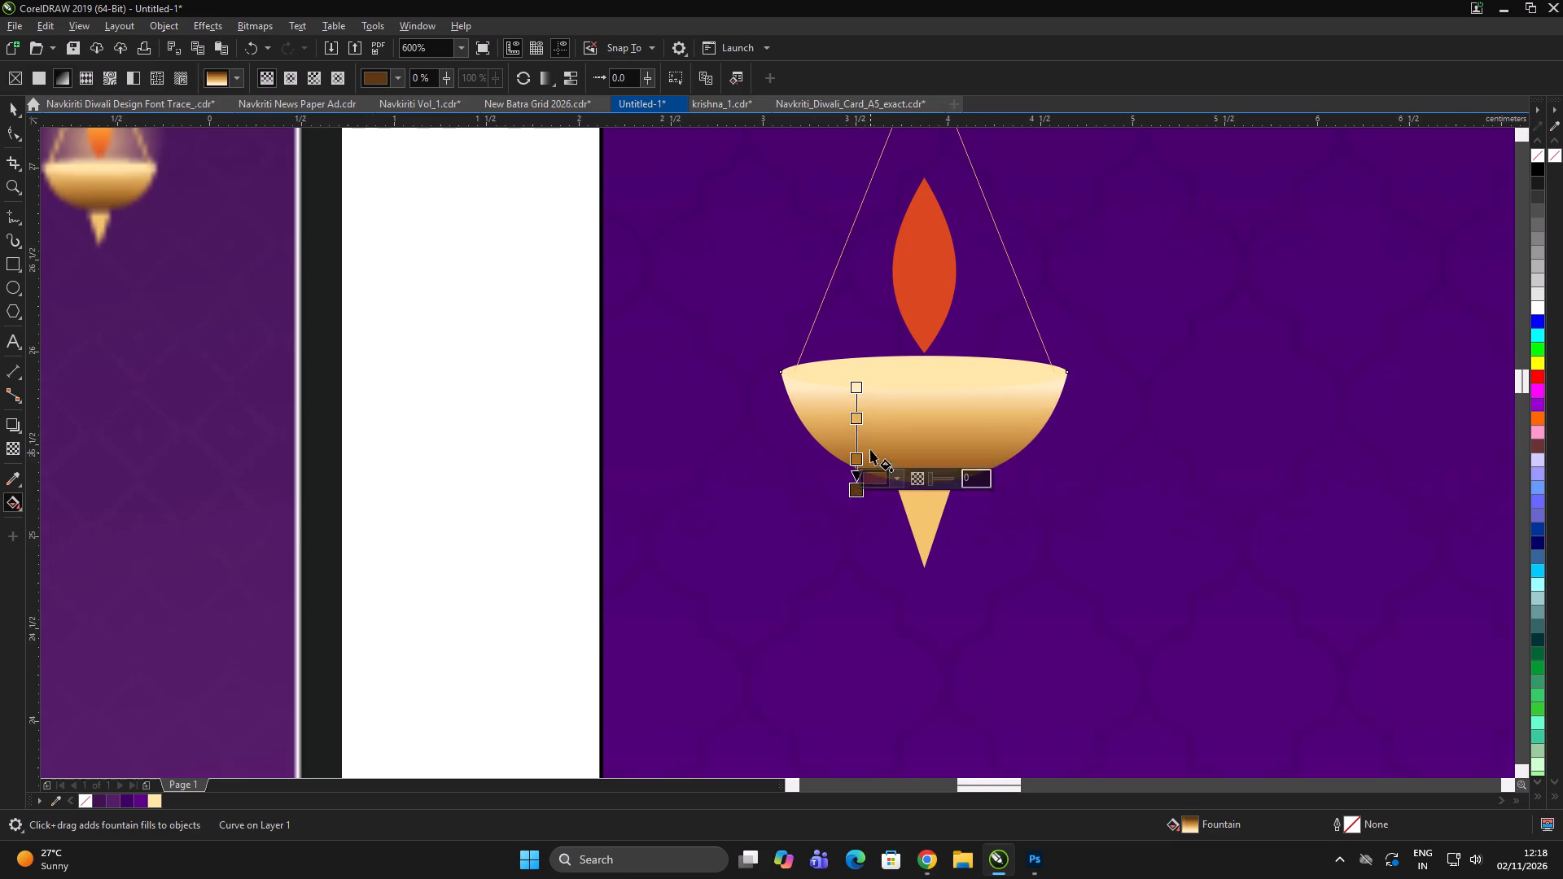
pyautogui.scroll(1, 872, 435)
pyautogui.press('space')
pyautogui.scroll(-2, 972, 444)
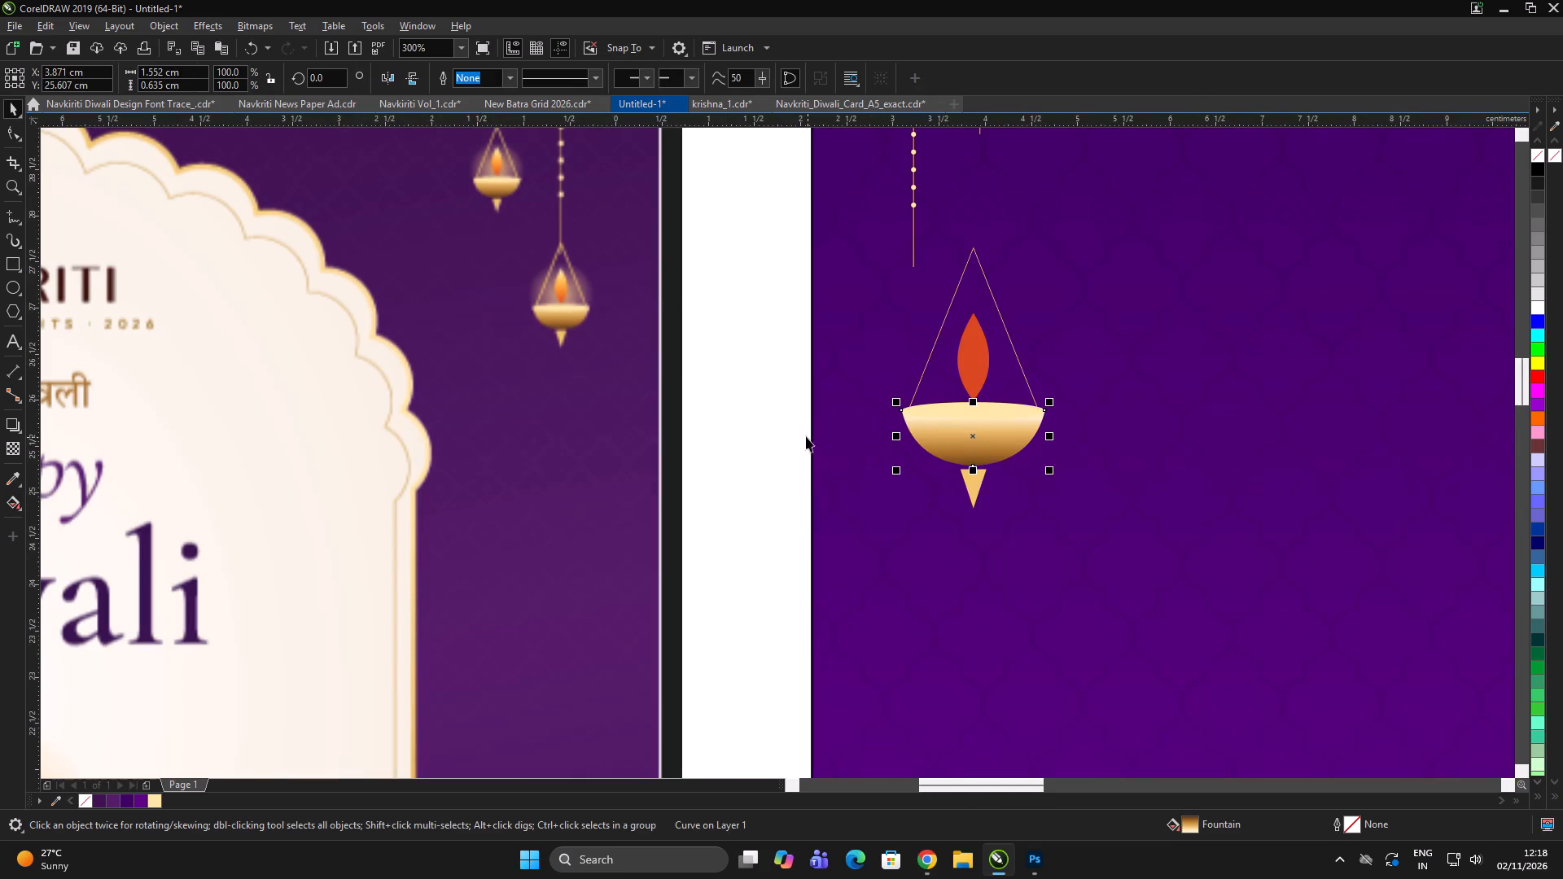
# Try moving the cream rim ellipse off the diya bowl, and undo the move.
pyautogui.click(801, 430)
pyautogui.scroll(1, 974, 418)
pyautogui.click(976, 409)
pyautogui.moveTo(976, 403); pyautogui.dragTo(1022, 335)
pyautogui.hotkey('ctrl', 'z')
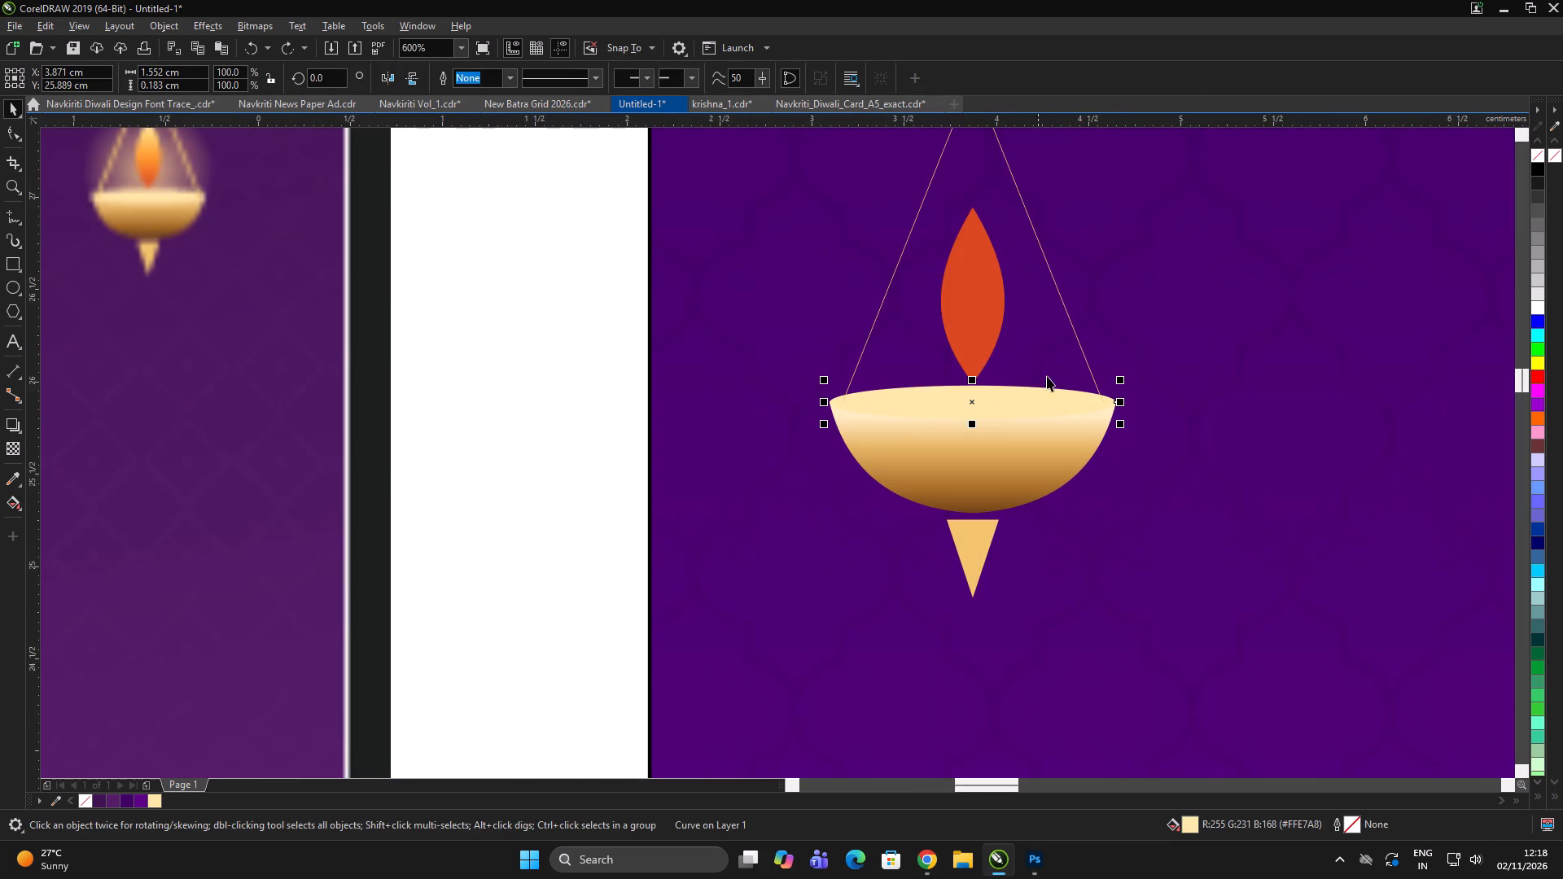
# Move the diya's triangular tip up about 0.04 cm so it meets the bottom of the bowl.
pyautogui.scroll(-1, 1127, 593)
pyautogui.scroll(1, 1095, 527)
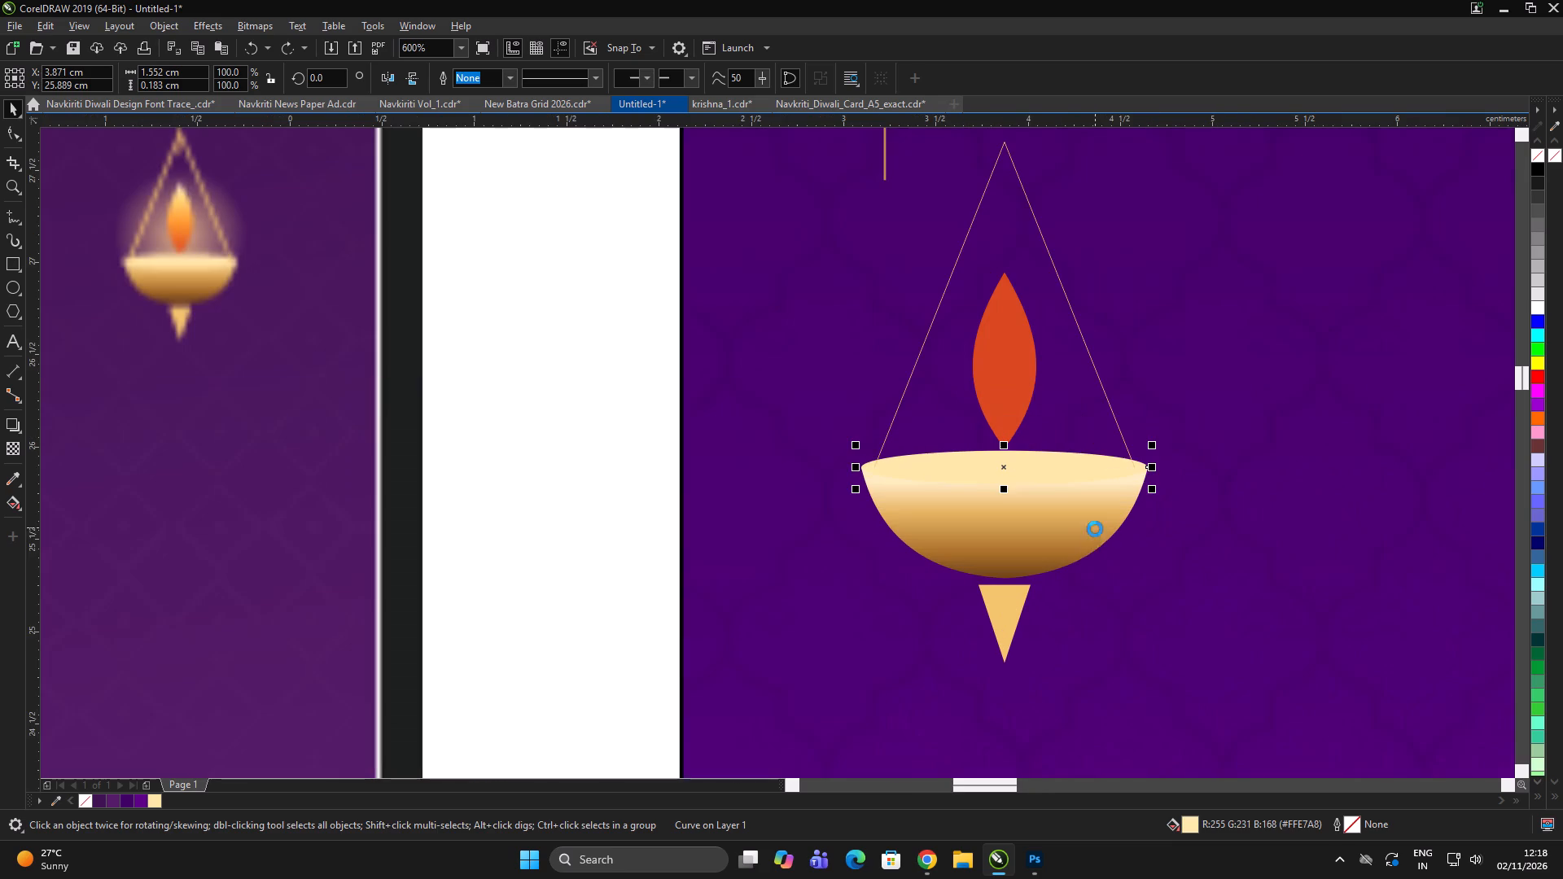
pyautogui.scroll(-1, 1020, 481)
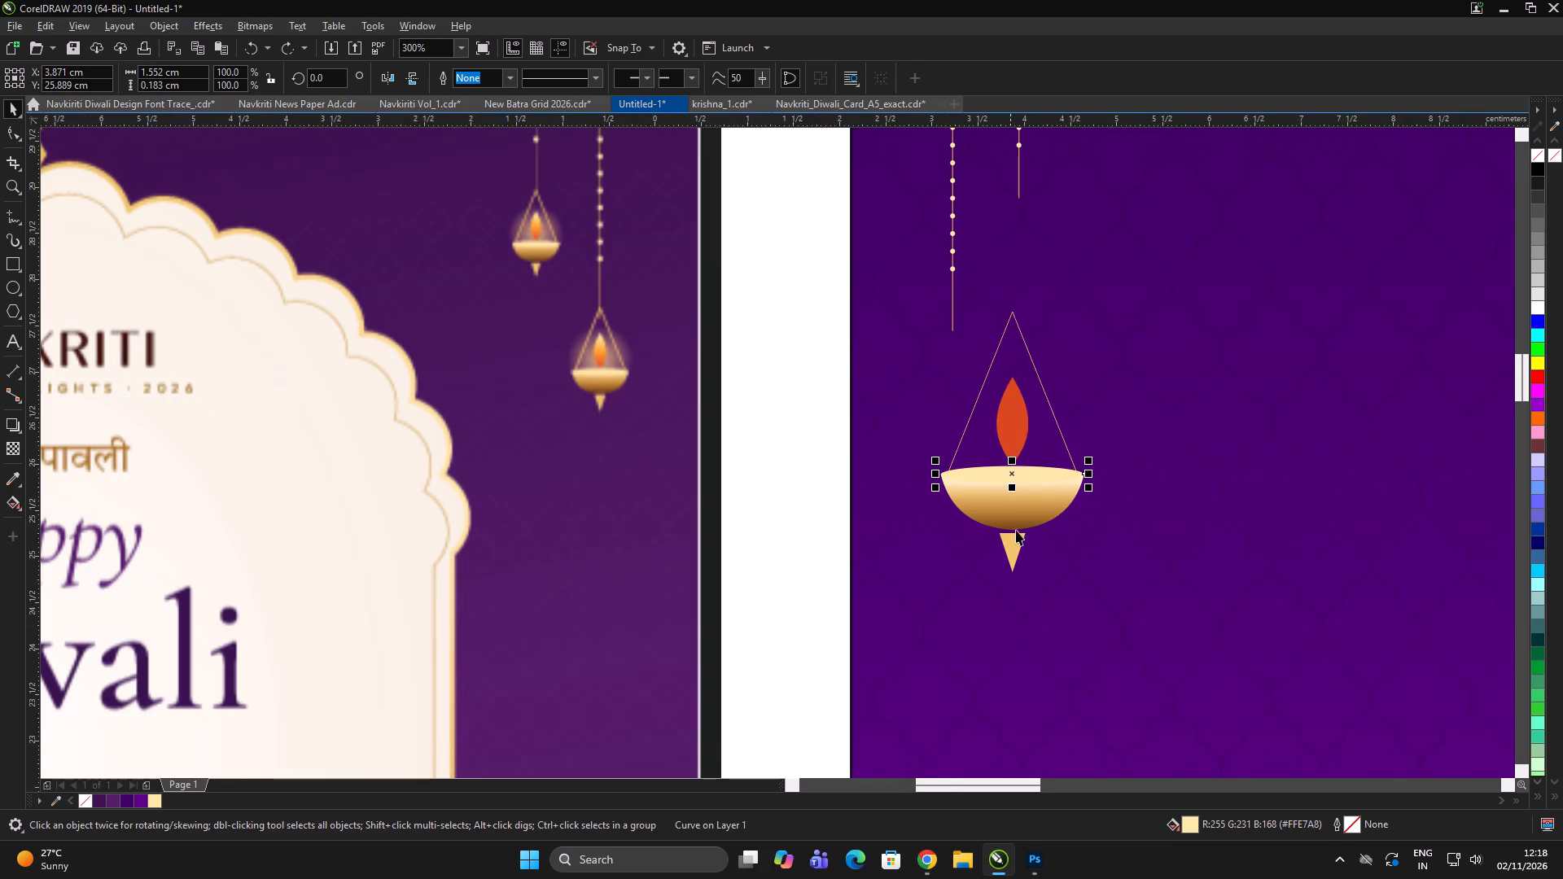
pyautogui.scroll(1, 1017, 545)
pyautogui.click(1017, 550)
pyautogui.scroll(1, 1044, 520)
pyautogui.scroll(-1, 1044, 520)
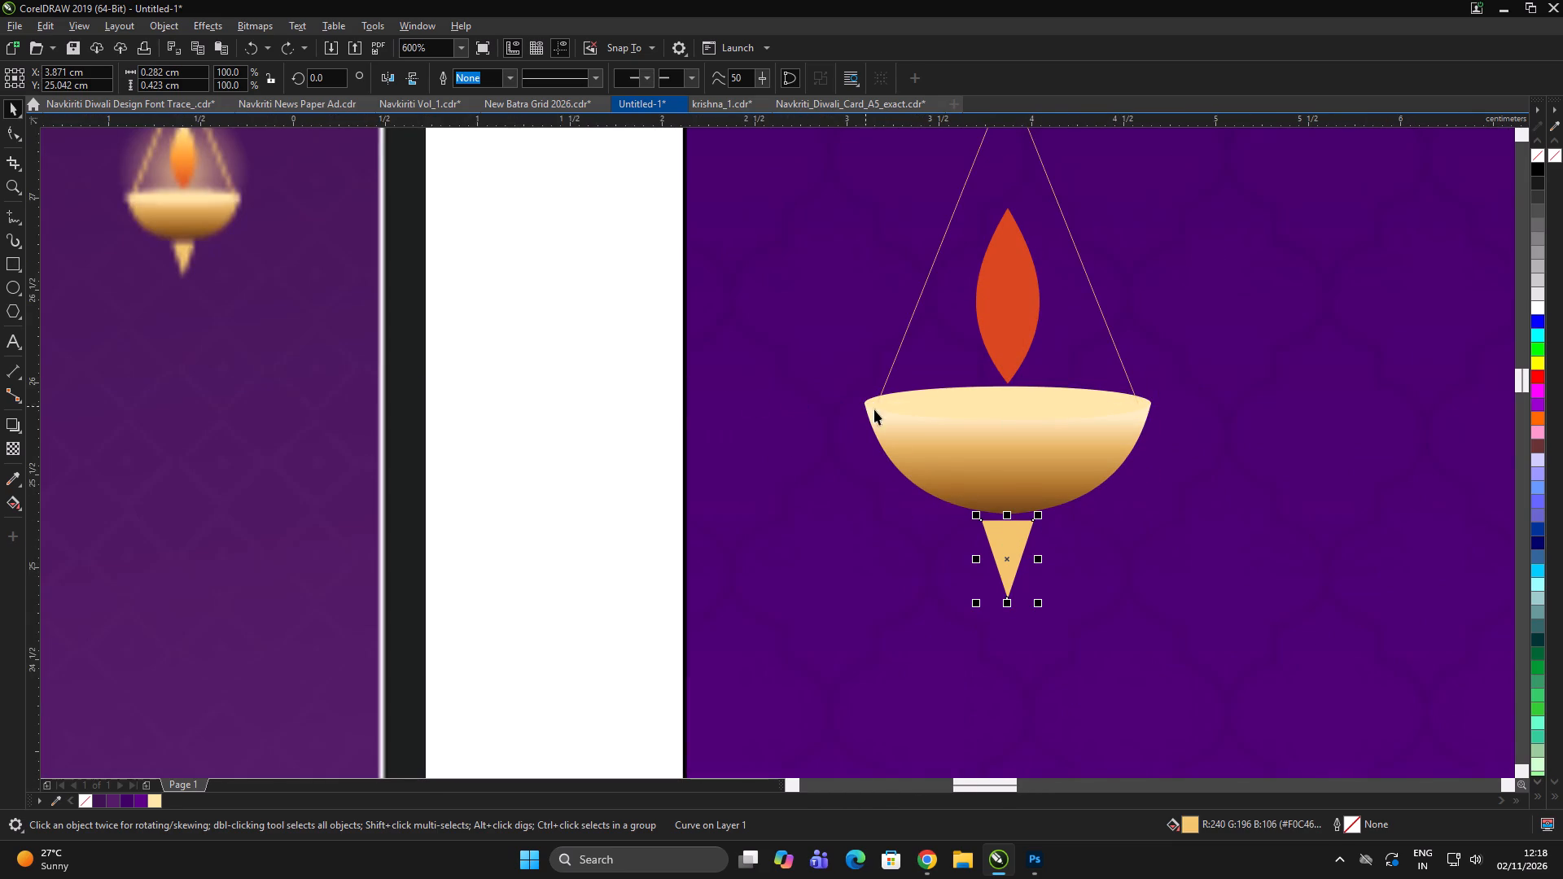
pyautogui.scroll(2, 1028, 497)
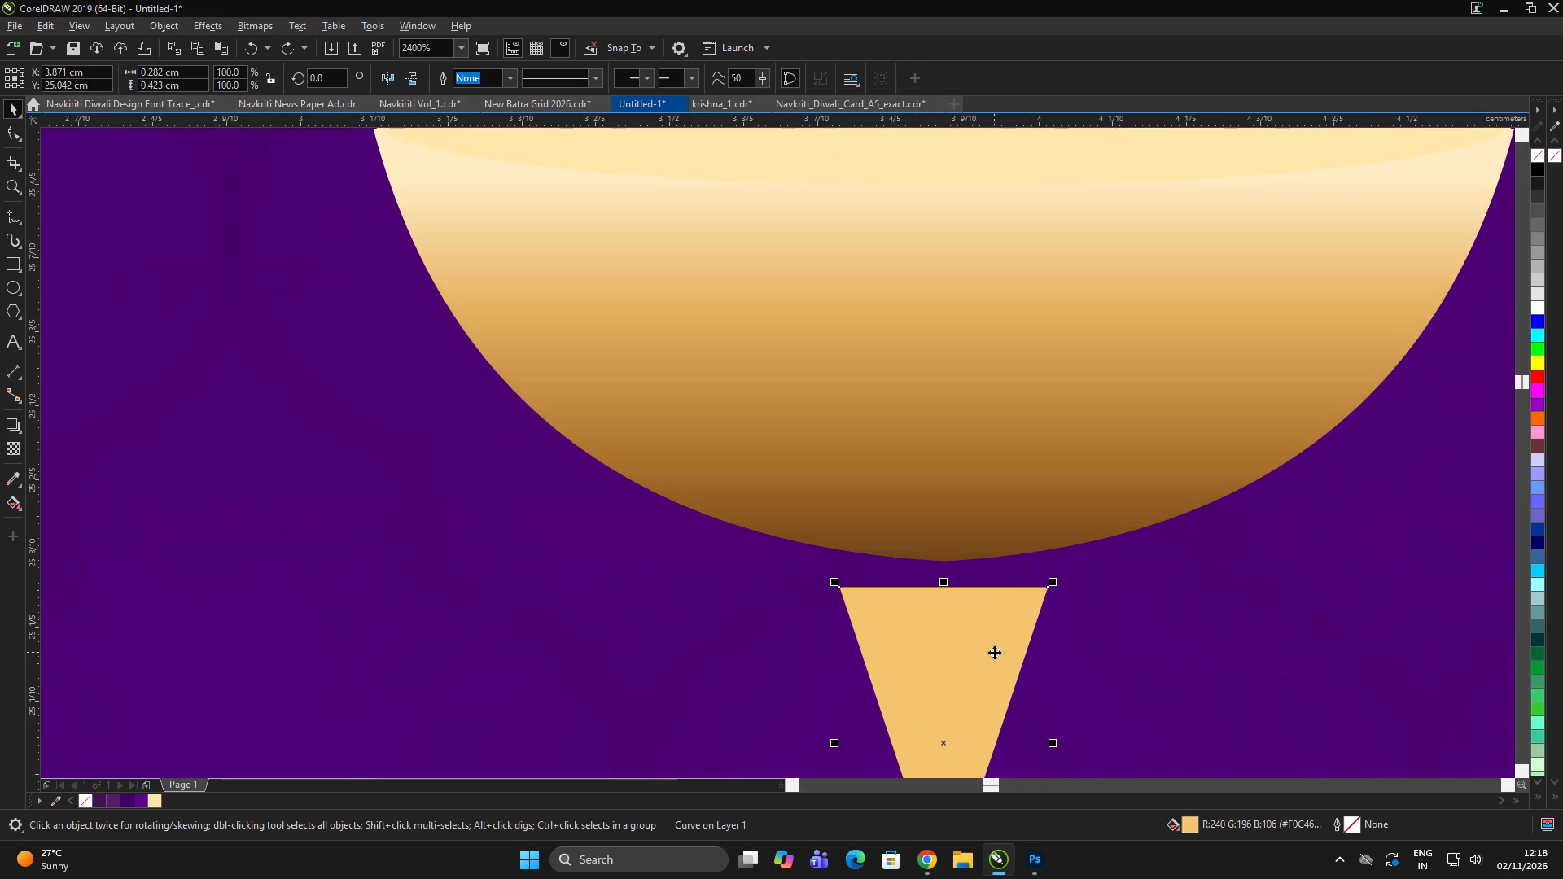
pyautogui.moveTo(994, 652); pyautogui.dragTo(994, 621)
pyautogui.scroll(-4, 972, 542)
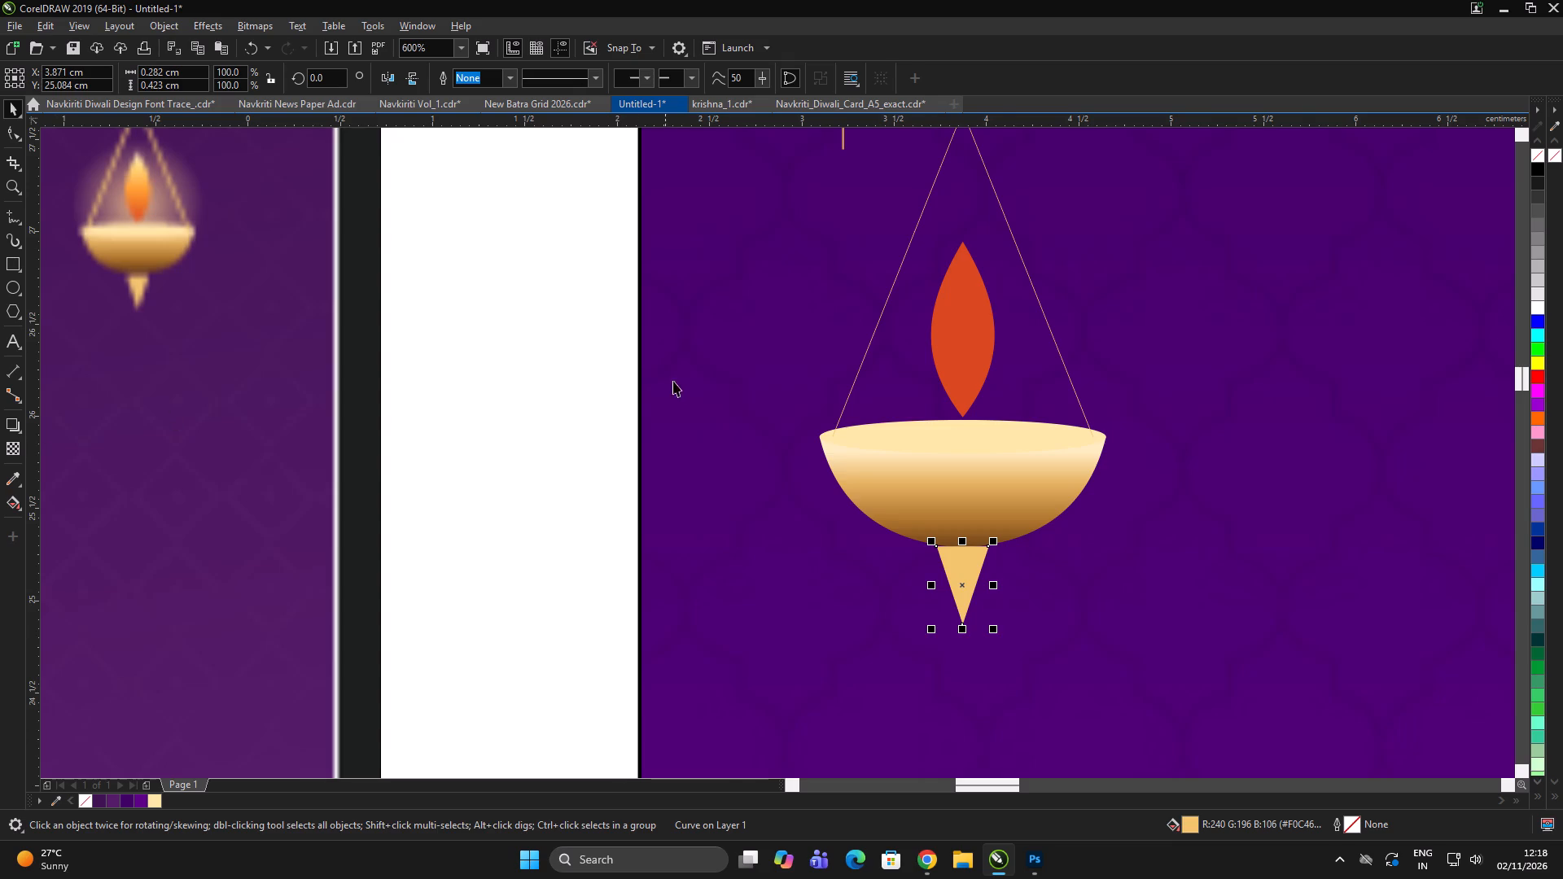
# Give the flame a vertical fountain fill from pale cream at its top through orange to red at its base.
pyautogui.scroll(-1, 575, 419)
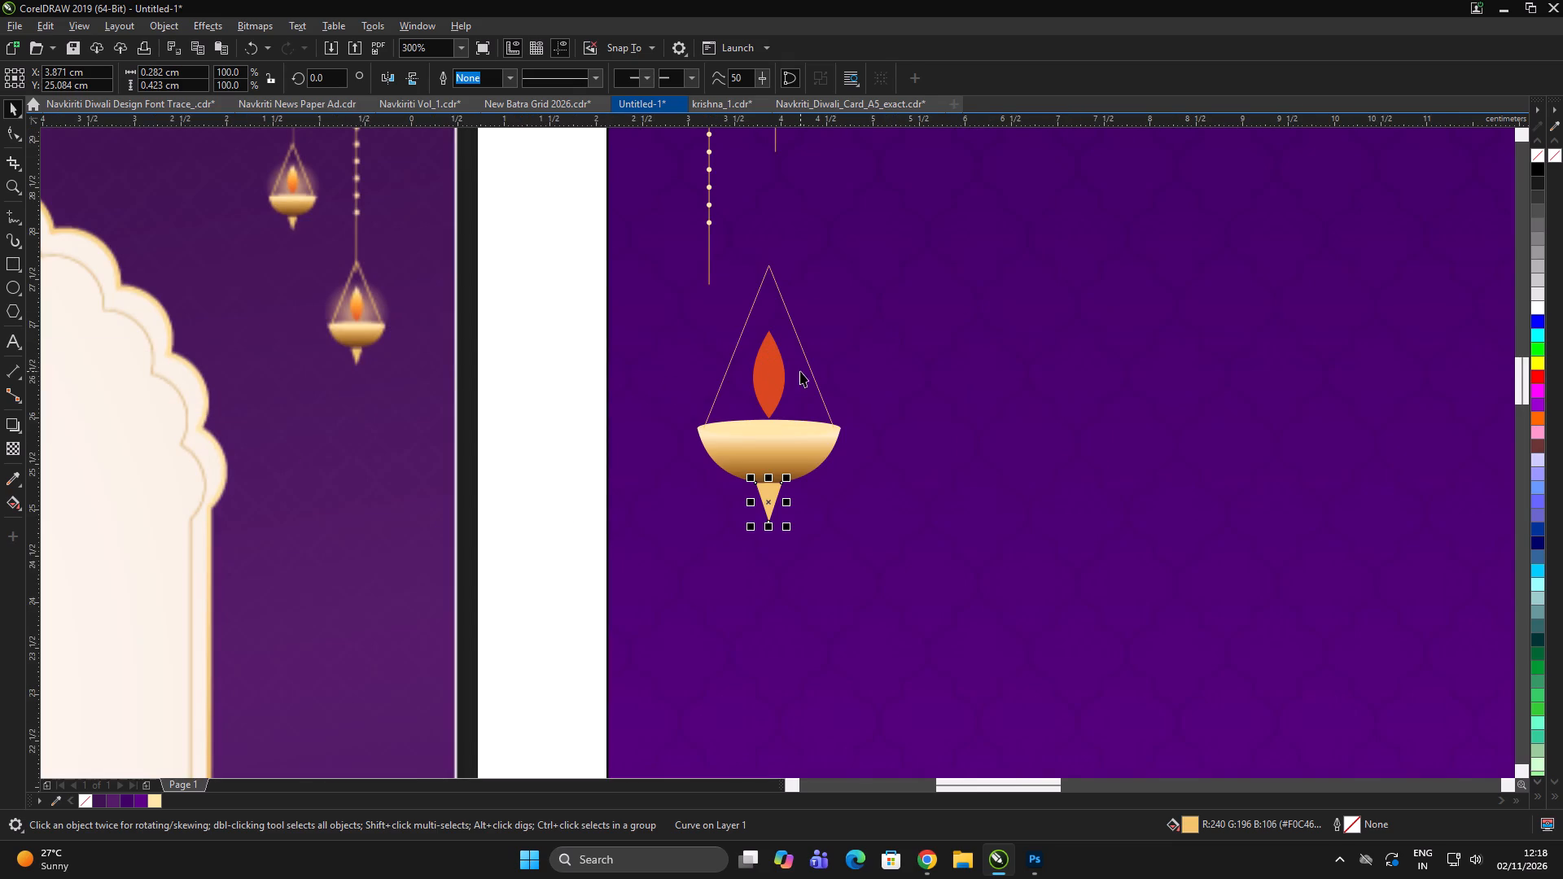
pyautogui.scroll(2, 801, 374)
pyautogui.scroll(-2, 725, 387)
pyautogui.click(716, 386)
pyautogui.scroll(1, 282, 302)
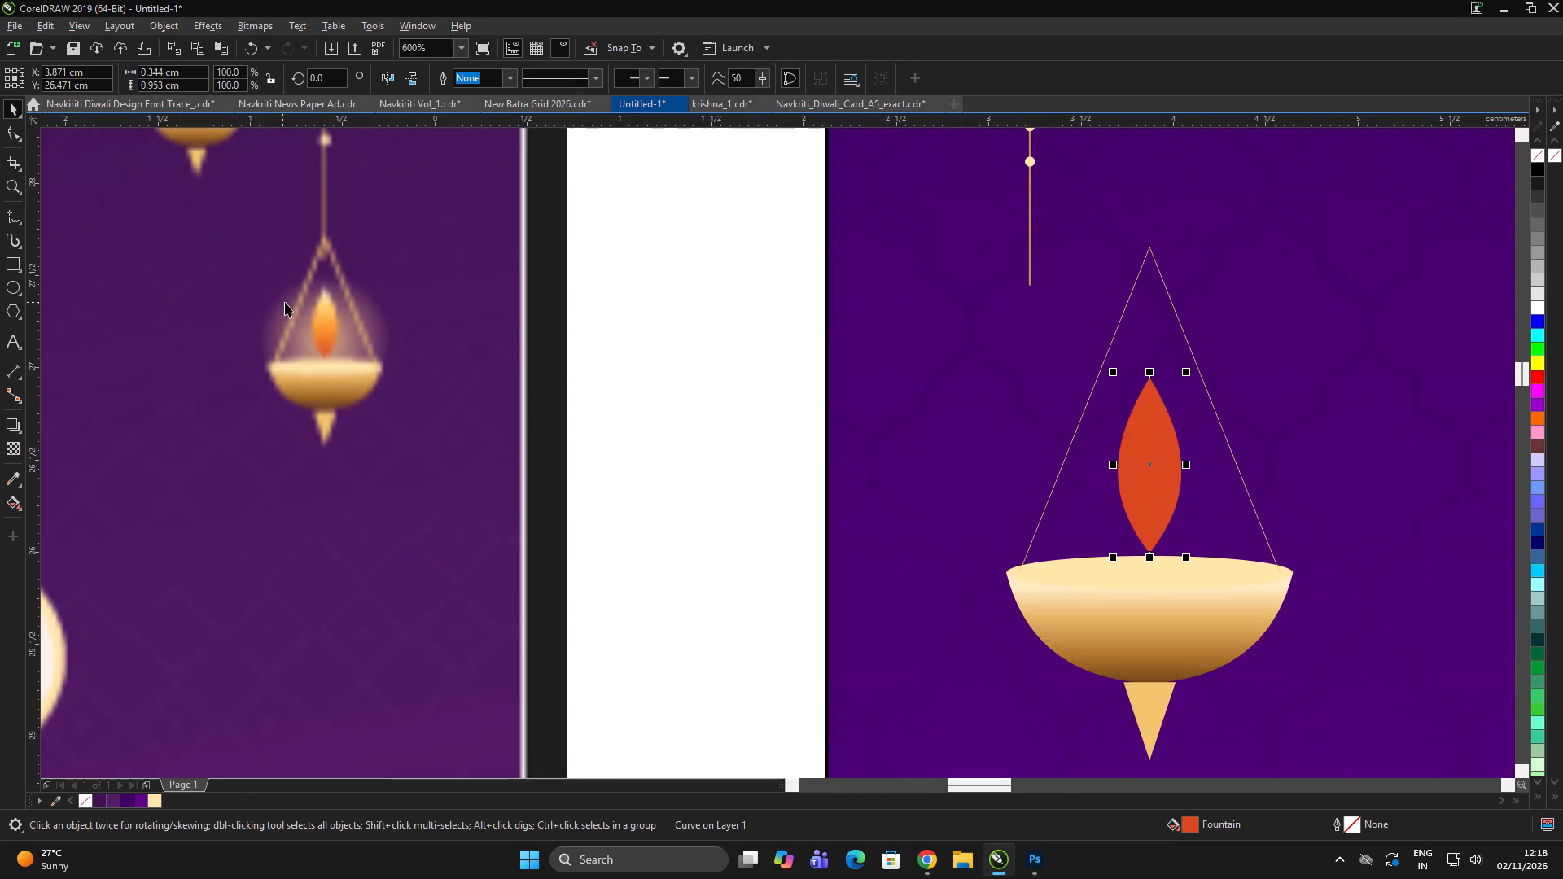
pyautogui.press('g')
pyautogui.moveTo(1139, 414); pyautogui.dragTo(1145, 490)
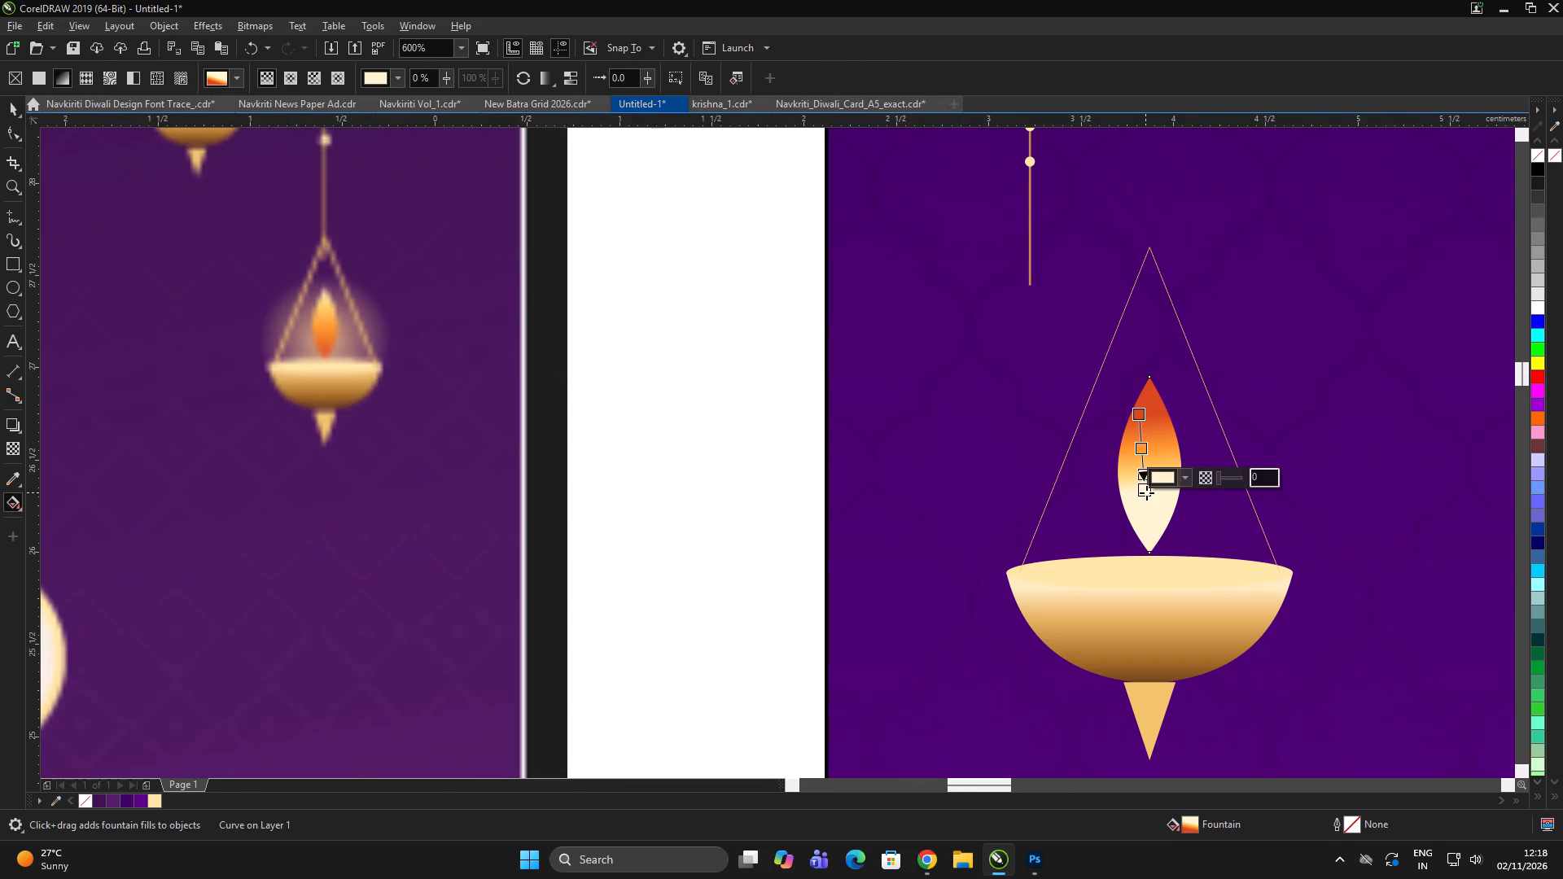
pyautogui.moveTo(1148, 496); pyautogui.dragTo(1094, 378)
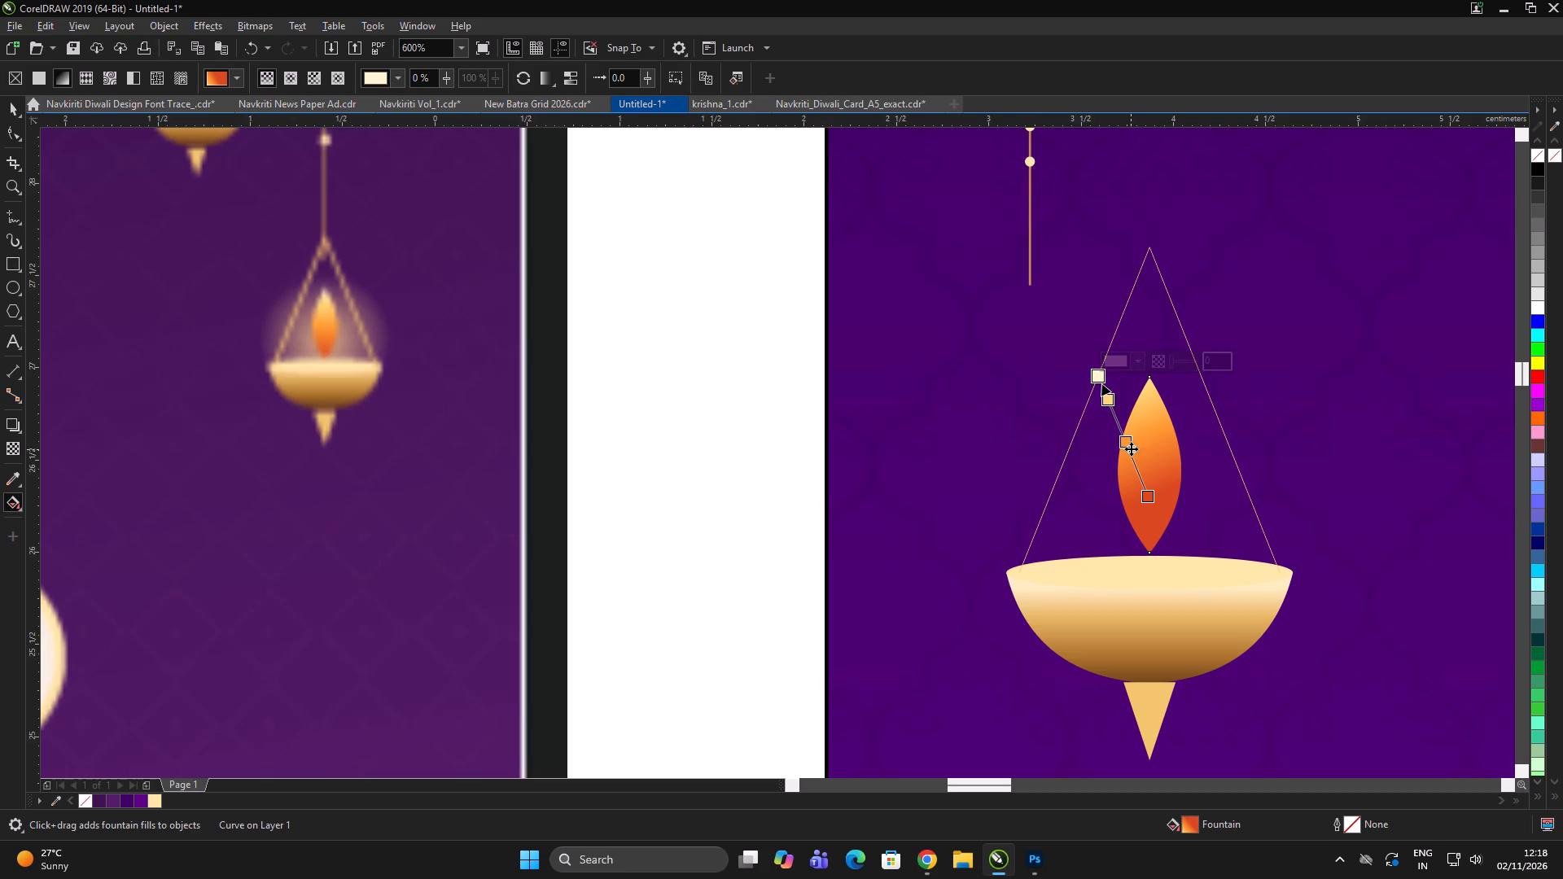
pyautogui.moveTo(1100, 381); pyautogui.dragTo(1142, 378)
pyautogui.moveTo(1149, 403); pyautogui.dragTo(1149, 413)
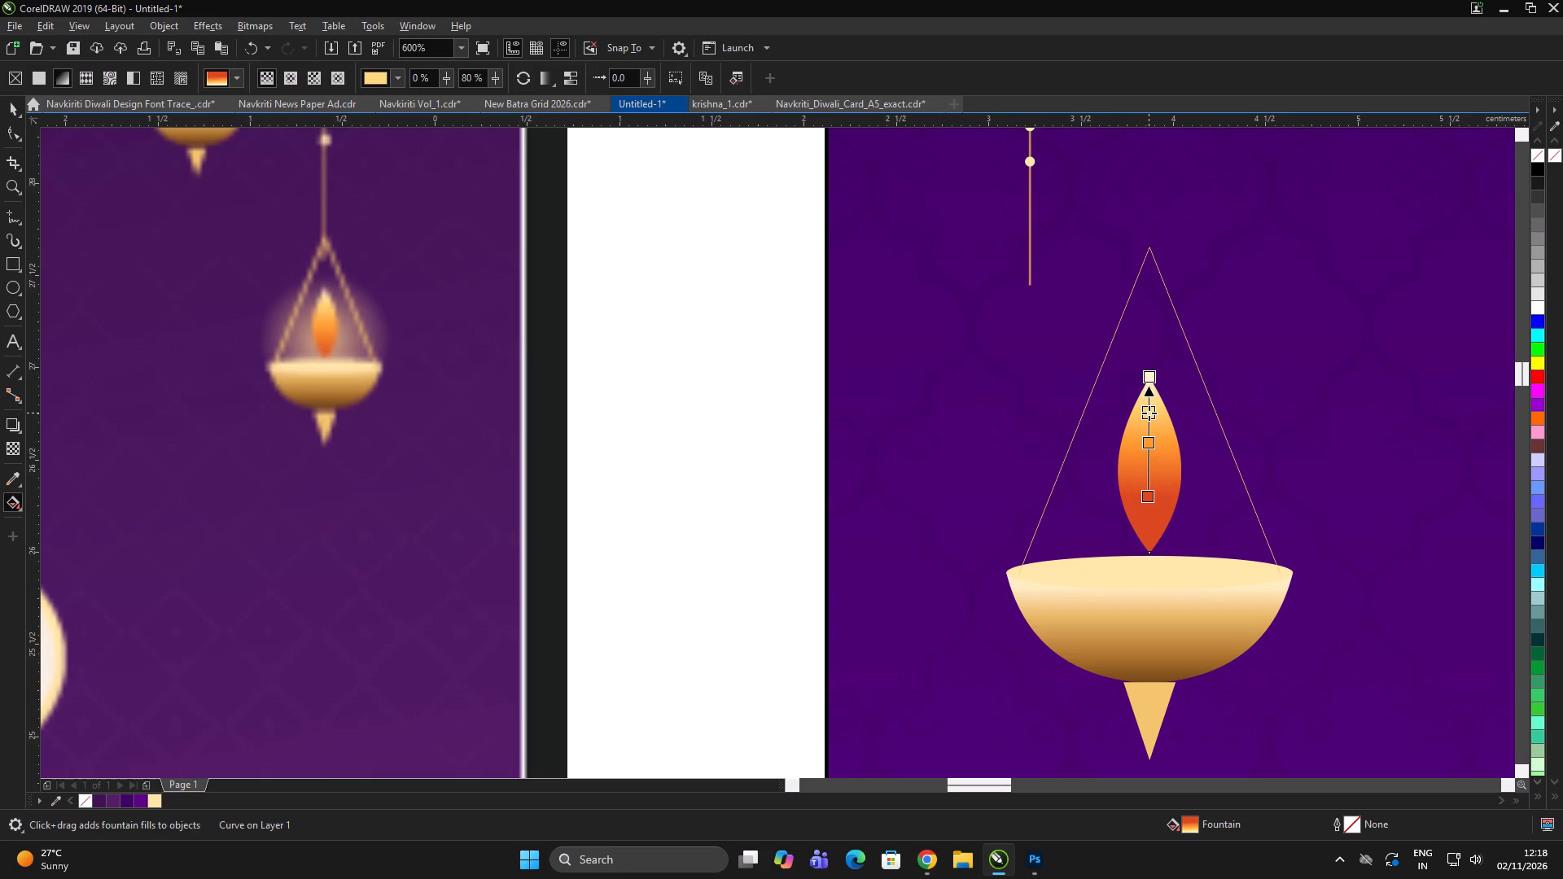
pyautogui.moveTo(1149, 413); pyautogui.dragTo(1149, 414)
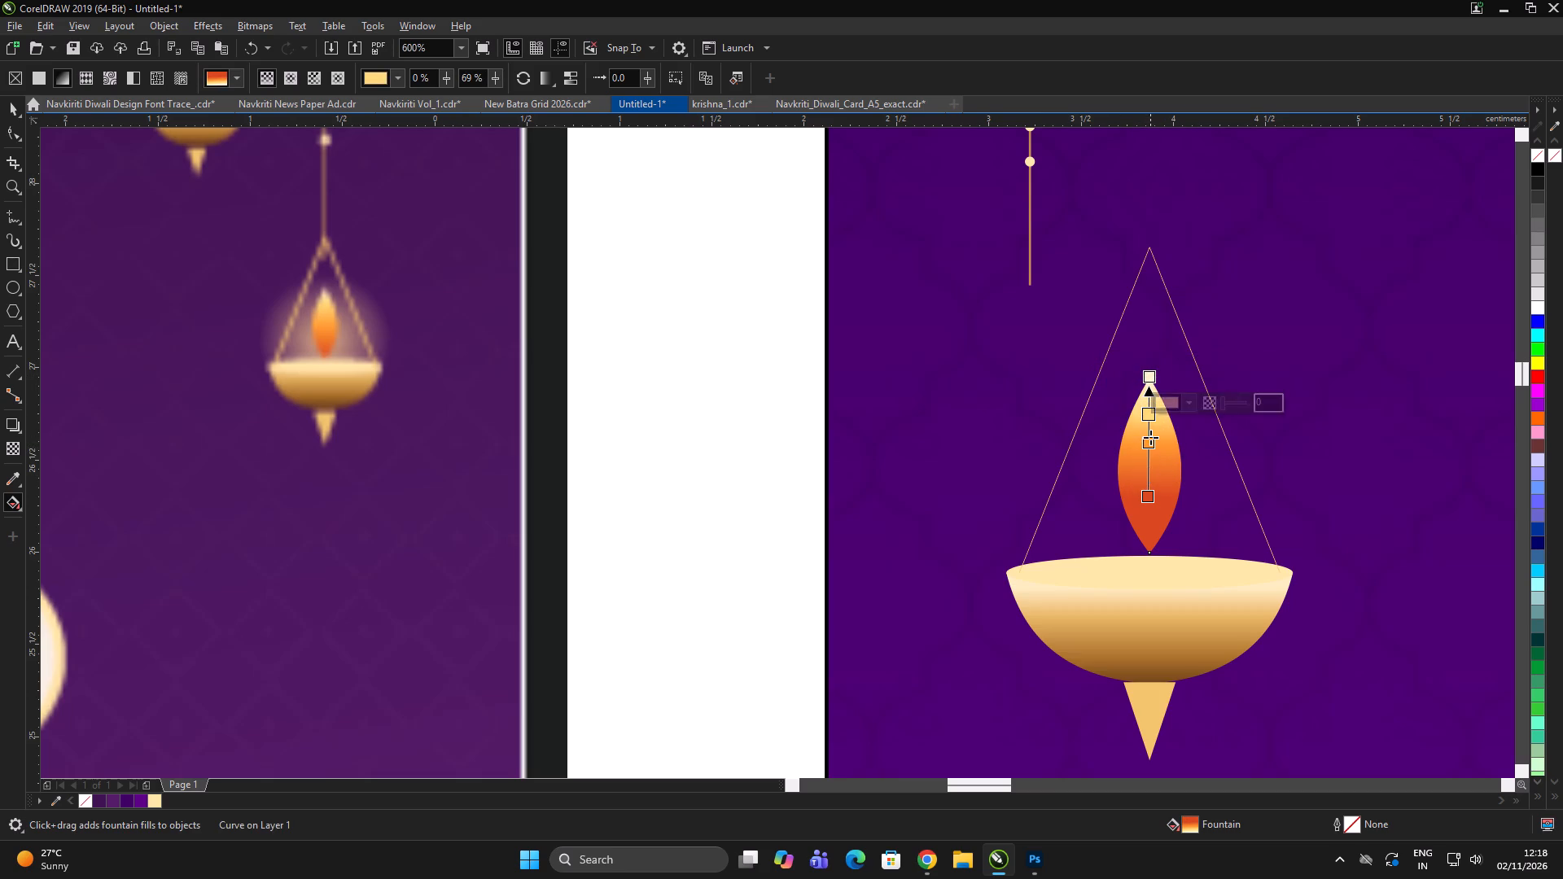
pyautogui.moveTo(1150, 445); pyautogui.dragTo(1150, 466)
pyautogui.press('space')
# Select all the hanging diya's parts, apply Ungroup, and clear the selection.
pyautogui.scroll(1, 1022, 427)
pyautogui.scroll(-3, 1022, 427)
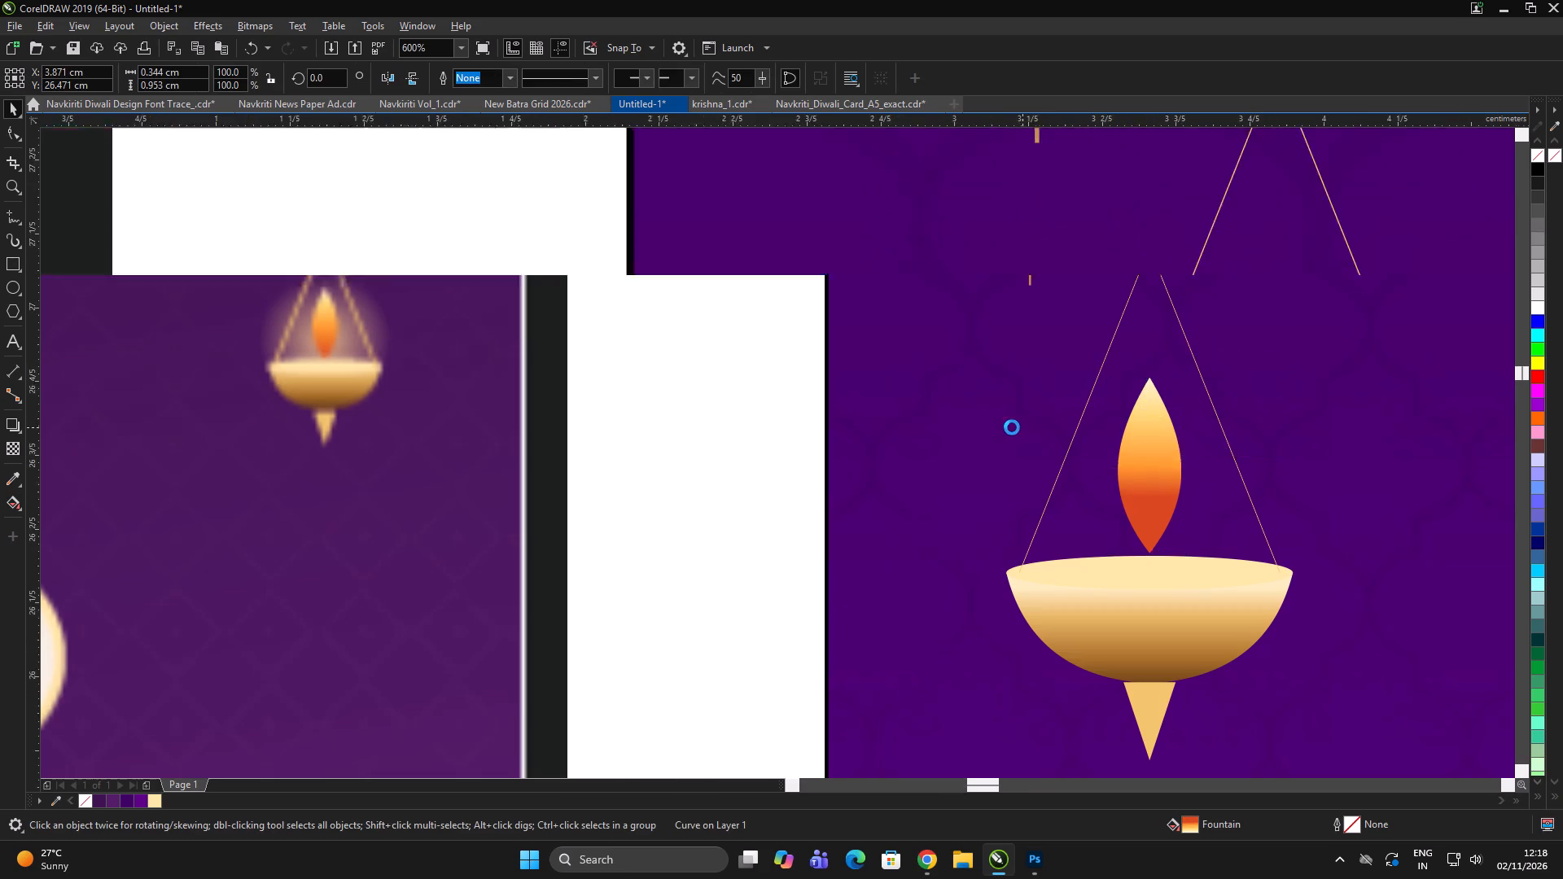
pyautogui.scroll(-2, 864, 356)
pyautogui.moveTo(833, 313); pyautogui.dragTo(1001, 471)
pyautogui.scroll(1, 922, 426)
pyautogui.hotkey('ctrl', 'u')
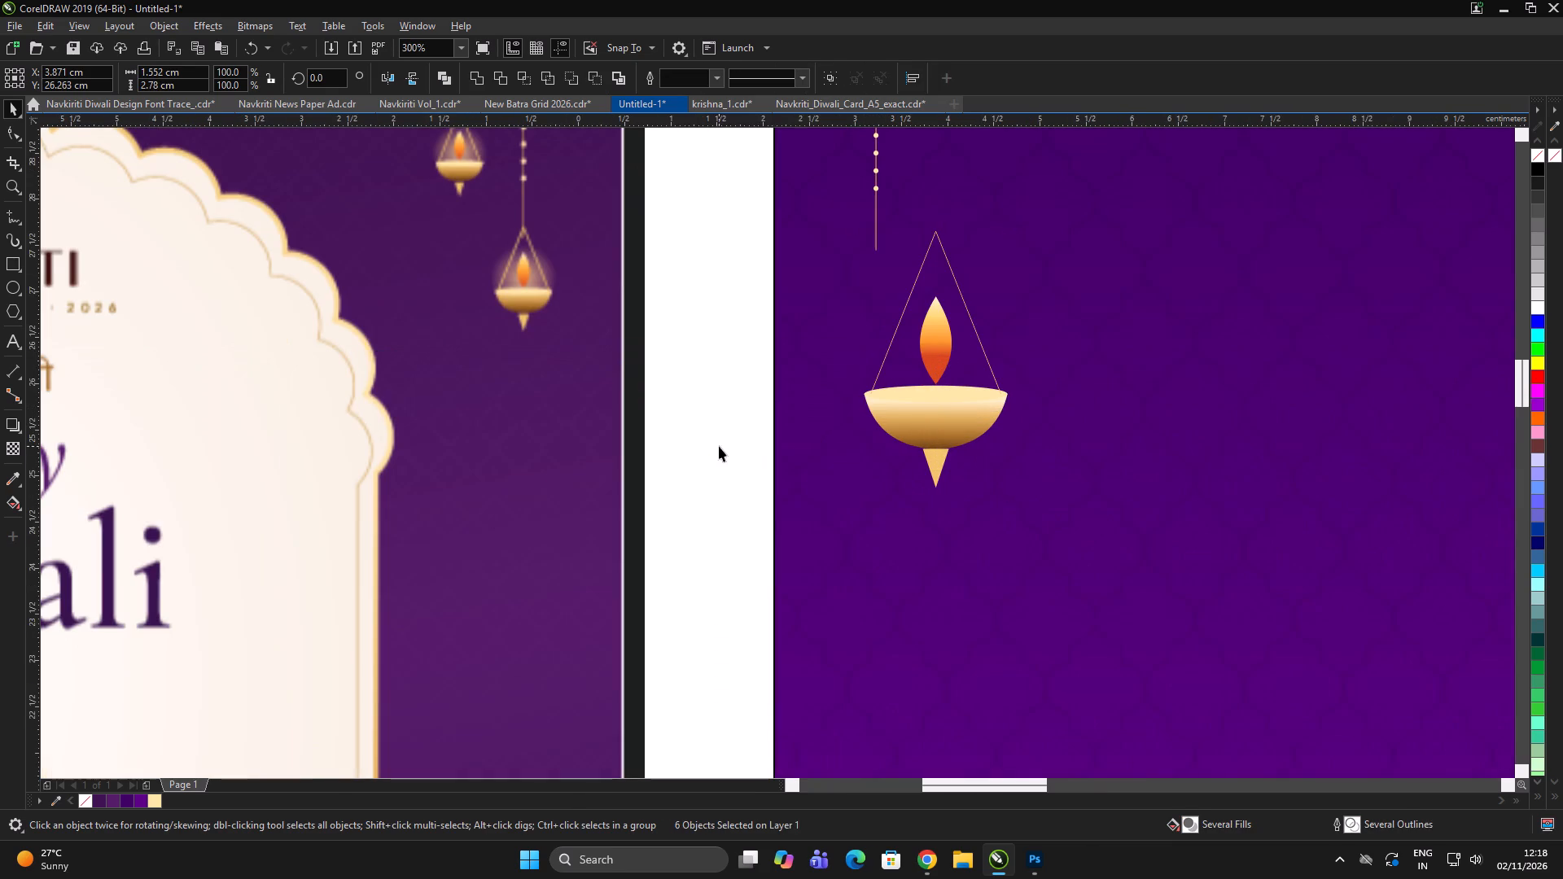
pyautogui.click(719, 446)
# Apply a vertical fountain fill to the diya's triangular tip, white under the bowl and golden at the point.
pyautogui.click(936, 469)
pyautogui.scroll(1, 941, 467)
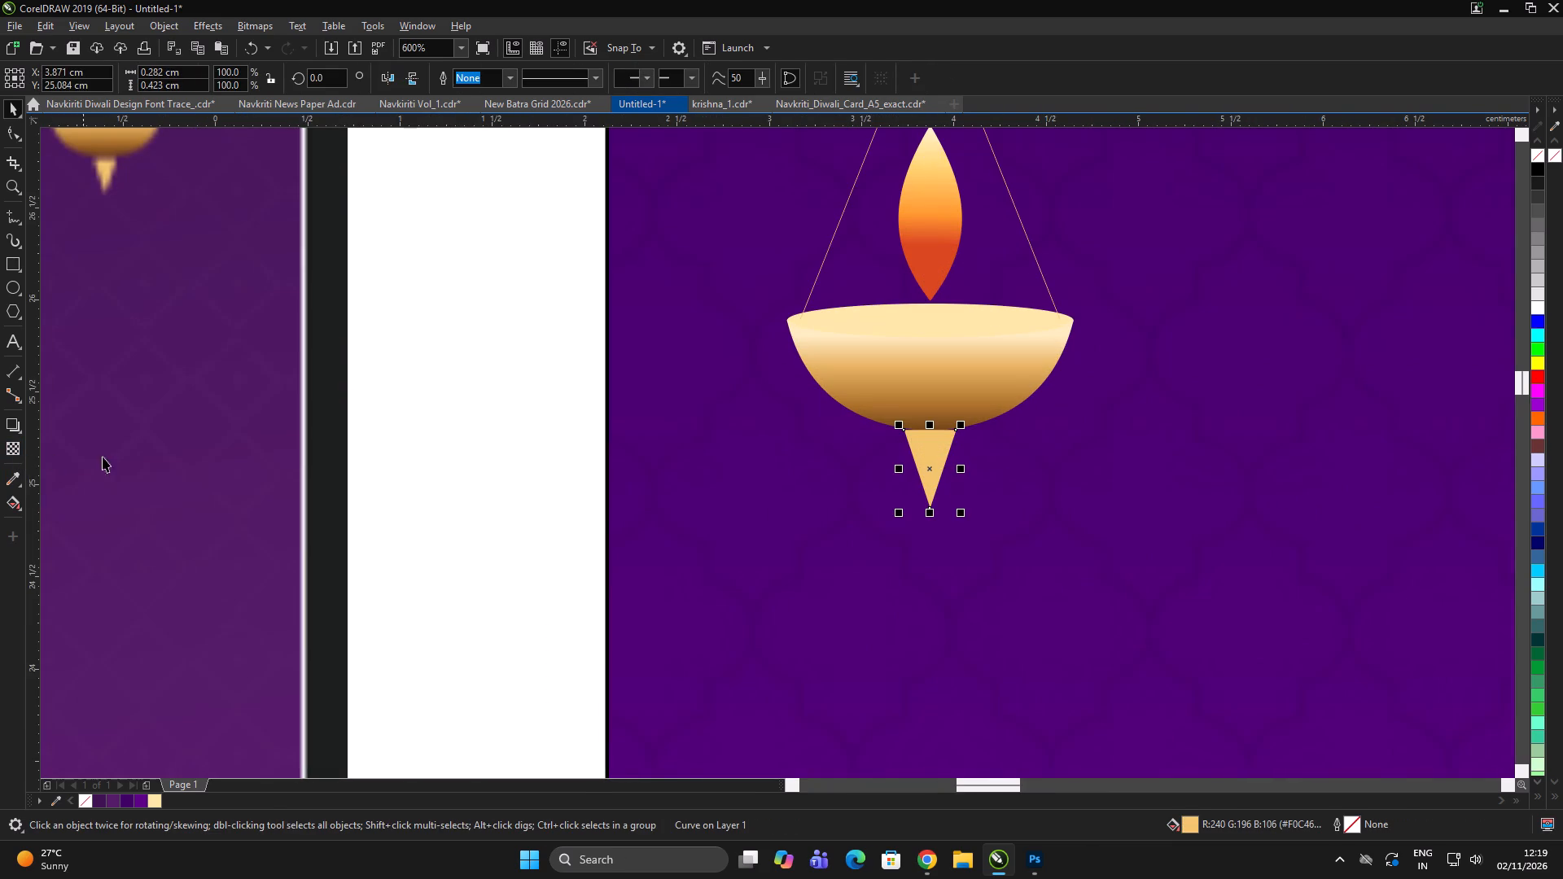
pyautogui.press('g')
pyautogui.moveTo(898, 438); pyautogui.dragTo(907, 474)
pyautogui.scroll(1, 927, 474)
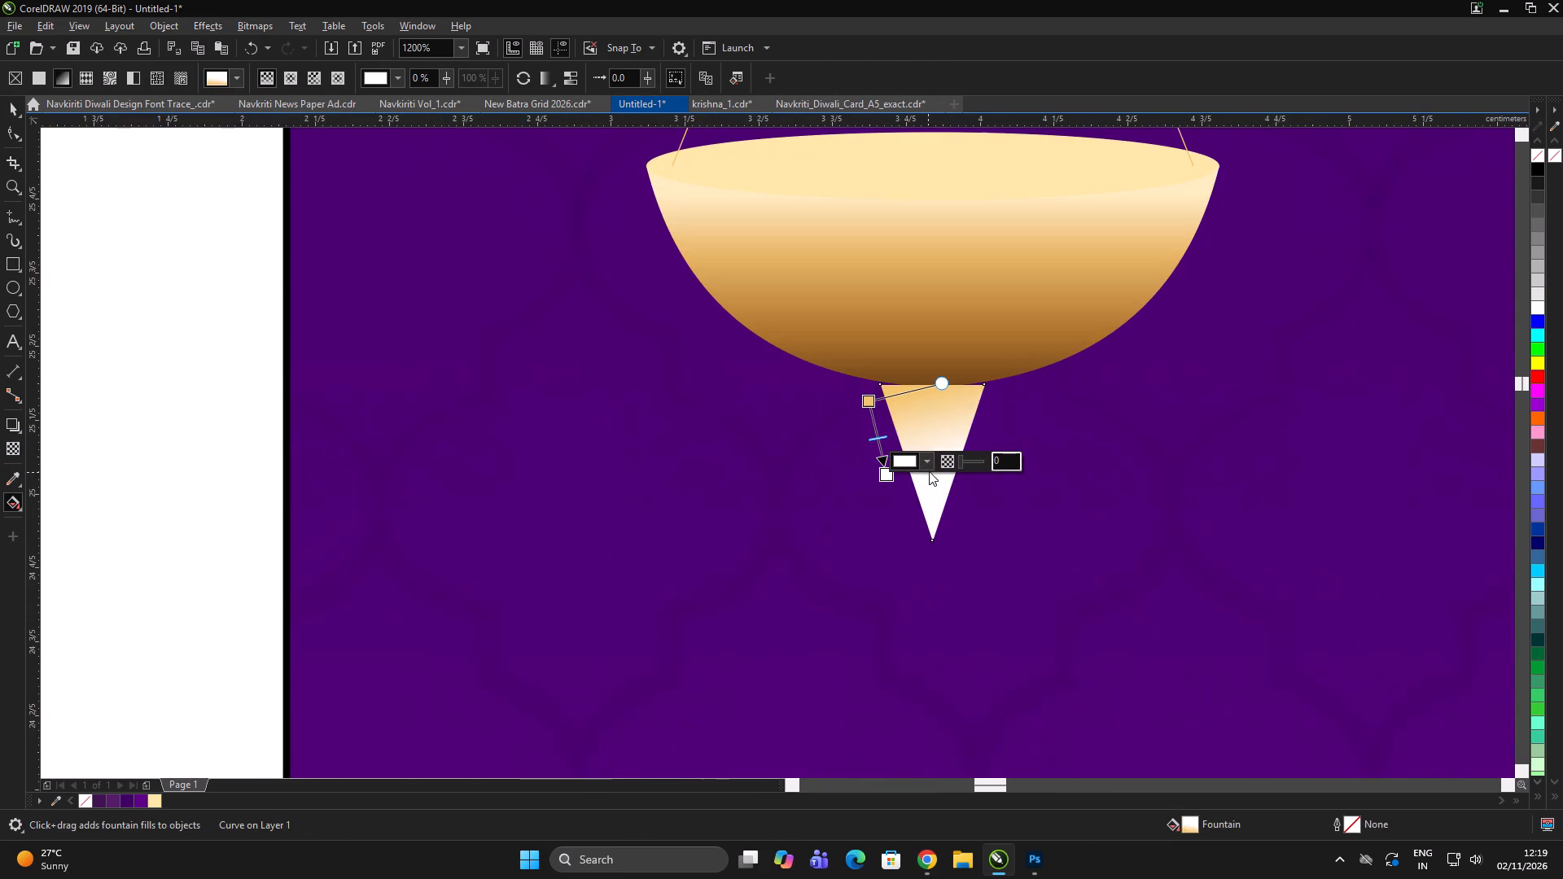
pyautogui.moveTo(888, 475); pyautogui.dragTo(864, 541)
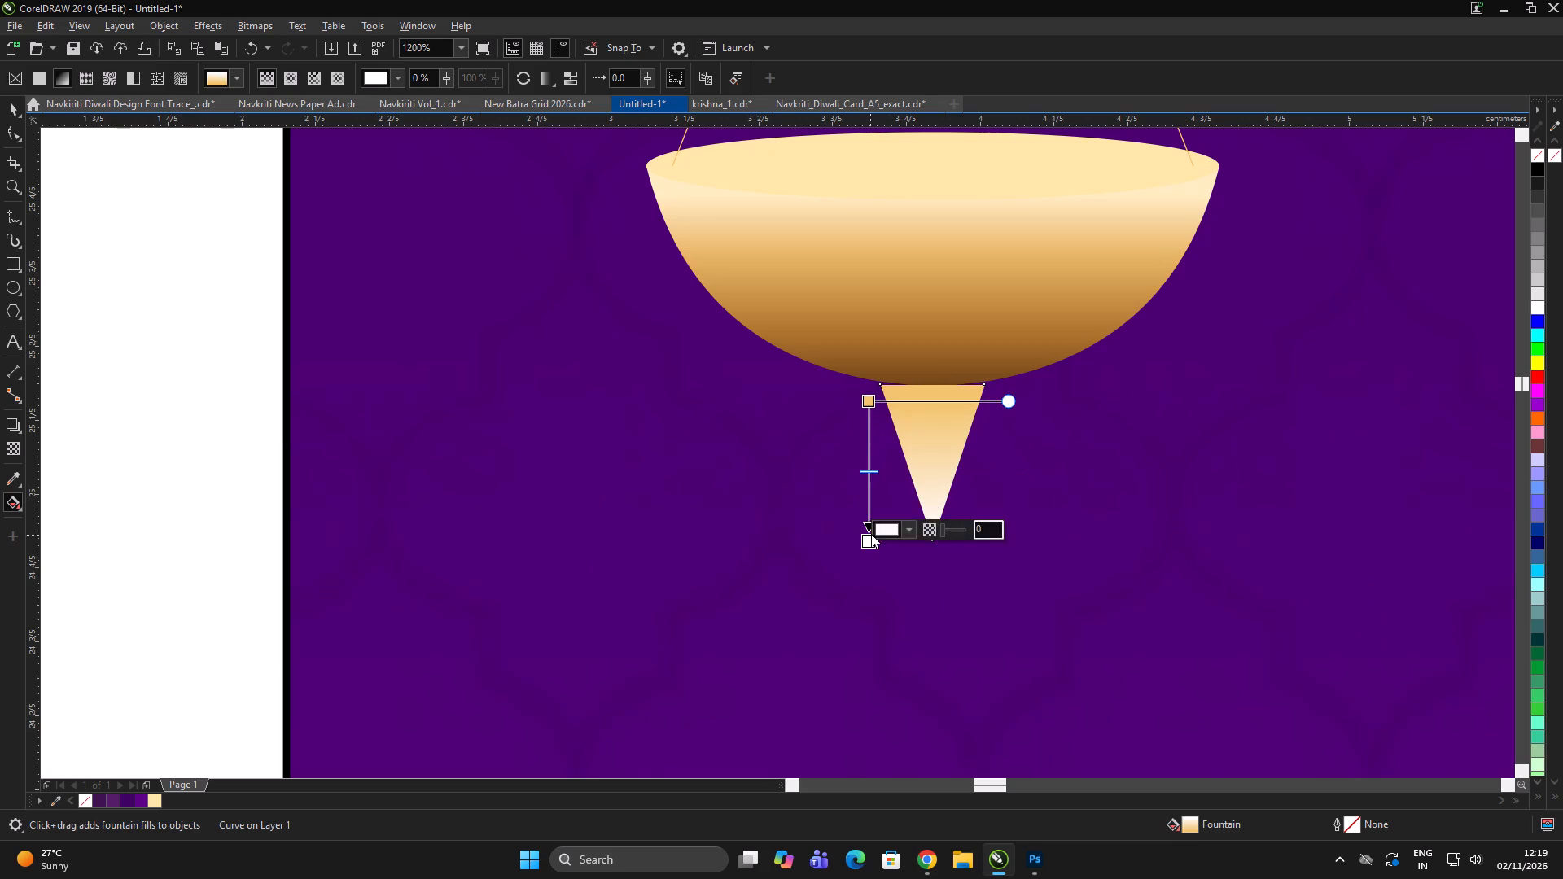
pyautogui.moveTo(869, 409); pyautogui.dragTo(935, 542)
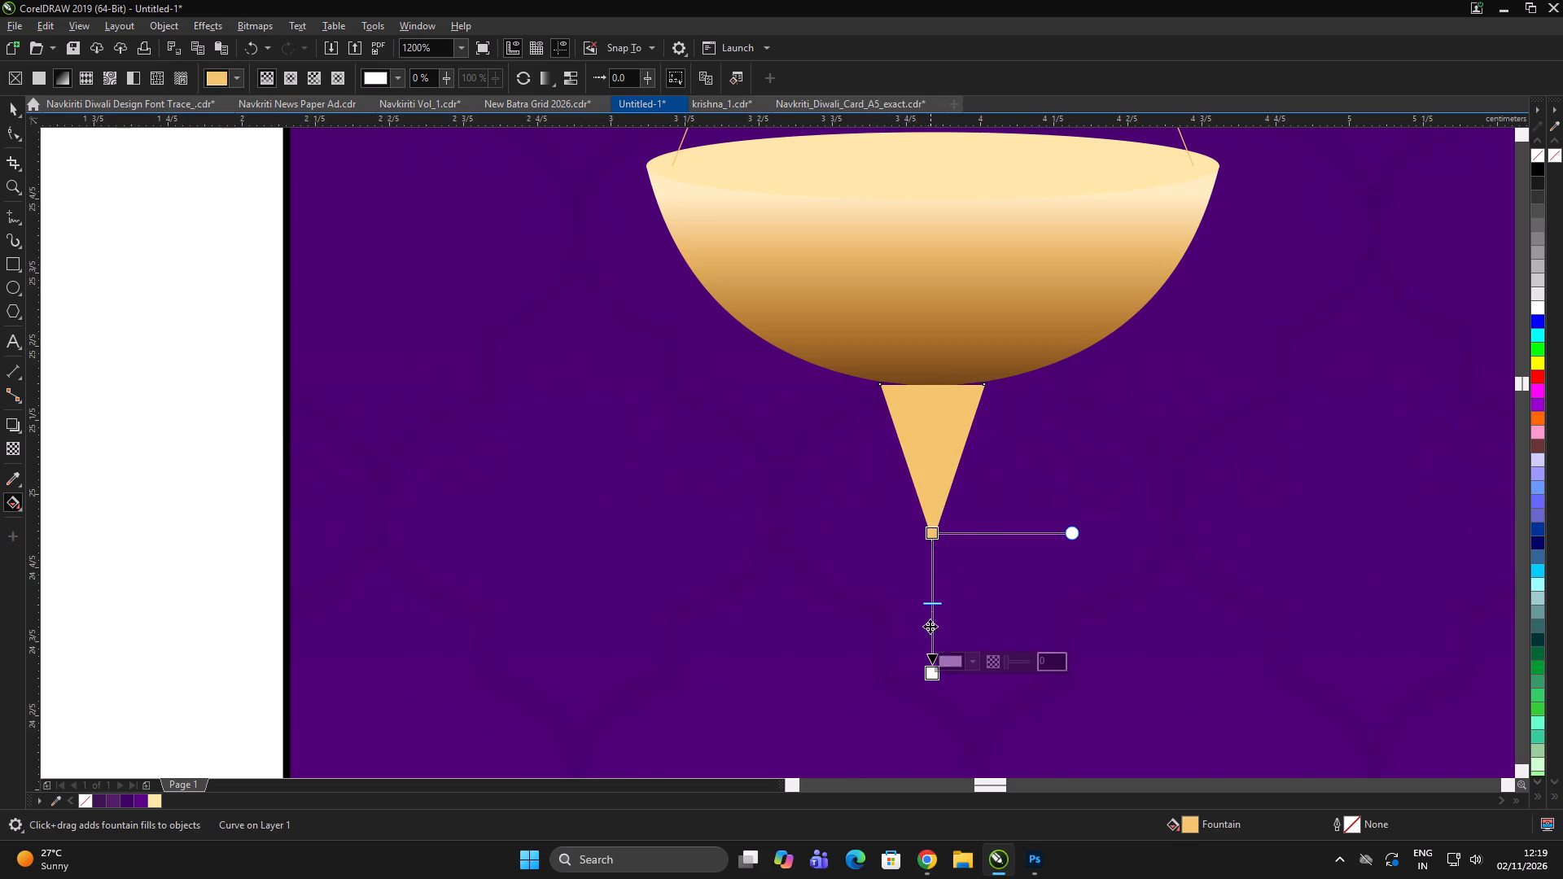
pyautogui.moveTo(930, 676); pyautogui.dragTo(928, 390)
pyautogui.press('v')
pyautogui.press('space')
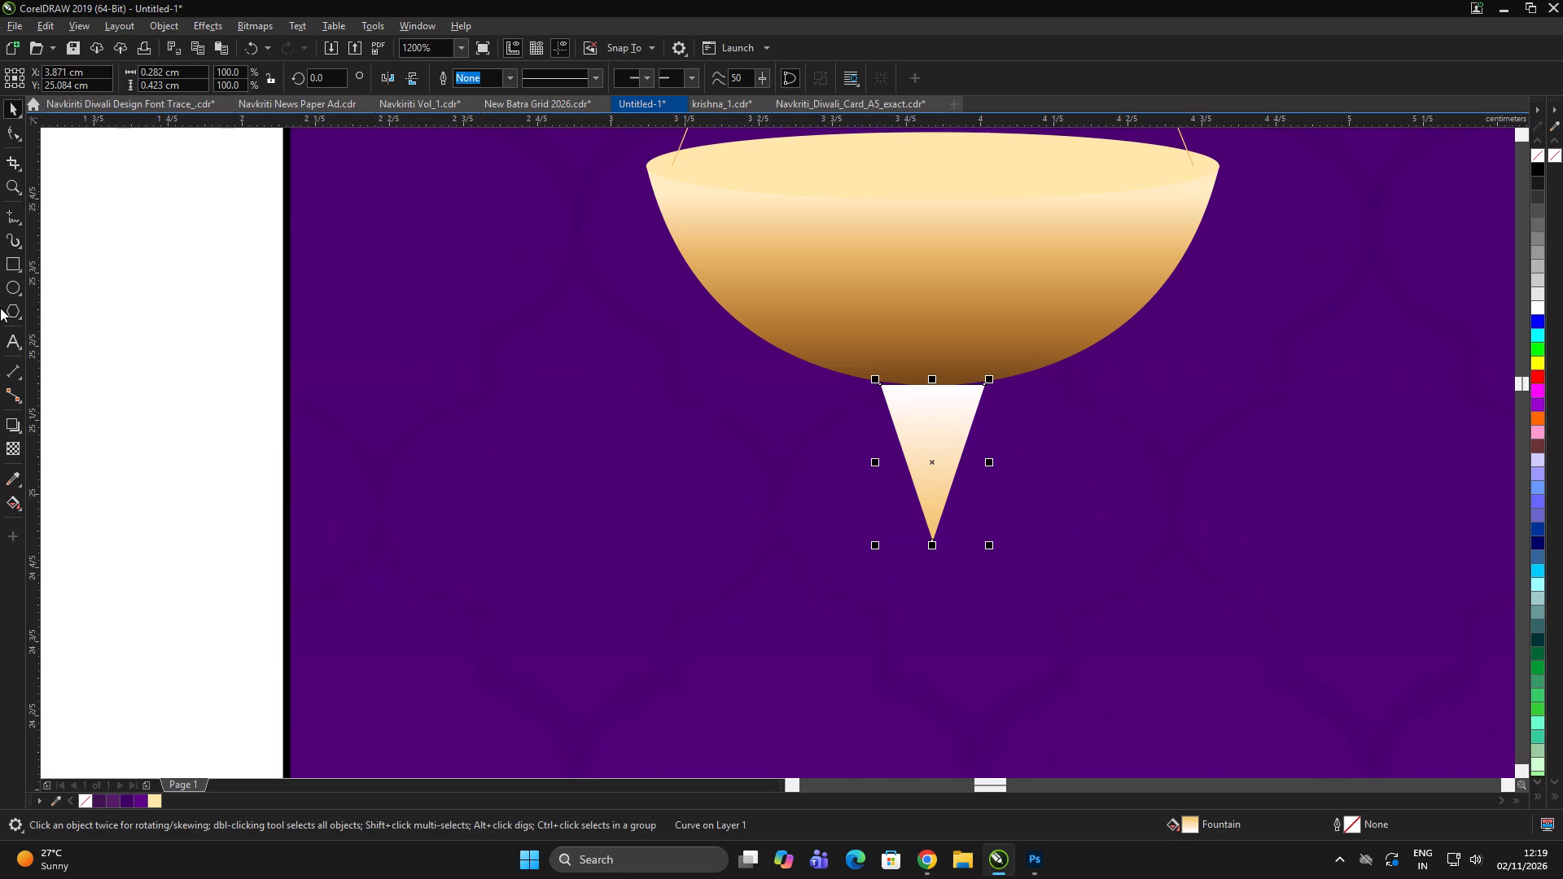
# Copy the complete diya to below the outer bead string on the card's right side, and group the copy.
pyautogui.scroll(-5, 847, 471)
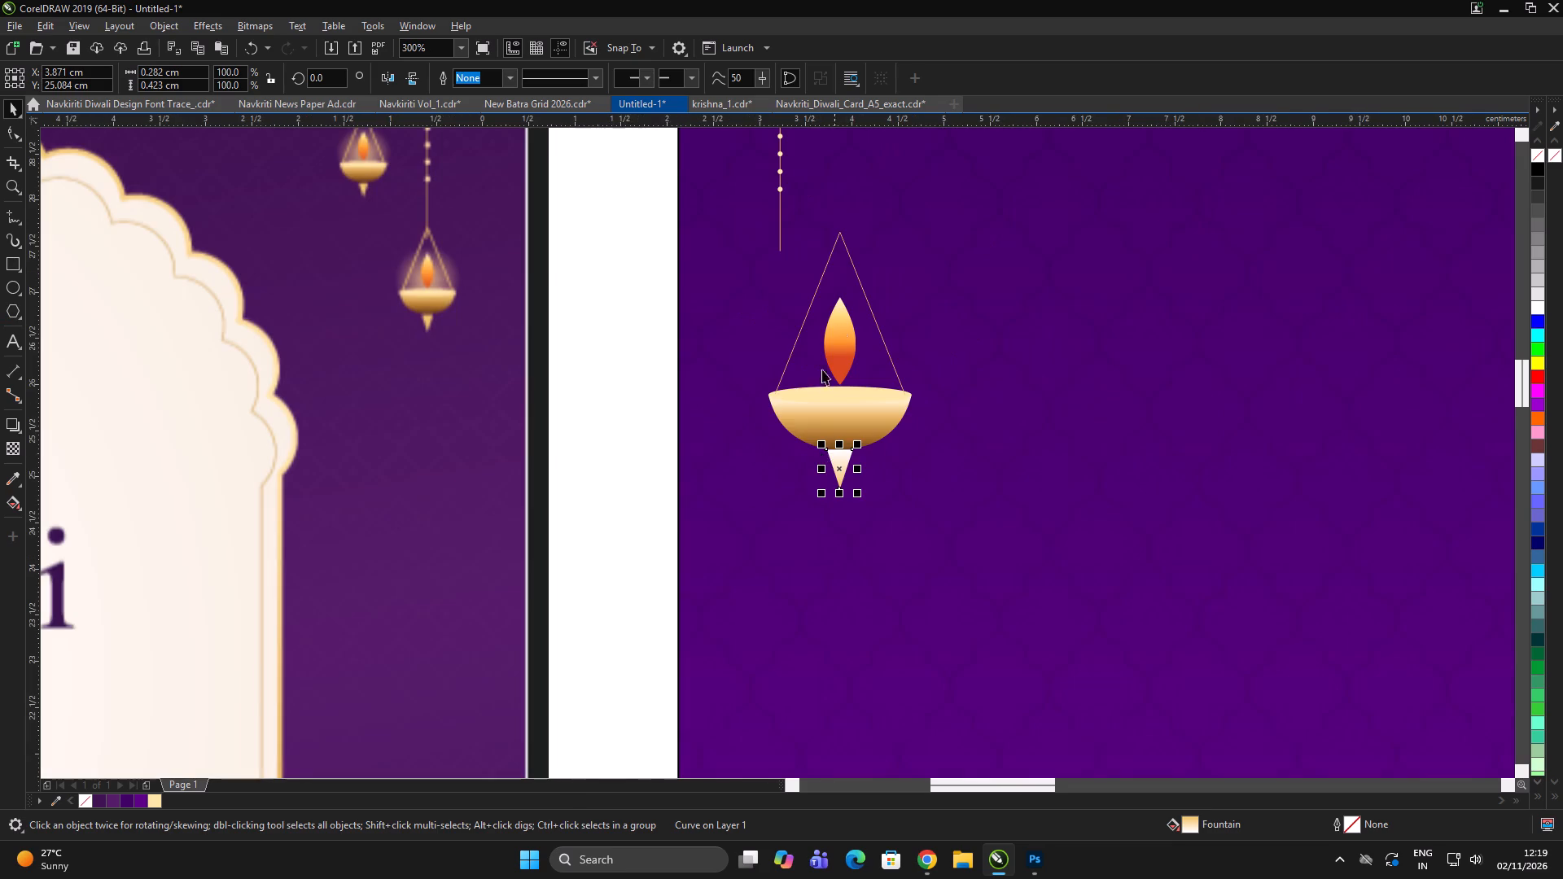
pyautogui.click(676, 262)
pyautogui.moveTo(628, 217); pyautogui.dragTo(995, 546)
pyautogui.scroll(-3, 859, 415)
pyautogui.moveTo(856, 418); pyautogui.dragTo(964, 457)
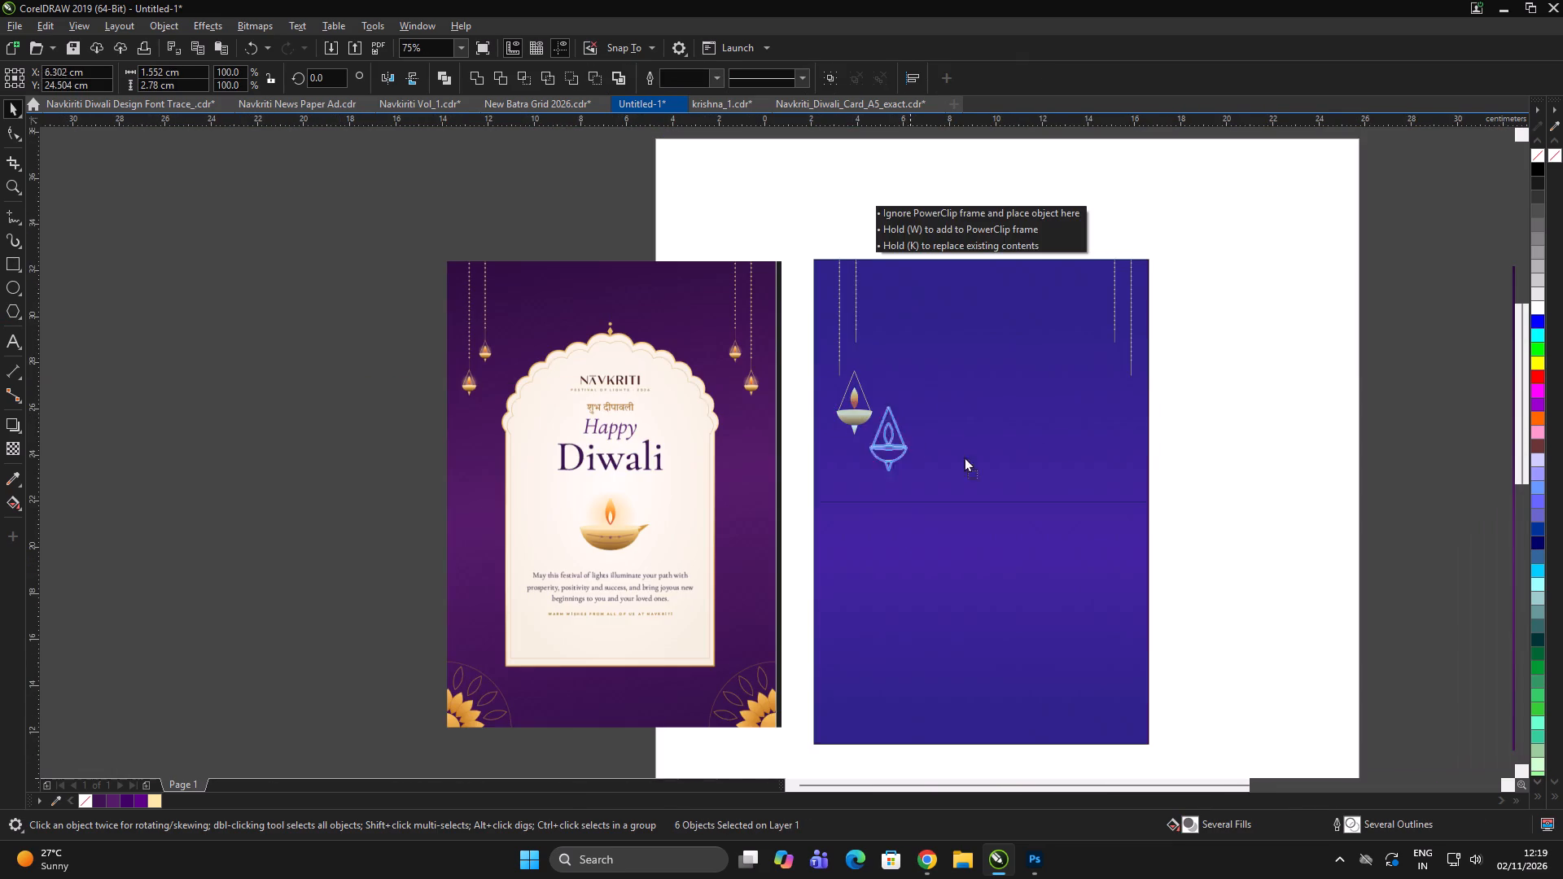
pyautogui.moveTo(964, 457); pyautogui.dragTo(1132, 419)
pyautogui.rightClick(1132, 418)
pyautogui.scroll(2, 1157, 394)
pyautogui.hotkey('ctrl', 'g')
# Scale the copied diya group down proportionally to 74%, about 1.148 by 2.057 cm.
pyautogui.moveTo(1141, 303); pyautogui.dragTo(1141, 310)
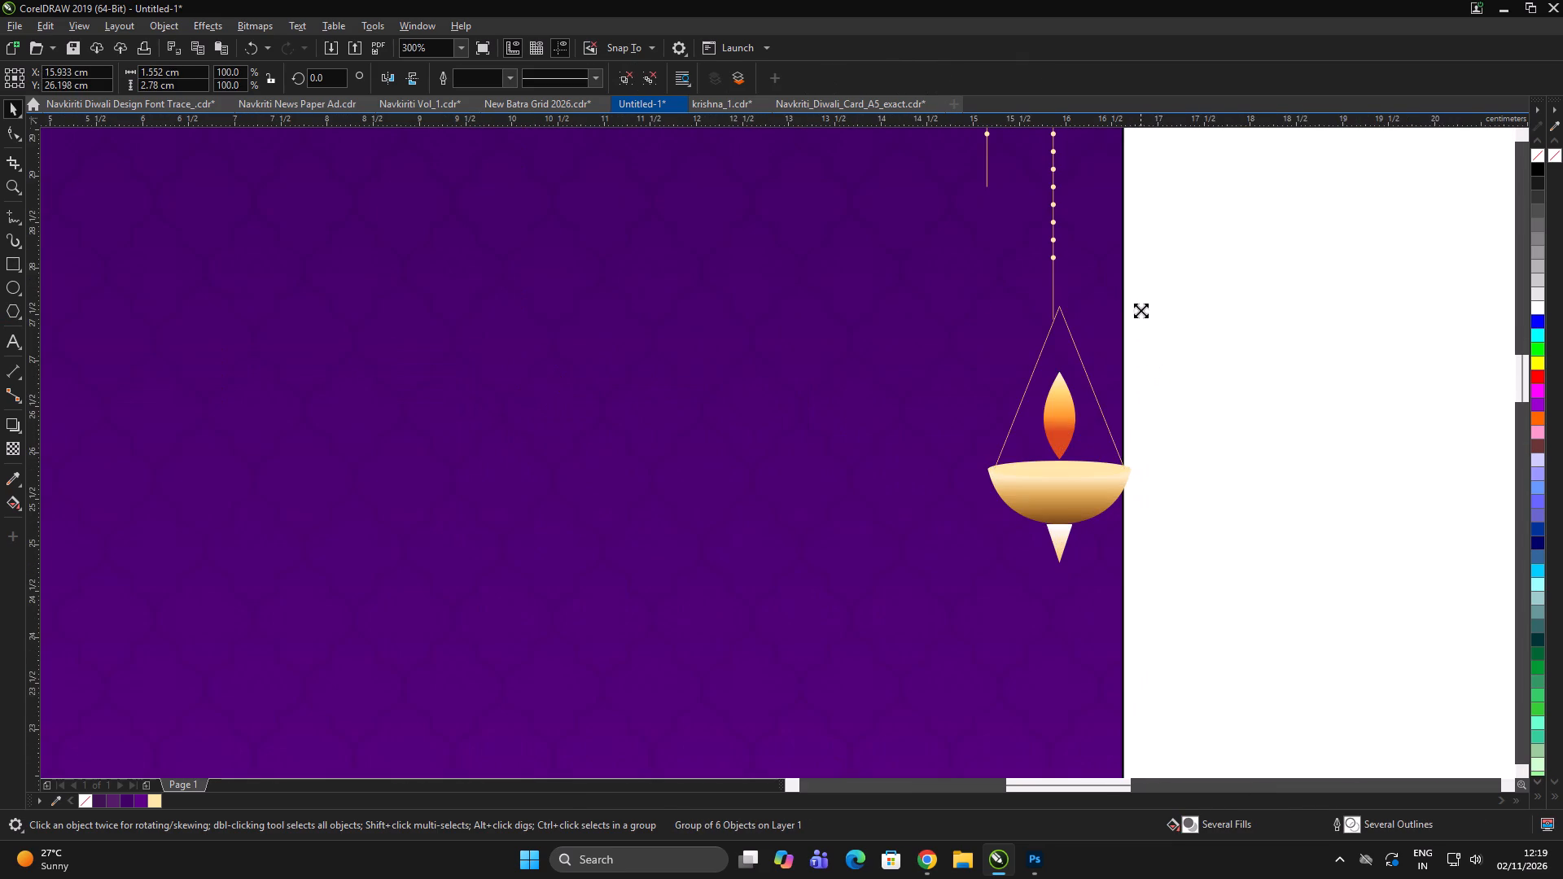
pyautogui.moveTo(1141, 310); pyautogui.dragTo(1130, 336)
pyautogui.scroll(-4, 1110, 363)
pyautogui.scroll(3, 1105, 364)
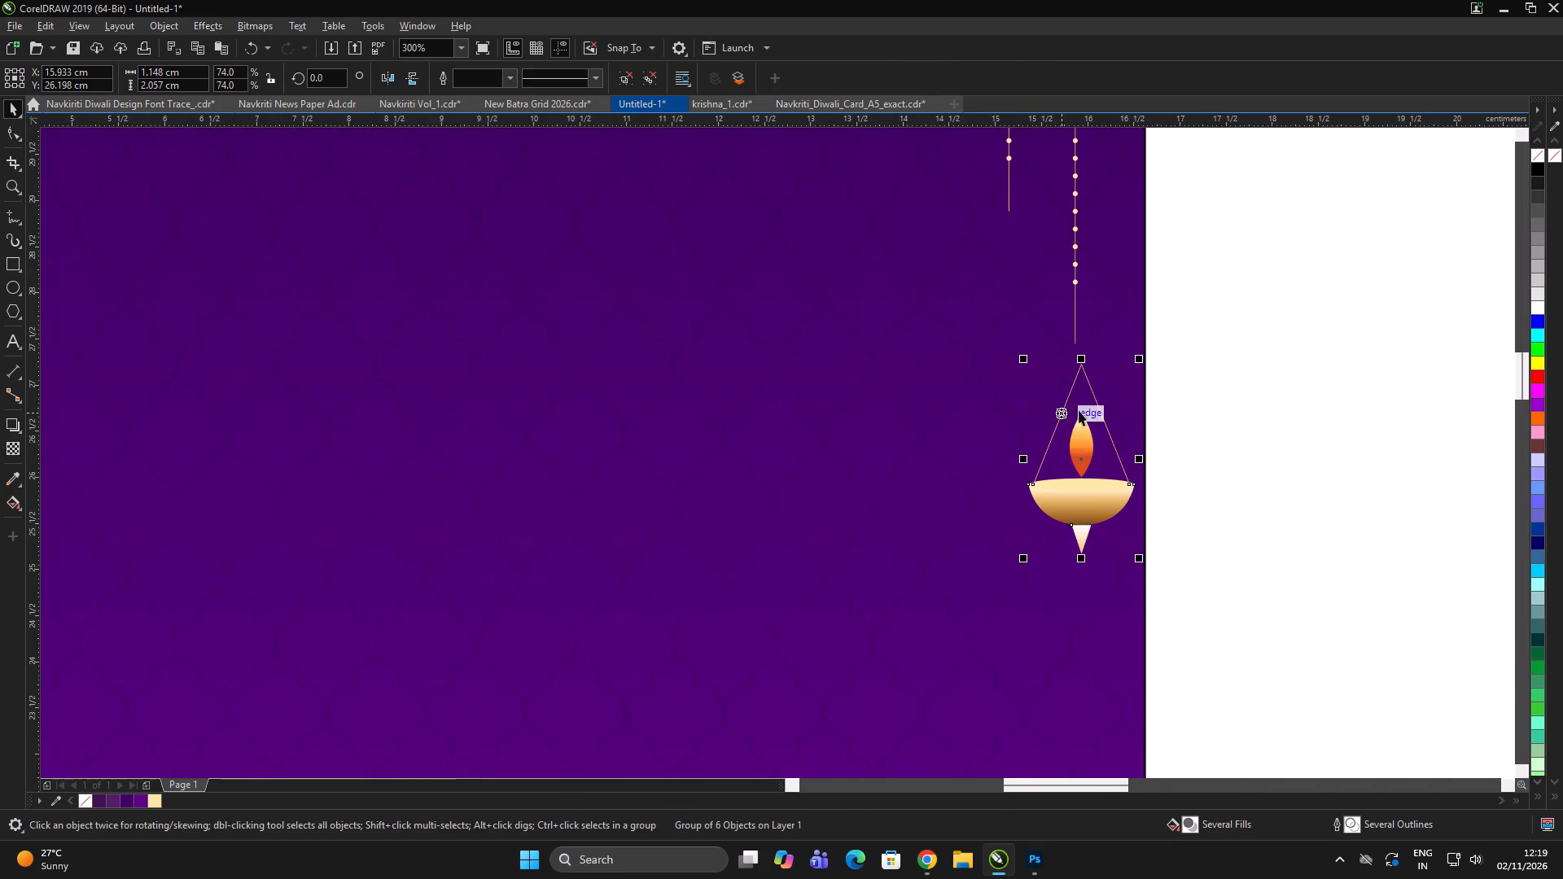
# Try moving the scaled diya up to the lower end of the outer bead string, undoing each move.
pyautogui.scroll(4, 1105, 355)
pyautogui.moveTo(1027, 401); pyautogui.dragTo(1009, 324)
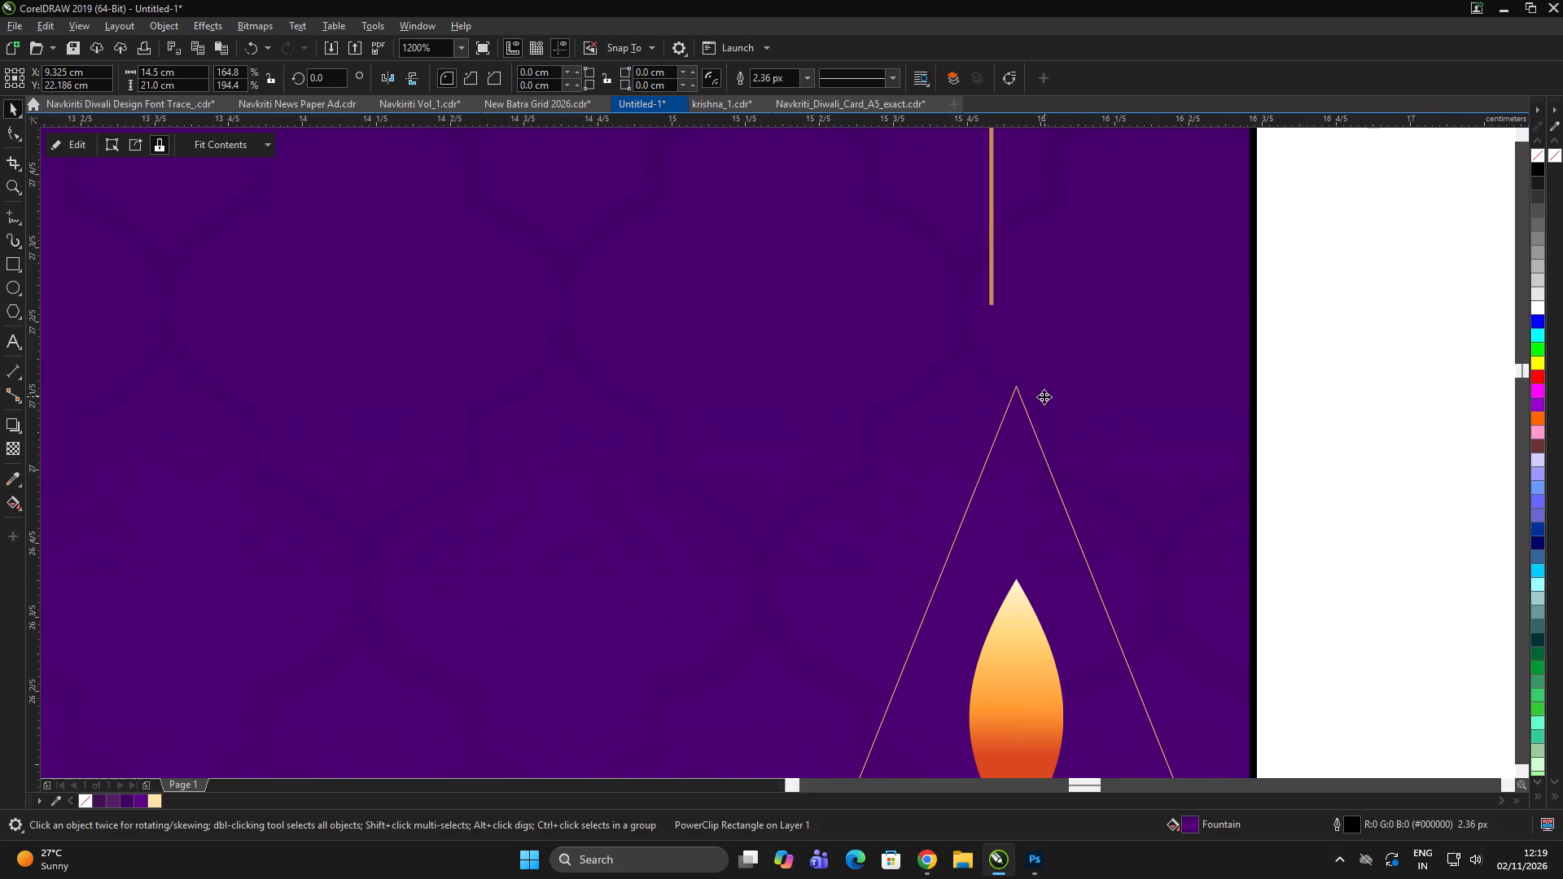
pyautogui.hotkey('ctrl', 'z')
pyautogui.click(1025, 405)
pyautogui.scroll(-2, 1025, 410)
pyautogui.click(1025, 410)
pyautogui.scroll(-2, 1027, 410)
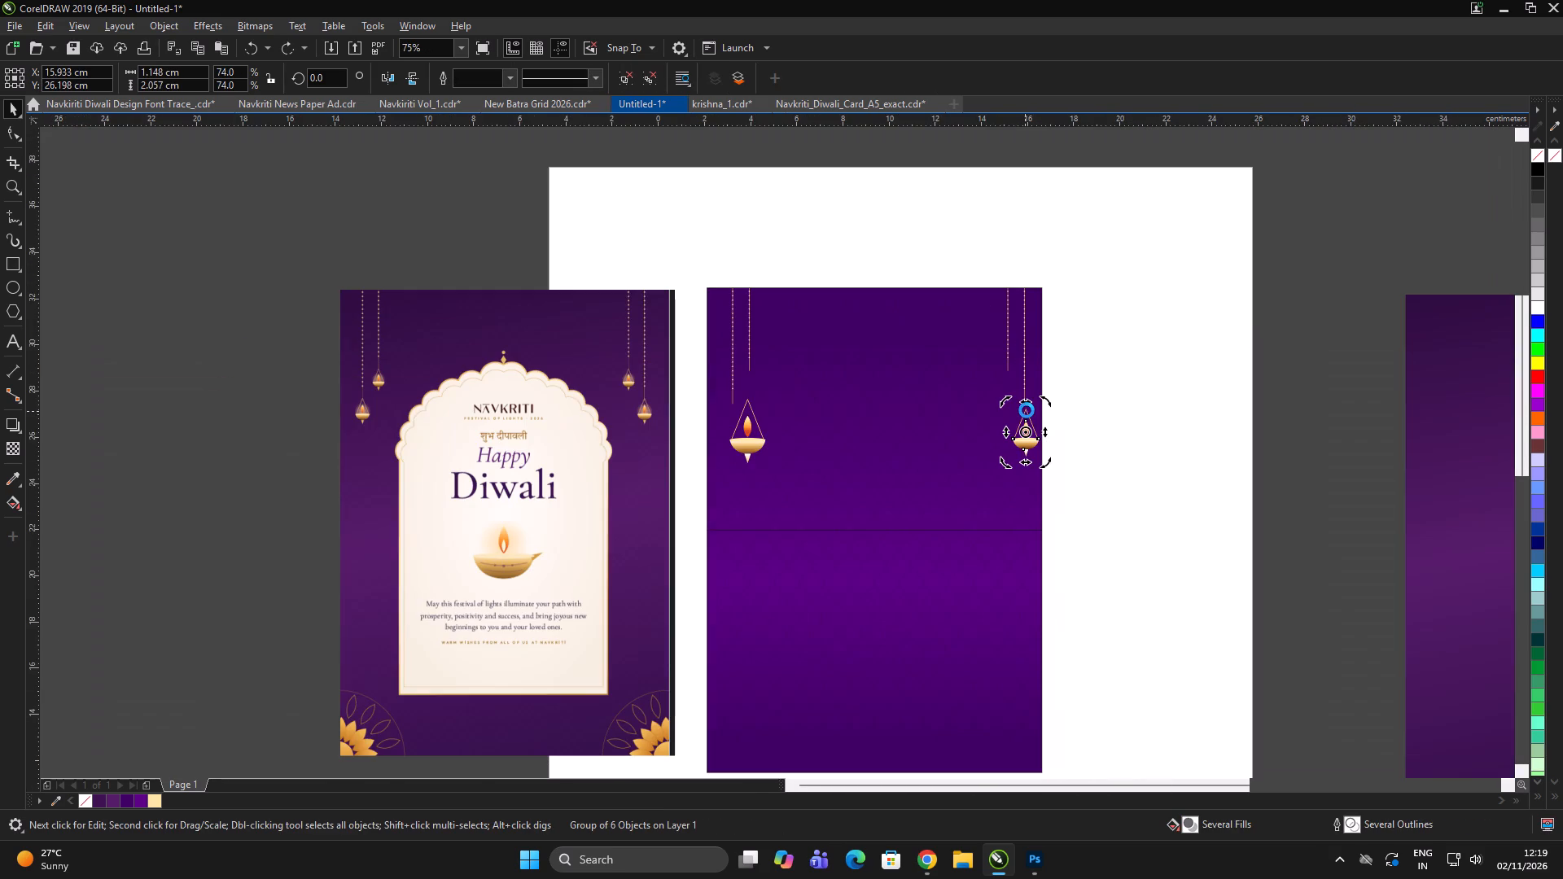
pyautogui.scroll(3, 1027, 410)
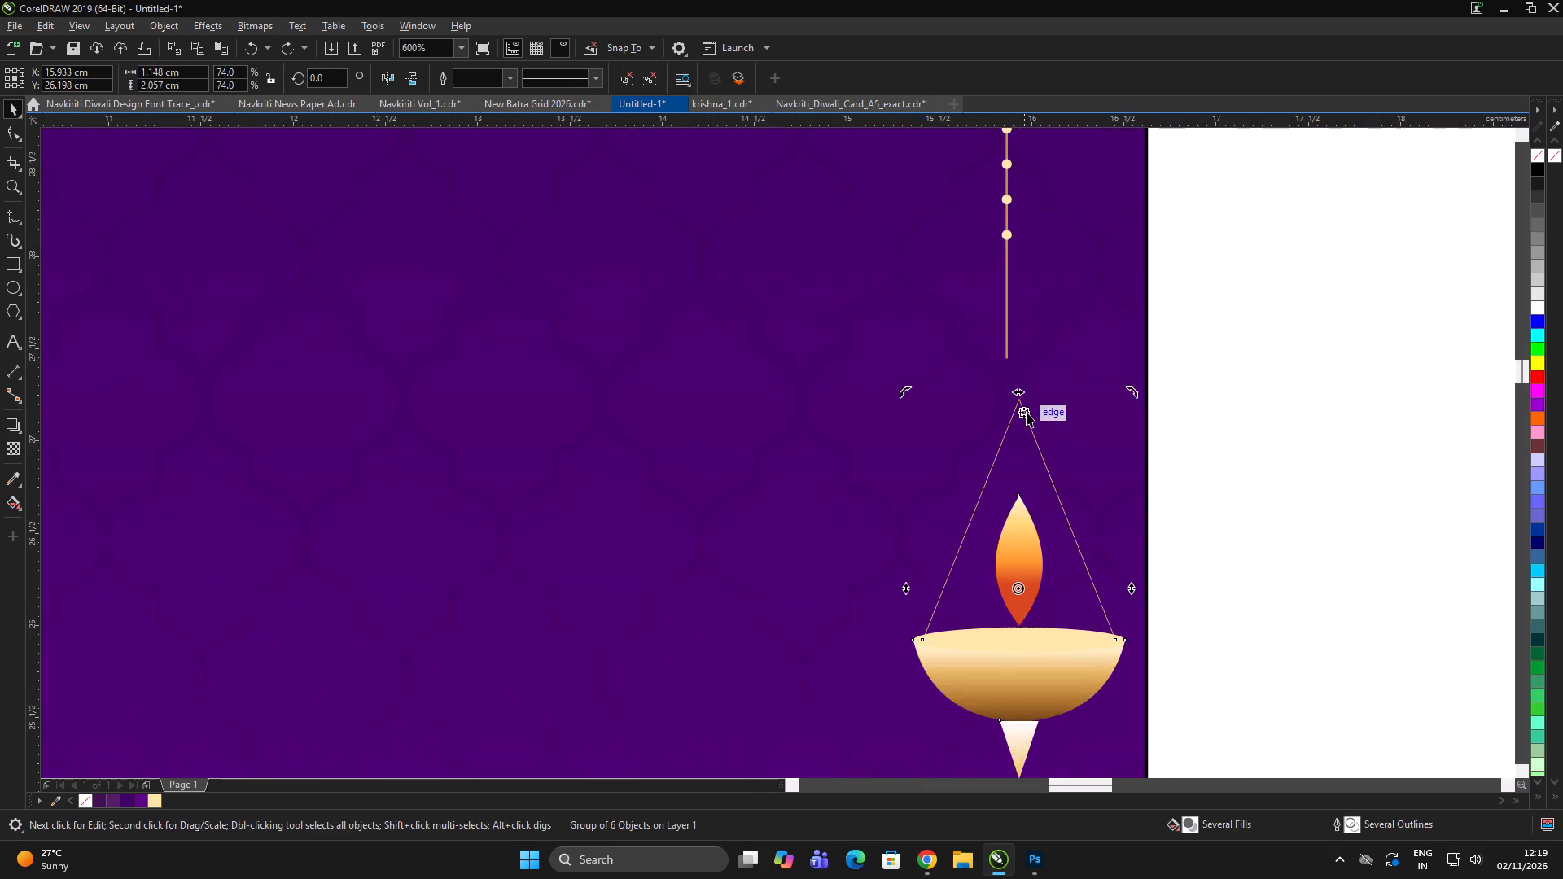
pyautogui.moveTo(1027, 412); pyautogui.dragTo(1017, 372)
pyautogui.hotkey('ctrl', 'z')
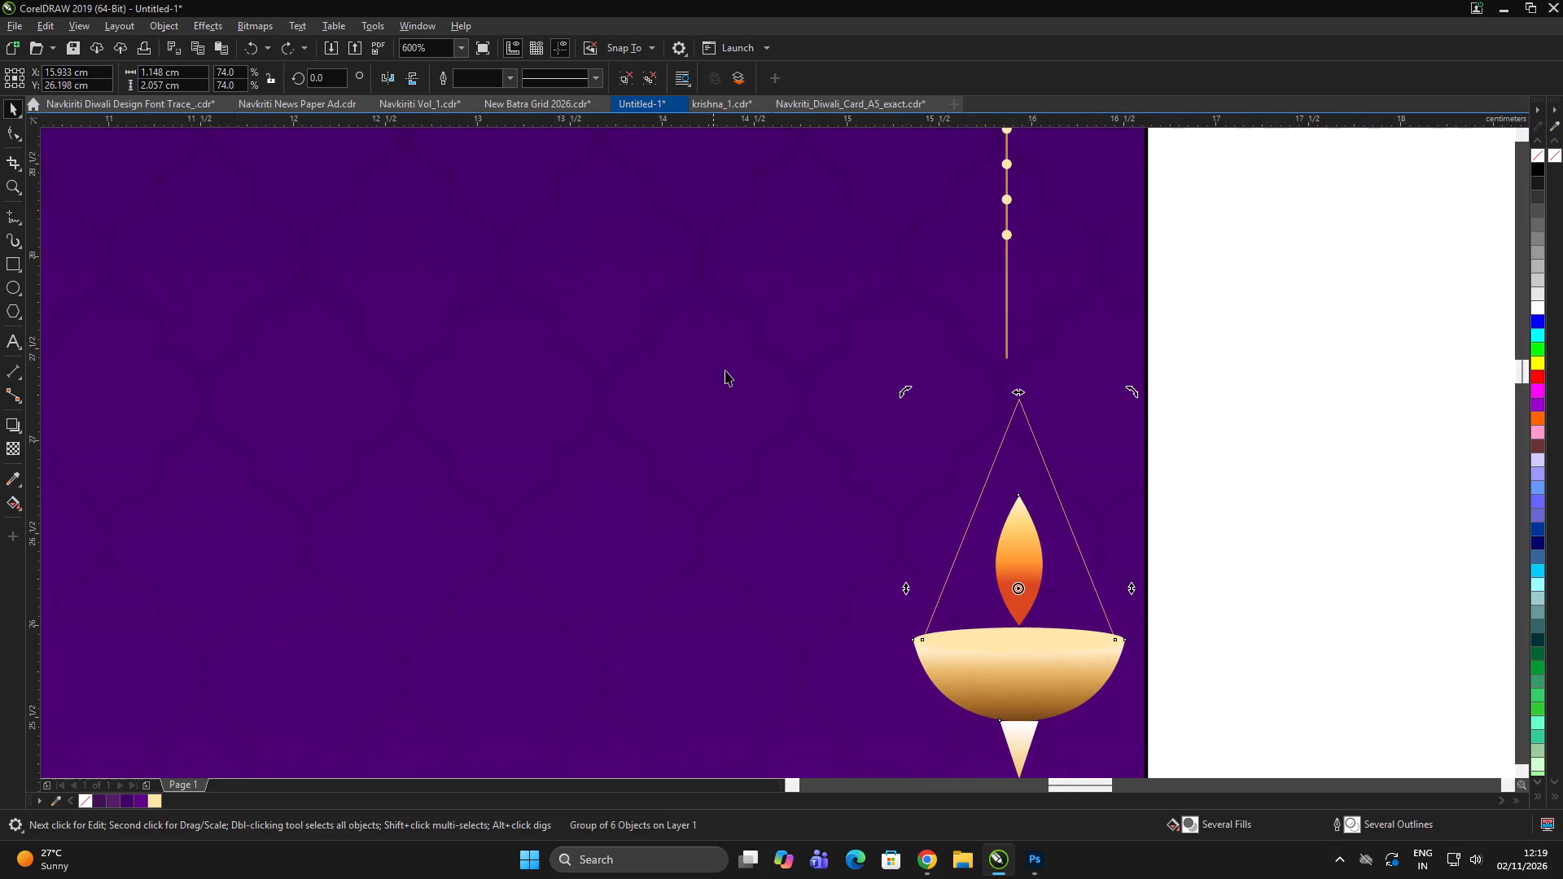
# Move the diya group up towards the outer bead string and scale it down proportionally to 41.9%, about 0.65 by 1.164 cm.
pyautogui.click(1193, 586)
pyautogui.click(1009, 704)
pyautogui.moveTo(1050, 646); pyautogui.dragTo(1035, 592)
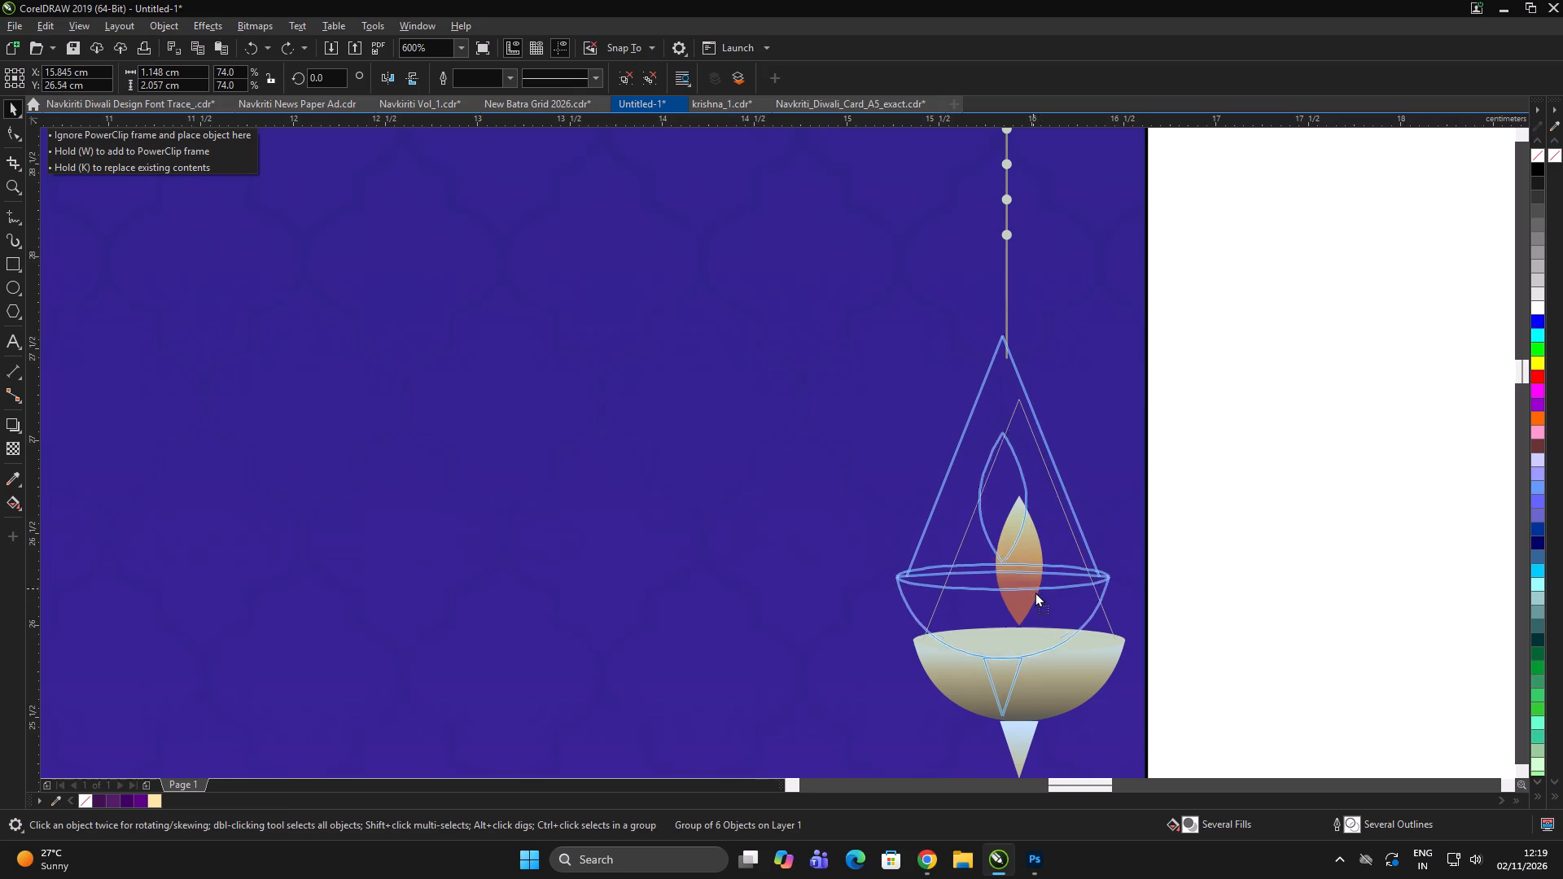
pyautogui.moveTo(1035, 592); pyautogui.dragTo(1036, 592)
pyautogui.moveTo(1119, 725); pyautogui.dragTo(1082, 781)
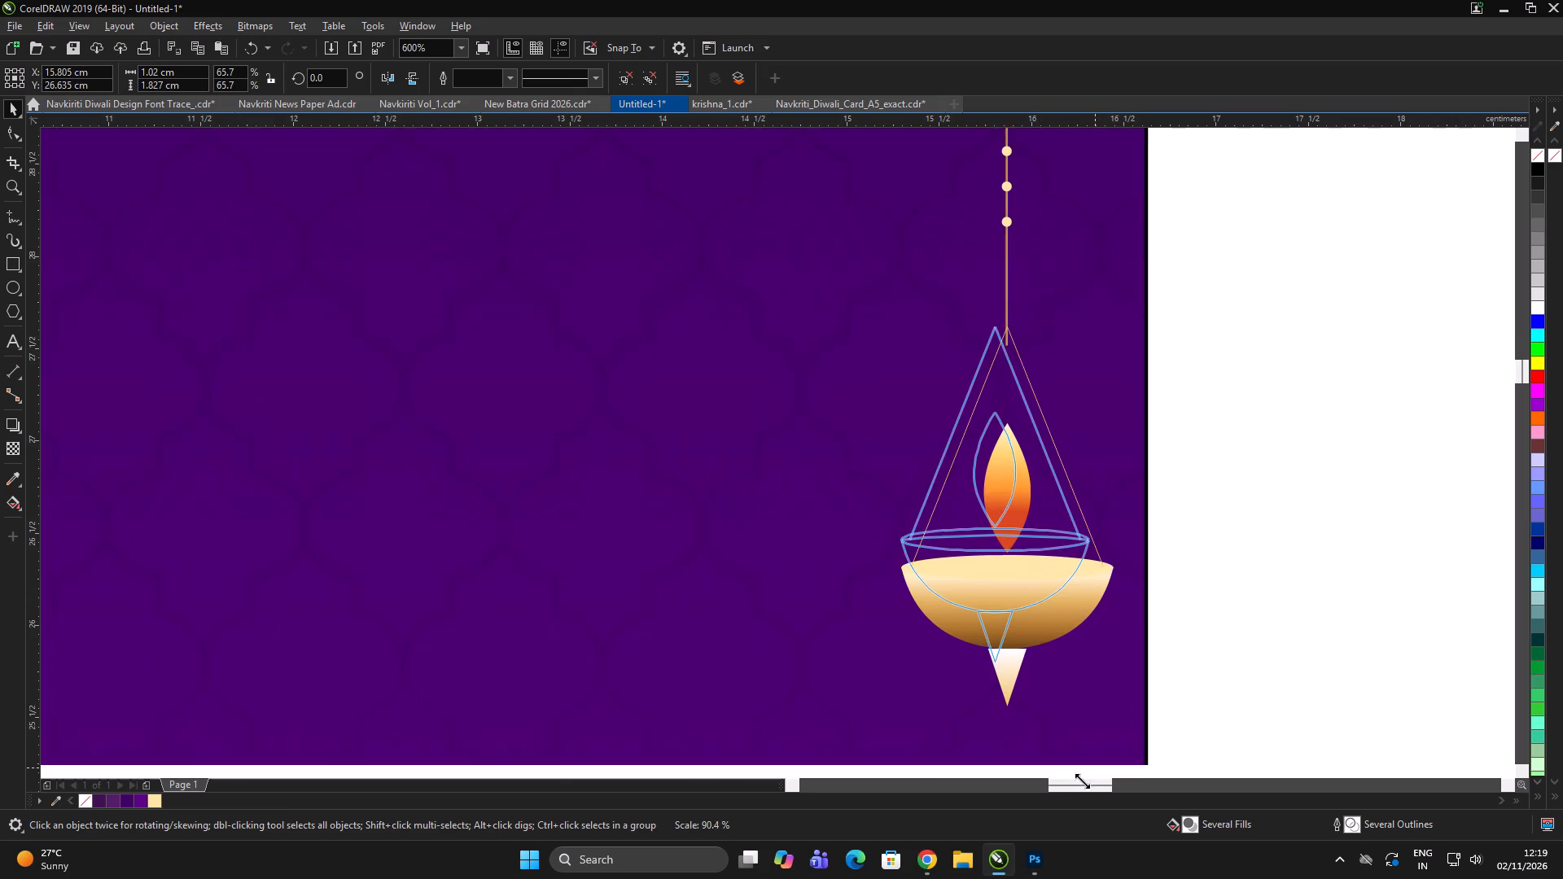
pyautogui.moveTo(1082, 781); pyautogui.dragTo(1027, 652)
# Hang the small diya from the outer string on the card's right side, with its apex at the last bead.
pyautogui.scroll(-3, 693, 560)
pyautogui.scroll(3, 761, 466)
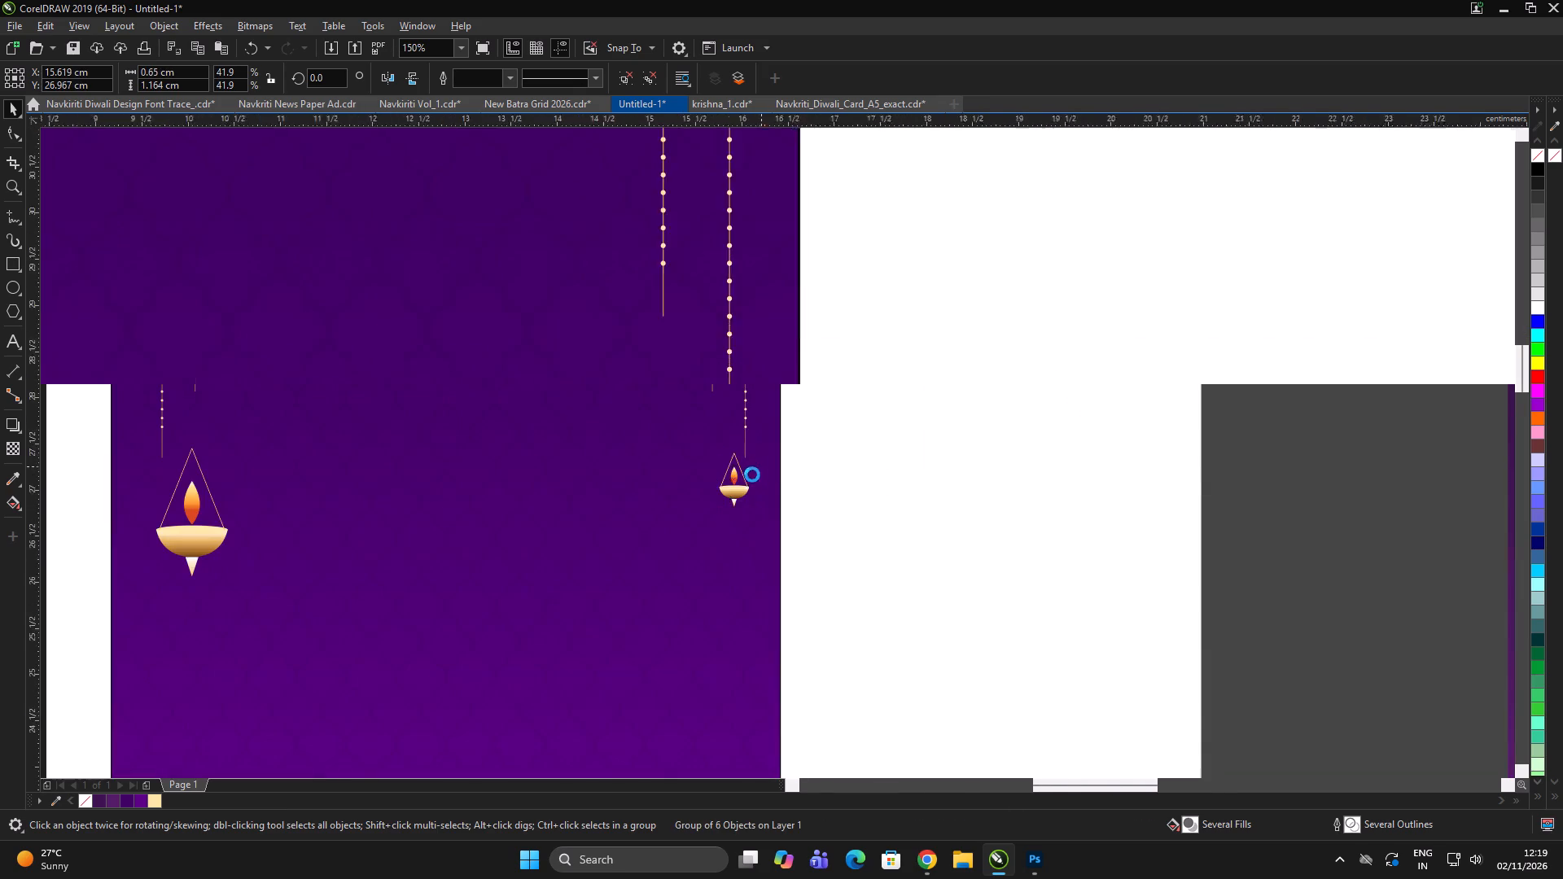
pyautogui.moveTo(672, 551); pyautogui.dragTo(717, 446)
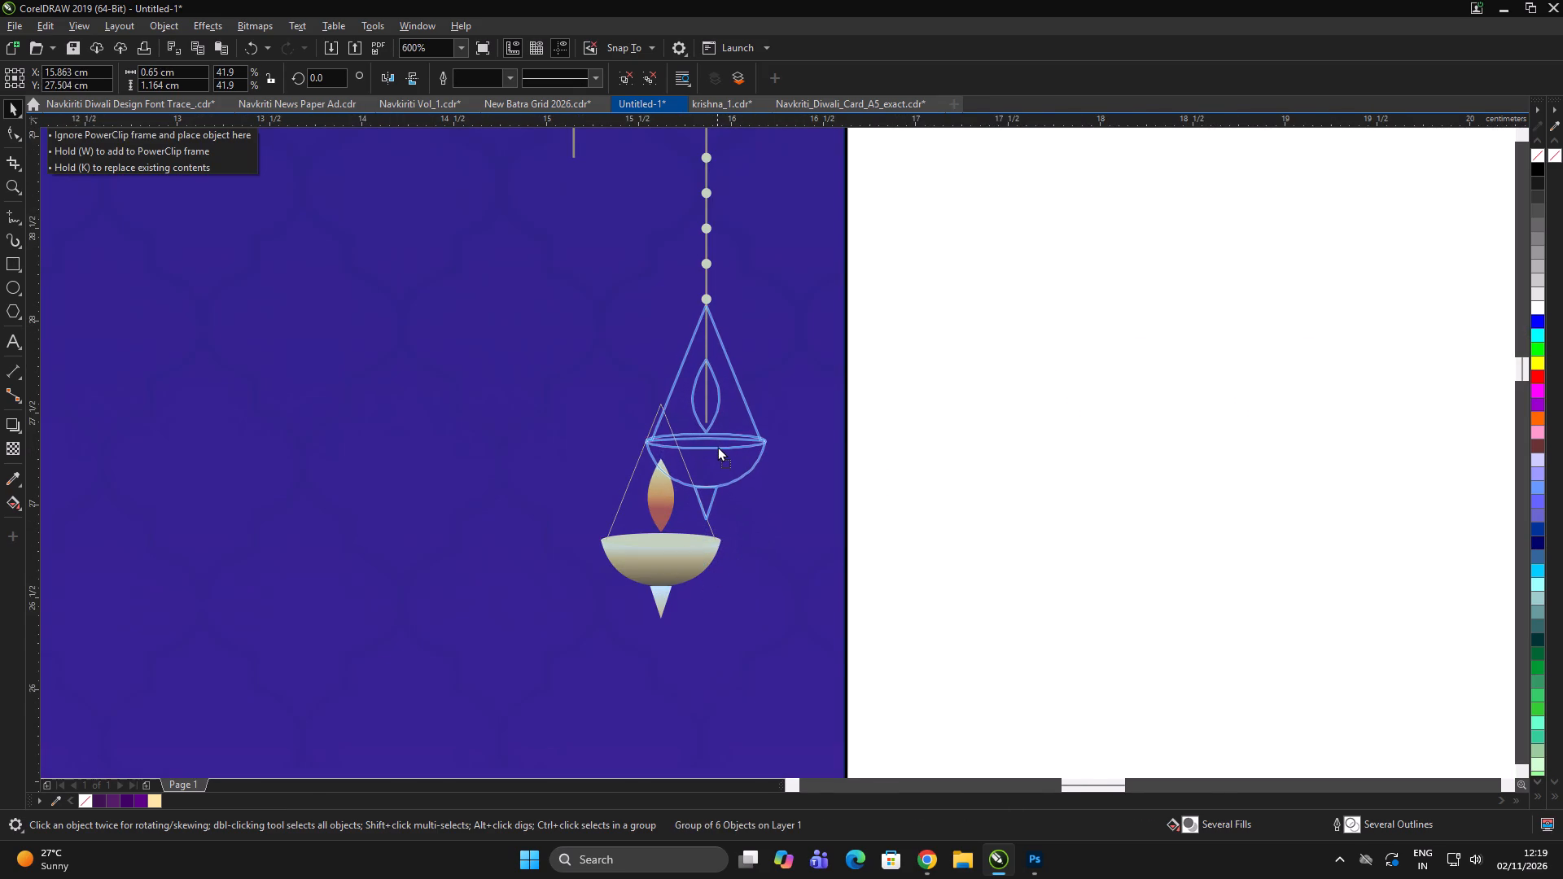
pyautogui.moveTo(717, 446); pyautogui.dragTo(717, 445)
pyautogui.scroll(1, 743, 437)
pyautogui.scroll(-3, 743, 437)
pyautogui.hotkey('ctrl', 'g')
pyautogui.keyDown('ctrl'); pyautogui.doubleClick(1005, 451); pyautogui.keyUp('ctrl')
pyautogui.scroll(-2, 962, 445)
pyautogui.click(1001, 448)
pyautogui.click(1006, 450)
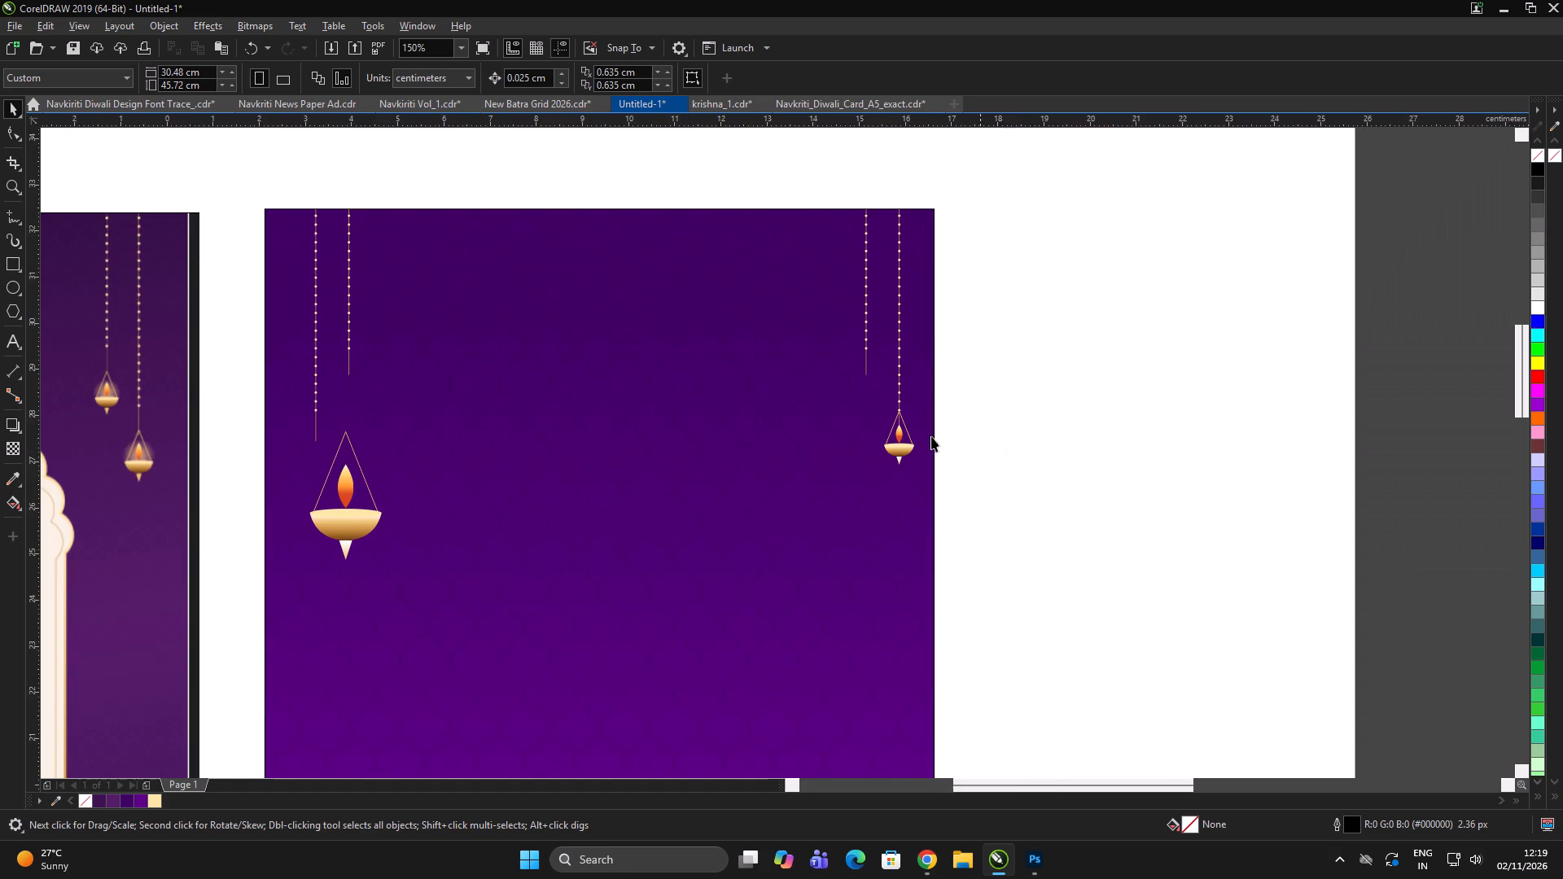
# Copy the small diya to the neighbouring inner string and align its apex with that string's last bead.
pyautogui.scroll(2, 913, 428)
pyautogui.click(869, 505)
pyautogui.moveTo(856, 514); pyautogui.dragTo(733, 303)
pyautogui.moveTo(735, 296); pyautogui.dragTo(732, 312, button='right')
pyautogui.scroll(-3, 754, 351)
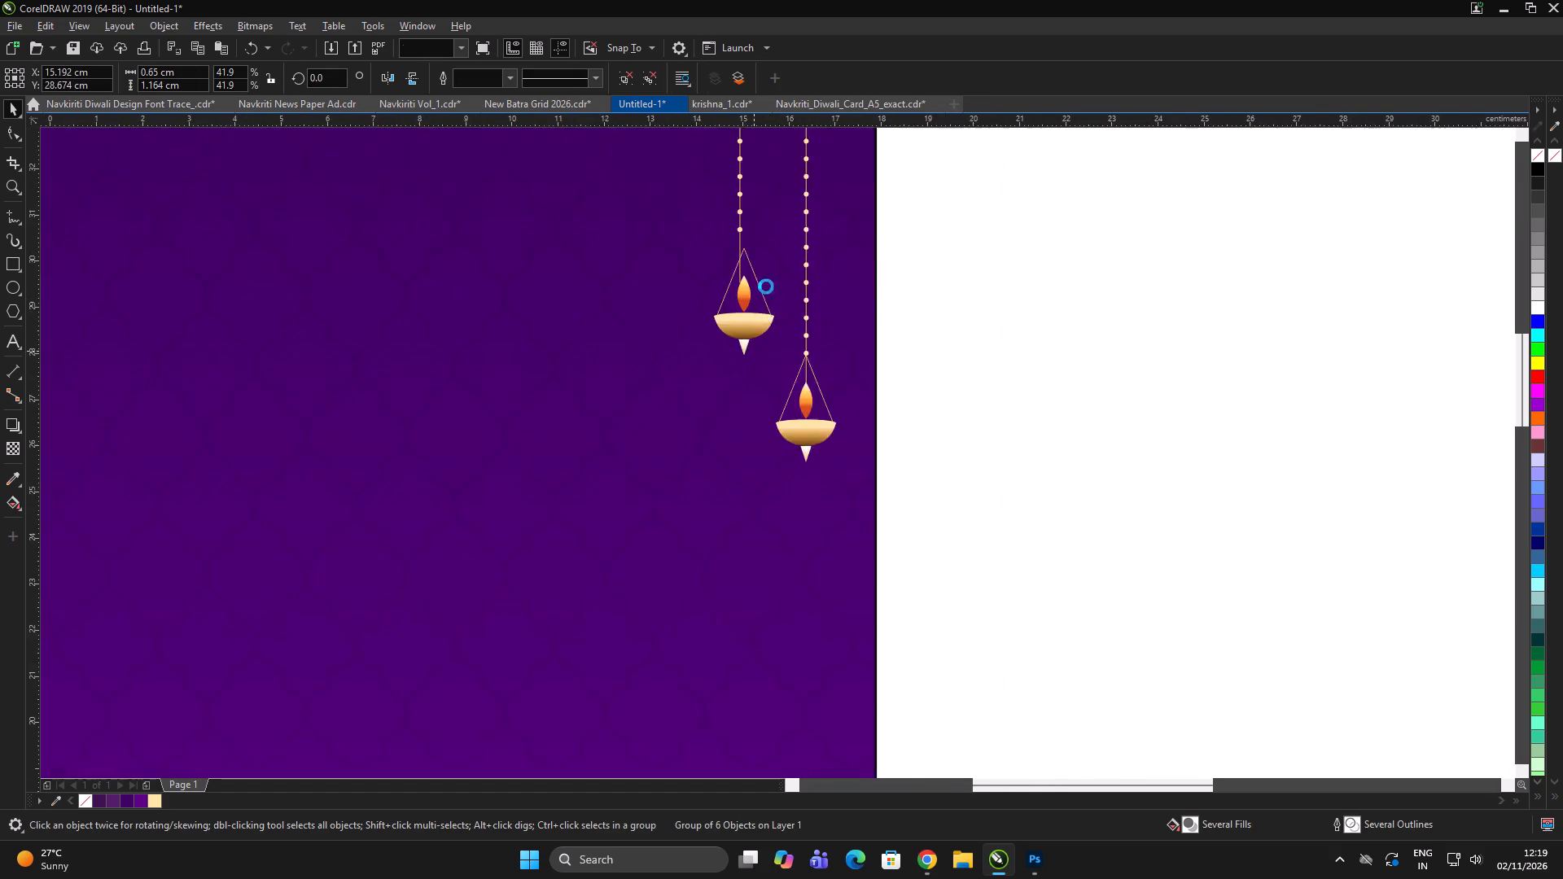
pyautogui.scroll(3, 760, 273)
pyautogui.scroll(3, 758, 361)
pyautogui.moveTo(646, 371); pyautogui.dragTo(611, 225)
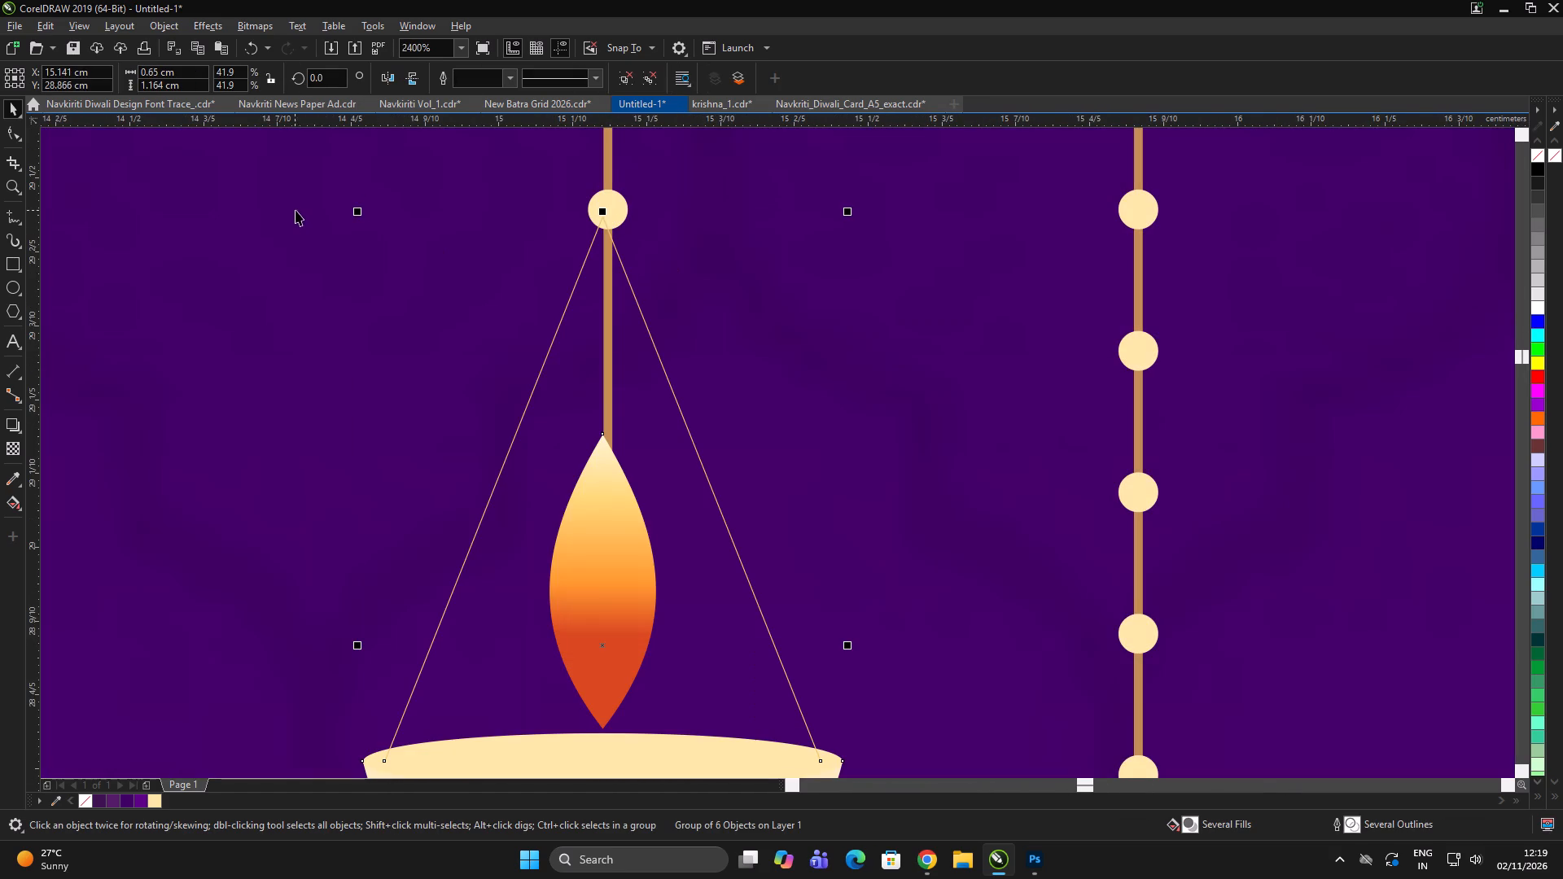
pyautogui.scroll(-3, 862, 289)
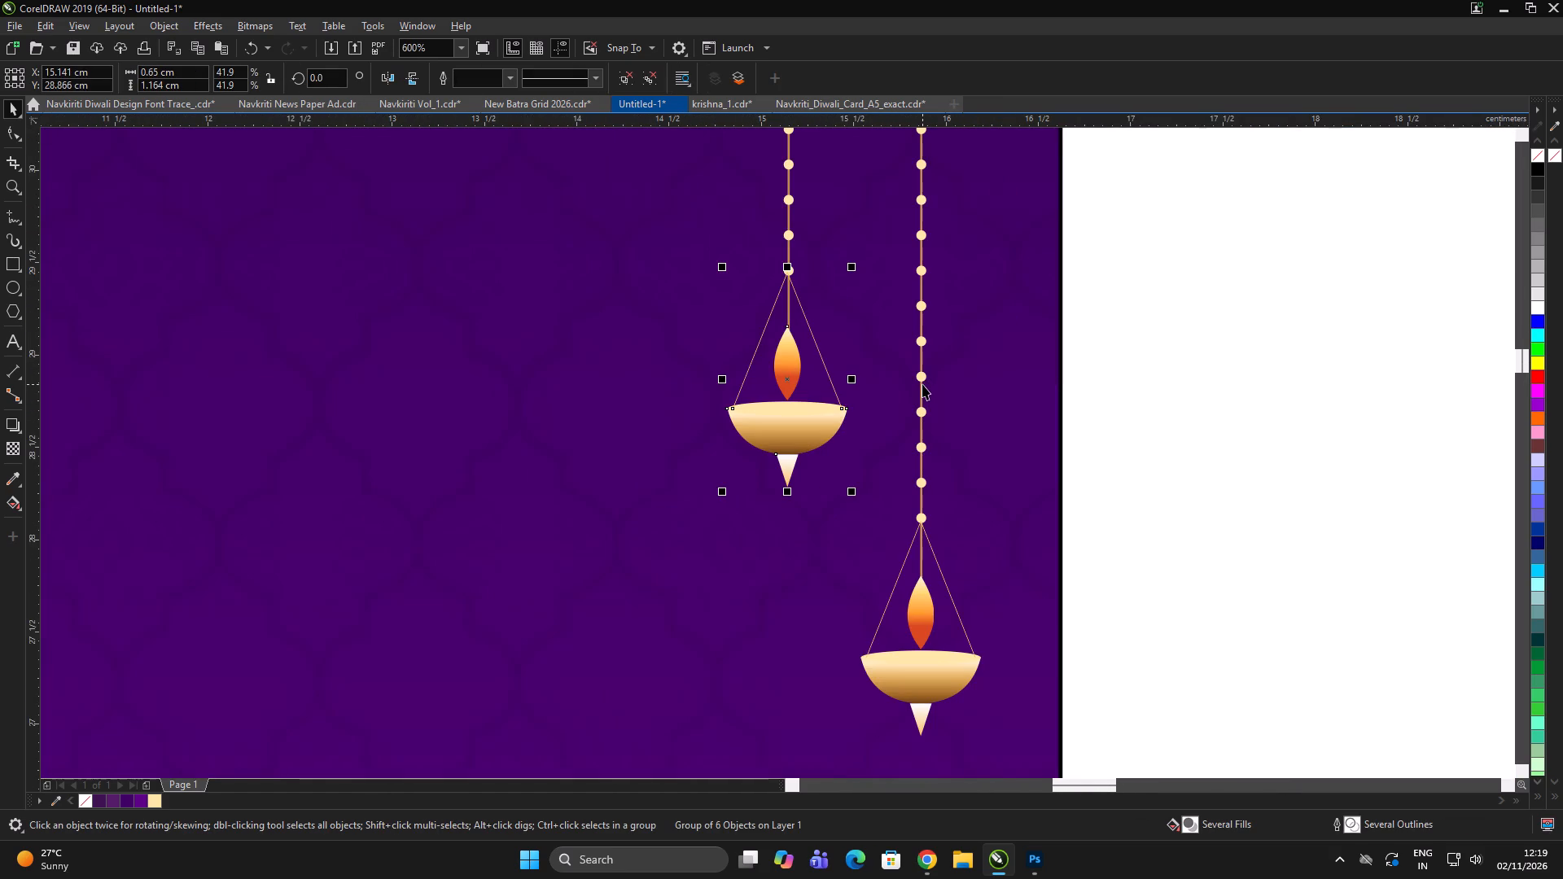
# Delete the original large diya below the bead strings on the card's left side.
pyautogui.scroll(-3, 1150, 434)
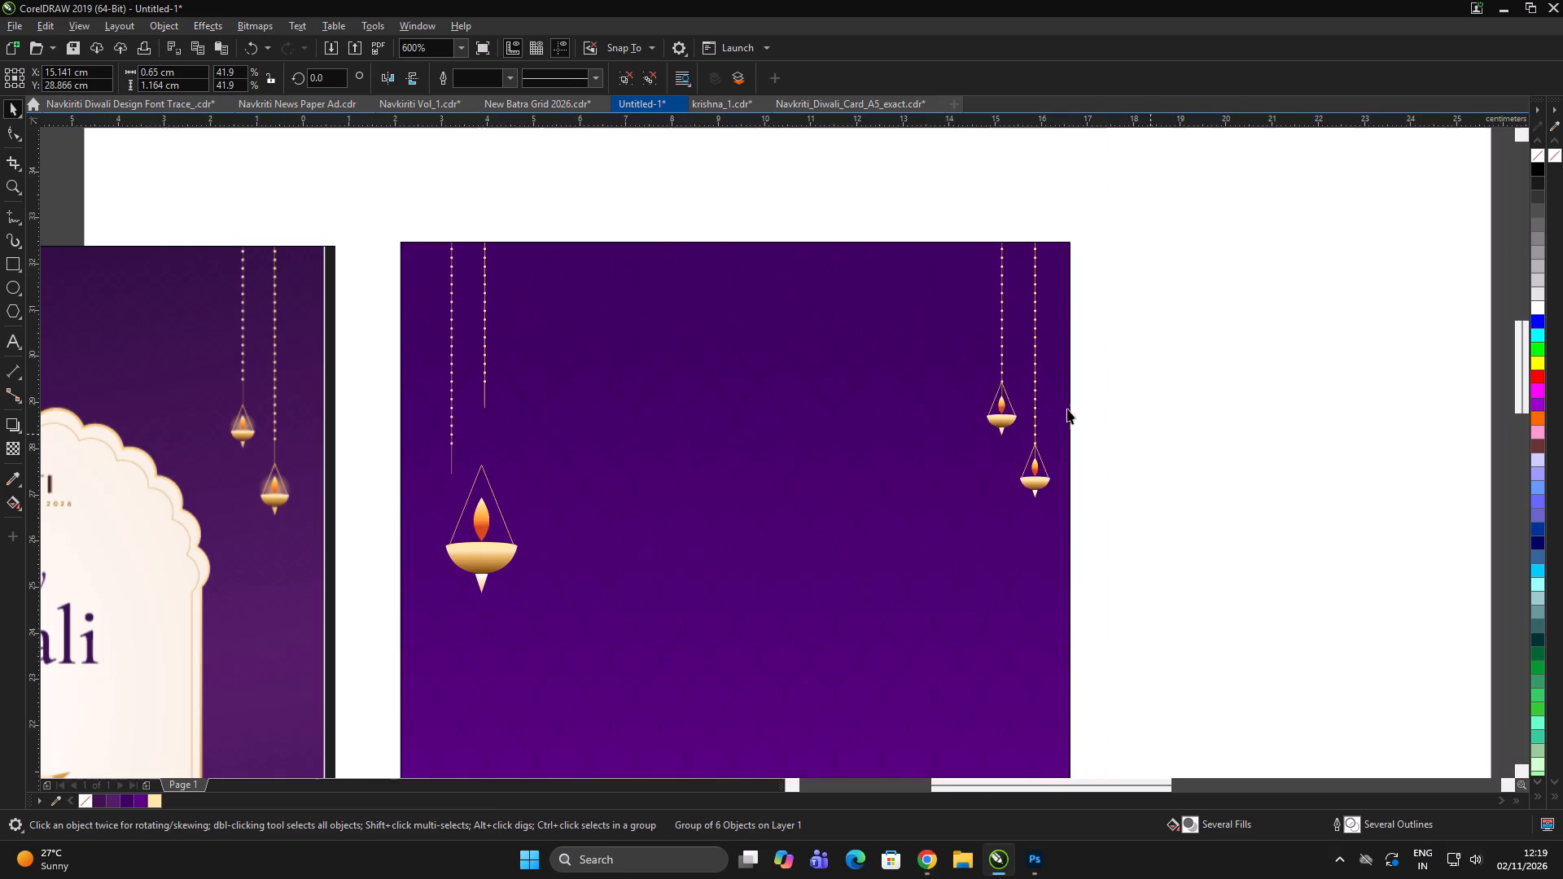
pyautogui.doubleClick(1183, 423)
pyautogui.click(1189, 424)
pyautogui.moveTo(779, 186); pyautogui.dragTo(218, 646)
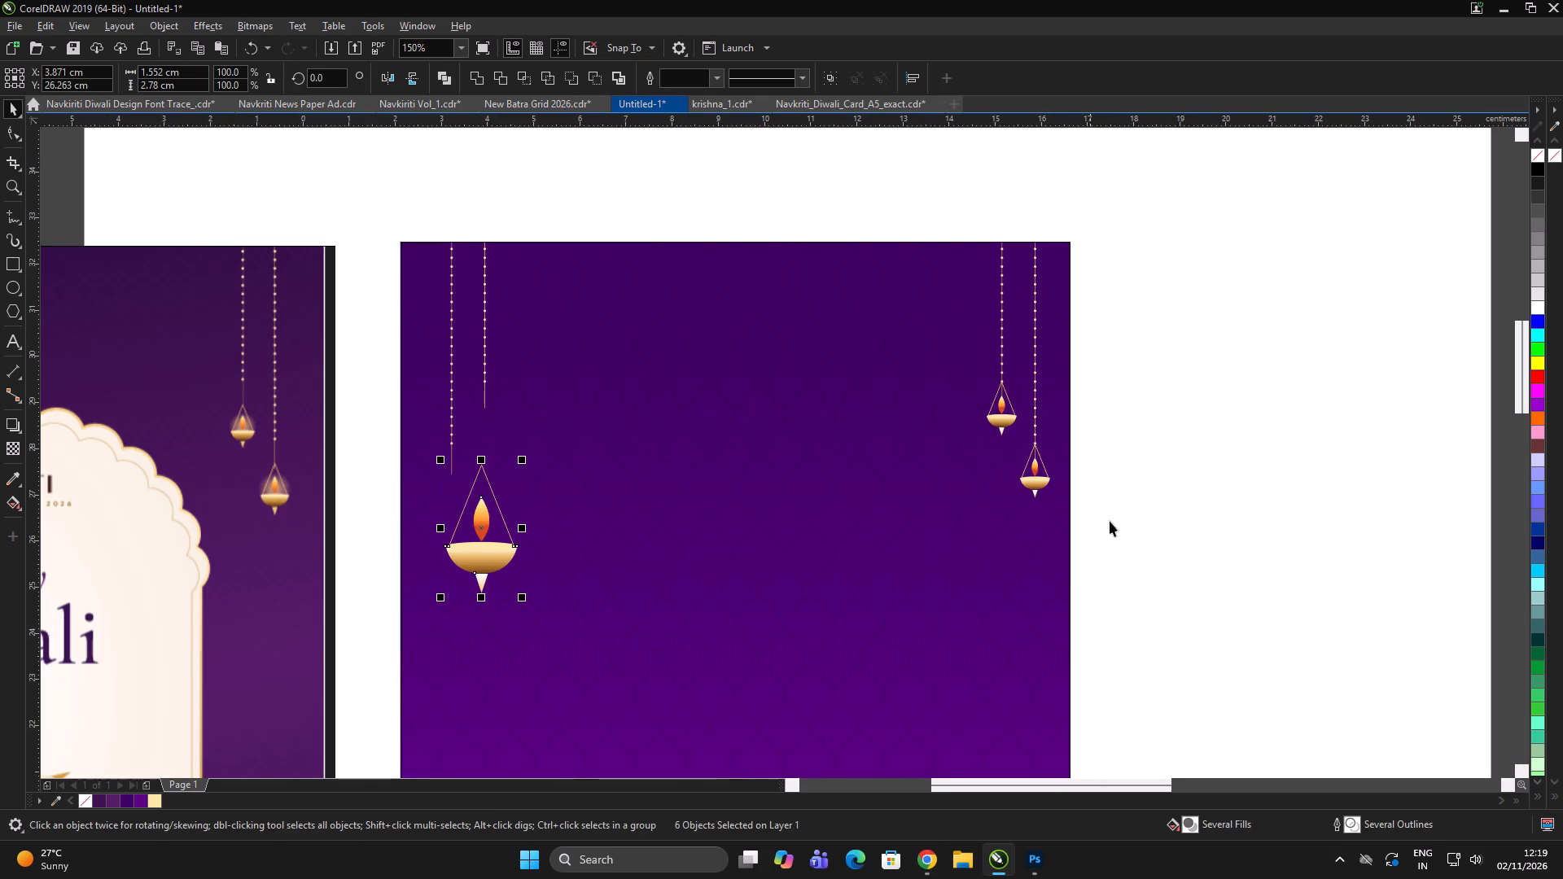
pyautogui.press('Delete')
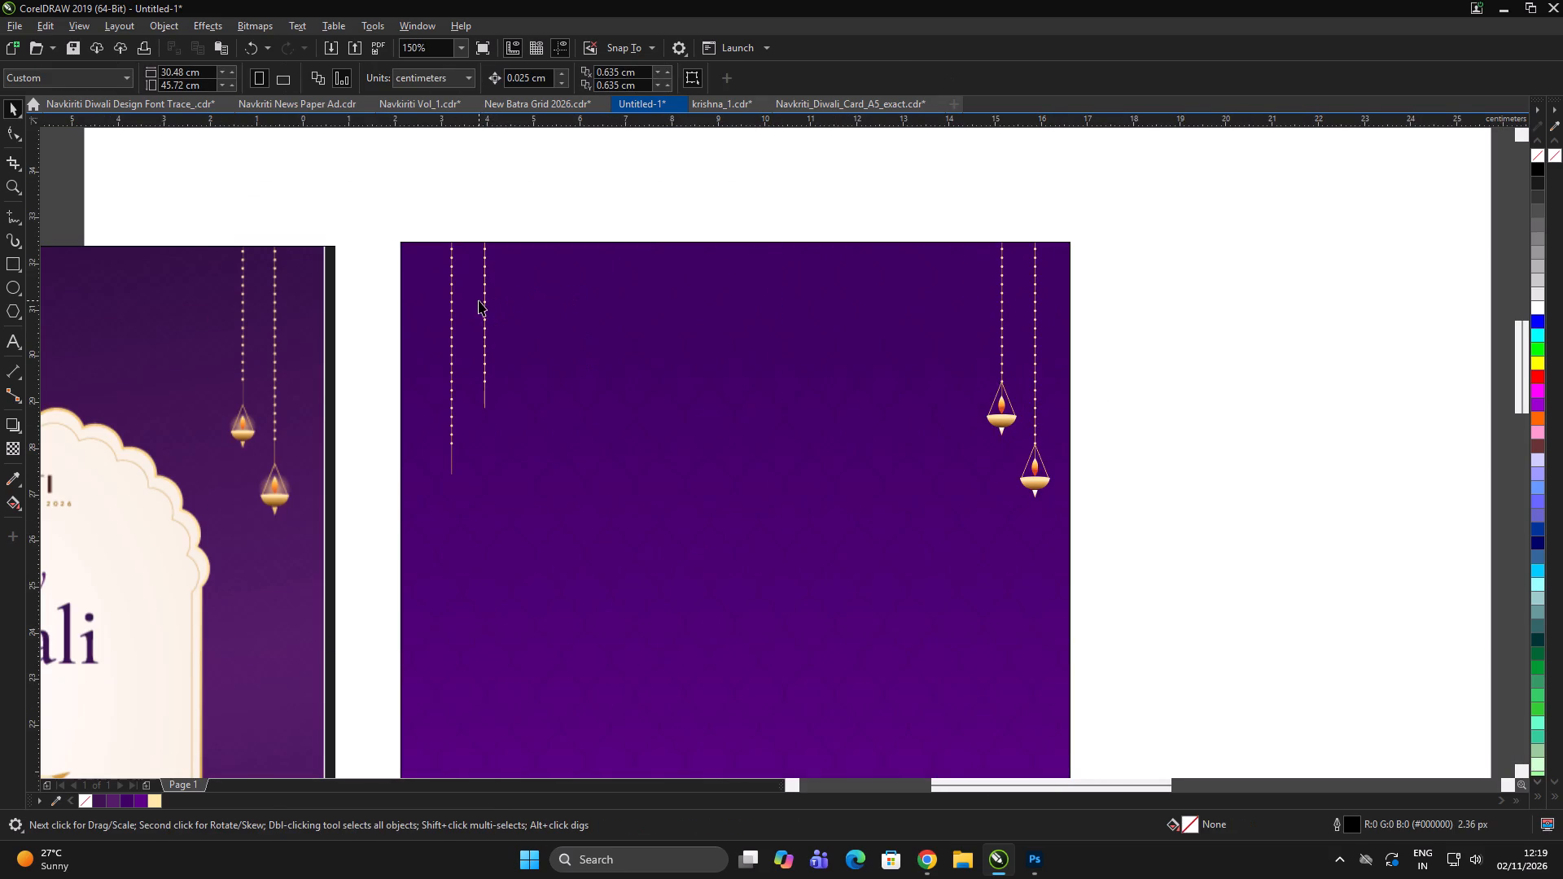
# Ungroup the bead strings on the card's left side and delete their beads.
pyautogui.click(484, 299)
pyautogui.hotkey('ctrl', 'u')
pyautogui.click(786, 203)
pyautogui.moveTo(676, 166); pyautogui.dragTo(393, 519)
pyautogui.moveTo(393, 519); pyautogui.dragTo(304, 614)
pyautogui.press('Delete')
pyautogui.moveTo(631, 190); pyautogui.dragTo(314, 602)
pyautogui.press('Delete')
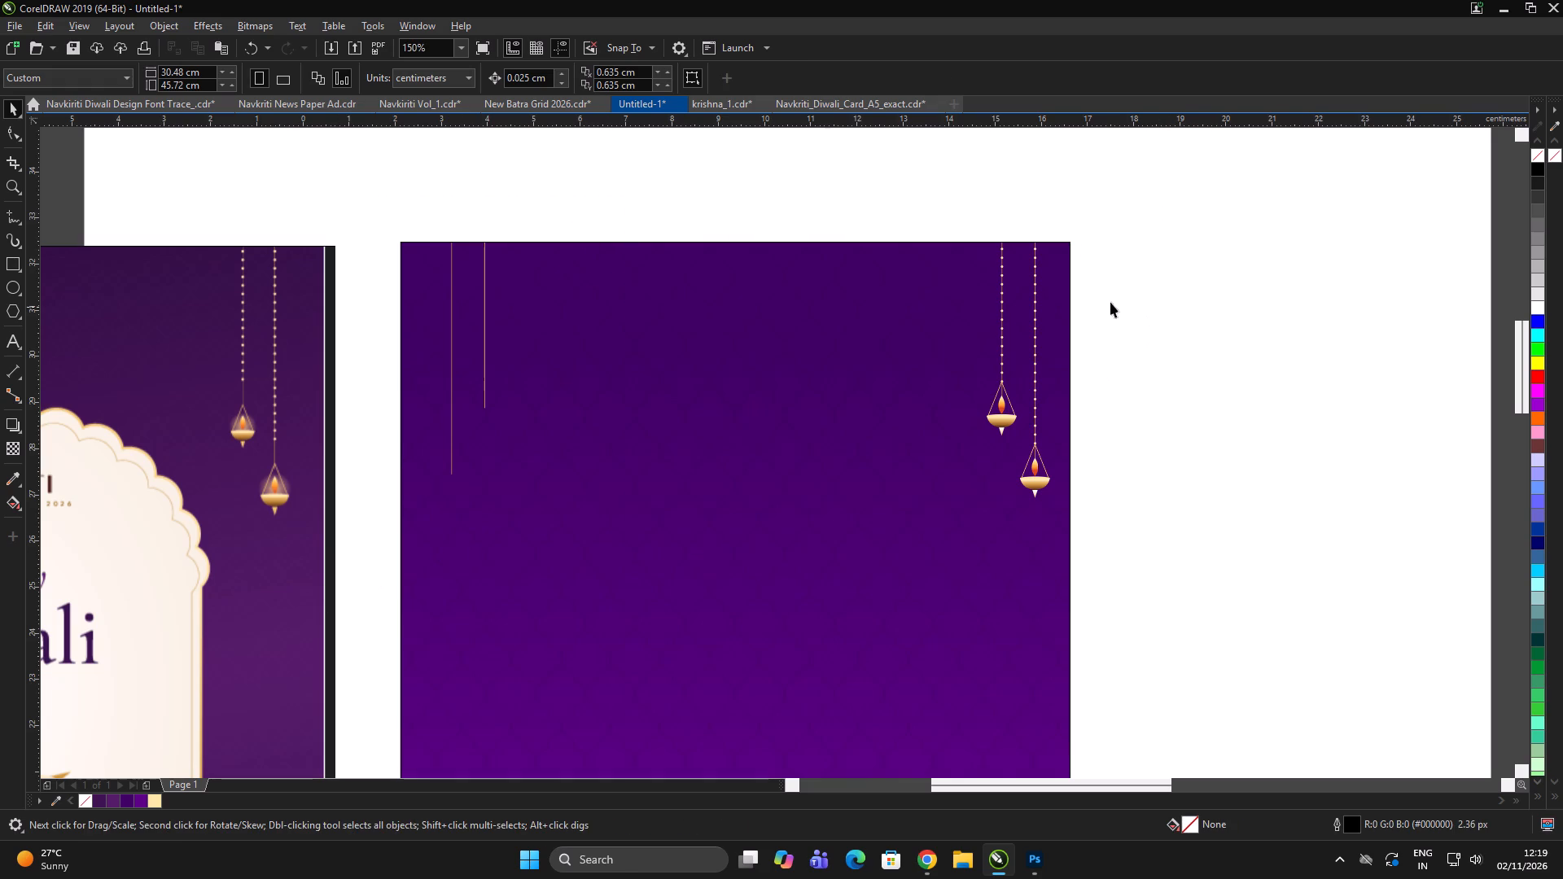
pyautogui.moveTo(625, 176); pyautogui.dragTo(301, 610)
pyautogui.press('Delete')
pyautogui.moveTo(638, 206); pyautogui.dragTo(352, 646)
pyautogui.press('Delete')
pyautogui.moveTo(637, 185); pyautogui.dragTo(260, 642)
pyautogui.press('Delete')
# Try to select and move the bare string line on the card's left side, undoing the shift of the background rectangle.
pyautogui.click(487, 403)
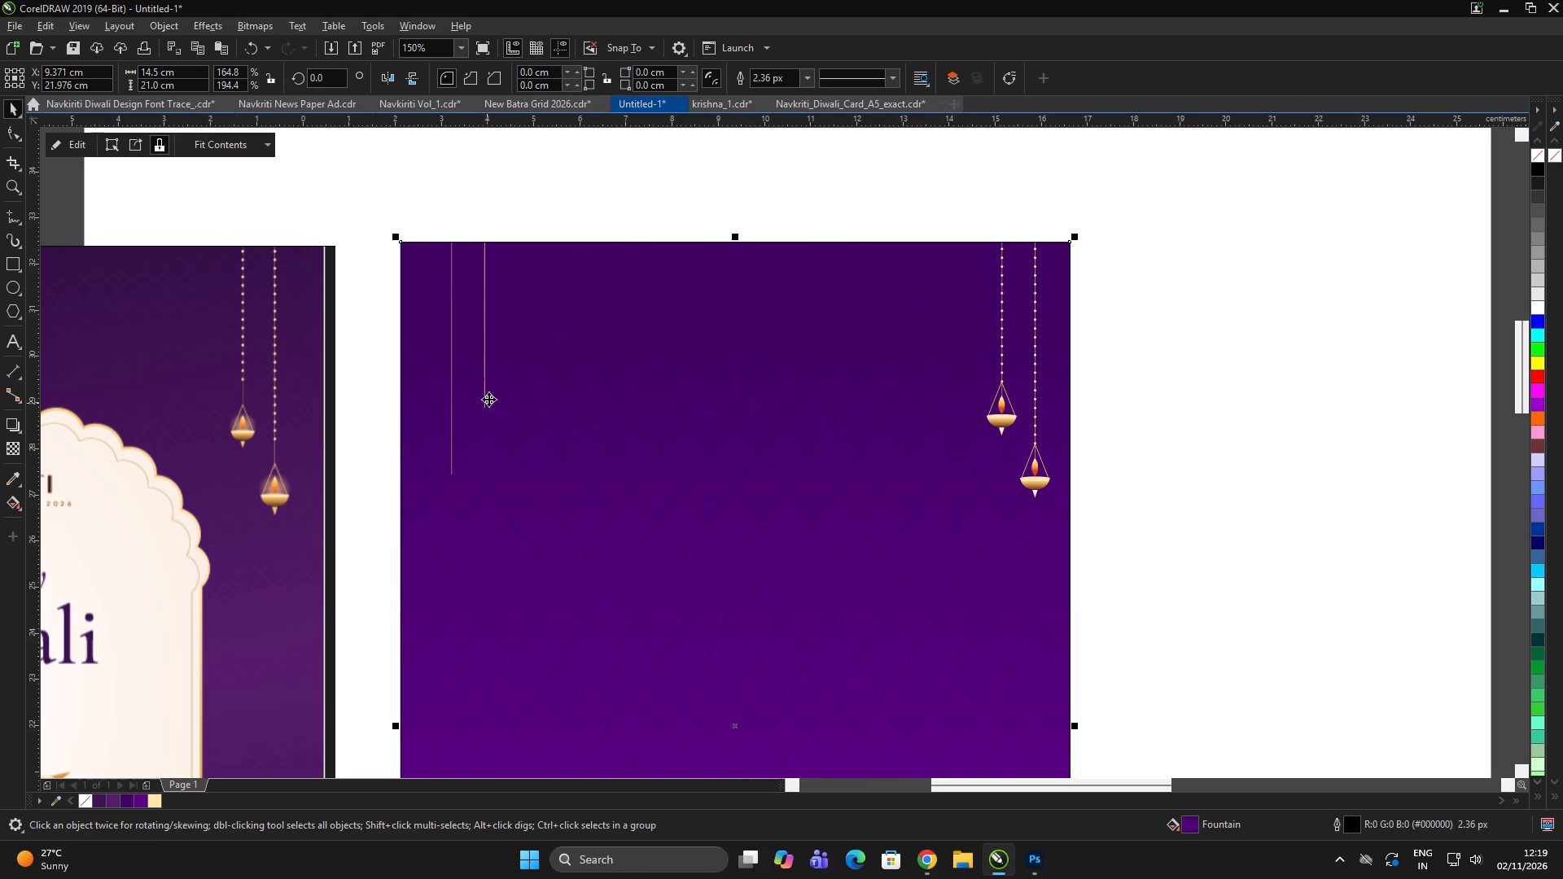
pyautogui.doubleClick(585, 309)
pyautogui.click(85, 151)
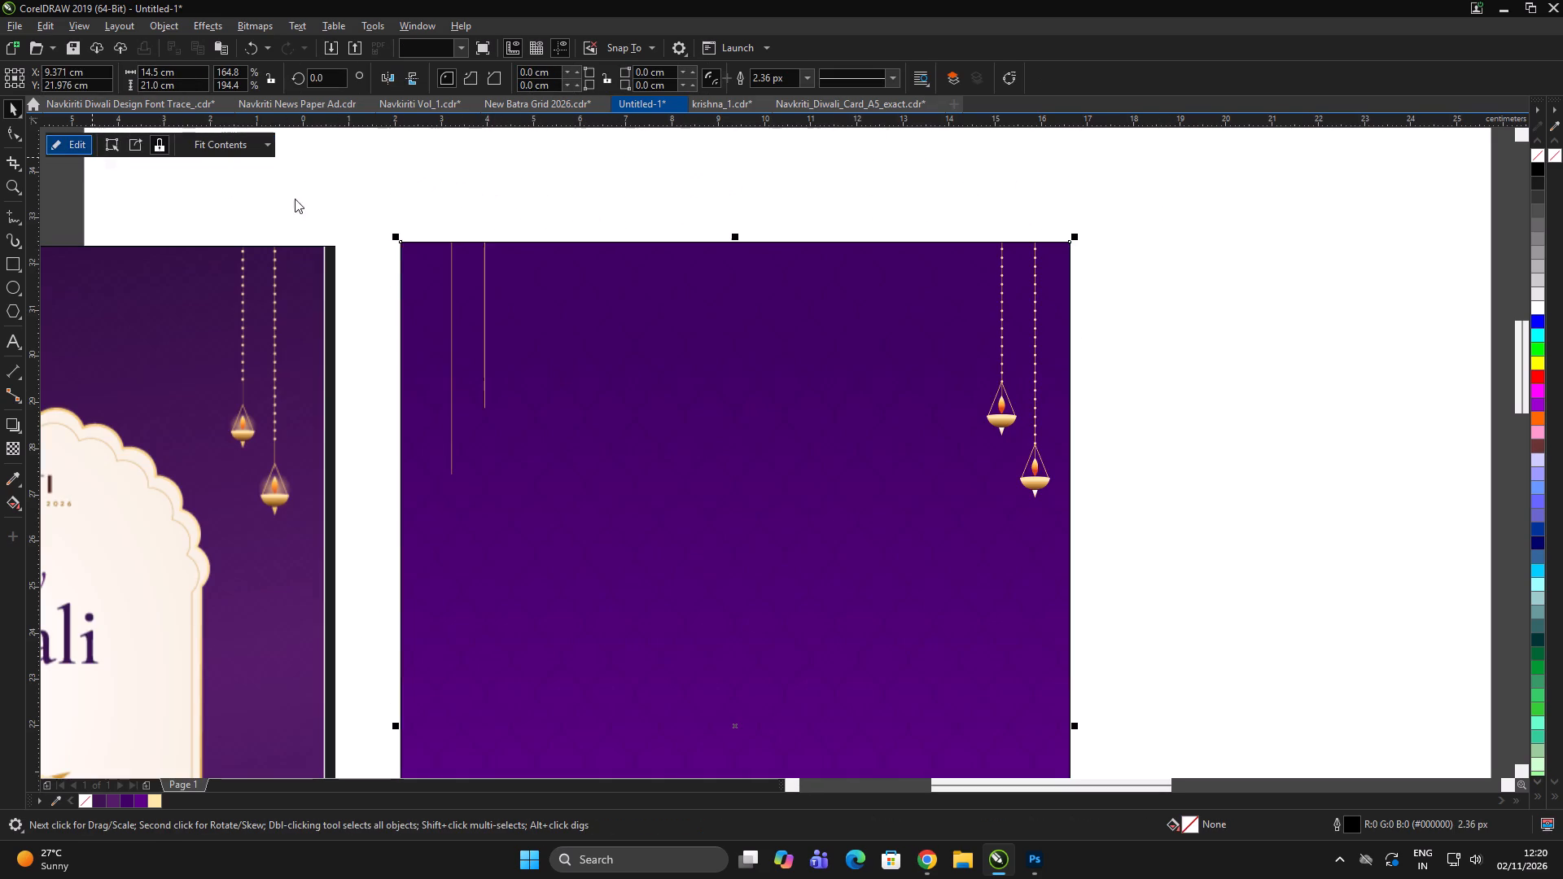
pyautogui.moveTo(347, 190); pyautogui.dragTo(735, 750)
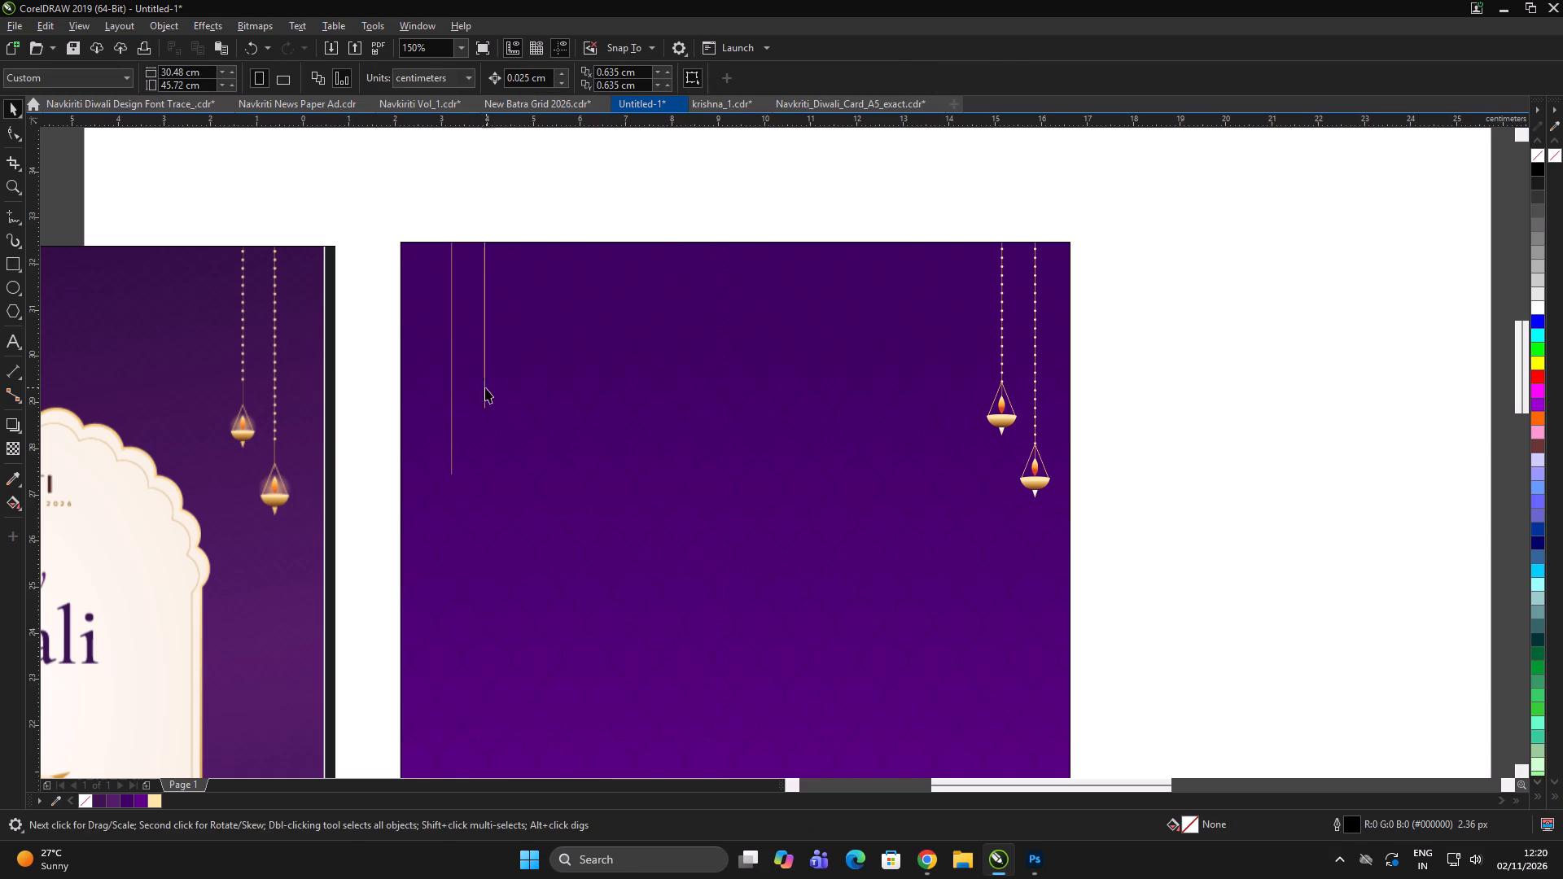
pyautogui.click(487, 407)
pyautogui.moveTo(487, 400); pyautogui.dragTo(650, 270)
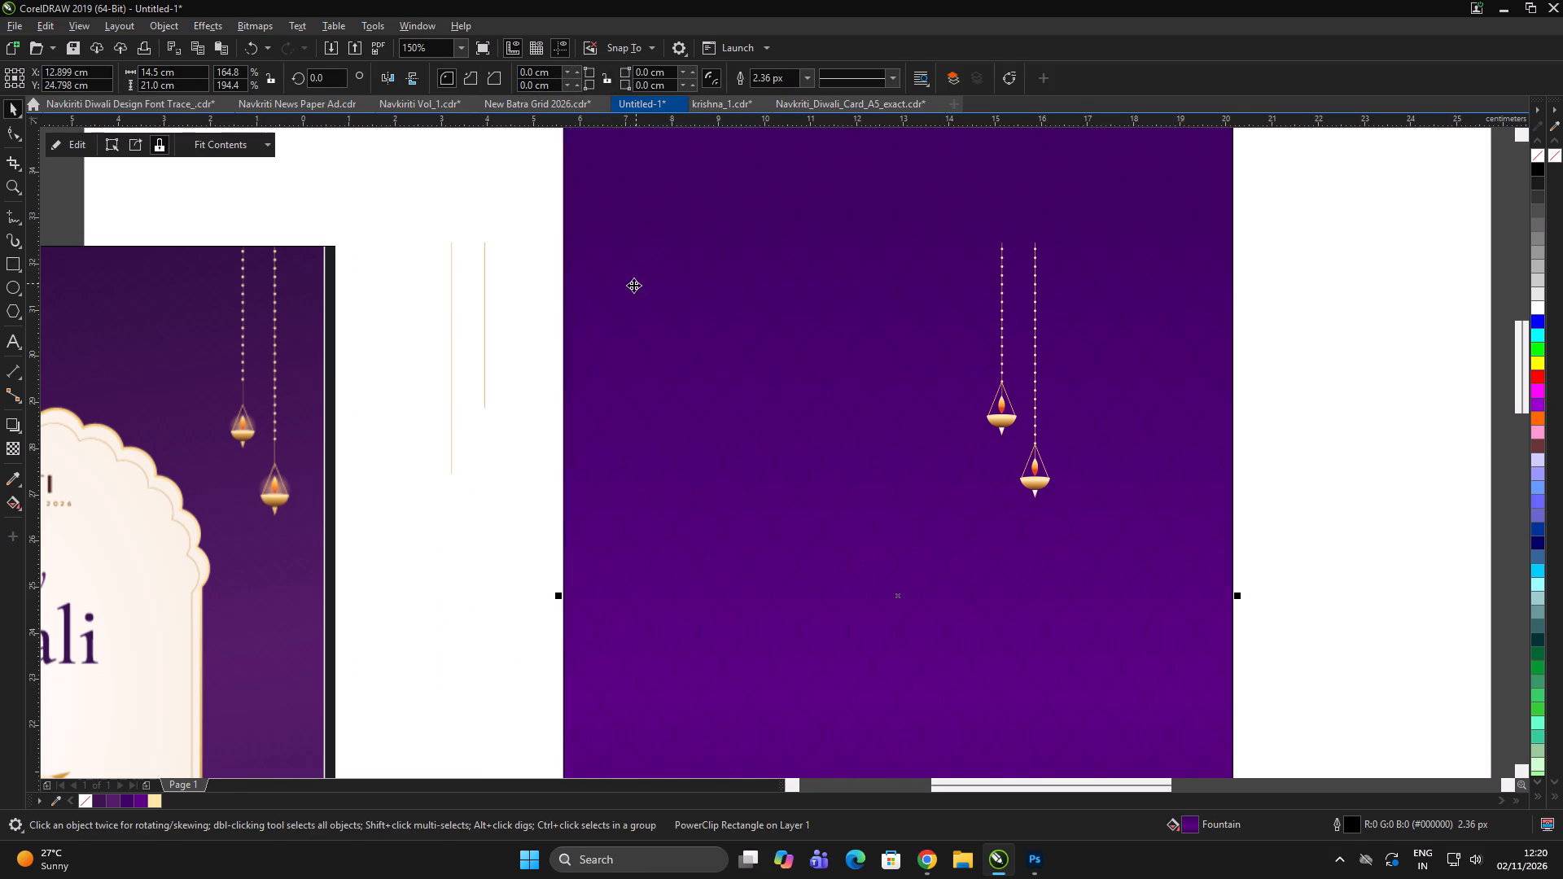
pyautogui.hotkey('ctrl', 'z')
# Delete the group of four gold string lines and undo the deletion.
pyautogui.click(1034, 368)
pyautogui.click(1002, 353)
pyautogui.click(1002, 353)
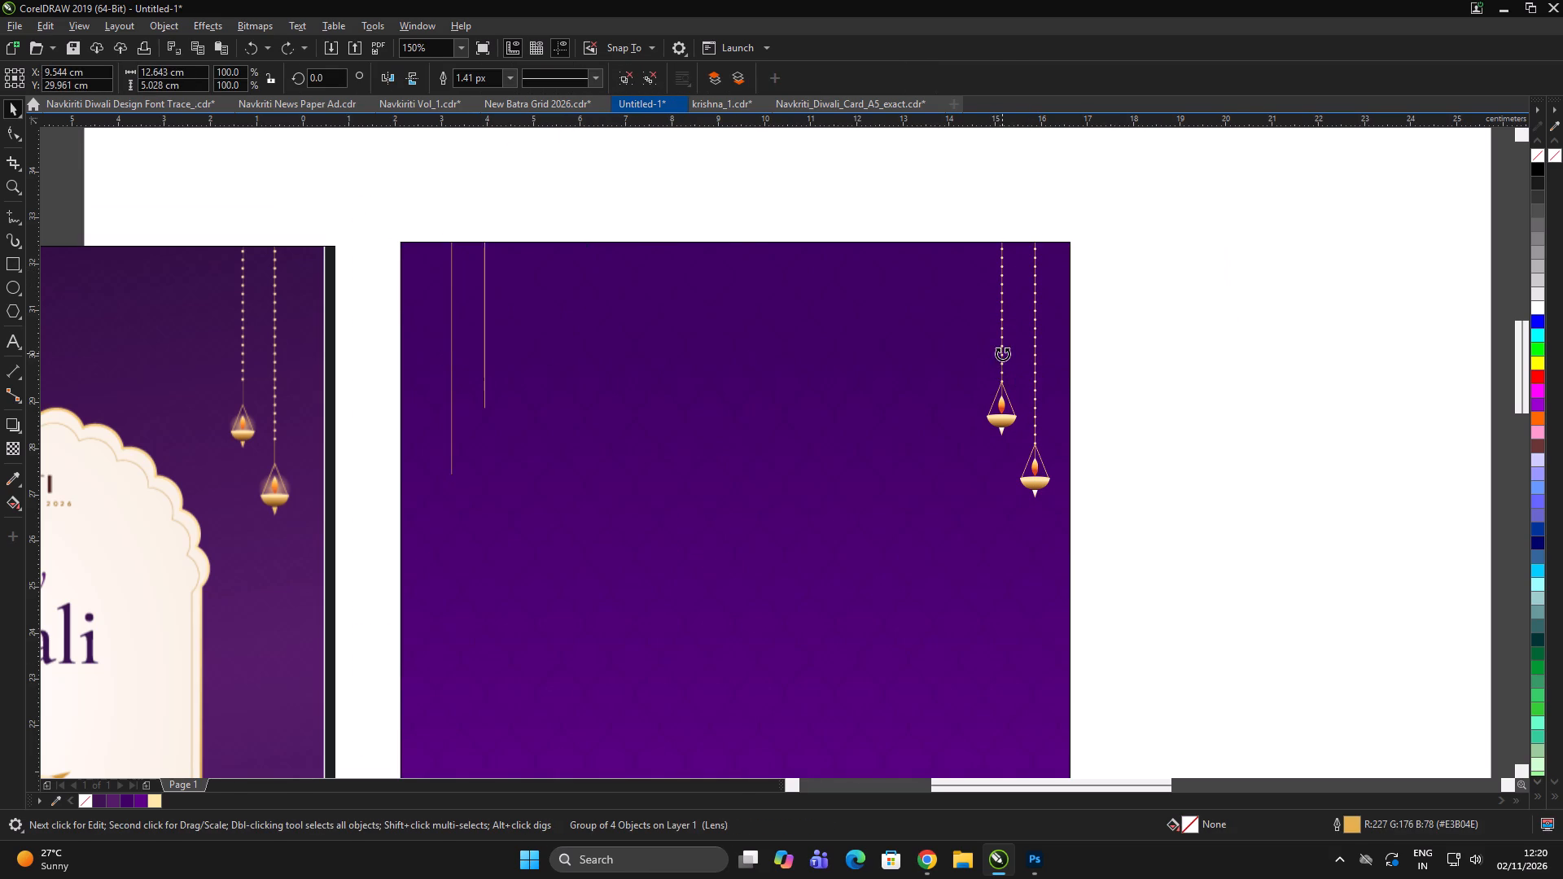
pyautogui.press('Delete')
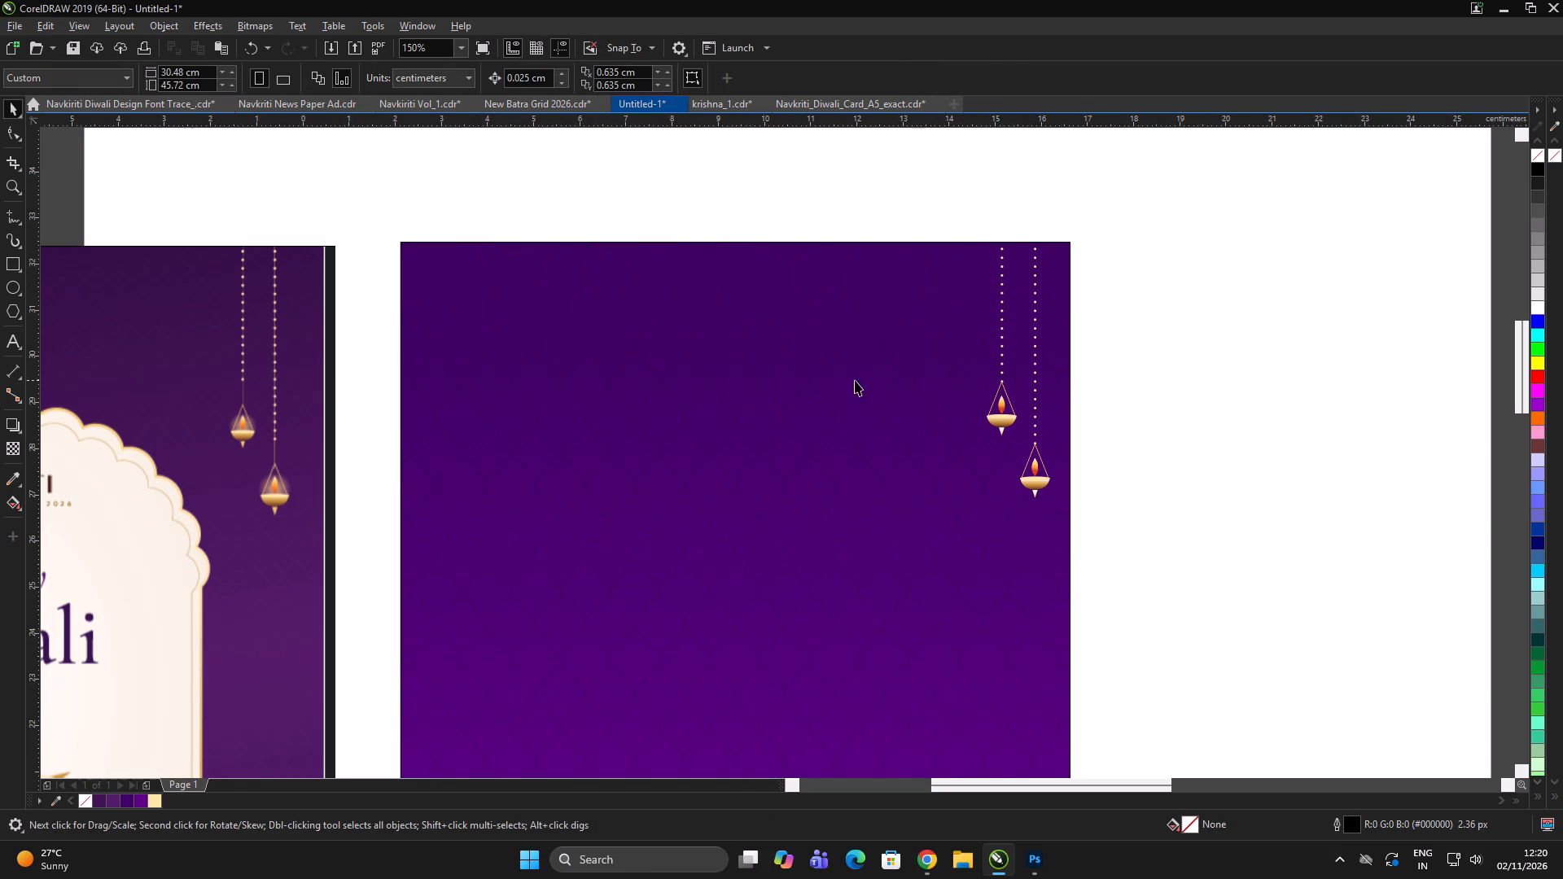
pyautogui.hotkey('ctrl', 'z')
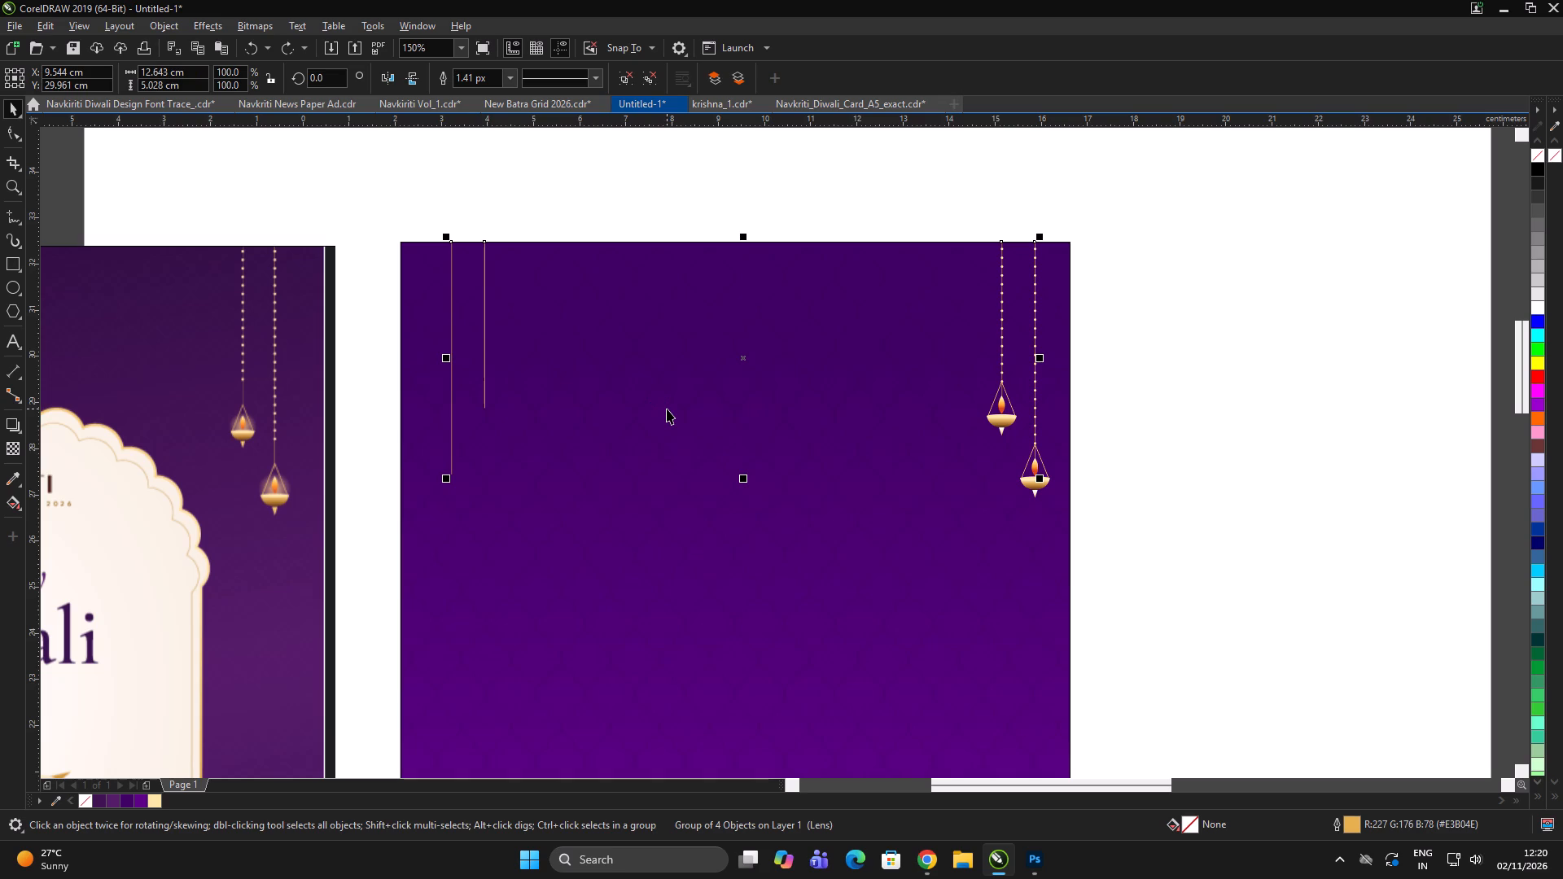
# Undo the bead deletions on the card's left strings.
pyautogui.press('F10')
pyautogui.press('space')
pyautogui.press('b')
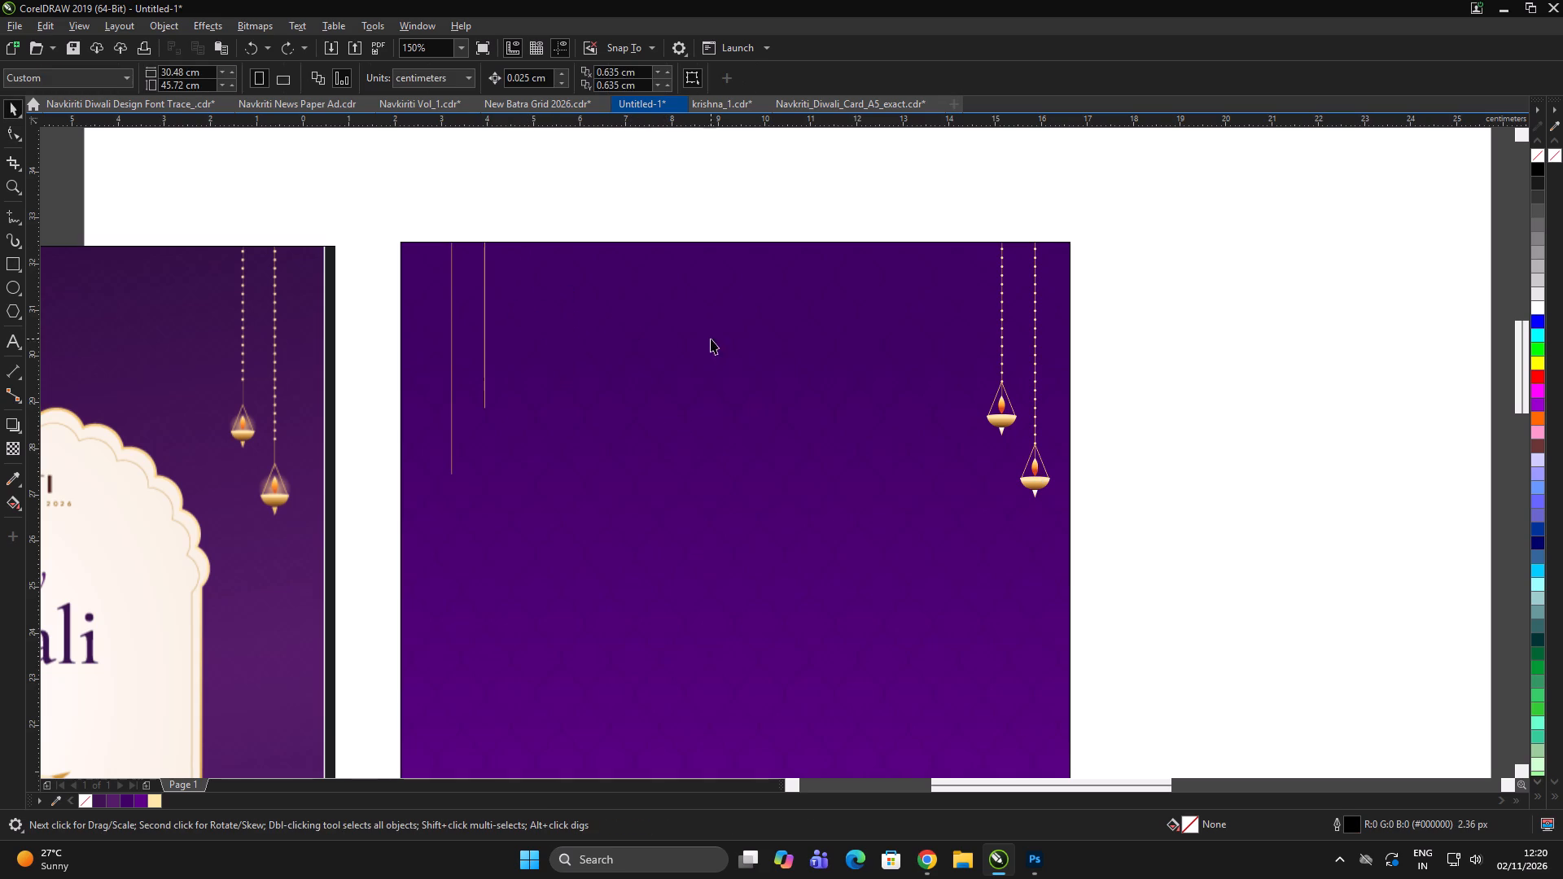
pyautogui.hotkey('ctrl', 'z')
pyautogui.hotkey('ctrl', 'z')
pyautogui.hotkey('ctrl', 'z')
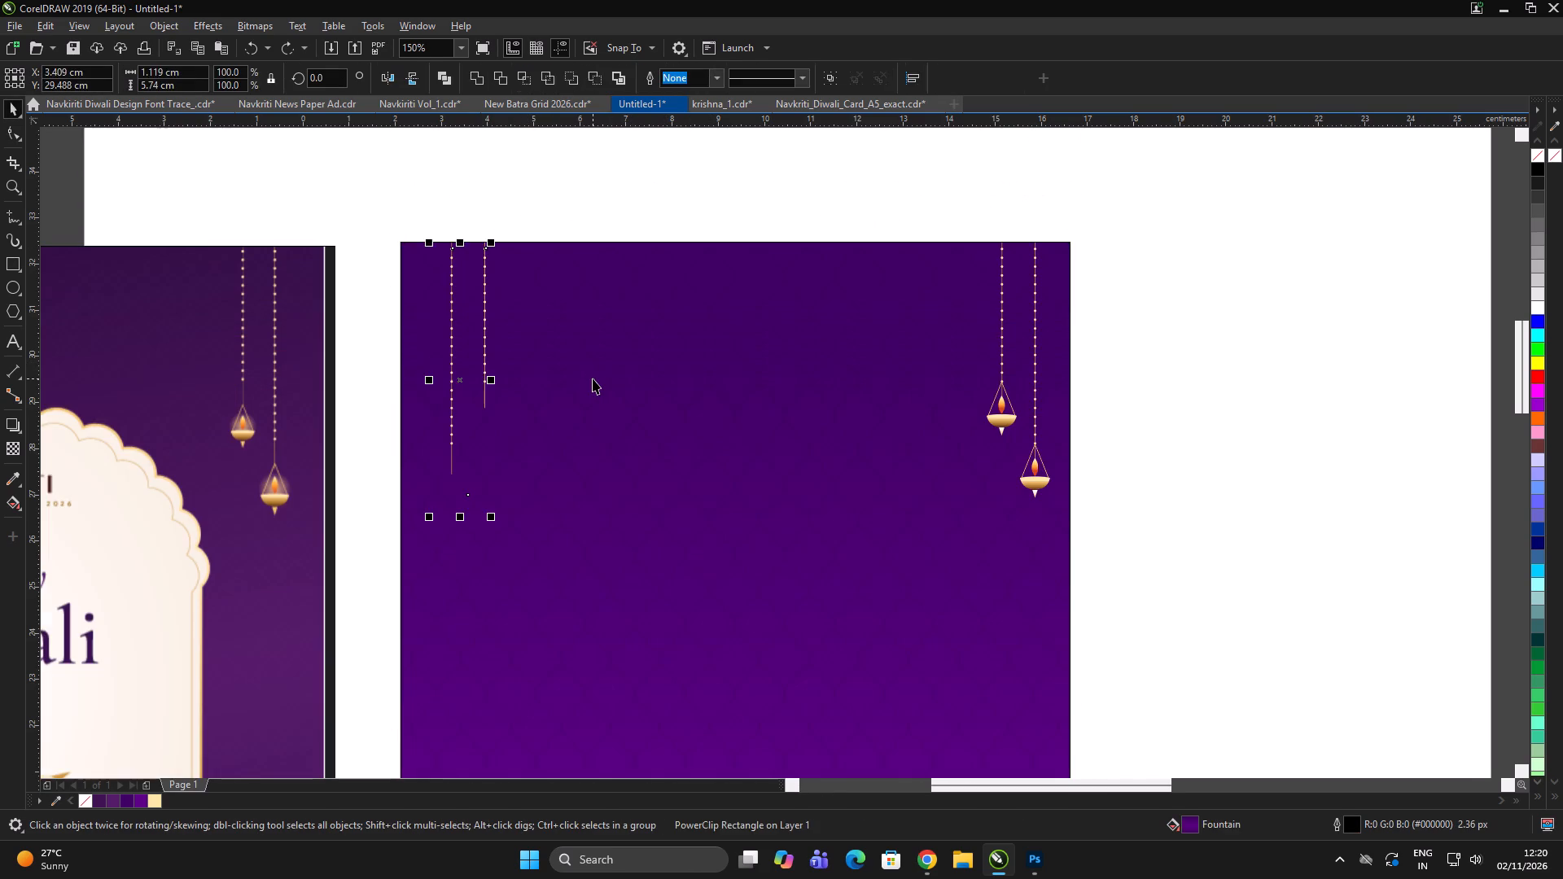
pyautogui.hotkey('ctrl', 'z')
# Group the two hanging diyas on the card's right side and place a copy of the group by the left strings.
pyautogui.click(1269, 363)
pyautogui.moveTo(1226, 337); pyautogui.dragTo(888, 565)
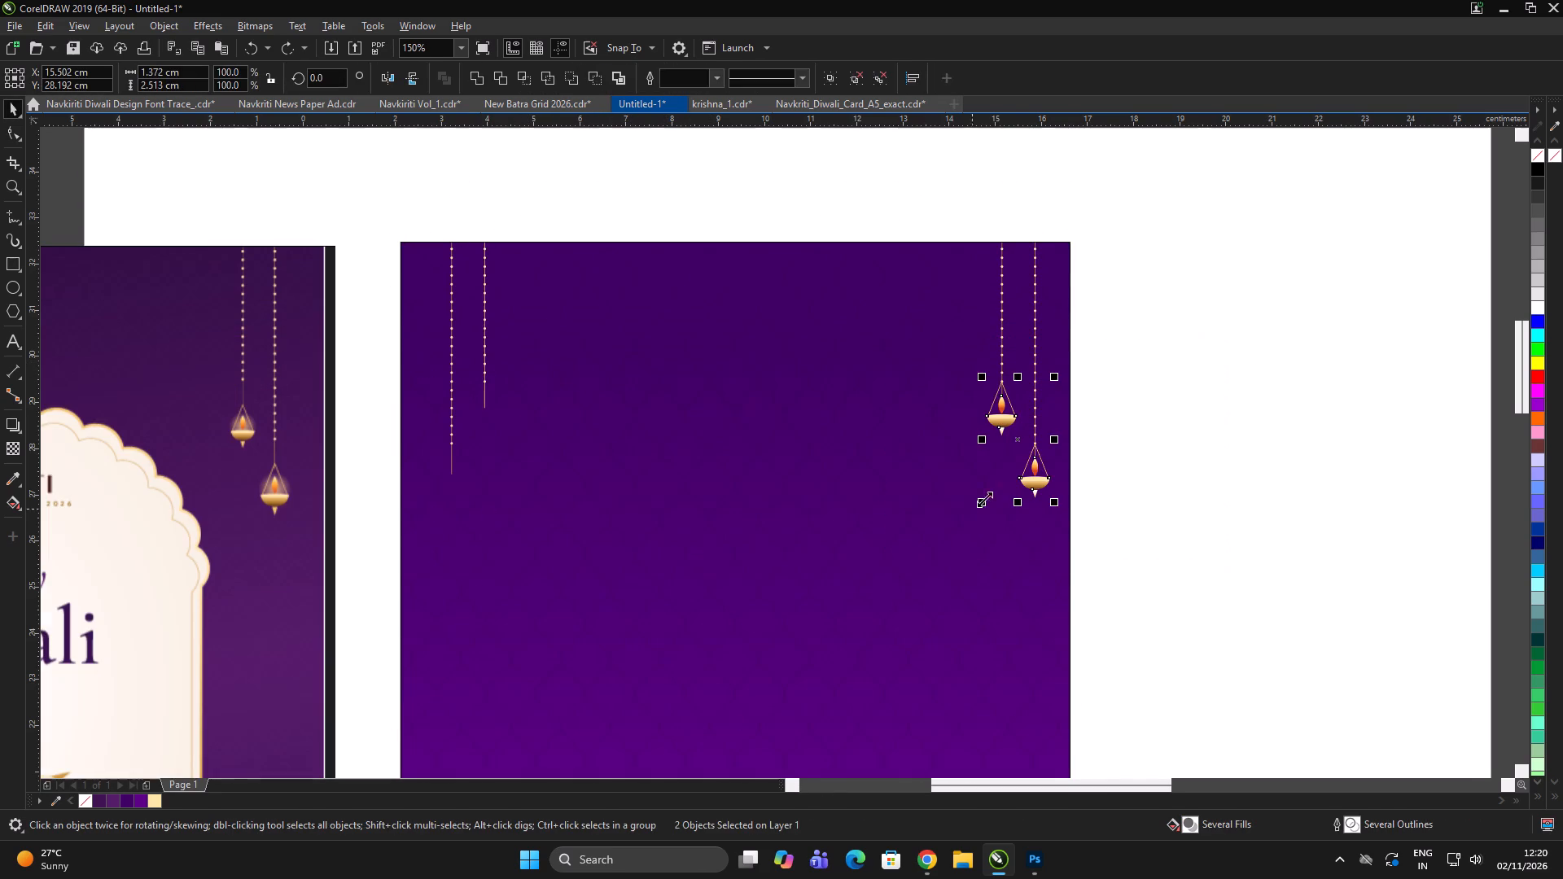
pyautogui.hotkey('ctrl', 'g')
pyautogui.moveTo(998, 420); pyautogui.dragTo(482, 457)
pyautogui.keyDown('shift'); pyautogui.rightClick(482, 457); pyautogui.keyUp('shift')
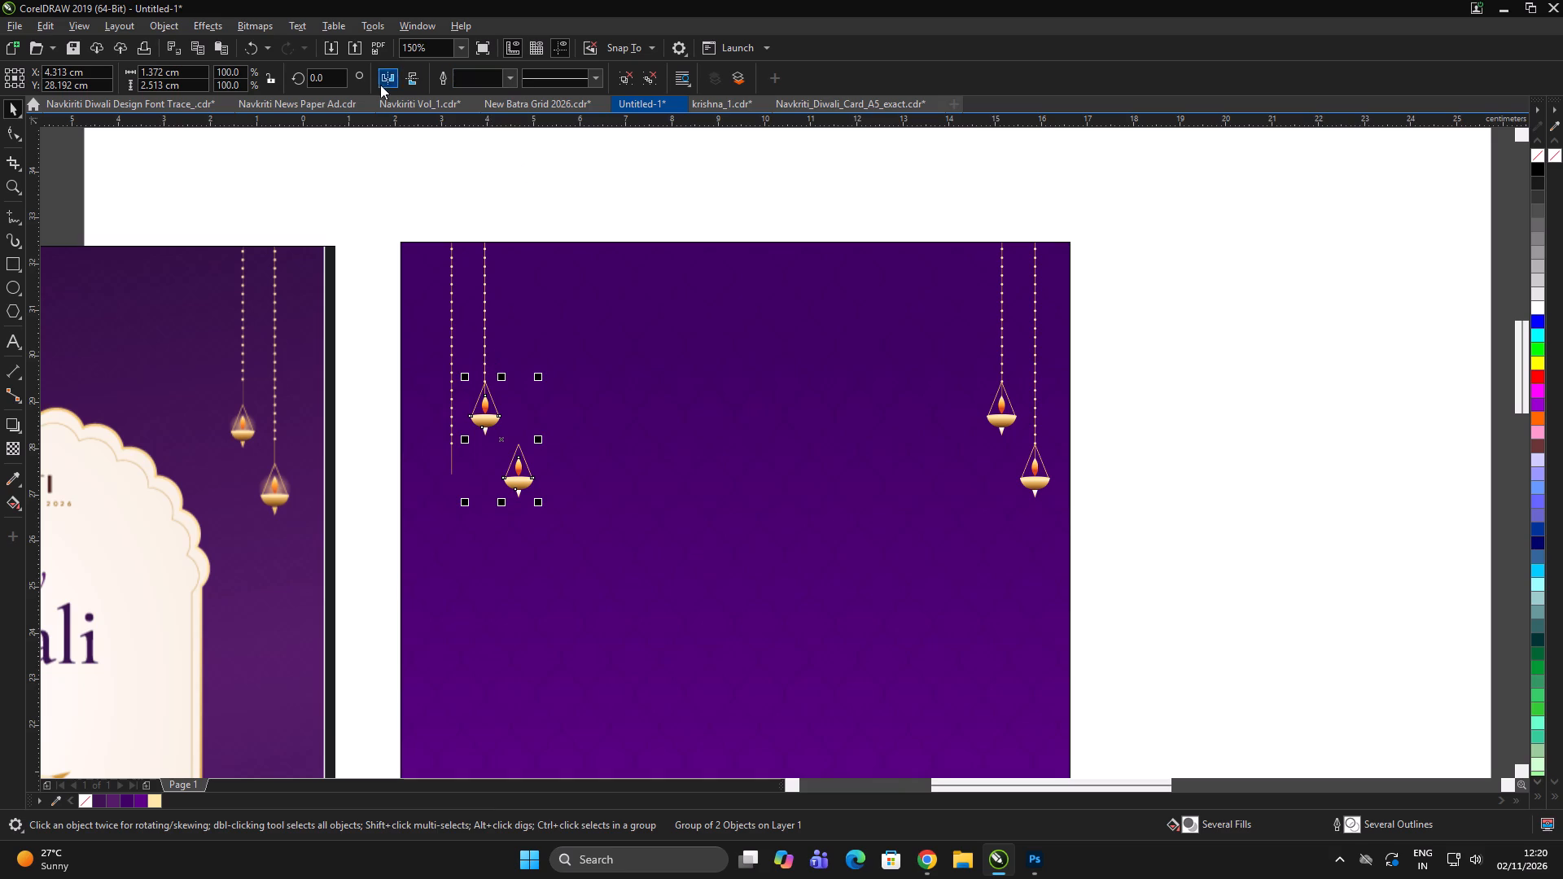
# Mirror the copied diya pair horizontally and align both apexes with the last beads of the card's left strings.
pyautogui.click(386, 79)
pyautogui.scroll(2, 514, 421)
pyautogui.moveTo(541, 396); pyautogui.dragTo(508, 404)
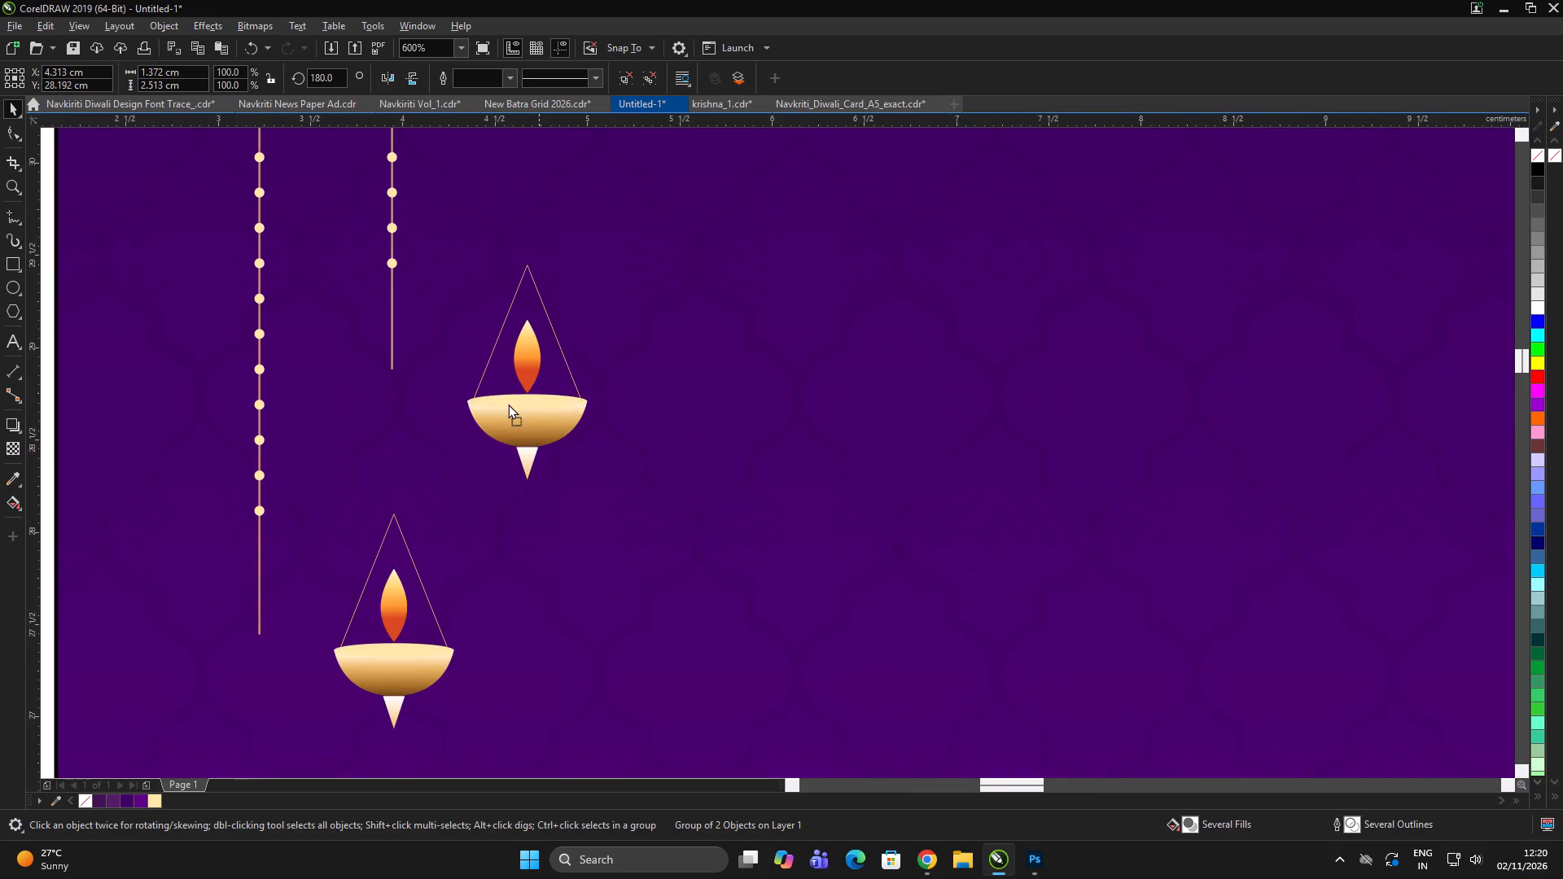
pyautogui.moveTo(508, 404); pyautogui.dragTo(402, 418)
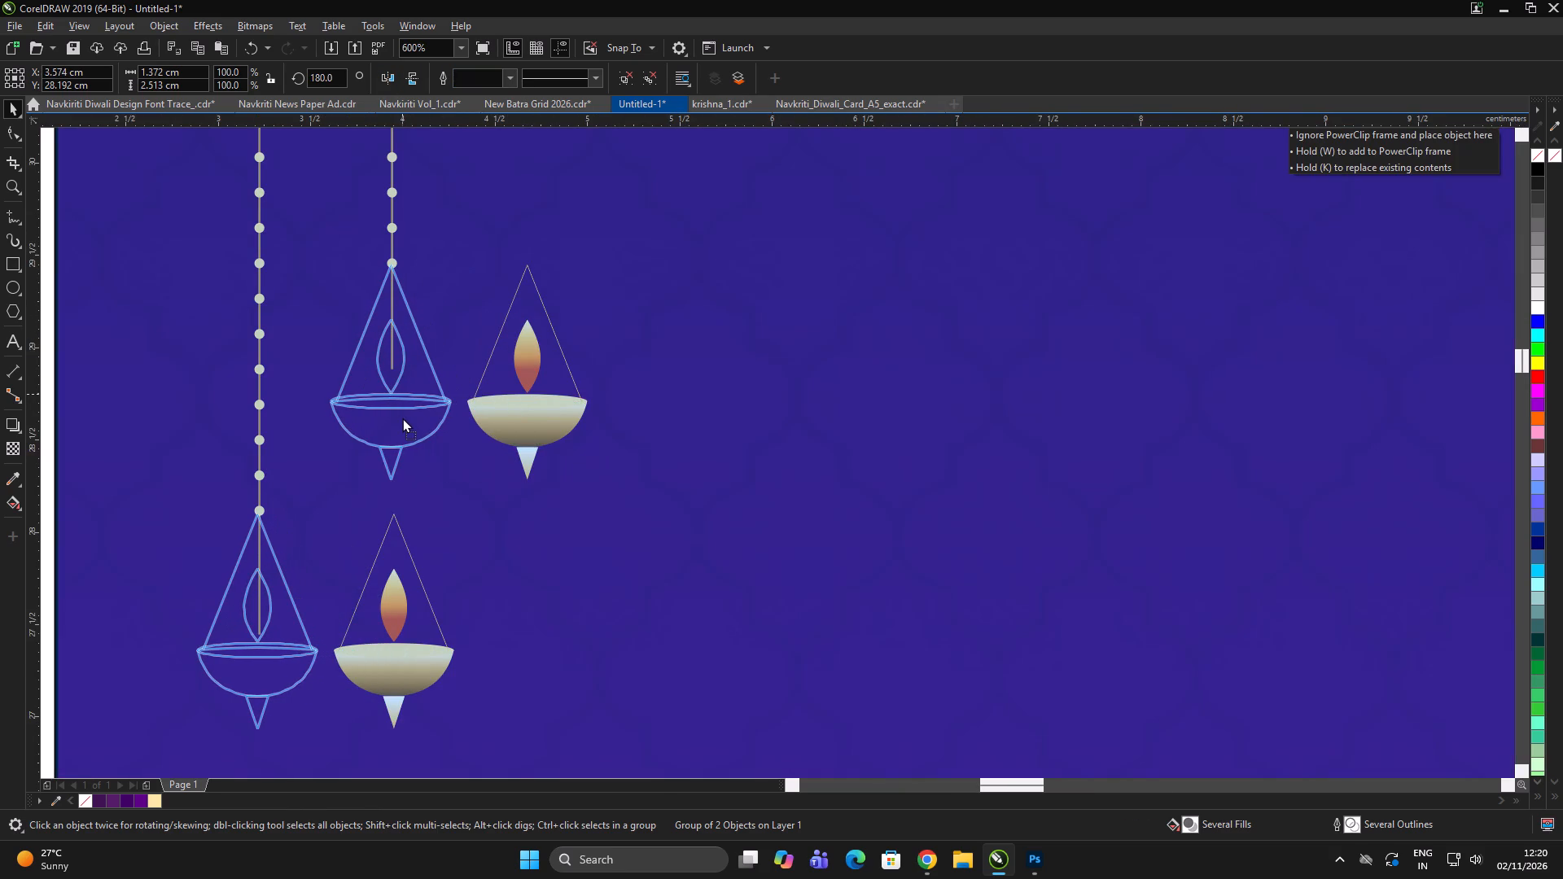
pyautogui.moveTo(402, 418); pyautogui.dragTo(402, 421)
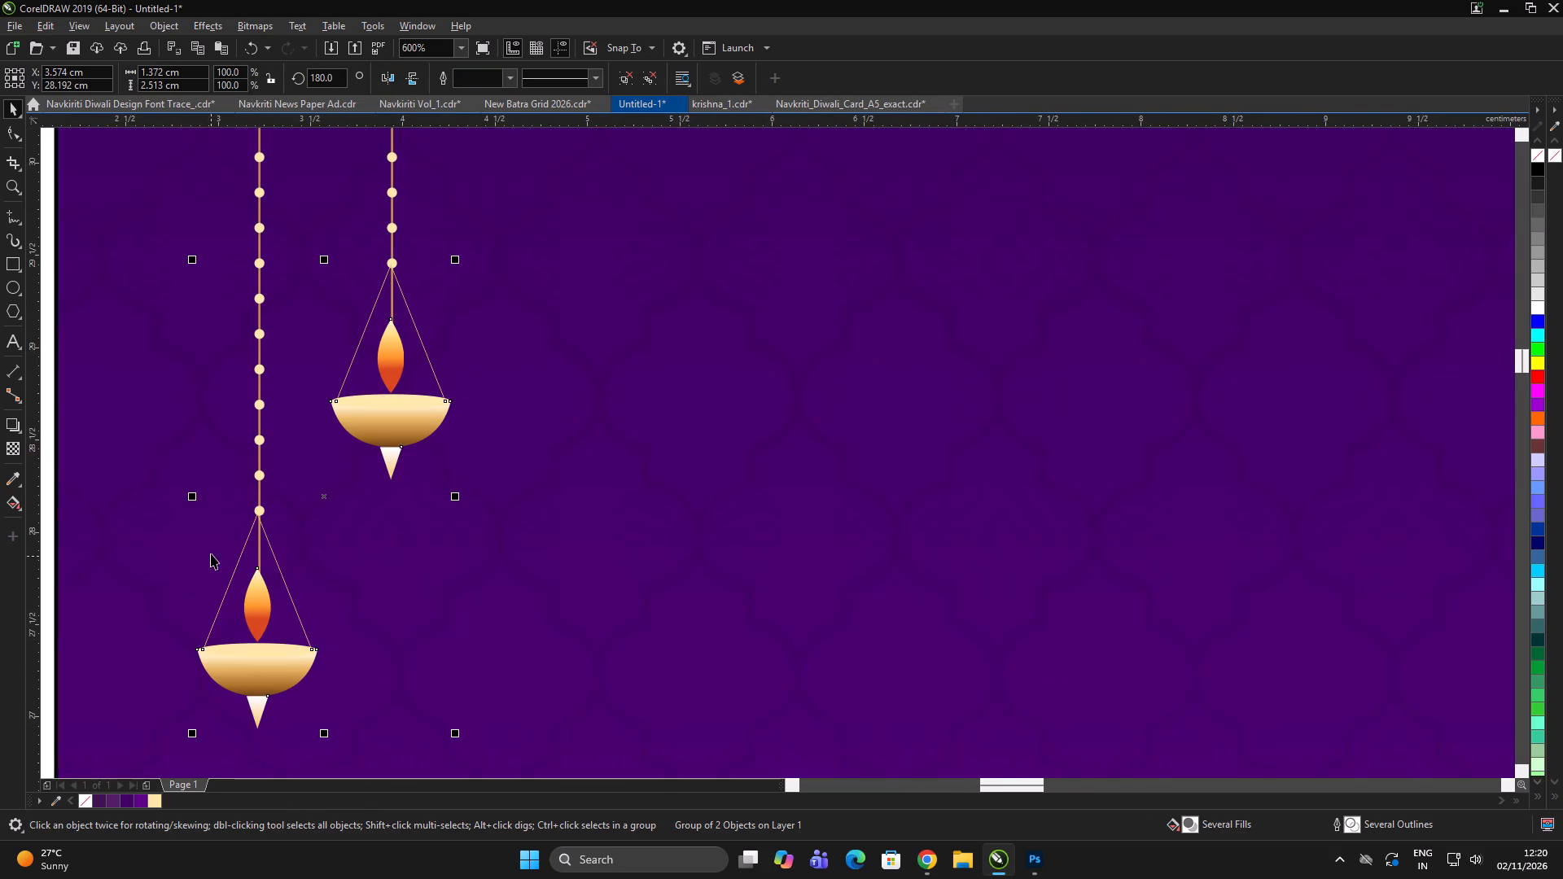
pyautogui.scroll(6, 270, 522)
pyautogui.moveTo(212, 559); pyautogui.dragTo(254, 562)
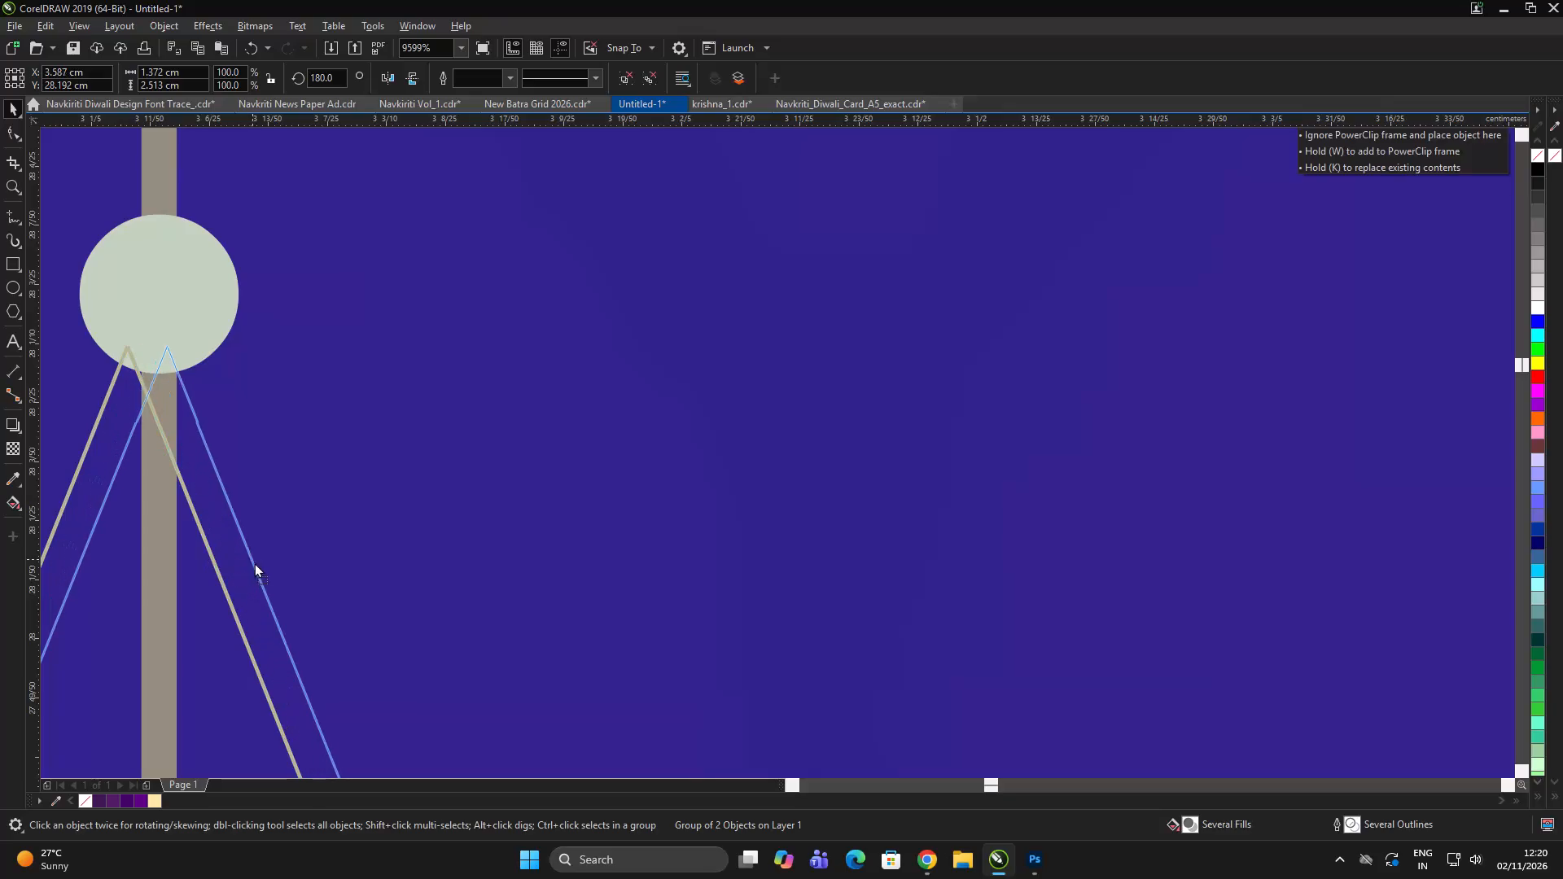
pyautogui.moveTo(254, 562); pyautogui.dragTo(239, 562)
pyautogui.scroll(-9, 306, 465)
pyautogui.scroll(-4, 473, 485)
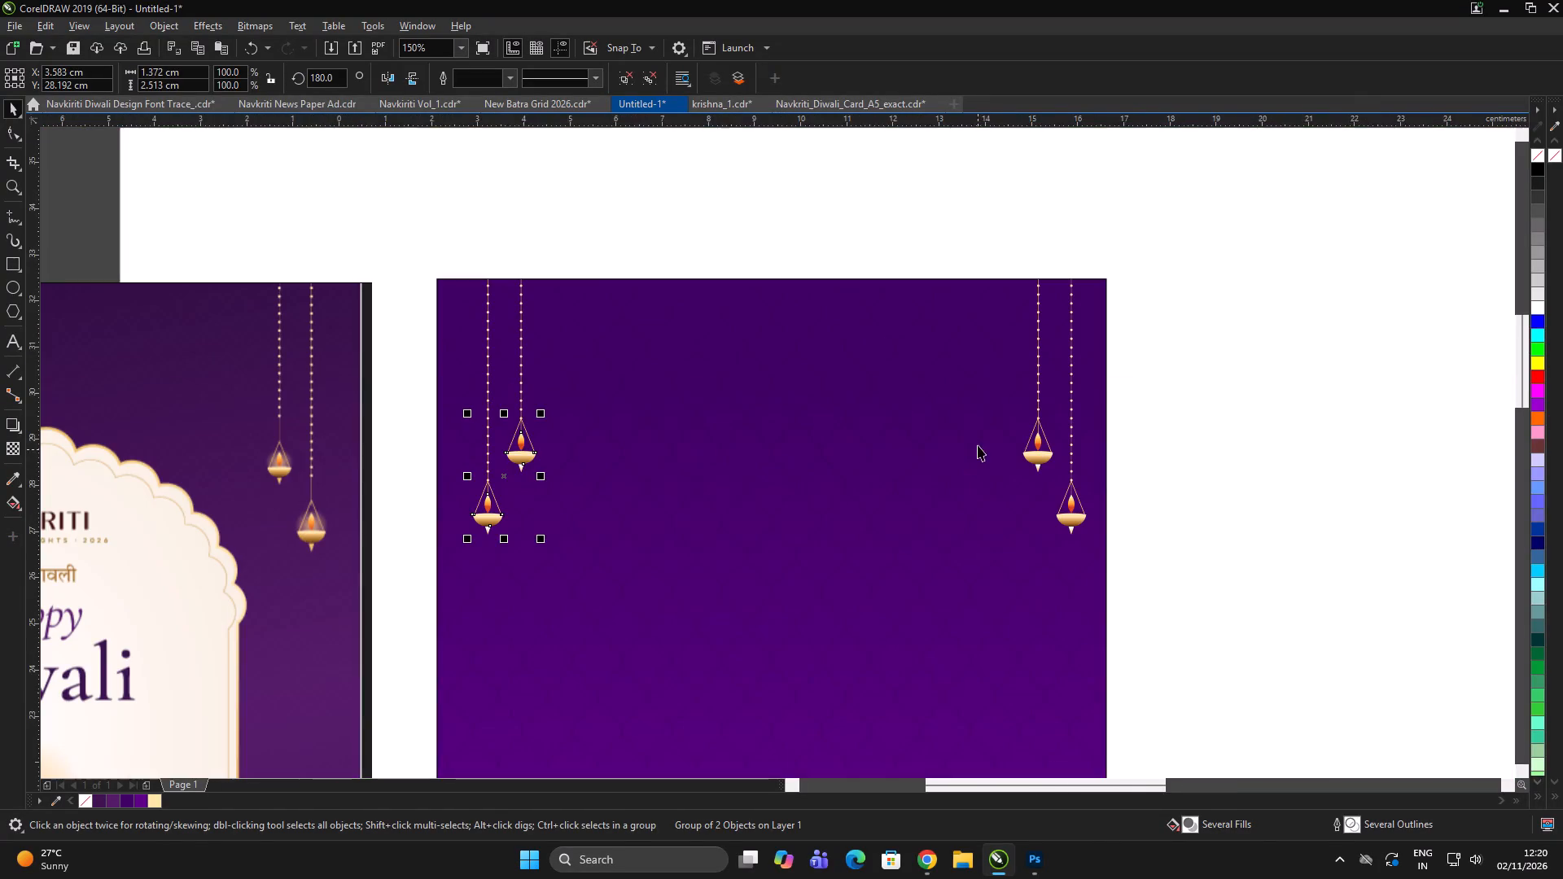
# Group all the bead strings and hanging diyas on the card together.
pyautogui.scroll(8, 1024, 422)
pyautogui.scroll(-15, 1067, 415)
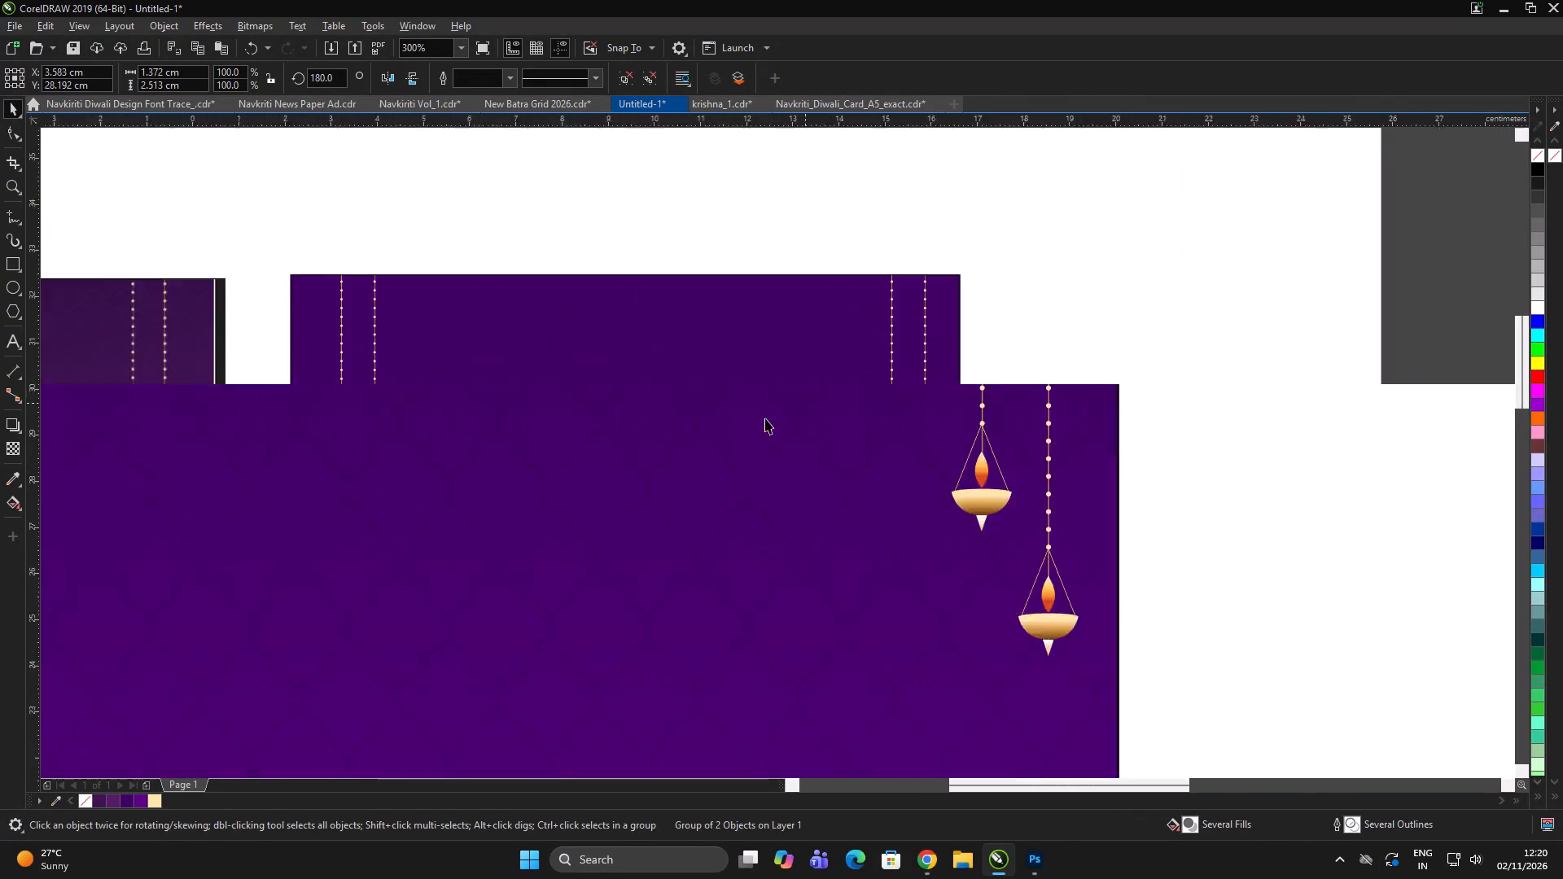
pyautogui.click(1051, 383)
pyautogui.click(1035, 383)
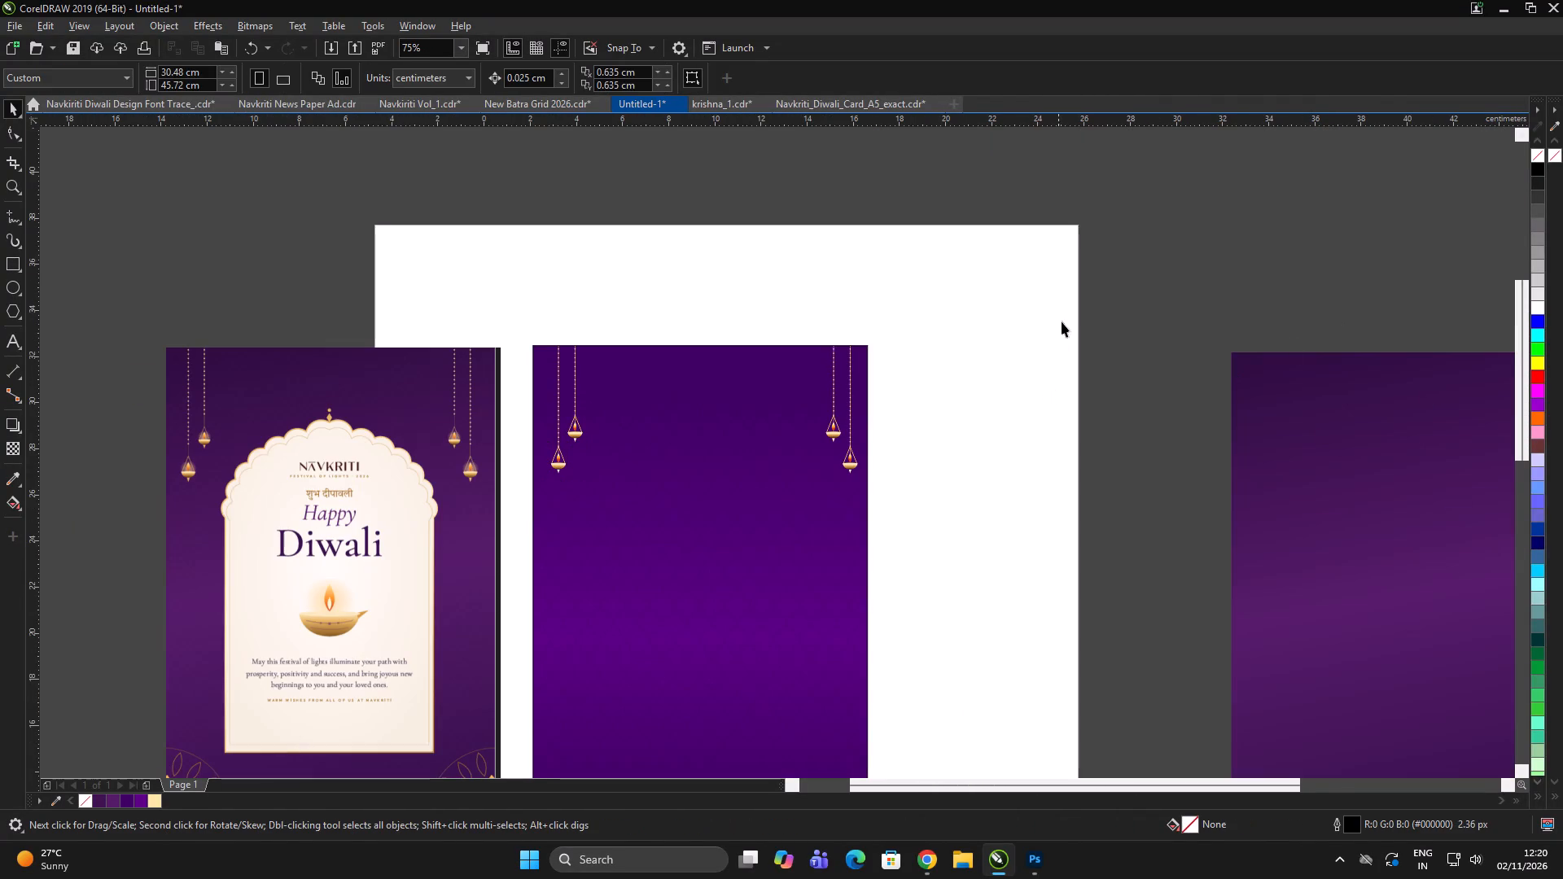
pyautogui.moveTo(1062, 321); pyautogui.dragTo(508, 553)
pyautogui.hotkey('ctrl', 'g')
pyautogui.click(1020, 438)
pyautogui.click(1031, 437)
# Place a copy of the reference card bitmap to the left of the original, centred at about X -28, Y 20.9 cm.
pyautogui.scroll(3, 317, 525)
pyautogui.click(326, 505)
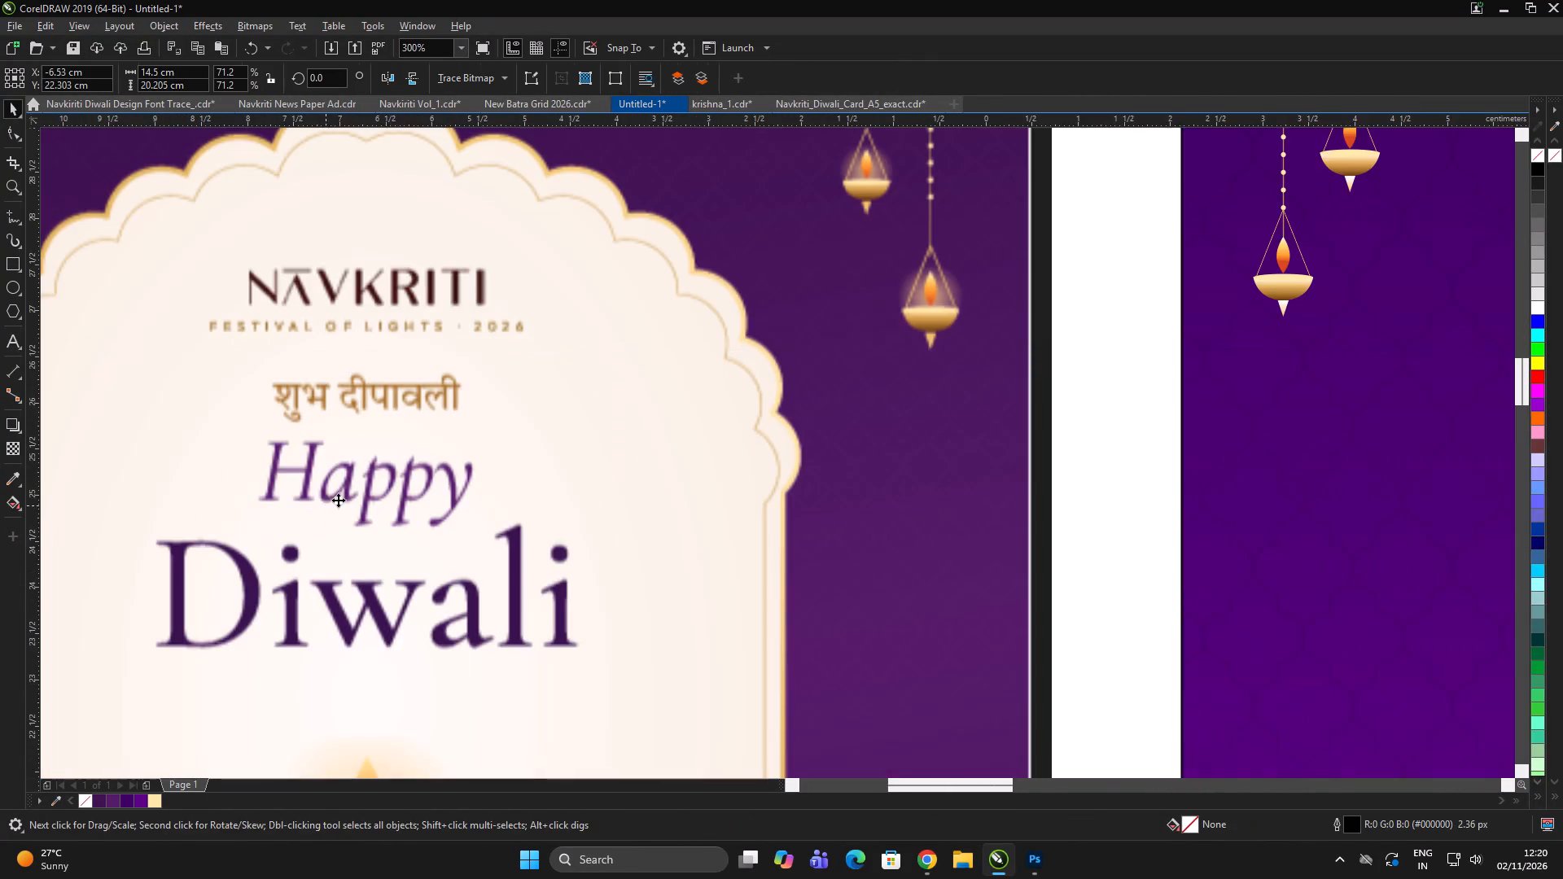
pyautogui.scroll(-6, 805, 244)
pyautogui.moveTo(755, 298); pyautogui.dragTo(260, 331)
pyautogui.rightClick(260, 331)
pyautogui.click(325, 330)
pyautogui.click(269, 341)
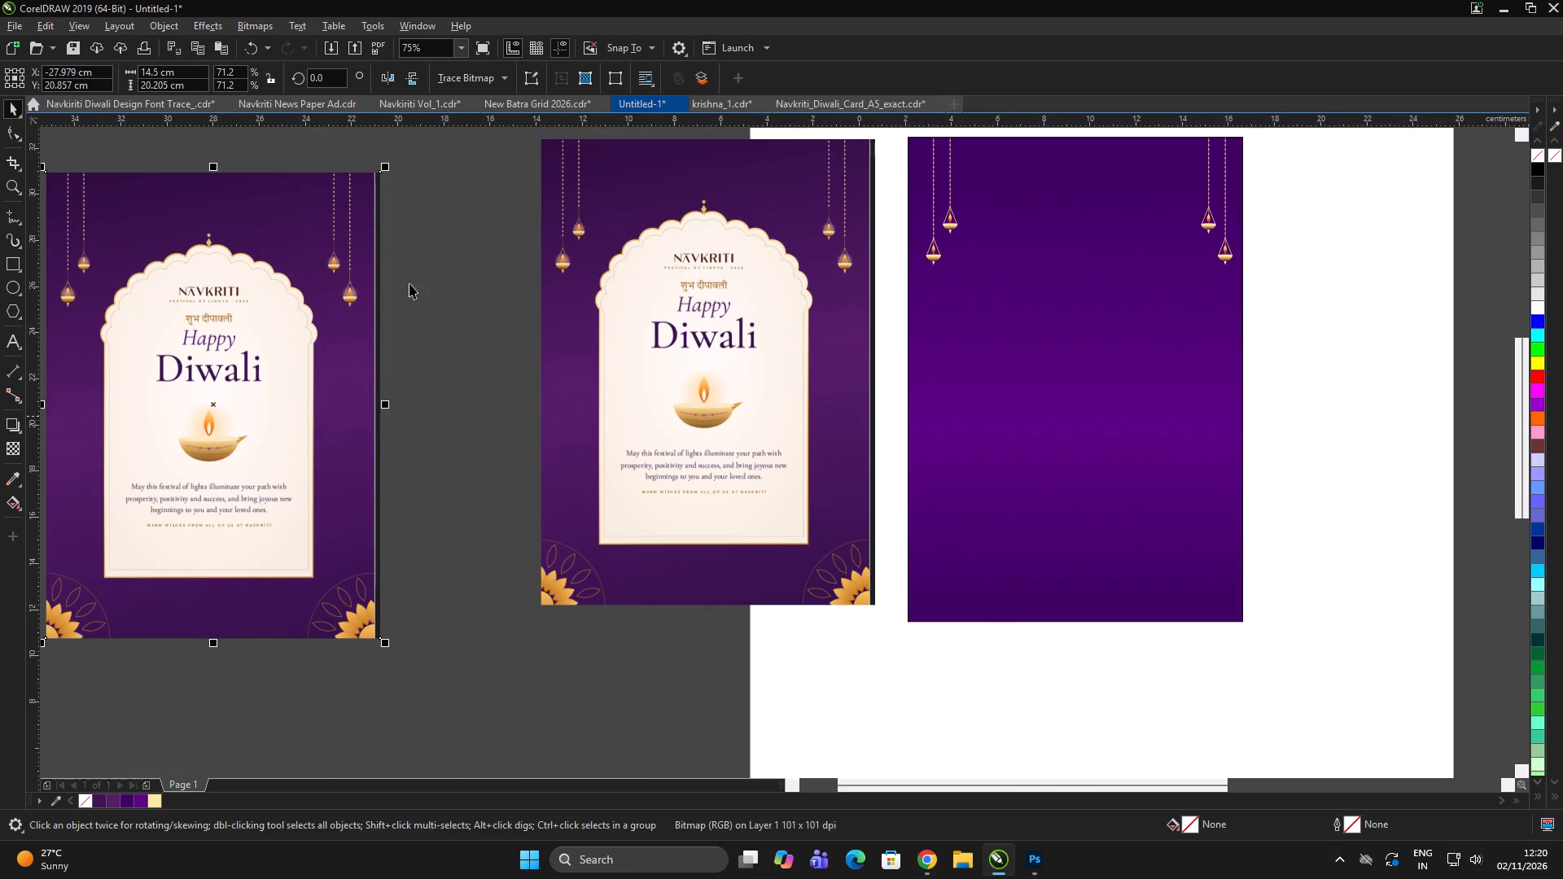
pyautogui.scroll(5, 256, 242)
pyautogui.scroll(-5, 420, 269)
pyautogui.doubleClick(613, 343)
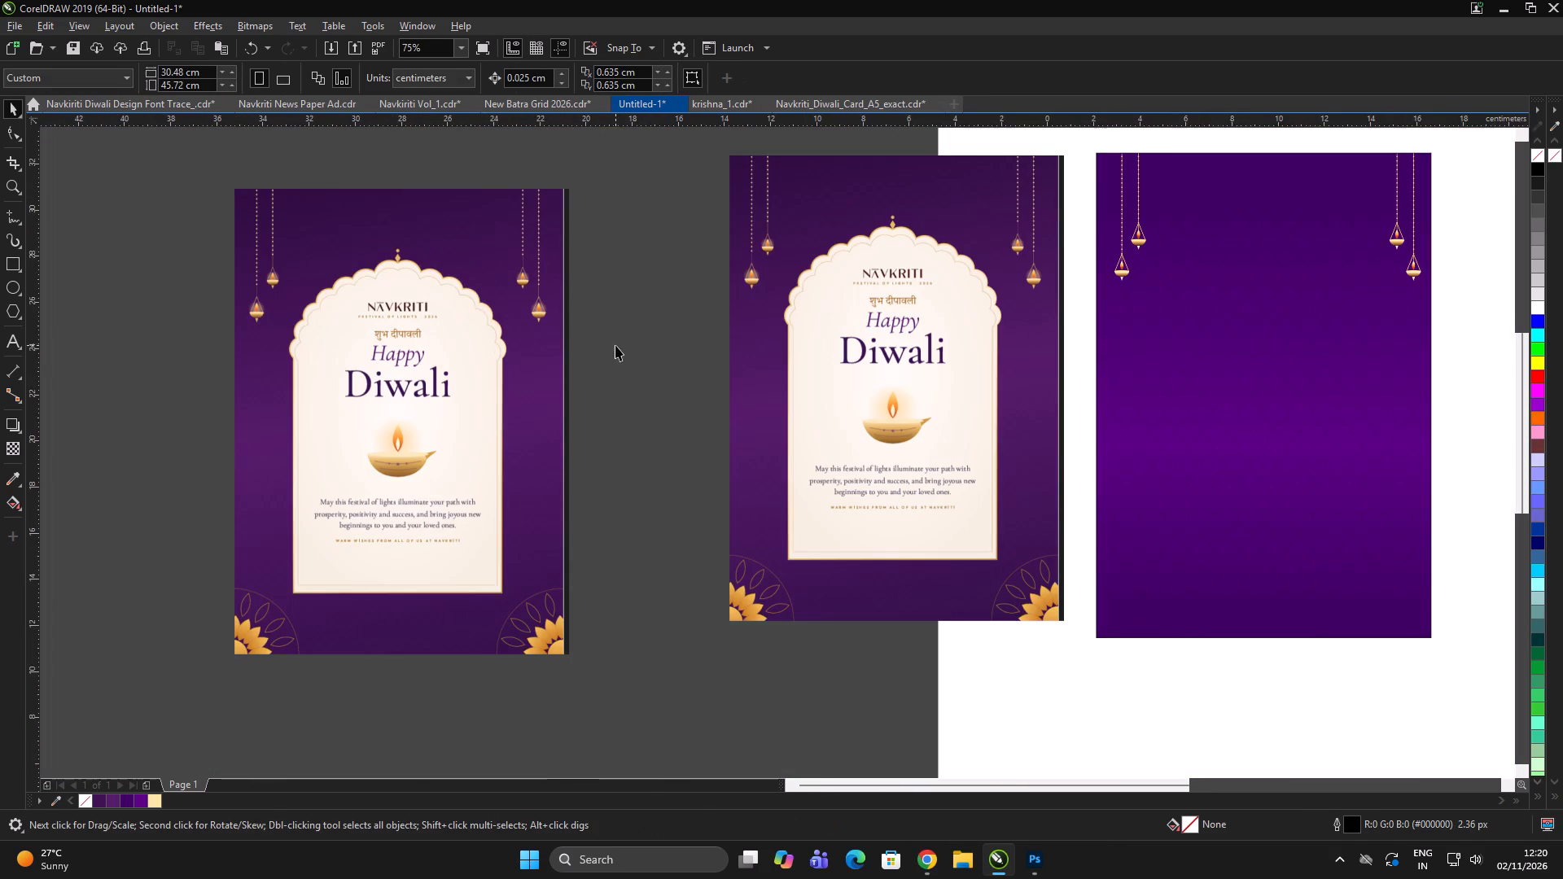
# Convert the leftmost copy of the reference card bitmap to vectors with a Clipart outline trace at its preset settings.
pyautogui.click(790, 531)
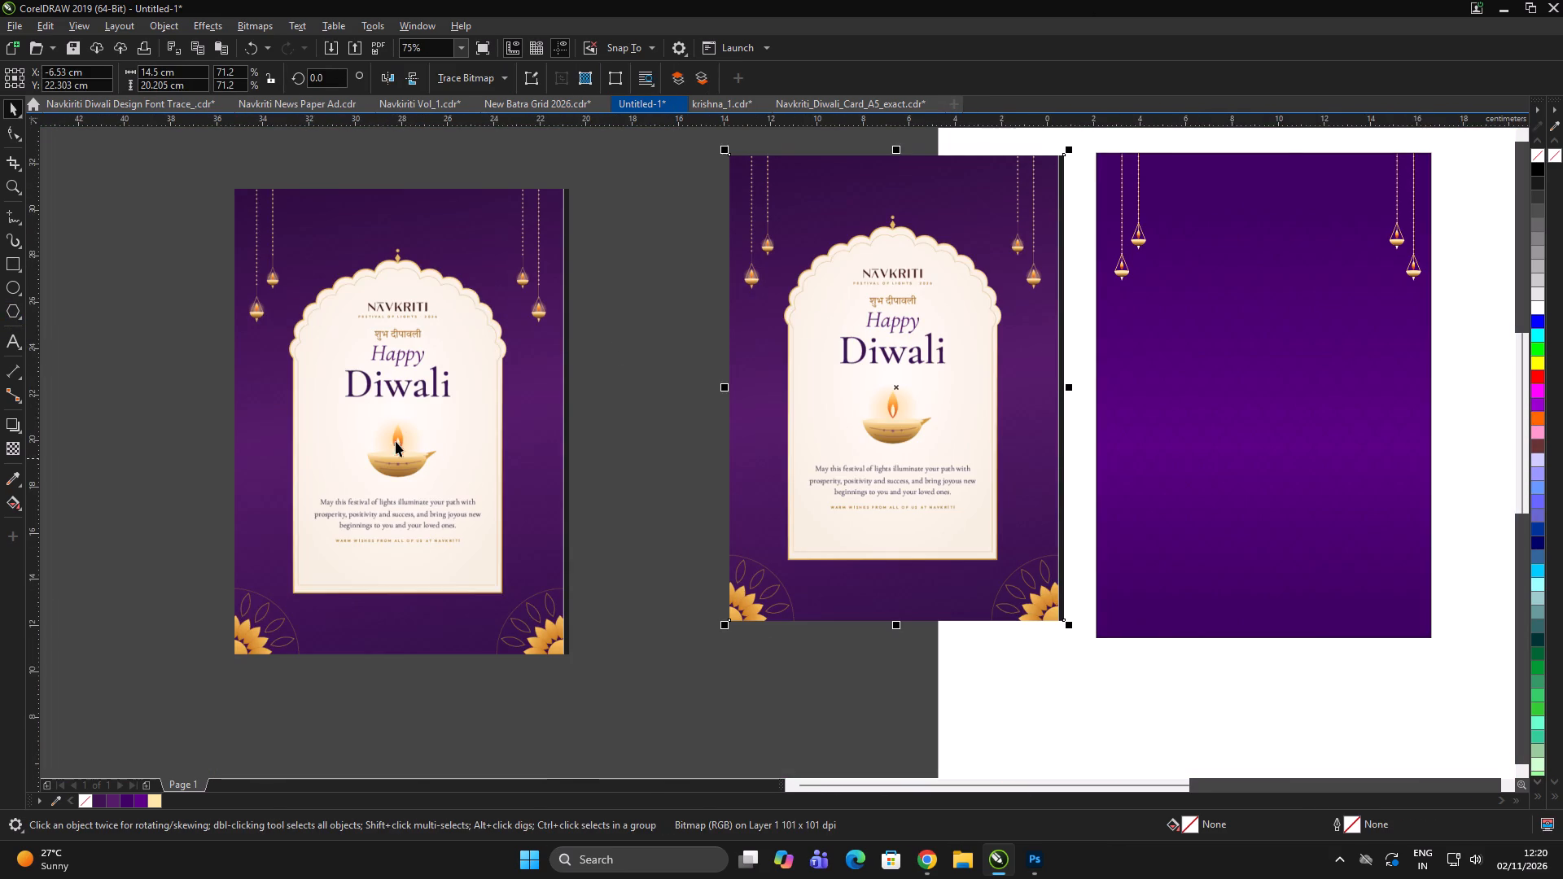
pyautogui.click(394, 433)
pyautogui.click(520, 74)
pyautogui.click(495, 90)
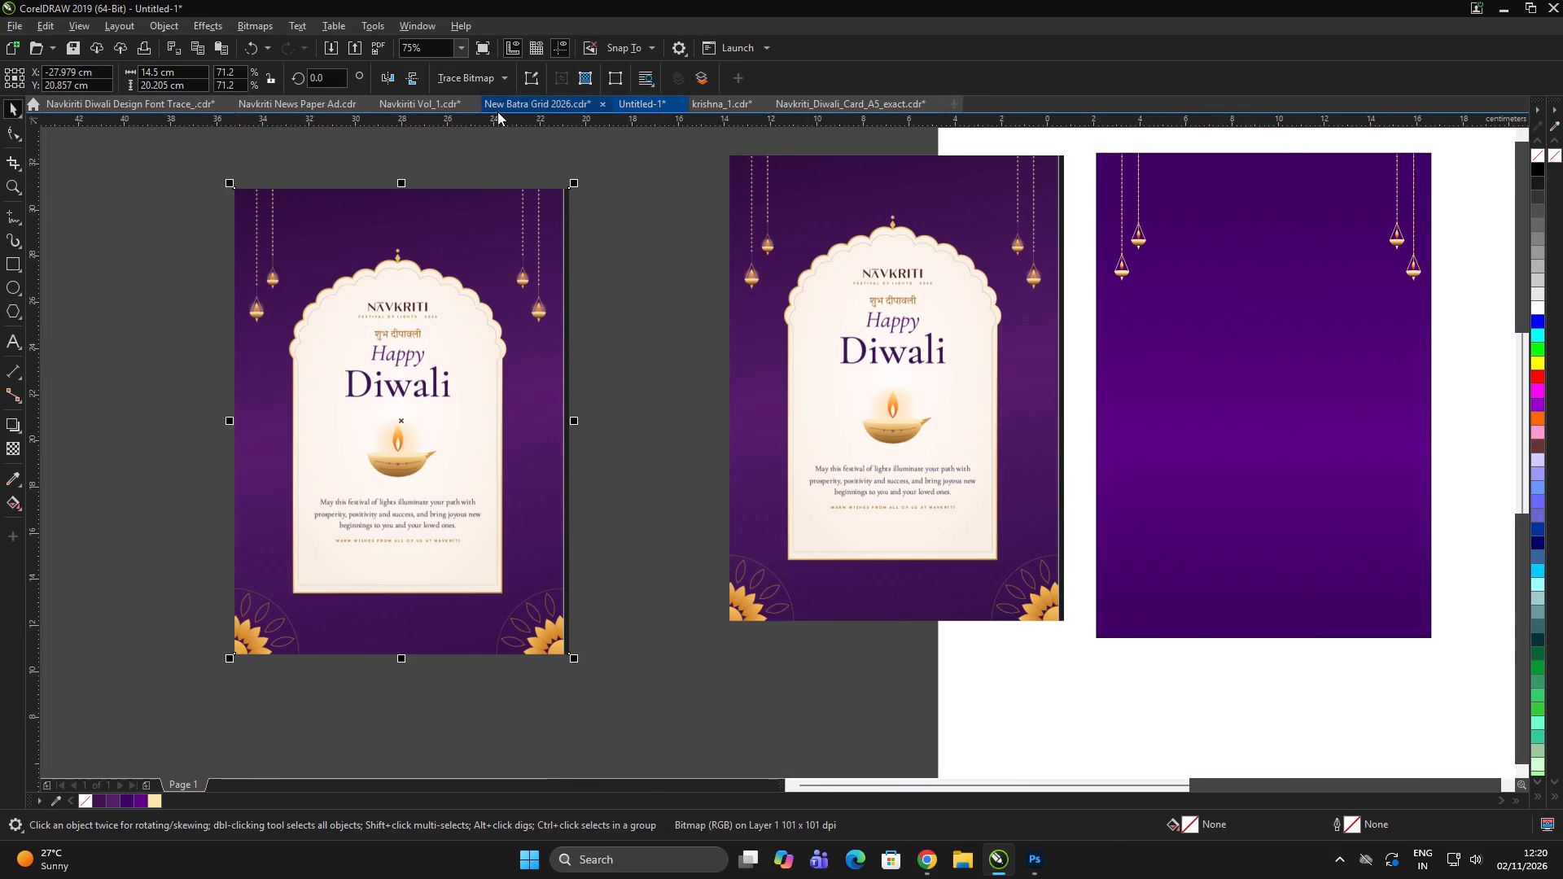
pyautogui.click(499, 81)
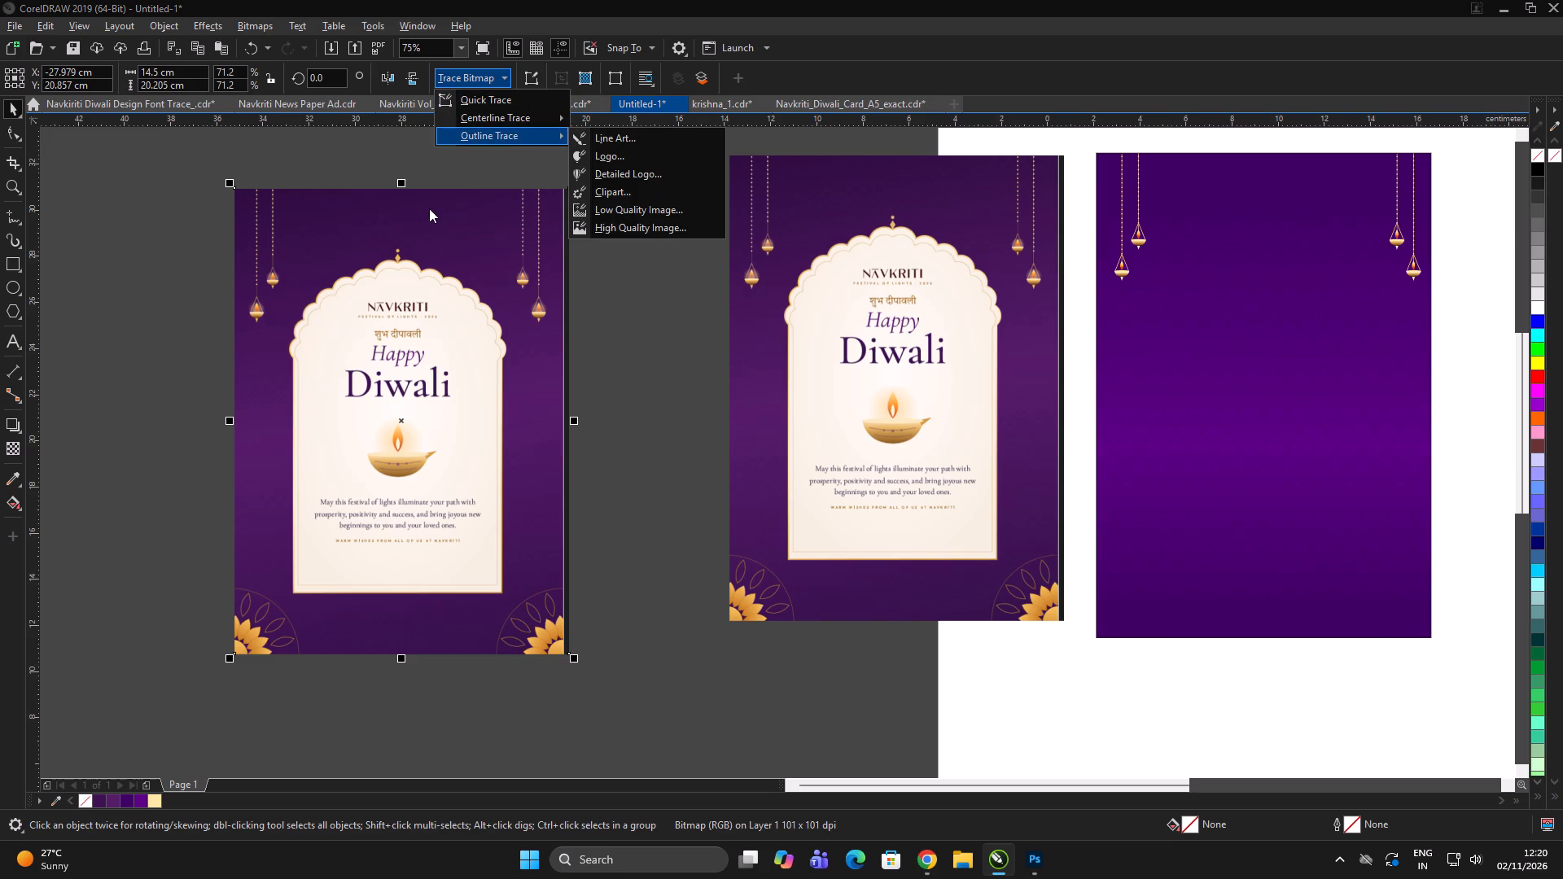
pyautogui.click(678, 193)
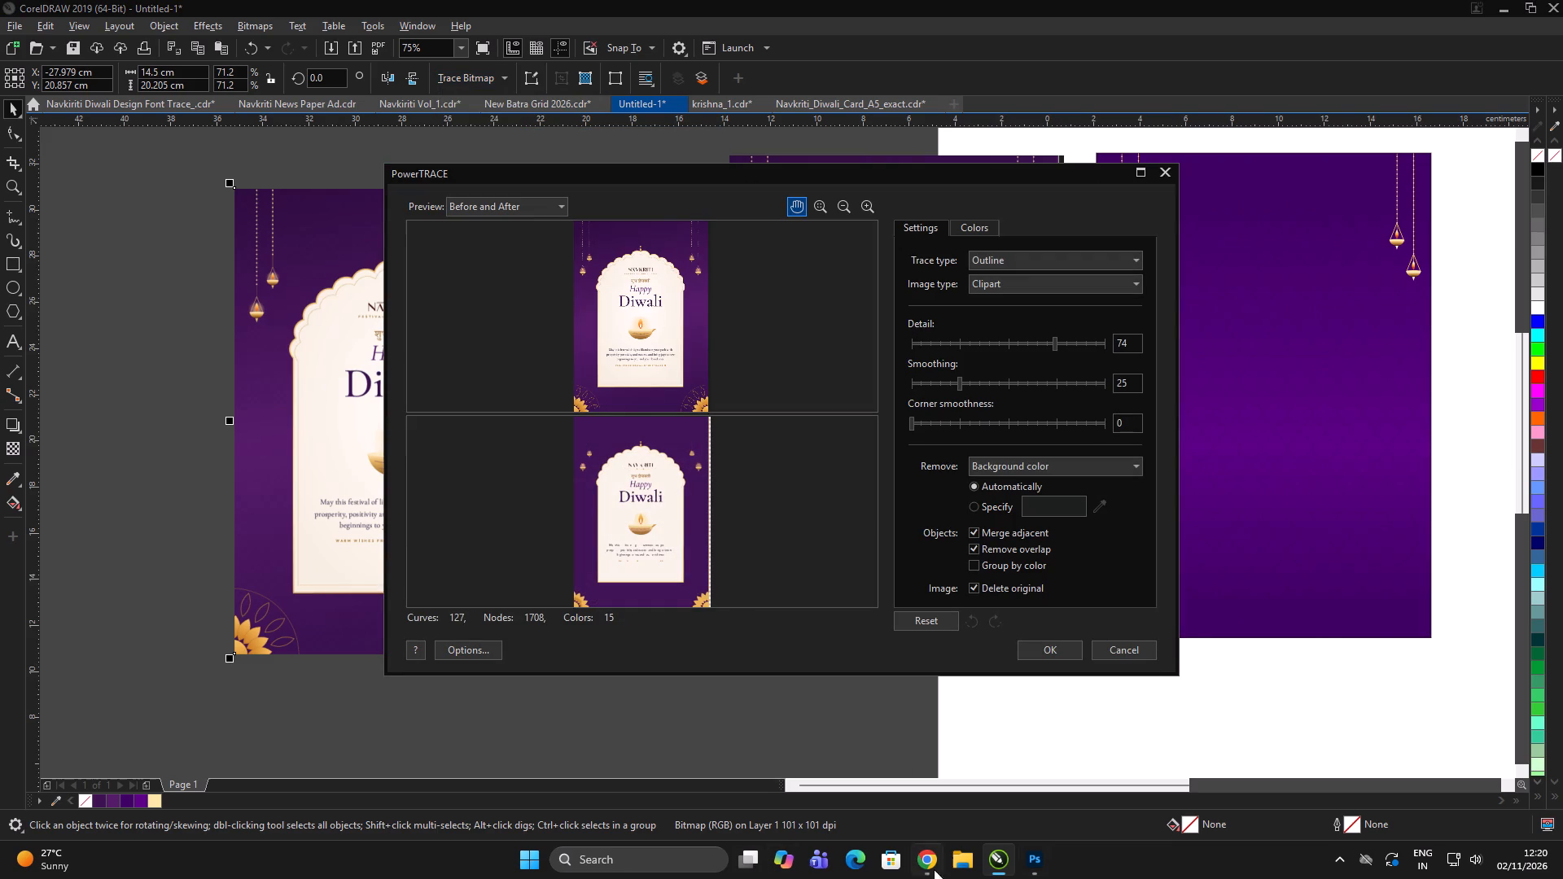
pyautogui.click(1046, 650)
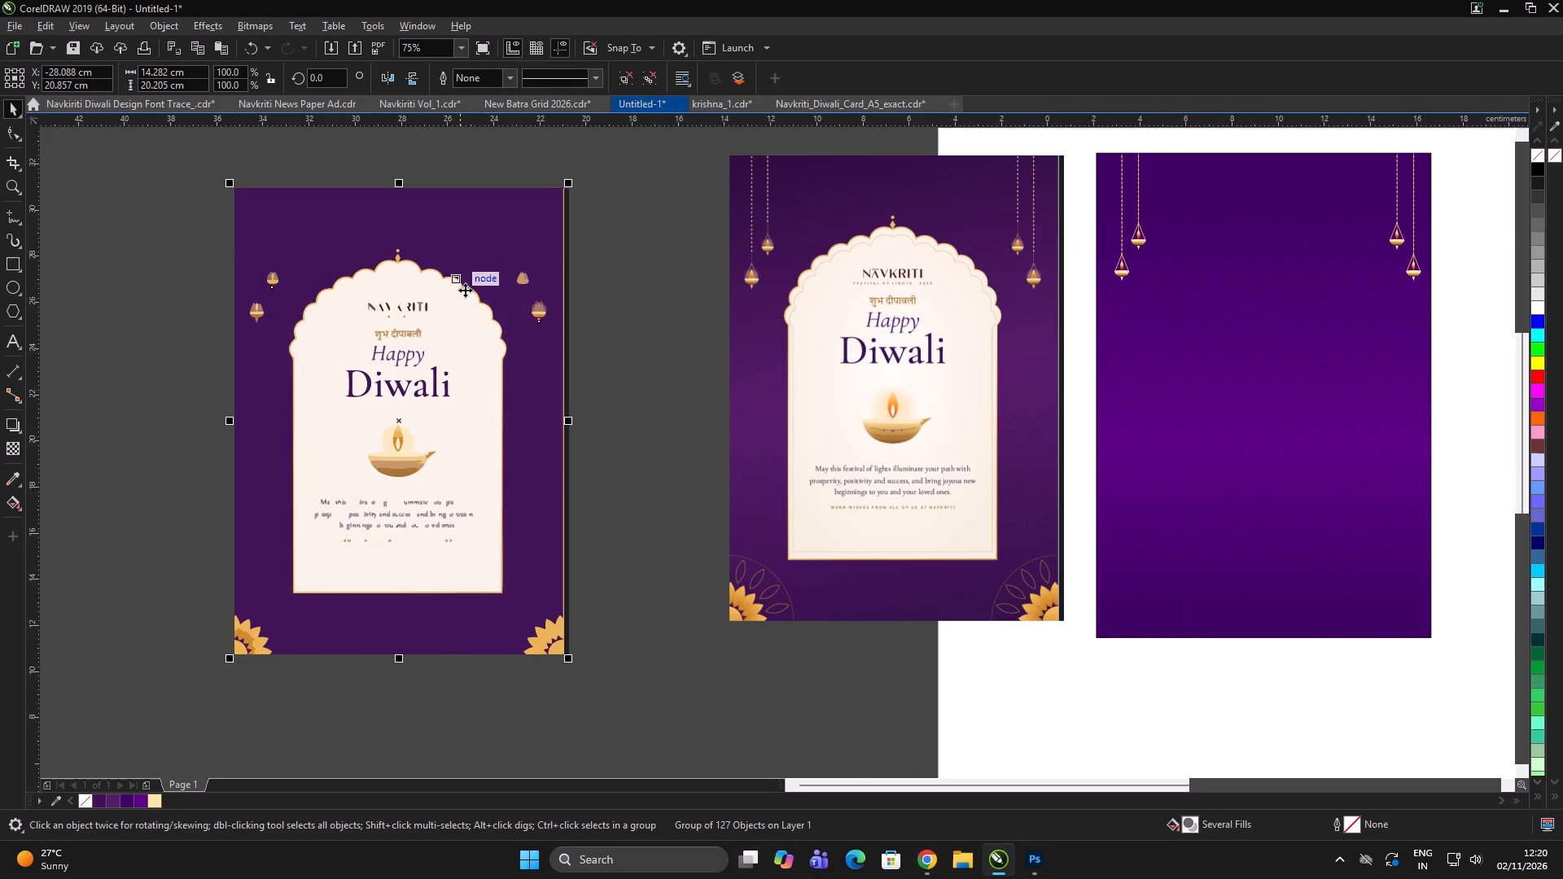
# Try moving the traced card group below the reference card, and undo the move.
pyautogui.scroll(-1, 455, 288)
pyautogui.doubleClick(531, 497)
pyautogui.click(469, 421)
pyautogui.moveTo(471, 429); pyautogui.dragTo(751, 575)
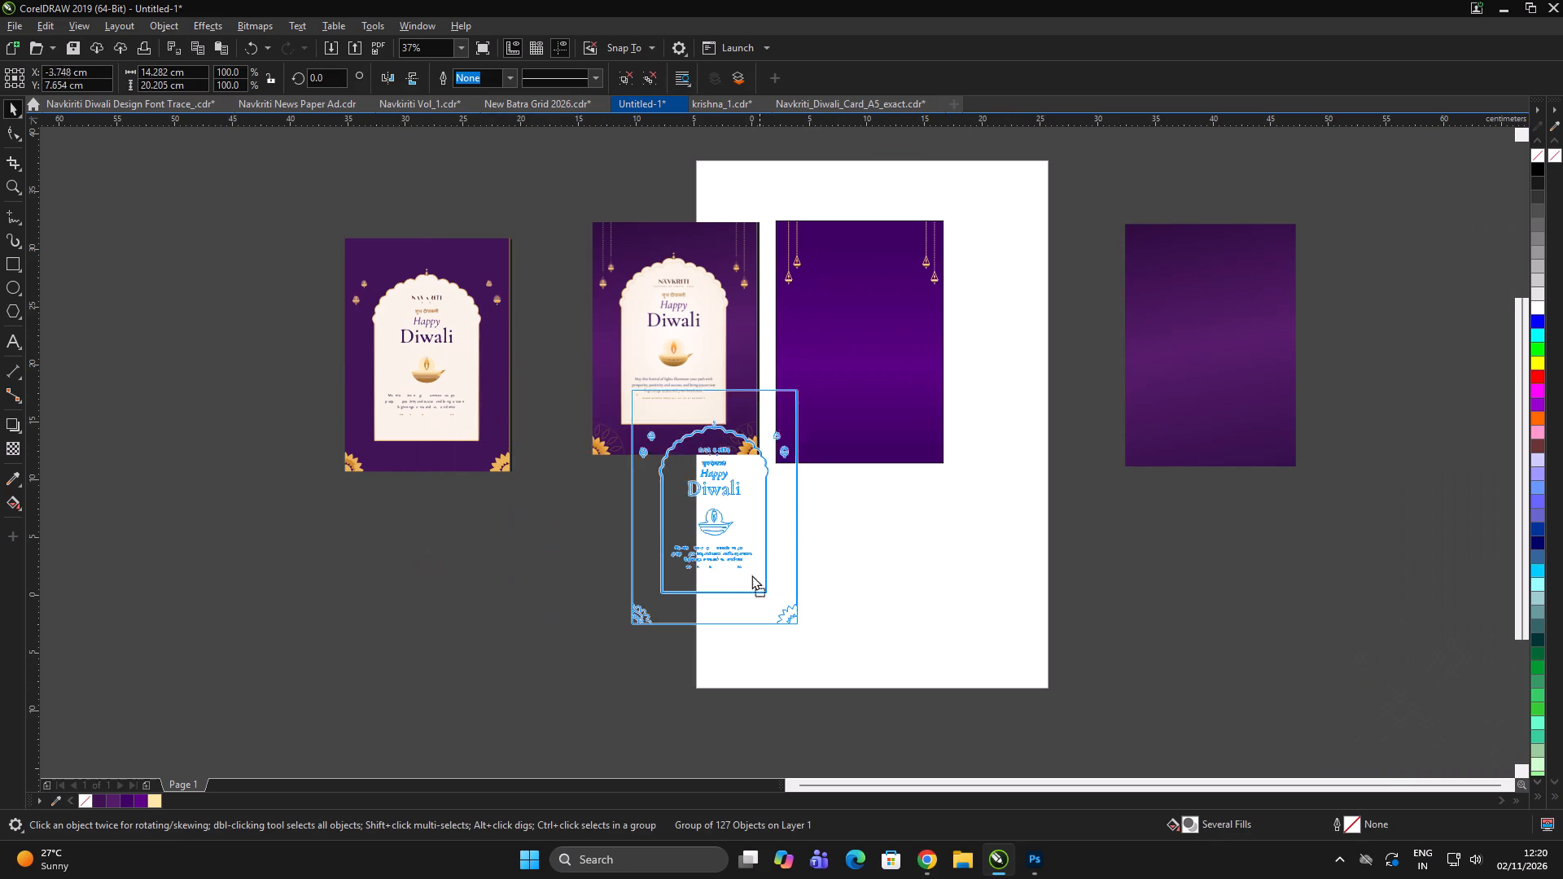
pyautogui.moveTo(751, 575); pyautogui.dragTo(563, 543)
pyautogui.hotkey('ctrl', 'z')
# Ungroup the traced card and place a copy of its cream arch panel below the cards, centred at about X -20, Y 2.3 cm.
pyautogui.hotkey('ctrl', 'u')
pyautogui.keyDown('ctrl'); pyautogui.doubleClick(609, 610); pyautogui.keyUp('ctrl')
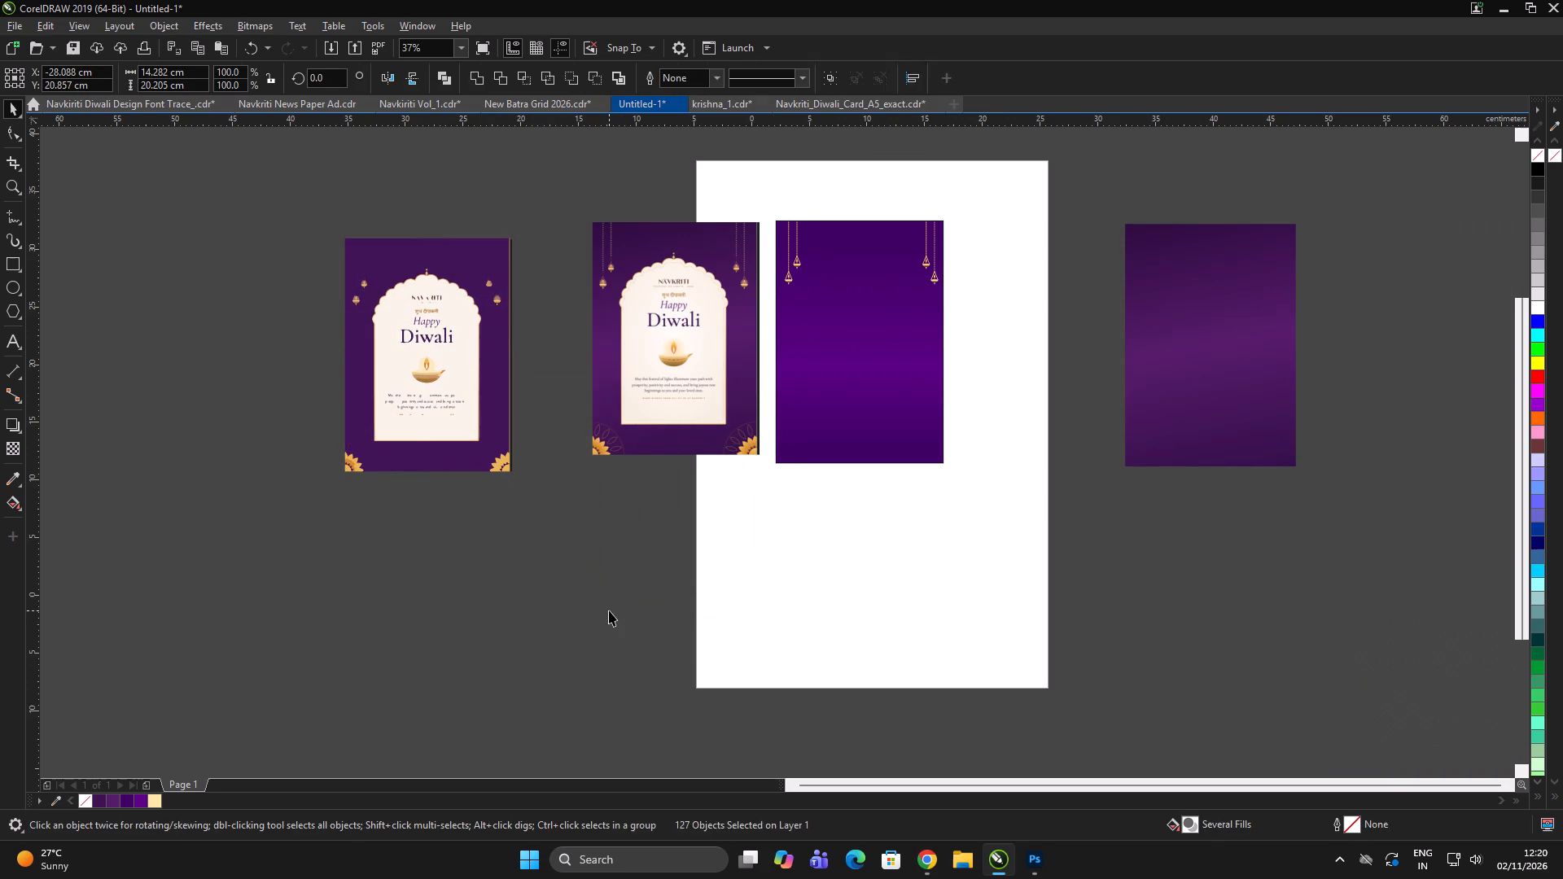
pyautogui.click(460, 422)
pyautogui.moveTo(470, 431); pyautogui.dragTo(878, 422)
pyautogui.keyDown('shift'); pyautogui.rightClick(878, 422); pyautogui.keyUp('shift')
pyautogui.scroll(2, 872, 270)
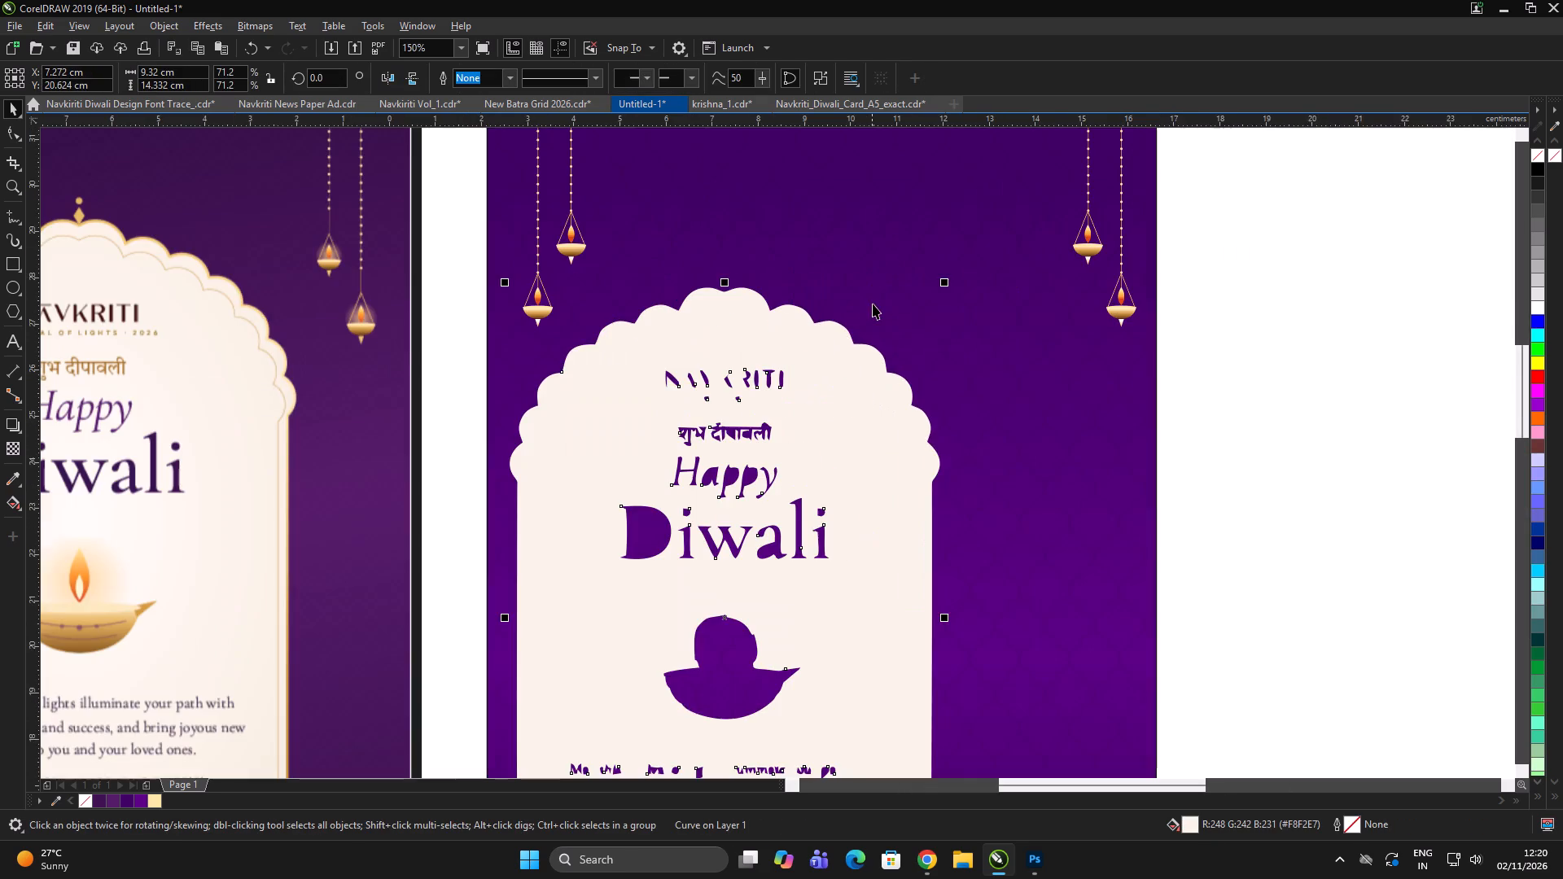
pyautogui.scroll(-2, 895, 308)
pyautogui.moveTo(870, 356); pyautogui.dragTo(551, 566)
pyautogui.scroll(1, 528, 622)
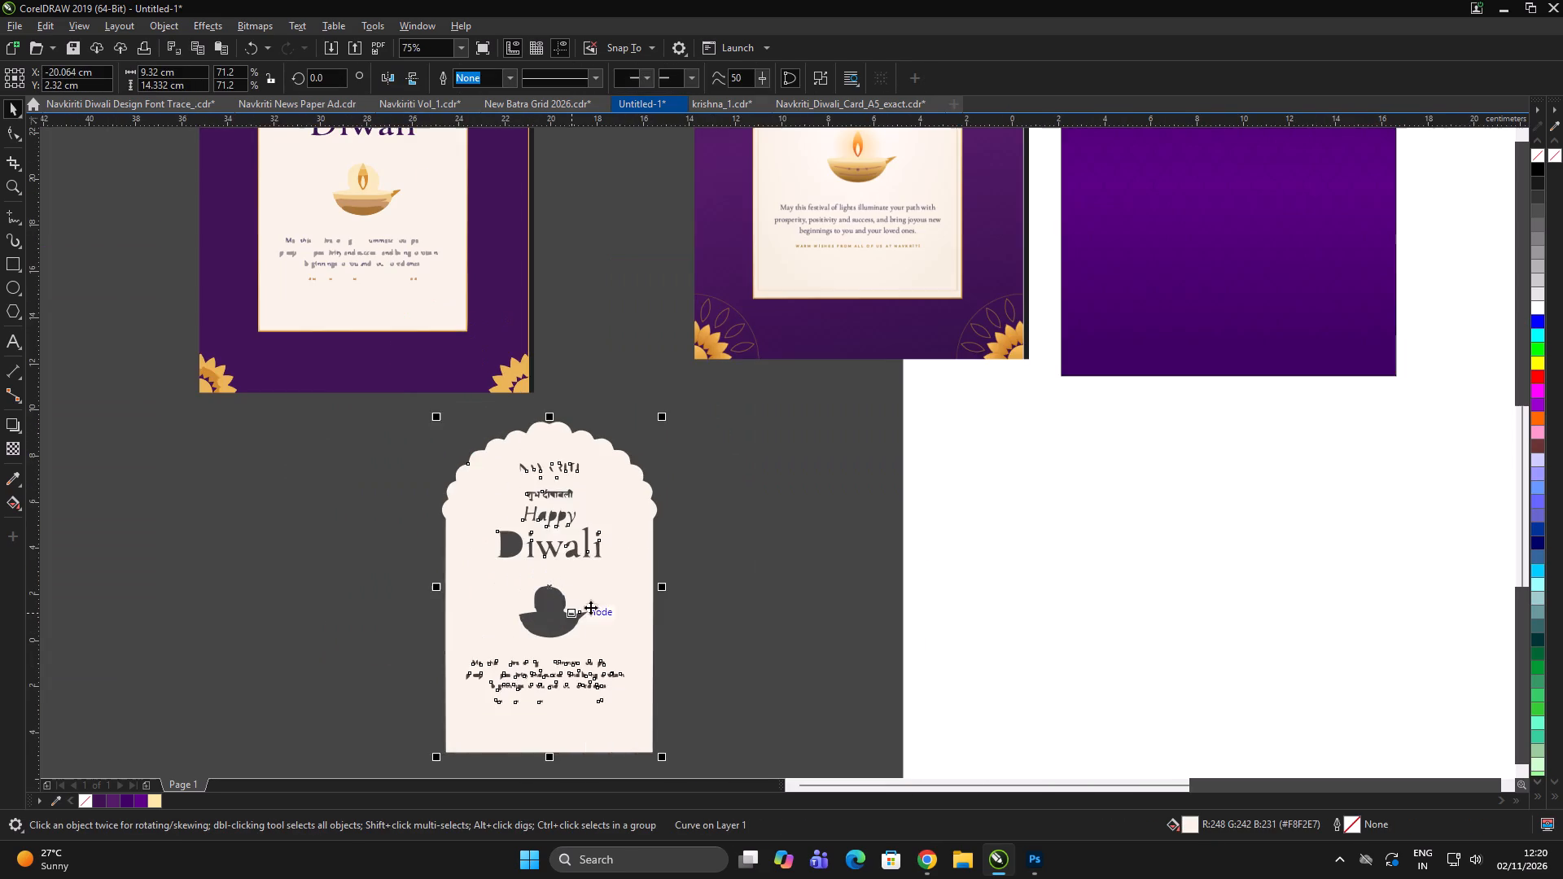
# Remove the brand name, Hindi greeting and Happy Diwali cut-outs from the copied arch panel by deleting their nodes.
pyautogui.doubleClick(645, 593)
pyautogui.scroll(1, 528, 571)
pyautogui.moveTo(421, 457); pyautogui.dragTo(738, 580)
pyautogui.press('Delete')
pyautogui.click(716, 566)
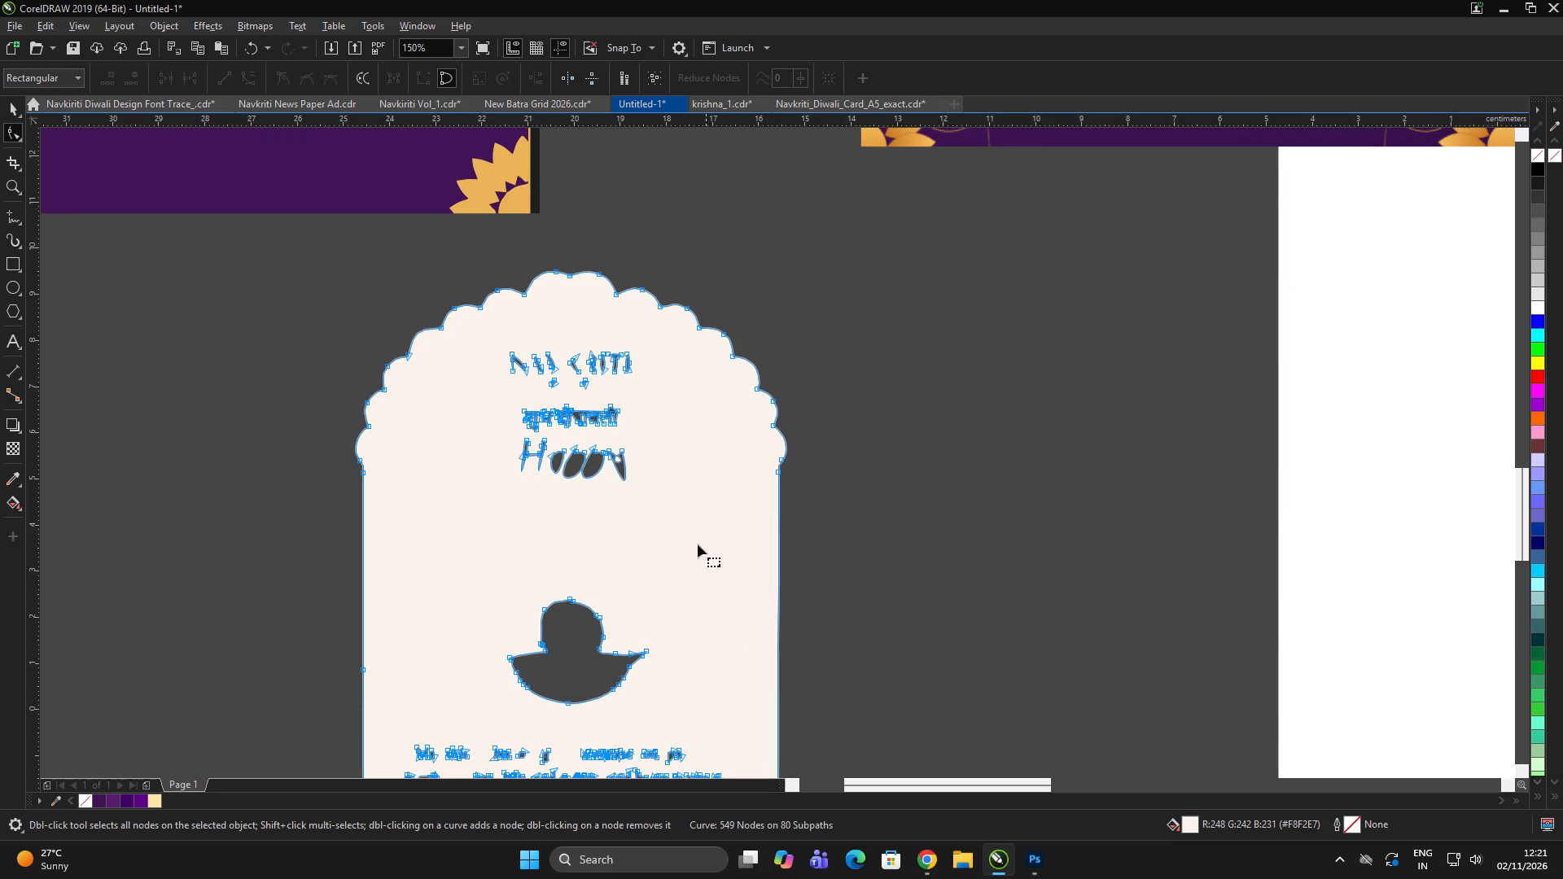
pyautogui.moveTo(690, 530); pyautogui.dragTo(491, 323)
pyautogui.press('Delete')
# Remove the diya and message text cut-outs from the copied arch panel by deleting their nodes, leaving only the scalloped outline.
pyautogui.scroll(-2, 618, 378)
pyautogui.scroll(1, 597, 509)
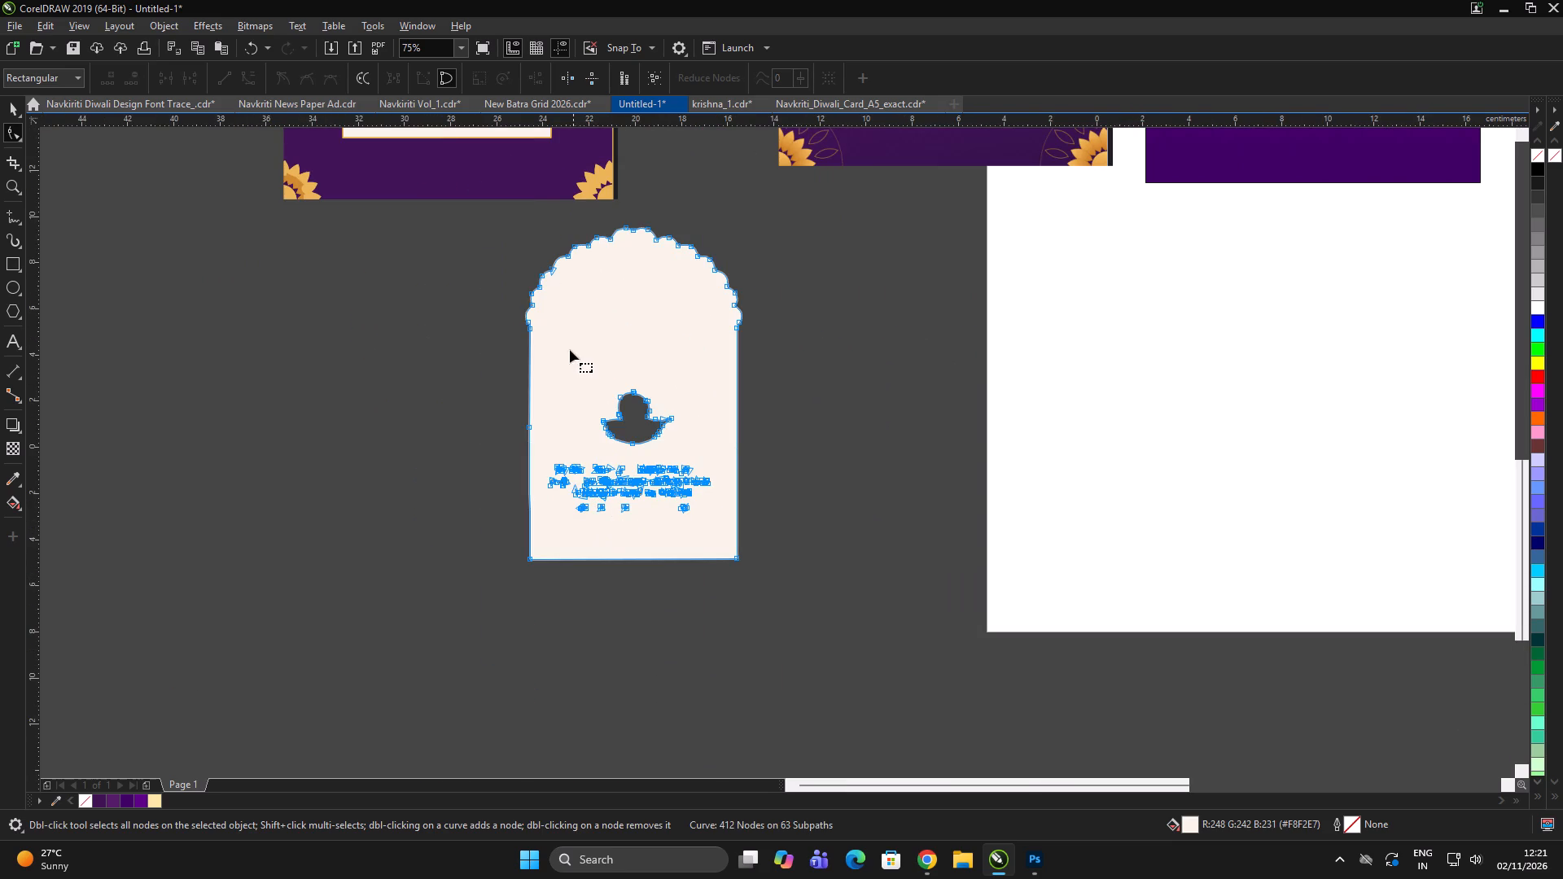
pyautogui.moveTo(560, 343); pyautogui.dragTo(694, 461)
pyautogui.press('Delete')
pyautogui.click(714, 390)
pyautogui.moveTo(712, 396); pyautogui.dragTo(541, 525)
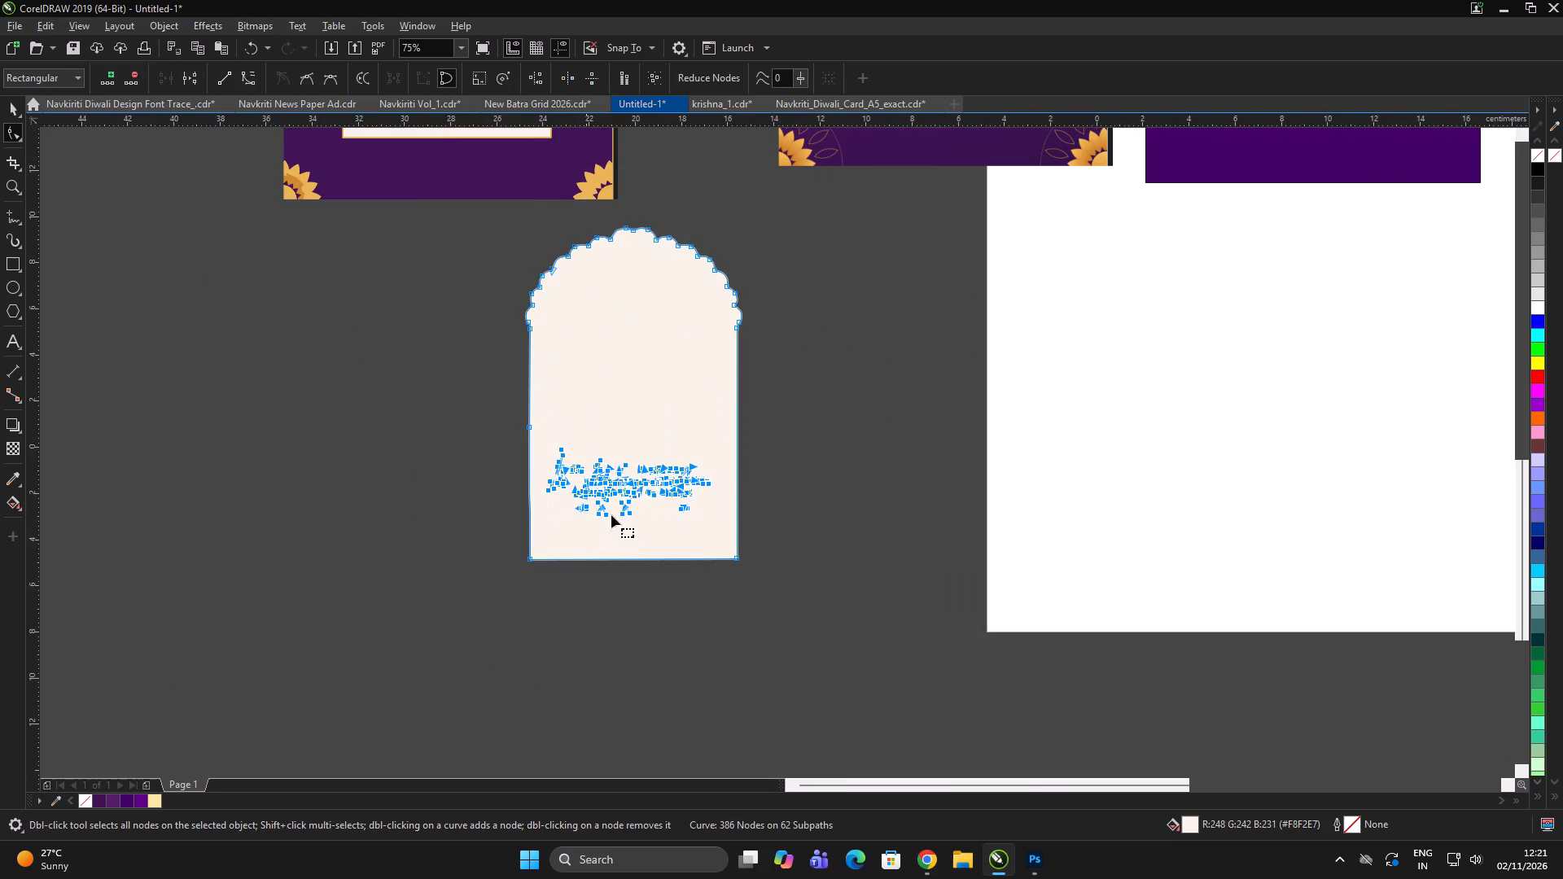
pyautogui.press('Delete')
pyautogui.doubleClick(838, 444)
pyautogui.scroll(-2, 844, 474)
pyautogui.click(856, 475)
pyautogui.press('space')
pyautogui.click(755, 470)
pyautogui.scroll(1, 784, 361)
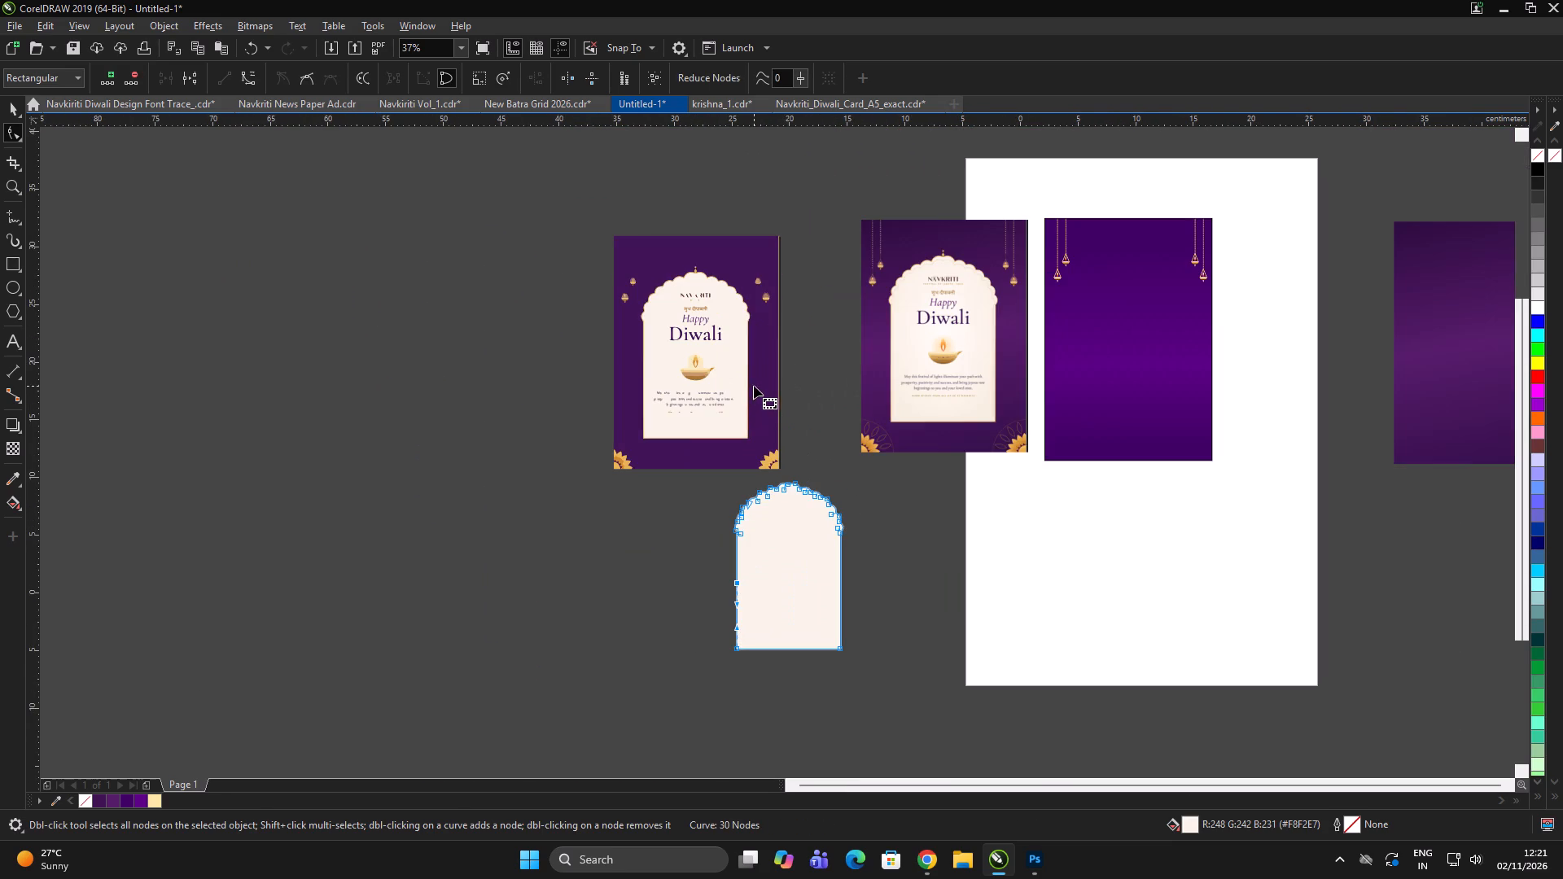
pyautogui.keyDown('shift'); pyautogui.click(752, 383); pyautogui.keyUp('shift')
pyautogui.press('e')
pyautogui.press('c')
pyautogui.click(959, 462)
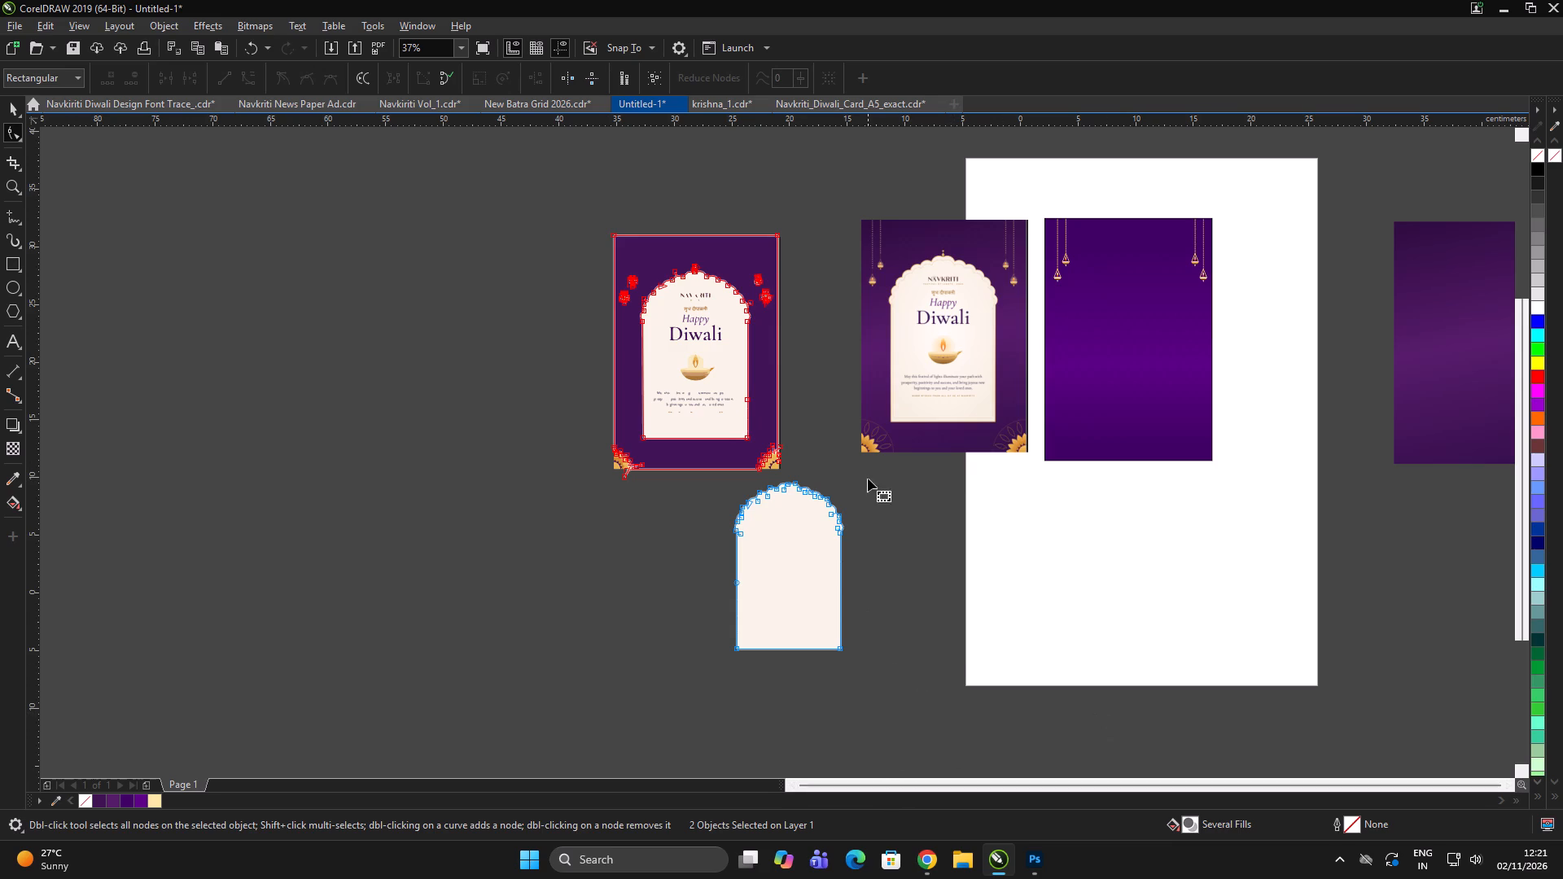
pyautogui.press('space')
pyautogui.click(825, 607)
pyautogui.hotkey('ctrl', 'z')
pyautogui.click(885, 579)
# Align the cleaned arch panel with the traced card's own arch panel, centred both vertically and horizontally.
pyautogui.click(797, 579)
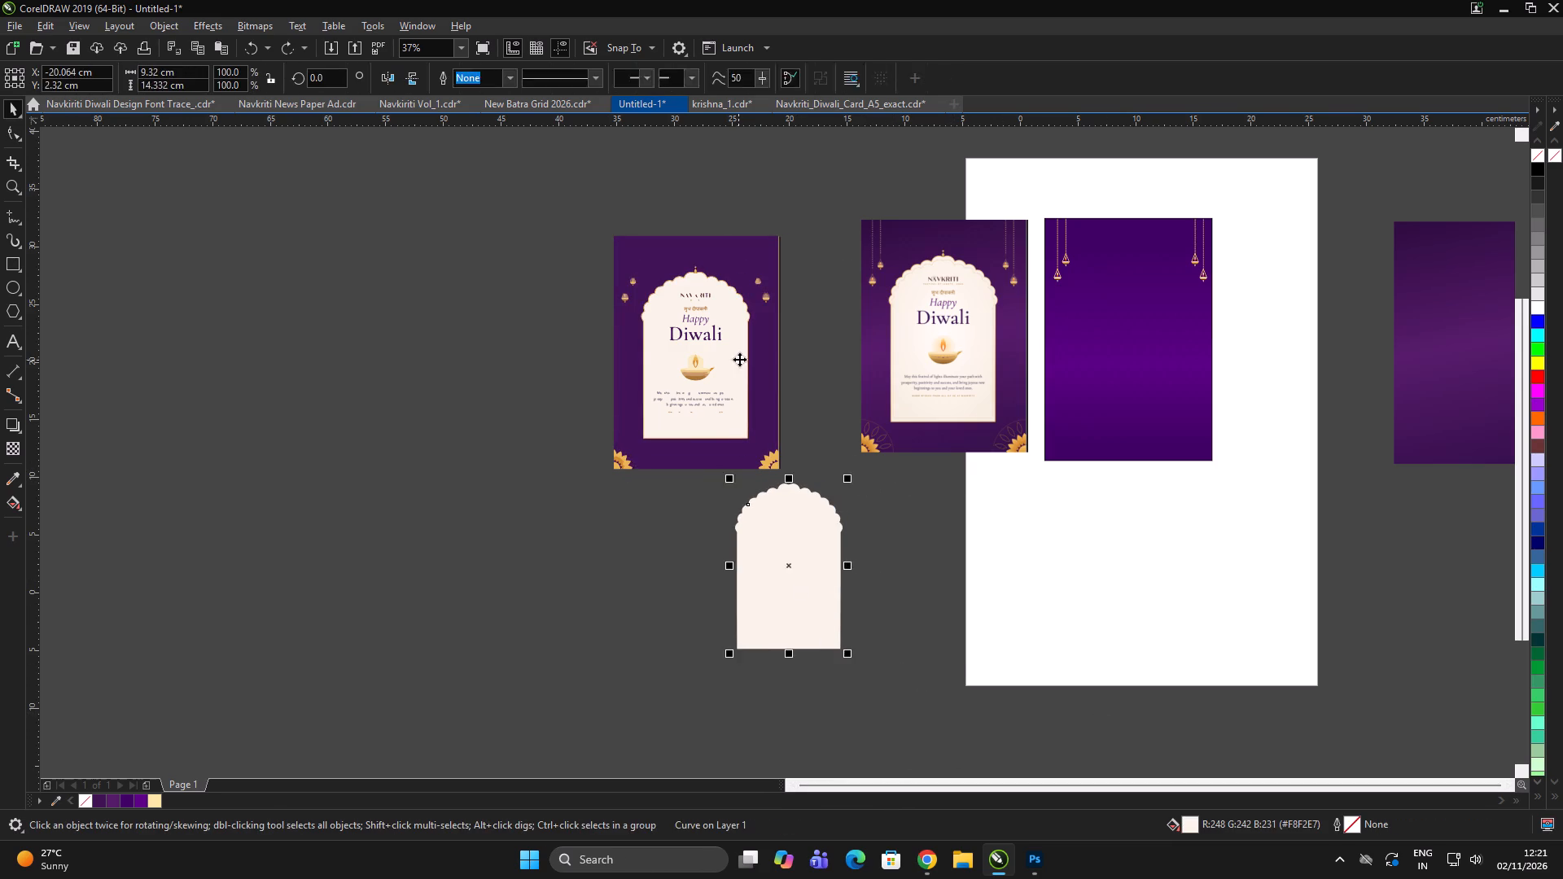
pyautogui.keyDown('shift'); pyautogui.click(738, 360); pyautogui.keyUp('shift')
pyautogui.press('e')
pyautogui.press('c')
pyautogui.click(909, 547)
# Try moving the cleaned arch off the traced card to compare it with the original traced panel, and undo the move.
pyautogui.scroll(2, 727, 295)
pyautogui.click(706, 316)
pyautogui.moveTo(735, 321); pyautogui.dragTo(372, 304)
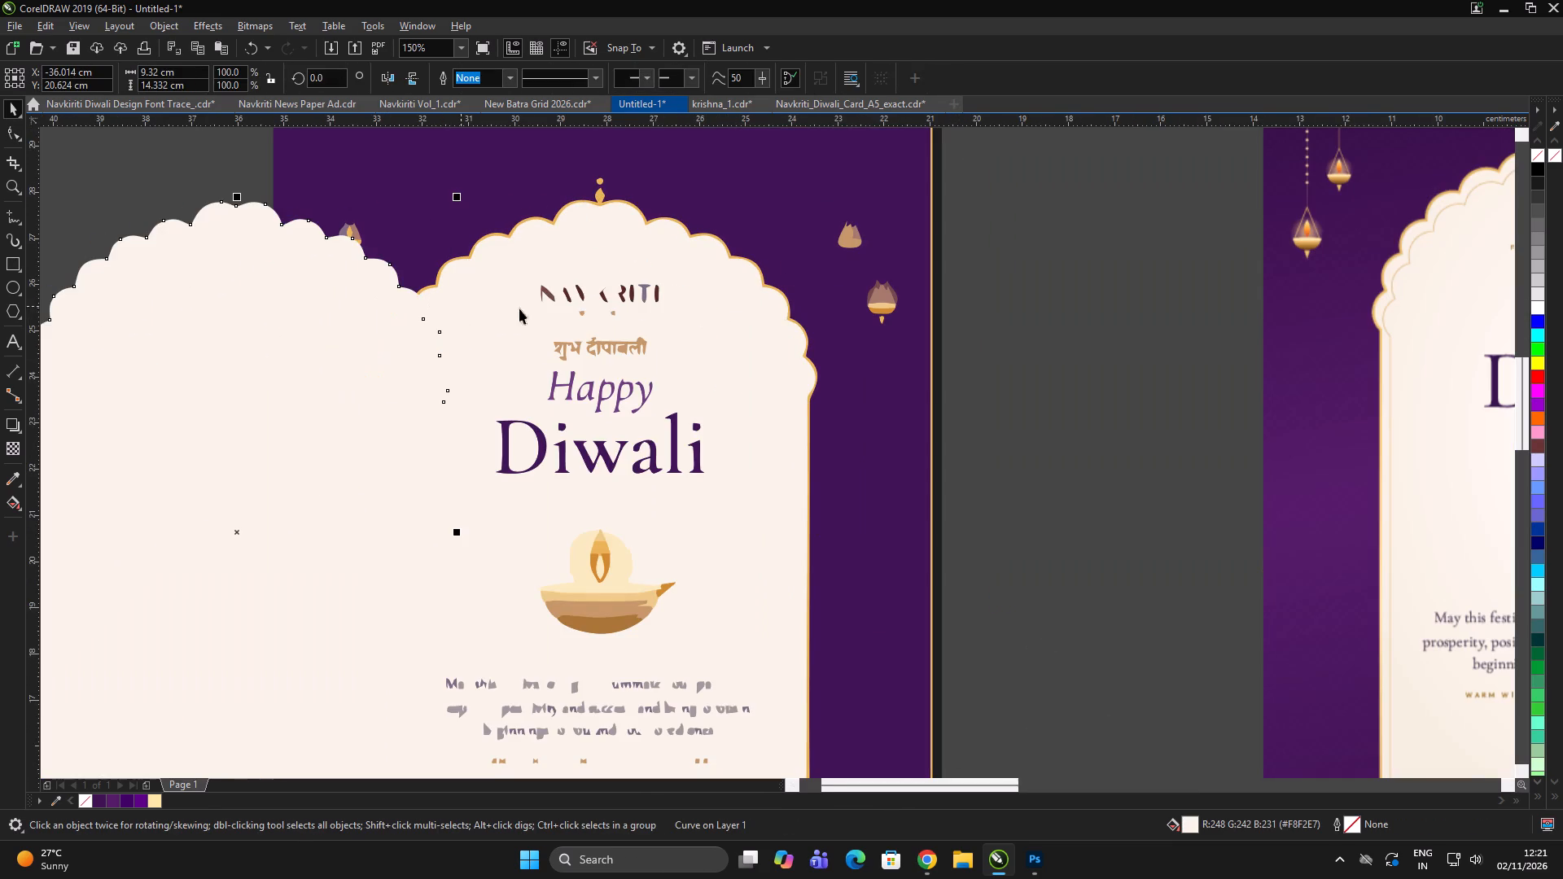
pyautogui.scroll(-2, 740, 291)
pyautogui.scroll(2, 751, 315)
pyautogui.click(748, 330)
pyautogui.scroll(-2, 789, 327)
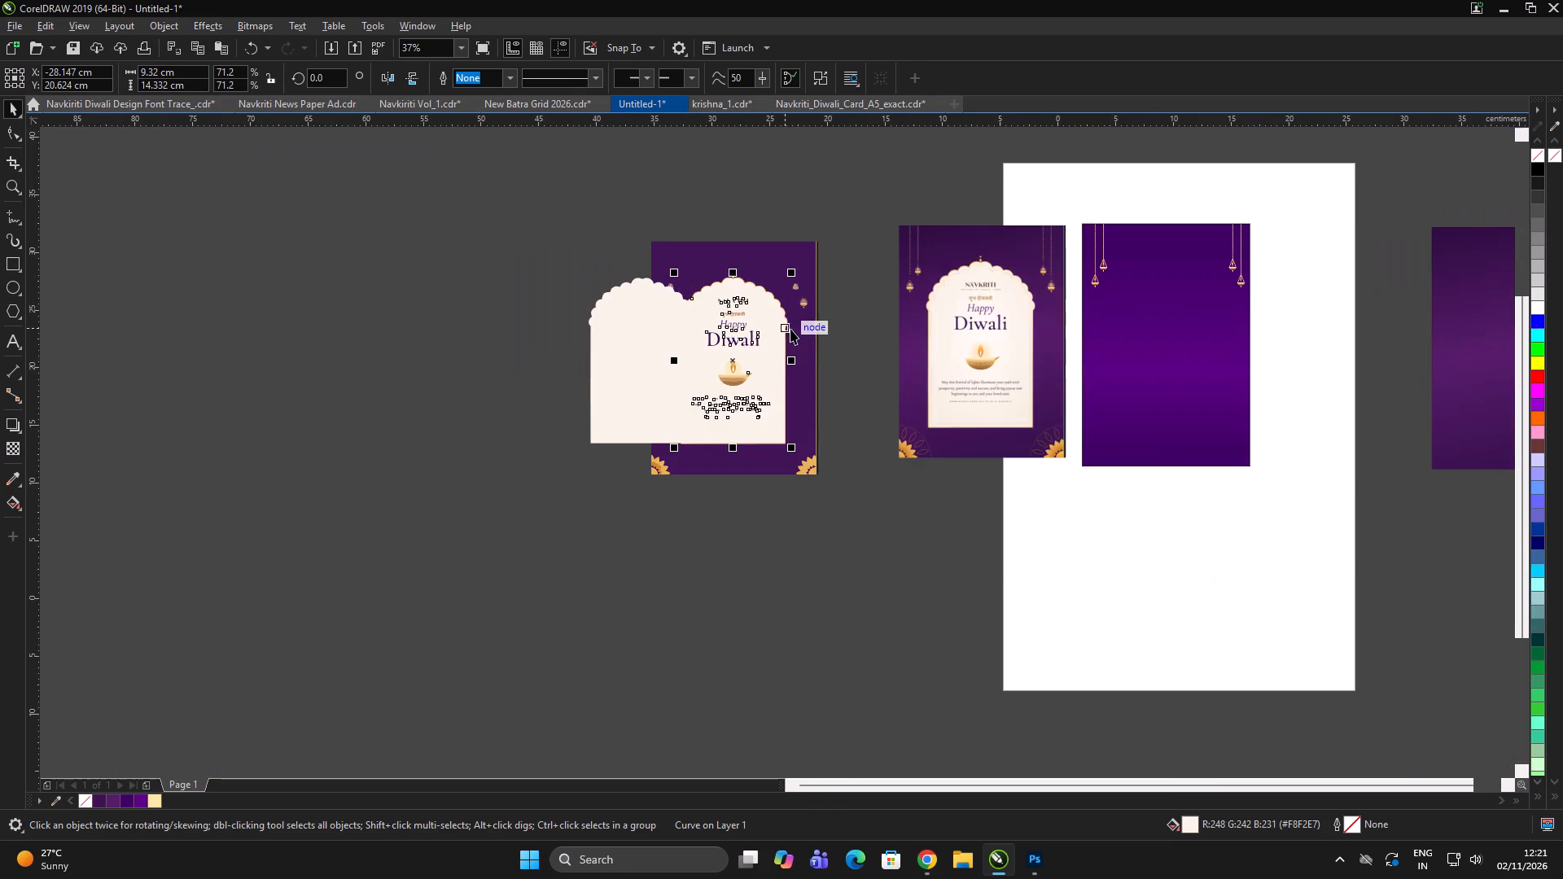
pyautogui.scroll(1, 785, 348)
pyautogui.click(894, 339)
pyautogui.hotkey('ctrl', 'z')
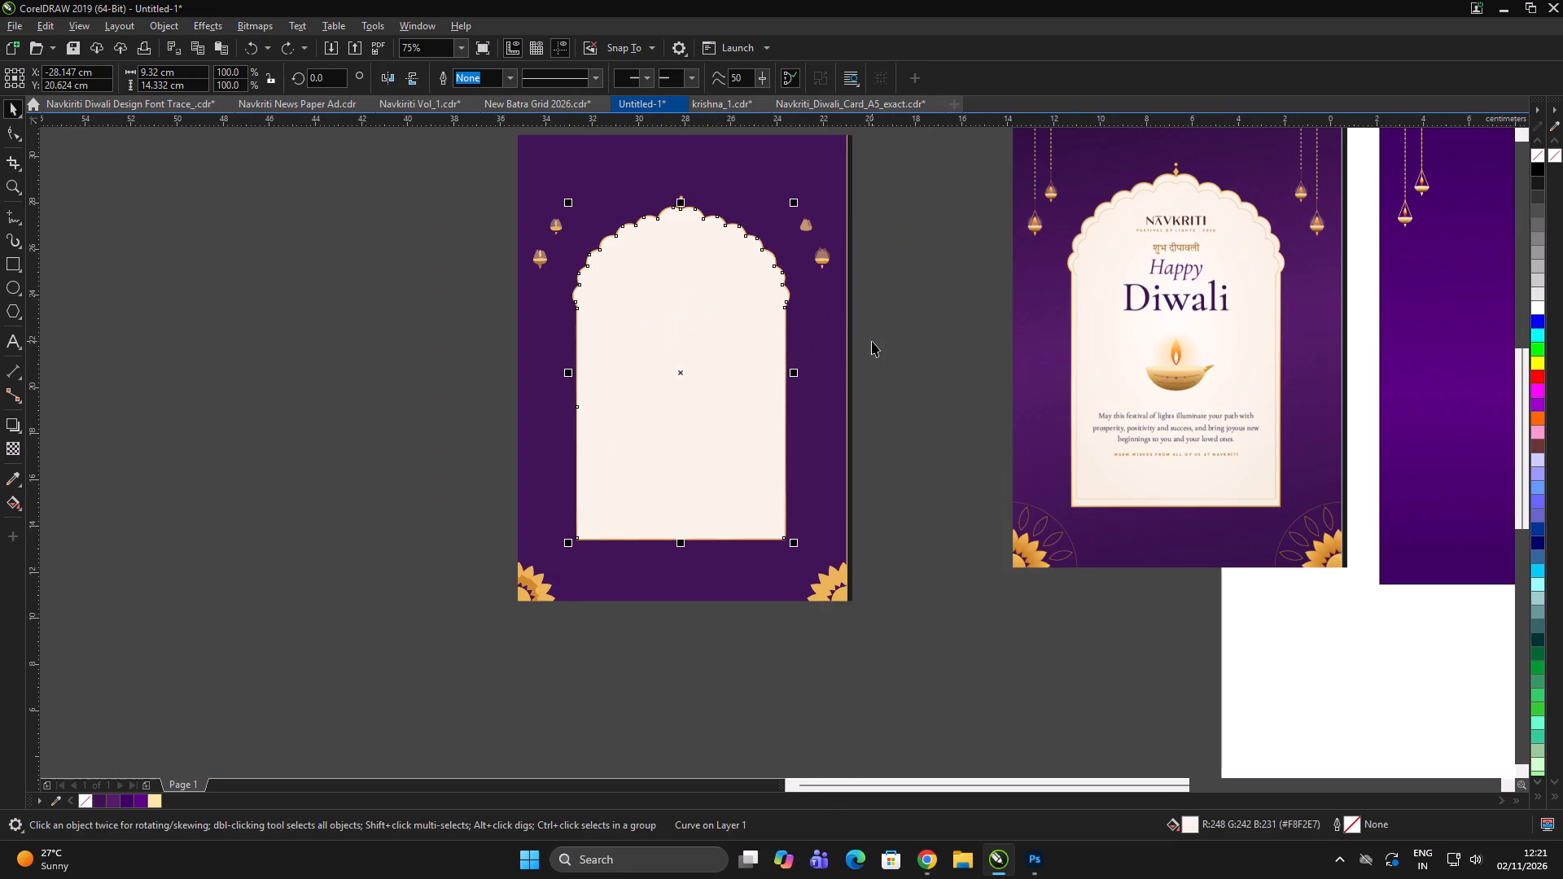
# Place a copy of the cleaned arch on the reference card and centre it on that bitmap horizontally and vertically.
pyautogui.moveTo(697, 373); pyautogui.dragTo(1135, 375)
pyautogui.keyDown('shift'); pyautogui.rightClick(1135, 375); pyautogui.keyUp('shift')
pyautogui.keyDown('shift'); pyautogui.click(1272, 304); pyautogui.keyUp('shift')
pyautogui.press('c')
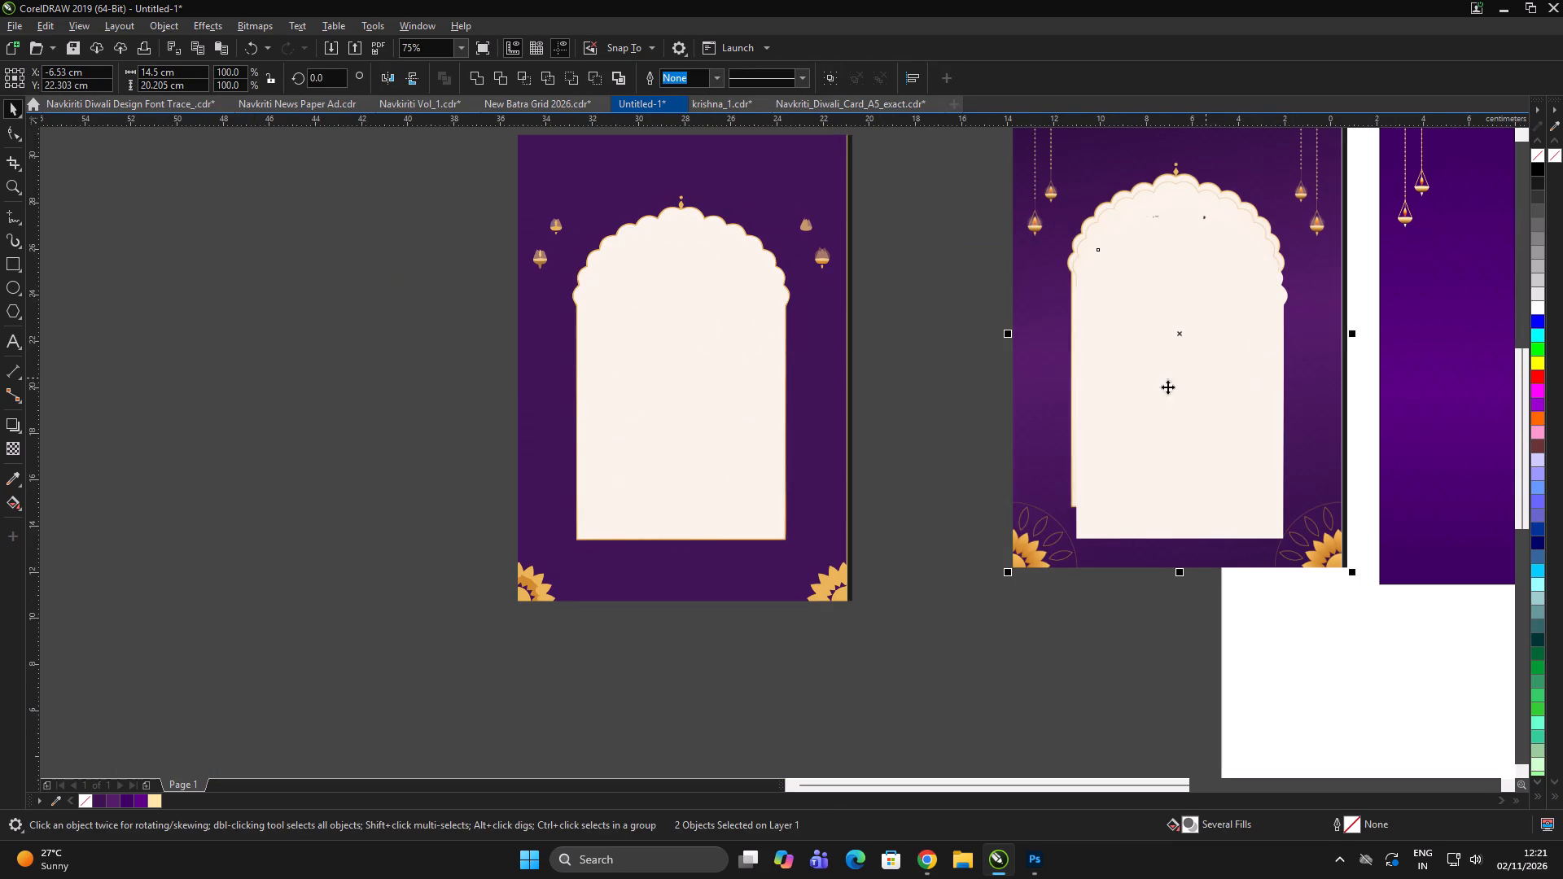
pyautogui.scroll(-1, 908, 512)
pyautogui.doubleClick(1006, 628)
pyautogui.scroll(1, 1076, 450)
pyautogui.click(1066, 434)
pyautogui.keyDown('shift'); pyautogui.click(1103, 304); pyautogui.keyUp('shift')
pyautogui.press('e')
pyautogui.click(984, 724)
pyautogui.click(989, 726)
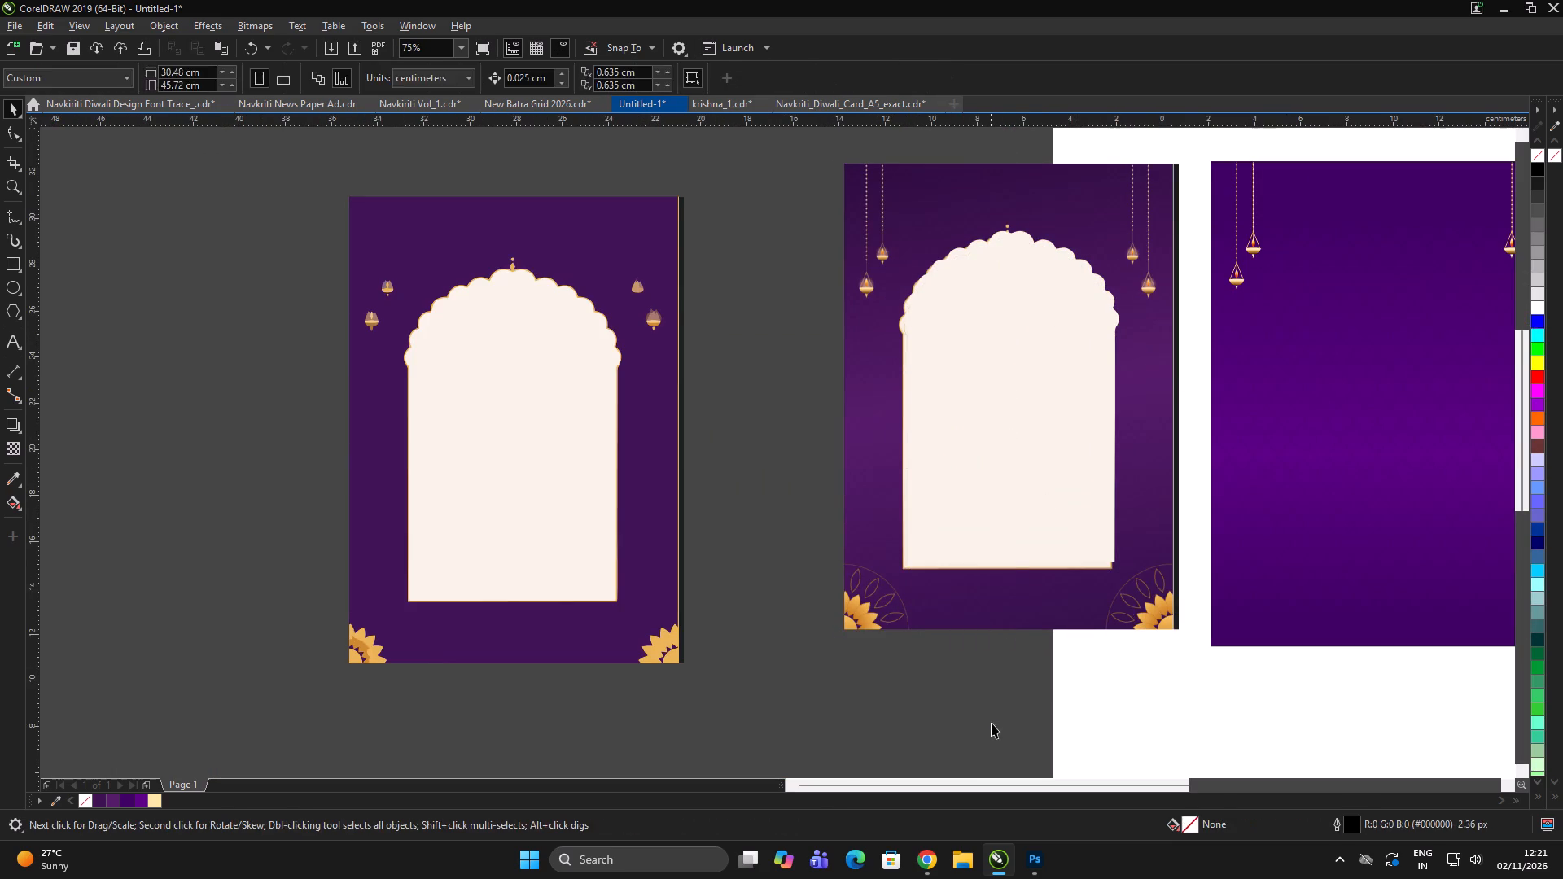
# Move the arch copy off the reference card's panel into the gap beside the traced card, centred at about X -16.8 cm.
pyautogui.click(1010, 453)
pyautogui.scroll(2, 1018, 387)
pyautogui.scroll(-3, 945, 444)
pyautogui.moveTo(956, 418); pyautogui.dragTo(718, 435)
pyautogui.scroll(2, 907, 301)
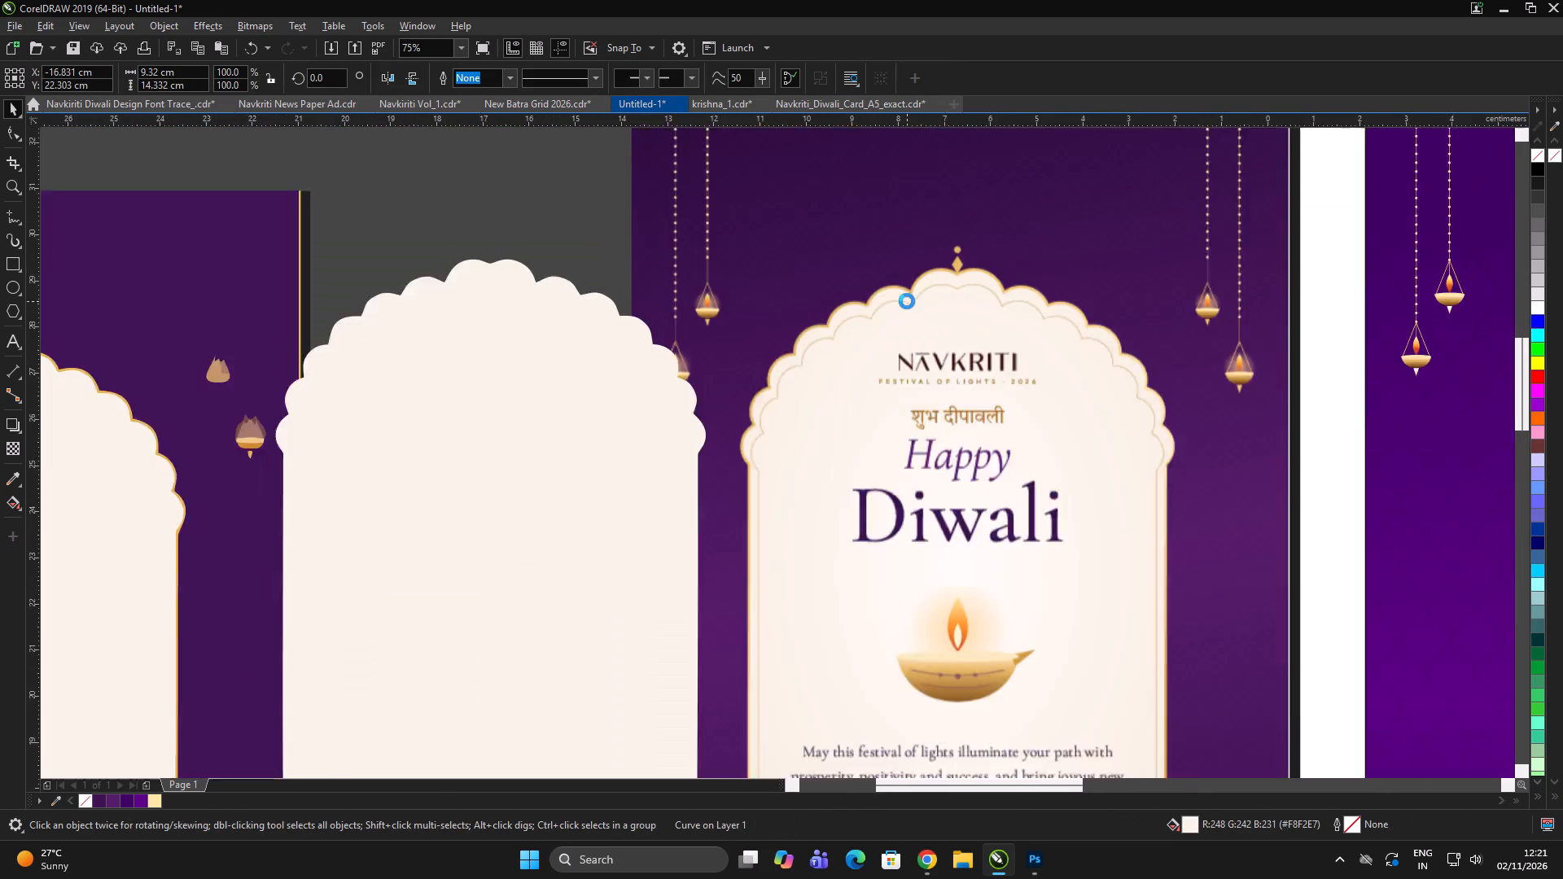
# Examine the scalloped edge, double gold border and bottom corner of the reference card's arch panel.
pyautogui.scroll(-2, 743, 278)
pyautogui.scroll(-1, 672, 295)
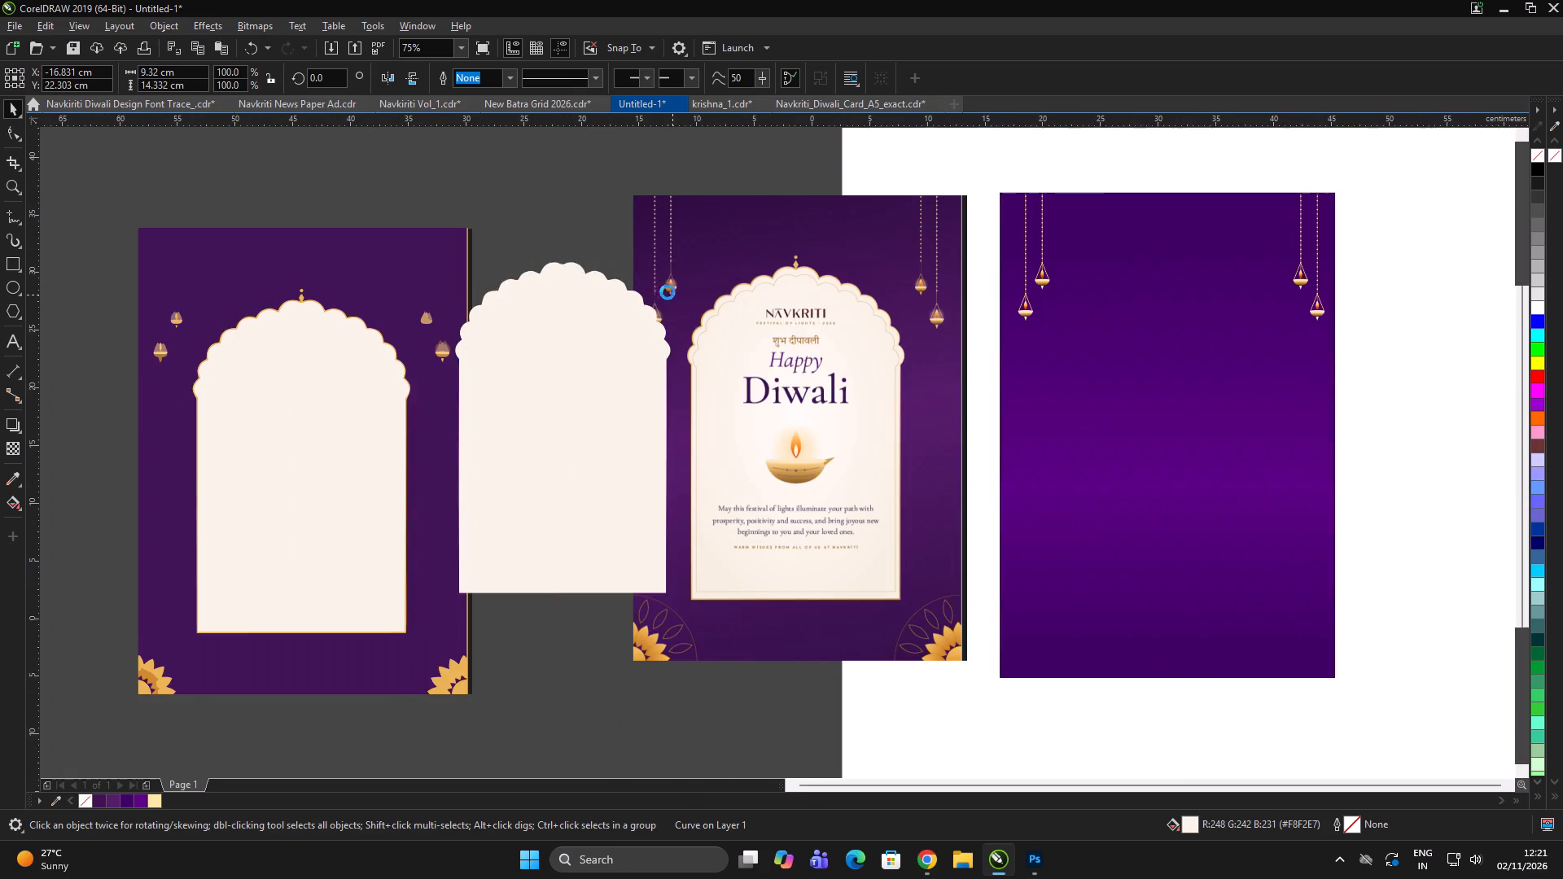
pyautogui.scroll(3, 787, 313)
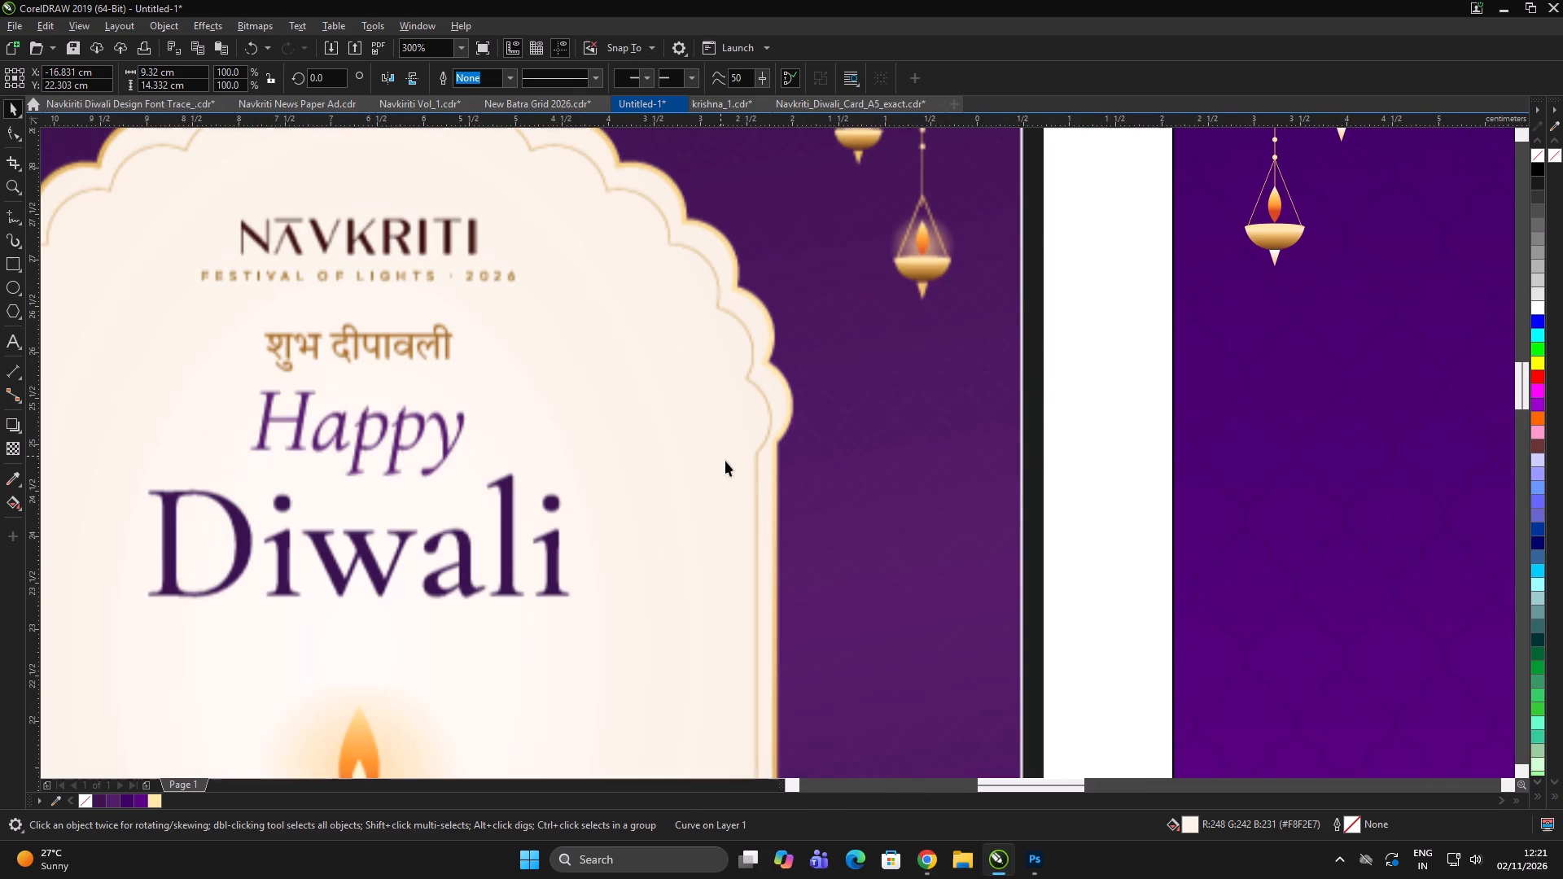
pyautogui.scroll(-4, 795, 414)
pyautogui.scroll(3, 594, 632)
pyautogui.scroll(-1, 806, 500)
pyautogui.scroll(1, 697, 602)
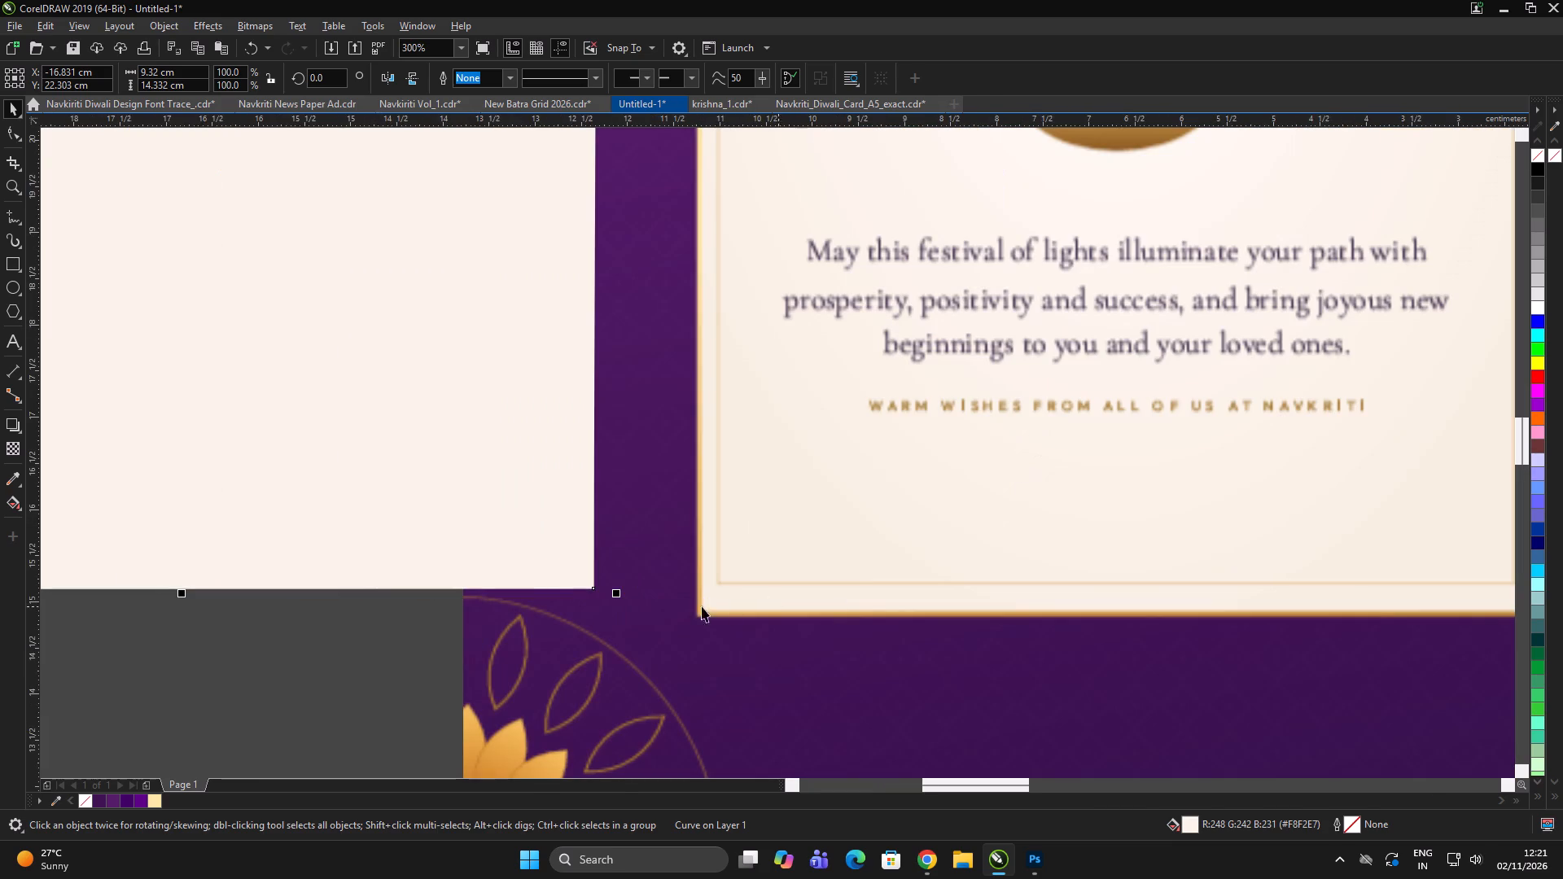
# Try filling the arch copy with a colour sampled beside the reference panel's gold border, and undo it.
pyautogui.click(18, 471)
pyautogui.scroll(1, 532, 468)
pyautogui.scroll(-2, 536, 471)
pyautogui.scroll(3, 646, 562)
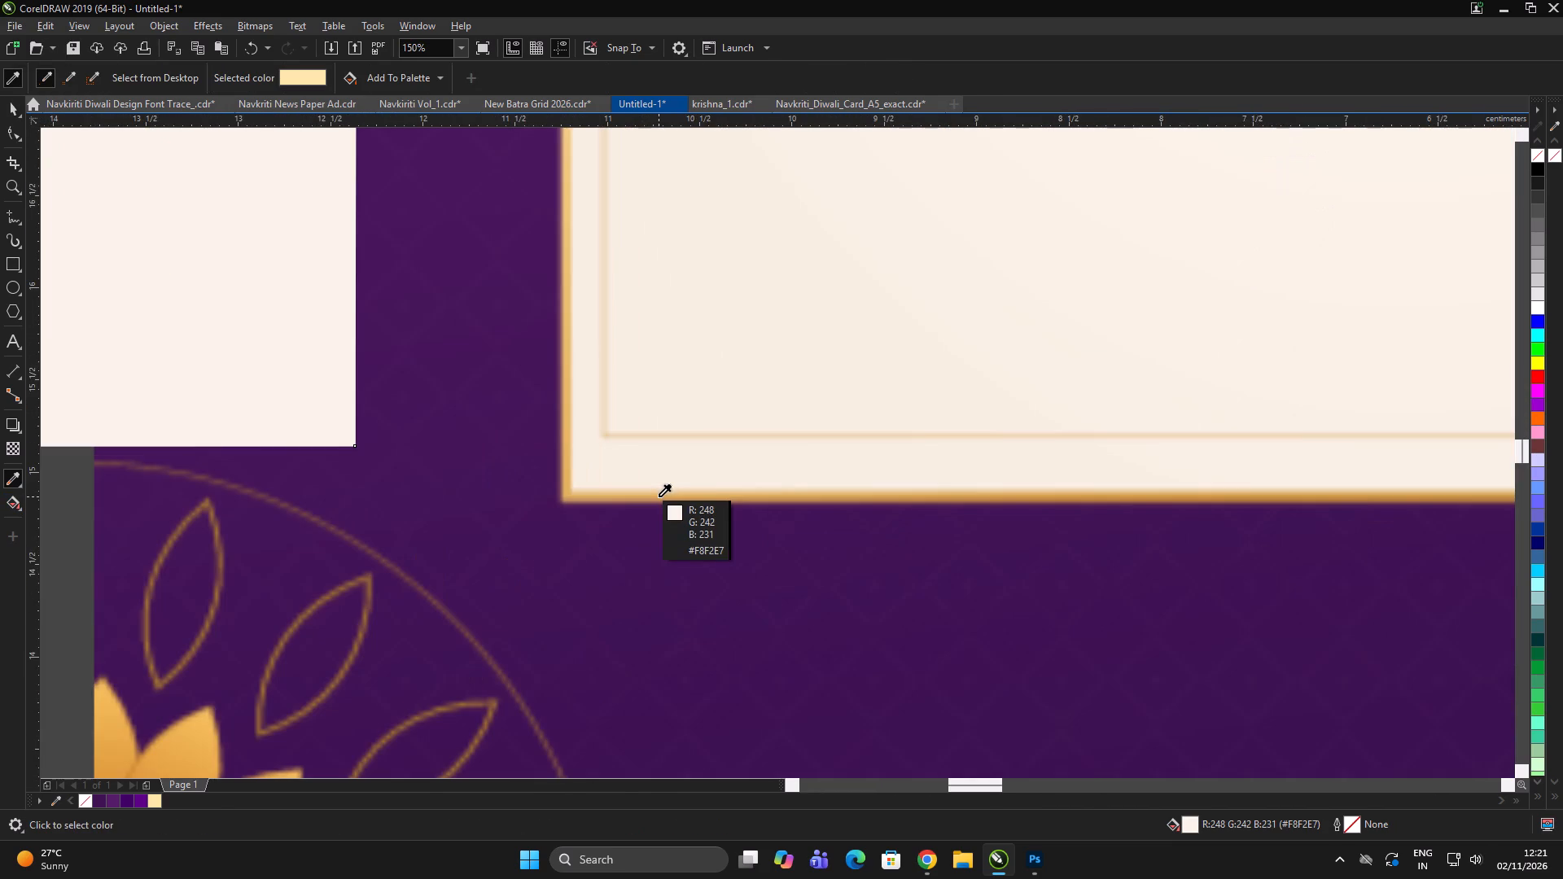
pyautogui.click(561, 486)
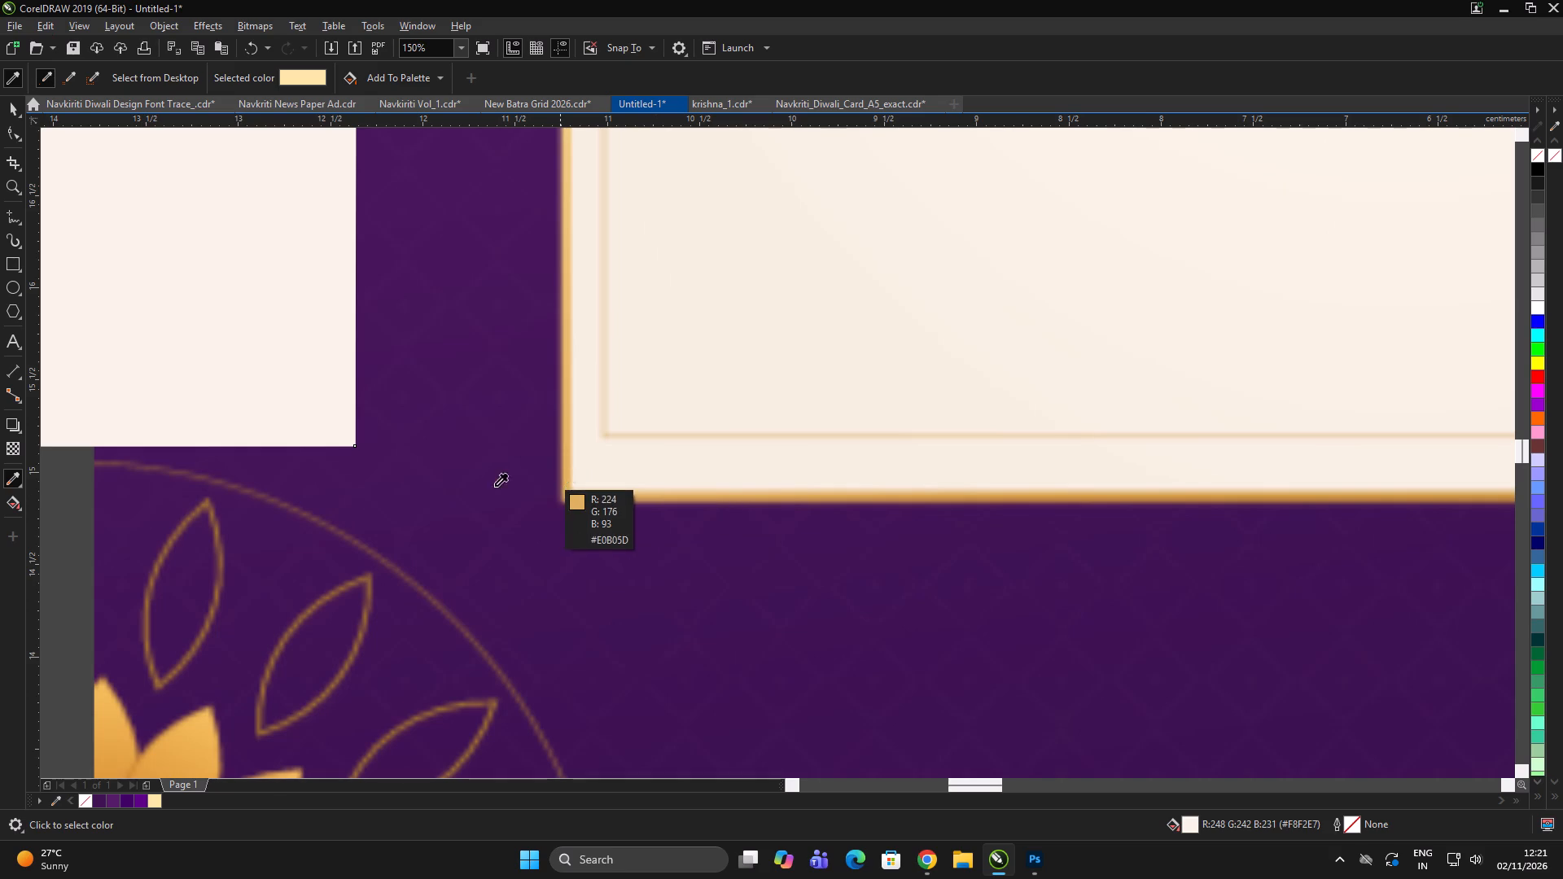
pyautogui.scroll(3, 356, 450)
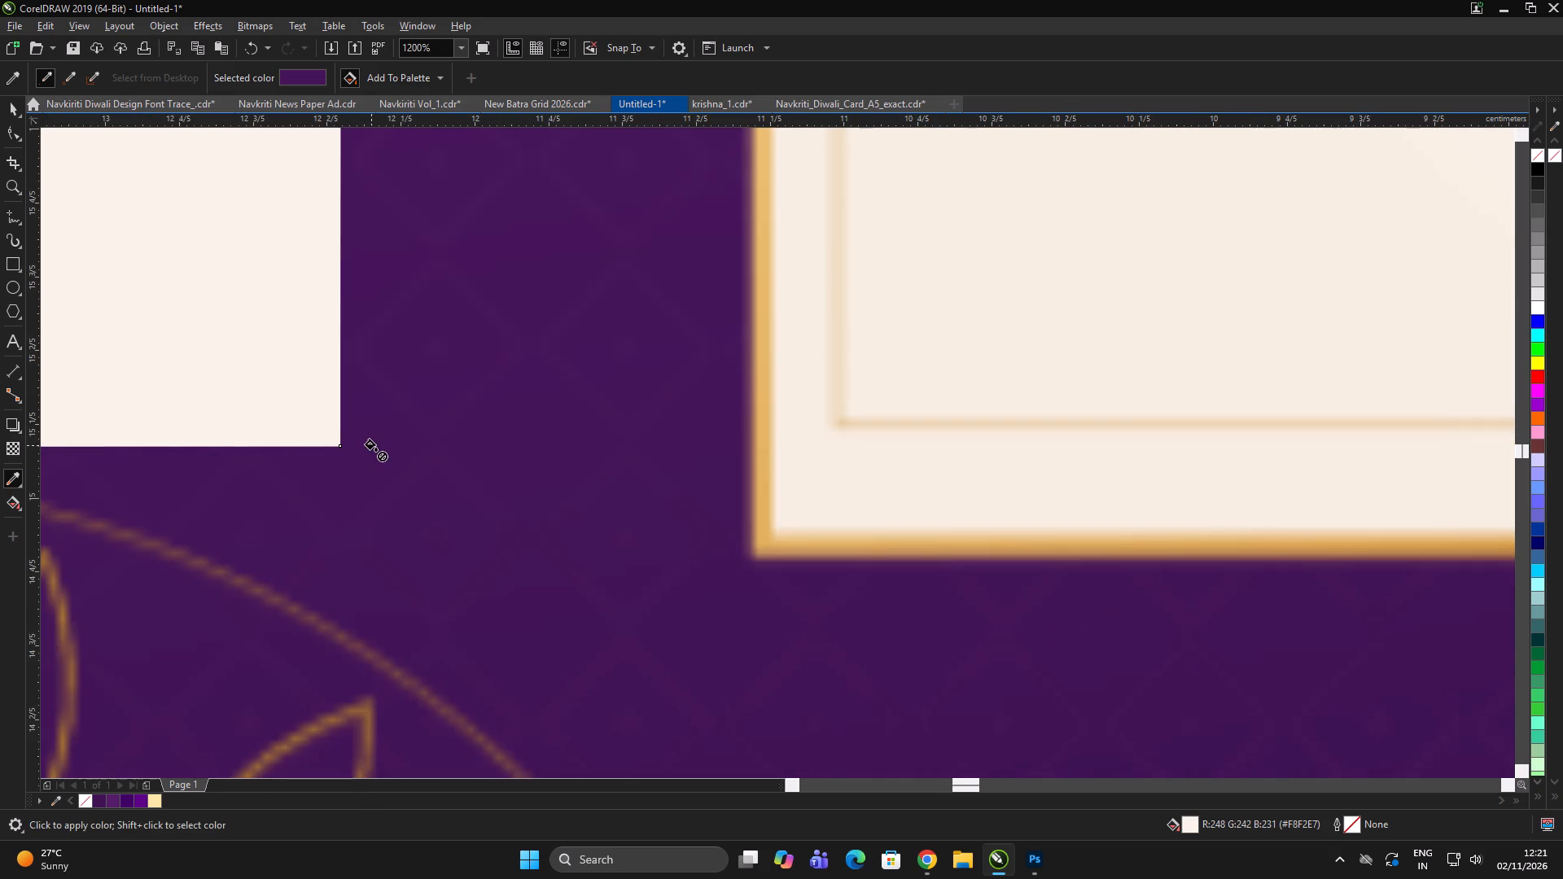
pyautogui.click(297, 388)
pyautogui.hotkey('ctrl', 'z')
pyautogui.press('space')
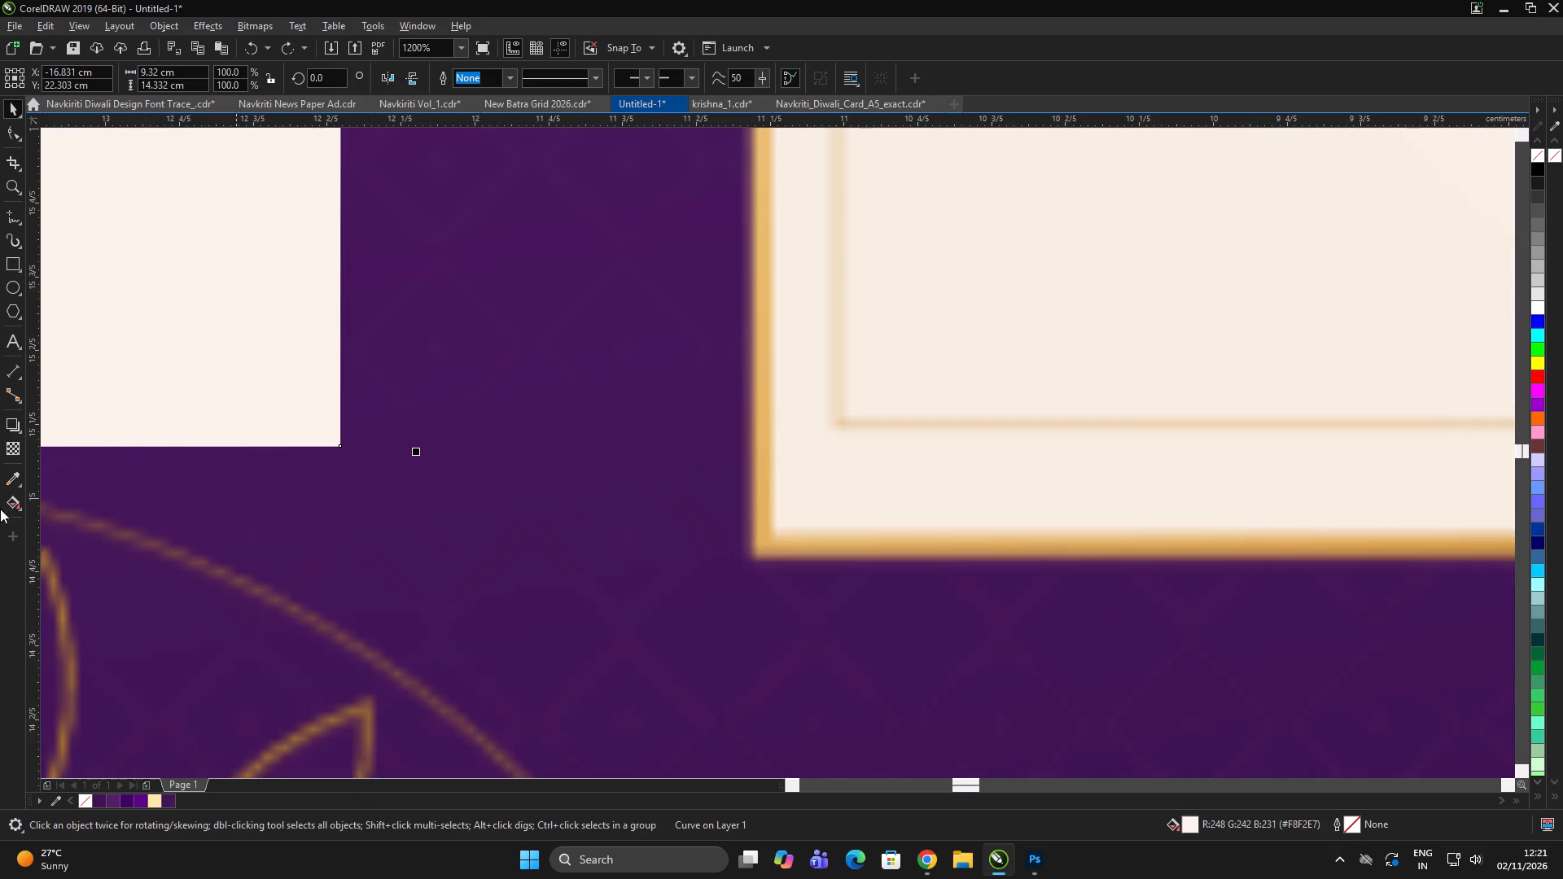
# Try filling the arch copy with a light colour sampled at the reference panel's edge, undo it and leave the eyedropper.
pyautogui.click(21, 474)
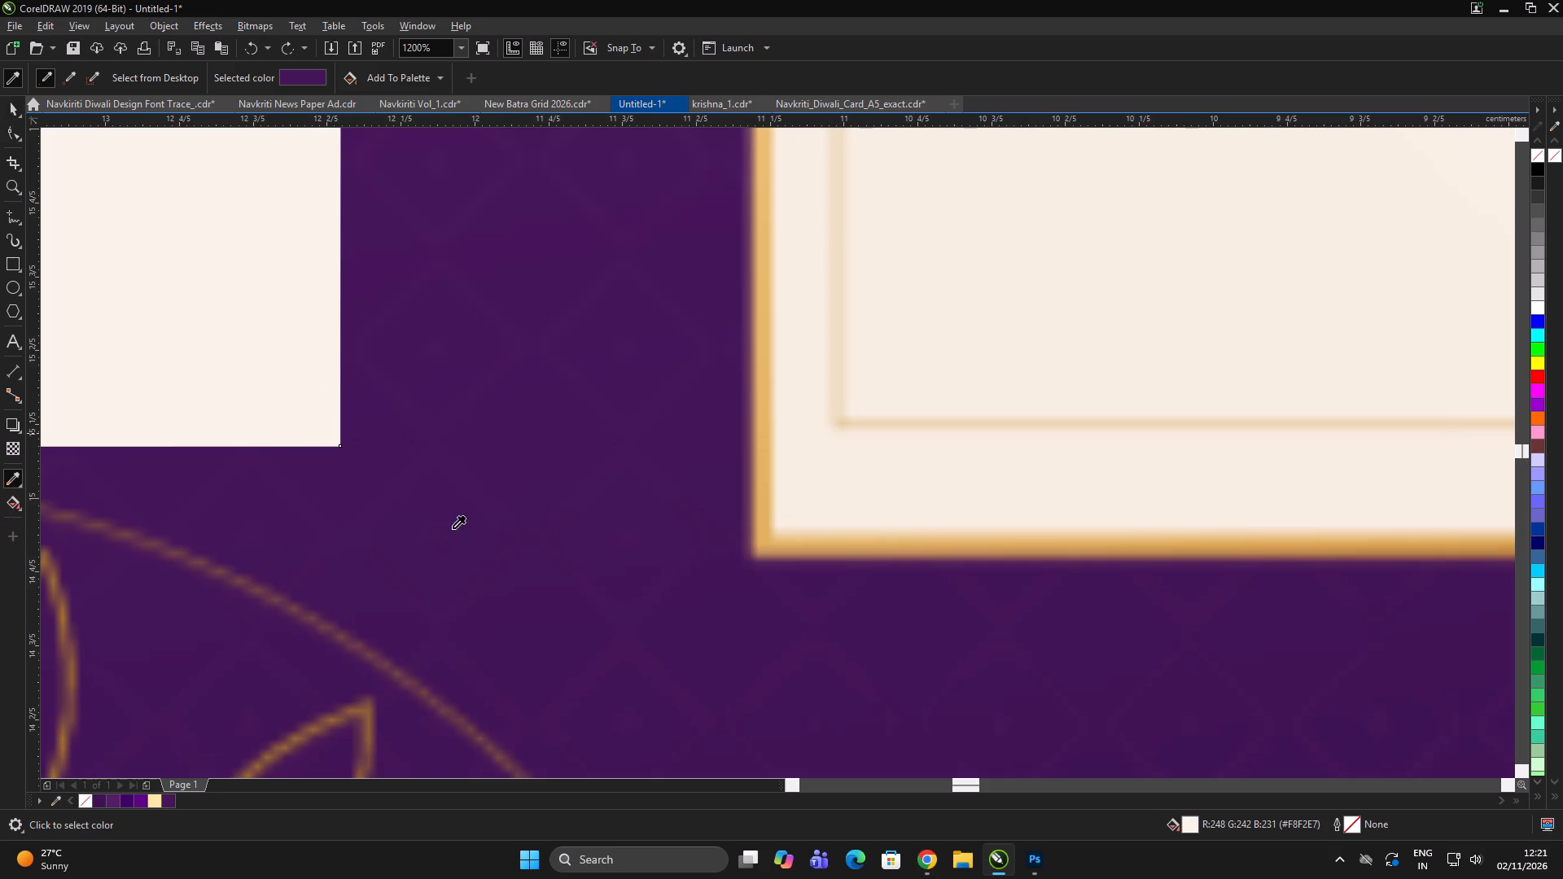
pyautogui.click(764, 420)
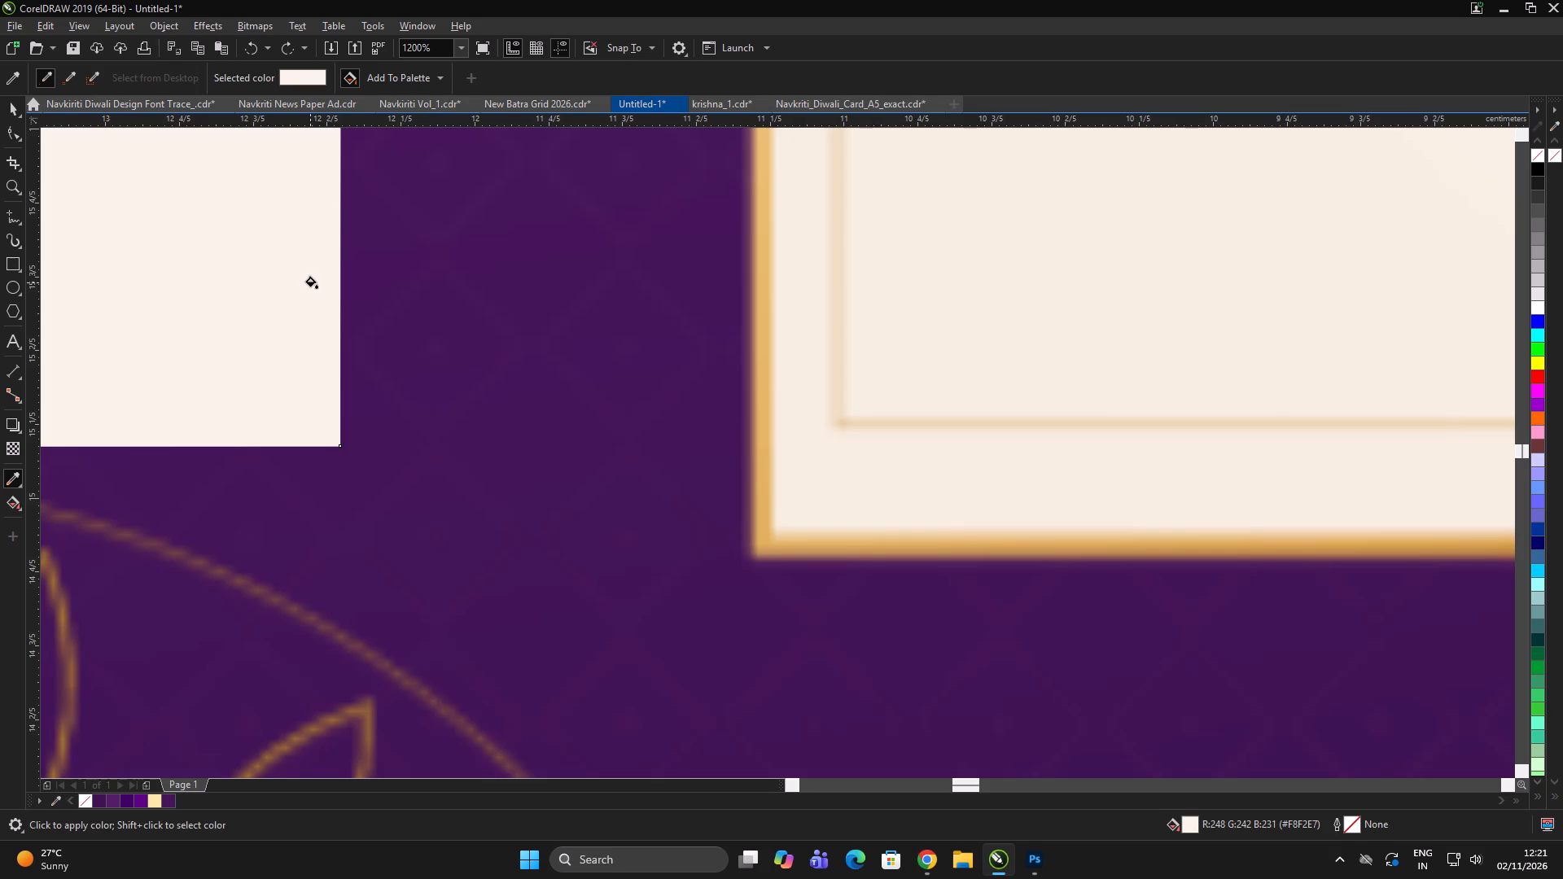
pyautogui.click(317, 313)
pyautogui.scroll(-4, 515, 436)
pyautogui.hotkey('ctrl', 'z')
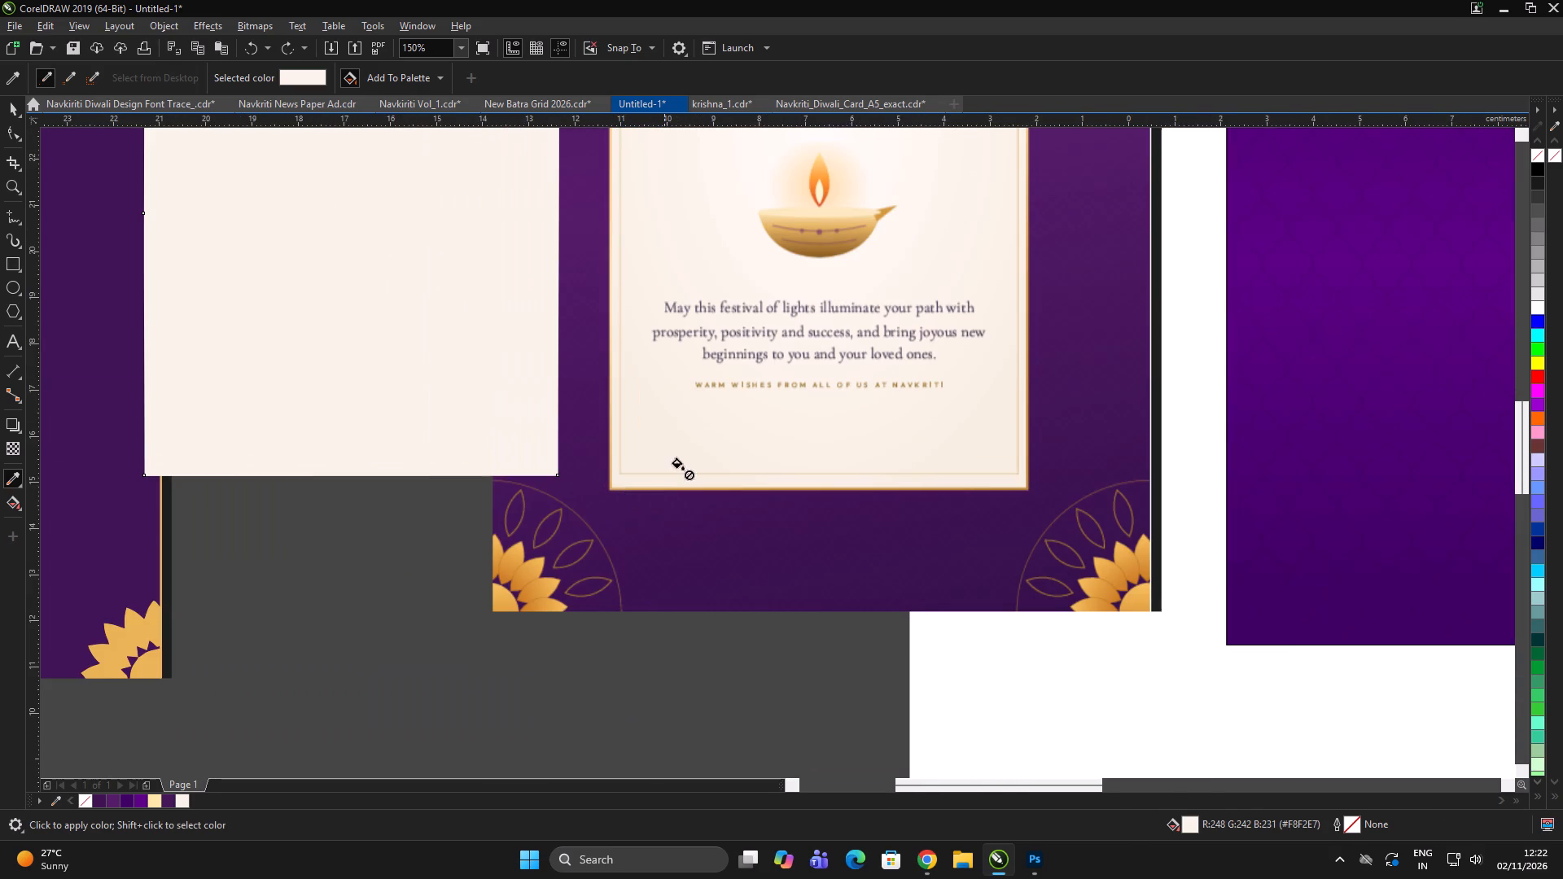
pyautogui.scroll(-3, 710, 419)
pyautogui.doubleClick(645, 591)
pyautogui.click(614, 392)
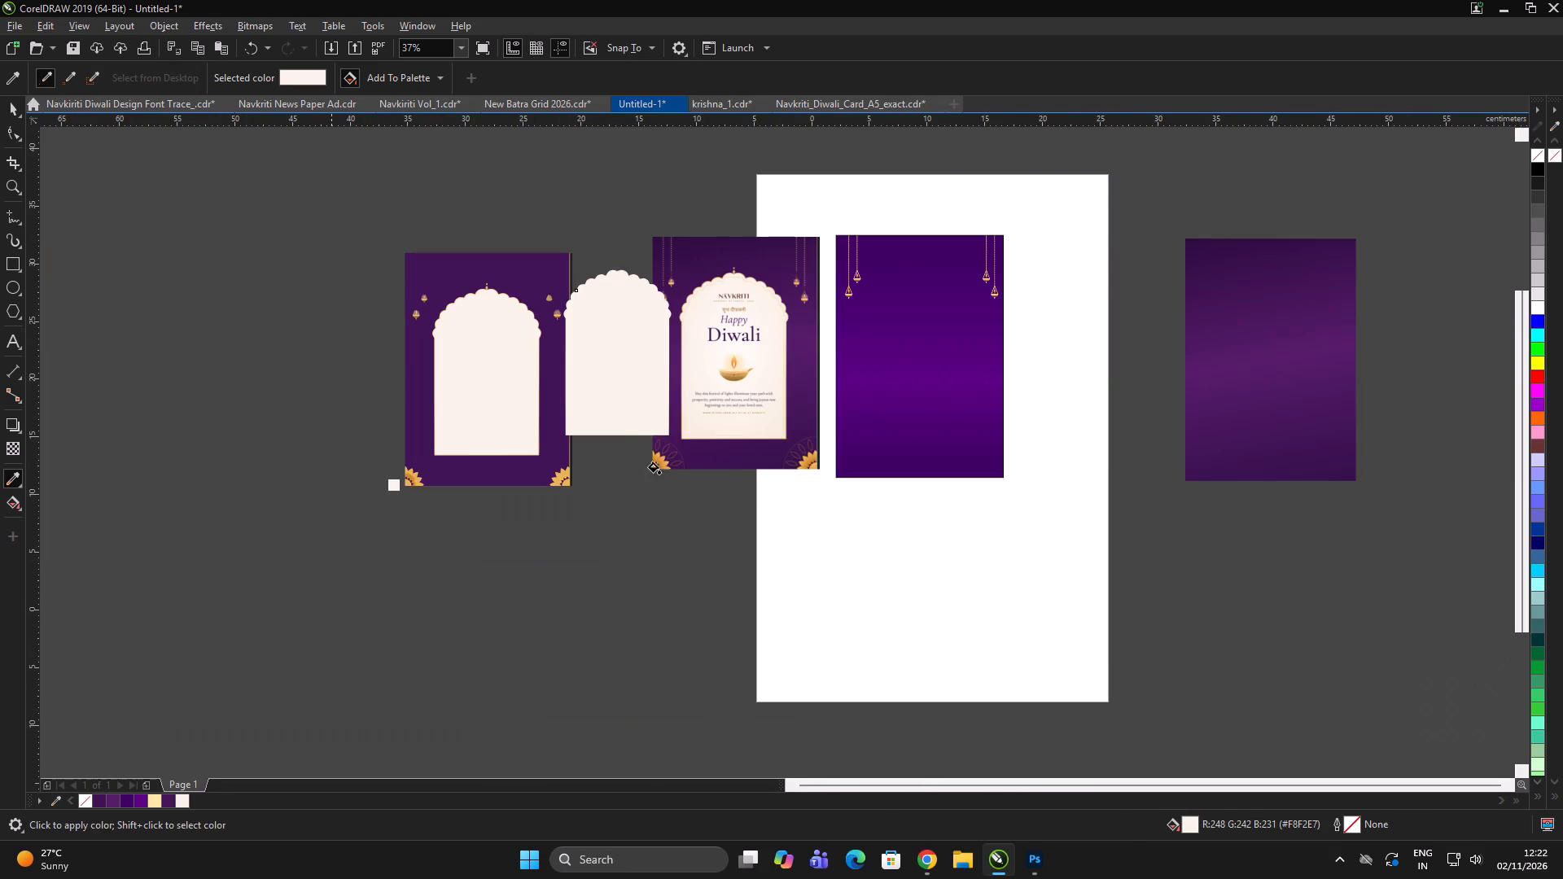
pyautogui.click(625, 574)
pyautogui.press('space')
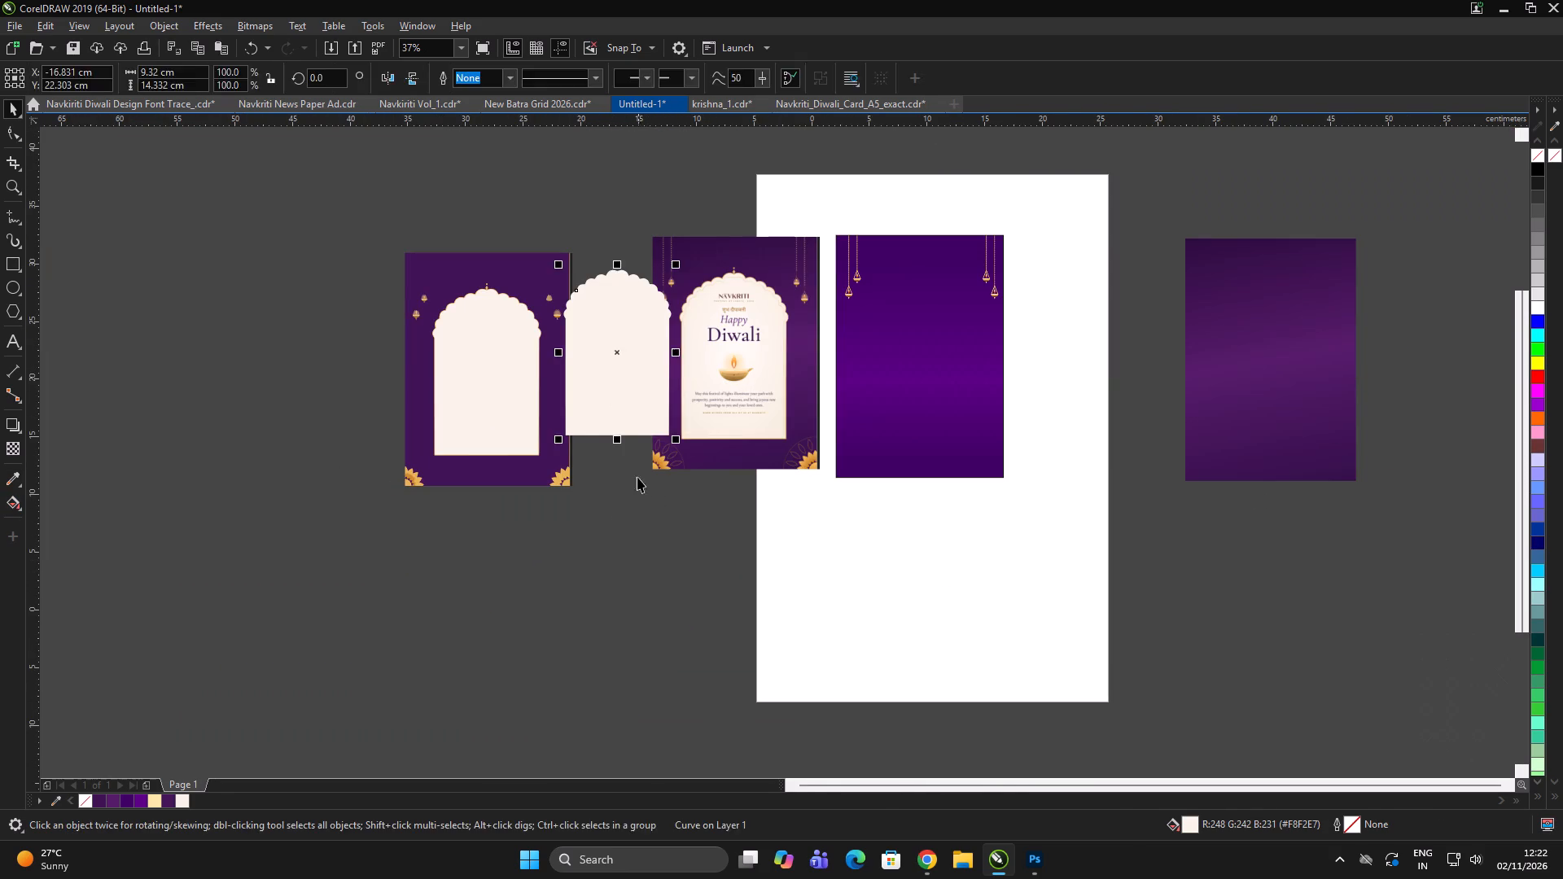
# Centre the cream arch panel horizontally on the purple card that carries the hanging diyas.
pyautogui.click(638, 478)
pyautogui.click(622, 372)
pyautogui.keyDown('shift'); pyautogui.click(984, 407); pyautogui.keyUp('shift')
pyautogui.press('c')
pyautogui.click(1136, 406)
pyautogui.click(1142, 405)
pyautogui.click(945, 375)
pyautogui.doubleClick(1158, 367)
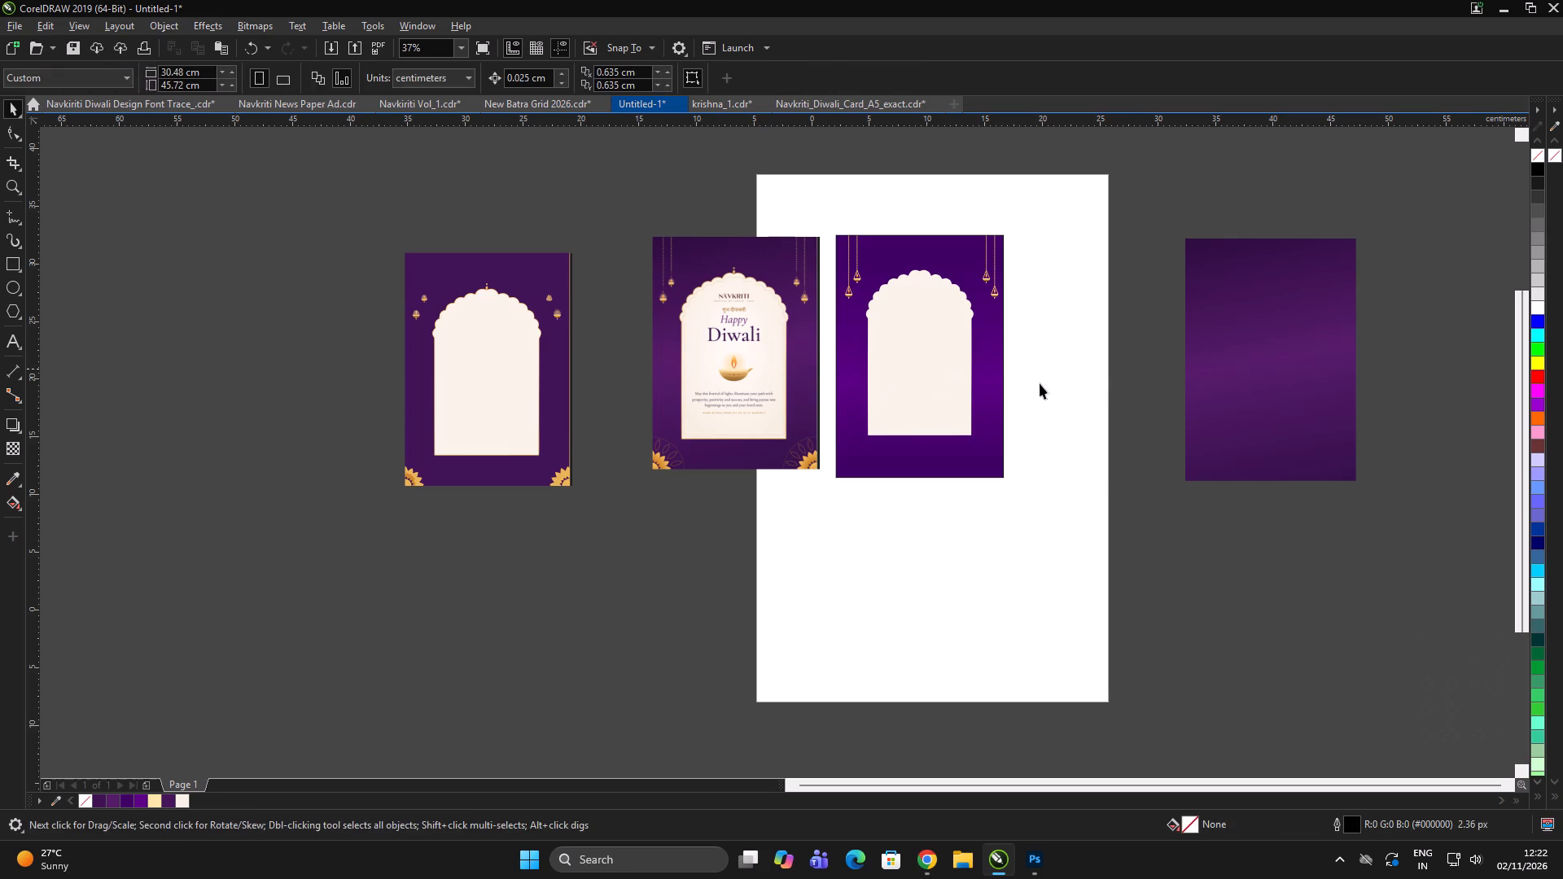
pyautogui.click(888, 391)
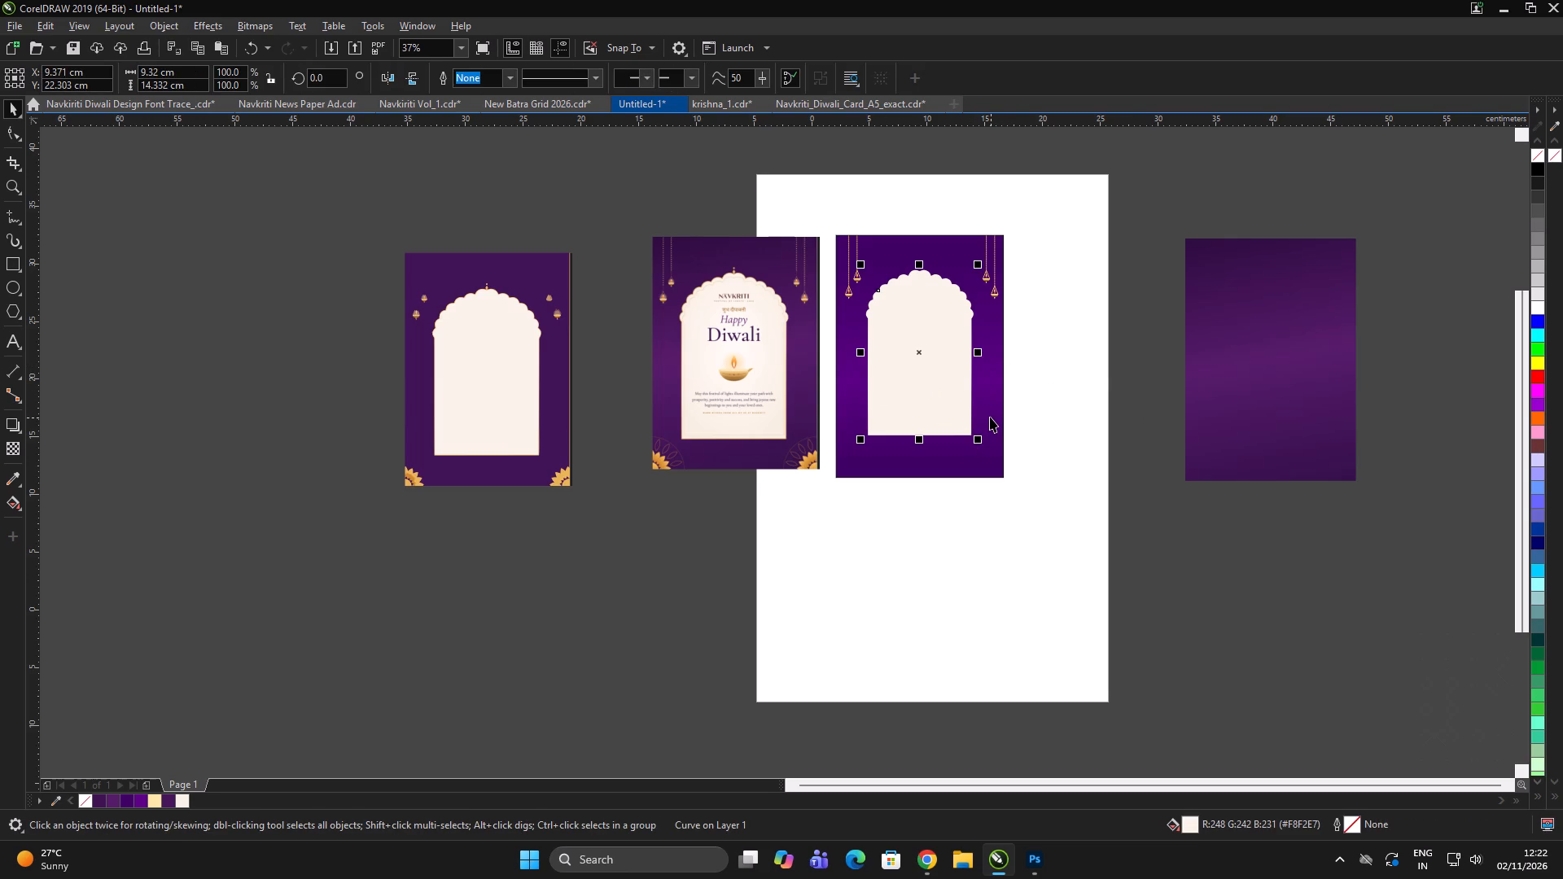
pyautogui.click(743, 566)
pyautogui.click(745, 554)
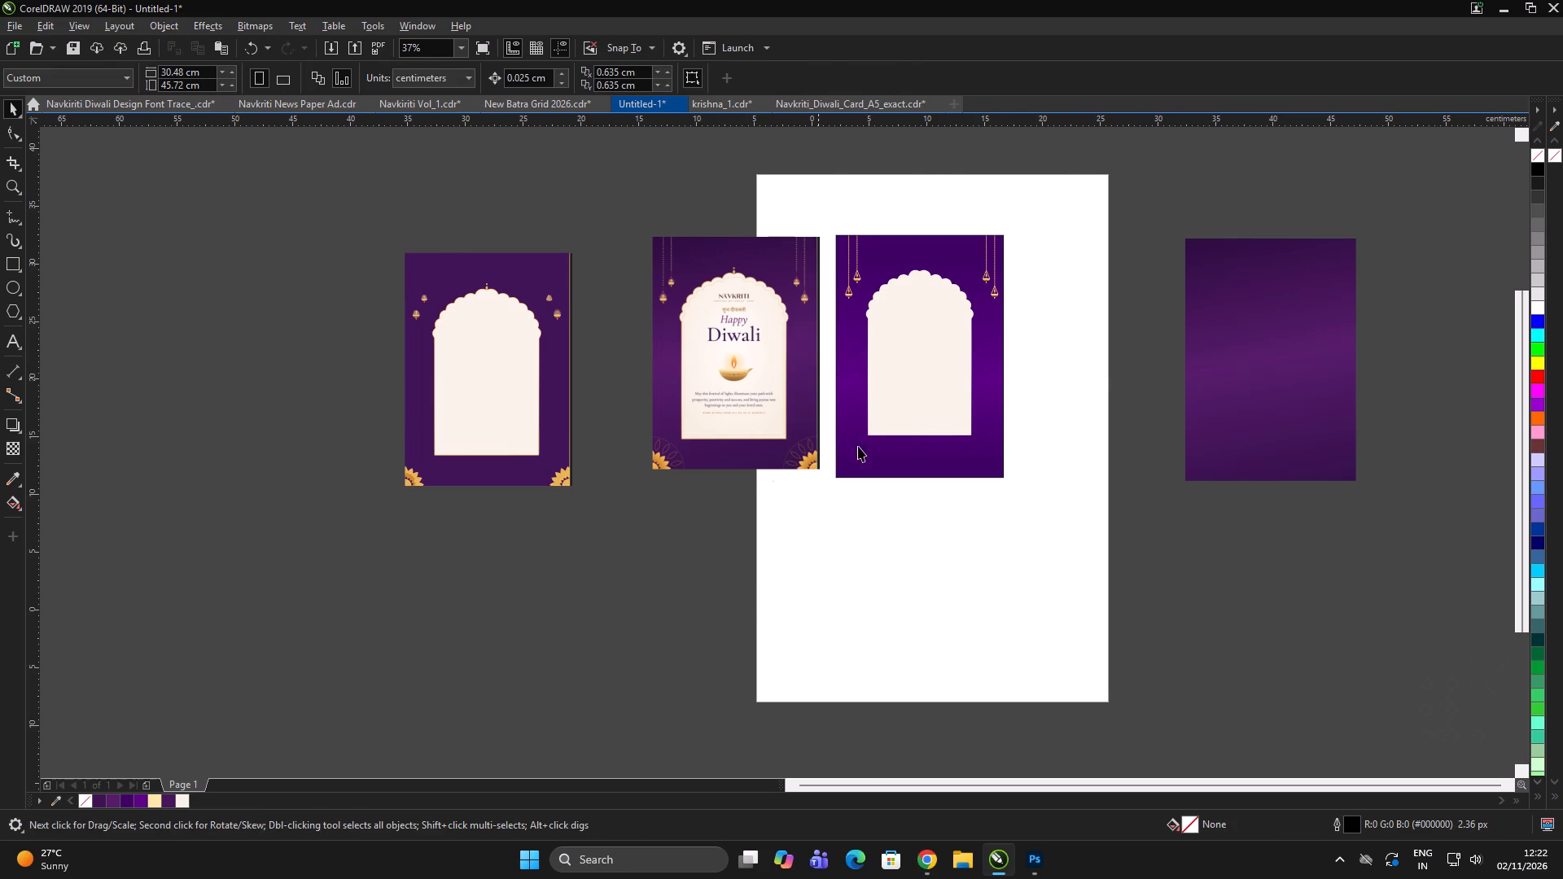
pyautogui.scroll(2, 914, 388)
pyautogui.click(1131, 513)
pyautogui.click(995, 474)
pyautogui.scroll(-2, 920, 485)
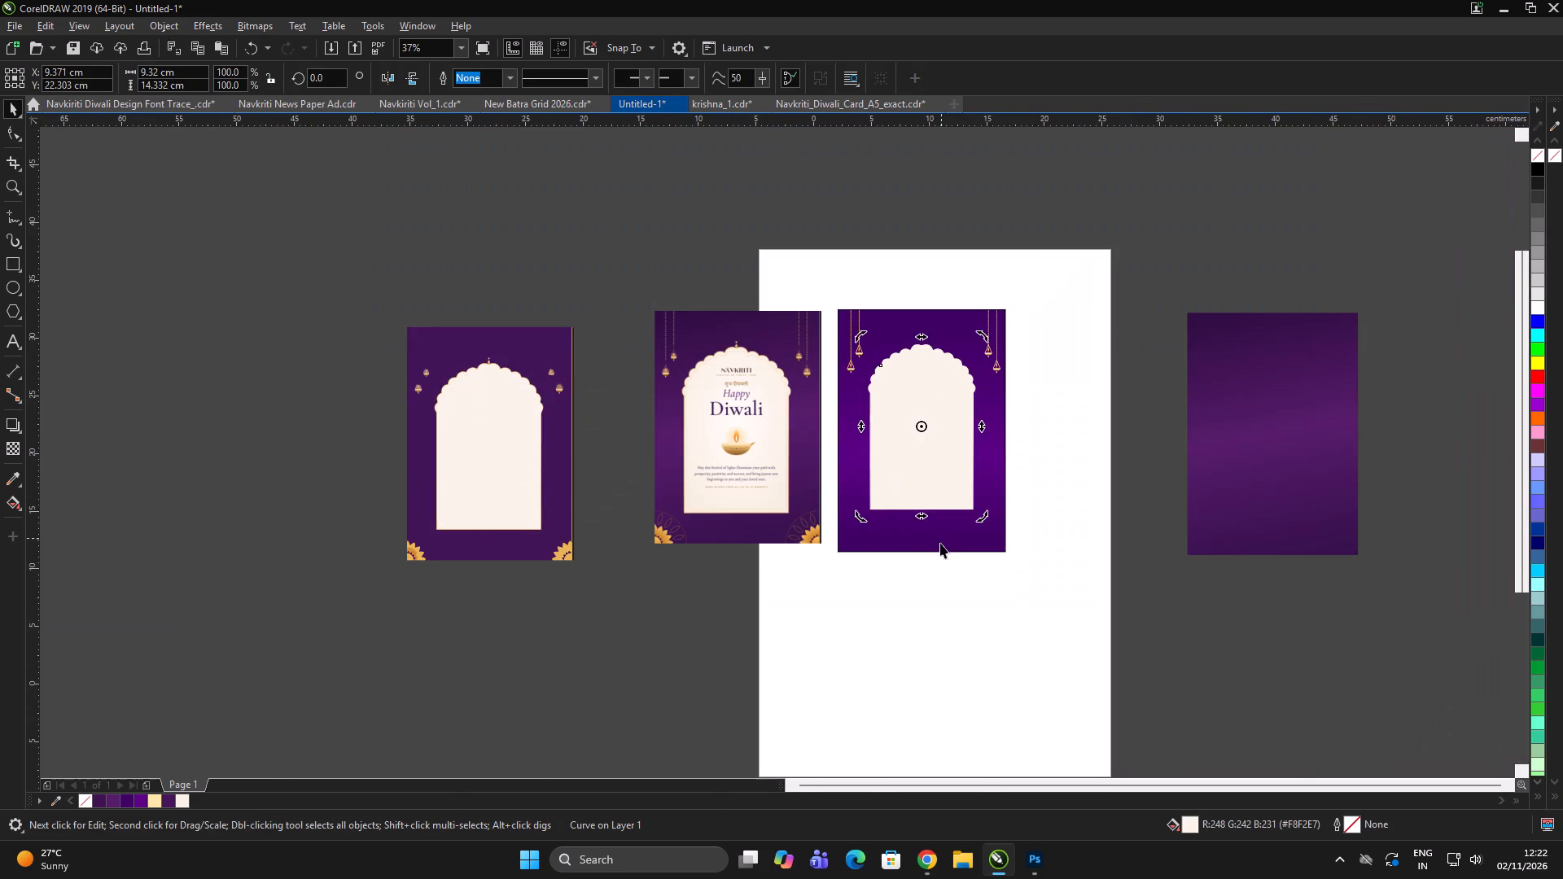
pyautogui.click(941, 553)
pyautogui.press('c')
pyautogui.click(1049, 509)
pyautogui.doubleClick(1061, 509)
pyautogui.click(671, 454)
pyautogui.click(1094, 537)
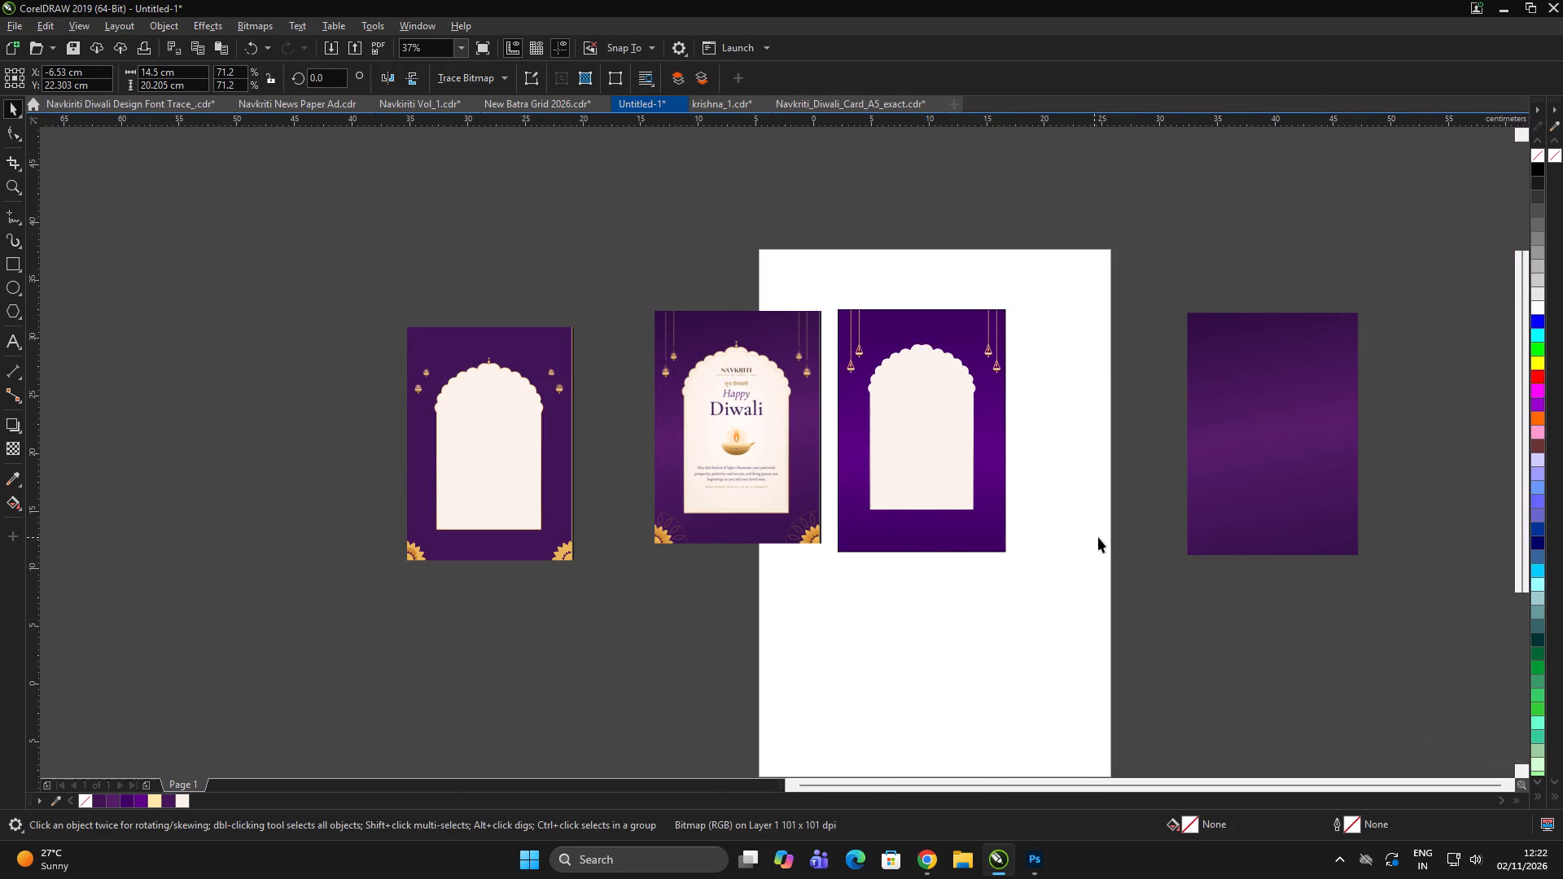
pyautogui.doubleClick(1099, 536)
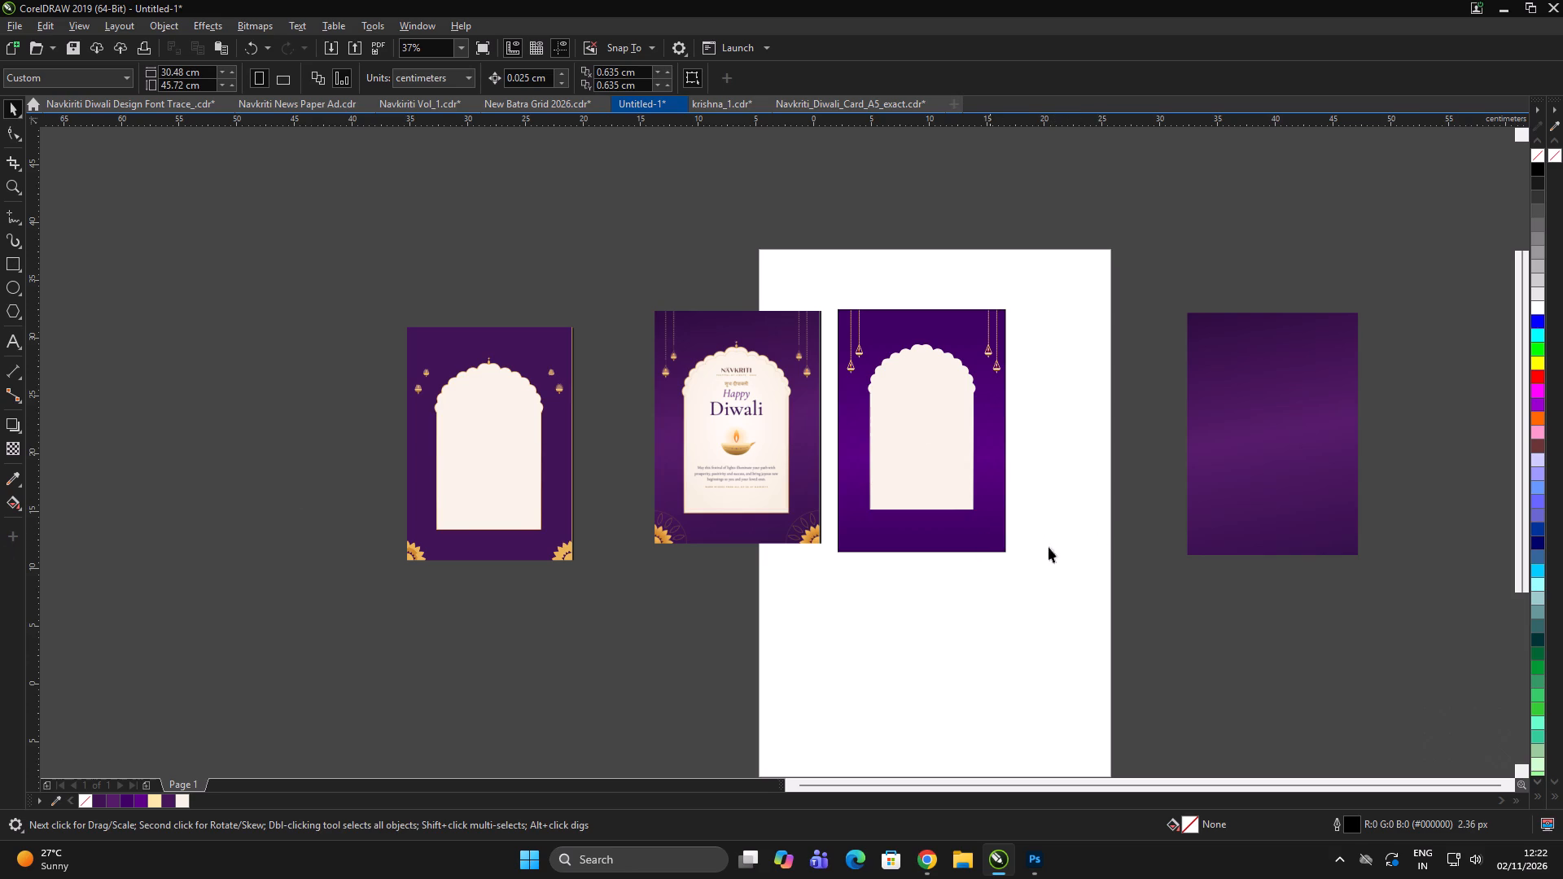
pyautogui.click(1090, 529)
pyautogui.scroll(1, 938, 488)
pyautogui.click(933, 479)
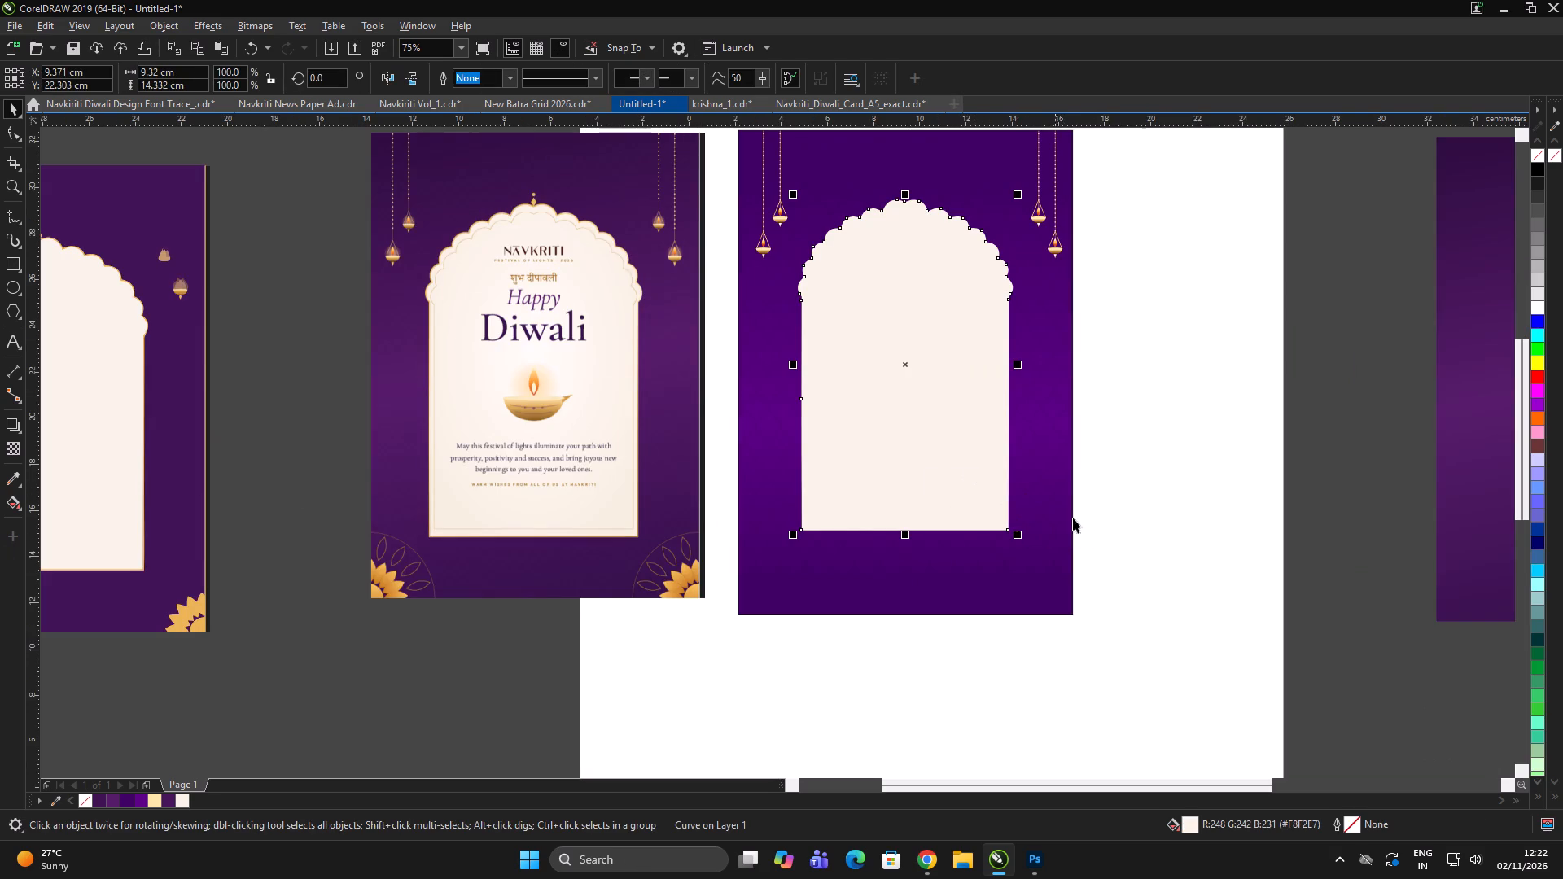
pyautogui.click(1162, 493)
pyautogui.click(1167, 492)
# Fill the arch panel on the card with the near-white colour sampled from the centre glow of the reference panel.
pyautogui.scroll(2, 532, 366)
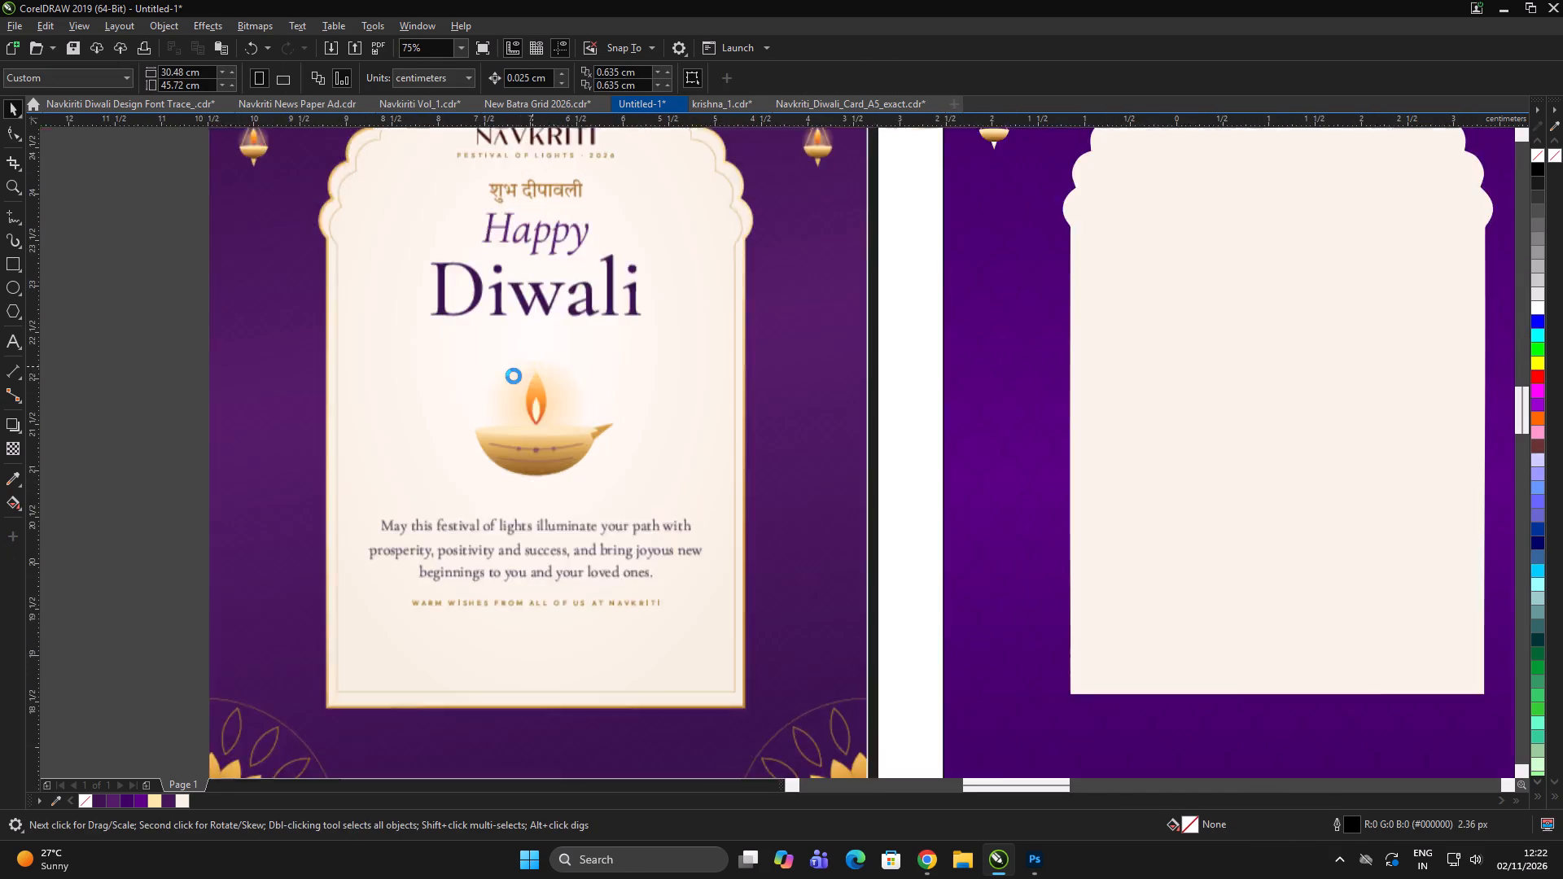
pyautogui.click(27, 481)
pyautogui.click(17, 480)
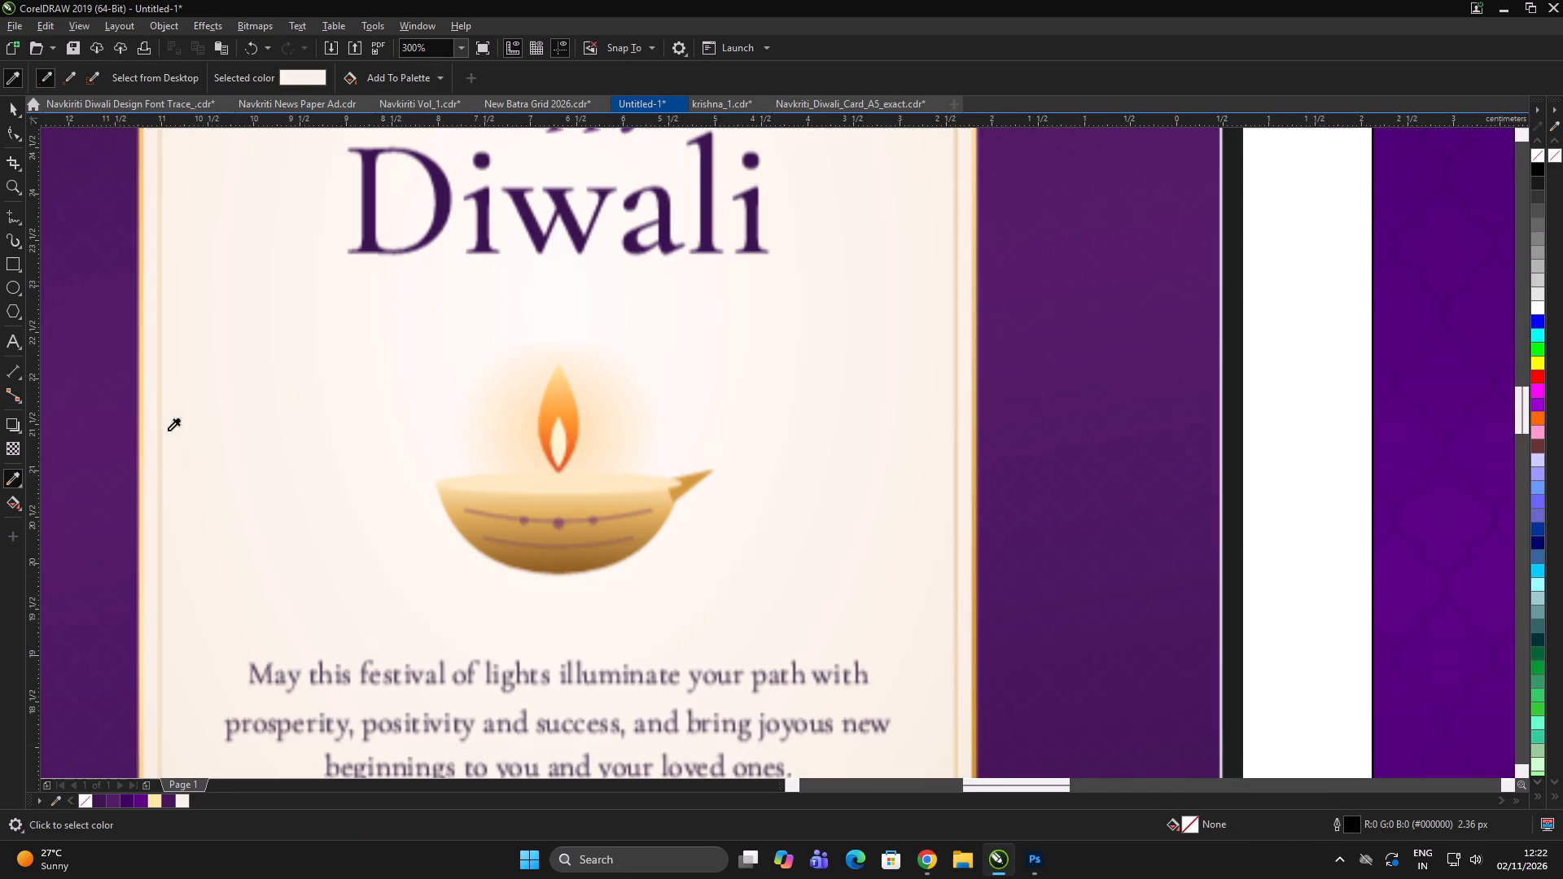
pyautogui.click(514, 326)
pyautogui.scroll(-2, 496, 348)
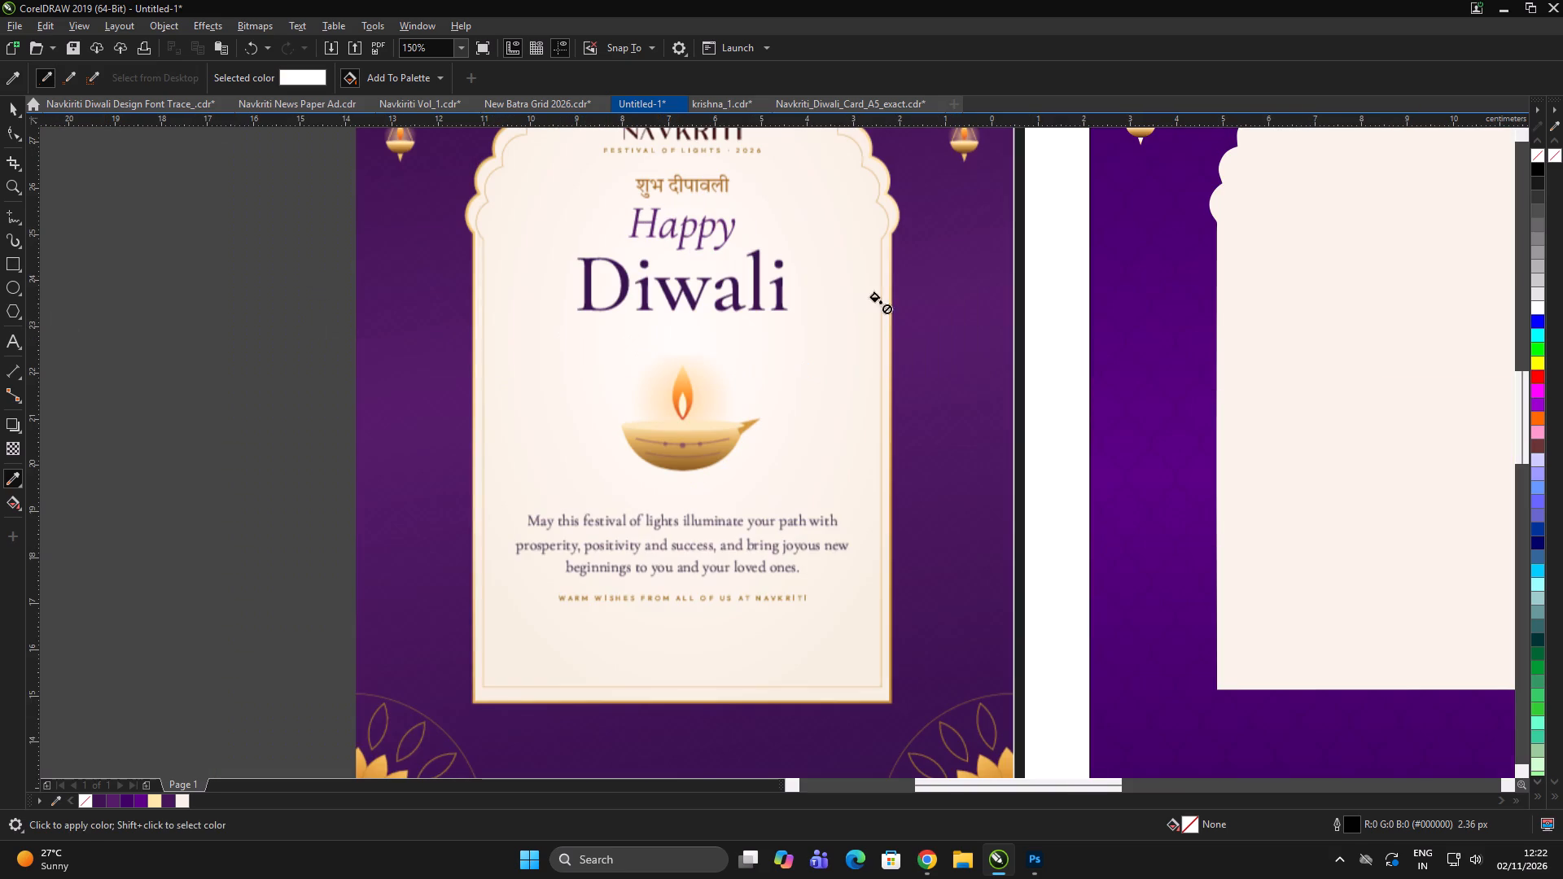
pyautogui.scroll(-2, 1324, 401)
pyautogui.click(1328, 442)
pyautogui.scroll(1, 1427, 415)
pyautogui.scroll(2, 1298, 441)
pyautogui.press('space')
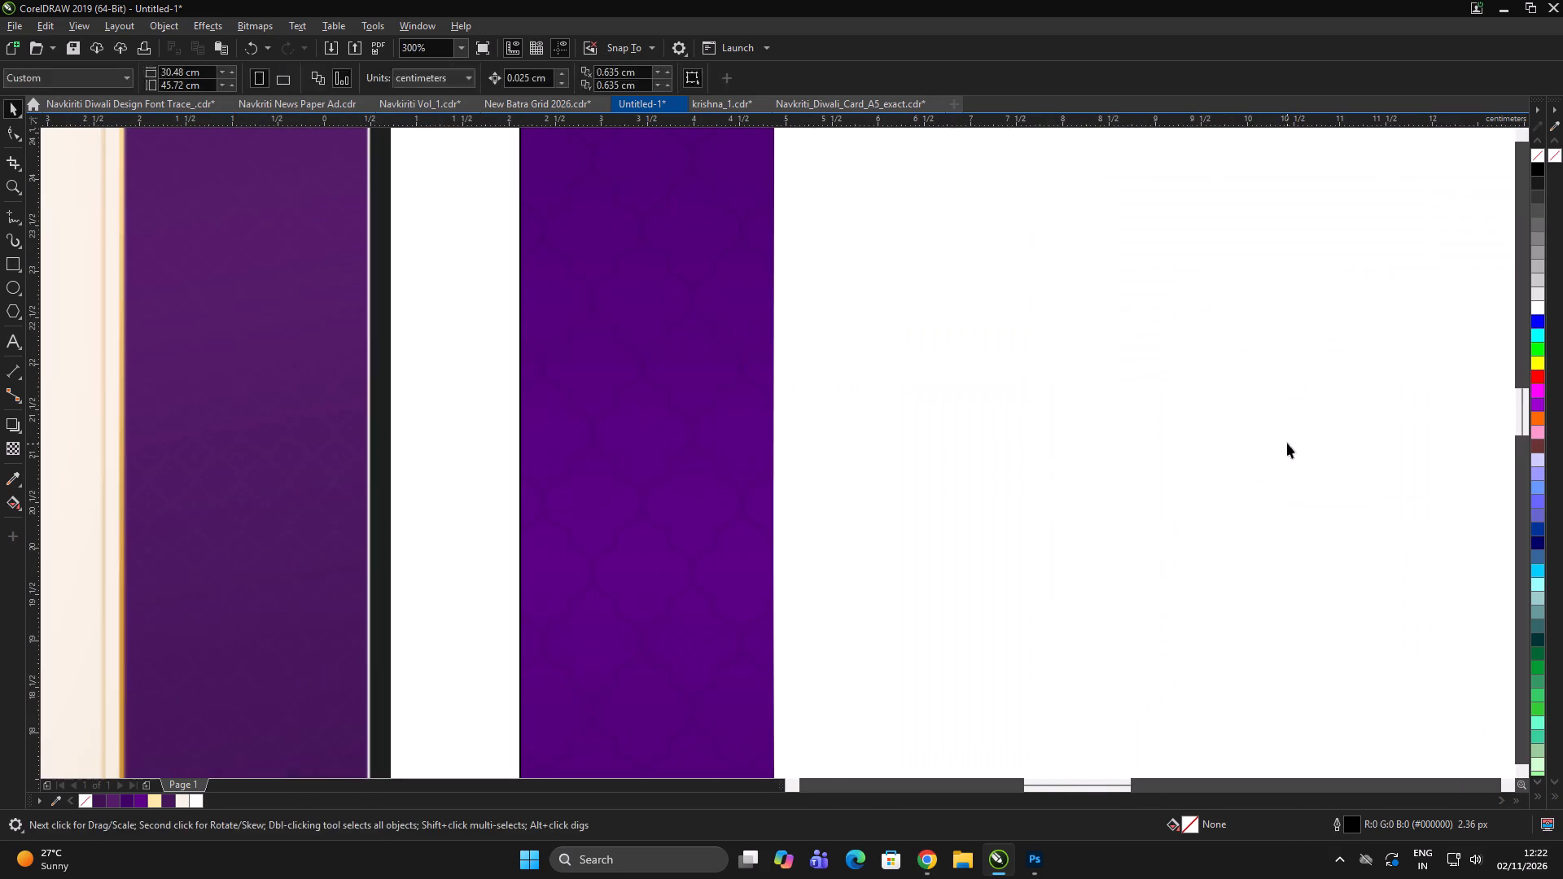
# Give the arch panel an elliptical fountain fill with a white centre and the document's cream colour at the outer end.
pyautogui.click(1287, 443)
pyautogui.press('g')
pyautogui.scroll(-3, 1077, 460)
pyautogui.scroll(1, 1026, 435)
pyautogui.moveTo(1022, 438); pyautogui.dragTo(1154, 383)
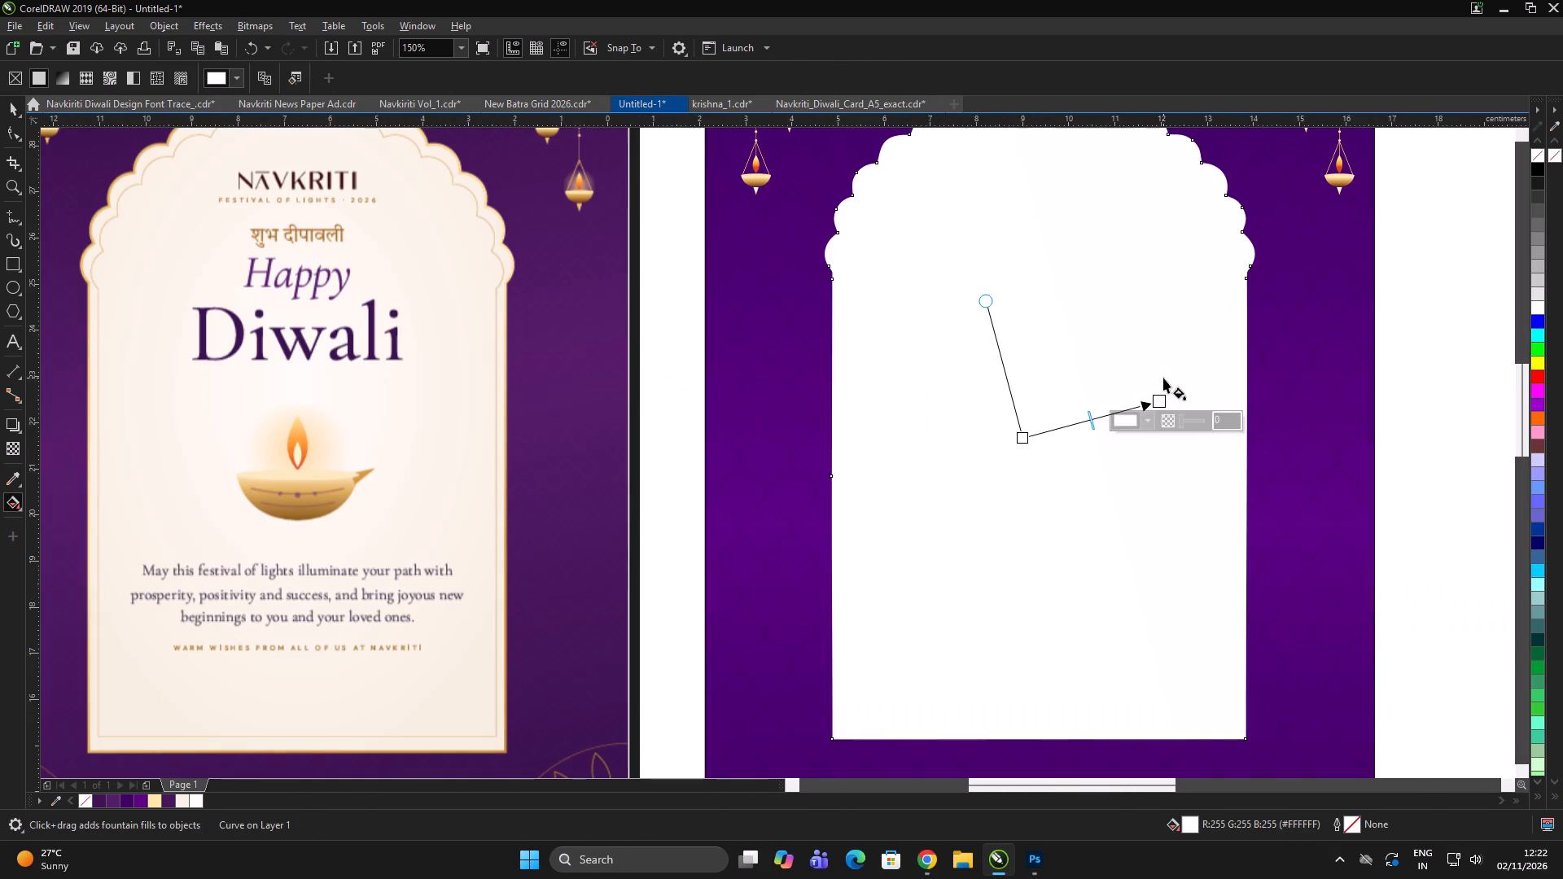
pyautogui.click(332, 77)
pyautogui.click(322, 78)
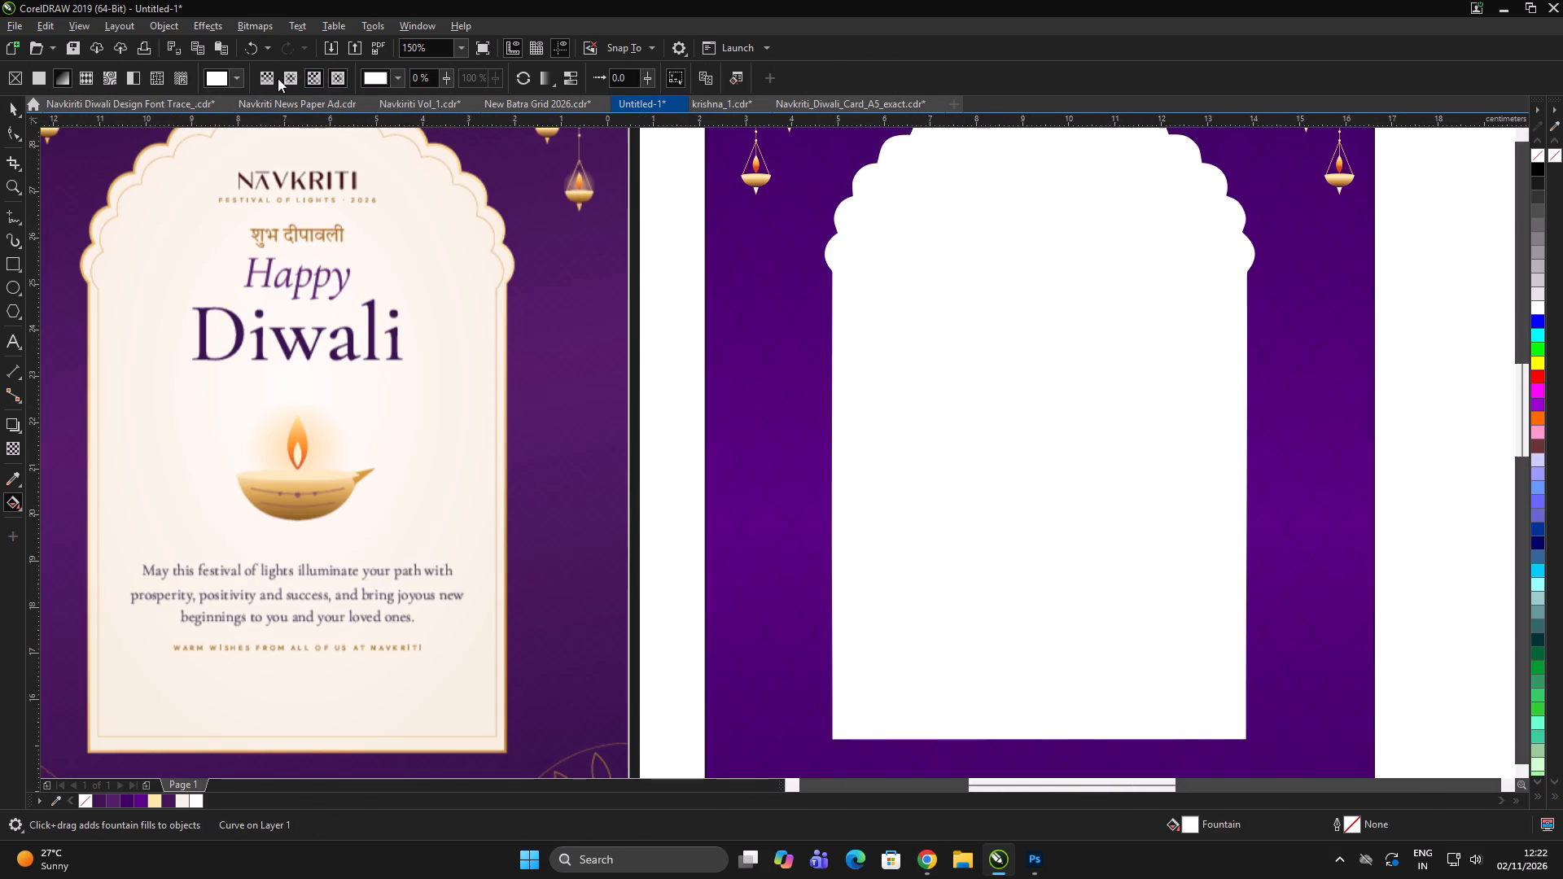
pyautogui.click(287, 77)
pyautogui.click(1155, 397)
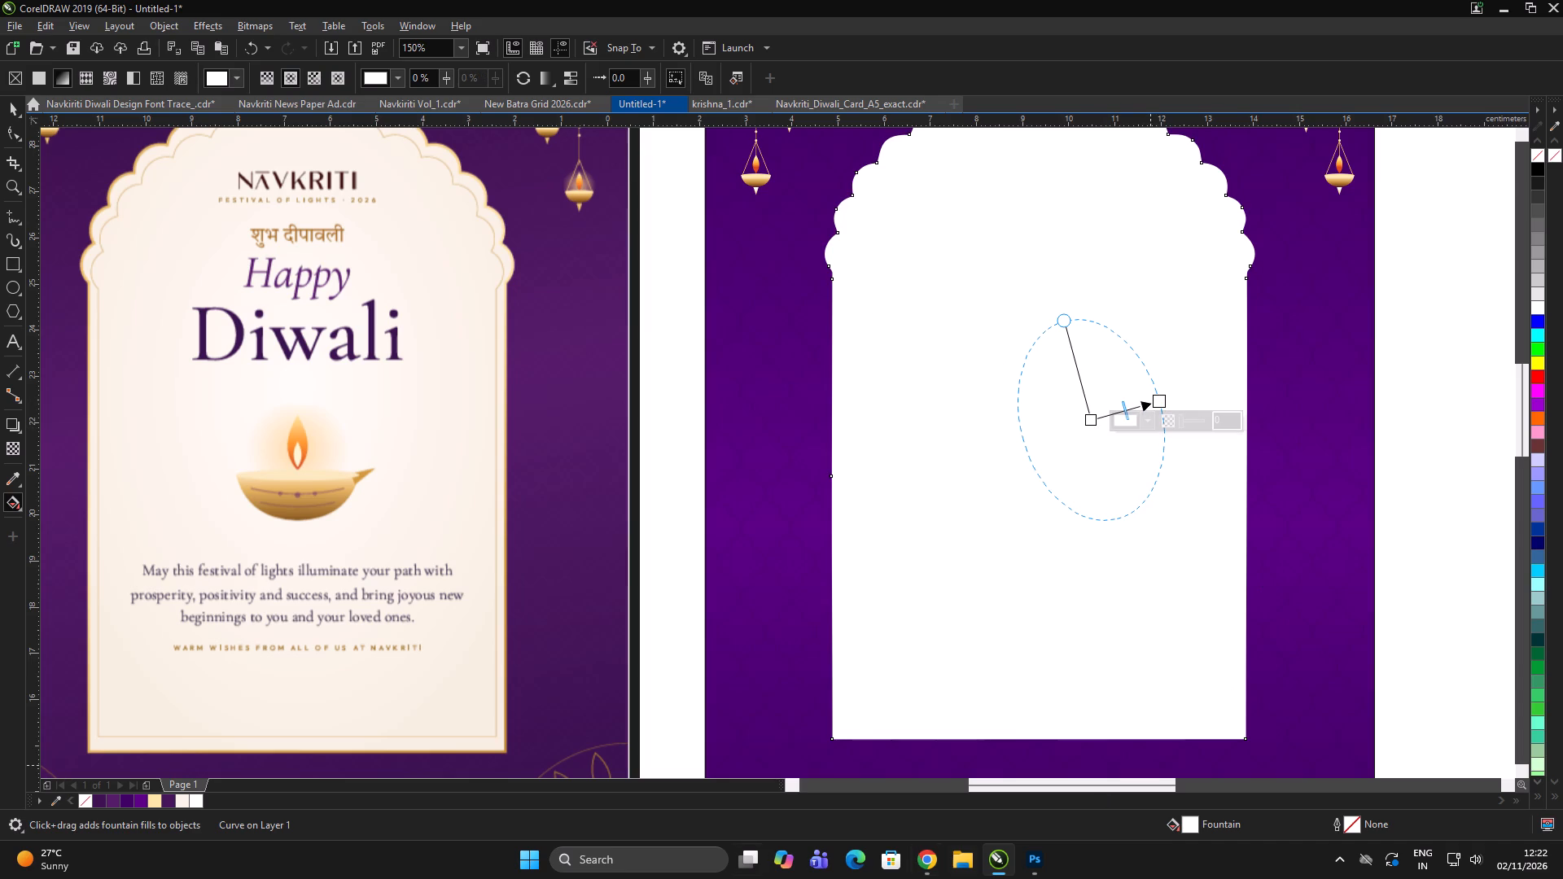
pyautogui.click(185, 798)
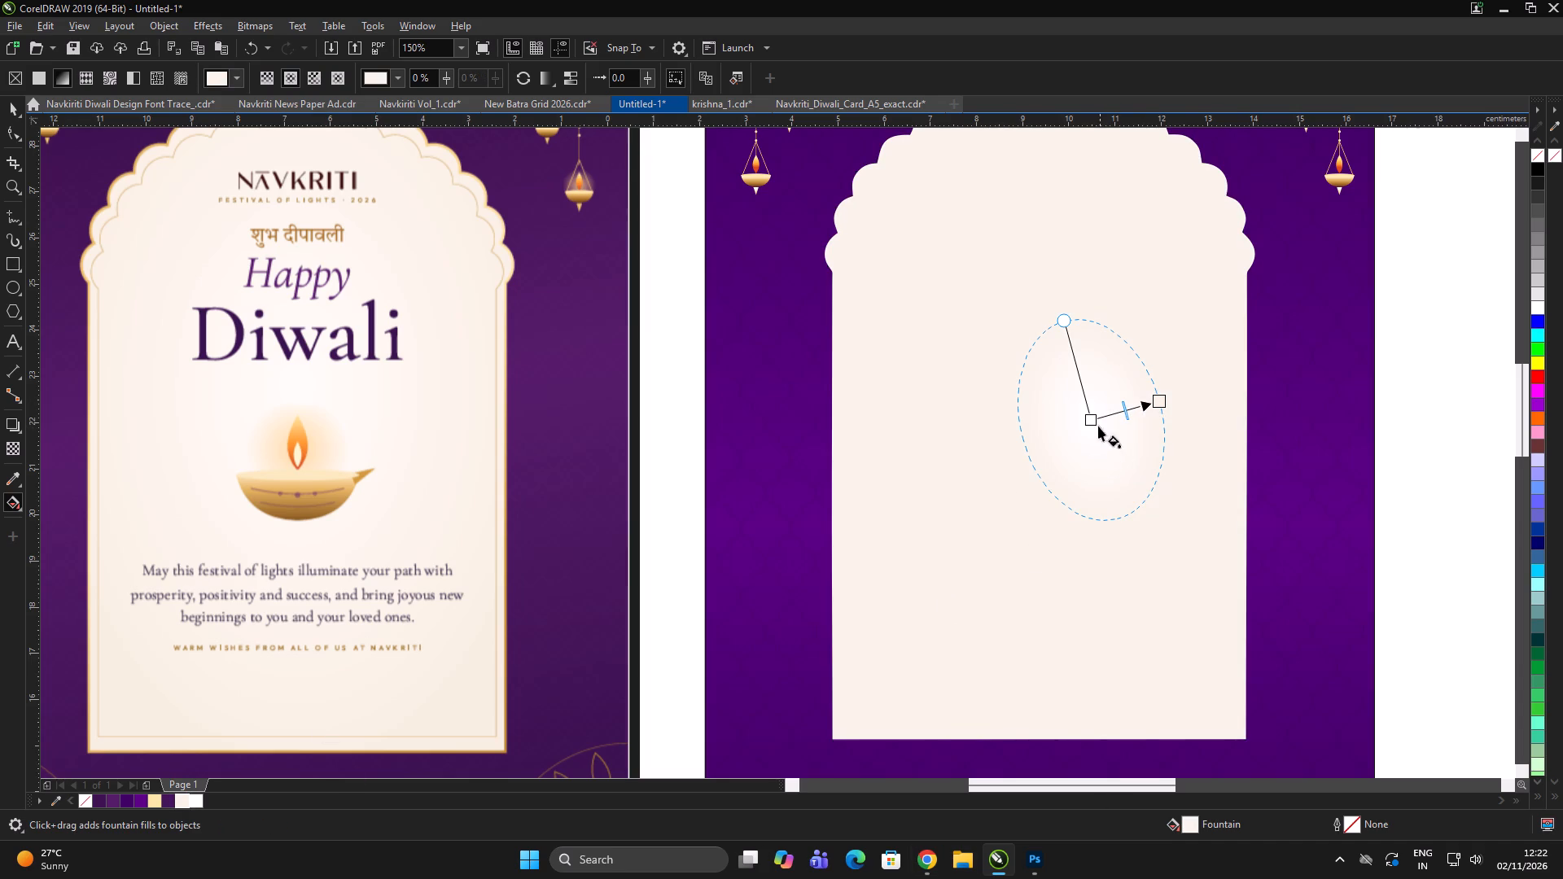
# Move the fountain fill's centre to the middle of the arch panel and stretch its radius just past the panel's side edge.
pyautogui.moveTo(1088, 416); pyautogui.dragTo(1040, 428)
pyautogui.moveTo(1159, 405); pyautogui.dragTo(1270, 435)
pyautogui.scroll(-3, 1101, 404)
pyautogui.press('space')
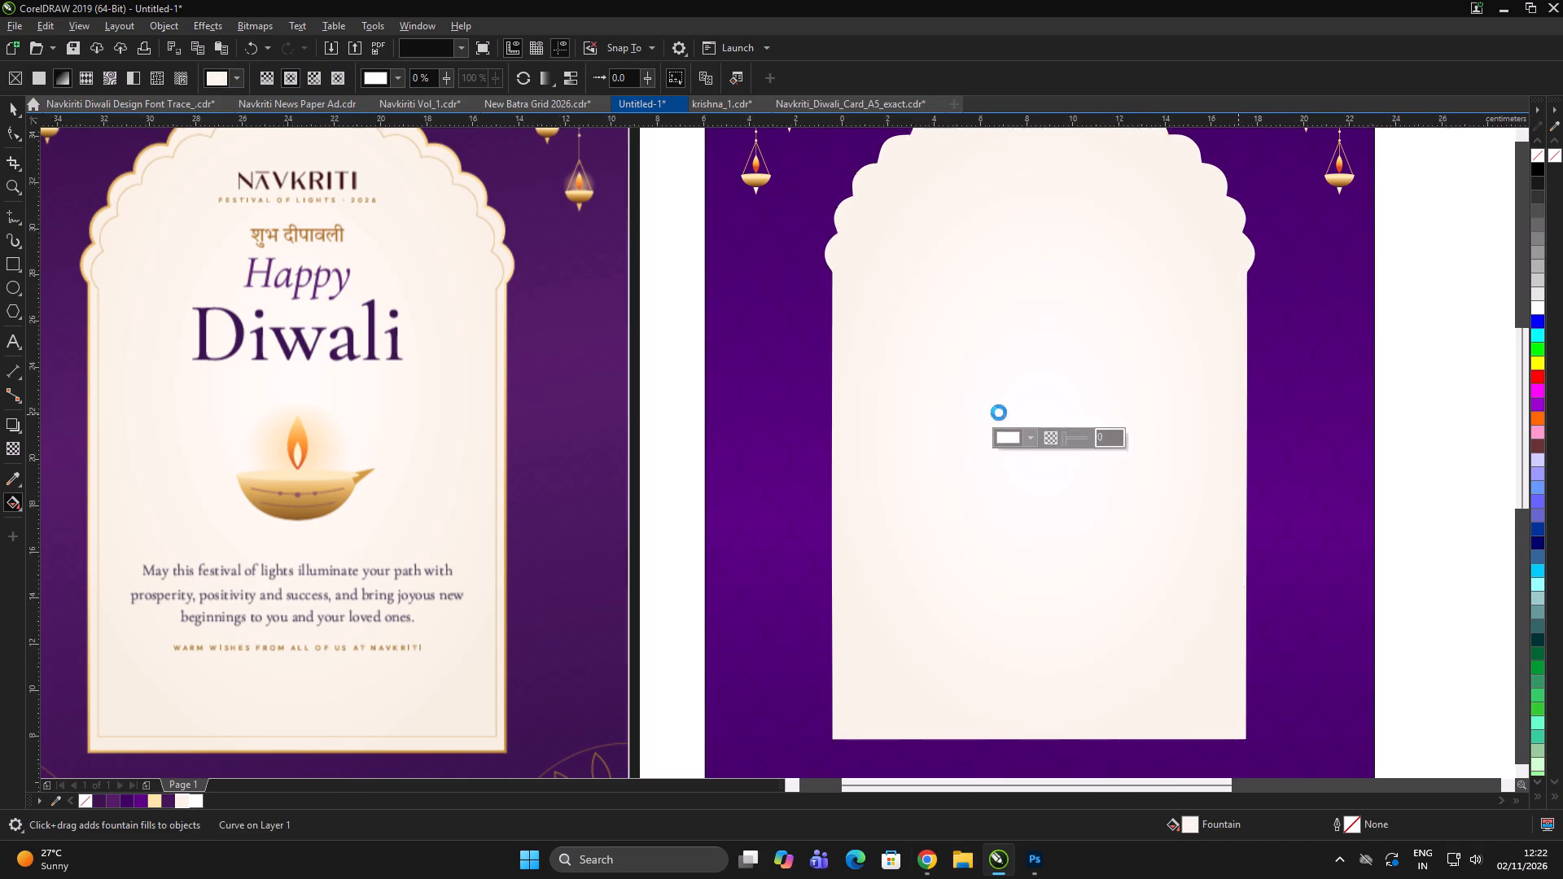
pyautogui.click(1276, 414)
pyautogui.click(1281, 408)
# Outline the arch panel in gold #D19E4E, sampled from the bowl of a nearby hanging diya.
pyautogui.scroll(1, 1116, 384)
pyautogui.click(1111, 381)
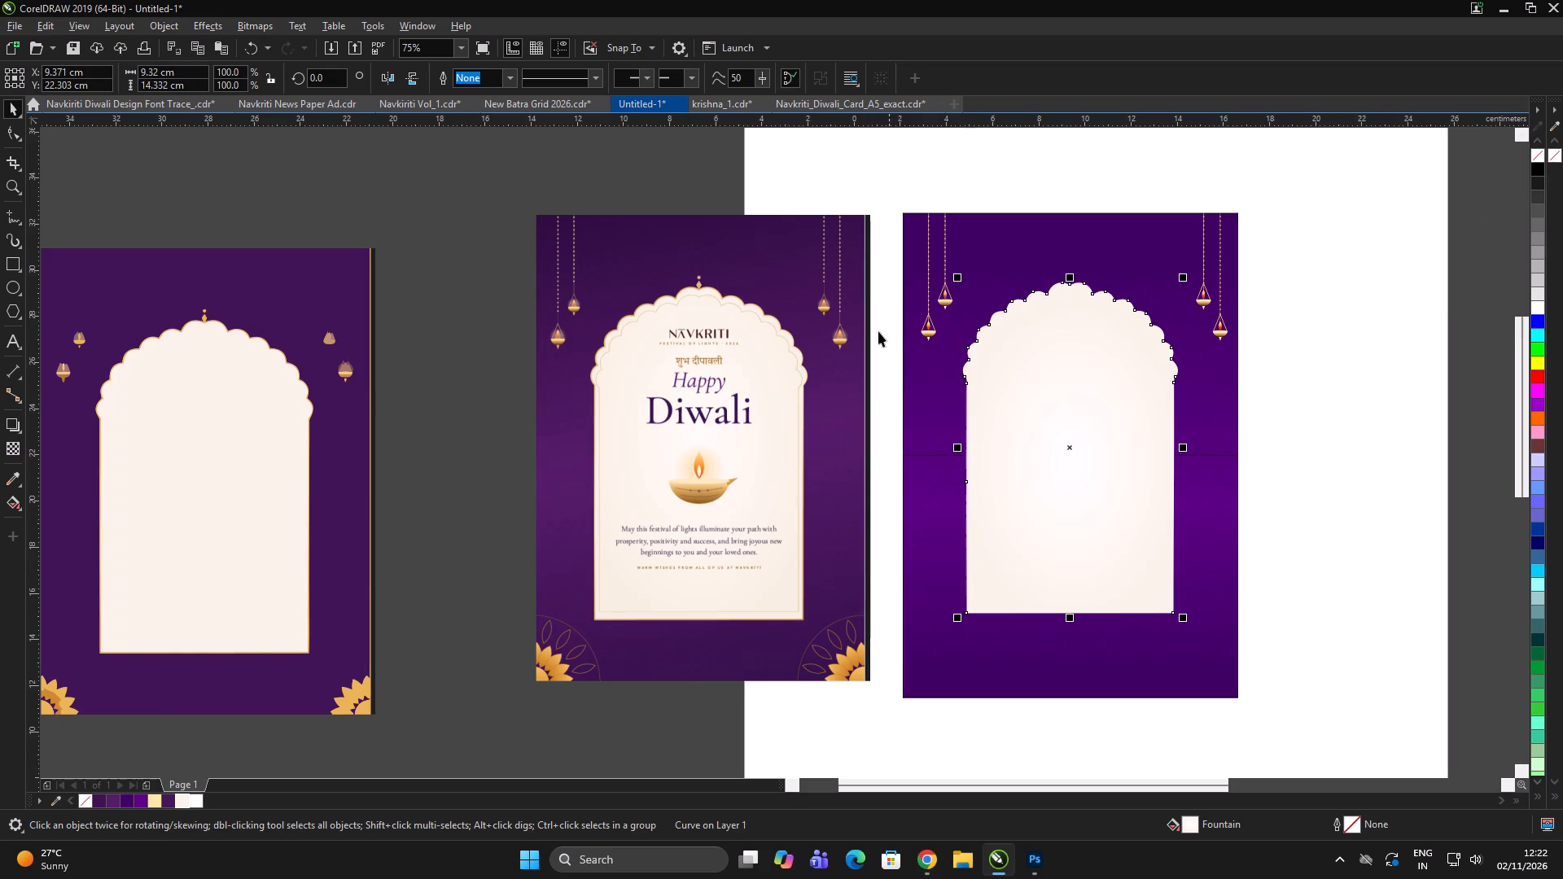
pyautogui.scroll(2, 851, 334)
pyautogui.scroll(3, 1241, 330)
pyautogui.scroll(-2, 734, 368)
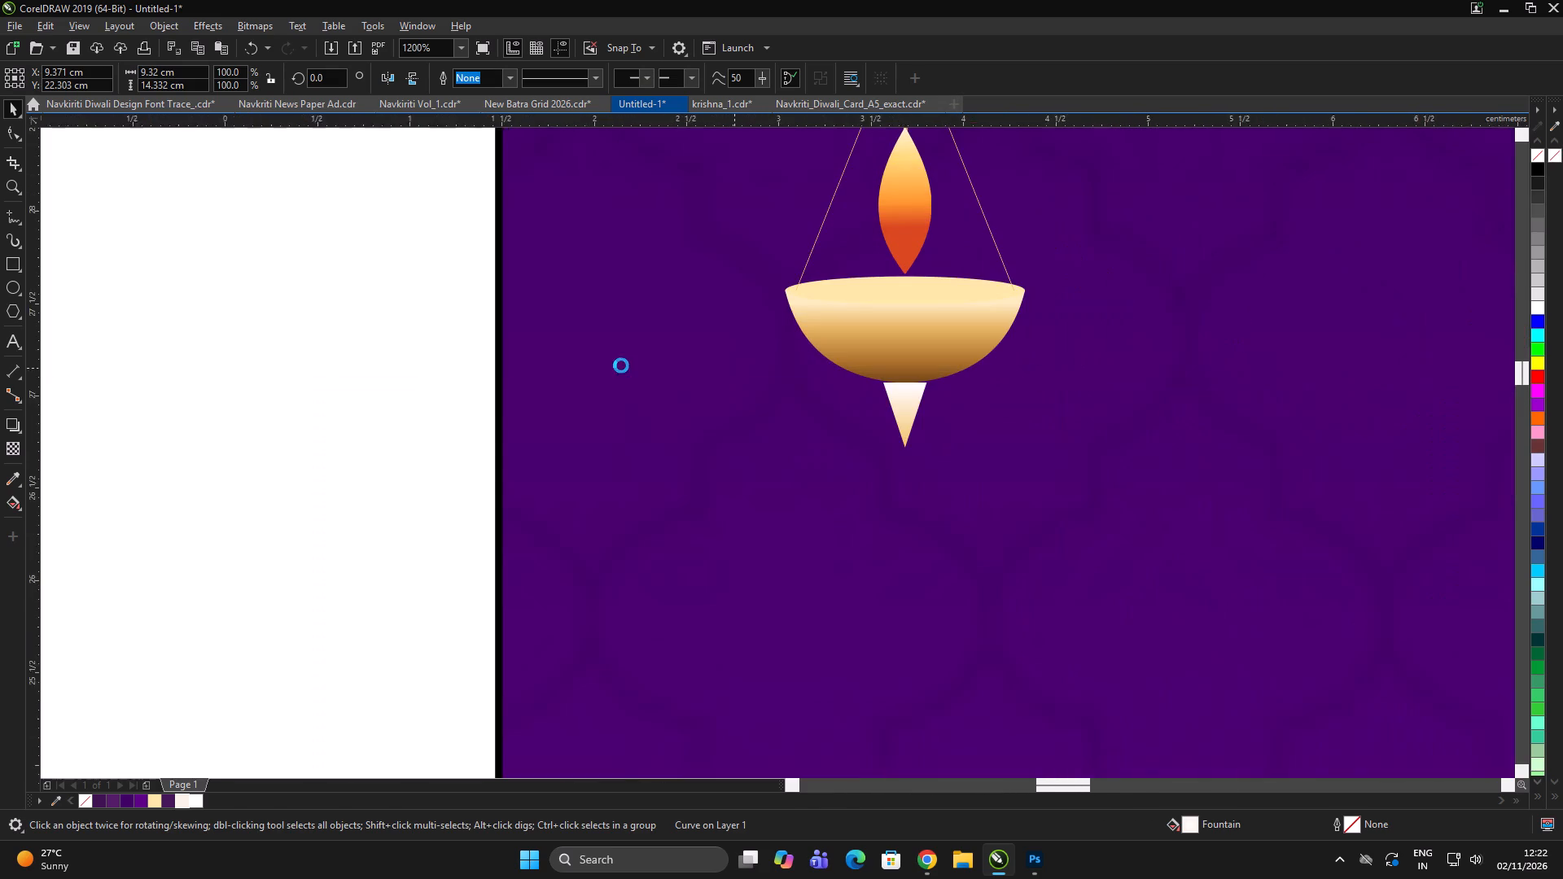
pyautogui.scroll(-1, 621, 365)
pyautogui.rightClick(1536, 212)
pyautogui.scroll(3, 929, 365)
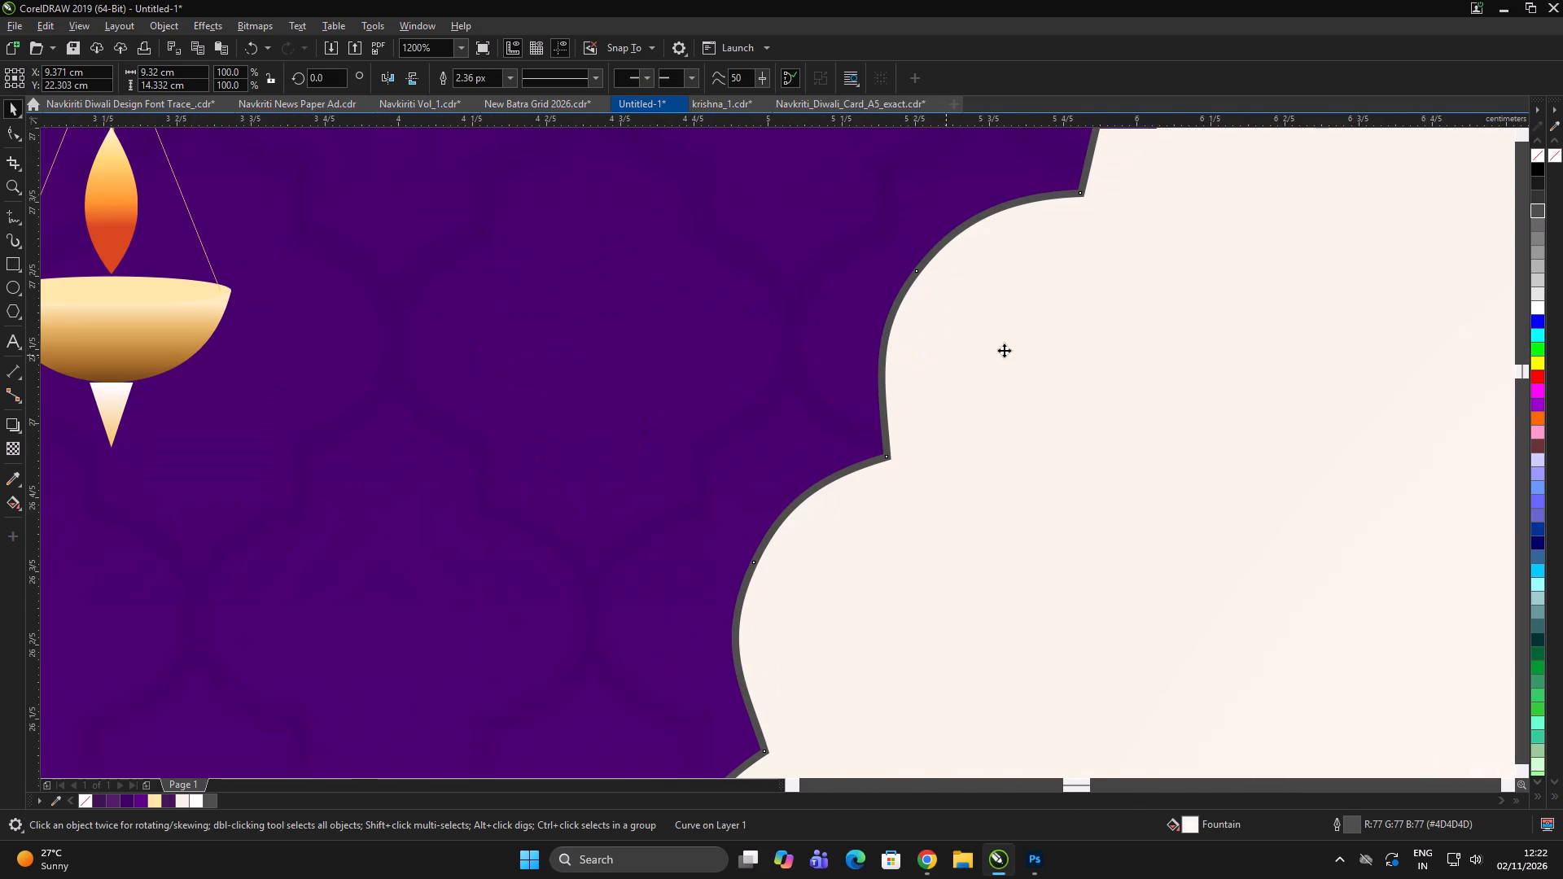
pyautogui.click(13, 477)
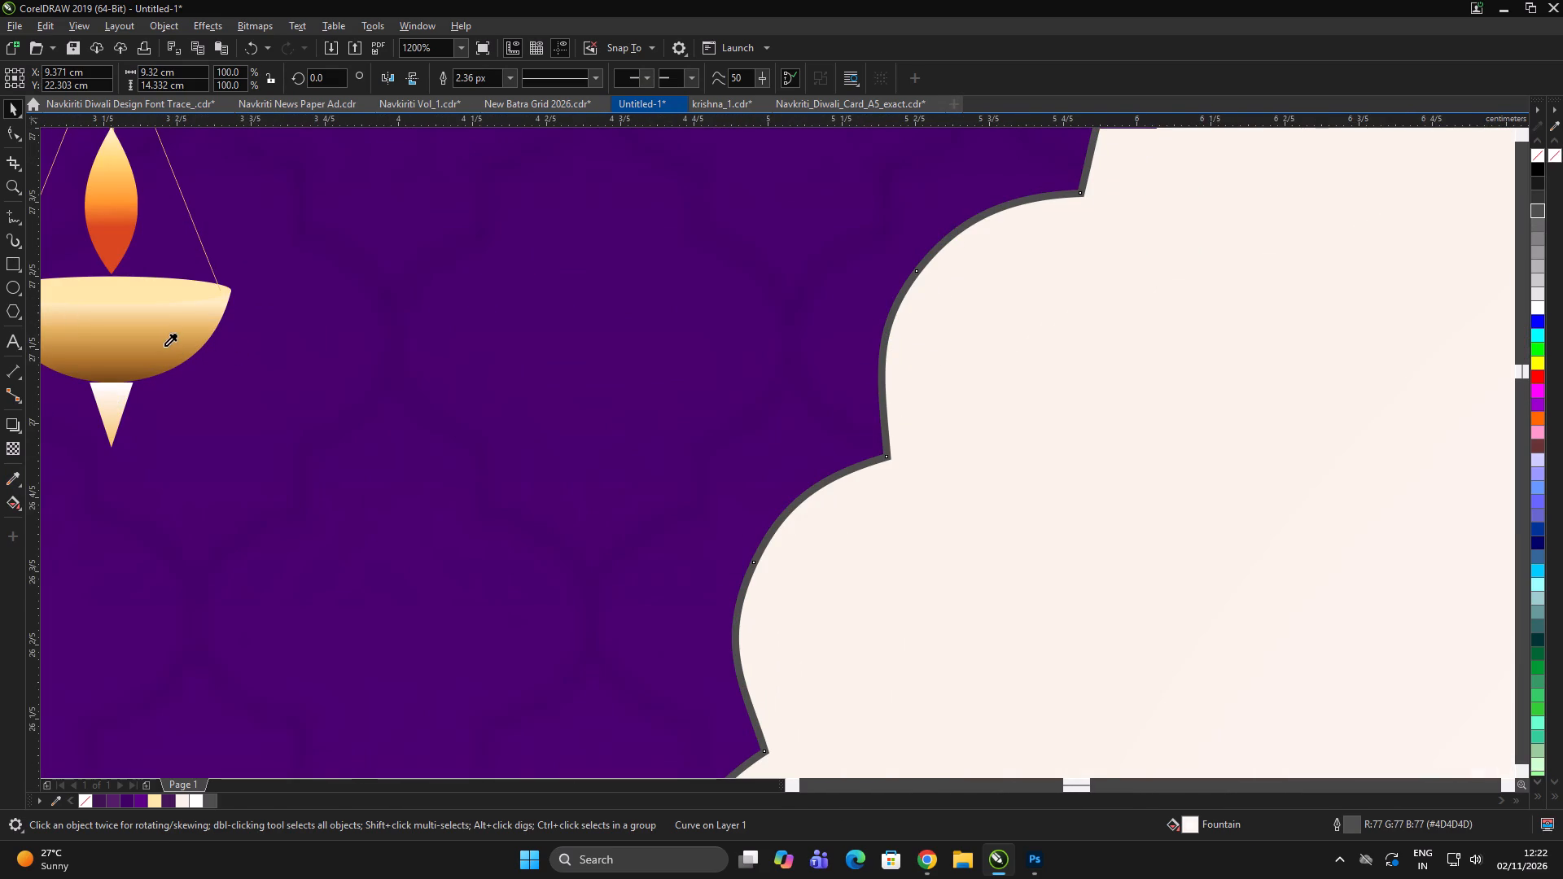
pyautogui.click(164, 346)
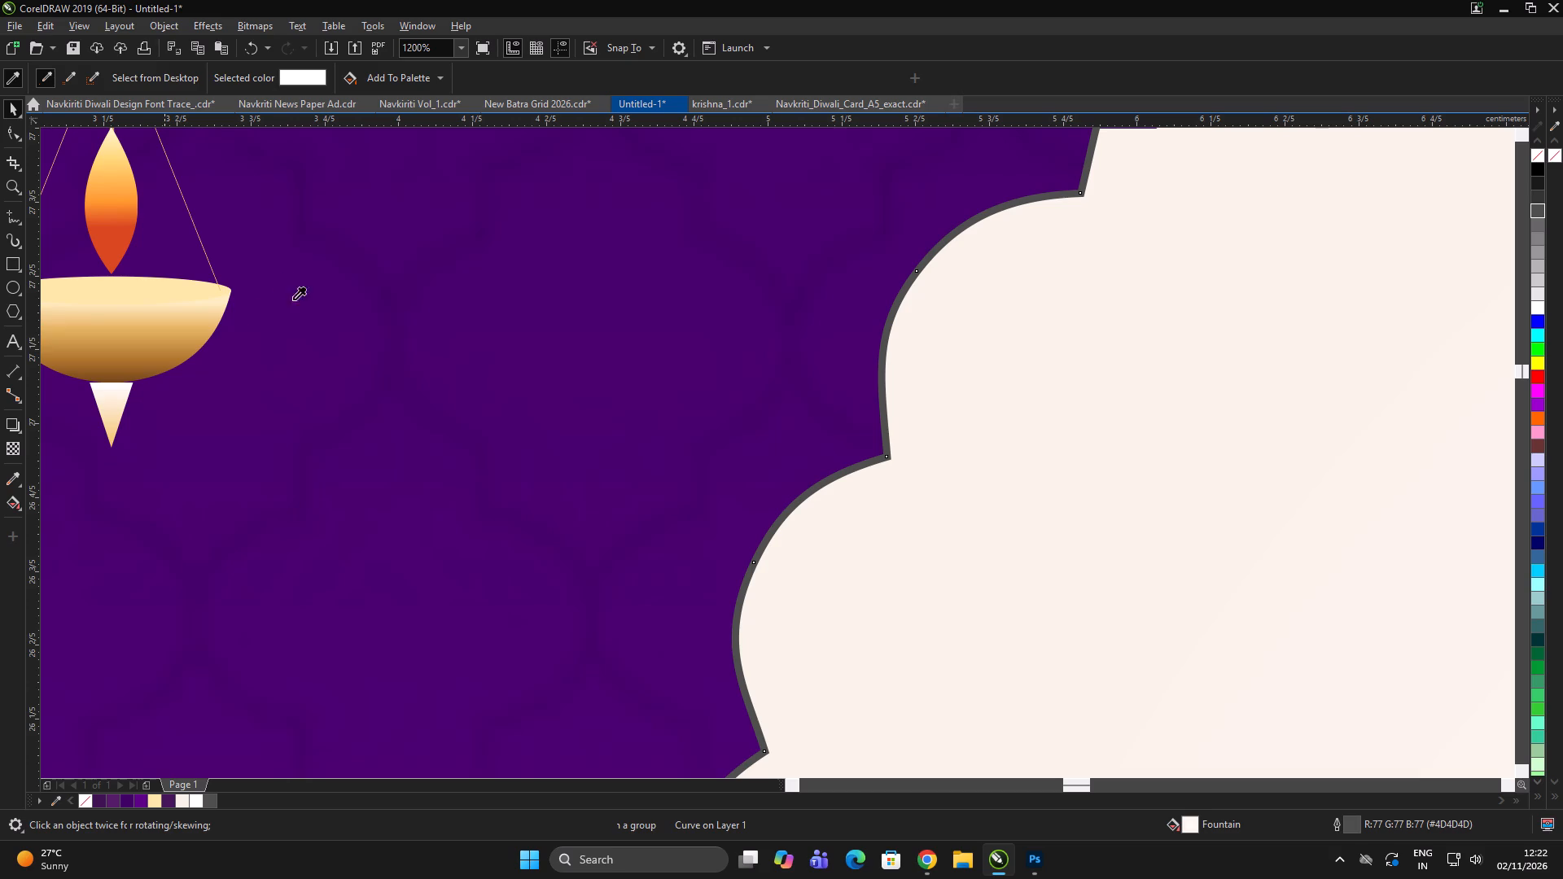
pyautogui.scroll(3, 873, 403)
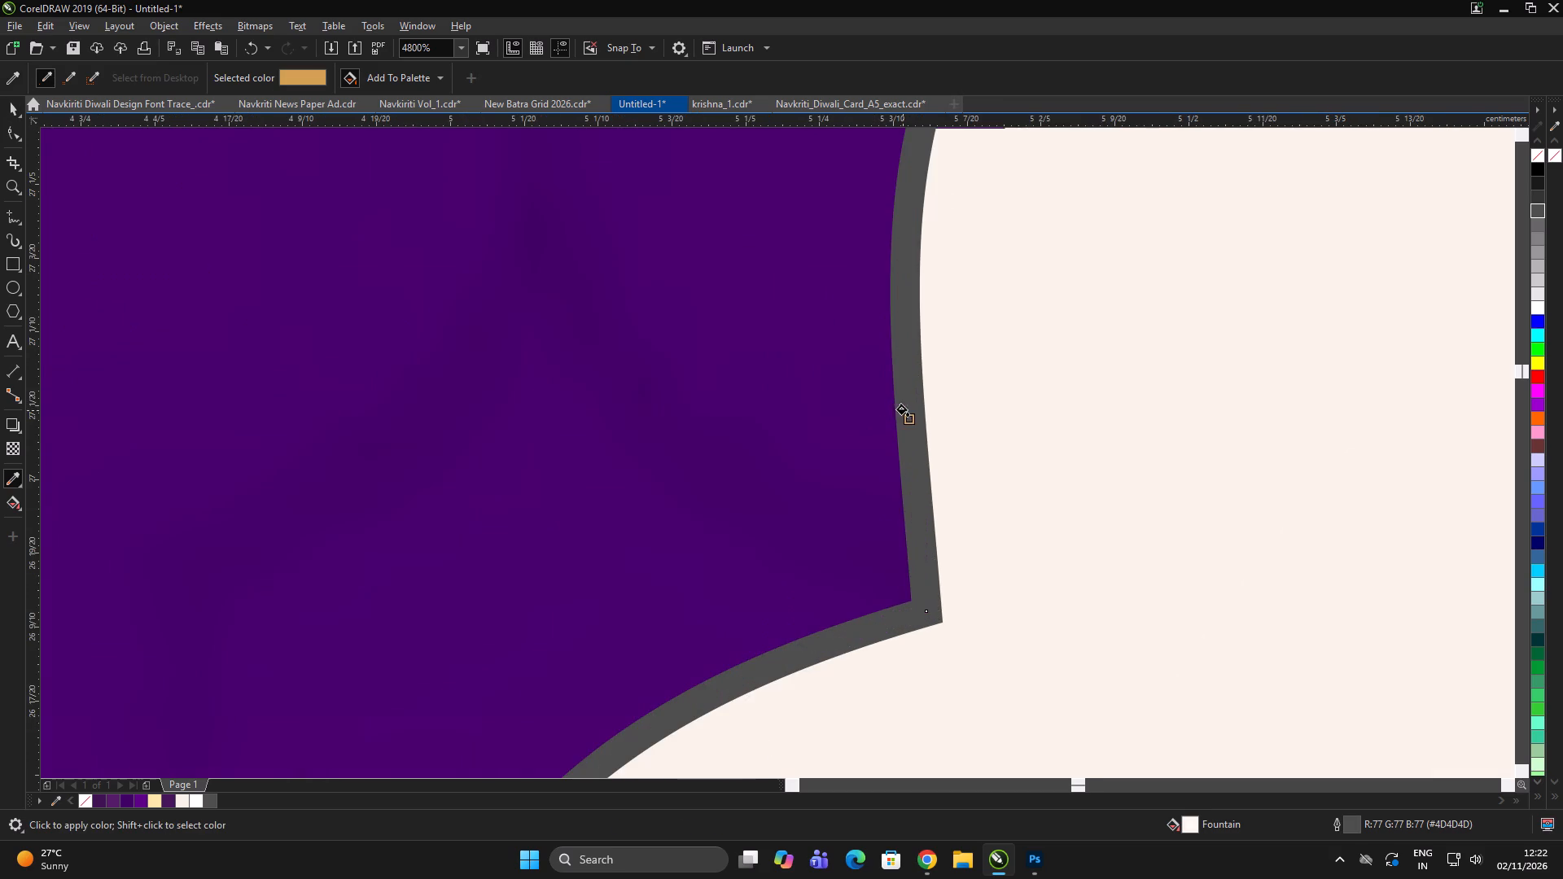
pyautogui.click(910, 407)
pyautogui.scroll(-17, 761, 371)
pyautogui.press('space')
pyautogui.click(1110, 346)
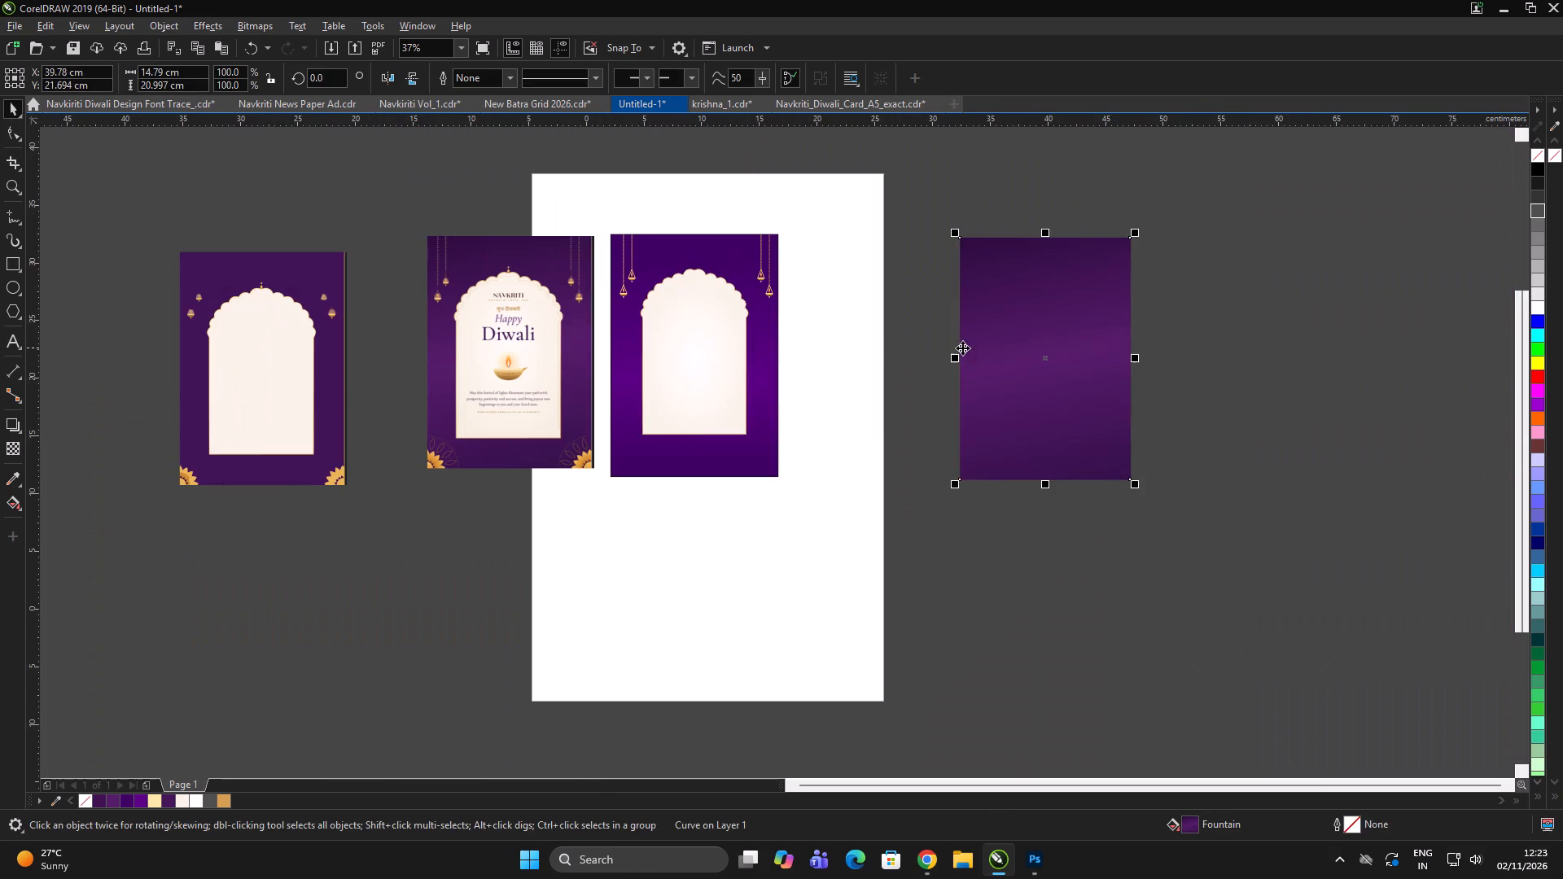
# Set the arch panel's gold outline width to 8 px after trying 4 px.
pyautogui.click(713, 339)
pyautogui.scroll(2, 574, 278)
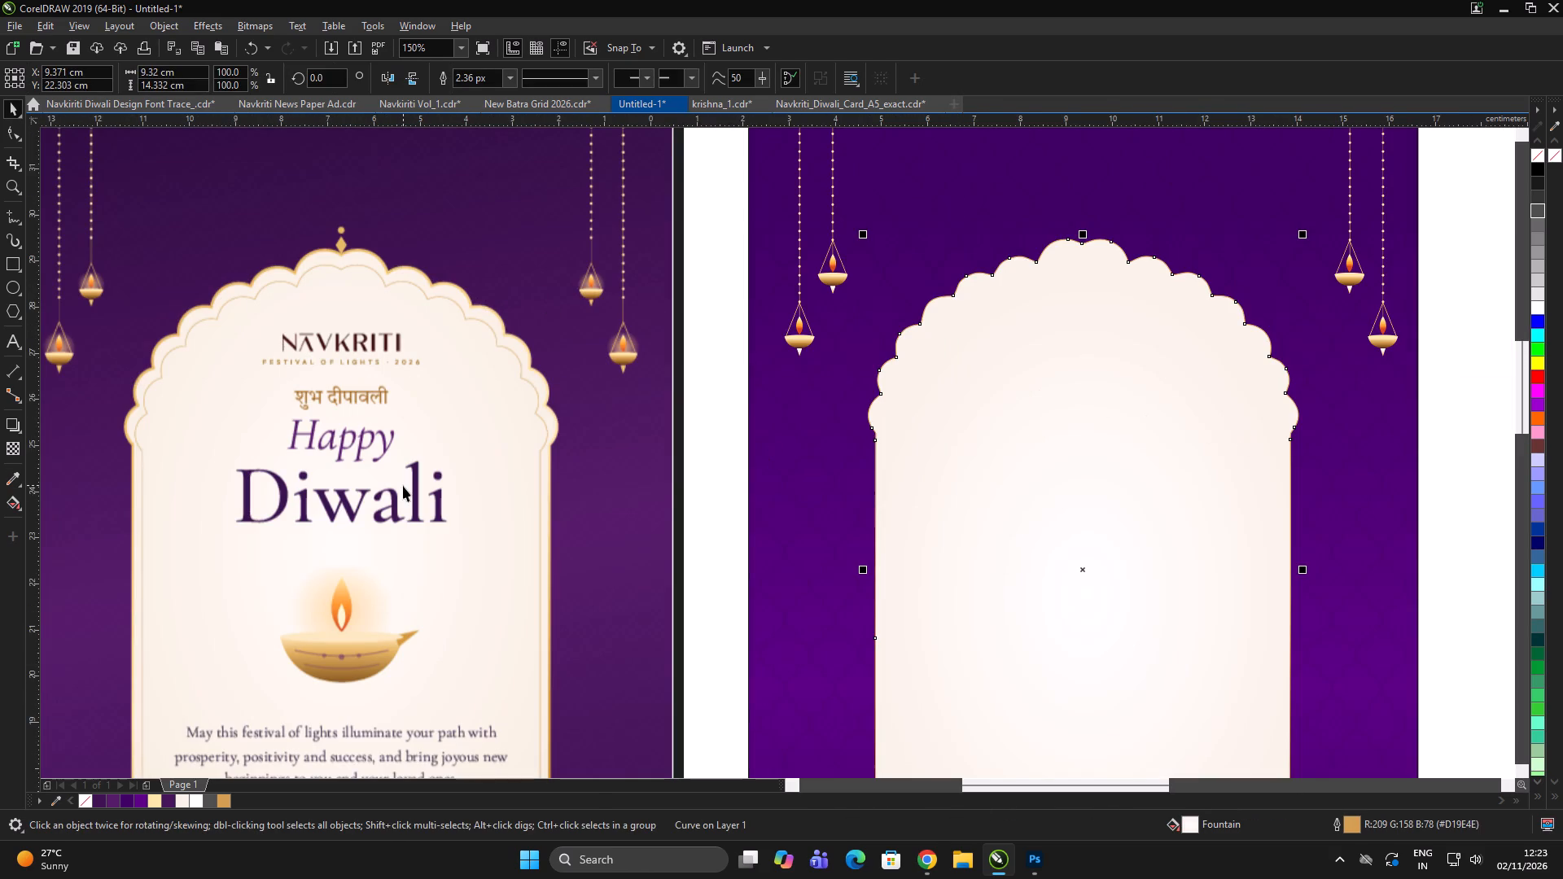
pyautogui.click(508, 82)
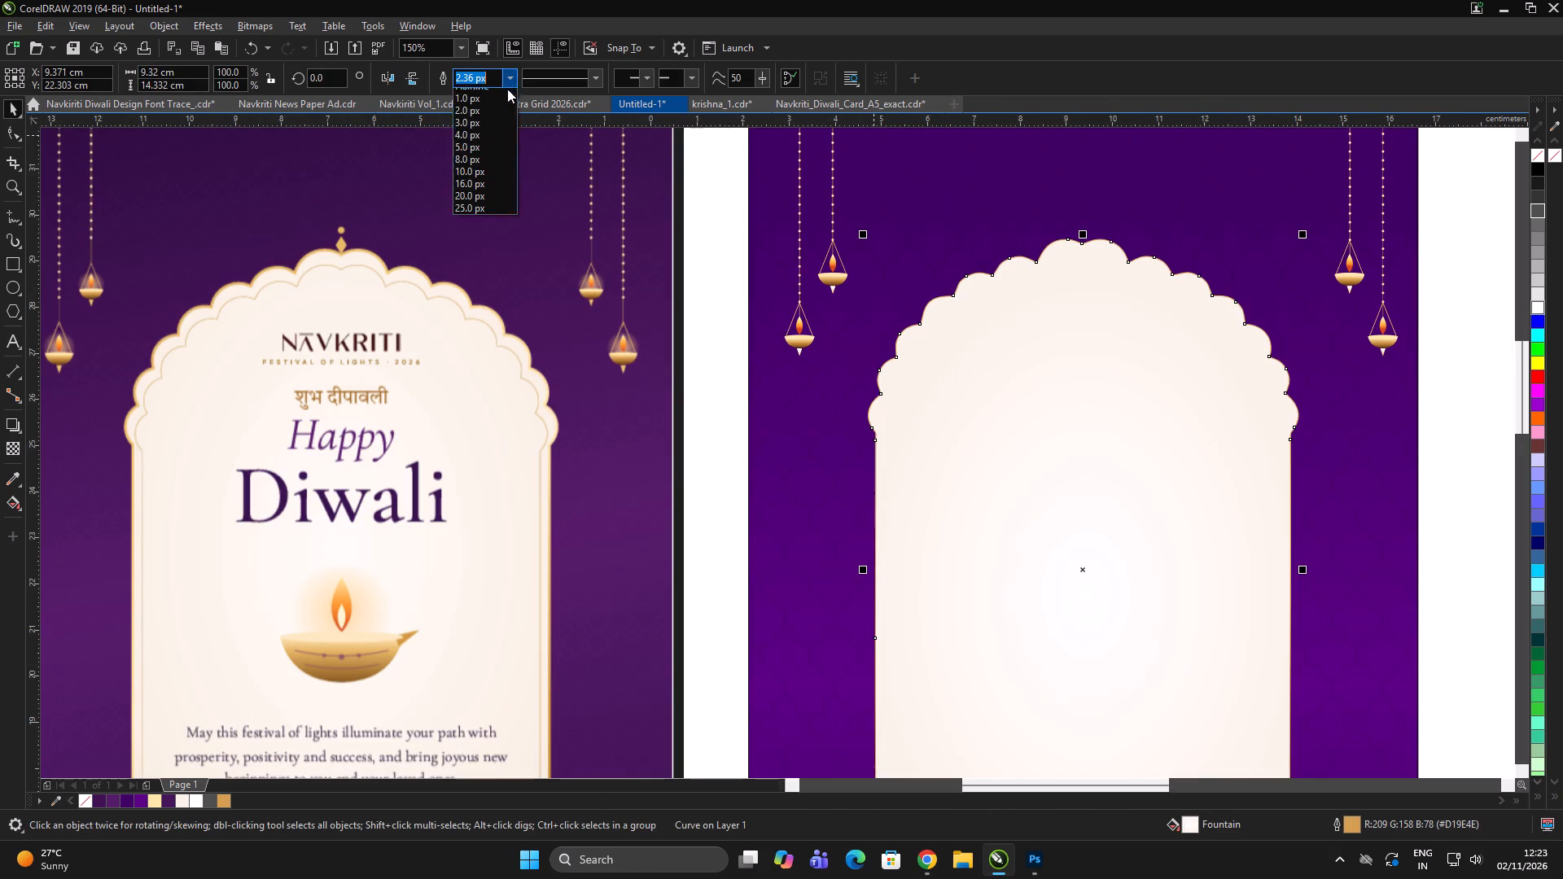
pyautogui.click(484, 157)
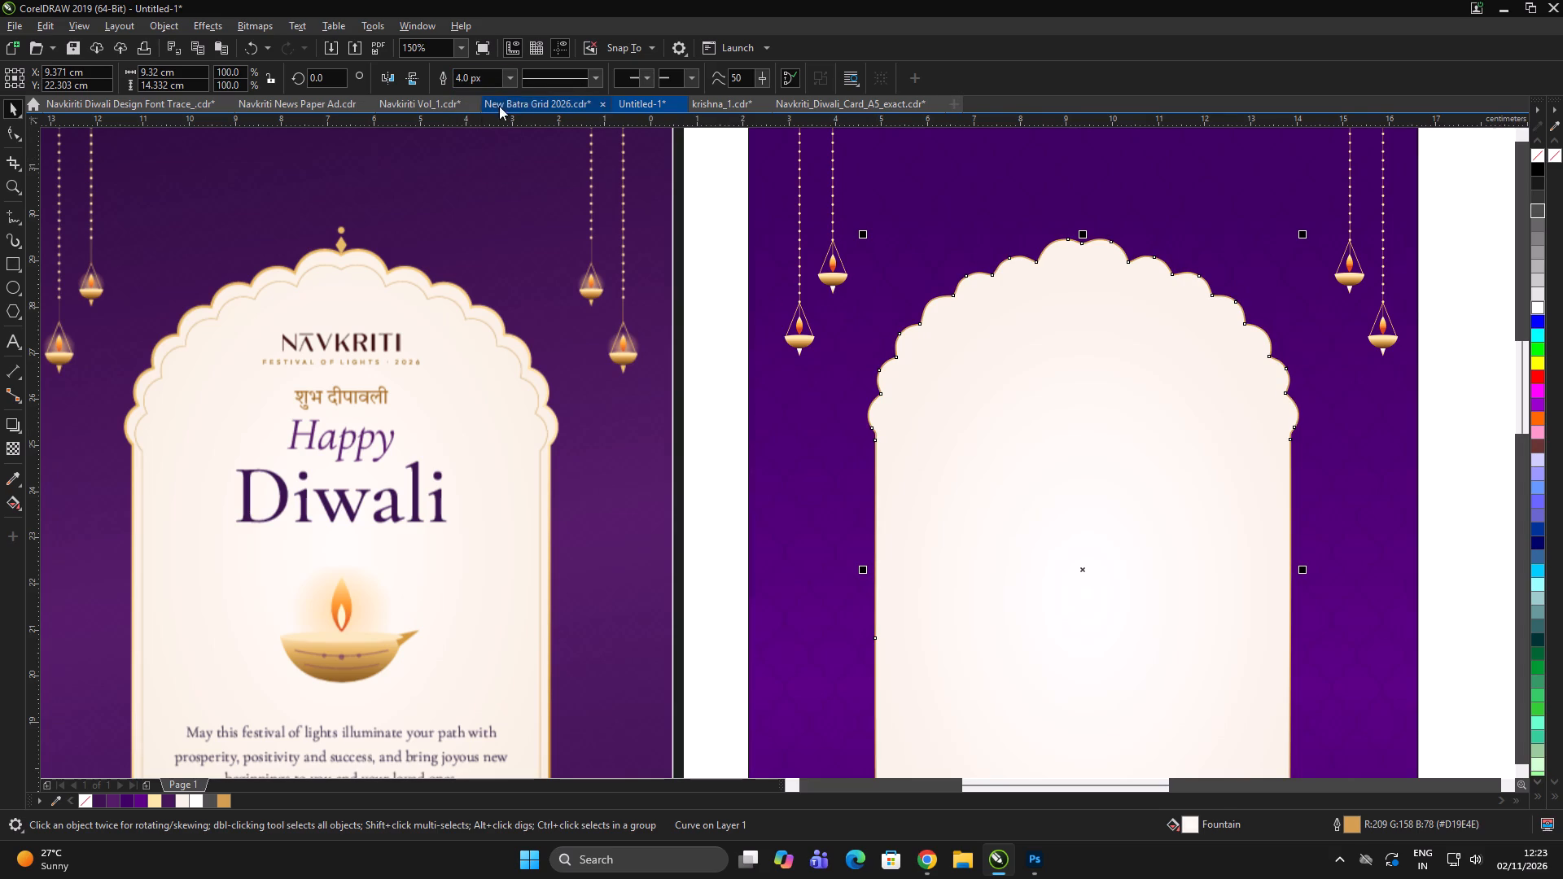
pyautogui.click(511, 80)
pyautogui.click(479, 186)
pyautogui.scroll(-2, 588, 256)
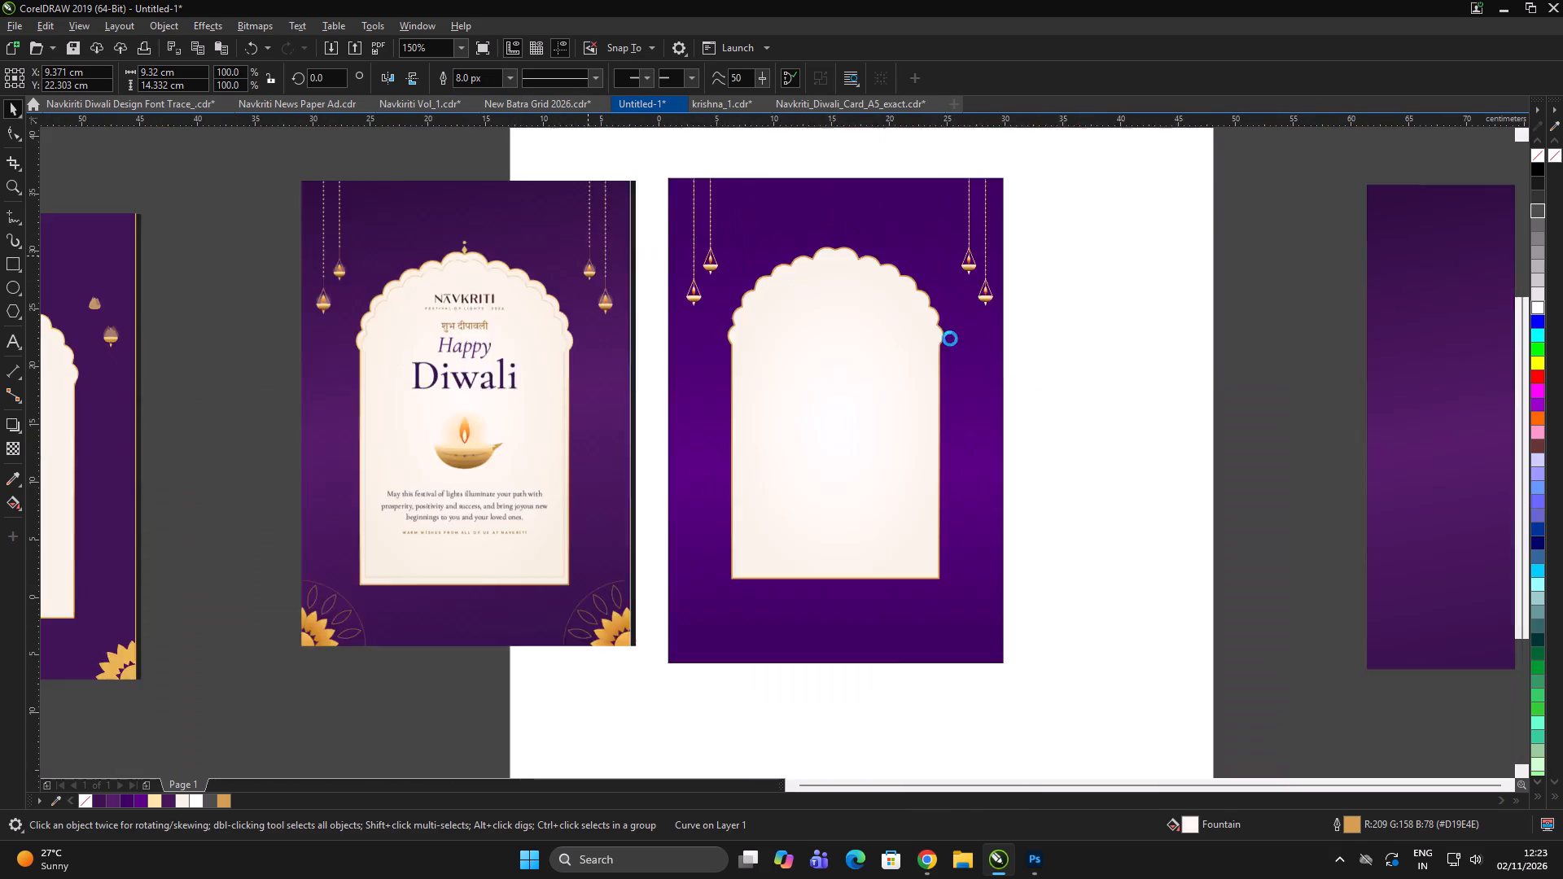
pyautogui.doubleClick(989, 379)
pyautogui.scroll(2, 755, 304)
# Duplicate the gold-outlined arch panel about 12 cm to the right, beside the purple card.
pyautogui.click(755, 294)
pyautogui.scroll(-1, 710, 260)
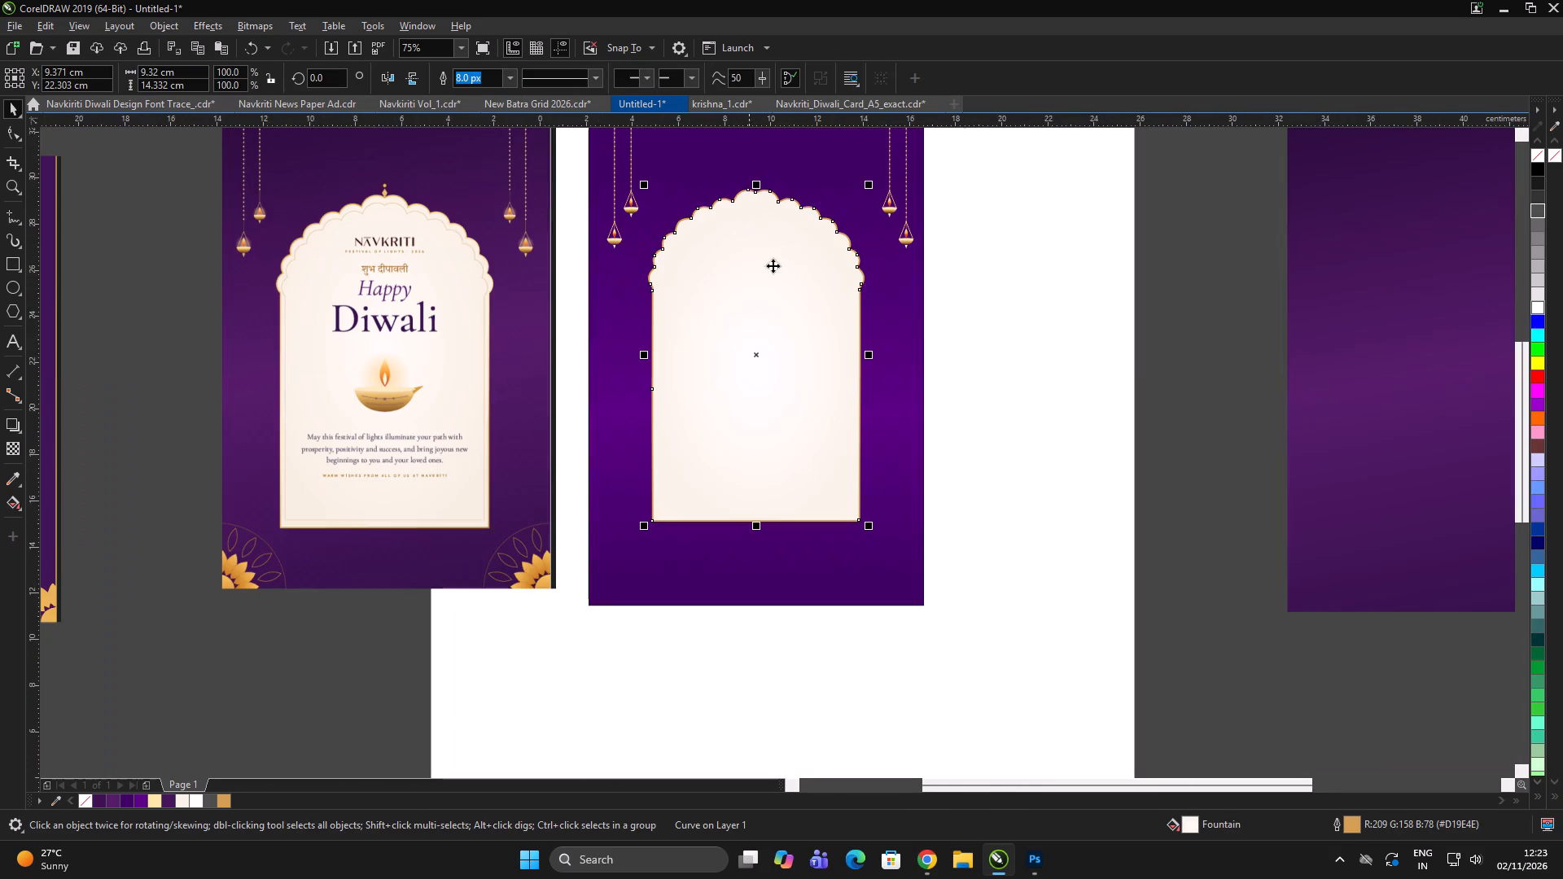
pyautogui.moveTo(774, 256); pyautogui.dragTo(1053, 260)
pyautogui.keyDown('shift'); pyautogui.rightClick(1053, 260); pyautogui.keyUp('shift')
pyautogui.click(1216, 259)
pyautogui.click(1104, 265)
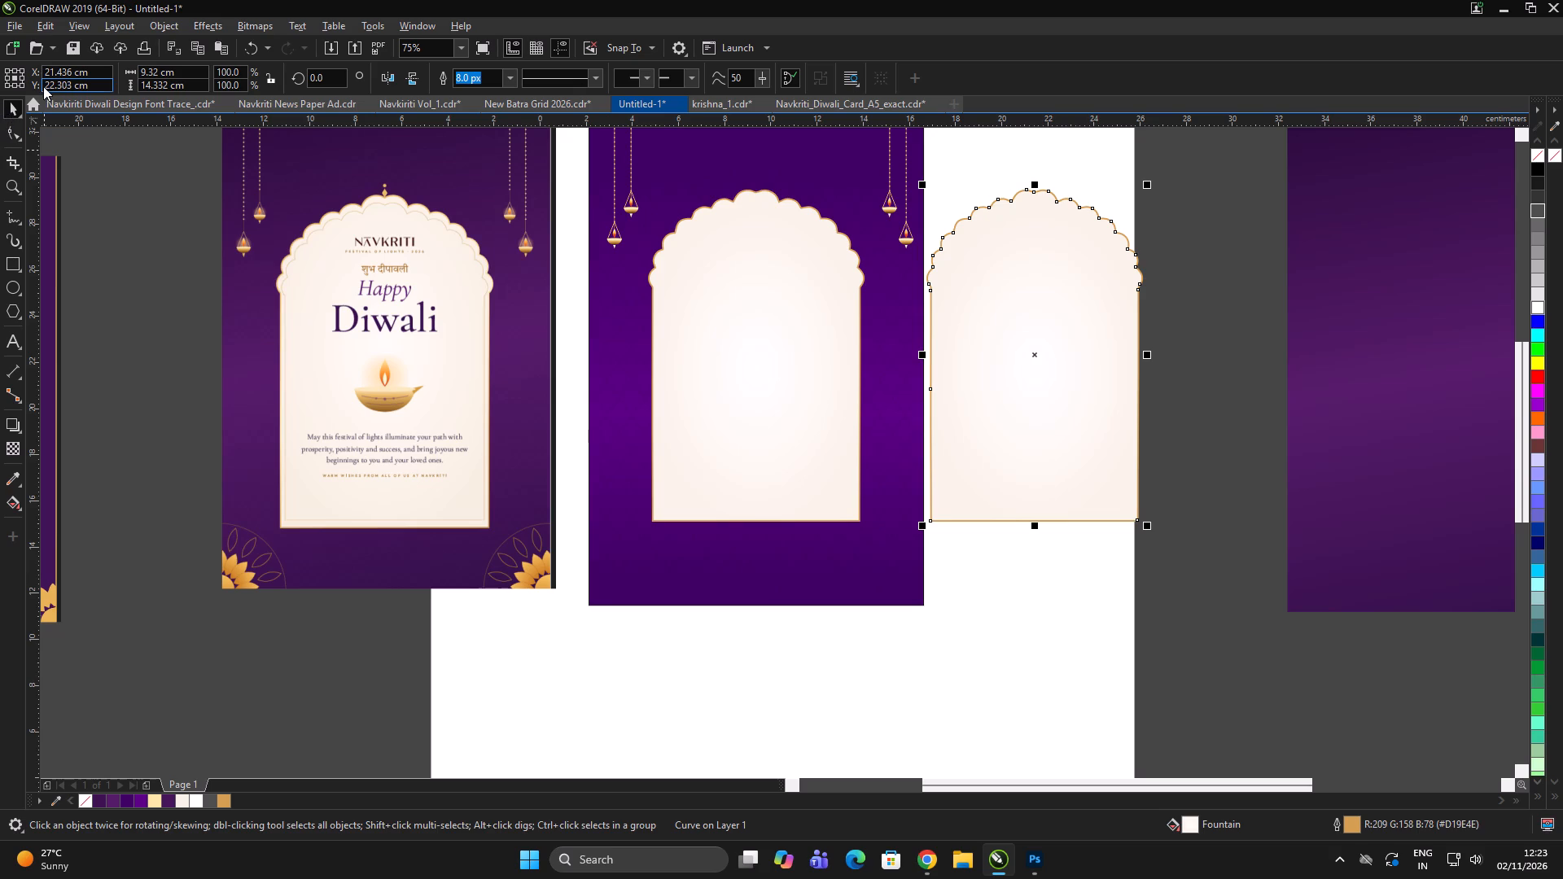
pyautogui.click(1239, 353)
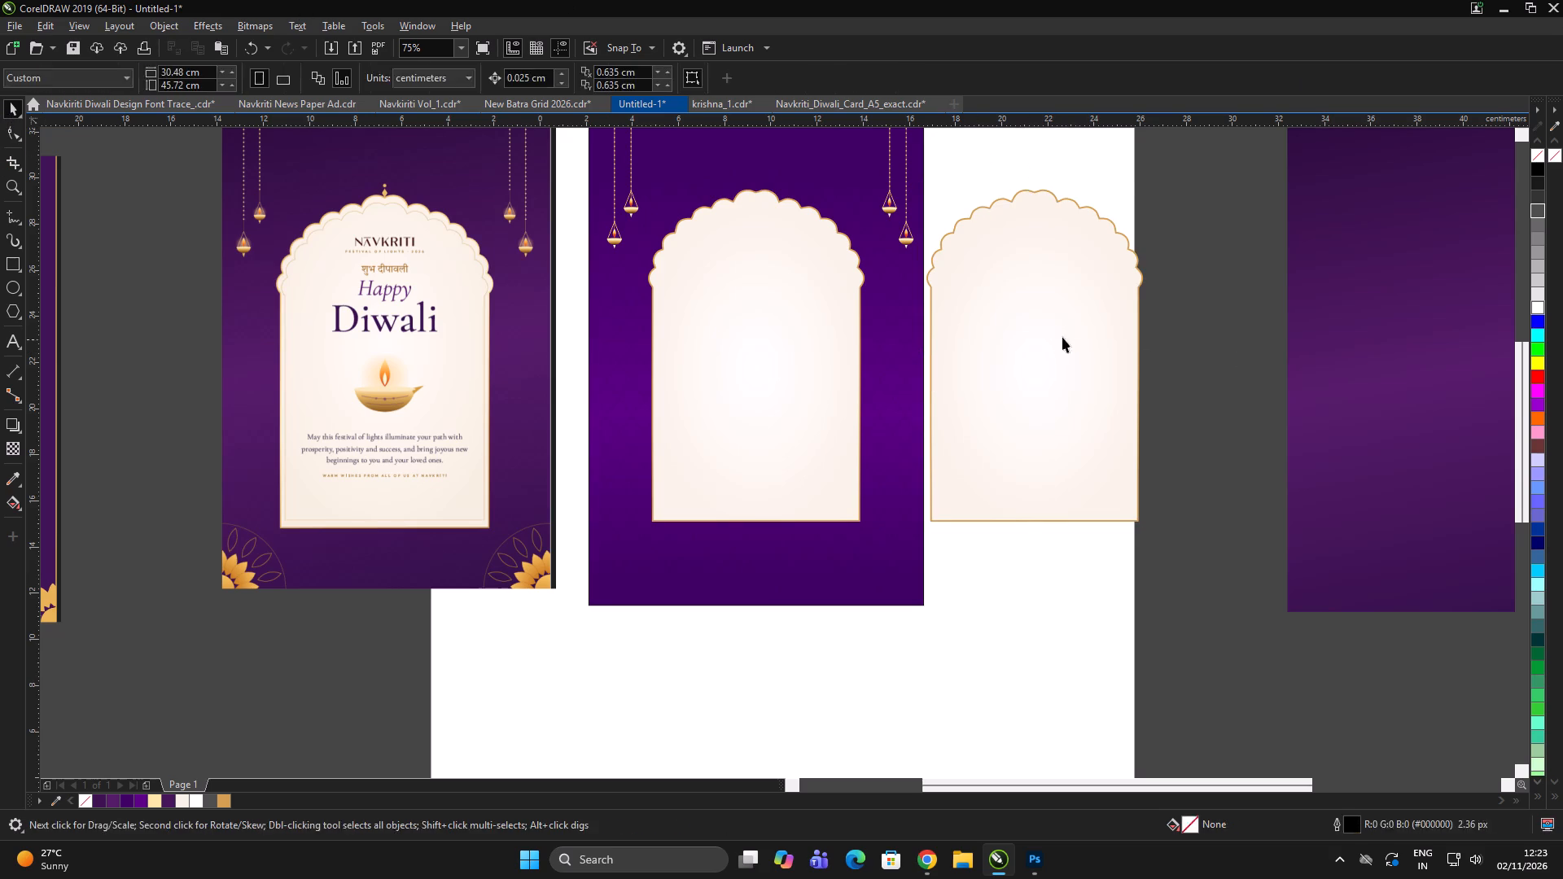
# Set the arch copy's outline width to 1 px.
pyautogui.click(1058, 335)
pyautogui.click(513, 77)
pyautogui.click(488, 116)
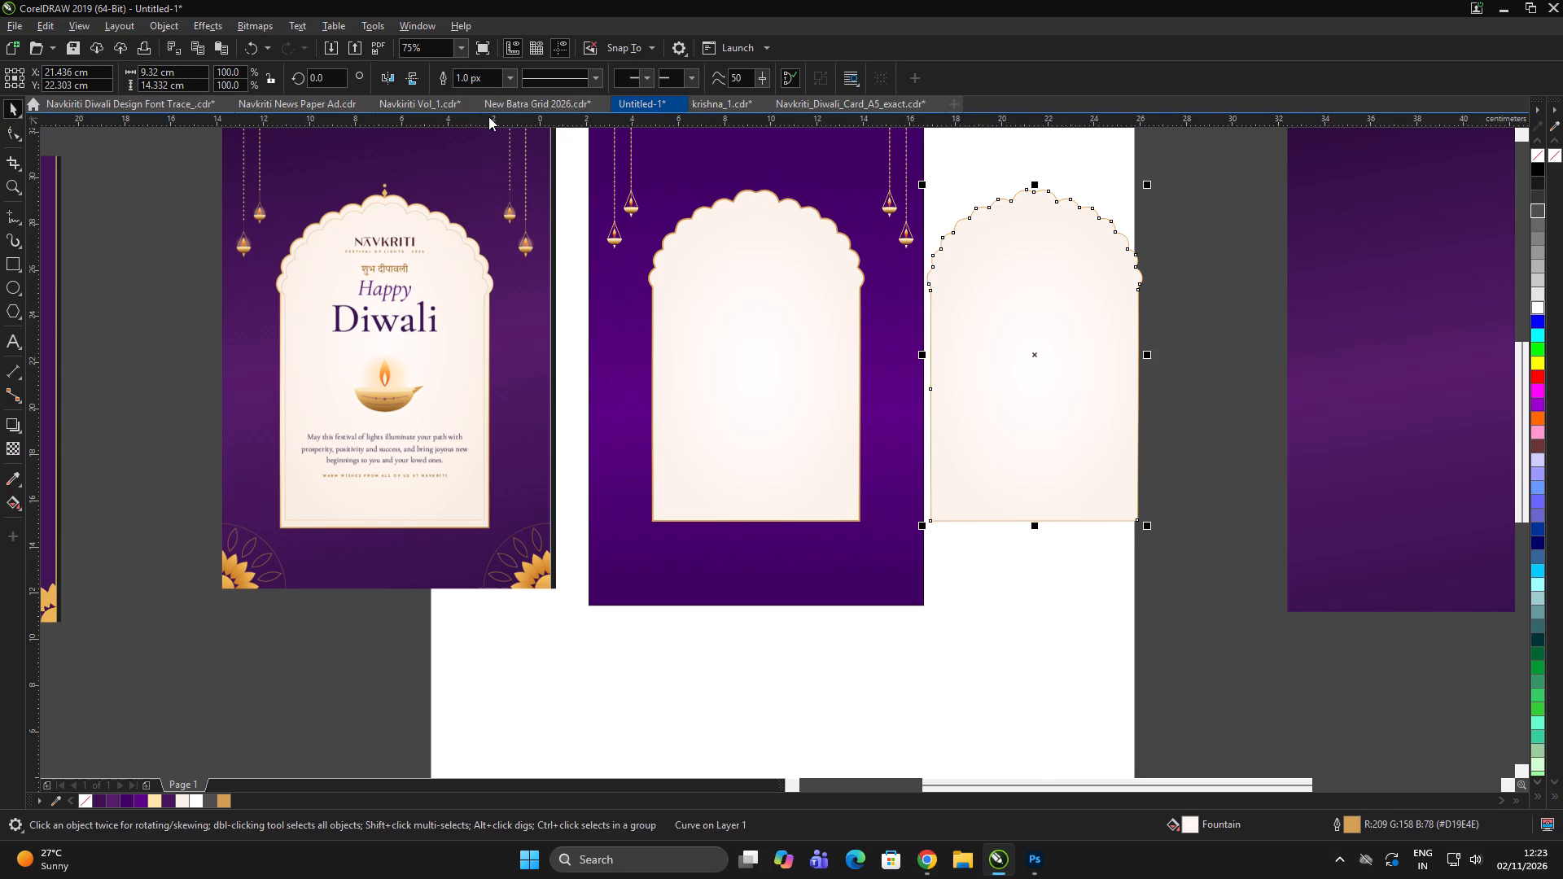
# Add a one-step inward contour to the arch copy with an offset of about 0.14 cm.
pyautogui.scroll(1, 1007, 228)
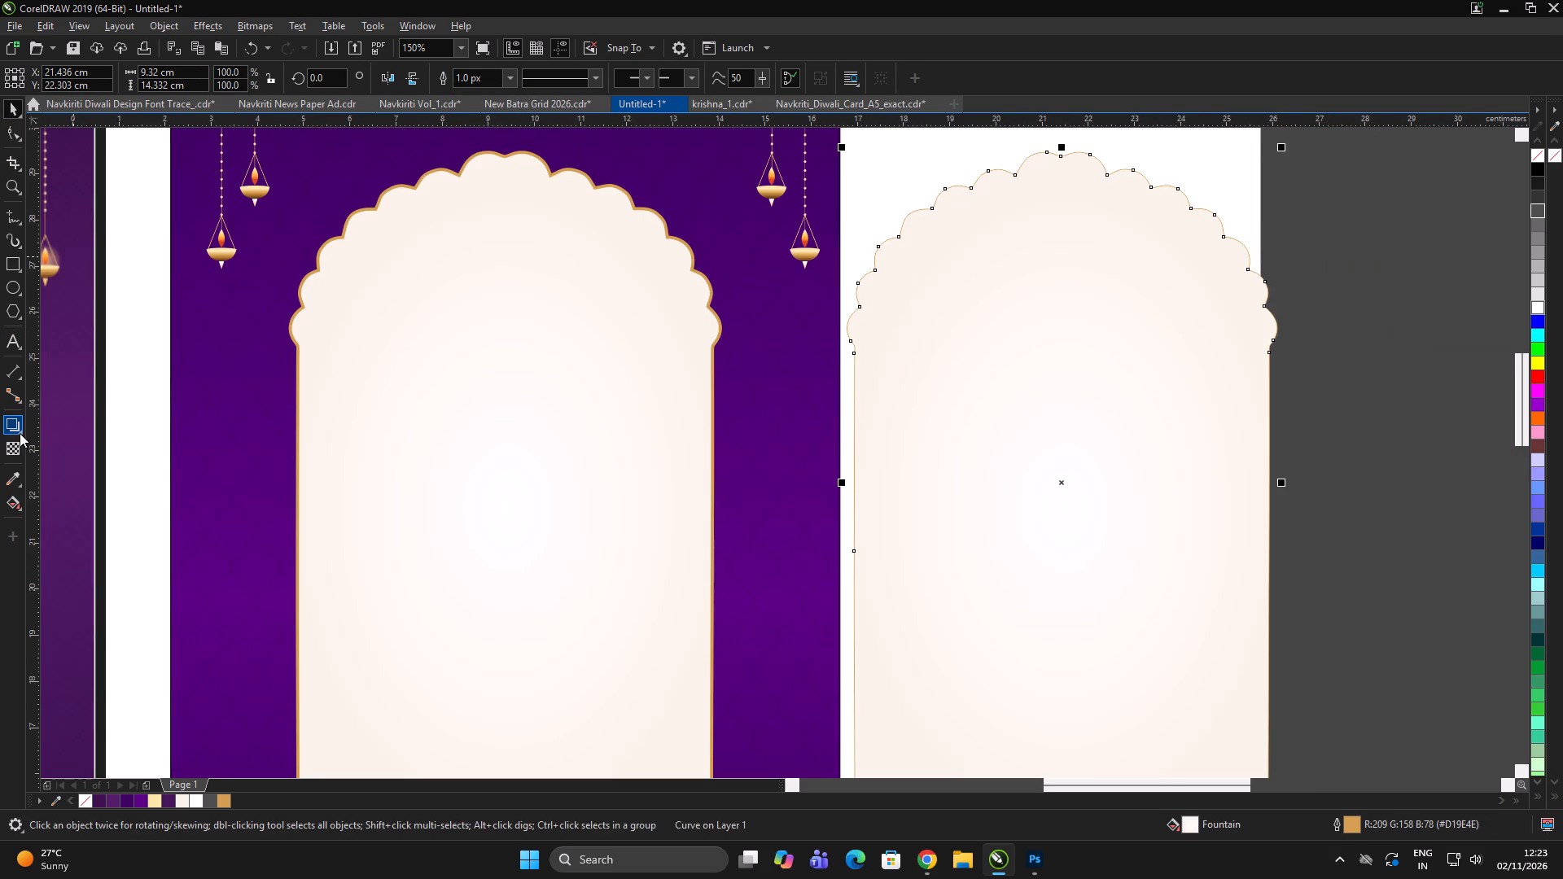
pyautogui.click(20, 432)
pyautogui.click(41, 442)
pyautogui.moveTo(904, 231); pyautogui.dragTo(904, 236)
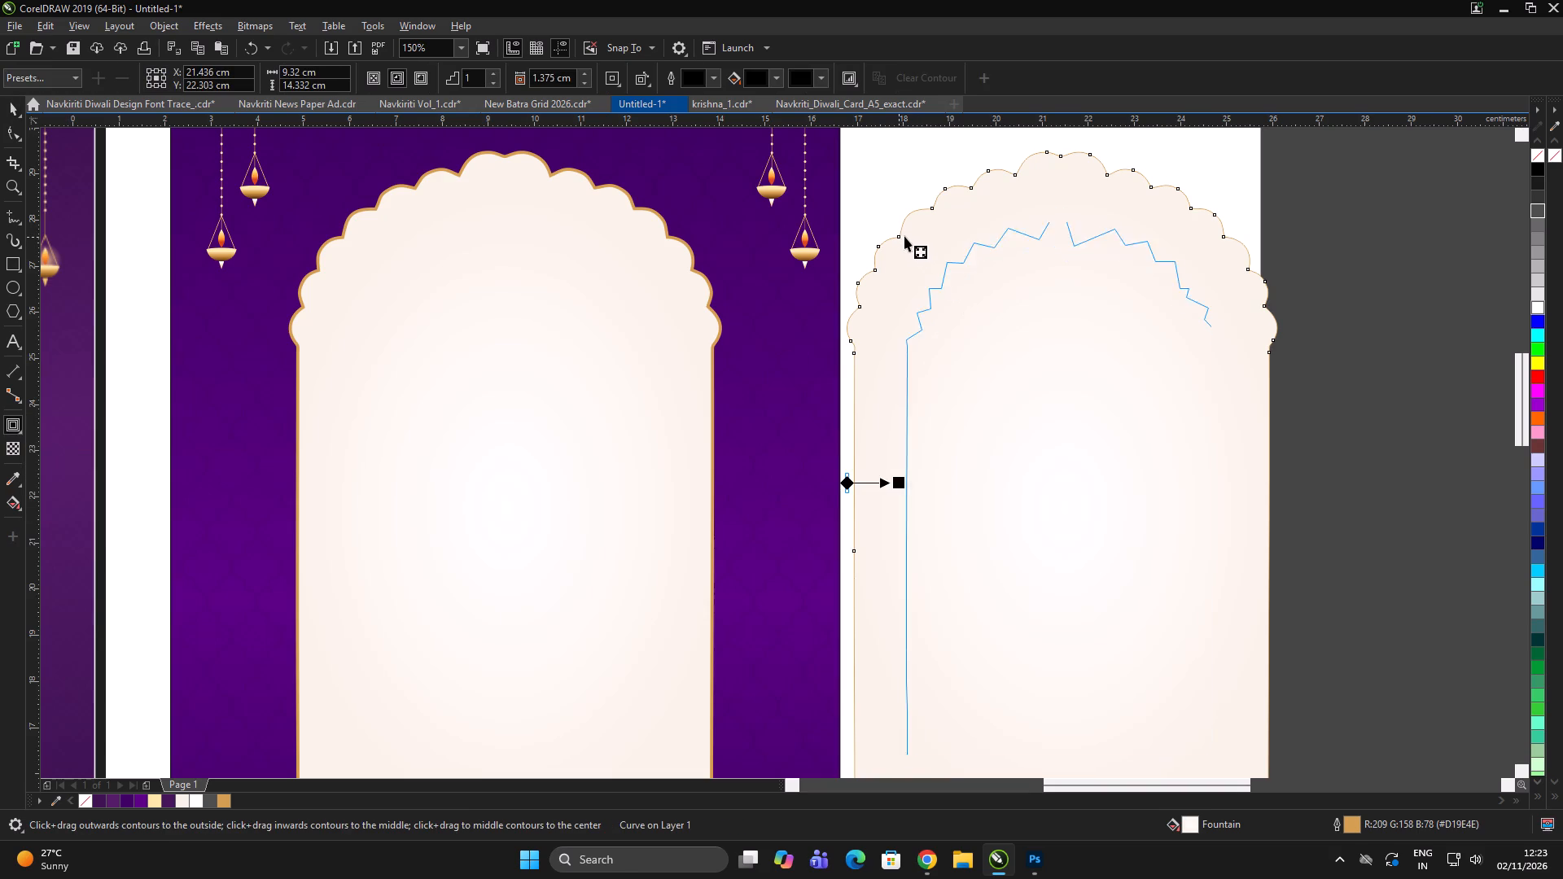
pyautogui.moveTo(904, 236); pyautogui.dragTo(853, 186)
pyautogui.scroll(-1, 939, 229)
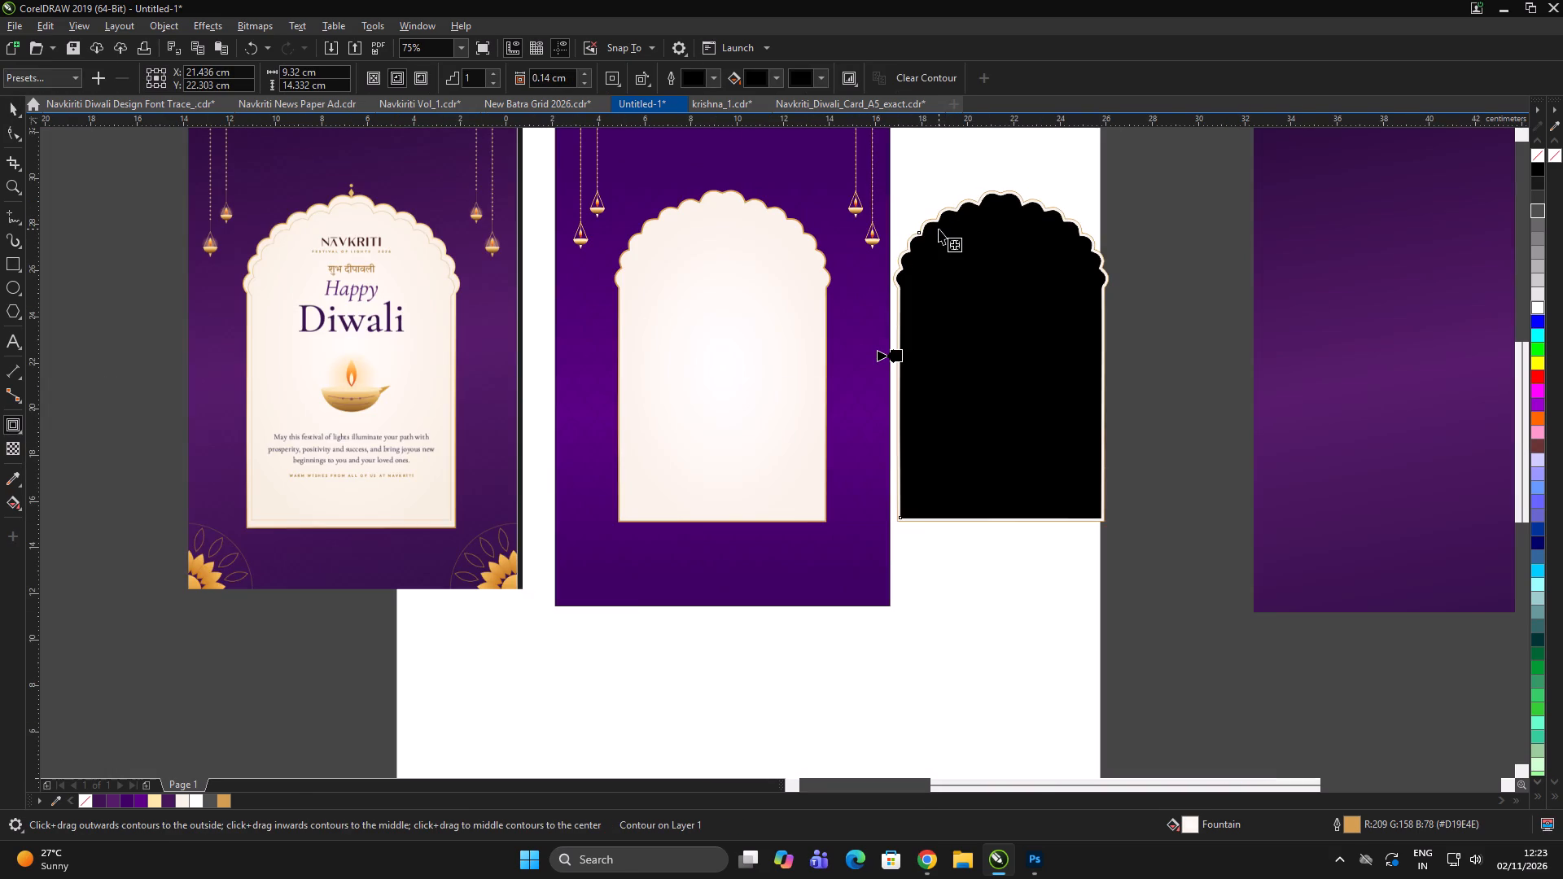
pyautogui.scroll(1, 1130, 248)
pyautogui.press('space')
pyautogui.click(1160, 238)
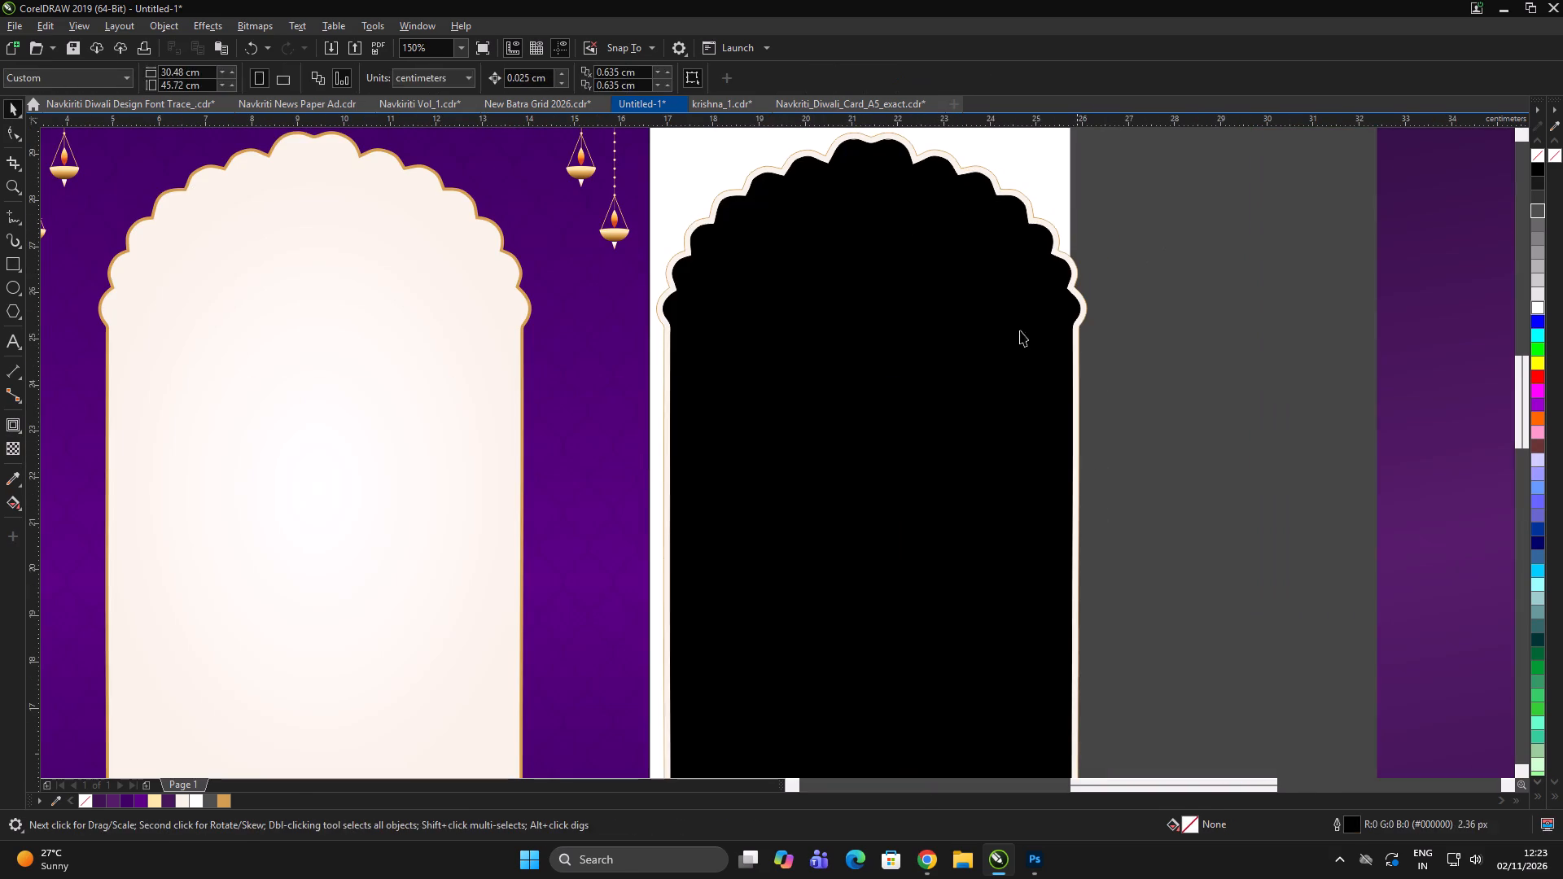
# Break the arch copy's contour apart into separate objects.
pyautogui.click(985, 334)
pyautogui.hotkey('ctrl', 'k')
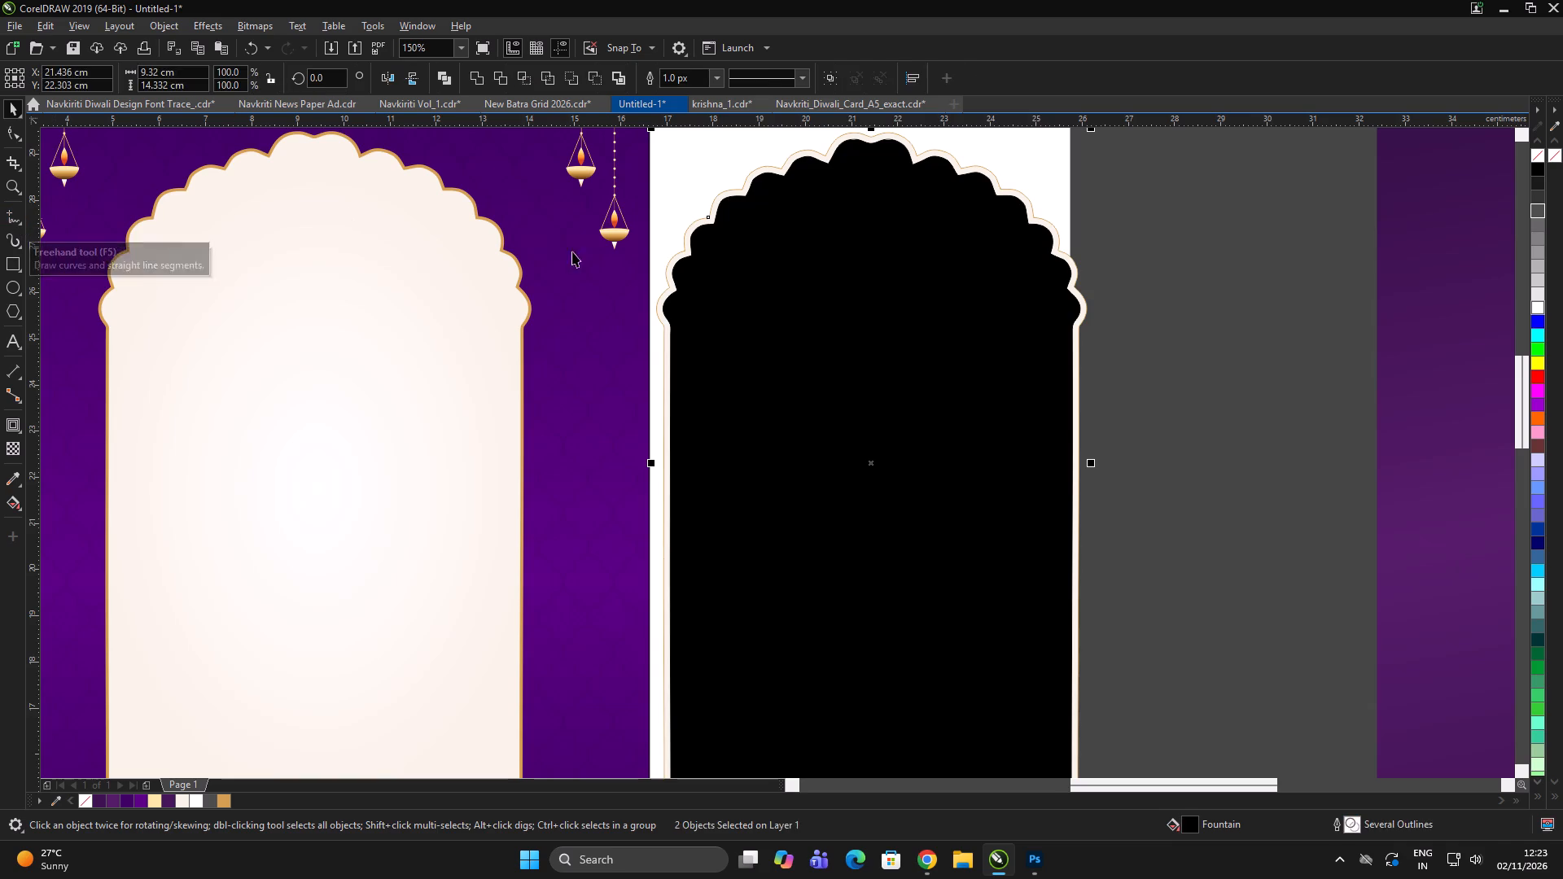
pyautogui.click(601, 251)
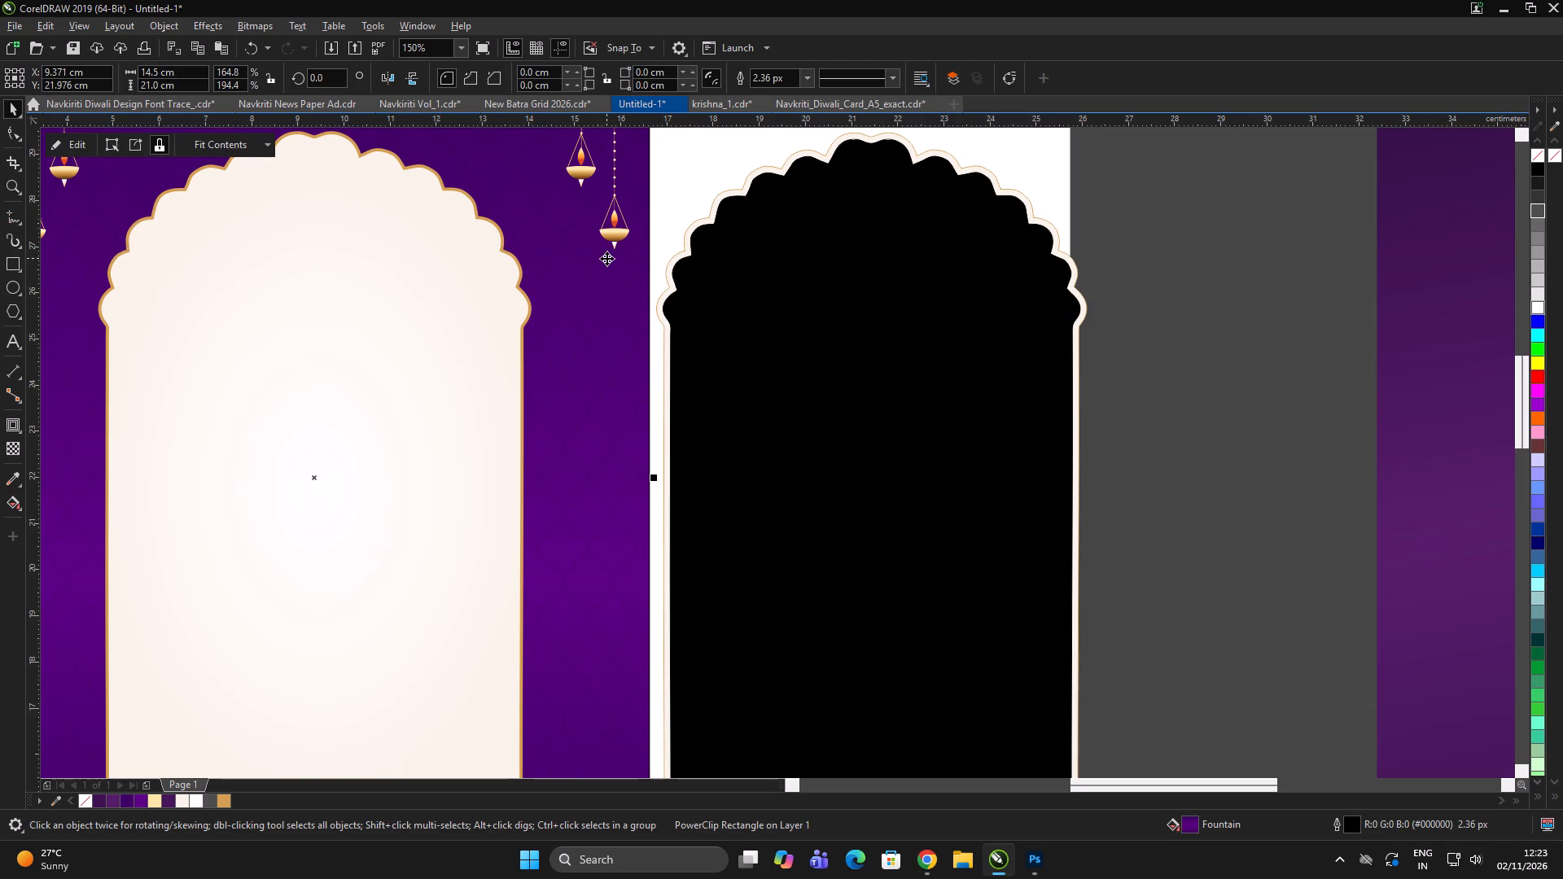
# Centre the black inner arch horizontally on the purple card's arch panel.
pyautogui.scroll(1, 606, 258)
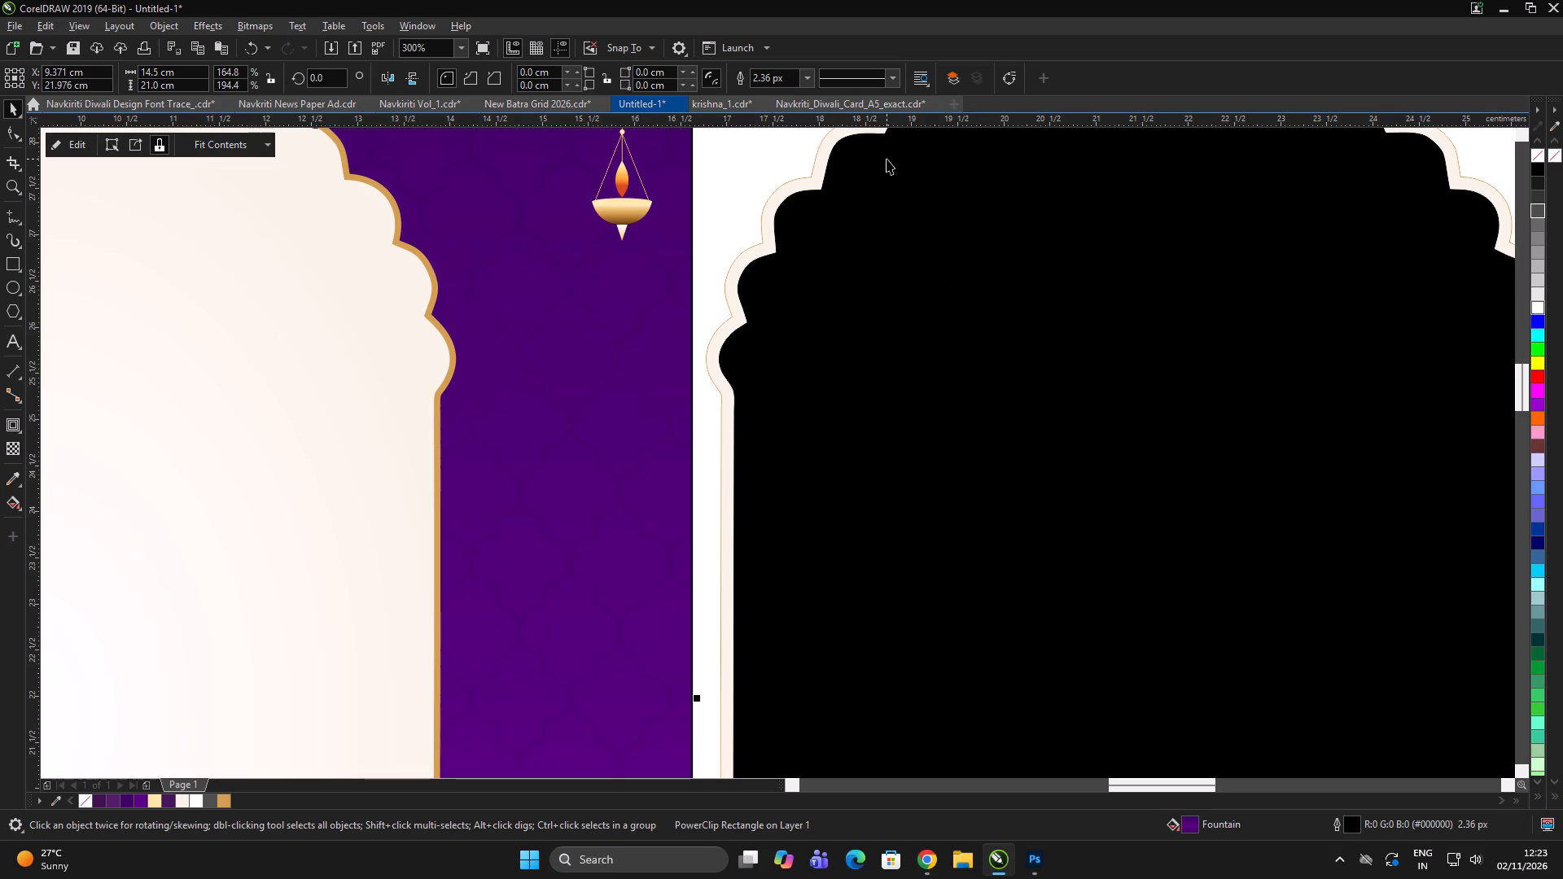
pyautogui.scroll(-3, 994, 348)
pyautogui.click(1040, 352)
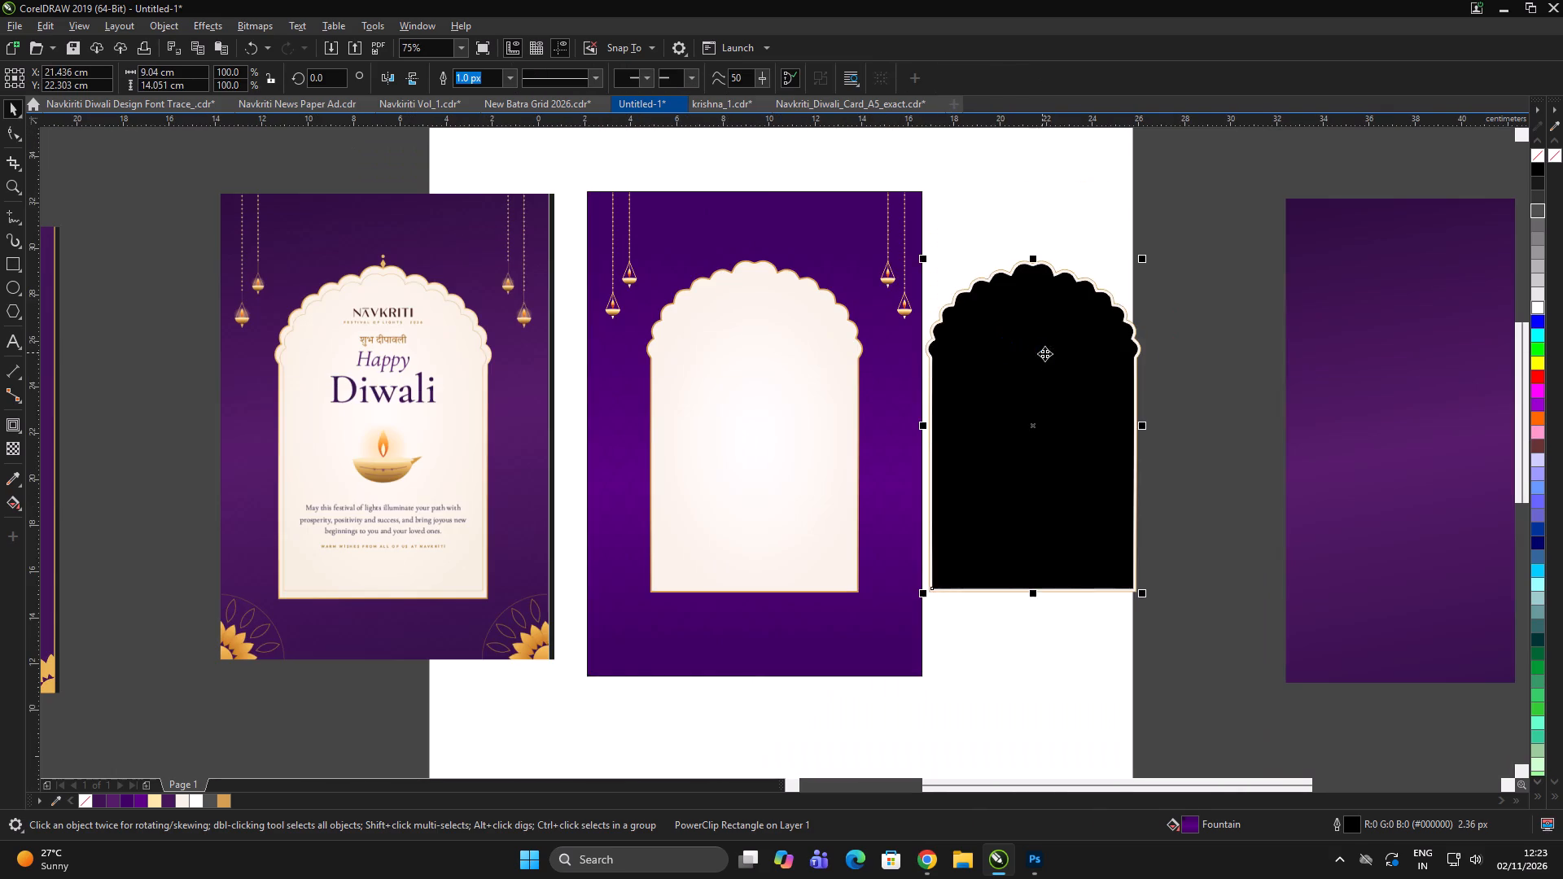
pyautogui.moveTo(1035, 350); pyautogui.dragTo(1279, 330)
pyautogui.hotkey('ctrl', 'z')
pyautogui.keyDown('shift'); pyautogui.click(763, 401); pyautogui.keyUp('shift')
pyautogui.press('c')
pyautogui.doubleClick(1151, 326)
# Colour the black inner arch's outline gold #D19E4E.
pyautogui.click(816, 374)
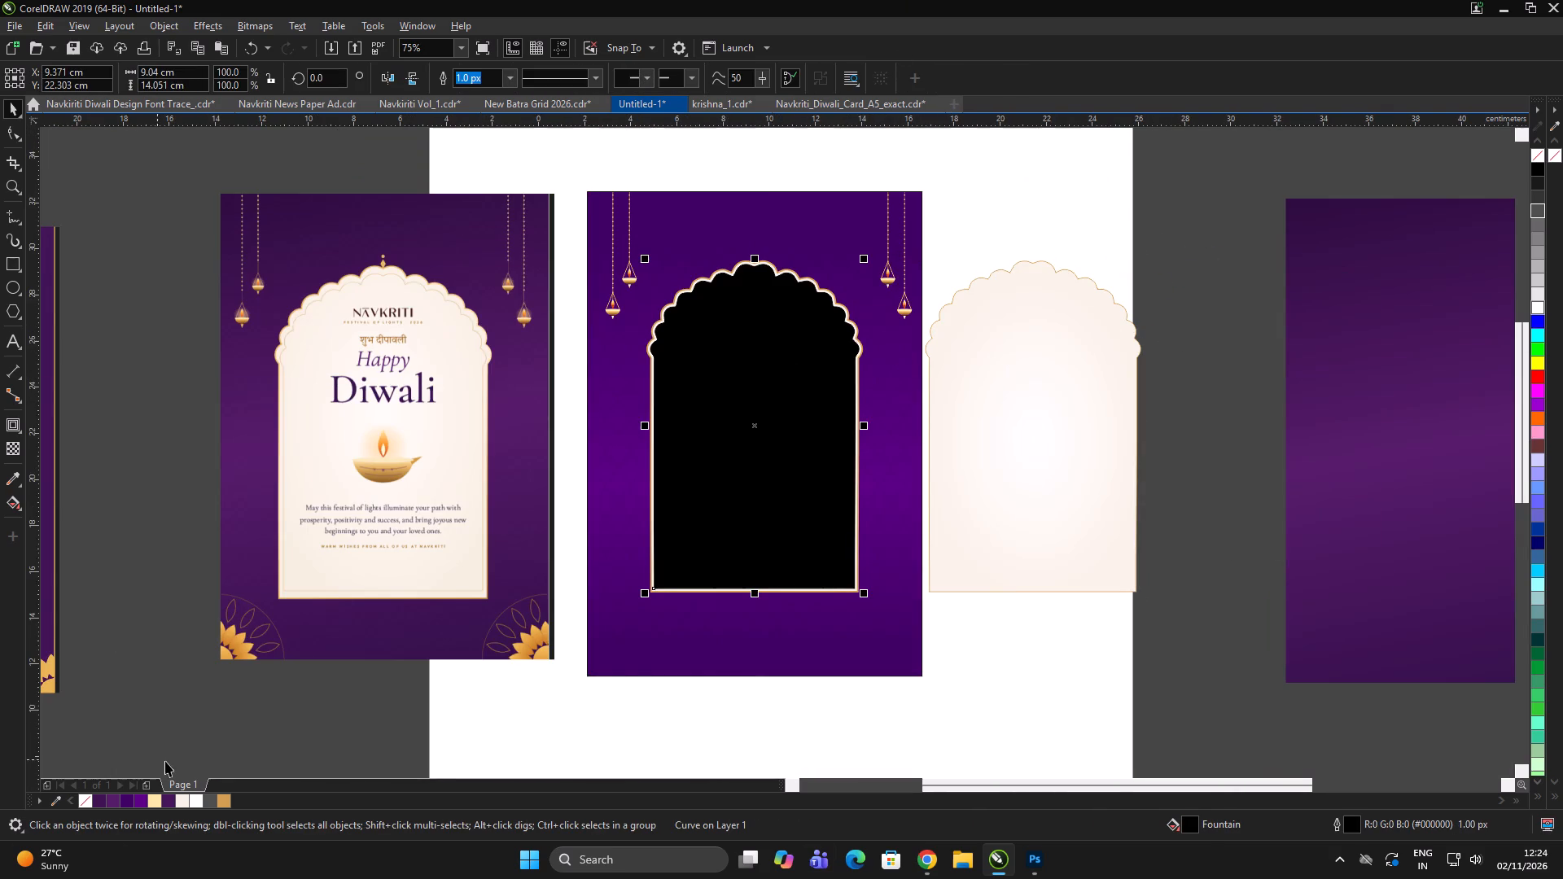
pyautogui.rightClick(224, 801)
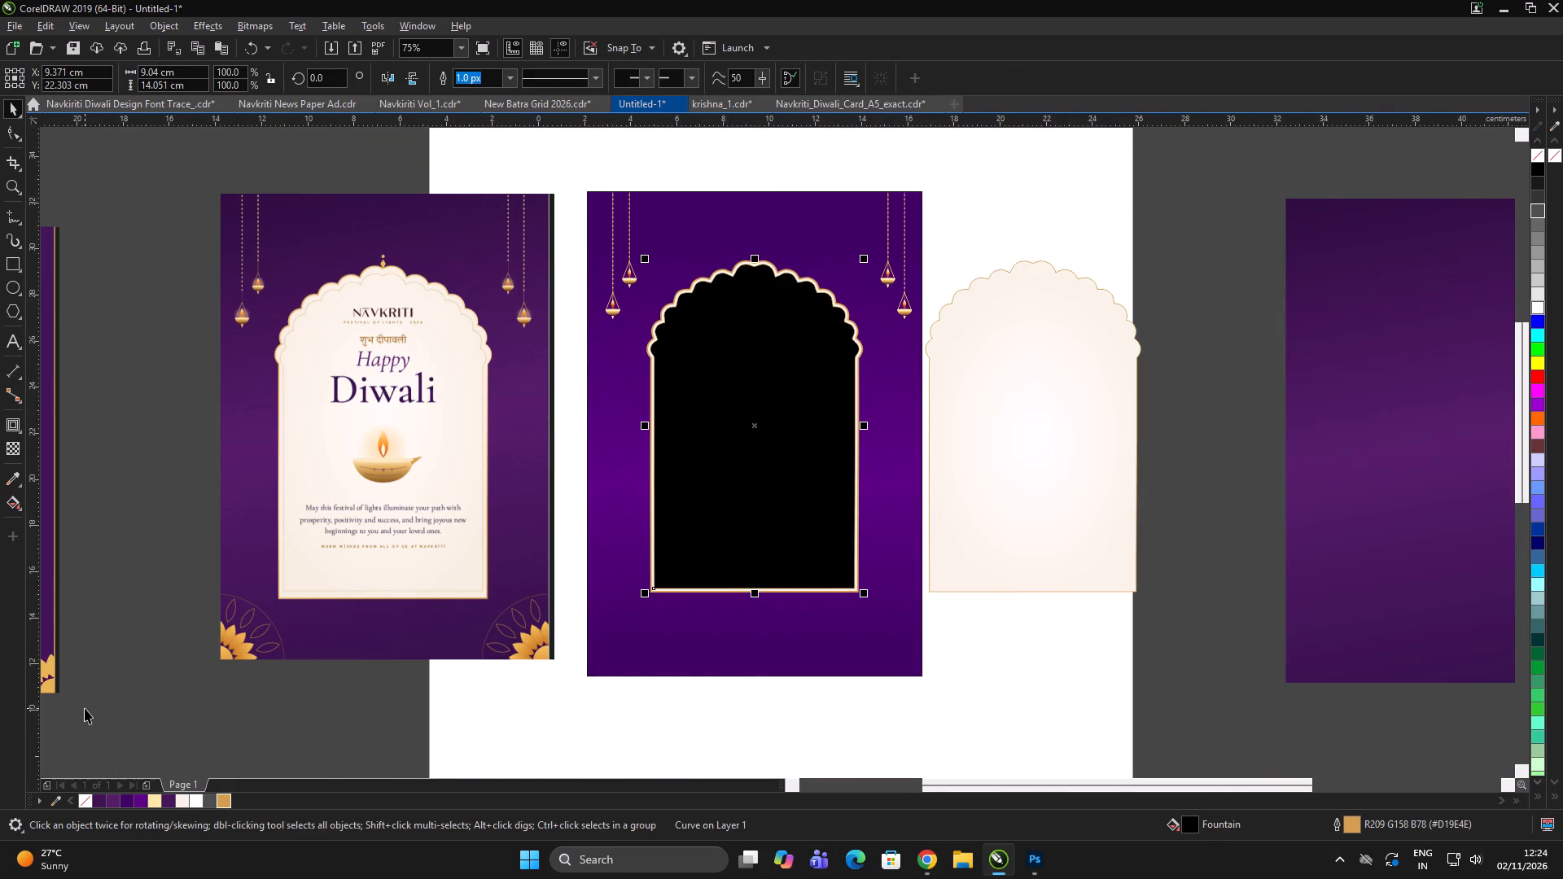
# Delete the leftover cream arch copy beside the purple card.
pyautogui.click(1254, 470)
pyautogui.click(1069, 459)
pyautogui.press('Delete')
pyautogui.moveTo(1205, 415); pyautogui.dragTo(1176, 416)
# Remove the inner arch's black fill, leaving just its thin gold outline.
pyautogui.click(802, 422)
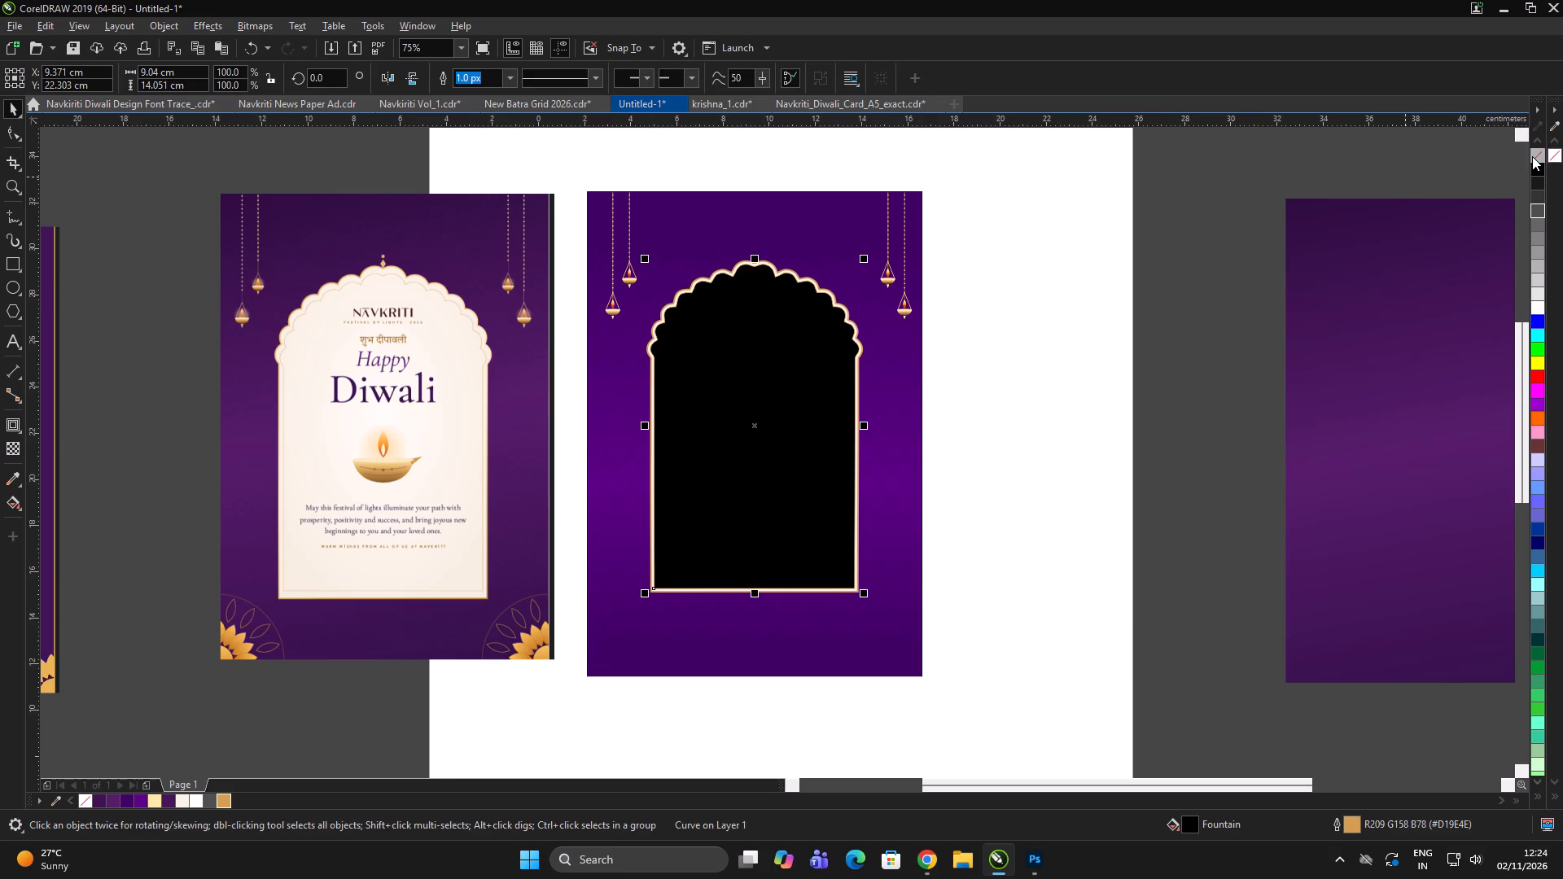
pyautogui.click(1533, 155)
pyautogui.doubleClick(1158, 400)
# Trace the diamond finial above the reference card's arch as a closed four-sided curve, about 0.22 × 0.37 cm.
pyautogui.scroll(5, 374, 269)
pyautogui.scroll(1, 441, 226)
pyautogui.scroll(-5, 369, 344)
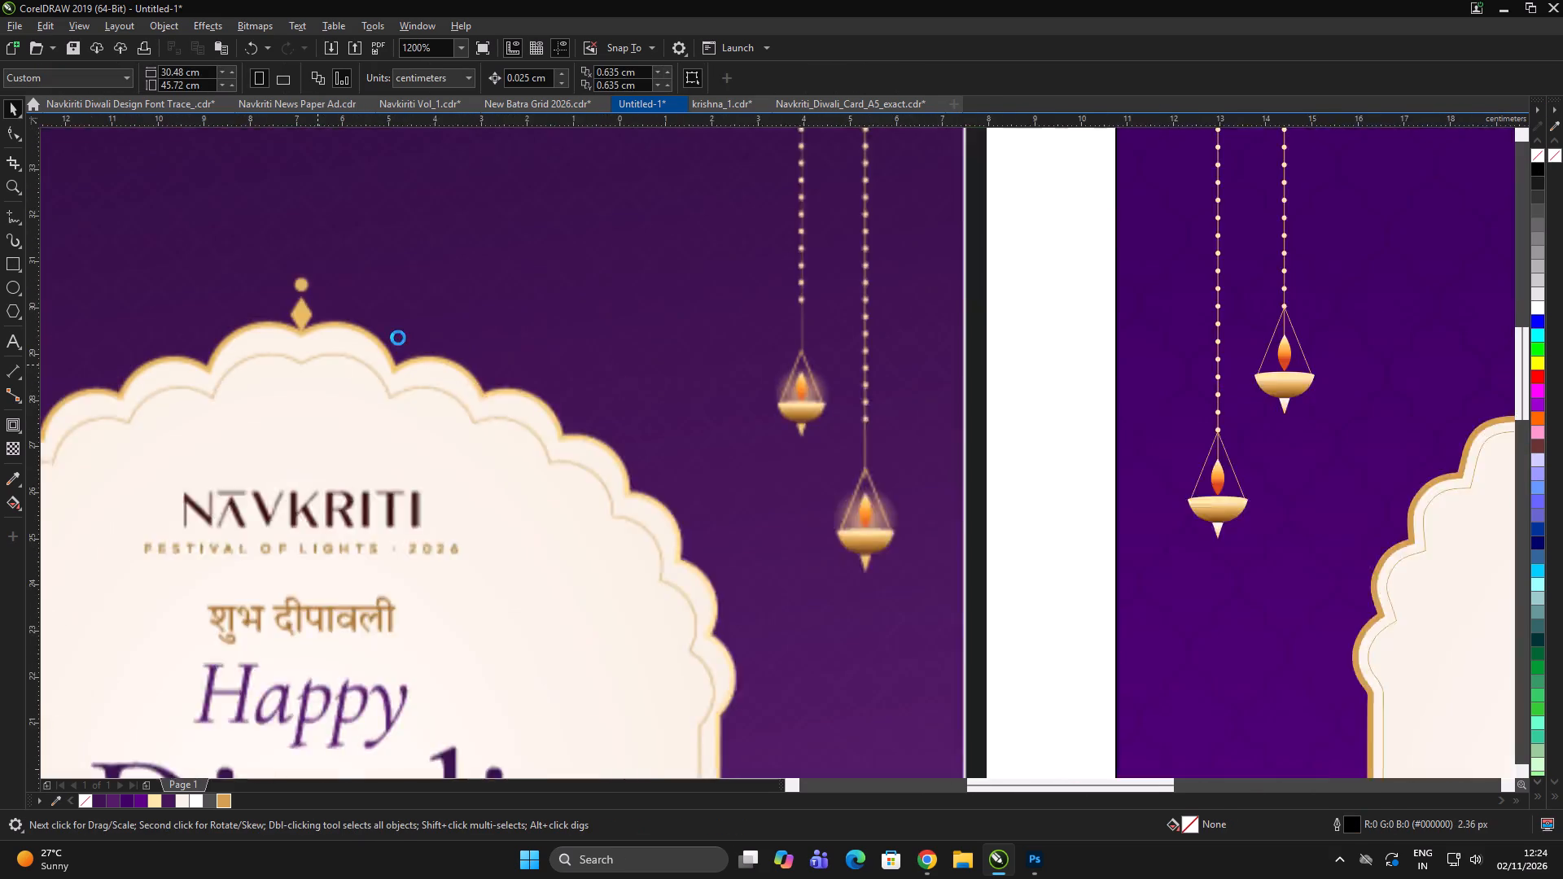
pyautogui.scroll(5, 274, 330)
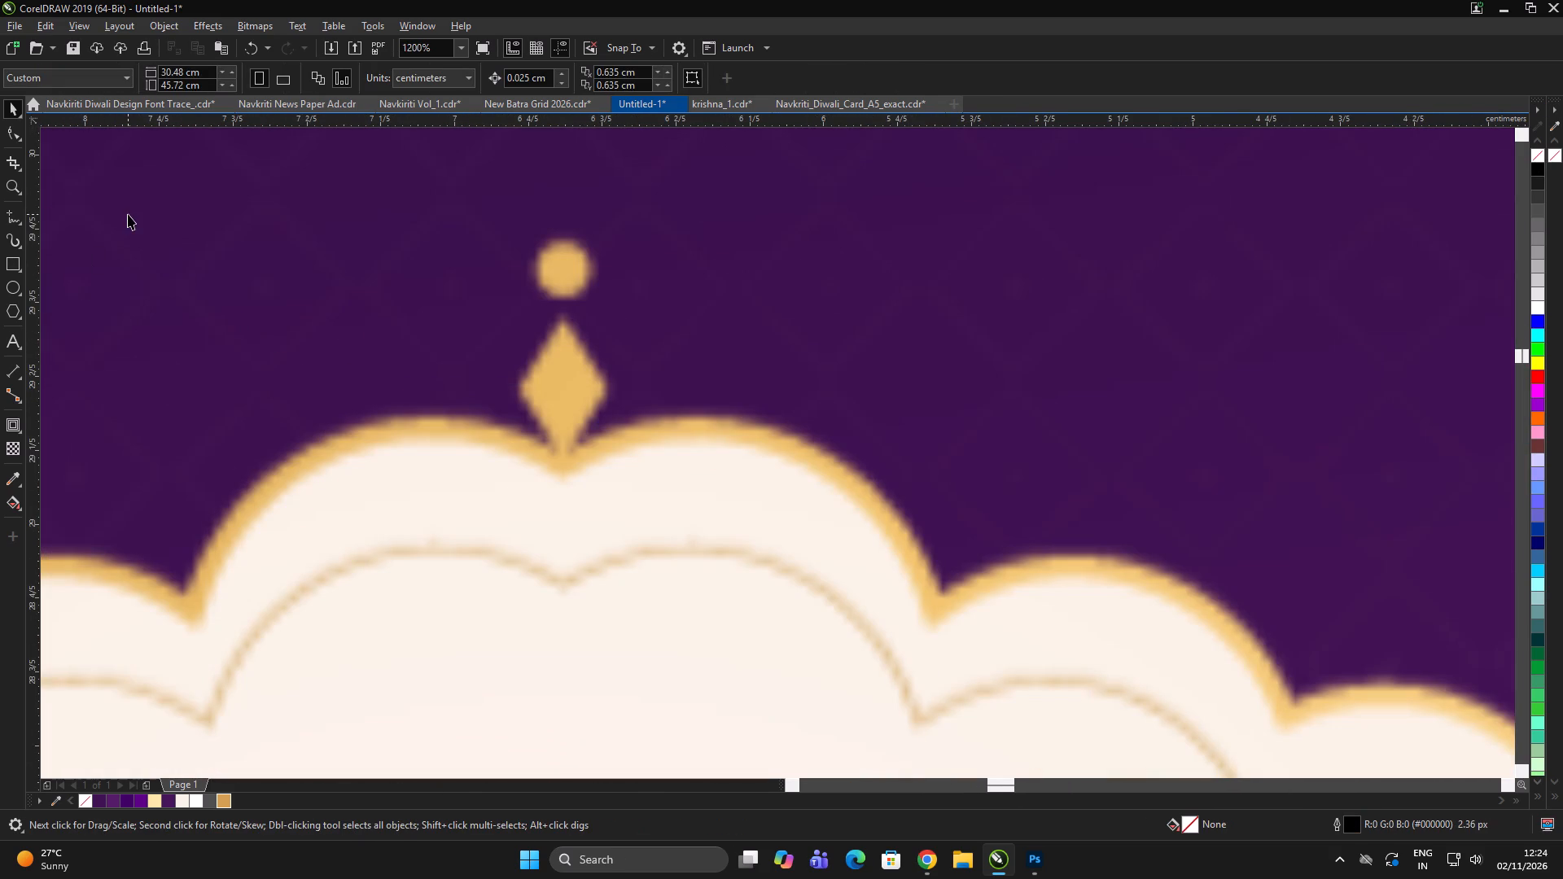
pyautogui.press('F5')
pyautogui.scroll(1, 583, 342)
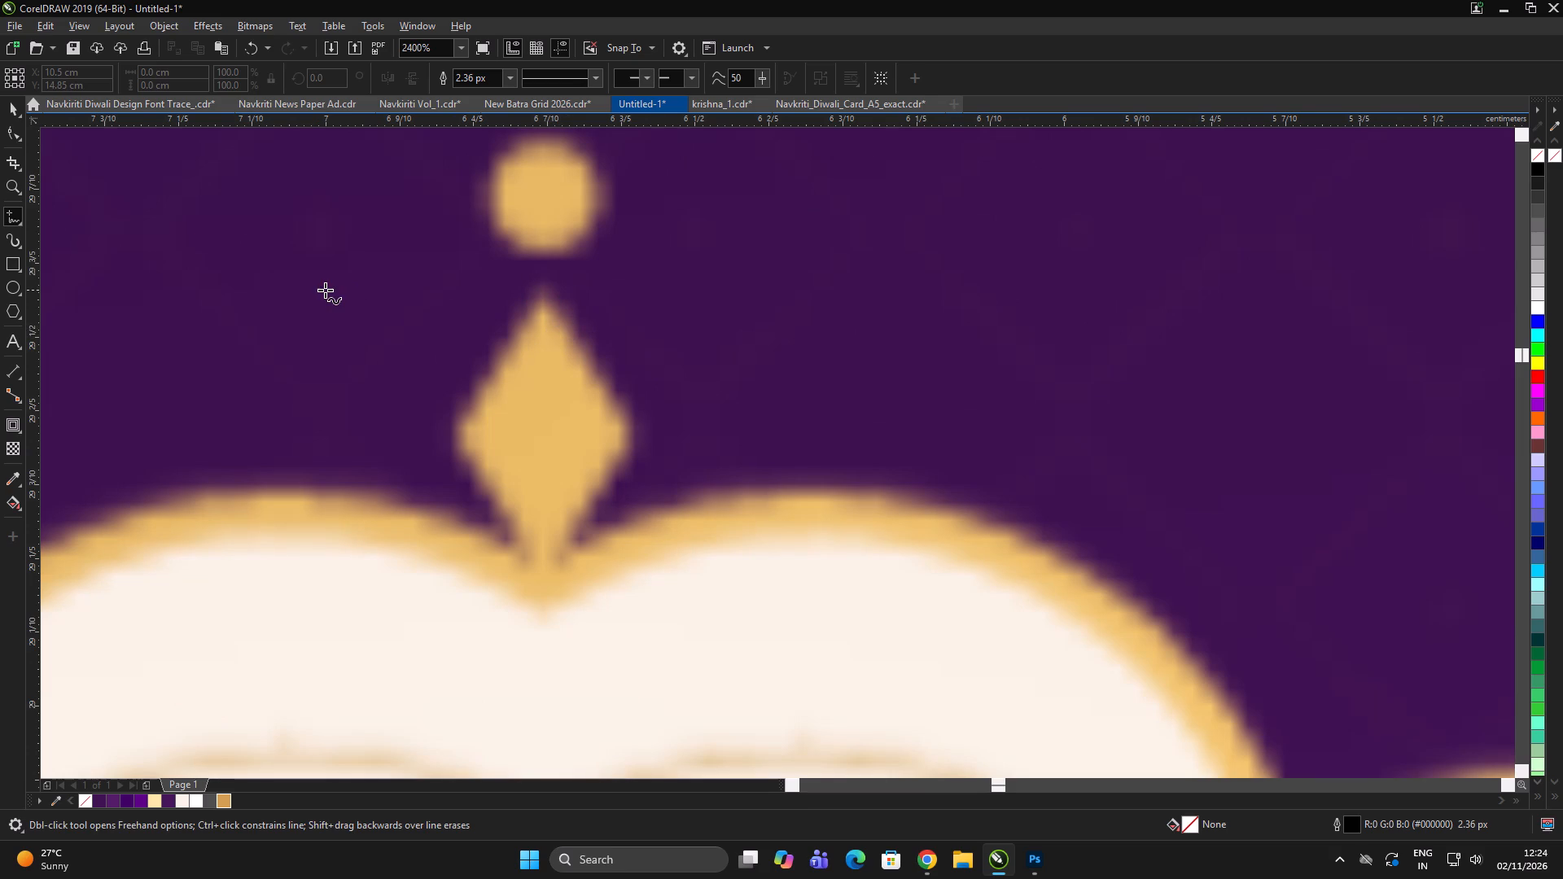
pyautogui.click(538, 290)
pyautogui.doubleClick(628, 432)
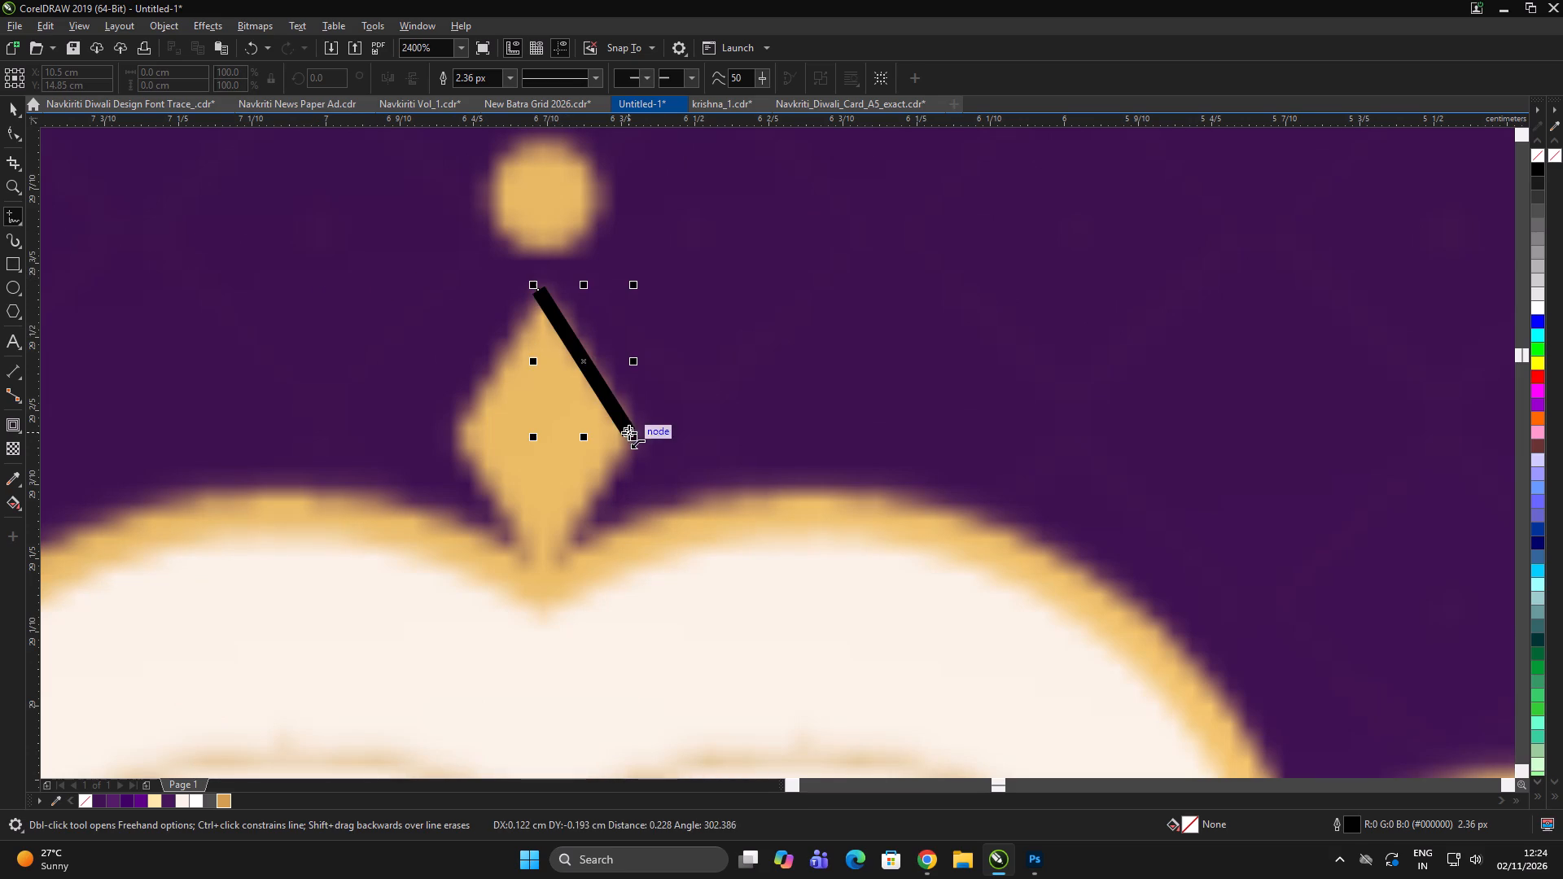
pyautogui.doubleClick(535, 562)
pyautogui.doubleClick(463, 441)
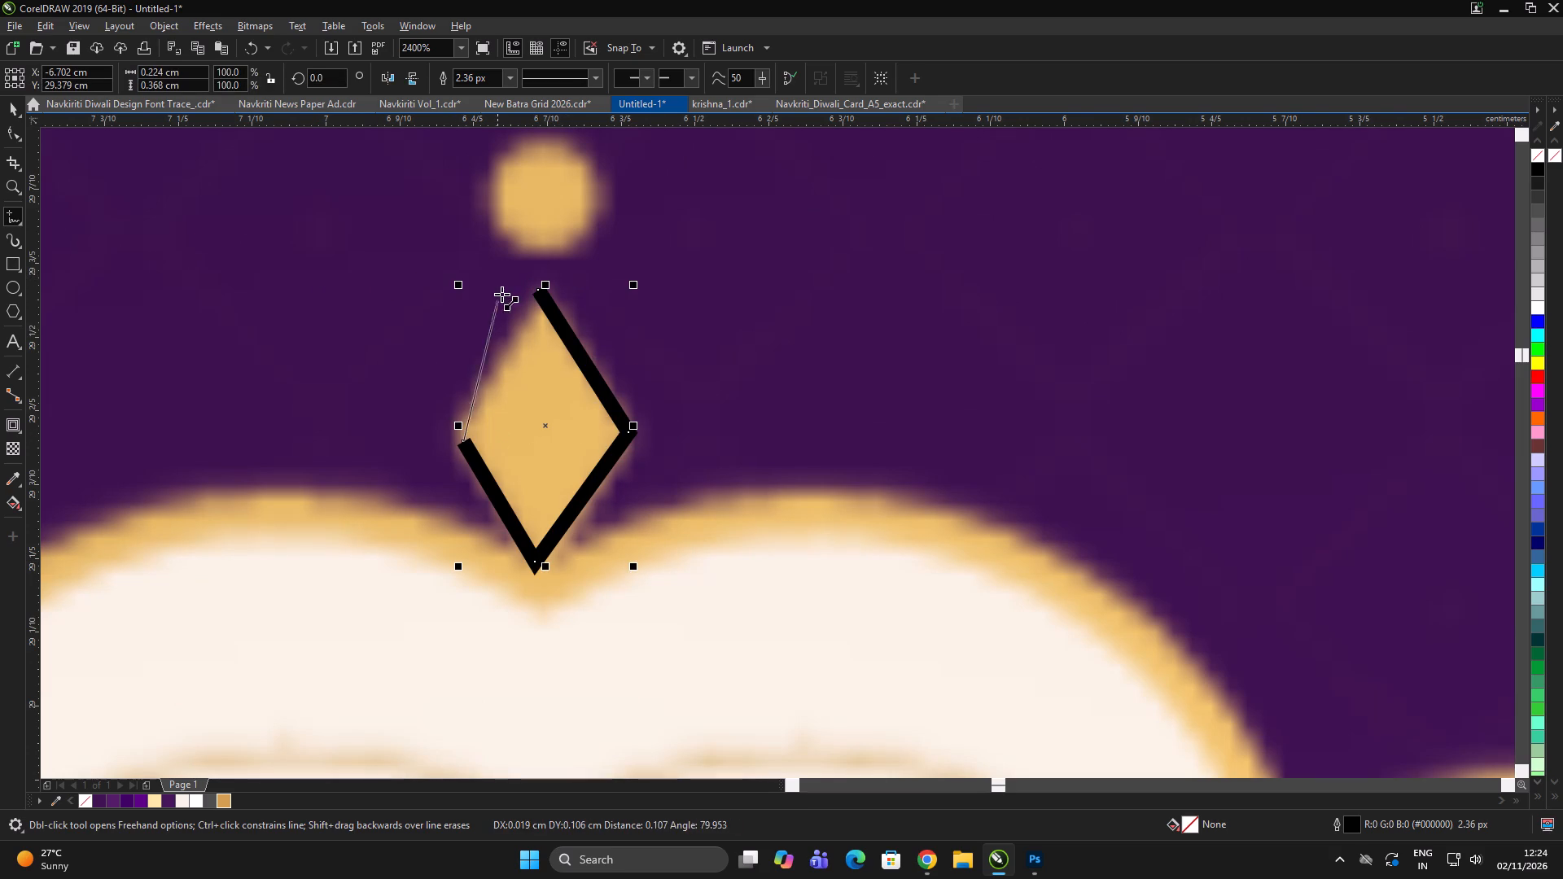
pyautogui.click(538, 286)
pyautogui.press('space')
# Adjust the traced diamond's four corner nodes to fit the reference finial, making it about 0.20 × 0.39 cm.
pyautogui.doubleClick(538, 440)
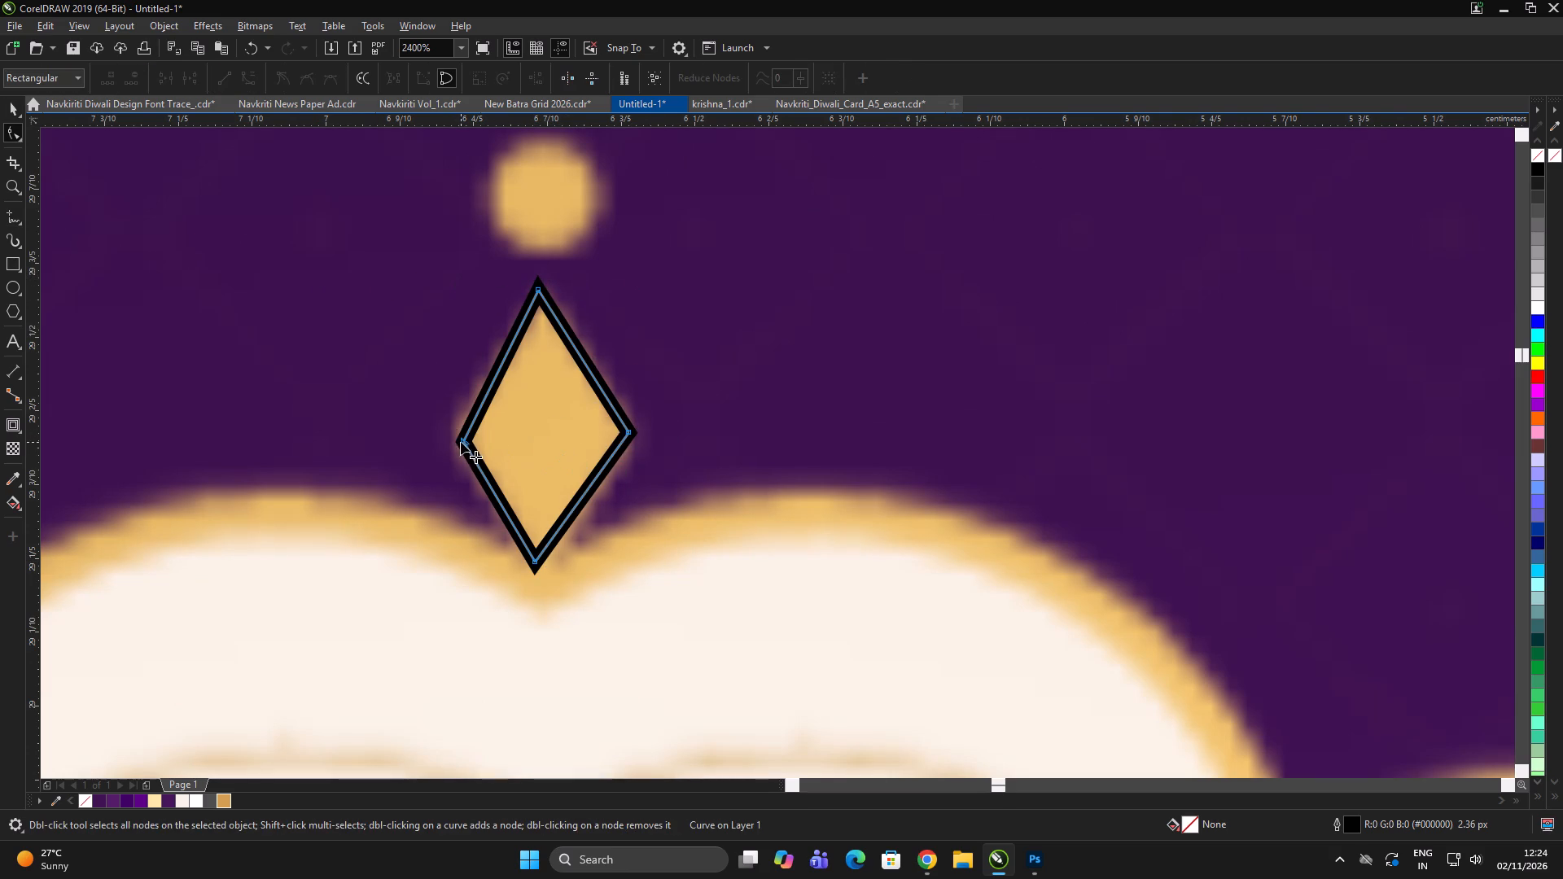
pyautogui.moveTo(461, 442); pyautogui.dragTo(462, 426)
pyautogui.moveTo(537, 566); pyautogui.dragTo(540, 579)
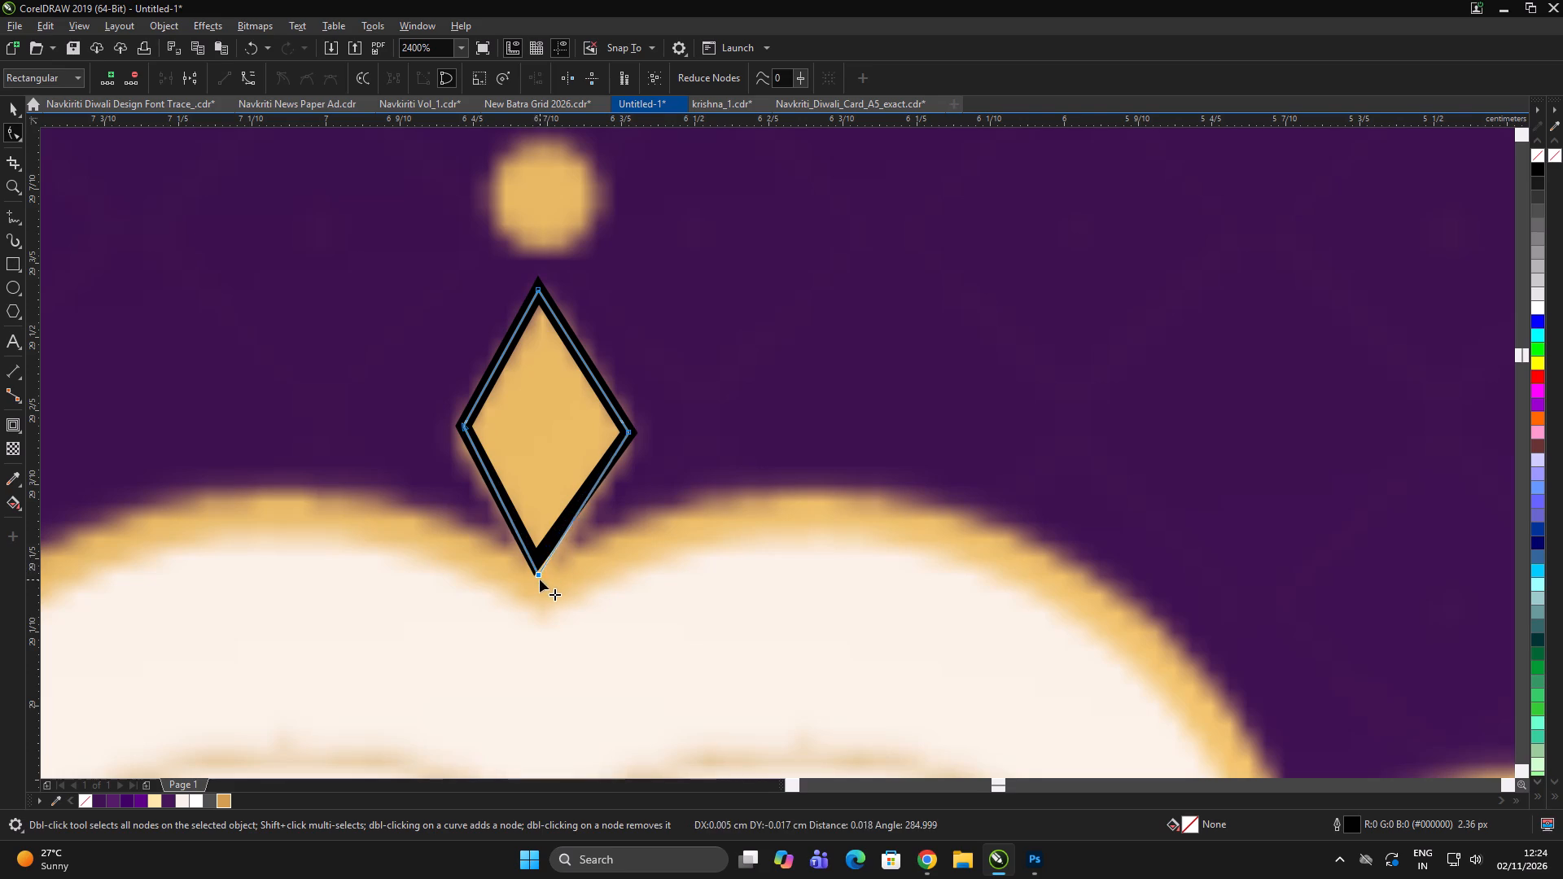
pyautogui.moveTo(540, 579); pyautogui.dragTo(545, 584)
pyautogui.moveTo(630, 432); pyautogui.dragTo(615, 432)
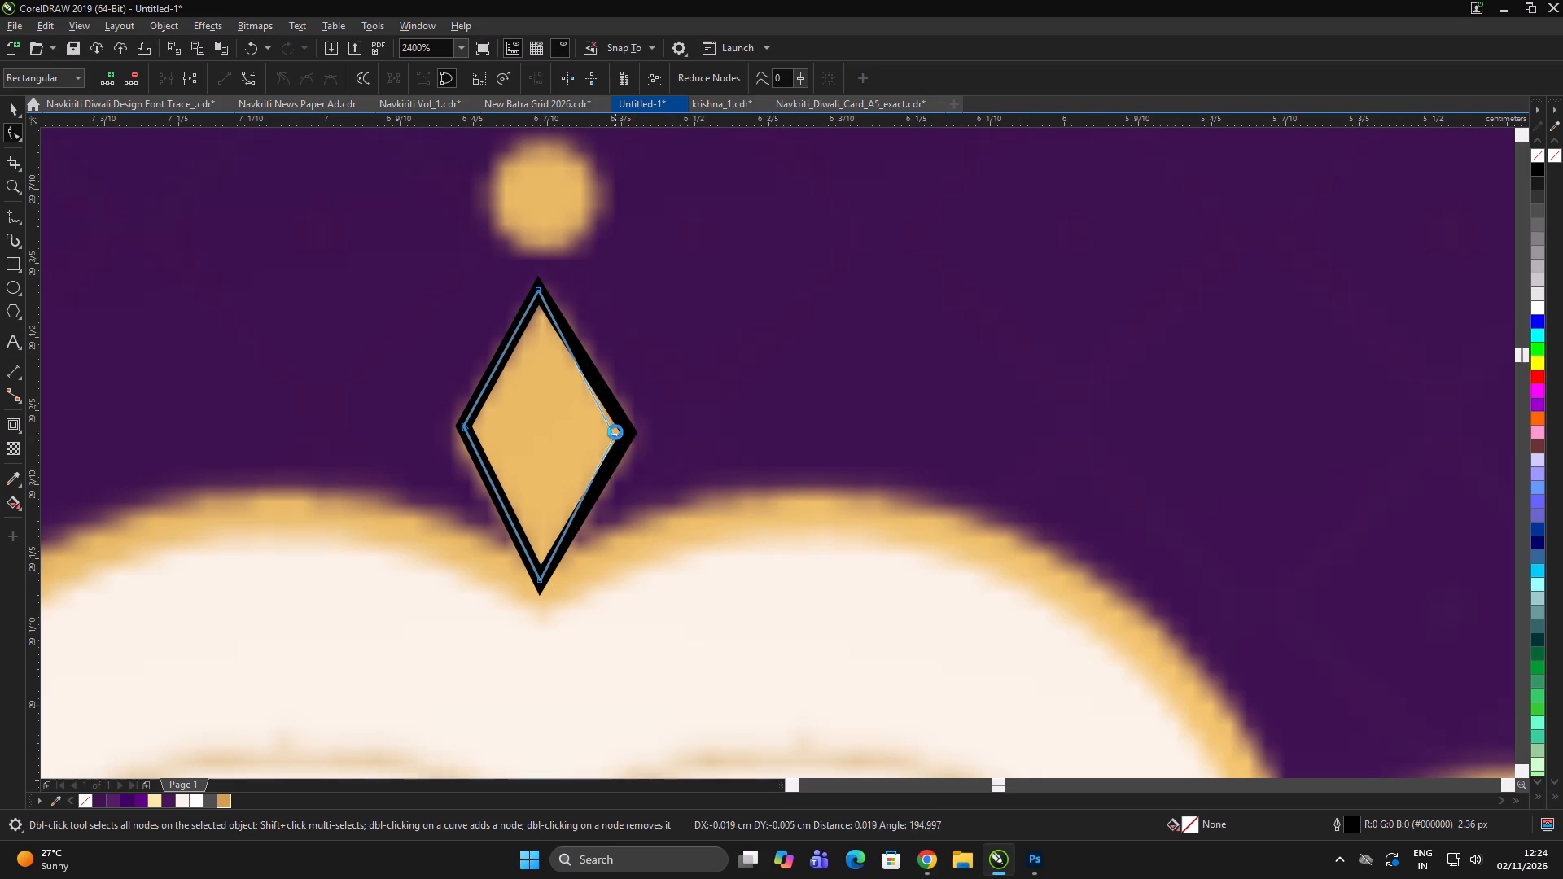
pyautogui.moveTo(615, 432); pyautogui.dragTo(615, 434)
pyautogui.click(540, 289)
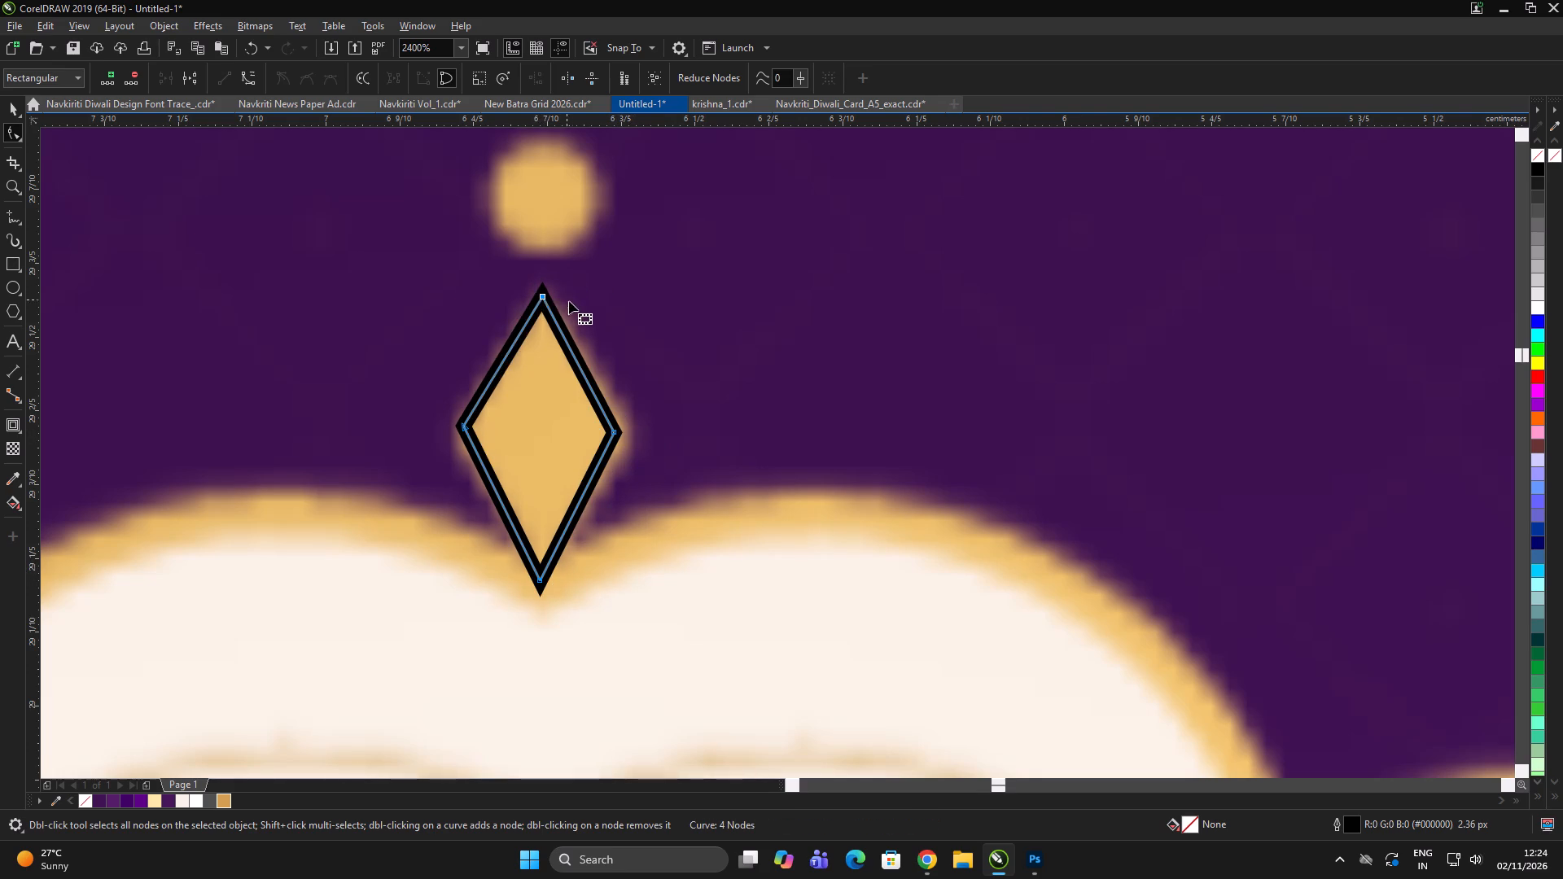
pyautogui.press('space')
# Move the diamond onto the purple card, centre it horizontally on the arch panel, and place it just above the arch's top notch.
pyautogui.scroll(-11, 589, 305)
pyautogui.scroll(1, 545, 302)
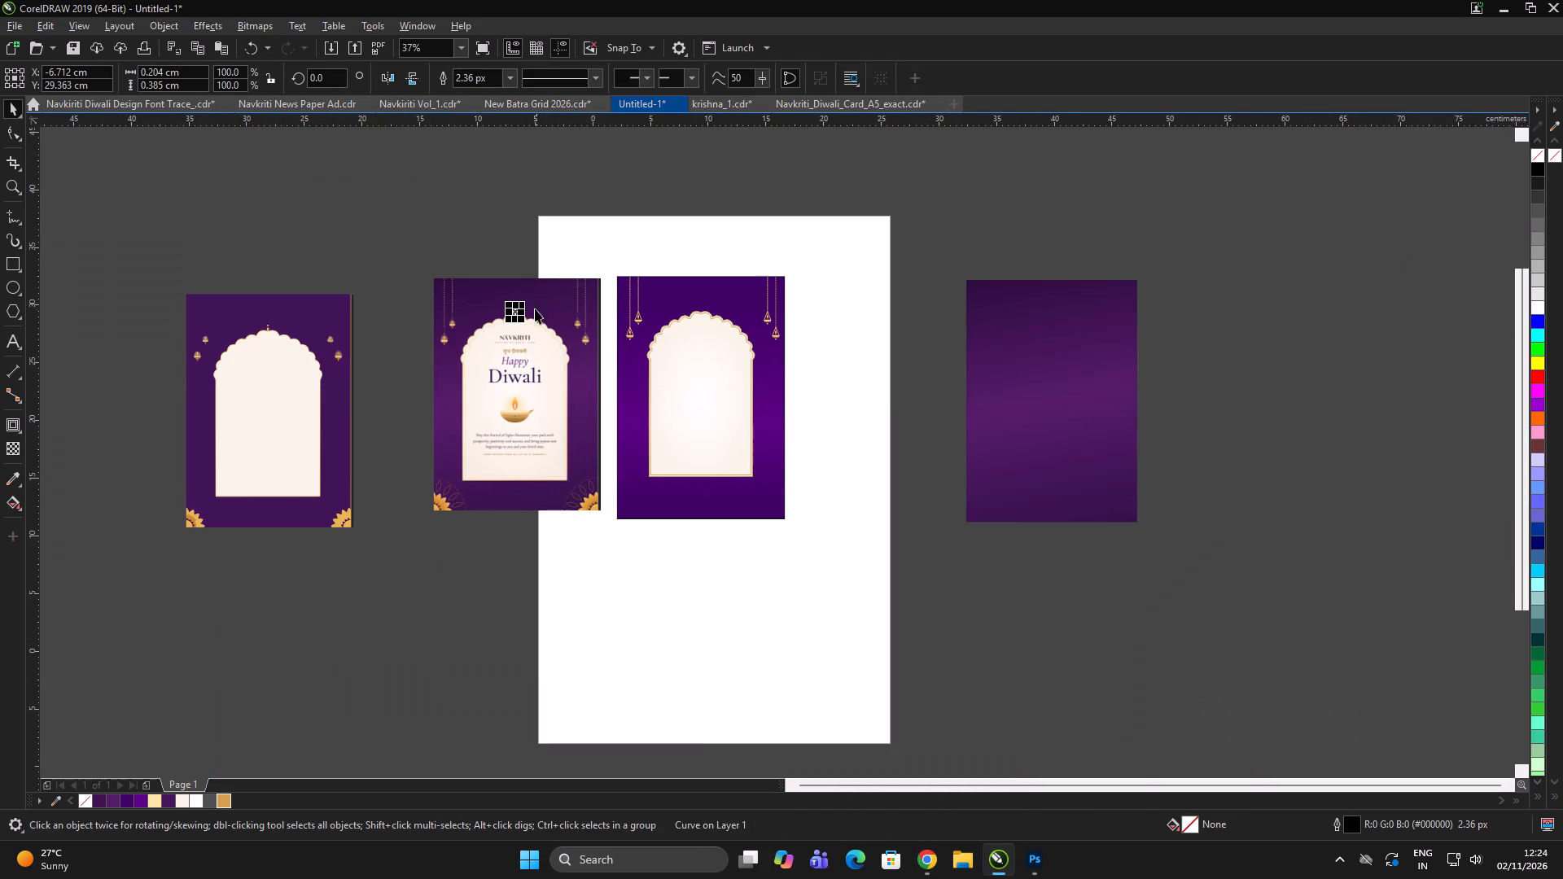
pyautogui.moveTo(514, 313); pyautogui.dragTo(703, 308)
pyautogui.scroll(2, 704, 308)
pyautogui.keyDown('shift'); pyautogui.click(718, 435); pyautogui.keyUp('shift')
pyautogui.press('c')
pyautogui.click(1057, 378)
pyautogui.scroll(3, 764, 323)
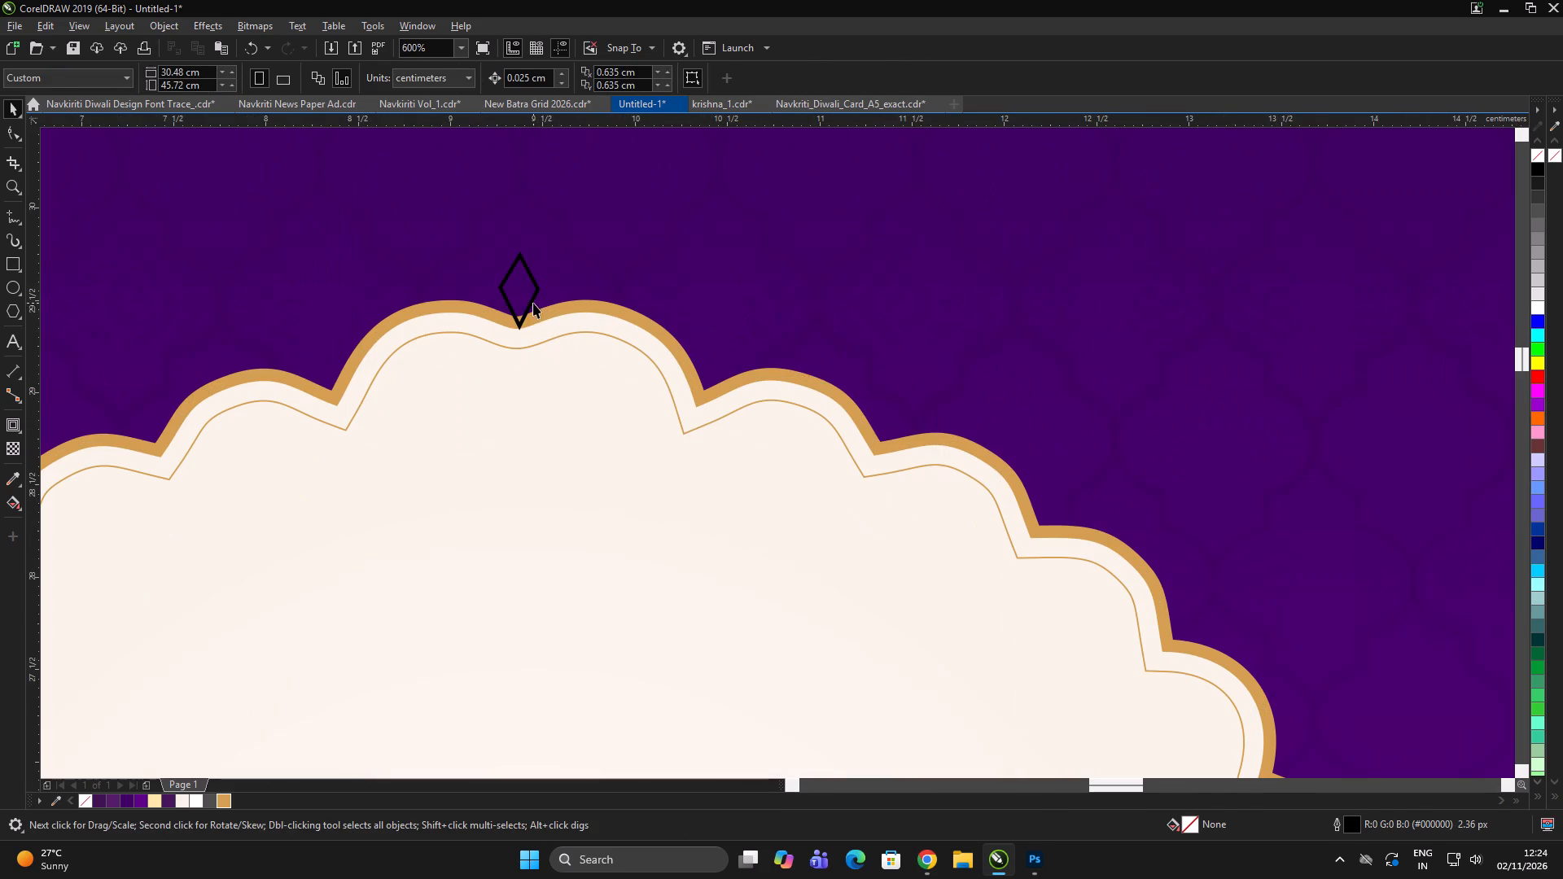
pyautogui.moveTo(532, 302); pyautogui.dragTo(538, 269)
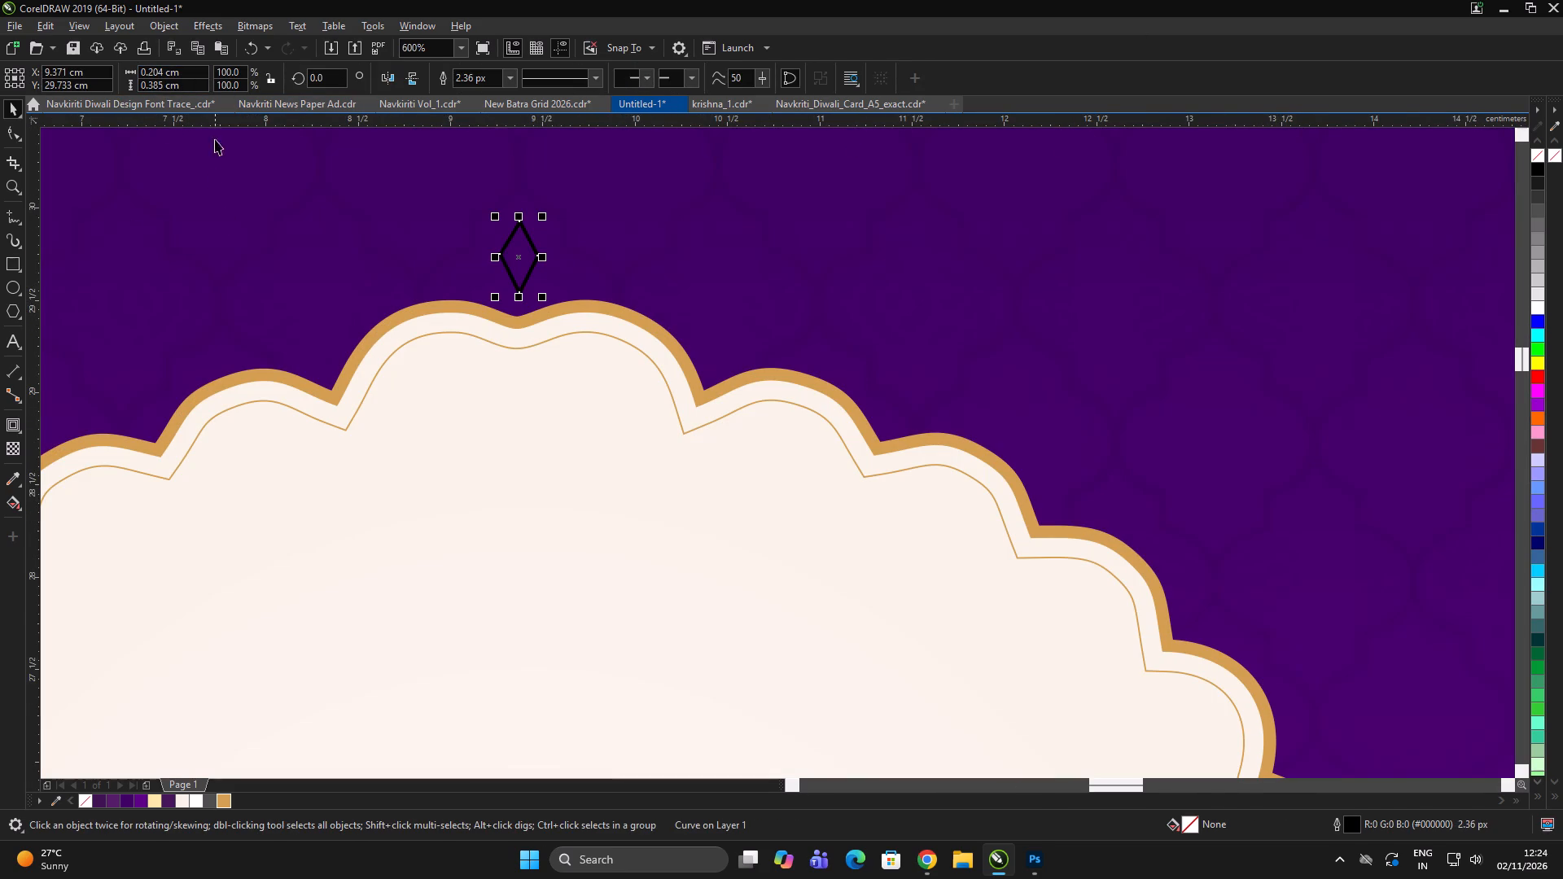
# Fill the diamond with gold #D19E4E sampled from the arch border and remove its outline.
pyautogui.click(16, 480)
pyautogui.scroll(1, 584, 303)
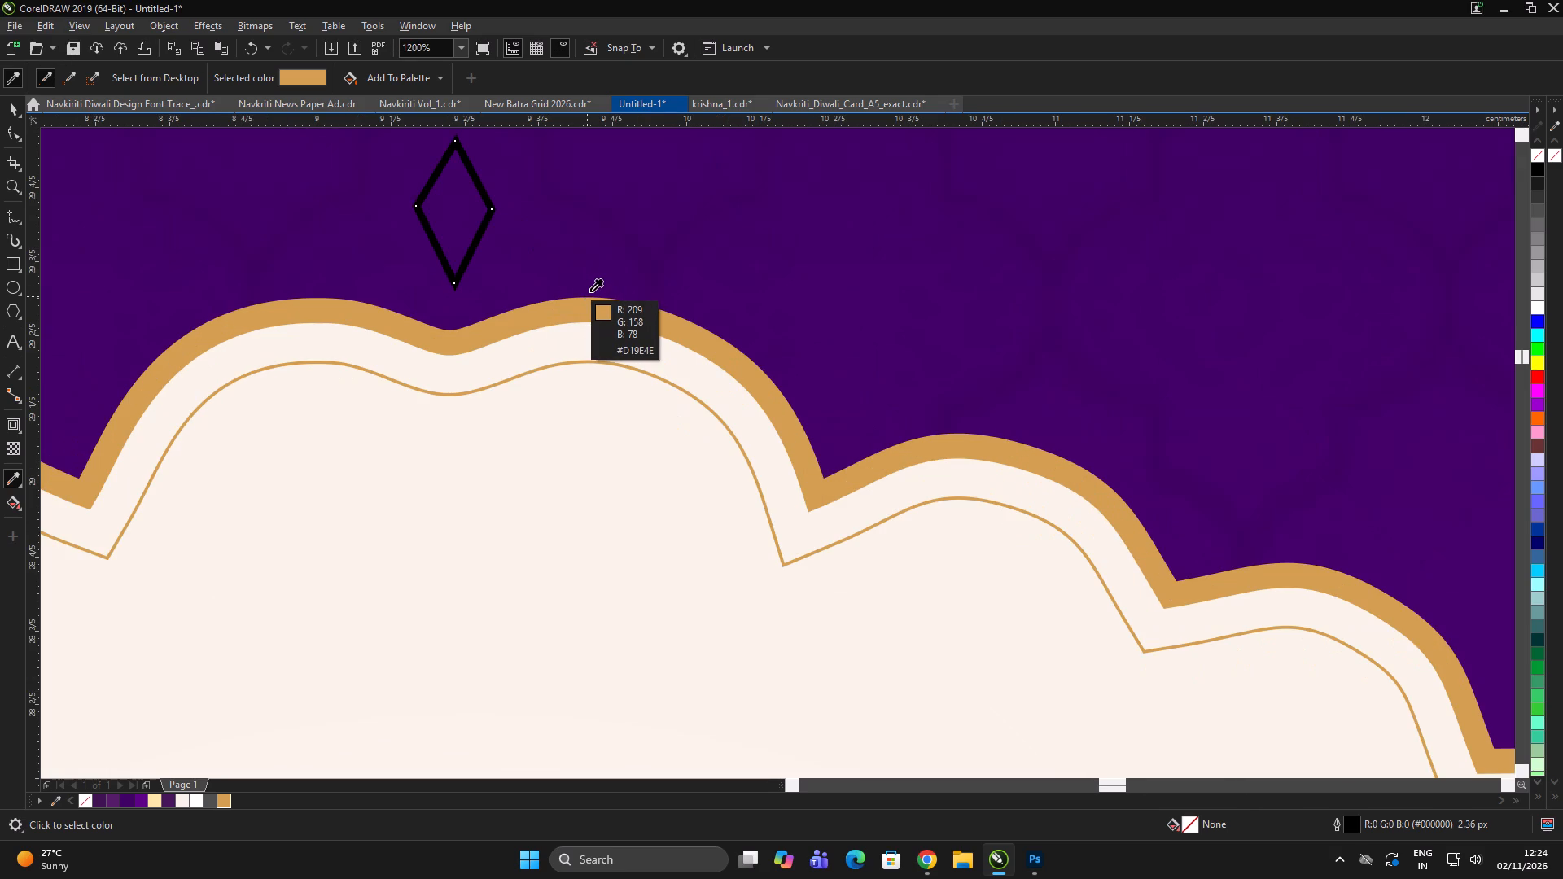
pyautogui.click(571, 315)
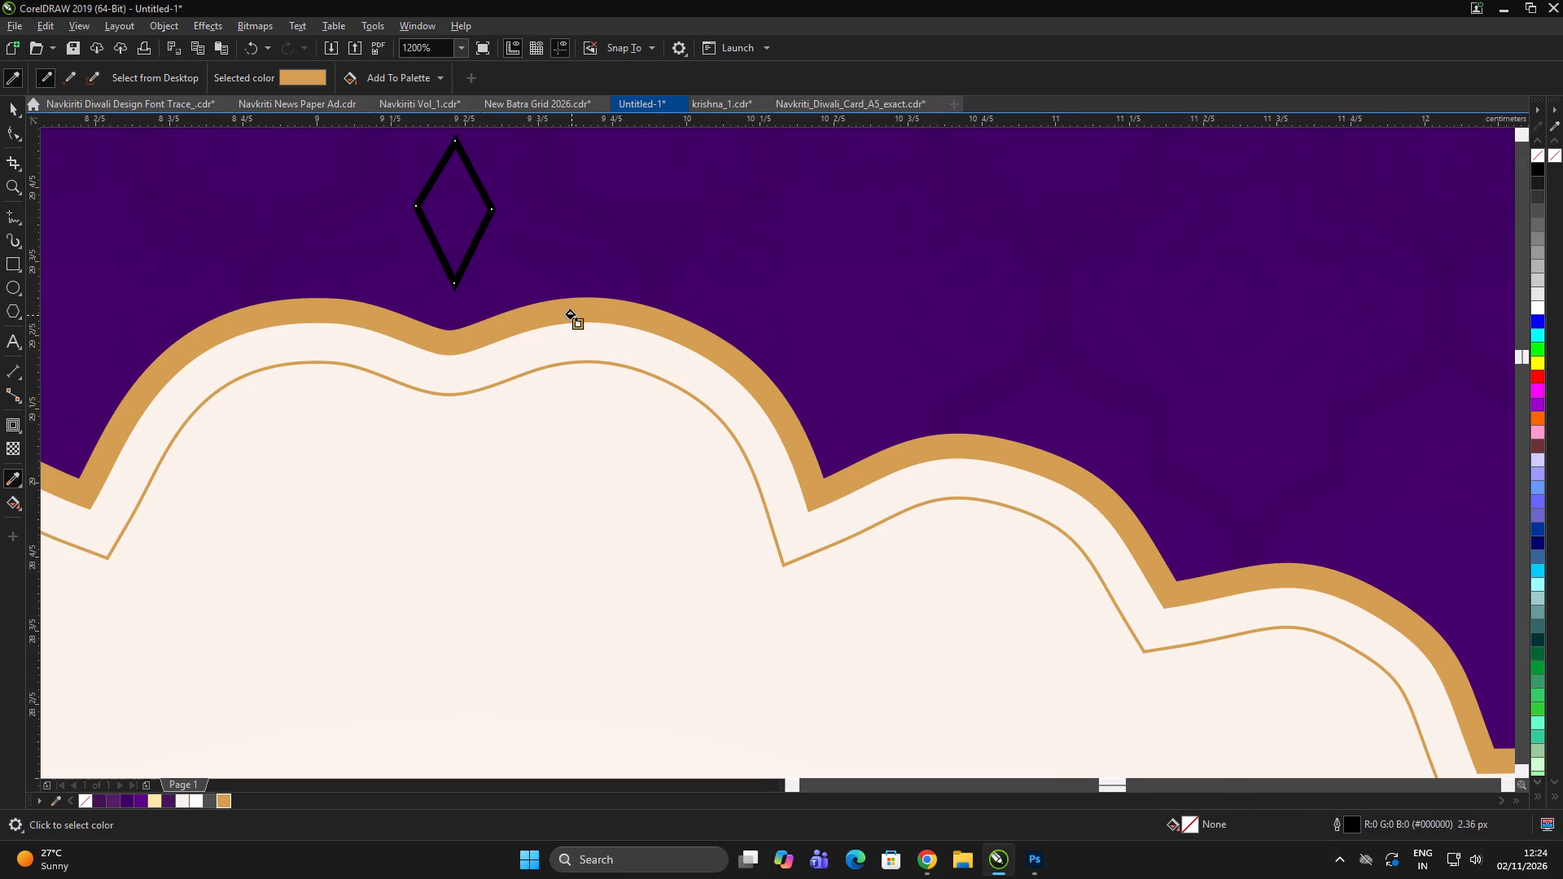
pyautogui.click(441, 208)
pyautogui.click(456, 216)
pyautogui.press('space')
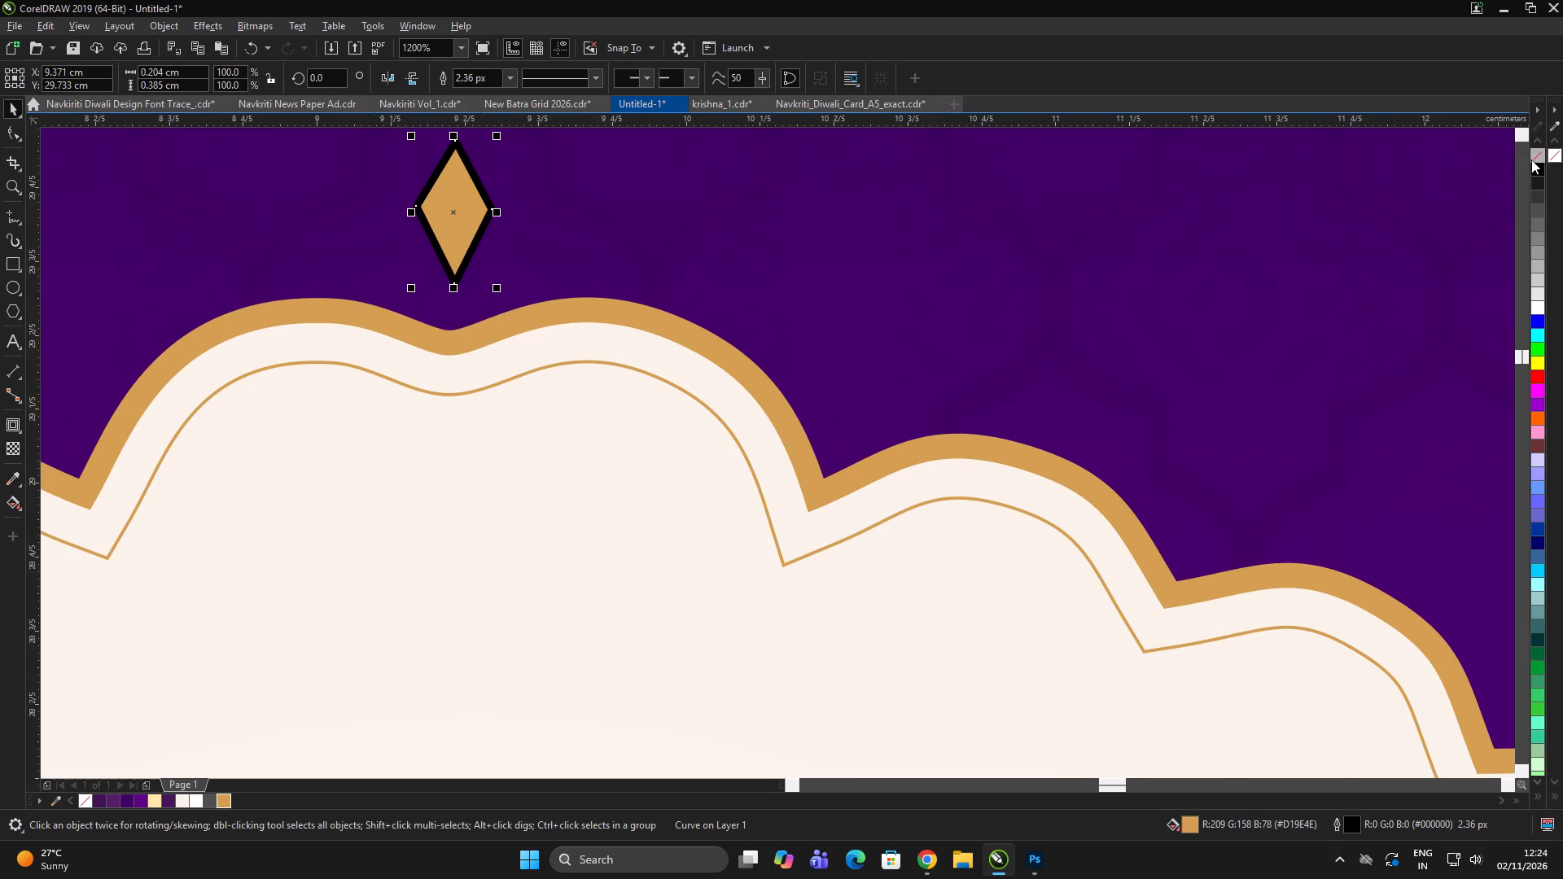
pyautogui.rightClick(1535, 155)
# Align the gold diamond horizontally with the centre of the purple card's arch panel.
pyautogui.scroll(-6, 387, 406)
pyautogui.scroll(-2, 707, 354)
pyautogui.keyDown('shift'); pyautogui.click(891, 439); pyautogui.keyUp('shift')
pyautogui.press('c')
pyautogui.doubleClick(996, 400)
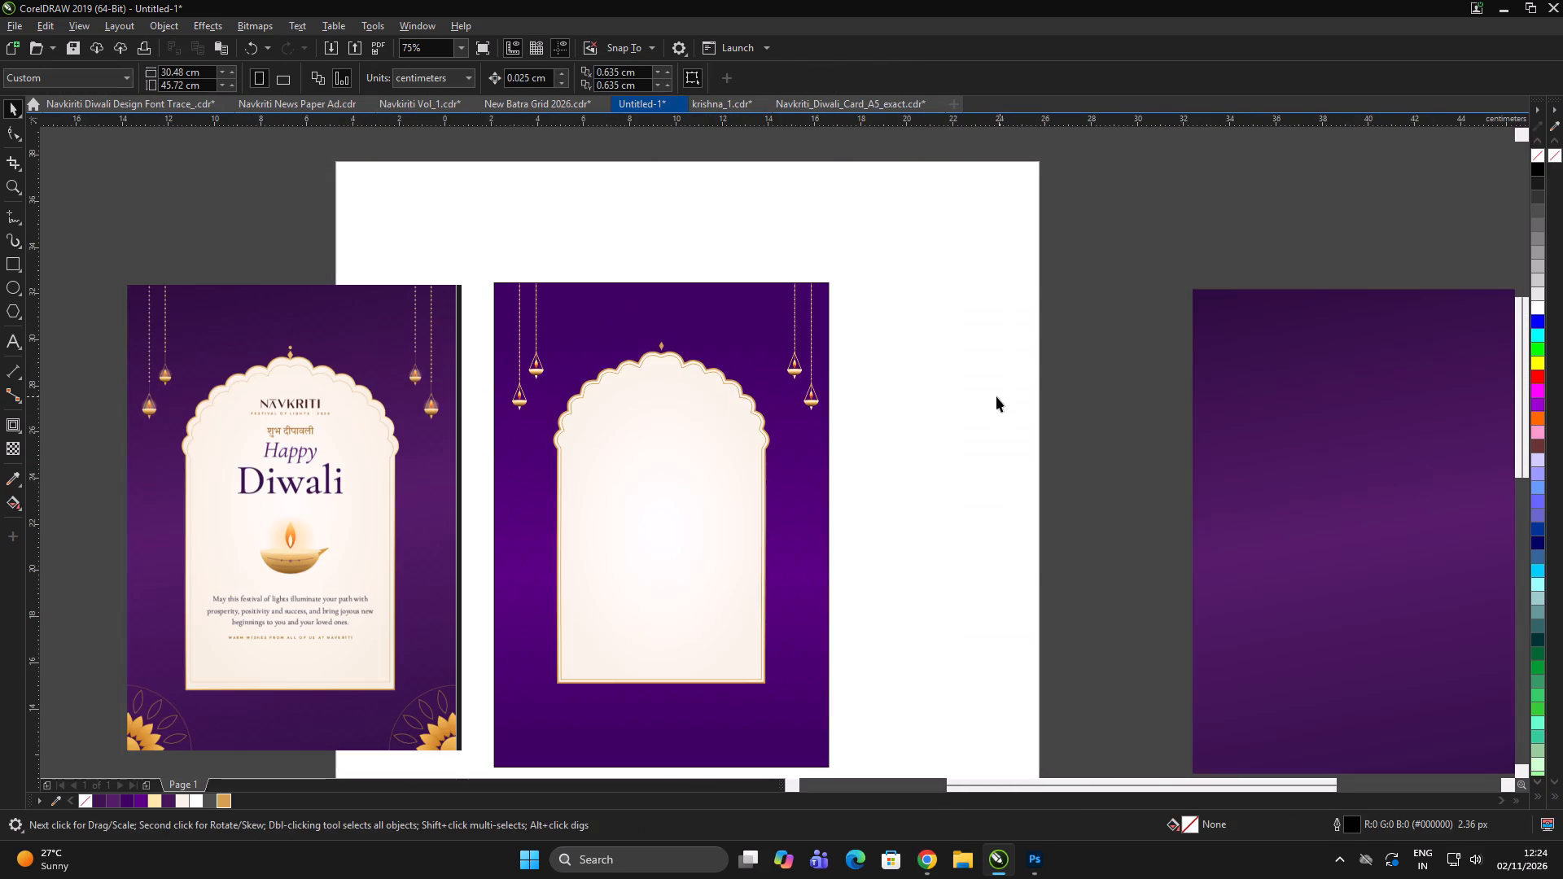
# Enlarge the gold diamond to about 0.31 × 0.59 cm with its lower tip resting on the arch's top notch.
pyautogui.scroll(3, 660, 347)
pyautogui.click(661, 351)
pyautogui.scroll(1, 680, 343)
pyautogui.moveTo(671, 383); pyautogui.dragTo(684, 402)
pyautogui.moveTo(653, 339); pyautogui.dragTo(653, 348)
pyautogui.scroll(1, 676, 330)
pyautogui.scroll(-7, 671, 332)
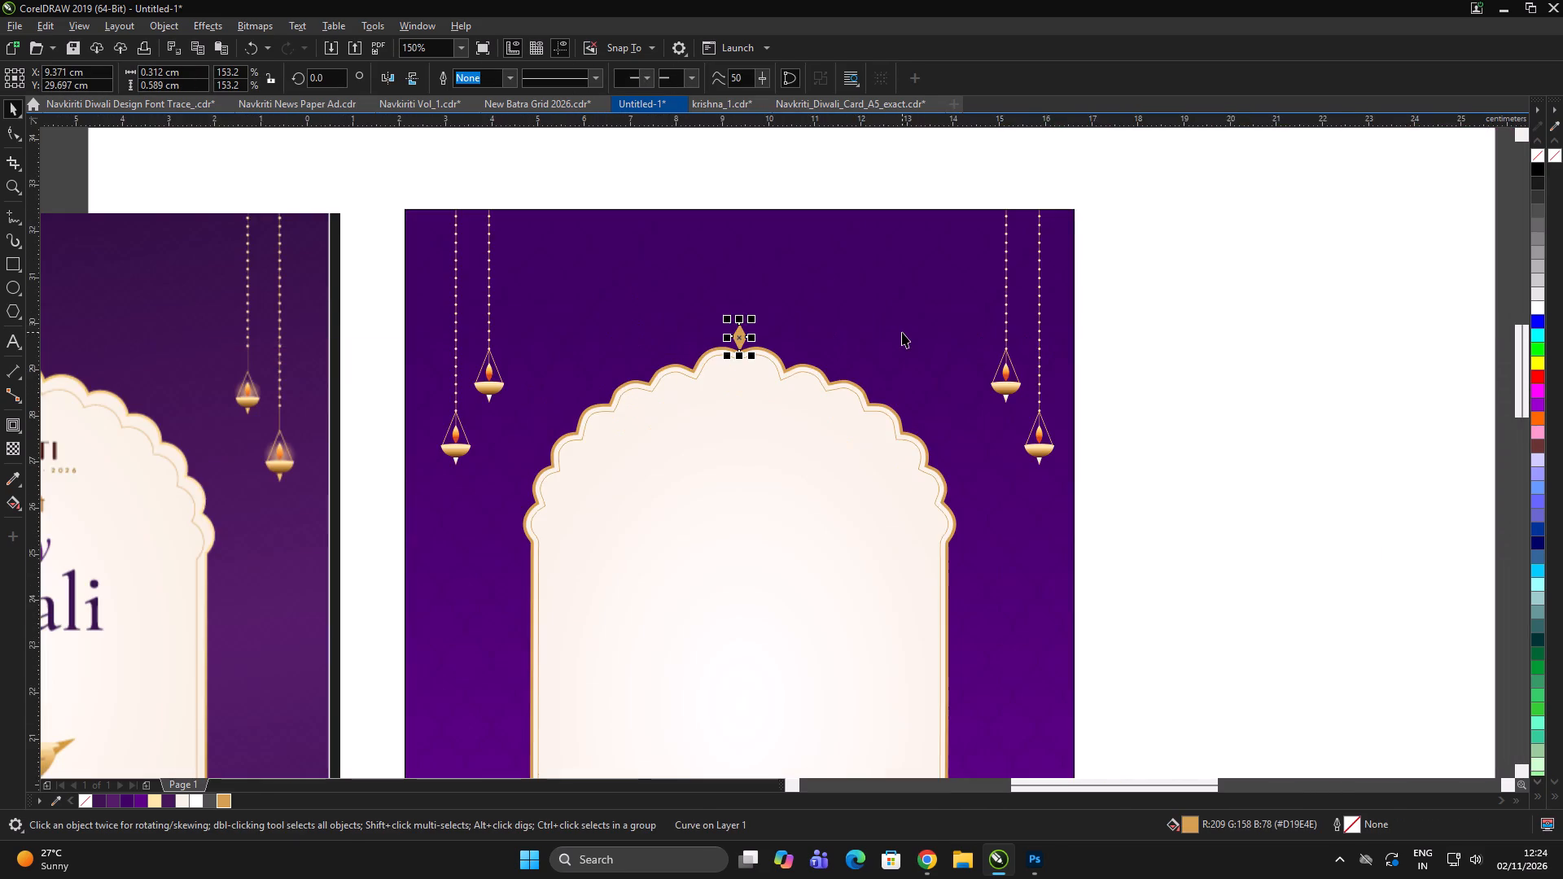
# Draw a circle about 0.25 cm in diameter above the gold diamond.
pyautogui.scroll(1, 891, 335)
pyautogui.press('F6')
pyautogui.press('F7')
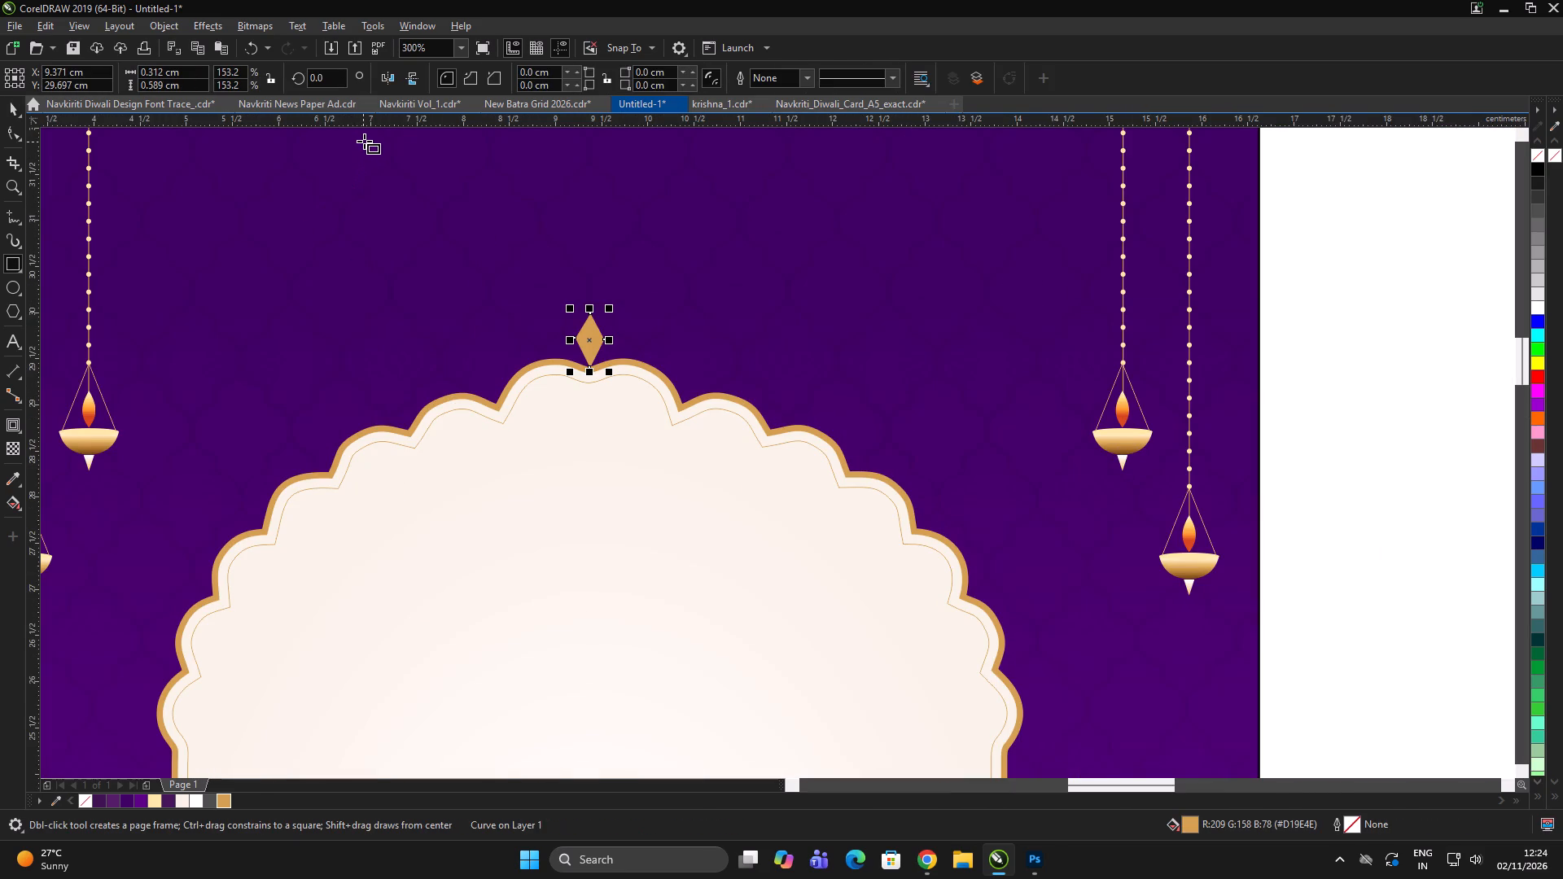
pyautogui.scroll(2, 603, 258)
pyautogui.keyDown('ctrl'); pyautogui.moveTo(568, 317); pyautogui.dragTo(647, 408); pyautogui.keyUp('ctrl')
pyautogui.press('space')
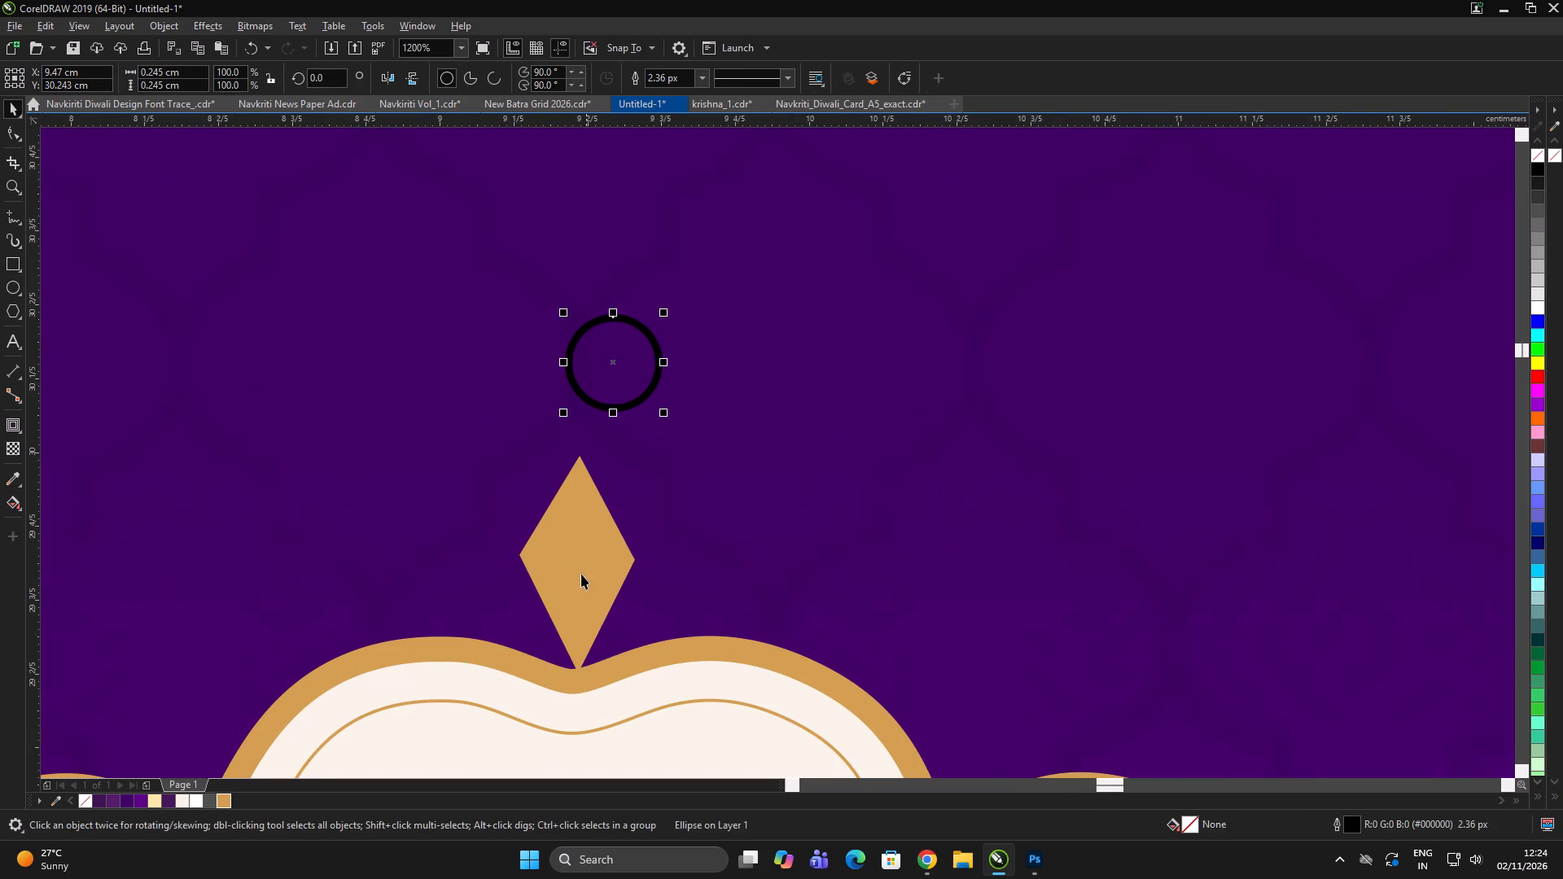
# Align the circle horizontally with the centre of the gold diamond.
pyautogui.keyDown('shift'); pyautogui.click(581, 574); pyautogui.keyUp('shift')
pyautogui.press('c')
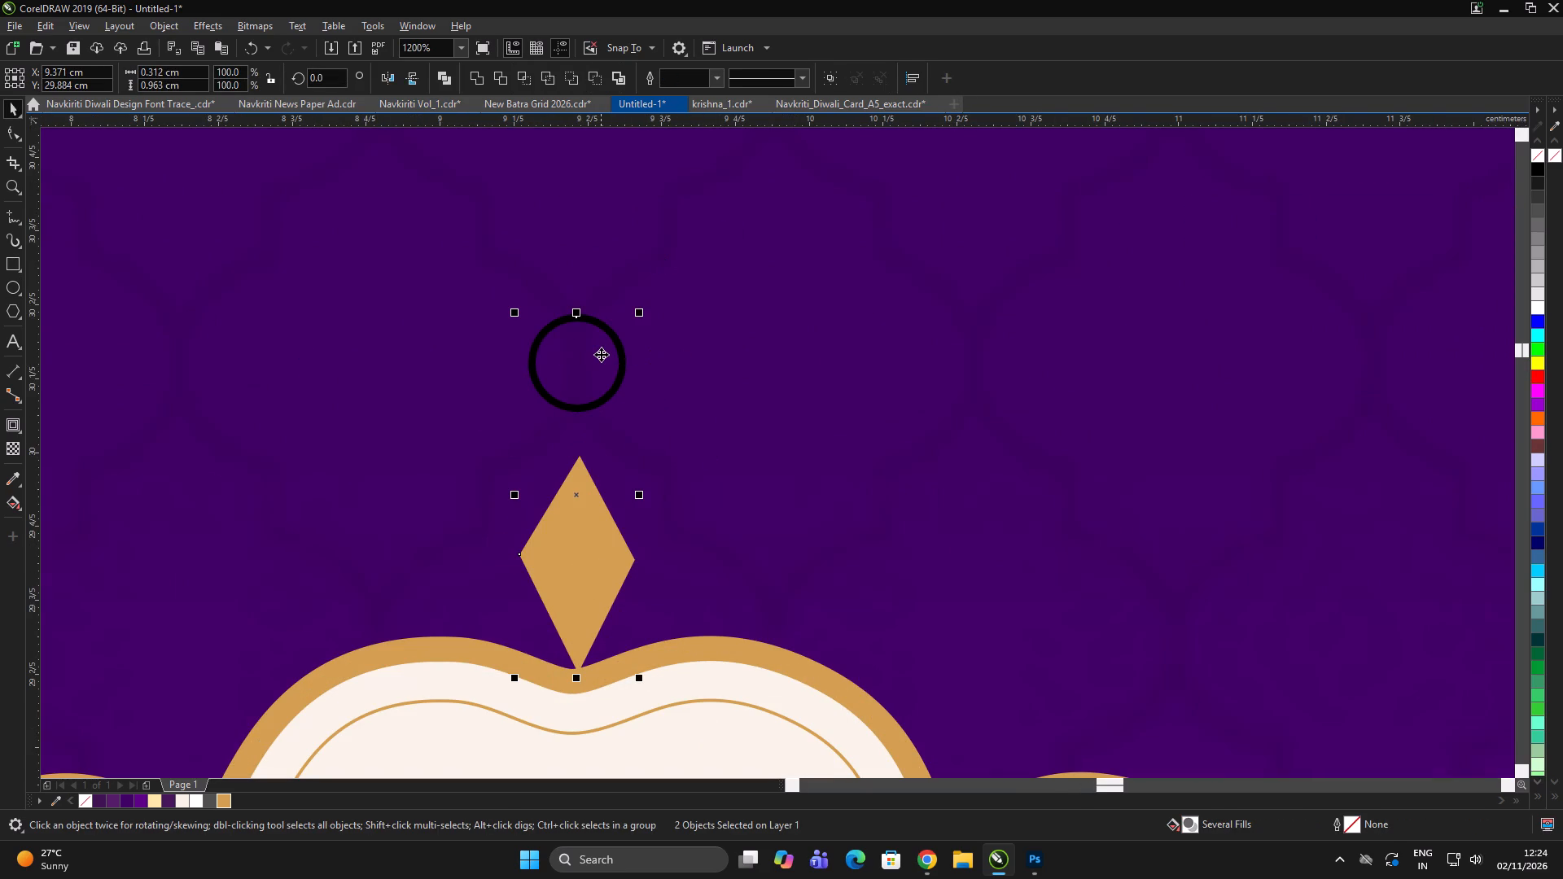
pyautogui.click(620, 396)
pyautogui.click(836, 382)
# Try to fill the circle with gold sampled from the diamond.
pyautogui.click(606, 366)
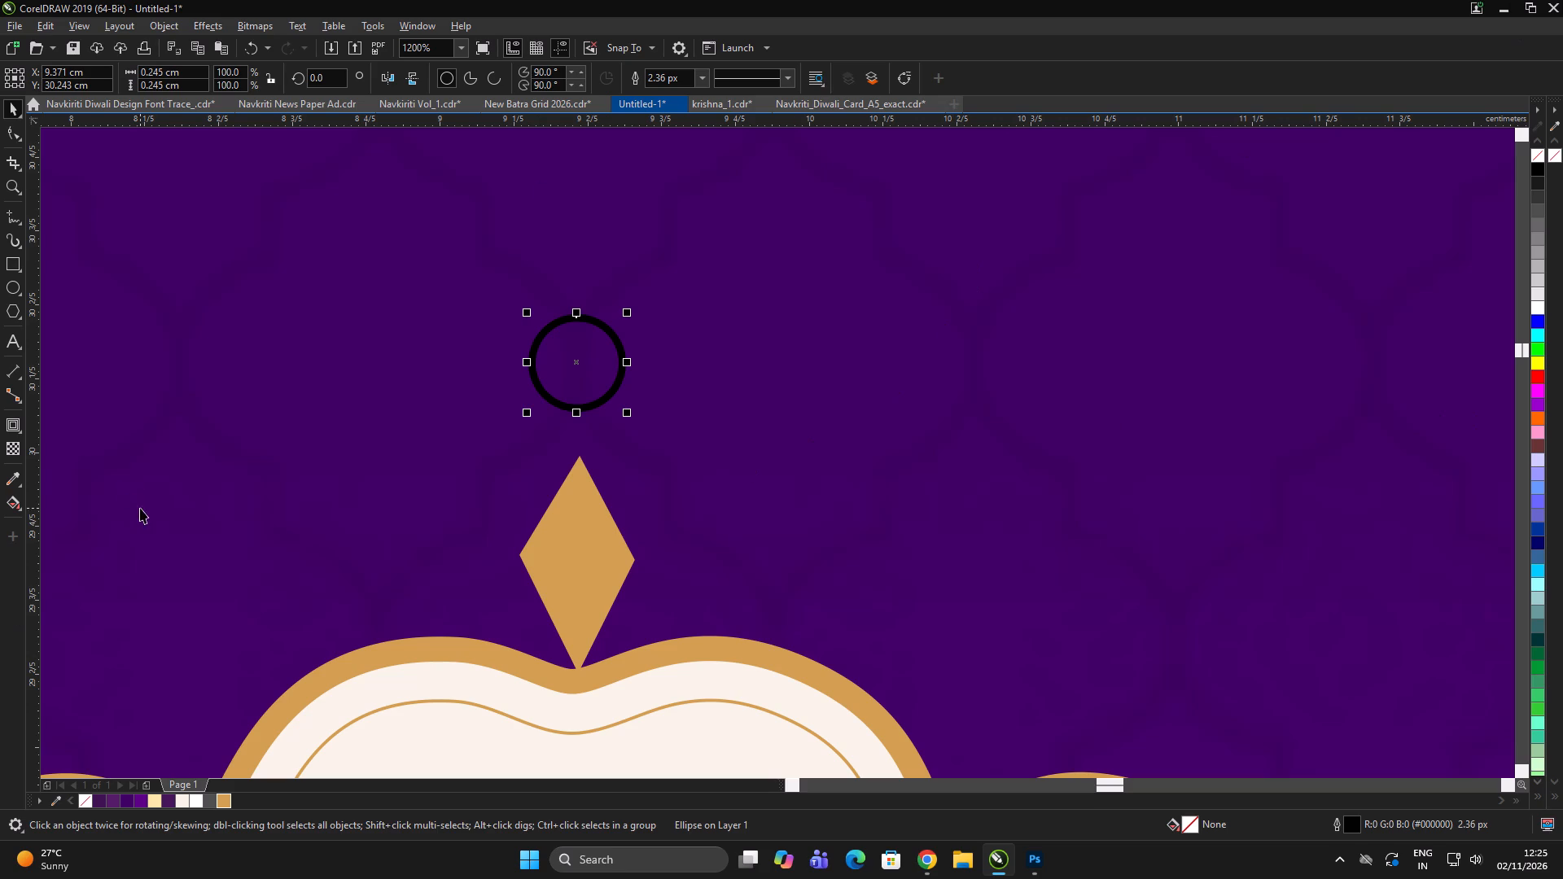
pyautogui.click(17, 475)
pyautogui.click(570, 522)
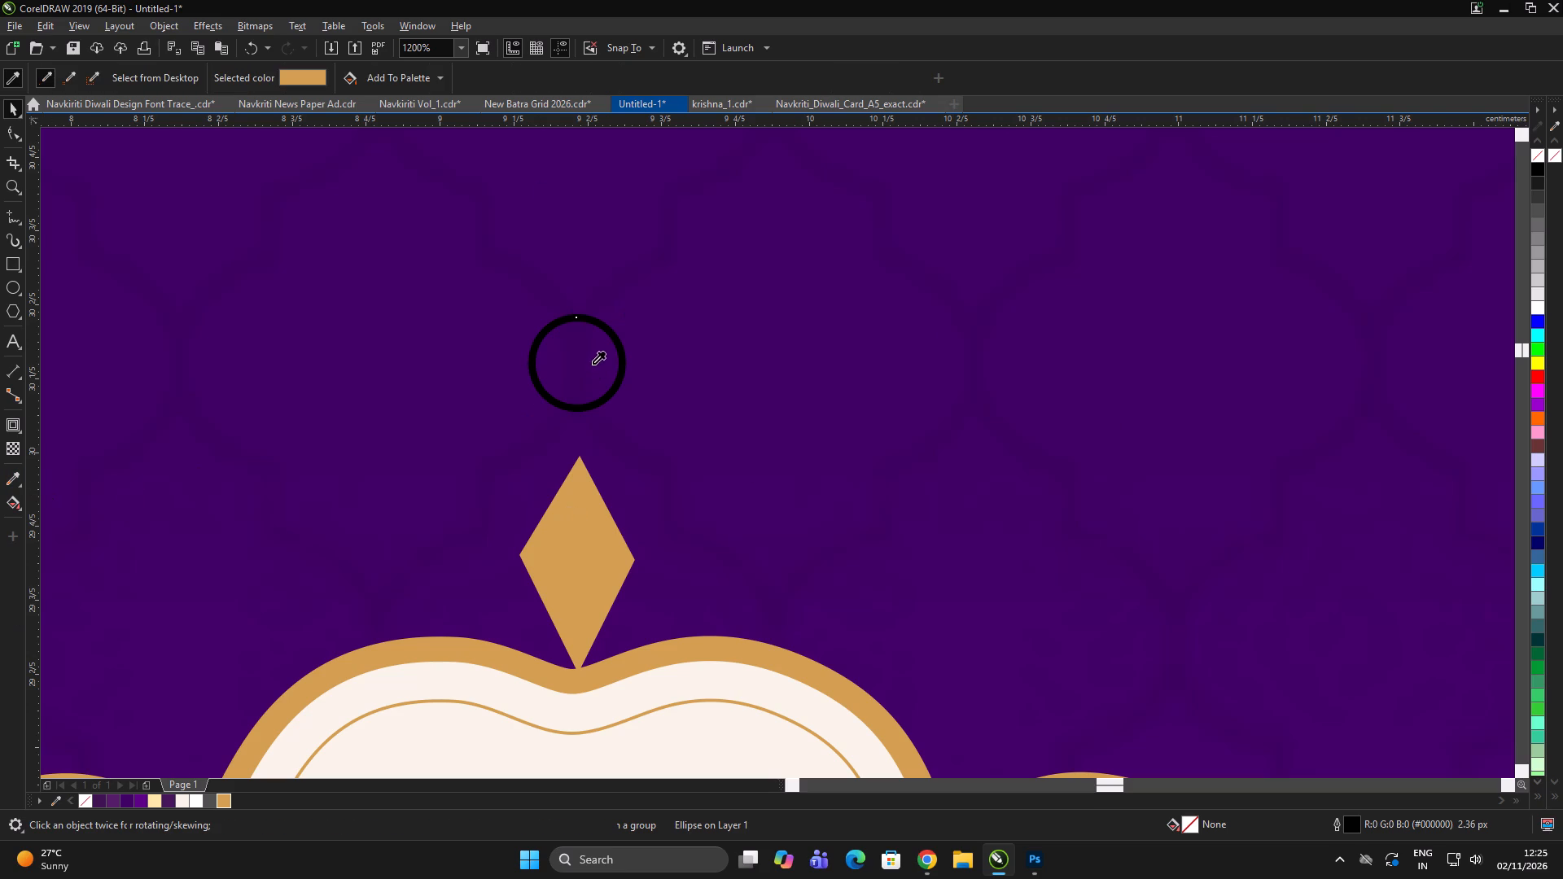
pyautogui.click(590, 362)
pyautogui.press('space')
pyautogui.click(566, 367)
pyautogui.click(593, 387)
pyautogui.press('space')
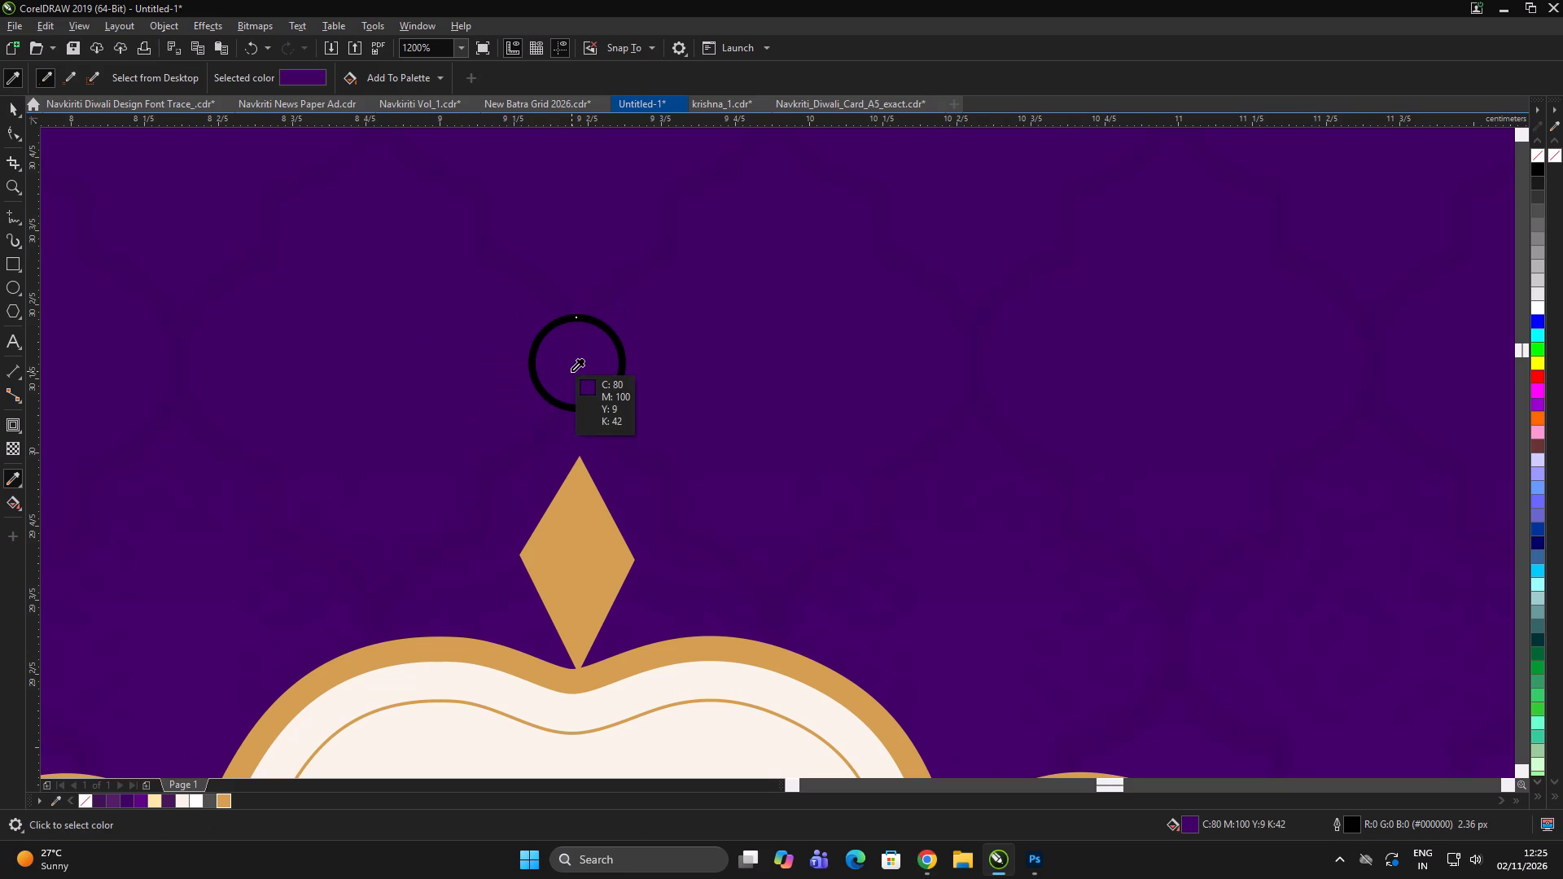
# Fill the circle with gold #D19E4E and remove its outline.
pyautogui.press('space')
pyautogui.click(223, 798)
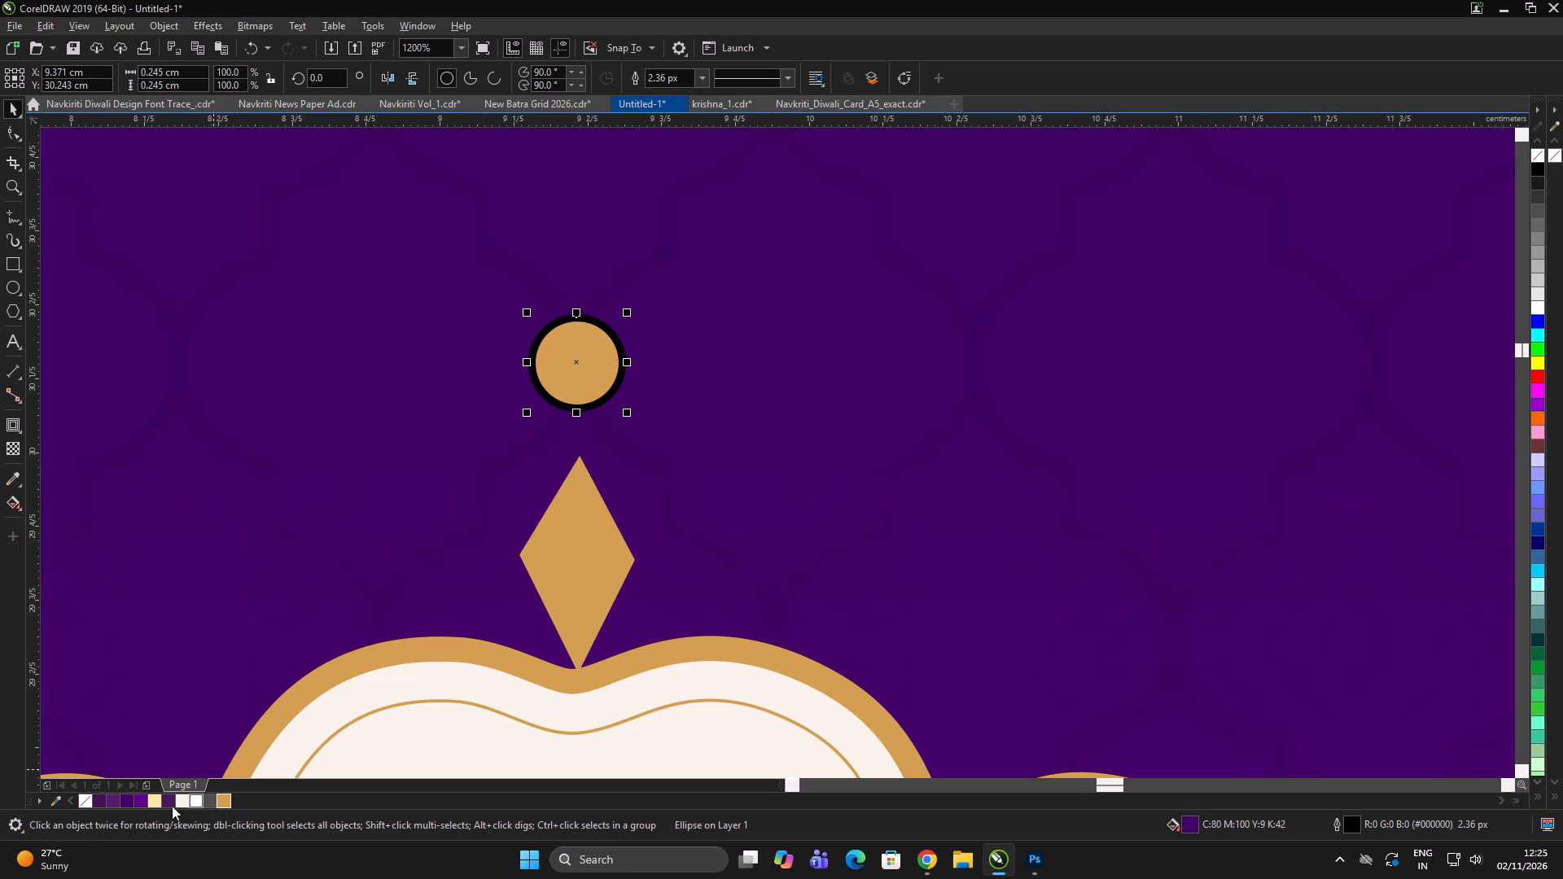
pyautogui.rightClick(79, 798)
# Move the gold circle down about 0.09 cm to sit just above the diamond, and centre it horizontally with the diamond.
pyautogui.moveTo(602, 367); pyautogui.dragTo(604, 400)
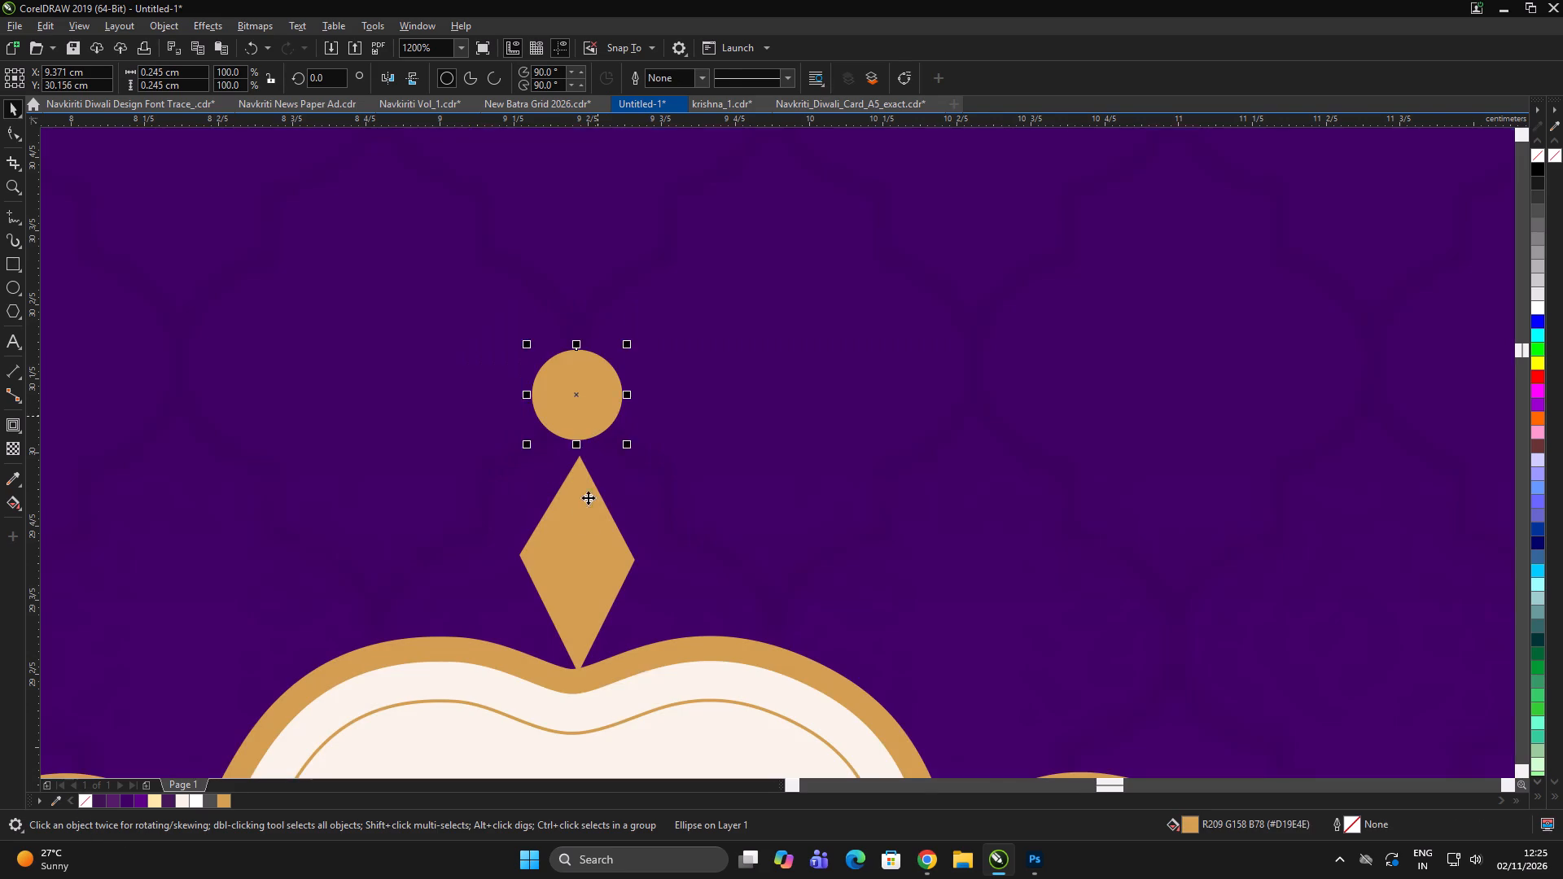
pyautogui.keyDown('shift'); pyautogui.click(583, 512); pyautogui.keyUp('shift')
pyautogui.press('c')
pyautogui.scroll(-10, 659, 357)
pyautogui.tripleClick(963, 330)
pyautogui.doubleClick(958, 319)
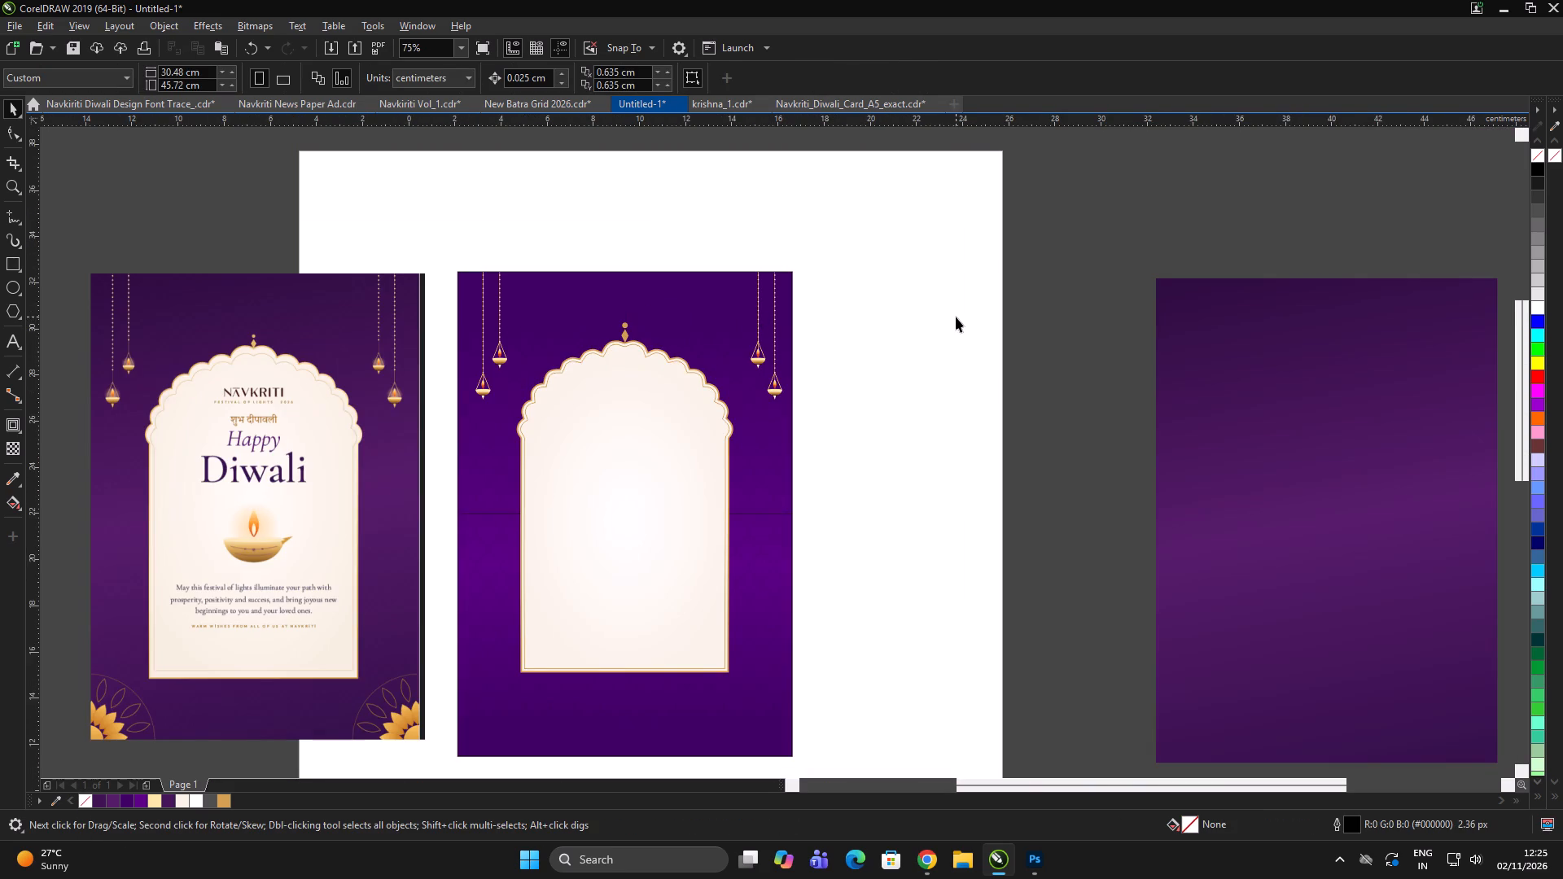
pyautogui.scroll(3, 265, 408)
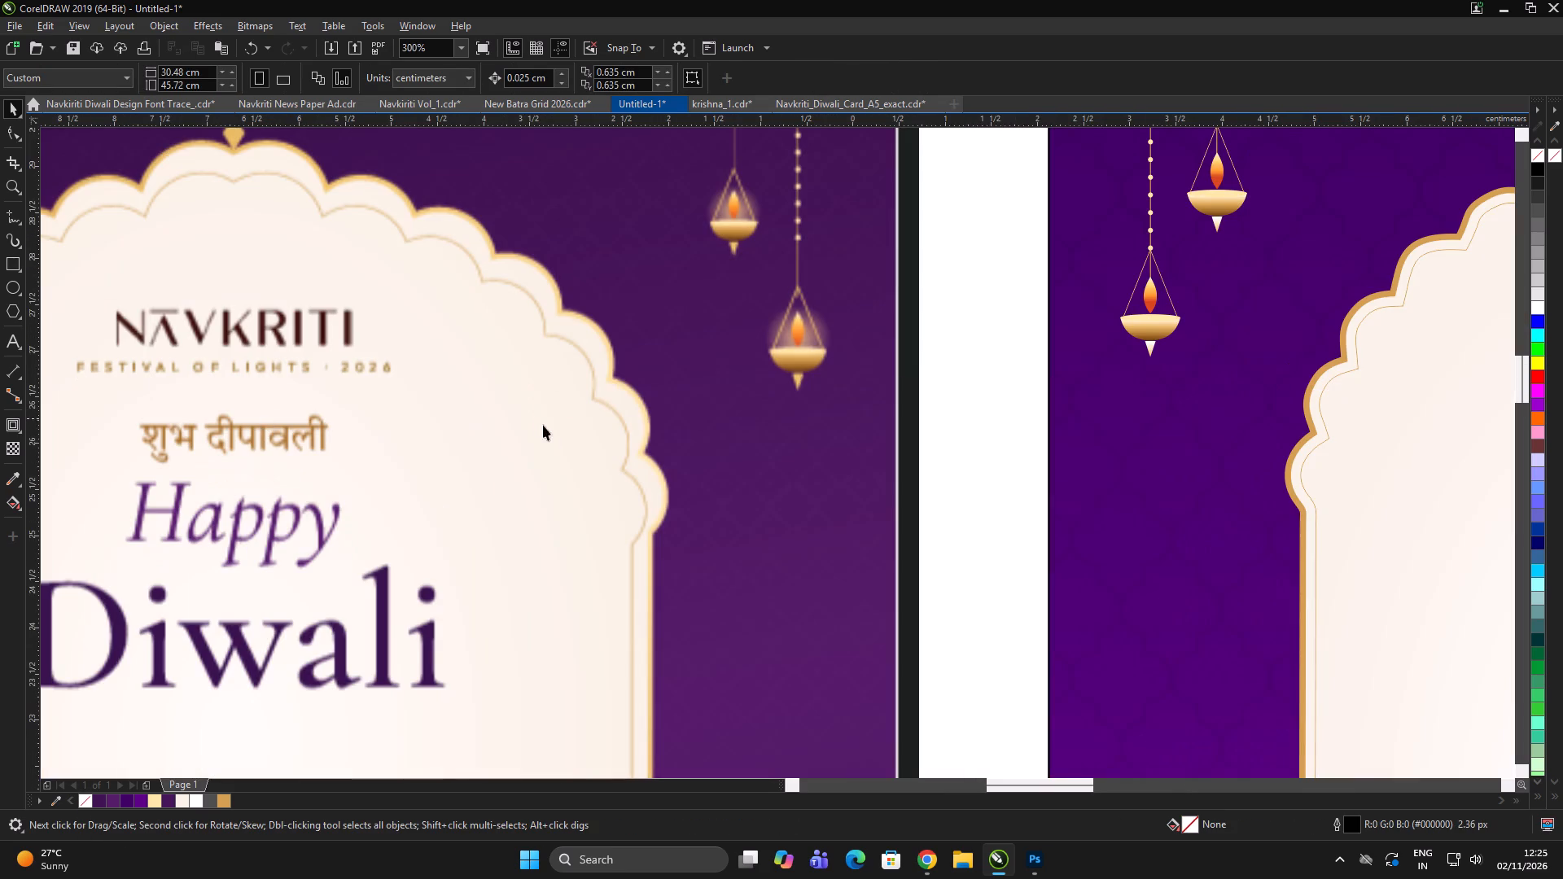
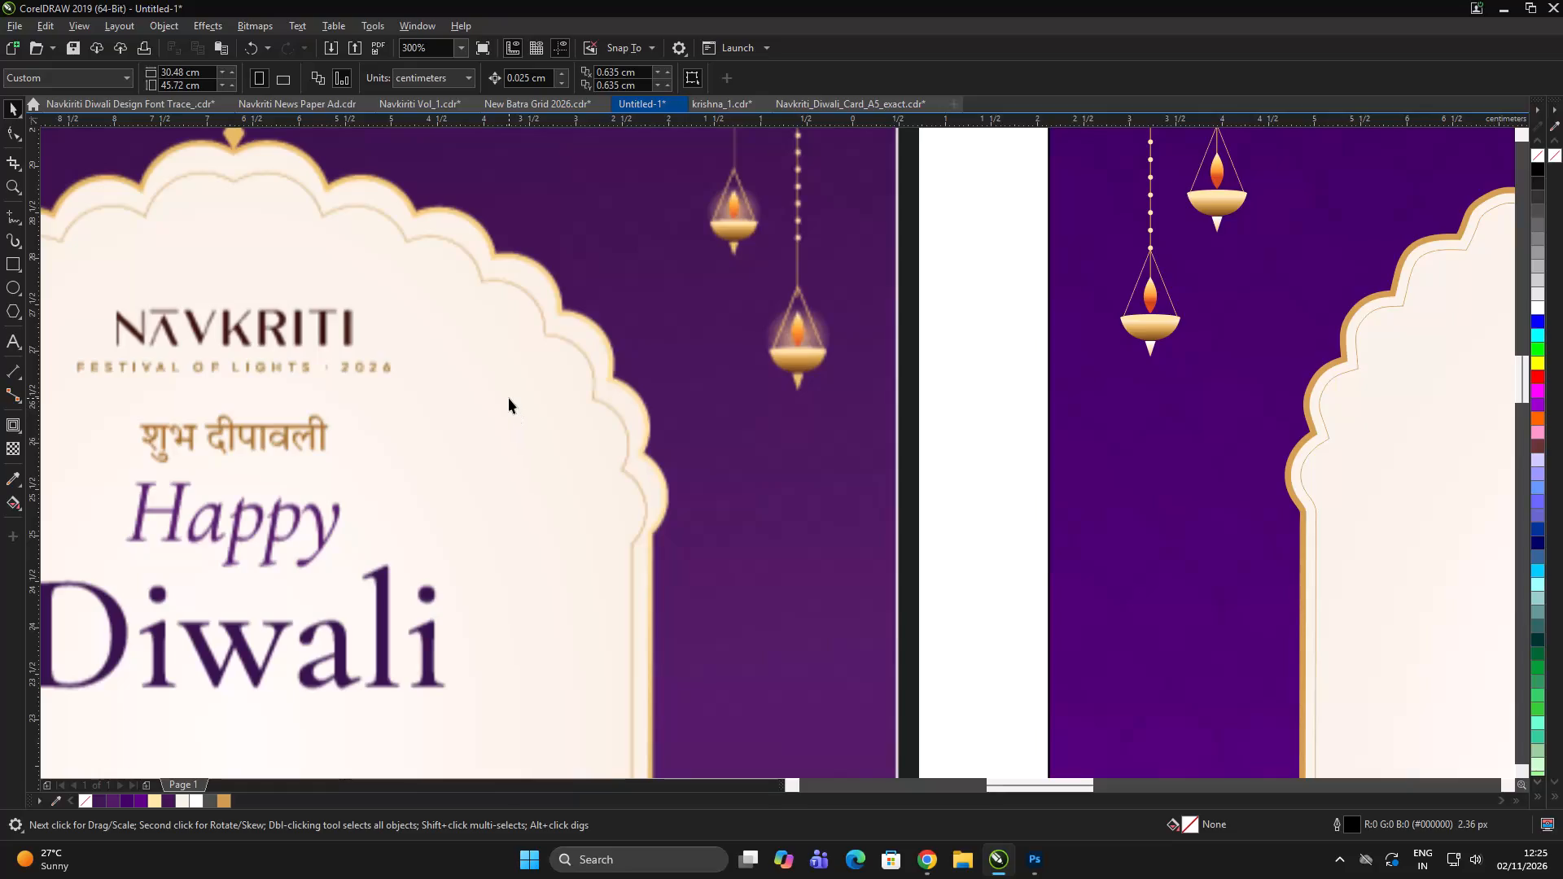
# Copy the white NAVKRITI "Legacy of 30+ Years" logo from the bottom of page 7 in Navkriti Vol_1.cdr.
pyautogui.scroll(-1, 487, 397)
pyautogui.scroll(-1, 414, 388)
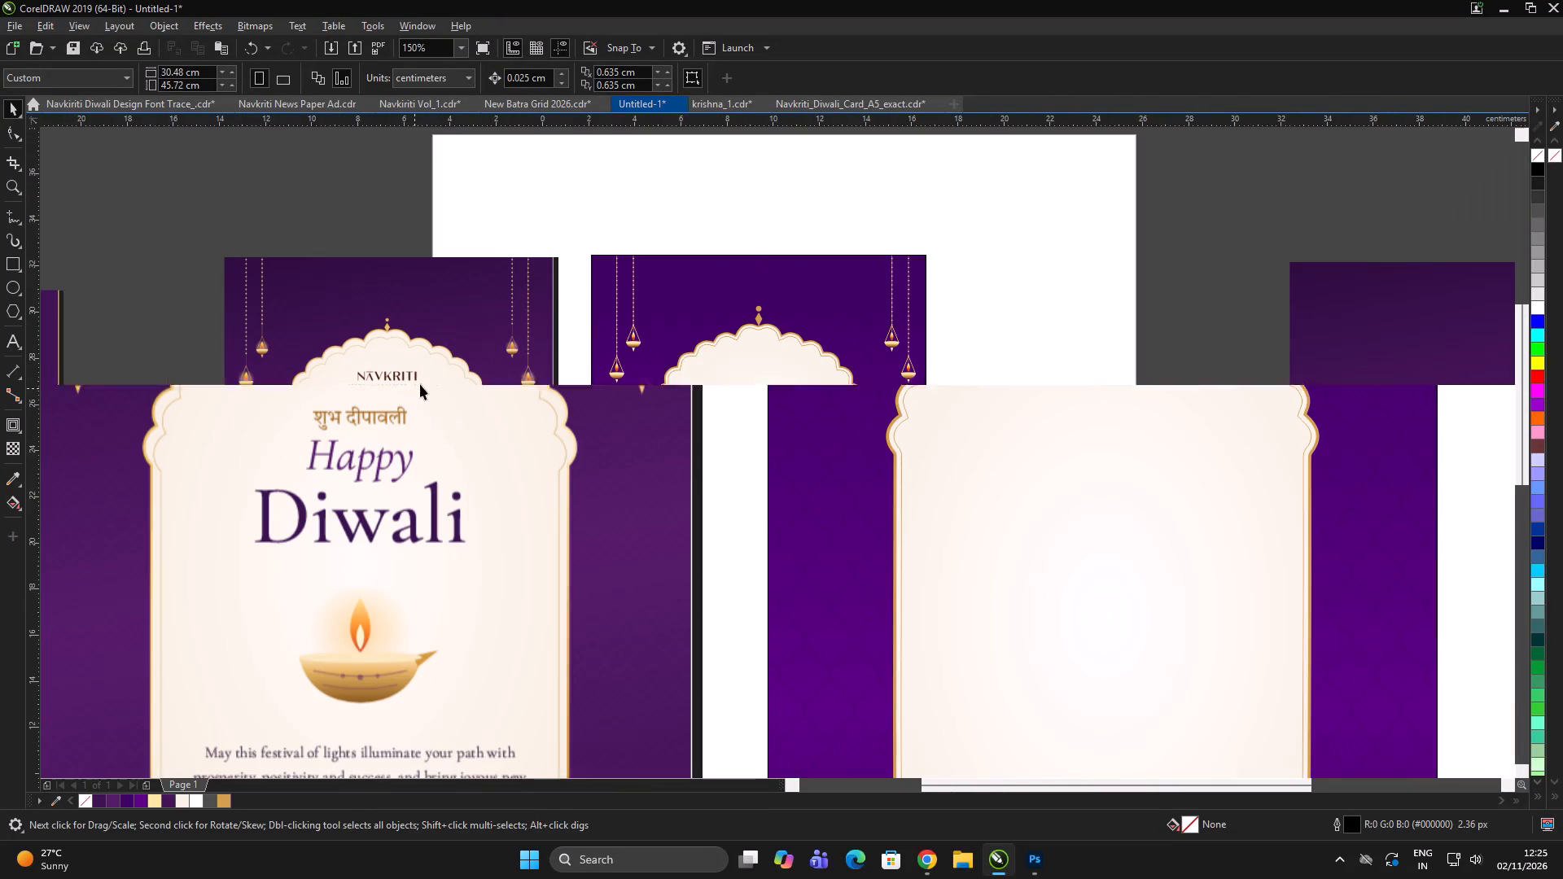
pyautogui.tripleClick(1141, 370)
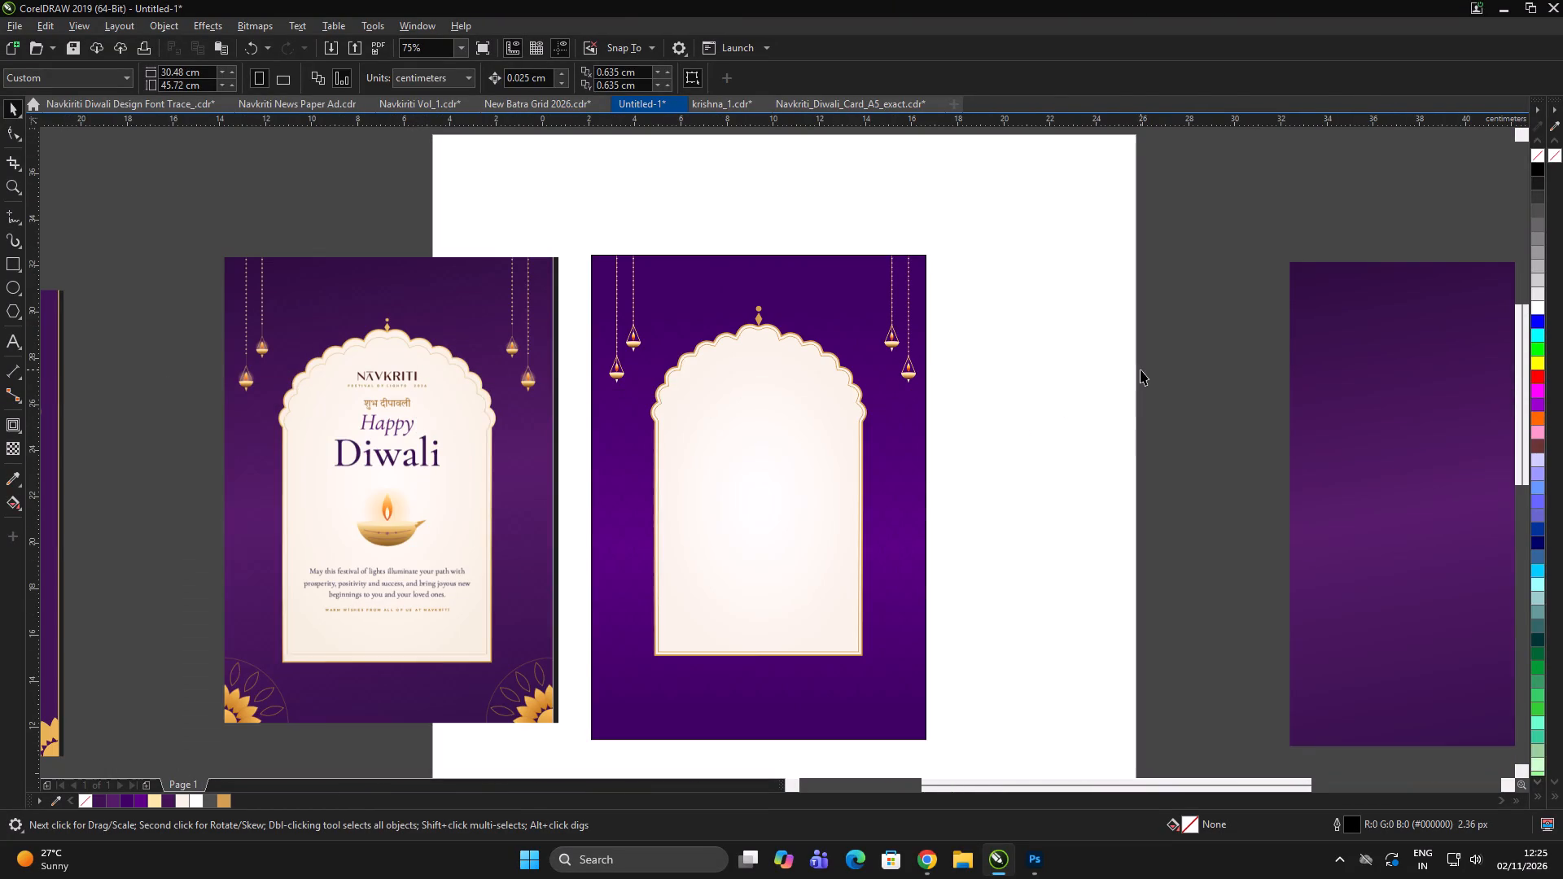
pyautogui.click(1145, 367)
pyautogui.tripleClick(1144, 373)
pyautogui.doubleClick(1144, 374)
pyautogui.scroll(-1, 705, 305)
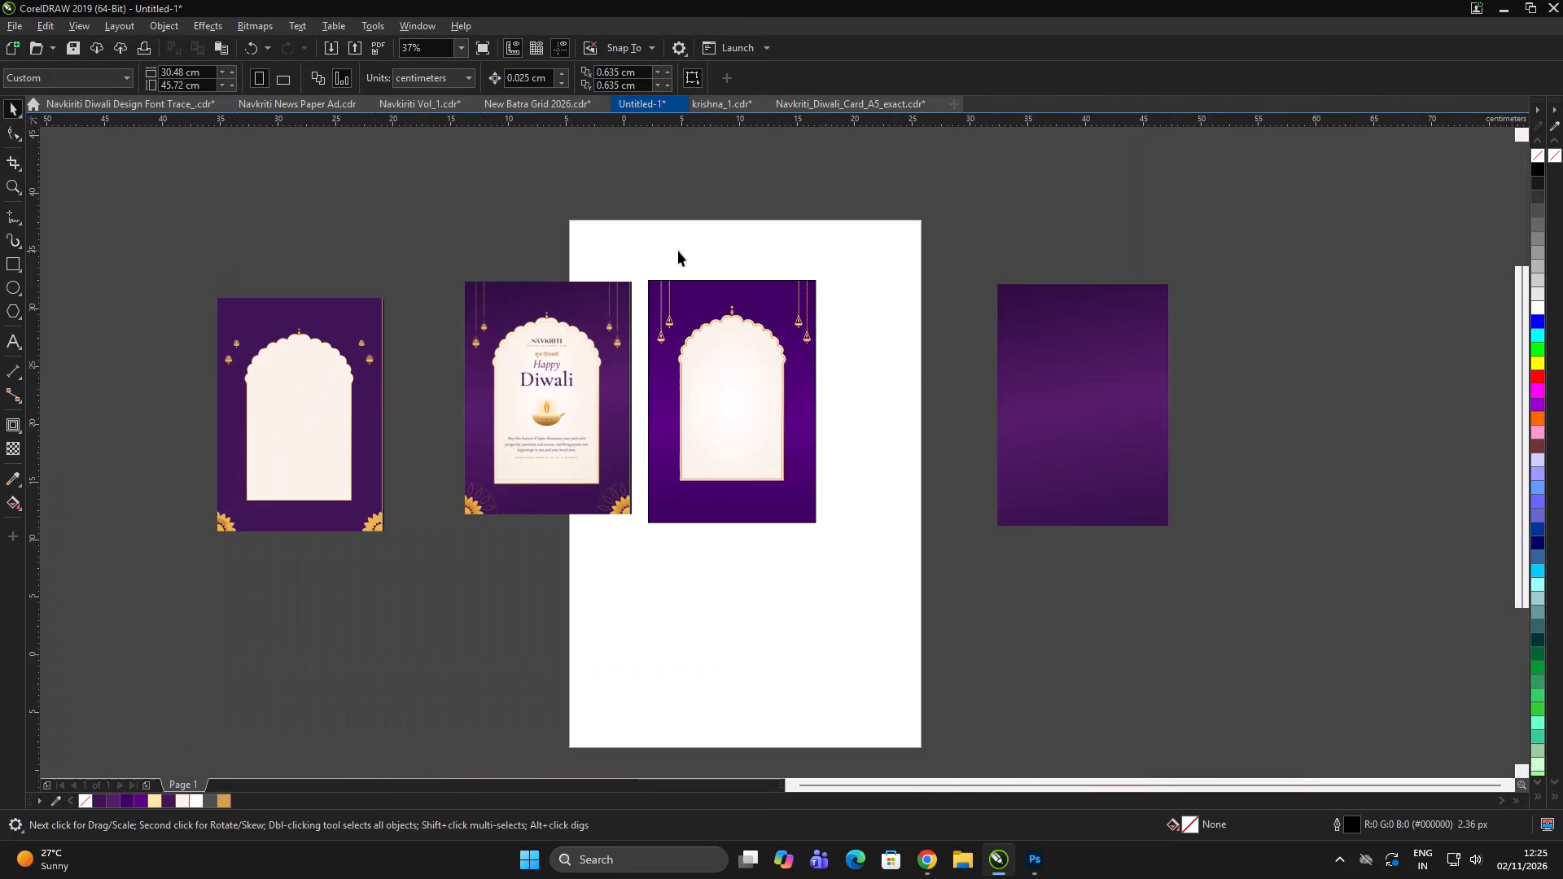
pyautogui.click(442, 105)
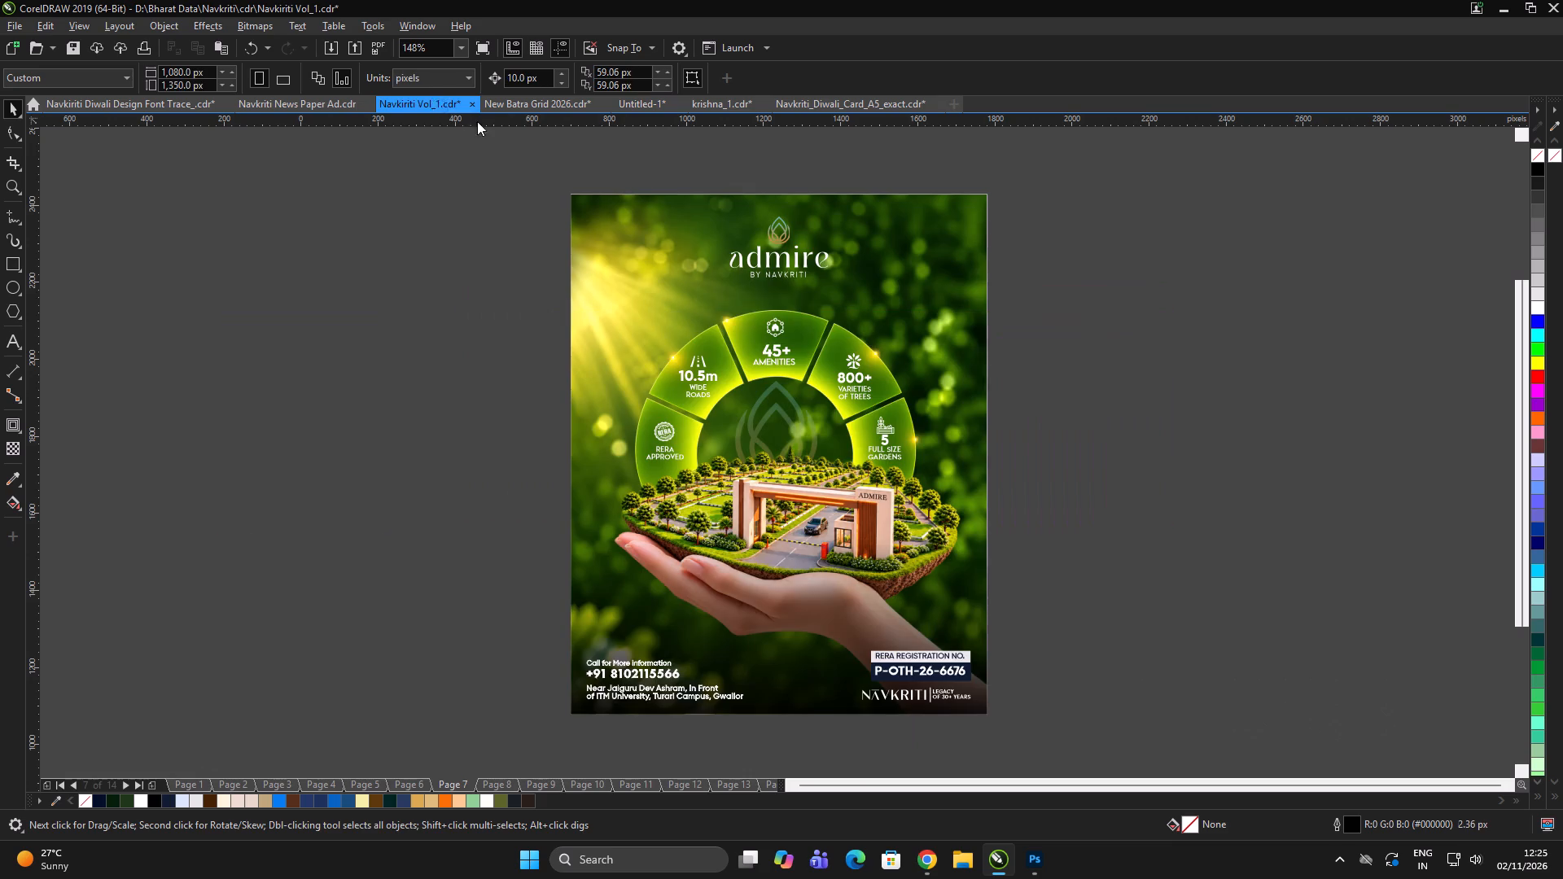
pyautogui.click(1154, 330)
pyautogui.moveTo(1158, 335); pyautogui.dragTo(1158, 353)
pyautogui.scroll(1, 971, 738)
pyautogui.doubleClick(1010, 724)
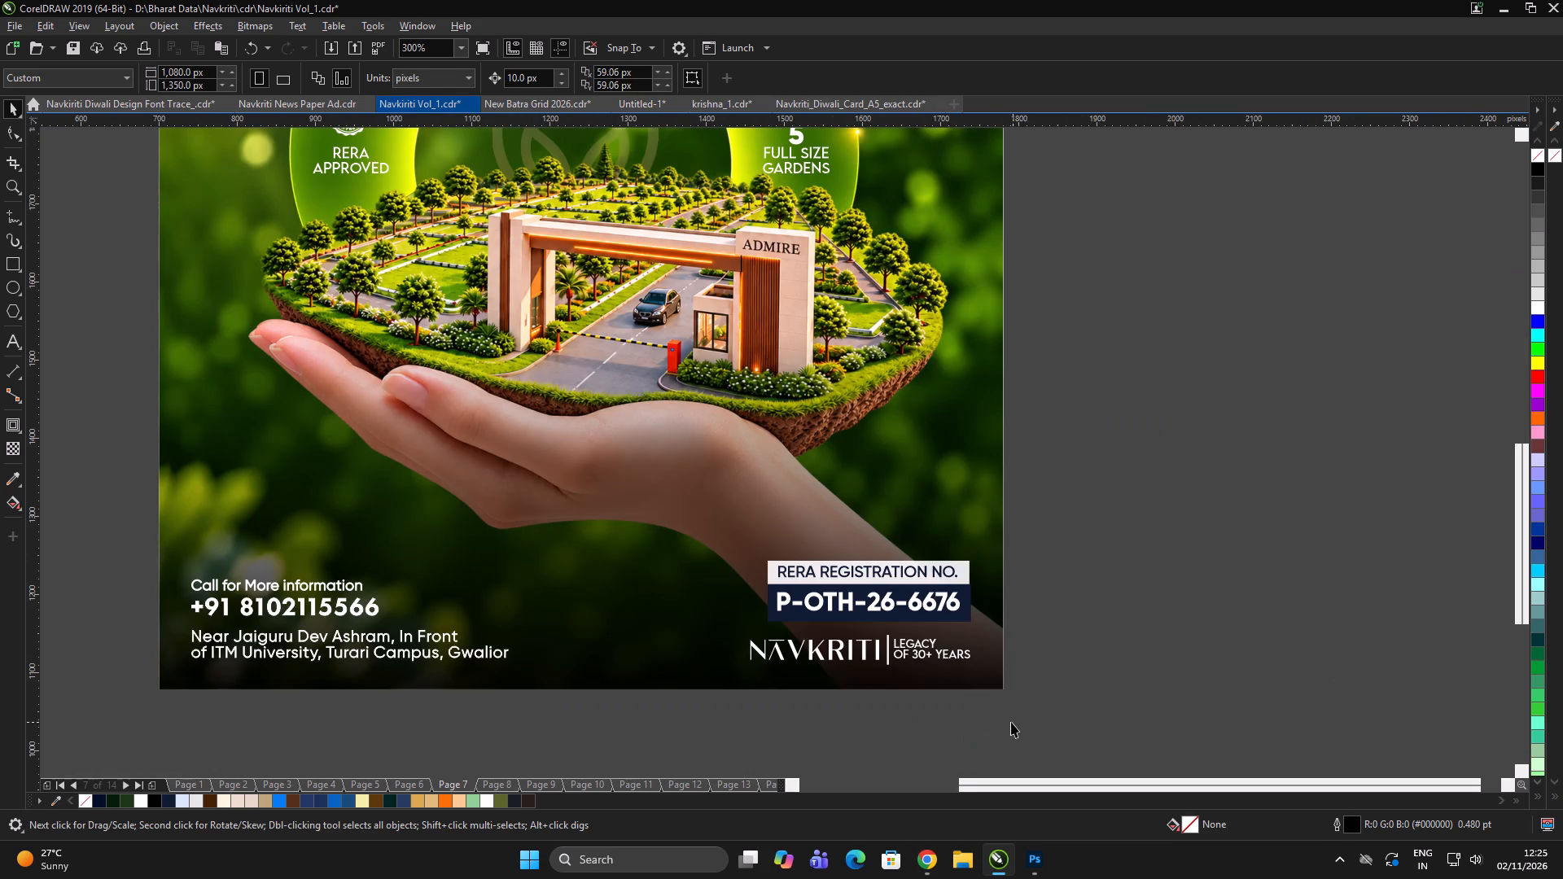
pyautogui.moveTo(1084, 721); pyautogui.dragTo(682, 631)
pyautogui.click(1193, 552)
pyautogui.moveTo(1141, 727); pyautogui.dragTo(711, 645)
pyautogui.moveTo(711, 645); pyautogui.dragTo(670, 632)
pyautogui.hotkey('ctrl', 'c')
pyautogui.doubleClick(1242, 518)
pyautogui.moveTo(1224, 506); pyautogui.dragTo(1186, 475)
# Paste the logo into Untitled-1, group it, and move it onto the upper part of the rebuilt card's cream arch.
pyautogui.click(856, 106)
pyautogui.click(1198, 349)
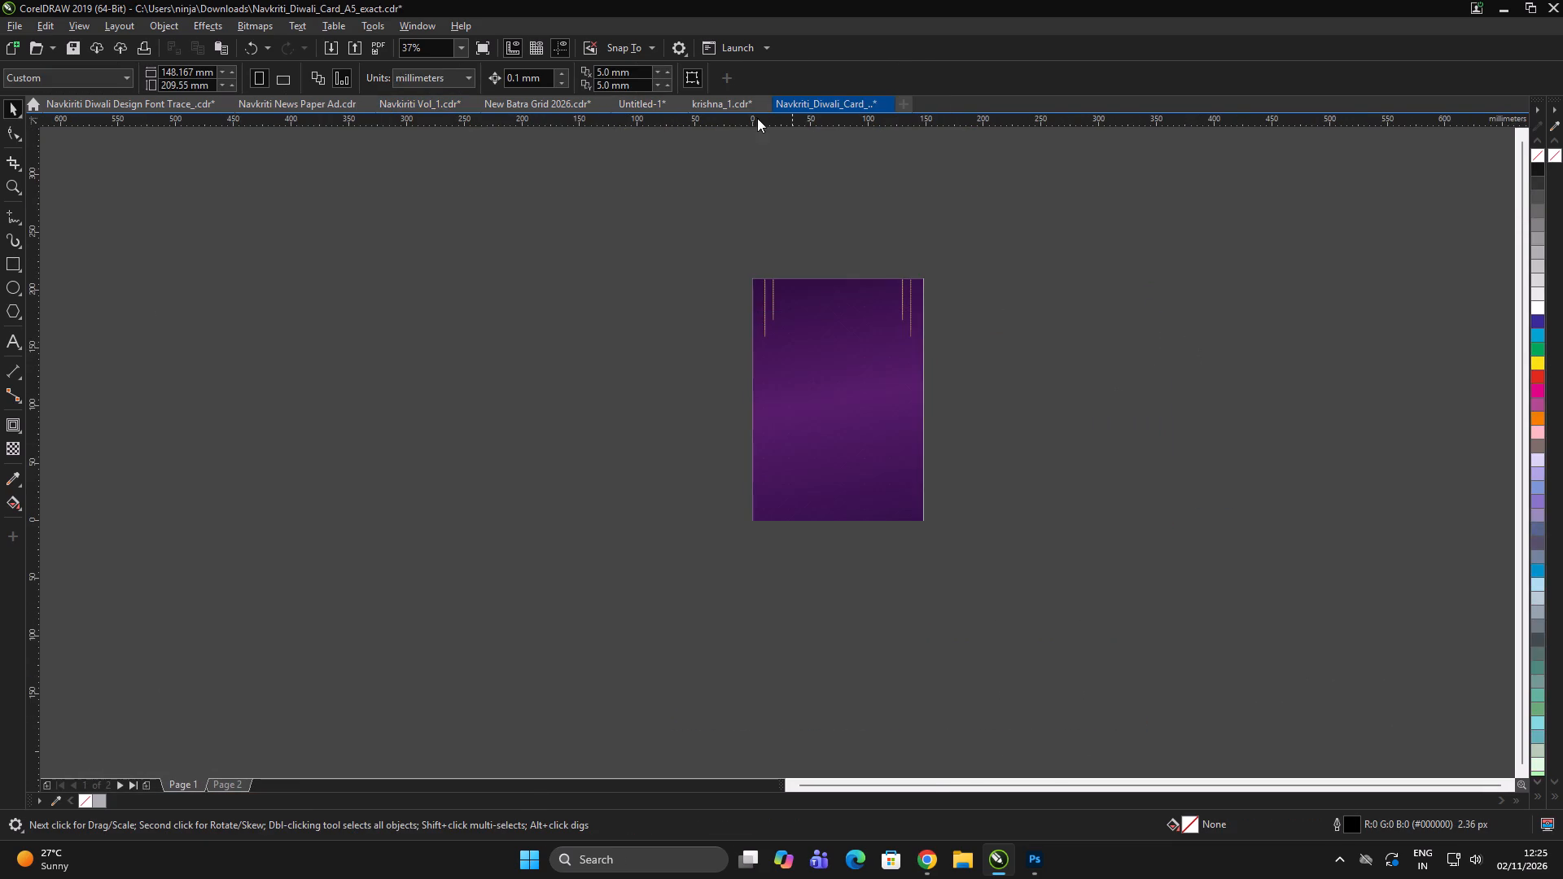
pyautogui.click(734, 105)
pyautogui.click(1164, 398)
pyautogui.click(641, 107)
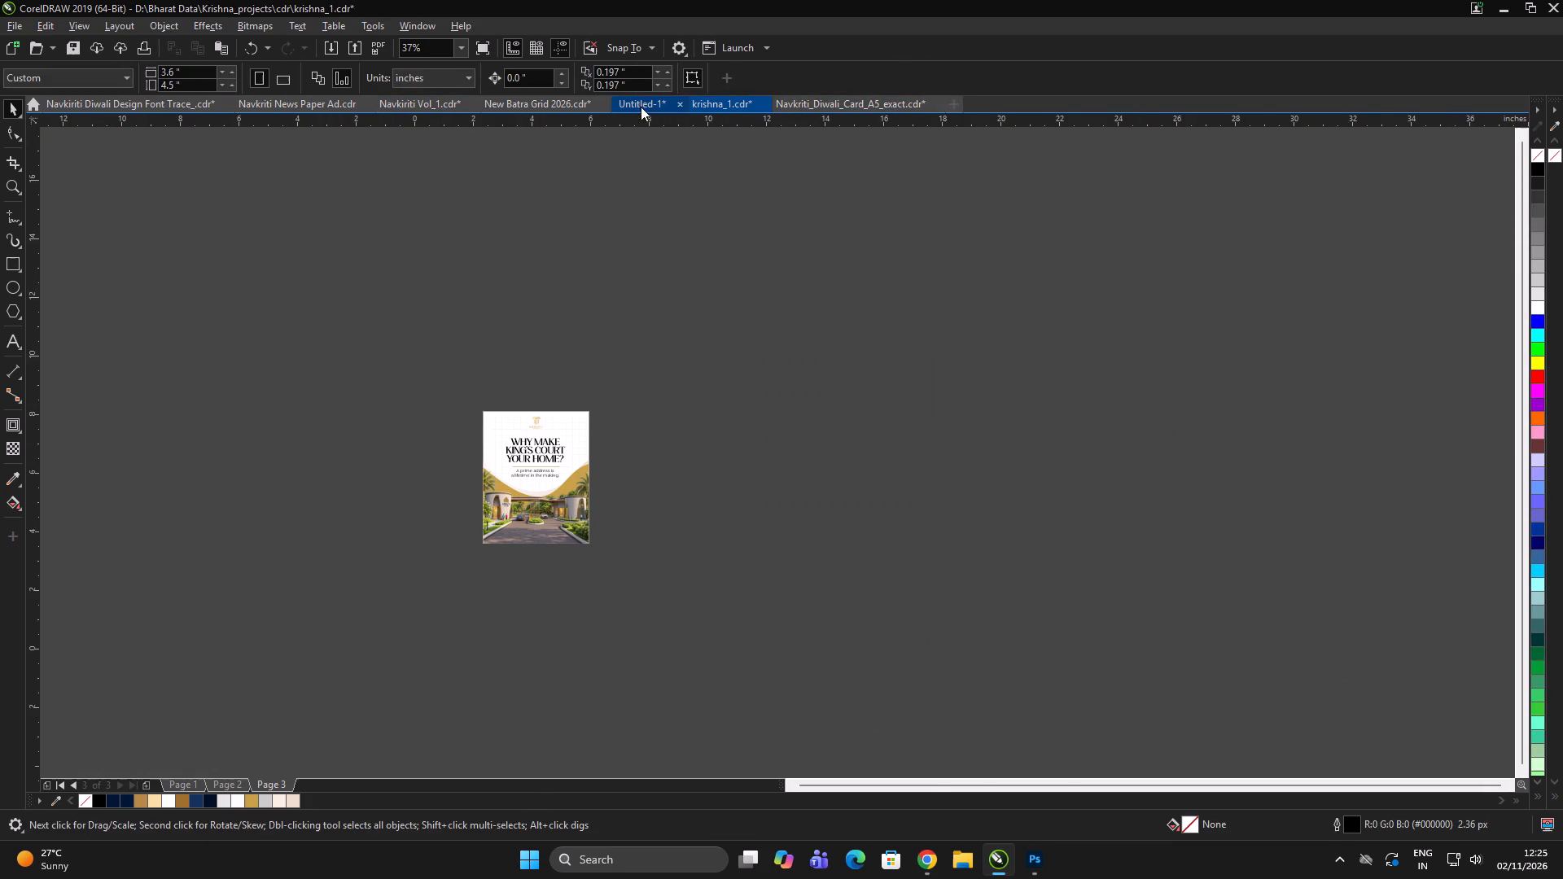
pyautogui.click(1025, 571)
pyautogui.hotkey('ctrl', 'v')
pyautogui.keyDown('ctrl'); pyautogui.scroll(1, 839, 456); pyautogui.keyUp('ctrl')
pyautogui.hotkey('ctrl', 'g')
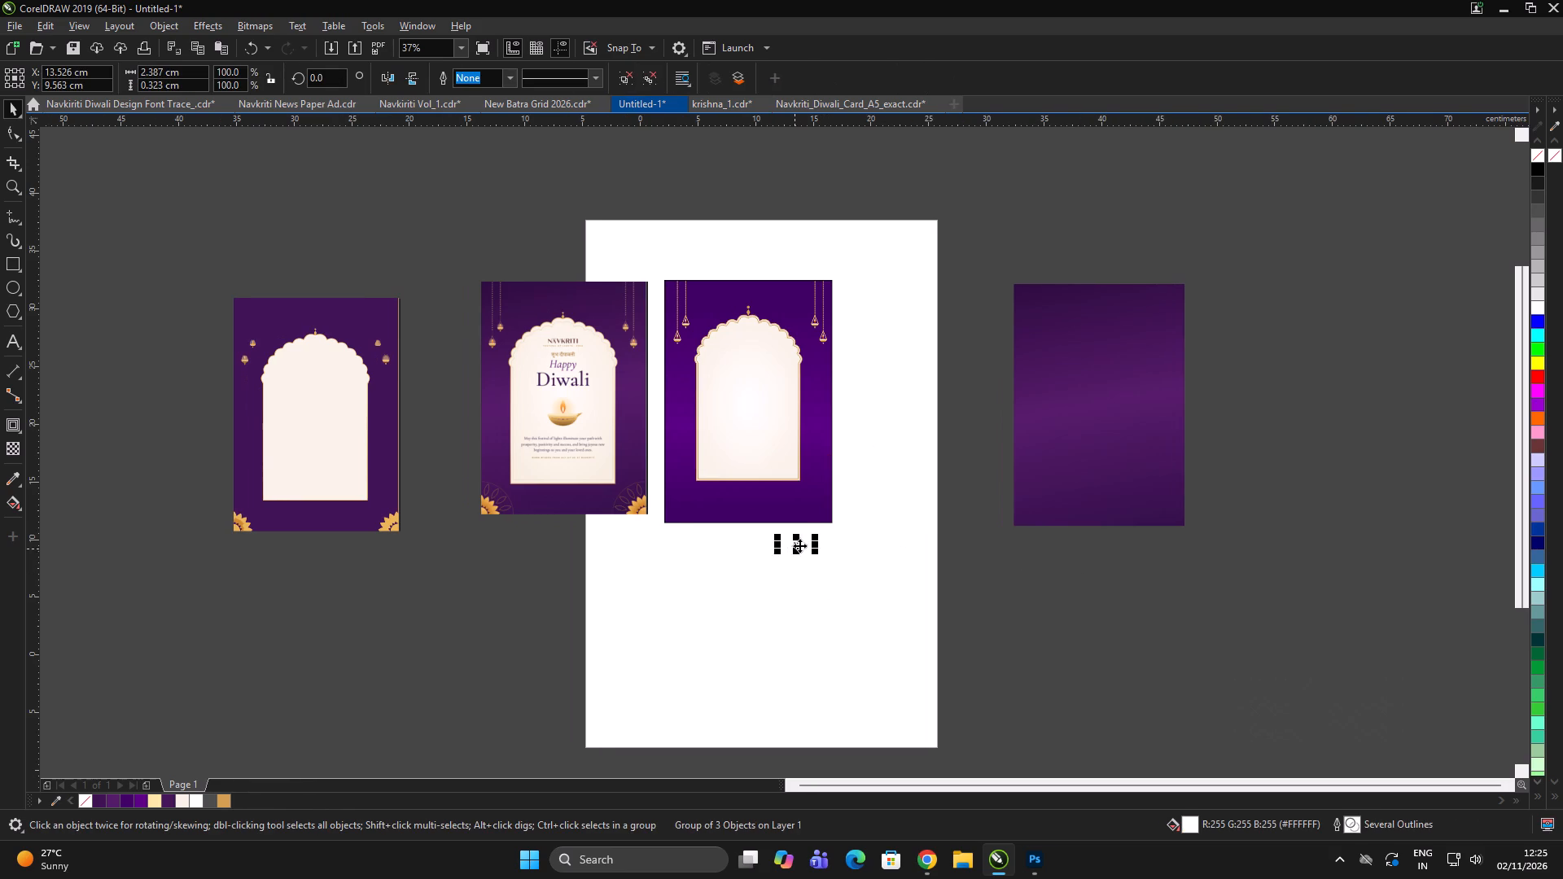
pyautogui.moveTo(800, 544); pyautogui.dragTo(744, 365)
pyautogui.scroll(3, 687, 352)
pyautogui.hotkey('ctrl', 'g')
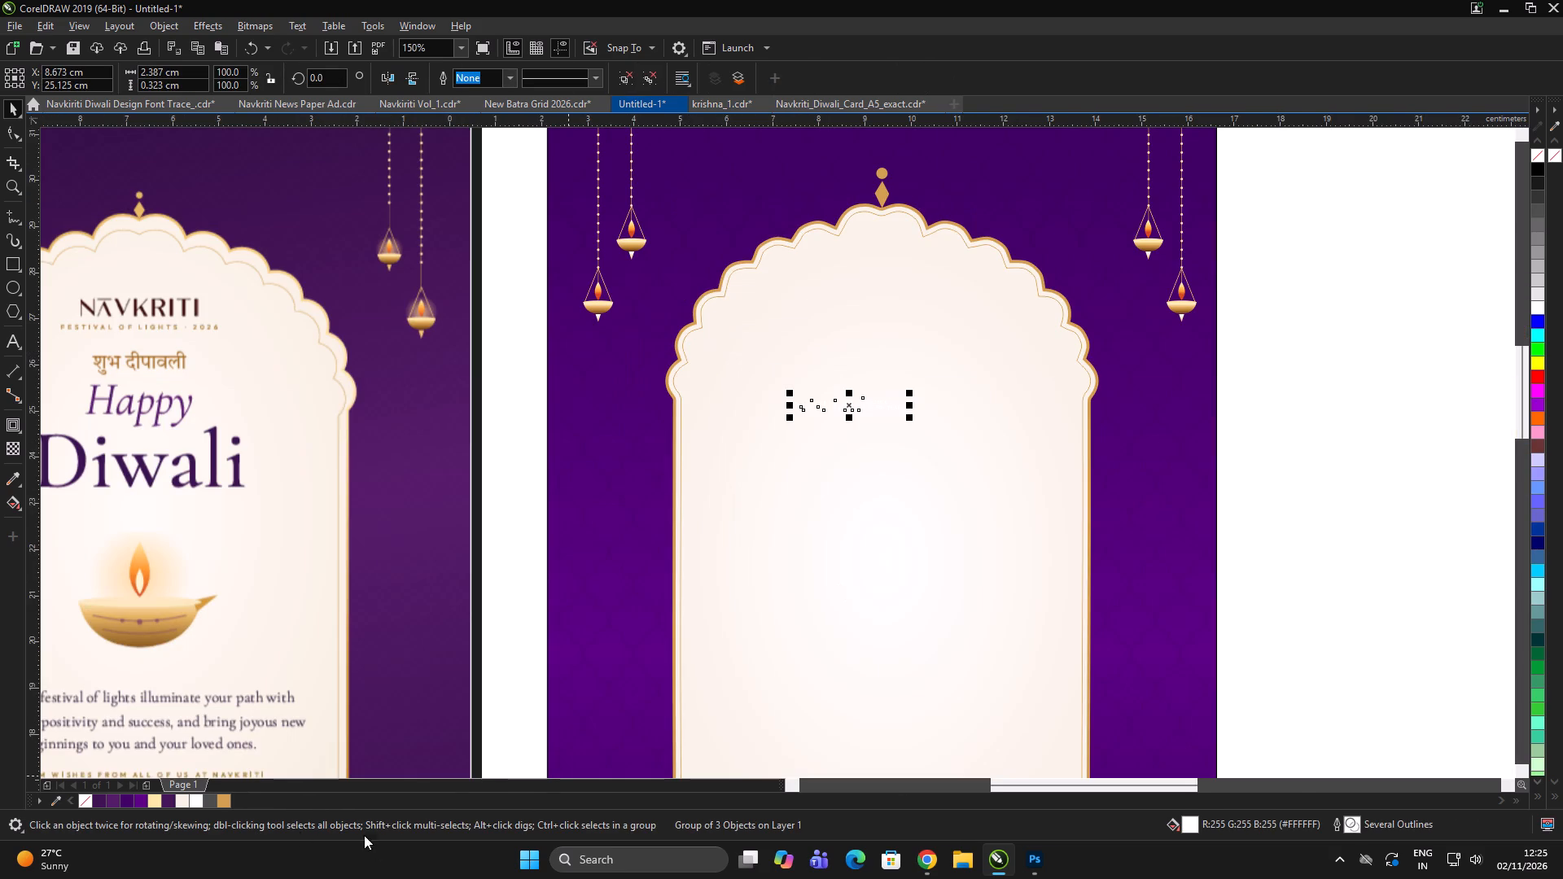
# Fill the logo with dark purple #431558 and centre it horizontally on the arch.
pyautogui.click(169, 802)
pyautogui.keyDown('shift'); pyautogui.click(910, 545); pyautogui.keyUp('shift')
pyautogui.press('c')
pyautogui.click(1399, 386)
# Enlarge the logo to about 4.31 cm wide, move it up near the arch's top, and centre it horizontally on the arch.
pyautogui.moveTo(1395, 342); pyautogui.dragTo(689, 510)
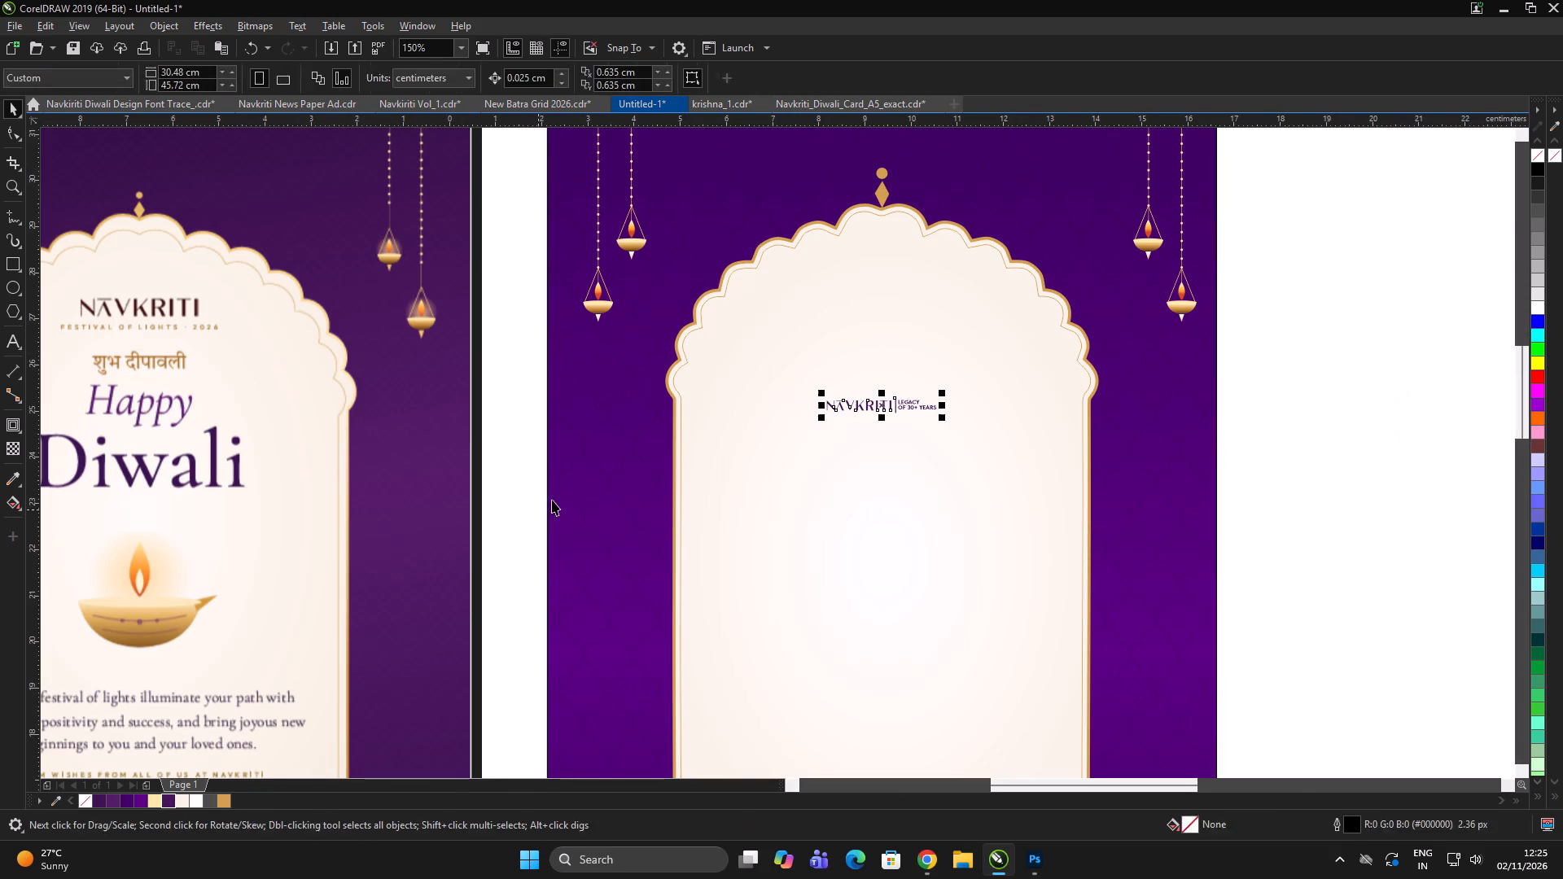
pyautogui.keyDown('shift'); pyautogui.moveTo(944, 418); pyautogui.dragTo(988, 448); pyautogui.keyUp('shift')
pyautogui.moveTo(970, 411); pyautogui.dragTo(975, 308)
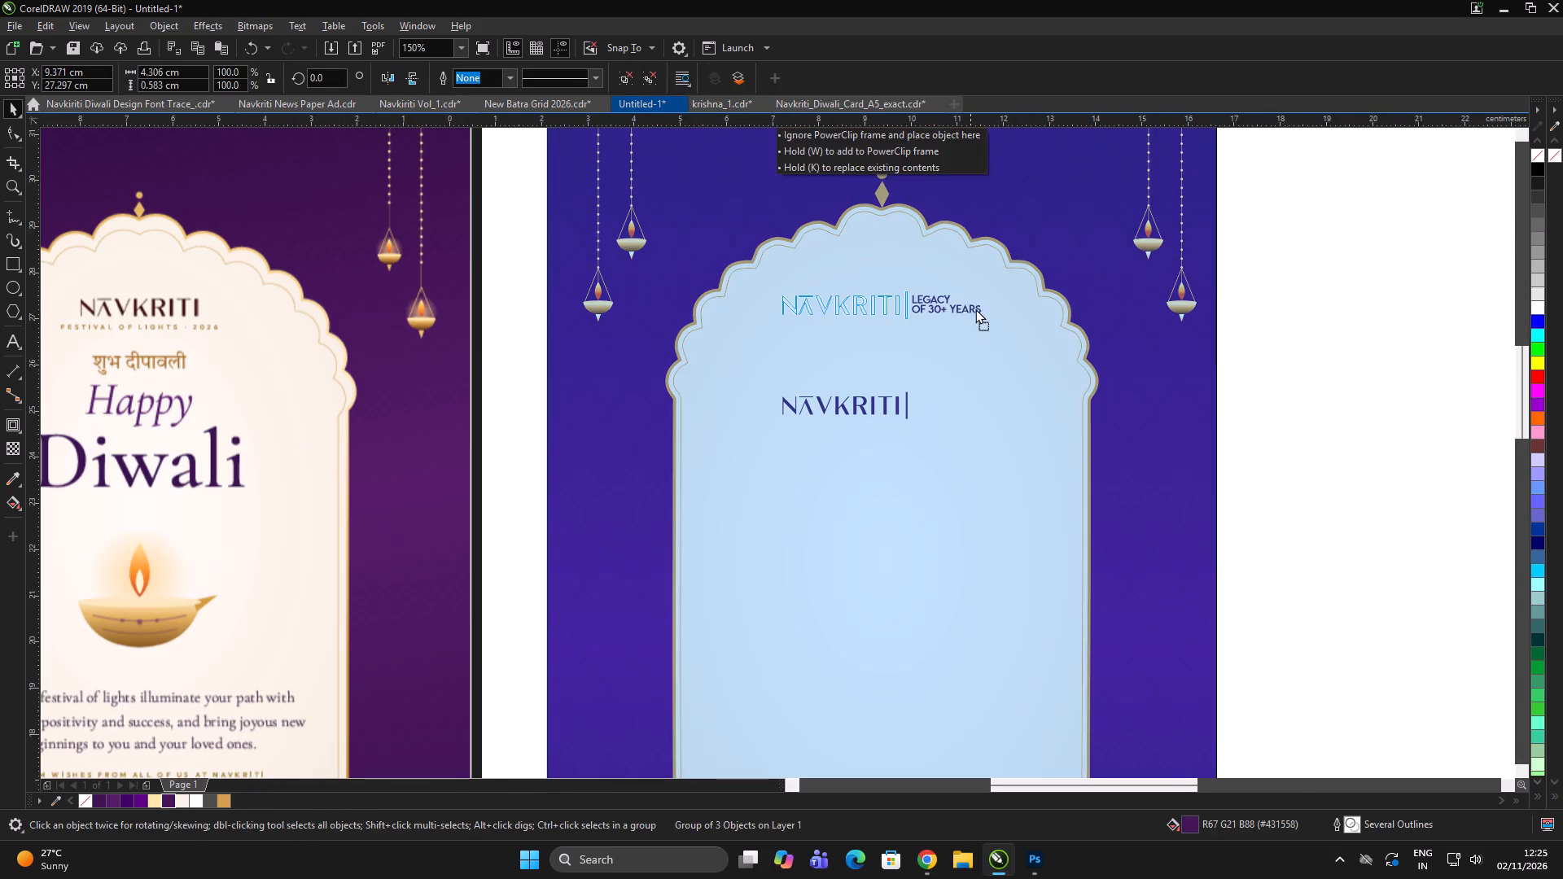
pyautogui.moveTo(975, 308); pyautogui.dragTo(977, 306)
pyautogui.keyDown('shift'); pyautogui.click(961, 420); pyautogui.keyUp('shift')
pyautogui.press('c')
pyautogui.tripleClick(1371, 317)
pyautogui.click(1371, 314)
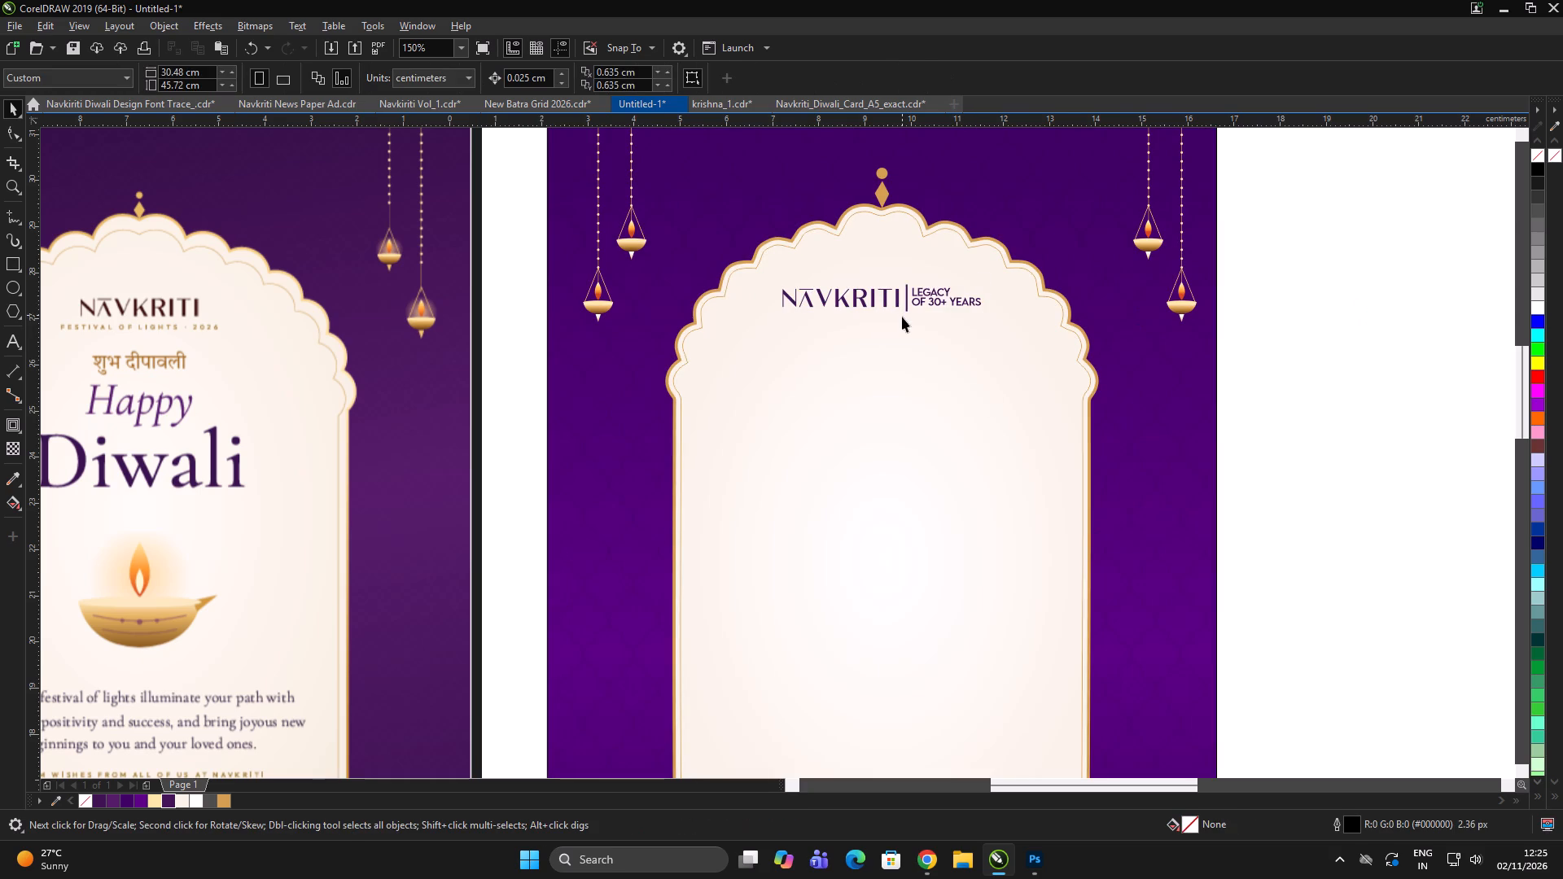
pyautogui.click(1290, 410)
# Add artistic text reading "festival of lights 2026" in the middle of the arch.
pyautogui.press('F8')
pyautogui.click(795, 620)
pyautogui.write('festival of lights')
pyautogui.press('space')
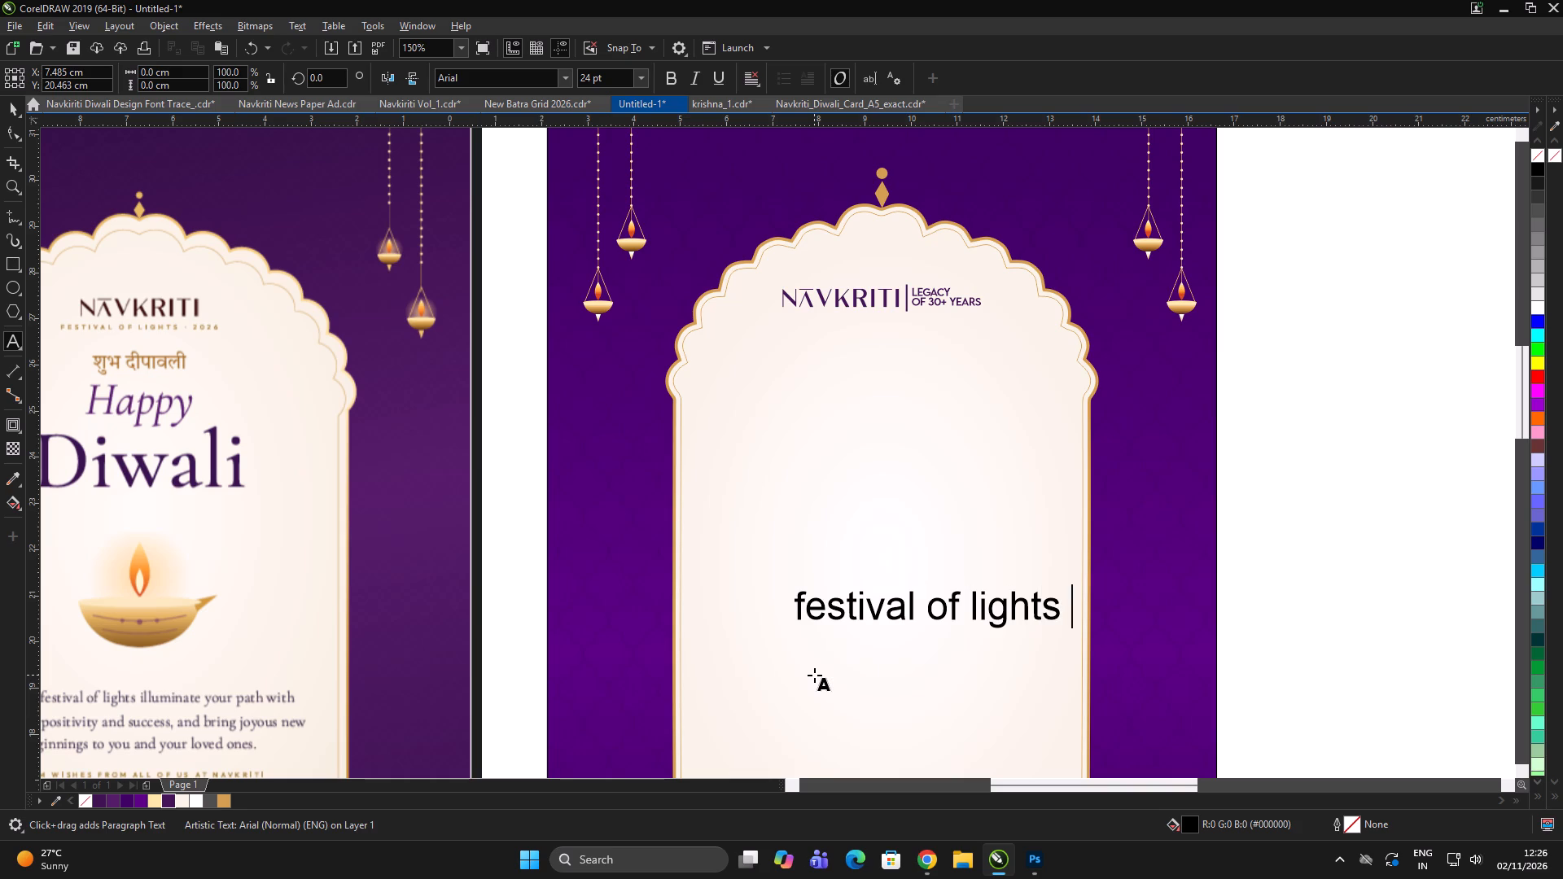
pyautogui.write(':')
pyautogui.press('space')
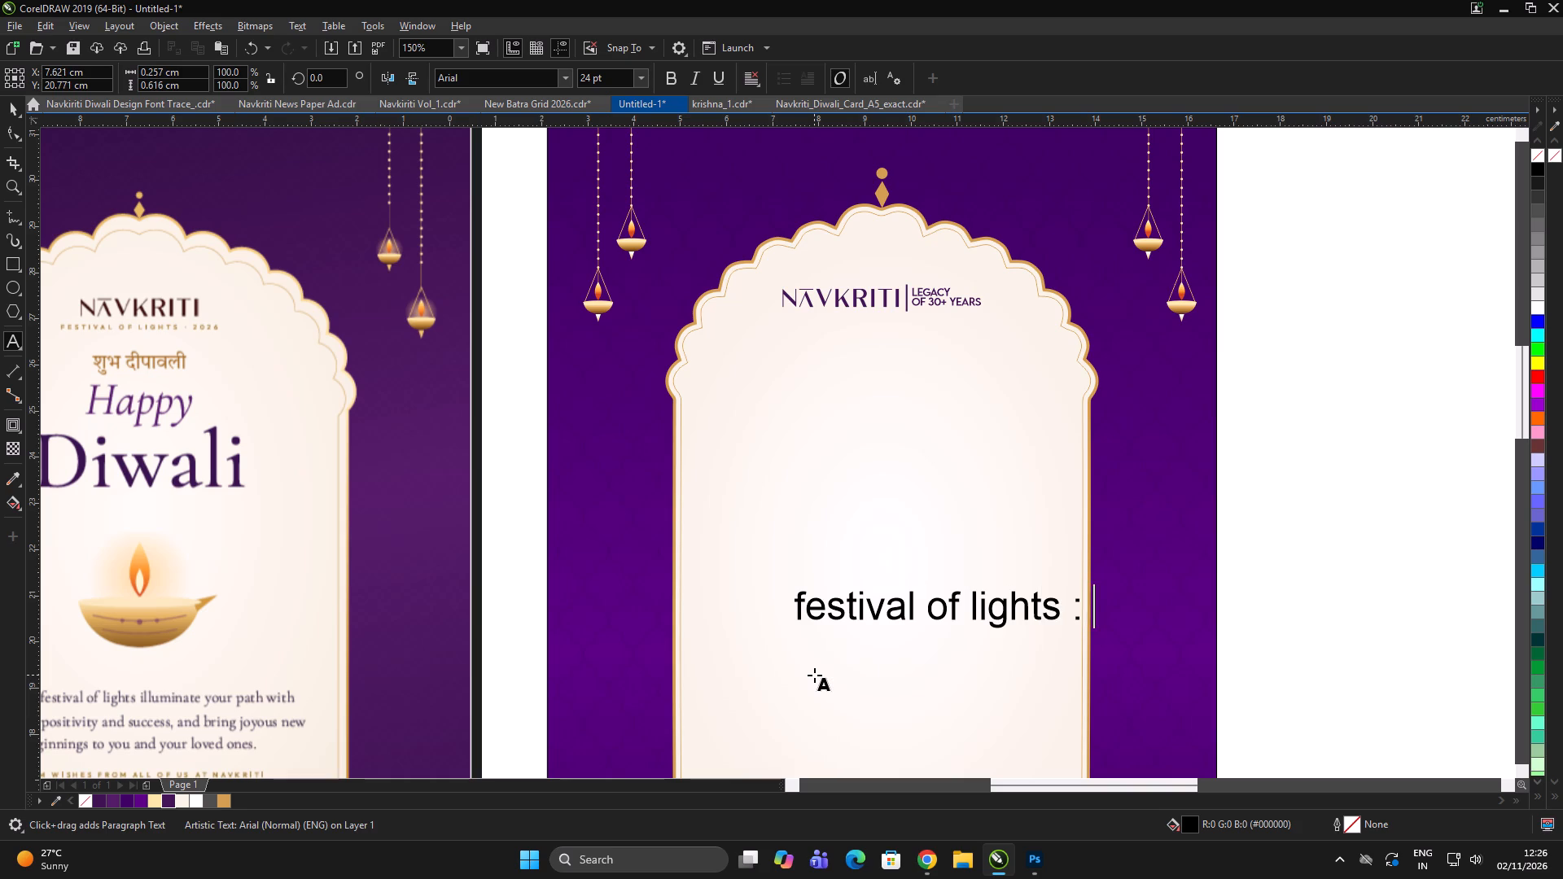
pyautogui.press('BackSpace')
pyautogui.press('BackSpace')
pyautogui.write('20256')
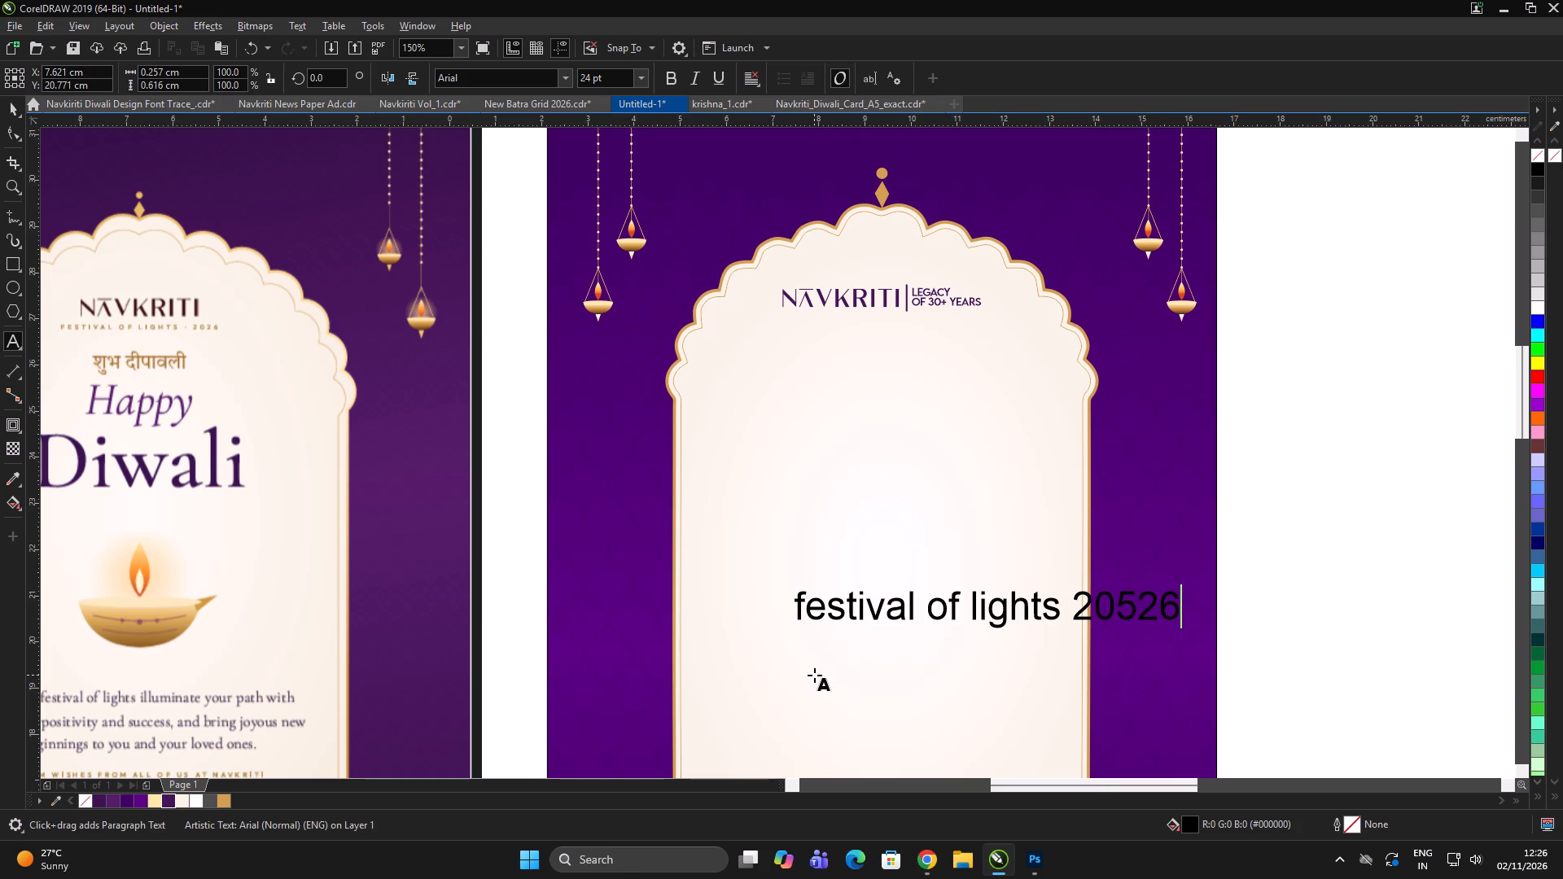
pyautogui.press('BackSpace')
pyautogui.press('BackSpace')
pyautogui.press('BackSpace')
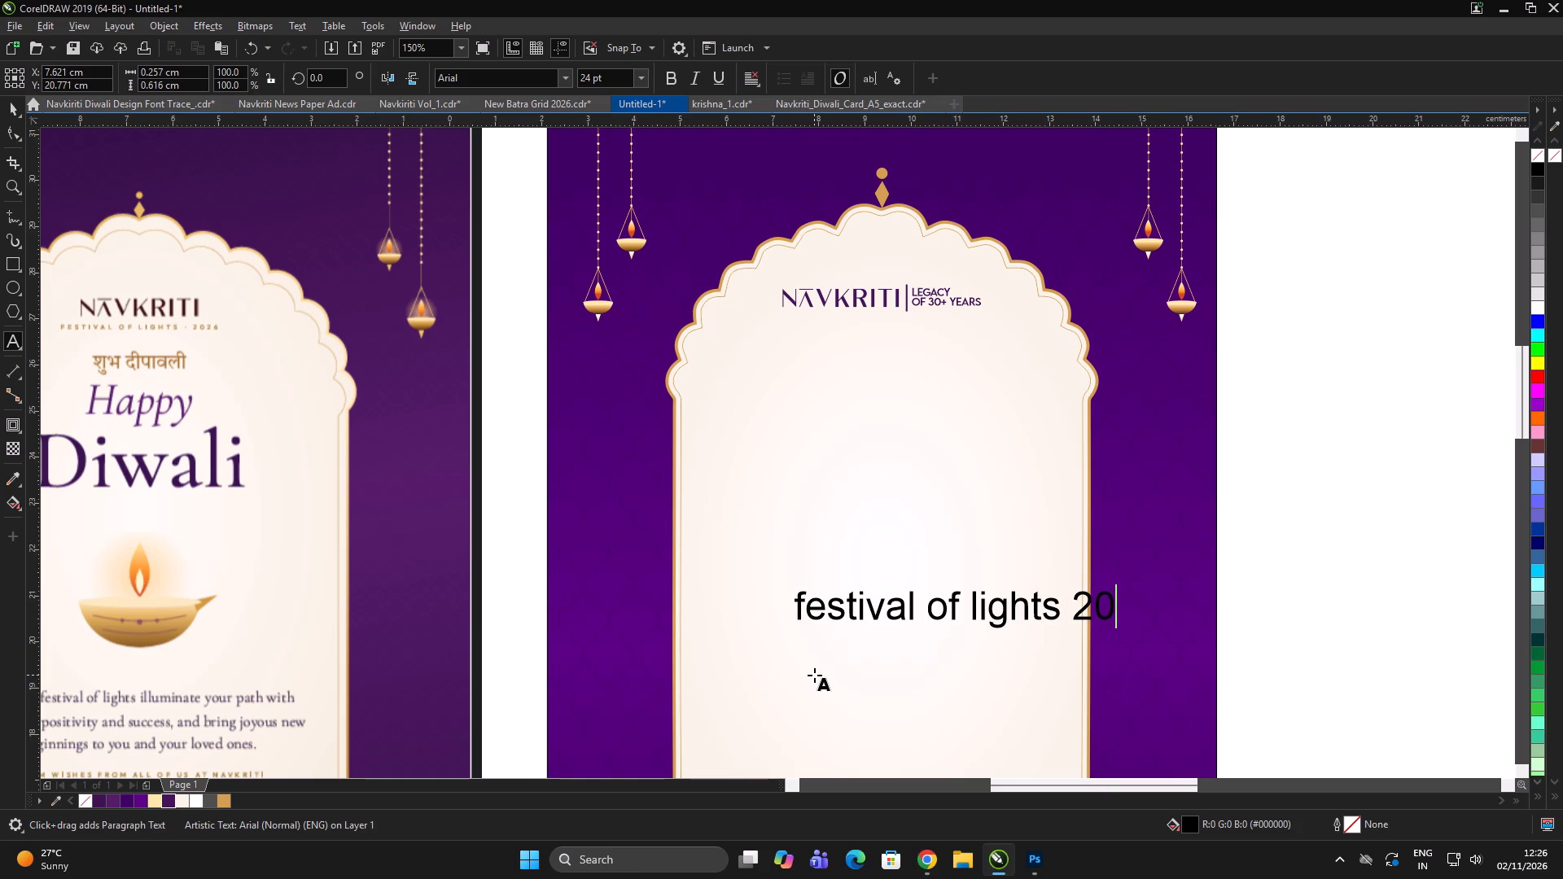
pyautogui.write('26')
# Set the font of the "festival of lights 2026" text to Gilroy-Regular.
pyautogui.hotkey('ctrl', 'a')
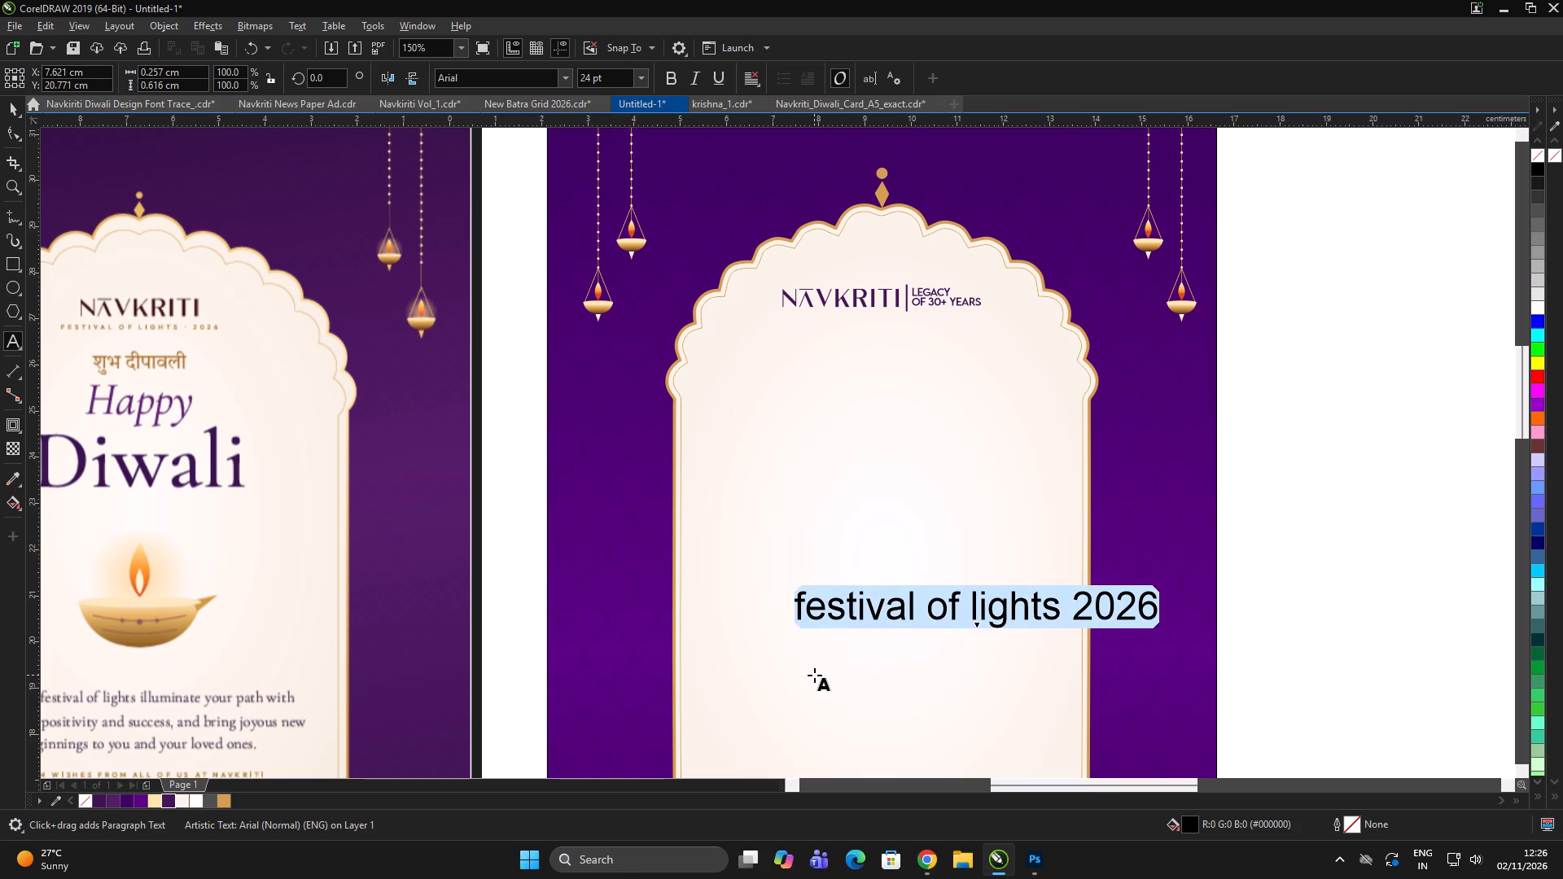
pyautogui.click(498, 77)
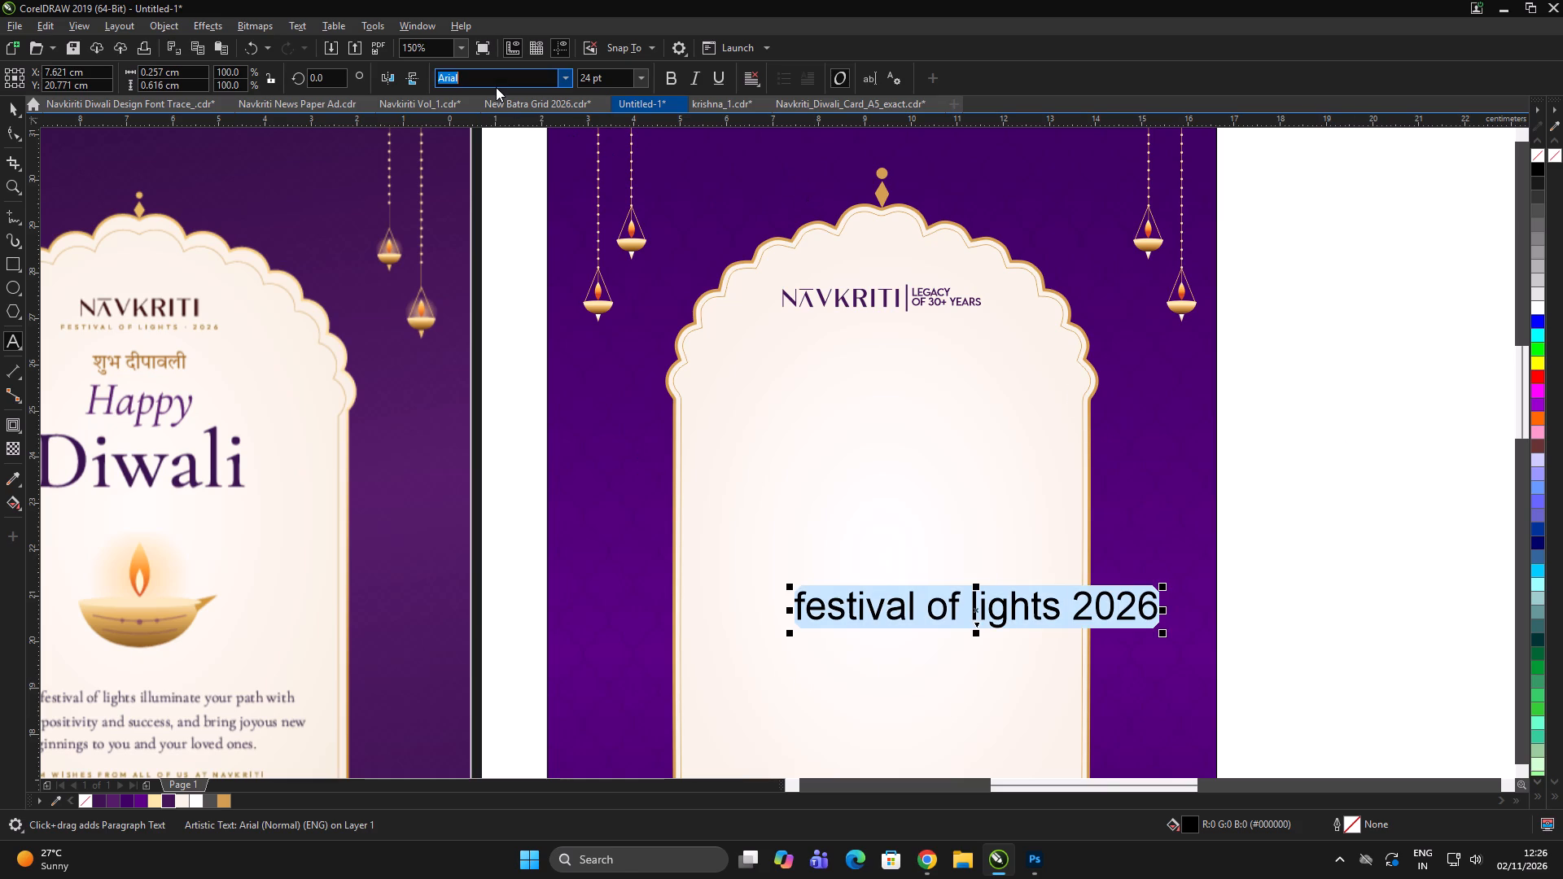
pyautogui.hotkey('ctrl', 'a')
pyautogui.write('gilory')
pyautogui.press('Return')
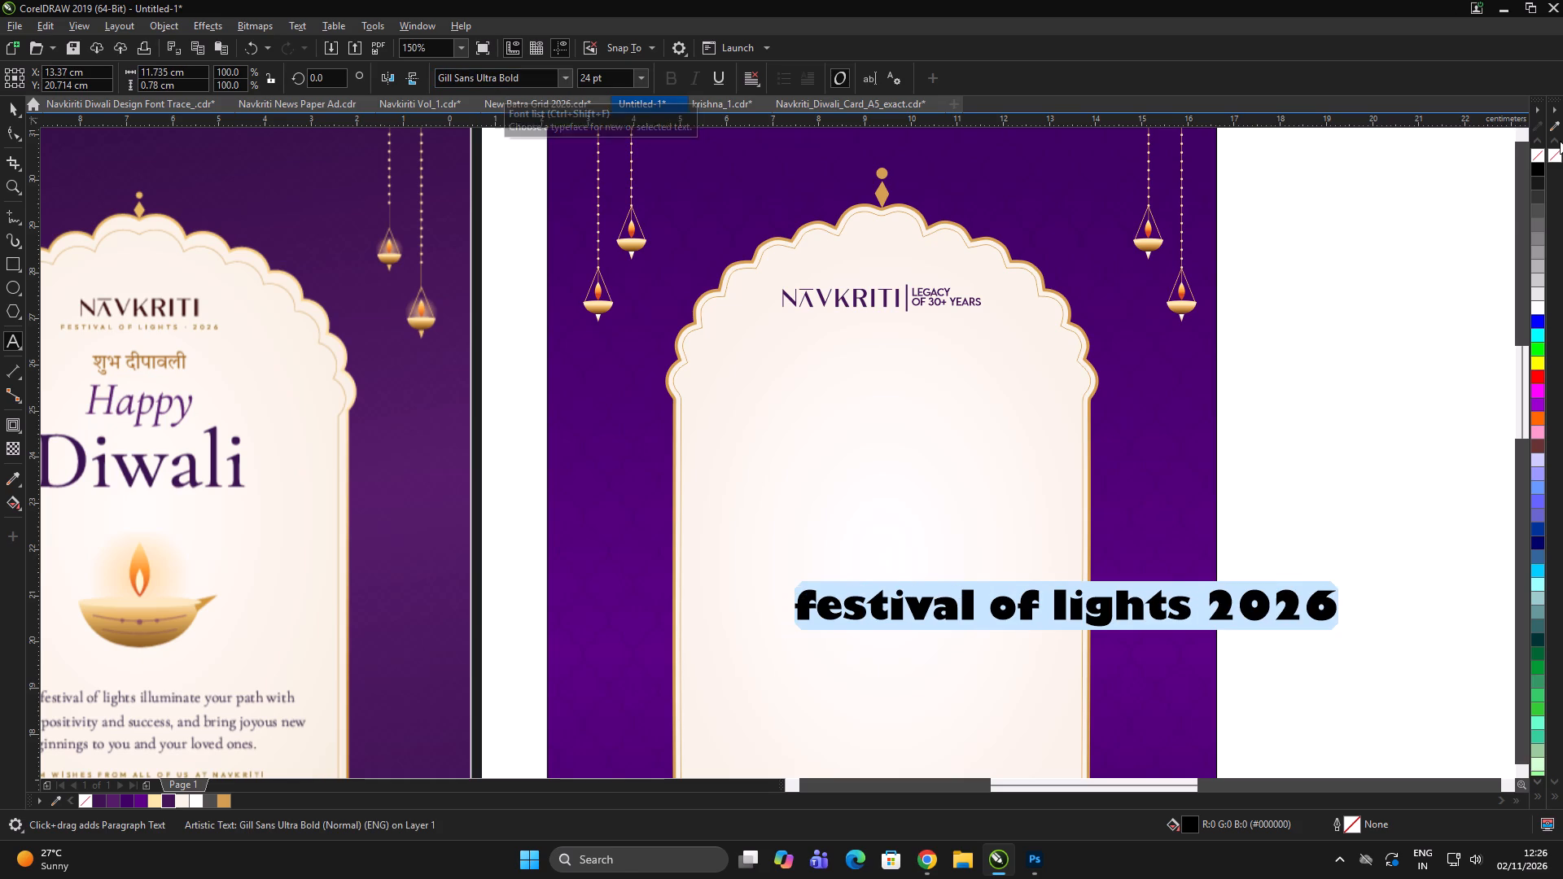
pyautogui.click(568, 82)
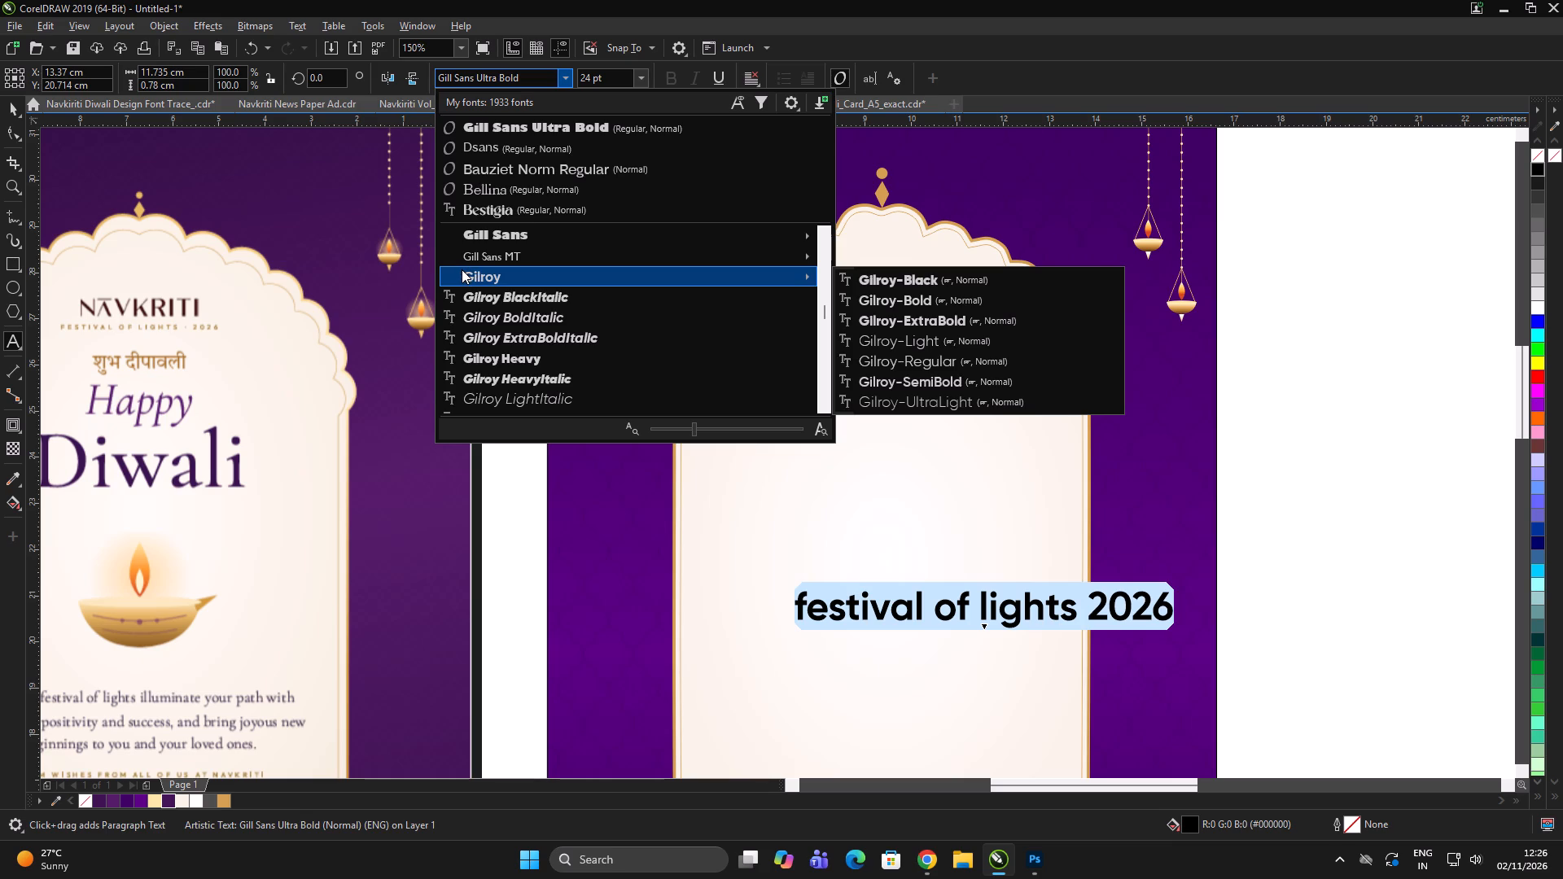
pyautogui.click(969, 365)
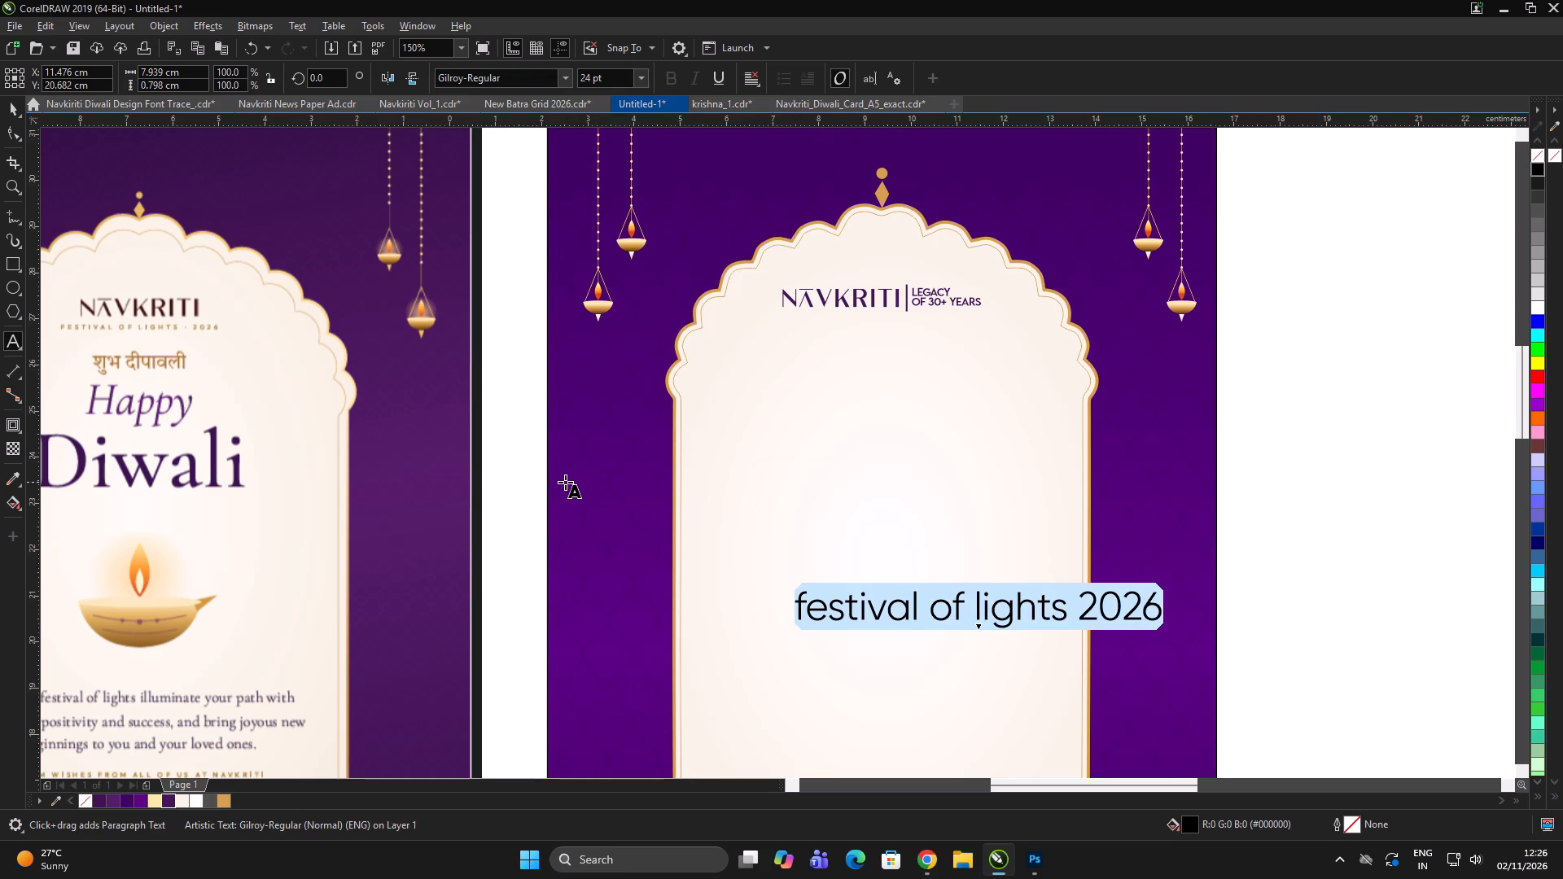
# Change the case of the "festival of lights 2026" text to UPPERCASE.
pyautogui.hotkey('ctrl', 'a')
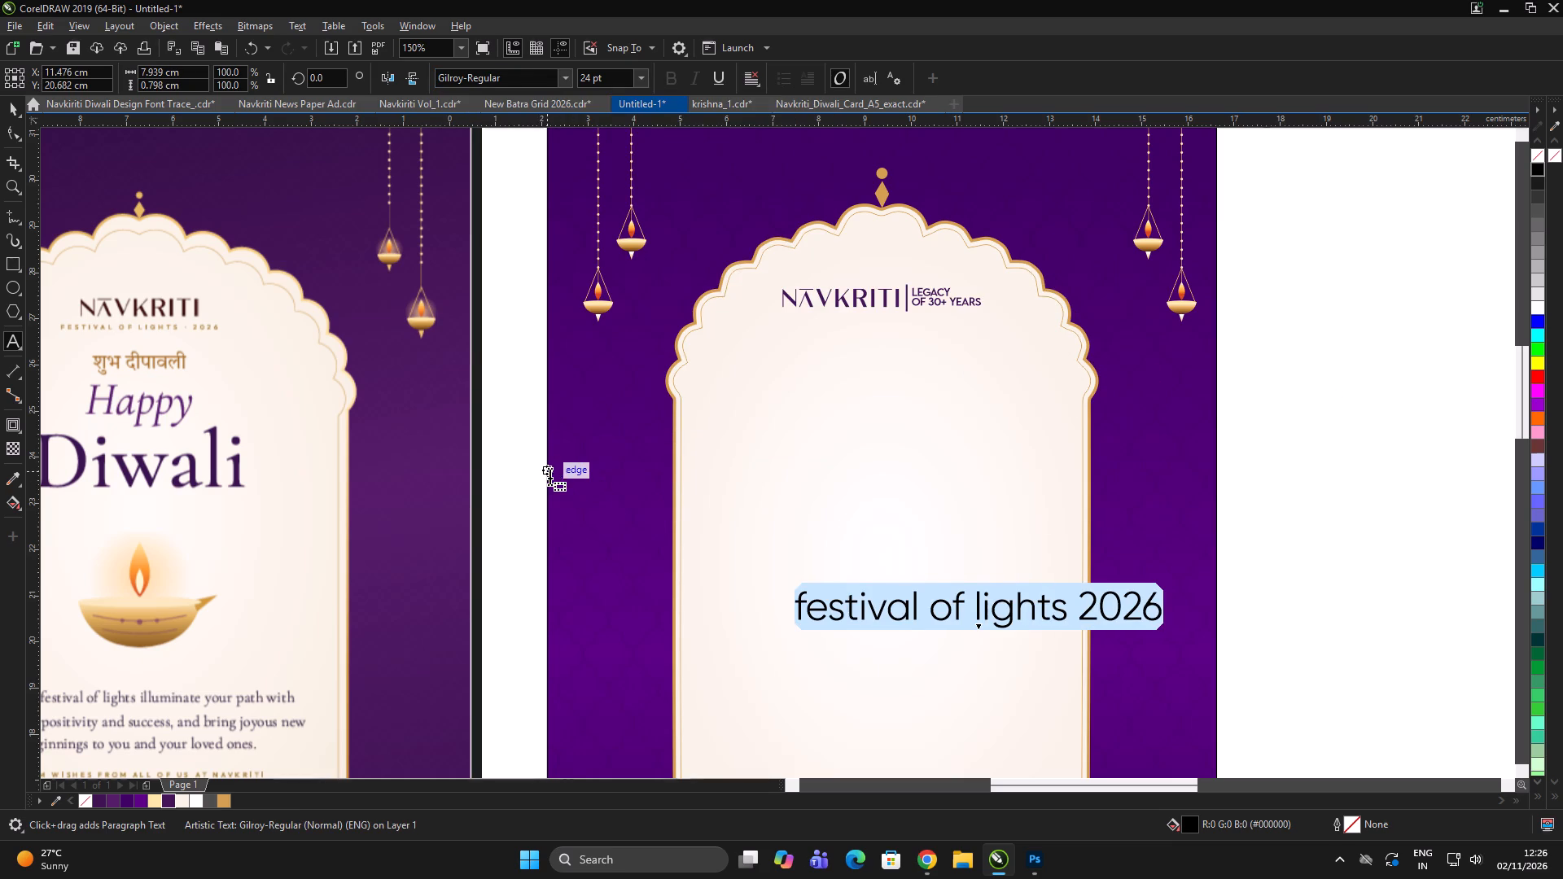
pyautogui.hotkey('shift', 'F3')
pyautogui.click(757, 409)
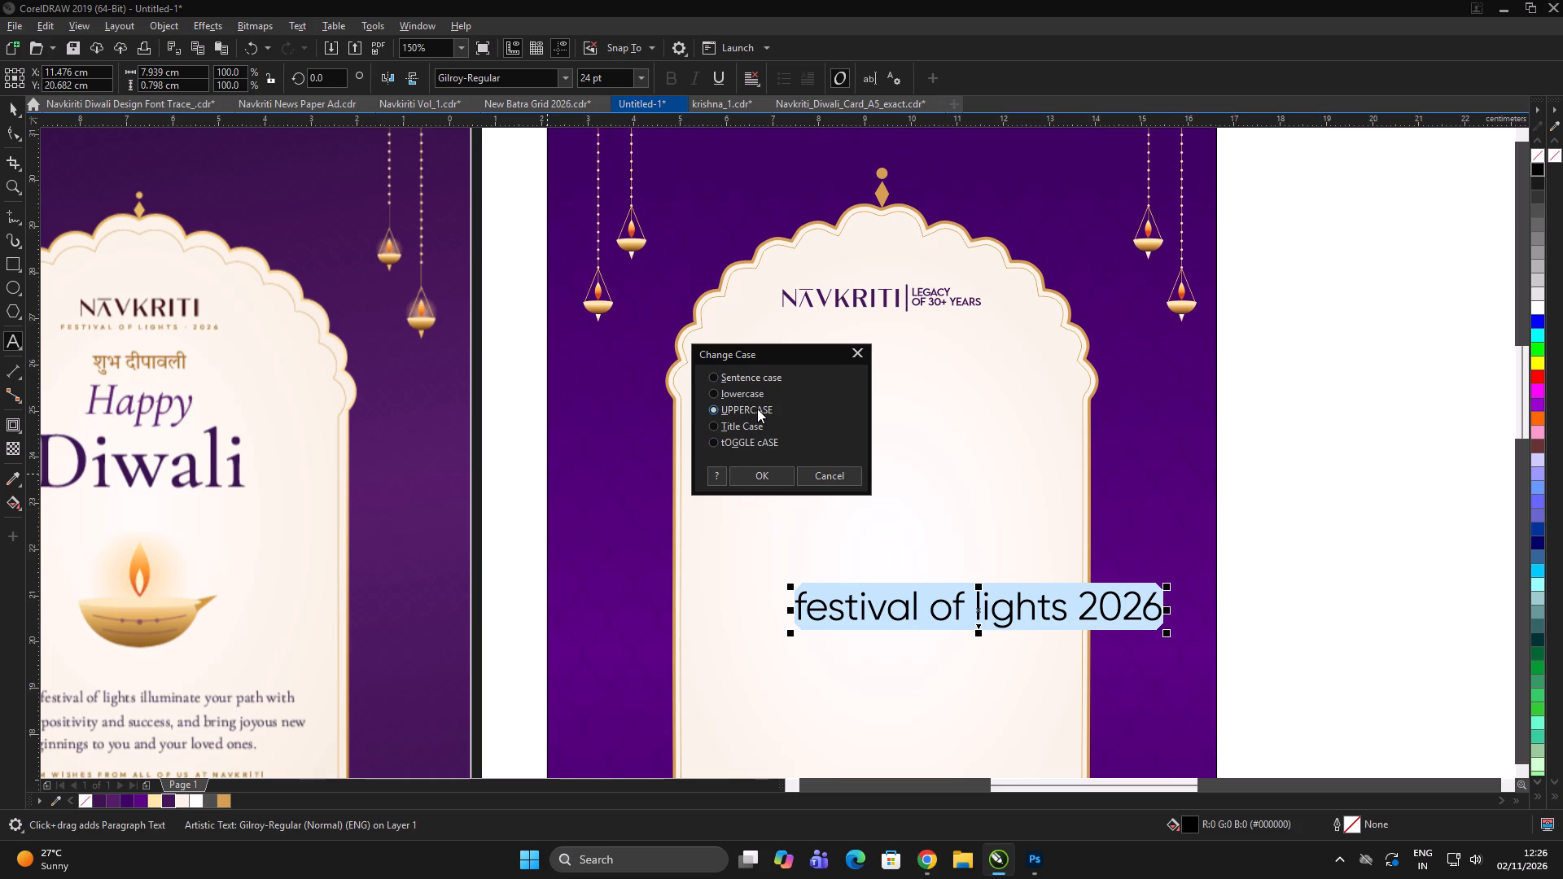
pyautogui.click(760, 475)
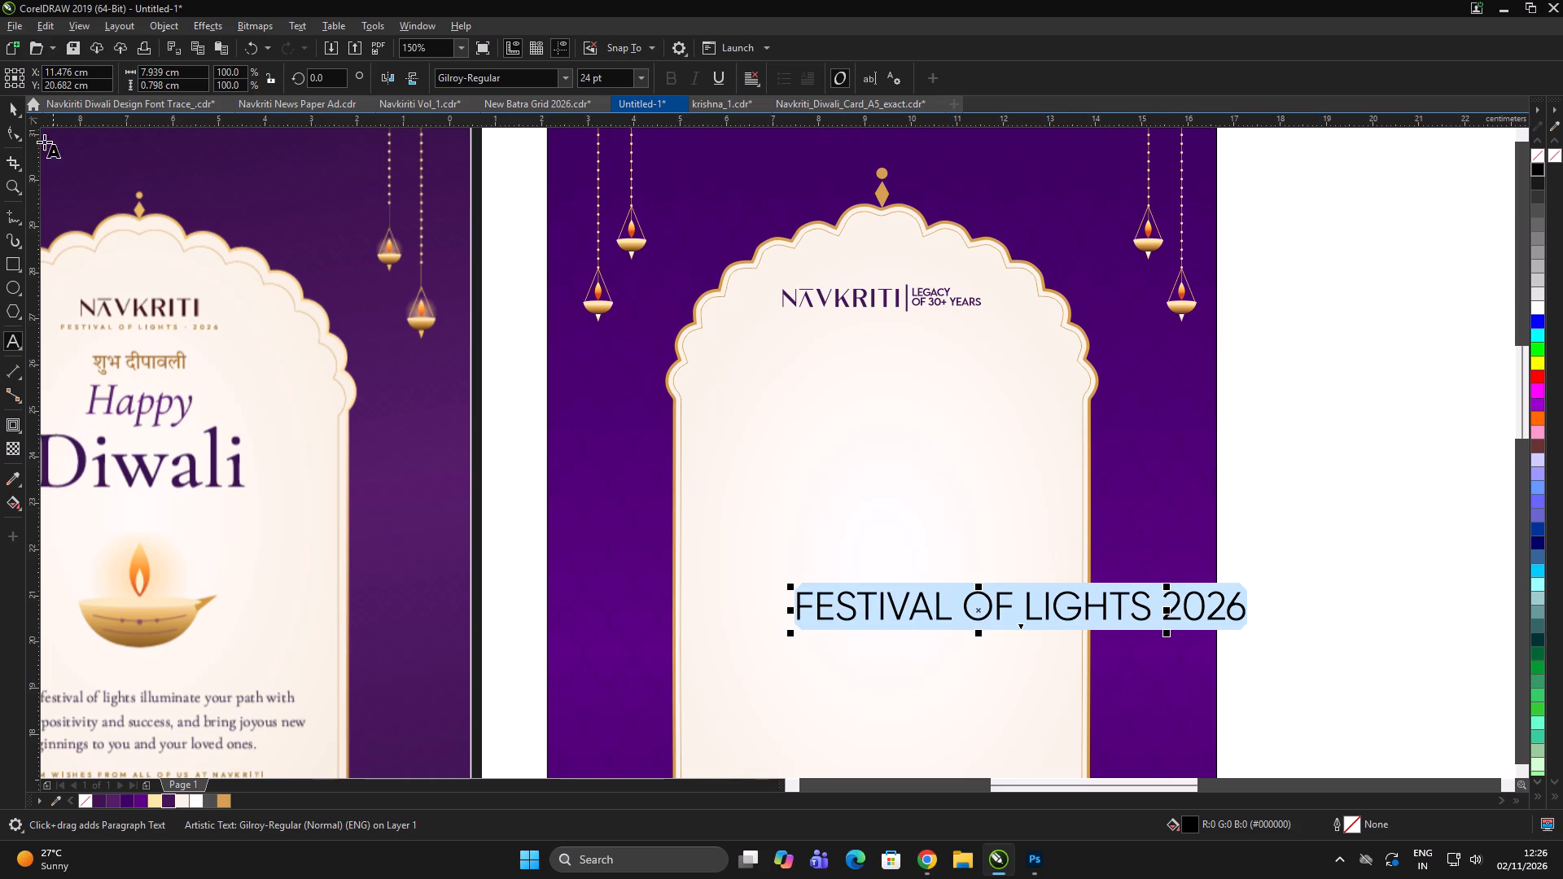
# Shrink the tagline to about 3 cm wide, place it just below the logo, and centre it horizontally on the arch.
pyautogui.click(2, 104)
pyautogui.click(10, 113)
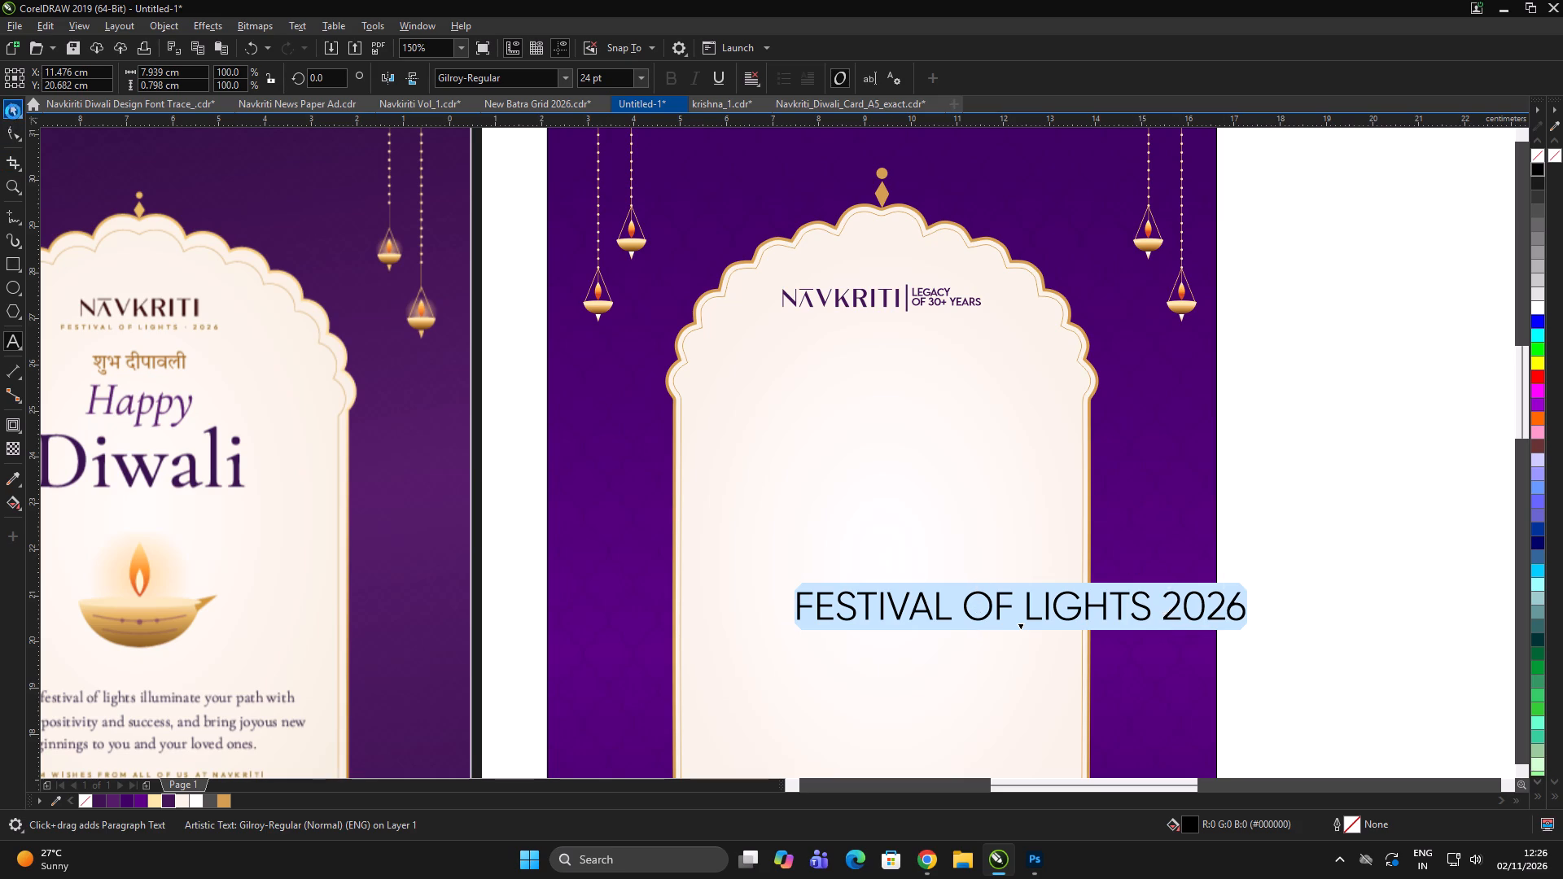
pyautogui.moveTo(1253, 627); pyautogui.dragTo(946, 676)
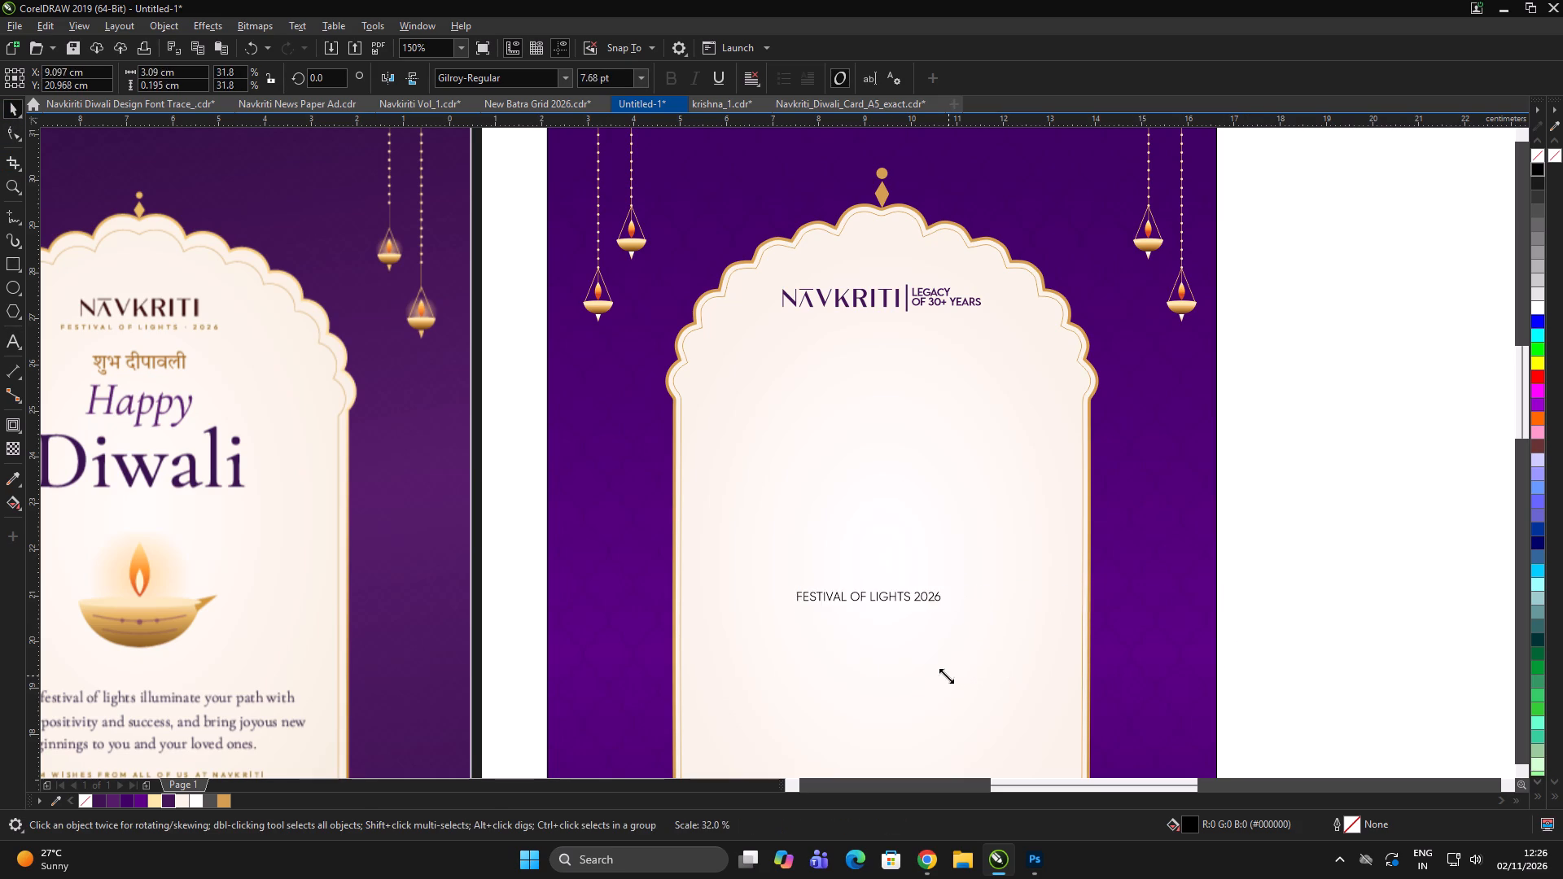
pyautogui.moveTo(946, 676); pyautogui.dragTo(943, 675)
pyautogui.moveTo(923, 595); pyautogui.dragTo(935, 341)
pyautogui.keyDown('shift'); pyautogui.click(952, 452); pyautogui.keyUp('shift')
pyautogui.press('c')
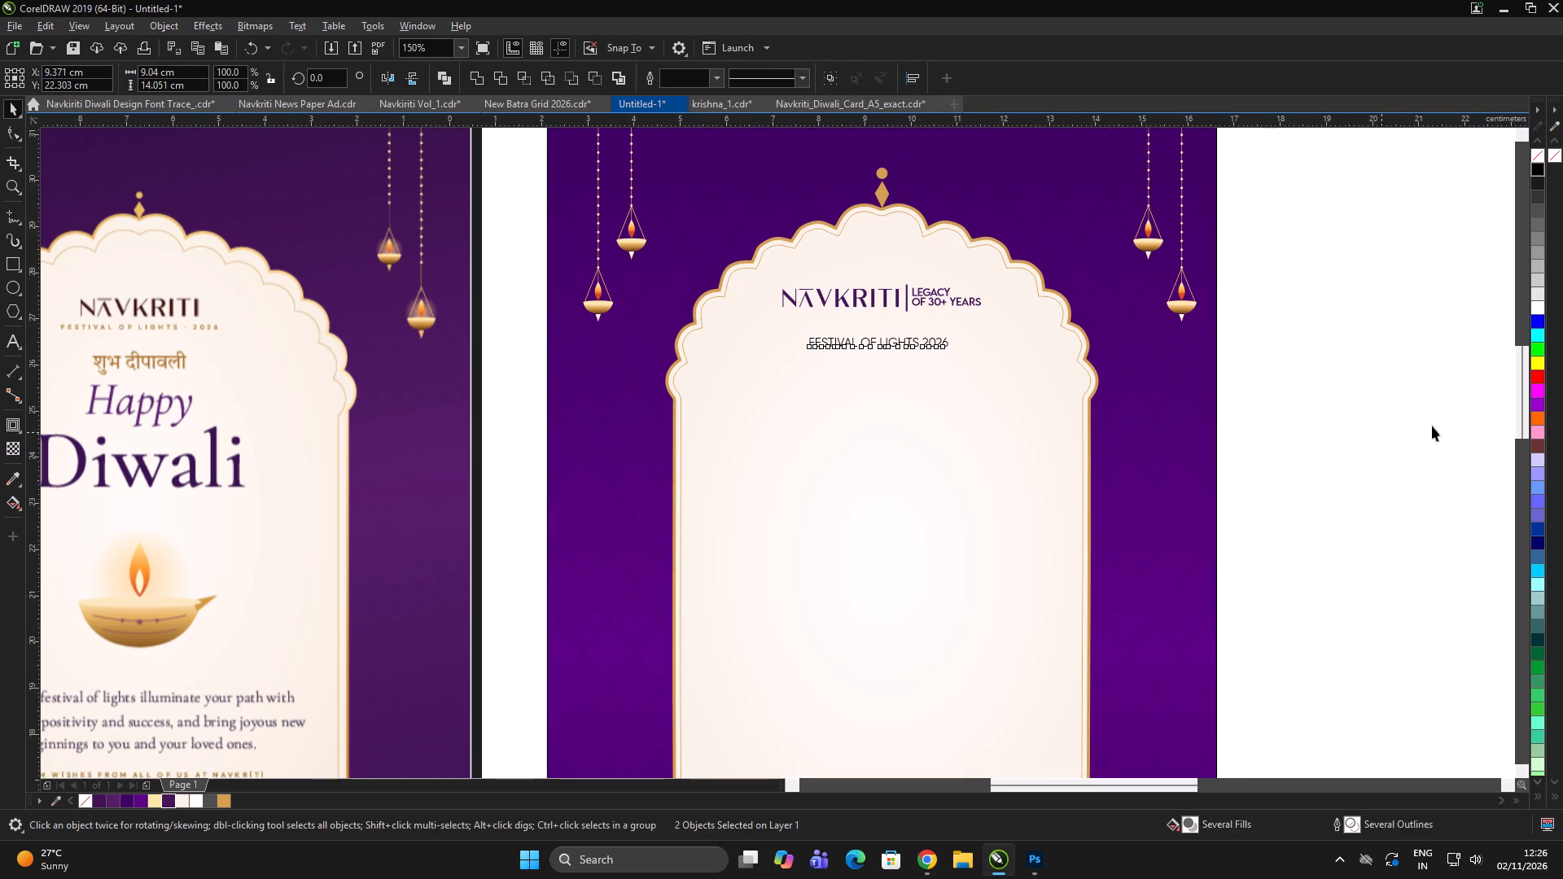
pyautogui.doubleClick(1434, 424)
# Widen the tagline's letter spacing with the Shape tool until it spans slightly more than the logo's width.
pyautogui.click(922, 346)
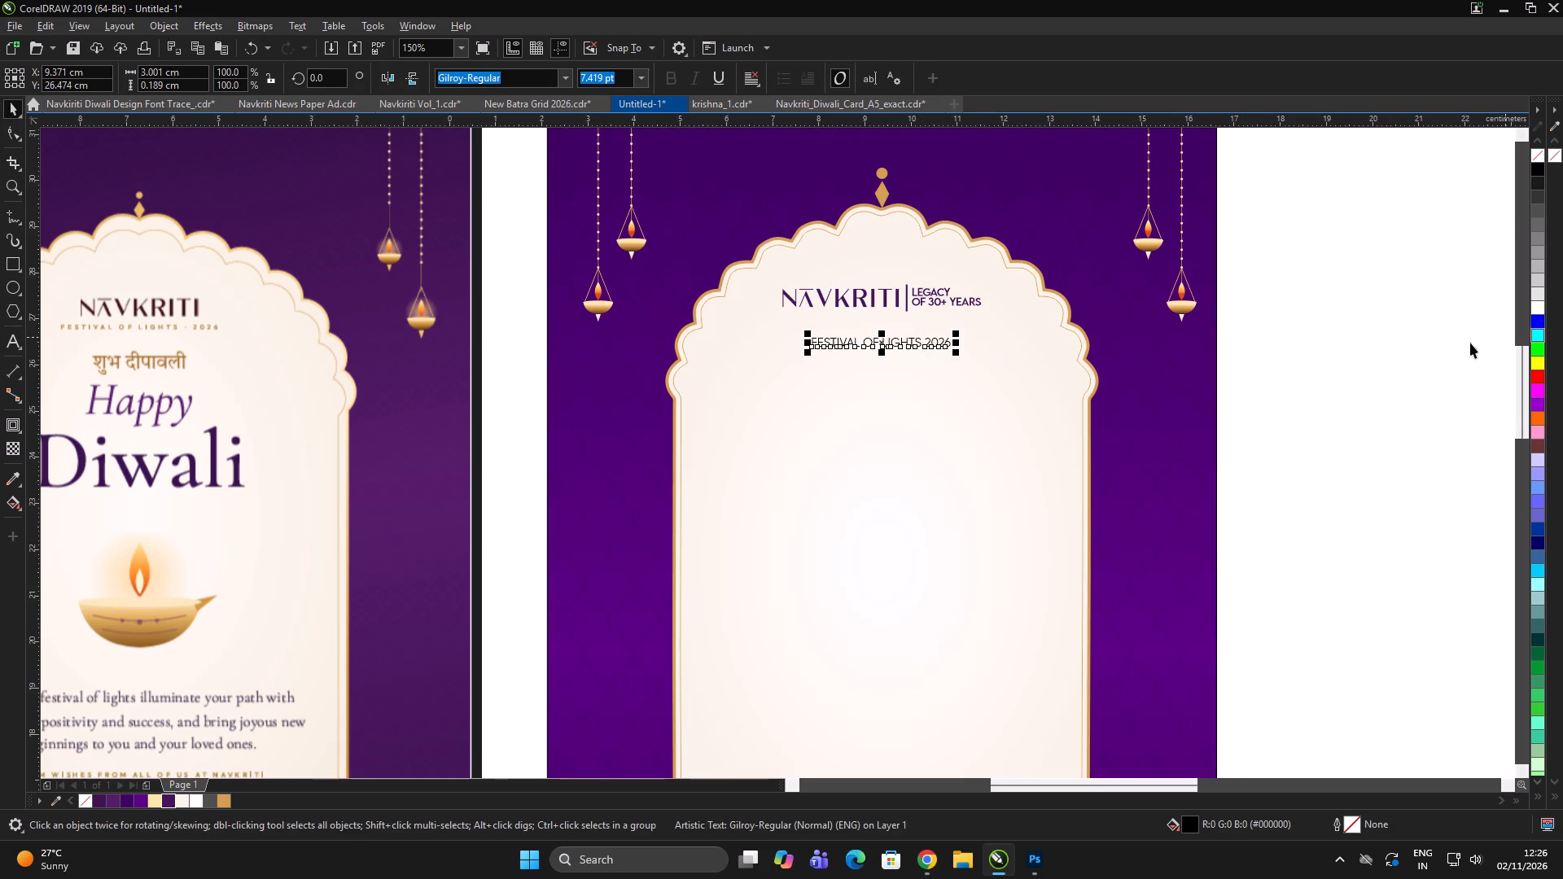
pyautogui.click(3, 131)
pyautogui.moveTo(956, 356); pyautogui.dragTo(1044, 357)
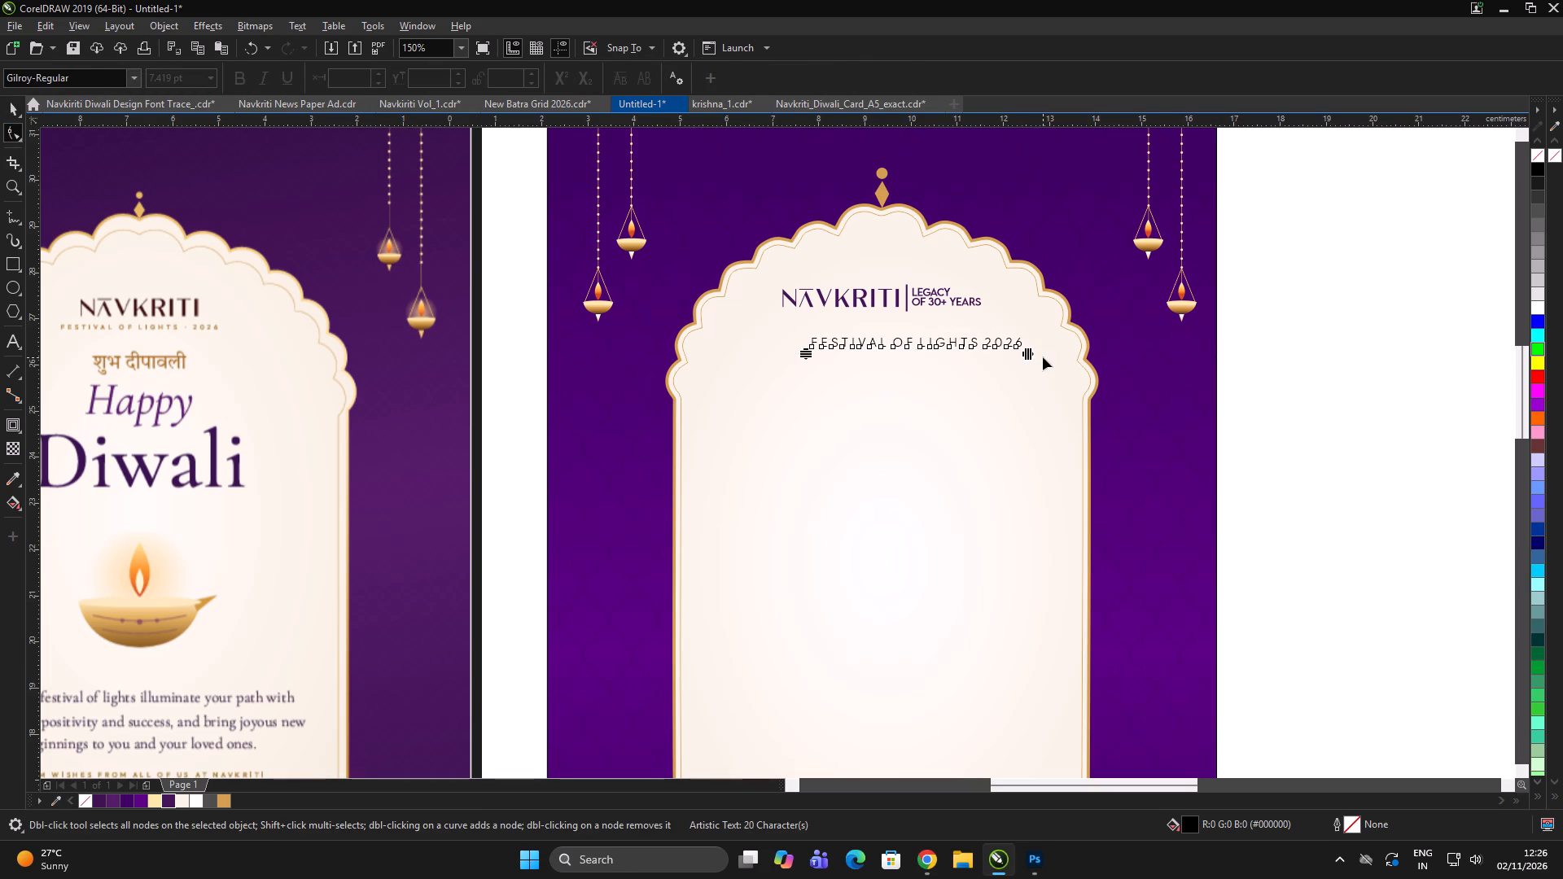
pyautogui.press('space')
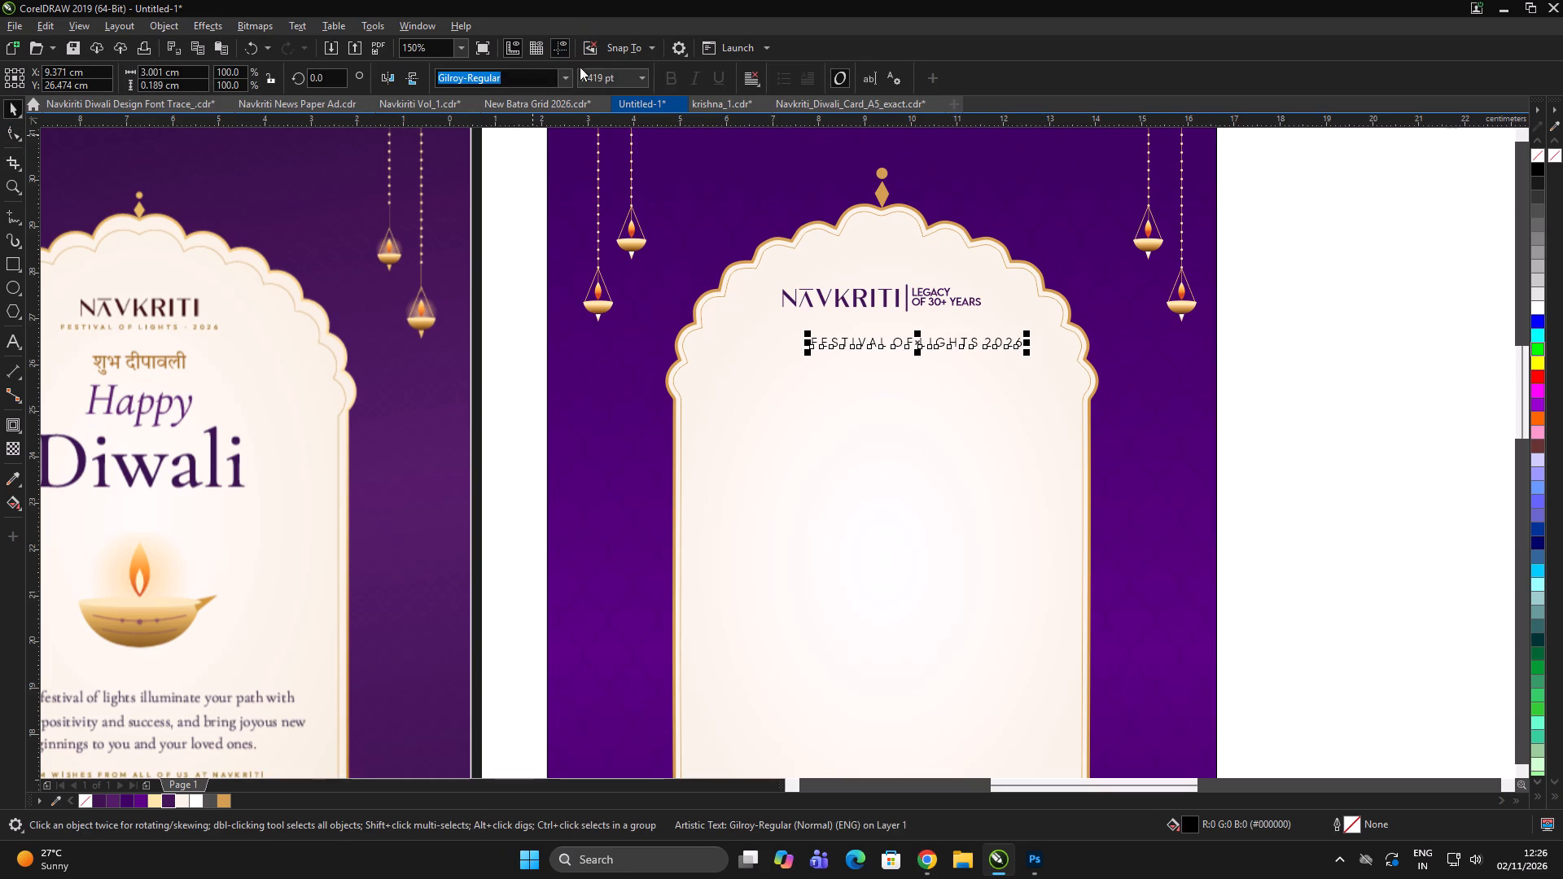
# Change the tagline's font to Gilroy Medium and centre it horizontally on the arch.
pyautogui.click(570, 74)
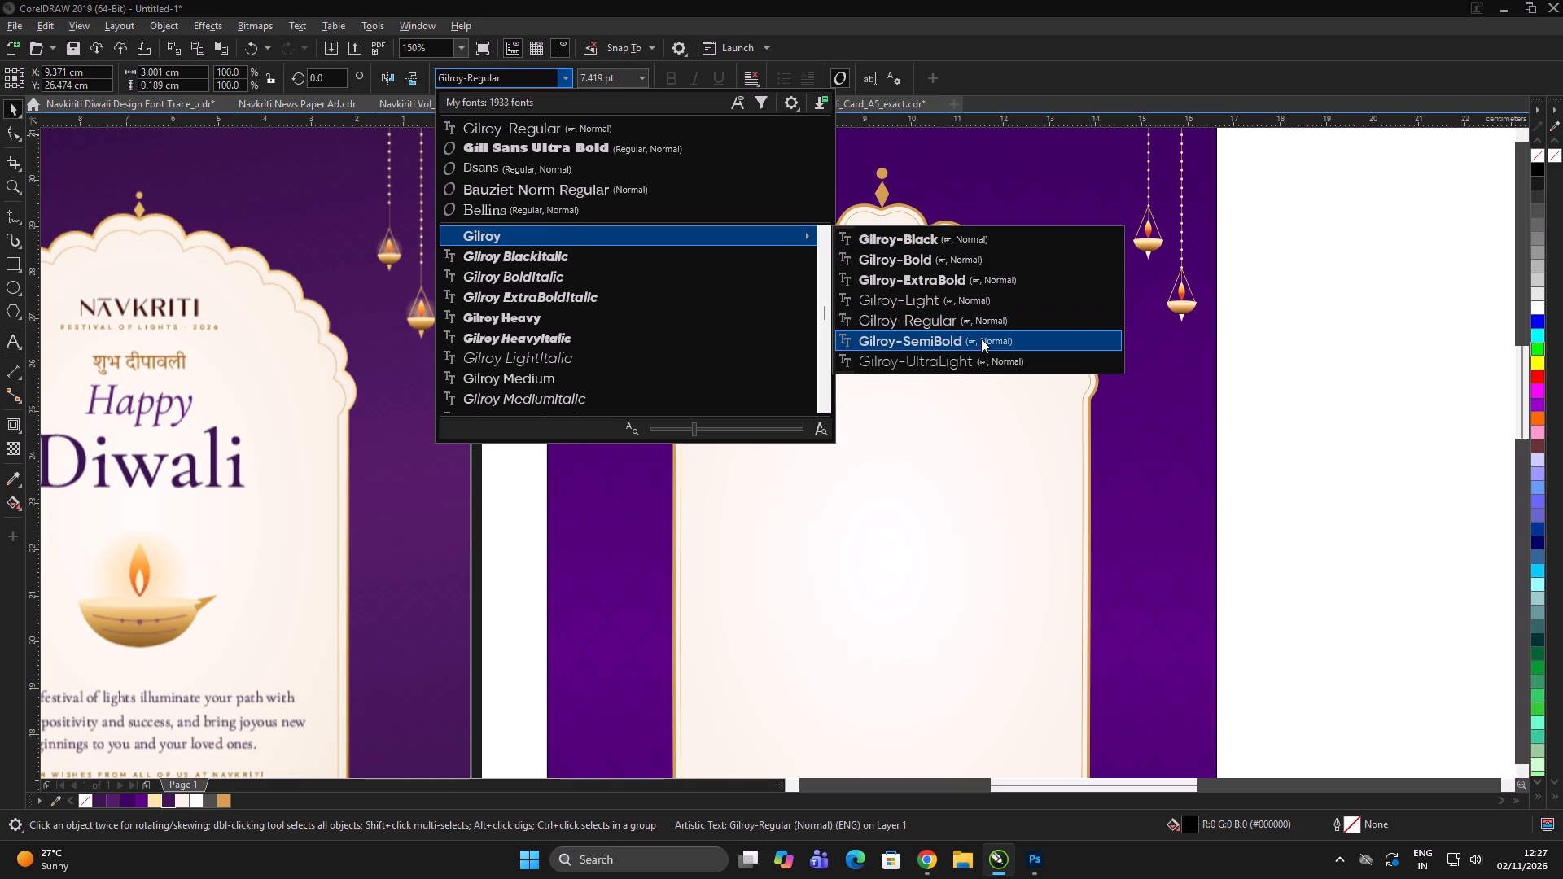
pyautogui.click(565, 386)
pyautogui.keyDown('shift'); pyautogui.click(993, 448); pyautogui.keyUp('shift')
pyautogui.press('c')
pyautogui.doubleClick(1448, 390)
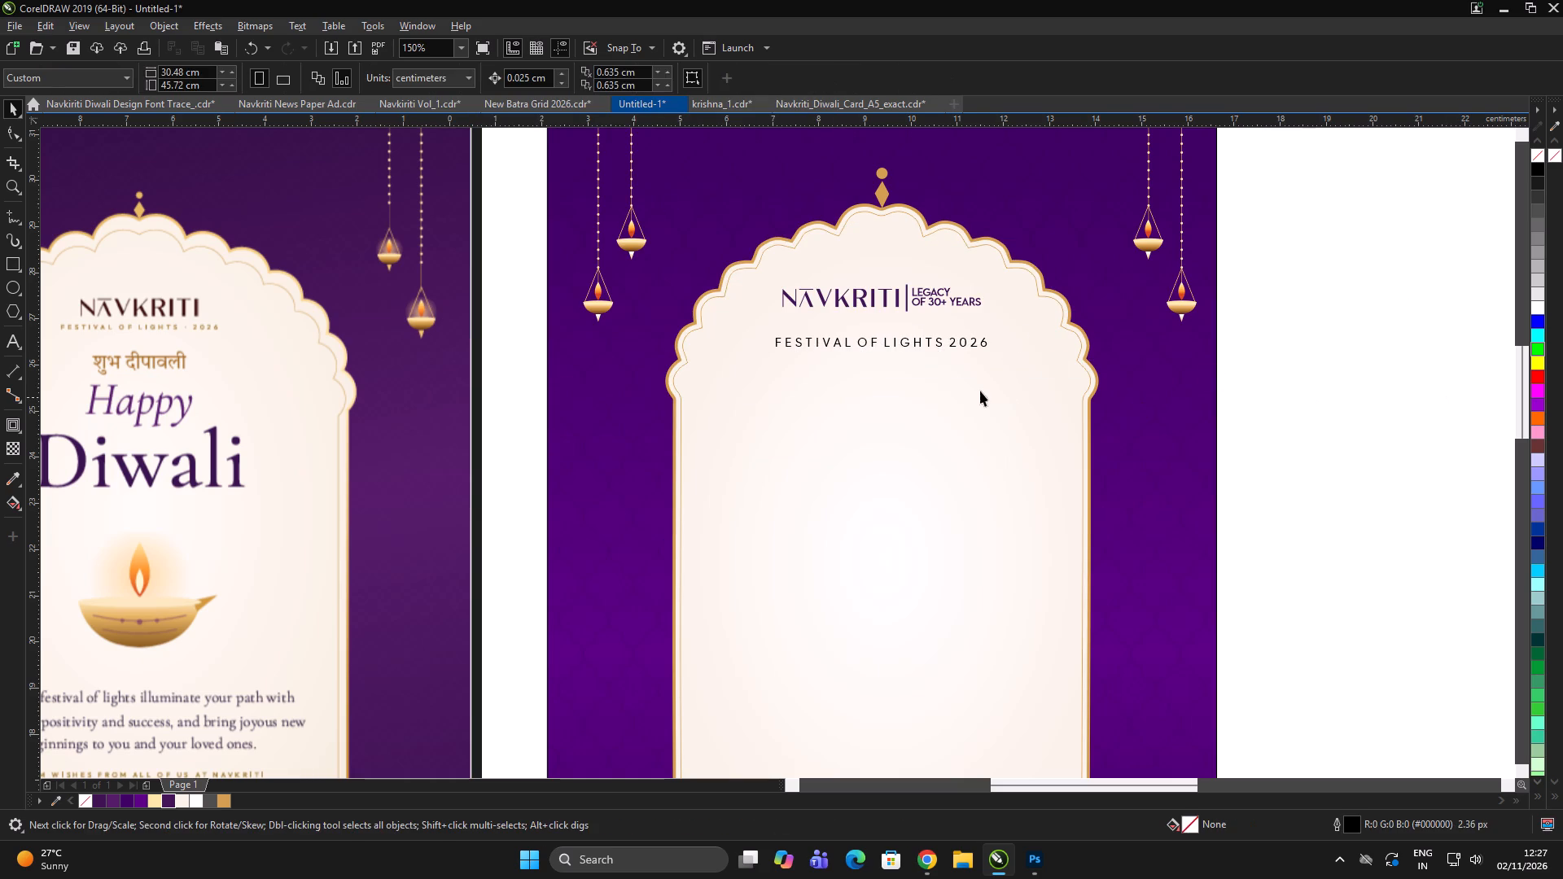
# Move the tagline up to sit closer beneath the logo.
pyautogui.moveTo(979, 346); pyautogui.dragTo(988, 330)
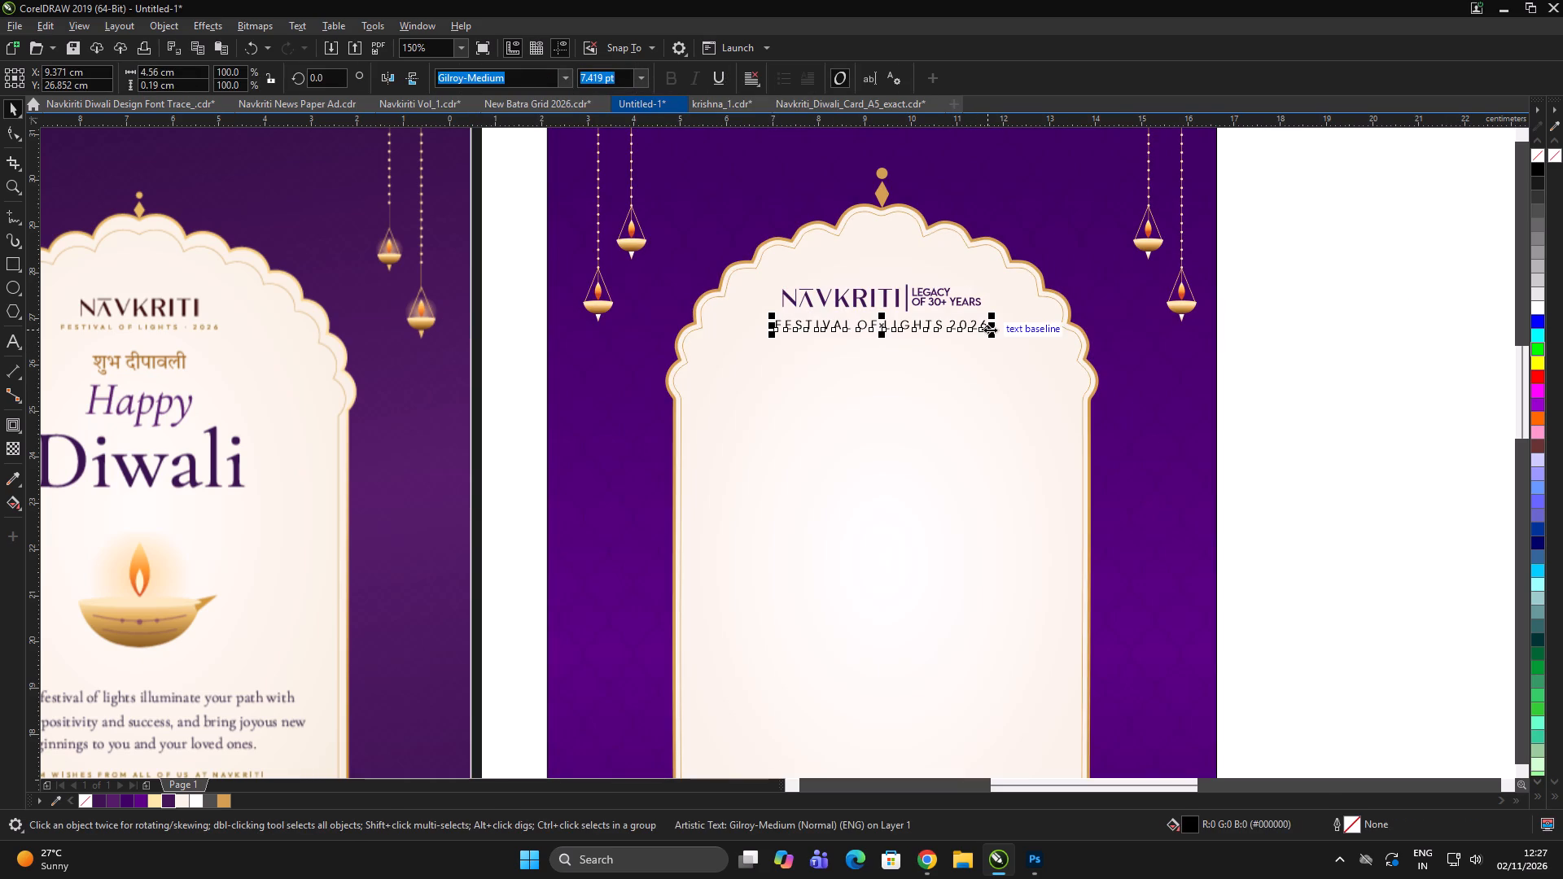
# Fill the tagline with the document's gold and darken it to the CMYK colour C13 M41 Y85 K28.
pyautogui.click(226, 801)
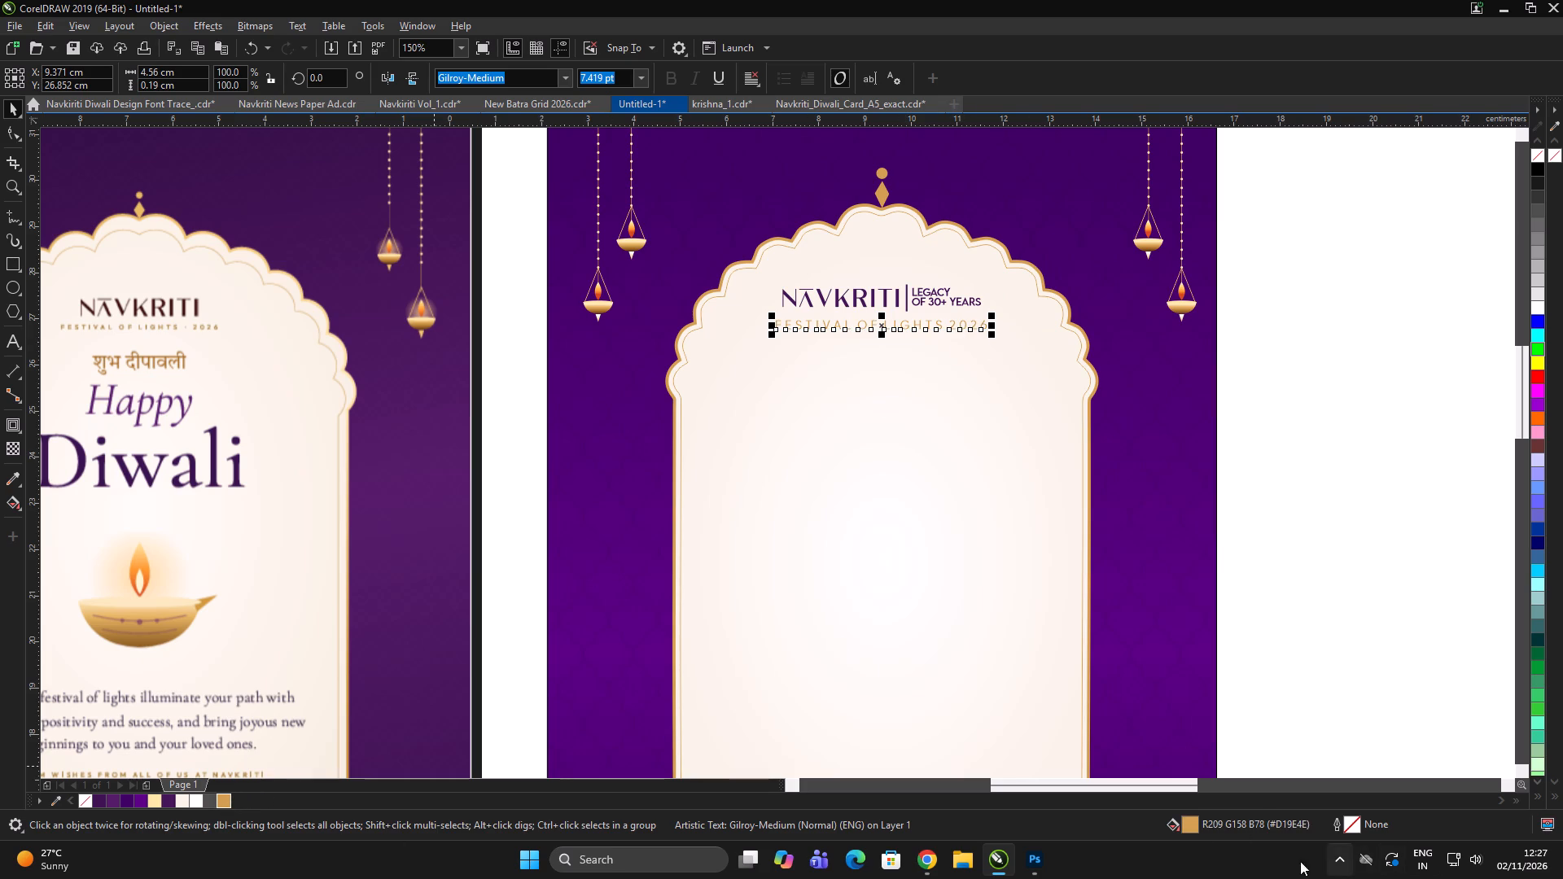
pyautogui.tripleClick(1192, 824)
pyautogui.doubleClick(1192, 824)
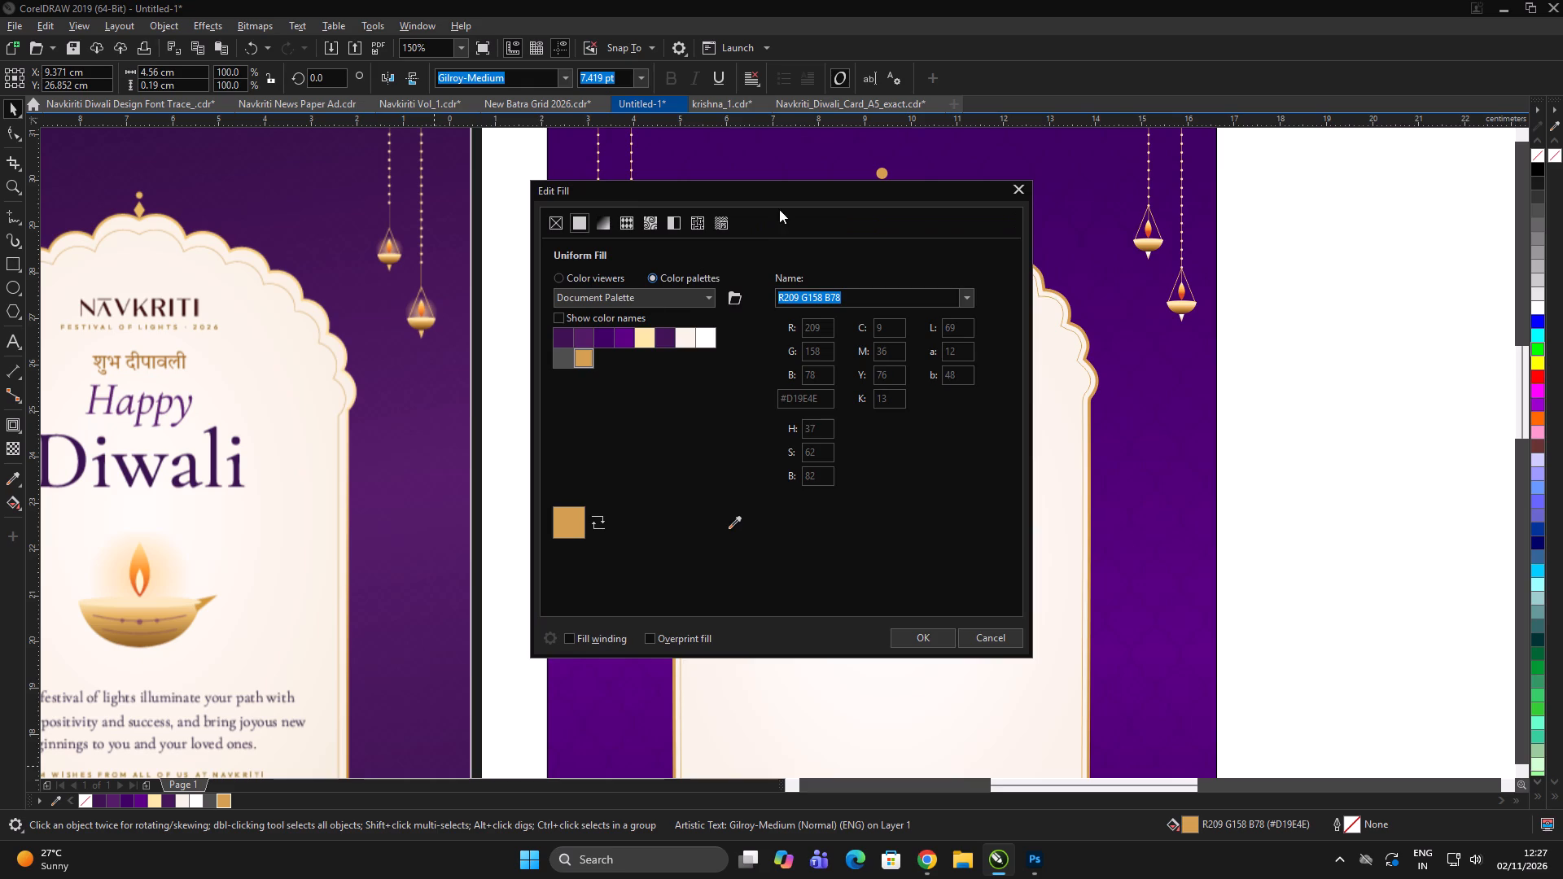
pyautogui.moveTo(784, 195); pyautogui.dragTo(1309, 169)
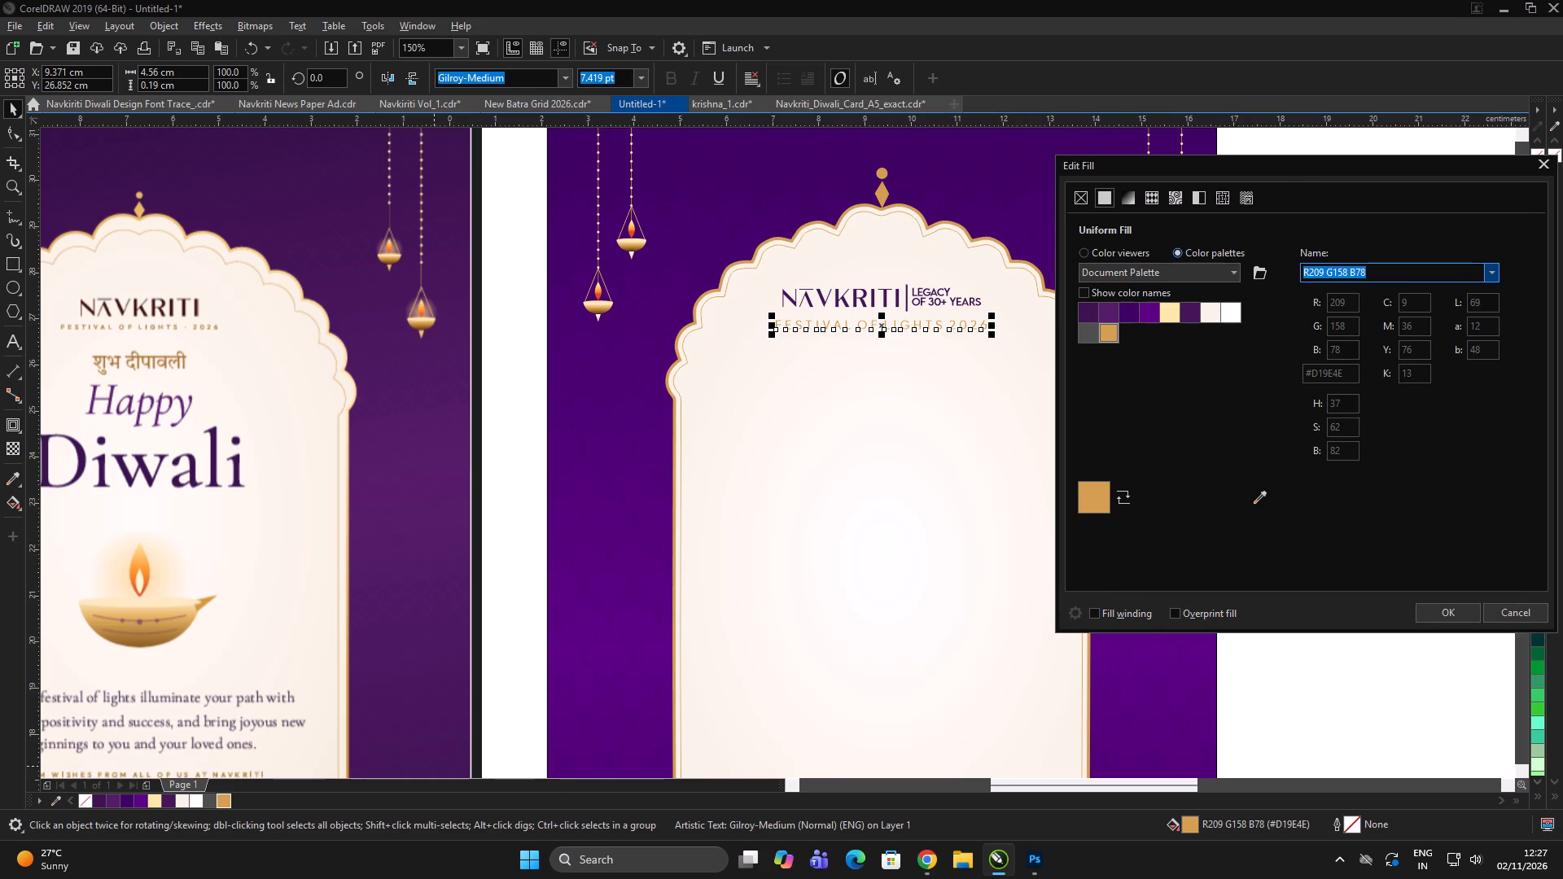
pyautogui.click(1079, 251)
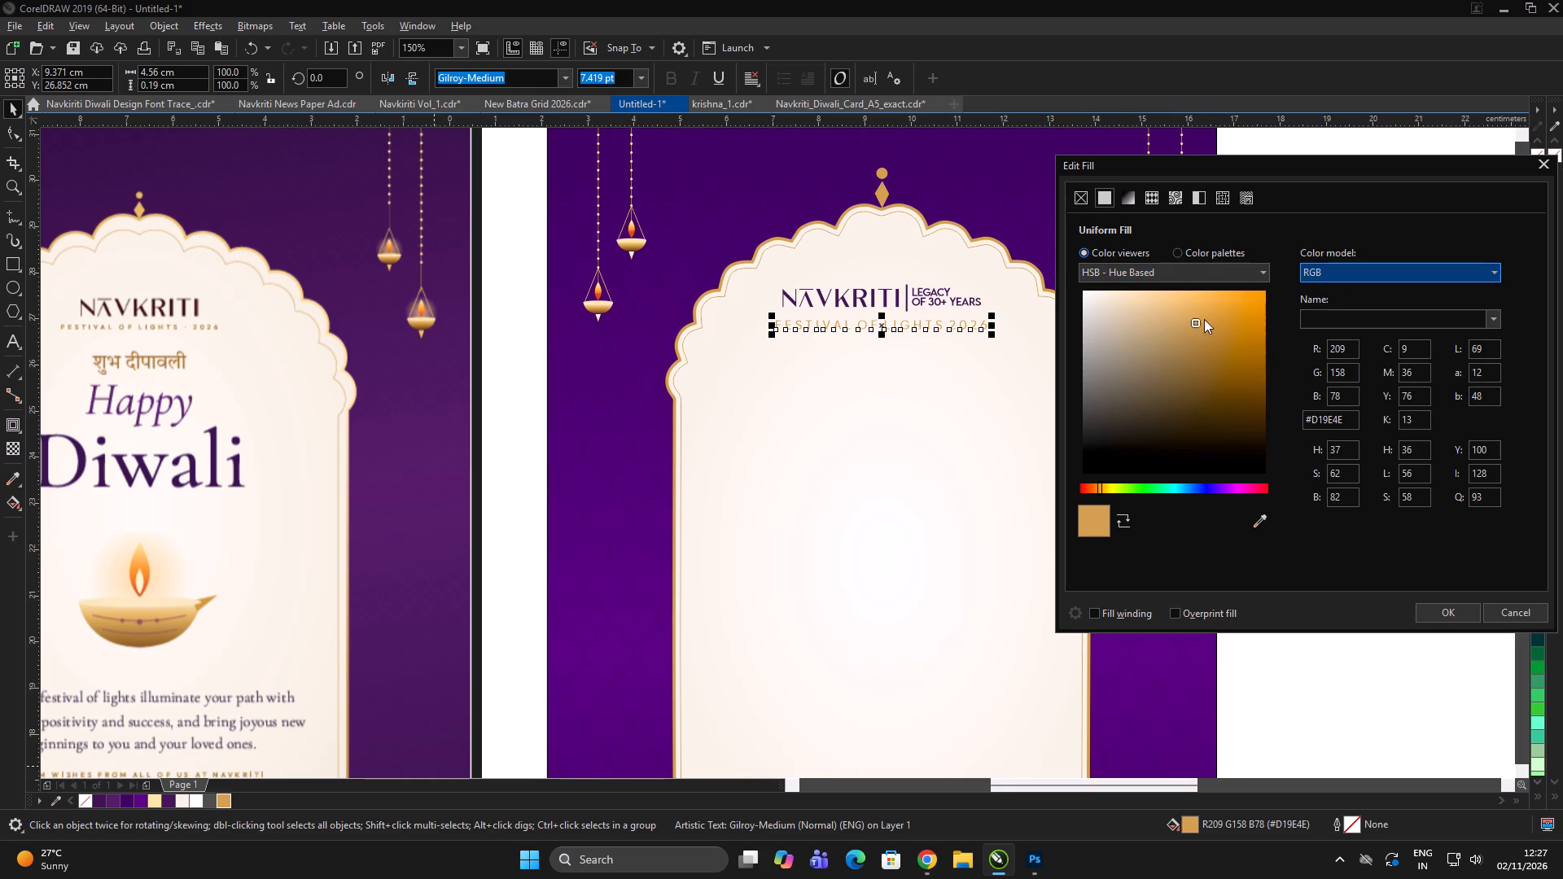
pyautogui.click(1346, 281)
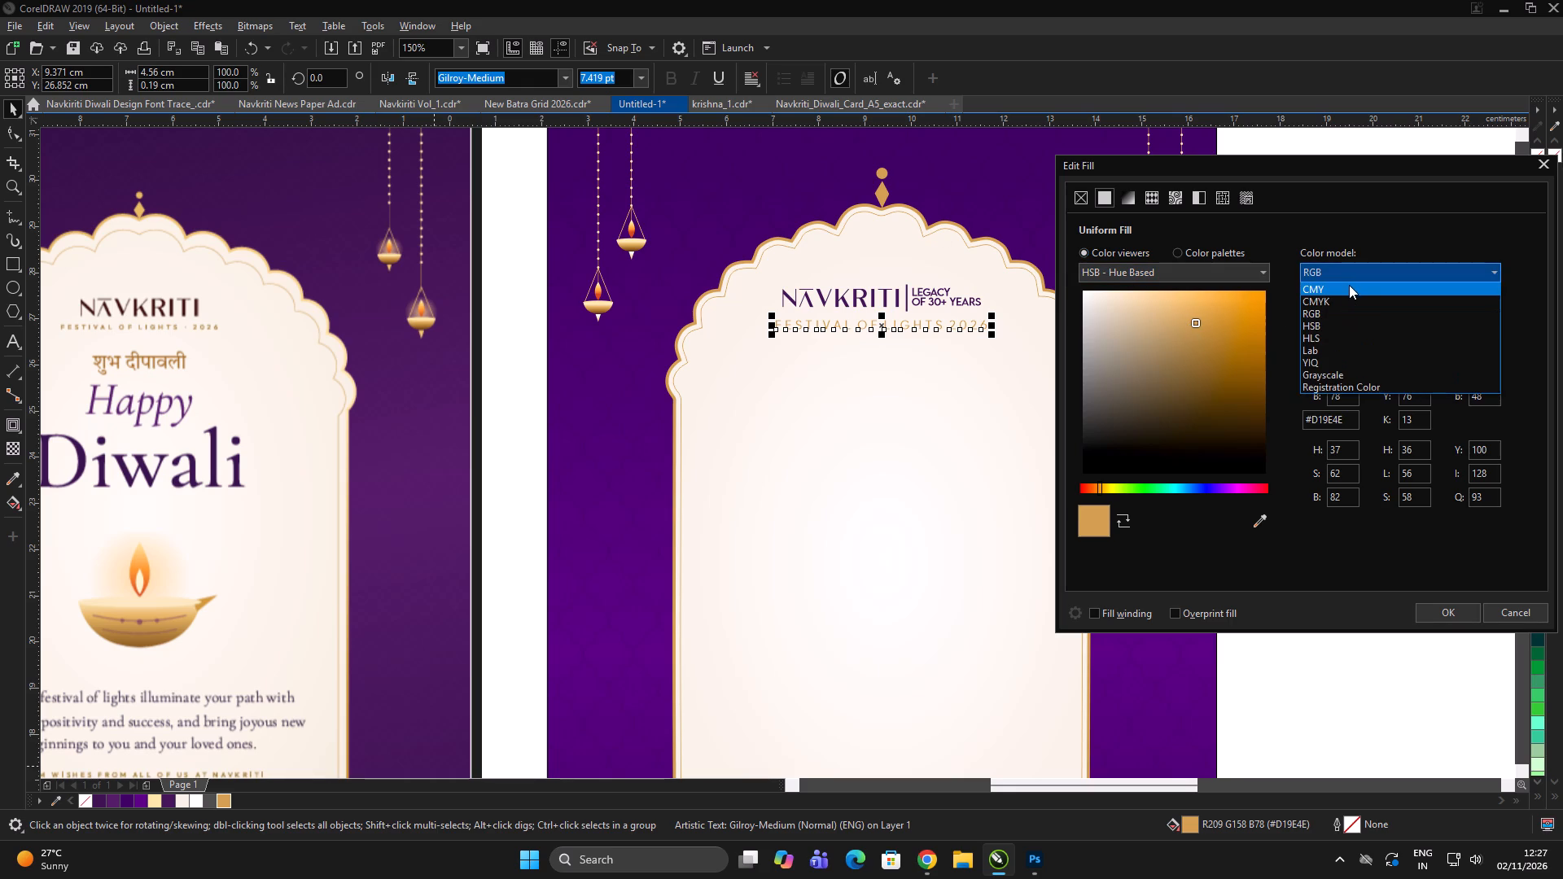
pyautogui.click(1342, 305)
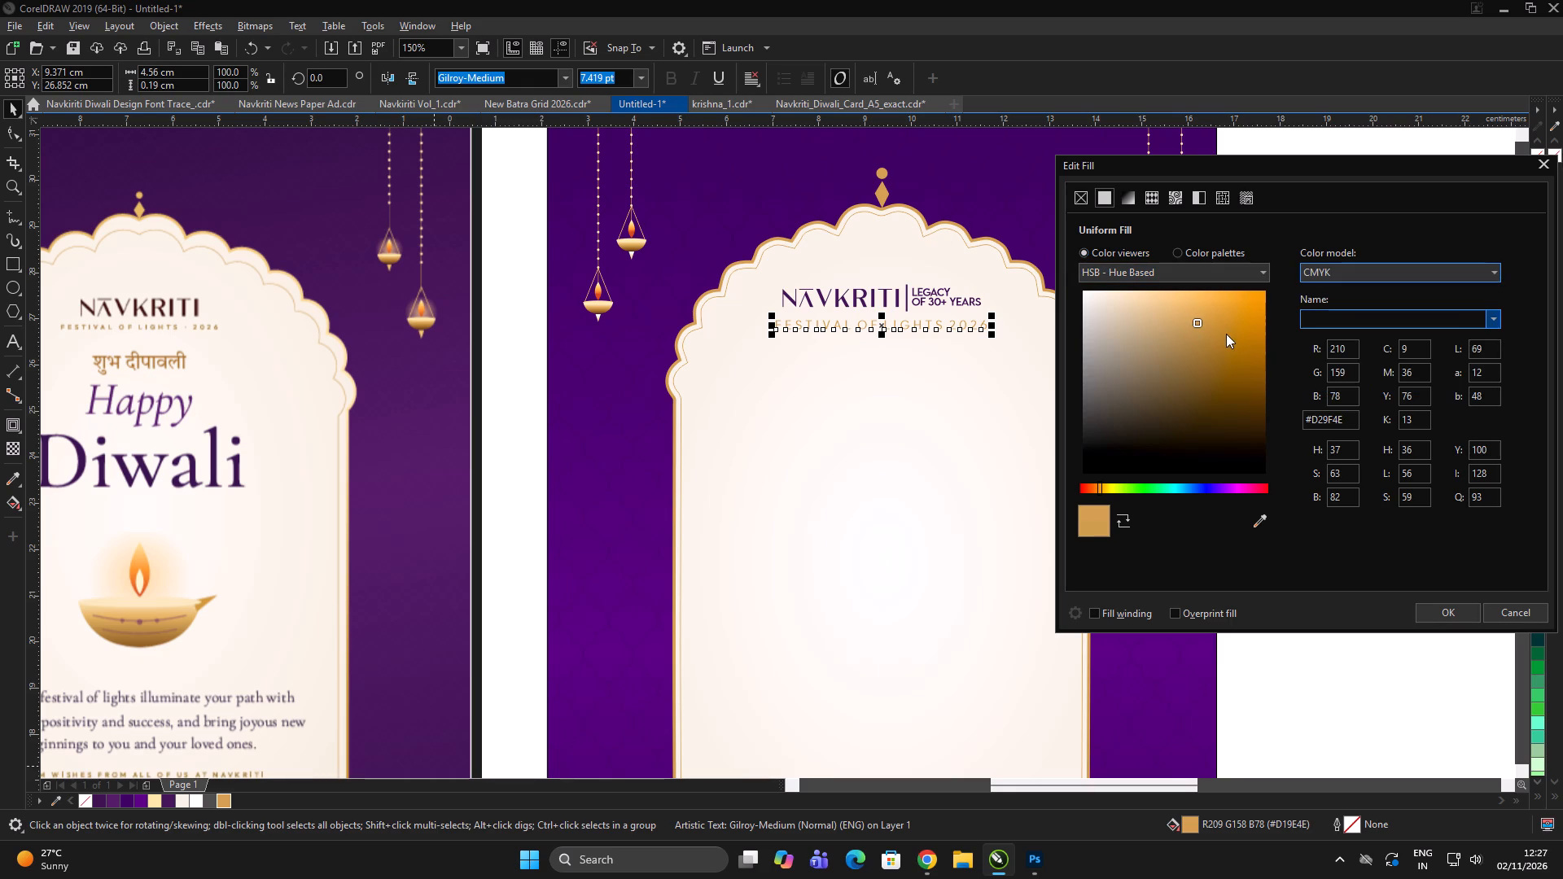
pyautogui.moveTo(1195, 322); pyautogui.dragTo(1200, 334)
pyautogui.moveTo(1202, 335); pyautogui.dragTo(1208, 348)
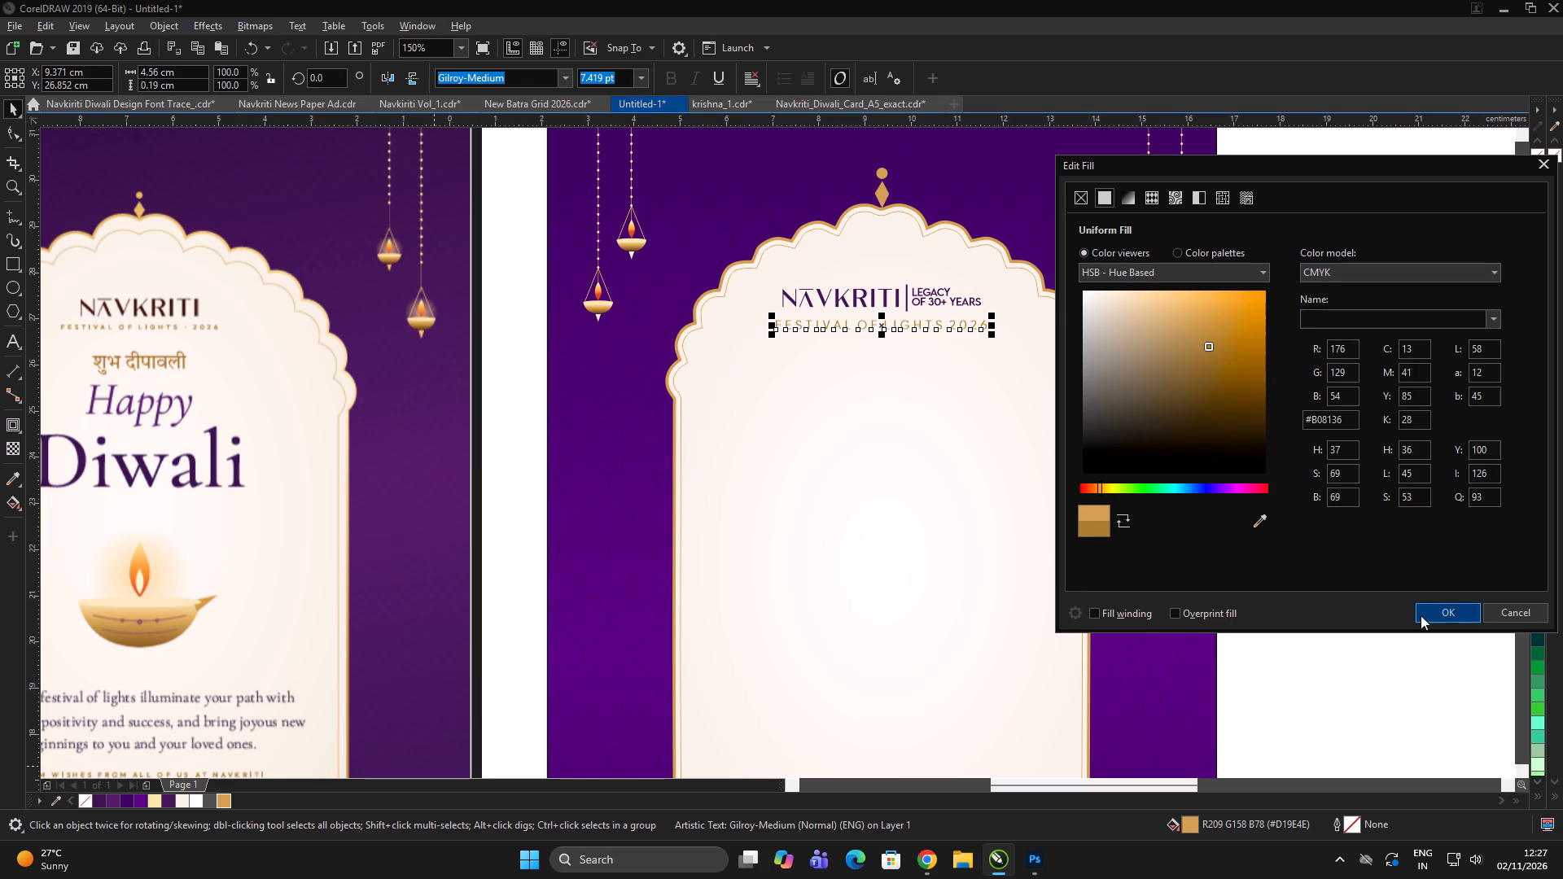
pyautogui.click(1423, 609)
pyautogui.doubleClick(1421, 410)
# Nudge the gold tagline slightly further up, tightening the gap below the logo.
pyautogui.scroll(2, 1008, 326)
pyautogui.moveTo(963, 339); pyautogui.dragTo(963, 338)
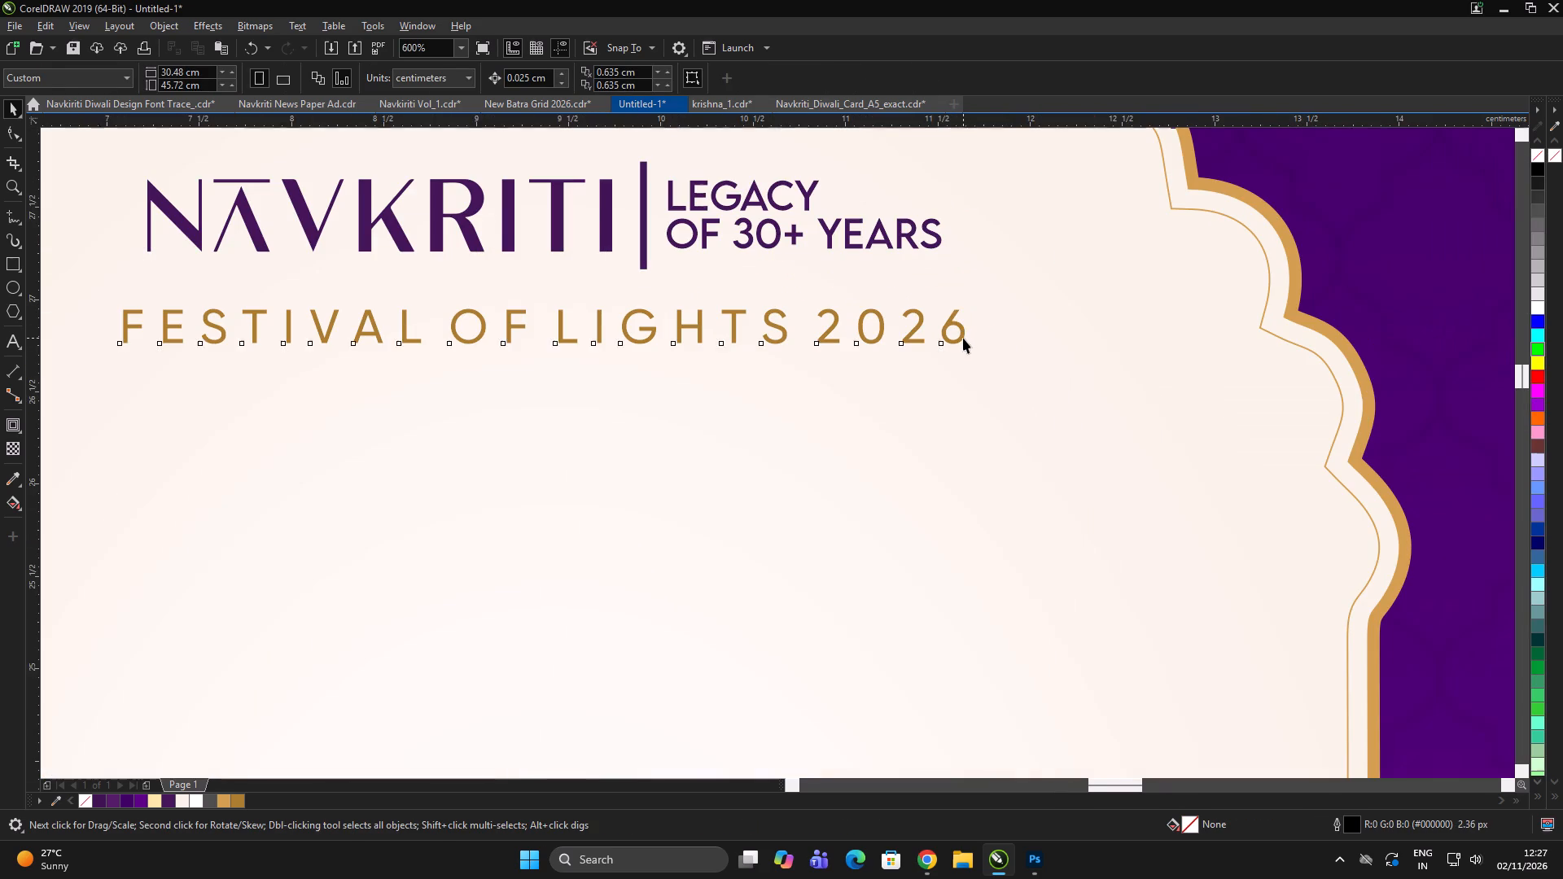
pyautogui.moveTo(963, 338); pyautogui.dragTo(959, 321)
pyautogui.scroll(-5, 952, 318)
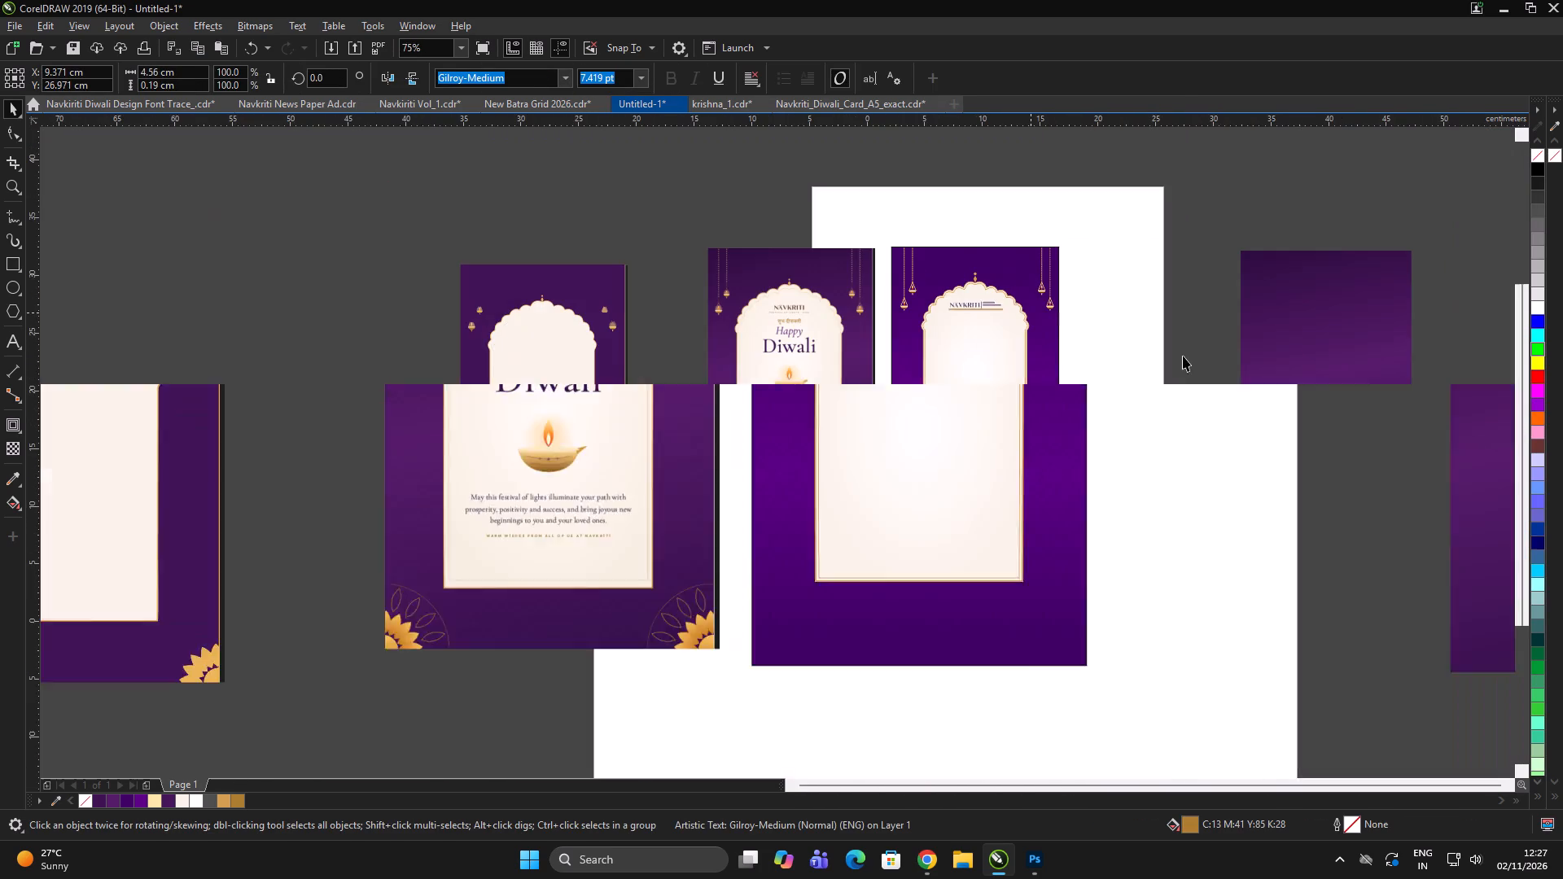
pyautogui.doubleClick(1203, 358)
pyautogui.scroll(2, 955, 312)
pyautogui.click(1065, 317)
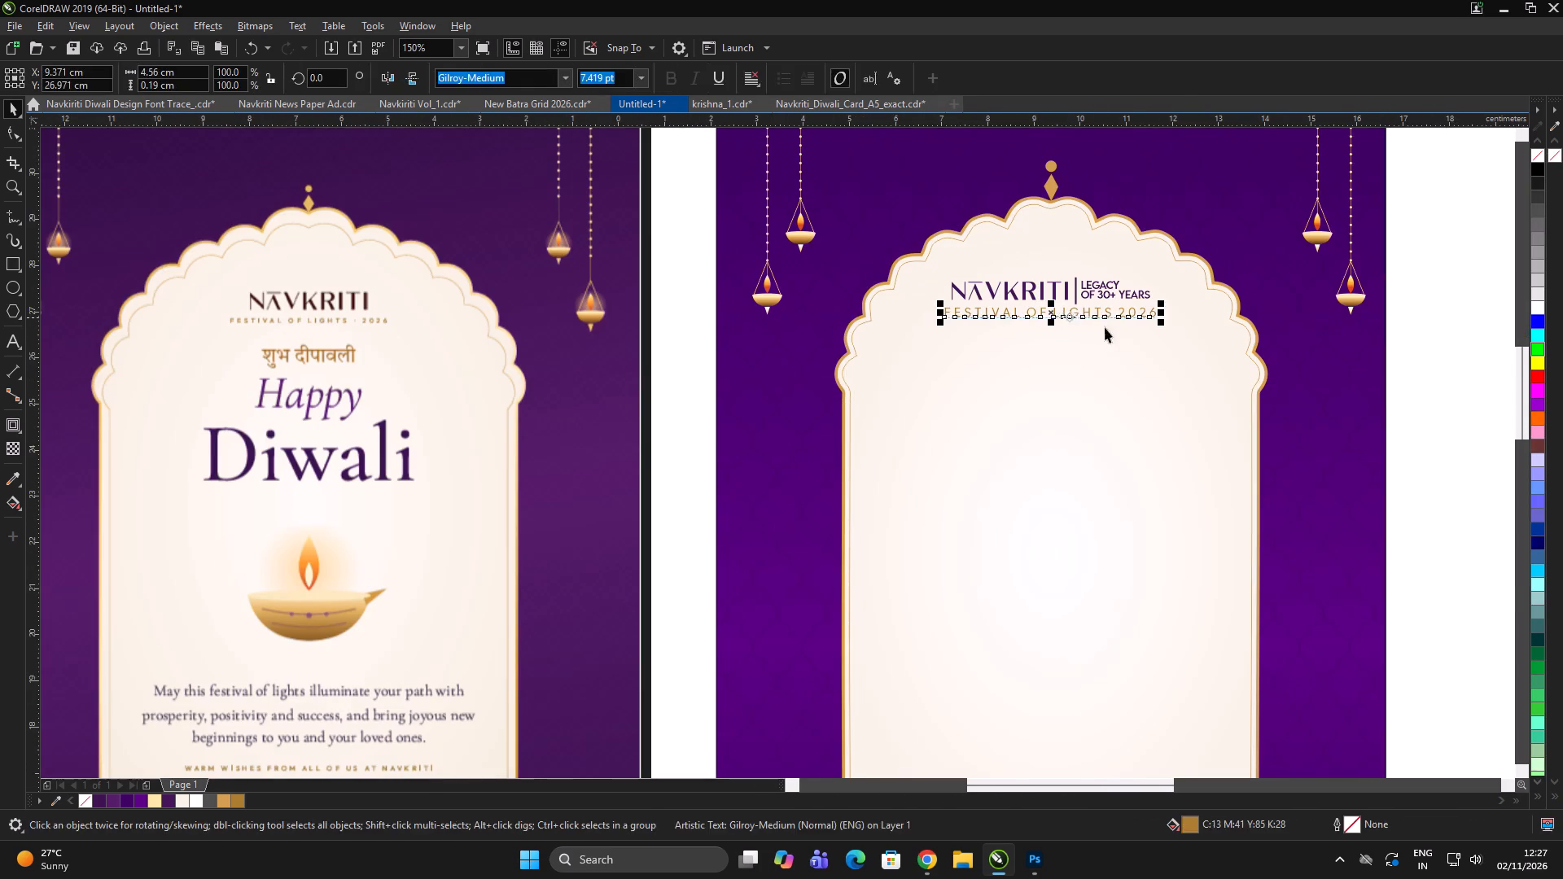
# Switch to Chrome and search Google for "subh diwaliu", replacing the Moroccan Flower Pattern page.
pyautogui.hotkey('alt', 'Tab')
pyautogui.hotkey('alt', 'Tab')
pyautogui.hotkey('alt', 'Tab')
pyautogui.click(869, 0)
pyautogui.click(1250, 0)
pyautogui.click(1263, 0)
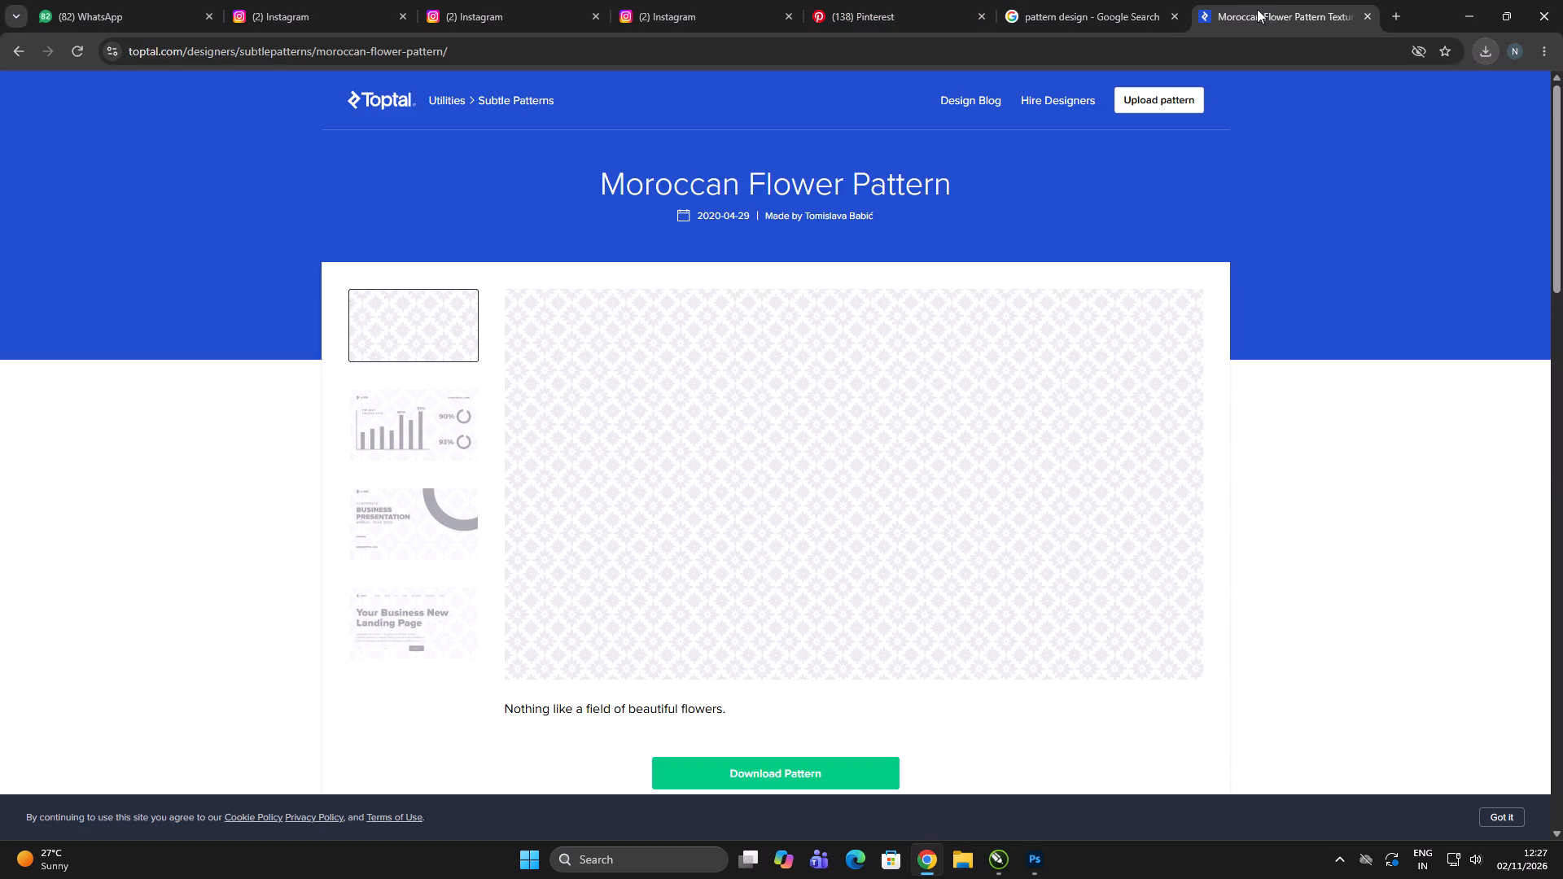
pyautogui.click(1240, 54)
pyautogui.hotkey('ctrl', 'a')
pyautogui.write('subh diwaliu')
pyautogui.press('Return')
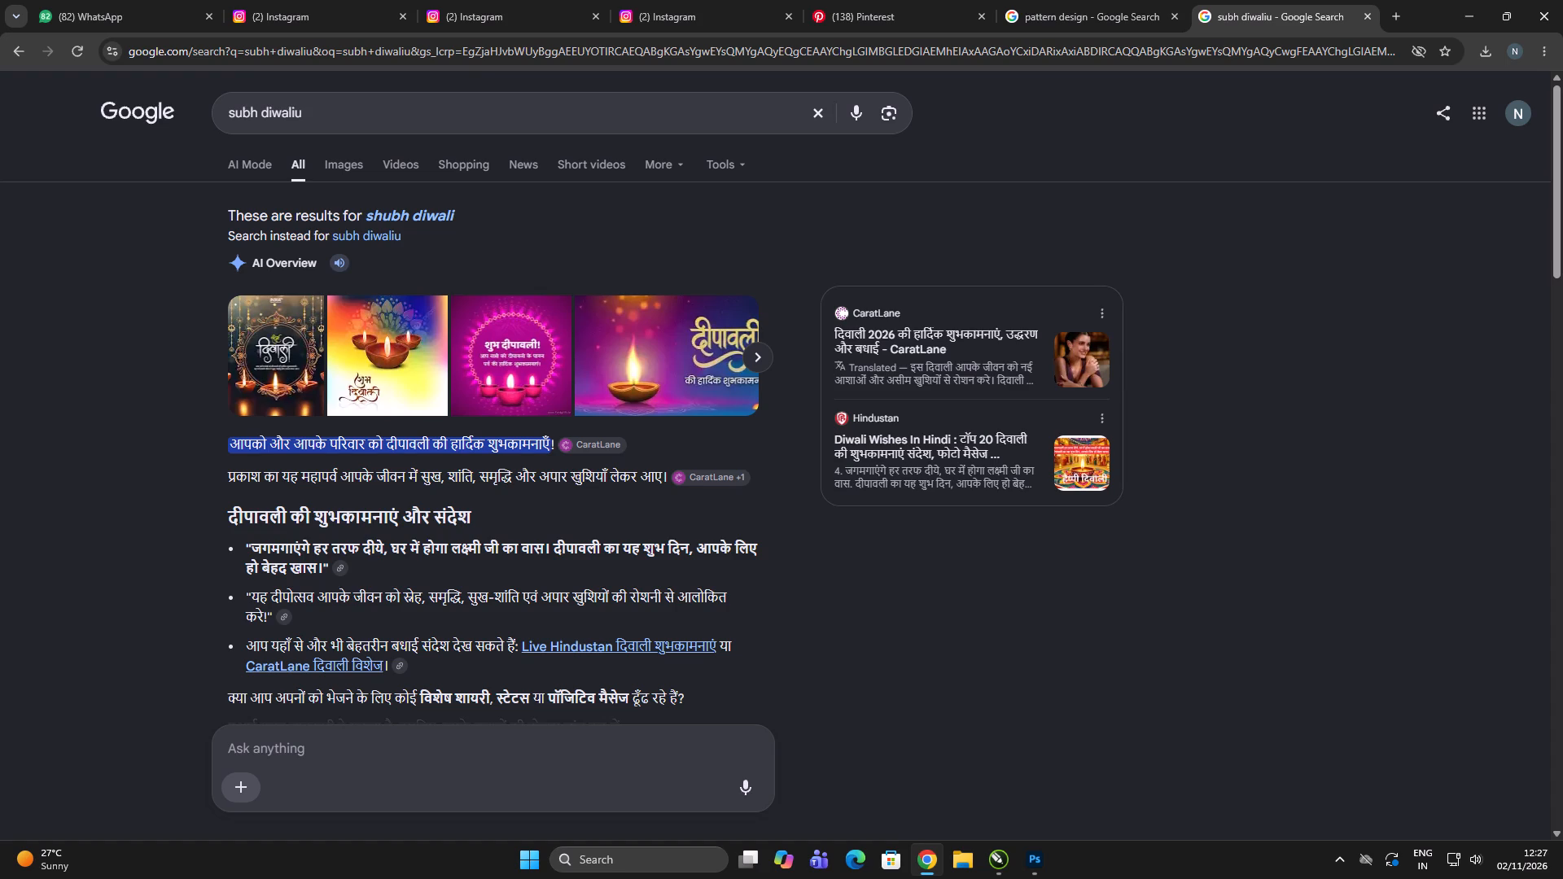
# Copy the word "दीपावली" from the search results and paste it into Google's Ask anything box.
pyautogui.moveTo(556, 549); pyautogui.dragTo(572, 549)
pyautogui.hotkey('alt', 'Tab')
pyautogui.hotkey('alt', 'Tab')
pyautogui.hotkey('alt', 'Tab')
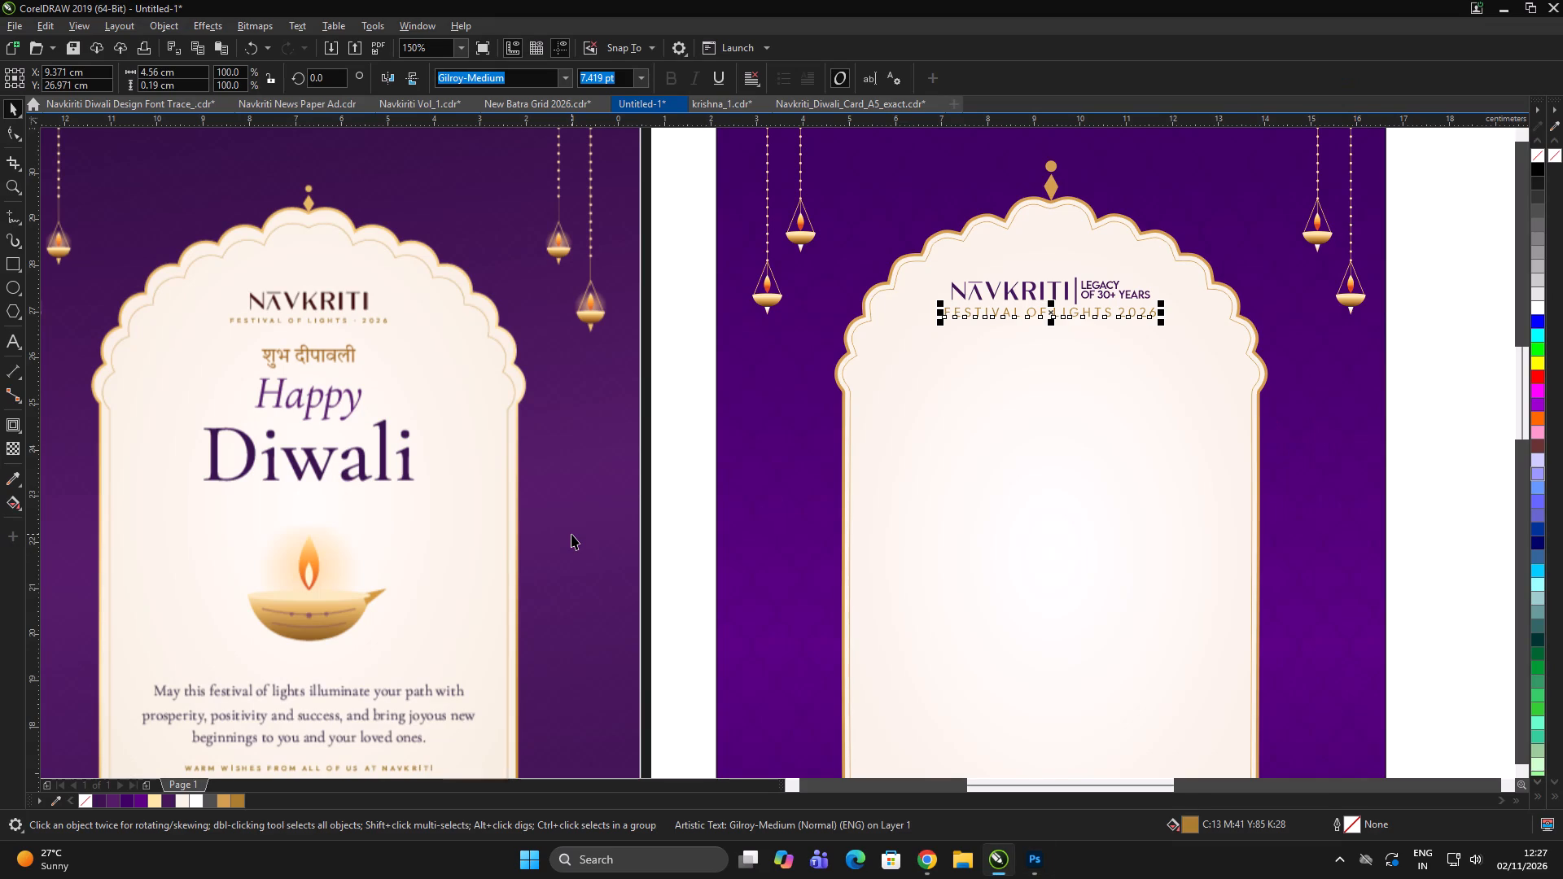
pyautogui.hotkey('alt', 'Tab')
pyautogui.hotkey('alt', 'Tab')
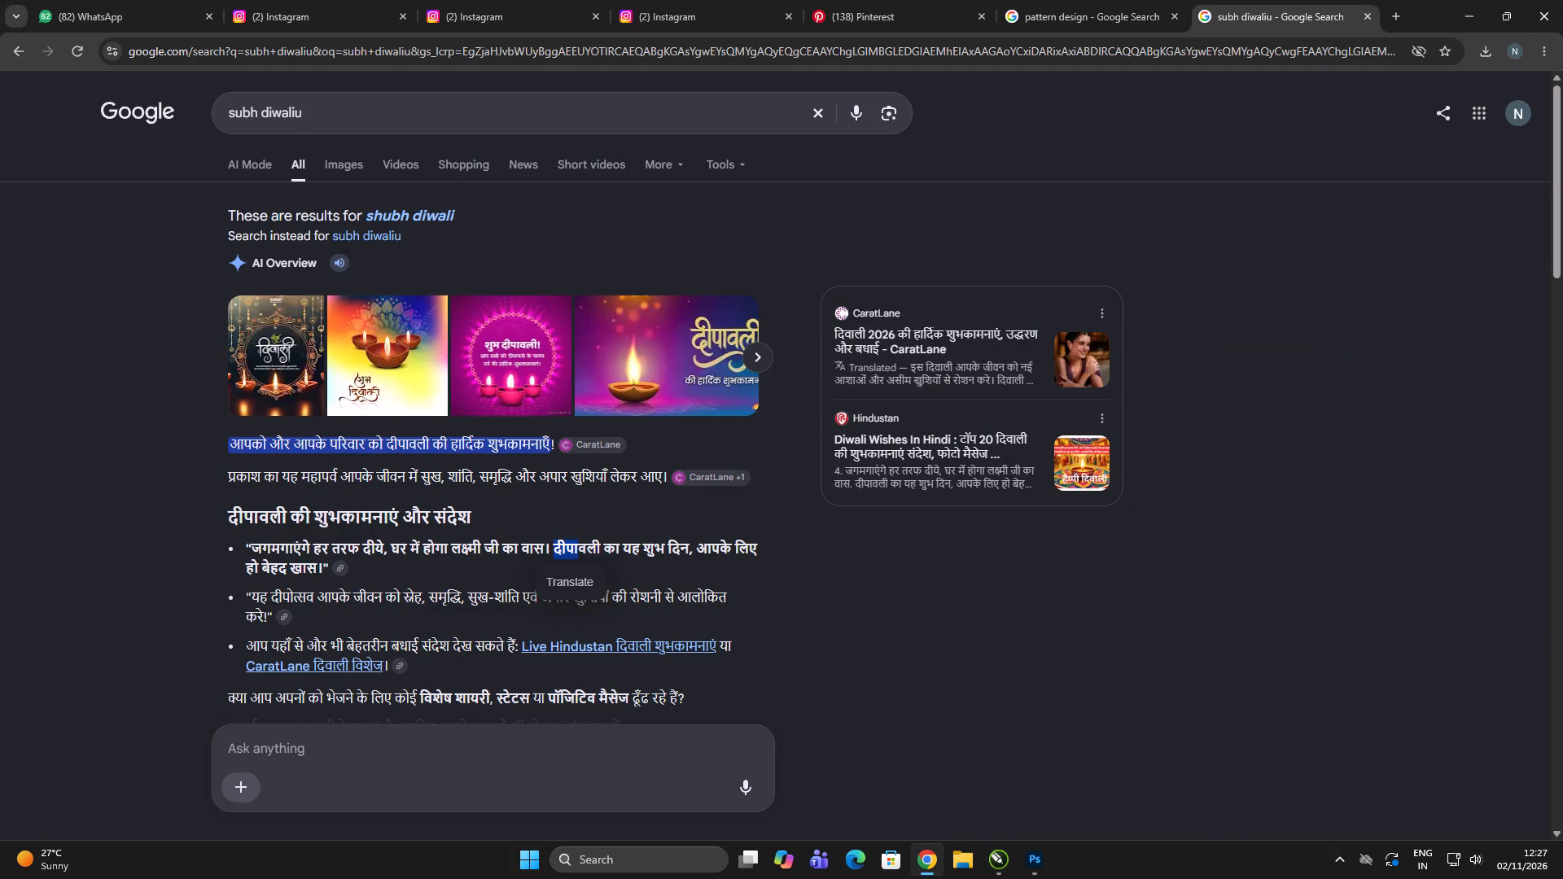
pyautogui.moveTo(600, 546); pyautogui.dragTo(554, 546)
pyautogui.hotkey('ctrl', 'c')
pyautogui.hotkey('ctrl', 'c')
pyautogui.click(326, 746)
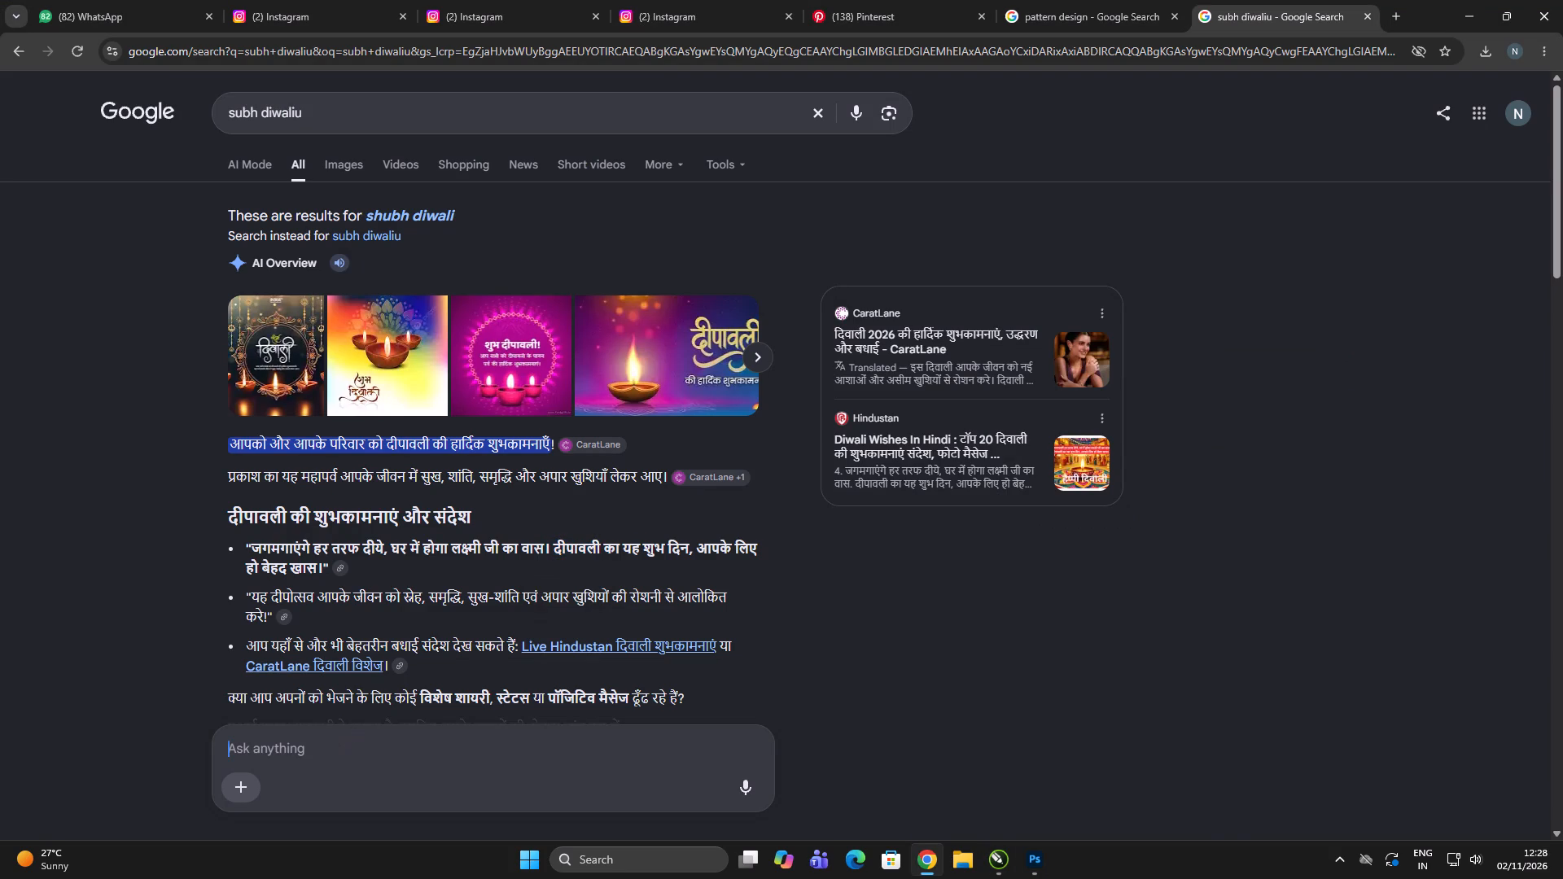
pyautogui.hotkey('ctrl', 'v')
# Insert "शुभ" from the results before the pasted word and copy the full phrase "शुभ दीपावली".
pyautogui.moveTo(642, 549); pyautogui.dragTo(661, 549)
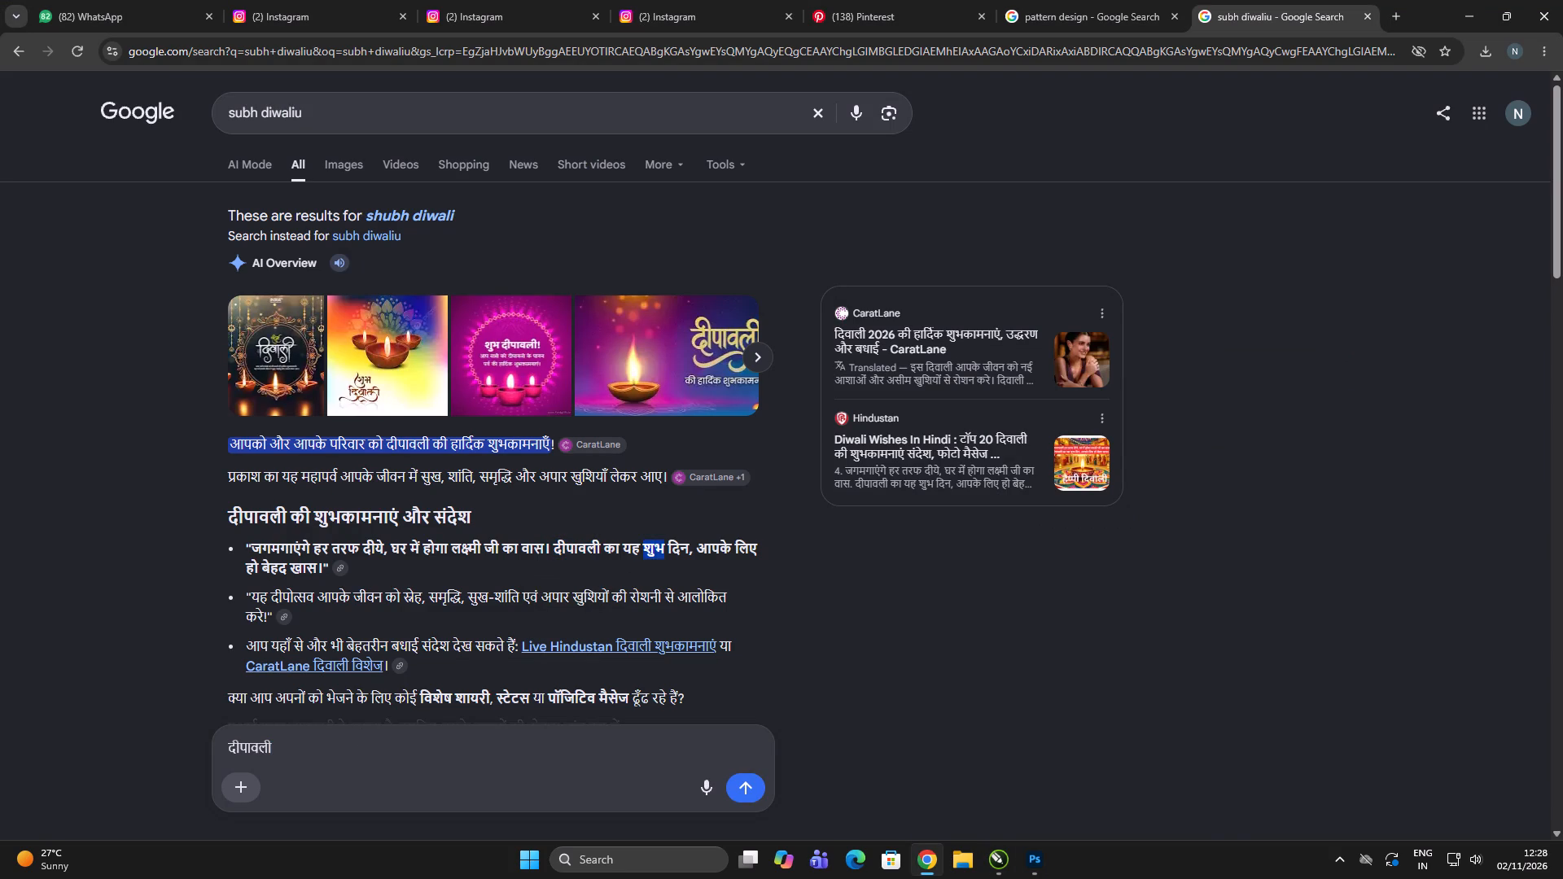
pyautogui.moveTo(661, 549); pyautogui.dragTo(663, 549)
pyautogui.hotkey('ctrl', 'c')
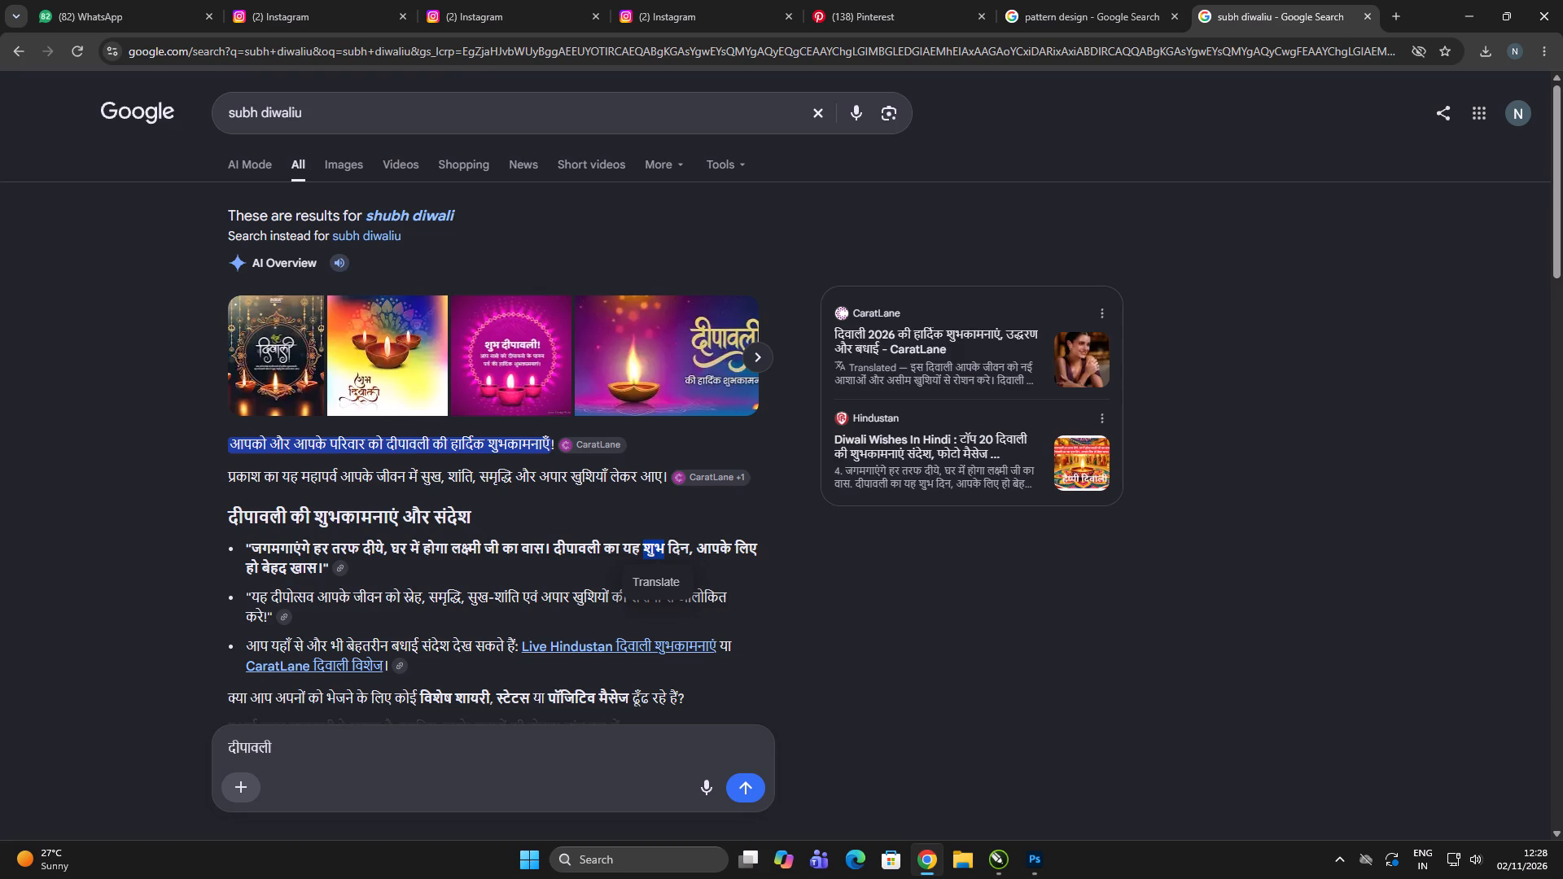
pyautogui.click(230, 746)
pyautogui.hotkey('ctrl', 'v')
pyautogui.press('space')
pyautogui.moveTo(313, 753); pyautogui.dragTo(194, 751)
pyautogui.hotkey('ctrl', 'c')
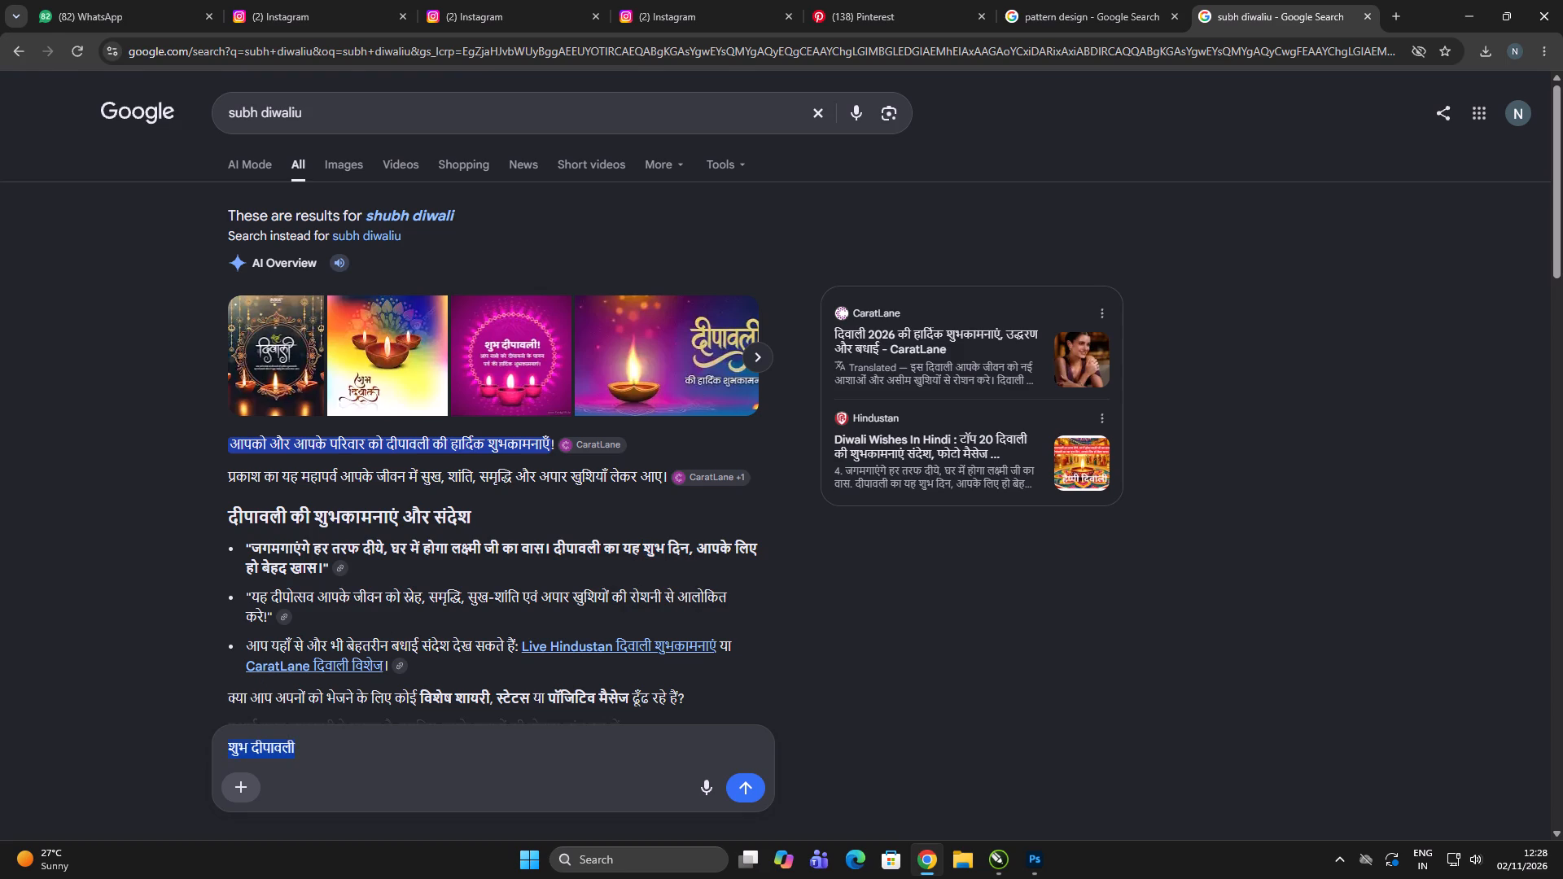
# Return to CorelDRAW and add the copied "शुभ दीपावली" as artistic text inside the arch.
pyautogui.hotkey('alt', 'Tab')
pyautogui.click(1364, 377)
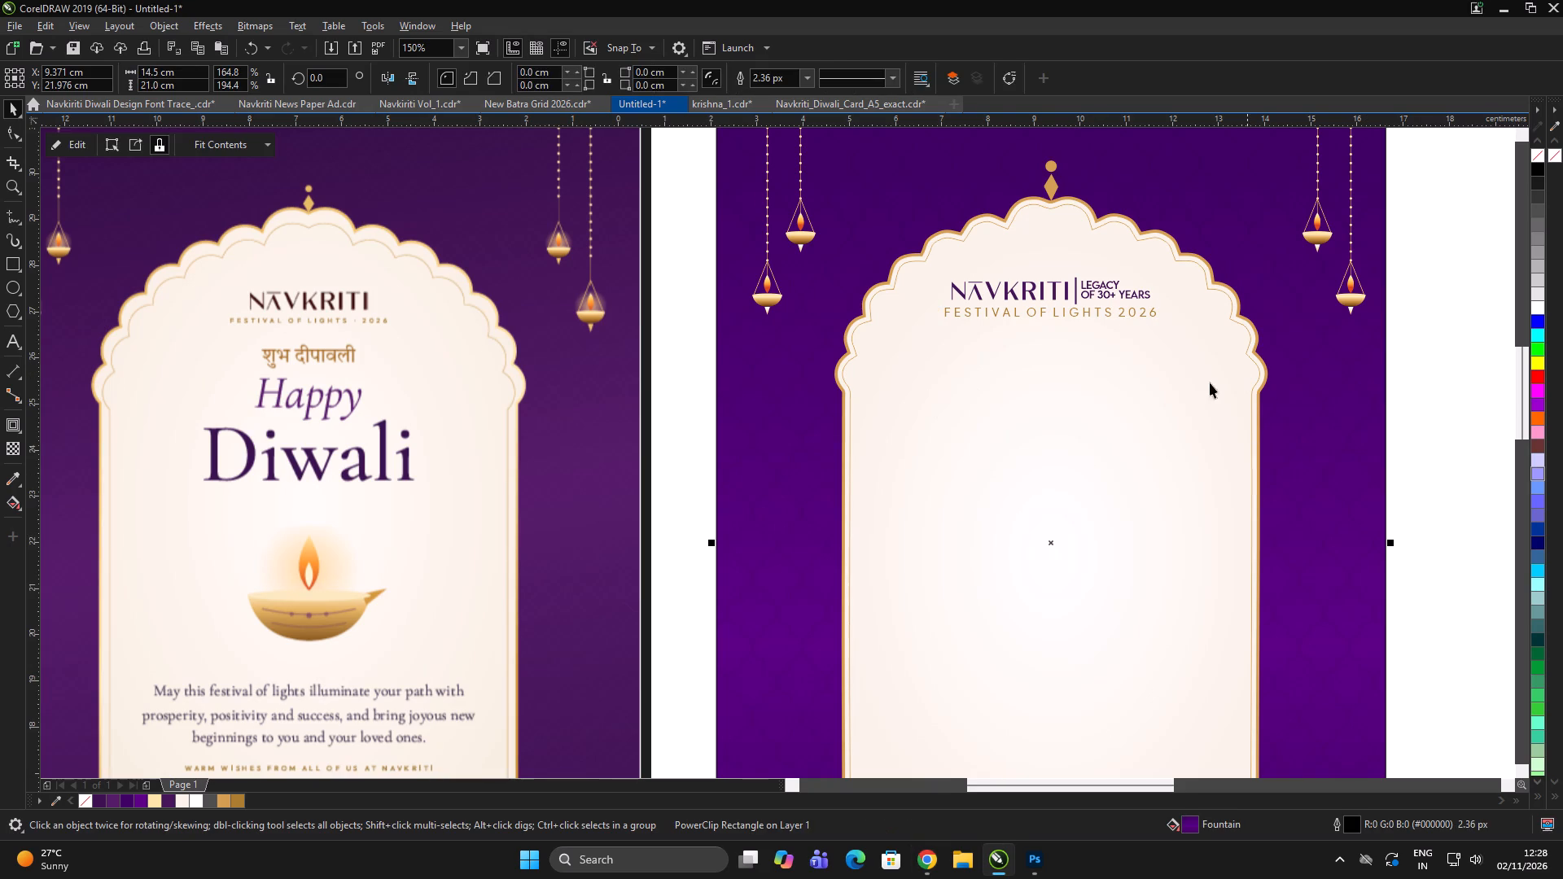
pyautogui.press('F8')
pyautogui.click(1014, 448)
pyautogui.hotkey('ctrl', 'v')
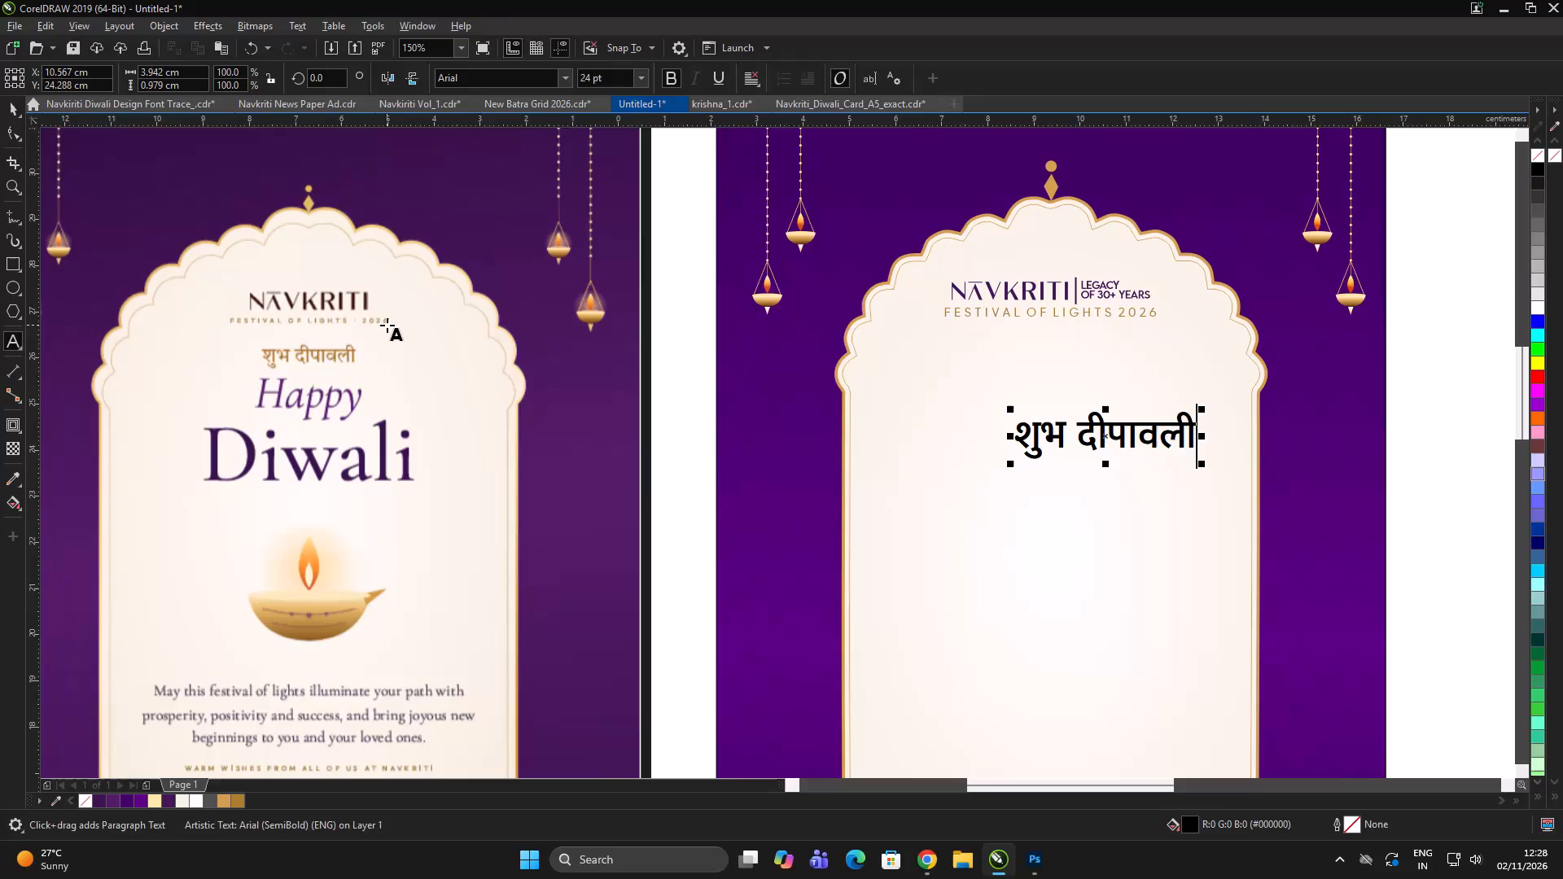
# Change the Hindi greeting's font to Arya.
pyautogui.hotkey('ctrl', 'a')
pyautogui.click(493, 81)
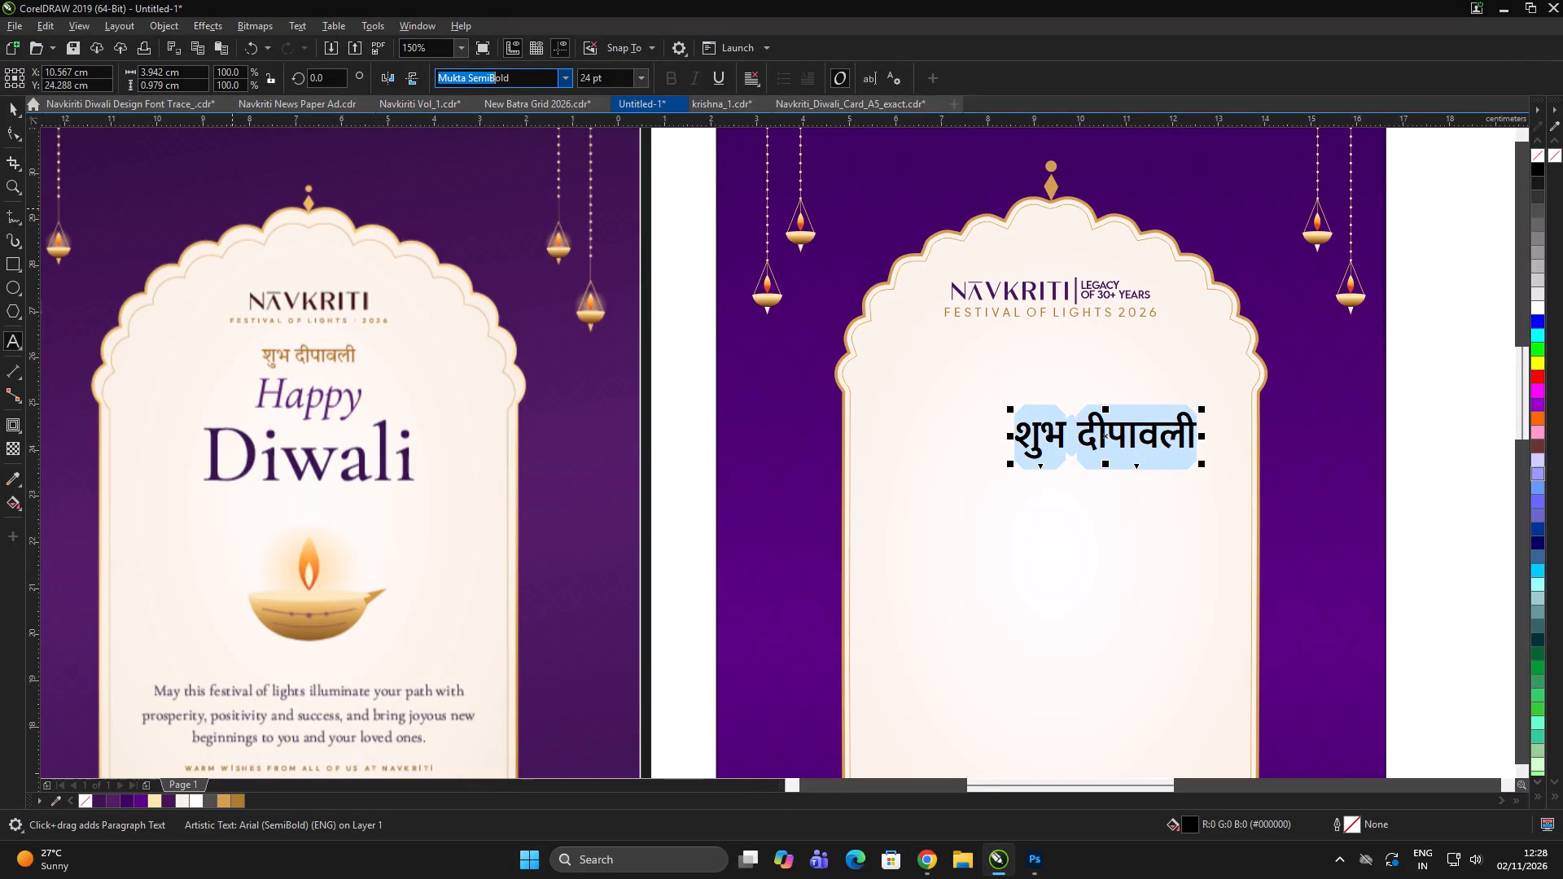
pyautogui.hotkey('ctrl', 'a')
pyautogui.write('arya')
pyautogui.press('Return')
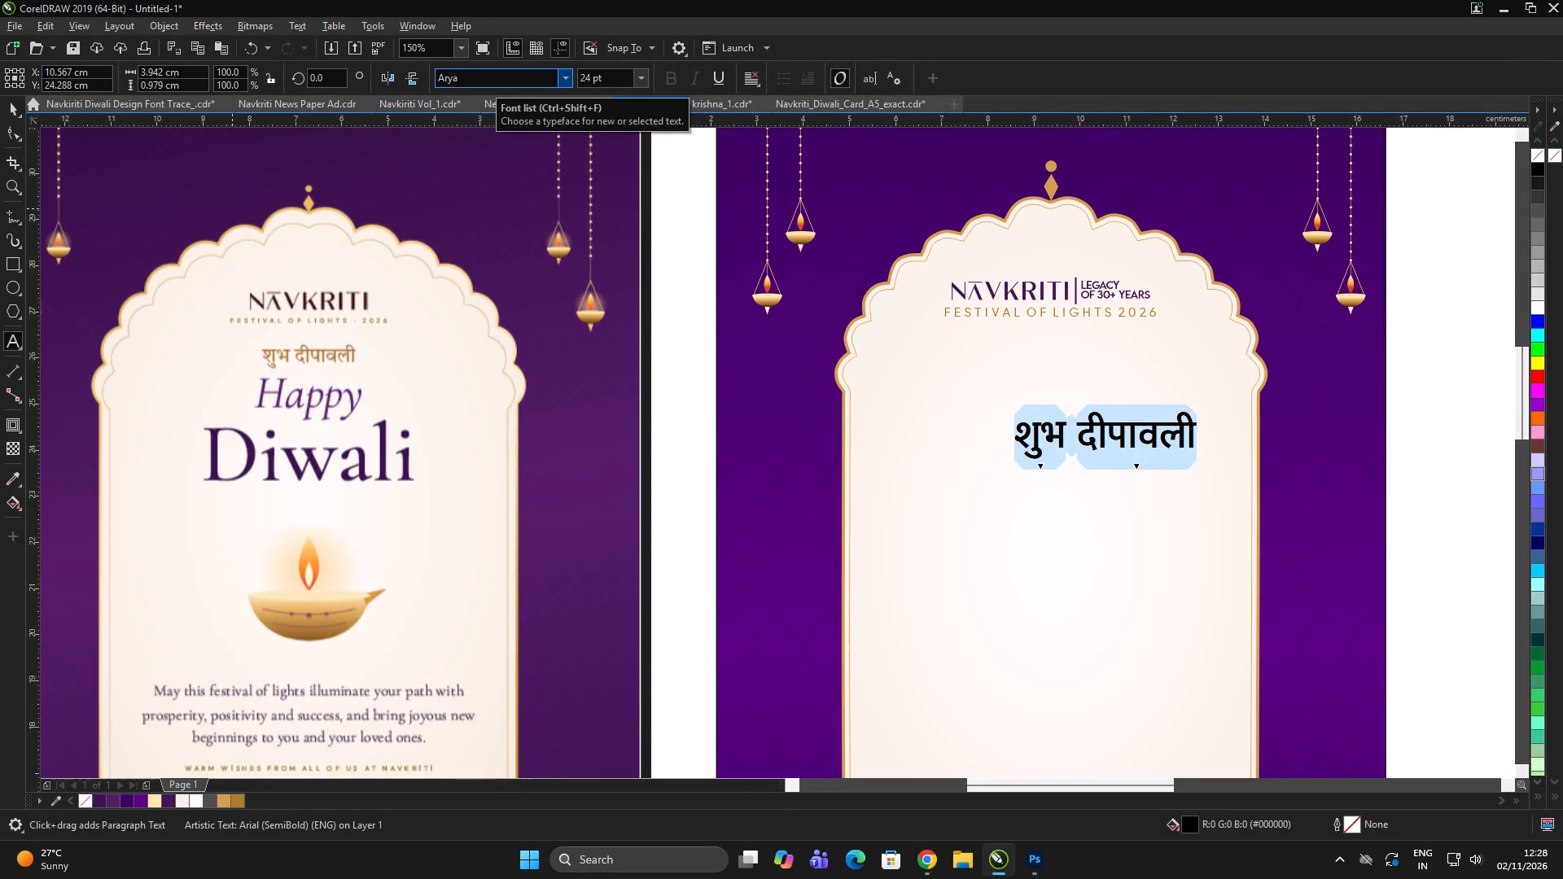
pyautogui.click(24, 108)
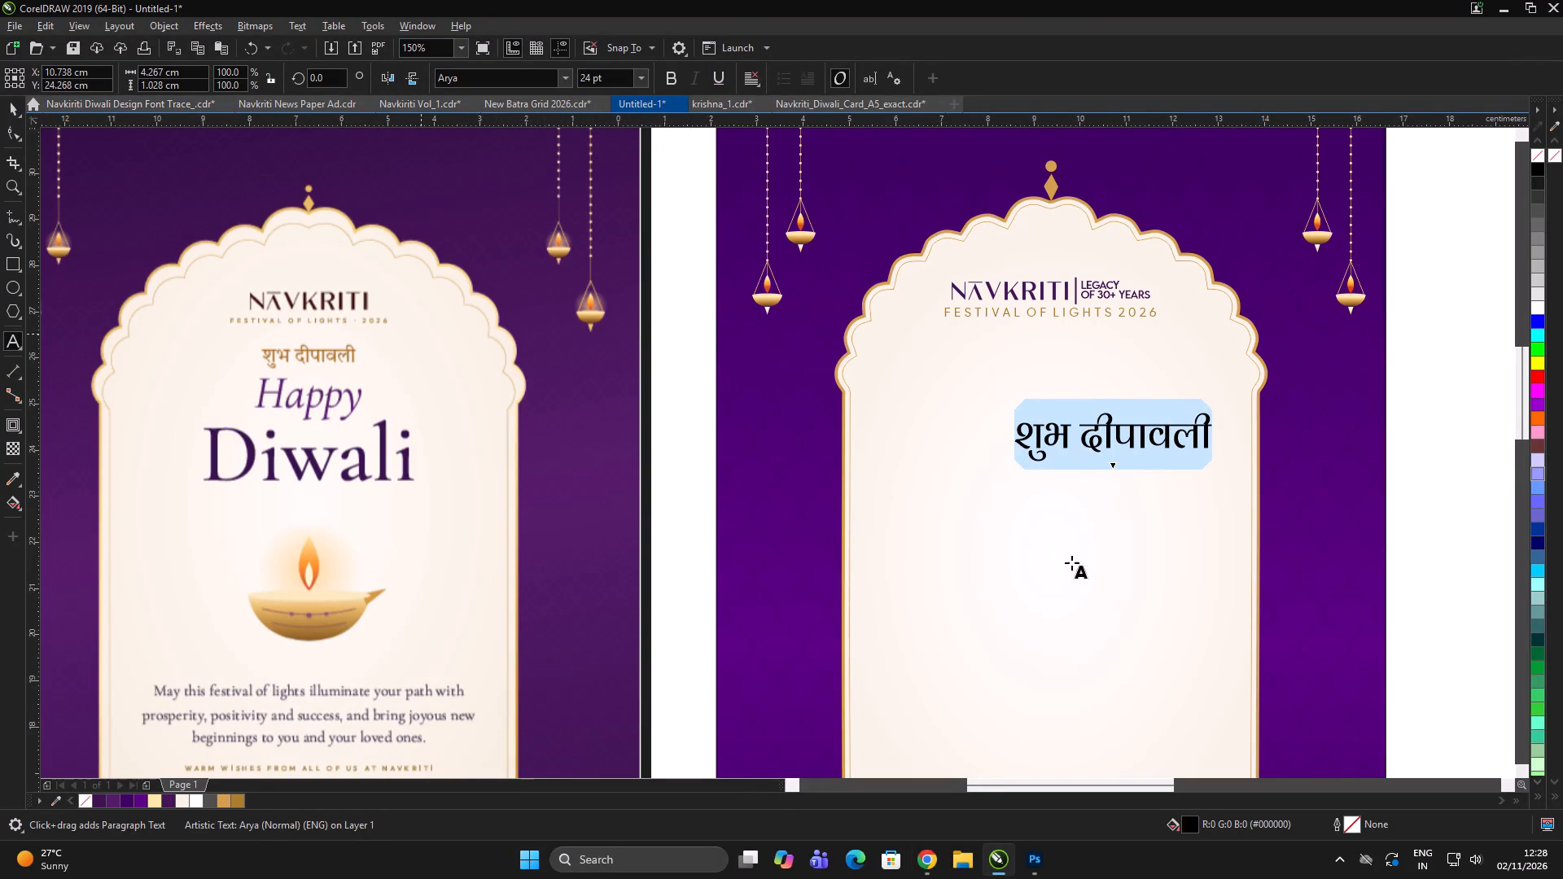
# Centre the Hindi greeting horizontally on the arch.
pyautogui.scroll(-3, 1070, 571)
pyautogui.click(15, 109)
pyautogui.keyDown('shift'); pyautogui.click(1057, 564); pyautogui.keyUp('shift')
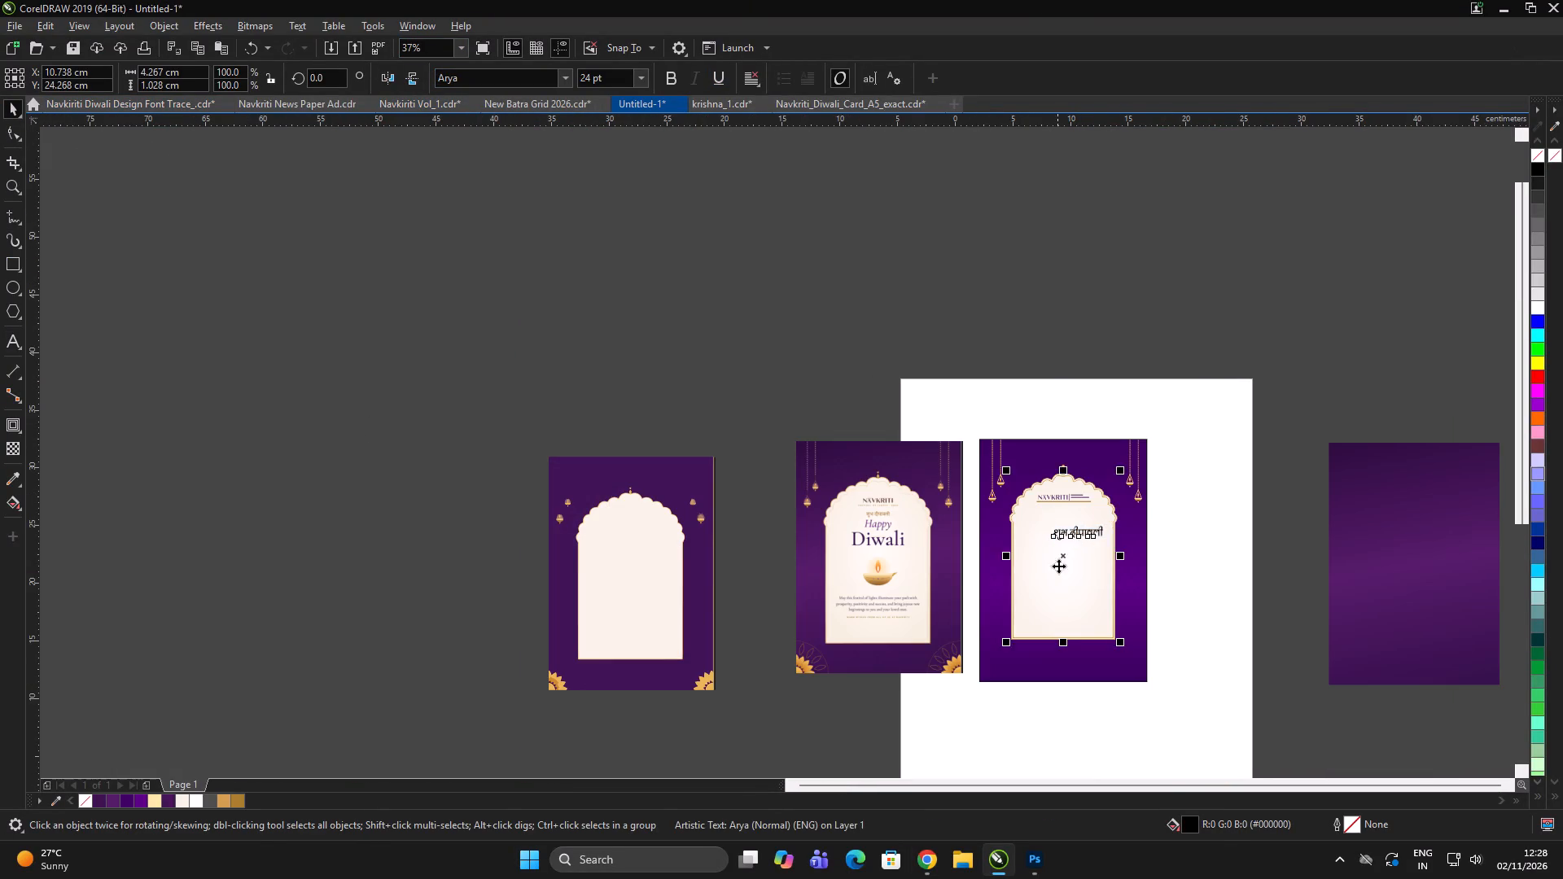
pyautogui.press('c')
pyautogui.click(1216, 540)
# Move the Hindi greeting up below the tagline and shrink it to about 2.76 cm wide.
pyautogui.scroll(2, 1105, 544)
pyautogui.click(984, 503)
pyautogui.moveTo(992, 510); pyautogui.dragTo(993, 499)
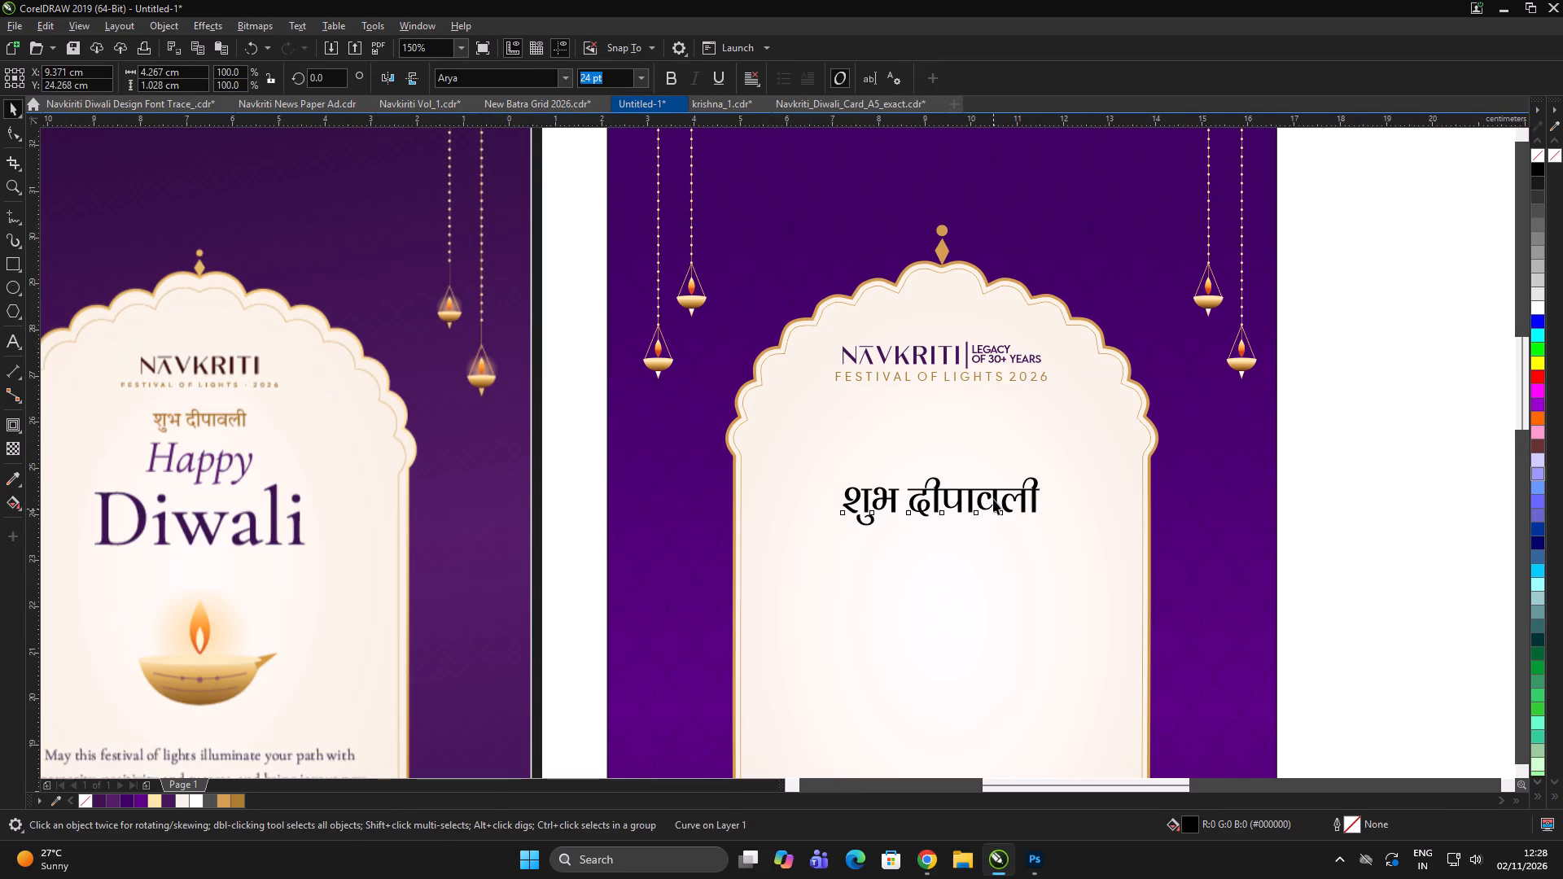
pyautogui.moveTo(993, 499); pyautogui.dragTo(1014, 443)
pyautogui.moveTo(1047, 462); pyautogui.dragTo(1025, 478)
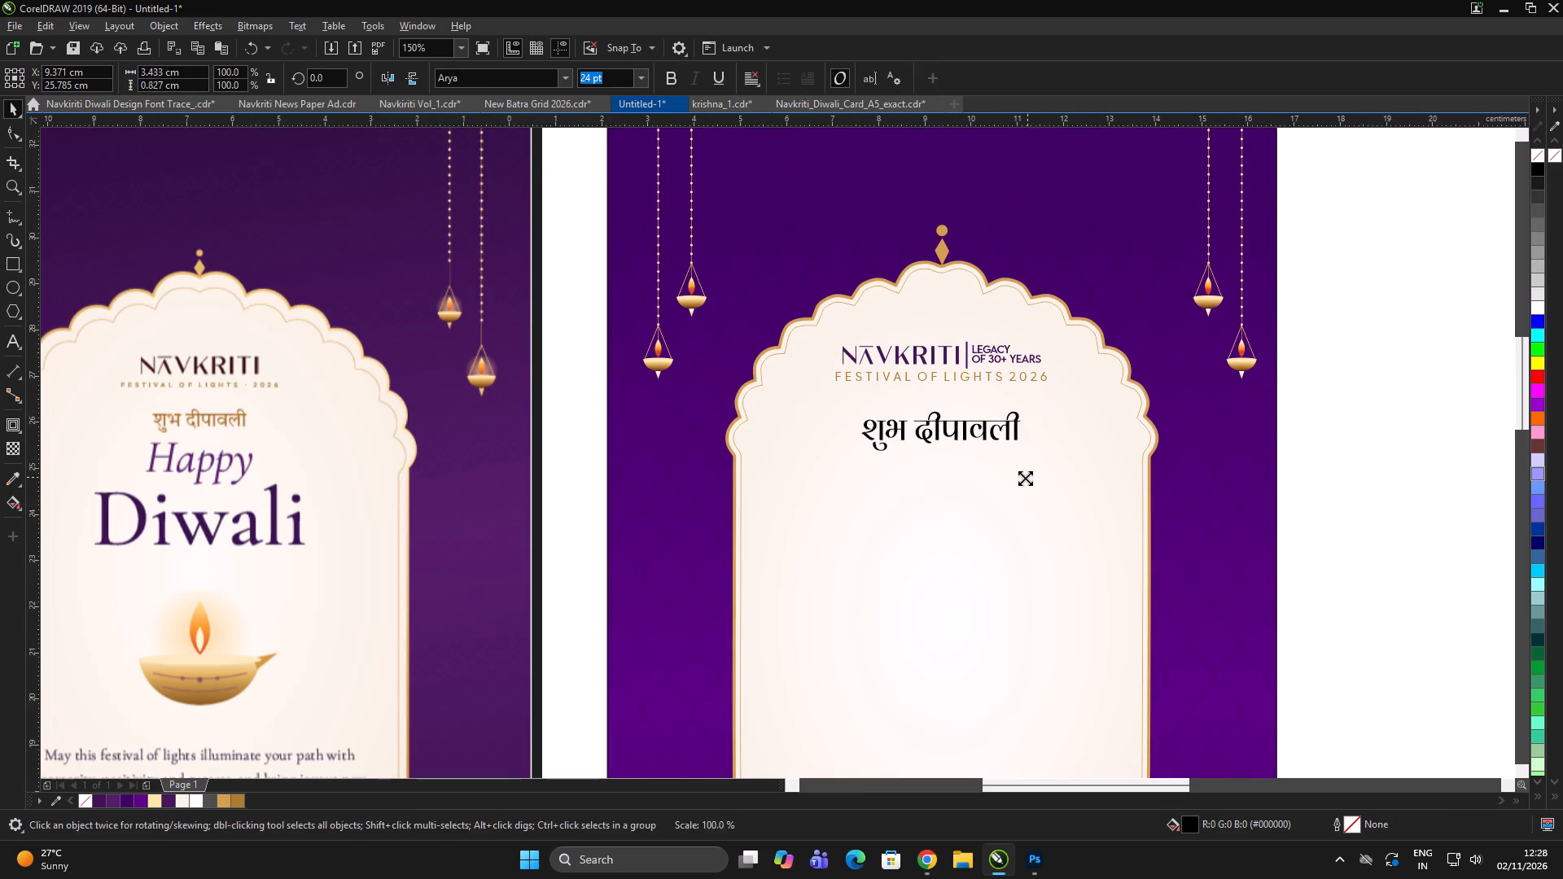
pyautogui.moveTo(1025, 478); pyautogui.dragTo(1012, 481)
# Fill the Hindi greeting with the tagline's dark gold, C13 M41 Y85 K28.
pyautogui.click(235, 798)
# Centre the resized Hindi greeting horizontally on the arch.
pyautogui.keyDown('shift'); pyautogui.click(1039, 628); pyautogui.keyUp('shift')
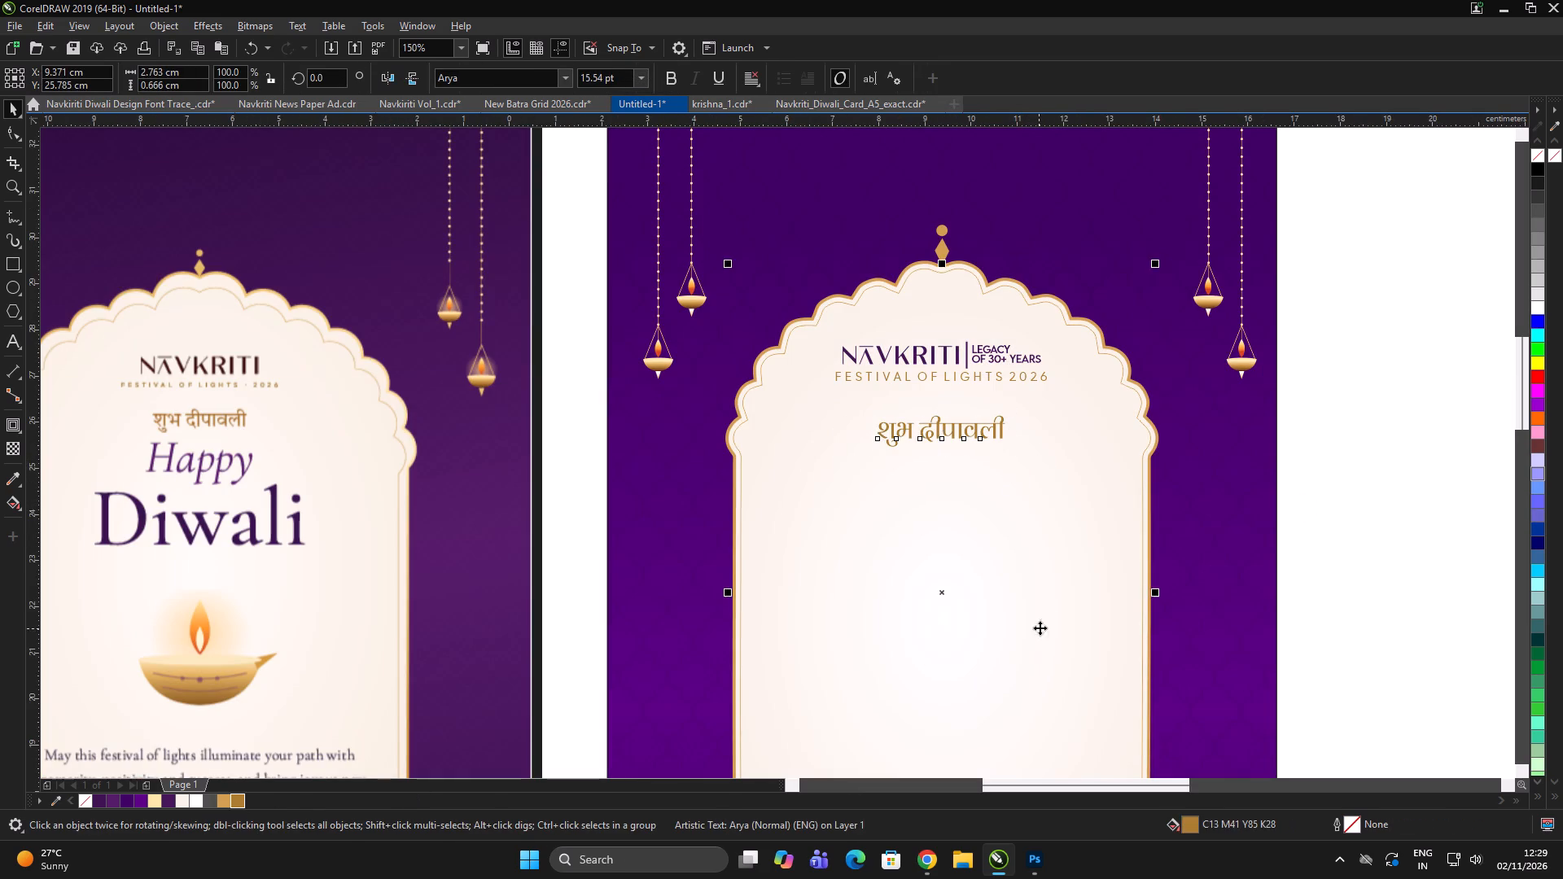
pyautogui.press('c')
pyautogui.click(1312, 491)
pyautogui.click(1324, 487)
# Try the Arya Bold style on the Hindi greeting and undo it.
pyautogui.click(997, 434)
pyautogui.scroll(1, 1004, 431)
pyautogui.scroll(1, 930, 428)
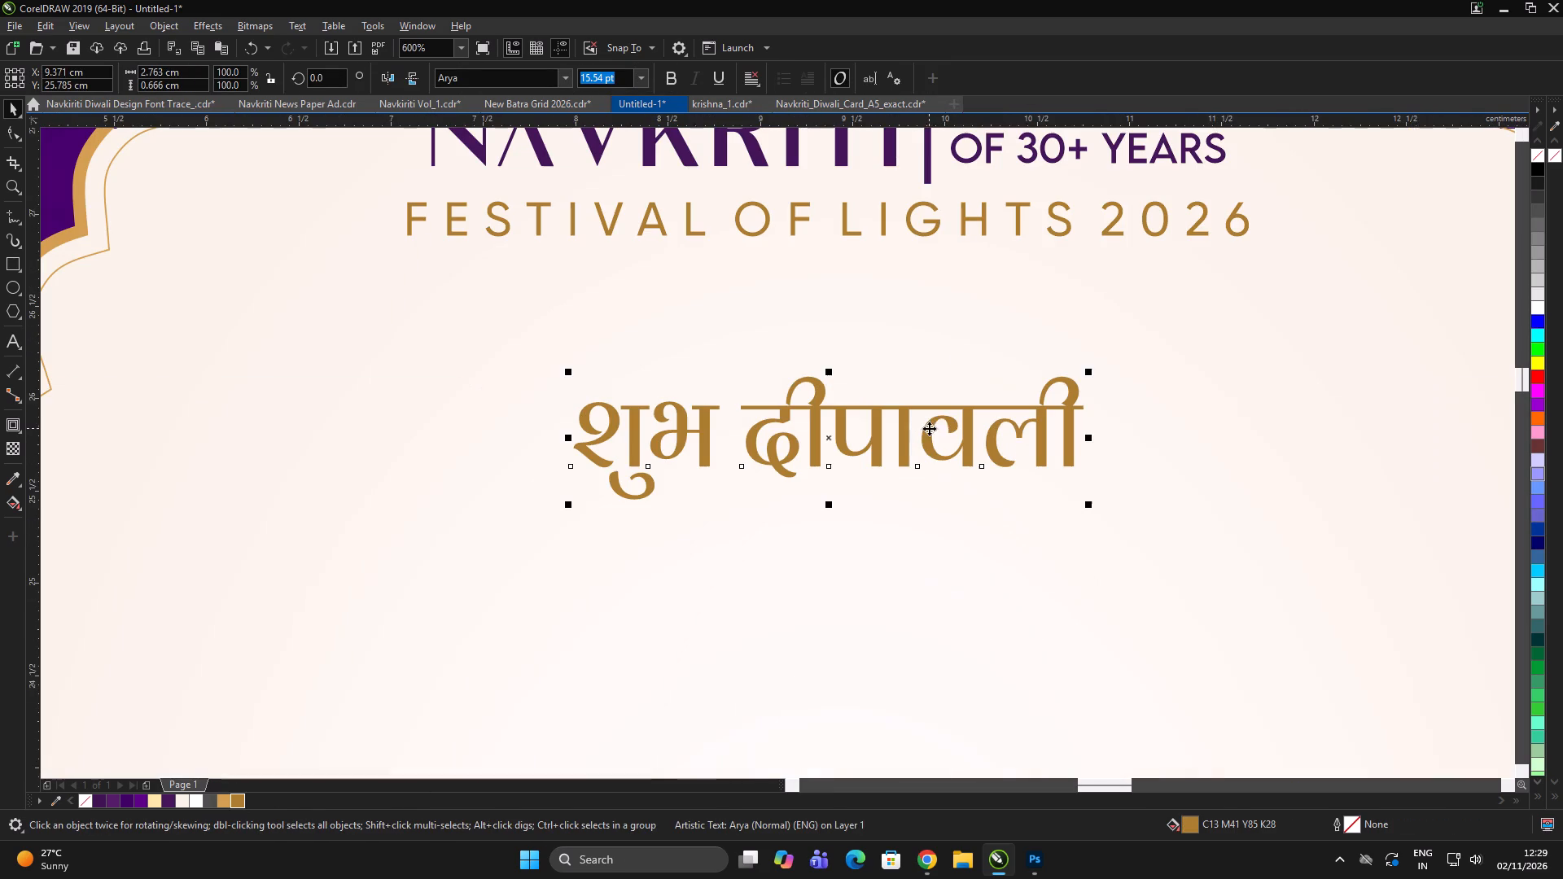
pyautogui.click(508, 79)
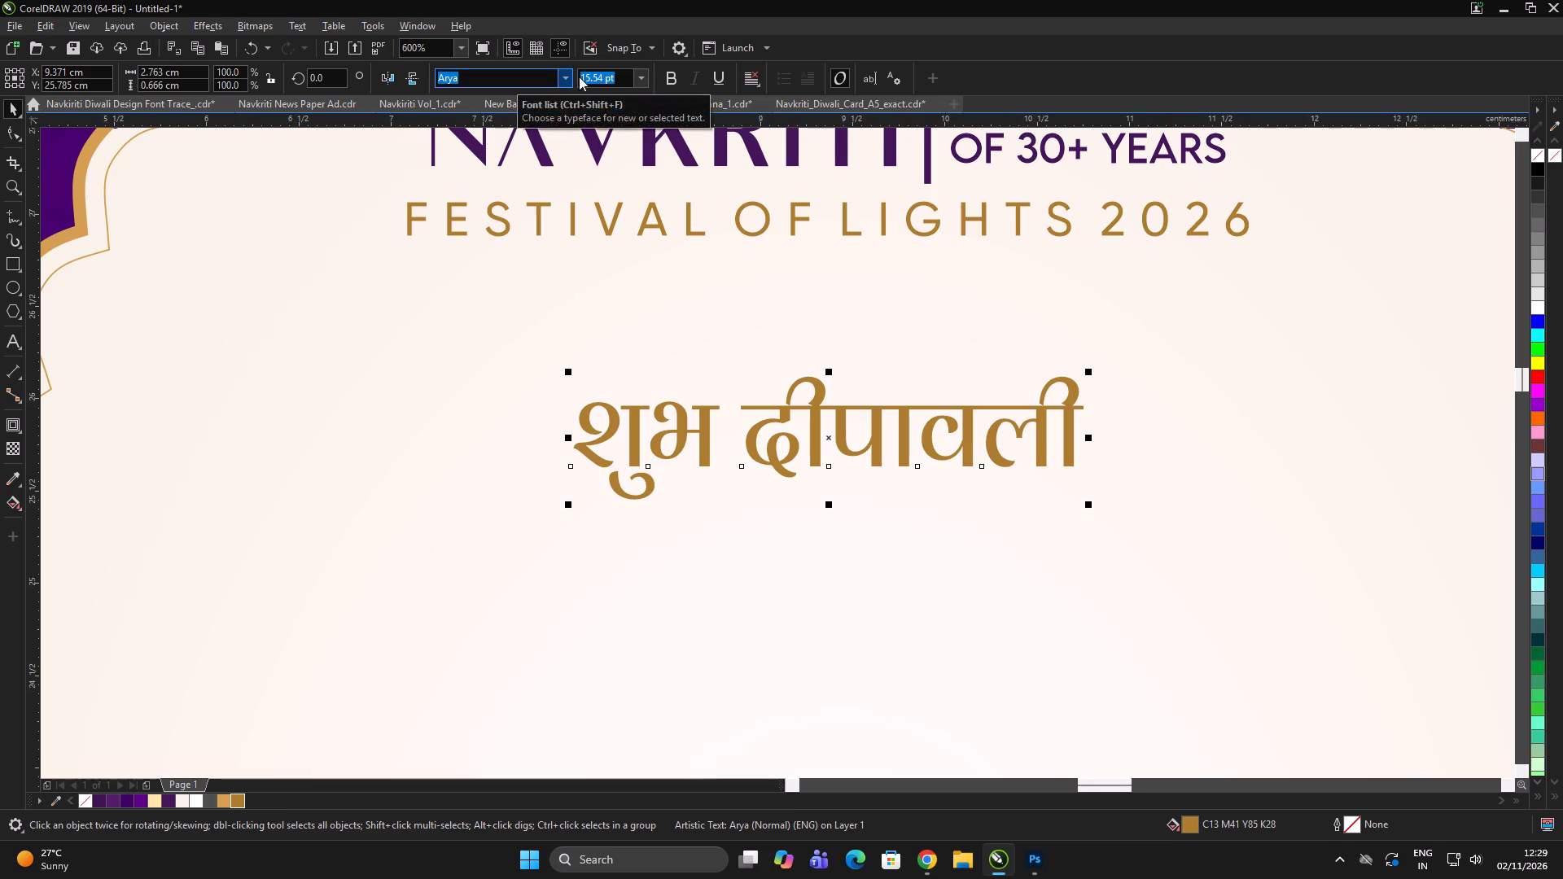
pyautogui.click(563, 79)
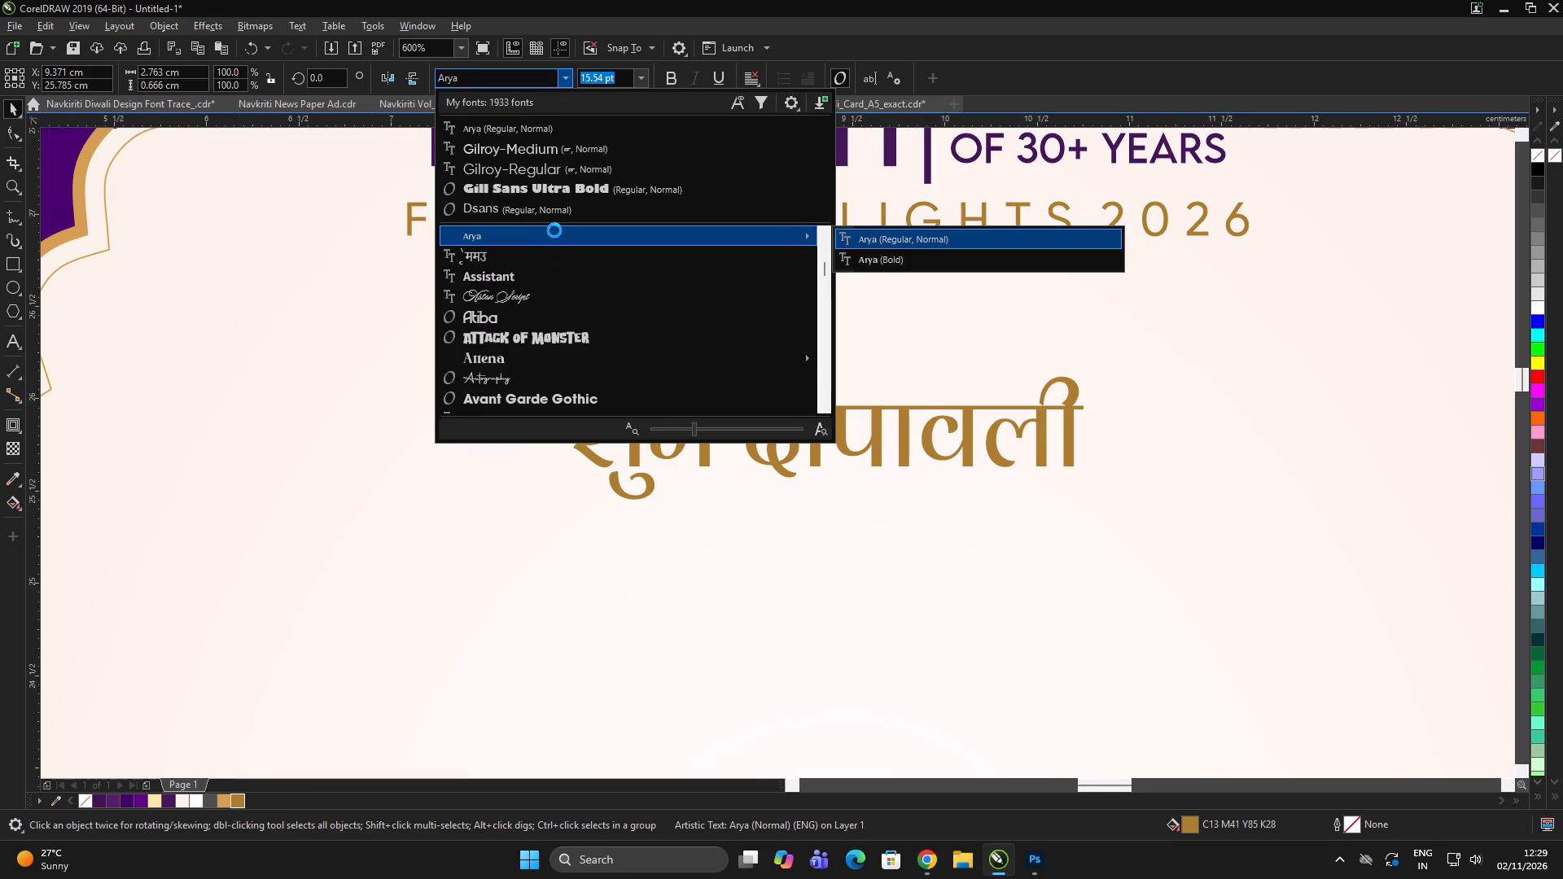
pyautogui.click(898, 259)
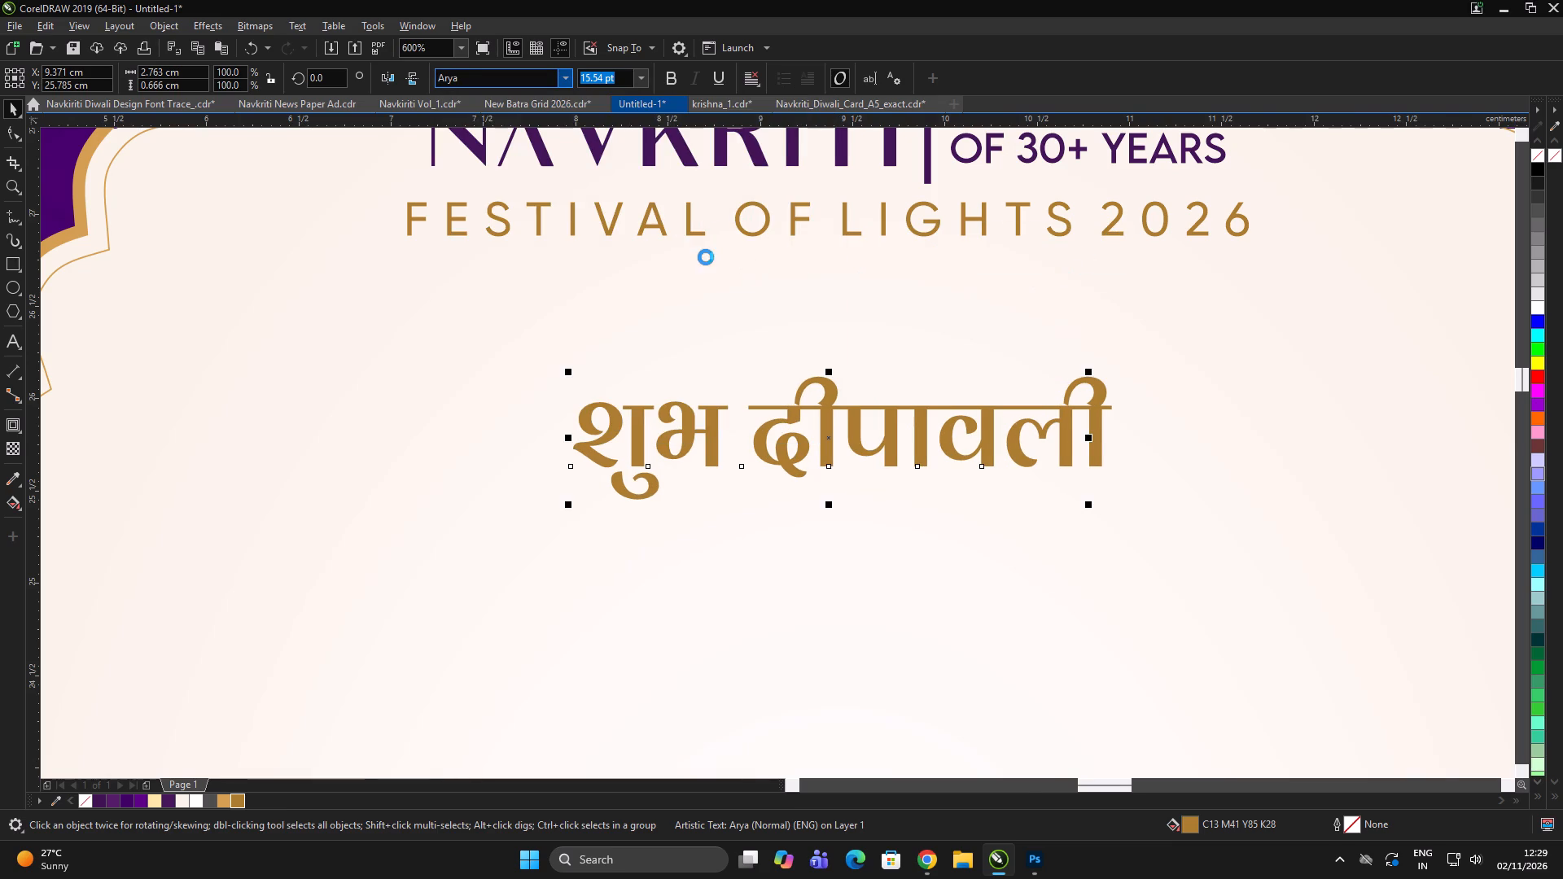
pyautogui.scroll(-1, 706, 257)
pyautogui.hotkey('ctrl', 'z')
# Realign the Hindi greeting to the arch's horizontal centre.
pyautogui.scroll(-1, 701, 269)
pyautogui.keyDown('shift'); pyautogui.click(802, 405); pyautogui.keyUp('shift')
pyautogui.press('c')
pyautogui.click(1152, 313)
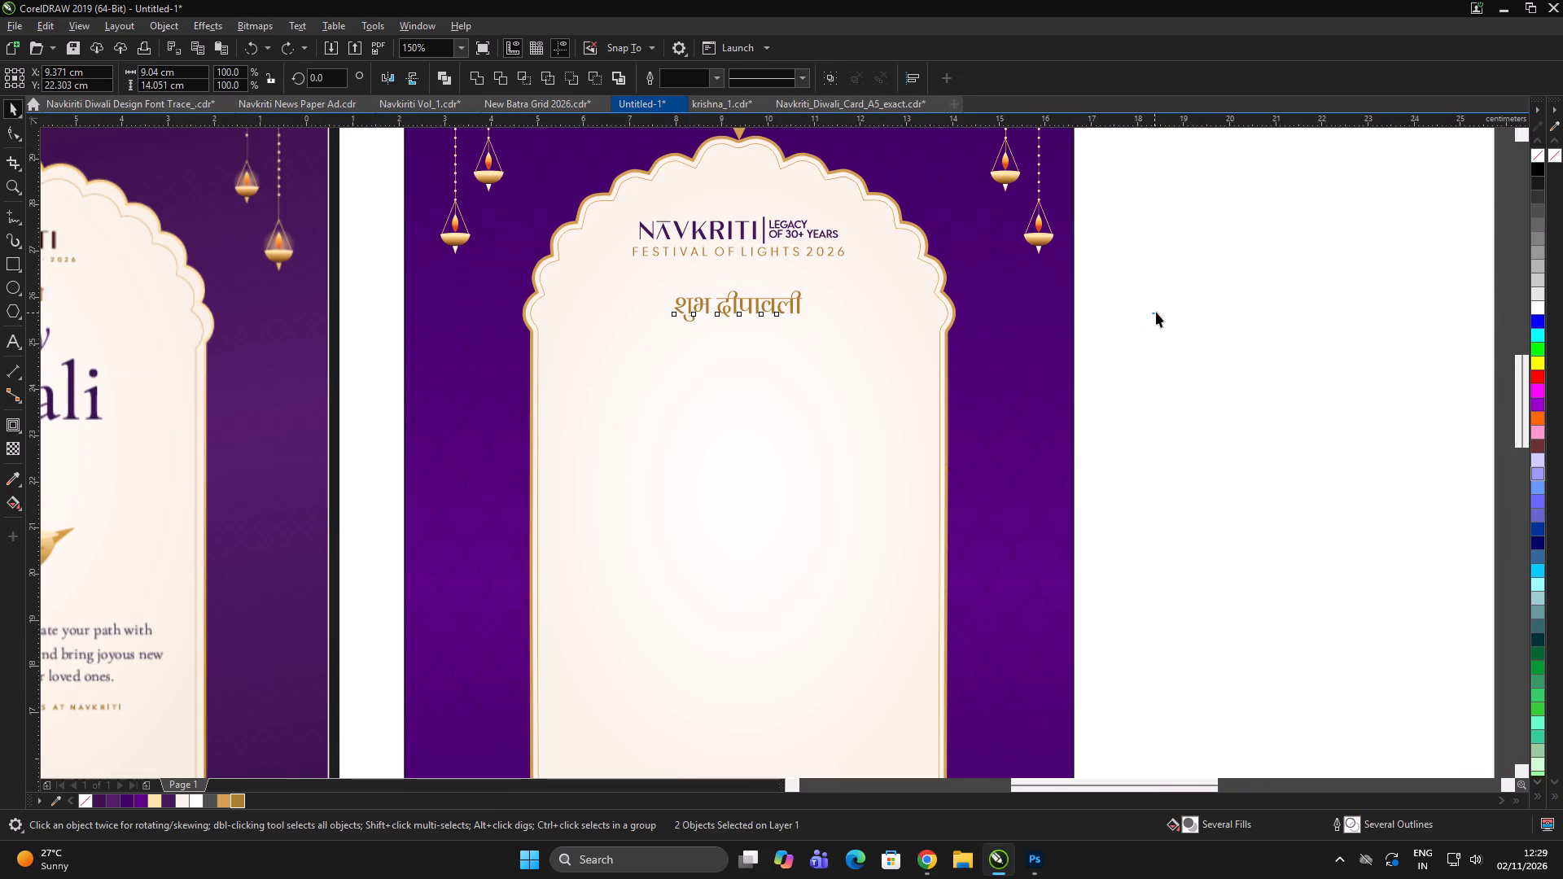
pyautogui.doubleClick(1166, 308)
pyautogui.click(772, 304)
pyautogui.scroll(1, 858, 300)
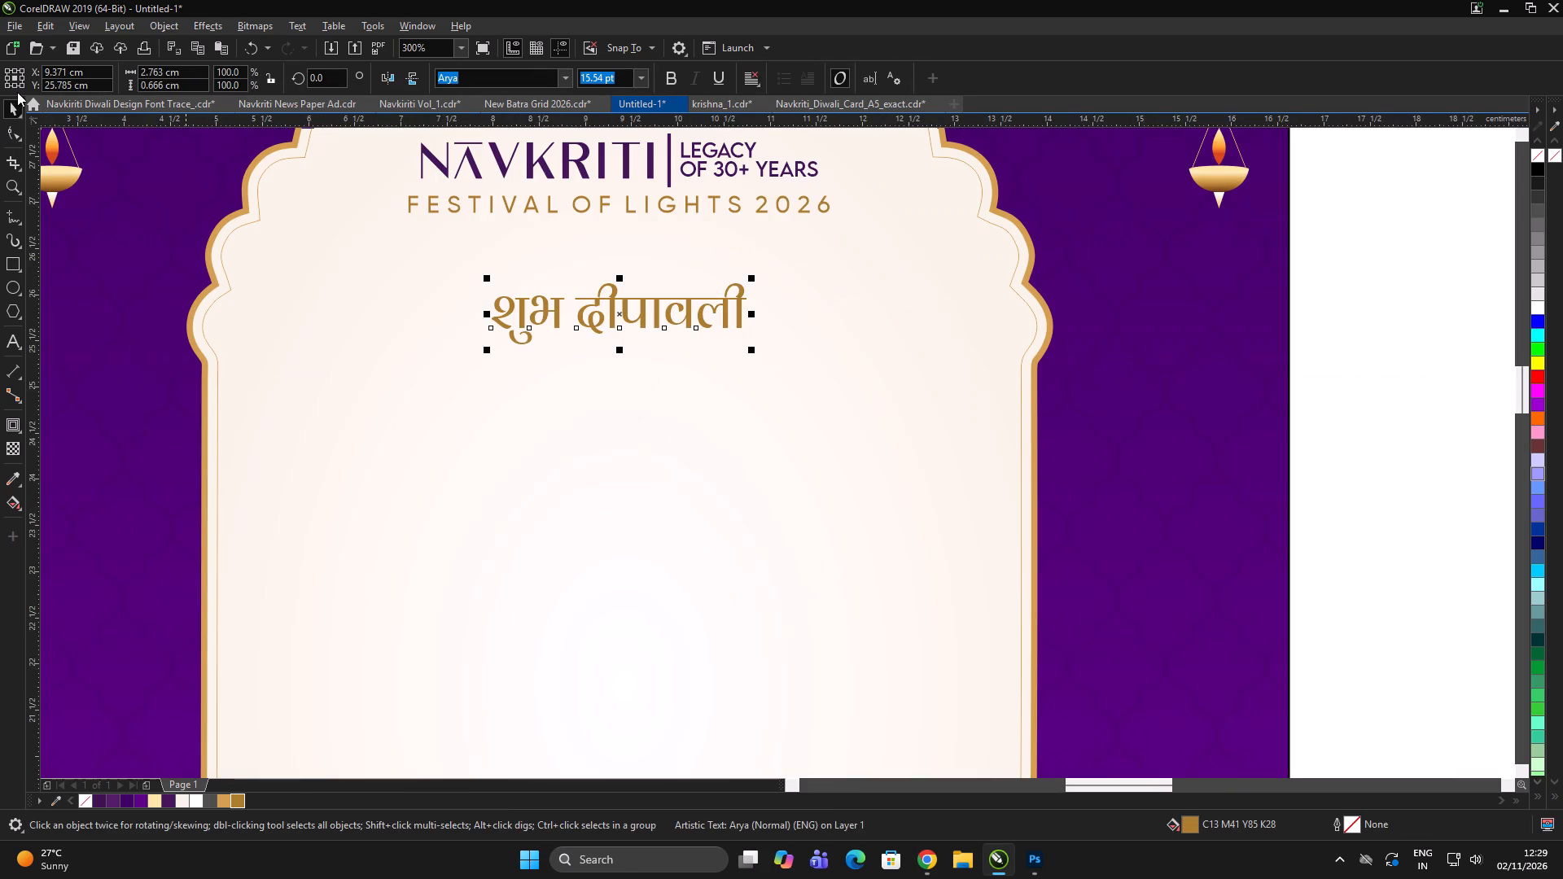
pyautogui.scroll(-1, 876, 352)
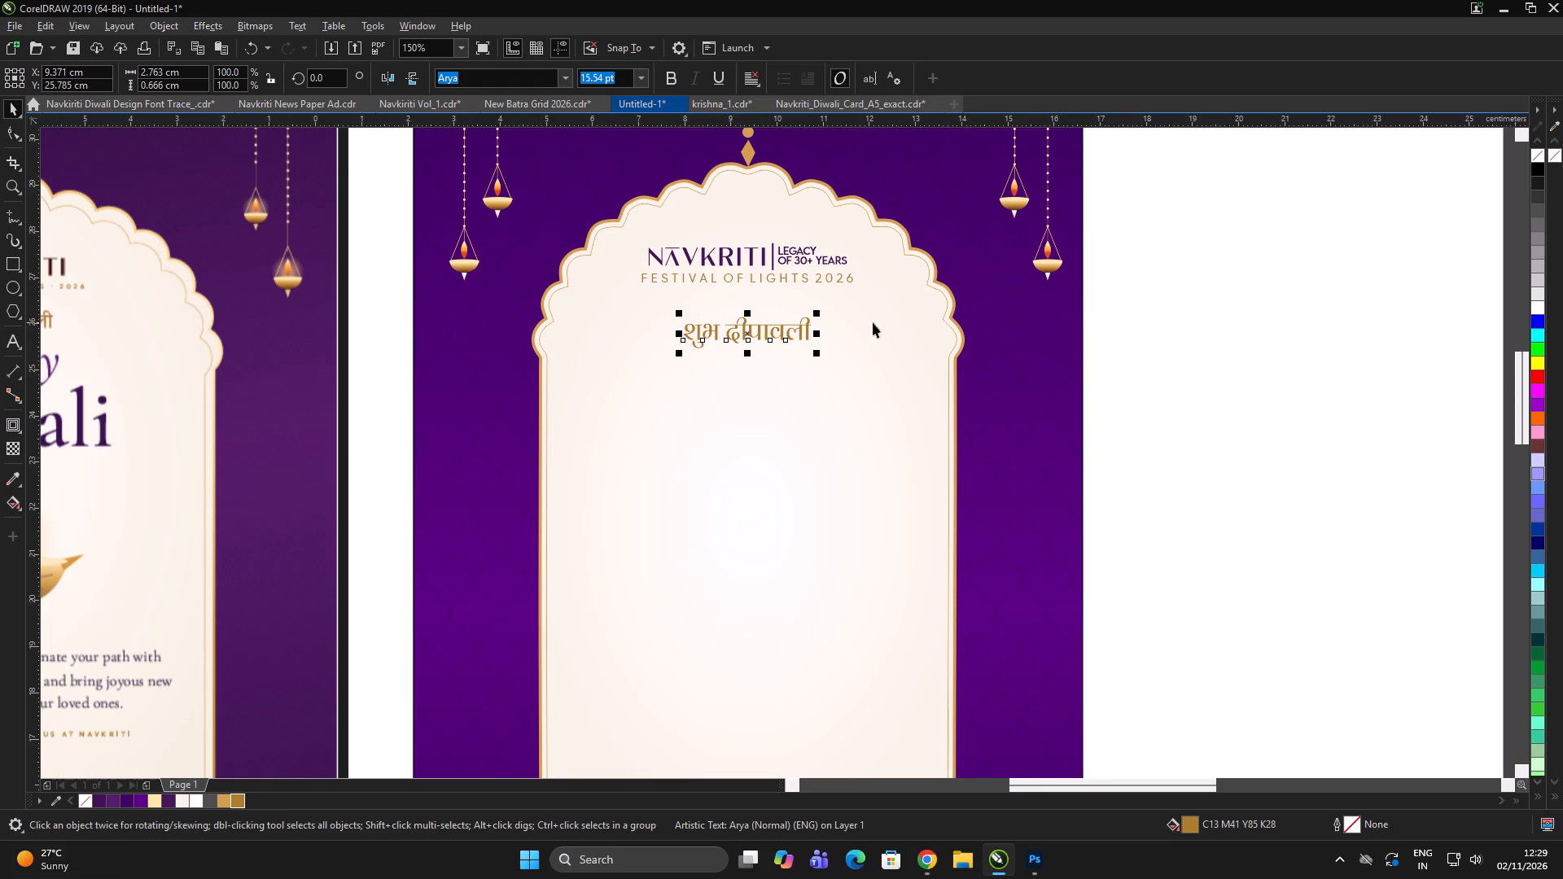
# Duplicate the Hindi greeting about 2 cm directly below the original on the arch.
pyautogui.scroll(-2, 978, 276)
pyautogui.tripleClick(1113, 303)
pyautogui.scroll(1, 988, 282)
pyautogui.tripleClick(1135, 282)
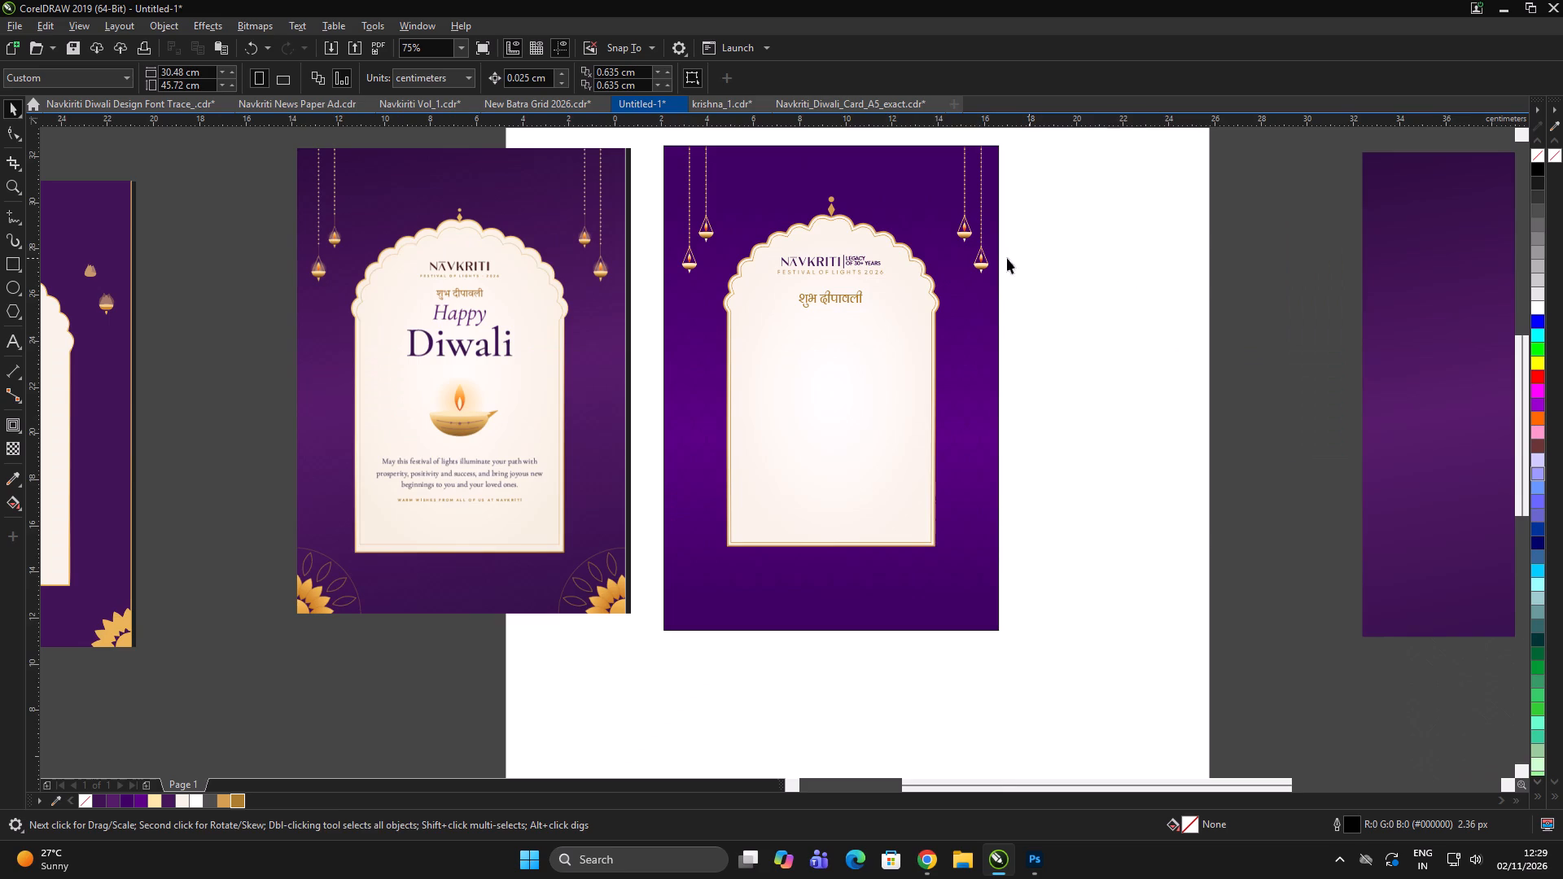
pyautogui.scroll(1, 869, 286)
pyautogui.click(830, 314)
pyautogui.moveTo(842, 311); pyautogui.dragTo(863, 397)
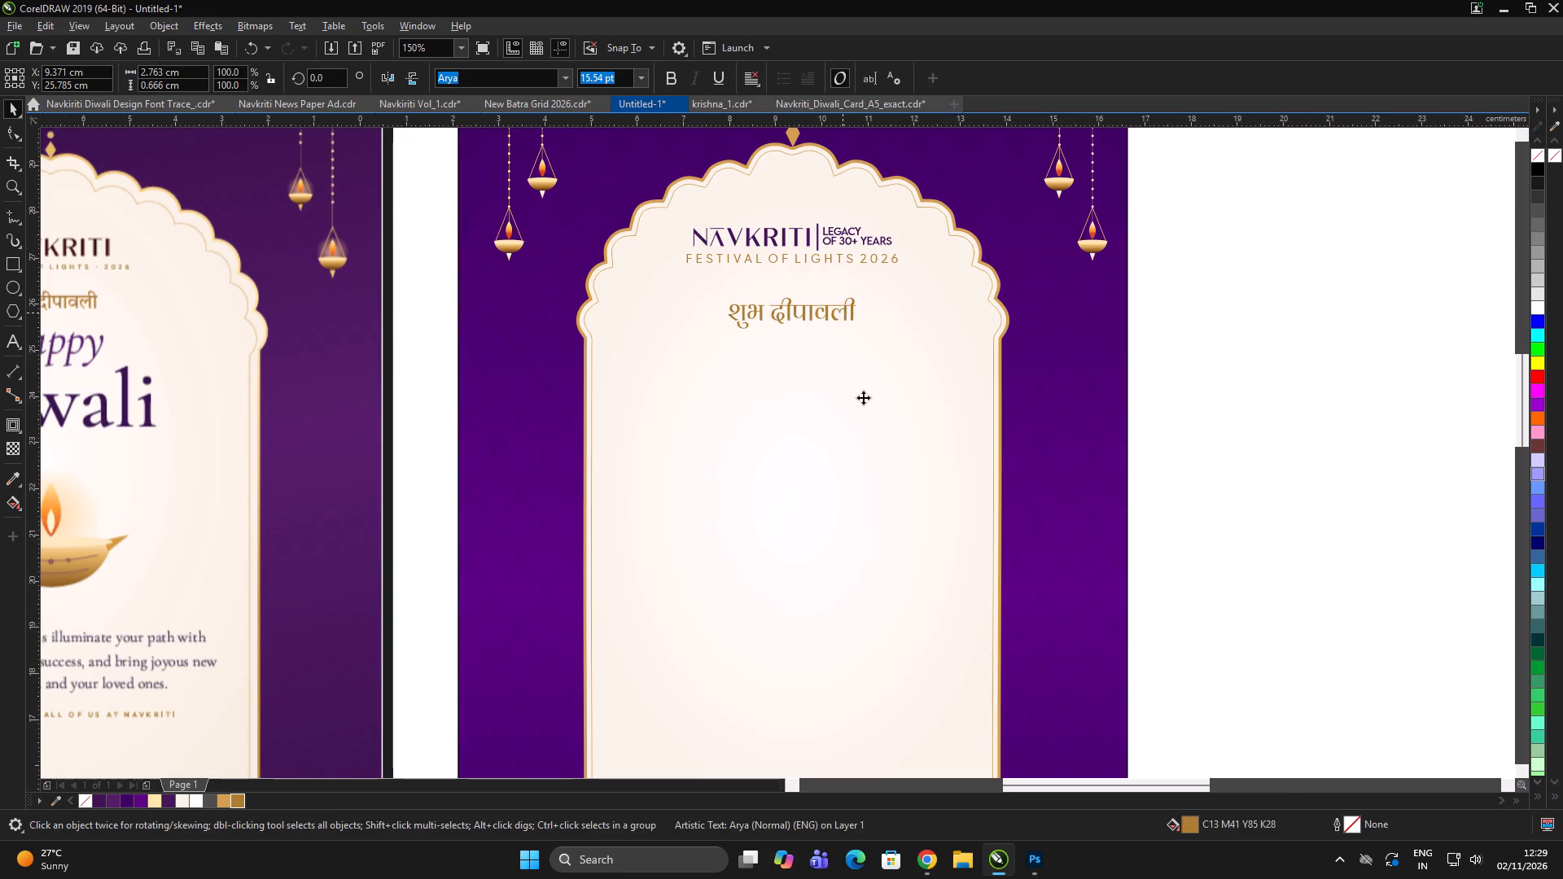
pyautogui.moveTo(863, 397); pyautogui.dragTo(864, 401)
pyautogui.keyDown('shift'); pyautogui.rightClick(864, 401); pyautogui.keyUp('shift')
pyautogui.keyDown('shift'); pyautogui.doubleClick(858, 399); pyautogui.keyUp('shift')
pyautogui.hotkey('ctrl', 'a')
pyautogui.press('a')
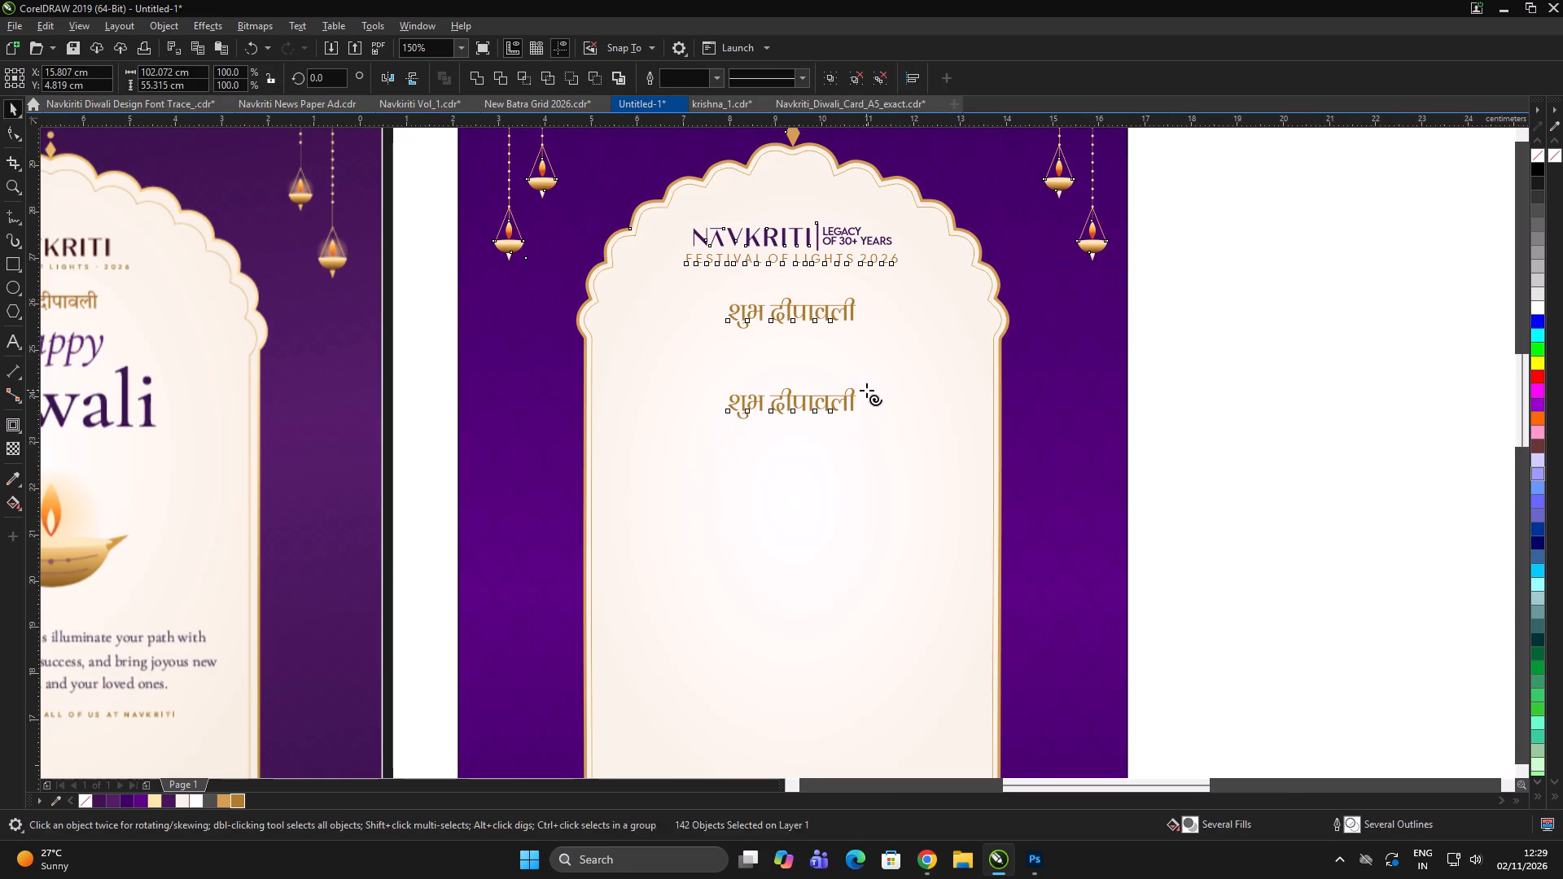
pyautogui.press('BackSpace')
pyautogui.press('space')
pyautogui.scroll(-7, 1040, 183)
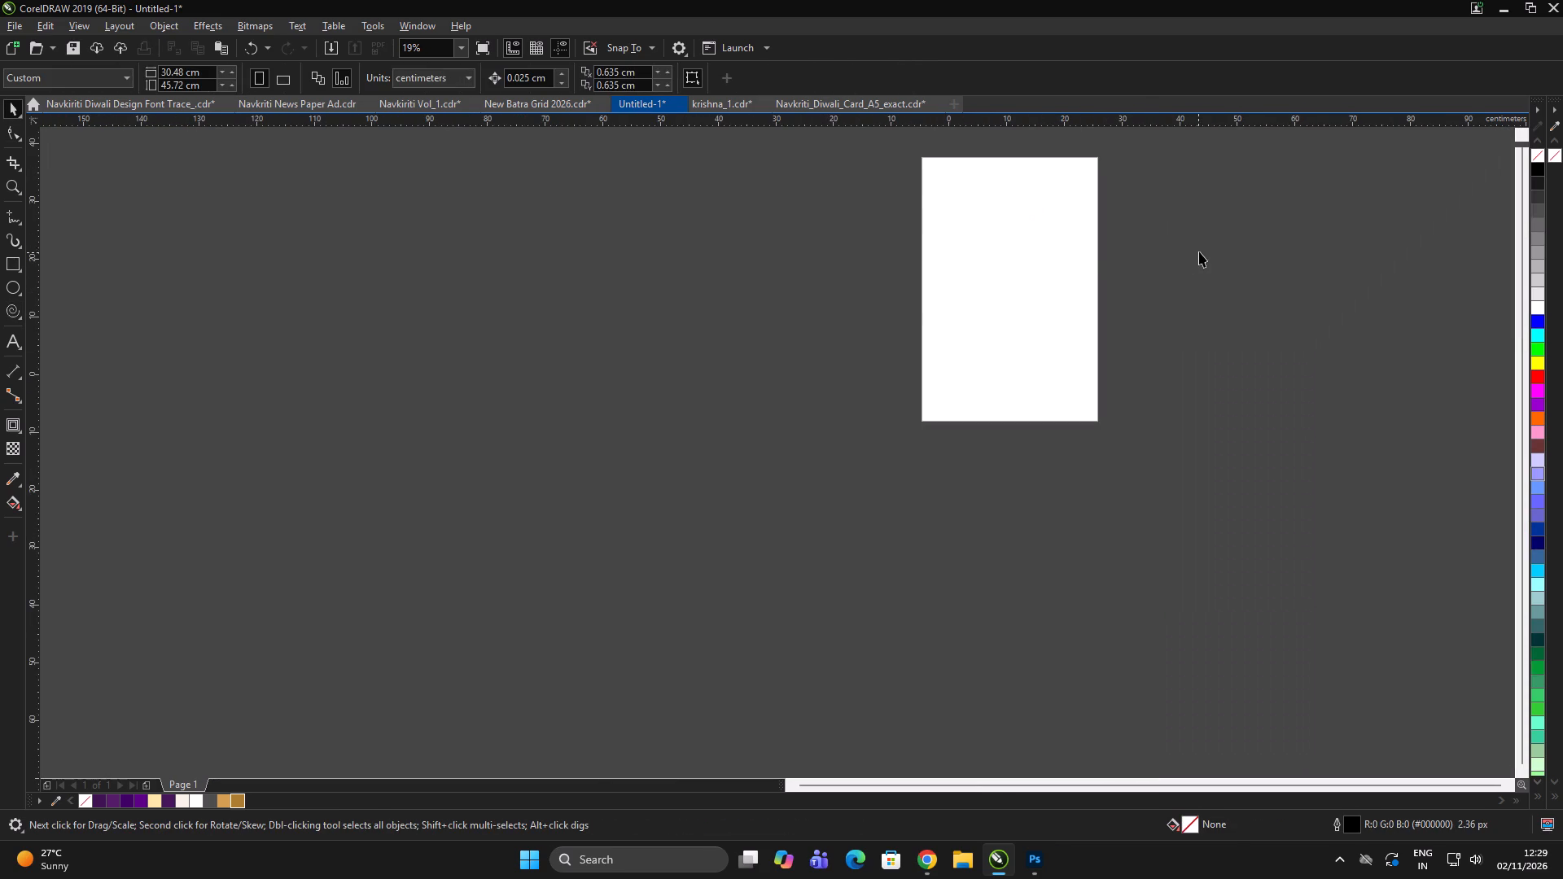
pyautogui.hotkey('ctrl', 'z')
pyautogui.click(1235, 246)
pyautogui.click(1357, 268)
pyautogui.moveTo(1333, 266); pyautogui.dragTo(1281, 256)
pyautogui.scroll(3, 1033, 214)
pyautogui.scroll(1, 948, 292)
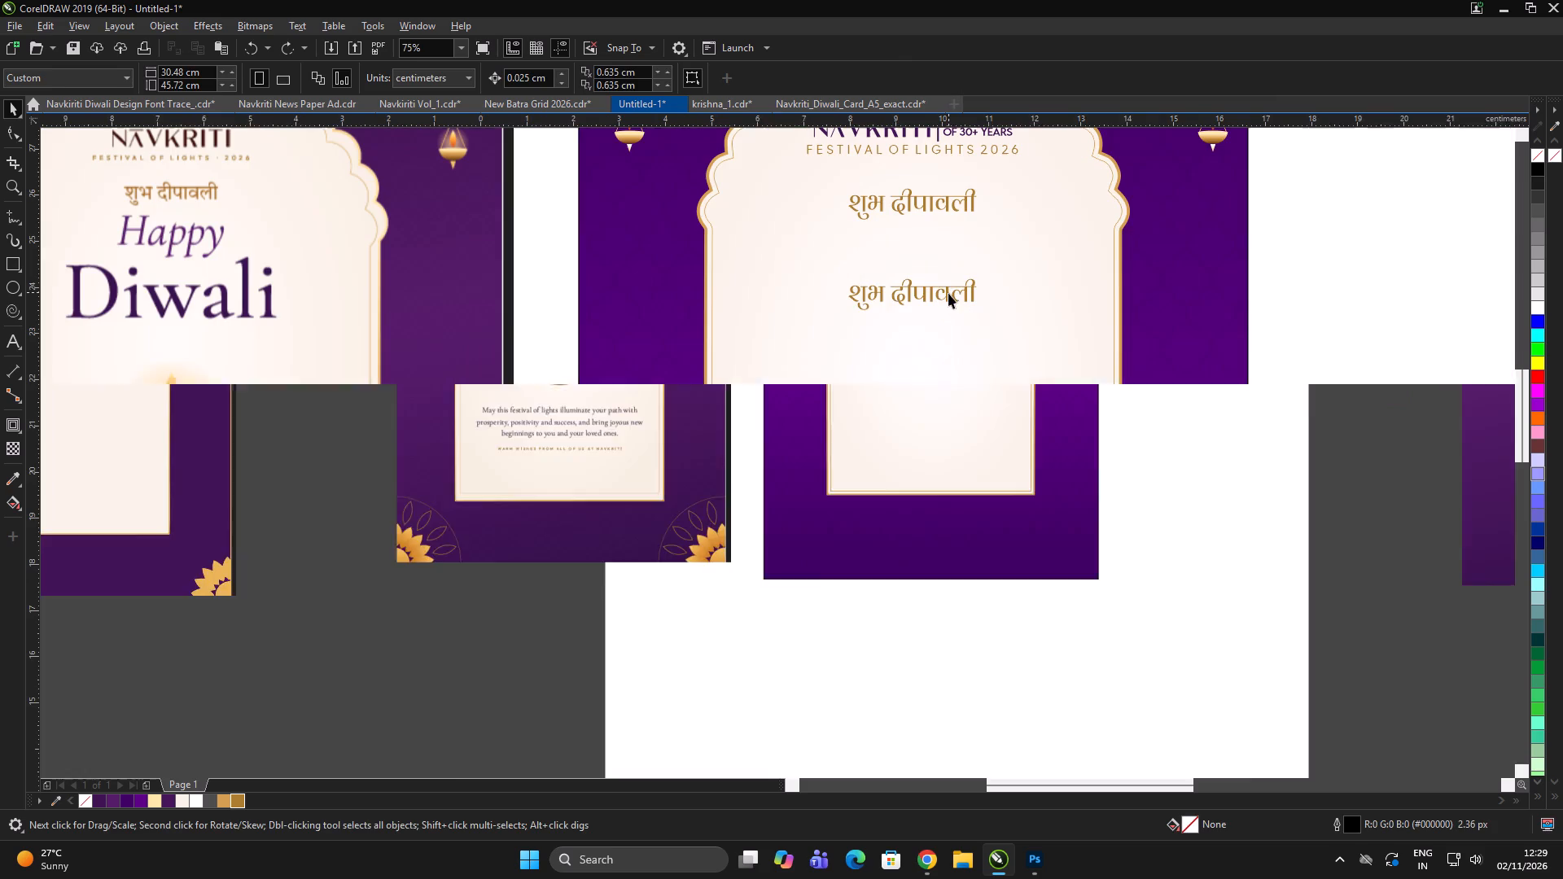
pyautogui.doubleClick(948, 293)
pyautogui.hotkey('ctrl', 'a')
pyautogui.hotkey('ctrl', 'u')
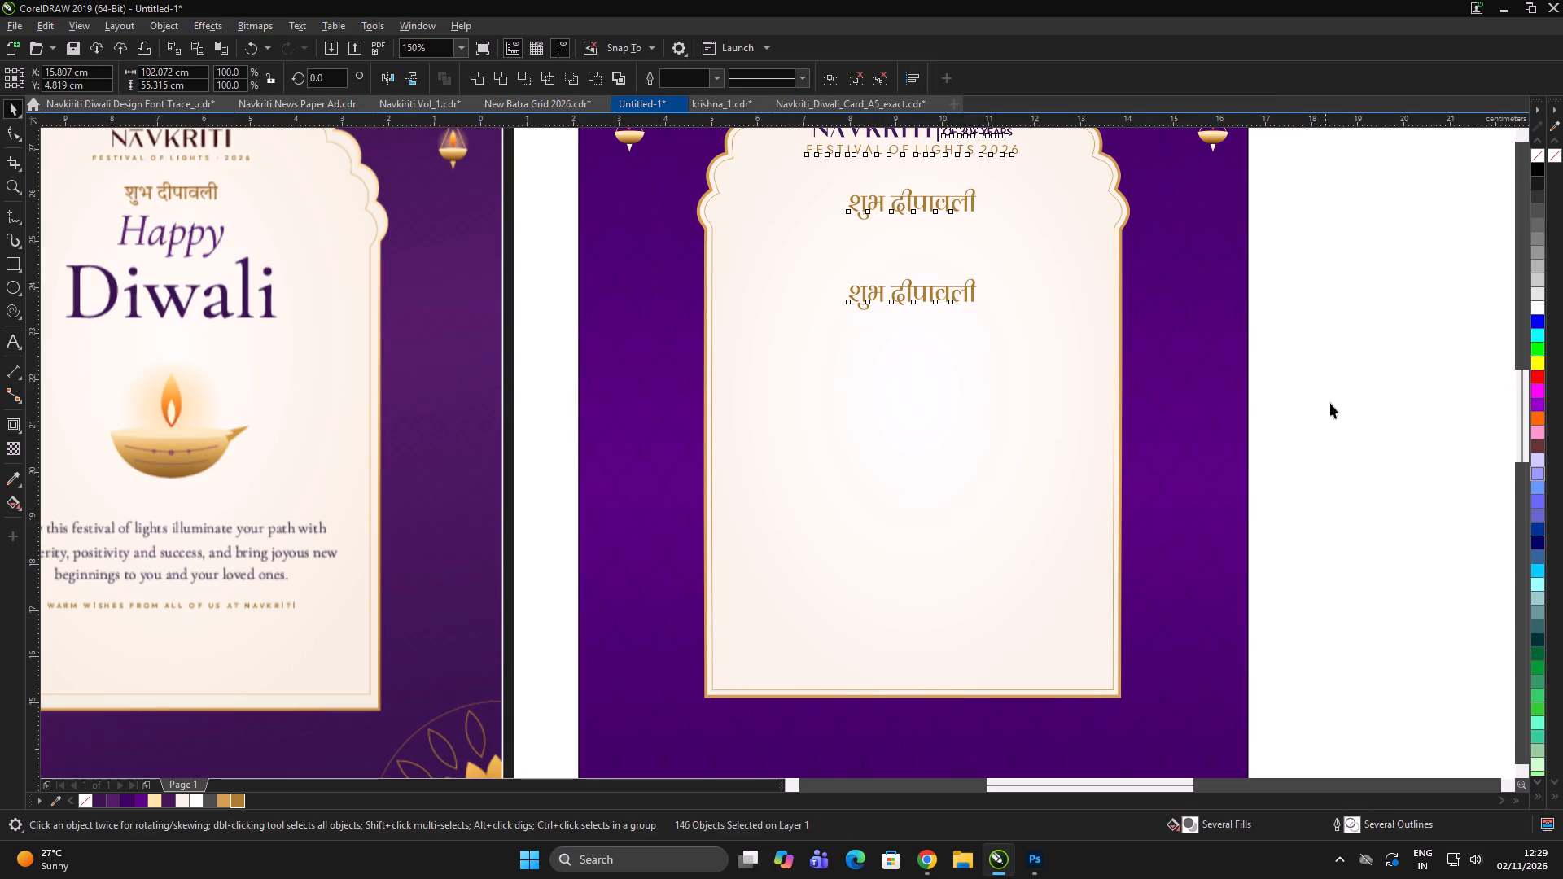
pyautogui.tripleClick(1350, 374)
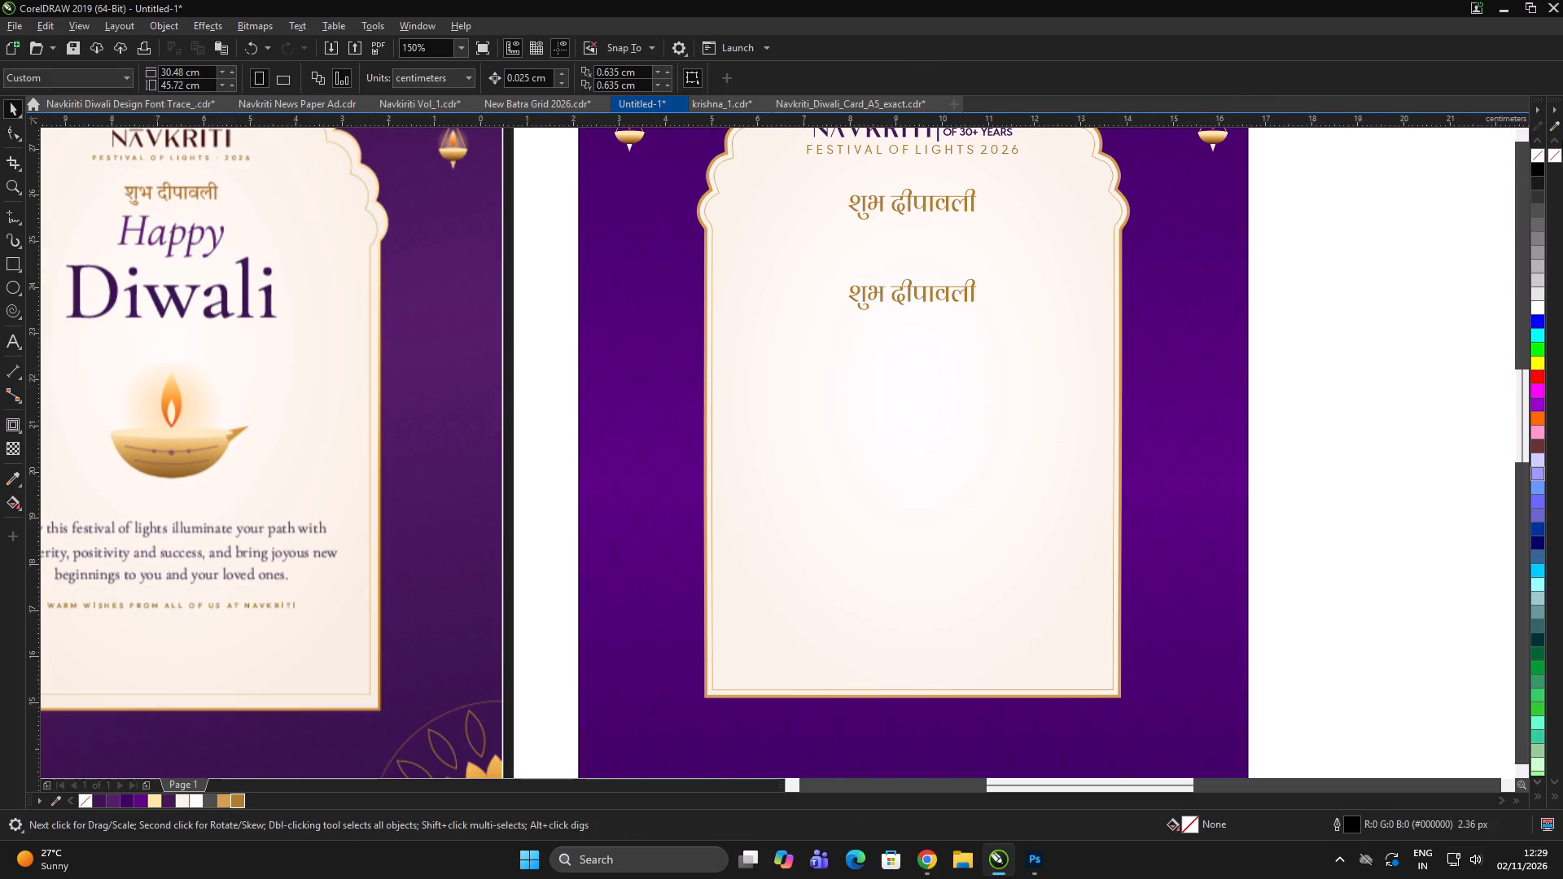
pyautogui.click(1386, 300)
# Replace the text of the lower Hindi greeting copy with "Happy" in title case.
pyautogui.click(926, 283)
pyautogui.doubleClick(925, 295)
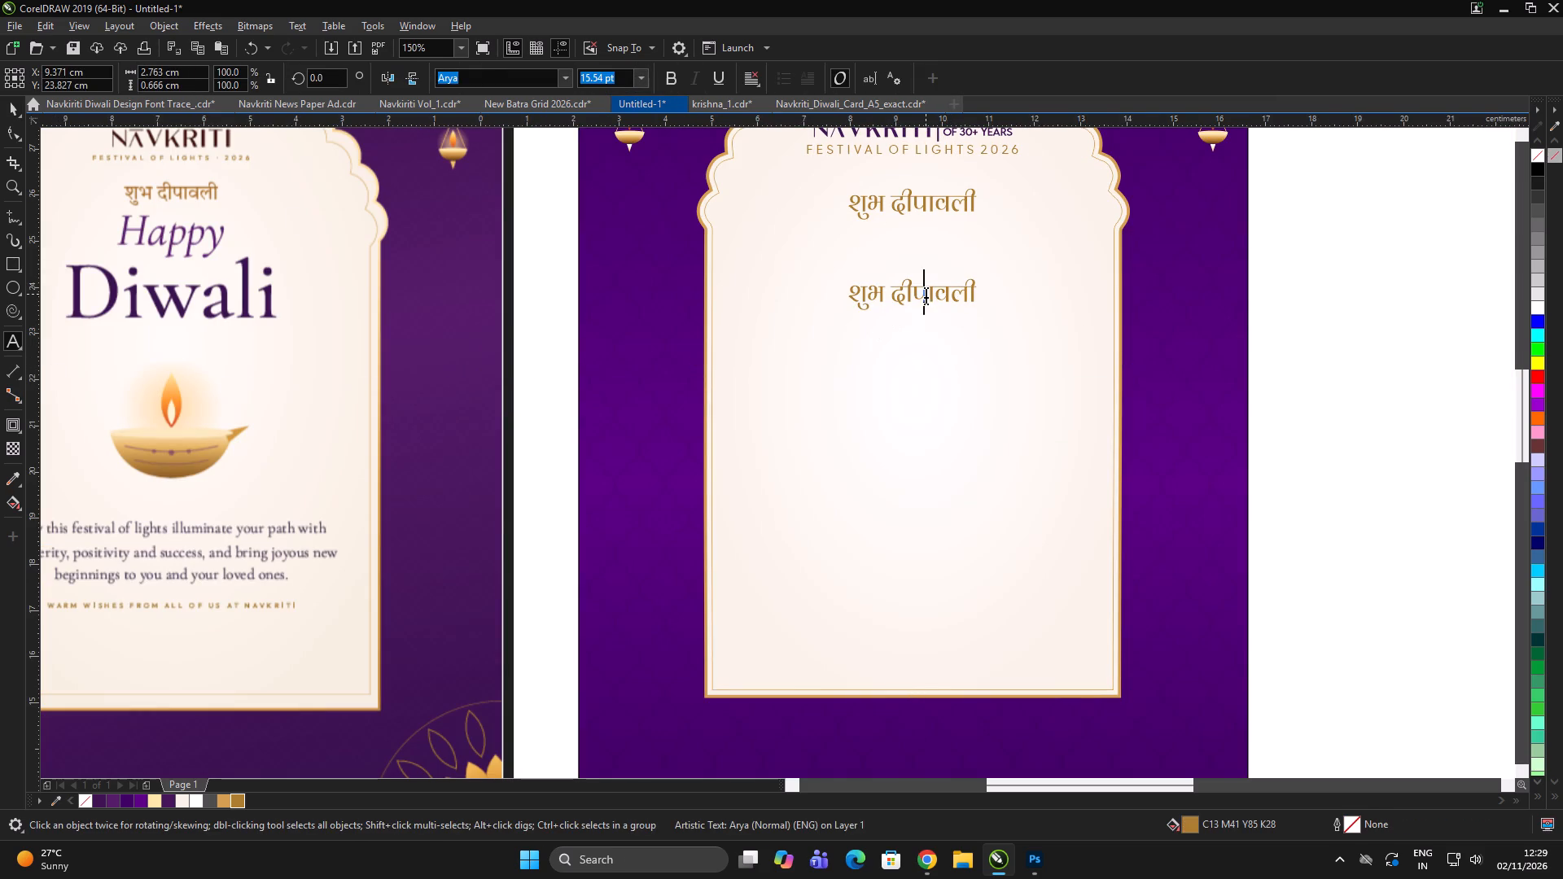
pyautogui.hotkey('ctrl', 'a')
pyautogui.write('happy')
pyautogui.hotkey('ctrl', 'a')
pyautogui.hotkey('shift', 'F3')
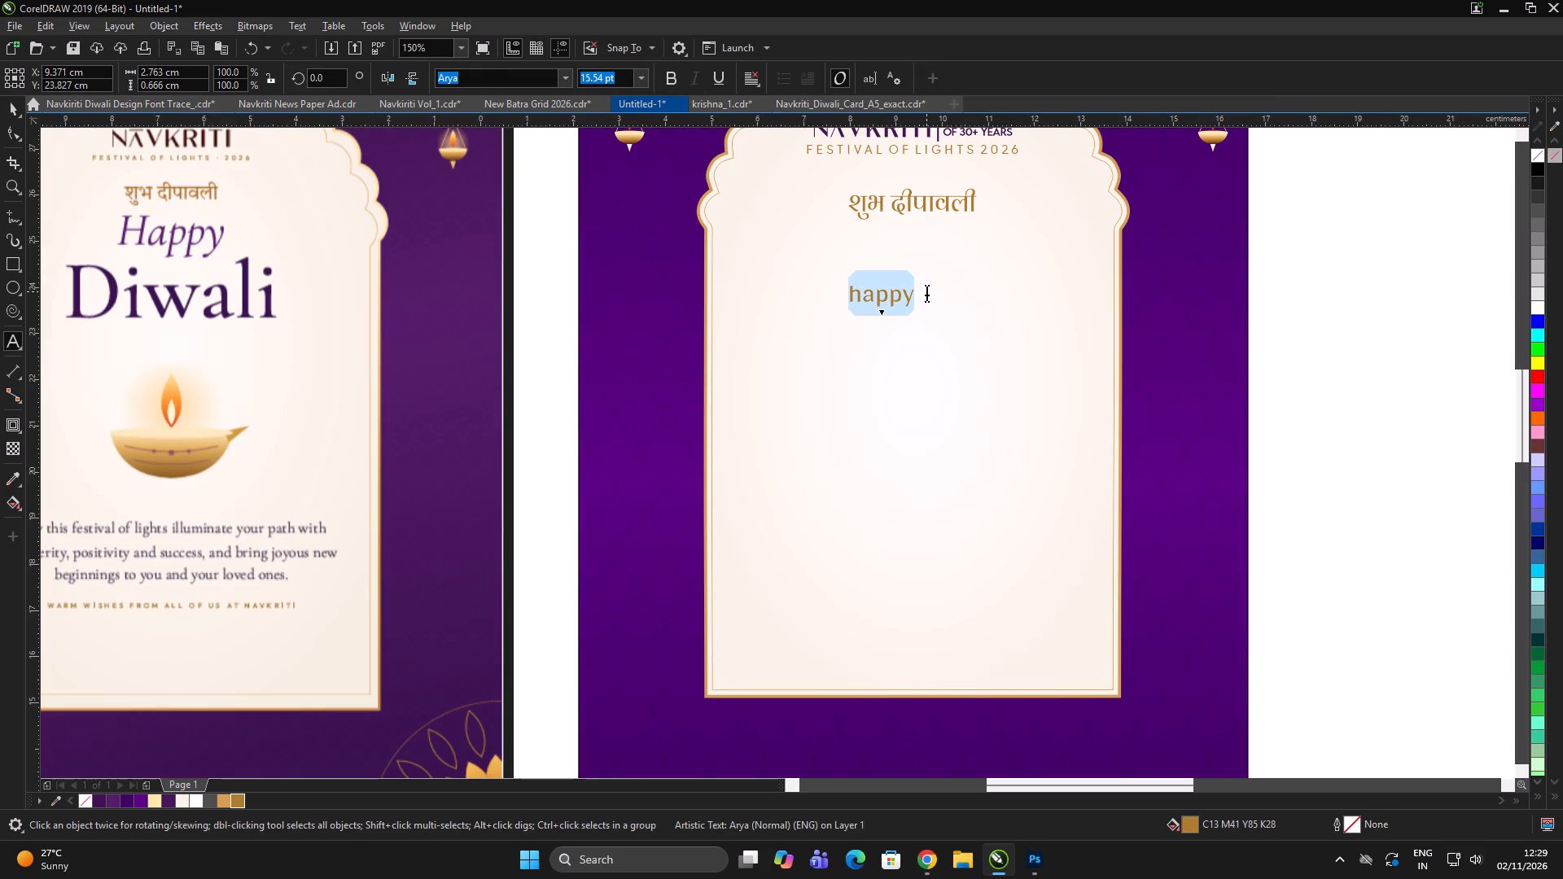
pyautogui.press('Down')
pyautogui.press('Down')
pyautogui.press('Down')
pyautogui.press('Return')
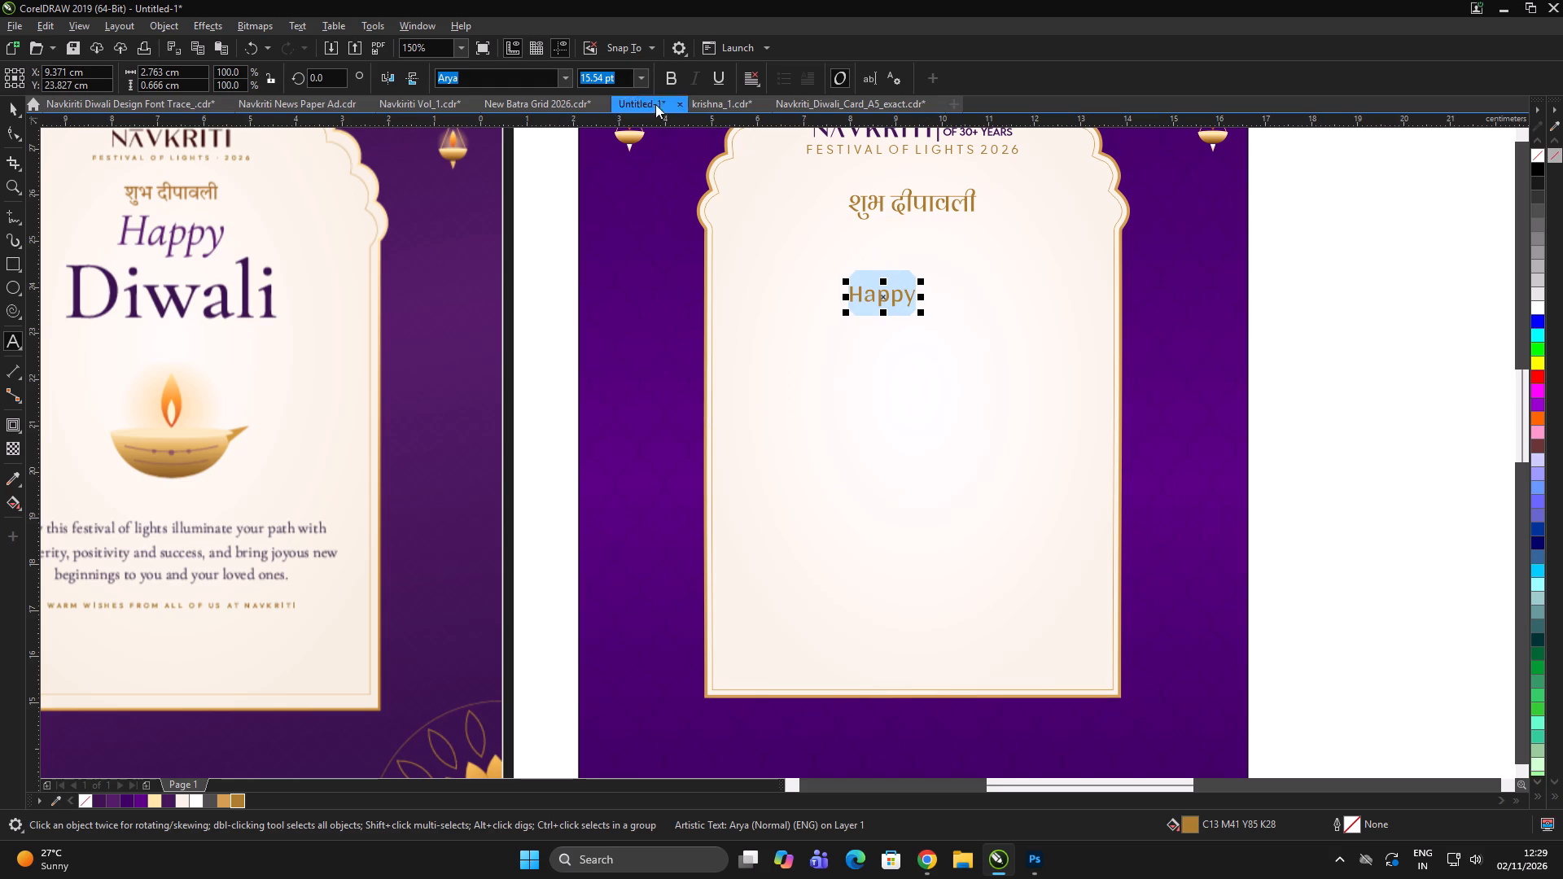
# Set the font of "Happy" to News701 BT Normal-Italic.
pyautogui.click(566, 81)
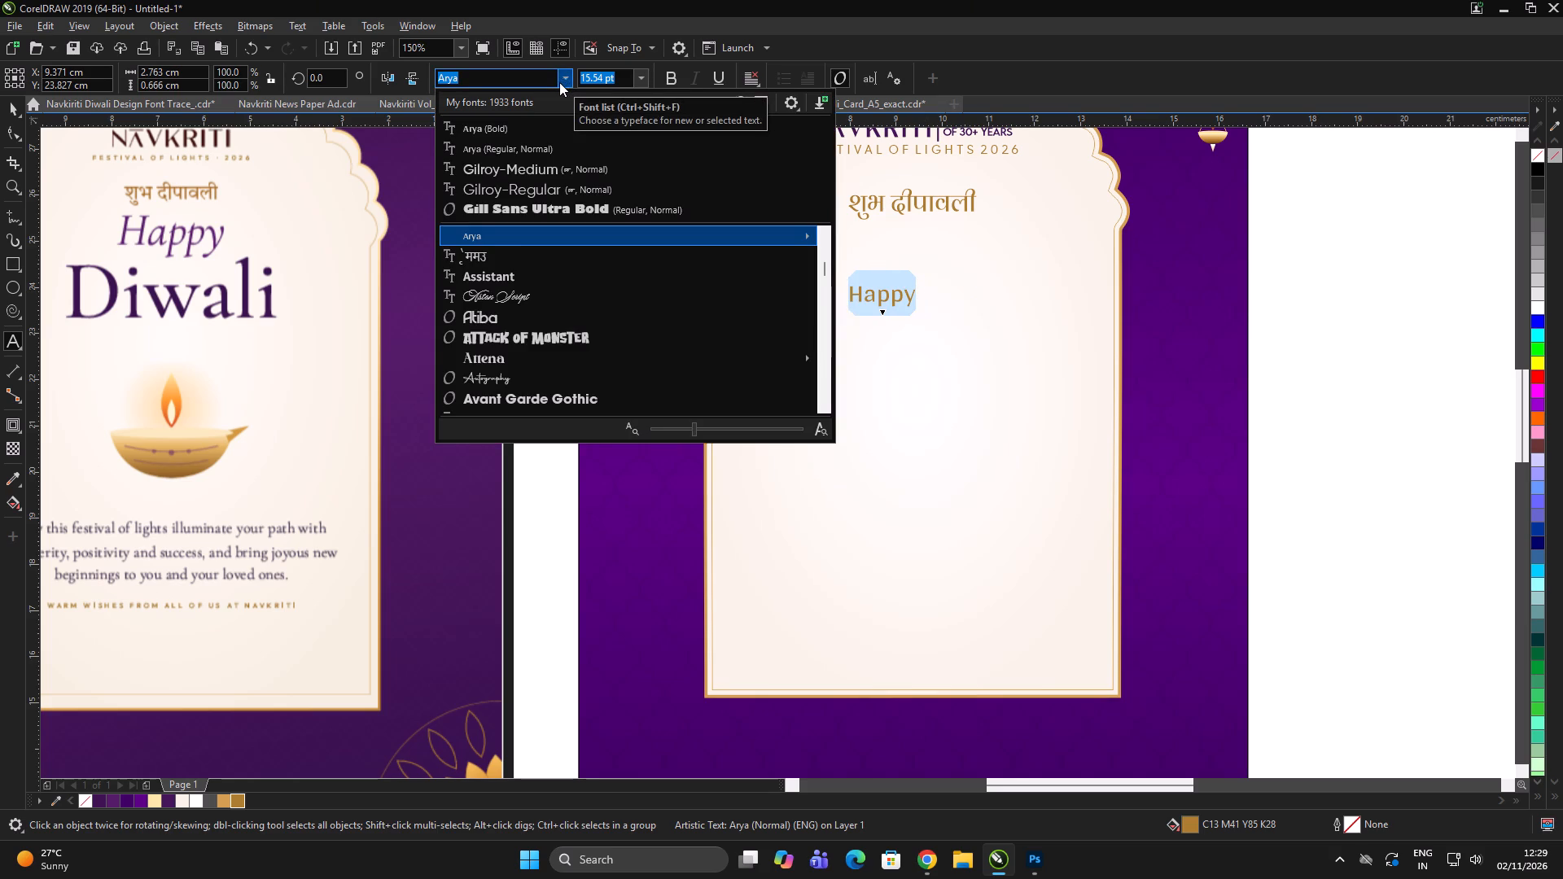
pyautogui.press('n')
pyautogui.press('n')
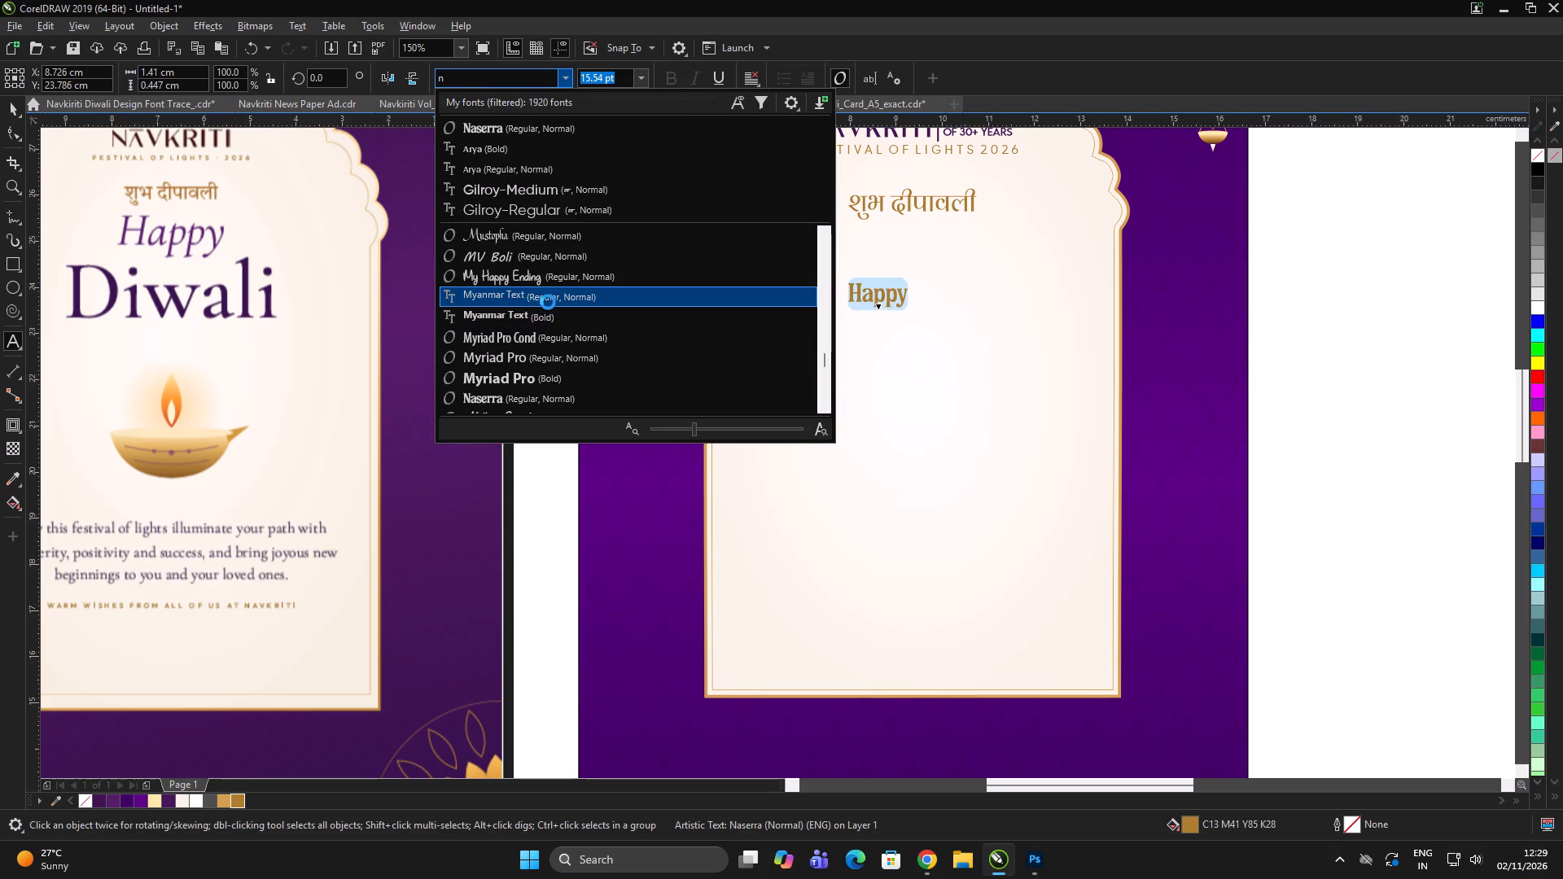
pyautogui.scroll(-3, 548, 309)
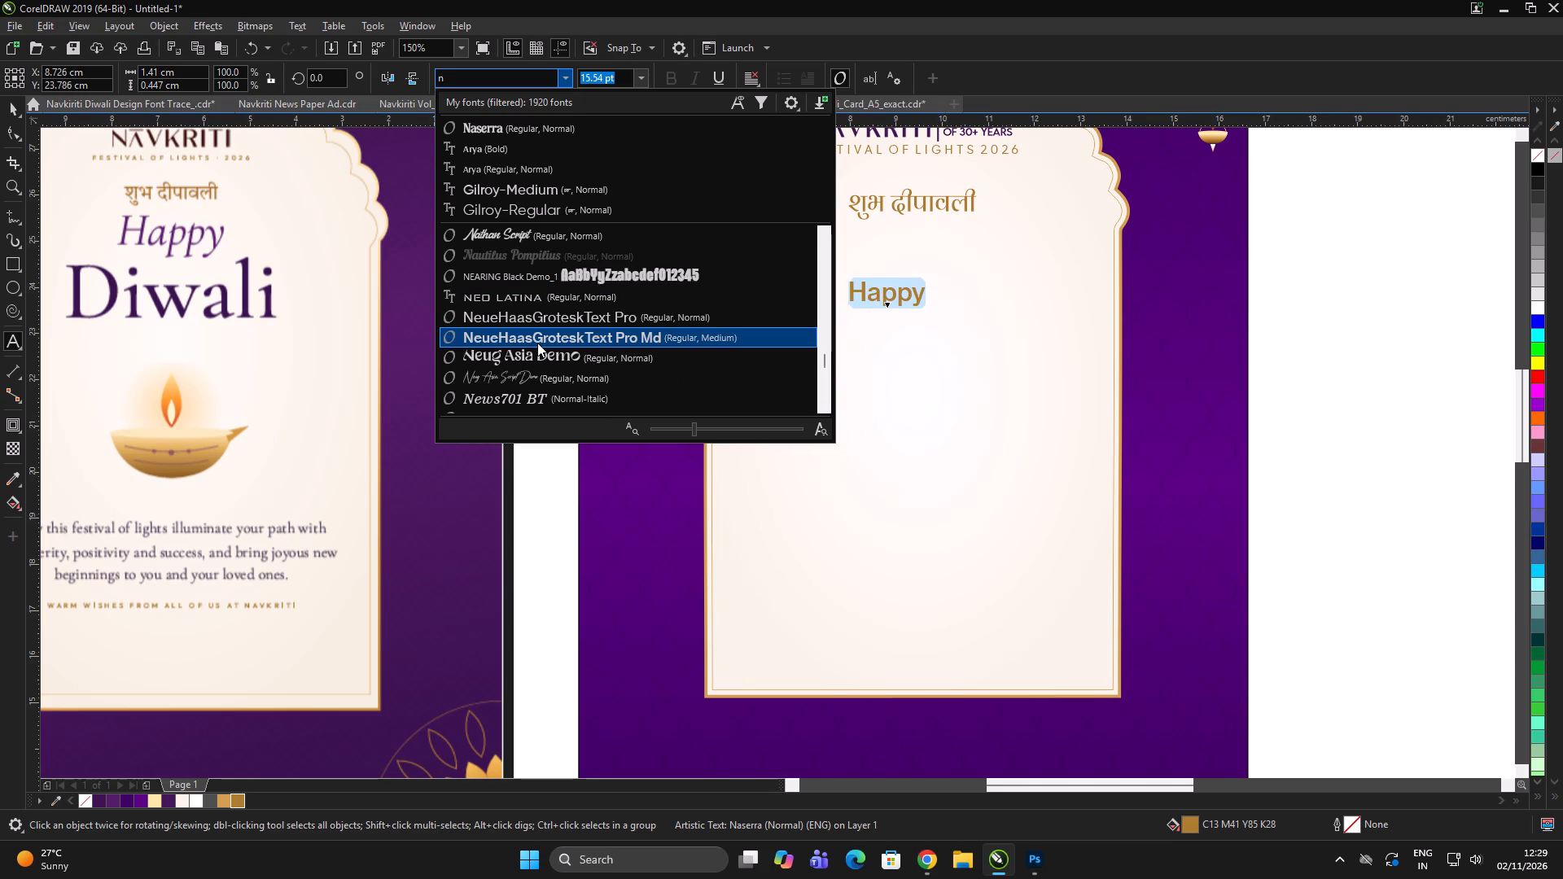
pyautogui.scroll(-2, 537, 341)
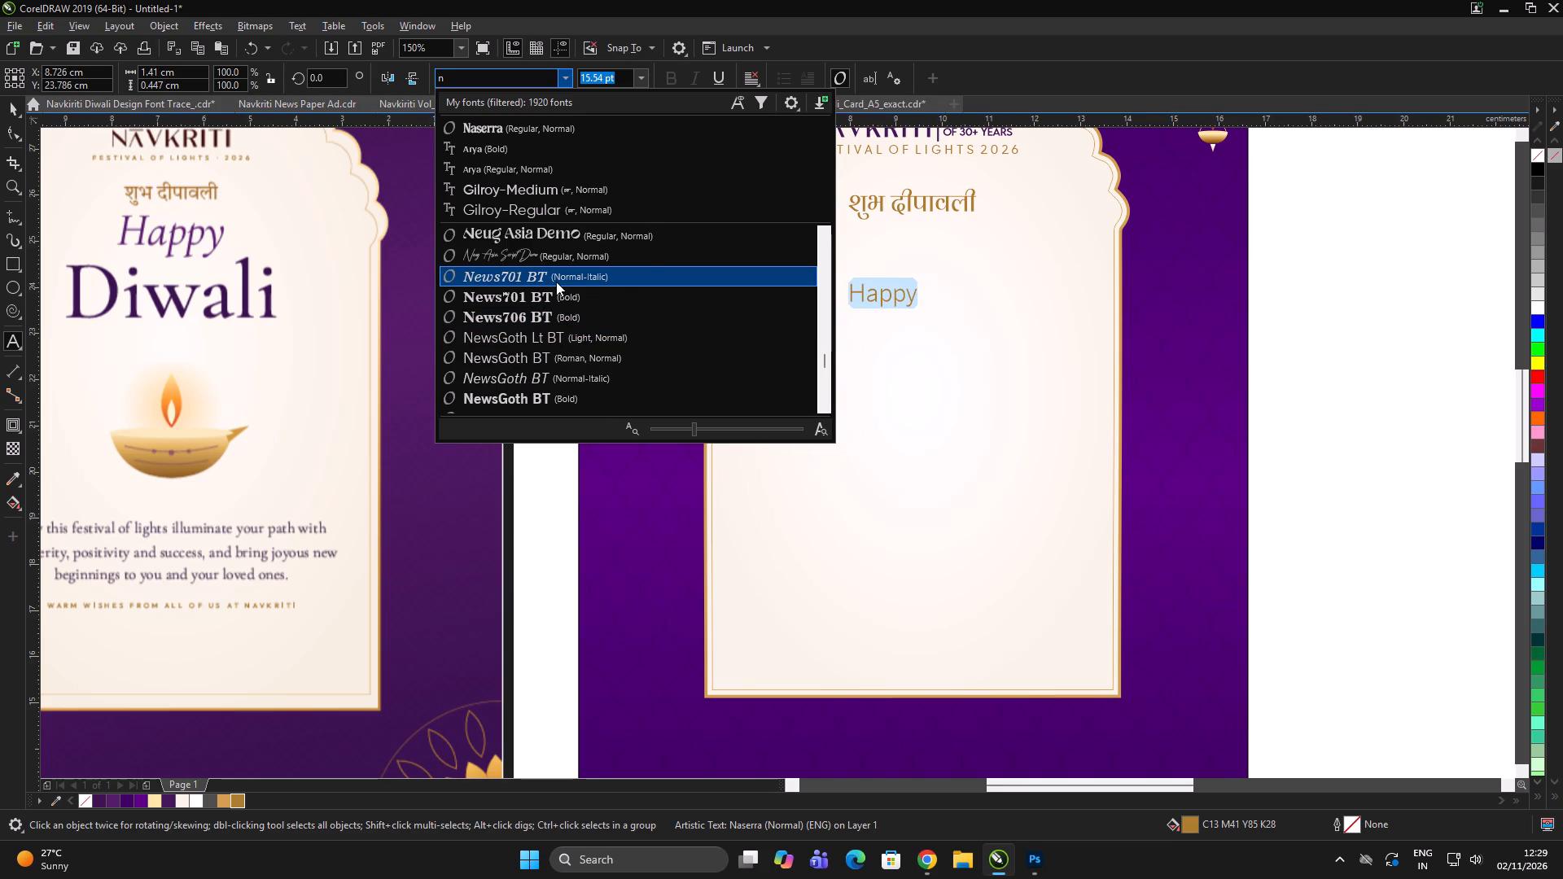
pyautogui.scroll(1, 530, 274)
pyautogui.scroll(-1, 523, 326)
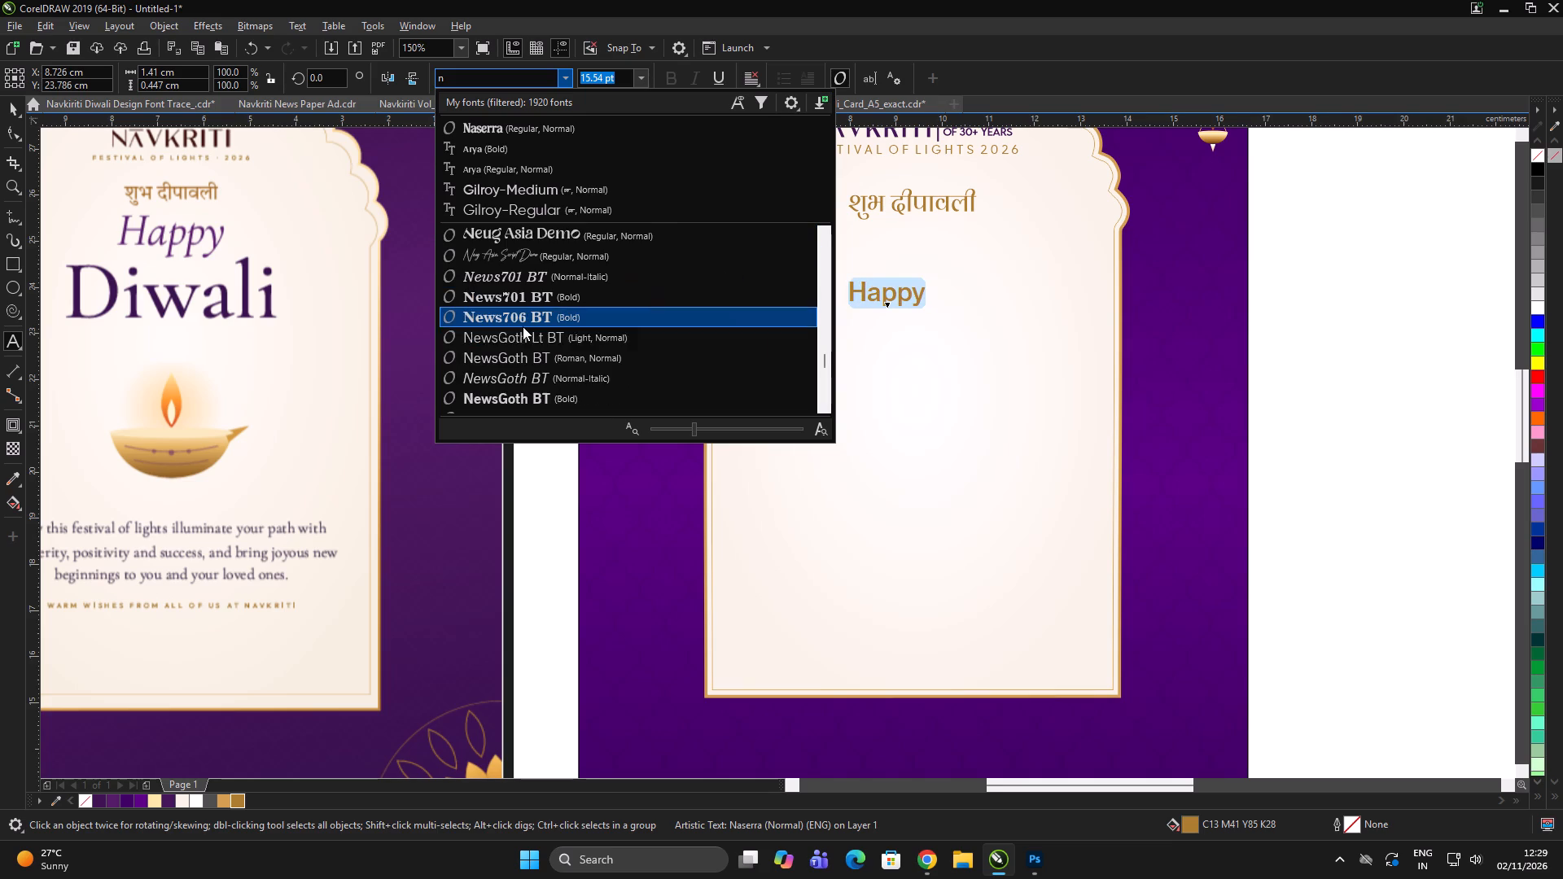
pyautogui.click(525, 273)
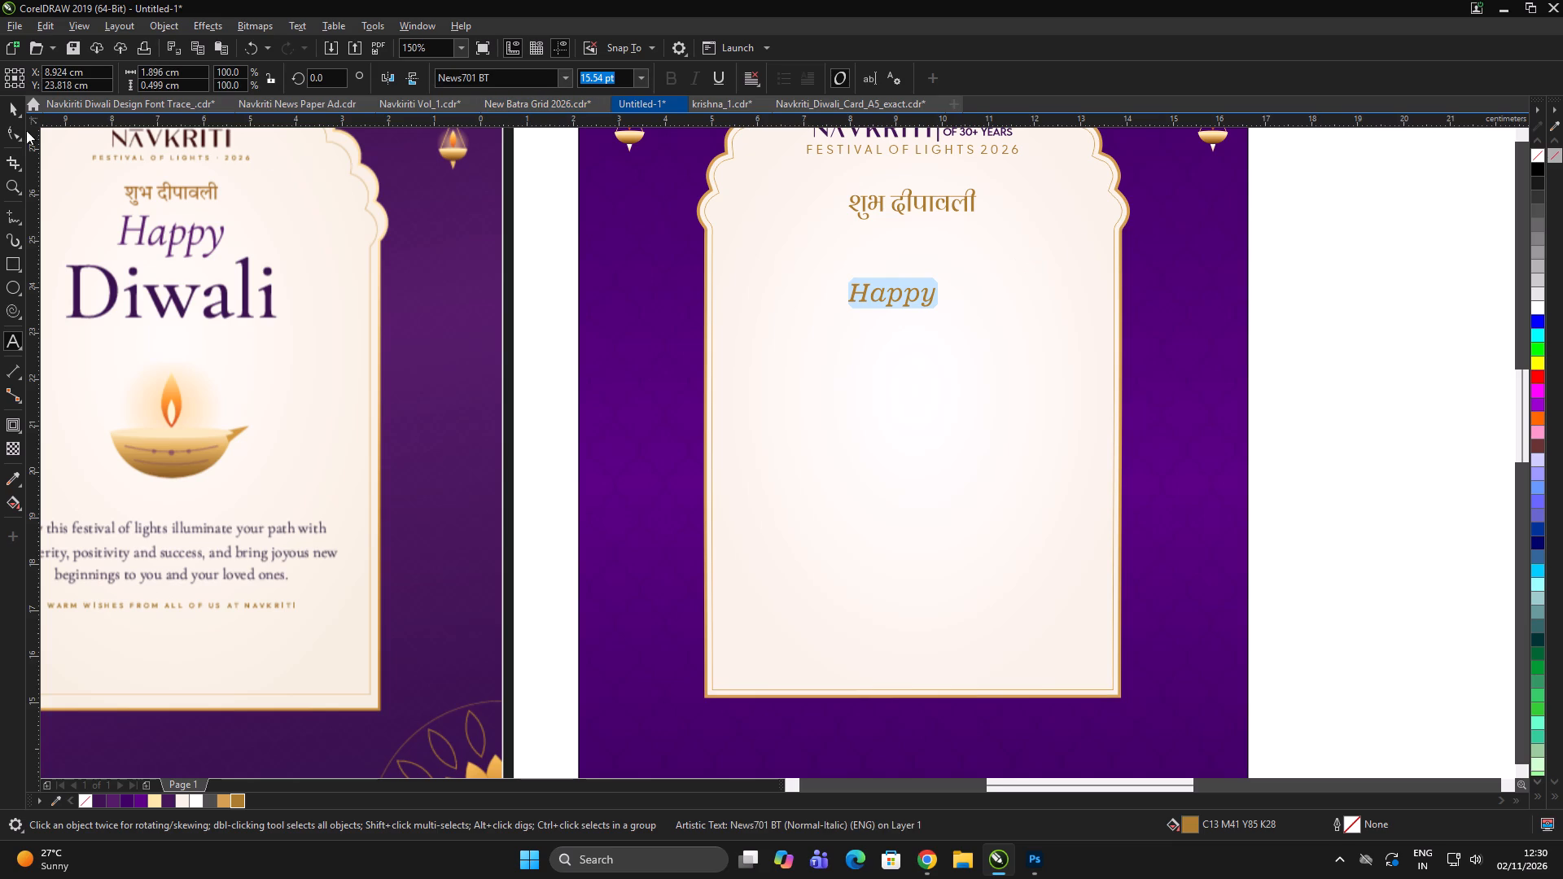
# Centre "Happy" horizontally on the arch.
pyautogui.click(13, 101)
pyautogui.keyDown('shift'); pyautogui.click(935, 448); pyautogui.keyUp('shift')
pyautogui.press('c')
pyautogui.doubleClick(1354, 266)
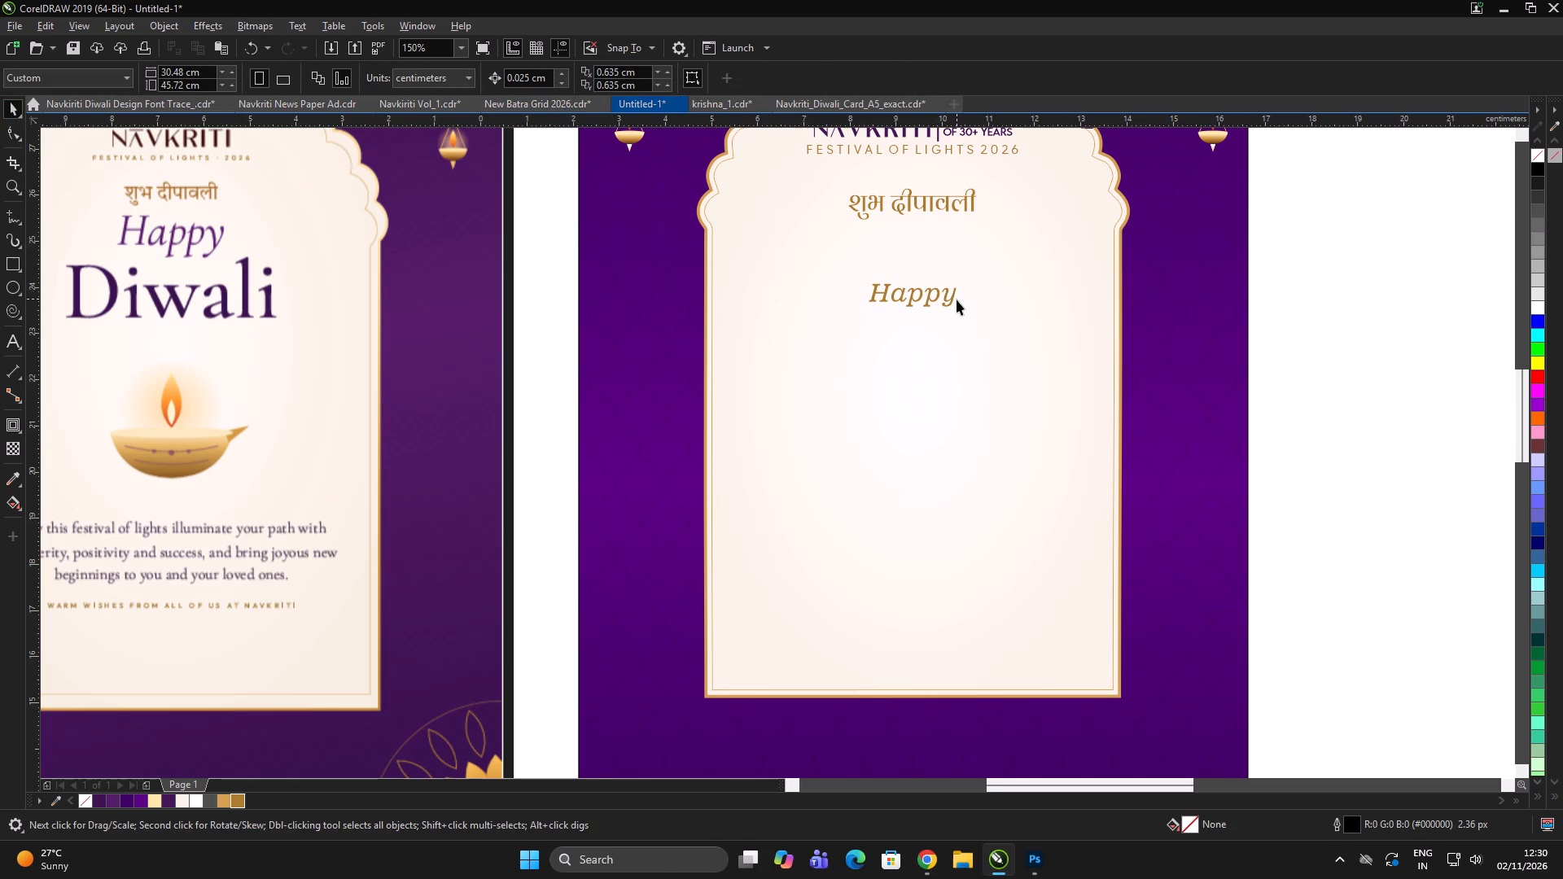
# Duplicate "Happy" about 1.8 cm below itself and replace the copy's text with "Diwali" in title case.
pyautogui.moveTo(953, 300); pyautogui.dragTo(943, 387)
pyautogui.rightClick(946, 387)
pyautogui.doubleClick(939, 387)
pyautogui.hotkey('ctrl', 'a')
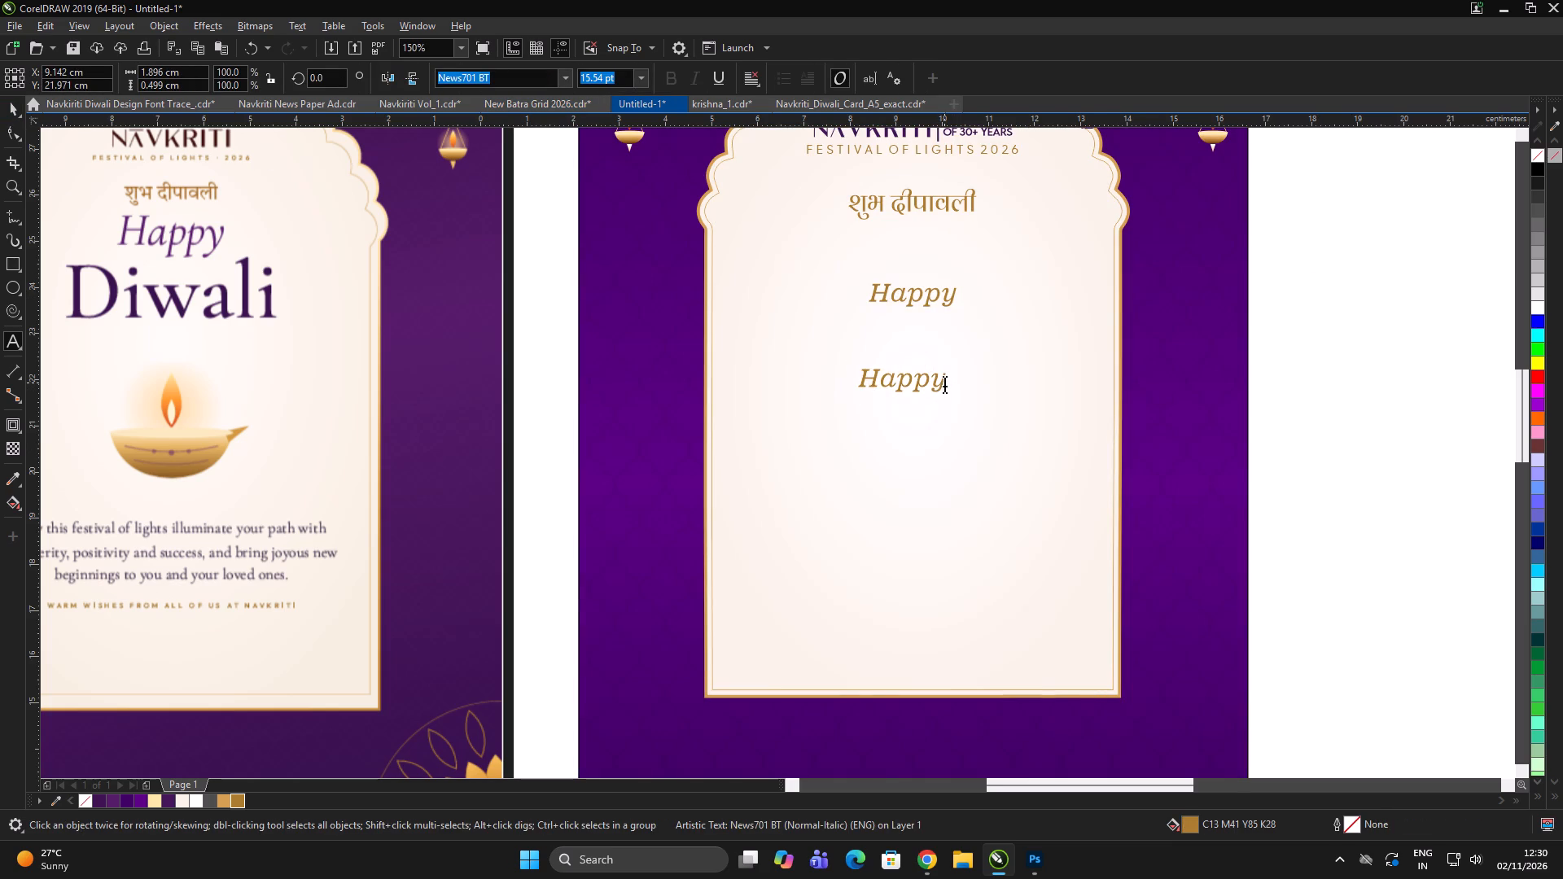
pyautogui.write('diwai')
pyautogui.press('Insert')
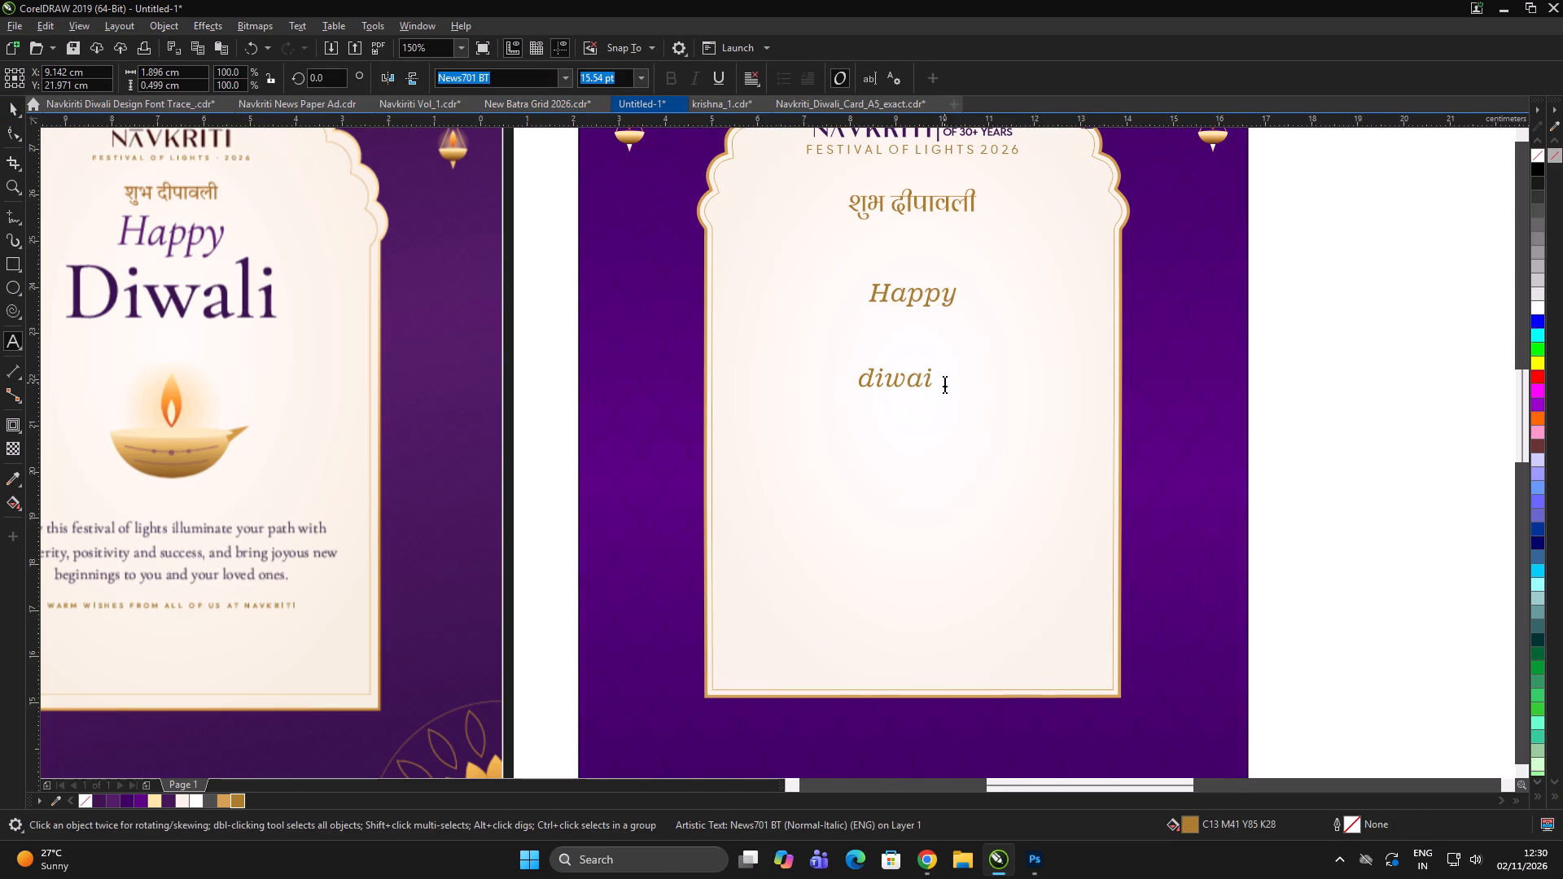
pyautogui.press('BackSpace')
pyautogui.write('li')
pyautogui.hotkey('ctrl', 'a')
pyautogui.hotkey('shift', 'F3')
pyautogui.hotkey('shift', 'Down')
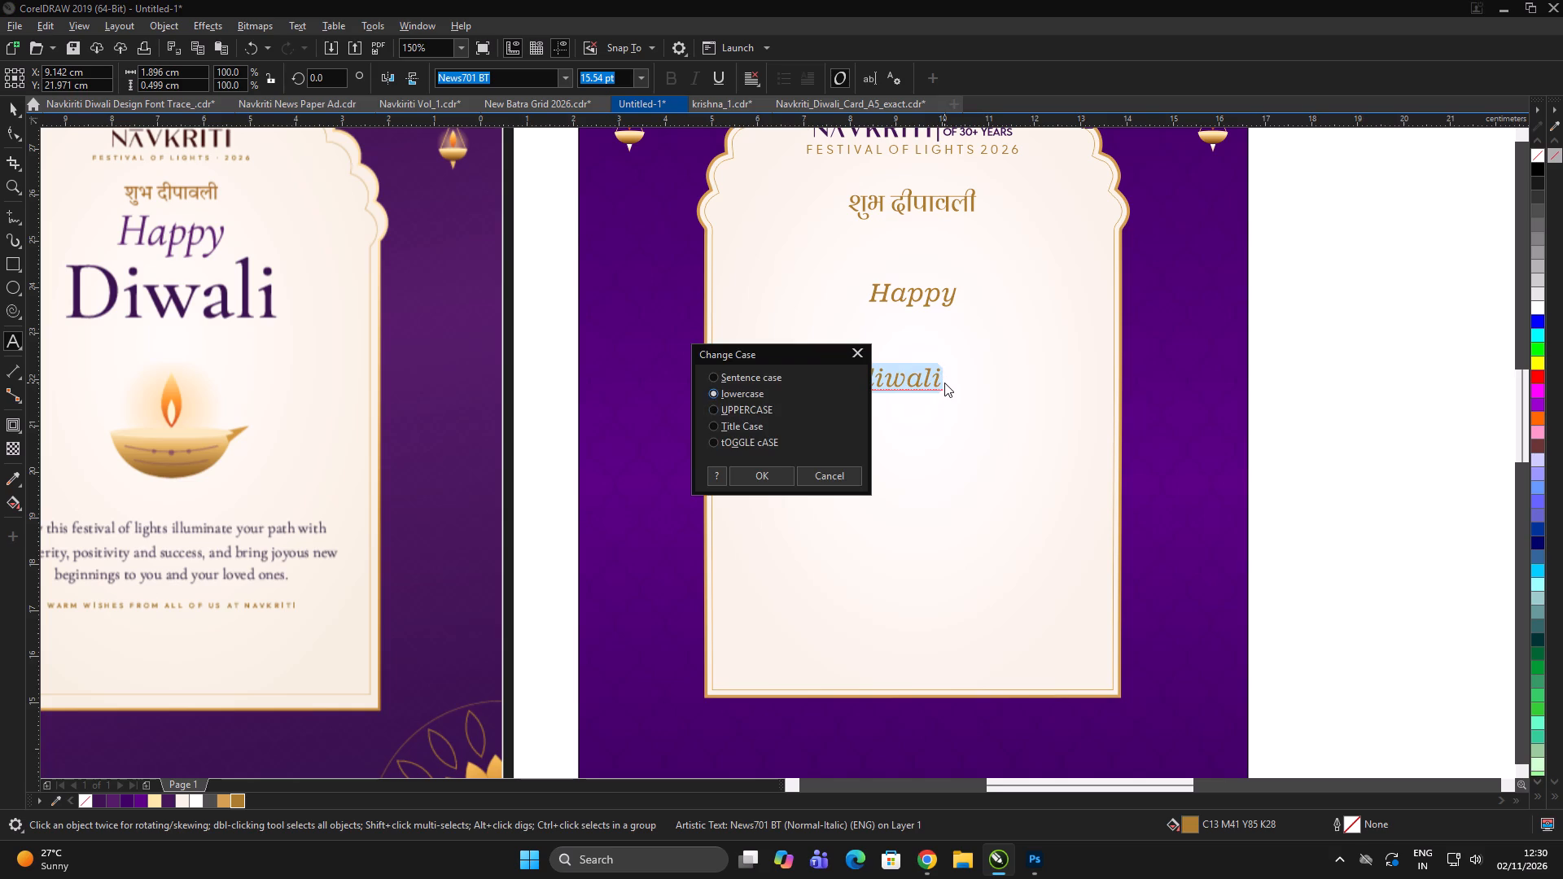
pyautogui.press('Down')
pyautogui.press('Right')
pyautogui.press('Return')
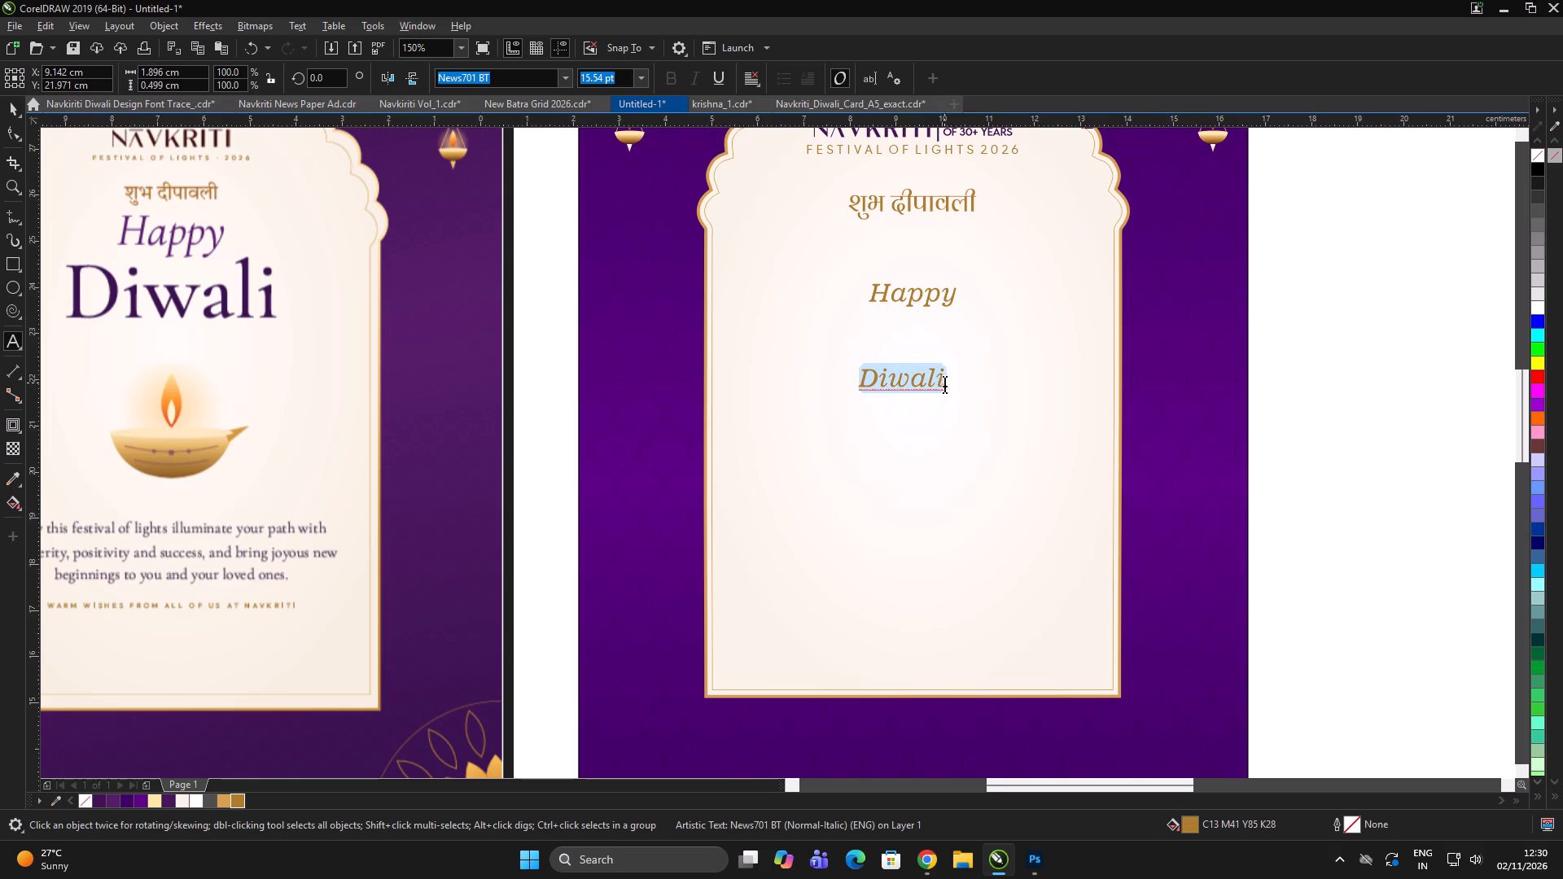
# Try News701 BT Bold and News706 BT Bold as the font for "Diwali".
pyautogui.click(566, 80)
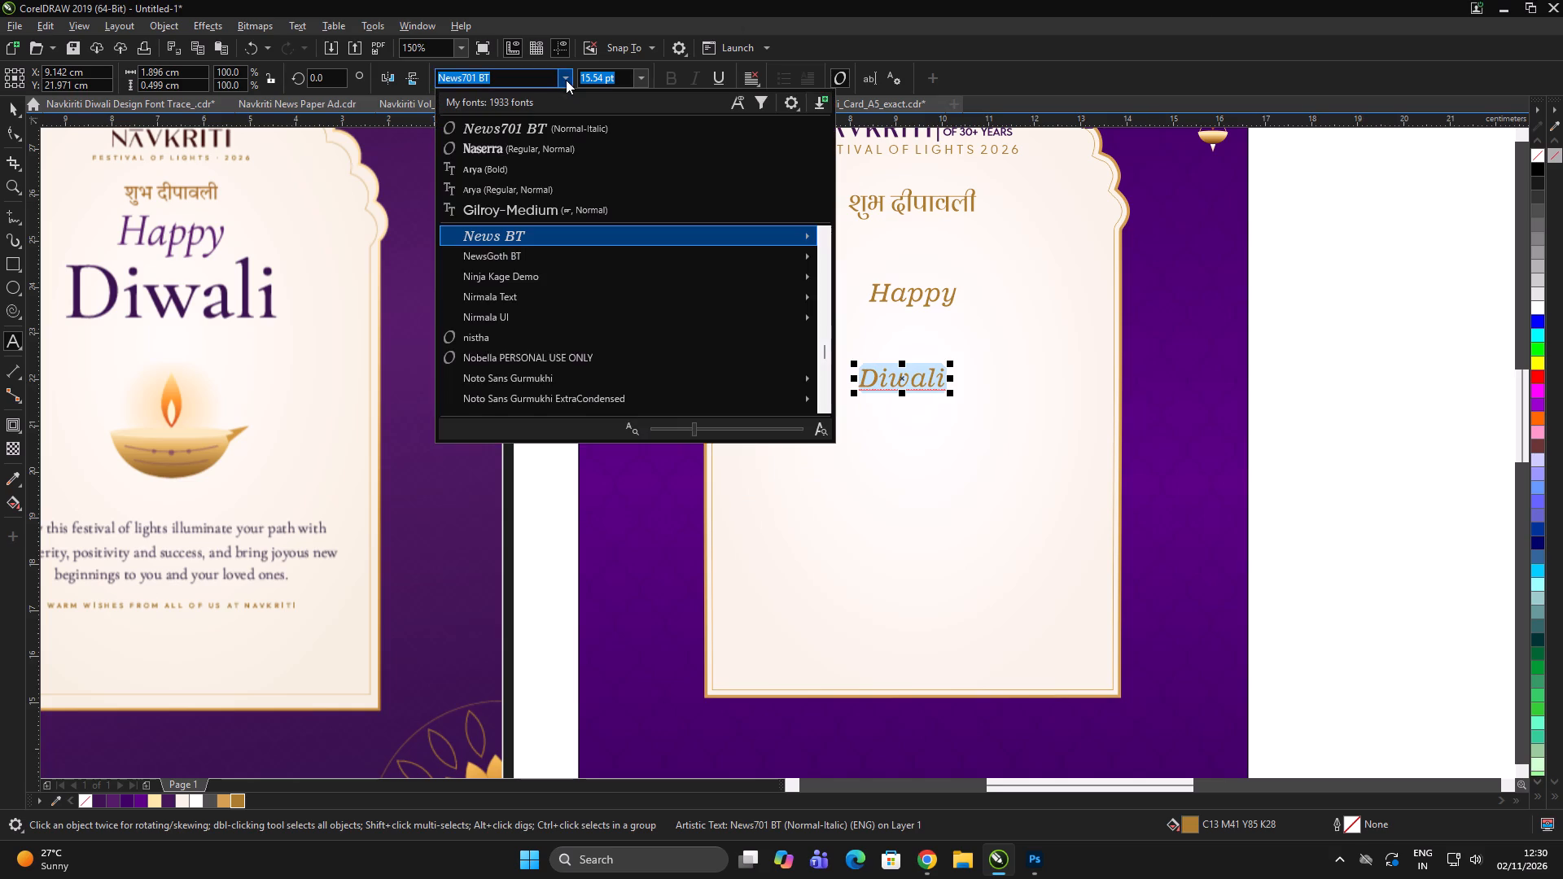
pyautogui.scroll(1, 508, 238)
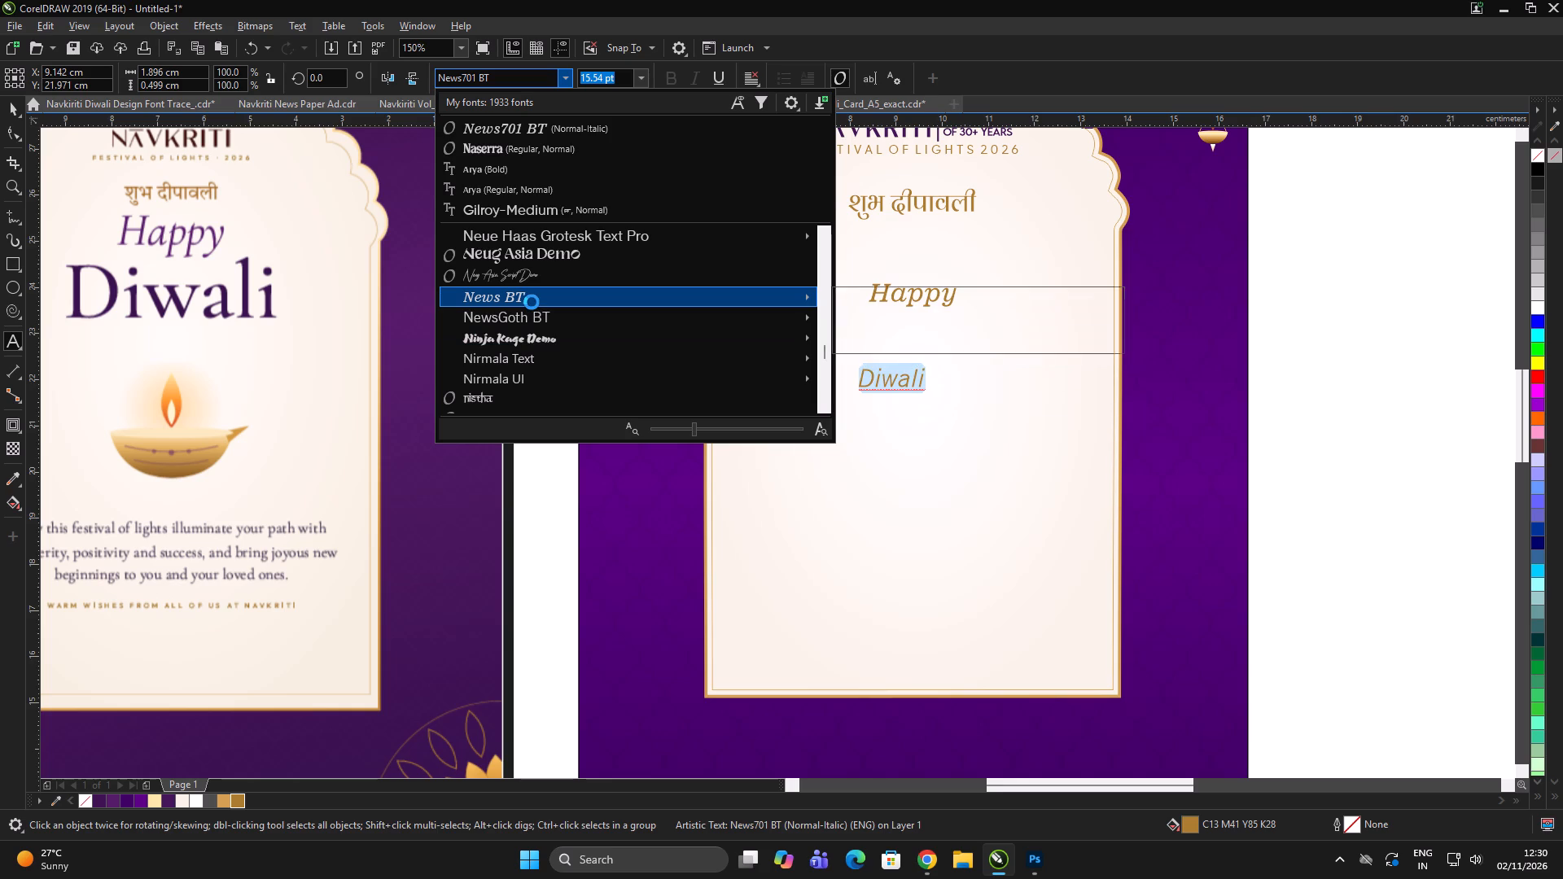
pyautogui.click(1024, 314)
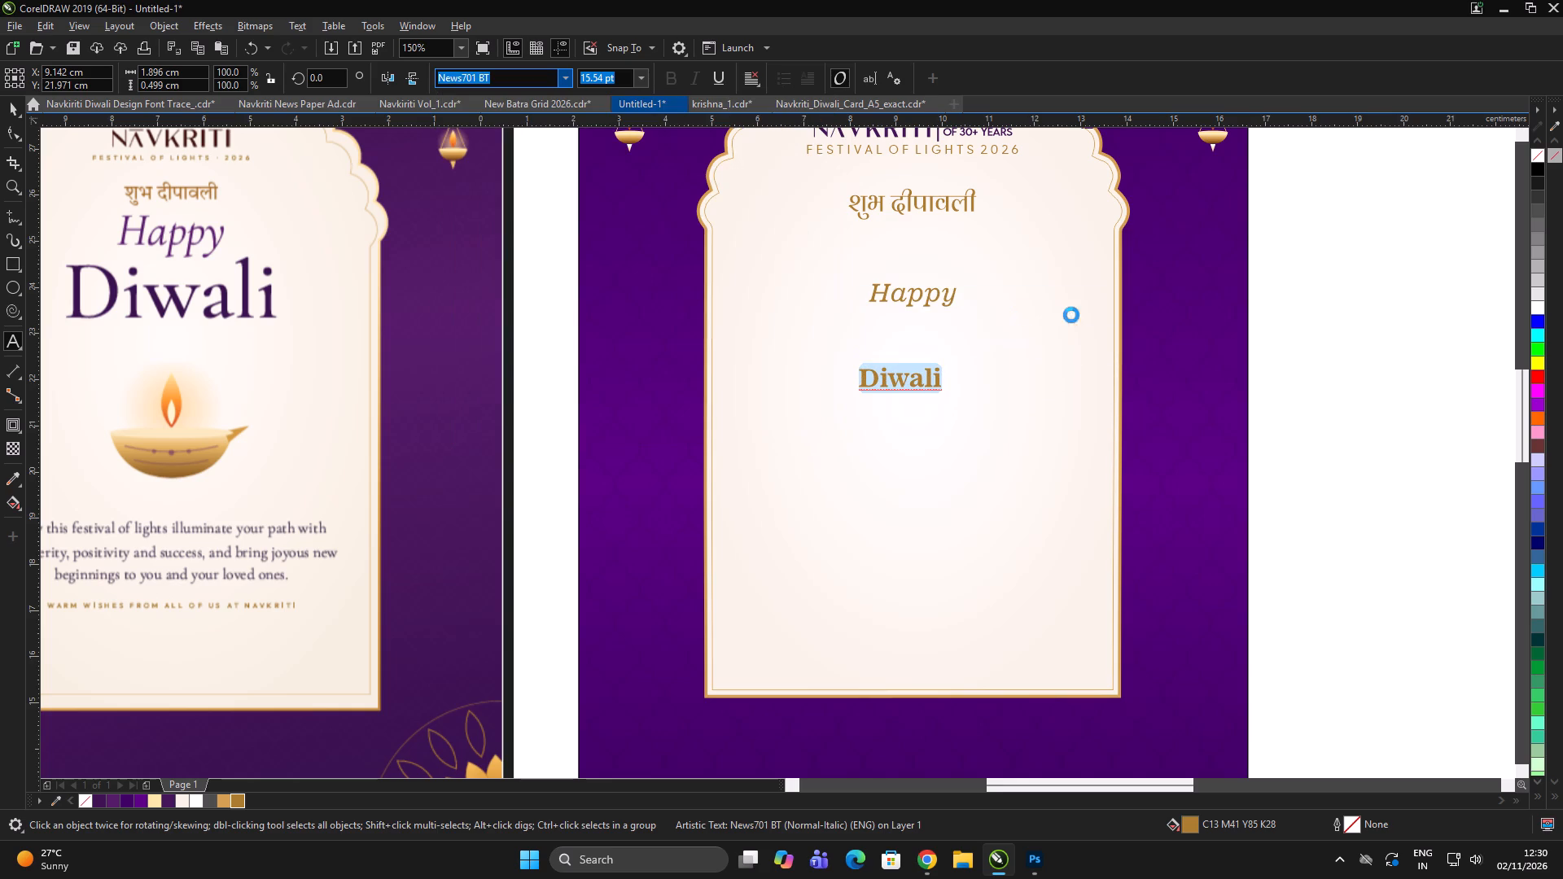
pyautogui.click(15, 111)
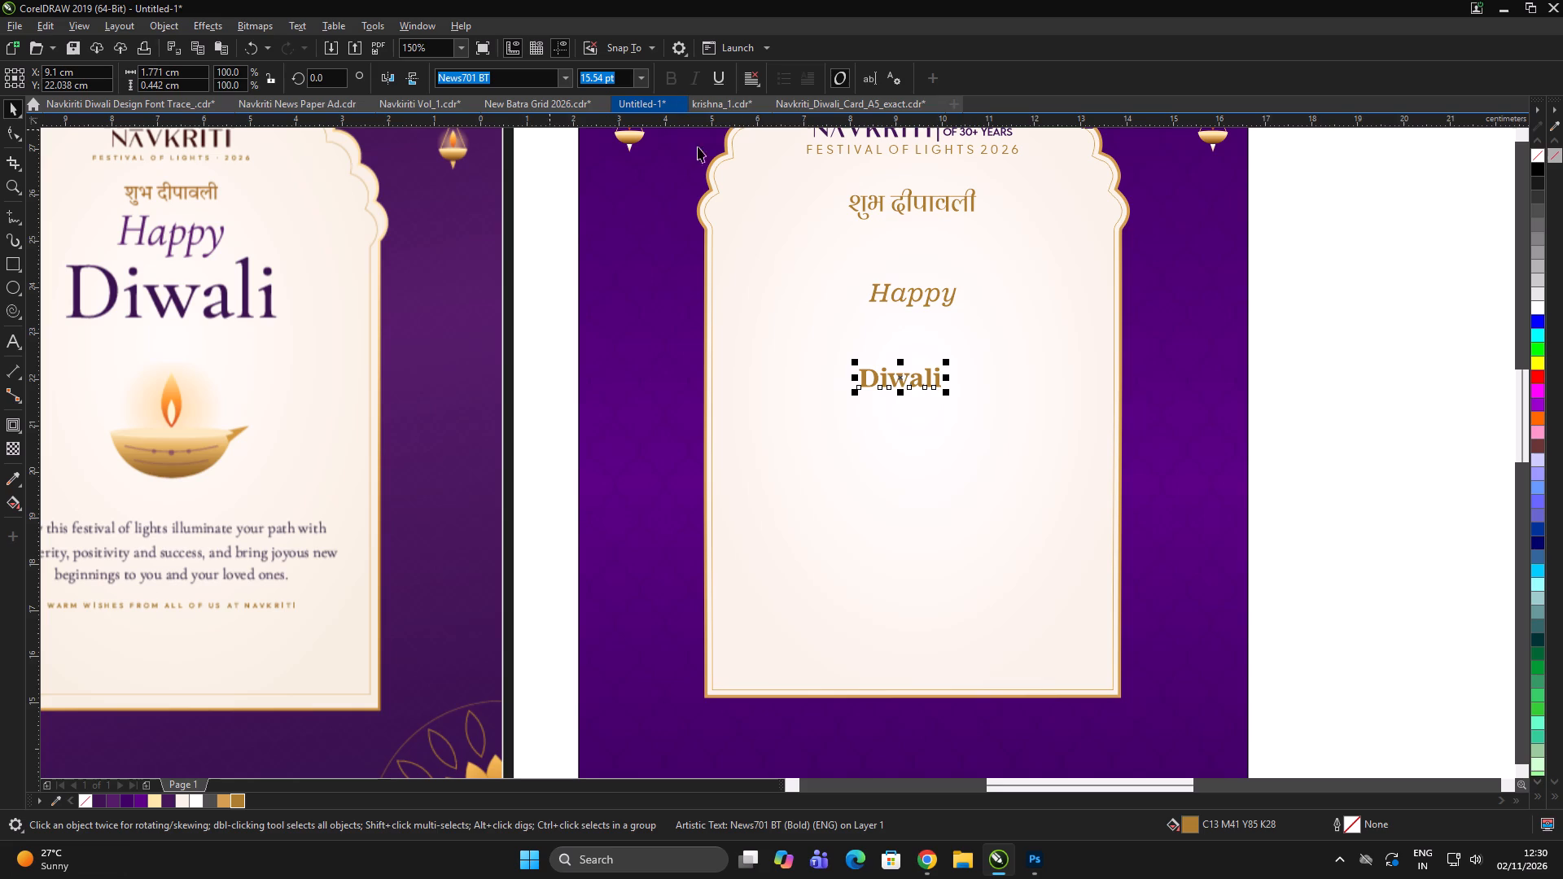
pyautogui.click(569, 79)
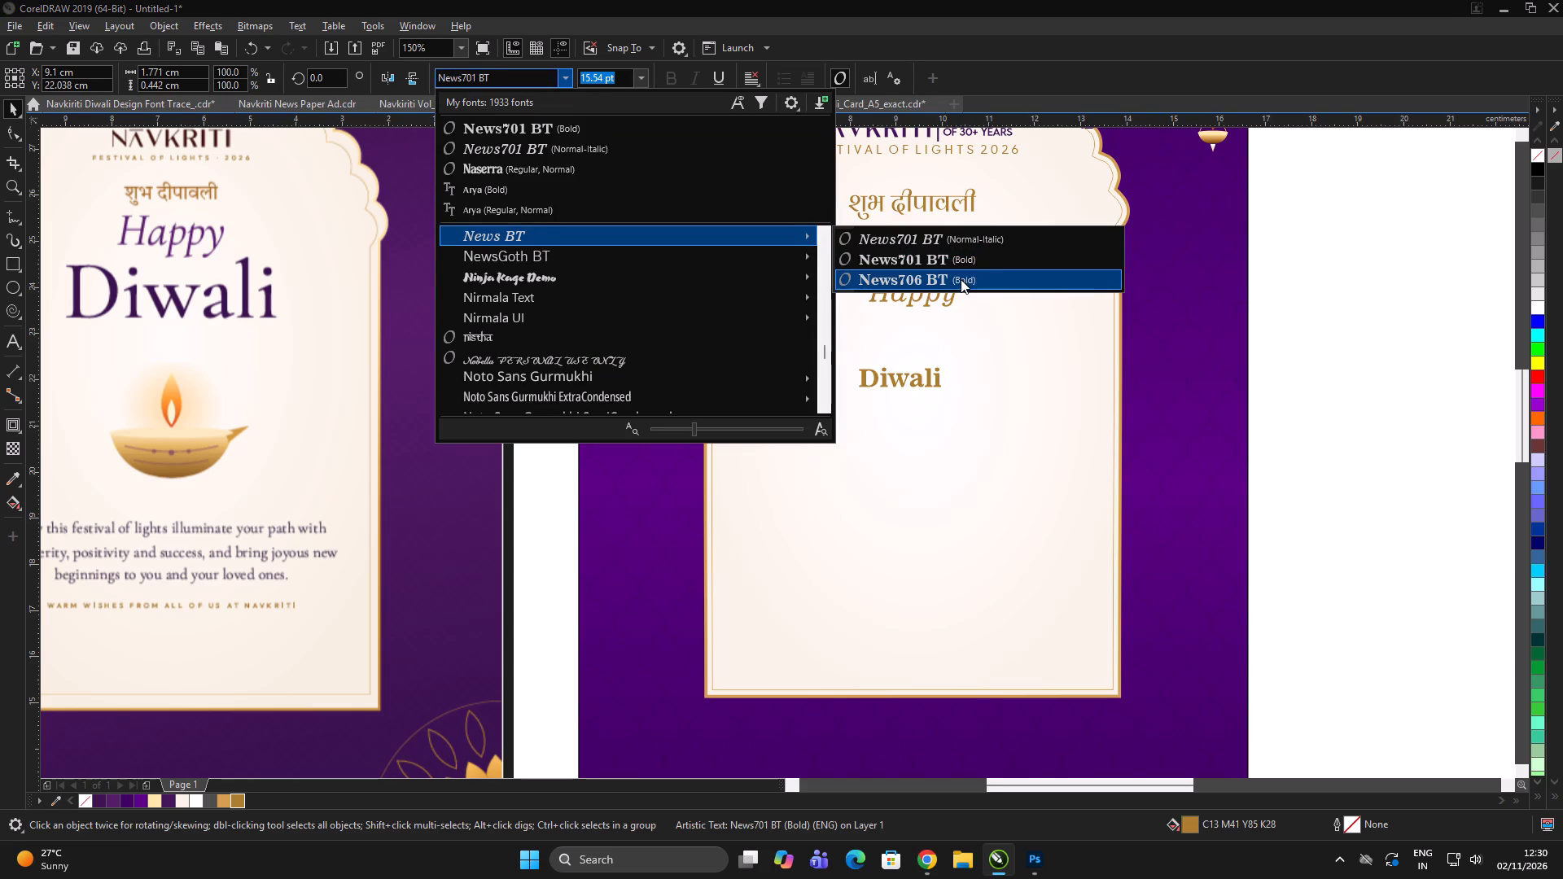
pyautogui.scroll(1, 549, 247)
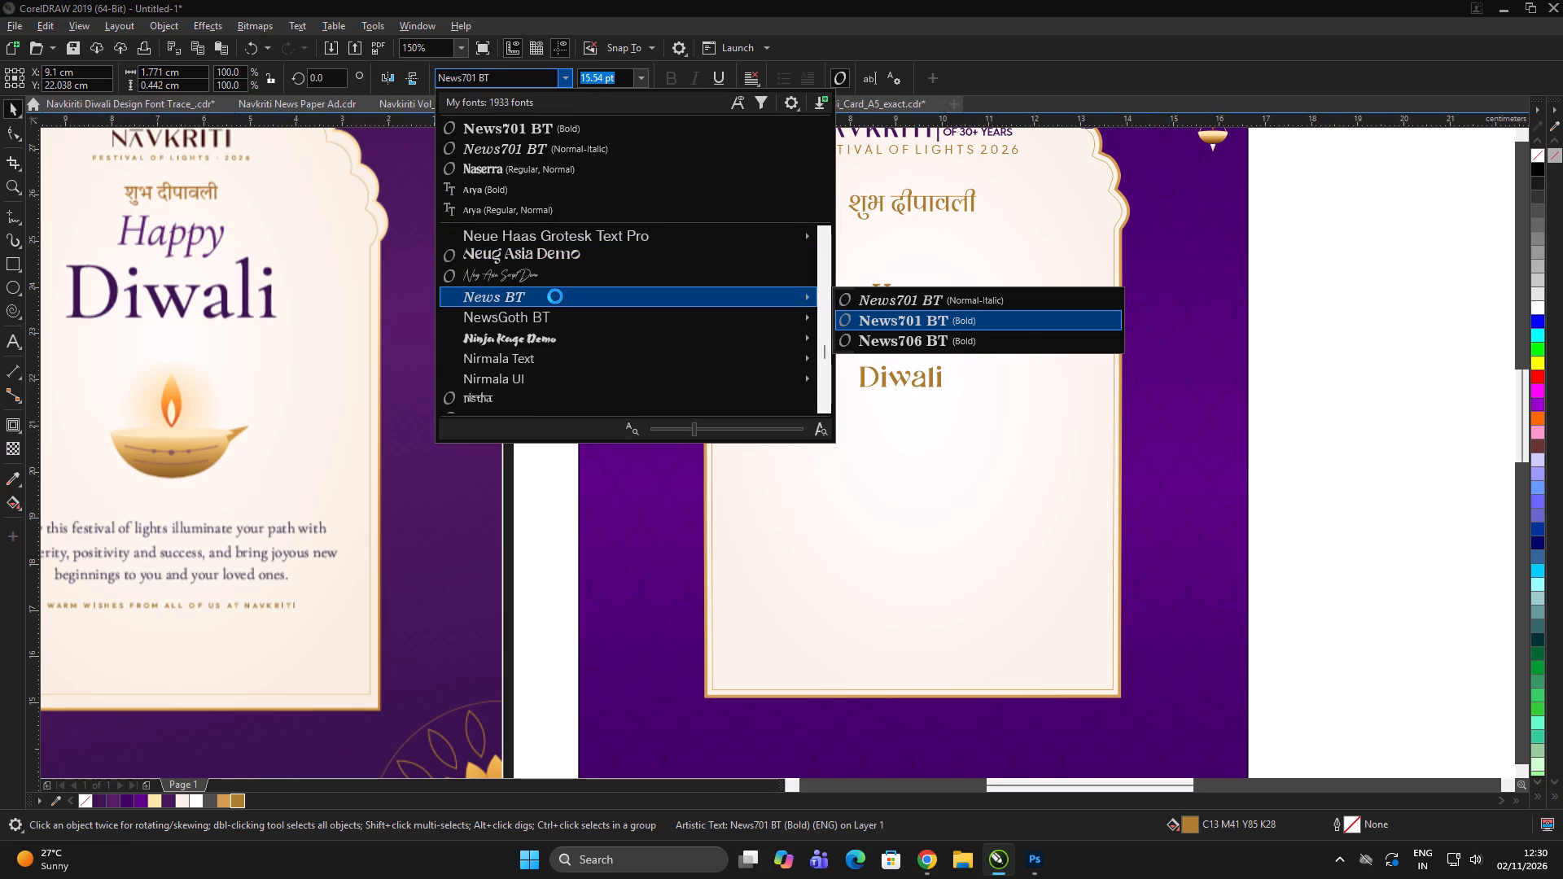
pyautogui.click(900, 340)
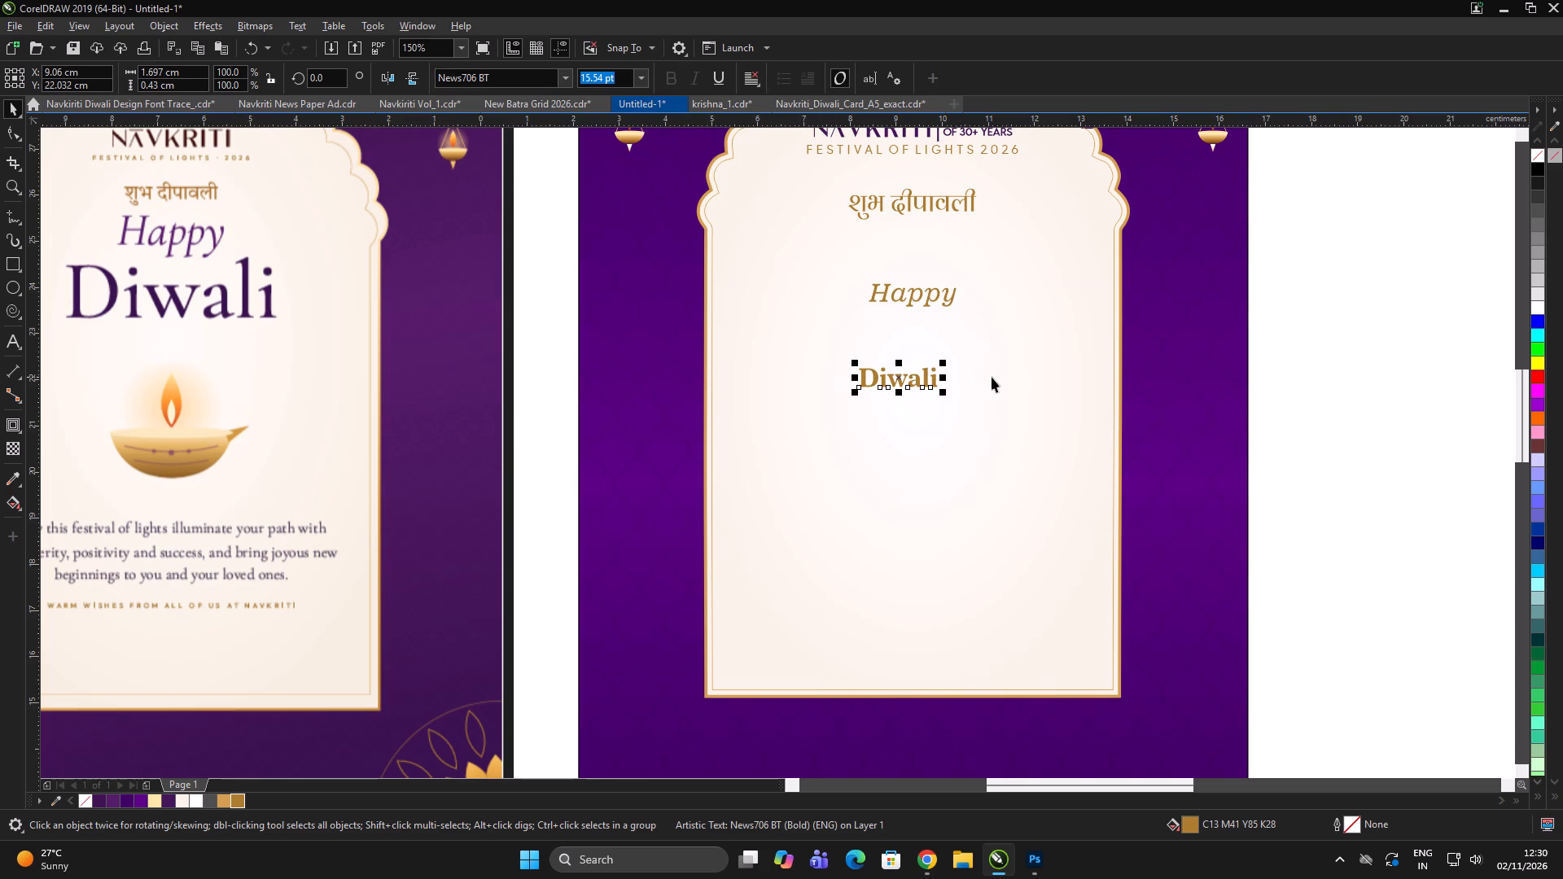
# Centre "Diwali" horizontally on the arch.
pyautogui.keyDown('shift'); pyautogui.click(1019, 374); pyautogui.keyUp('shift')
pyautogui.press('c')
pyautogui.doubleClick(1251, 342)
# Enlarge "Diwali" proportionally about its centre to about 6.19 cm wide, roughly 56.7 pt.
pyautogui.click(930, 380)
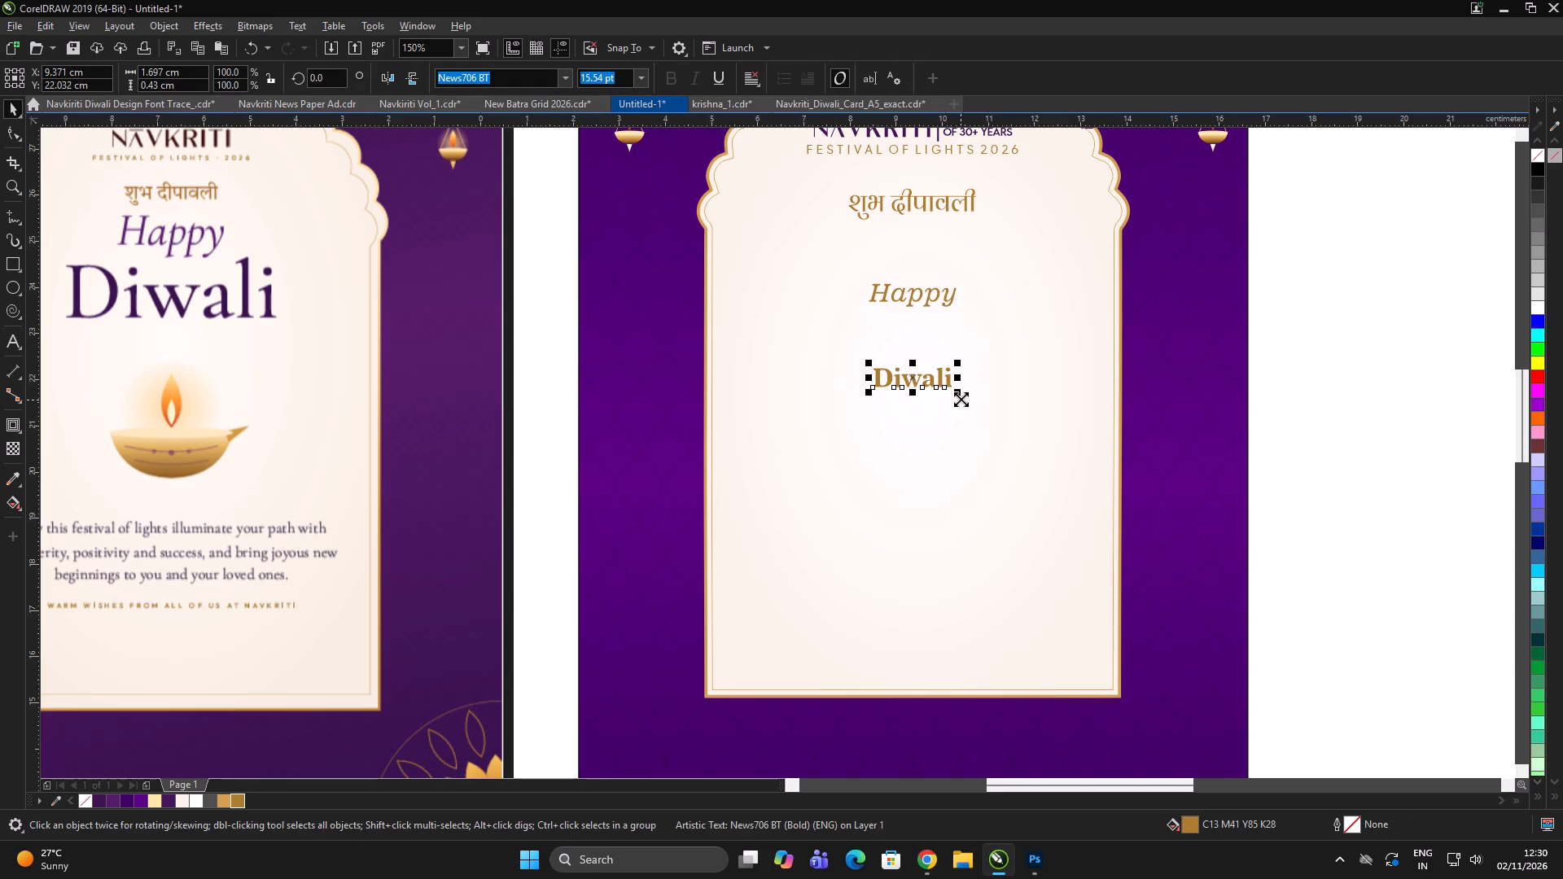
pyautogui.keyDown('shift'); pyautogui.moveTo(960, 395); pyautogui.dragTo(1063, 468); pyautogui.keyUp('shift')
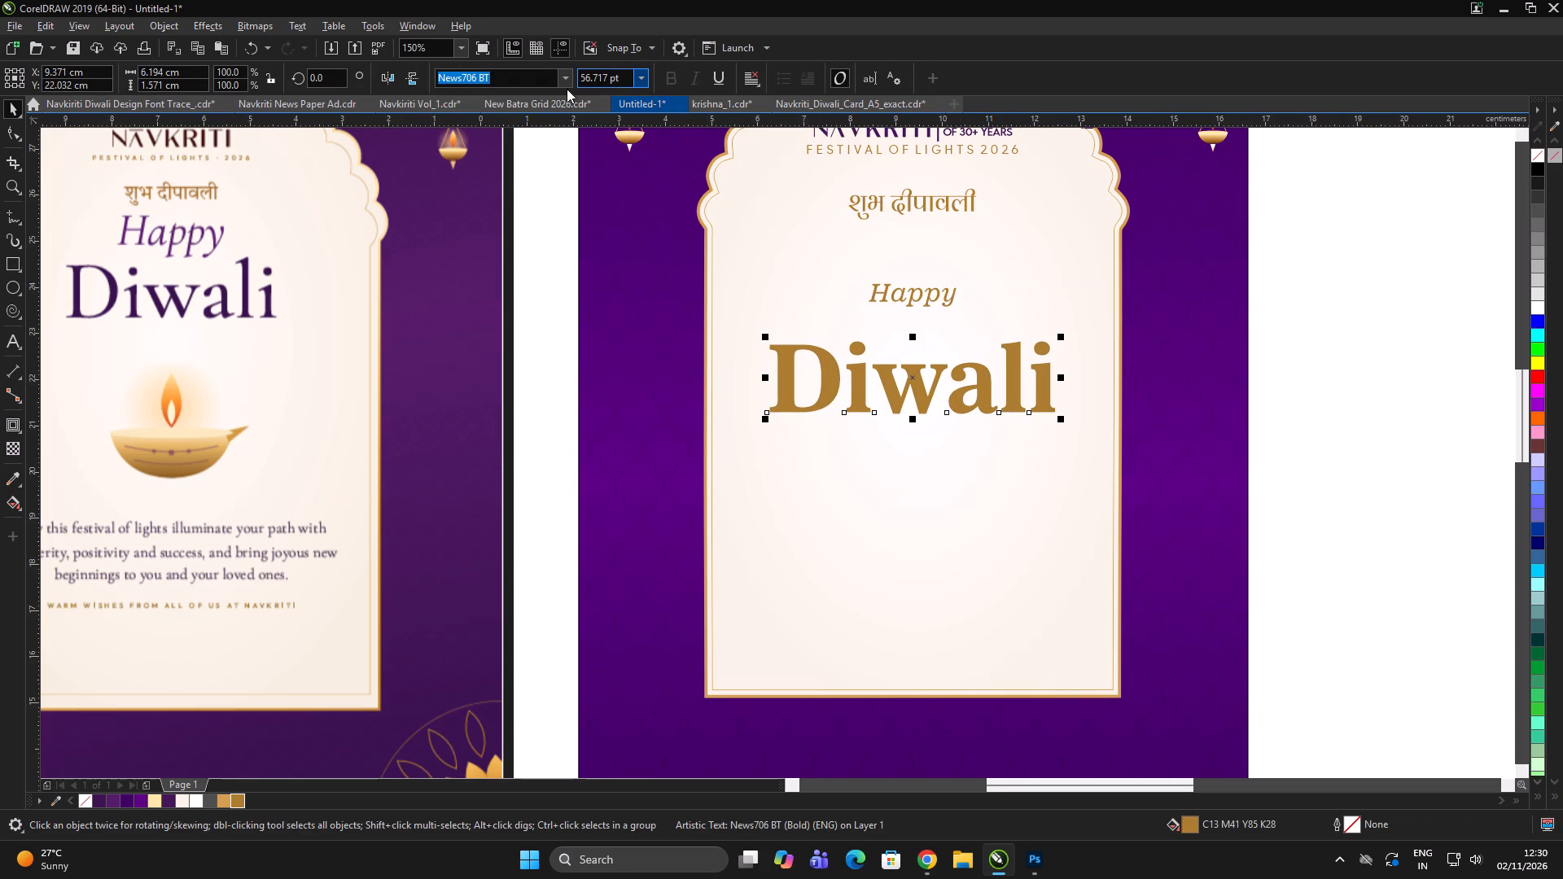
# Set the font of the enlarged "Diwali" to Molky Wolky.
pyautogui.click(561, 77)
pyautogui.scroll(3, 559, 338)
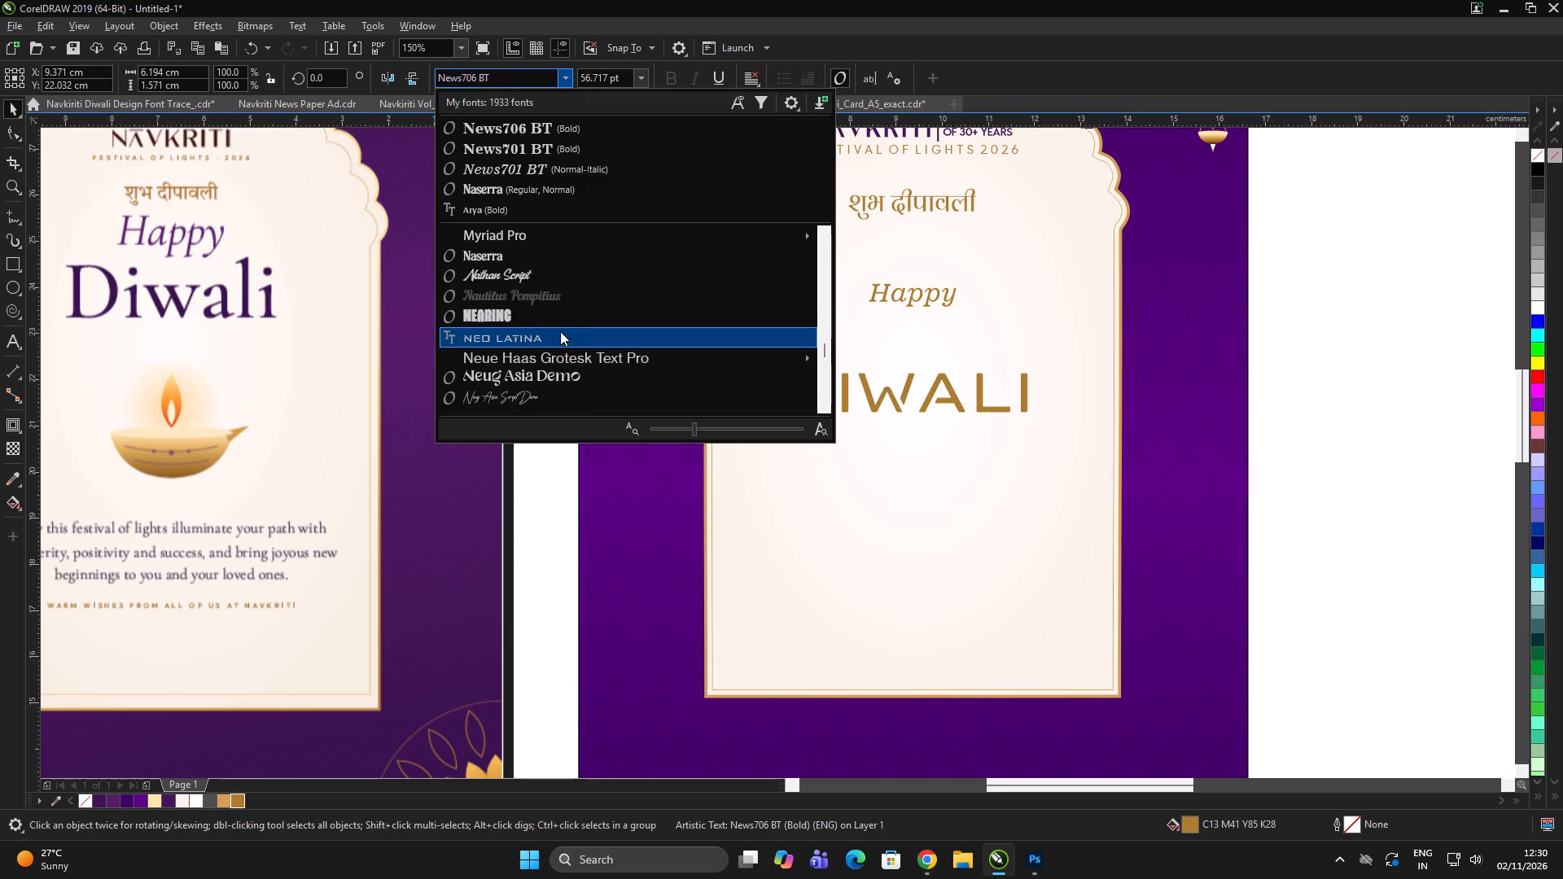
pyautogui.scroll(6, 563, 286)
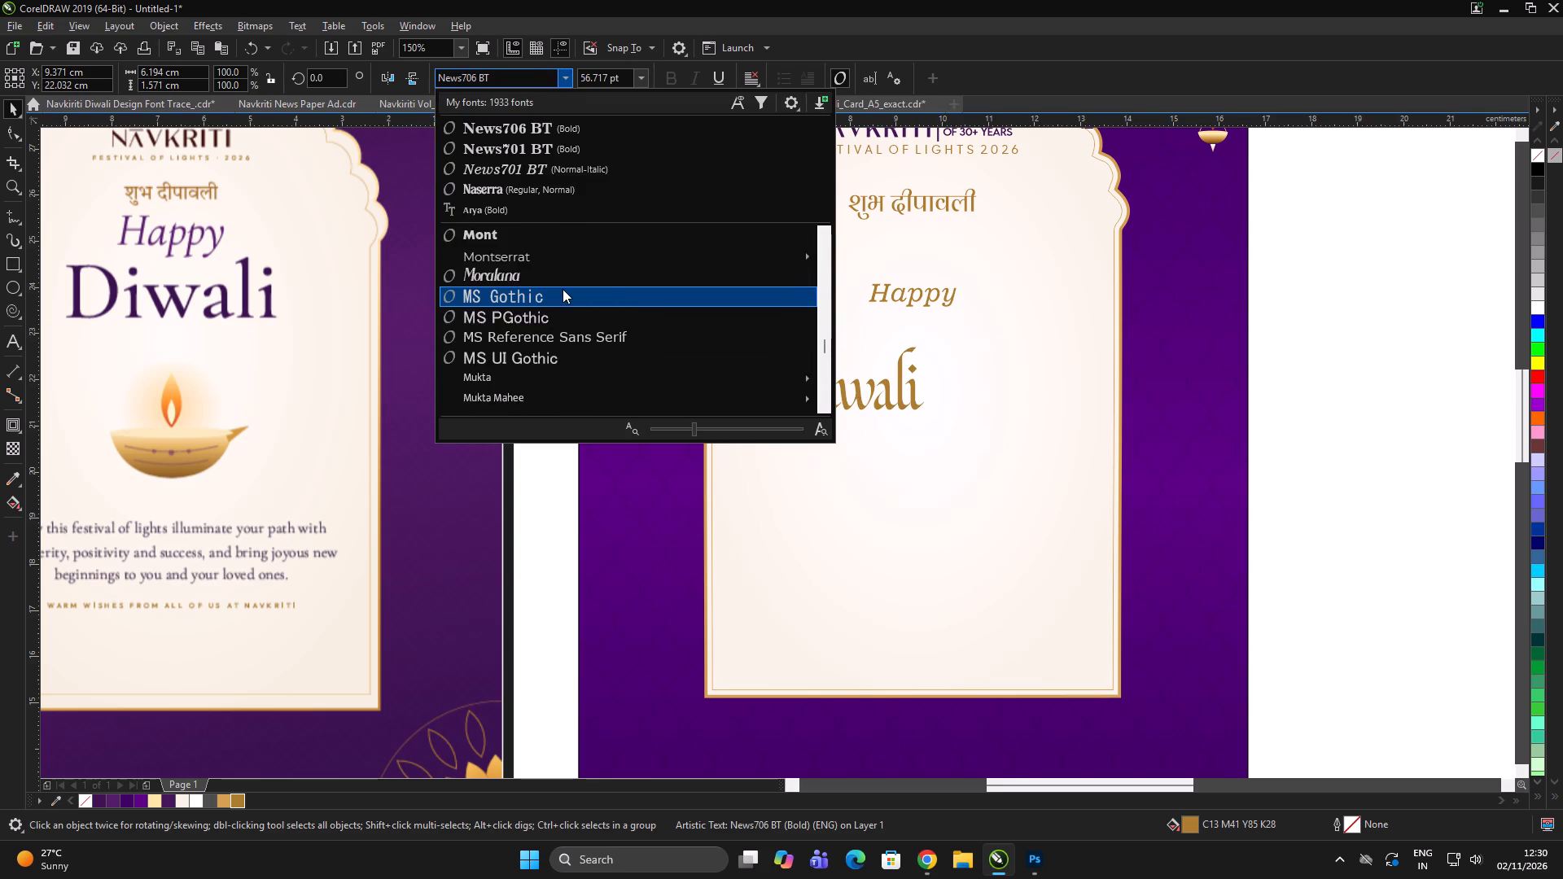
pyautogui.scroll(2, 563, 289)
pyautogui.scroll(-1, 563, 289)
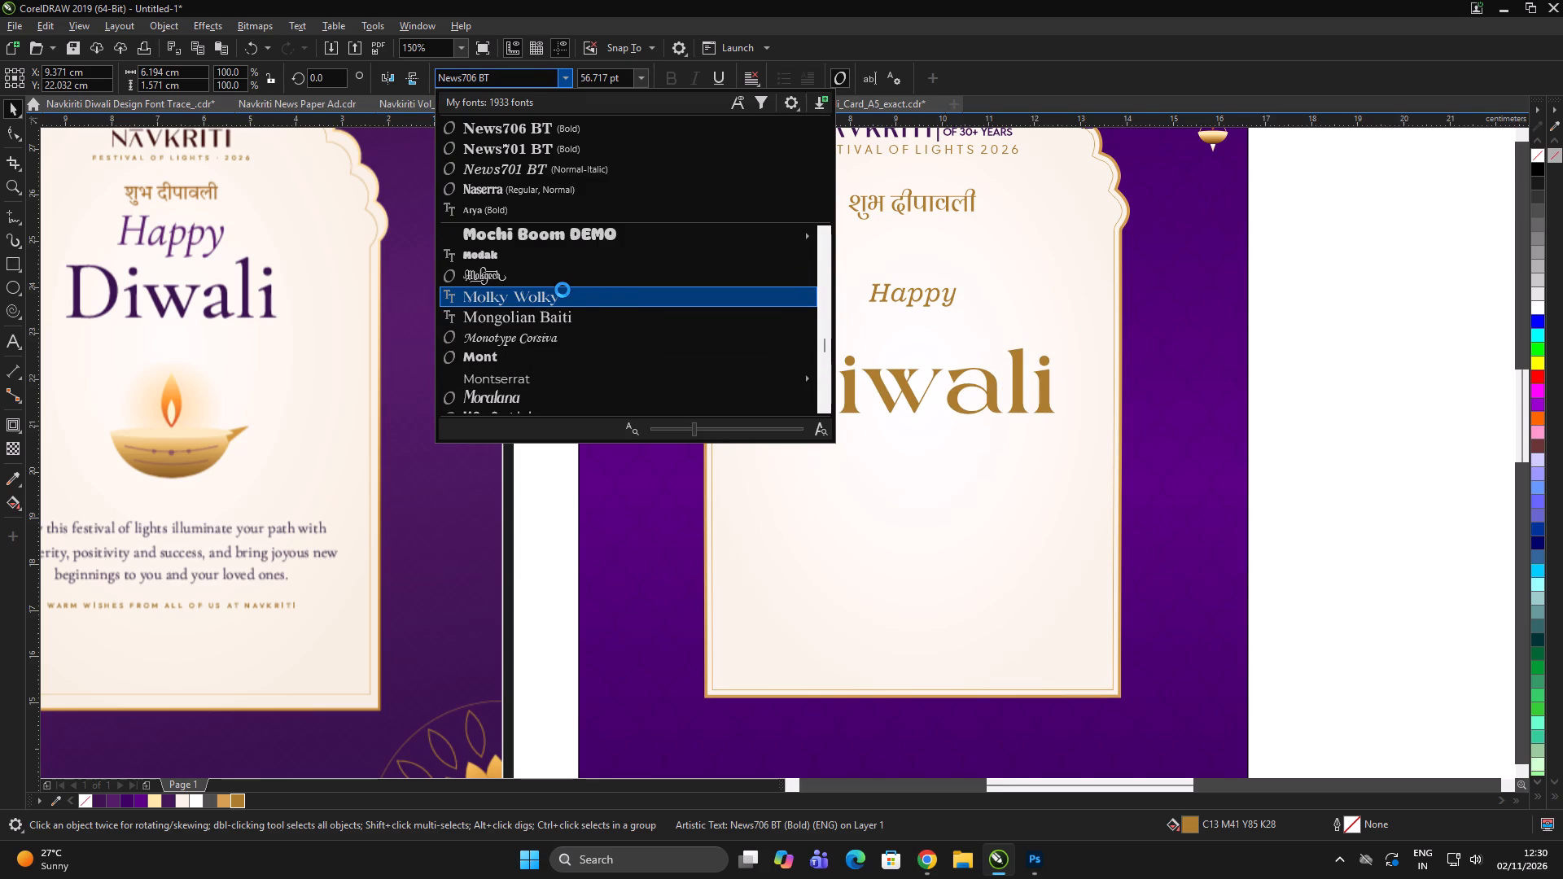
pyautogui.click(563, 290)
pyautogui.scroll(1, 1122, 383)
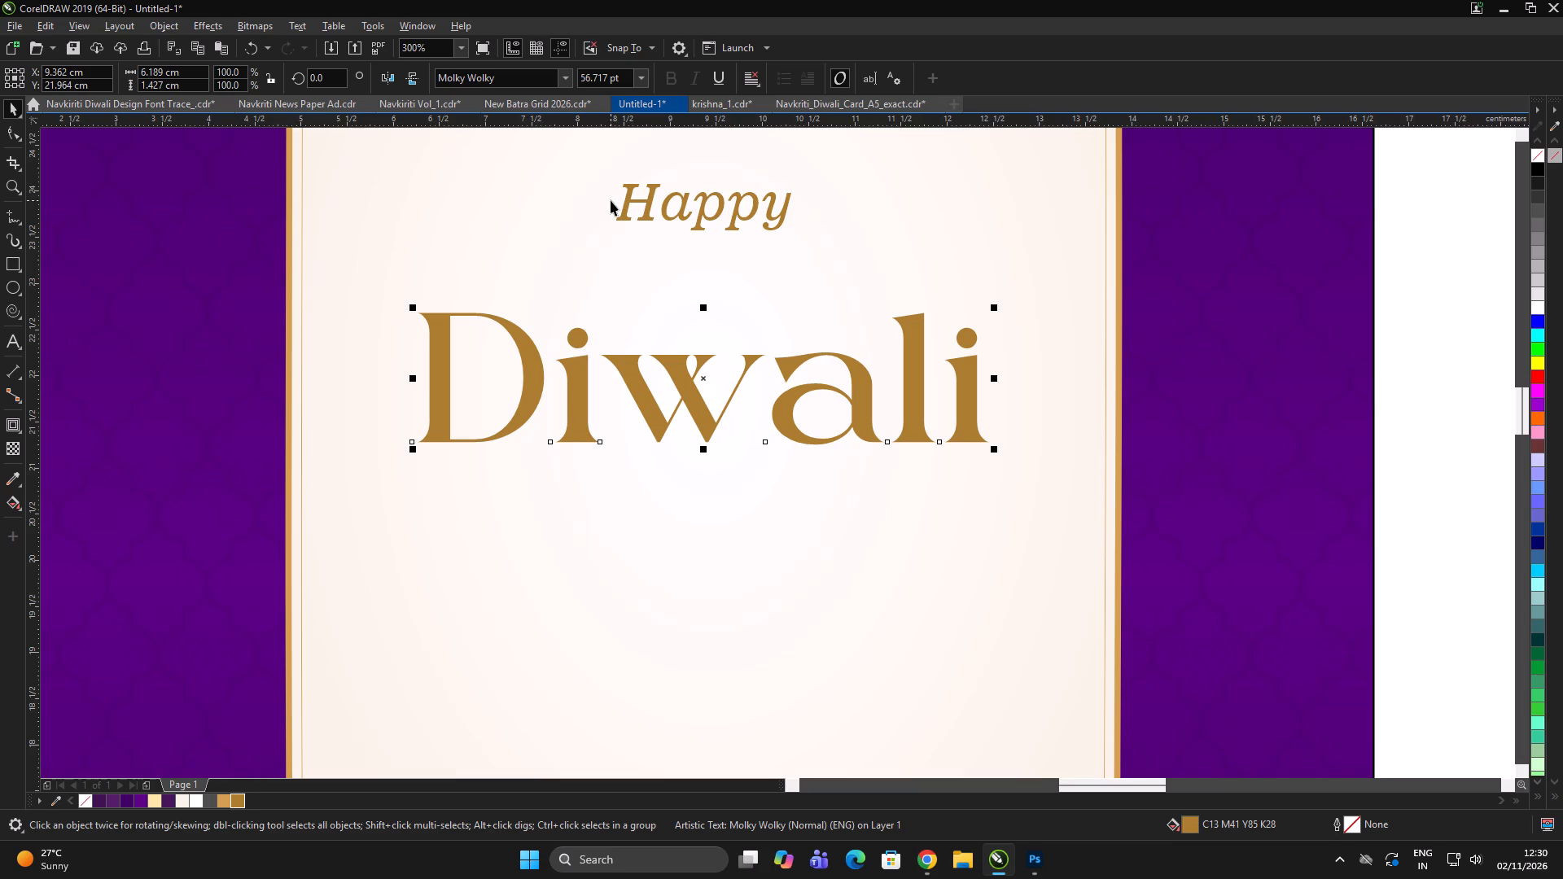
pyautogui.click(3, 129)
pyautogui.press('space')
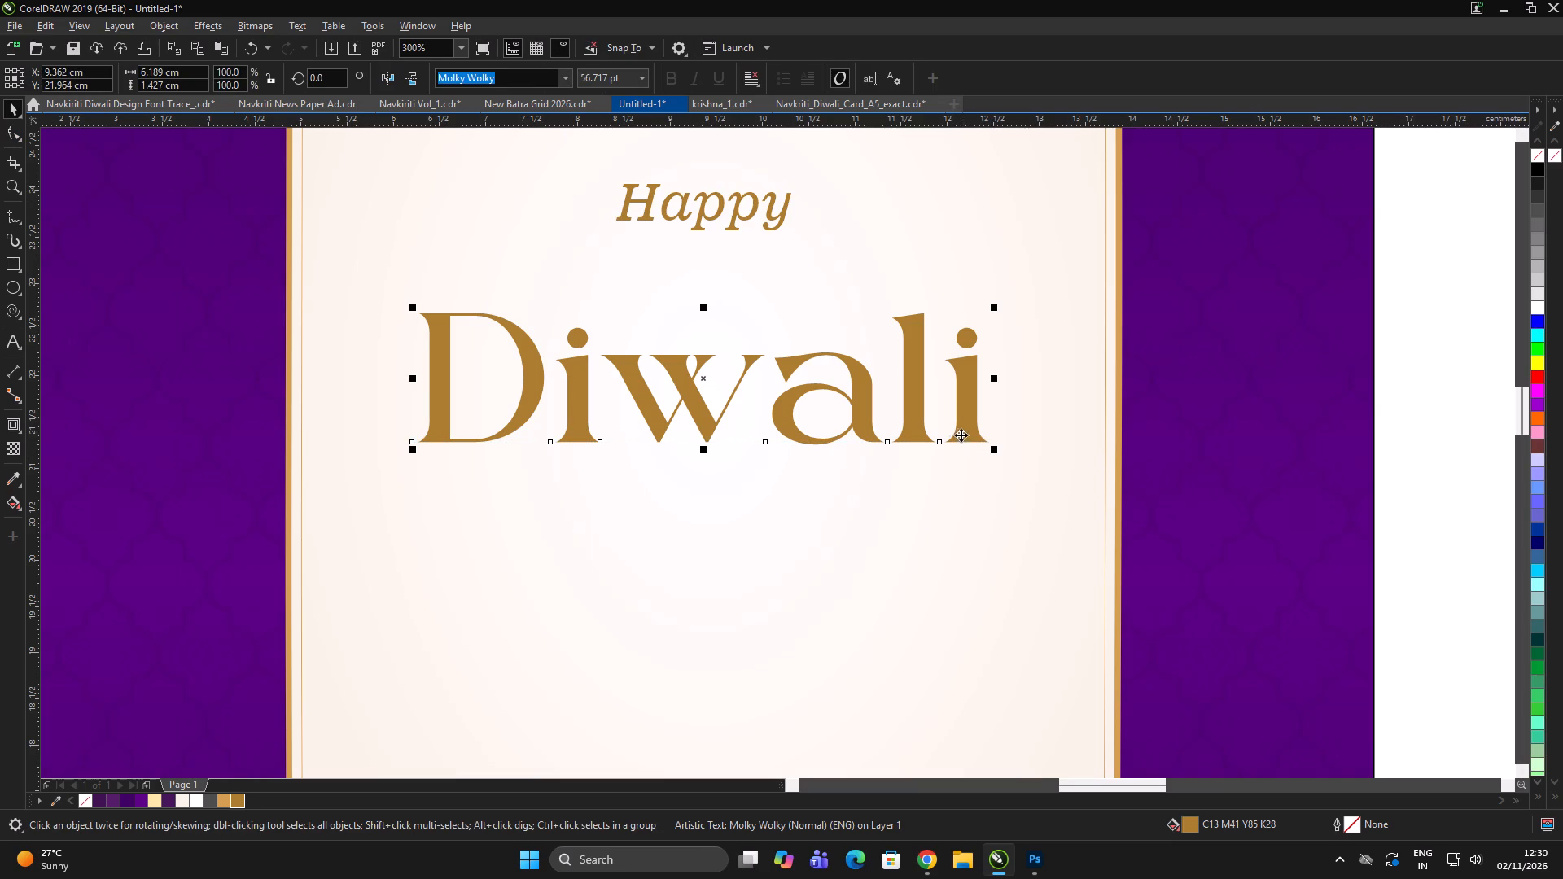
# Shrink "Diwali" to about 43.5 pt and narrow it slightly to about 4.44 cm wide.
pyautogui.moveTo(996, 450); pyautogui.dragTo(996, 451)
pyautogui.moveTo(996, 451); pyautogui.dragTo(929, 465)
pyautogui.moveTo(930, 378); pyautogui.dragTo(908, 383)
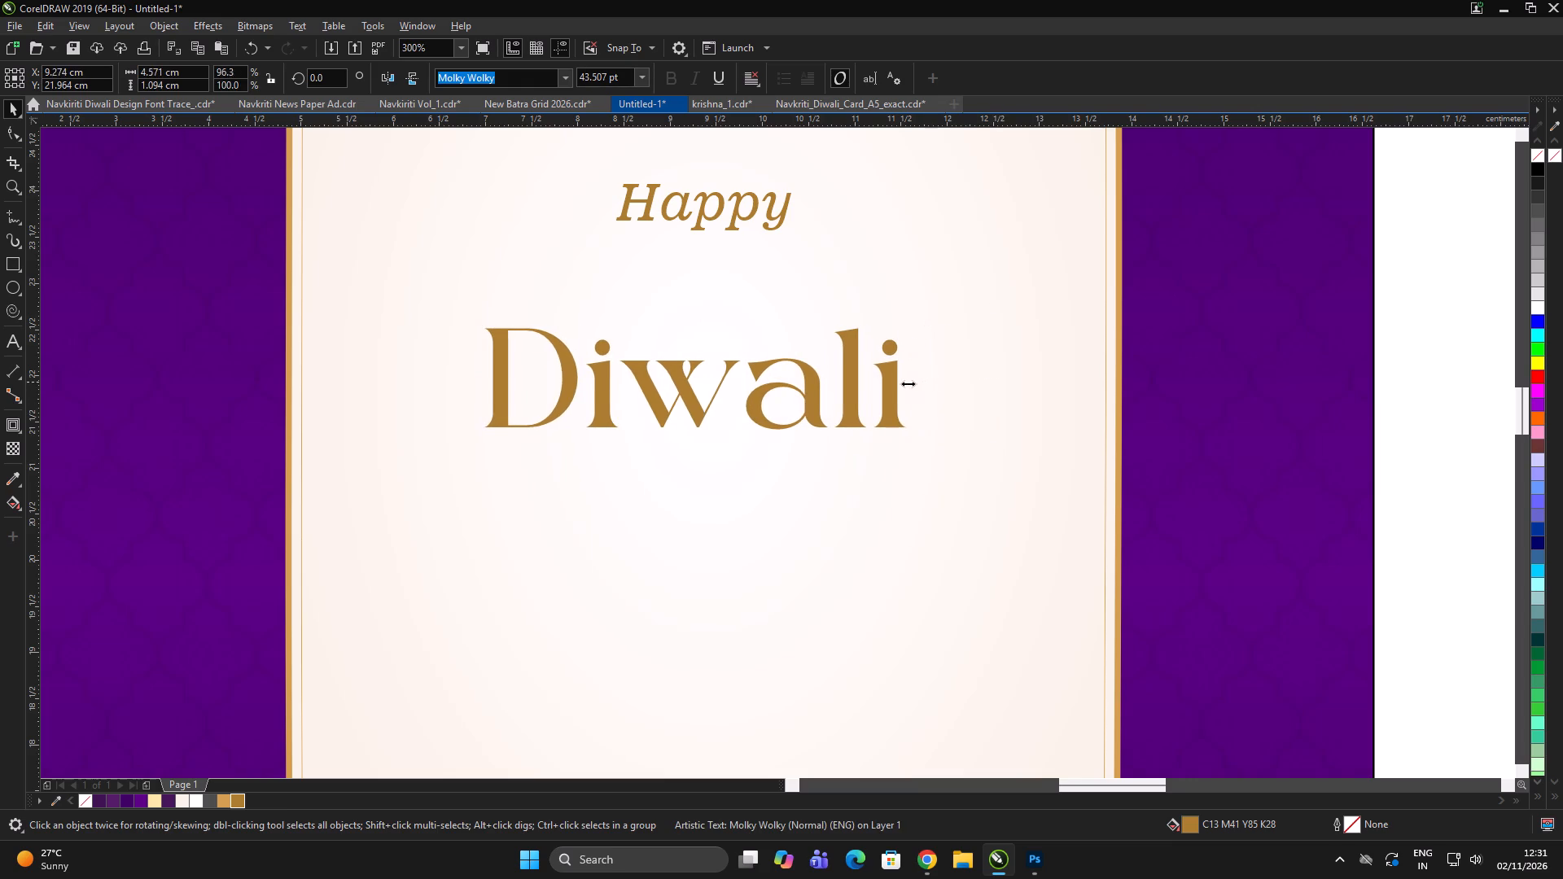
pyautogui.moveTo(908, 383); pyautogui.dragTo(901, 387)
# Move "Diwali" up directly beneath "Happy" and centre it horizontally on the arch.
pyautogui.moveTo(882, 392); pyautogui.dragTo(902, 288)
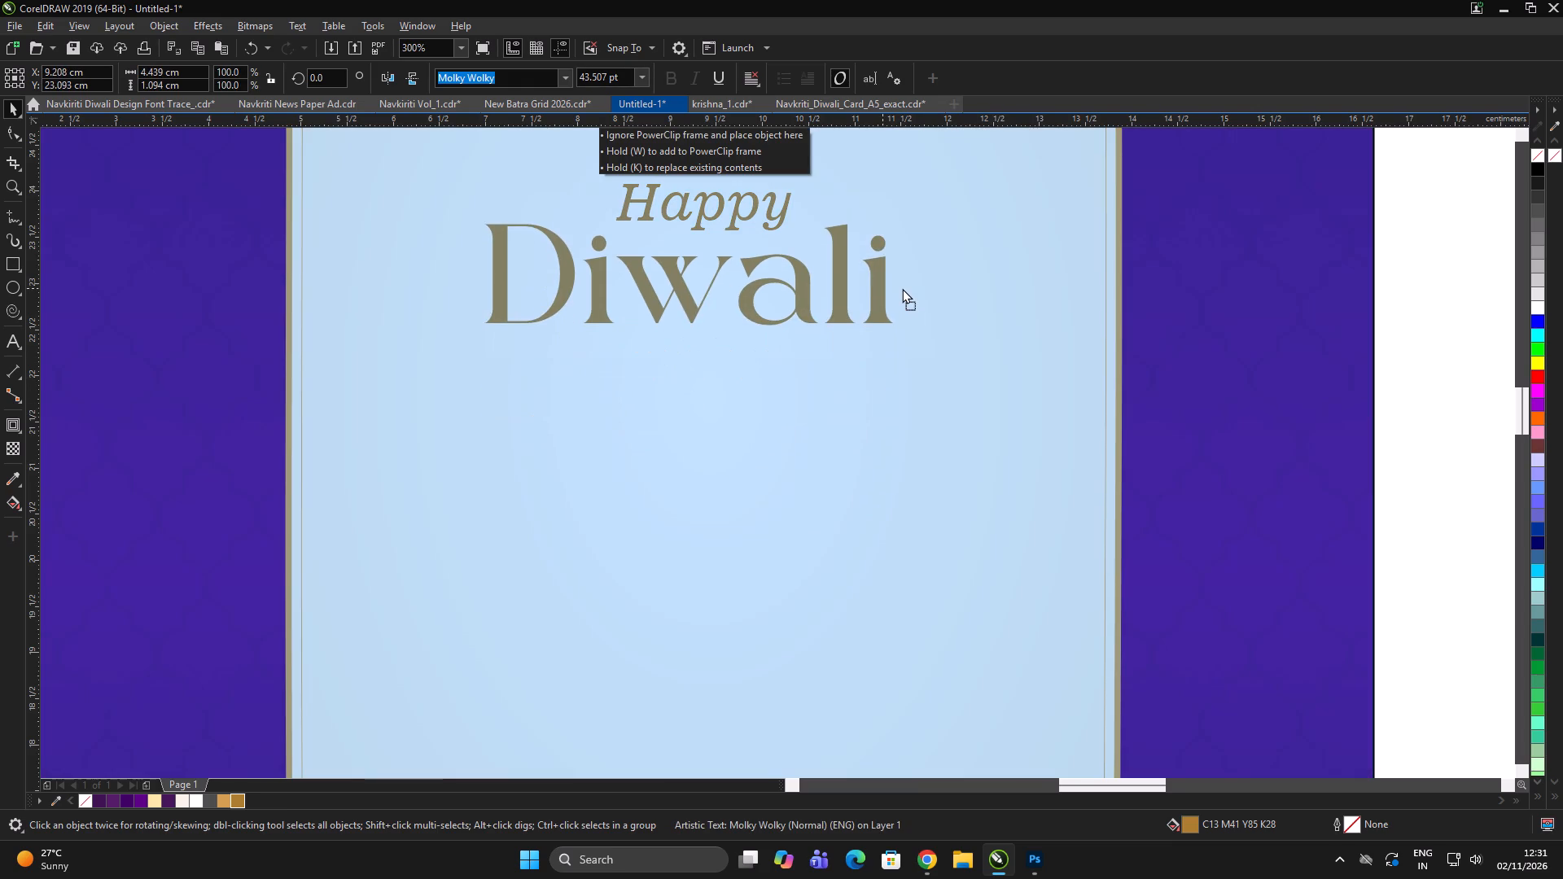
pyautogui.moveTo(902, 288); pyautogui.dragTo(905, 285)
pyautogui.scroll(-3, 780, 320)
pyautogui.keyDown('shift'); pyautogui.click(753, 416); pyautogui.keyUp('shift')
pyautogui.press('c')
pyautogui.doubleClick(1117, 351)
pyautogui.scroll(1, 806, 290)
pyautogui.click(1106, 290)
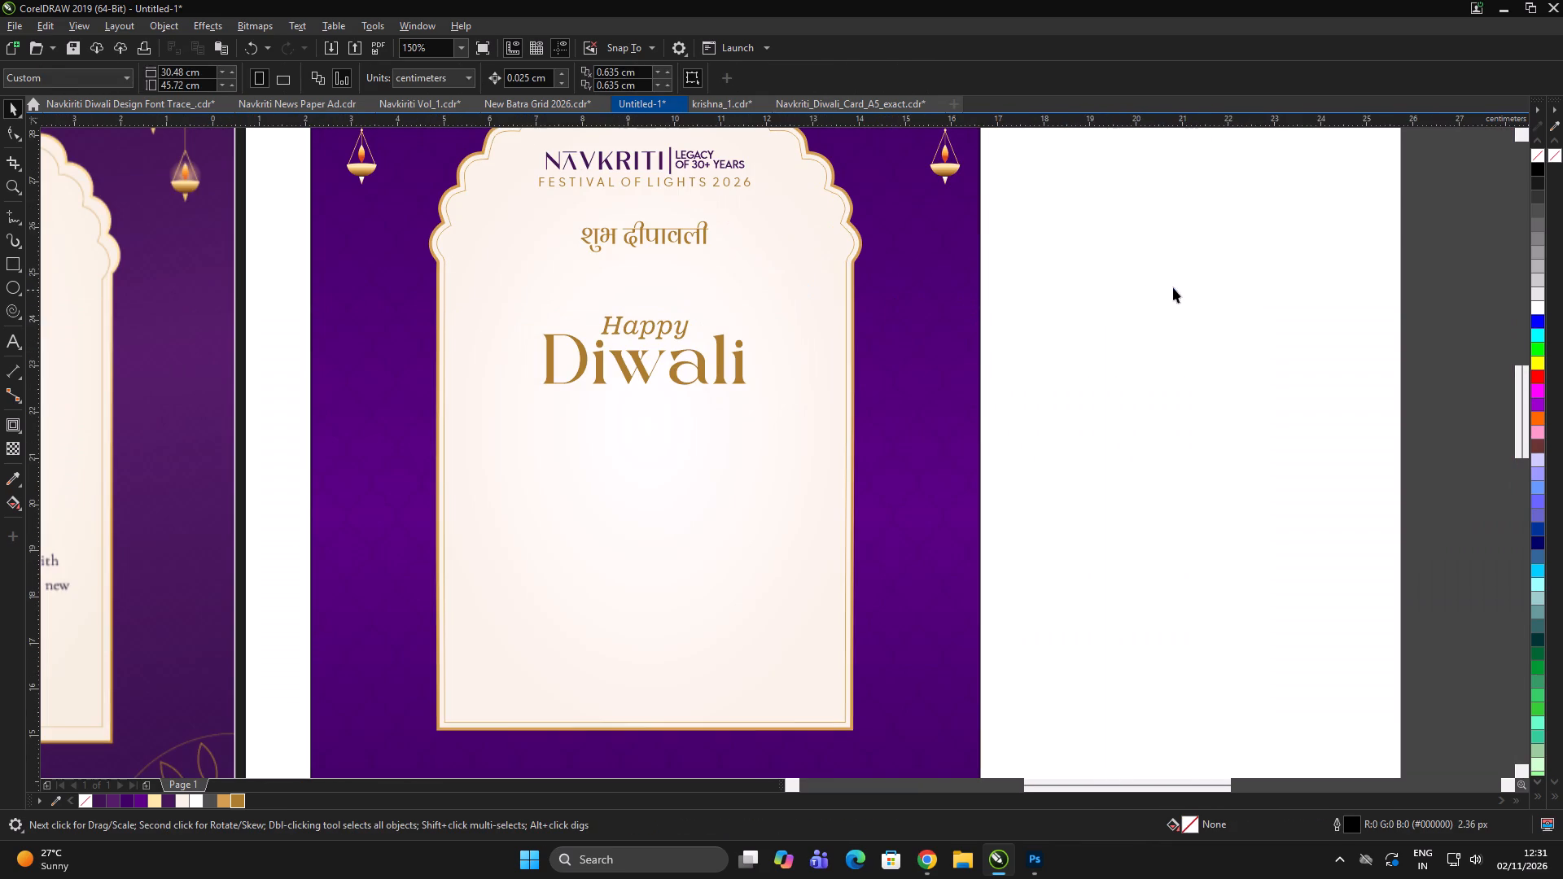
# Align "Happy" and "Diwali" together on a common vertical centreline.
pyautogui.moveTo(1176, 282); pyautogui.dragTo(313, 523)
pyautogui.press('c')
pyautogui.click(966, 445)
pyautogui.click(981, 444)
pyautogui.click(1005, 431)
# Compare the rebuilt card with the reference card, examining the diya and message below the greeting.
pyautogui.scroll(-2, 1062, 413)
pyautogui.doubleClick(1119, 421)
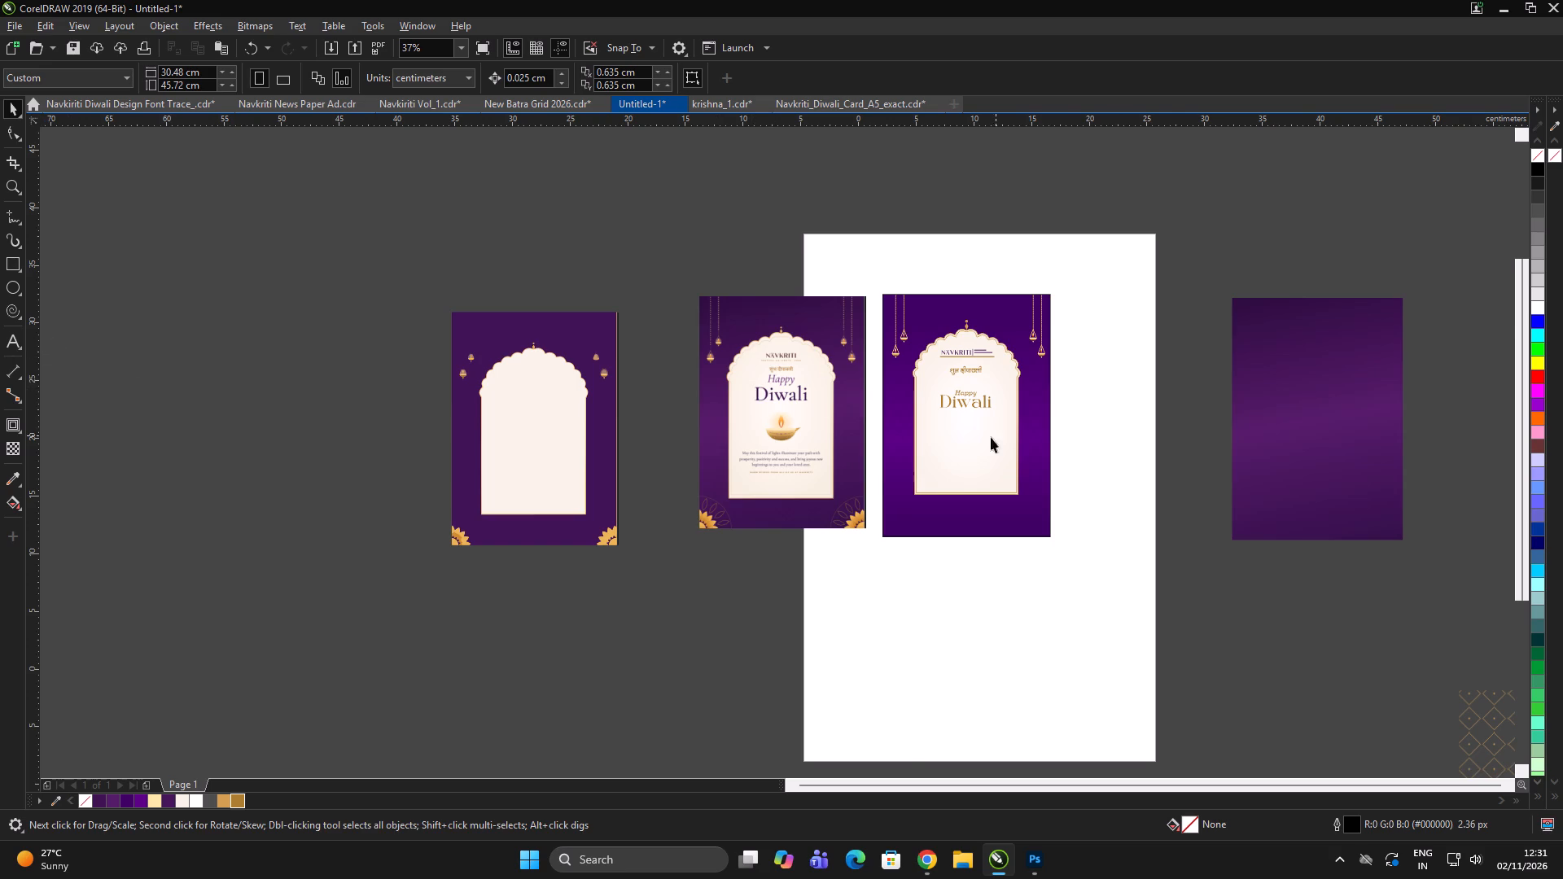
pyautogui.scroll(1, 917, 421)
pyautogui.scroll(2, 755, 421)
pyautogui.scroll(-1, 699, 429)
pyautogui.click(563, 462)
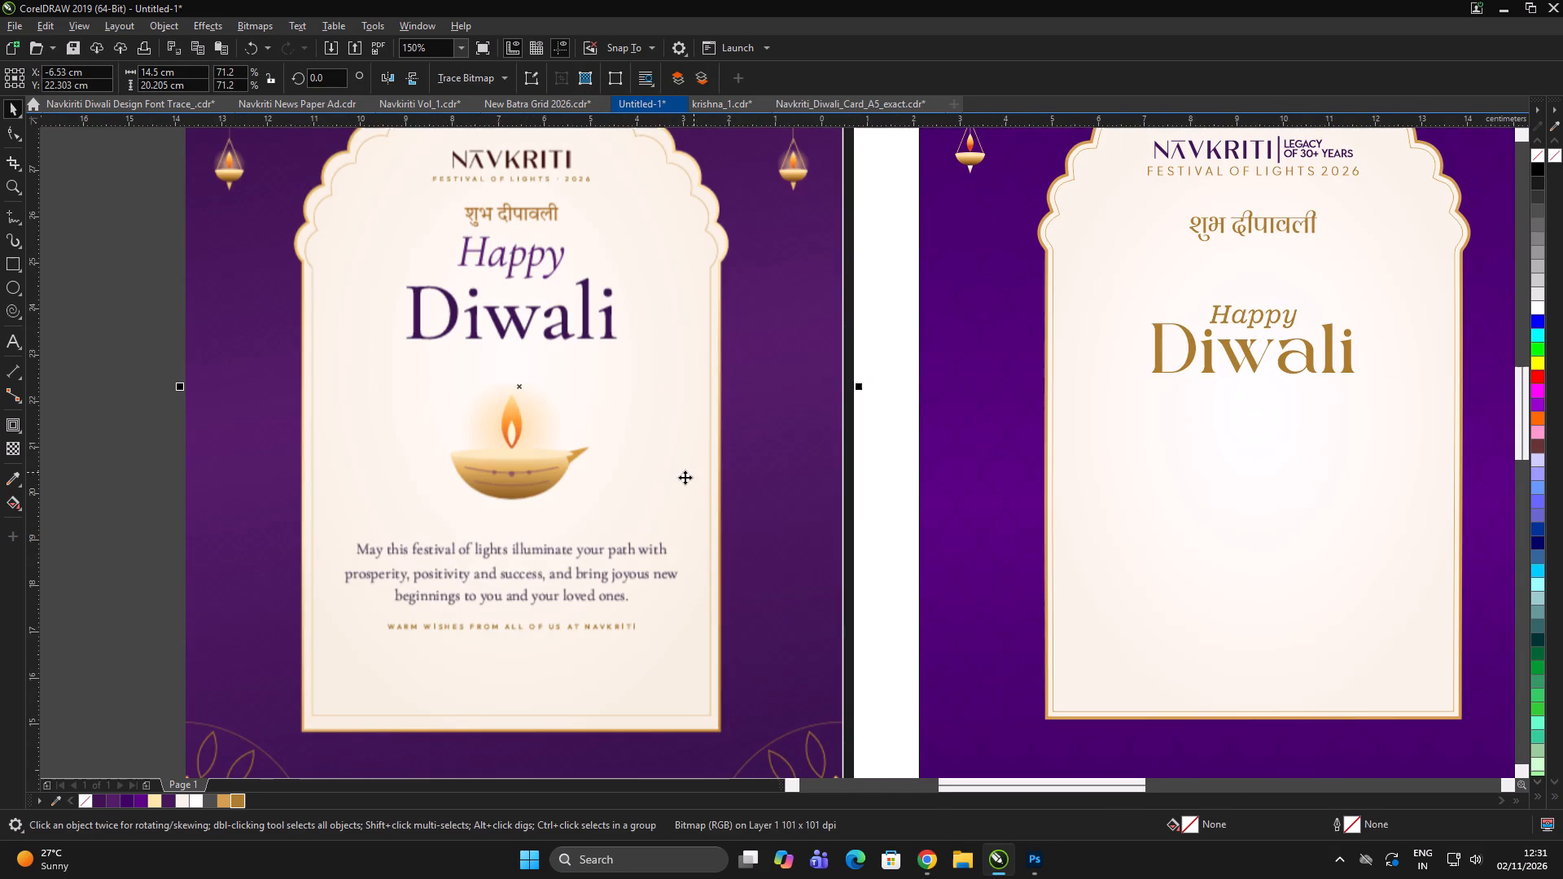
pyautogui.scroll(-4, 663, 448)
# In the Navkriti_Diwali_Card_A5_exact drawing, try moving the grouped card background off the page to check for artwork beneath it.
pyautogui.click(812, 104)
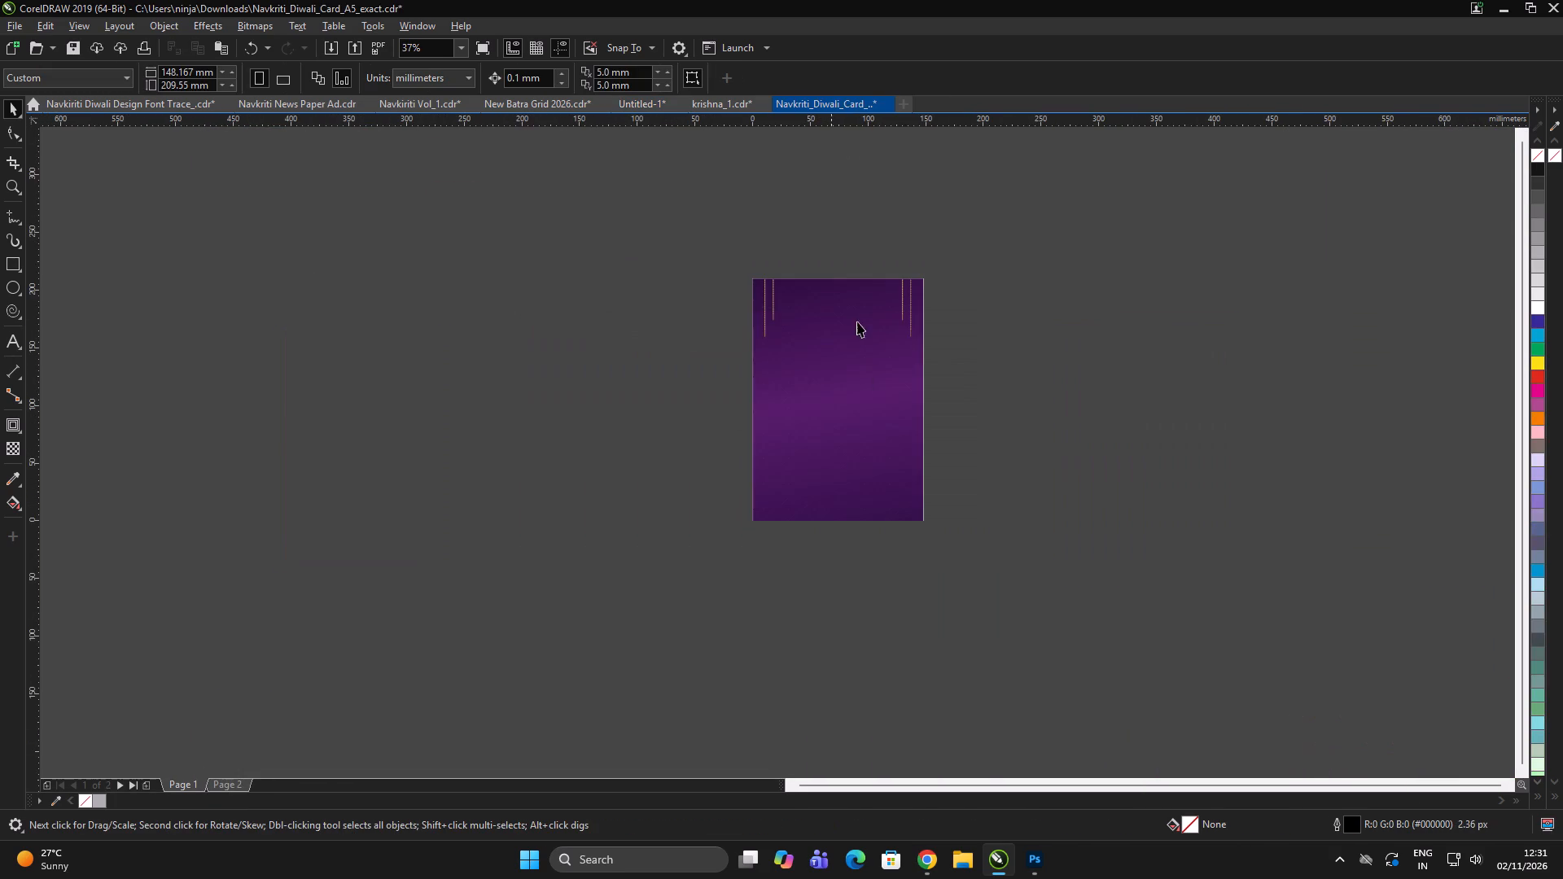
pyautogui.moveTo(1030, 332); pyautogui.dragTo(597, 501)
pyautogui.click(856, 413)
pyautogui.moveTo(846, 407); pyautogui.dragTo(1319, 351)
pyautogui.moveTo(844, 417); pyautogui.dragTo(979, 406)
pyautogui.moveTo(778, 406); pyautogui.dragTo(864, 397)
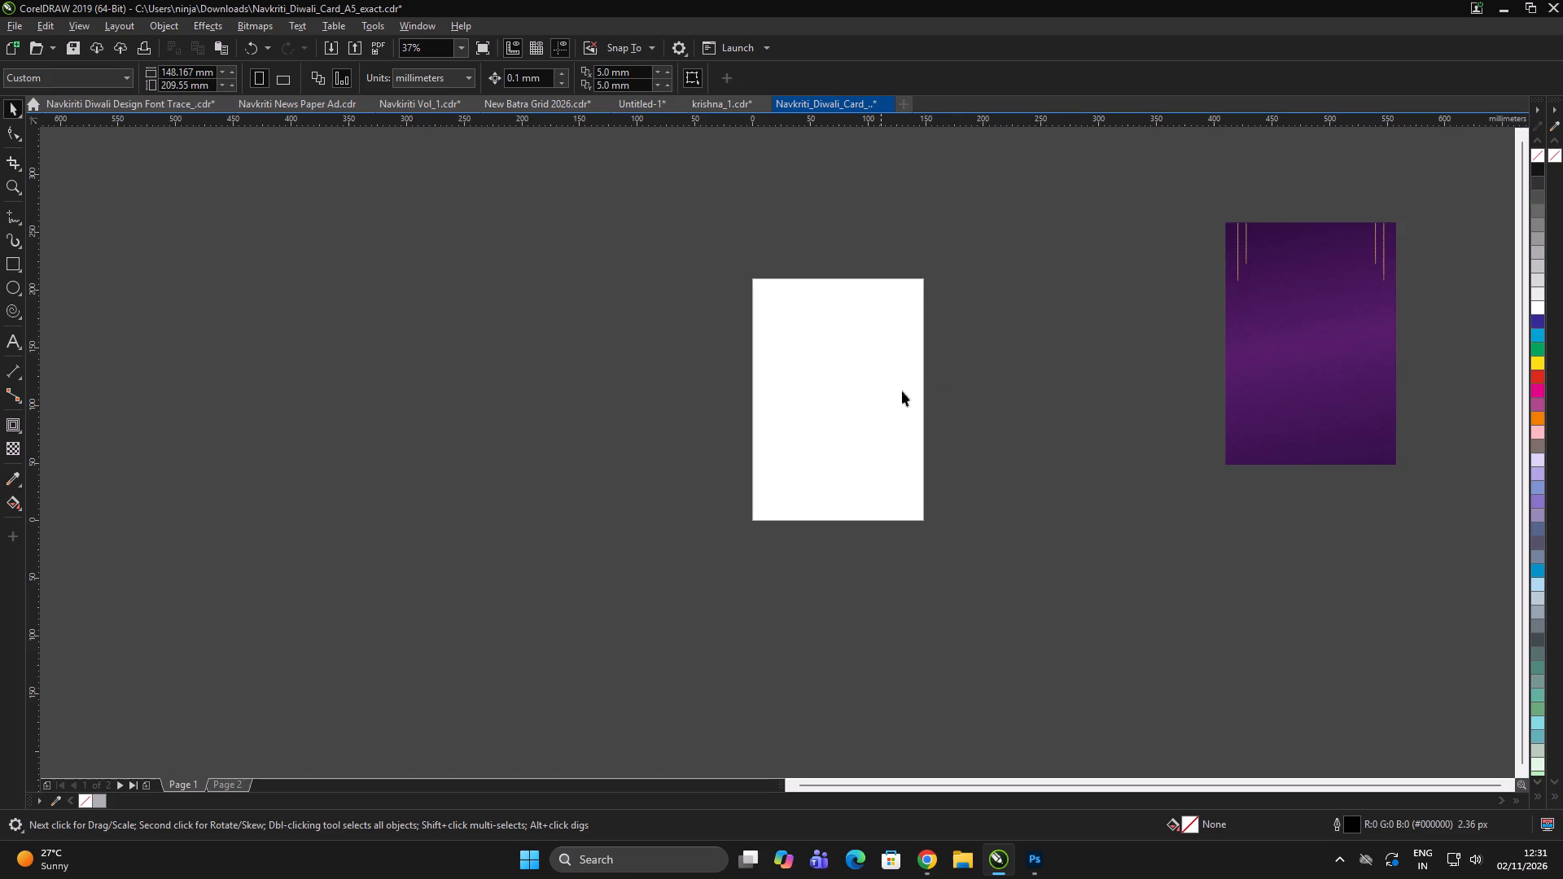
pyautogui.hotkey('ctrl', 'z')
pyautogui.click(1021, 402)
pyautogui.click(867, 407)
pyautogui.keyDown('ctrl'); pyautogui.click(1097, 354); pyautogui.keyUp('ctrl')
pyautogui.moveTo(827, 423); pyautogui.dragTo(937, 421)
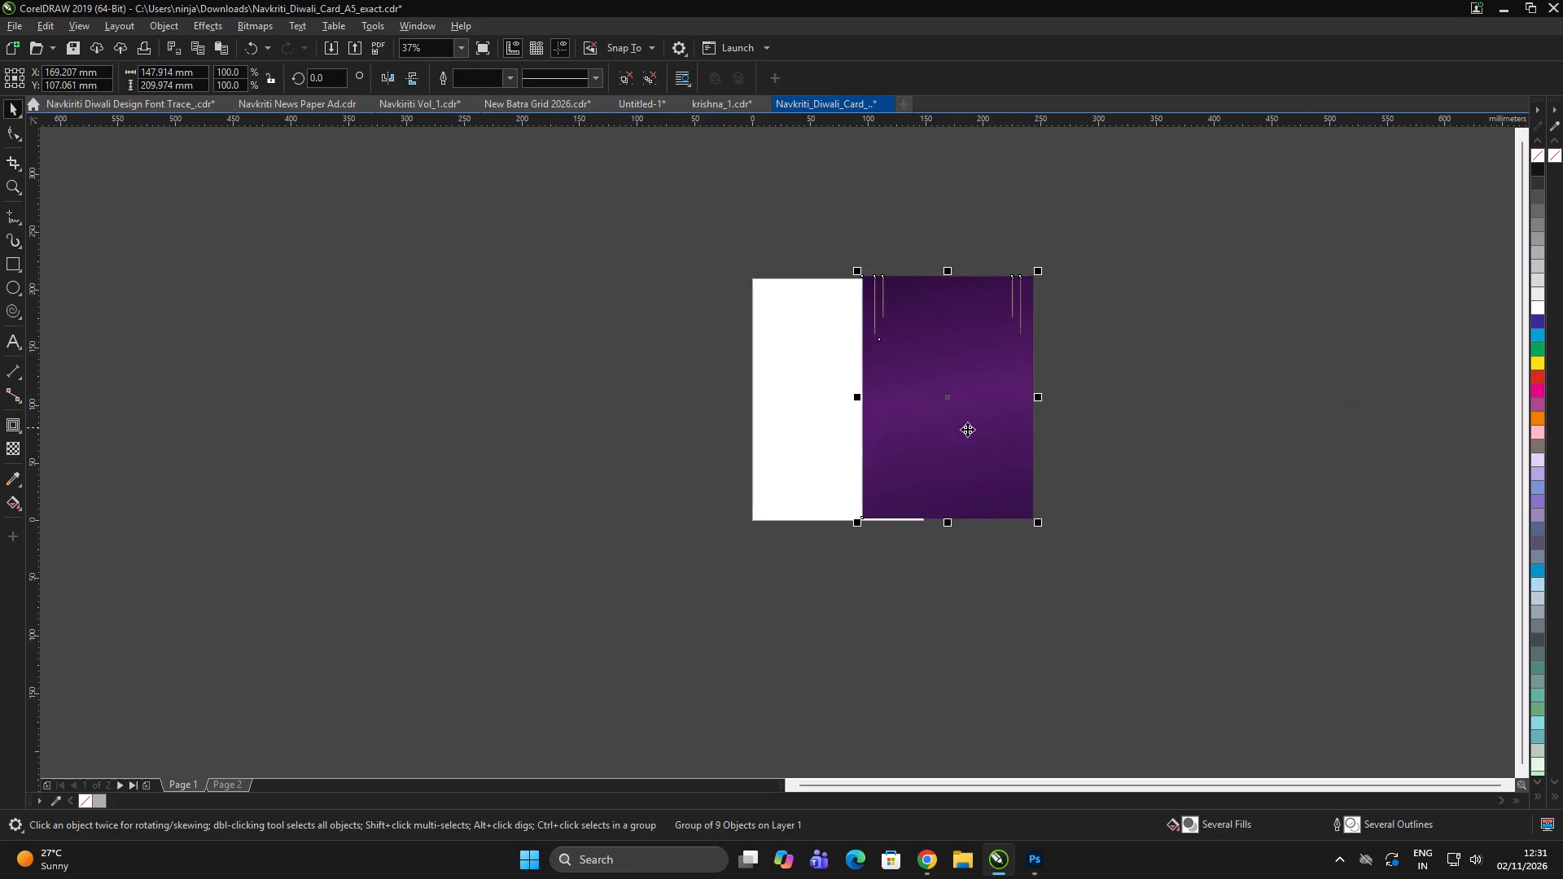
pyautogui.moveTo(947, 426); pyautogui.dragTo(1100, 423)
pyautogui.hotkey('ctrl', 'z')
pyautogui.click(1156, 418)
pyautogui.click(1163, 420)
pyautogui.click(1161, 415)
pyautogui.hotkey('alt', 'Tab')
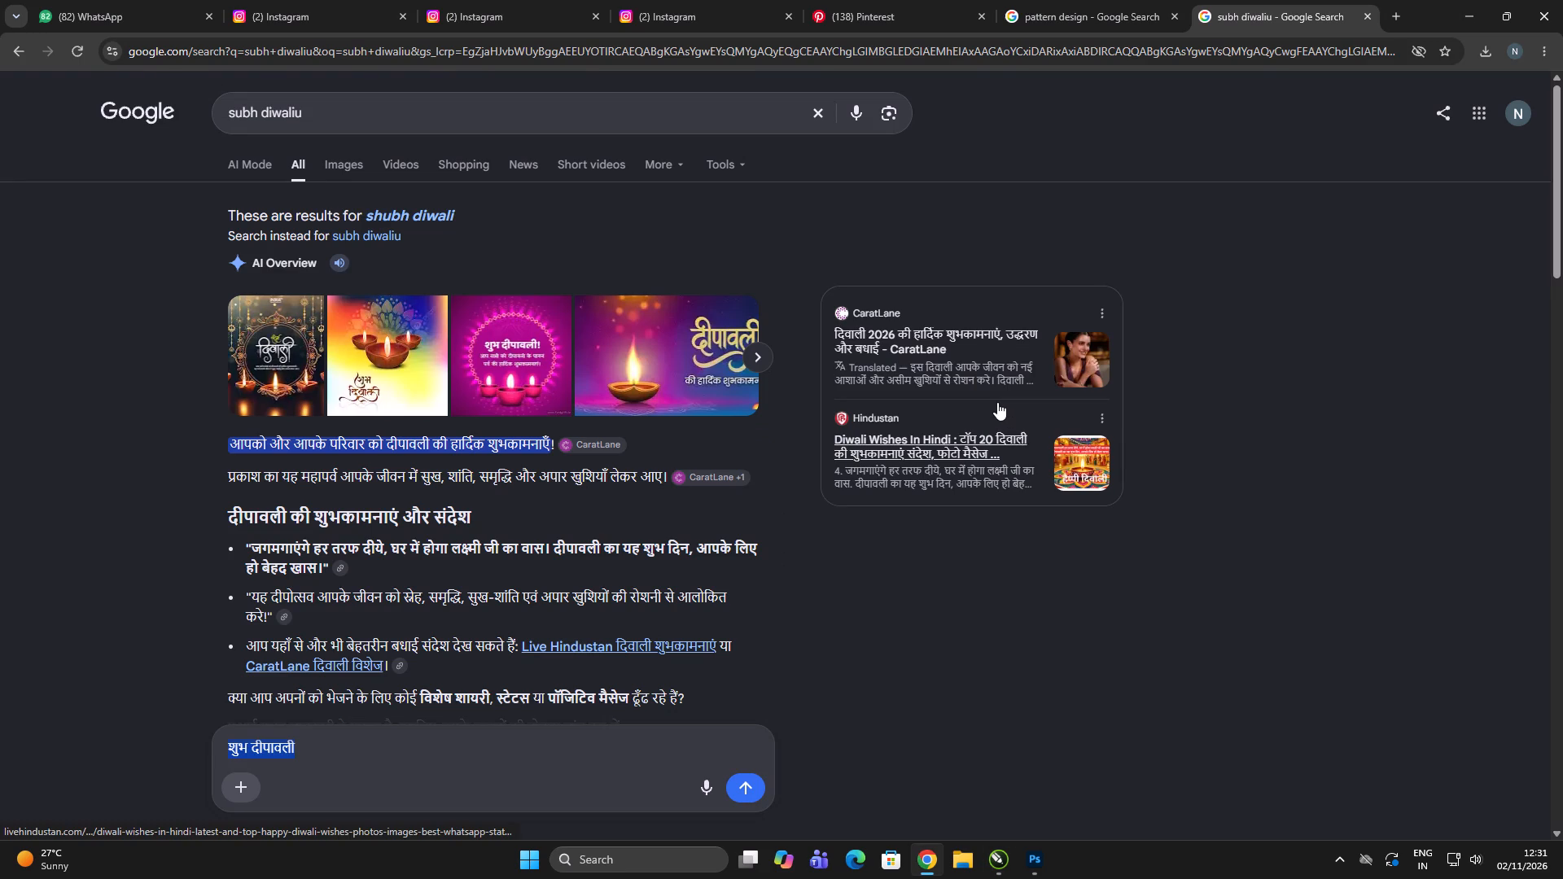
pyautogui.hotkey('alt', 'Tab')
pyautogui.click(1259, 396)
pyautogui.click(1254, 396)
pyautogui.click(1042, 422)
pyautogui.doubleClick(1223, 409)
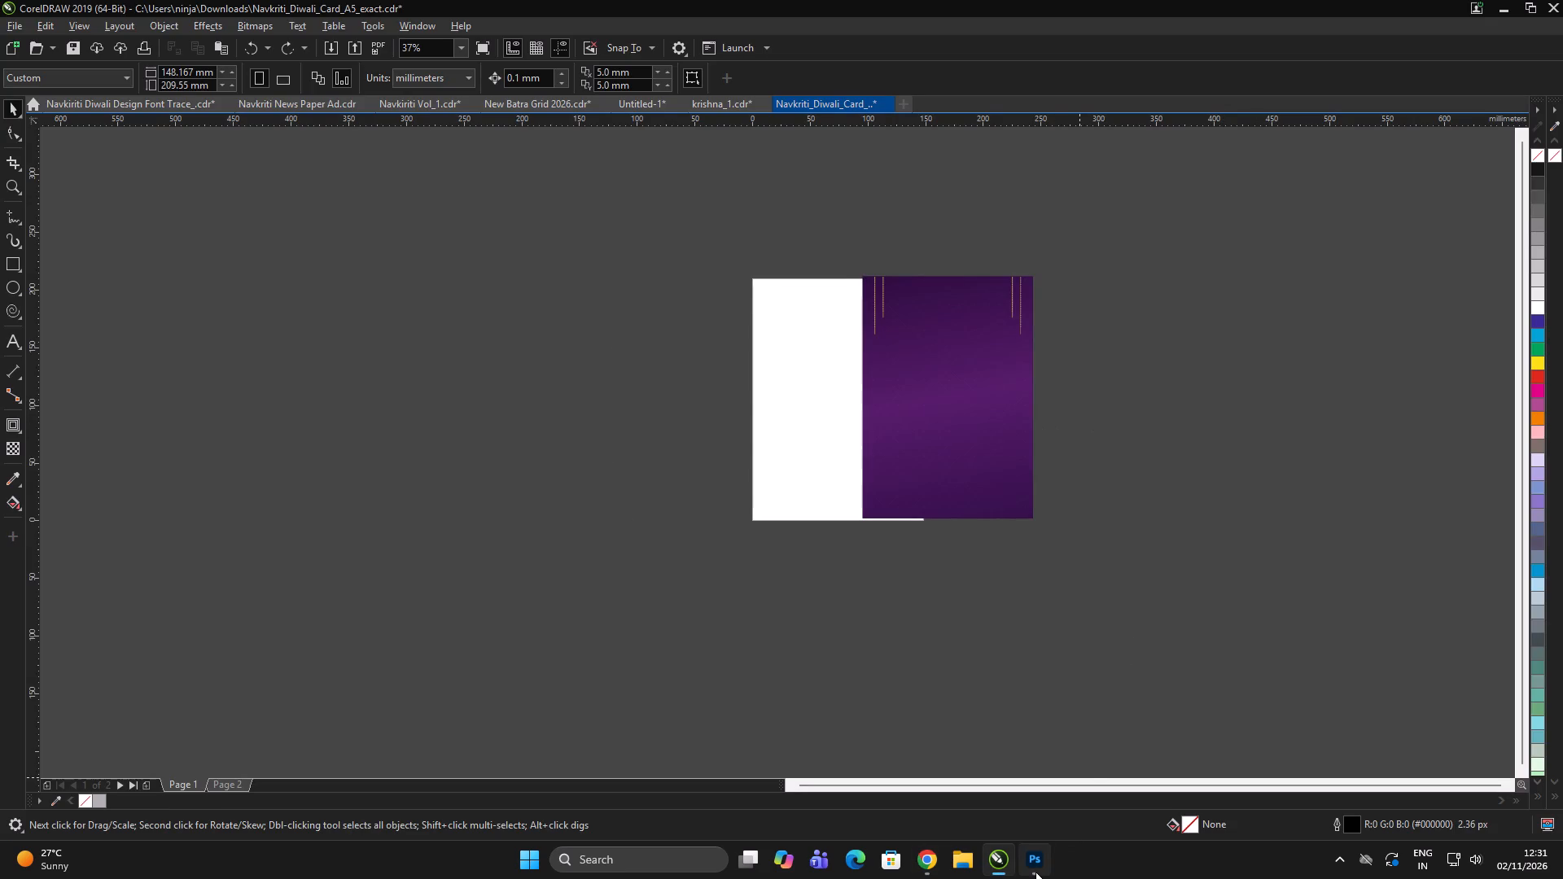
# Switch to Photoshop.
pyautogui.click(1035, 872)
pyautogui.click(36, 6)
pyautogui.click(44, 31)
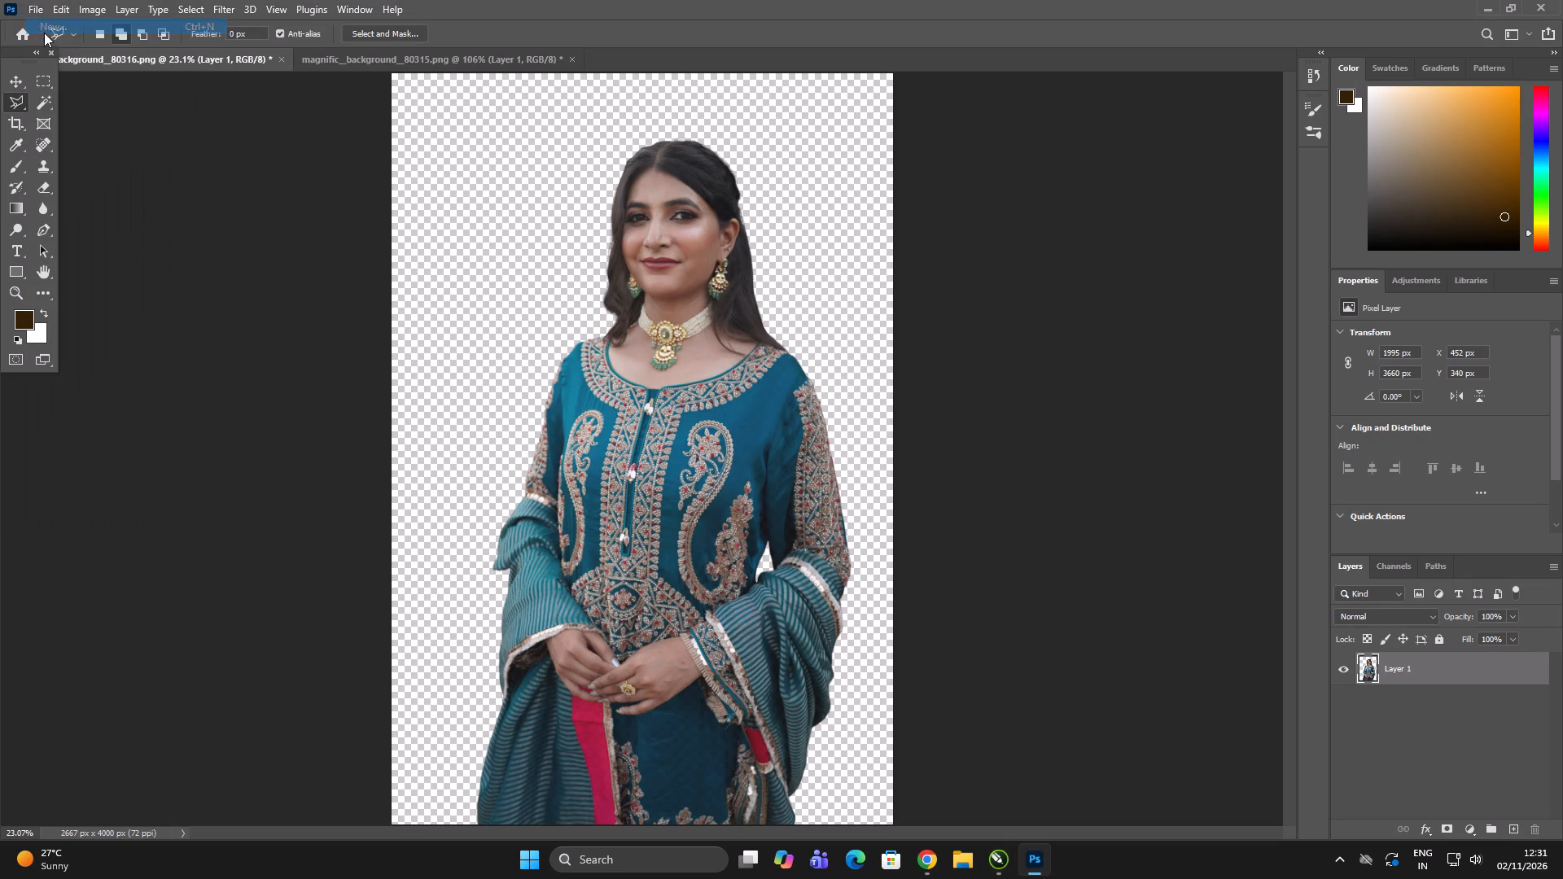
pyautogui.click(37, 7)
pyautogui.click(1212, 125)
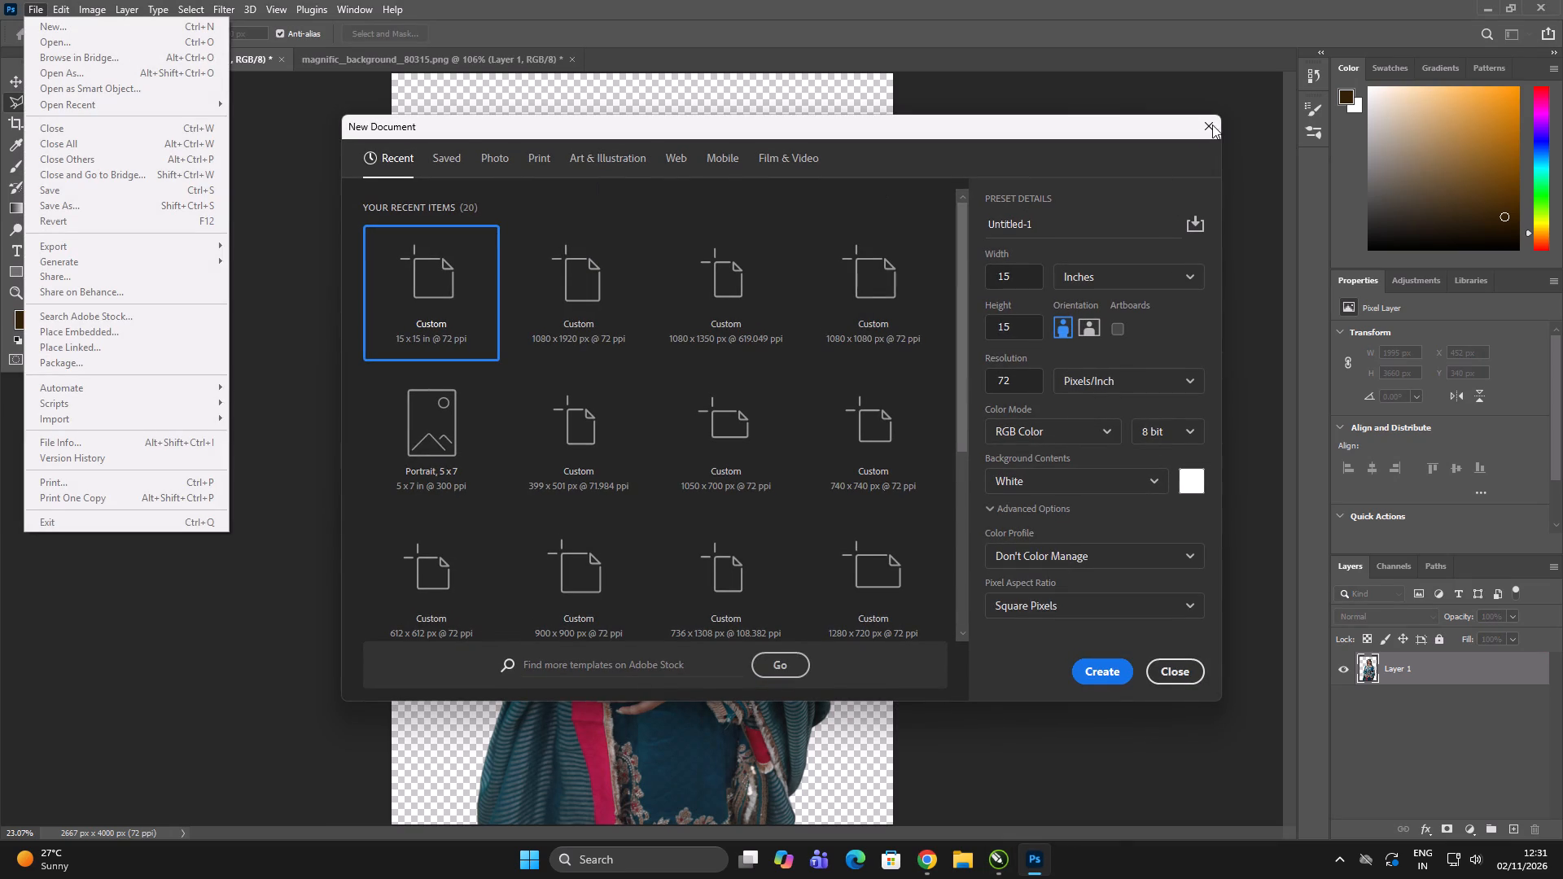
# Open pages 1 and 2 of the Navkriti_Diwali_Card_A5_exact PDF from Downloads at 300 pixels/inch in RGB Color.
pyautogui.click(41, 11)
pyautogui.click(55, 45)
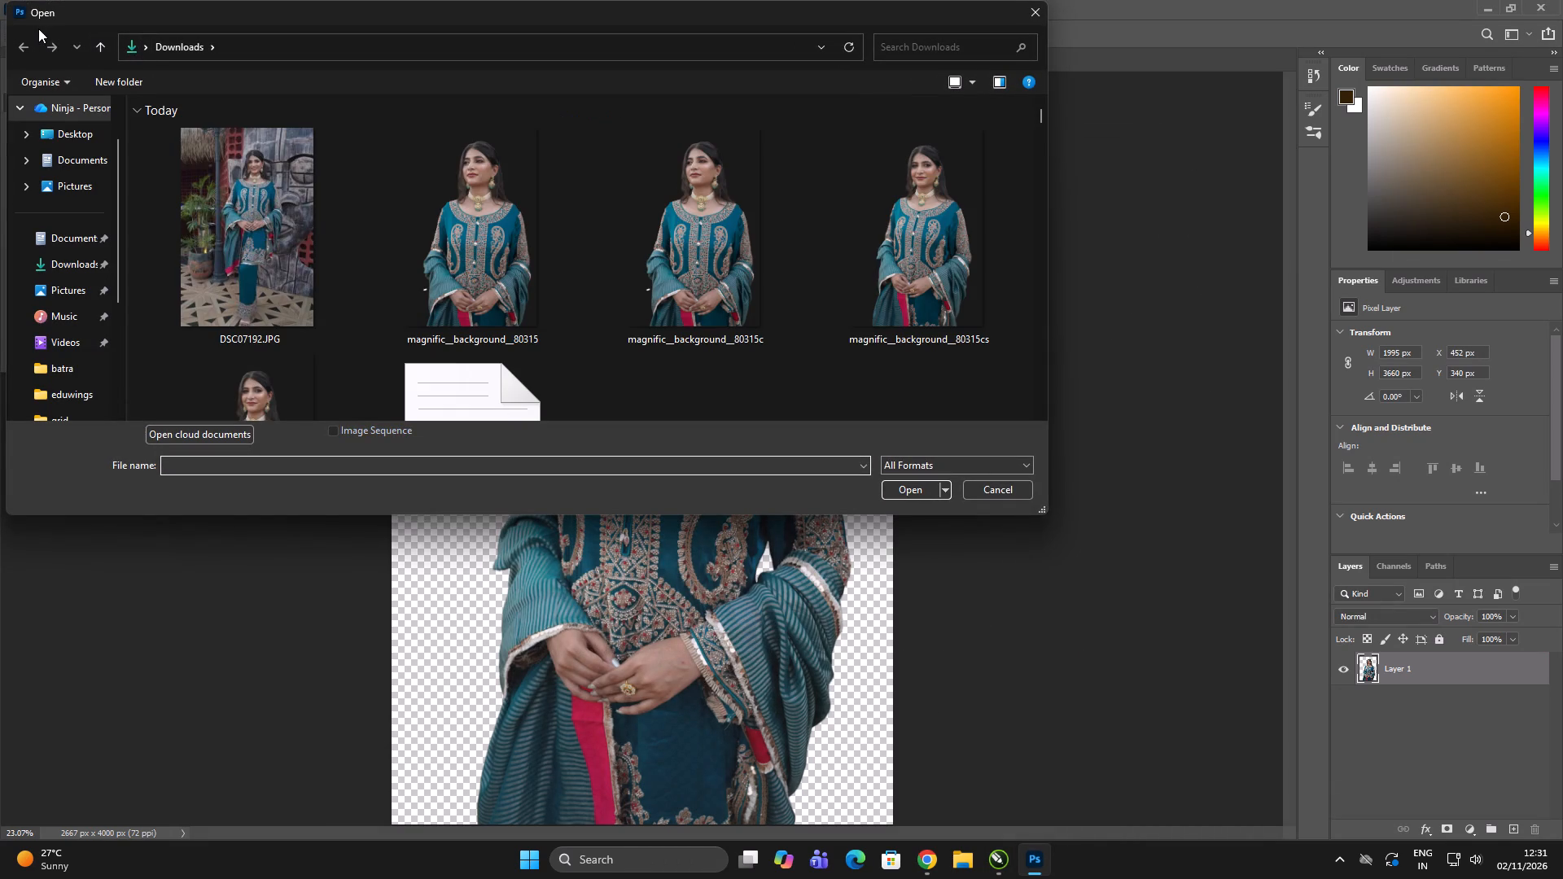
pyautogui.click(456, 370)
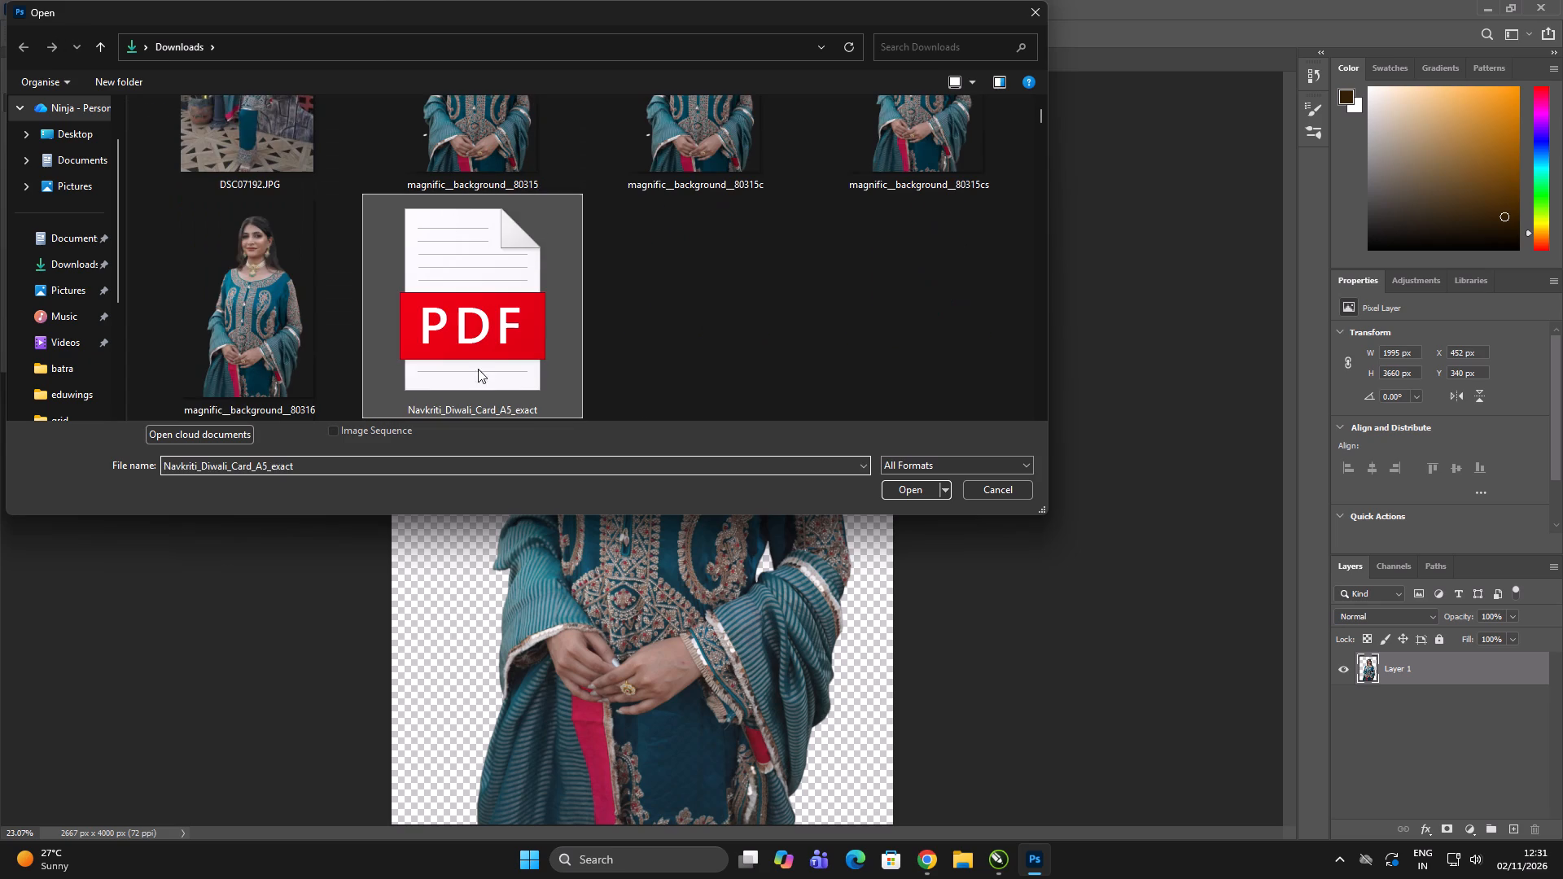
pyautogui.click(903, 482)
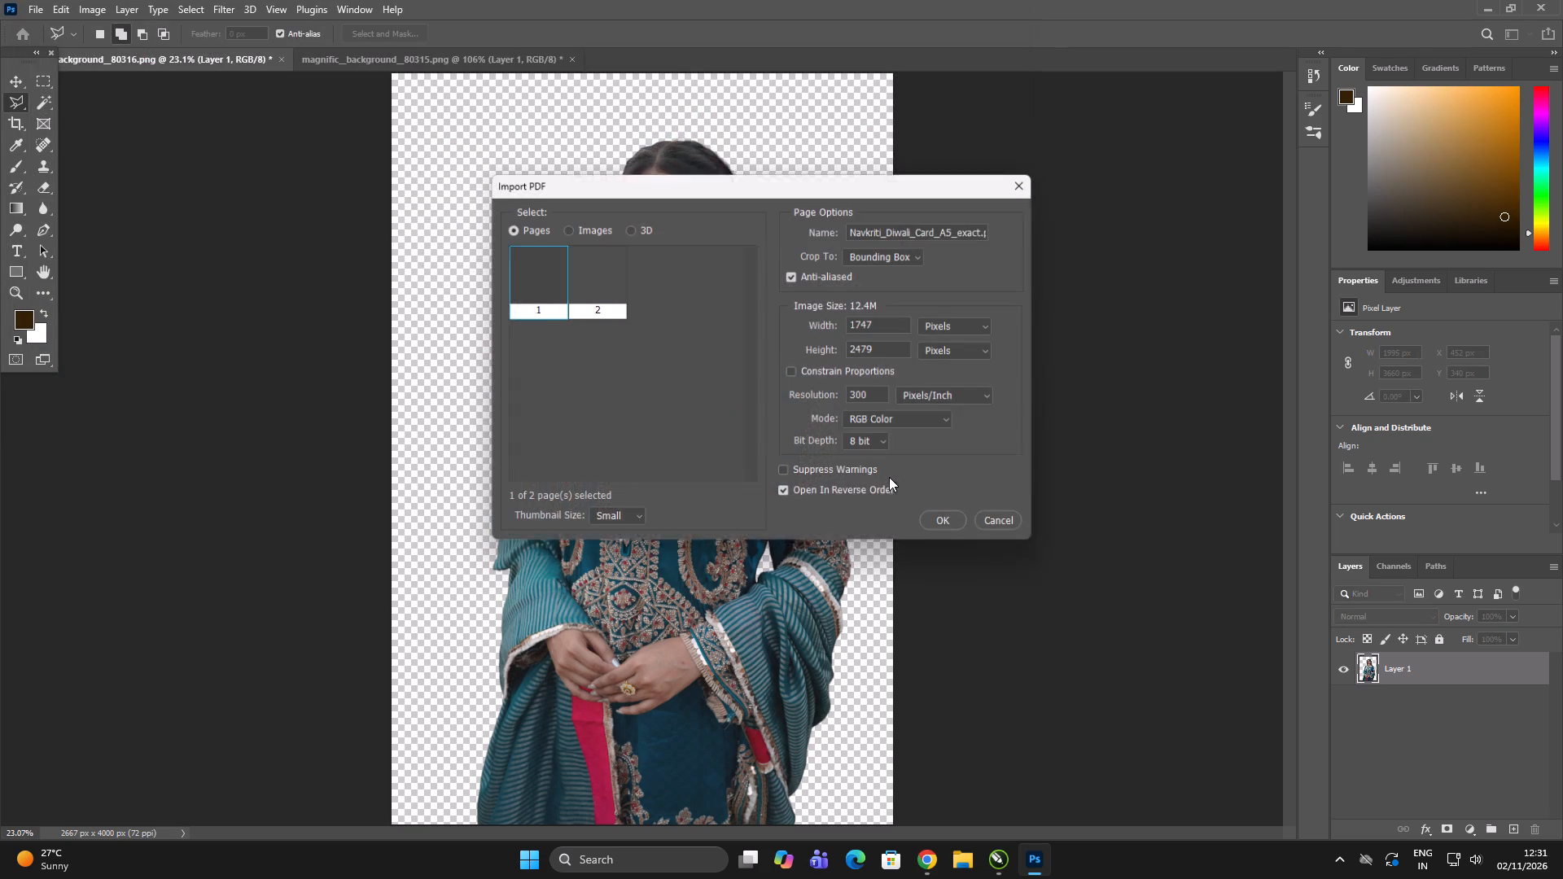
pyautogui.click(541, 288)
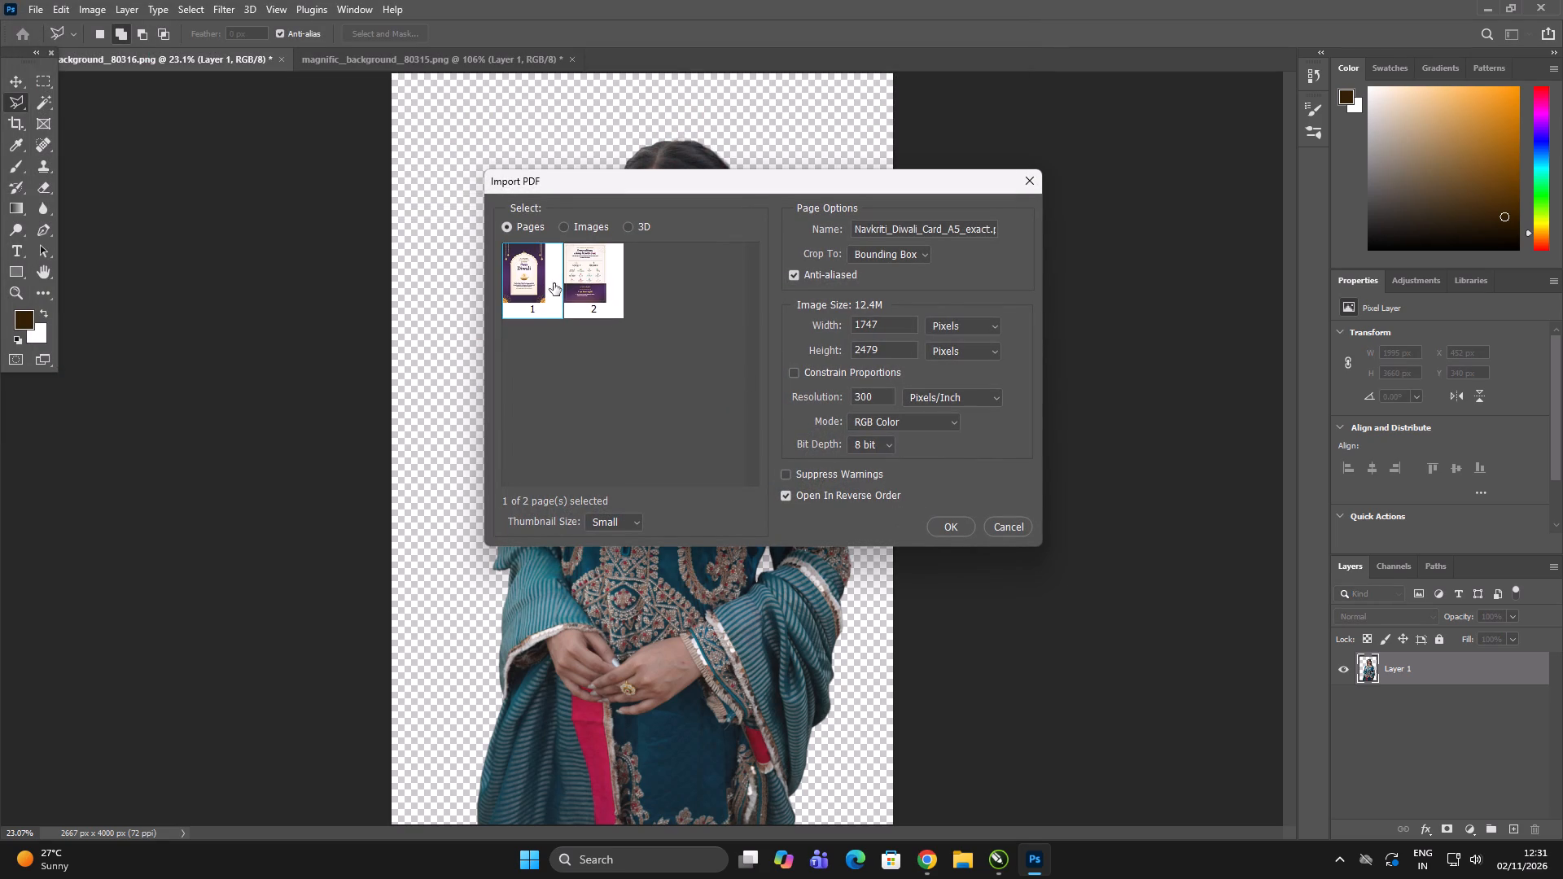
pyautogui.keyDown('shift'); pyautogui.click(584, 291); pyautogui.keyUp('shift')
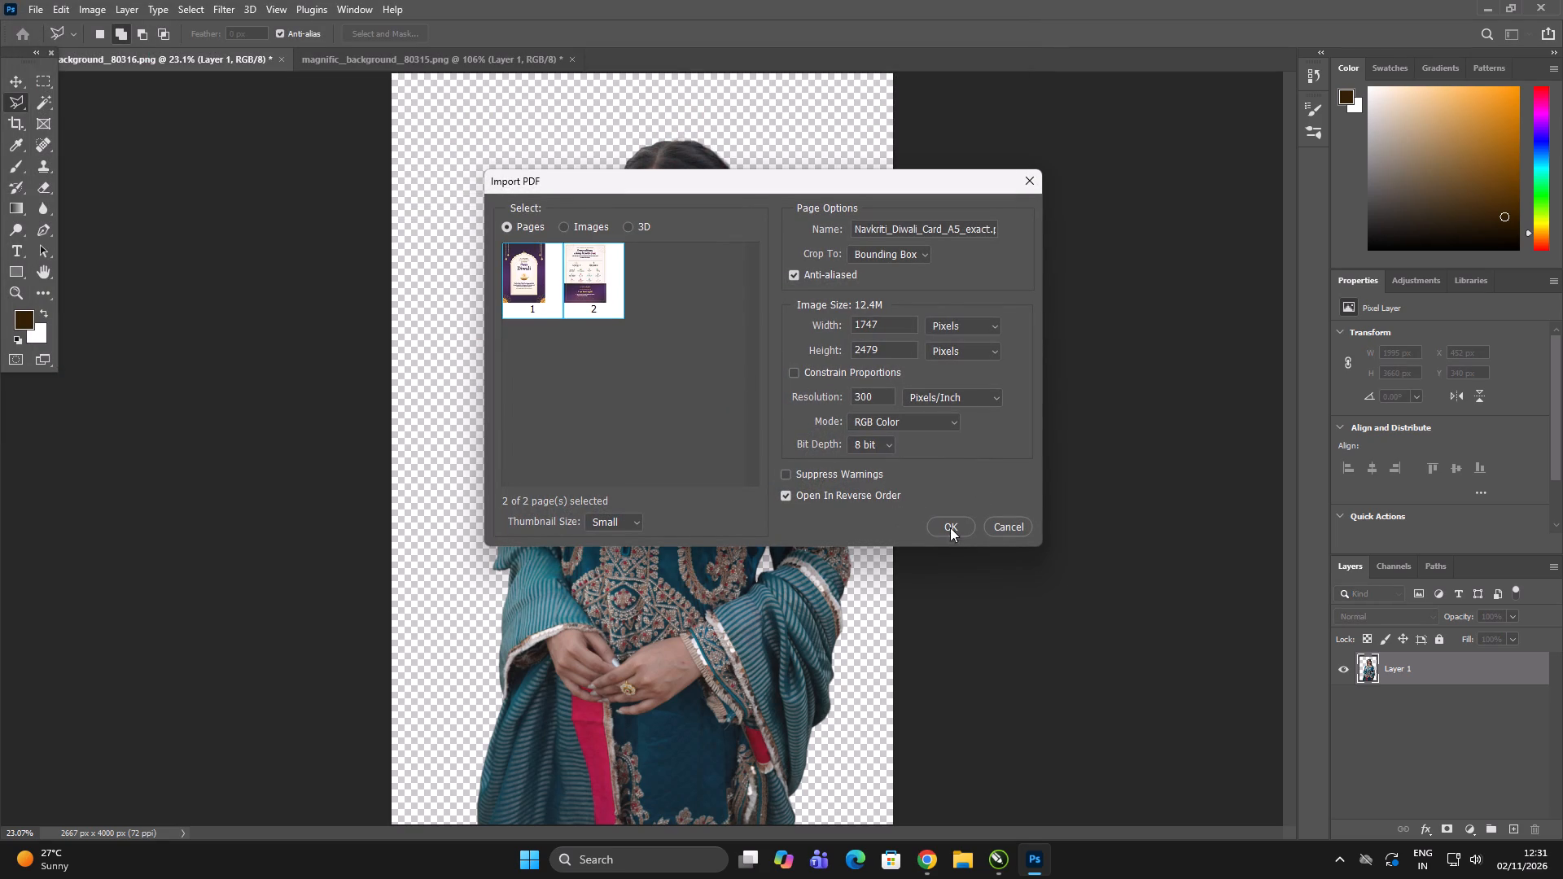
pyautogui.click(951, 529)
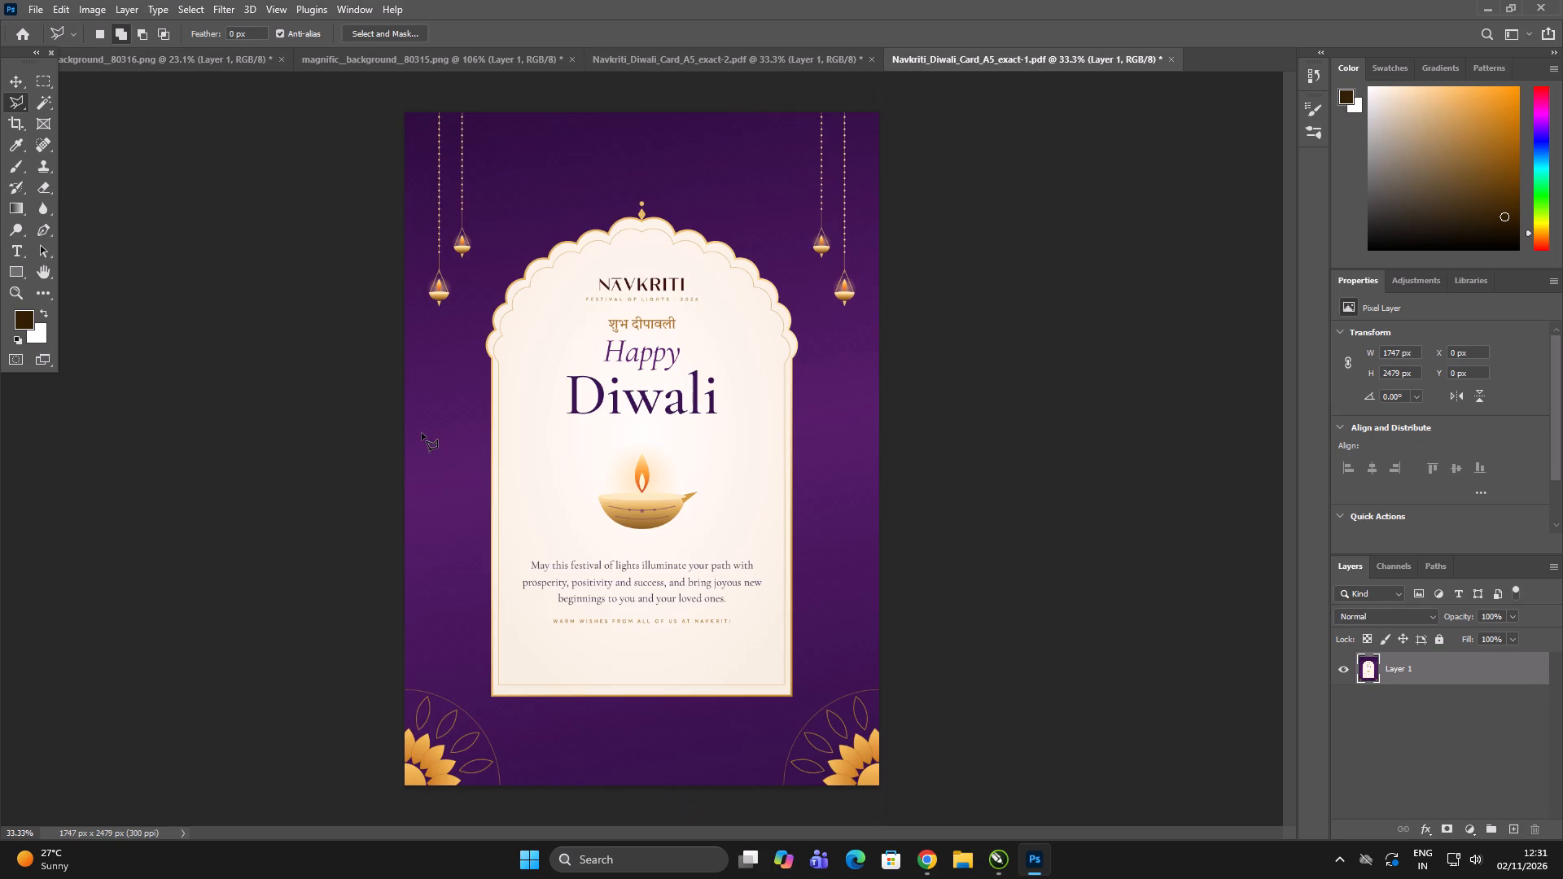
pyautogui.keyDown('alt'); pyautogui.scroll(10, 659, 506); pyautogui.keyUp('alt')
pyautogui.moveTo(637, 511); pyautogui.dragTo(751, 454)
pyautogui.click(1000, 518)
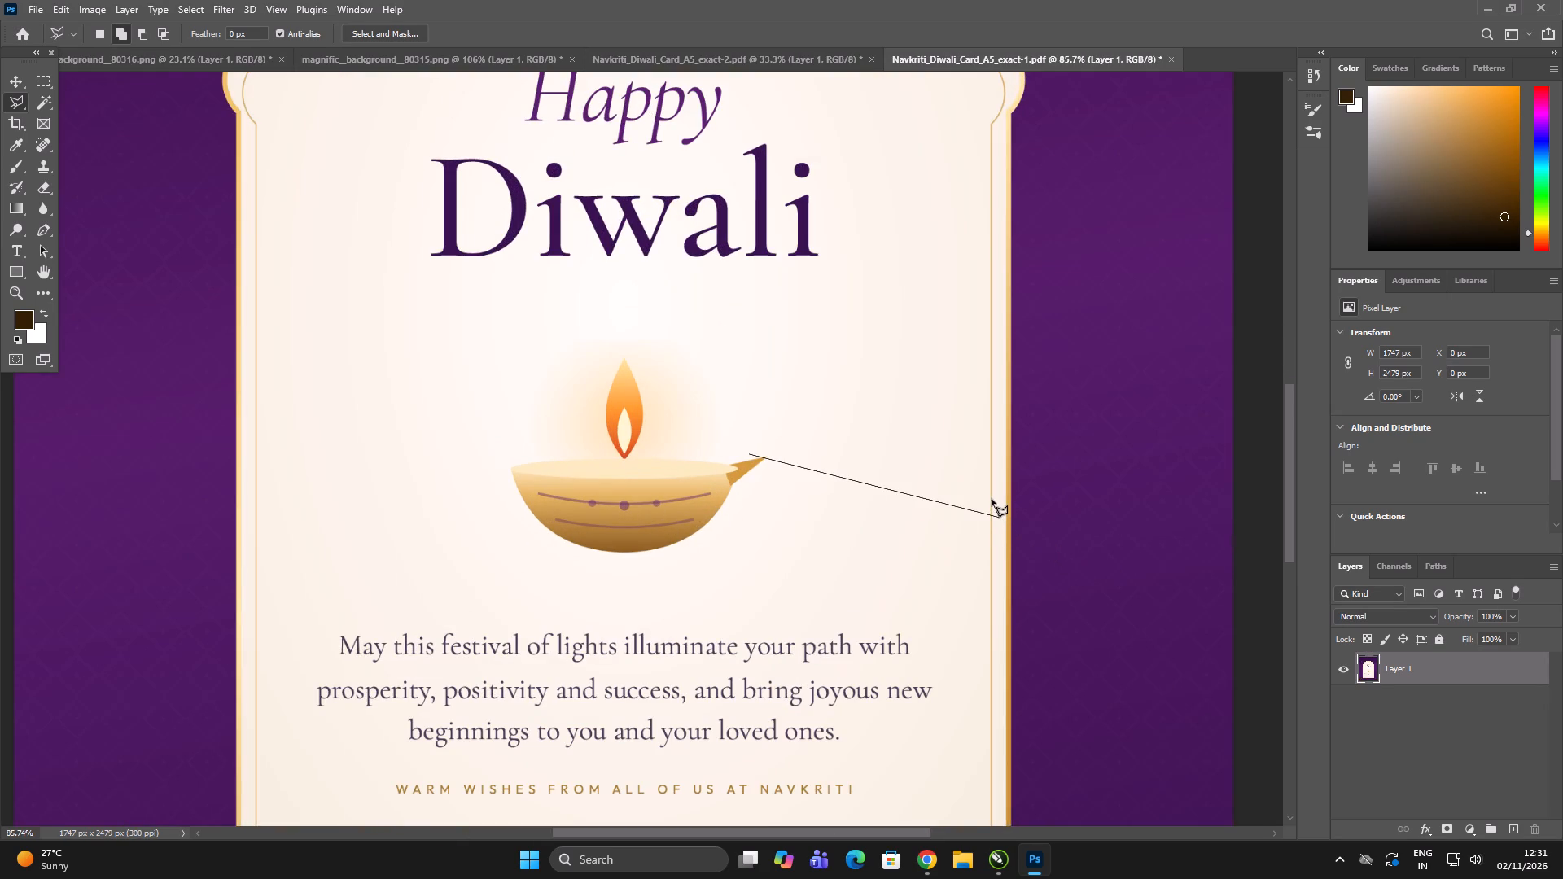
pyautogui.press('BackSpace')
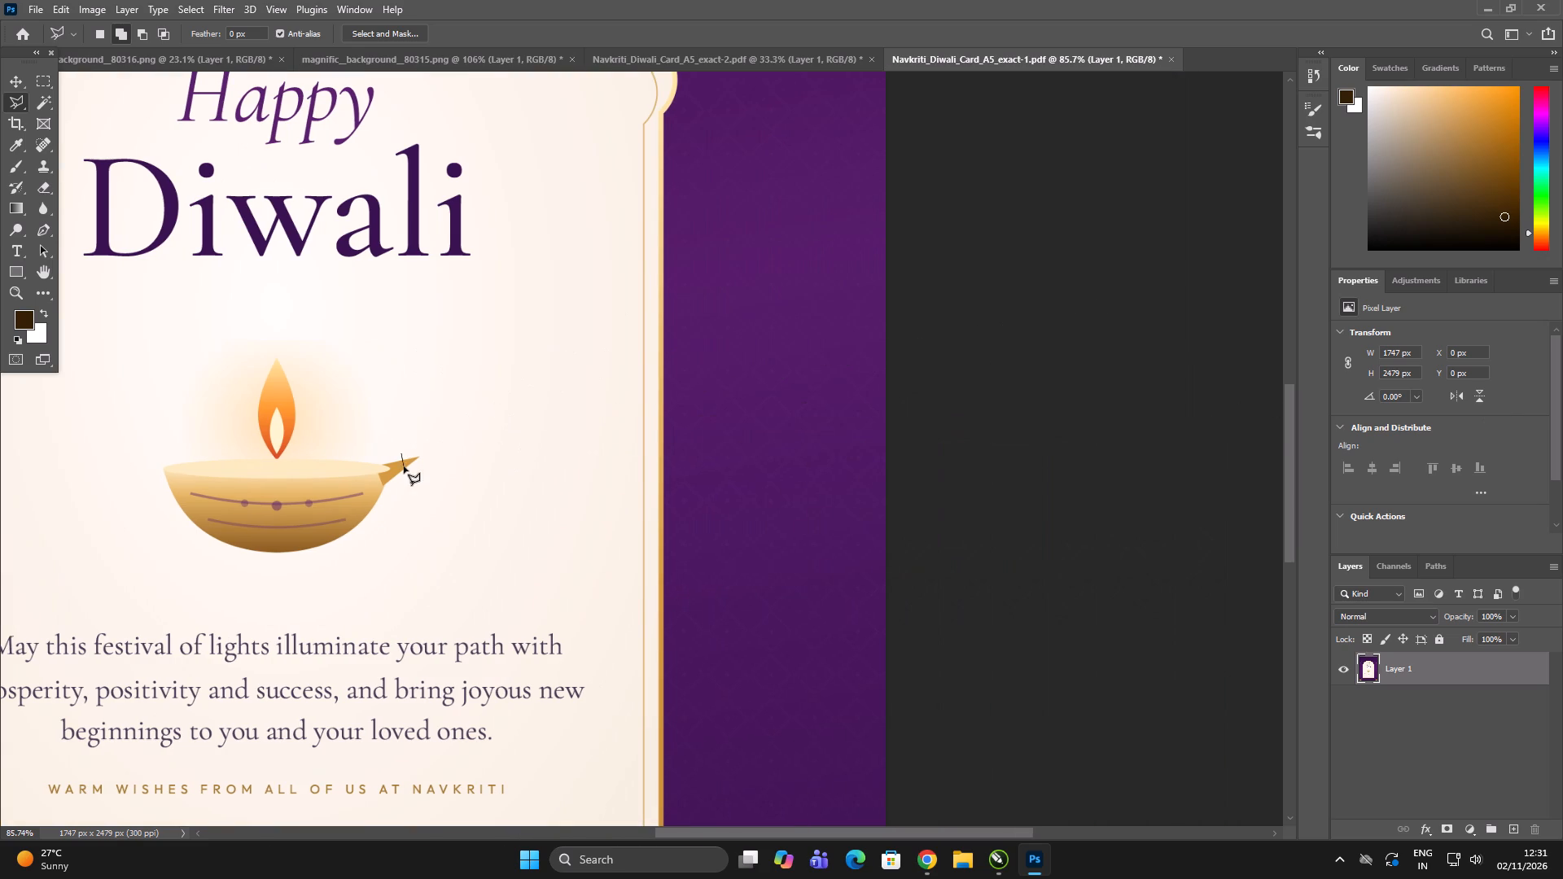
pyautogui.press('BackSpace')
# Shift the card layer of page 1 with the Move tool to about X 263 px, Y -59 px.
pyautogui.click(19, 81)
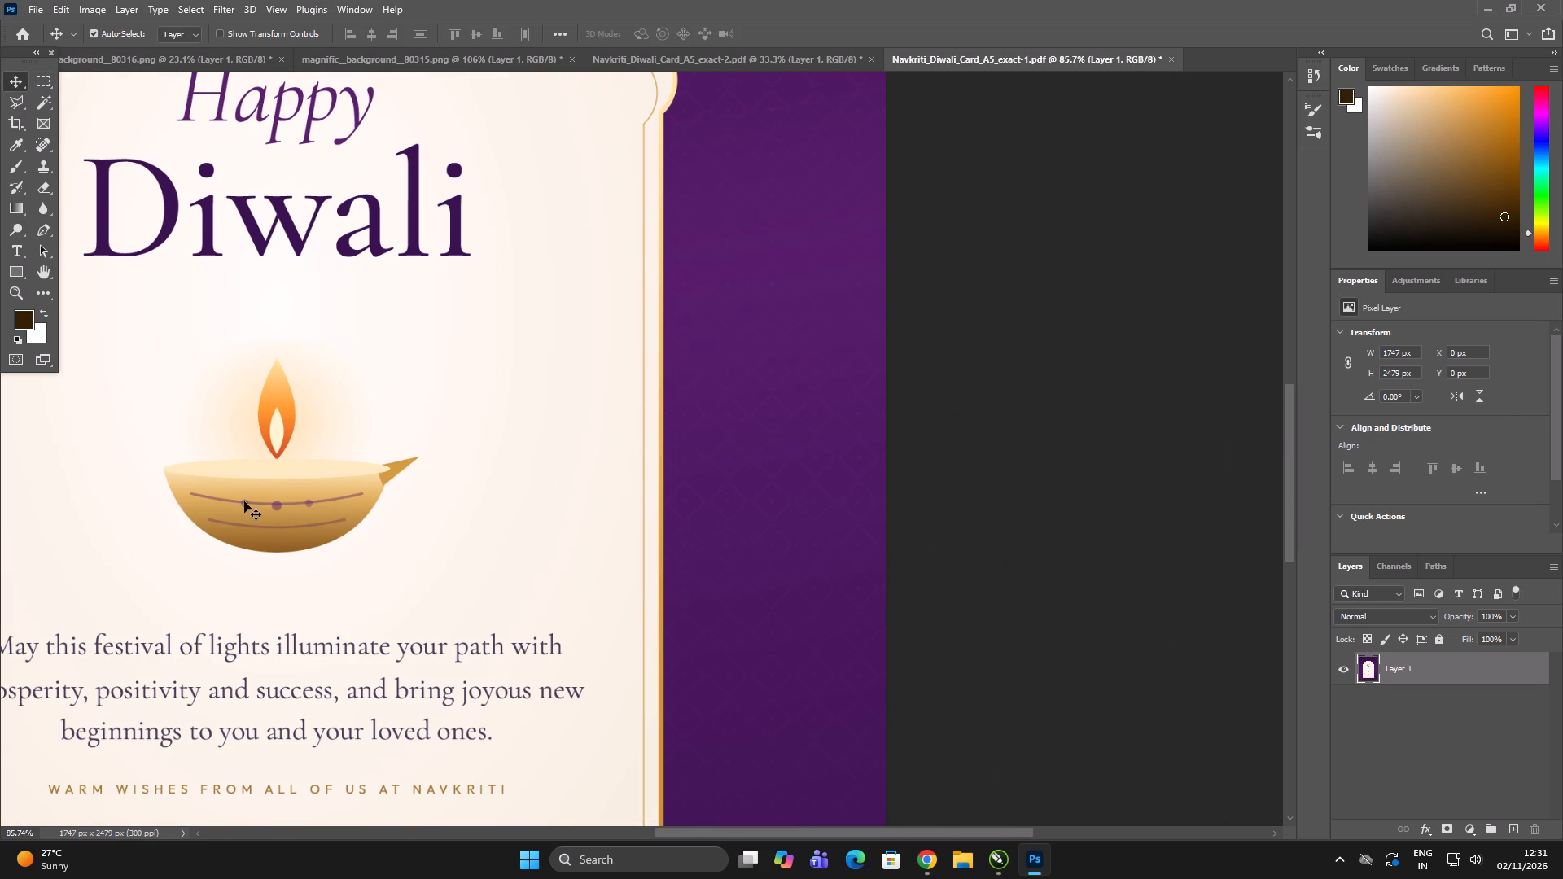
pyautogui.moveTo(263, 523); pyautogui.dragTo(447, 479)
pyautogui.click(431, 477)
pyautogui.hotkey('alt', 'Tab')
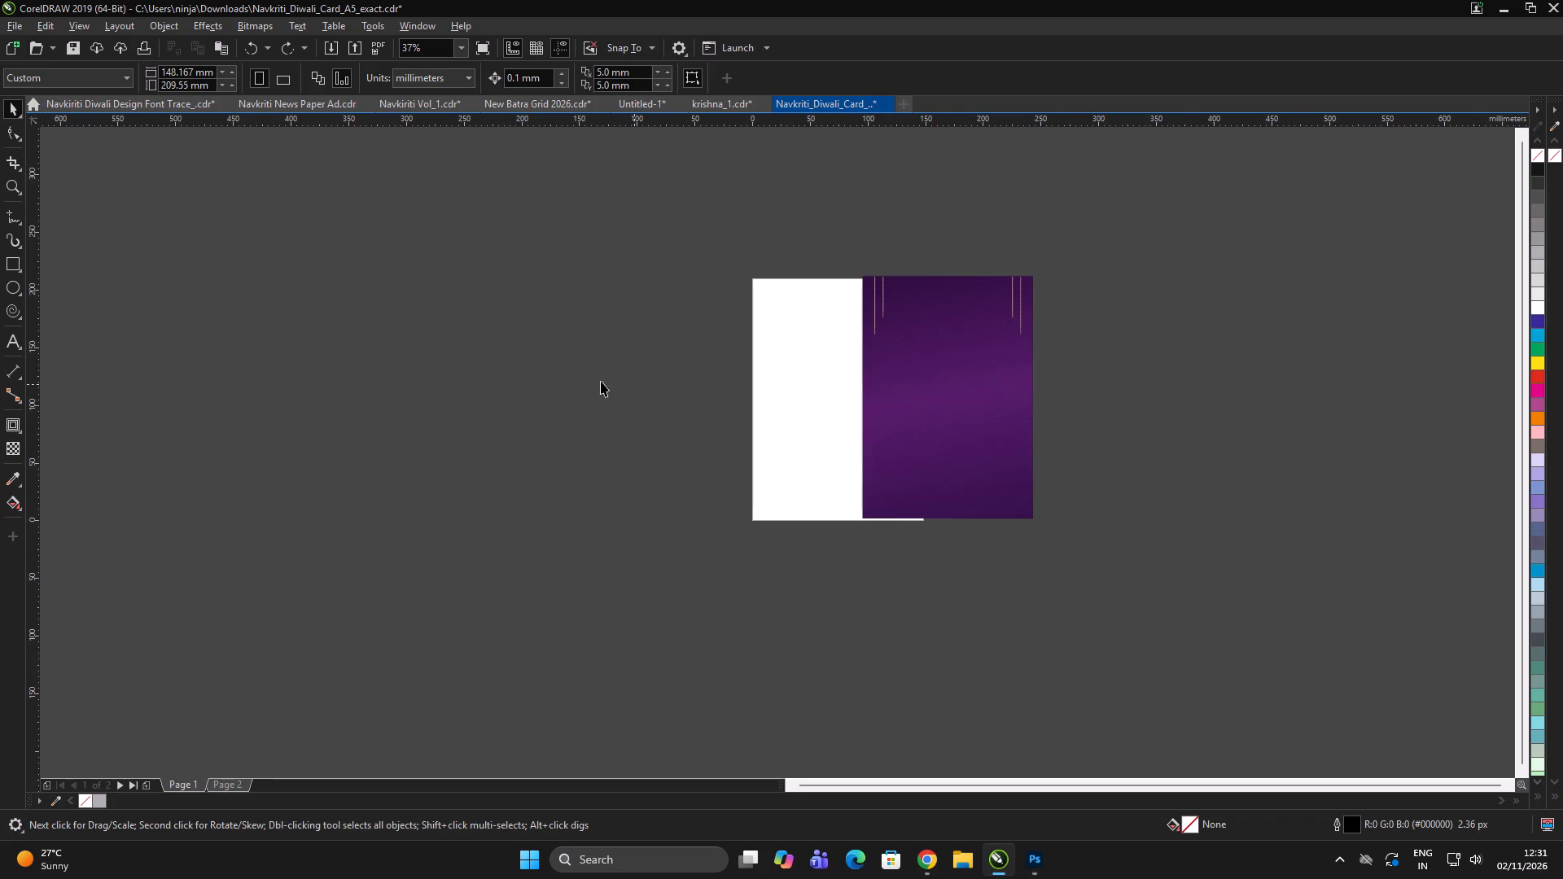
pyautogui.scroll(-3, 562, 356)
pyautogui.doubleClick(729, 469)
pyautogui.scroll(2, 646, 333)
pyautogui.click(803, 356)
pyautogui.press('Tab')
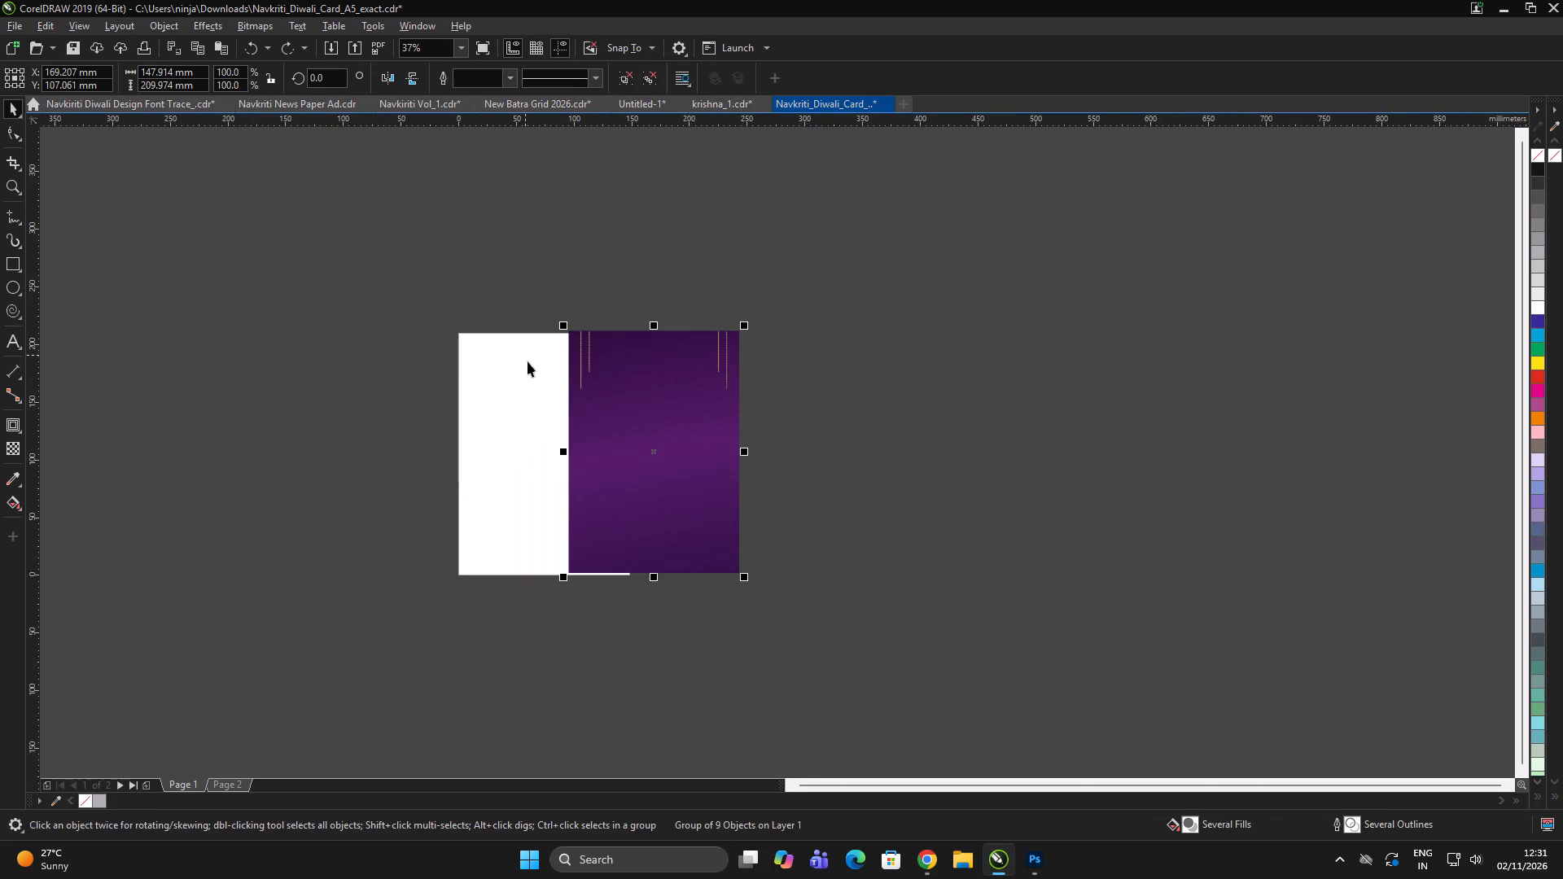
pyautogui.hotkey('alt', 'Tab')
# Capture the diya with its glow from the Photoshop card using Lightshot and copy it to the clipboard.
pyautogui.scroll(-3, 751, 437)
pyautogui.click(798, 446)
pyautogui.scroll(3, 532, 385)
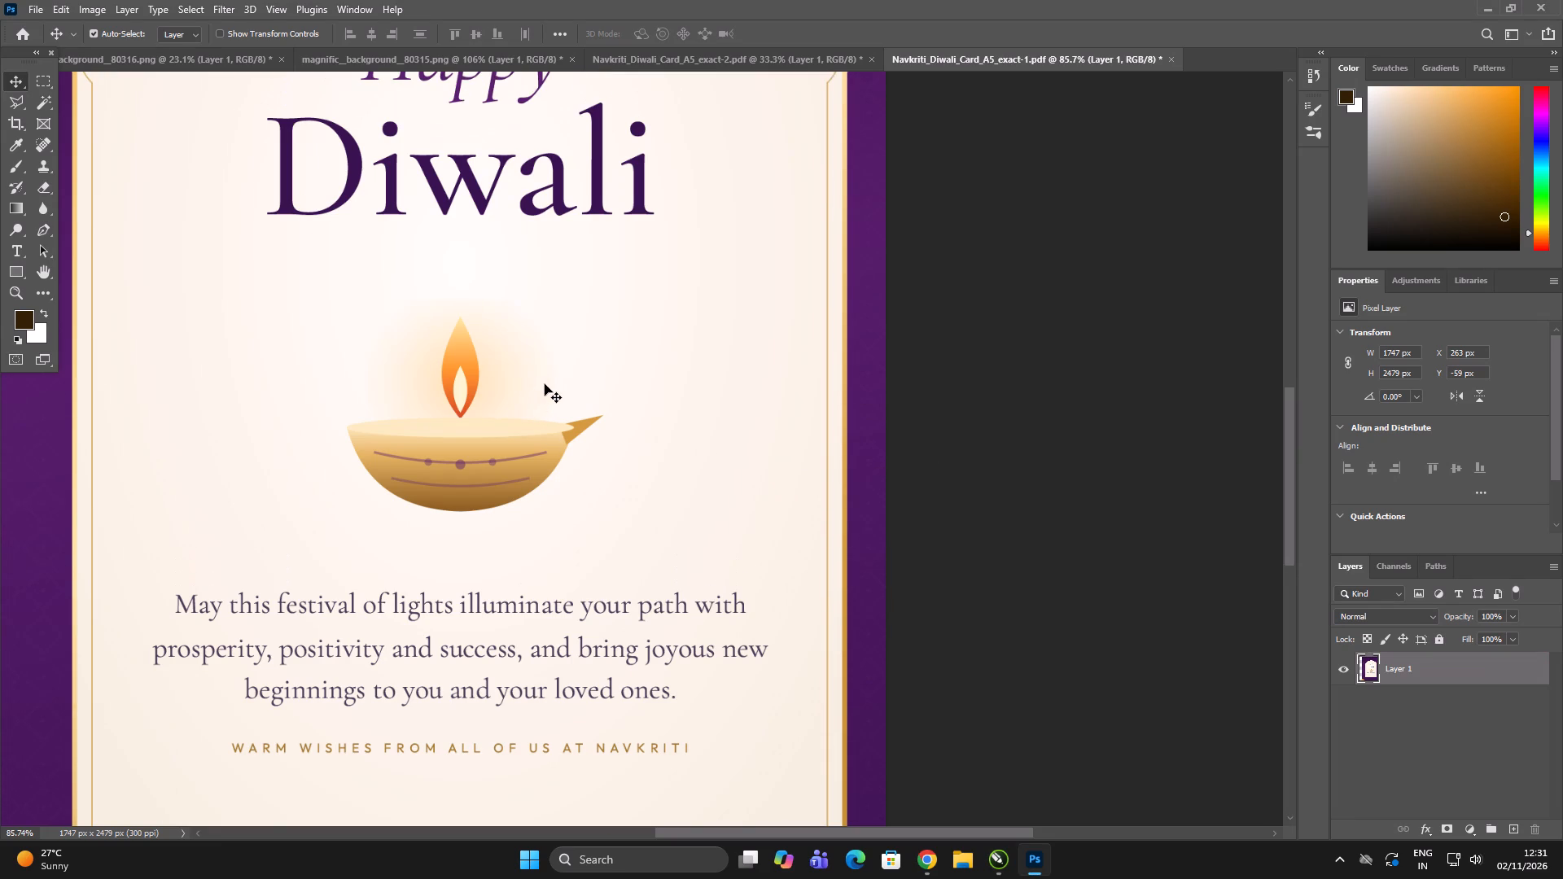
pyautogui.click(1344, 856)
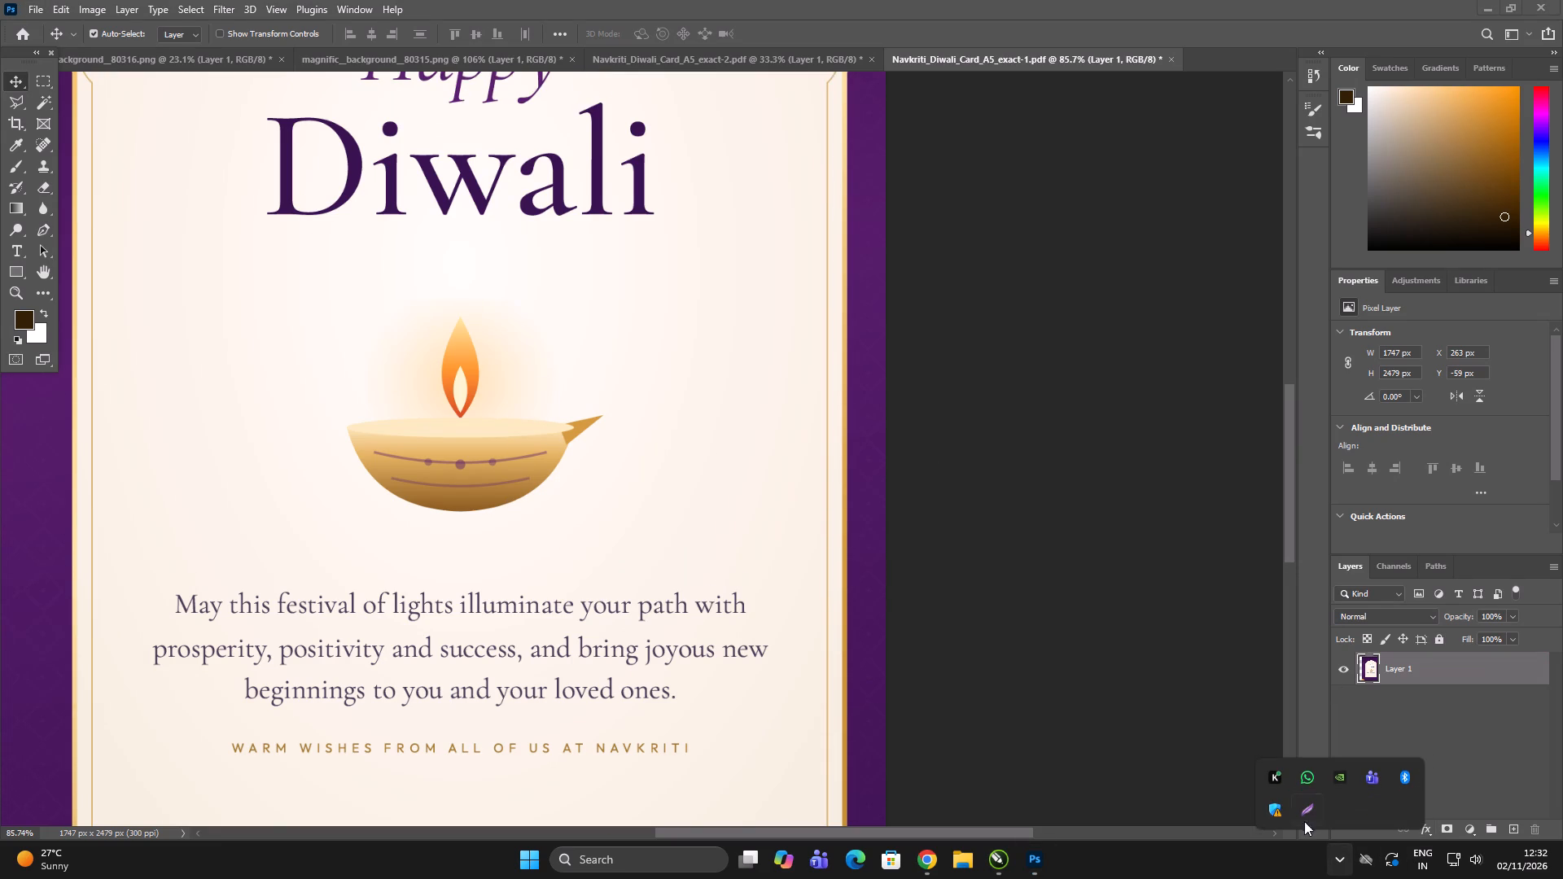
pyautogui.click(1302, 811)
pyautogui.moveTo(303, 277); pyautogui.dragTo(634, 538)
pyautogui.click(575, 549)
# Switch to CorelDRAW and paste the captured diya image into Untitled-1.
pyautogui.hotkey('alt', 'Tab')
pyautogui.scroll(-3, 624, 513)
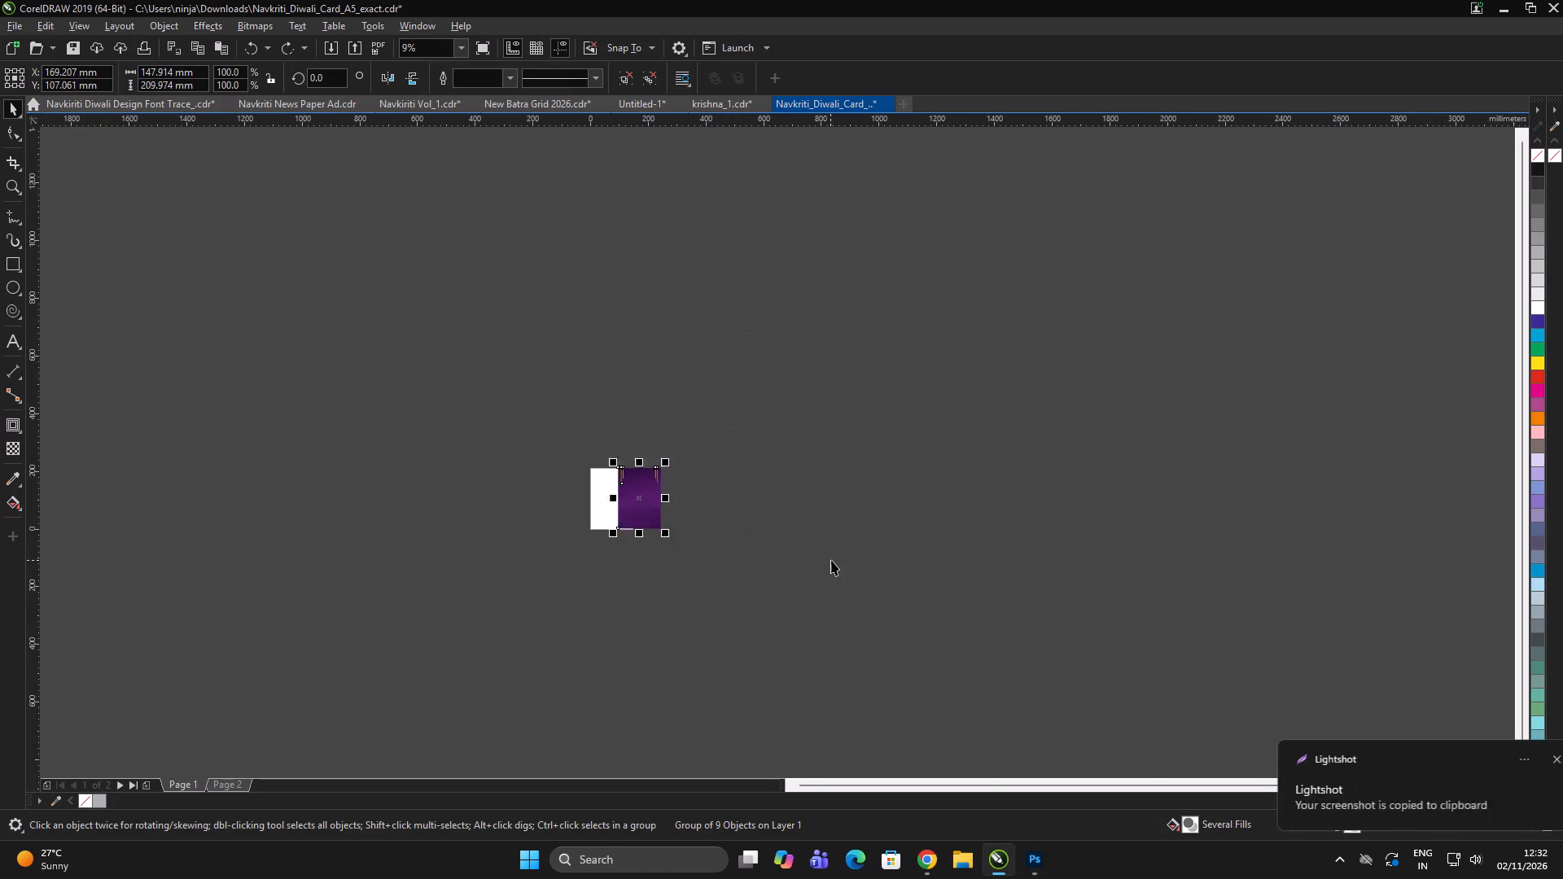
pyautogui.doubleClick(831, 560)
pyautogui.scroll(1, 672, 511)
pyautogui.doubleClick(815, 483)
pyautogui.moveTo(815, 483); pyautogui.dragTo(804, 484)
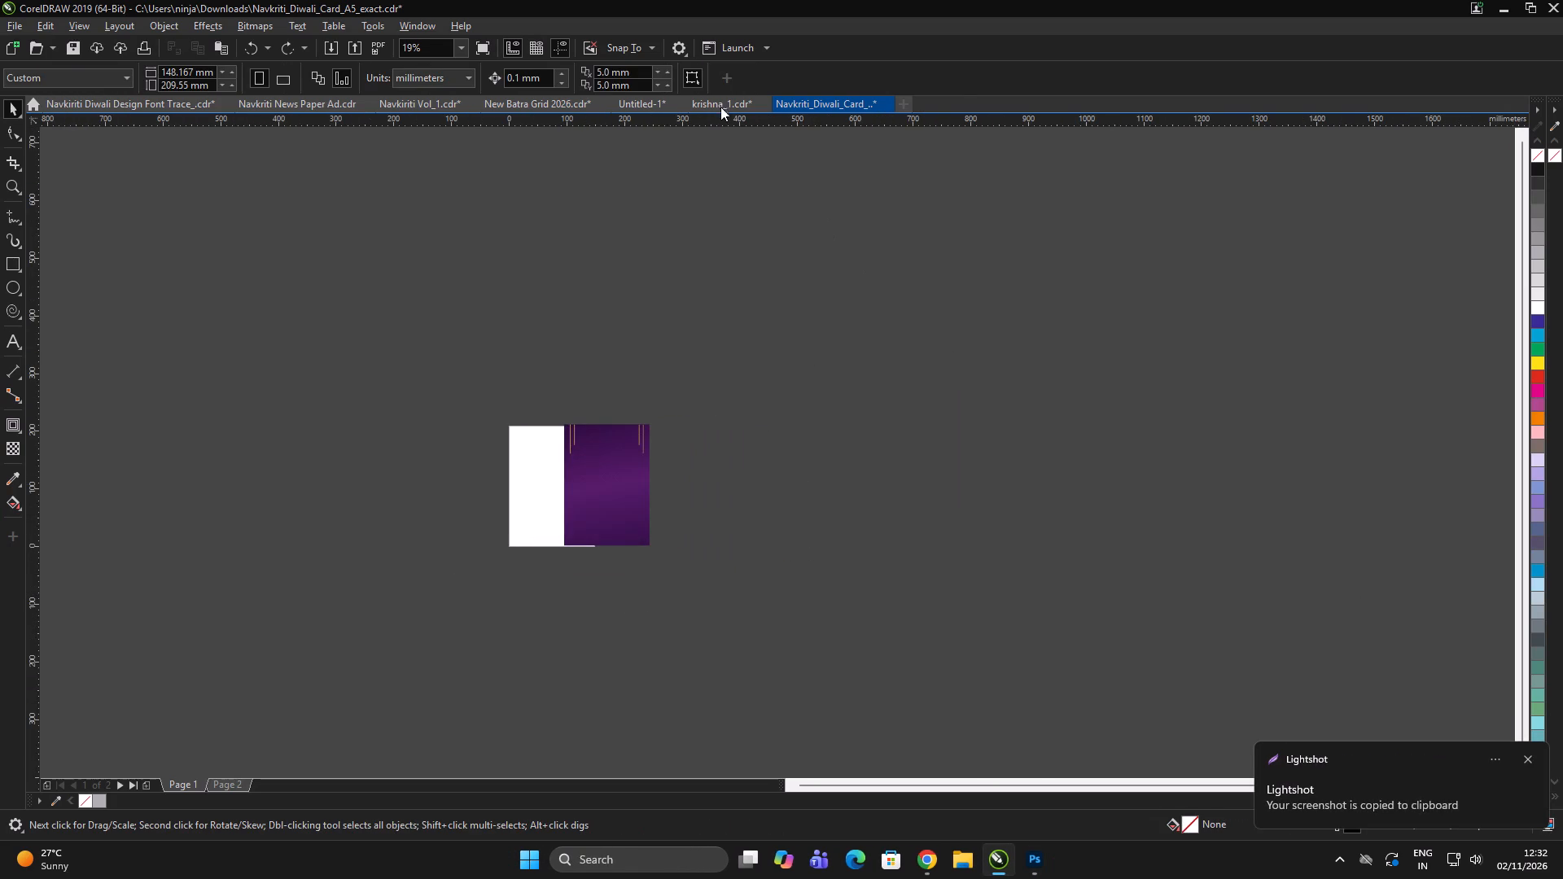
pyautogui.click(705, 104)
pyautogui.click(653, 108)
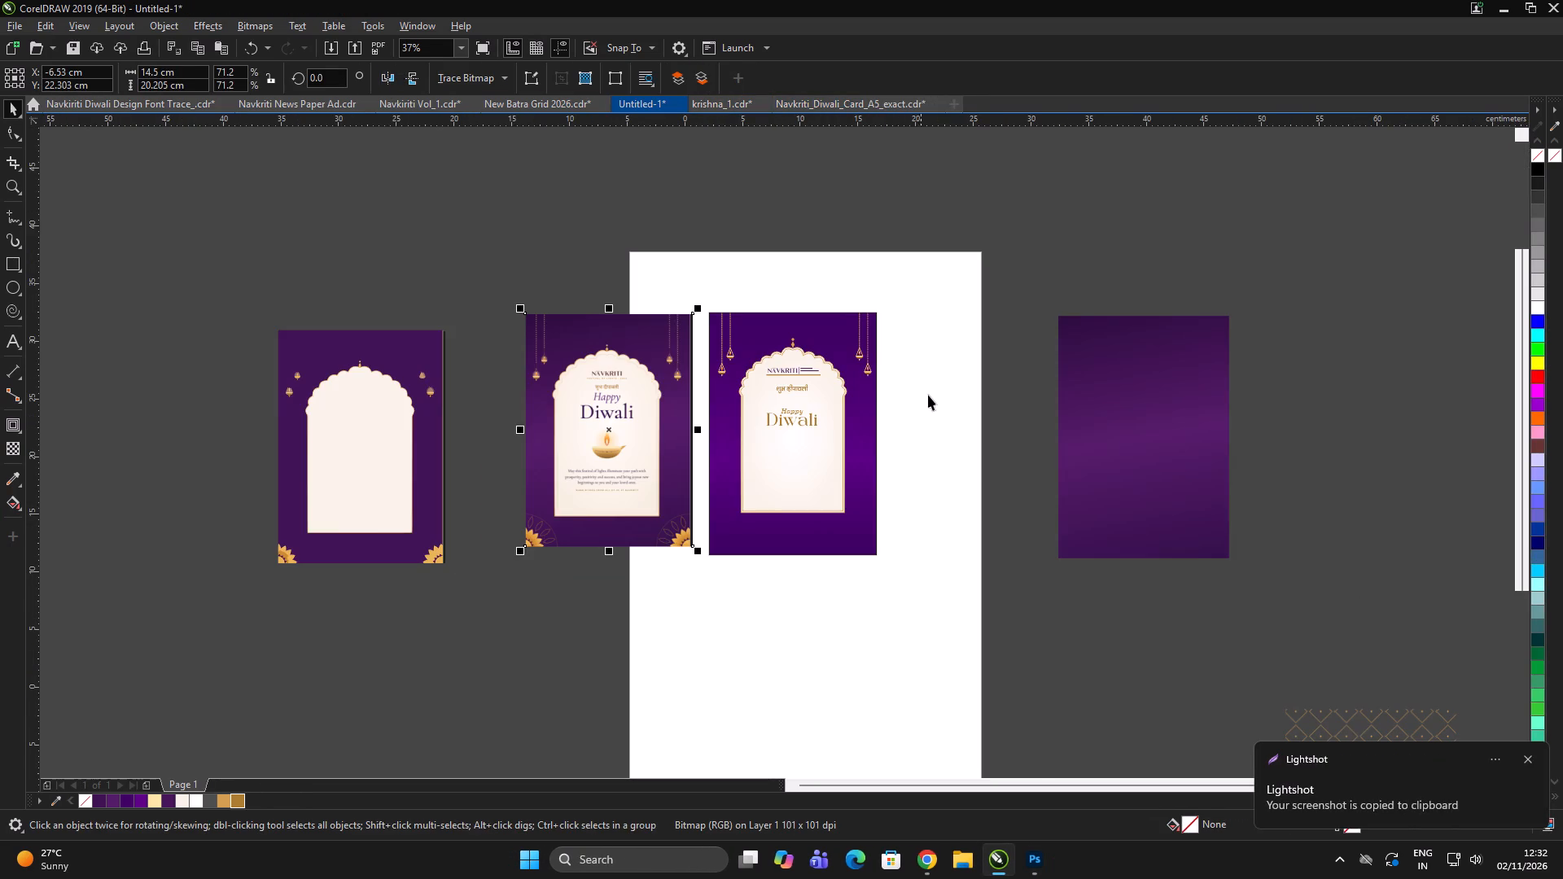
pyautogui.click(937, 409)
pyautogui.hotkey('ctrl', 'v')
pyautogui.scroll(2, 906, 518)
pyautogui.click(1066, 366)
pyautogui.click(791, 339)
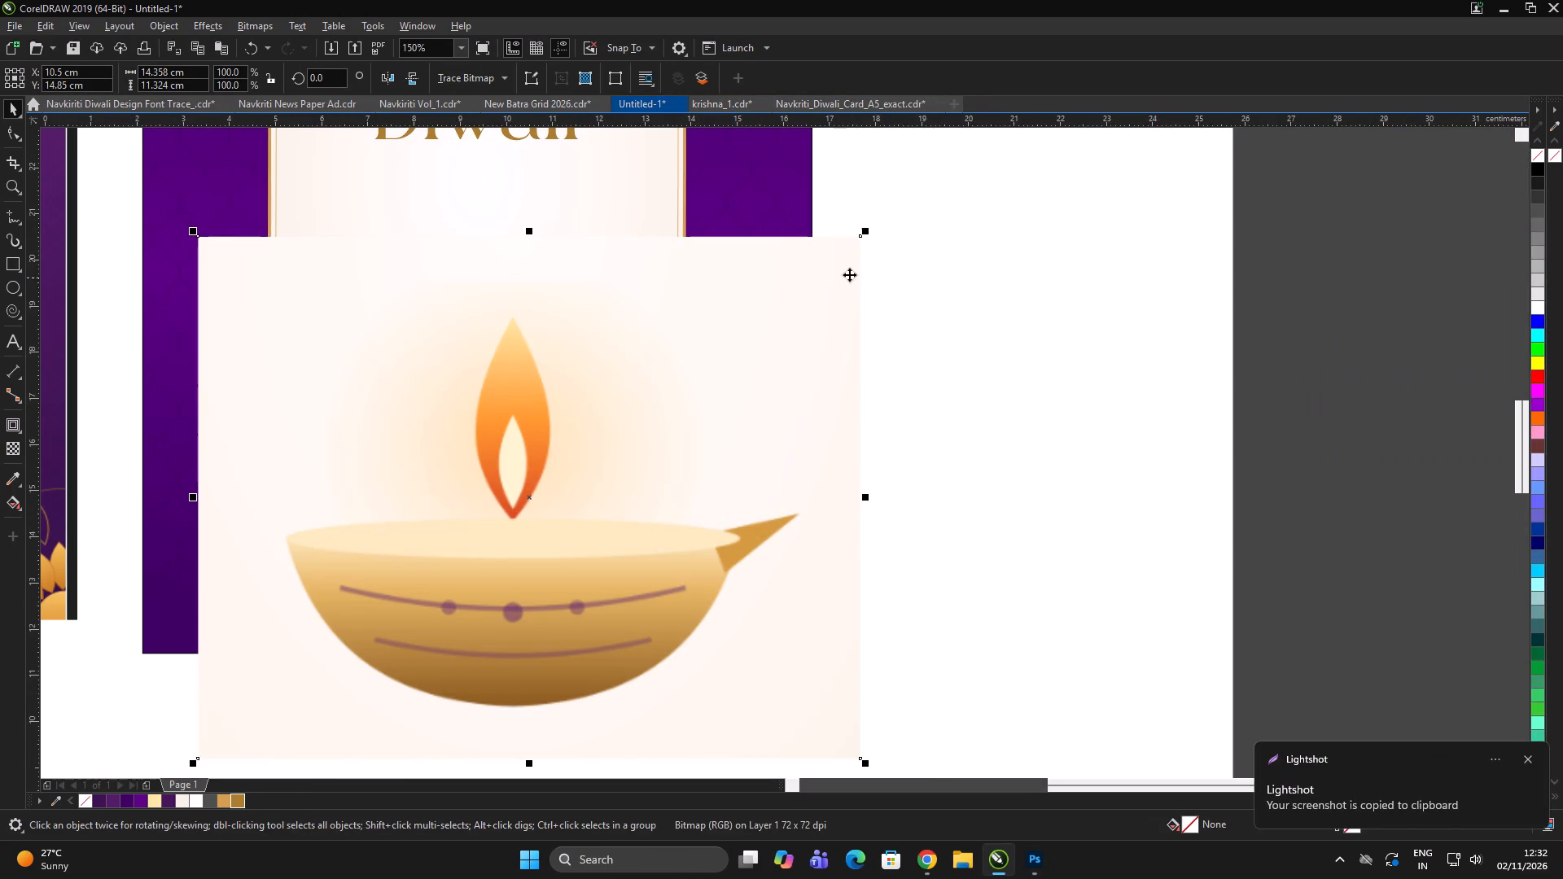
# Scale the pasted diya image down to about 2.37 × 1.87 cm and centre it on the arch below "Diwali".
pyautogui.keyDown('shift'); pyautogui.moveTo(867, 231); pyautogui.dragTo(760, 449); pyautogui.keyUp('shift')
pyautogui.moveTo(547, 501); pyautogui.dragTo(468, 230)
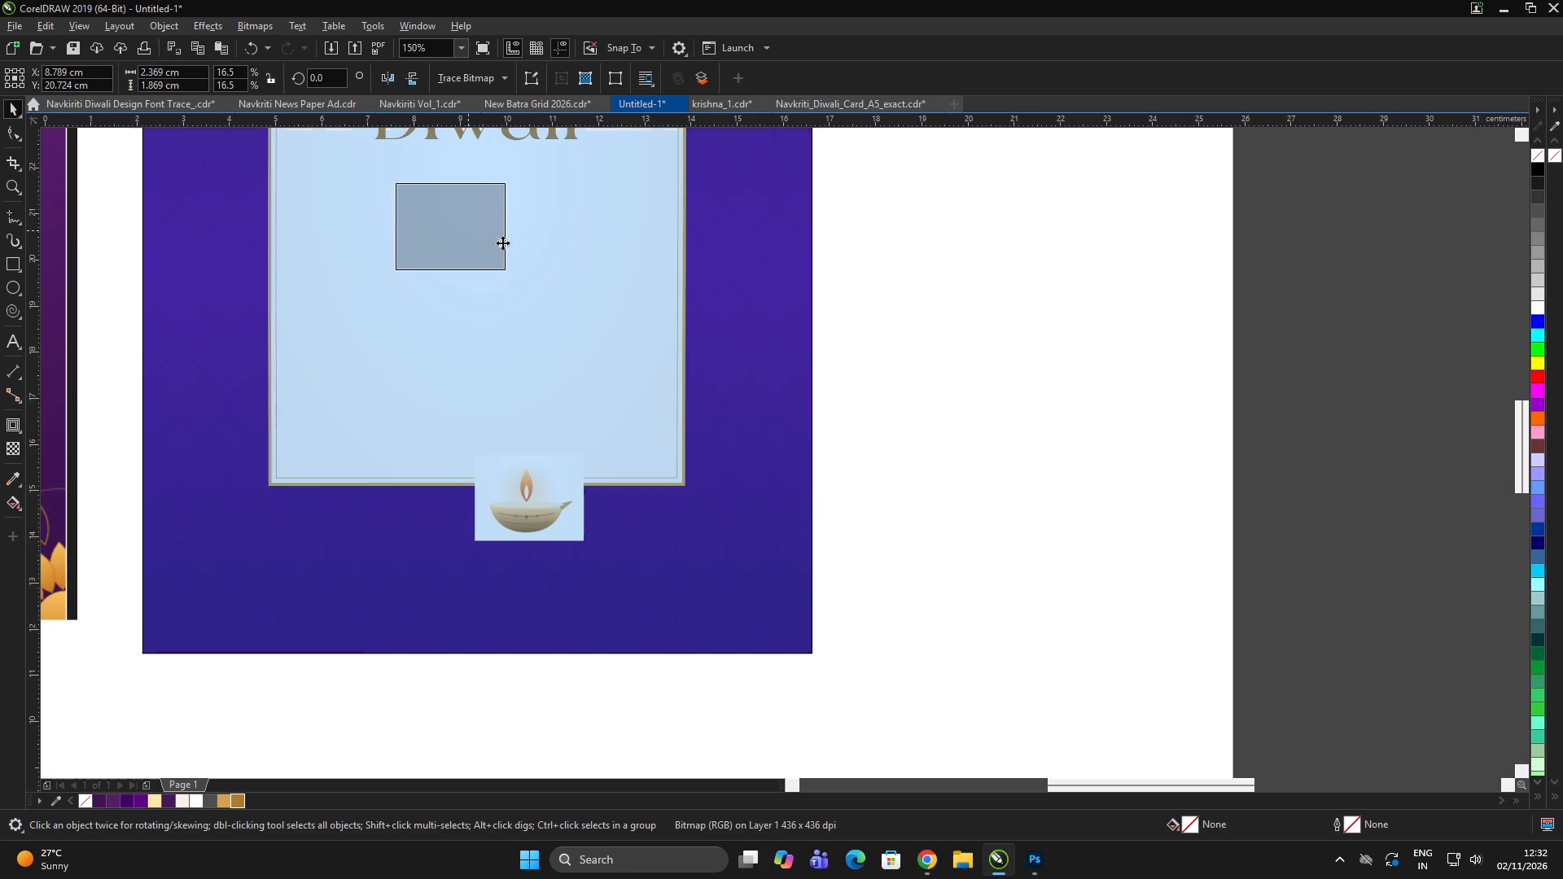
pyautogui.keyDown('shift'); pyautogui.click(641, 307); pyautogui.keyUp('shift')
pyautogui.press('c')
pyautogui.moveTo(1058, 308); pyautogui.dragTo(1039, 300)
# Examine how the placed diya image and its rectangular background blend with the arch.
pyautogui.scroll(2, 537, 237)
pyautogui.click(475, 227)
pyautogui.scroll(1, 706, 342)
pyautogui.scroll(-2, 723, 382)
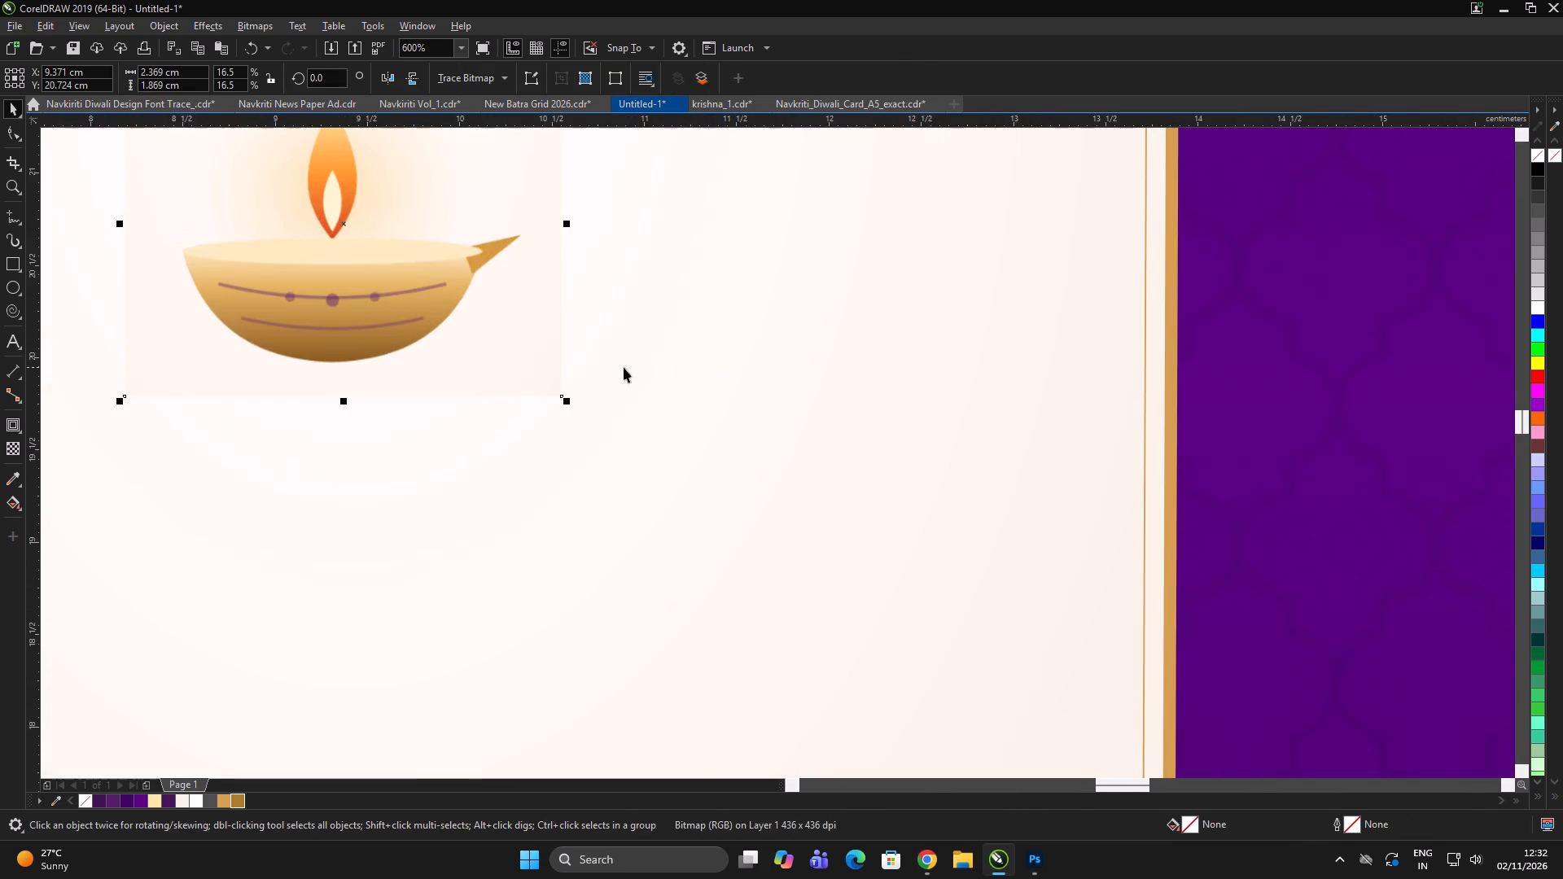
pyautogui.scroll(2, 528, 286)
pyautogui.scroll(-5, 704, 356)
pyautogui.doubleClick(1087, 457)
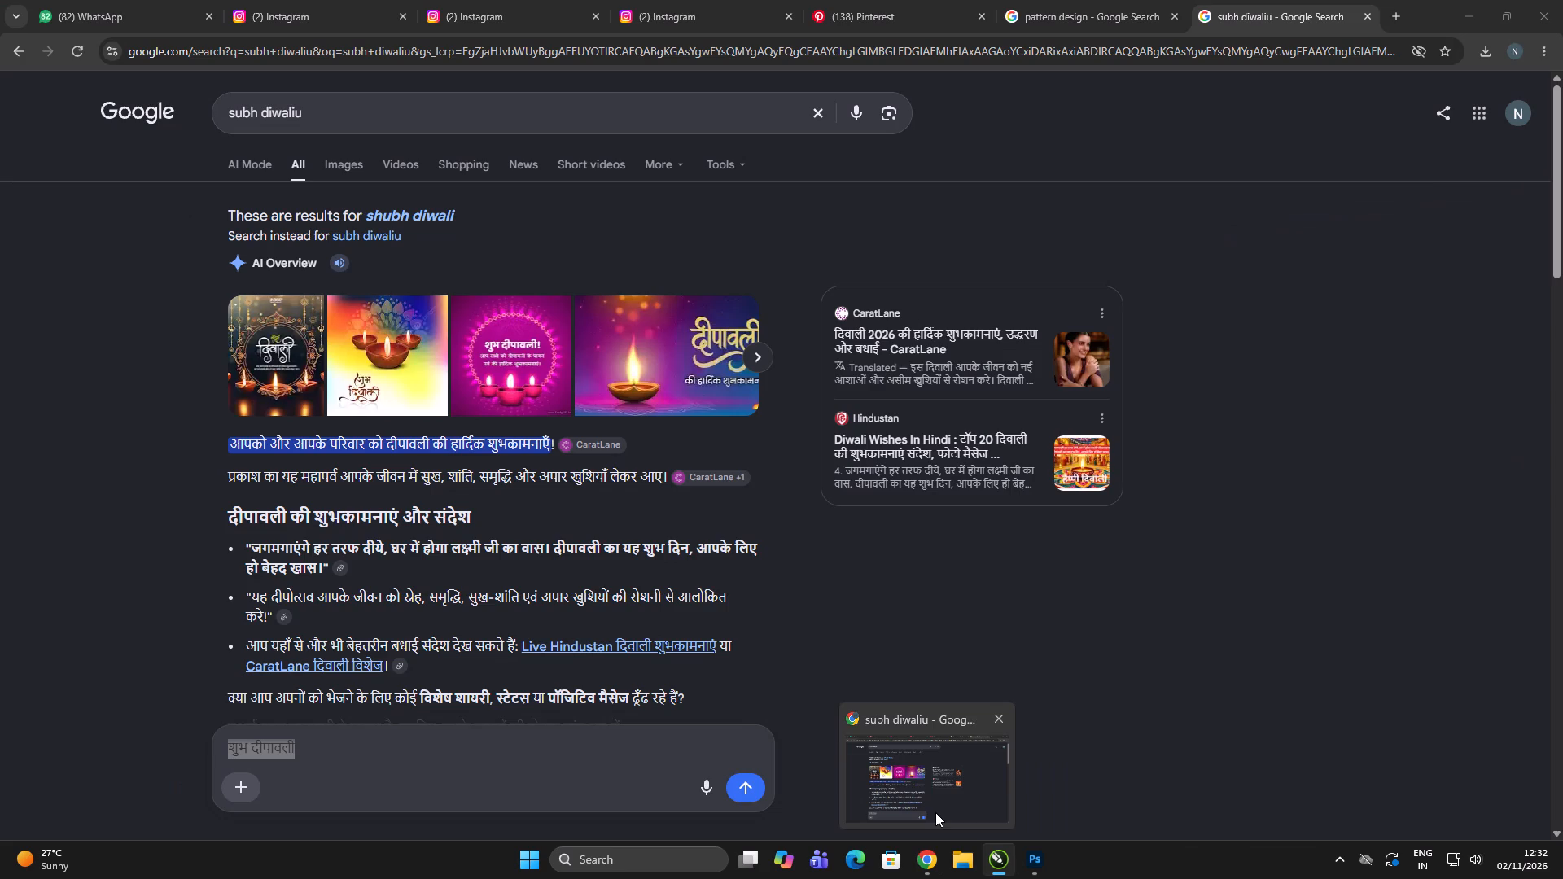
pyautogui.click(1180, 543)
pyautogui.scroll(1, 659, 329)
pyautogui.click(716, 380)
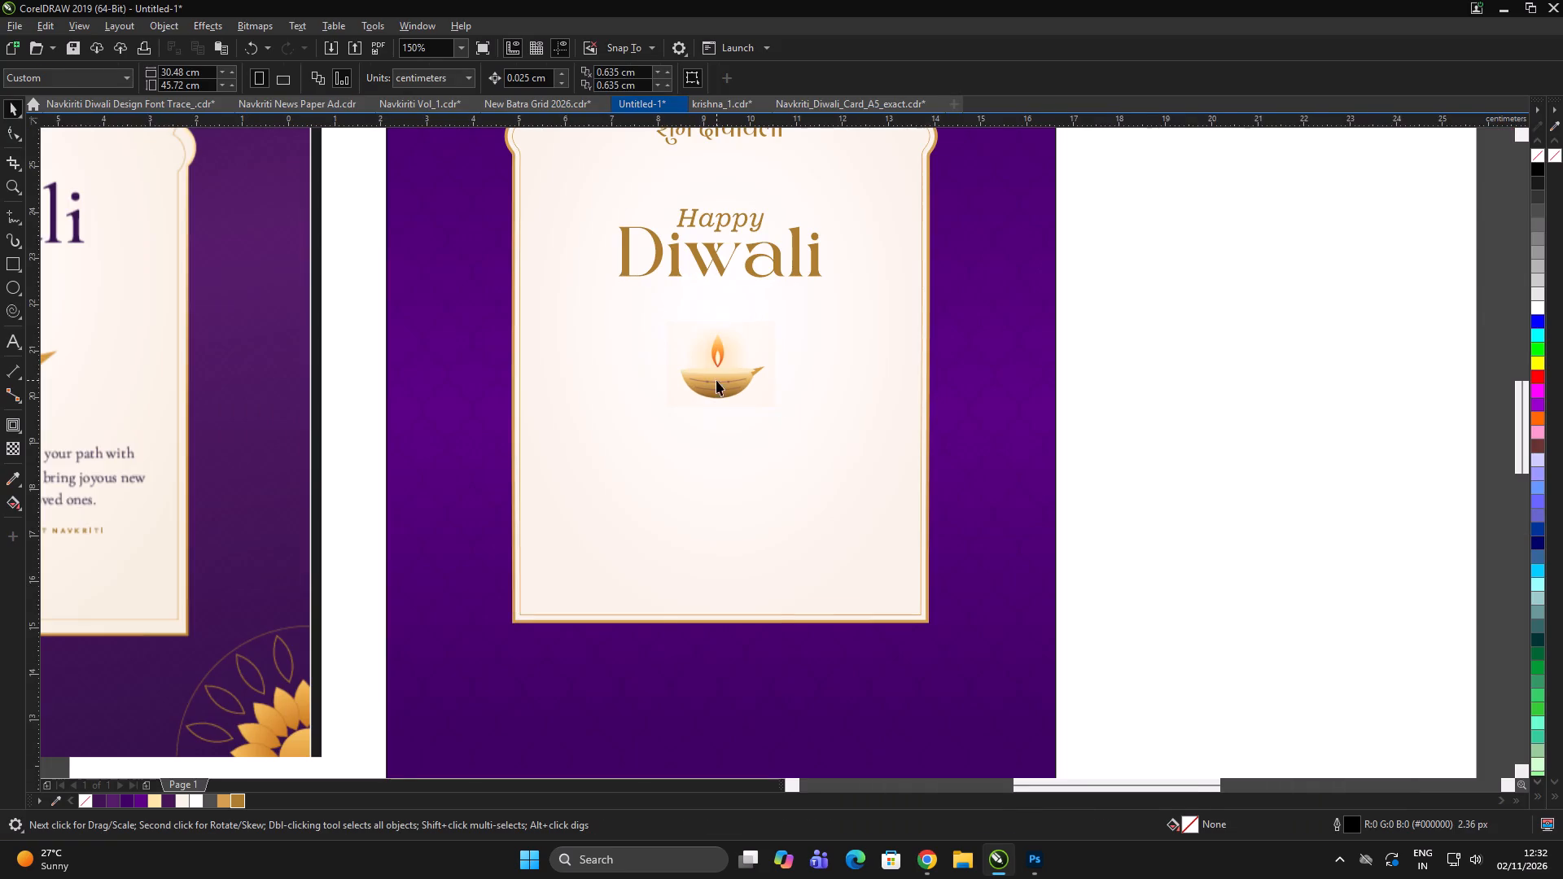
pyautogui.scroll(2, 751, 361)
pyautogui.scroll(-2, 781, 383)
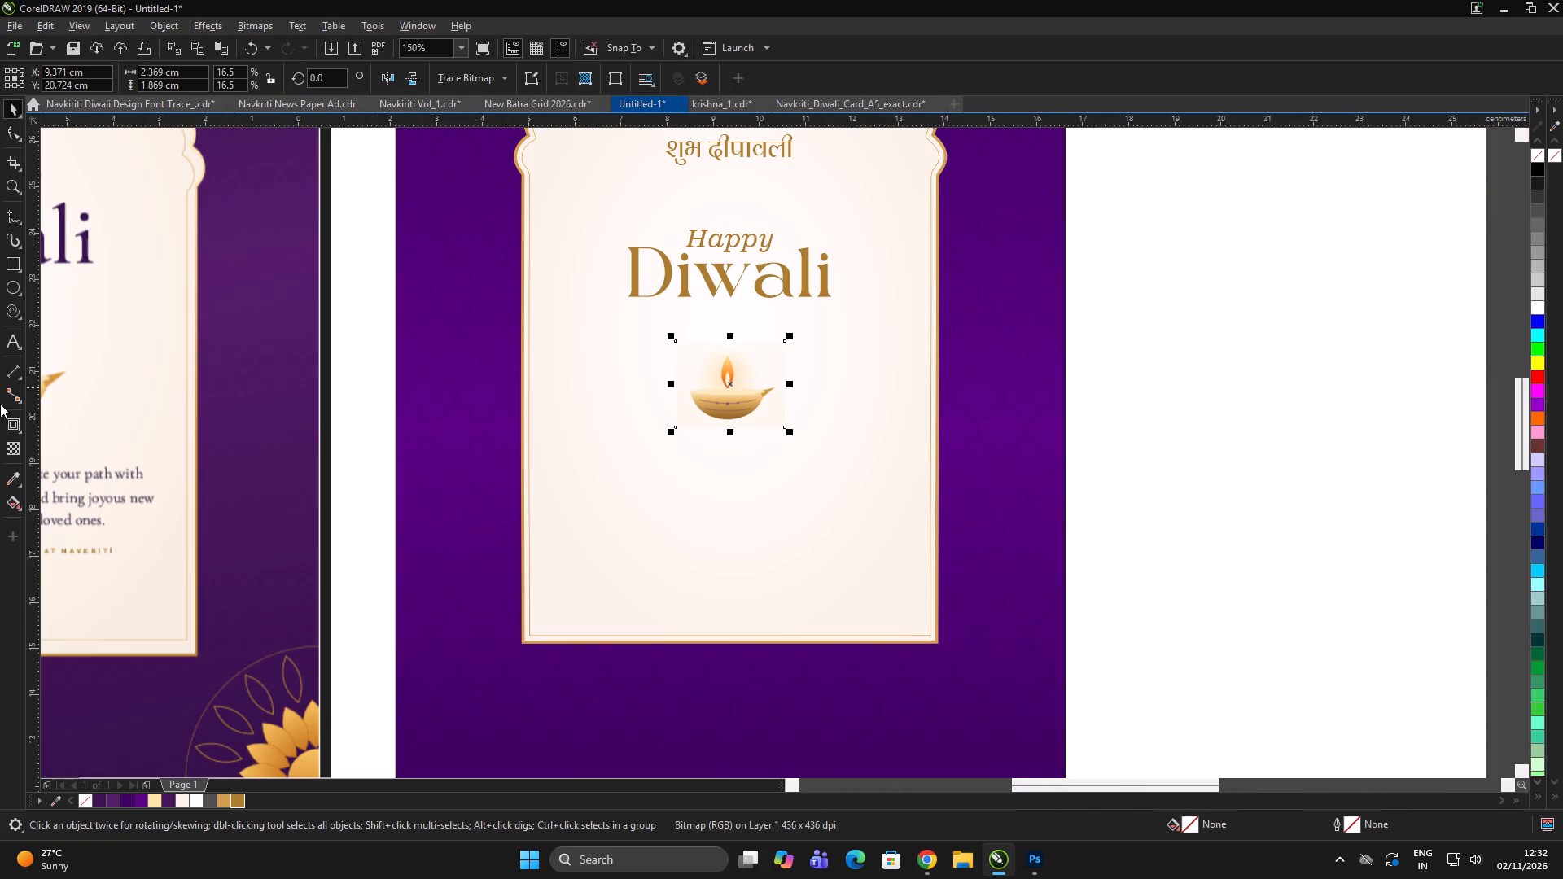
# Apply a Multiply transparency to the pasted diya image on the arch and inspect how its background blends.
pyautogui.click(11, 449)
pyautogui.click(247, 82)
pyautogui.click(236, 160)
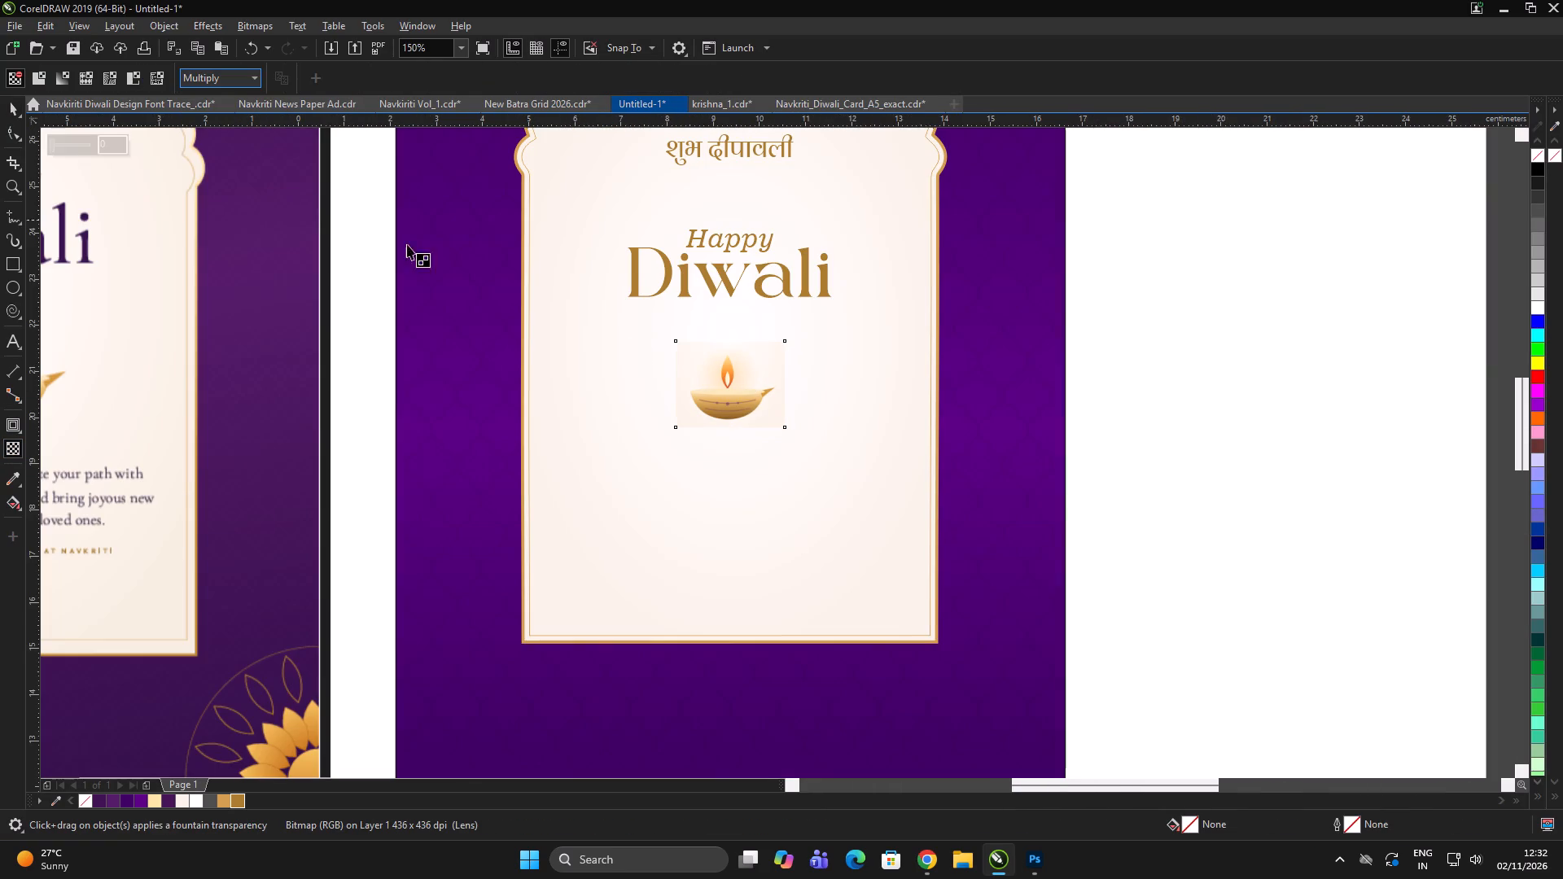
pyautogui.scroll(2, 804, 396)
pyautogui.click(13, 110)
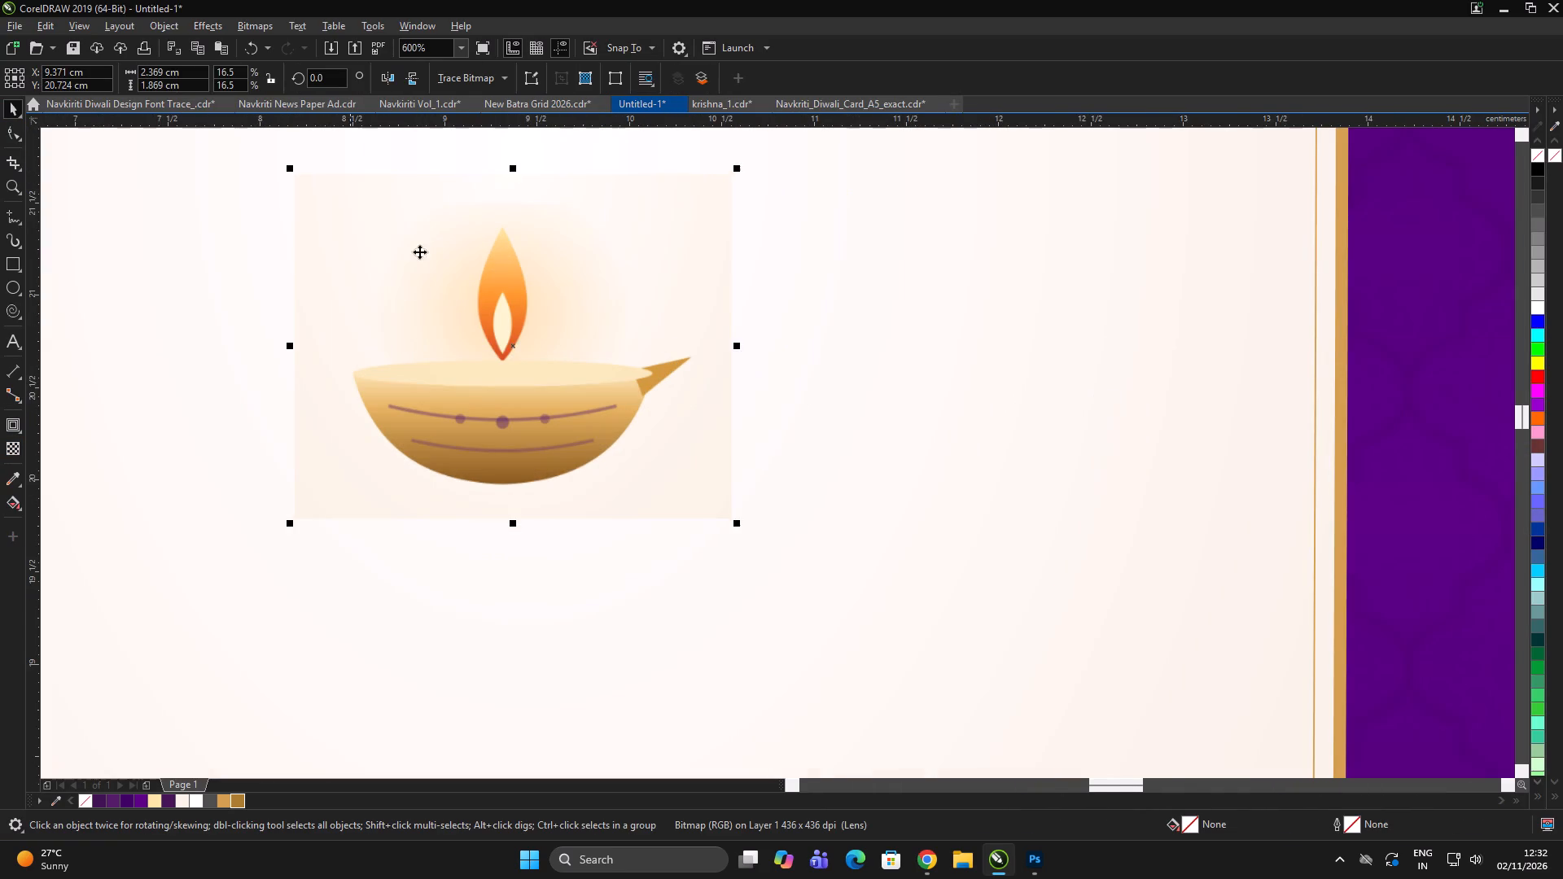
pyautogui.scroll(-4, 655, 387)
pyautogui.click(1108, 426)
# Switch to Photoshop and undo the last shift of the Navkriti Diwali card layer.
pyautogui.hotkey('alt', 'Tab')
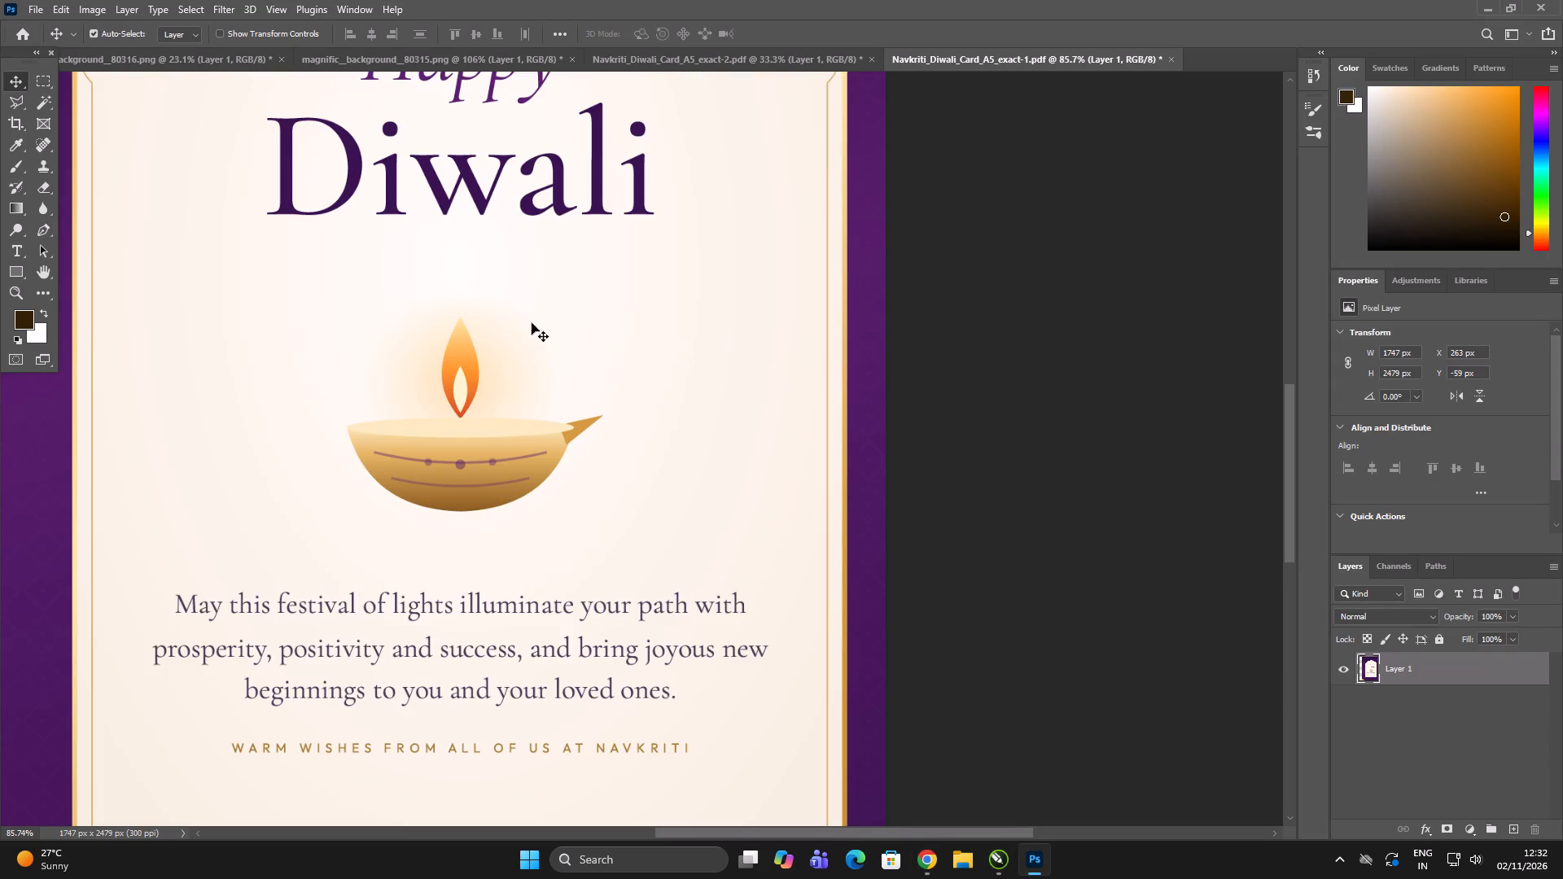
pyautogui.keyDown('alt'); pyautogui.scroll(-5, 885, 451); pyautogui.keyUp('alt')
pyautogui.keyDown('alt'); pyautogui.scroll(3, 687, 485); pyautogui.keyUp('alt')
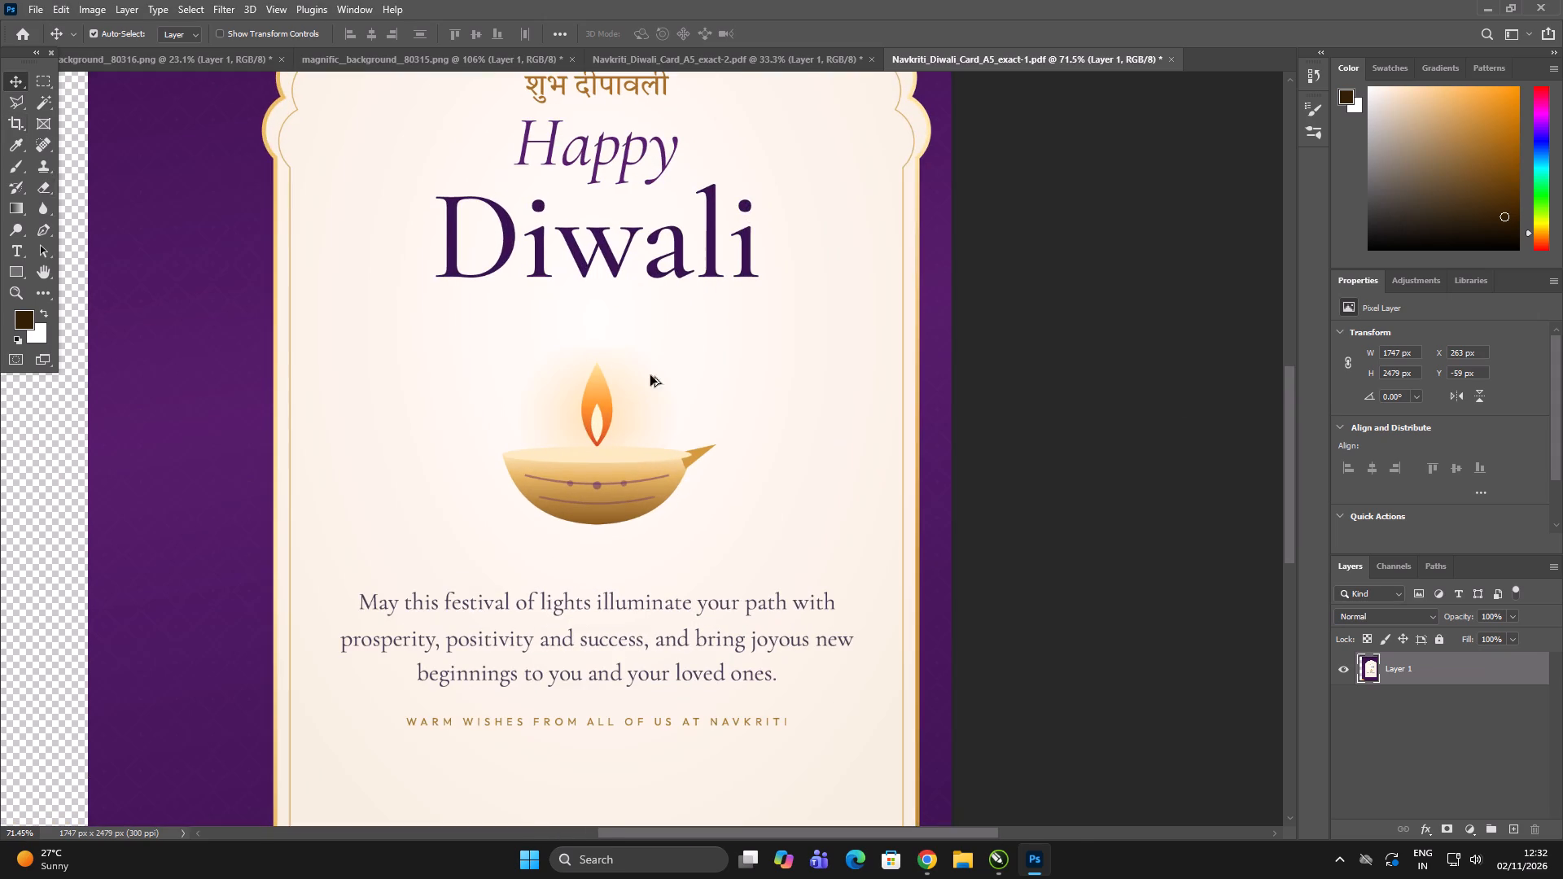
pyautogui.keyDown('alt'); pyautogui.scroll(-6, 738, 455); pyautogui.keyUp('alt')
pyautogui.hotkey('ctrl', 'z')
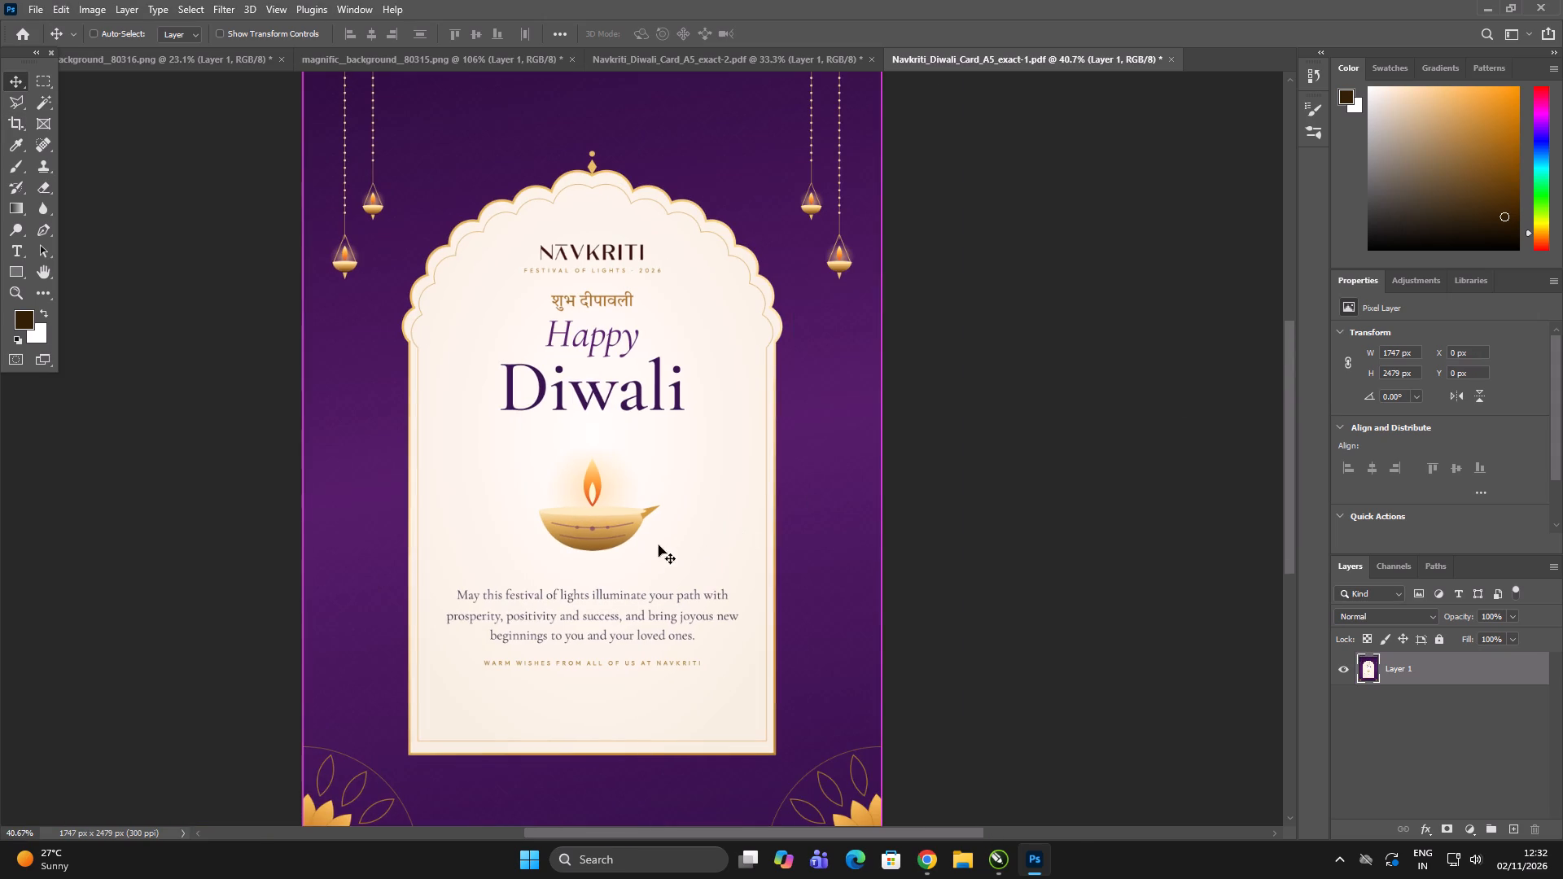
# Copy a rectangular area of about 488 × 377 px around the diya to a new layer and hide Layer 1.
pyautogui.click(38, 79)
pyautogui.moveTo(518, 436); pyautogui.dragTo(678, 560)
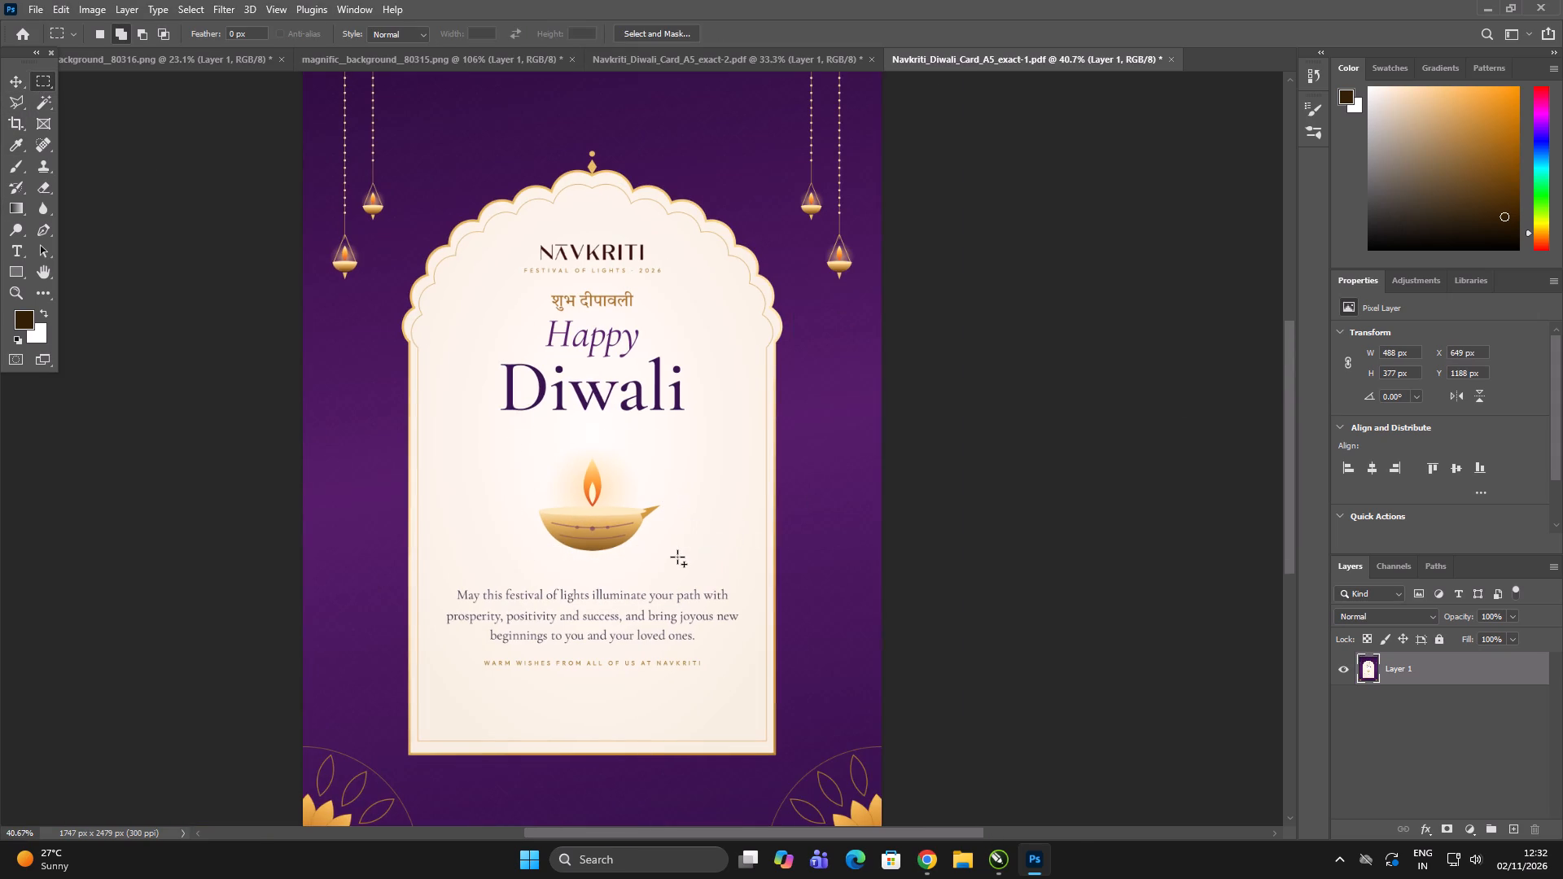
pyautogui.hotkey('ctrl', 'j')
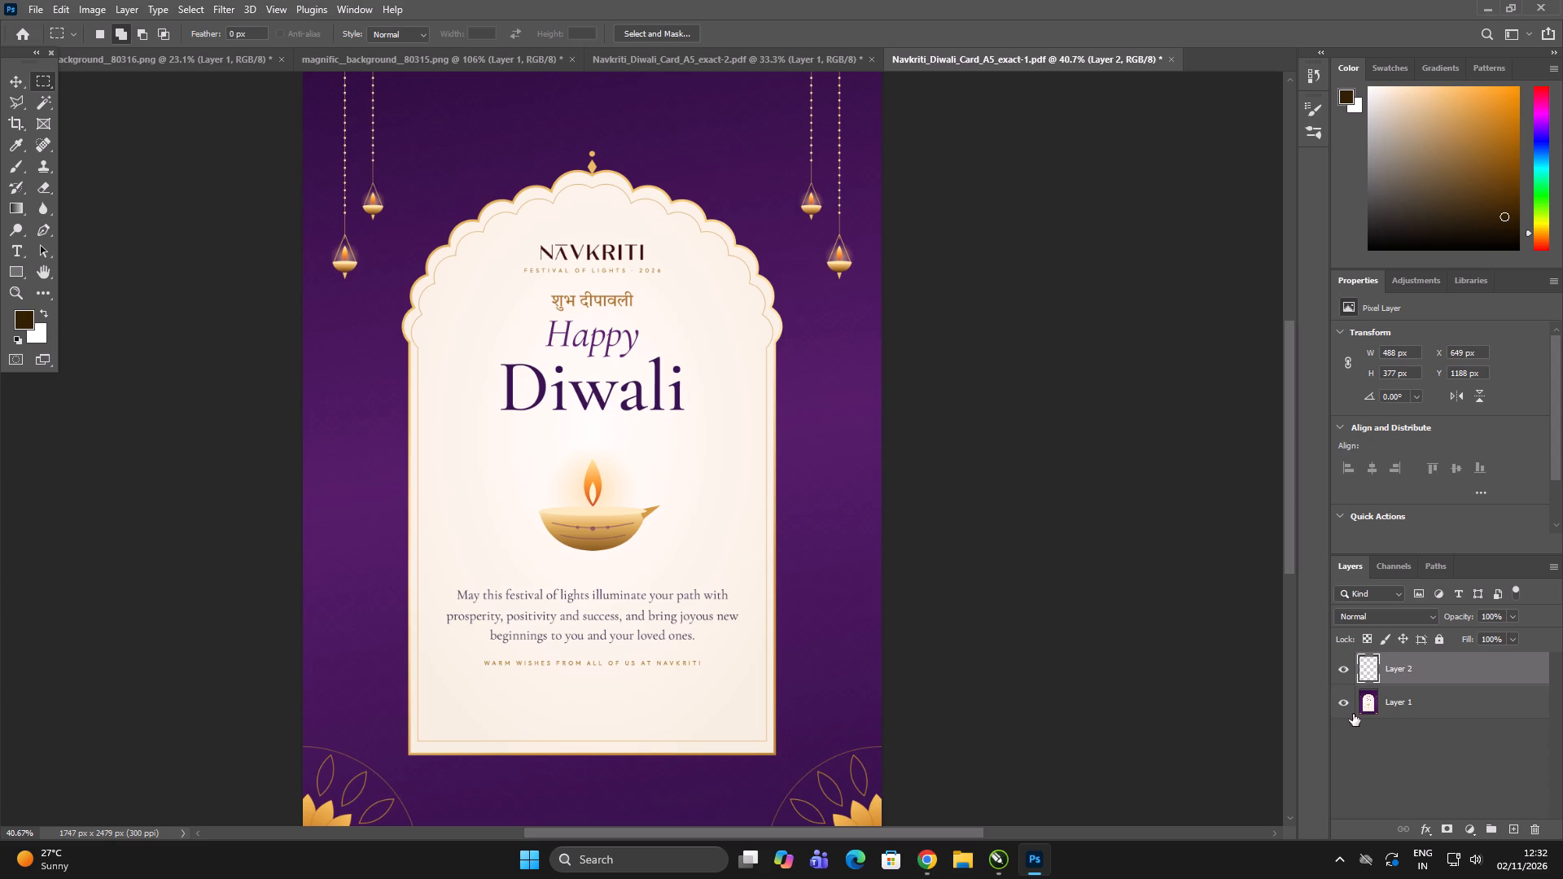
pyautogui.click(1346, 700)
pyautogui.keyDown('alt'); pyautogui.scroll(8, 694, 531); pyautogui.keyUp('alt')
pyautogui.keyDown('alt'); pyautogui.scroll(-6, 651, 511); pyautogui.keyUp('alt')
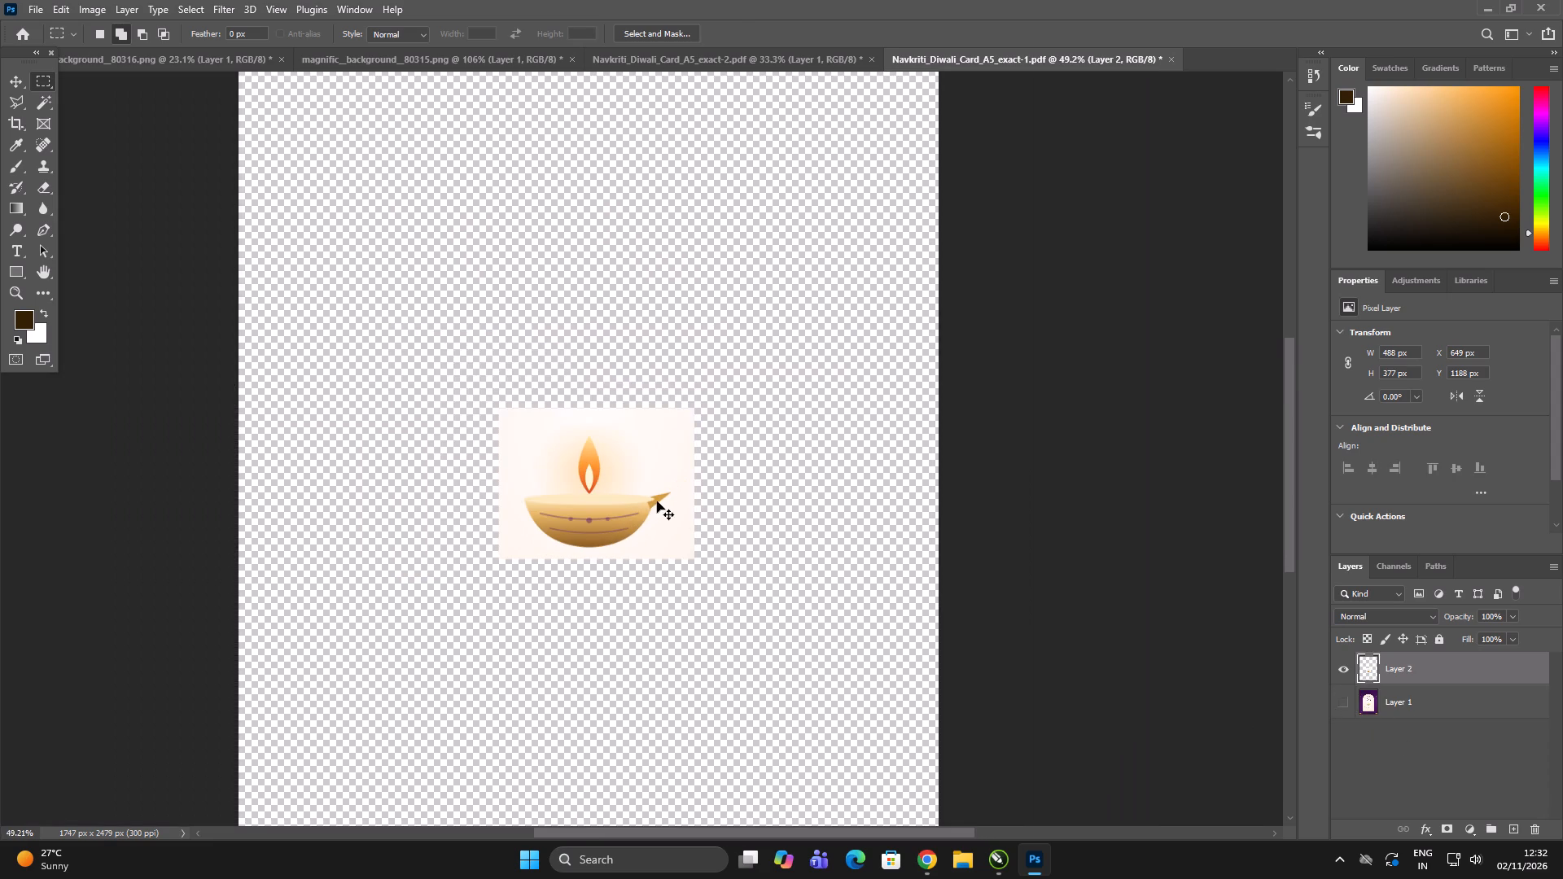
# Scale the copied diya layer proportionally to about 190% and move it up on the canvas, without rotation.
pyautogui.hotkey('ctrl', 't')
pyautogui.keyDown('alt'); pyautogui.moveTo(698, 561); pyautogui.dragTo(793, 688); pyautogui.keyUp('alt')
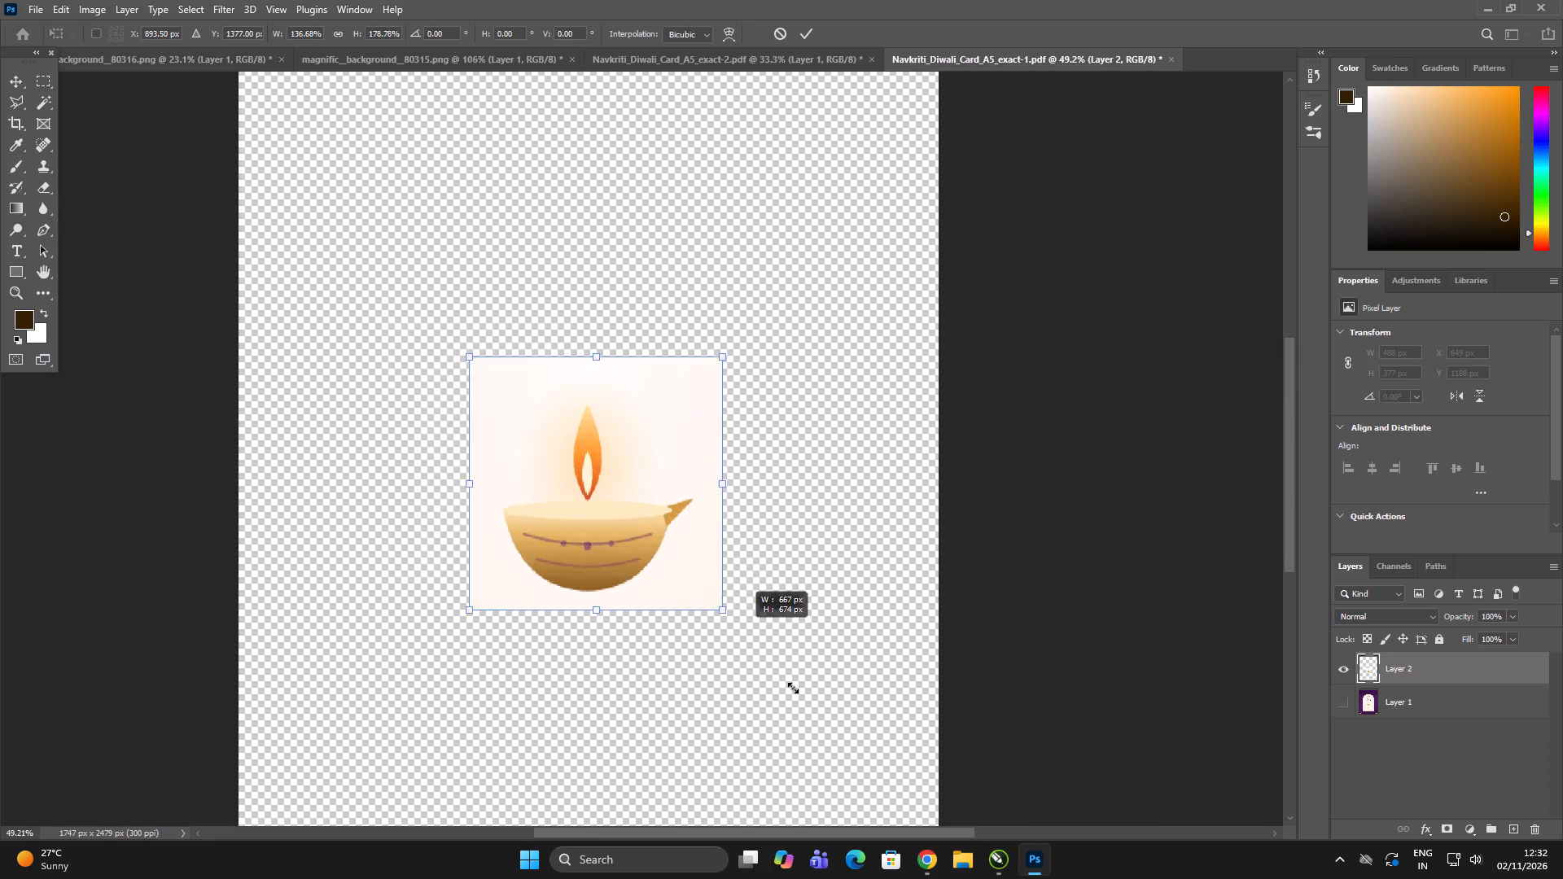
pyautogui.keyDown('alt'); pyautogui.moveTo(793, 688); pyautogui.dragTo(846, 726); pyautogui.keyUp('alt')
pyautogui.hotkey('ctrl', 'z')
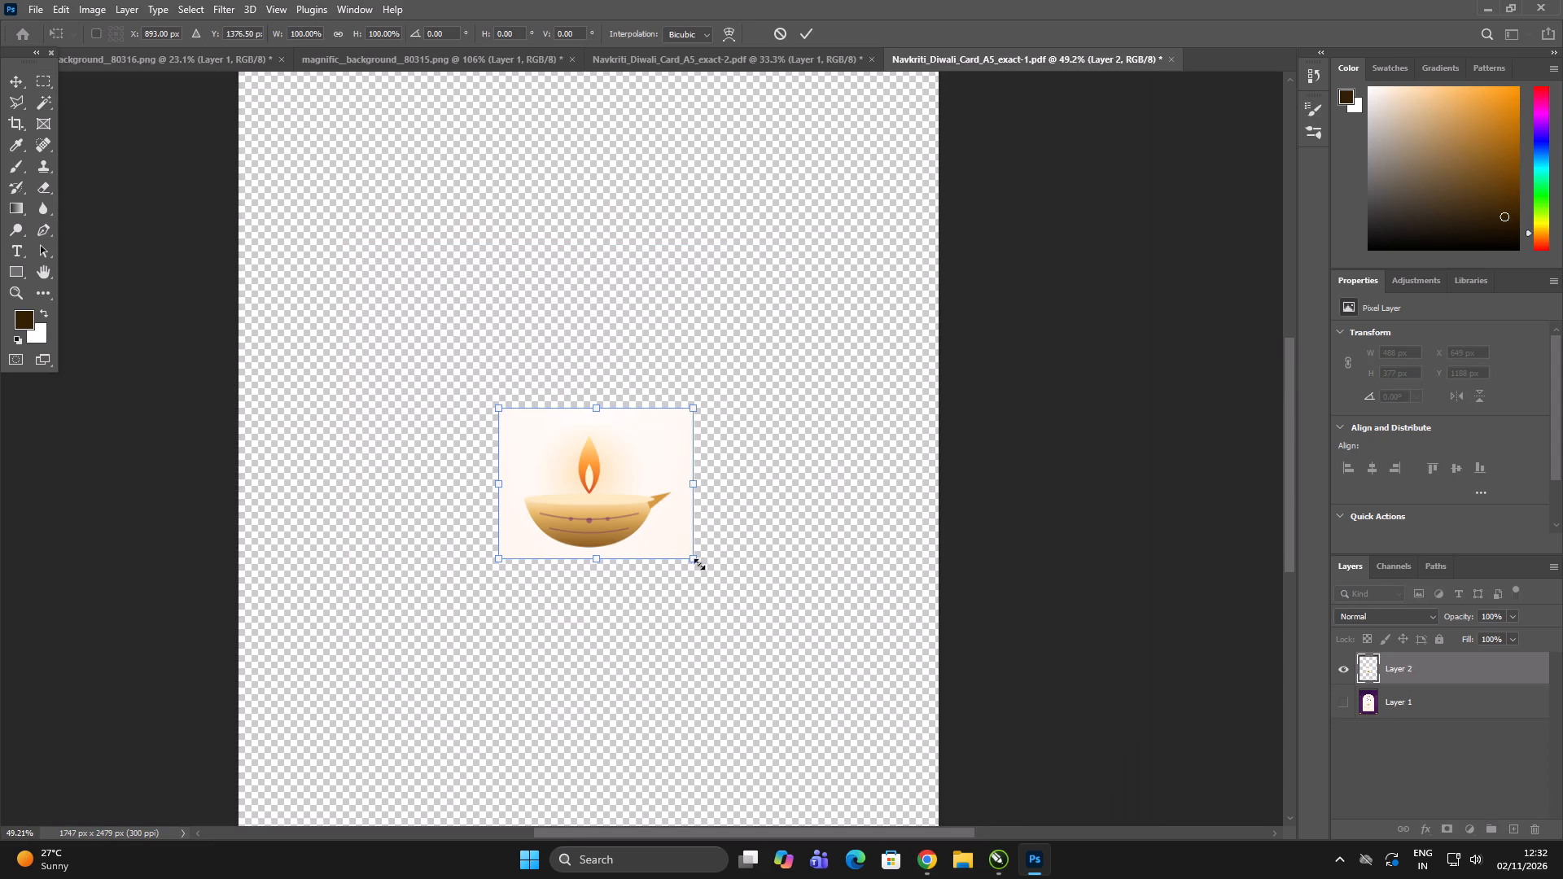
pyautogui.keyDown('shift'); pyautogui.moveTo(697, 561); pyautogui.dragTo(856, 718); pyautogui.keyUp('shift')
pyautogui.moveTo(694, 558); pyautogui.dragTo(610, 411)
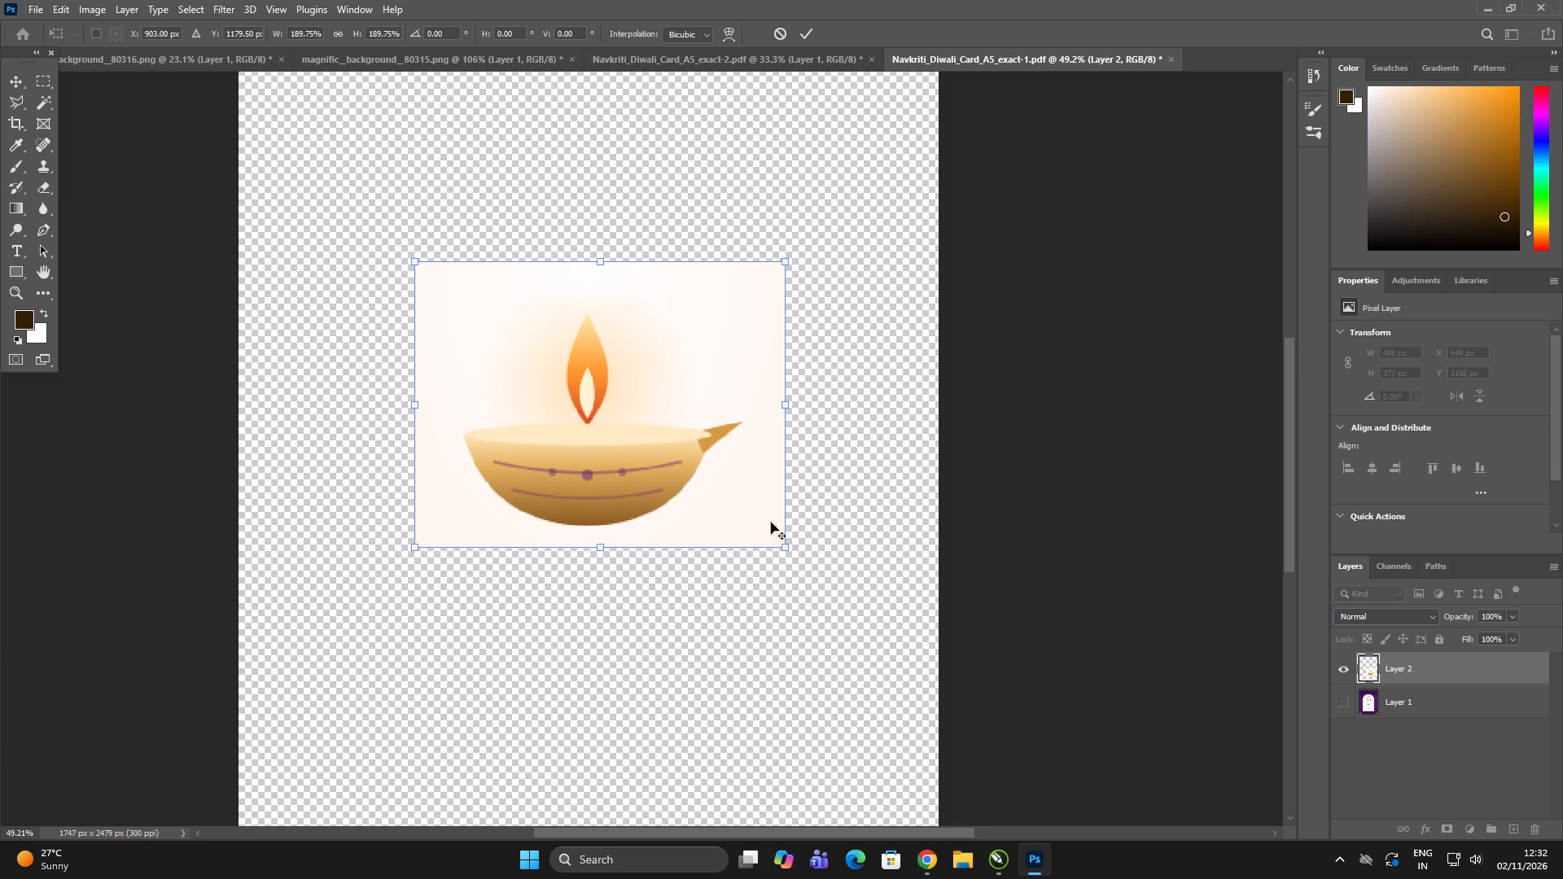
pyautogui.keyDown('alt'); pyautogui.scroll(2, 751, 489); pyautogui.keyUp('alt')
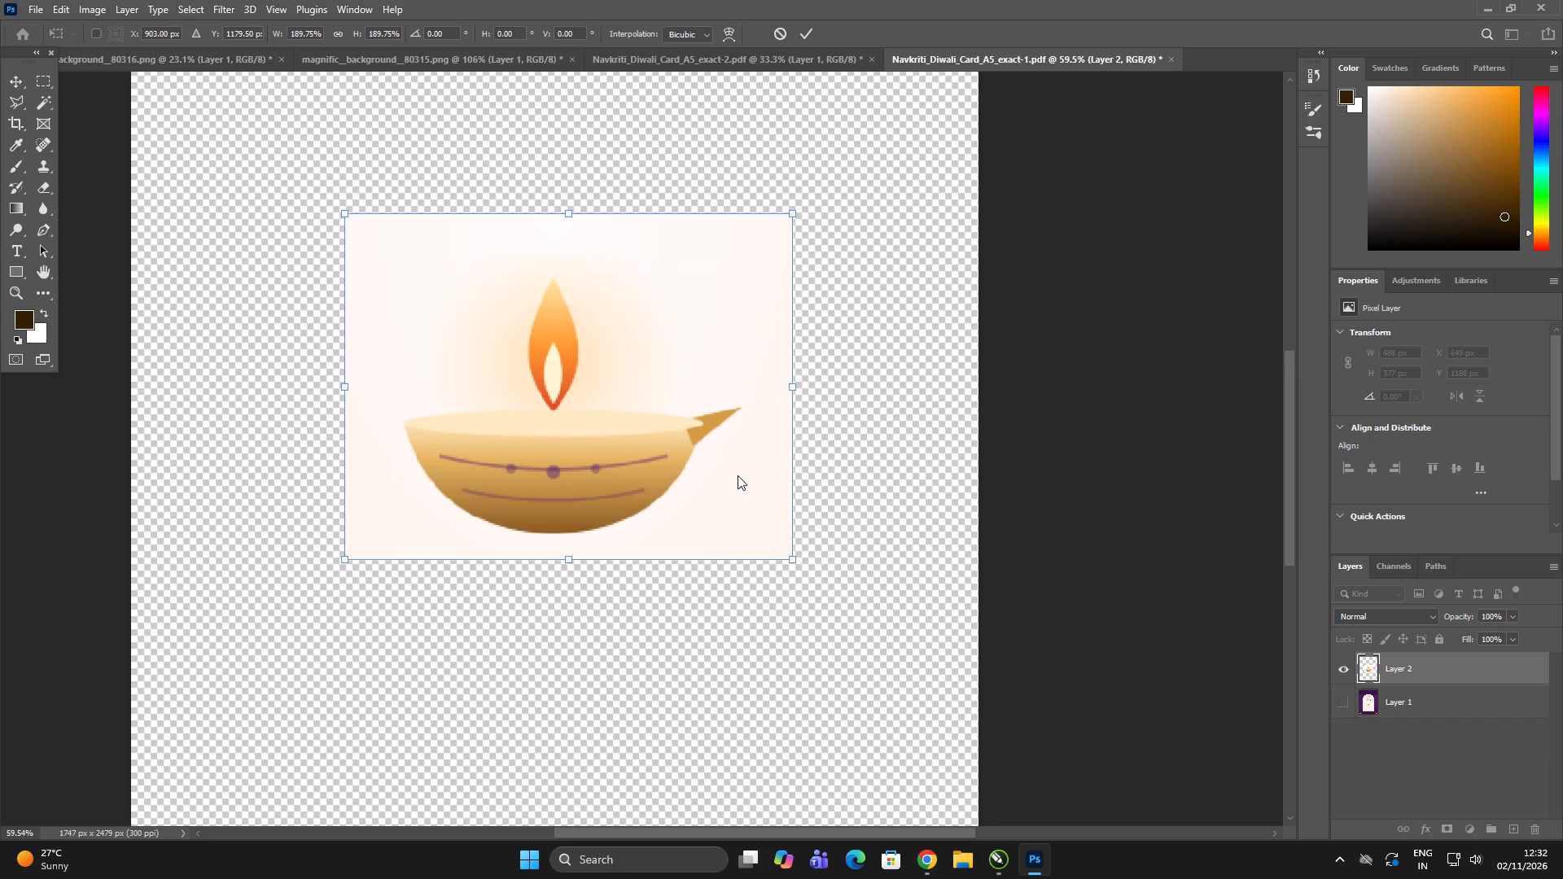
pyautogui.press('Return')
pyautogui.click(918, 560)
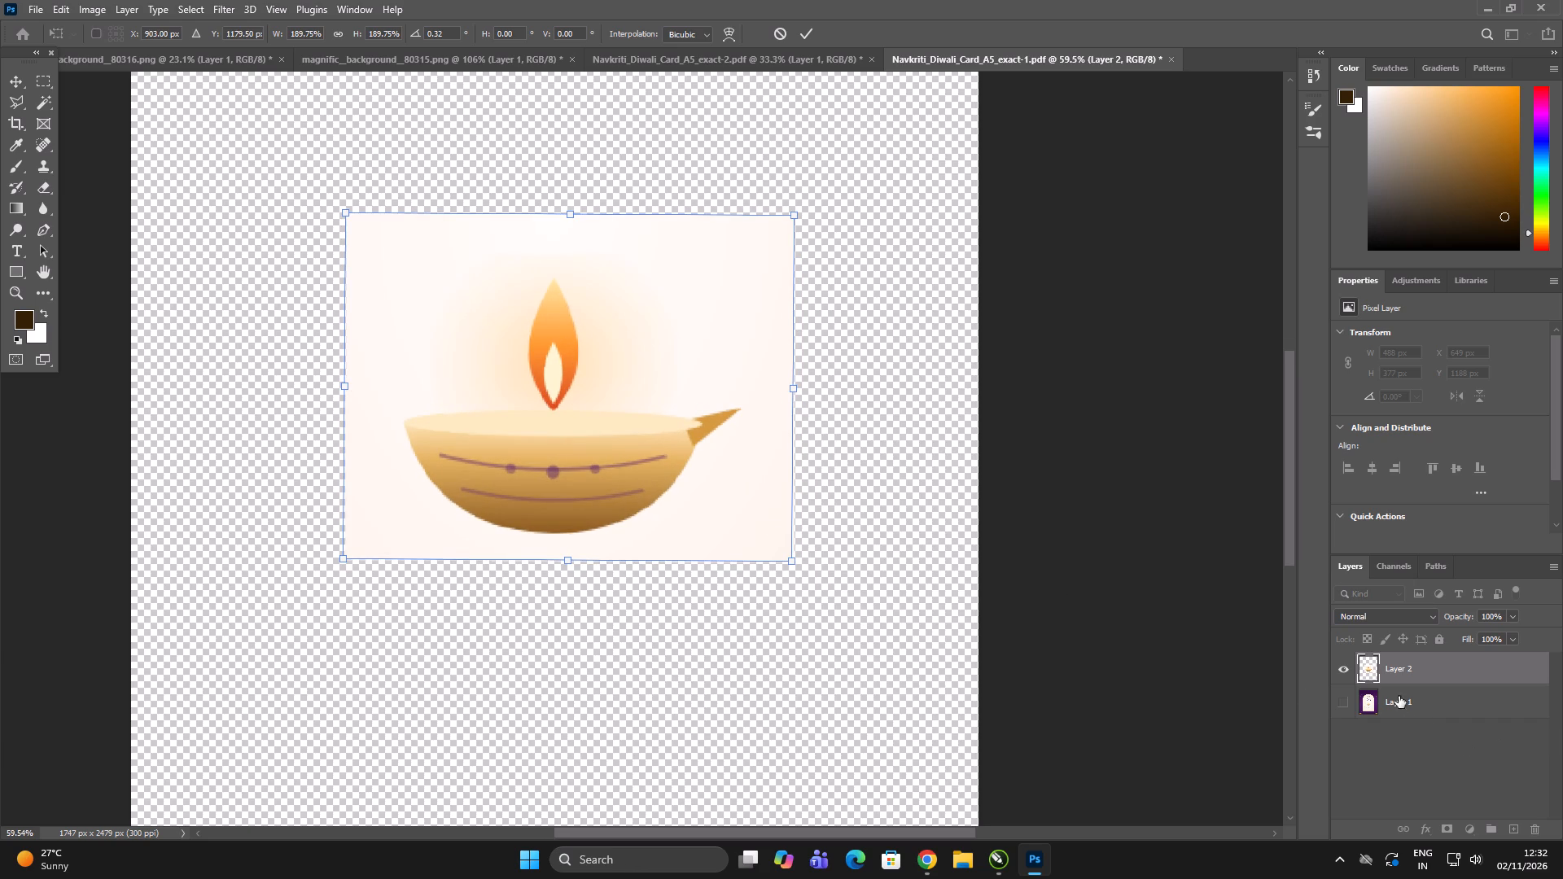
pyautogui.hotkey('ctrl', 'z')
pyautogui.click(939, 614)
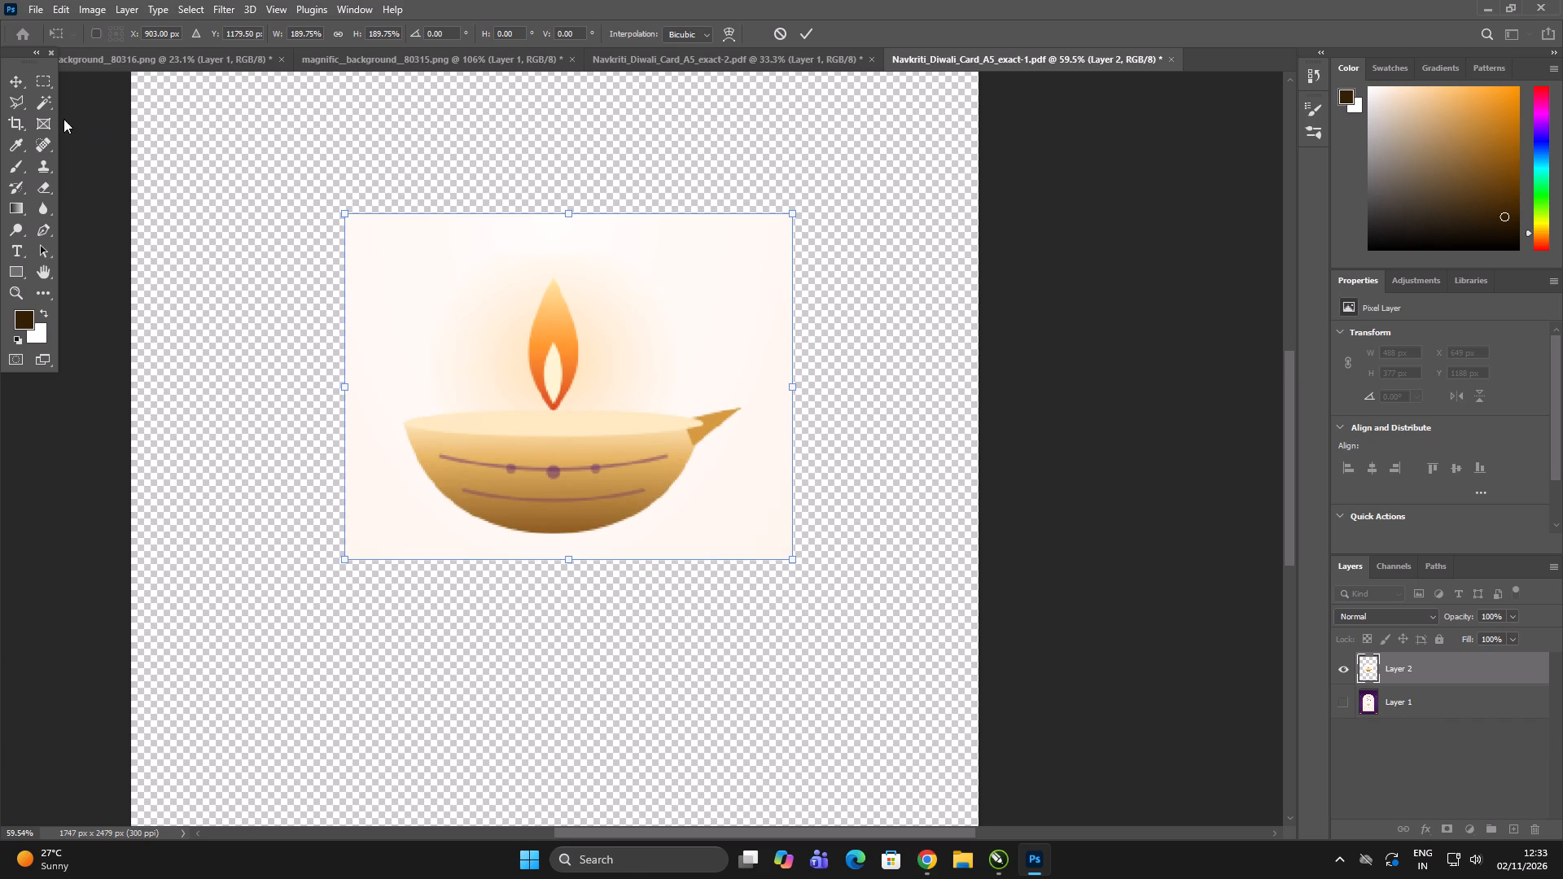
# Select the cream background around the diya with the Magic Wand, delete it and deselect.
pyautogui.click(39, 98)
pyautogui.click(737, 370)
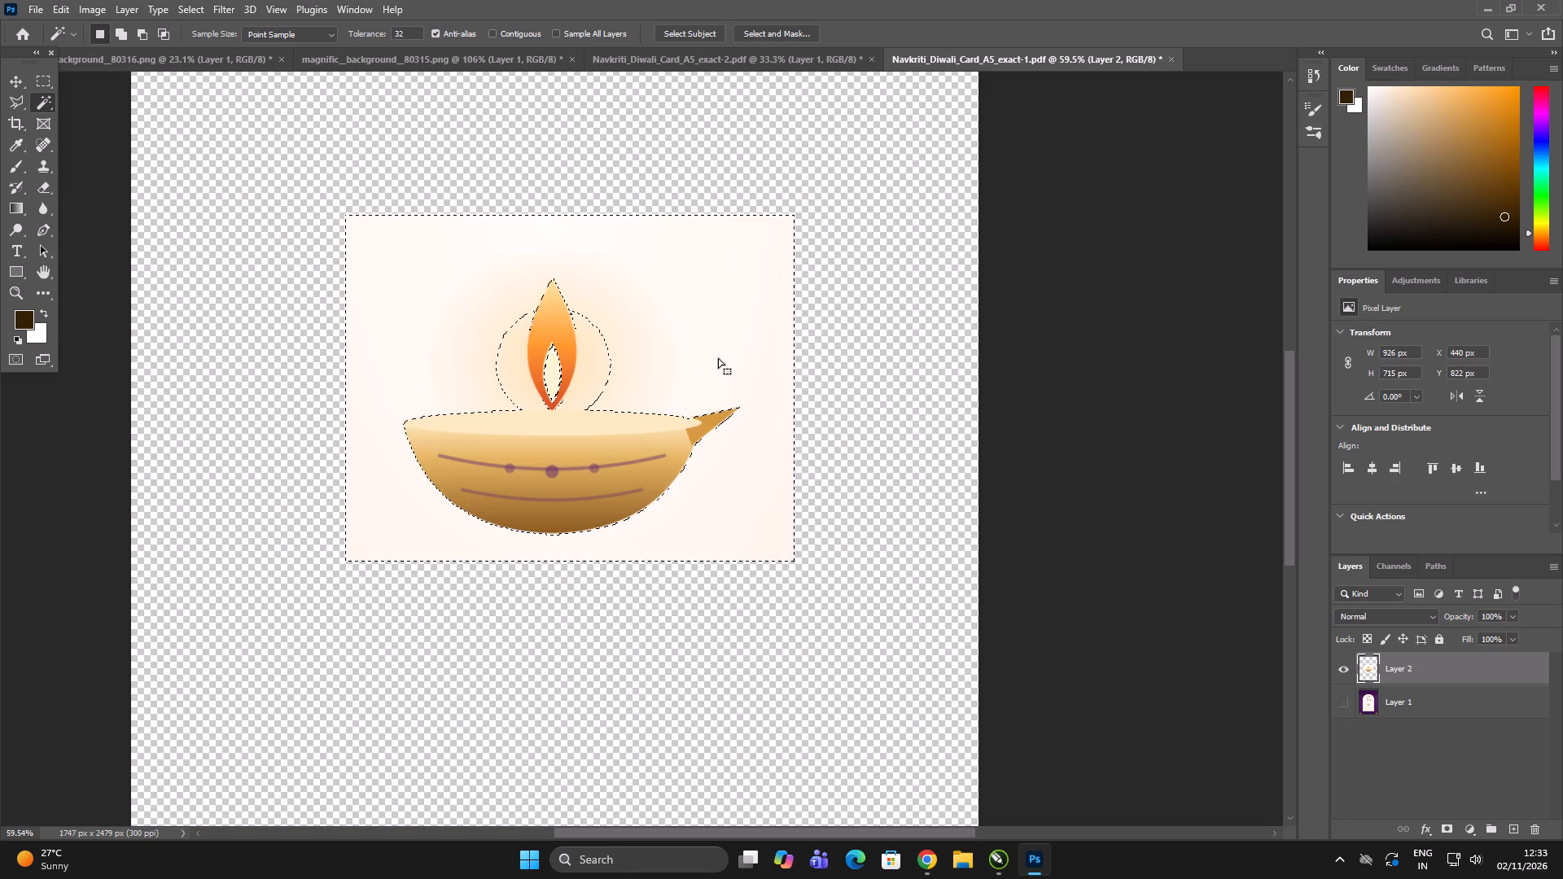
pyautogui.press('Delete')
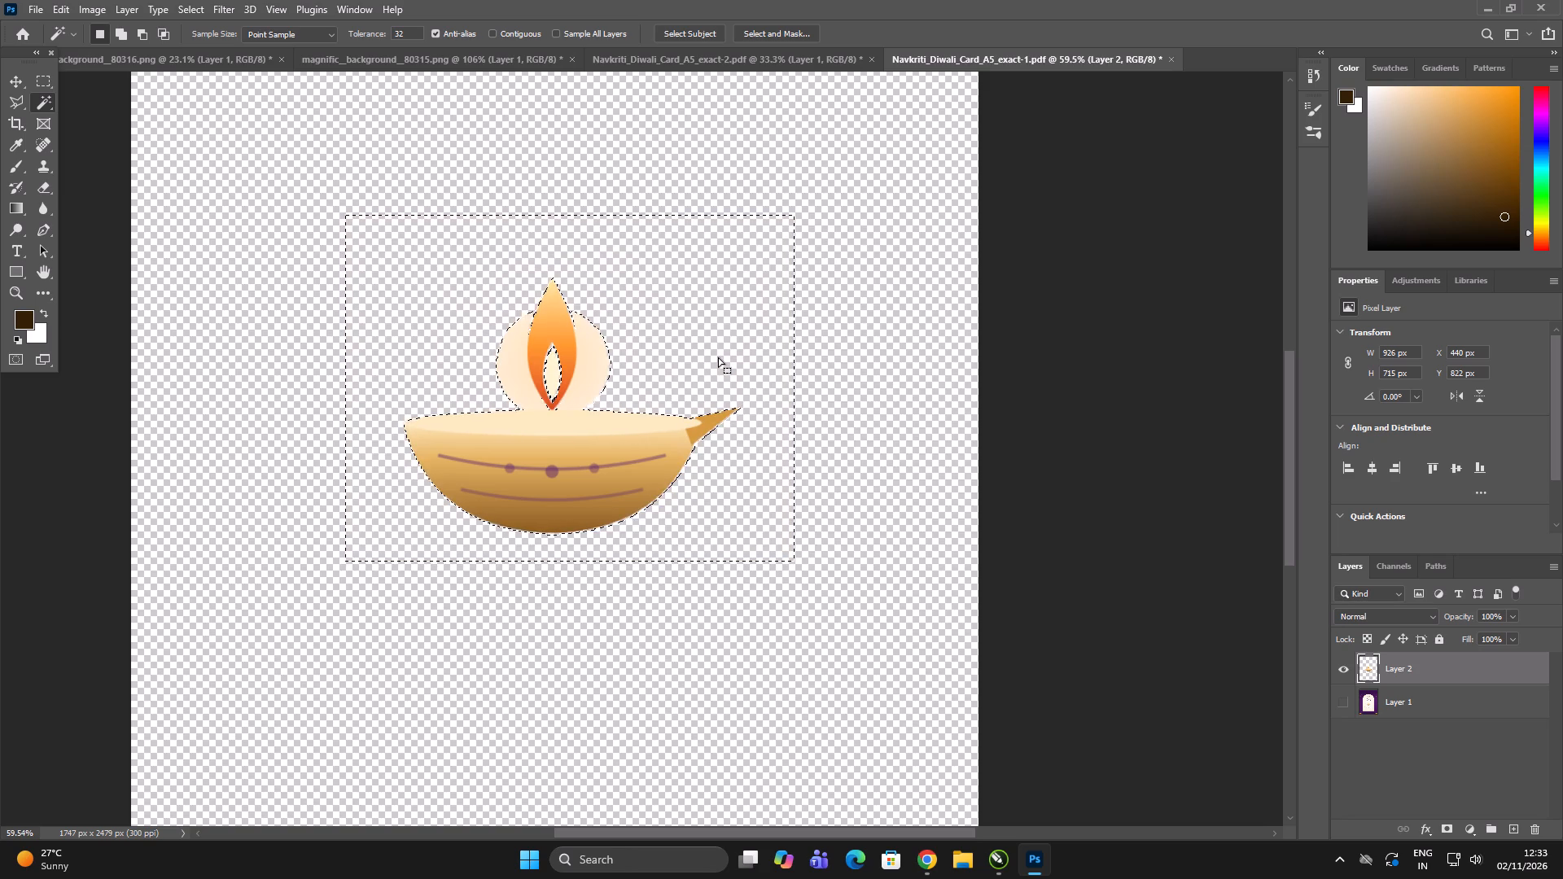
pyautogui.hotkey('ctrl', 'd')
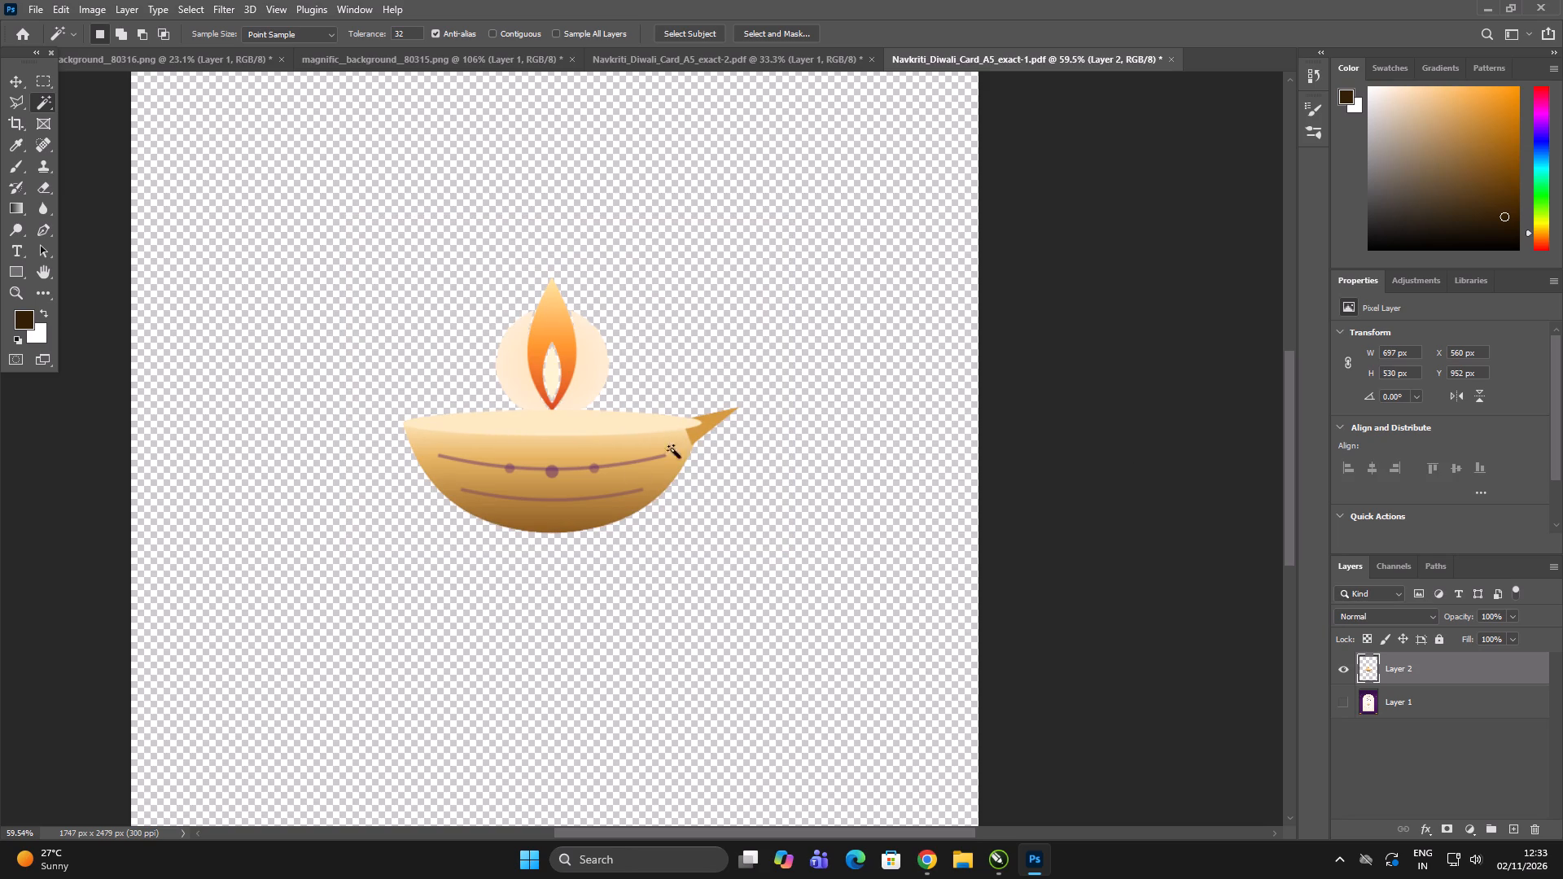
# Save the cut-out diya in Downloads as a PNG named Navkriti_Diwali_Card_A5_exact-c with the large file size option.
pyautogui.click(31, 6)
pyautogui.click(60, 201)
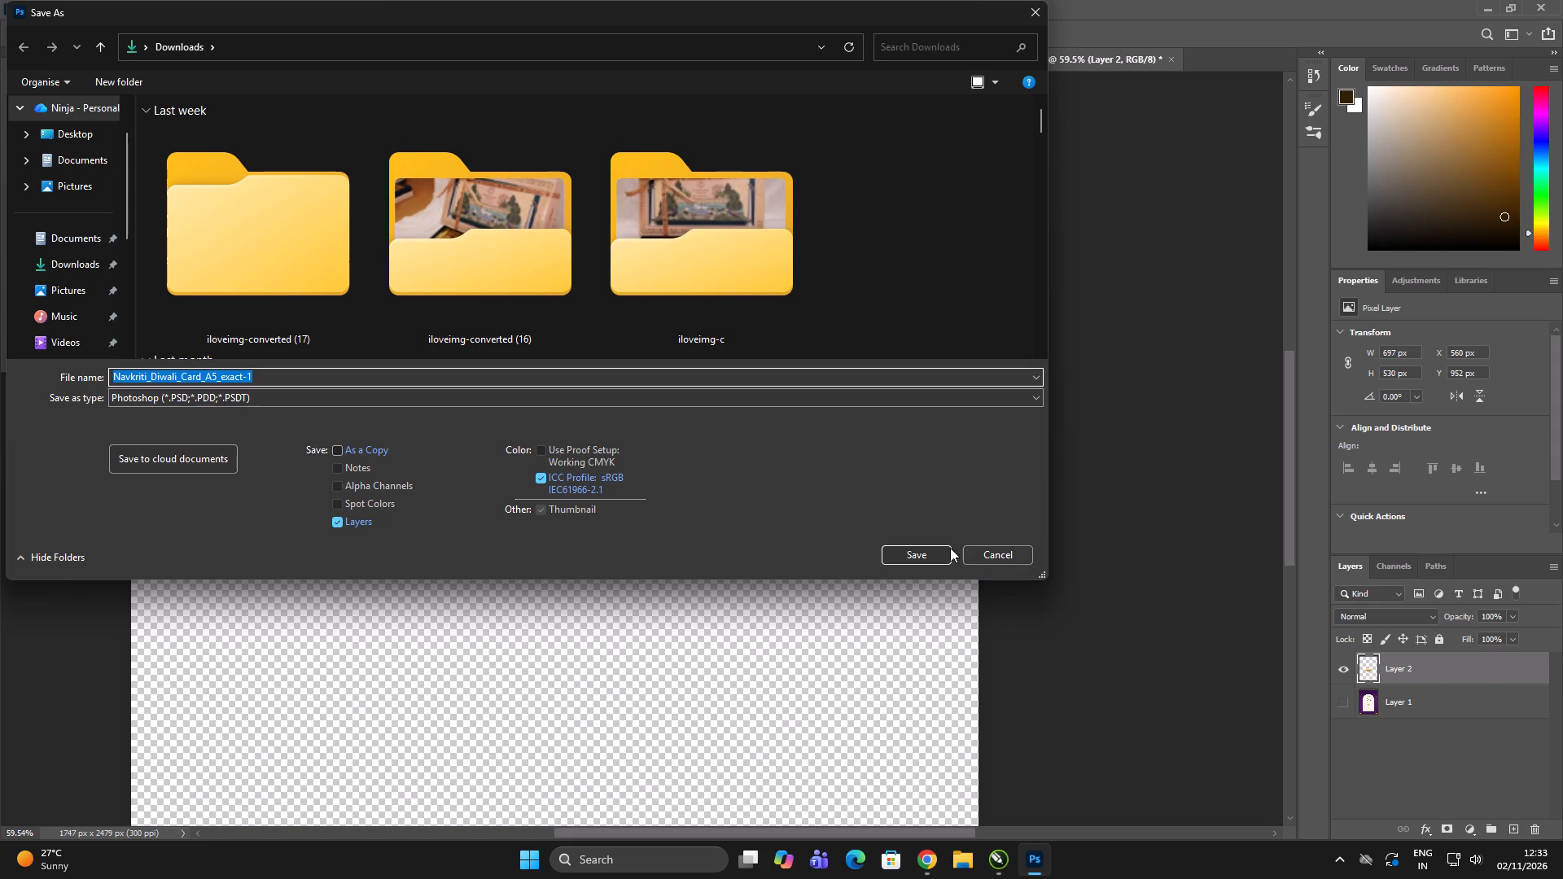
pyautogui.click(655, 399)
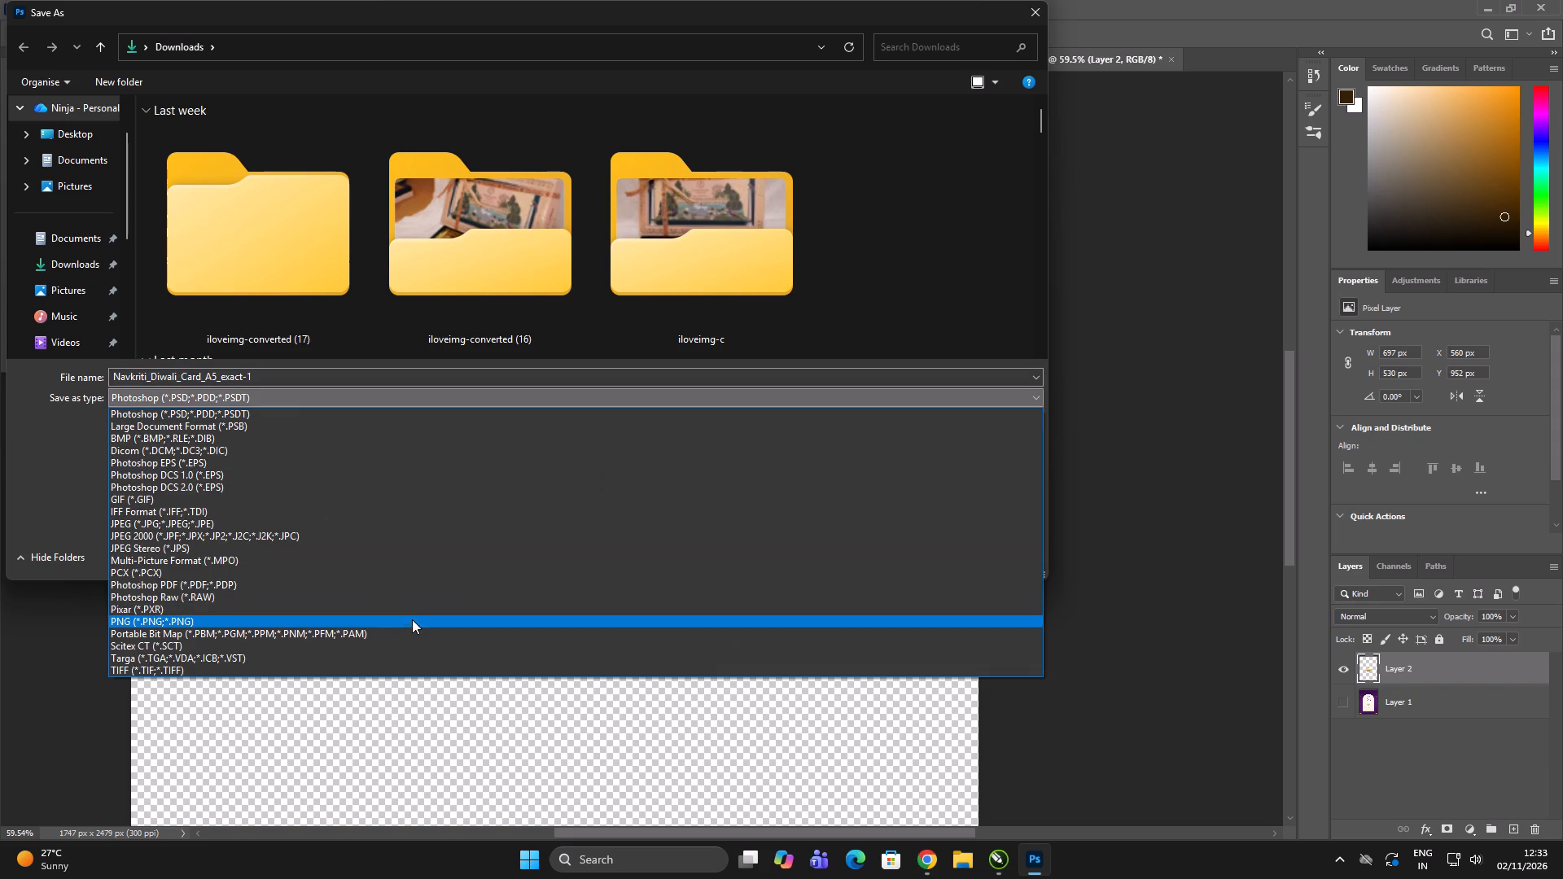
pyautogui.click(413, 622)
pyautogui.click(850, 375)
pyautogui.doubleClick(848, 378)
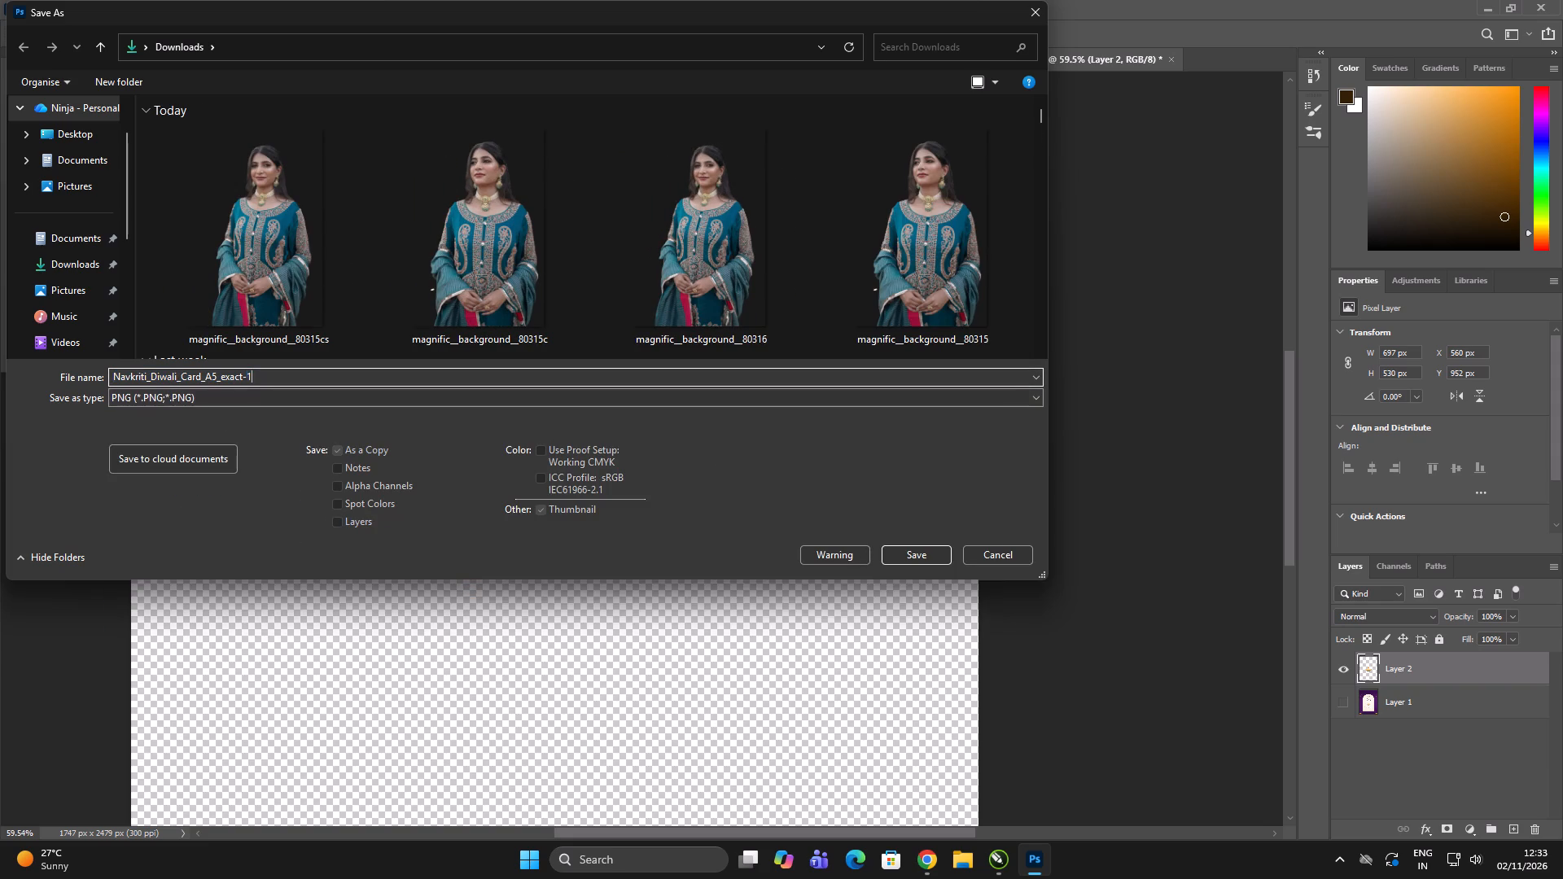
pyautogui.press('c')
pyautogui.click(923, 554)
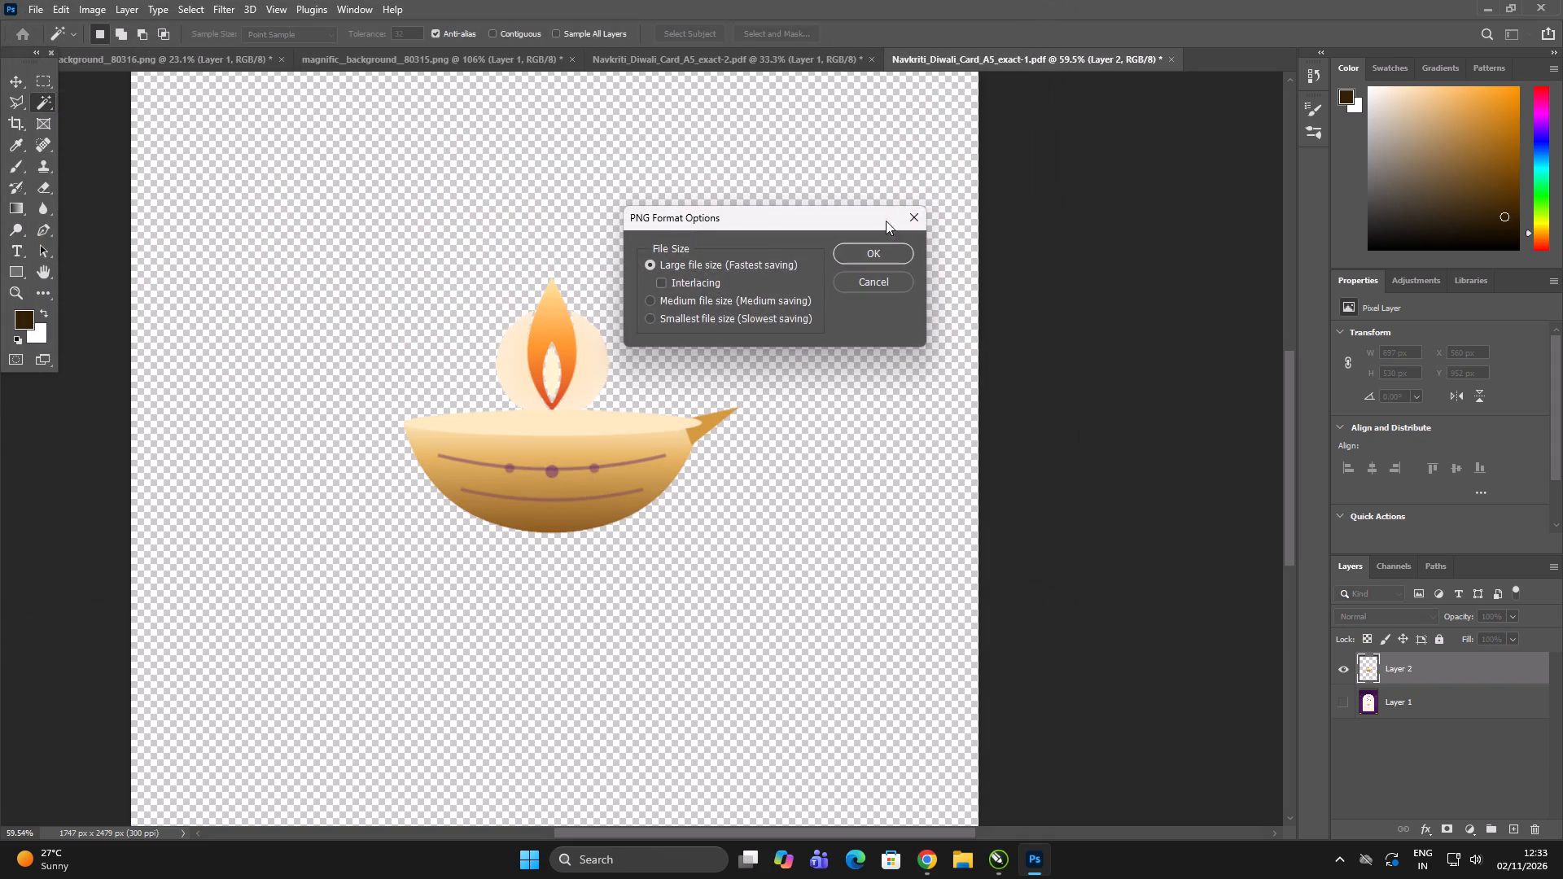
pyautogui.click(876, 248)
# Switch to CorelDRAW and delete the pasted diya image with the rectangular background from the arch.
pyautogui.hotkey('alt', 'Tab')
pyautogui.hotkey('alt', 'Tab')
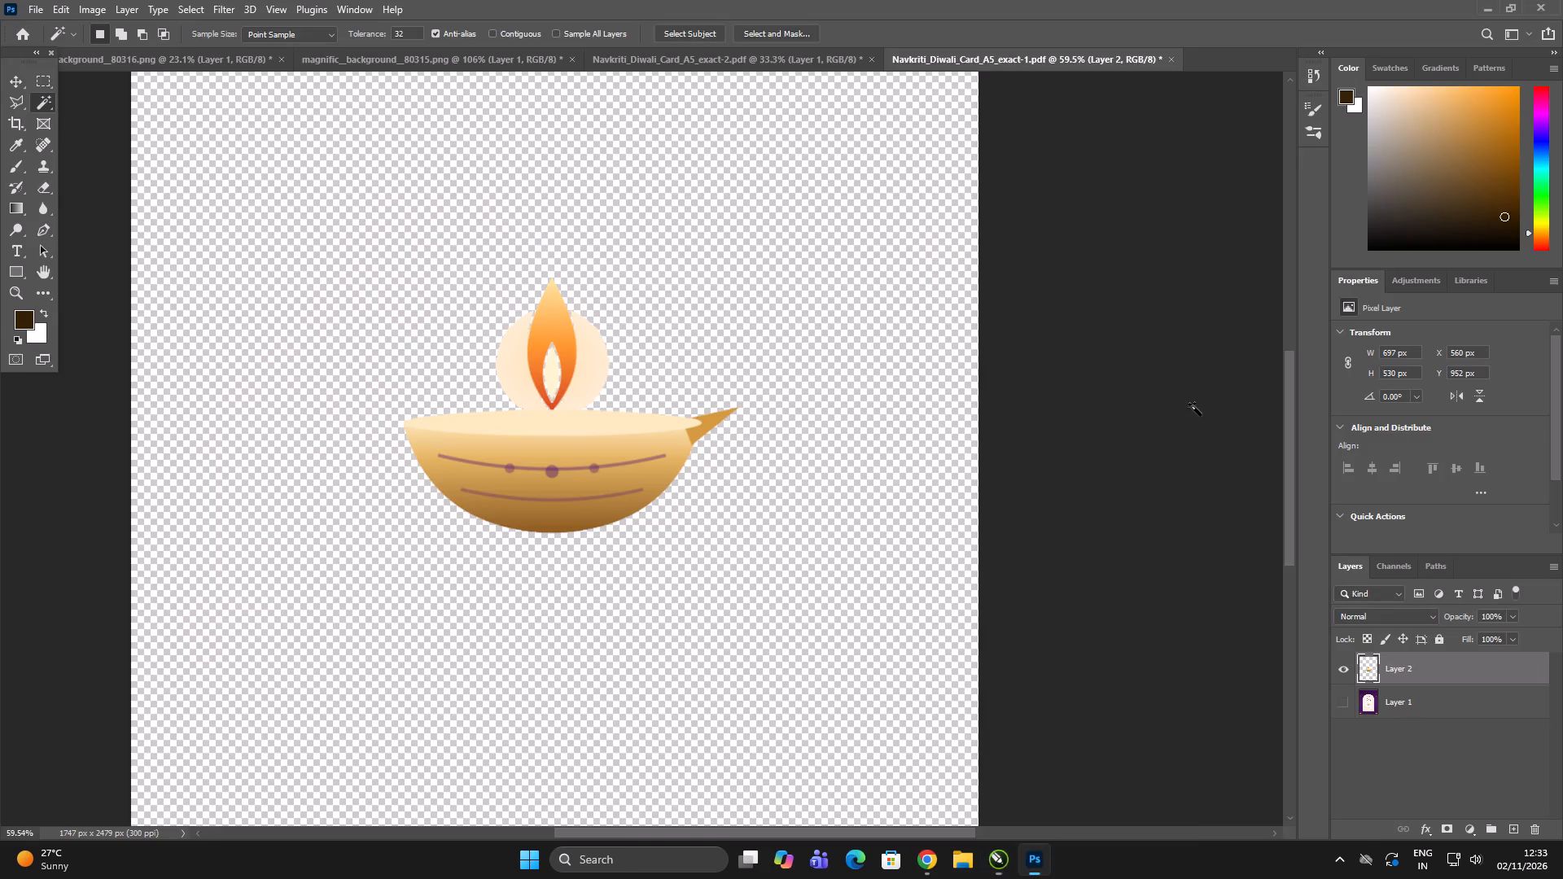
pyautogui.hotkey('alt', 'Tab')
pyautogui.click(1174, 501)
pyautogui.moveTo(1173, 501); pyautogui.dragTo(1156, 500)
pyautogui.click(834, 396)
pyautogui.press('Delete')
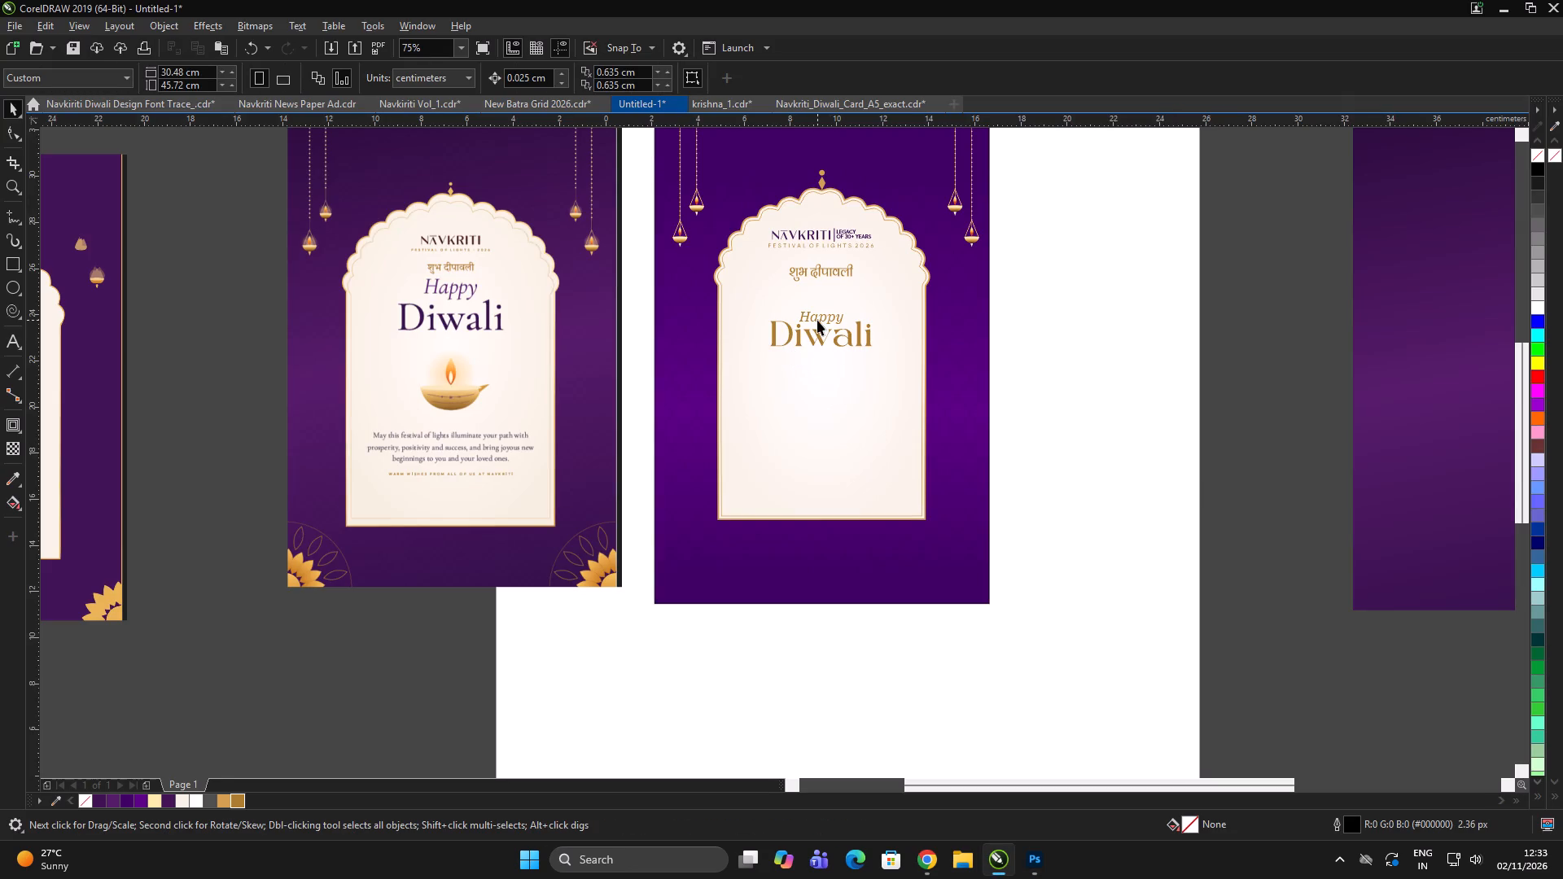
# Import Navkriti_Diwali_Card_A5_exact-c from Downloads and place it over the lower arch at about 3.85 × 5.47 cm.
pyautogui.hotkey('ctrl', 'i')
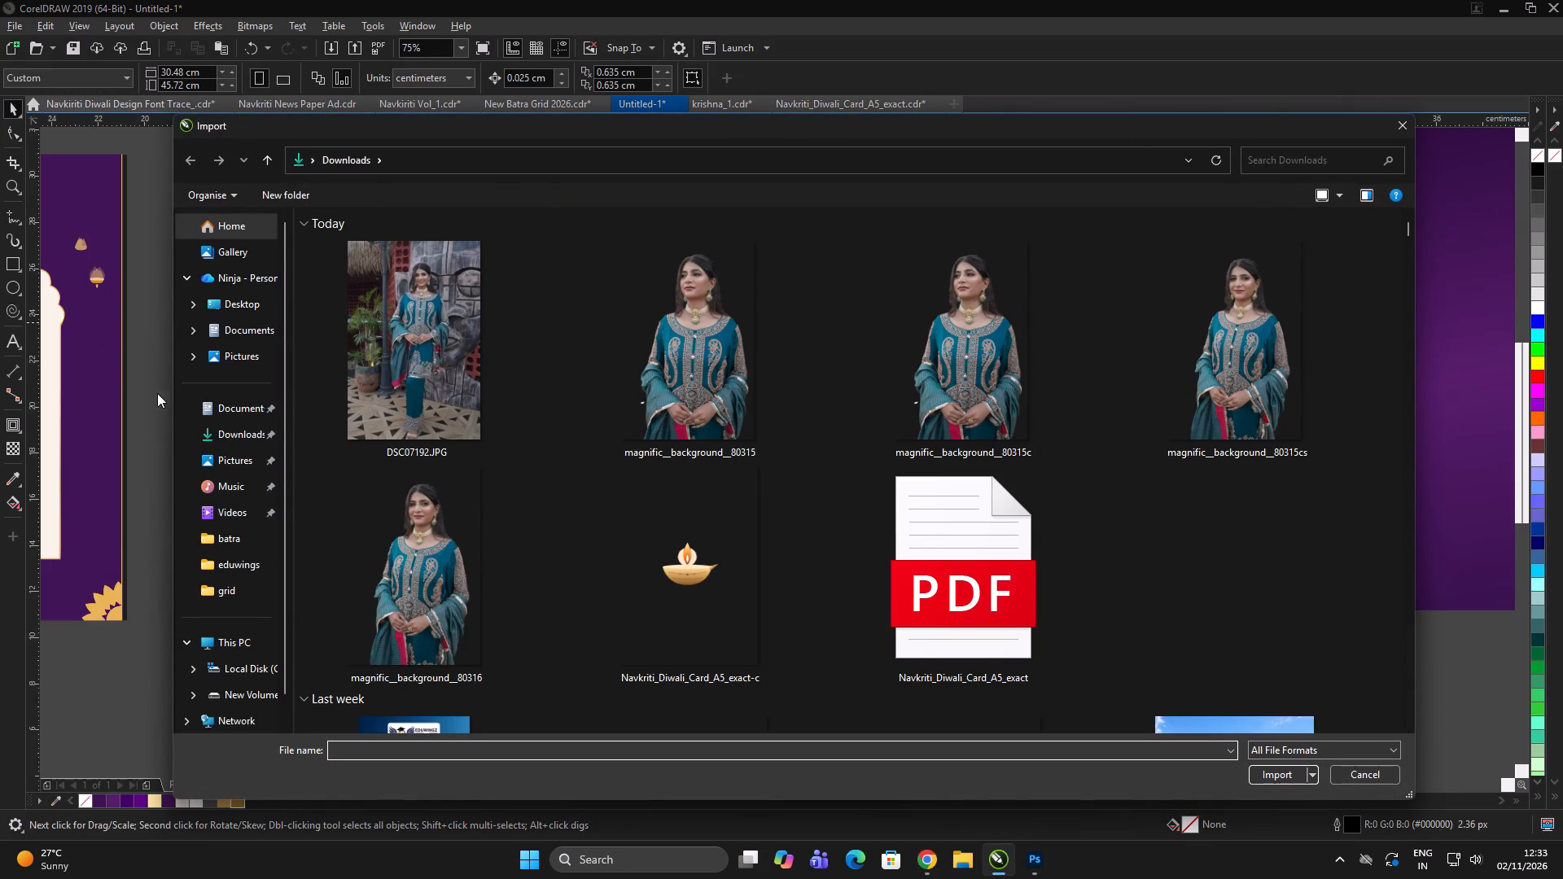
pyautogui.click(202, 424)
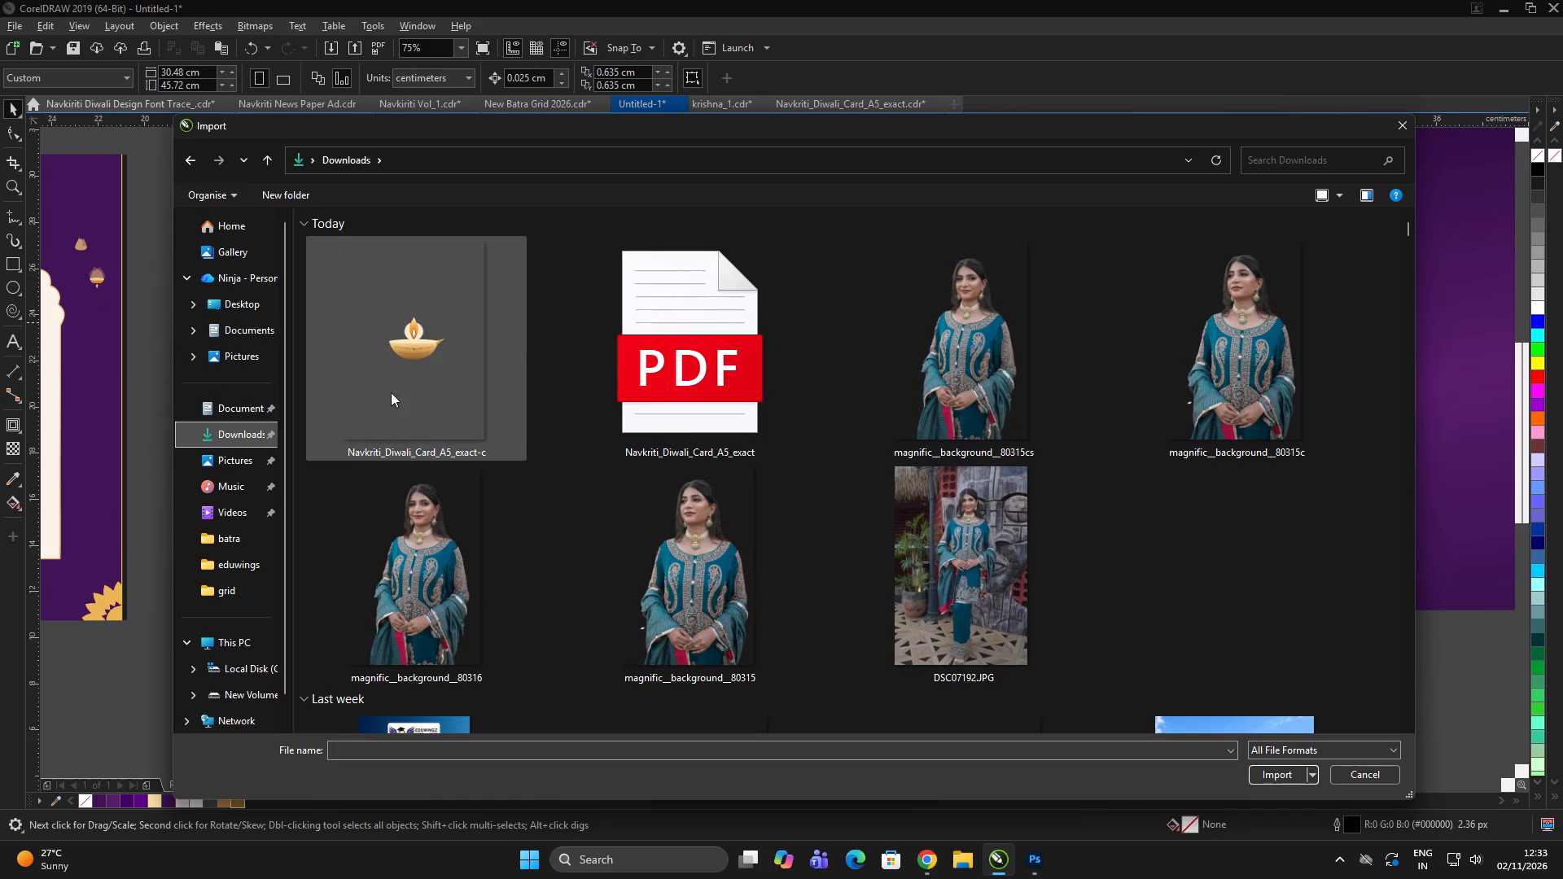
pyautogui.click(415, 380)
pyautogui.click(1277, 775)
pyautogui.moveTo(800, 367); pyautogui.dragTo(1053, 493)
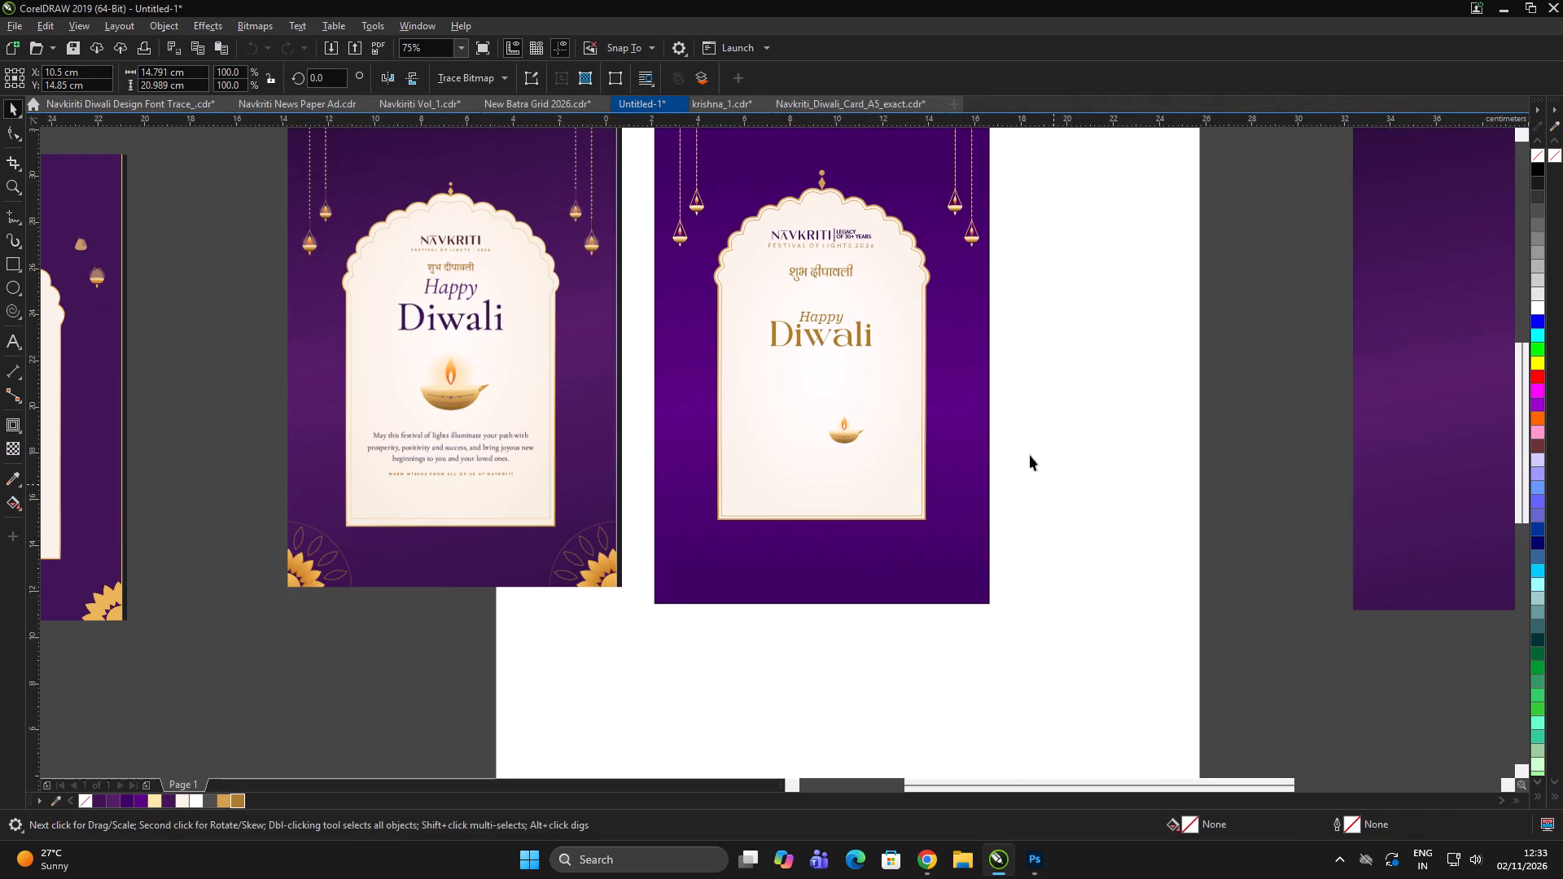
# Crop the imported diya image to about 1.75 × 1.34 cm, closely around the lamp and flame.
pyautogui.scroll(2, 904, 396)
pyautogui.scroll(1, 763, 543)
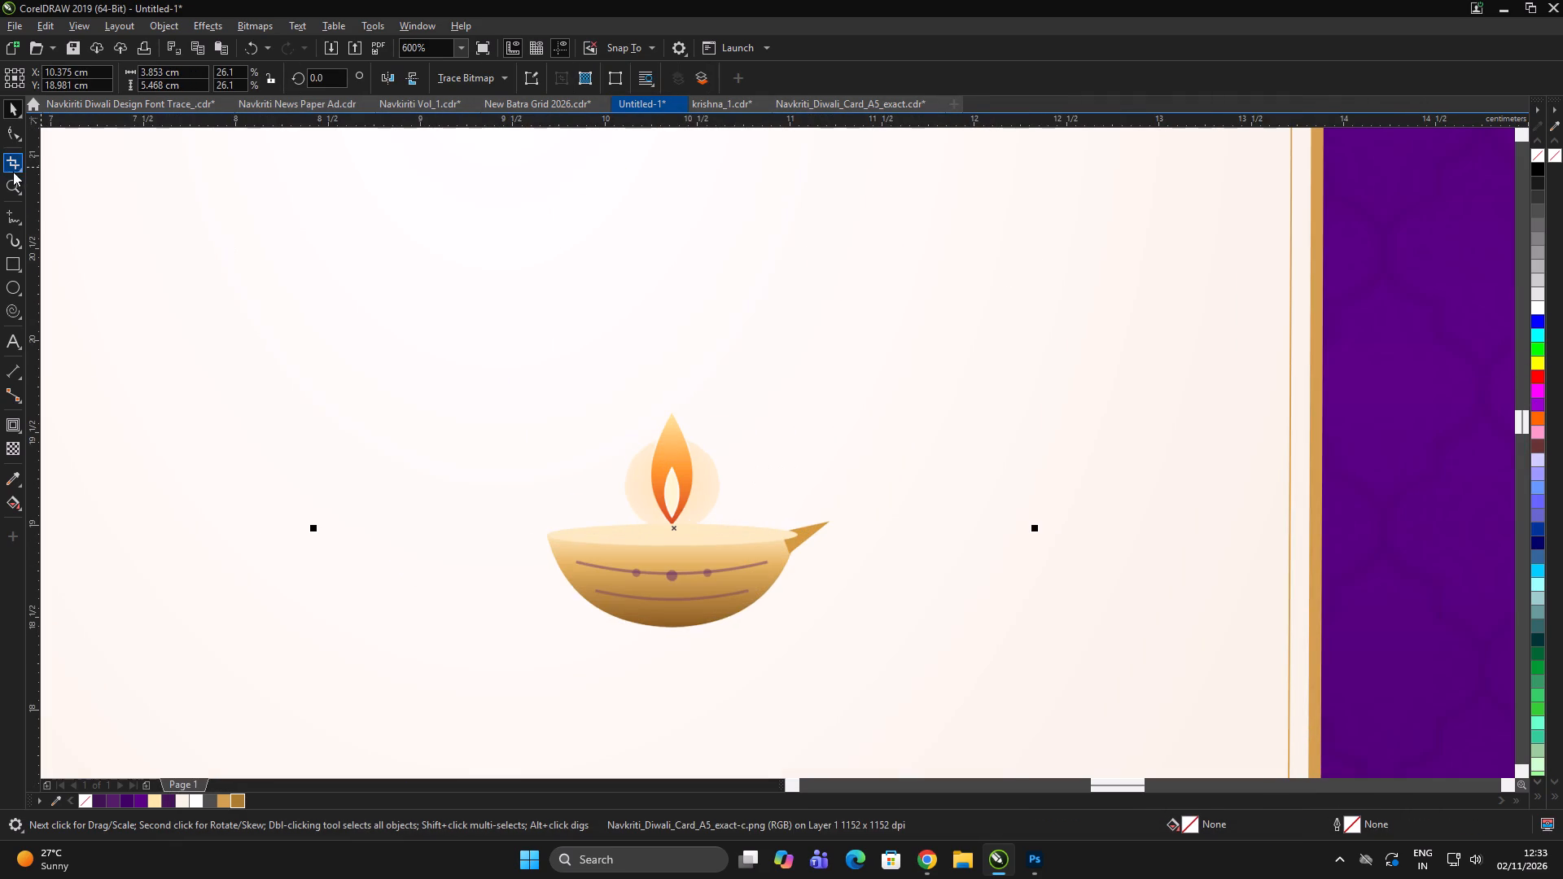
pyautogui.click(11, 164)
pyautogui.moveTo(531, 395); pyautogui.dragTo(853, 641)
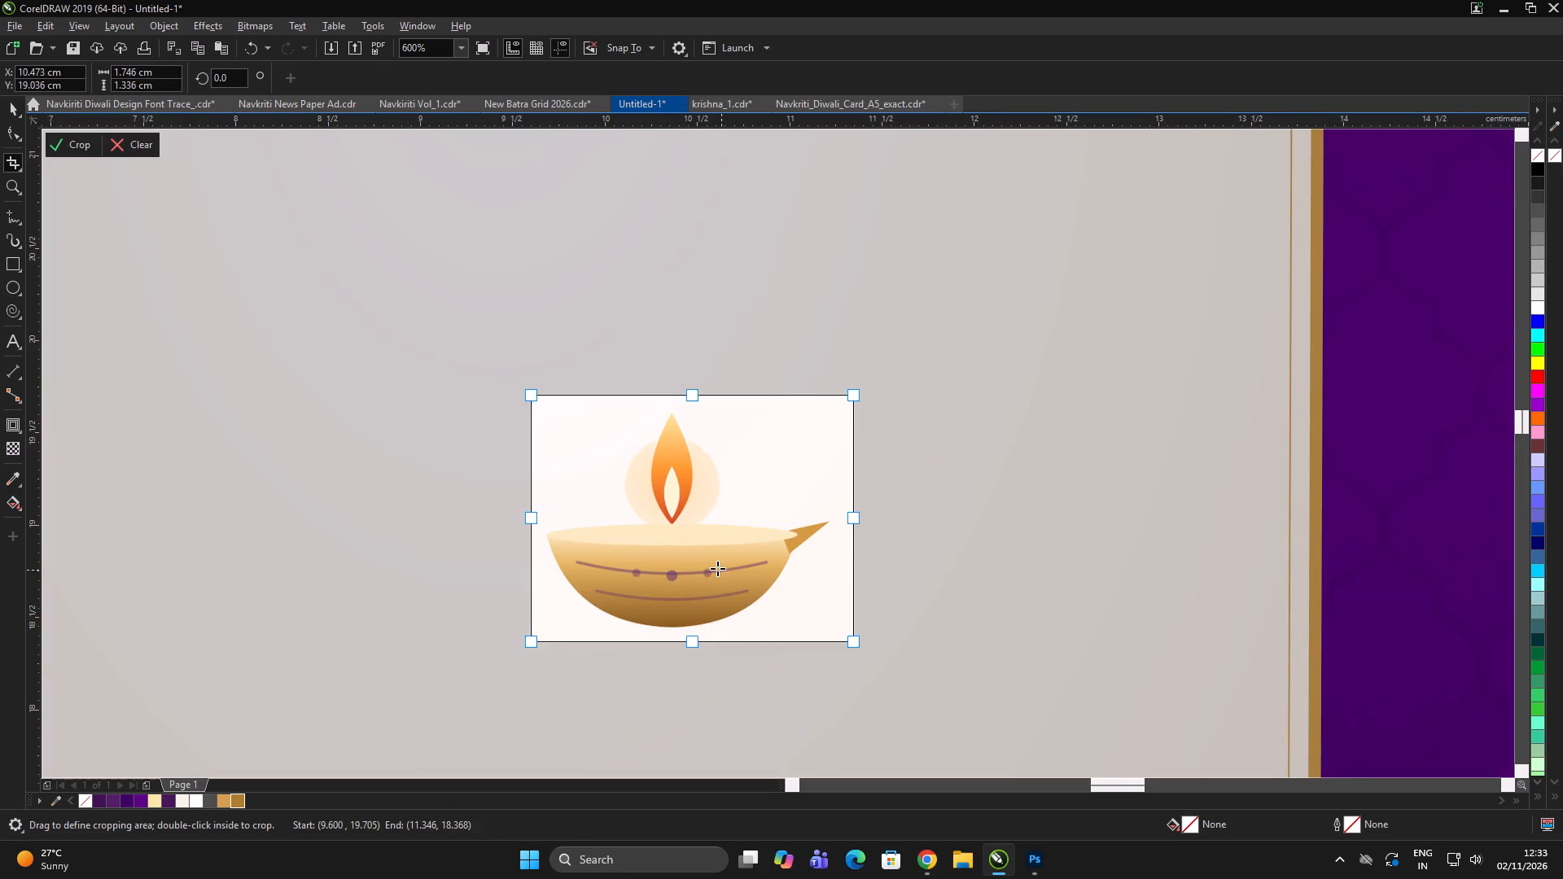
pyautogui.doubleClick(717, 567)
# Centre the cropped diya horizontally on the arch panel, undoing any accidental change to the card.
pyautogui.scroll(-3, 796, 474)
pyautogui.press('space')
pyautogui.keyDown('shift'); pyautogui.click(852, 392); pyautogui.keyUp('shift')
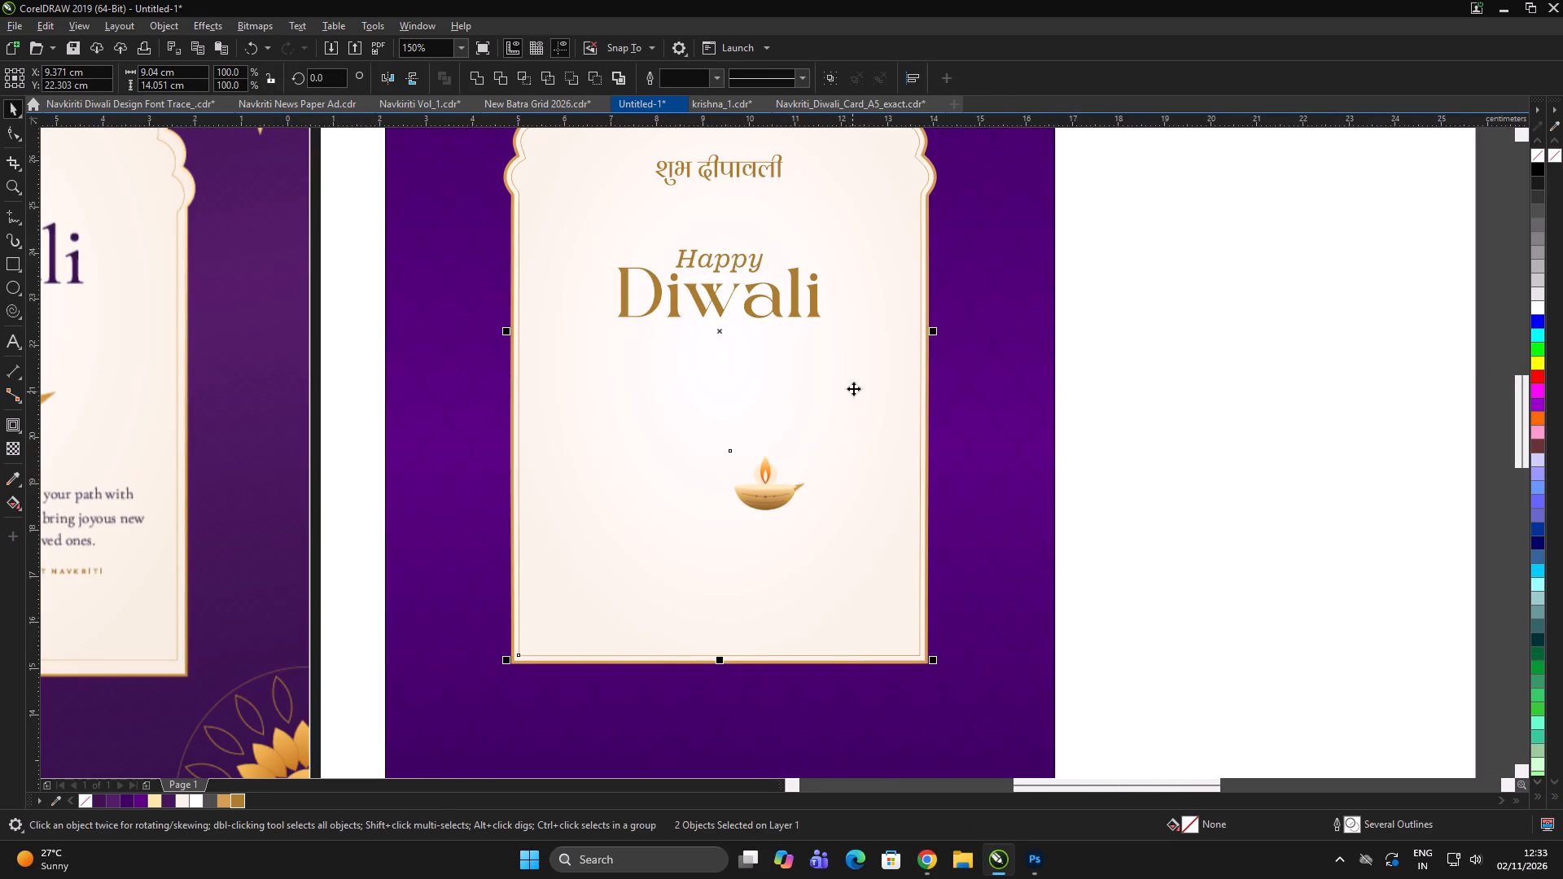
pyautogui.press('c')
pyautogui.doubleClick(1050, 423)
pyautogui.scroll(-1, 1025, 439)
pyautogui.click(1109, 443)
pyautogui.scroll(-1, 1106, 441)
pyautogui.hotkey('ctrl', 'z')
pyautogui.click(1148, 438)
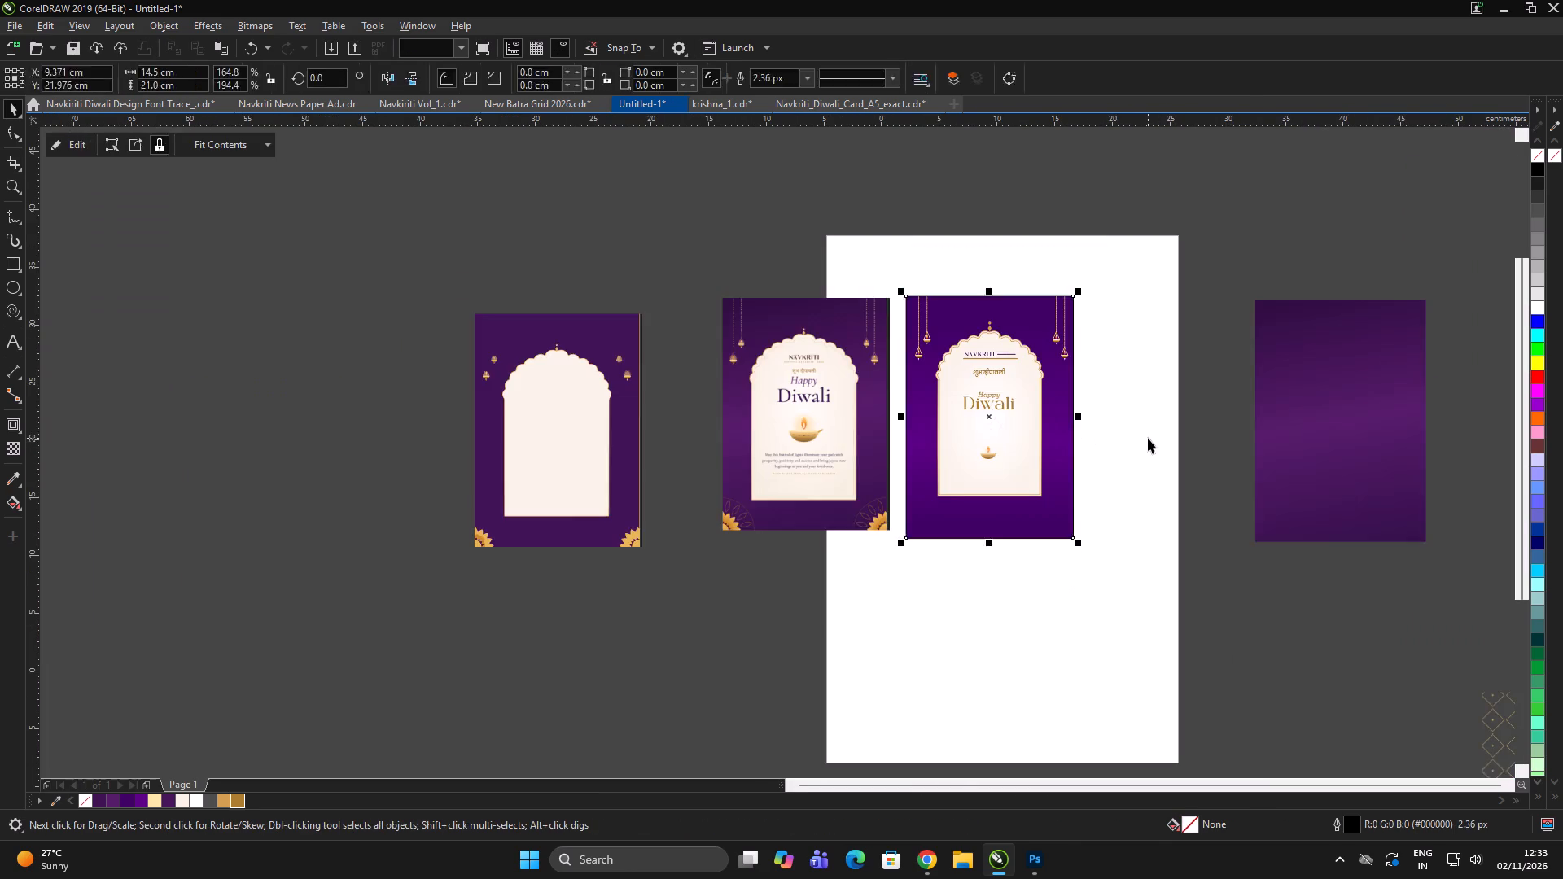
# Enlarge the diya to about 3.67 × 2.81 cm and position it visually centred just below "Diwali".
pyautogui.scroll(2, 970, 439)
pyautogui.moveTo(1051, 497); pyautogui.dragTo(1070, 411)
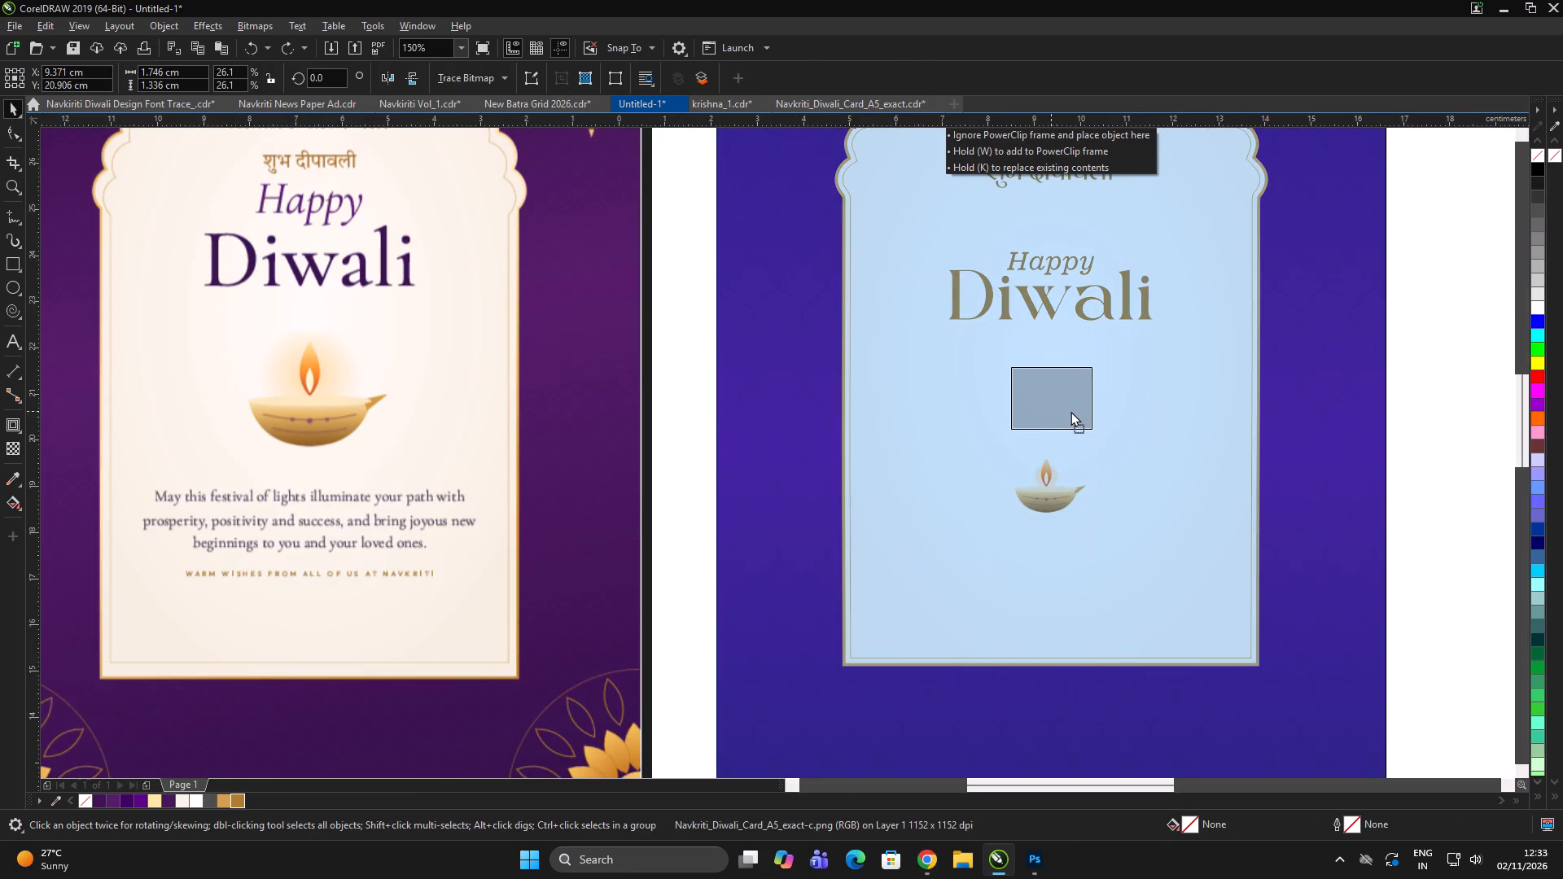
pyautogui.moveTo(1070, 411); pyautogui.dragTo(1061, 384)
pyautogui.moveTo(1098, 405); pyautogui.dragTo(1115, 432)
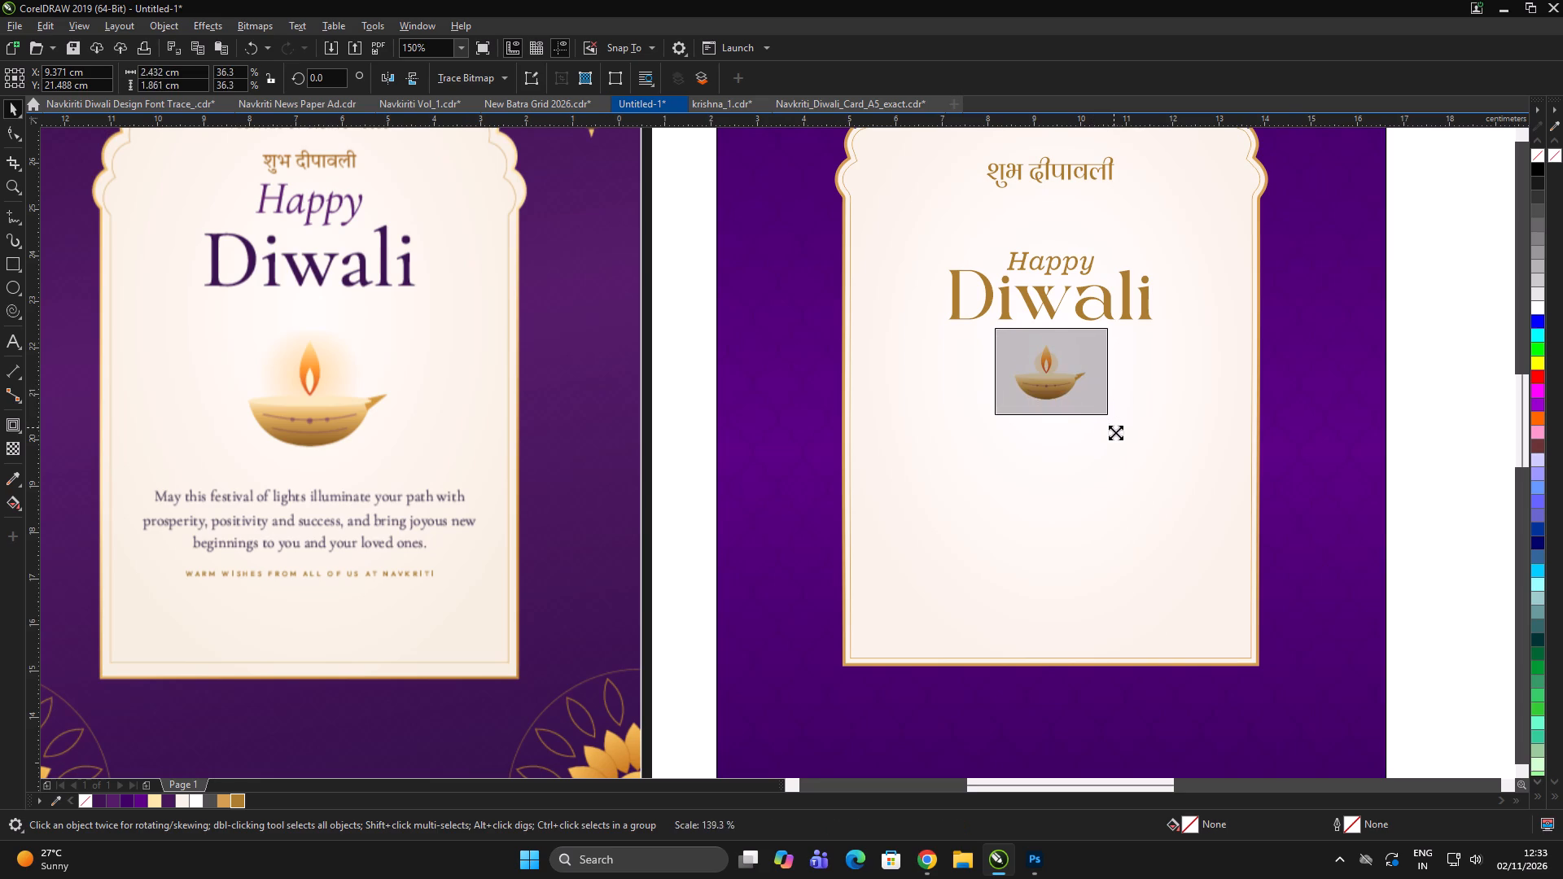
pyautogui.moveTo(1115, 432); pyautogui.dragTo(1142, 475)
pyautogui.moveTo(1075, 370); pyautogui.dragTo(1084, 414)
pyautogui.moveTo(1067, 426); pyautogui.dragTo(1075, 426)
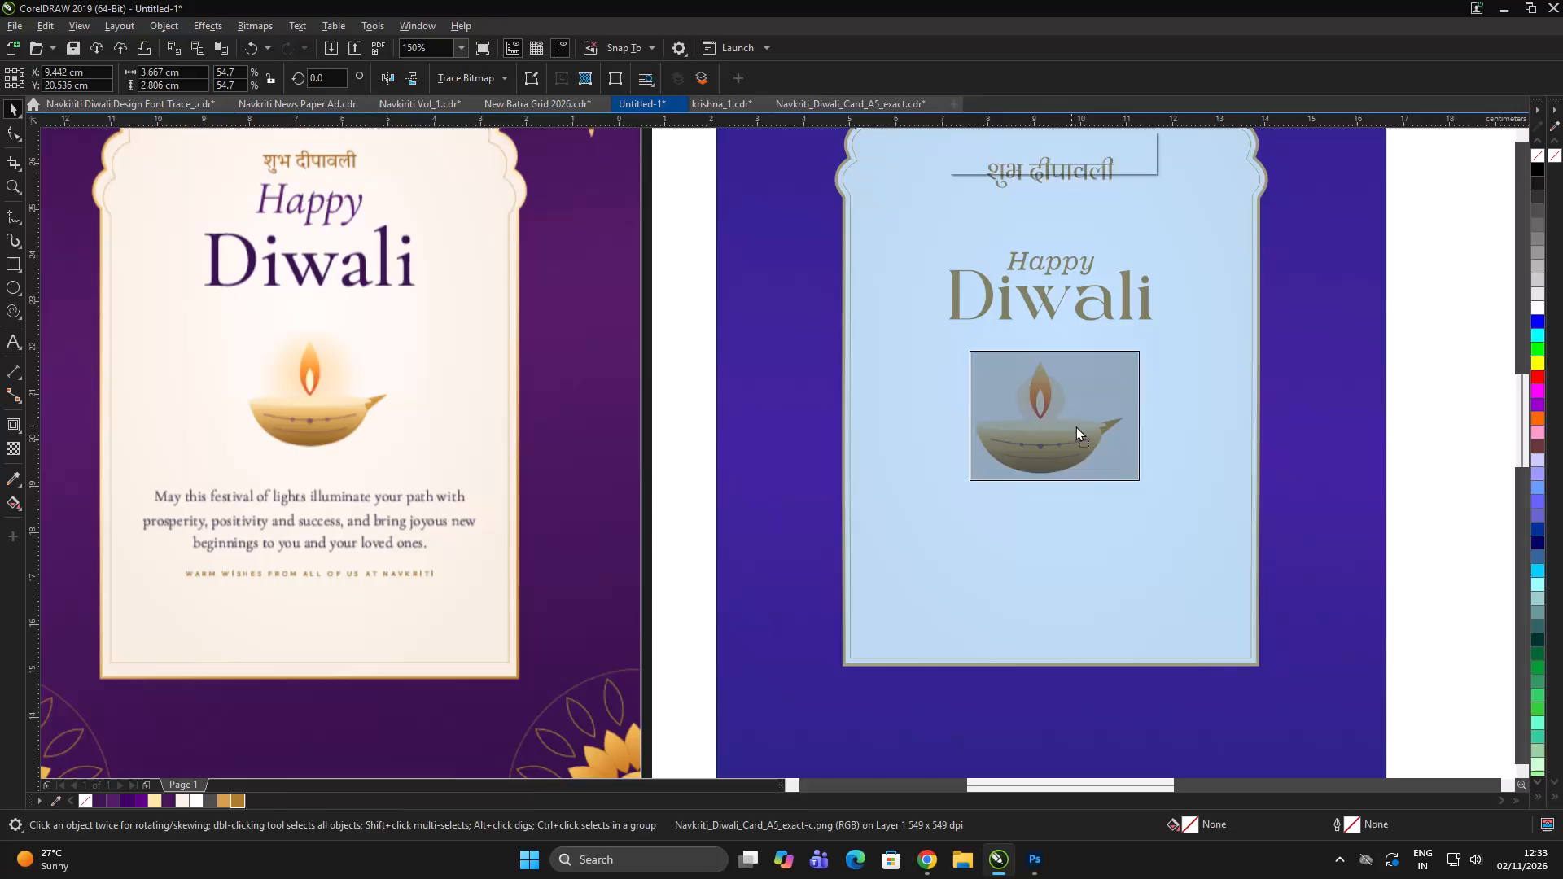
pyautogui.moveTo(1075, 426); pyautogui.dragTo(1077, 426)
pyautogui.scroll(3, 1122, 445)
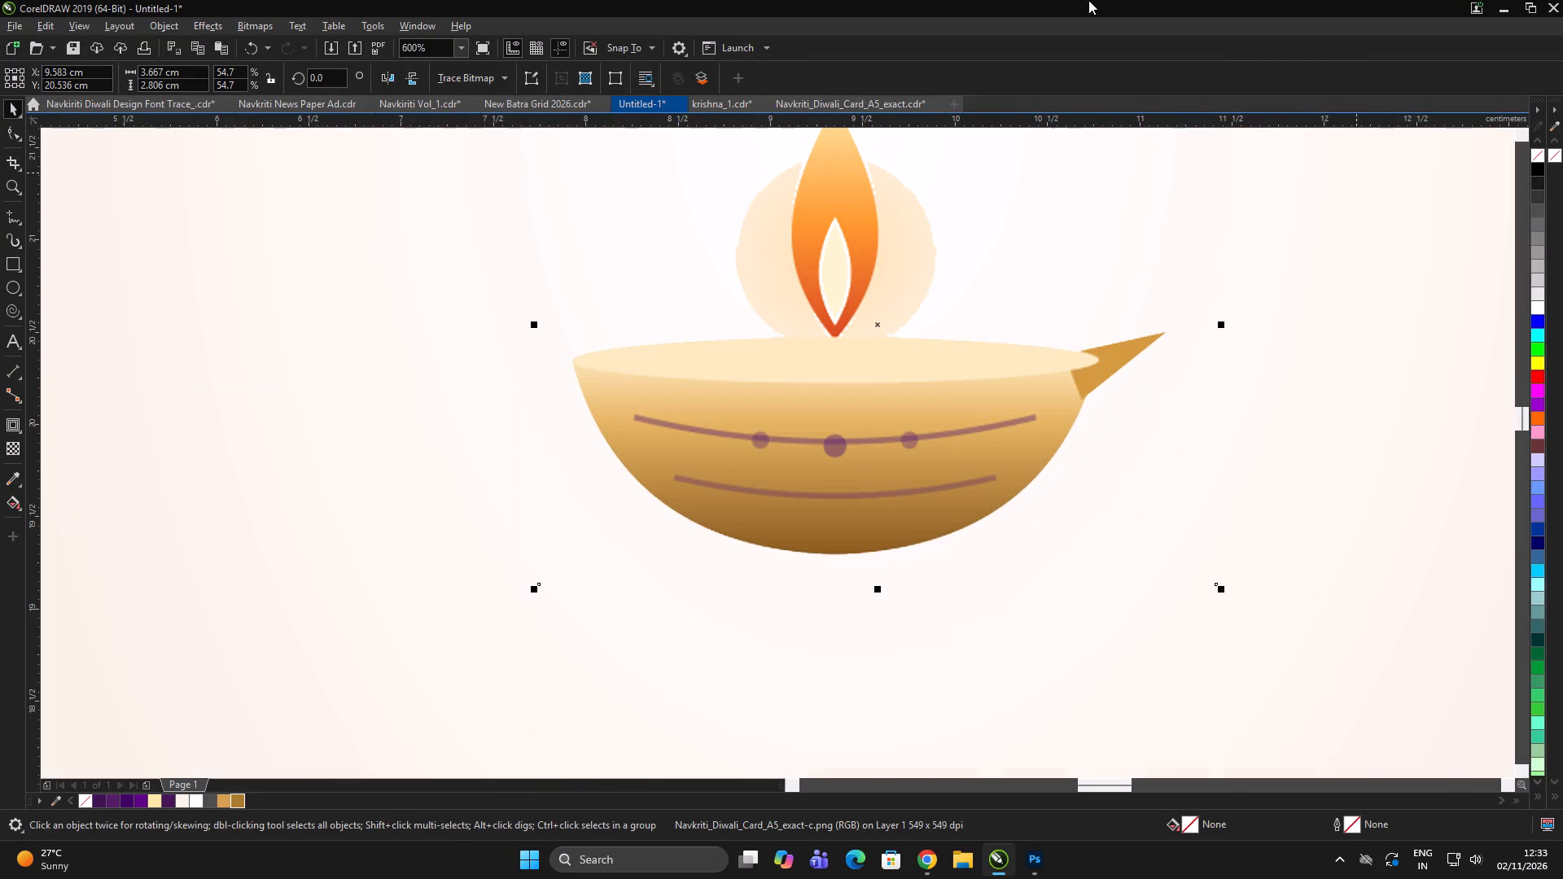
pyautogui.scroll(-3, 589, 358)
pyautogui.keyDown('shift'); pyautogui.click(705, 552); pyautogui.keyUp('shift')
pyautogui.click(1067, 468)
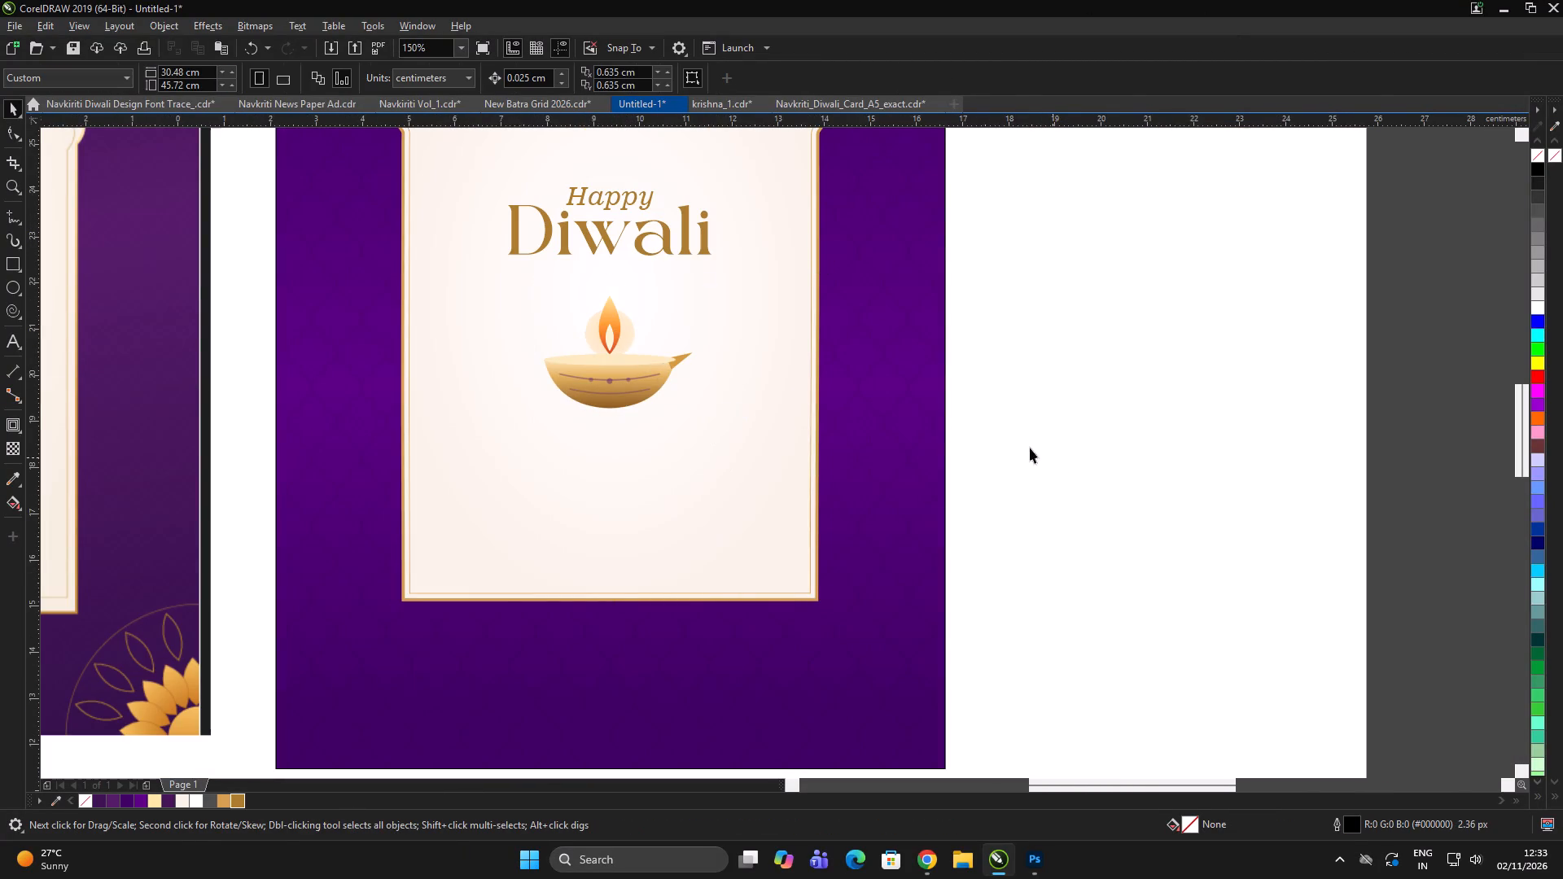
# Capture the reference card's "May this festival of lights" message and the wishes line below it with Lightshot, and copy the screenshot.
pyautogui.scroll(-3, 972, 457)
pyautogui.doubleClick(1052, 447)
pyautogui.scroll(1, 947, 448)
pyautogui.click(893, 424)
pyautogui.doubleClick(1219, 405)
pyautogui.scroll(3, 530, 491)
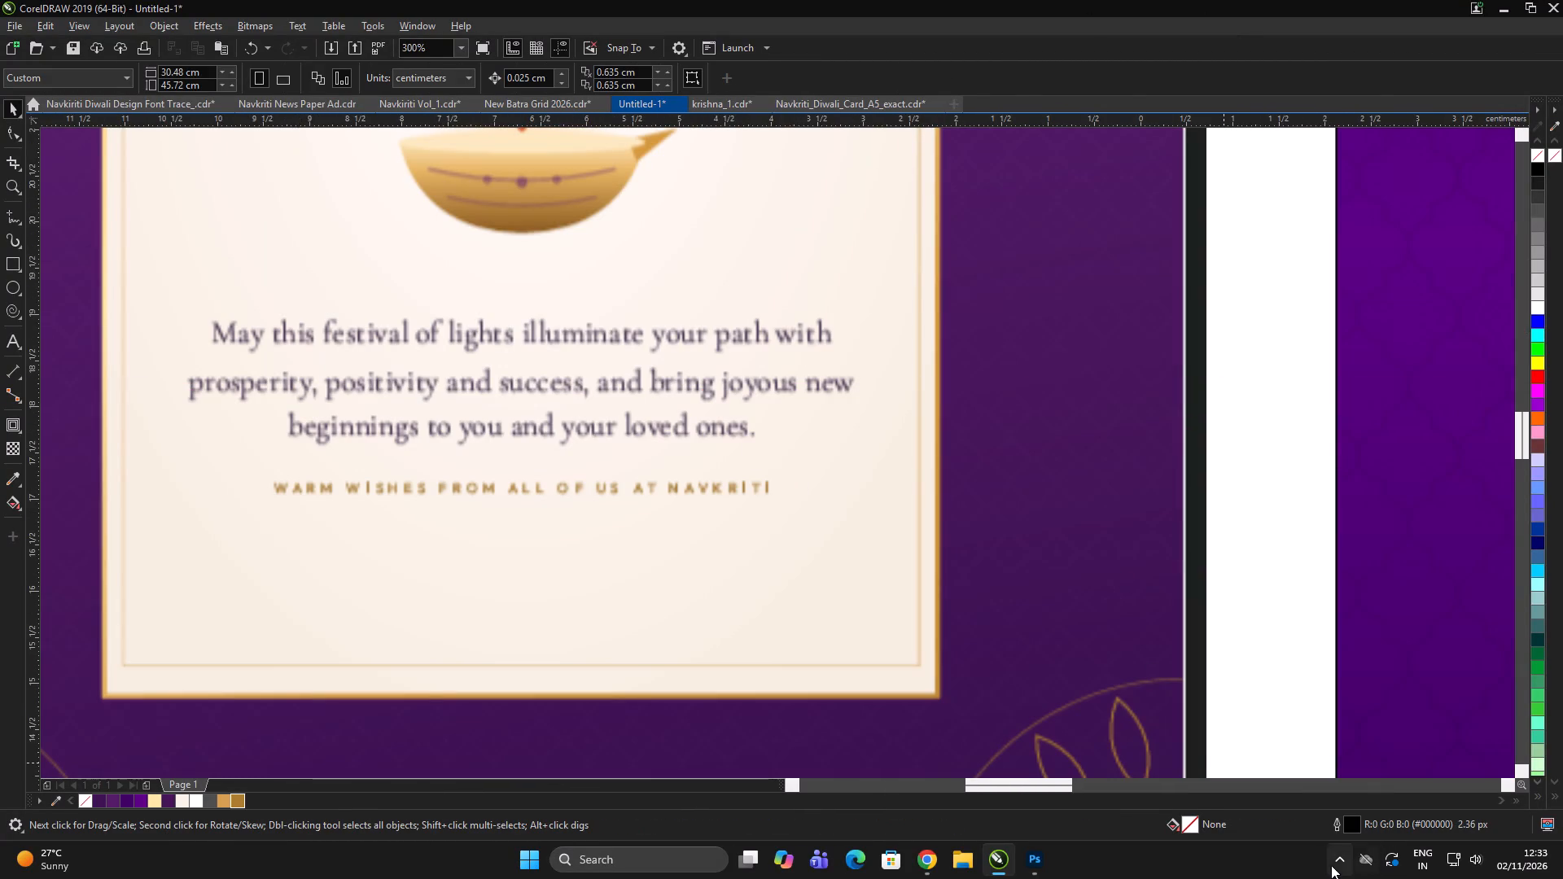
pyautogui.click(1329, 865)
pyautogui.click(1311, 809)
pyautogui.moveTo(168, 302); pyautogui.dragTo(825, 440)
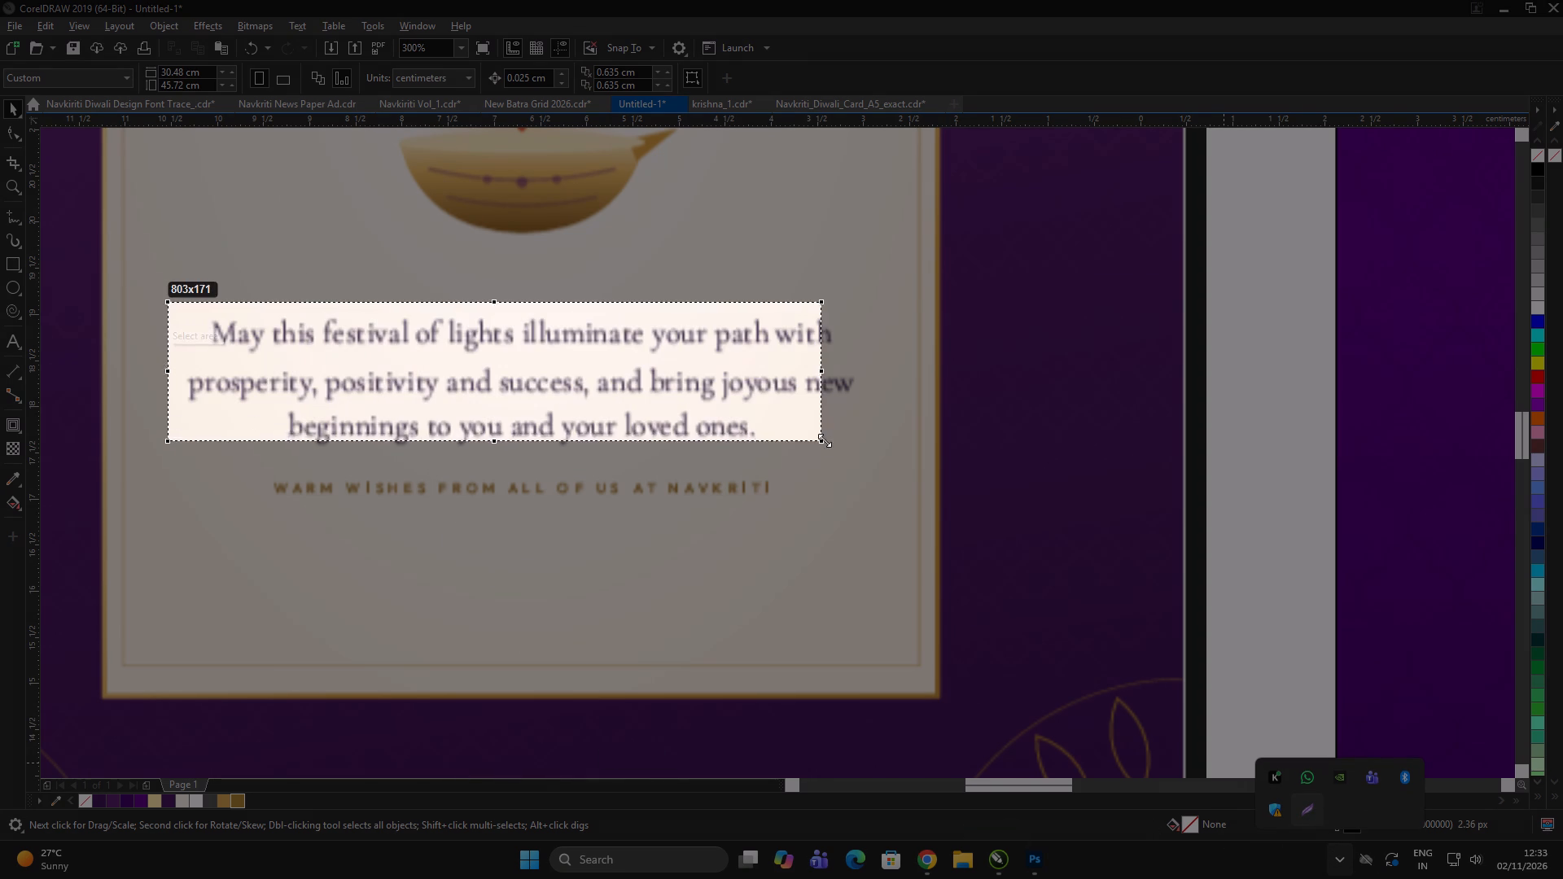
pyautogui.moveTo(825, 440); pyautogui.dragTo(881, 510)
pyautogui.click(814, 526)
# Switch to Chrome, open Google Keep and paste the captured text image into a new note.
pyautogui.hotkey('alt', 'Tab')
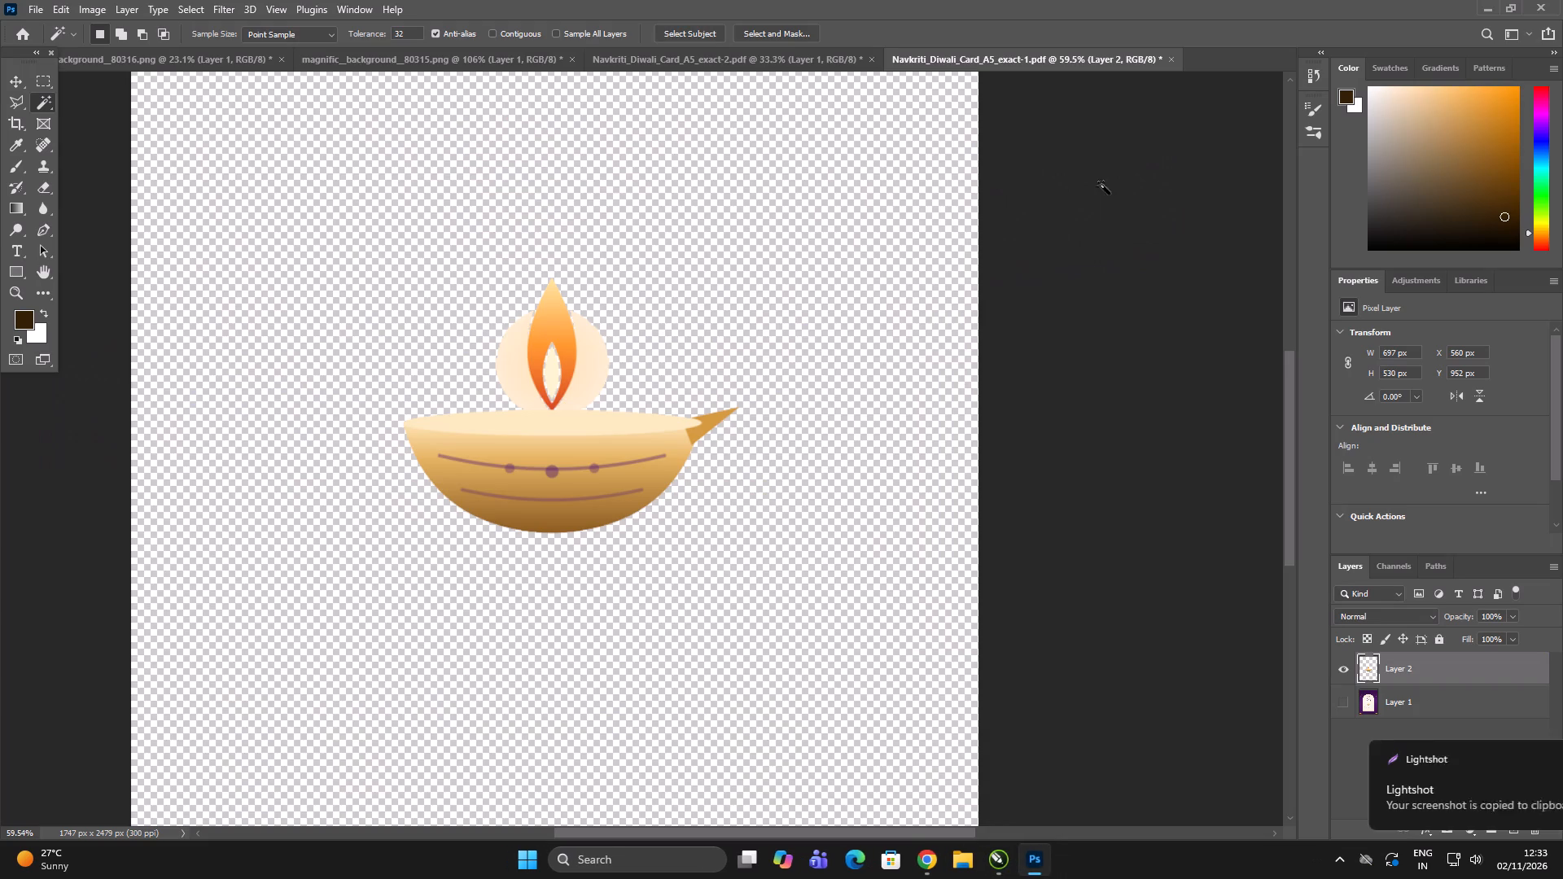
pyautogui.hotkey('alt', 'Tab')
pyautogui.hotkey('alt', 'Tab')
pyautogui.click(1123, 0)
pyautogui.click(1092, 49)
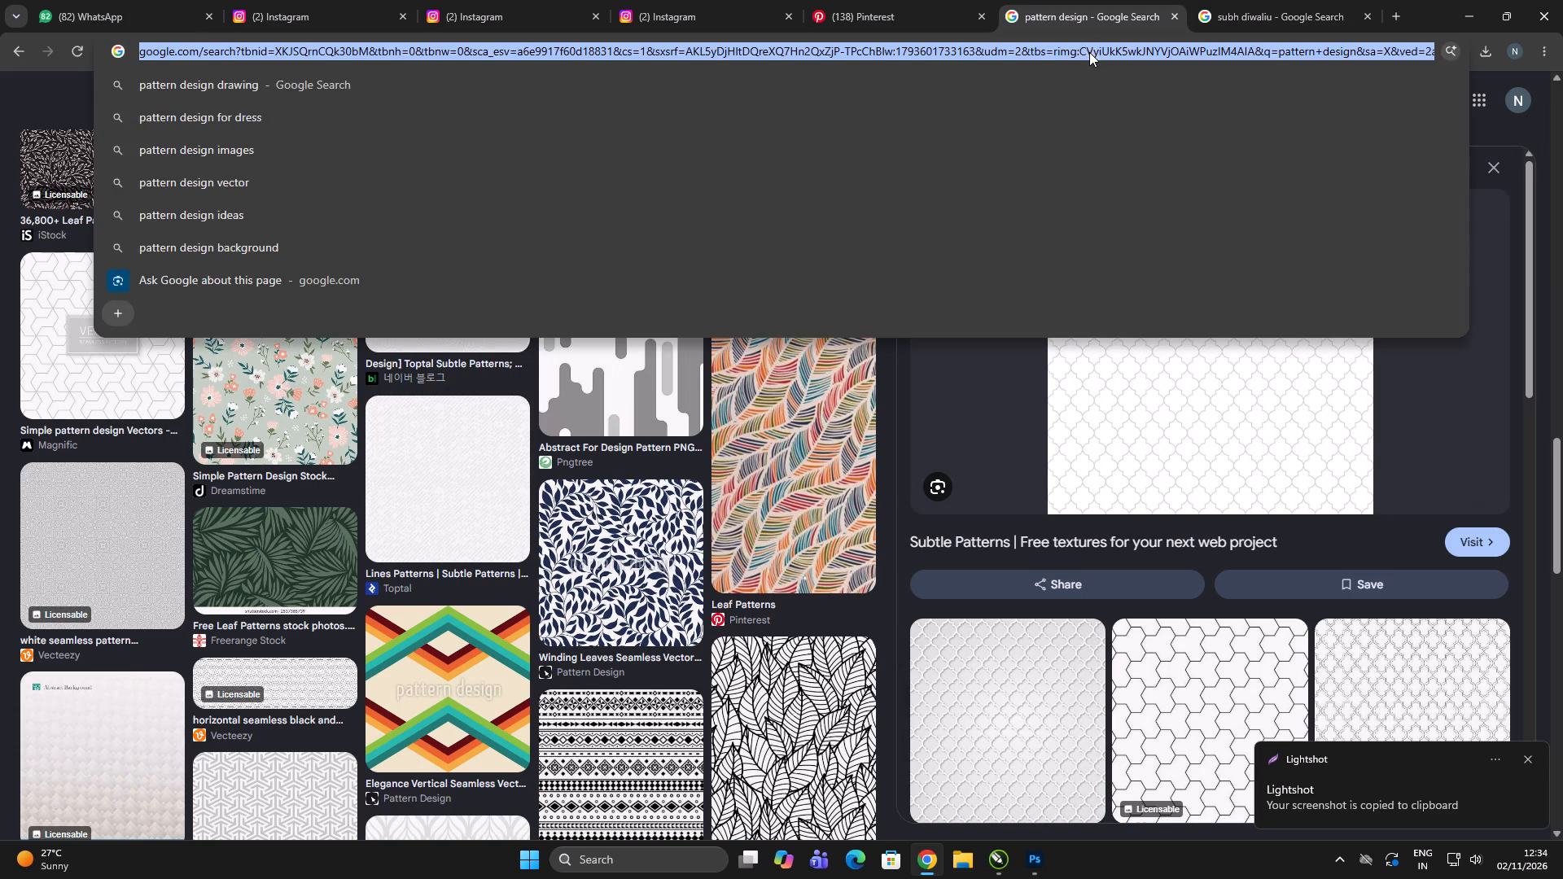
pyautogui.press('k')
pyautogui.write('eep')
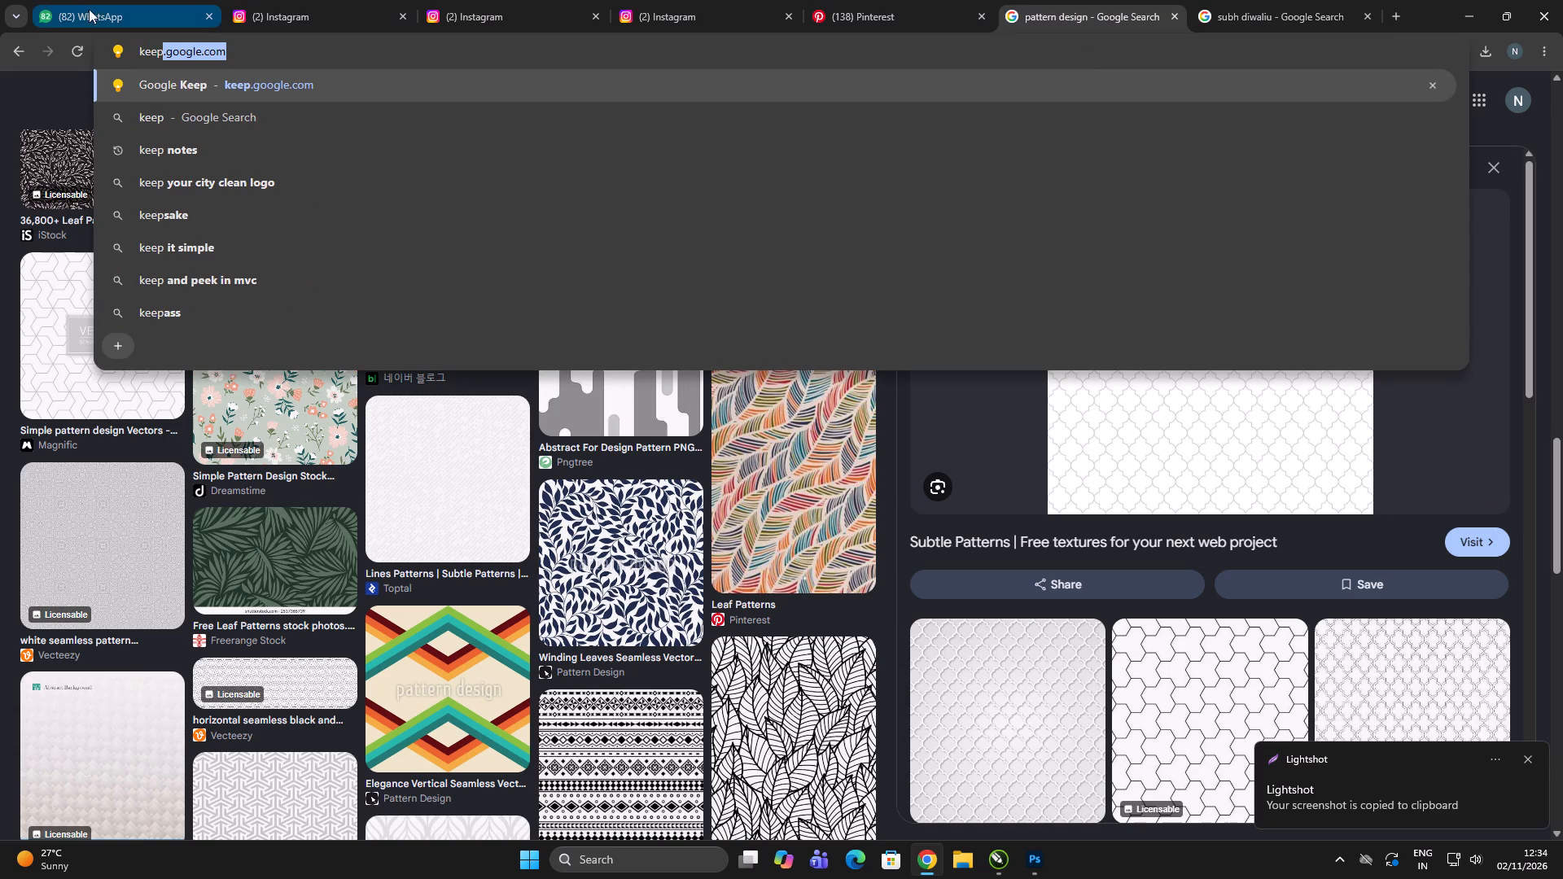
pyautogui.click(436, 46)
pyautogui.press('Return')
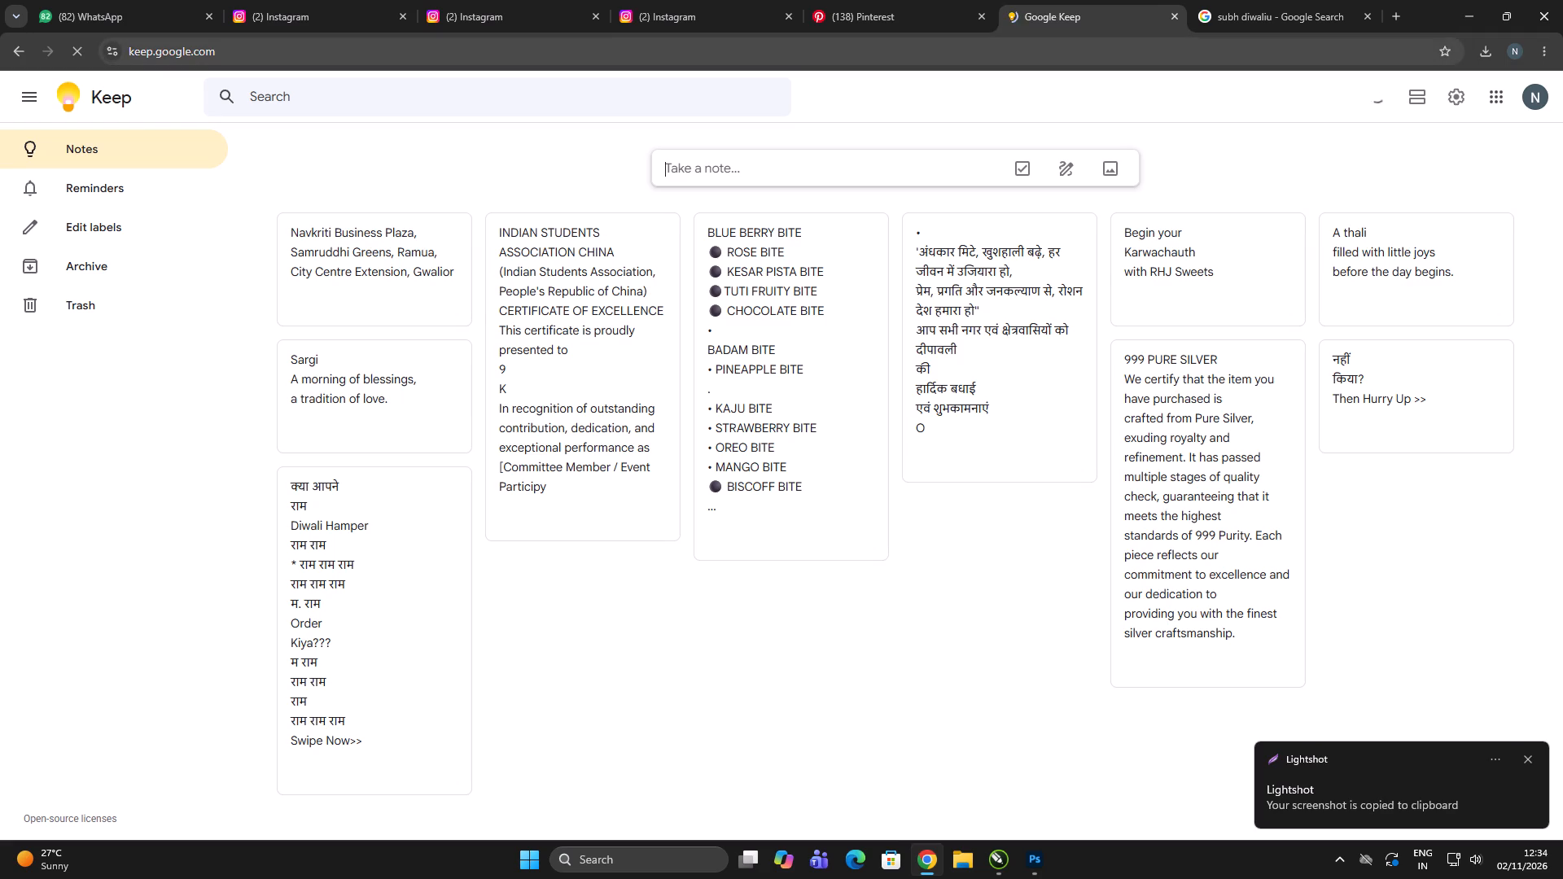
pyautogui.click(829, 175)
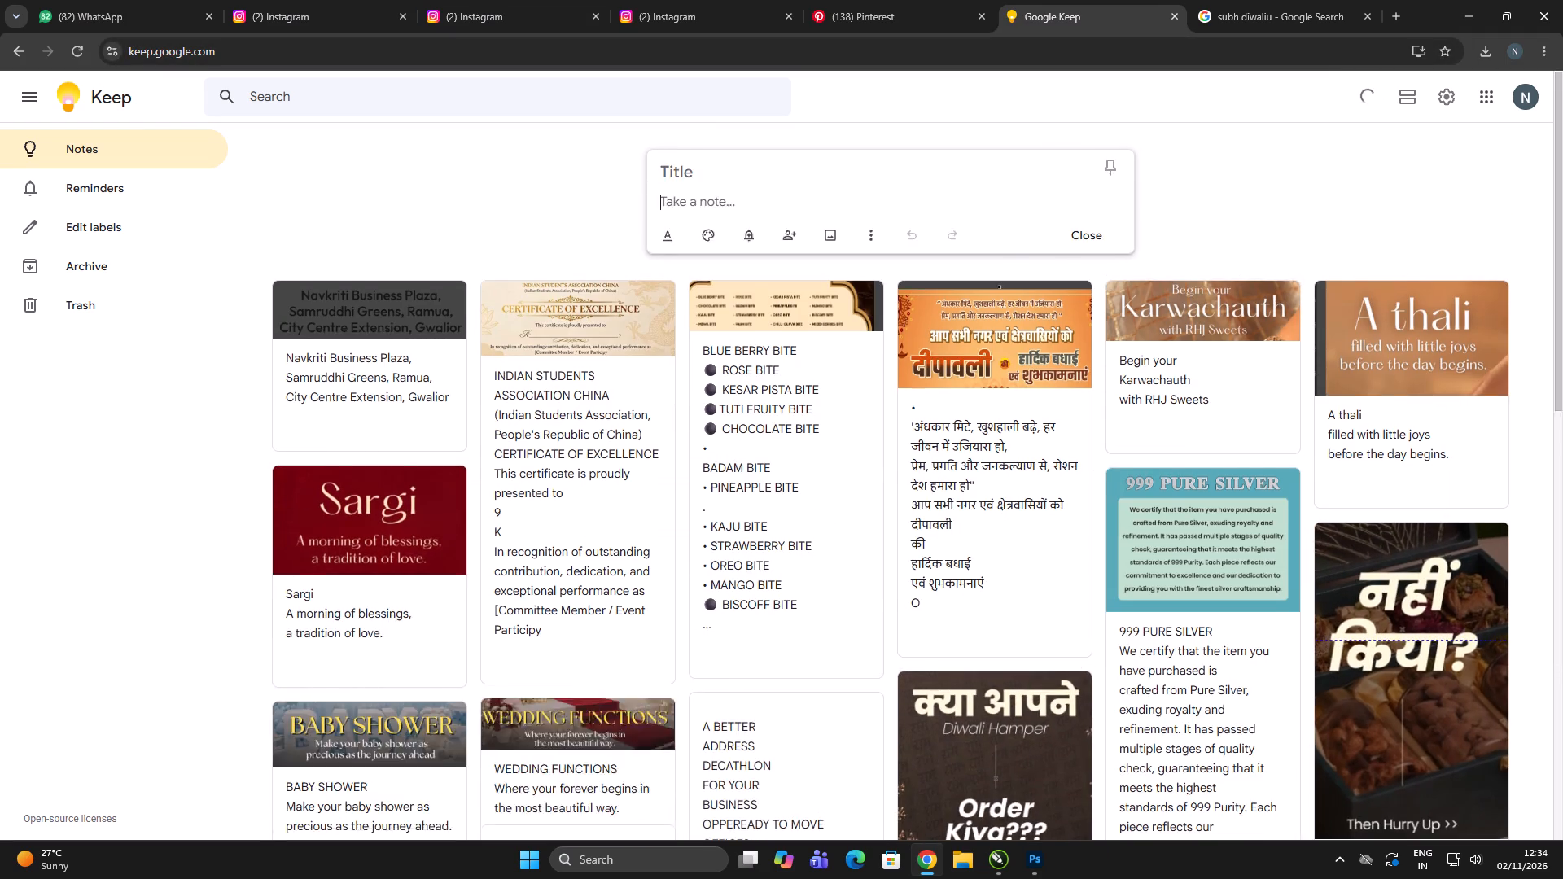
pyautogui.hotkey('ctrl', 'v')
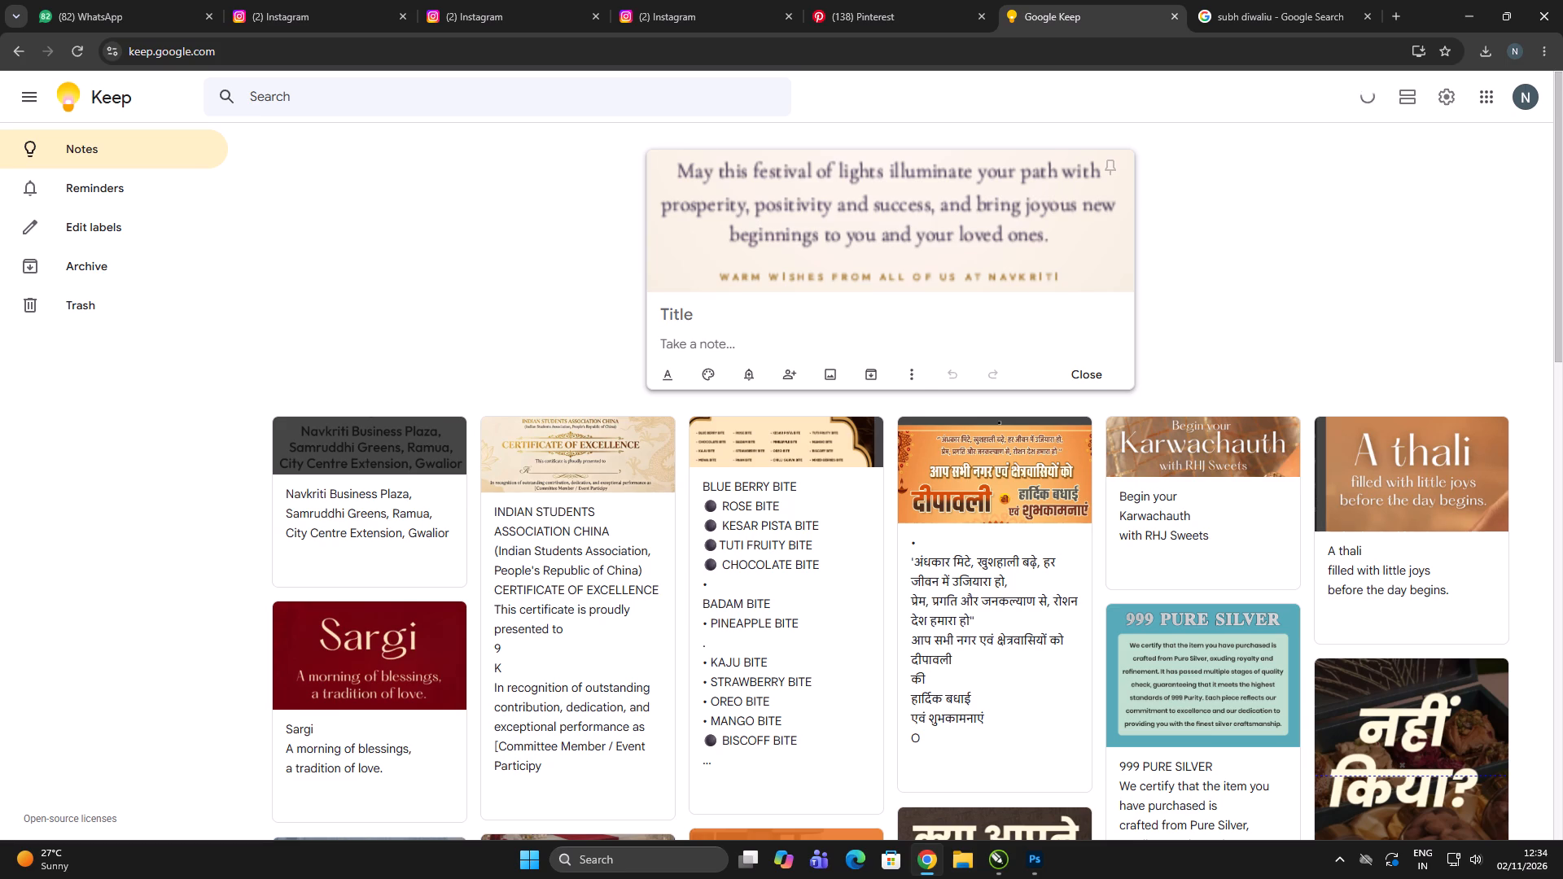
# Grab the image text in the note, copy the three-line greeting message and return to CorelDRAW.
pyautogui.click(915, 365)
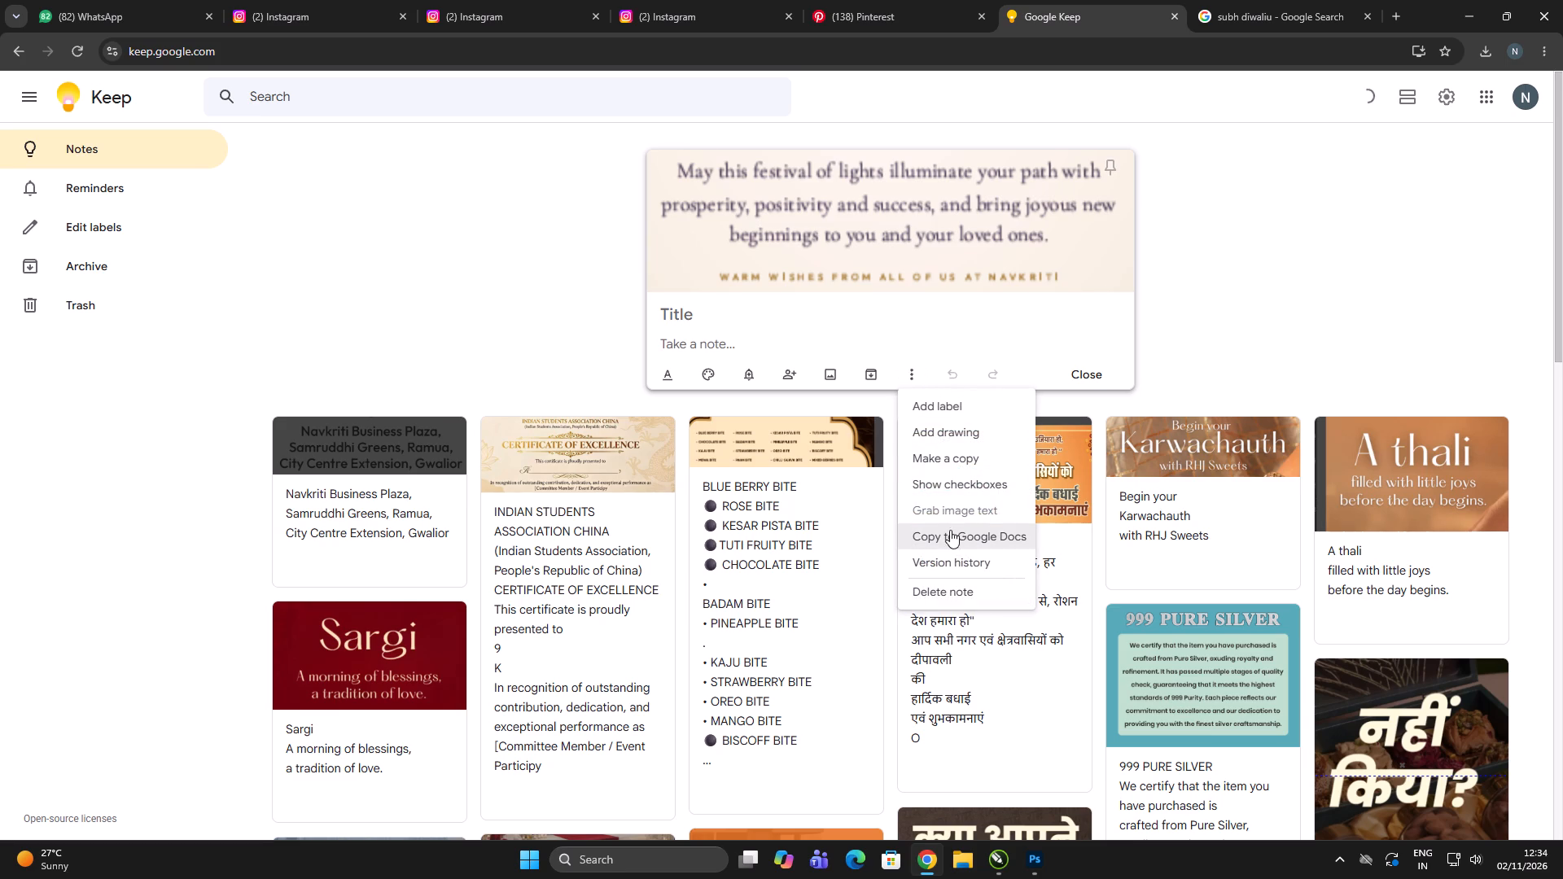
pyautogui.click(913, 370)
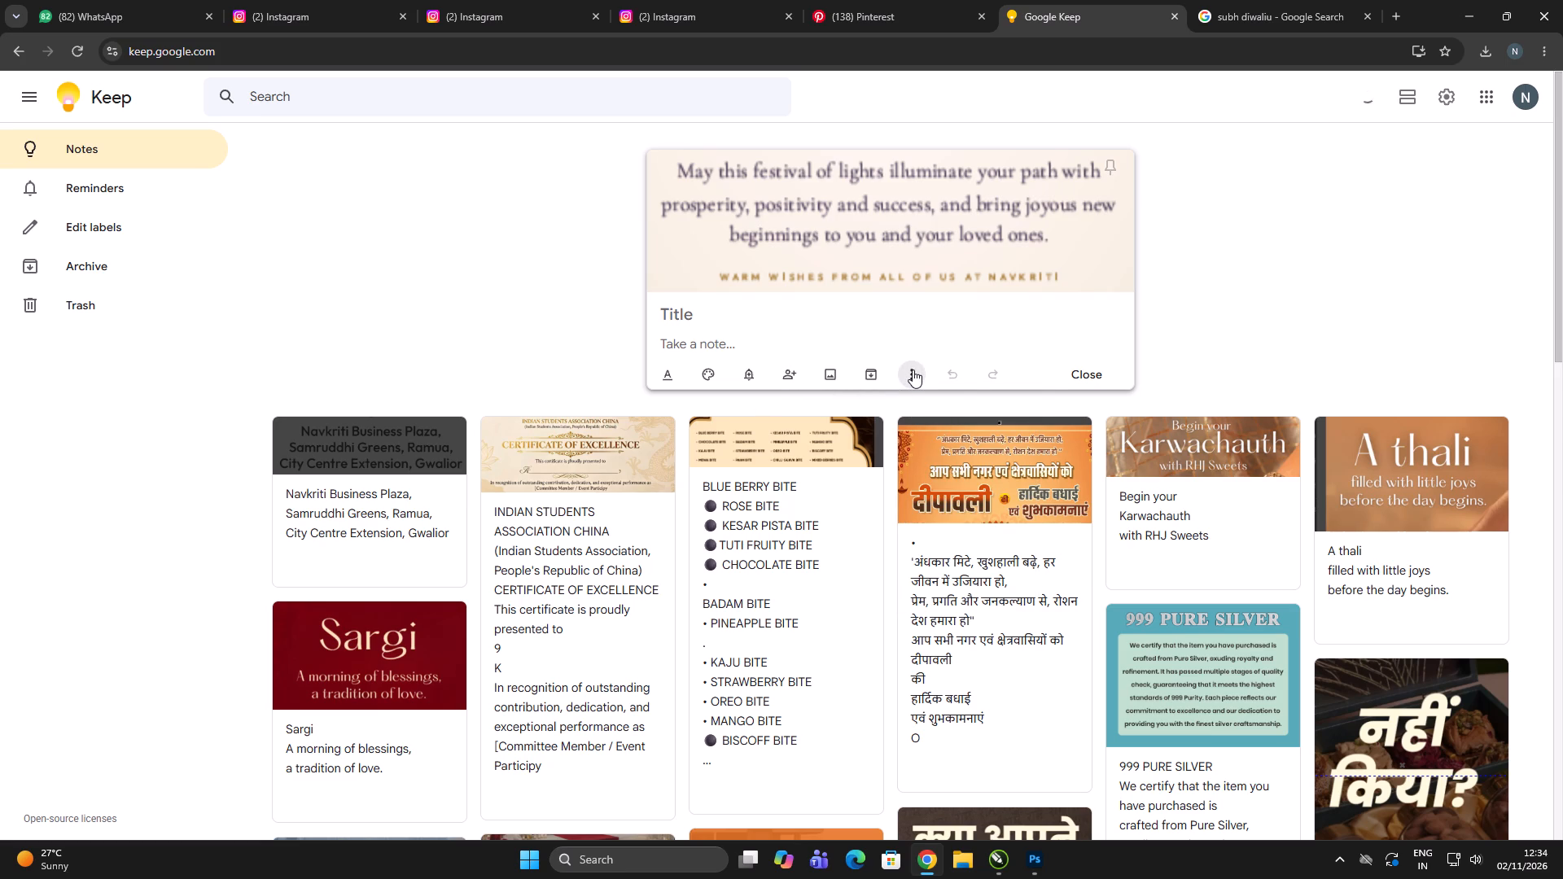
pyautogui.click(913, 370)
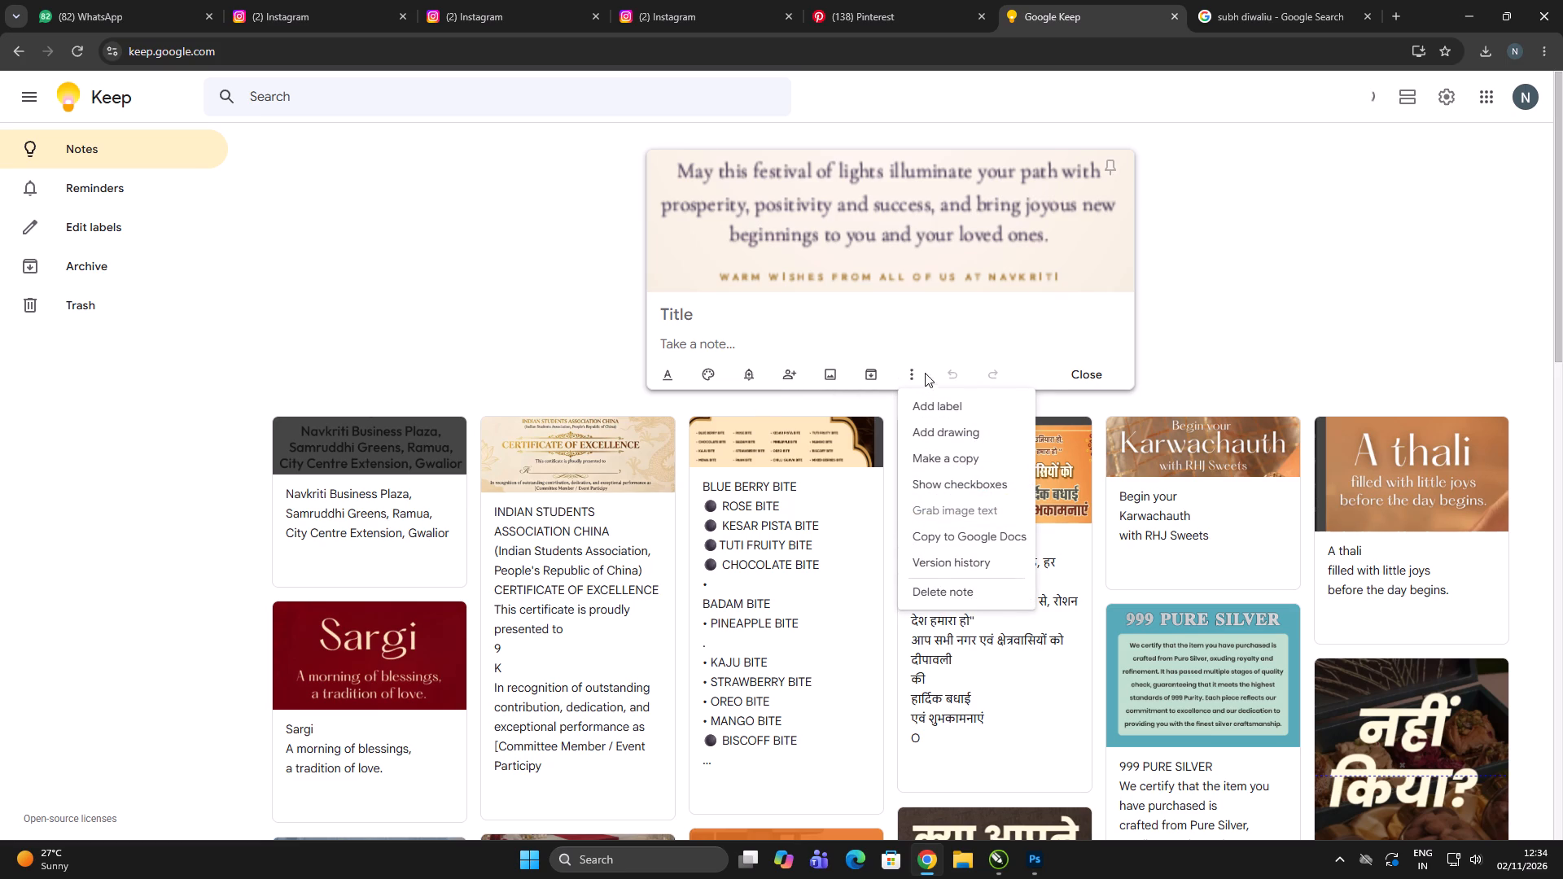
pyautogui.doubleClick(918, 373)
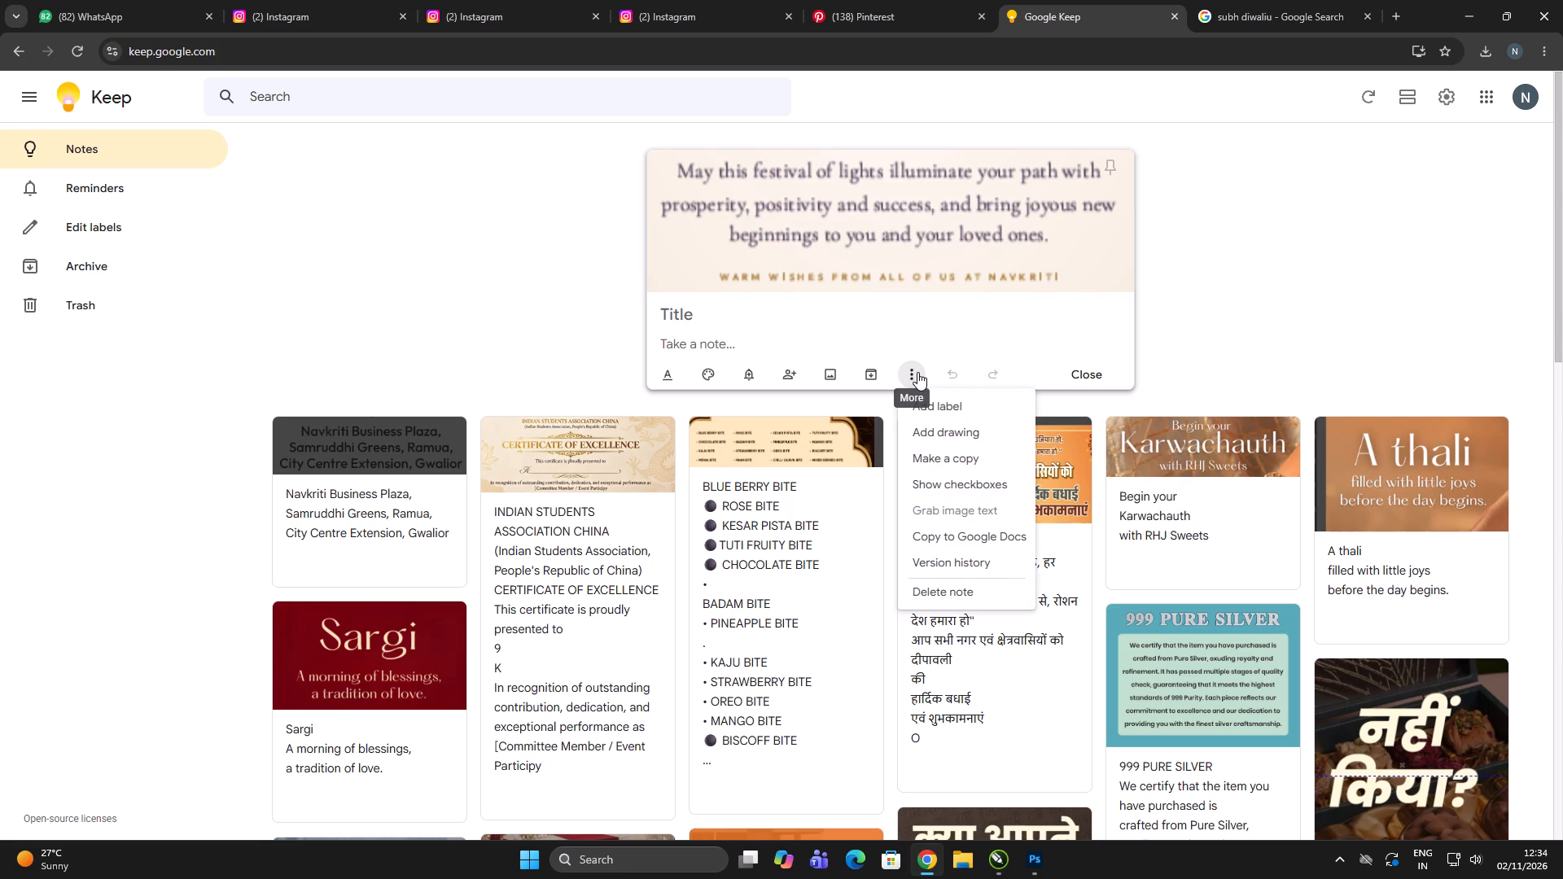
pyautogui.doubleClick(917, 371)
pyautogui.click(967, 508)
pyautogui.moveTo(895, 380); pyautogui.dragTo(824, 374)
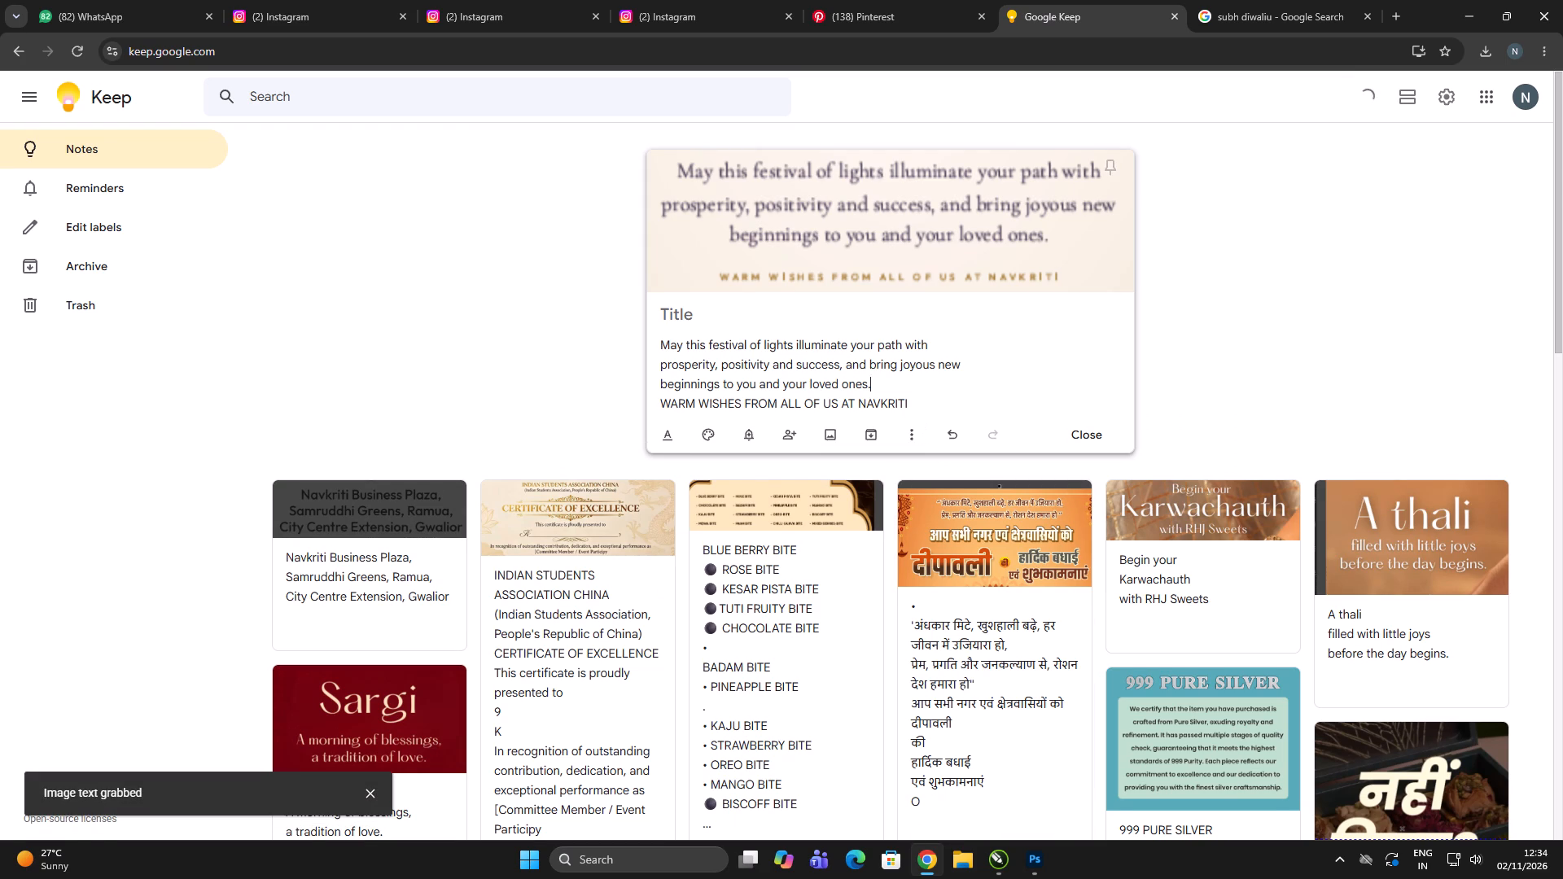
pyautogui.moveTo(824, 374); pyautogui.dragTo(615, 331)
pyautogui.hotkey('ctrl', 'c')
pyautogui.hotkey('alt', 'Tab')
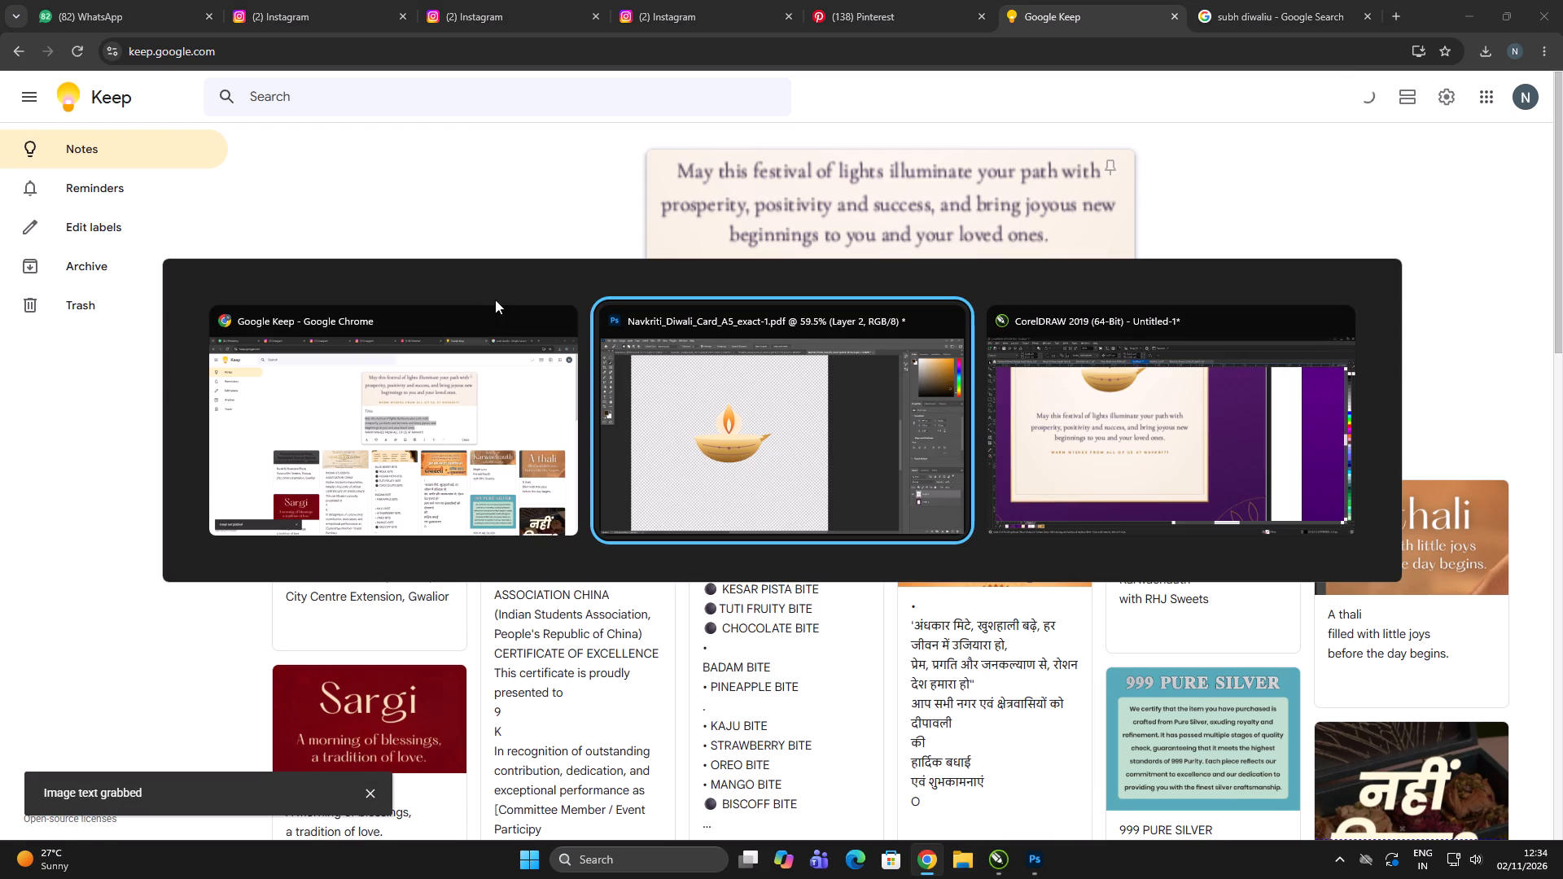
pyautogui.hotkey('alt', 'Tab')
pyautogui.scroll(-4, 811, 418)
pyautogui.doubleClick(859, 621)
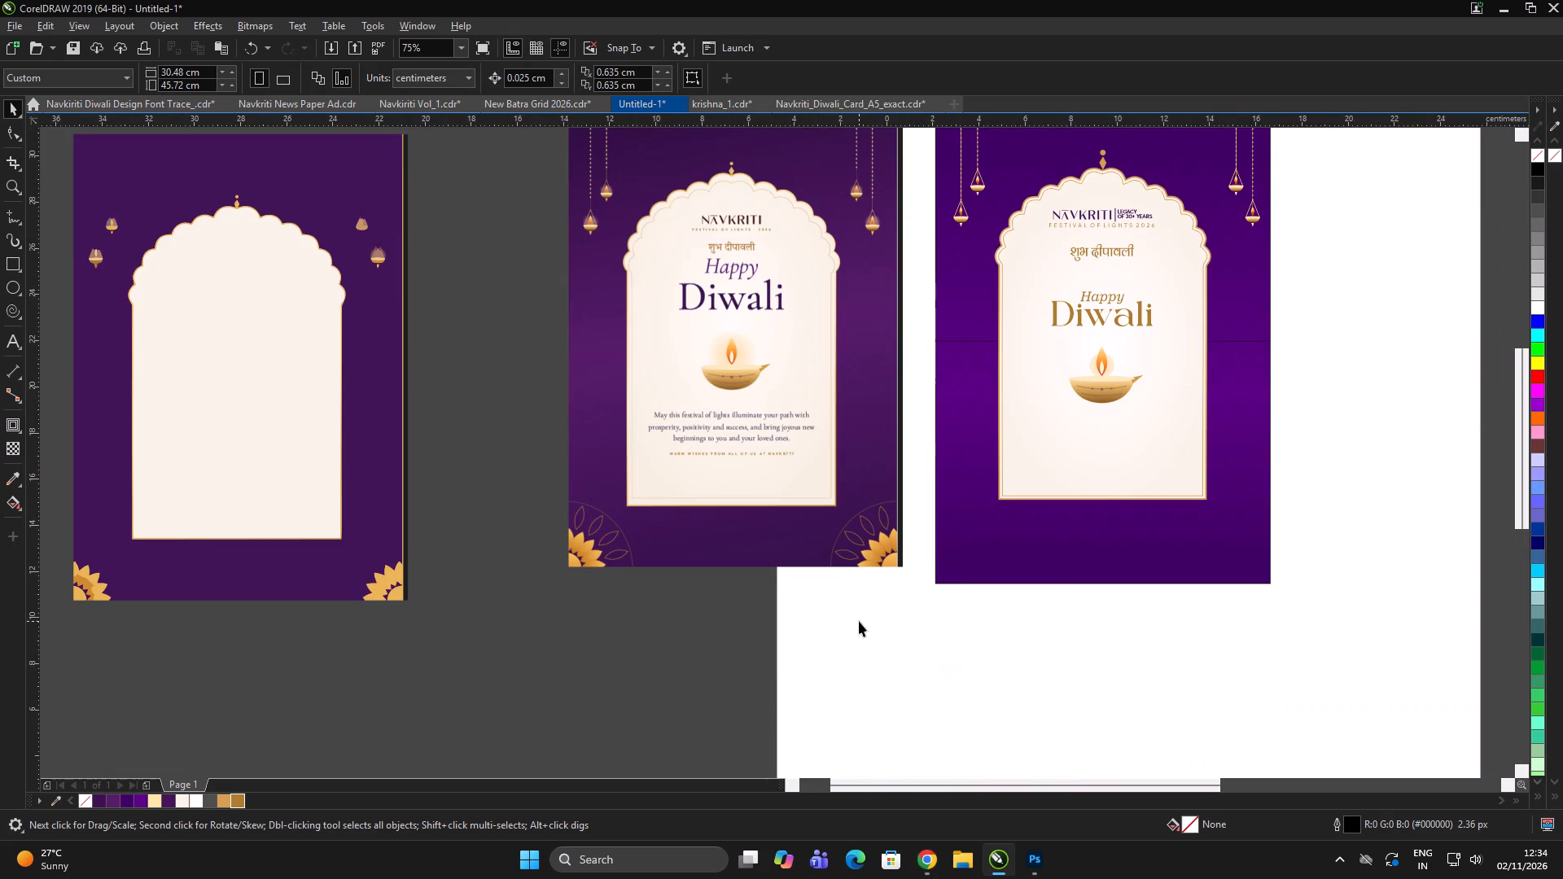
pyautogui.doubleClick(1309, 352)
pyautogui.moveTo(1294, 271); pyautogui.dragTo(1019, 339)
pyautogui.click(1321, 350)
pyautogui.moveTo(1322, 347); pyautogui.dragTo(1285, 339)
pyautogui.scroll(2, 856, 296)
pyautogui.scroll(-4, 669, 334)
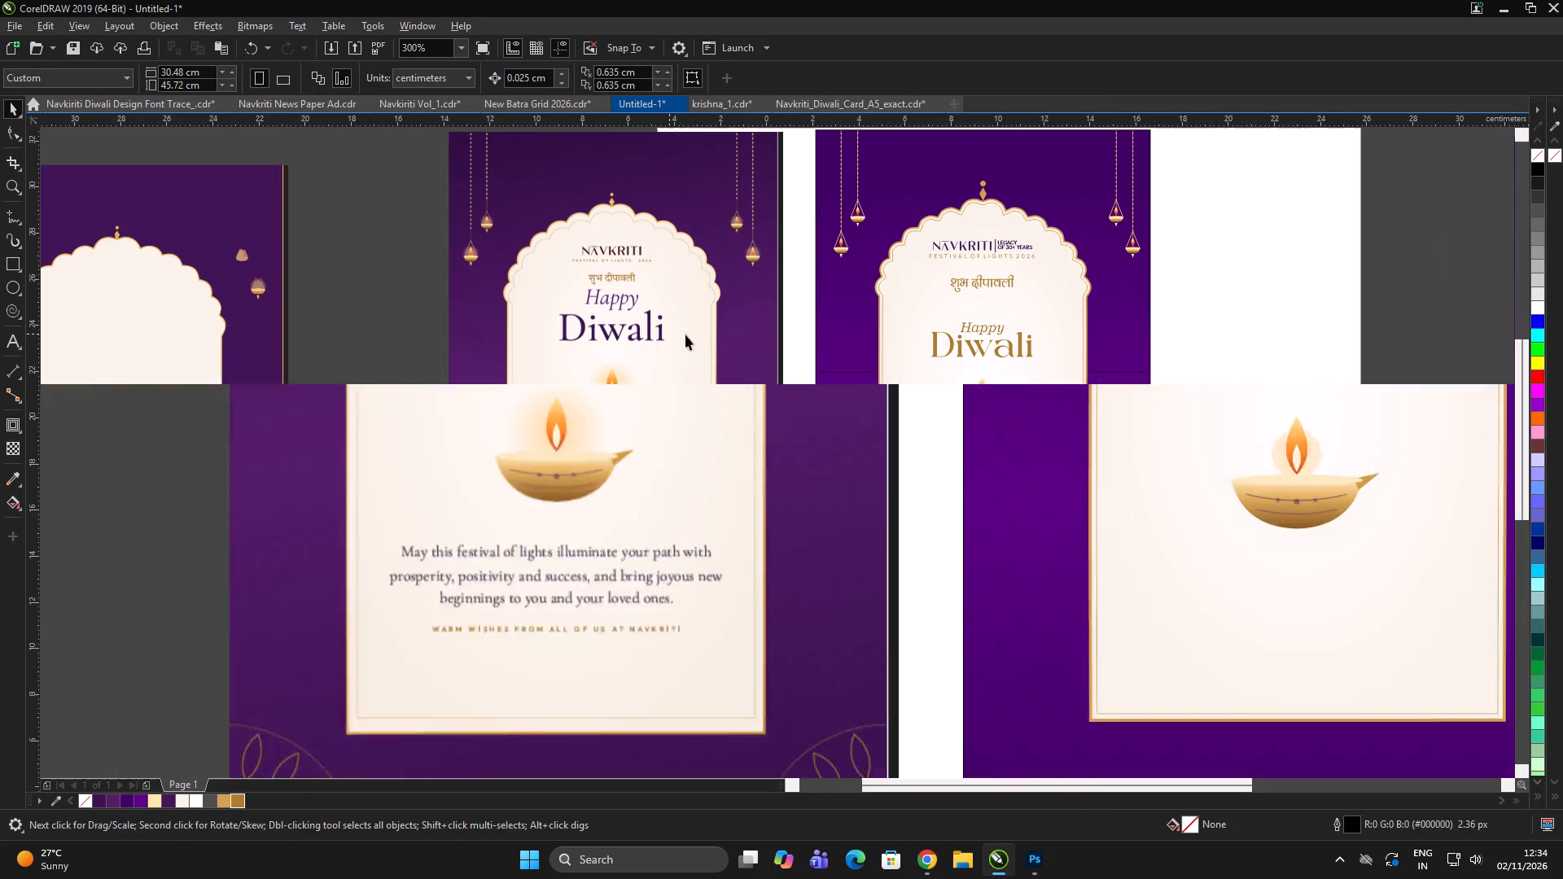
# Sample the card background's dark purple (C79 M100 Y8 K39) and apply it to the "Diwali" and "Happy" texts.
pyautogui.scroll(1, 1143, 331)
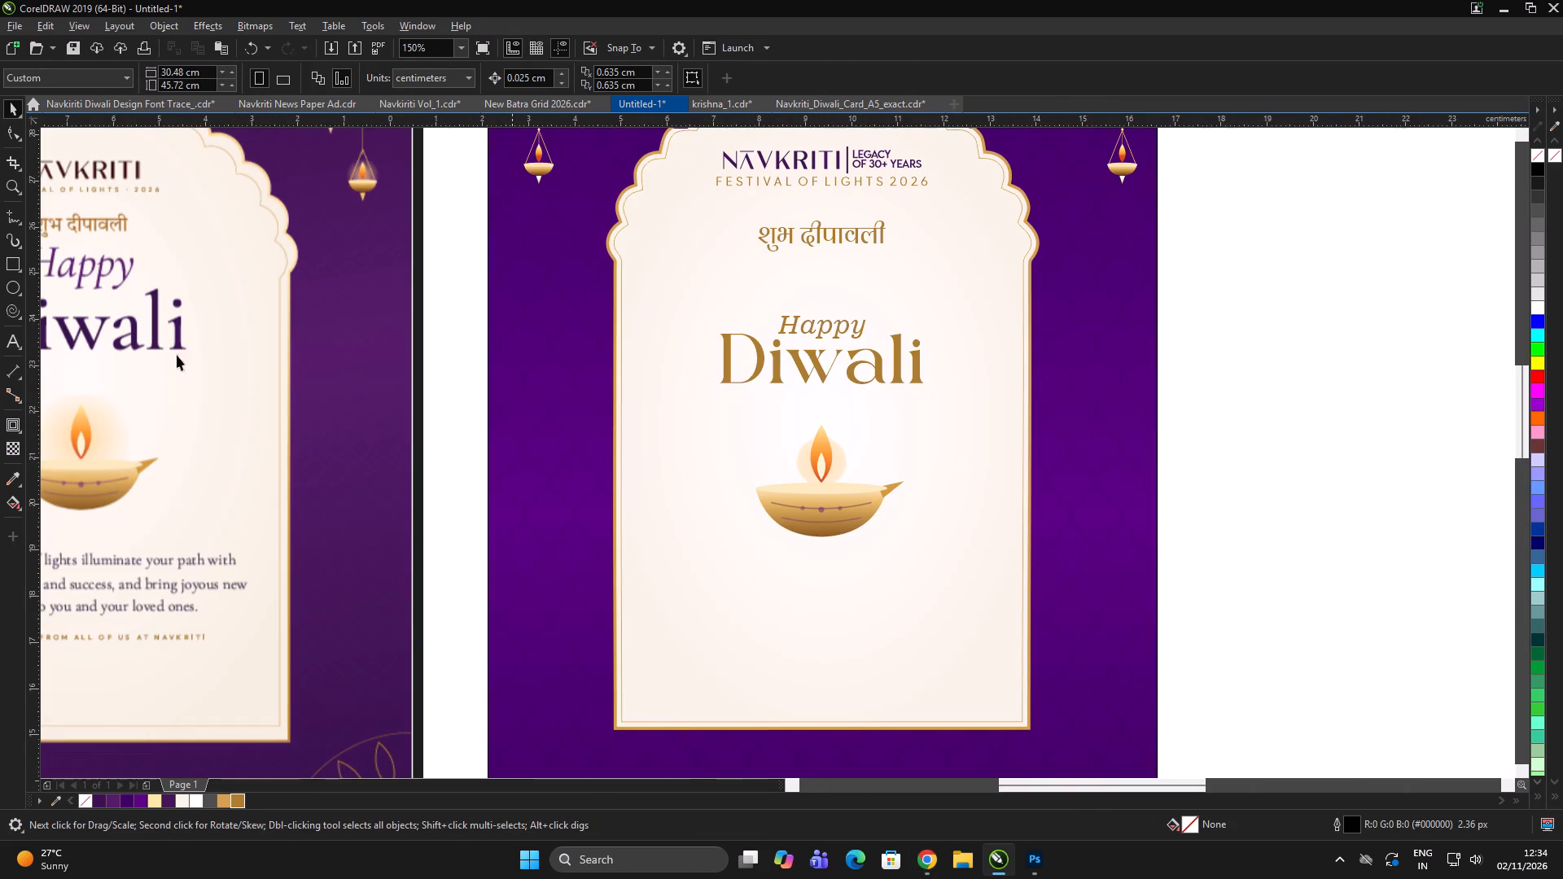
pyautogui.click(14, 483)
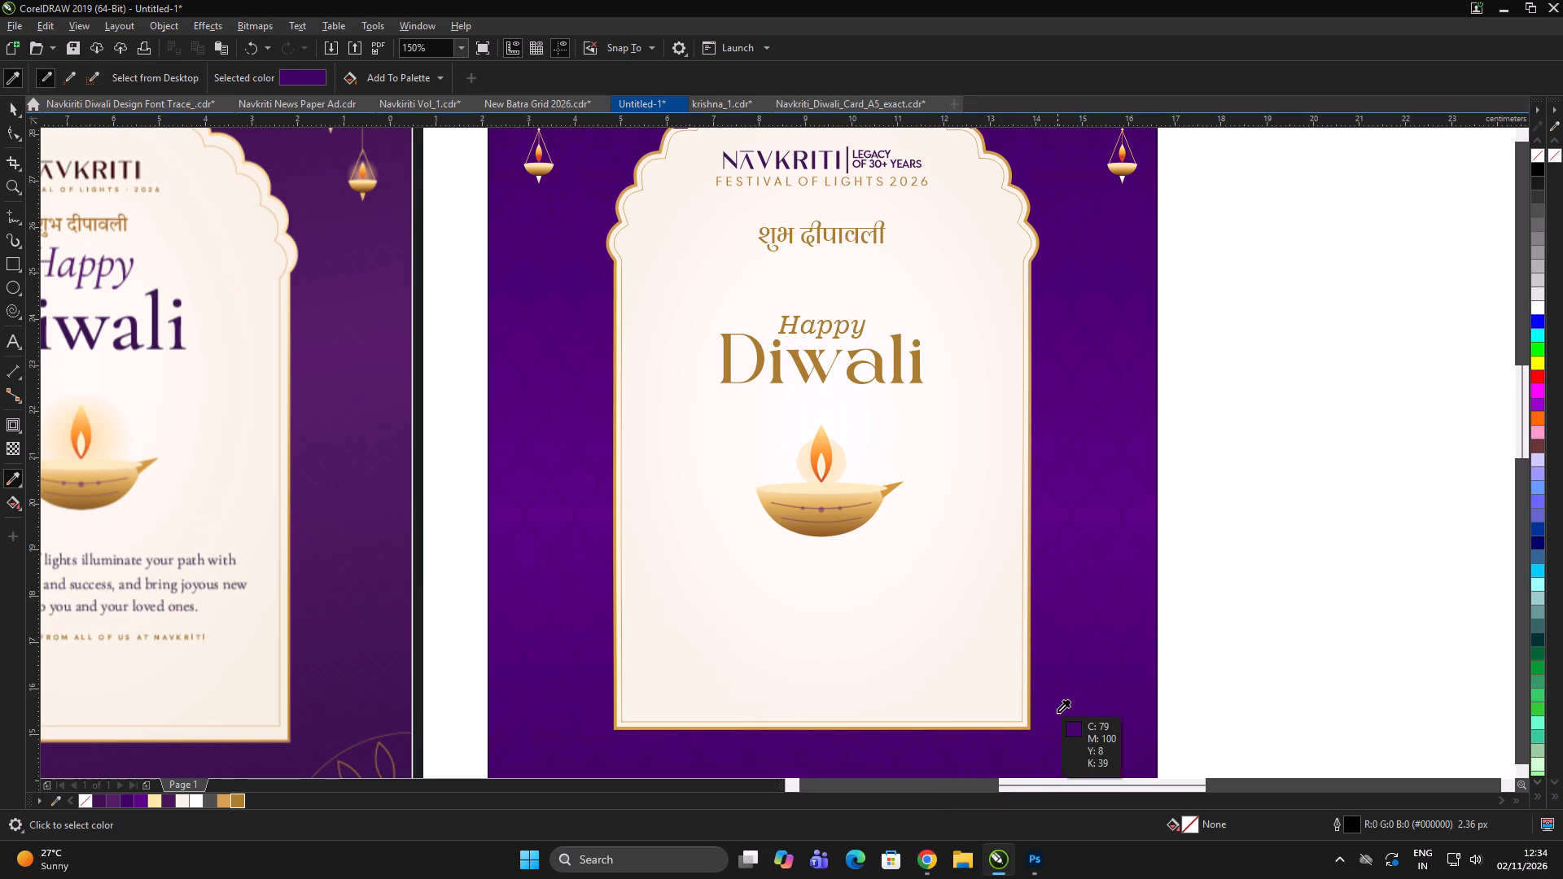
pyautogui.click(1057, 711)
pyautogui.scroll(4, 864, 355)
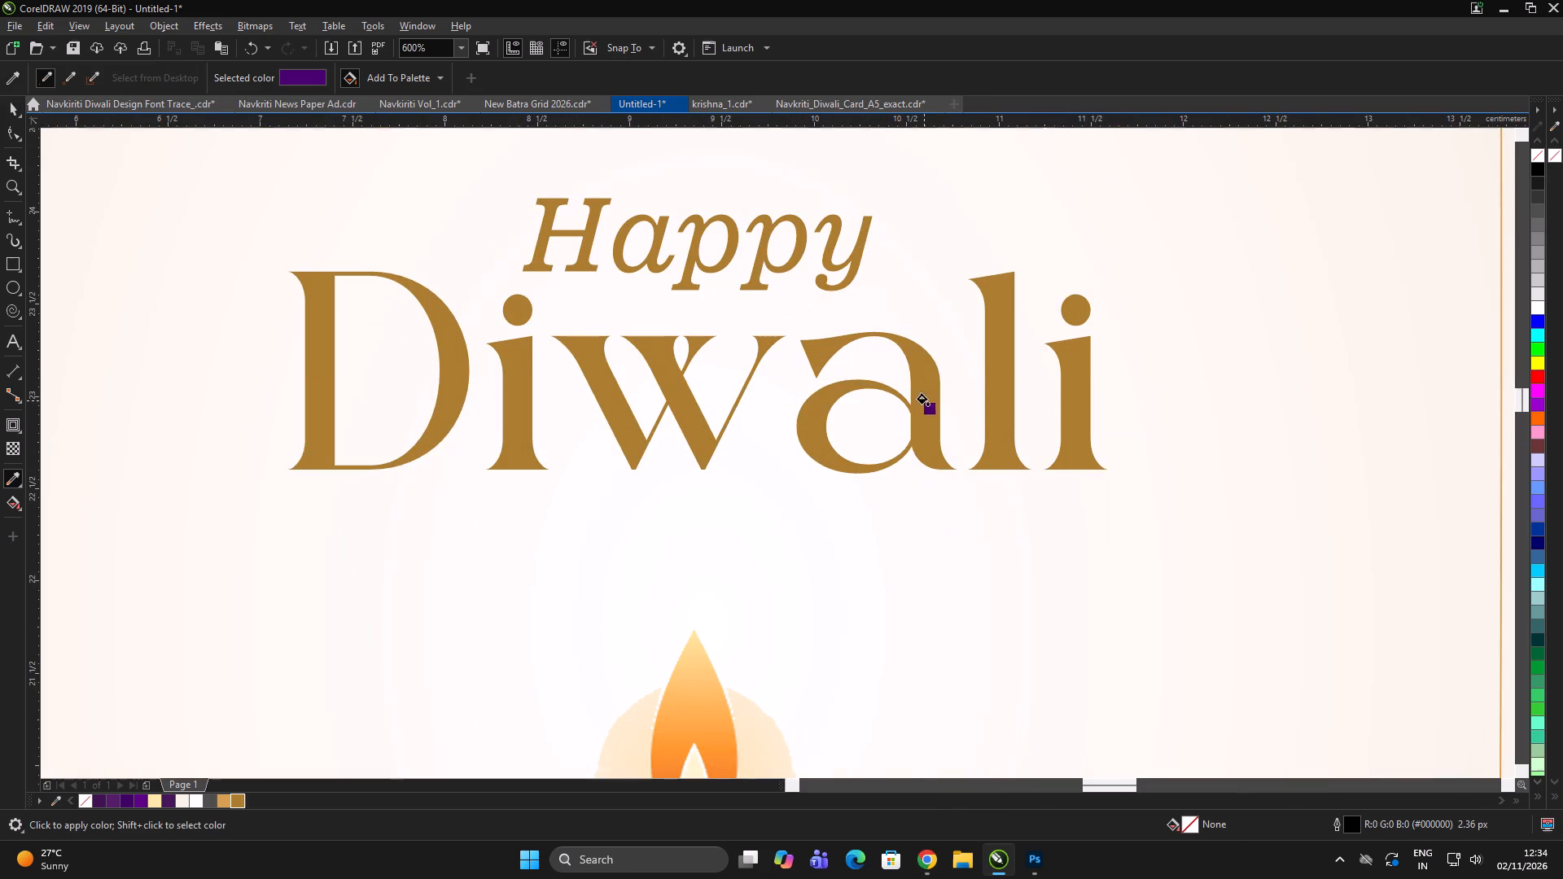
pyautogui.click(923, 400)
pyautogui.scroll(3, 852, 261)
pyautogui.click(859, 260)
pyautogui.scroll(-10, 849, 259)
pyautogui.press('space')
pyautogui.tripleClick(1040, 265)
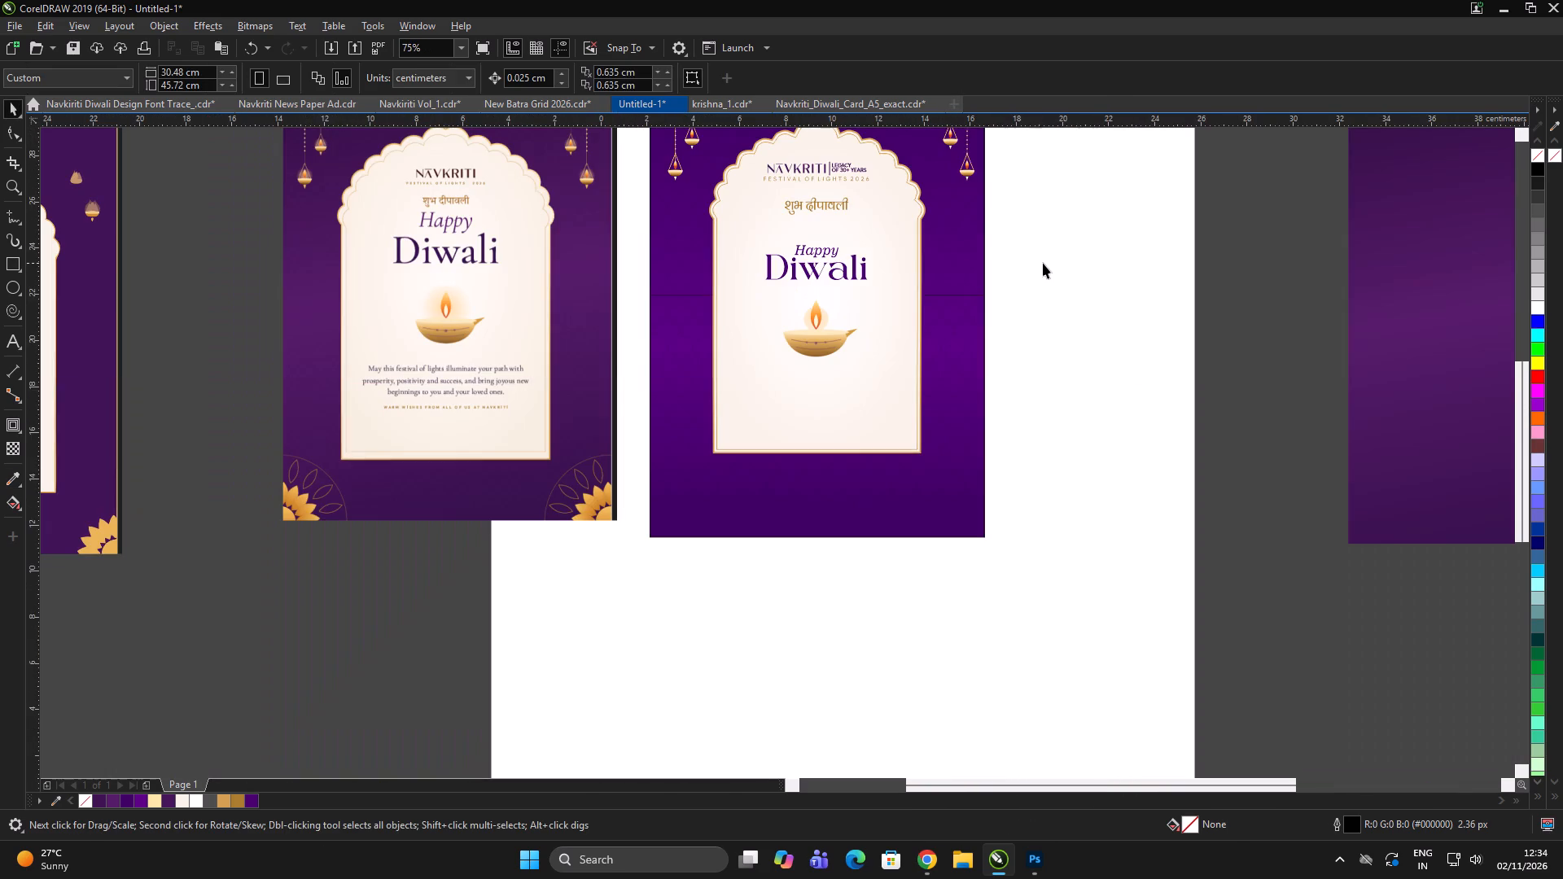
pyautogui.press('space')
pyautogui.click(1069, 269)
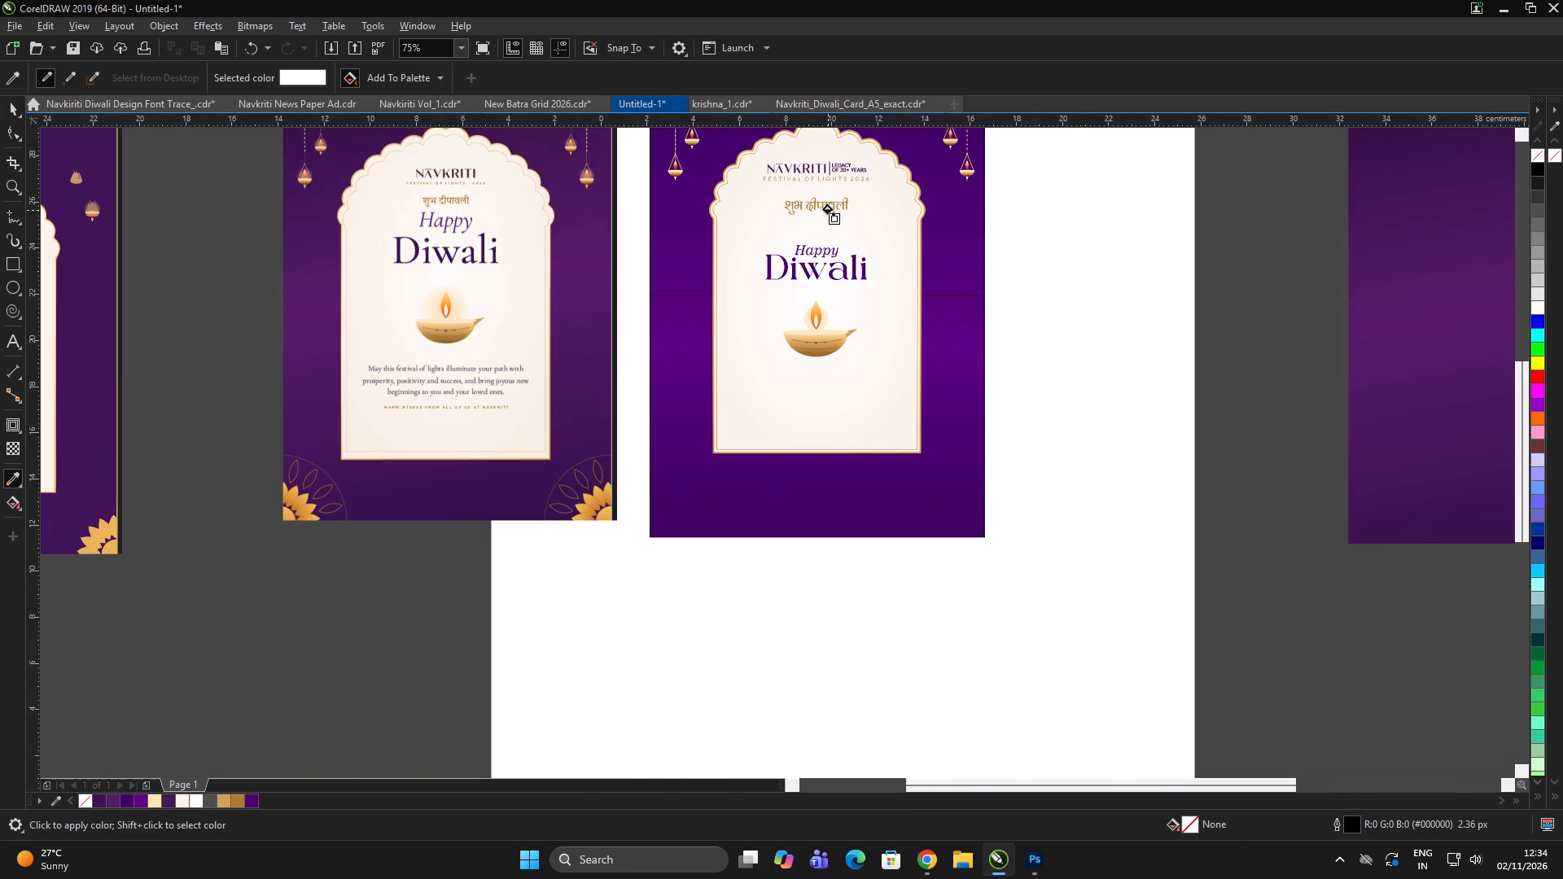
pyautogui.press('space')
# Lower "शुभ दीपावली" towards "Happy" at about Y 25.26 cm, and move "FESTIVAL OF LIGHTS 2026" down to just above it.
pyautogui.click(840, 209)
pyautogui.moveTo(843, 203); pyautogui.dragTo(840, 215)
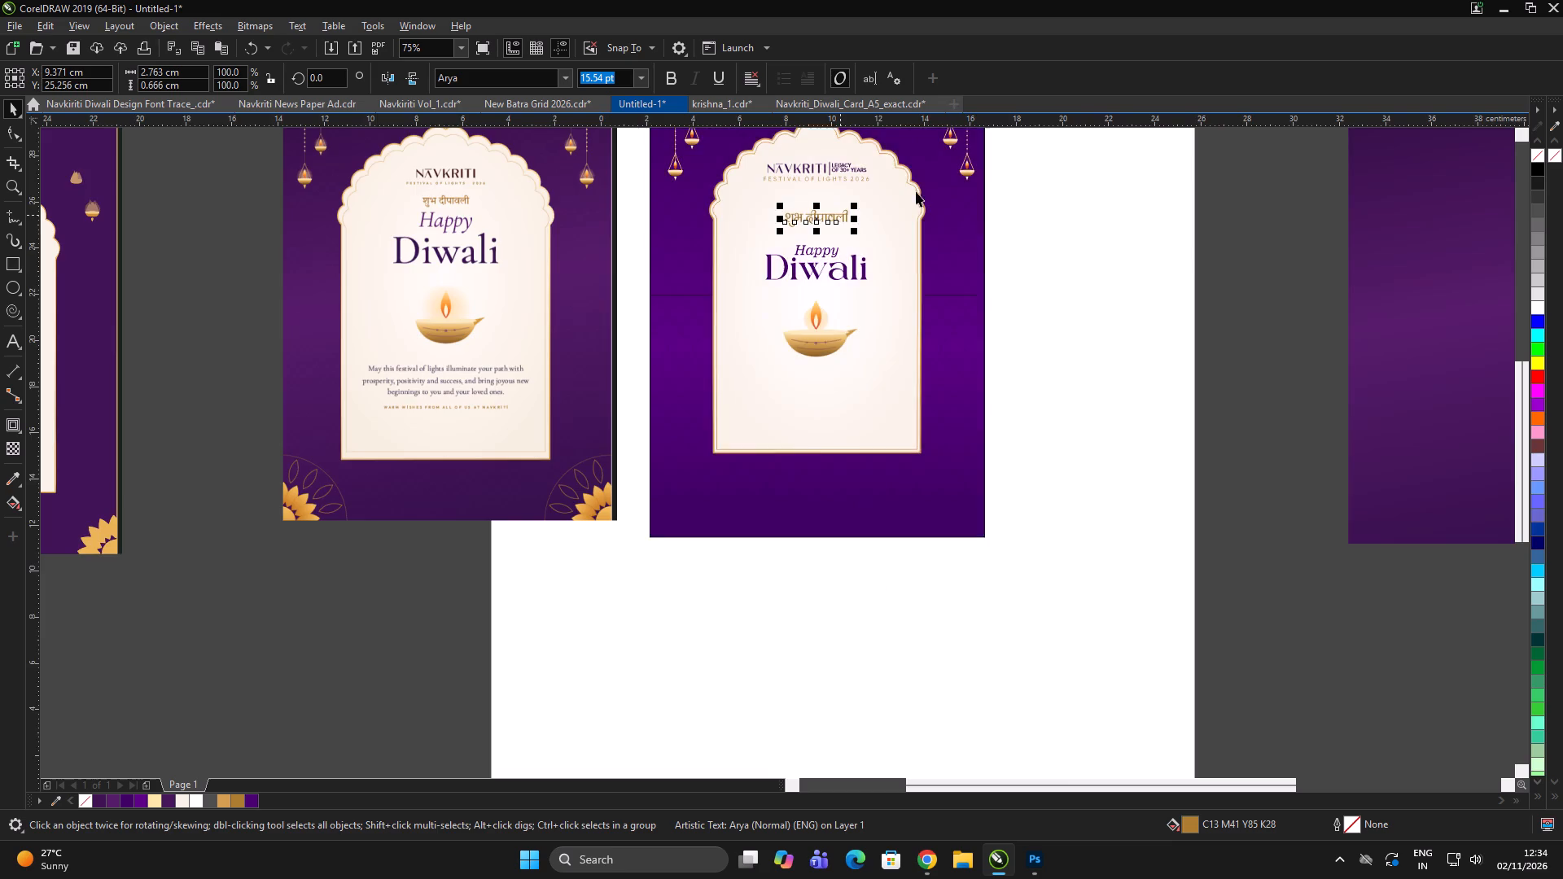
pyautogui.scroll(2, 882, 138)
pyautogui.moveTo(813, 304); pyautogui.dragTo(808, 395)
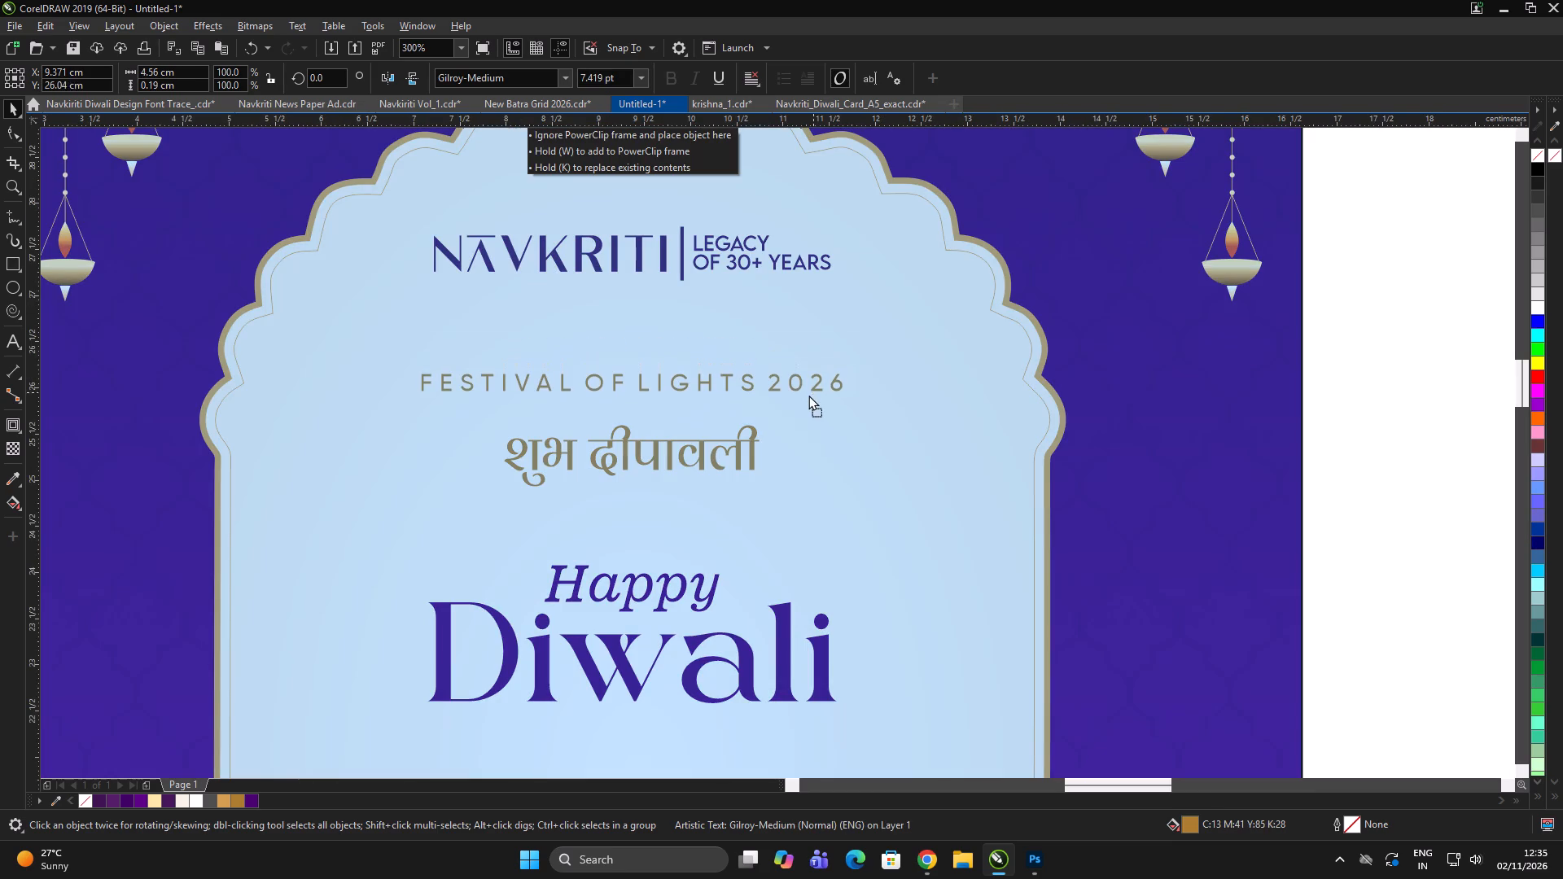
pyautogui.moveTo(808, 395); pyautogui.dragTo(808, 399)
pyautogui.click(763, 262)
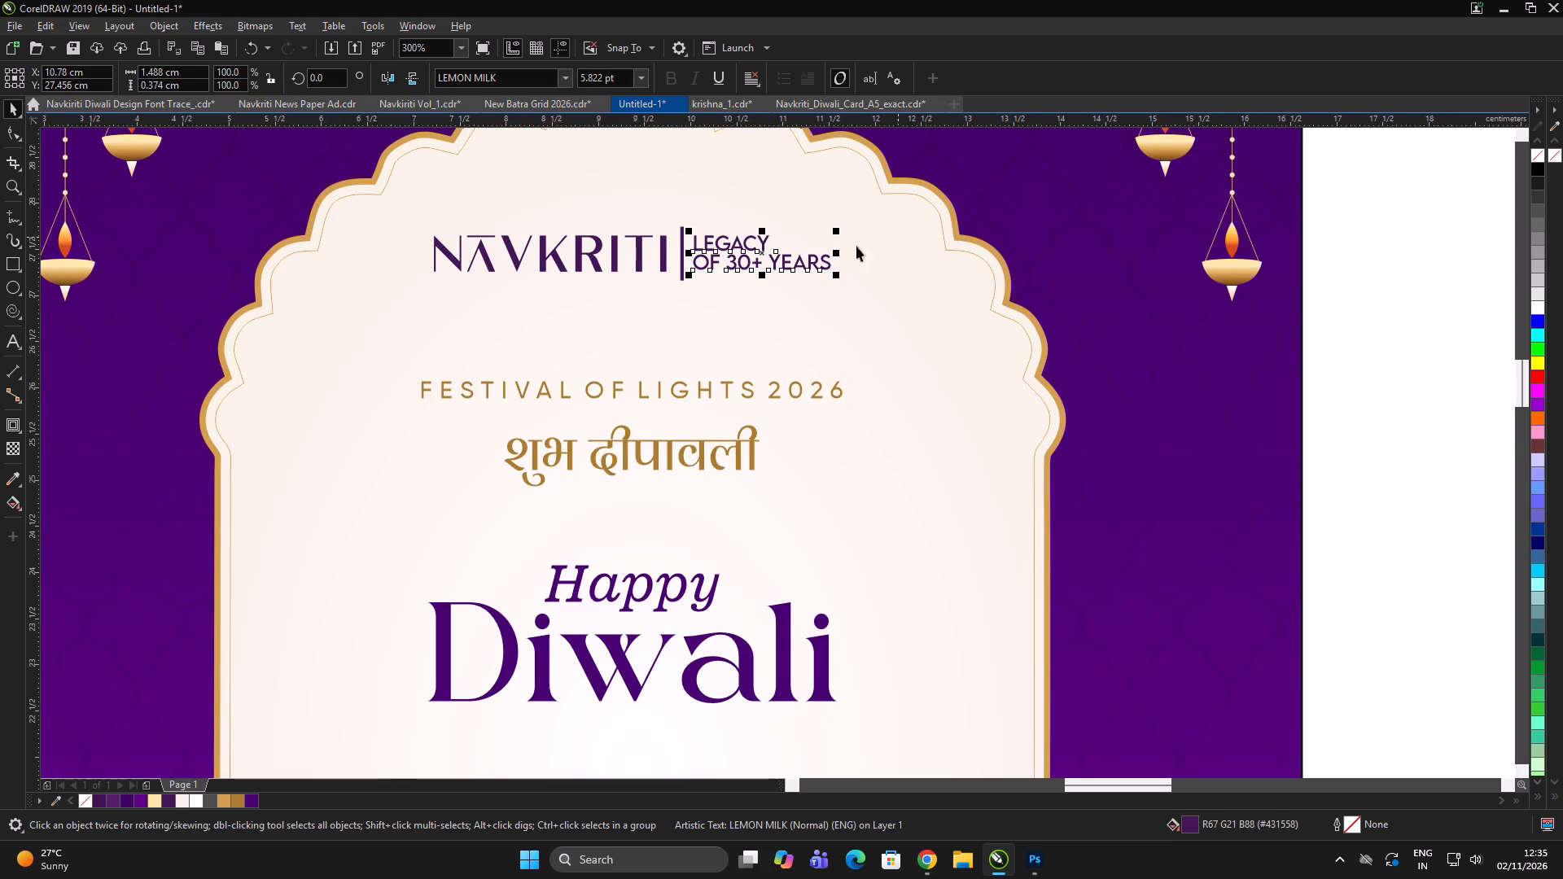
pyautogui.scroll(-2, 856, 246)
pyautogui.click(1232, 304)
pyautogui.scroll(3, 840, 216)
pyautogui.scroll(-2, 864, 355)
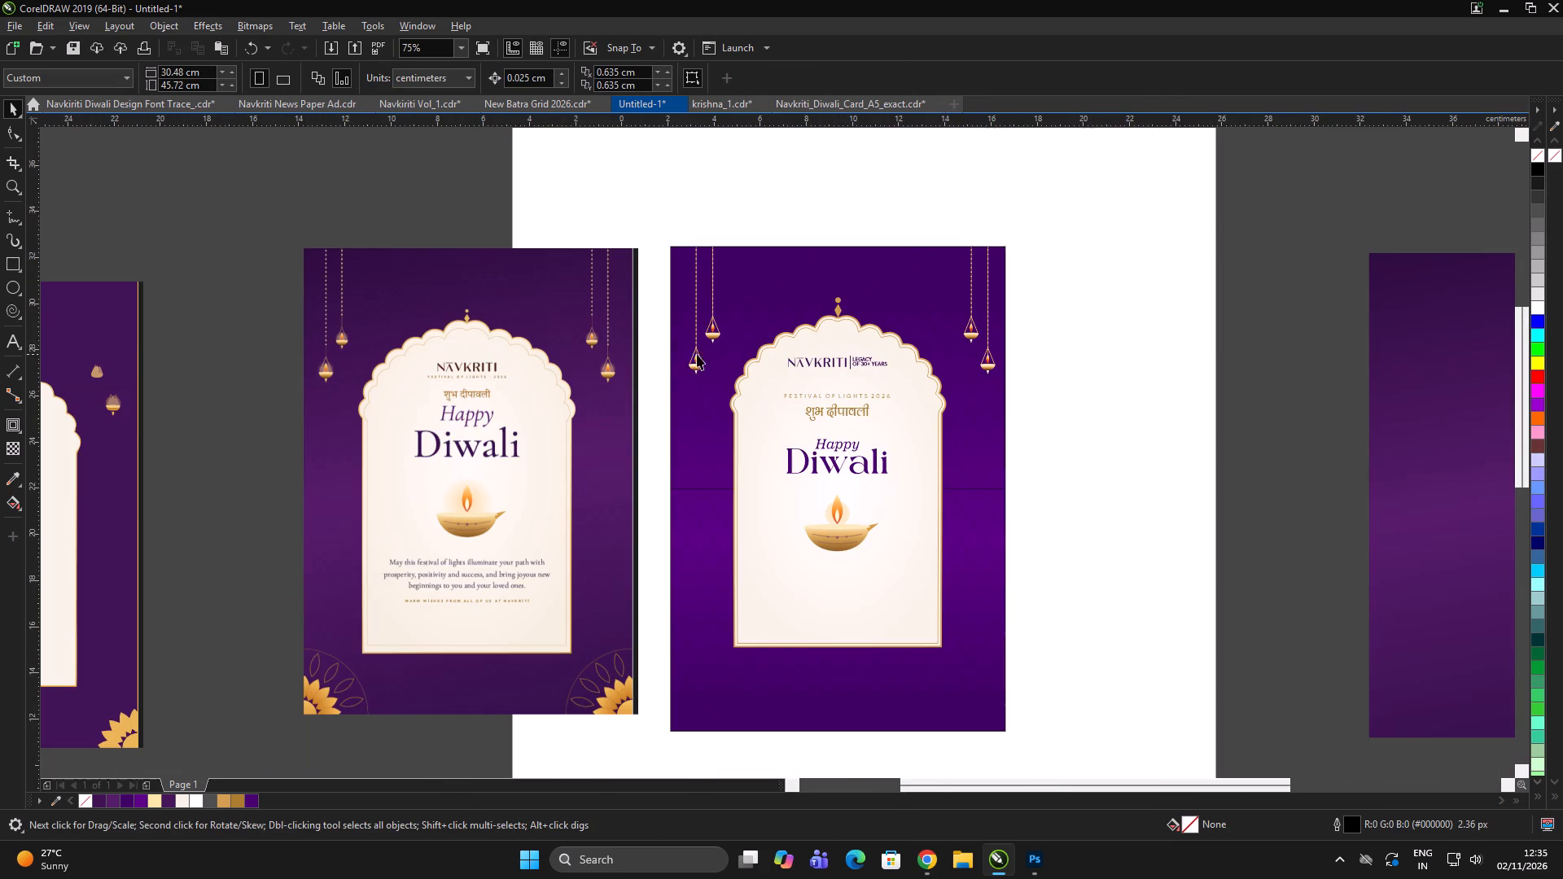
# Group the two hanging lamps on the card's left side.
pyautogui.moveTo(629, 214); pyautogui.dragTo(762, 409)
pyautogui.hotkey('ctrl', 'g')
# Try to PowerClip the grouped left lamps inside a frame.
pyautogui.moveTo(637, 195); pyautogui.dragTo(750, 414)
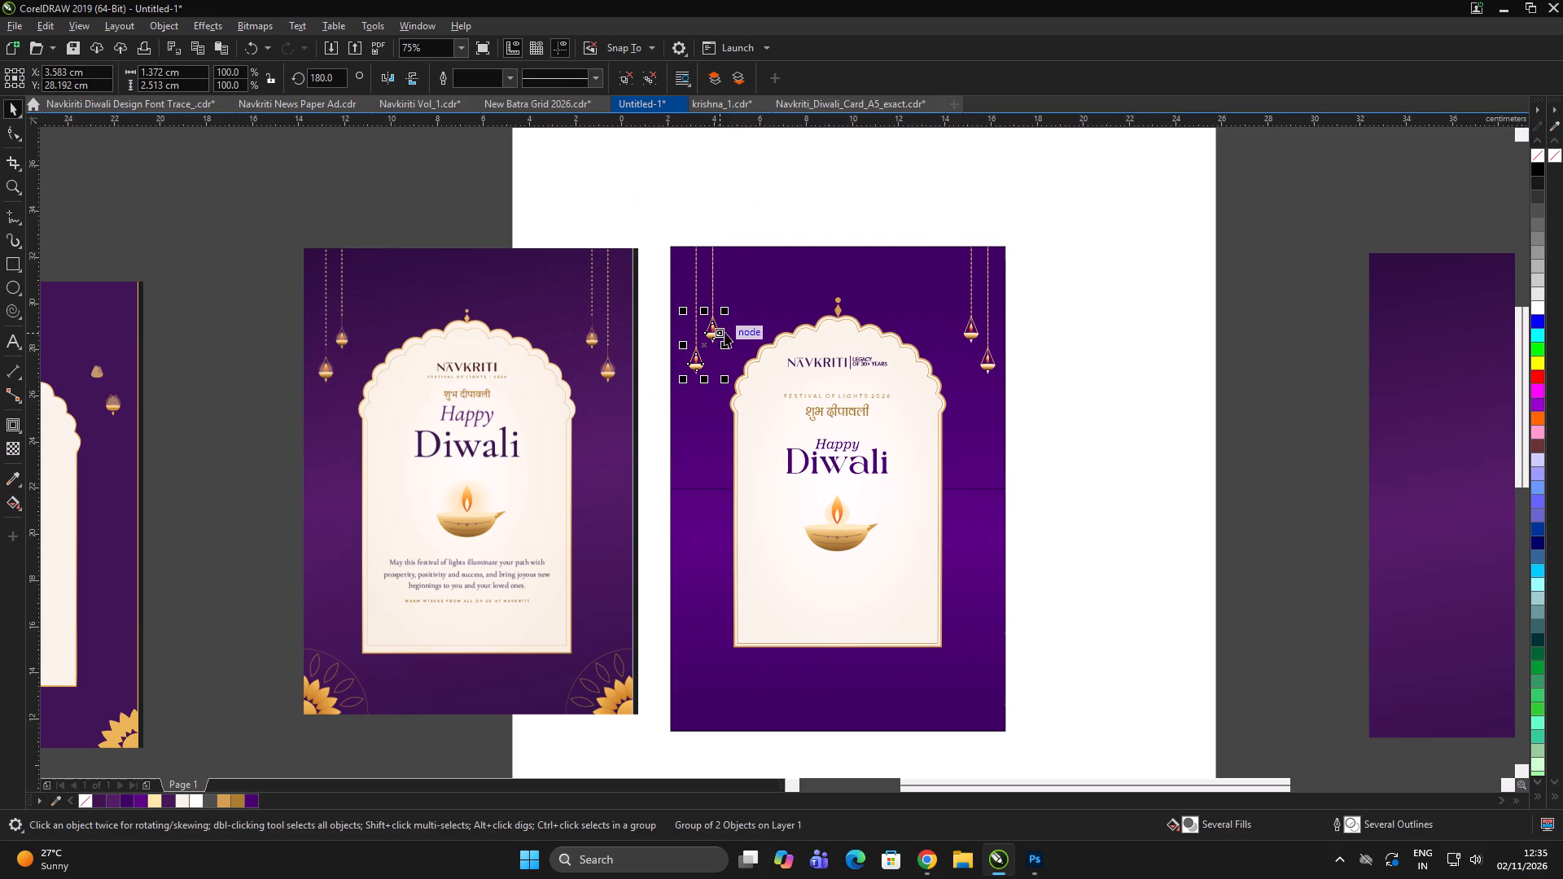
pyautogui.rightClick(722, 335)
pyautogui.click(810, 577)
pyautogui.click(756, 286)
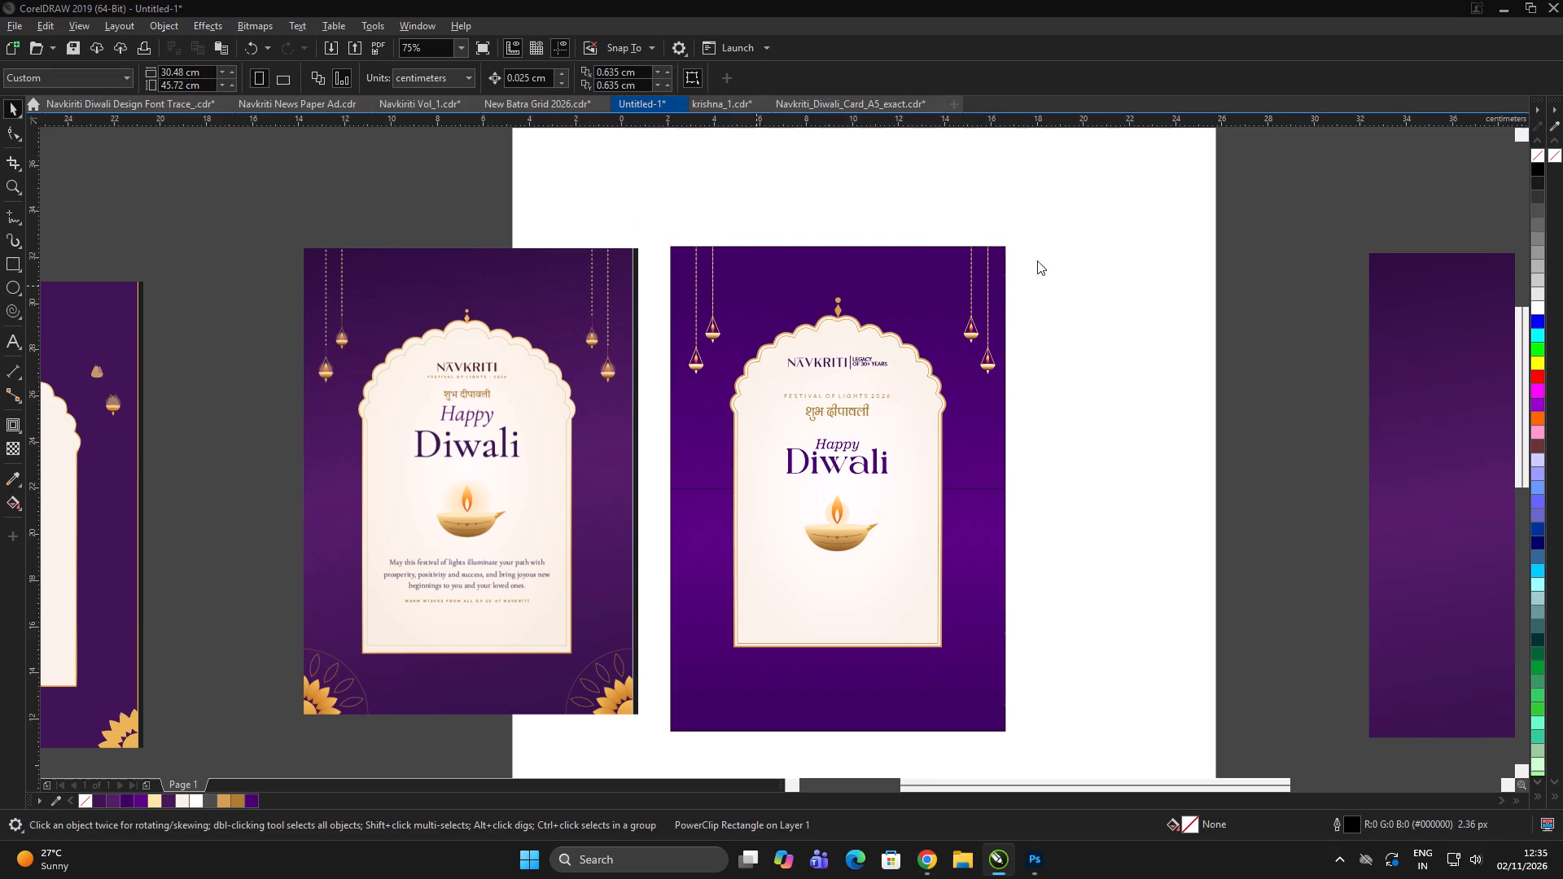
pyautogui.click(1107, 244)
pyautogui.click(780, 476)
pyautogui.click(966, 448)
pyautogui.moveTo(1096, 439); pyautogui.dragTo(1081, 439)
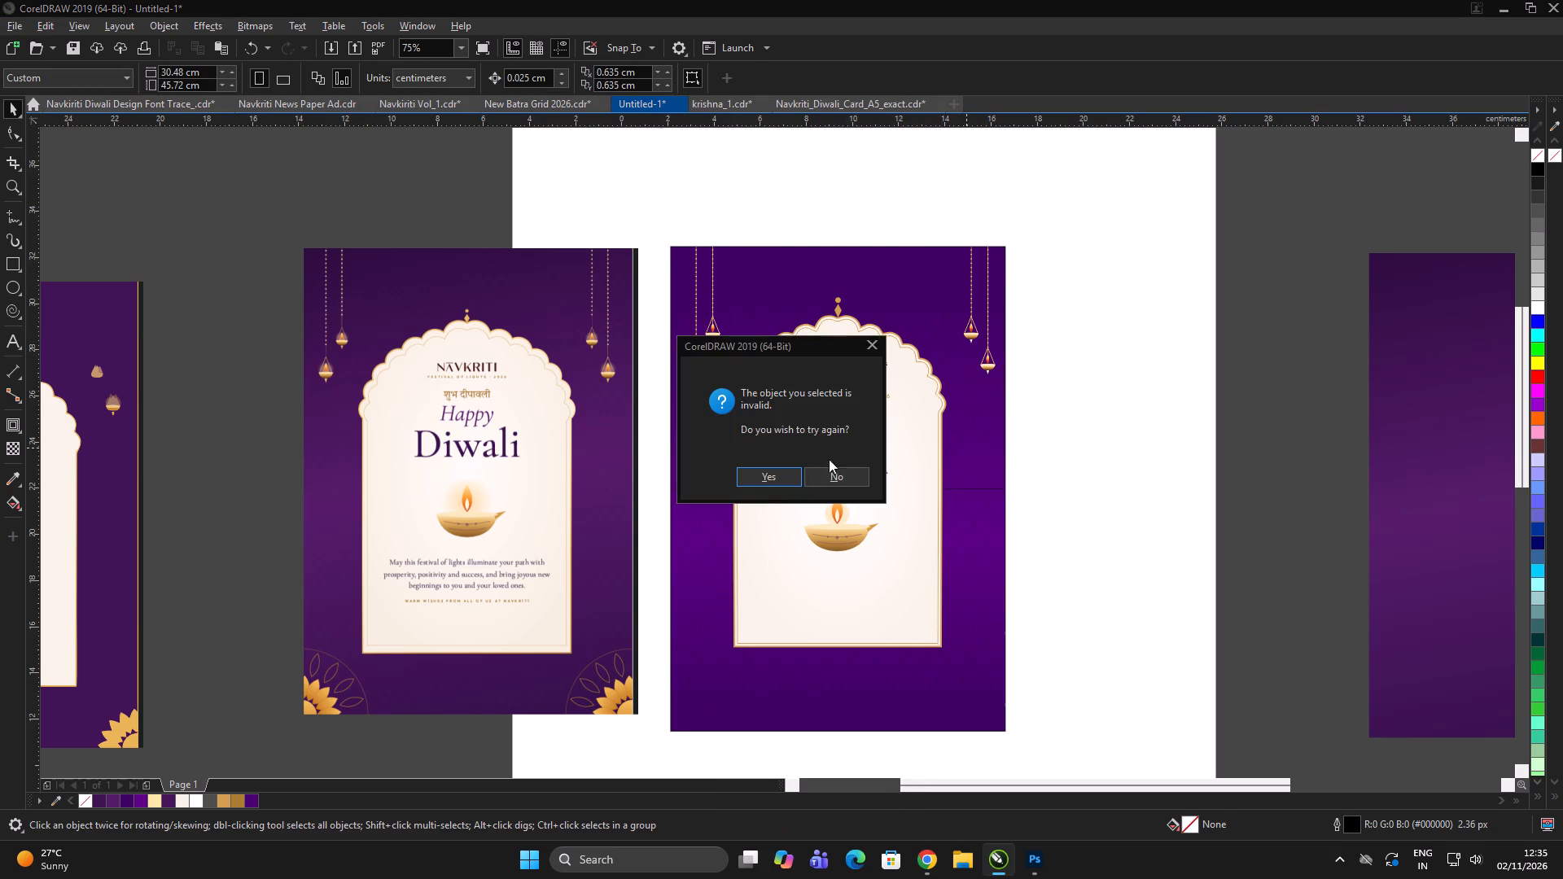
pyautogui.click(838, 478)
# Cut the grouped left lamps and paste them into the card background's PowerClip contents, then finish editing the PowerClip.
pyautogui.click(713, 330)
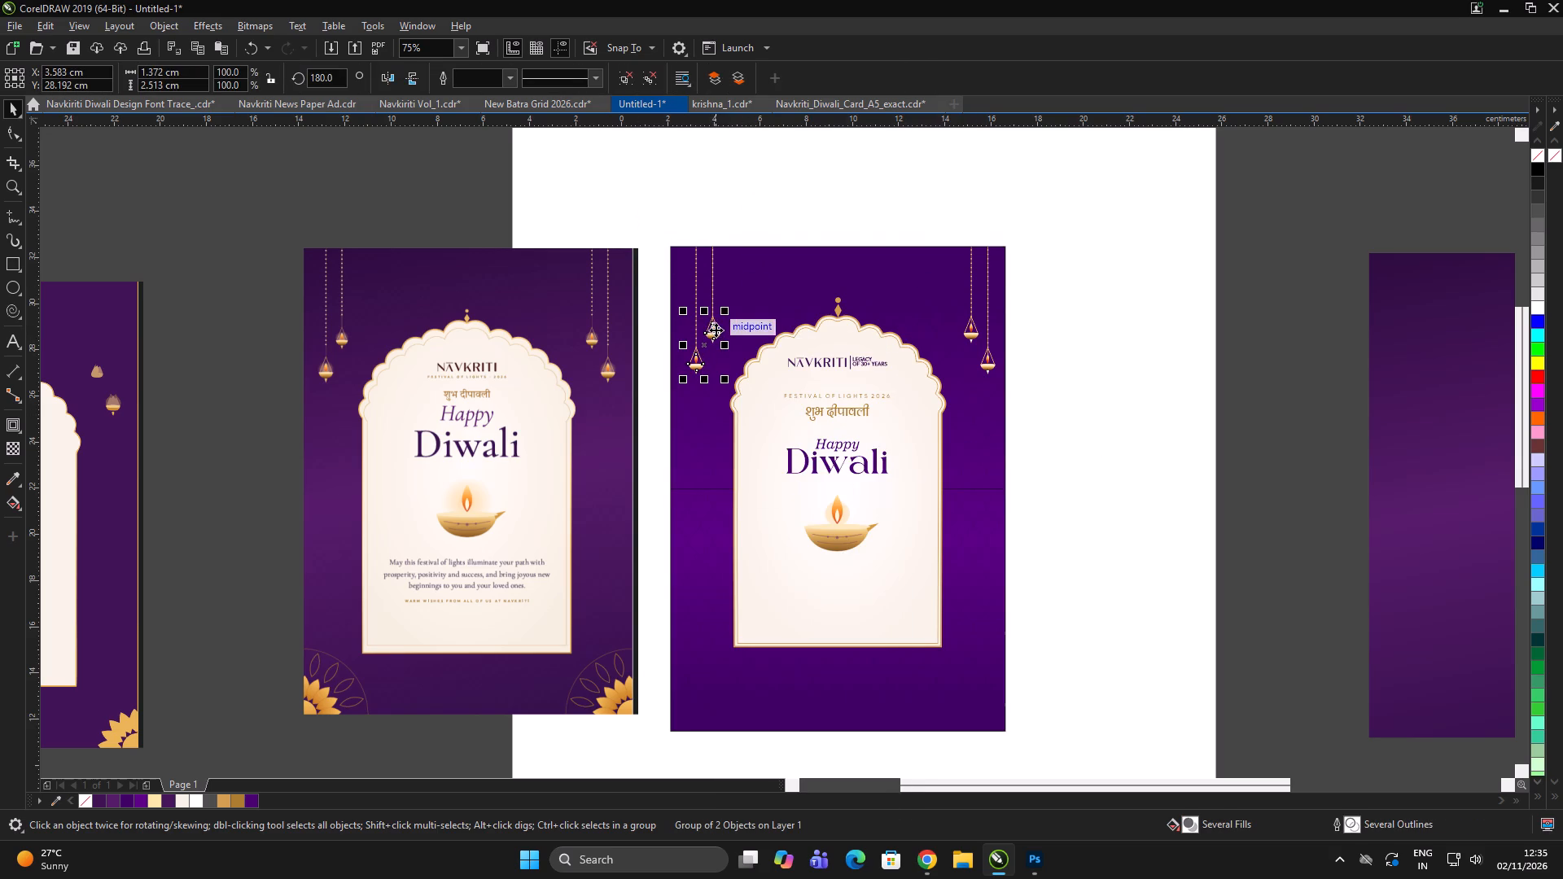
pyautogui.hotkey('ctrl', 'x')
pyautogui.doubleClick(704, 455)
pyautogui.hotkey('ctrl', 'v')
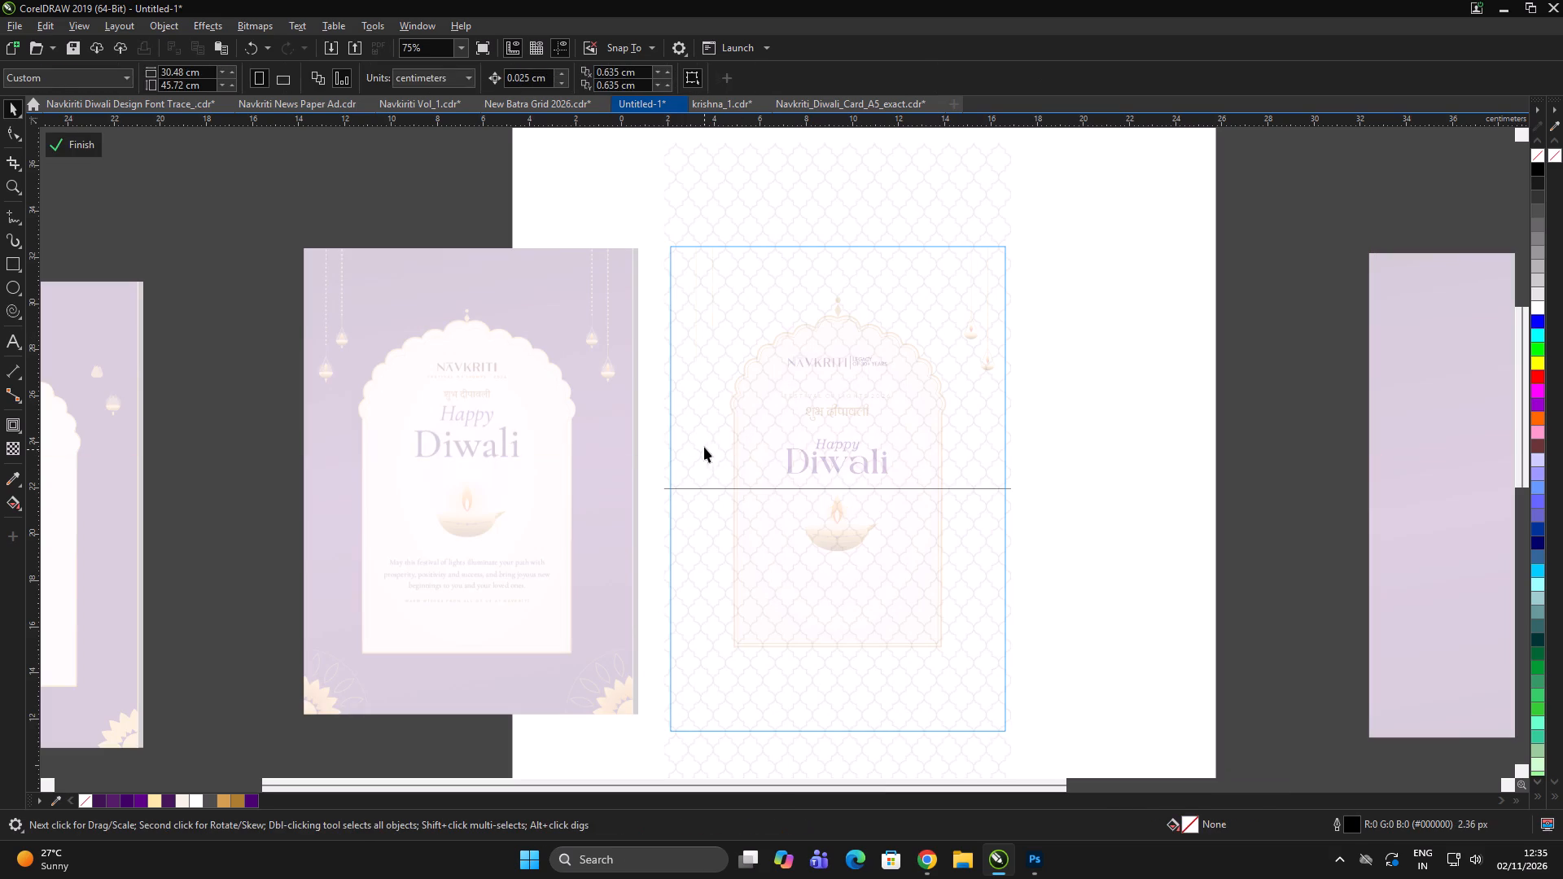
pyautogui.click(1123, 351)
pyautogui.click(89, 148)
pyautogui.click(997, 479)
# Move the NAVKRITI "LEGACY OF 30+ YEARS" logo slightly down and enlarge it to about 5.16 × 0.70 cm.
pyautogui.scroll(1, 834, 385)
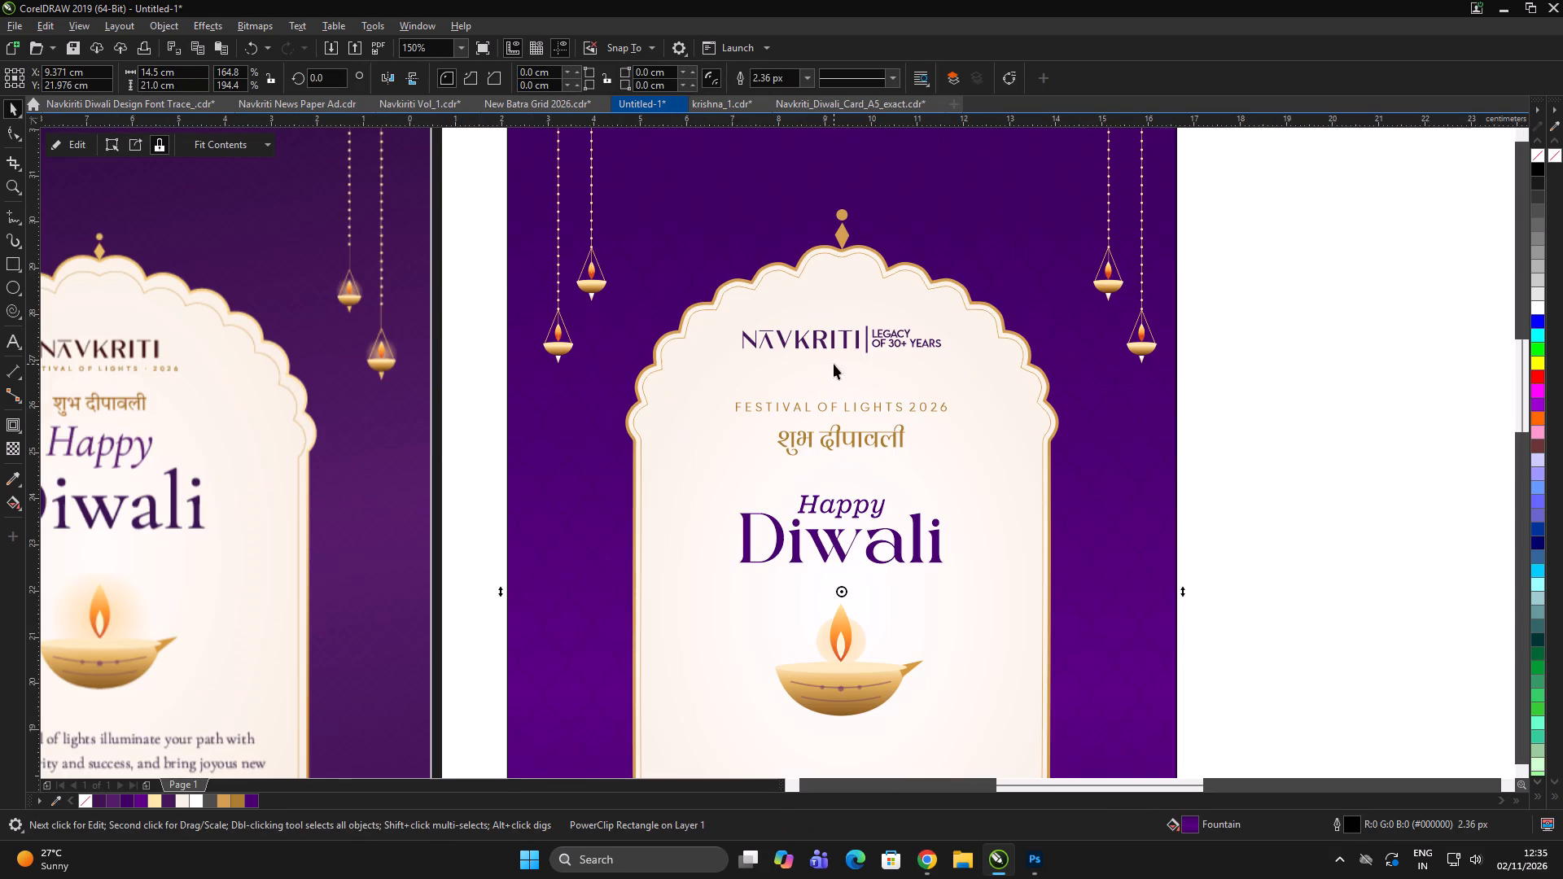
pyautogui.moveTo(459, 286); pyautogui.dragTo(996, 380)
pyautogui.moveTo(926, 348); pyautogui.dragTo(924, 358)
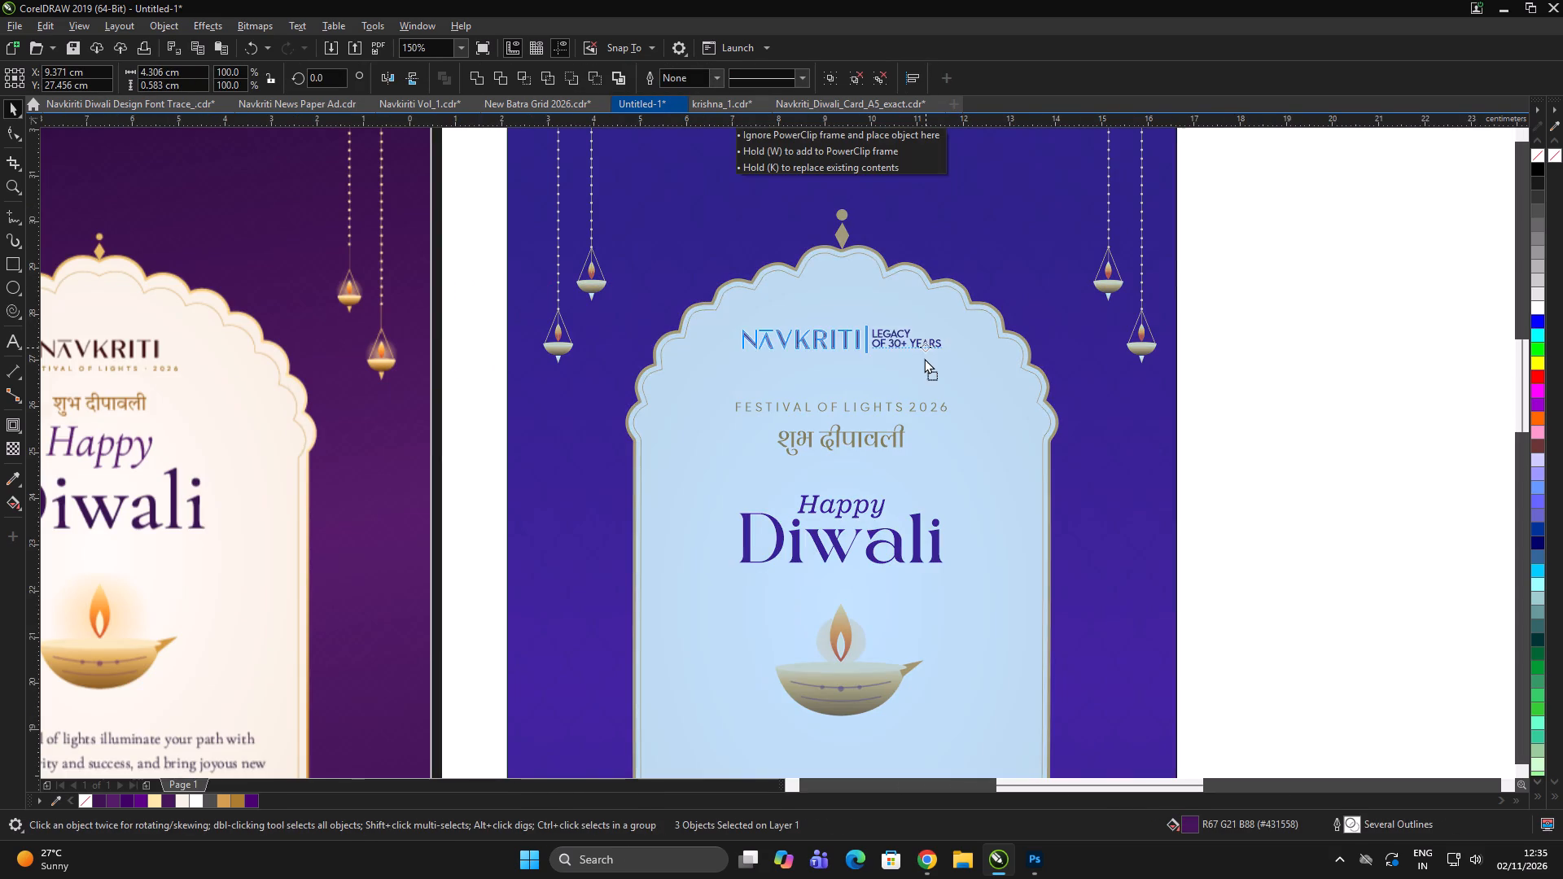
pyautogui.moveTo(924, 358); pyautogui.dragTo(924, 361)
pyautogui.moveTo(947, 370); pyautogui.dragTo(966, 381)
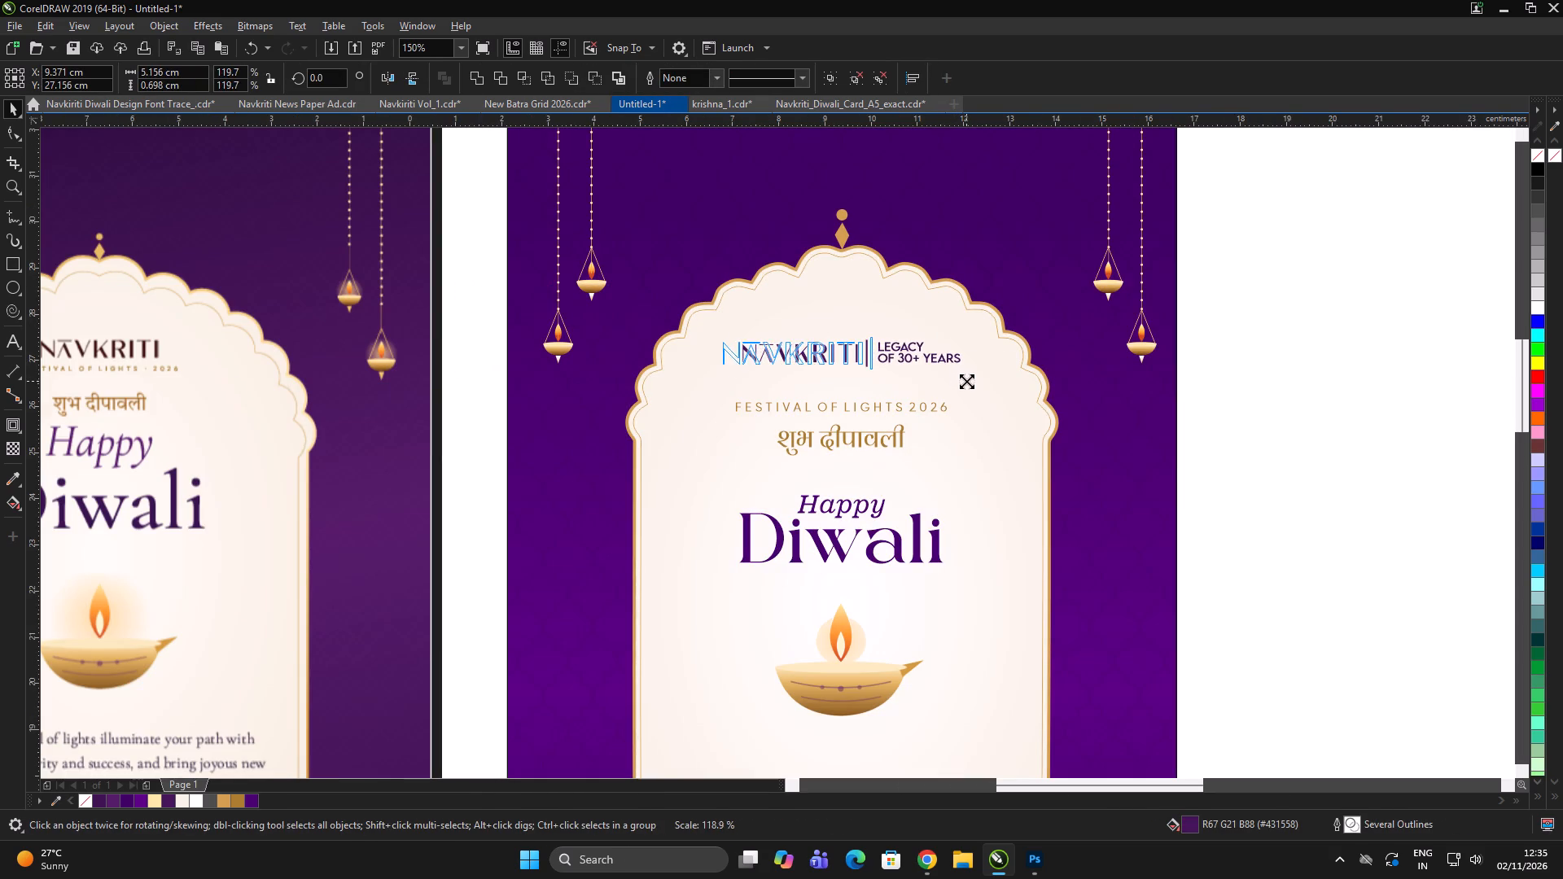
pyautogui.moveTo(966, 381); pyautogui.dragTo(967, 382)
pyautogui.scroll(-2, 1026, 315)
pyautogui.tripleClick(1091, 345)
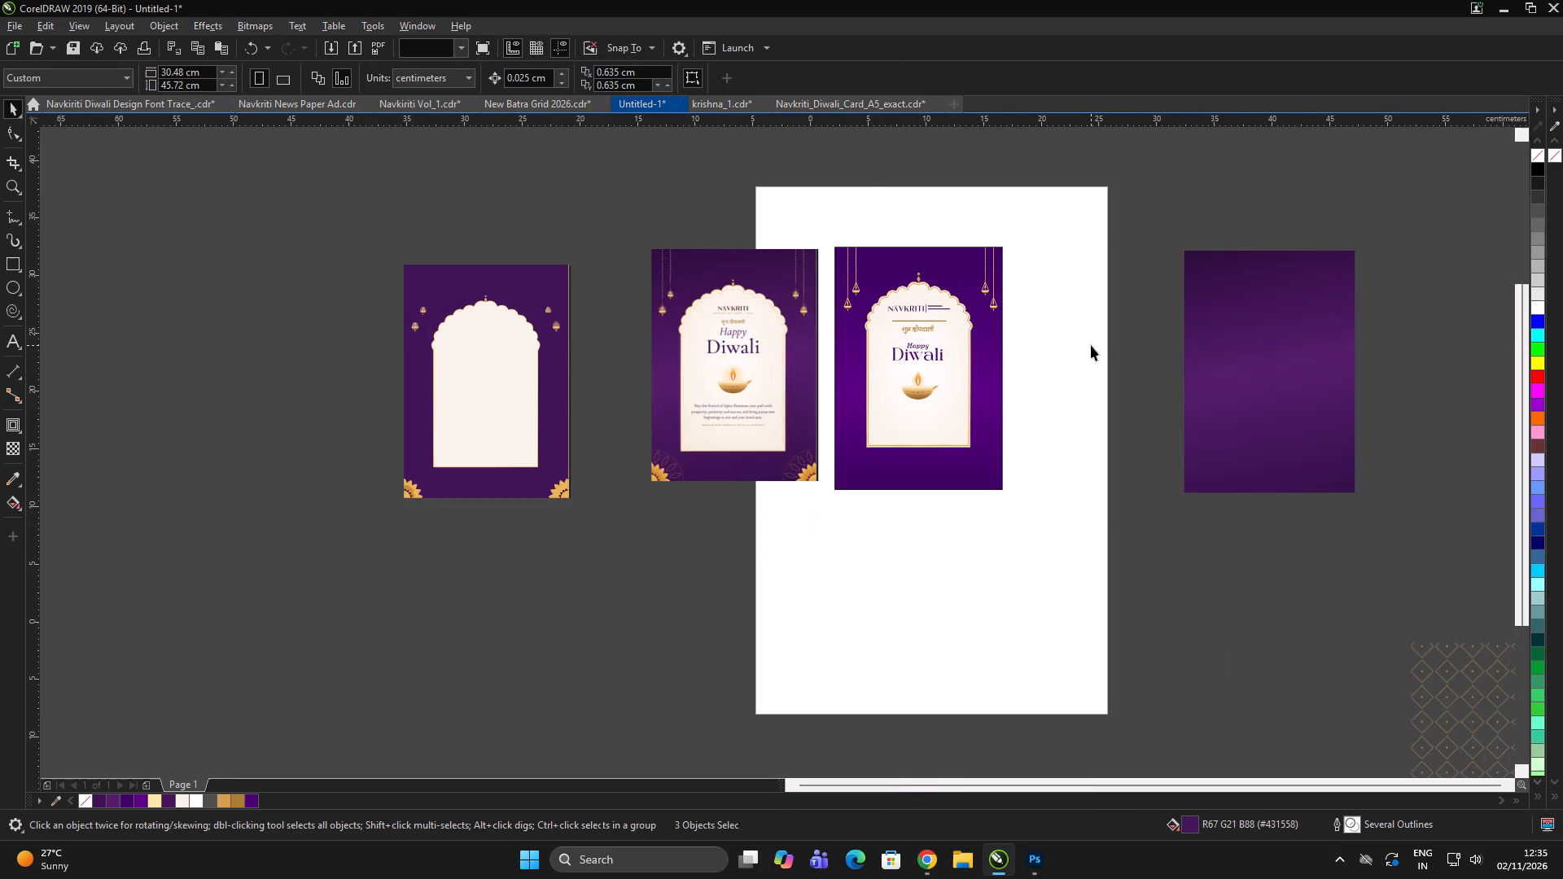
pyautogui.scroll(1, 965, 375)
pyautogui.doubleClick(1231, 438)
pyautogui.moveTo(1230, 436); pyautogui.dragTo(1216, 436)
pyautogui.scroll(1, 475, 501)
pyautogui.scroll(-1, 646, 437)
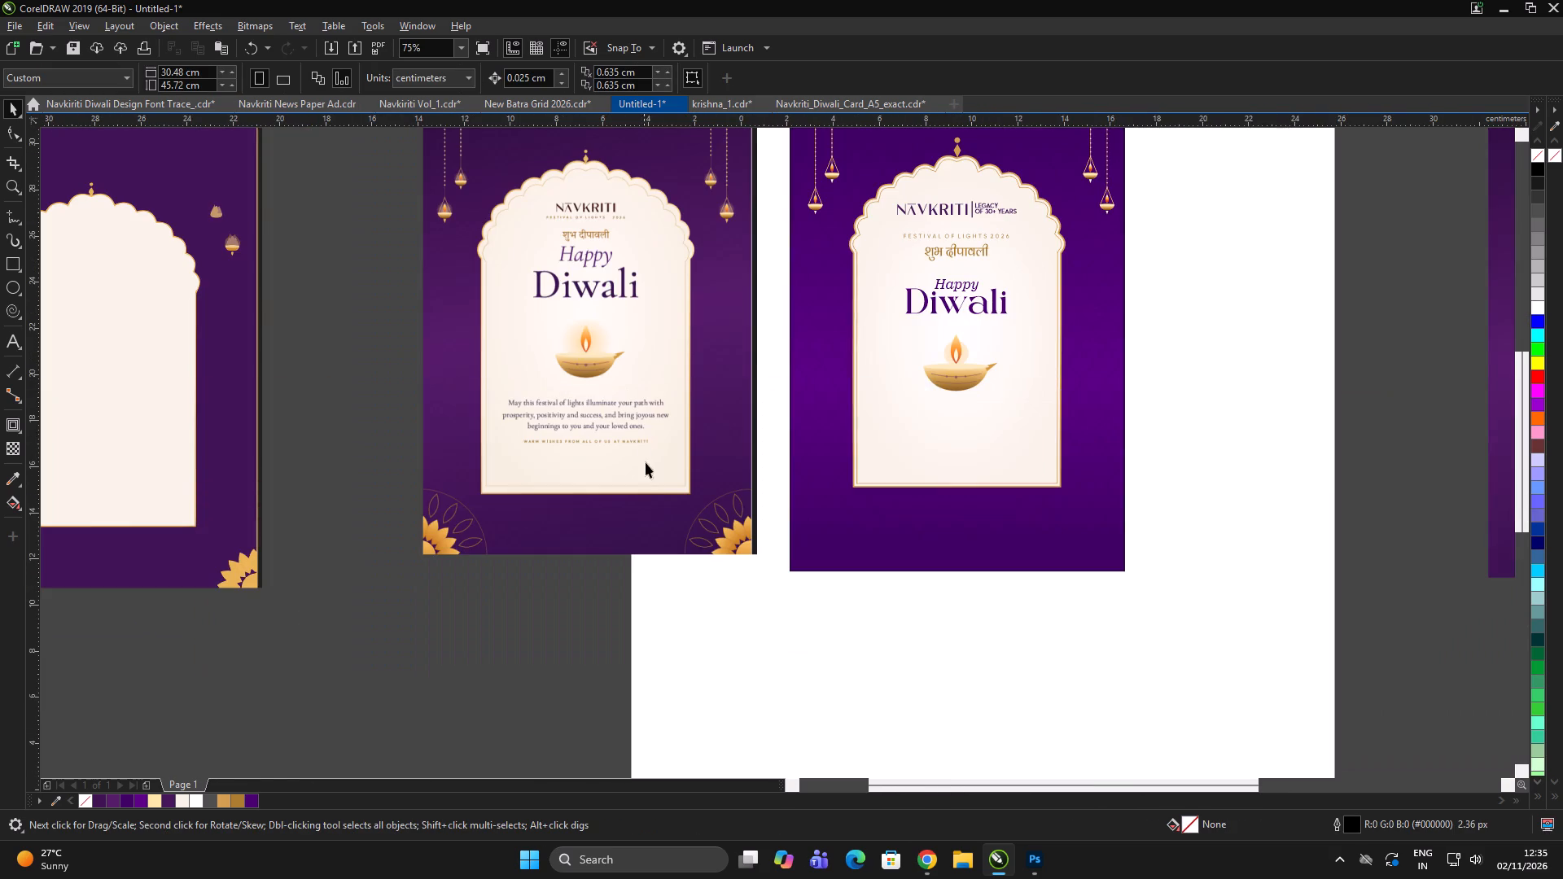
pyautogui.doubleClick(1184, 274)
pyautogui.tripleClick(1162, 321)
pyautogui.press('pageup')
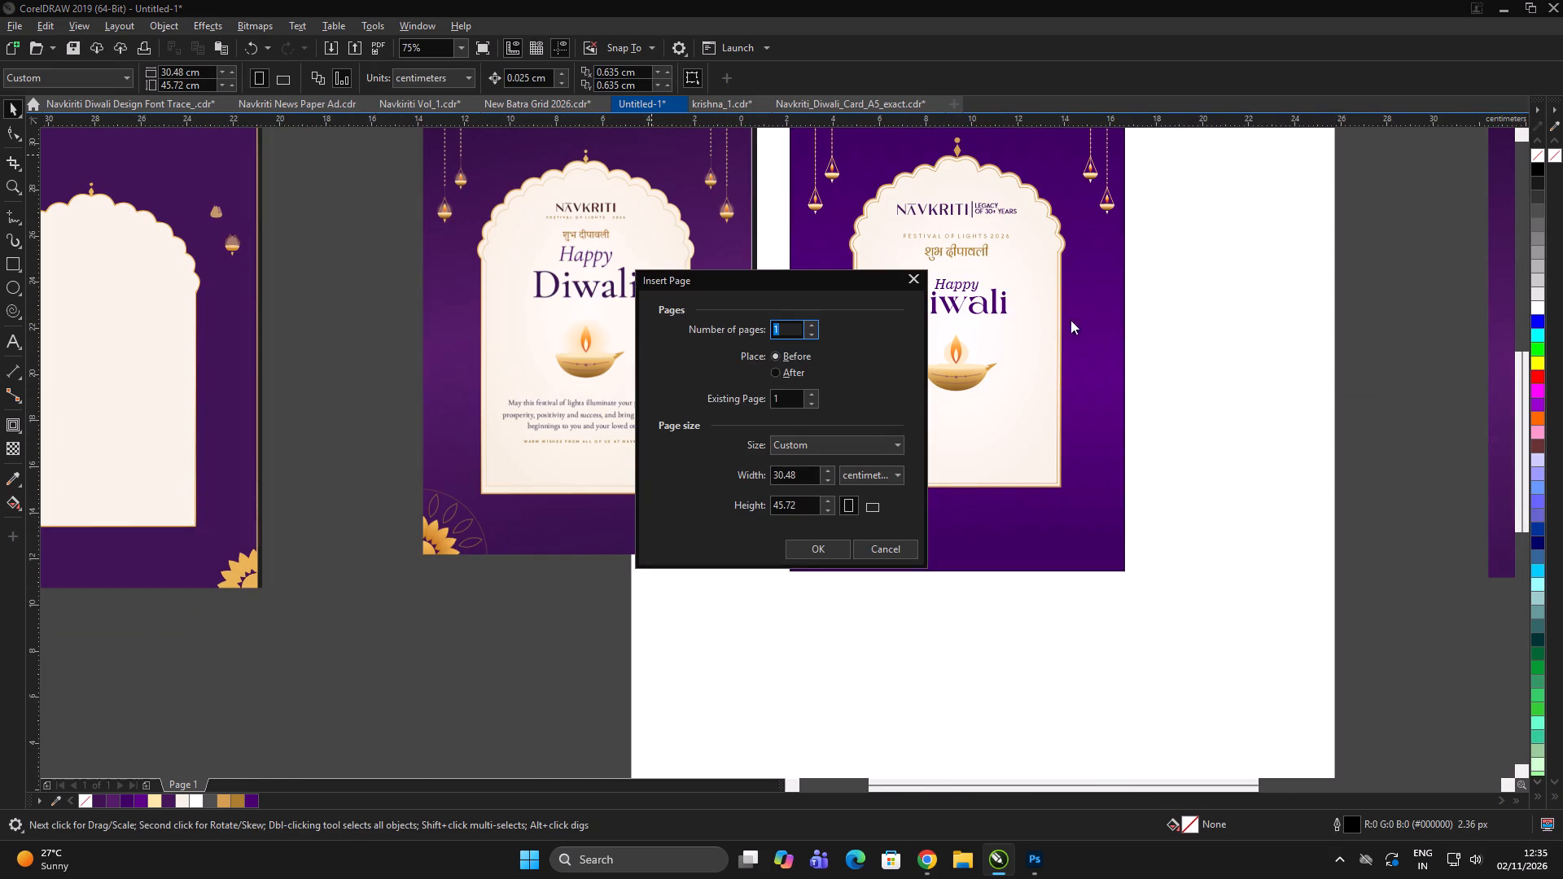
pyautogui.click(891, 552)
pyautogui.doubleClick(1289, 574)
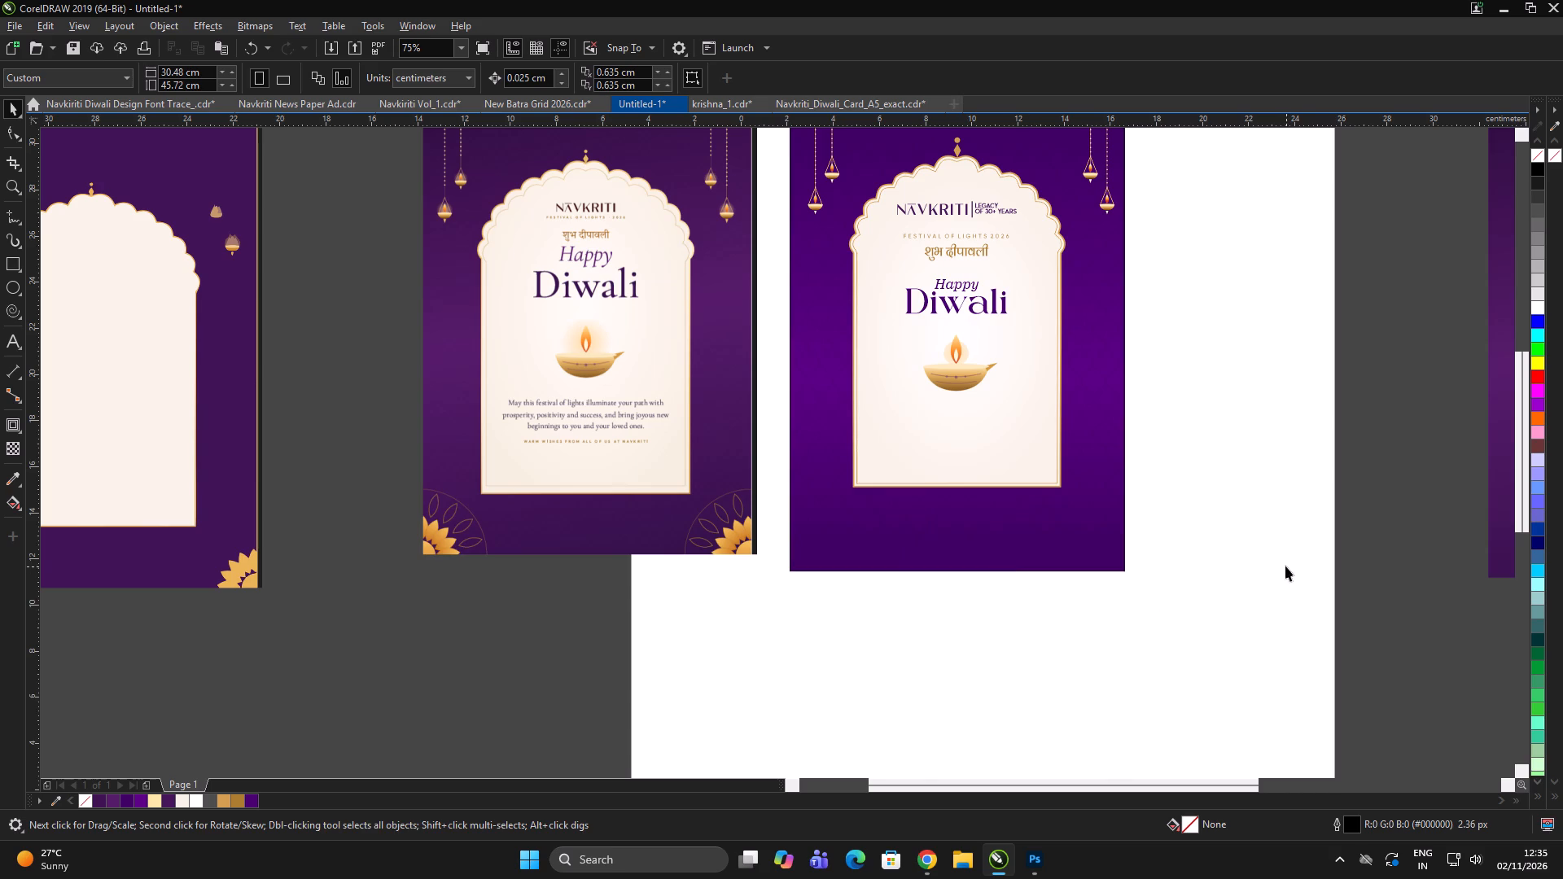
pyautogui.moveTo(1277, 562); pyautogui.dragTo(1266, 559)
# Copy the greeting message from the Google Keep note in Chrome and paste it as artistic text onto the card's arch in CorelDRAW.
pyautogui.hotkey('alt', 'Tab')
pyautogui.hotkey('ctrl', 'c')
pyautogui.hotkey('alt', 'Tab')
pyautogui.scroll(2, 666, 448)
pyautogui.scroll(-2, 512, 435)
pyautogui.doubleClick(620, 619)
pyautogui.moveTo(700, 580); pyautogui.dragTo(705, 573)
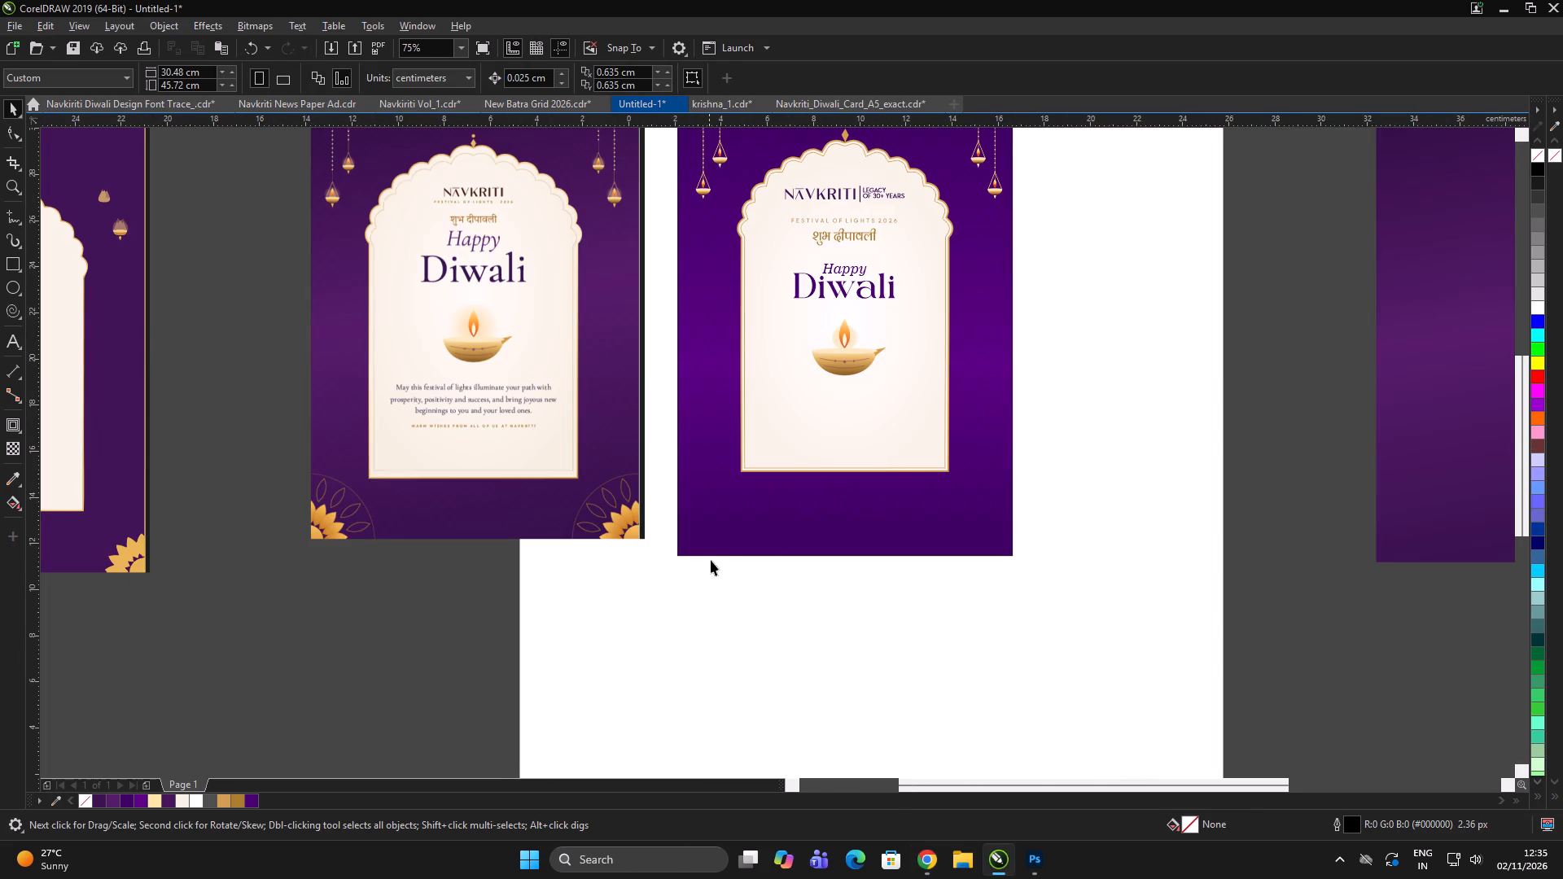
pyautogui.press('F8')
pyautogui.click(838, 385)
pyautogui.scroll(1, 880, 512)
pyautogui.click(672, 355)
pyautogui.hotkey('ctrl', 'v')
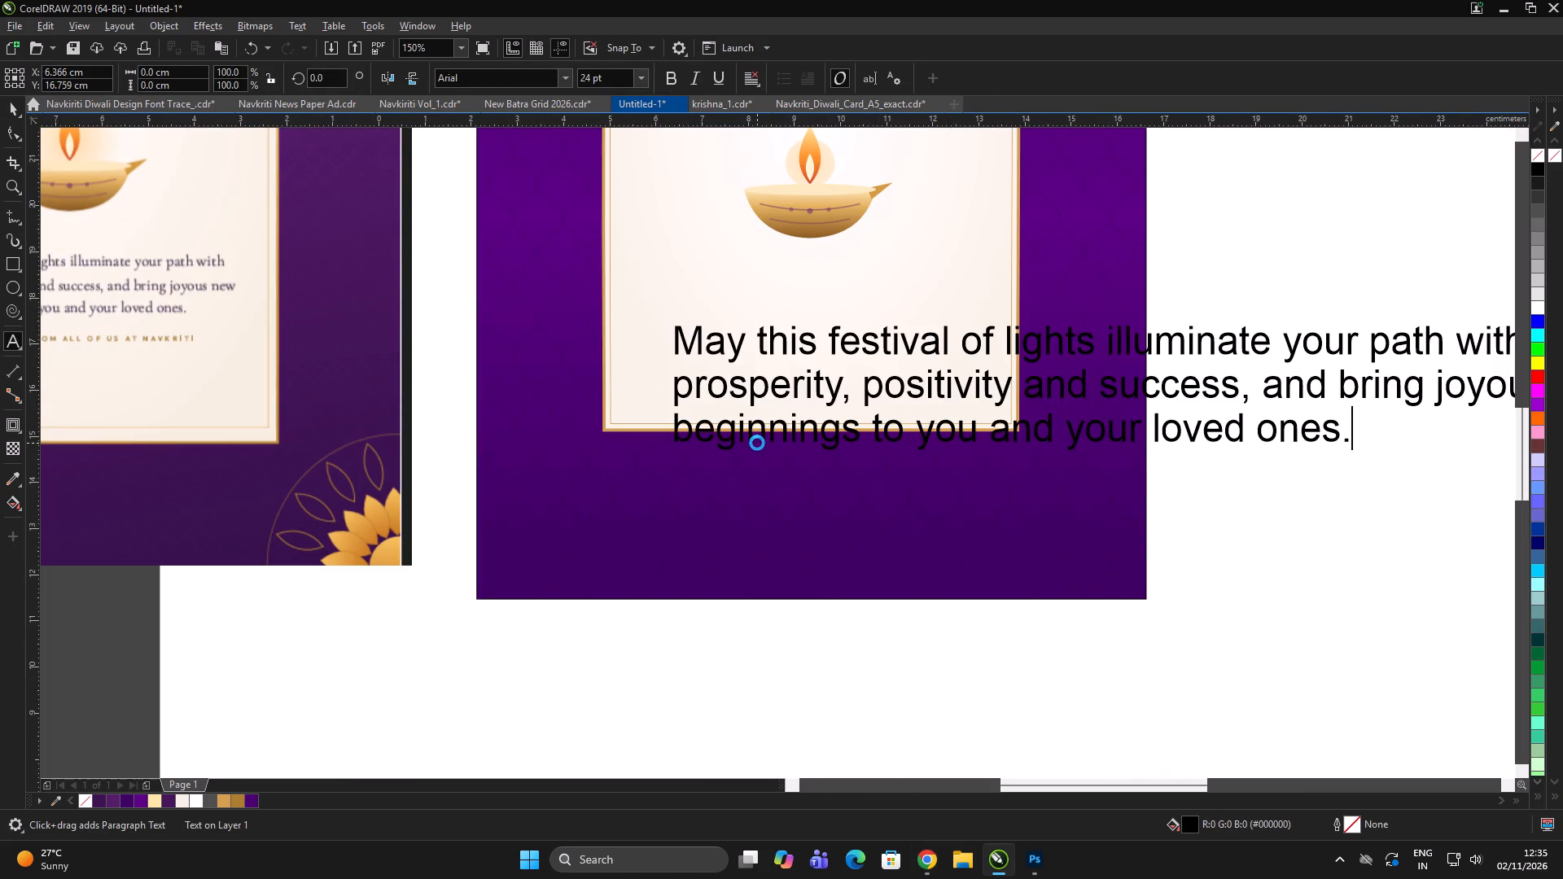
# Set the font of the whole greeting message to Century.
pyautogui.hotkey('ctrl', 'a')
pyautogui.click(504, 72)
pyautogui.hotkey('ctrl', 'a')
pyautogui.write('cent')
pyautogui.press('BackSpace')
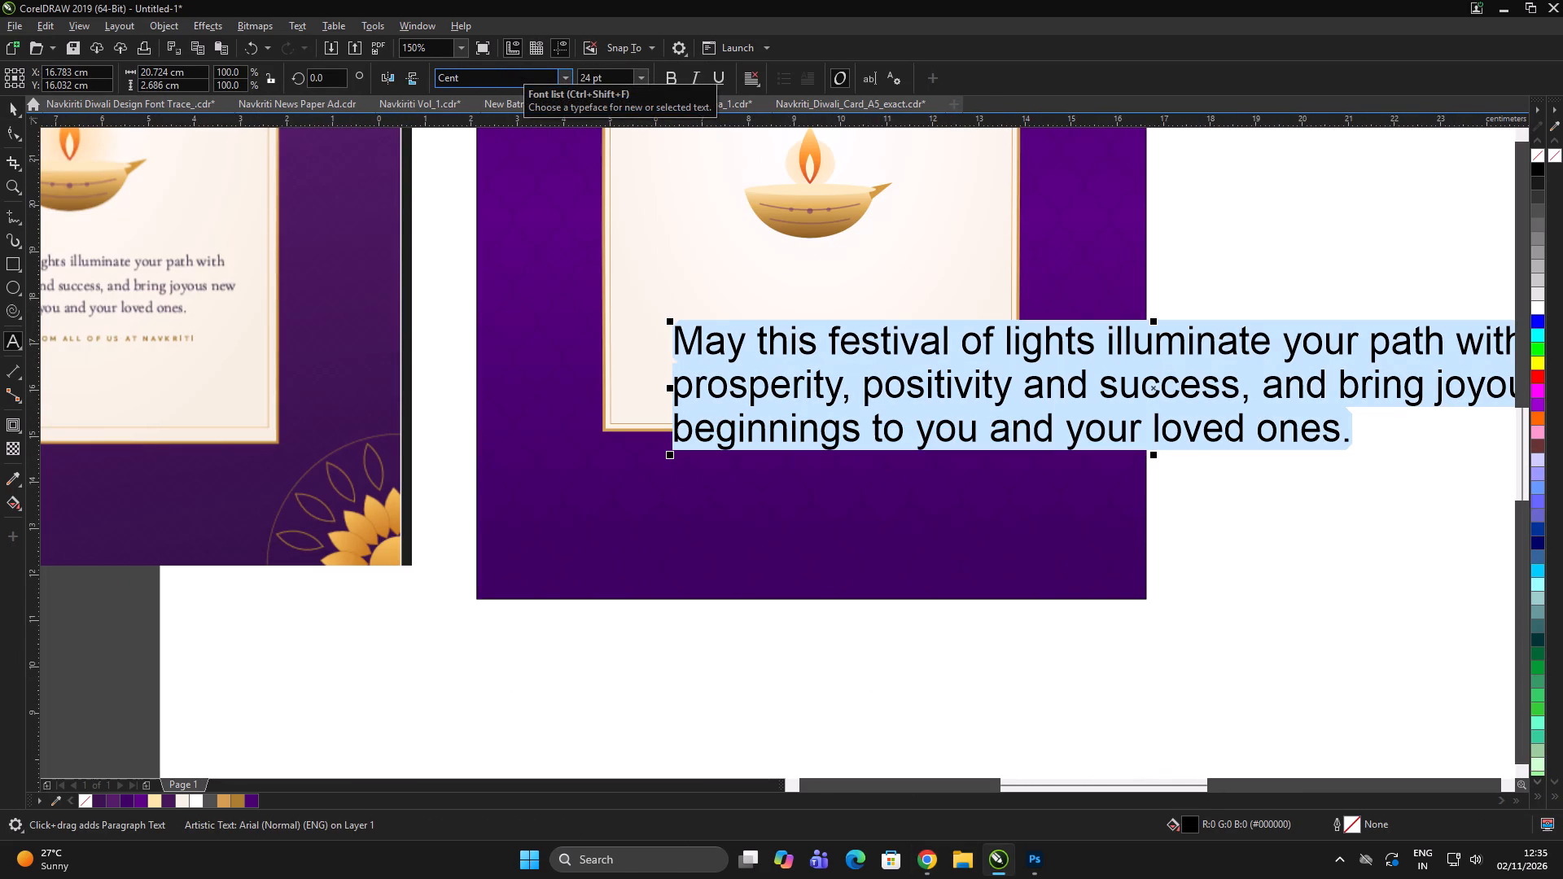
pyautogui.write('ury')
pyautogui.press('Return')
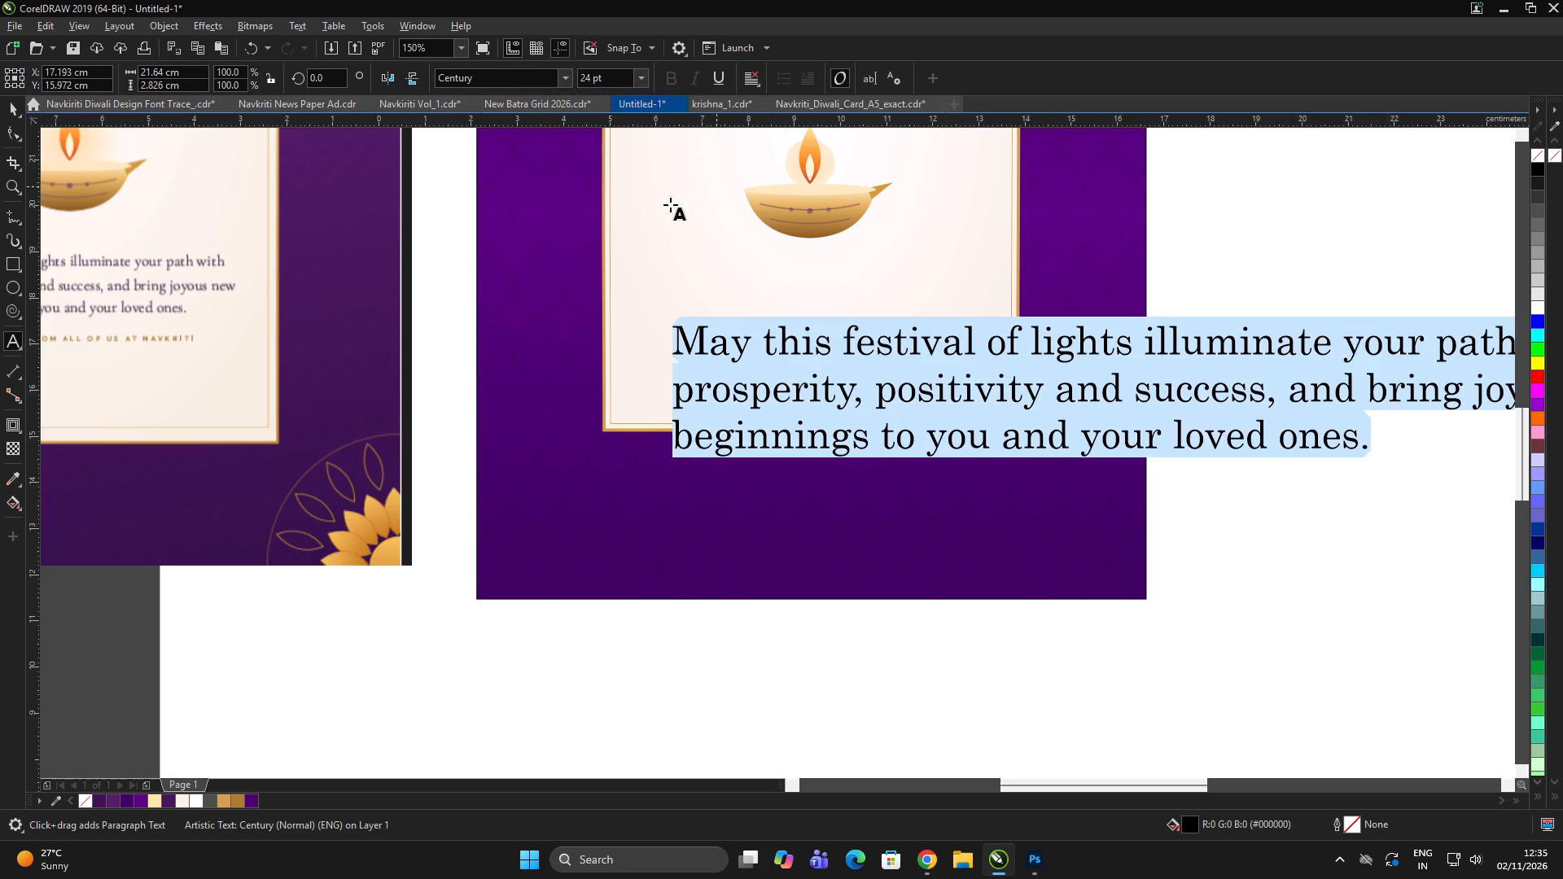
# Centre the greeting message horizontally on the card and scale it down to about 7.89 × 1.03 cm to fit inside the arch.
pyautogui.click(18, 108)
pyautogui.keyDown('shift'); pyautogui.click(810, 448); pyautogui.keyUp('shift')
pyautogui.press('c')
pyautogui.scroll(-2, 681, 387)
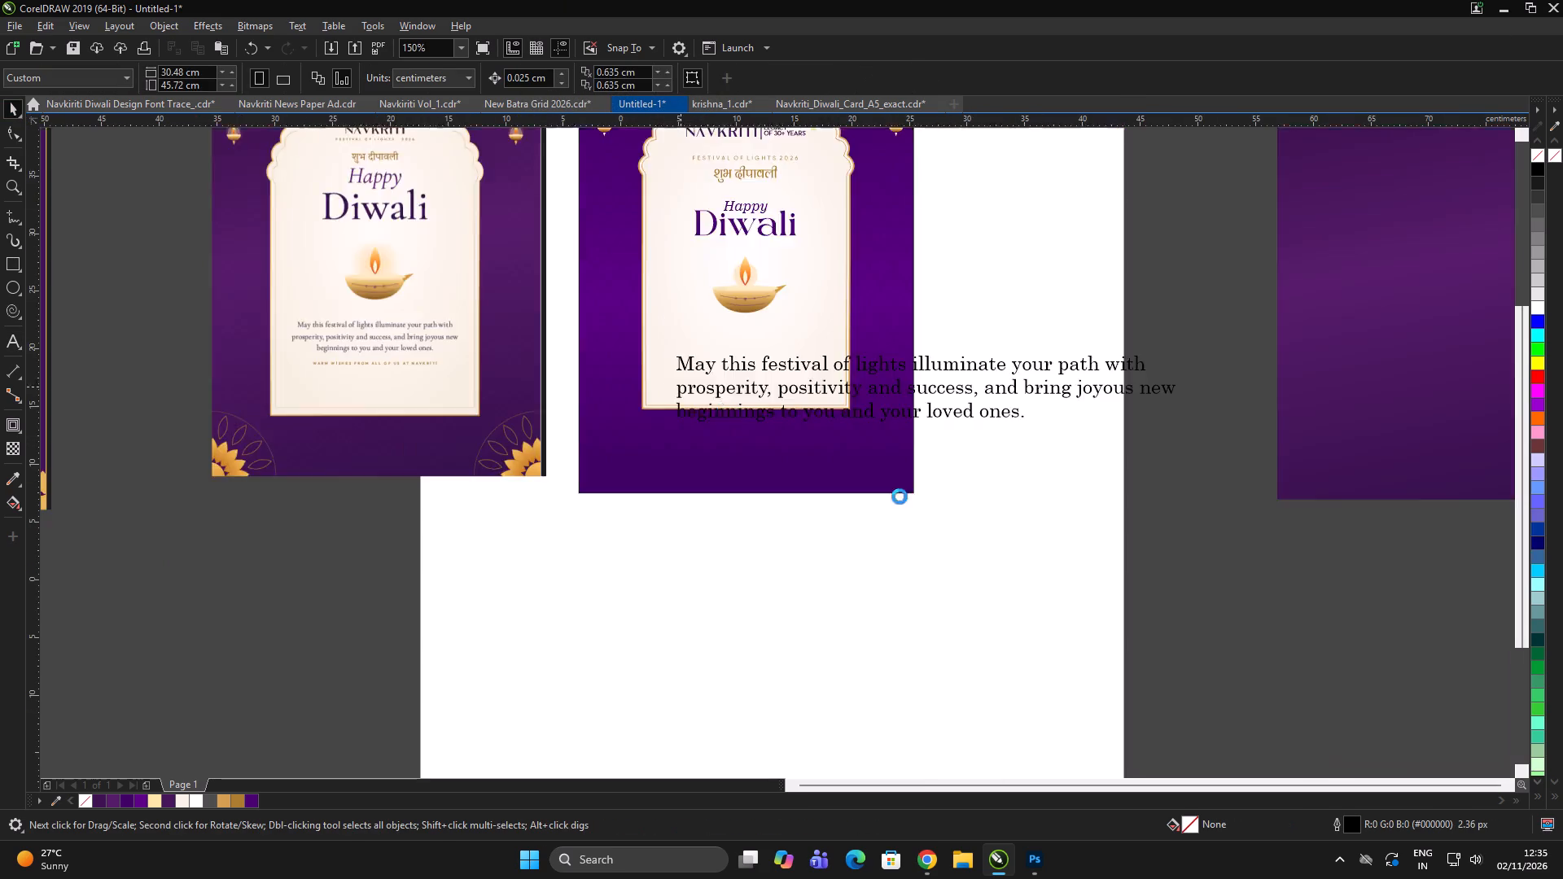
pyautogui.click(970, 514)
pyautogui.click(850, 410)
pyautogui.keyDown('shift'); pyautogui.click(727, 439); pyautogui.keyUp('shift')
pyautogui.press('c')
pyautogui.click(882, 415)
pyautogui.scroll(1, 812, 388)
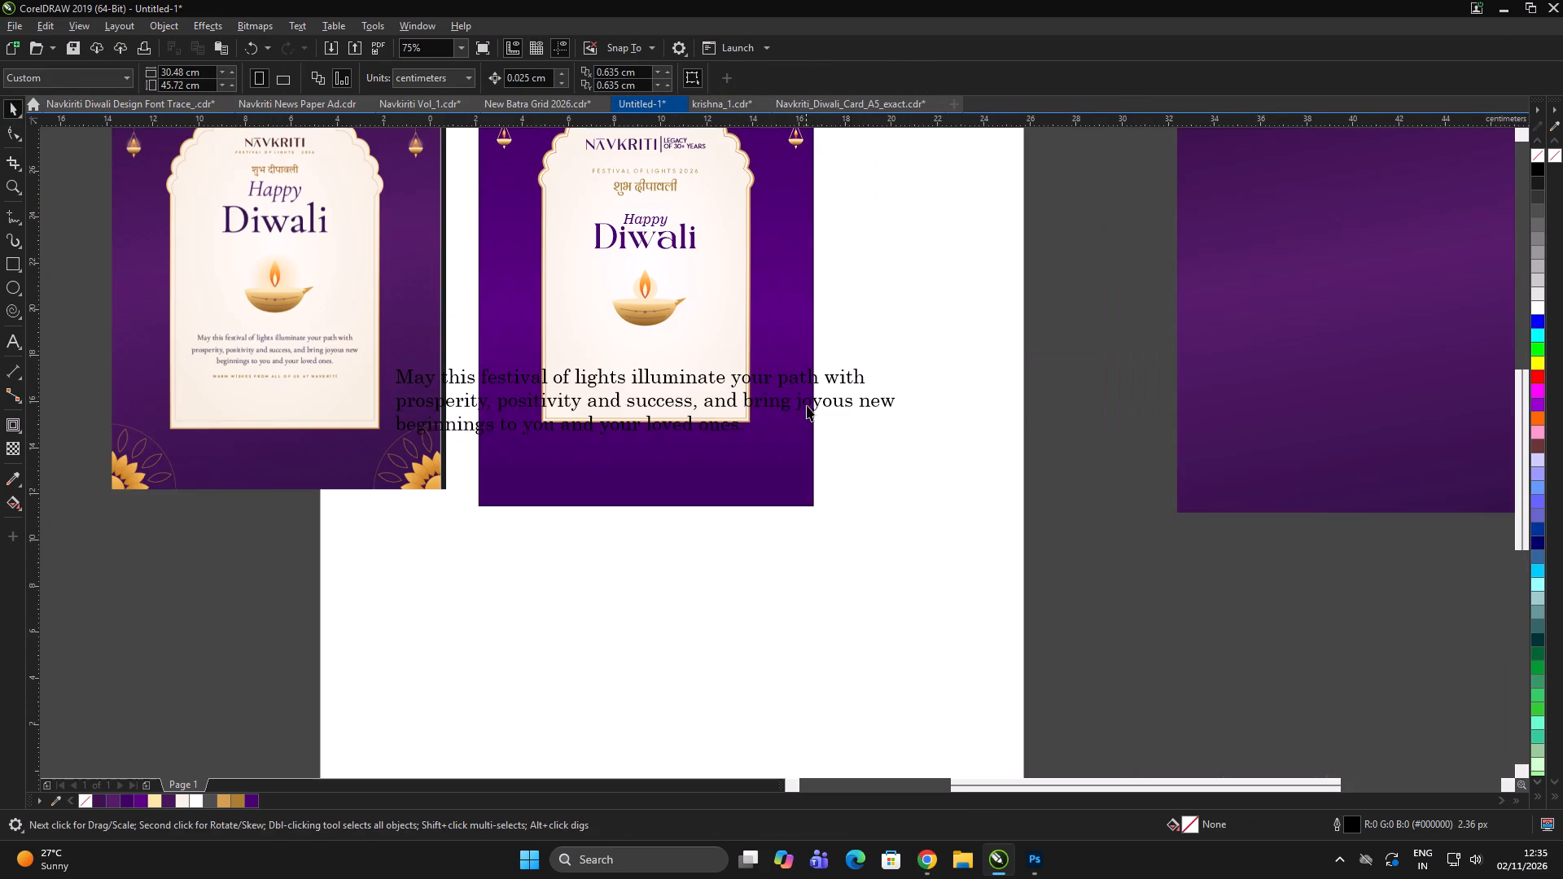
pyautogui.click(807, 405)
pyautogui.moveTo(904, 445); pyautogui.dragTo(746, 483)
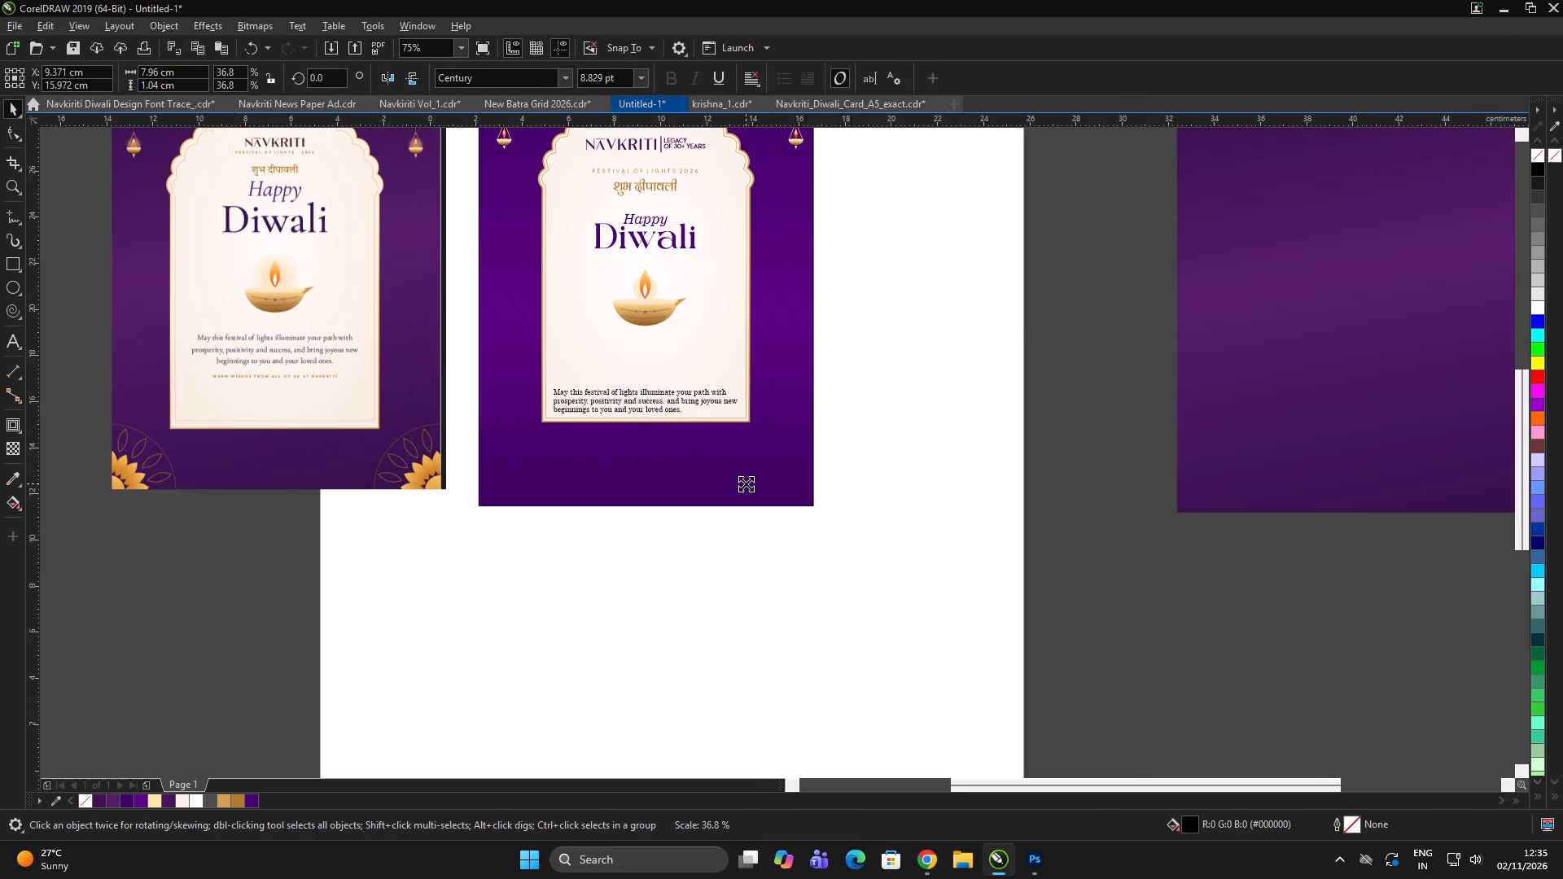
pyautogui.moveTo(746, 483); pyautogui.dragTo(745, 483)
# Center-align the greeting message's three lines and recentre the text horizontally on the card.
pyautogui.scroll(1, 678, 424)
pyautogui.click(746, 75)
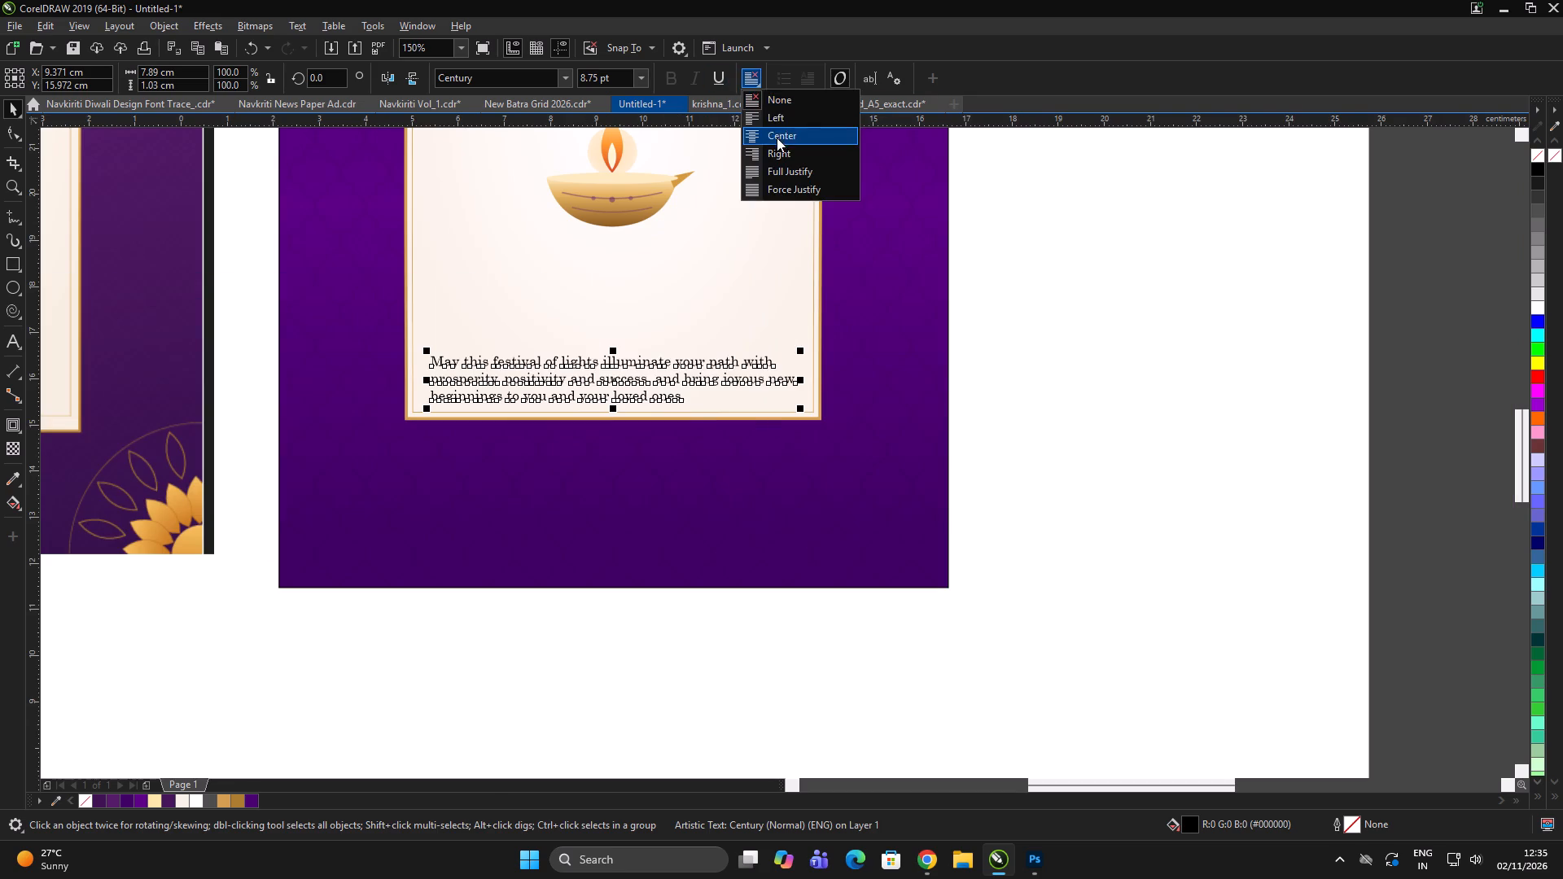
pyautogui.click(777, 138)
pyautogui.keyDown('shift'); pyautogui.click(843, 468); pyautogui.keyUp('shift')
pyautogui.press('c')
# Move the greeting message up below the diya, to a Y position of about 17.87 cm.
pyautogui.moveTo(1138, 418); pyautogui.dragTo(1125, 417)
pyautogui.moveTo(774, 381); pyautogui.dragTo(764, 308)
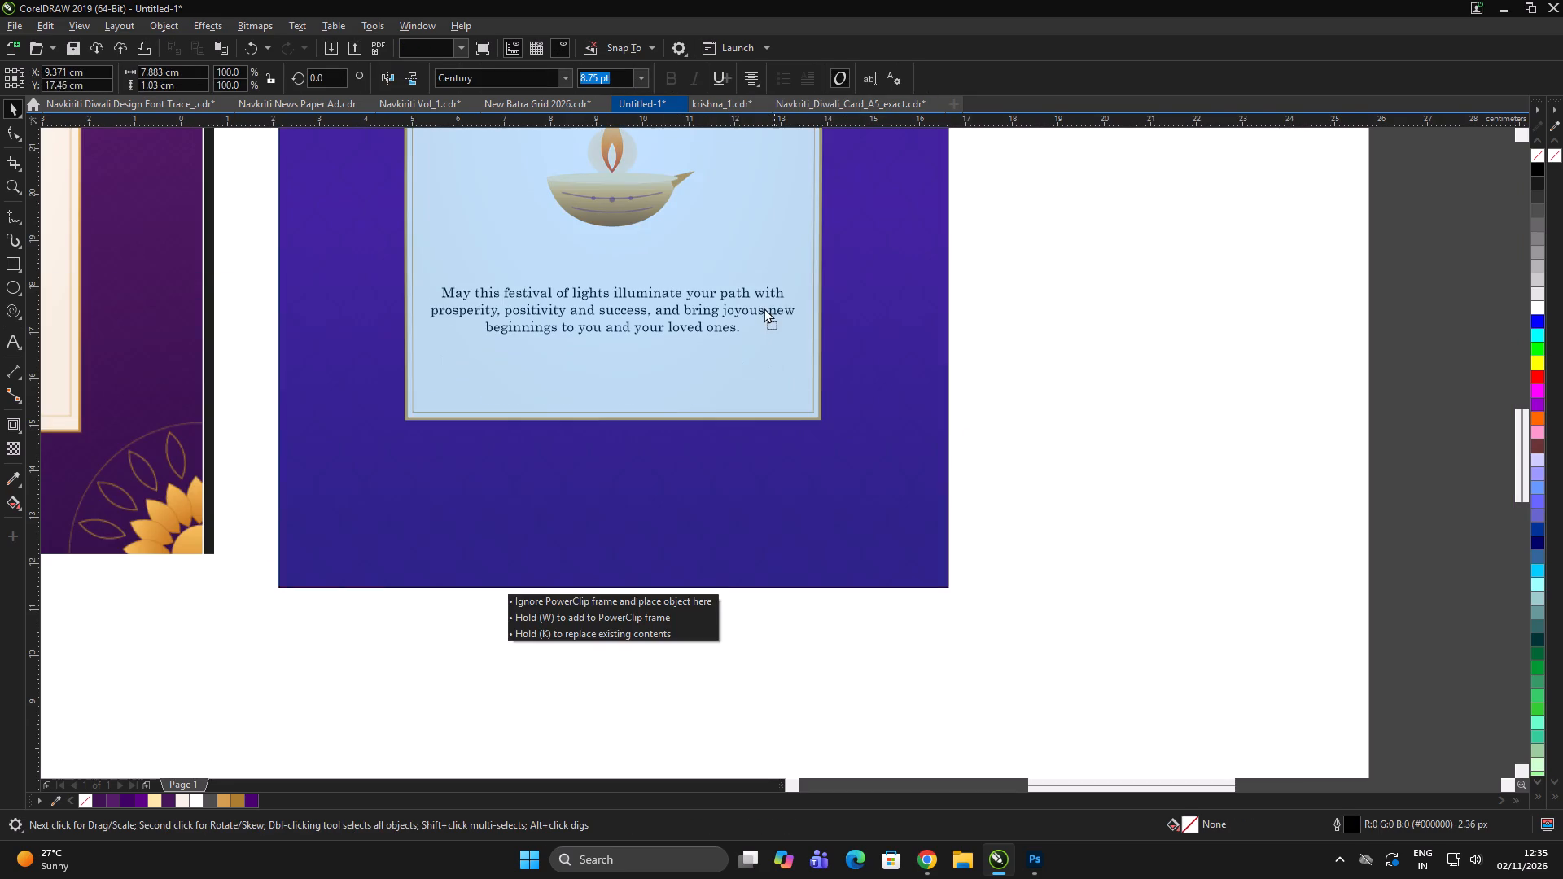
pyautogui.moveTo(764, 308); pyautogui.dragTo(764, 296)
pyautogui.scroll(2, 759, 351)
pyautogui.scroll(-2, 833, 370)
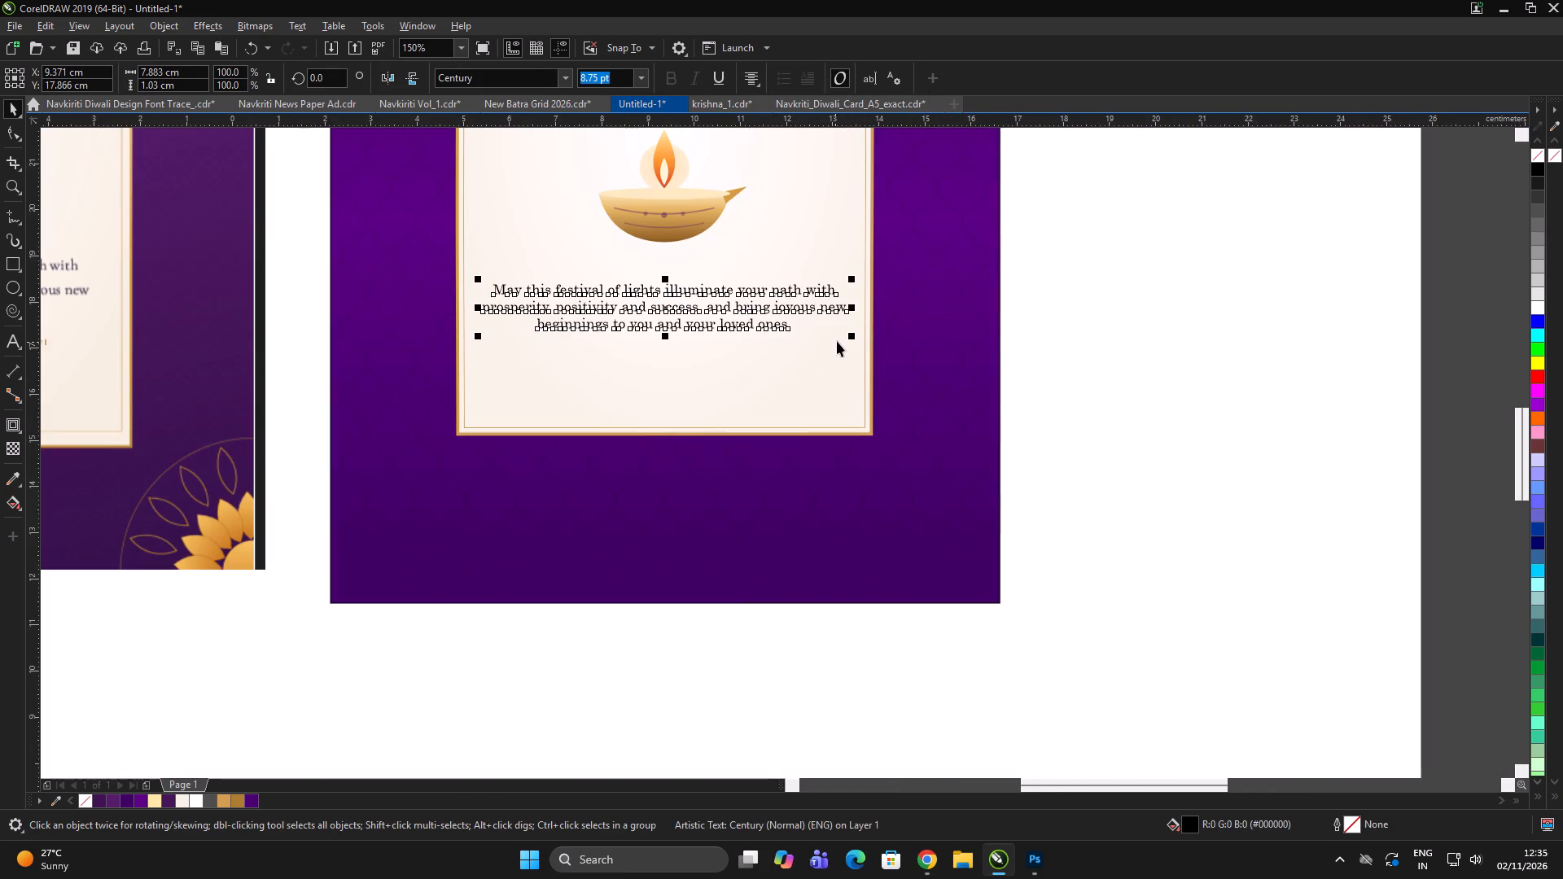
# Reduce the greeting message to about 7.21 × 0.94 cm (8 pt) and recentre it horizontally on the card.
pyautogui.moveTo(853, 340); pyautogui.dragTo(838, 348)
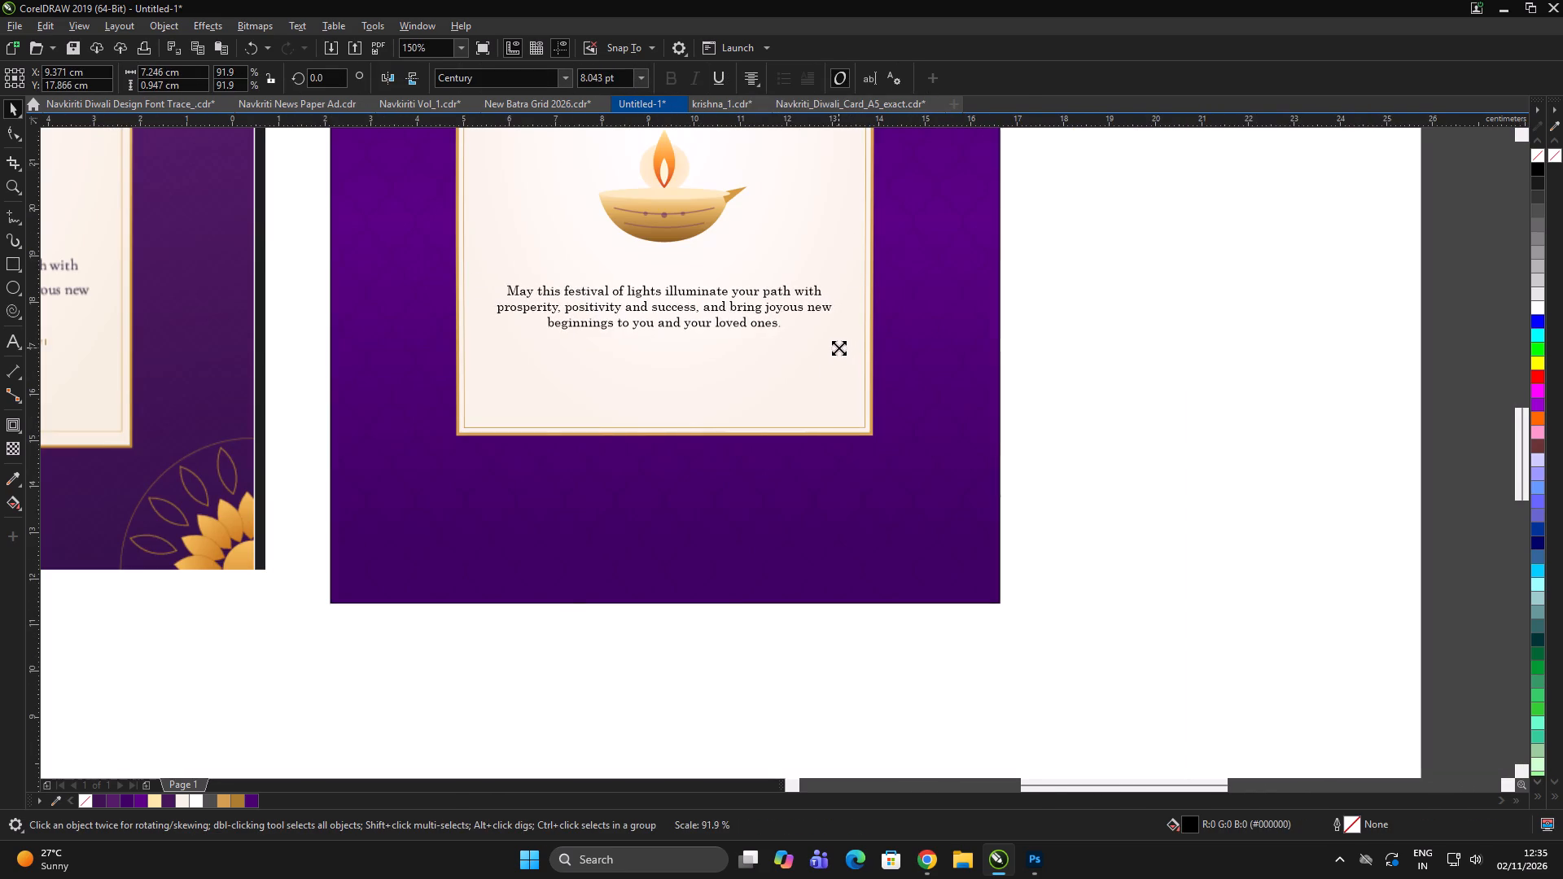
pyautogui.moveTo(838, 348); pyautogui.dragTo(838, 348)
pyautogui.scroll(-2, 790, 348)
pyautogui.scroll(1, 799, 348)
pyautogui.keyDown('shift'); pyautogui.click(801, 367); pyautogui.keyUp('shift')
pyautogui.press('c')
pyautogui.doubleClick(1023, 334)
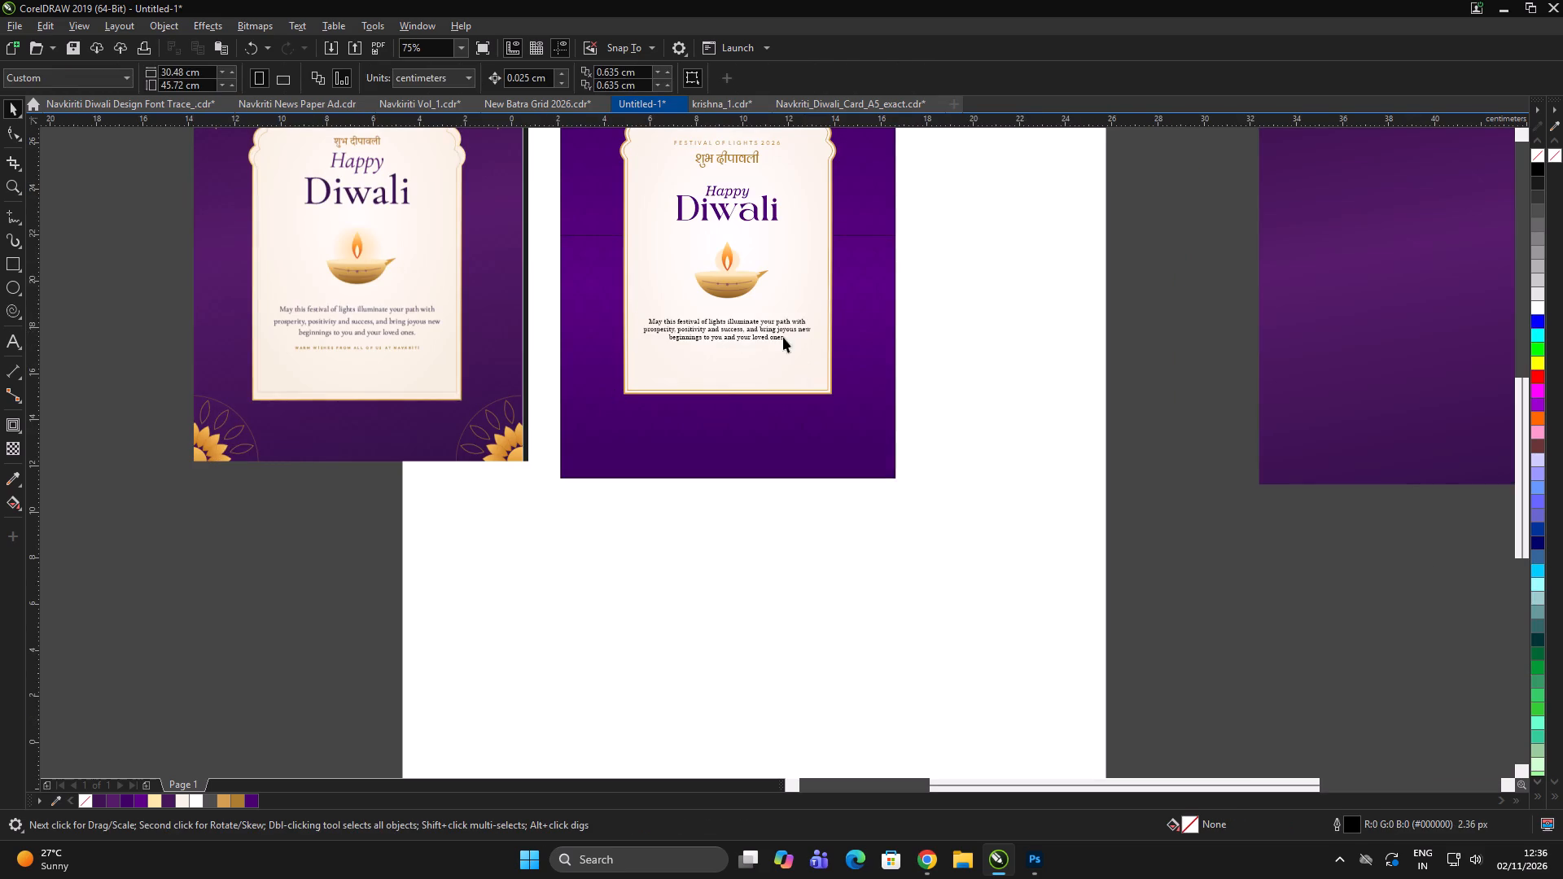
# Recolour the greeting message with the dark purple from the document's colours.
pyautogui.click(756, 334)
pyautogui.click(761, 336)
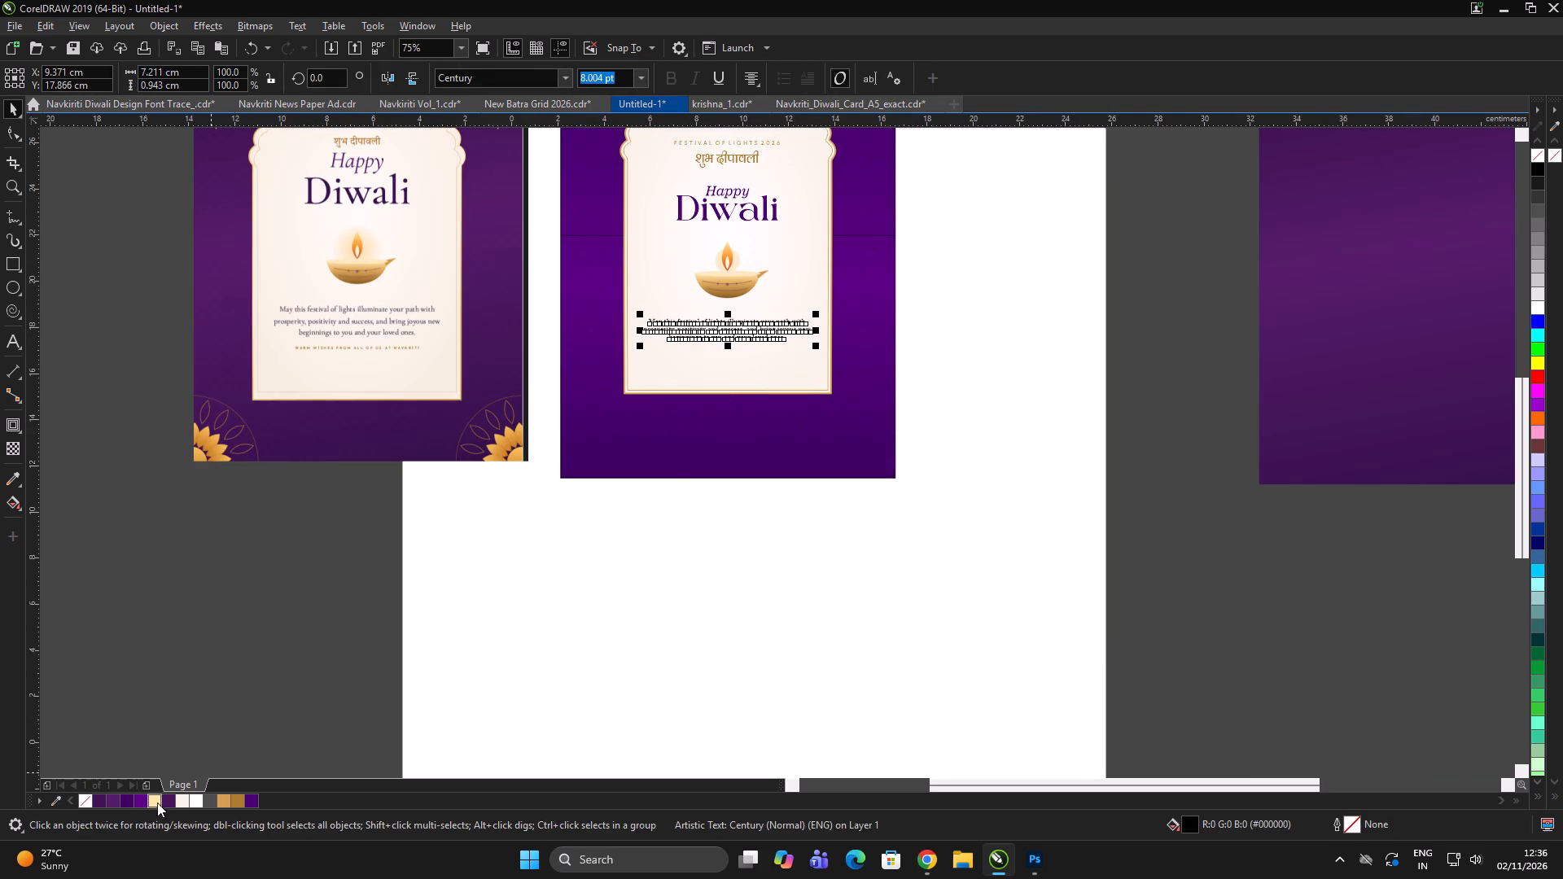
pyautogui.click(124, 800)
pyautogui.scroll(2, 770, 333)
pyautogui.click(1141, 319)
pyautogui.scroll(-2, 763, 432)
pyautogui.doubleClick(1058, 470)
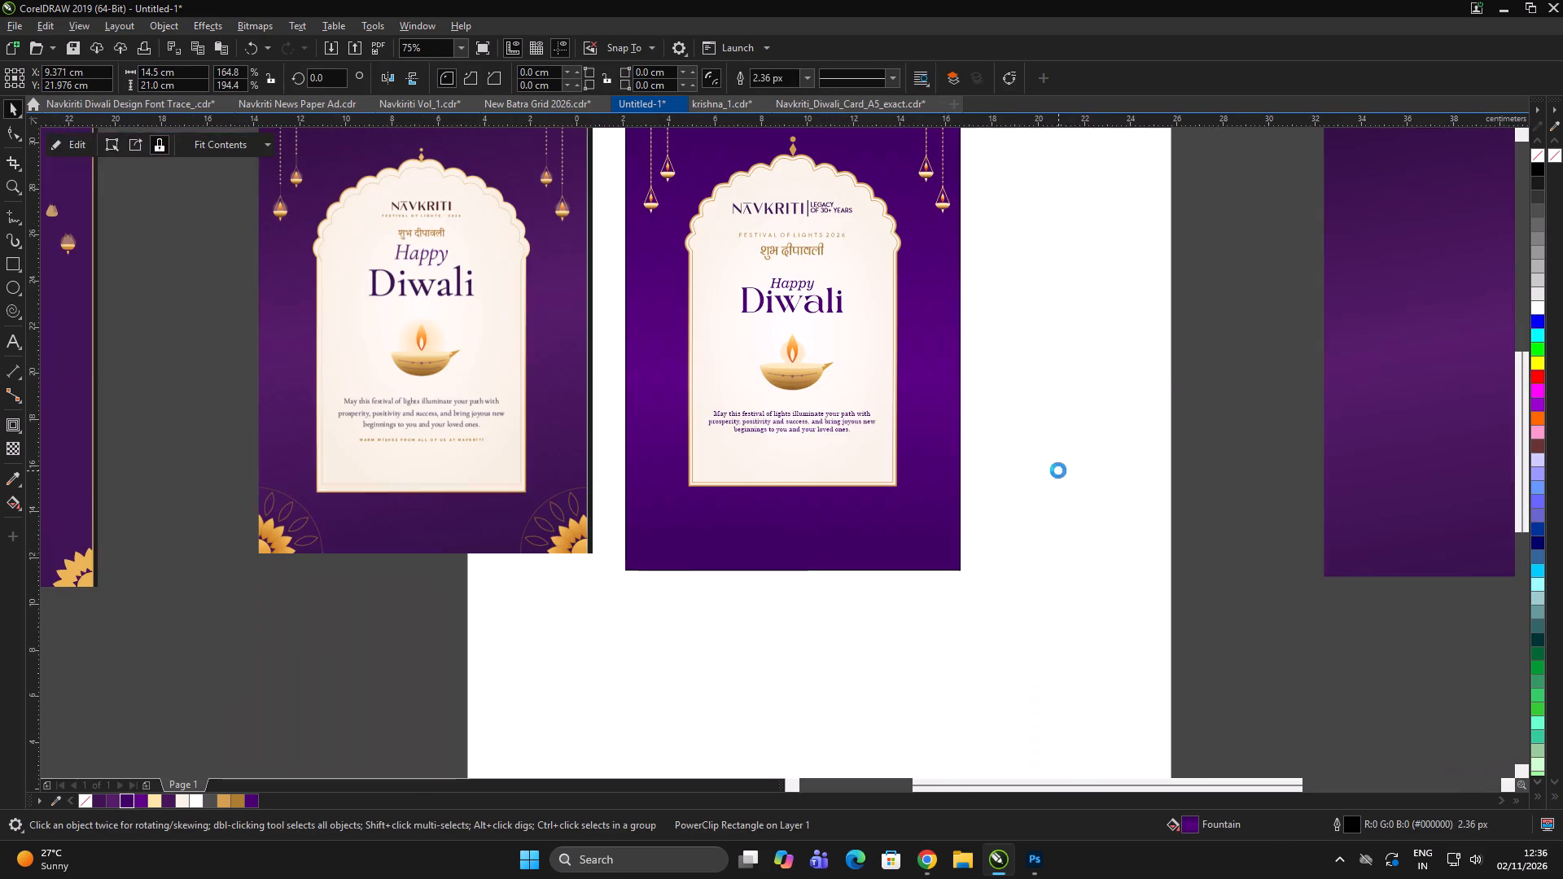
# Duplicate the gold "FESTIVAL OF LIGHTS 2026" line to just below the greeting message.
pyautogui.scroll(2, 395, 458)
pyautogui.scroll(-2, 264, 422)
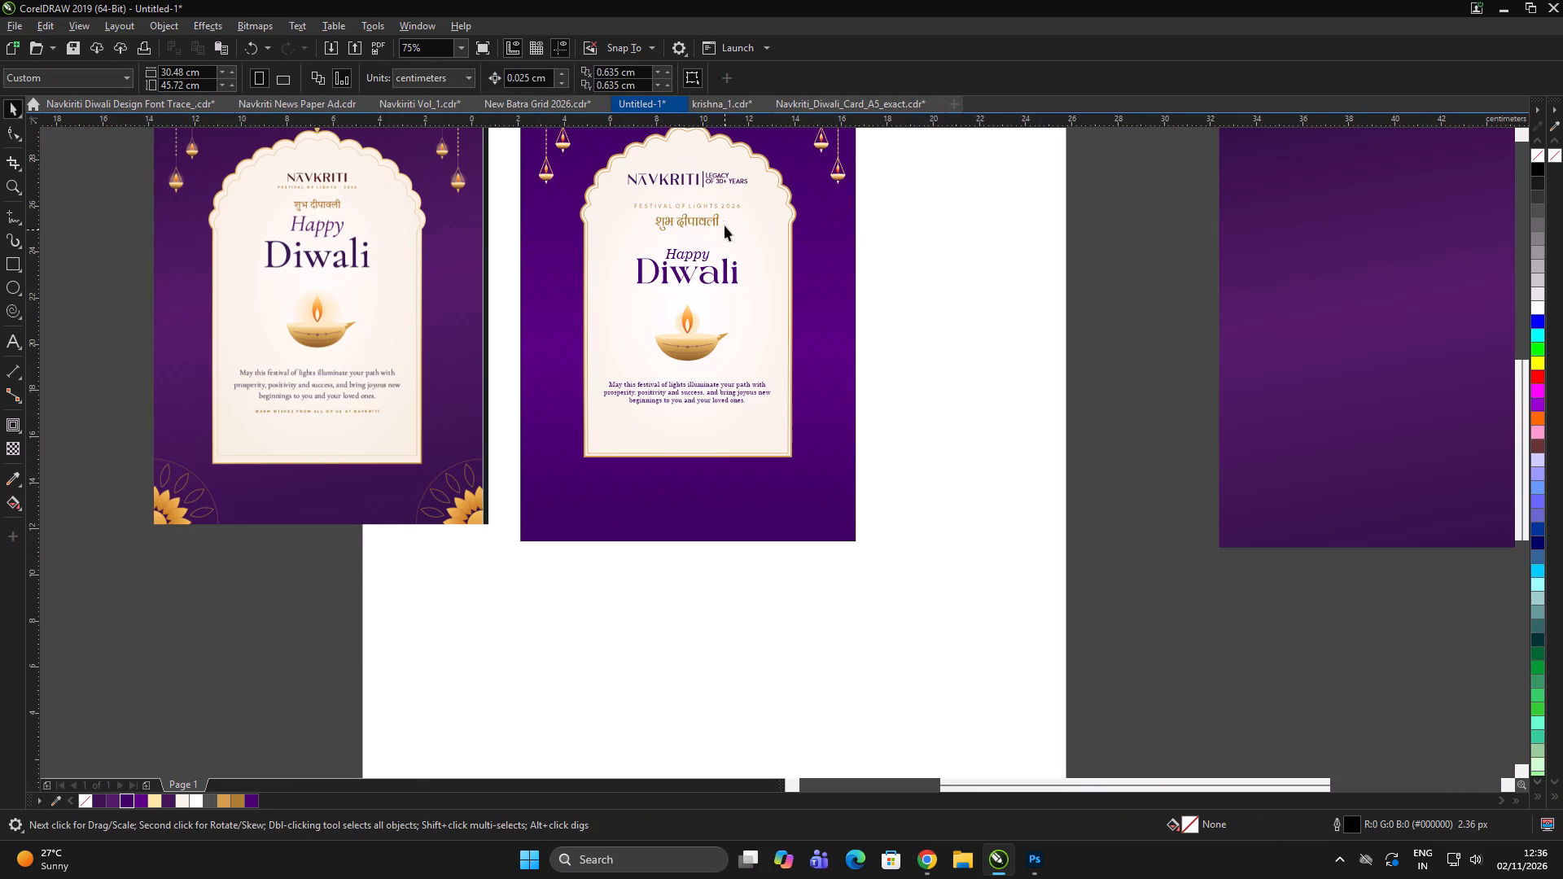
pyautogui.moveTo(725, 206); pyautogui.dragTo(688, 425)
pyautogui.keyDown('shift'); pyautogui.rightClick(688, 425); pyautogui.keyUp('shift')
pyautogui.click(1176, 408)
# Copy "WARM WISHES FROM ALL OF US AT NAVKRITI" from the Google Keep note and replace the duplicated line's text with it.
pyautogui.hotkey('alt', 'Tab')
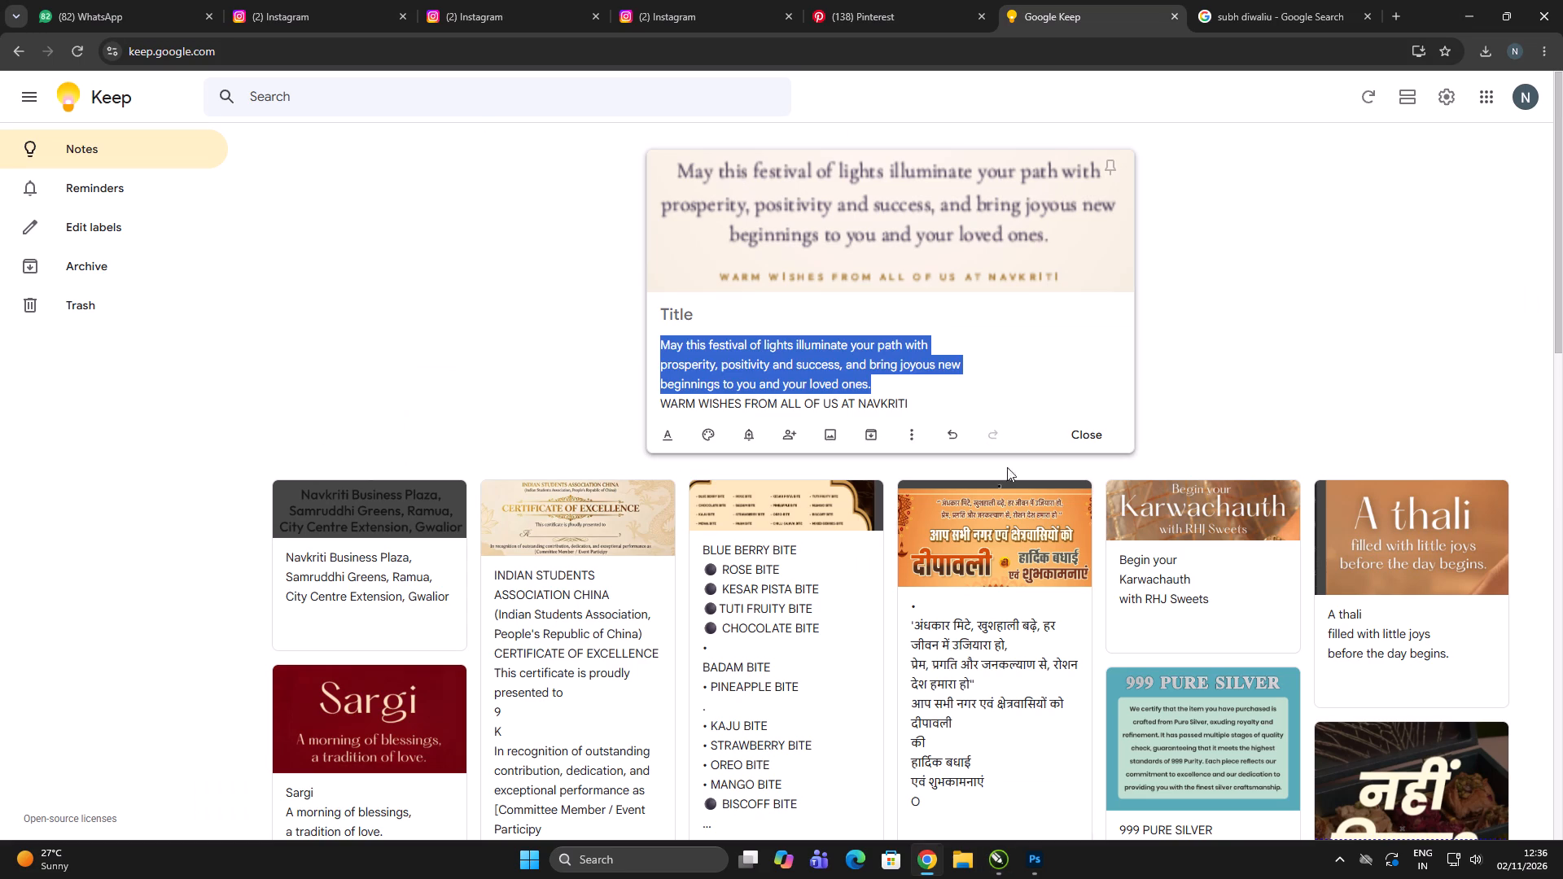
pyautogui.moveTo(919, 402); pyautogui.dragTo(648, 409)
pyautogui.hotkey('ctrl', 'c')
pyautogui.hotkey('alt', 'Tab')
pyautogui.click(946, 470)
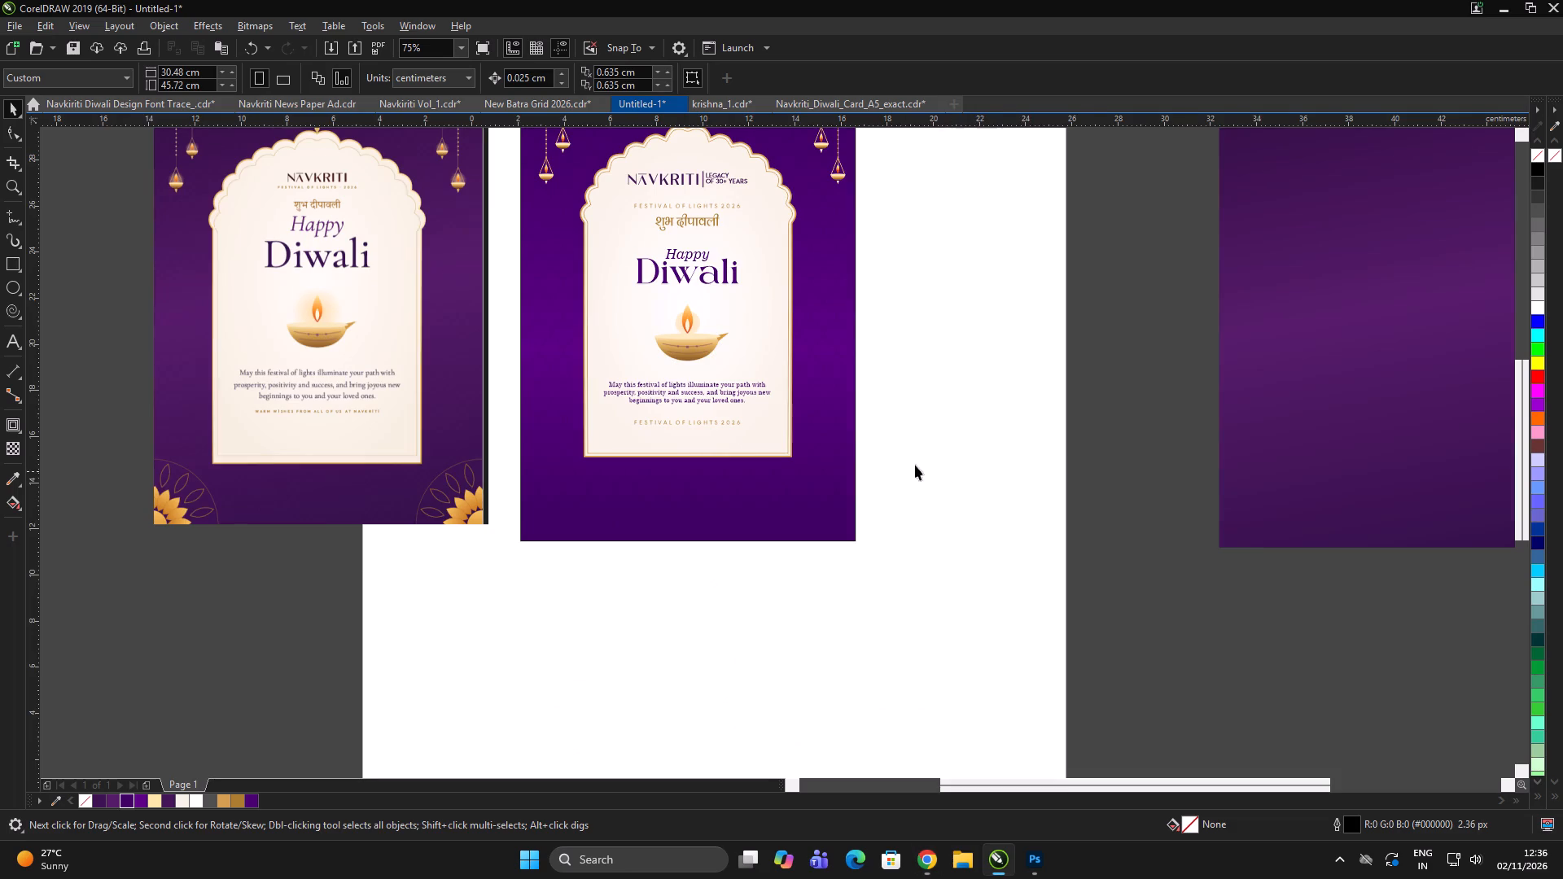
pyautogui.scroll(2, 710, 417)
pyautogui.click(712, 435)
pyautogui.tripleClick(717, 437)
pyautogui.click(718, 437)
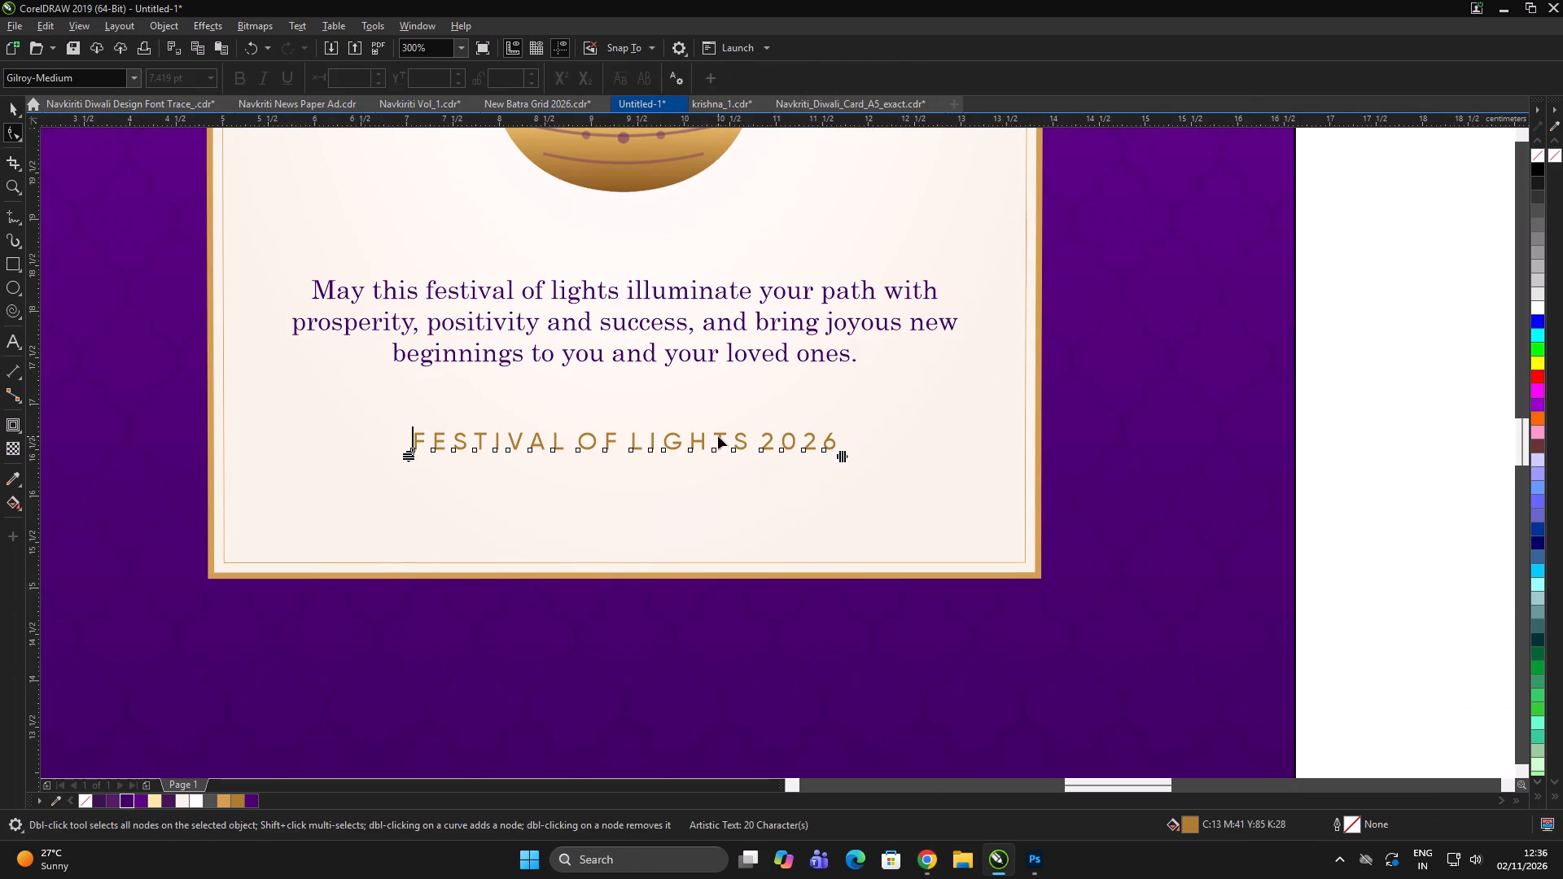
pyautogui.press('space')
pyautogui.doubleClick(720, 438)
pyautogui.hotkey('ctrl', 'a')
pyautogui.hotkey('ctrl', 'v')
pyautogui.hotkey('ctrl', 'a')
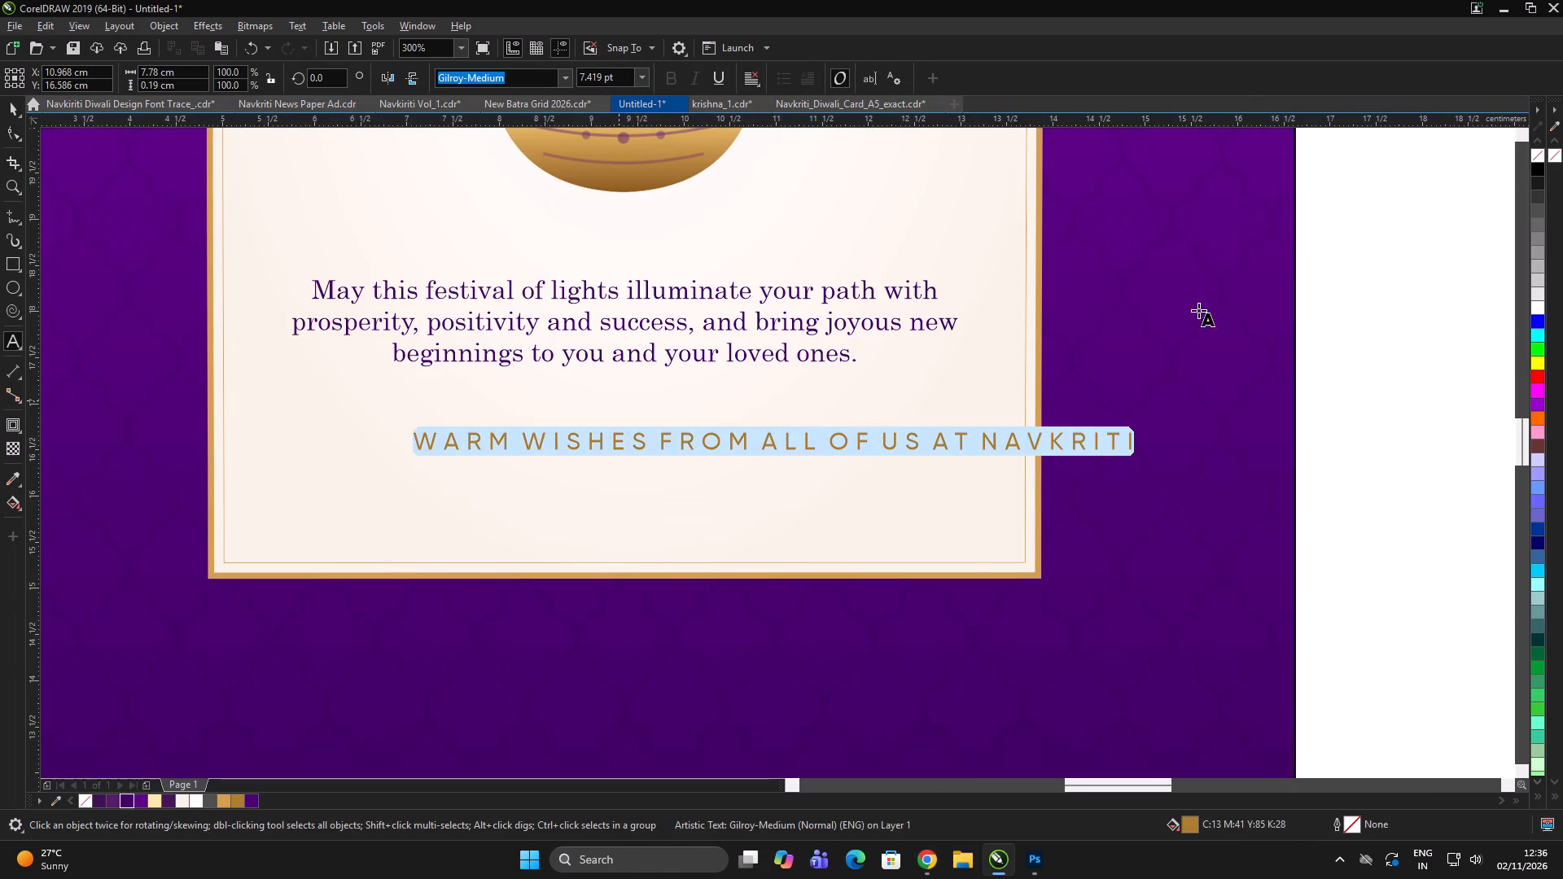
# Centre the "WARM WISHES FROM ALL OF US AT NAVKRITI" line horizontally on the card.
pyautogui.click(7, 107)
pyautogui.keyDown('shift'); pyautogui.click(656, 525); pyautogui.keyUp('shift')
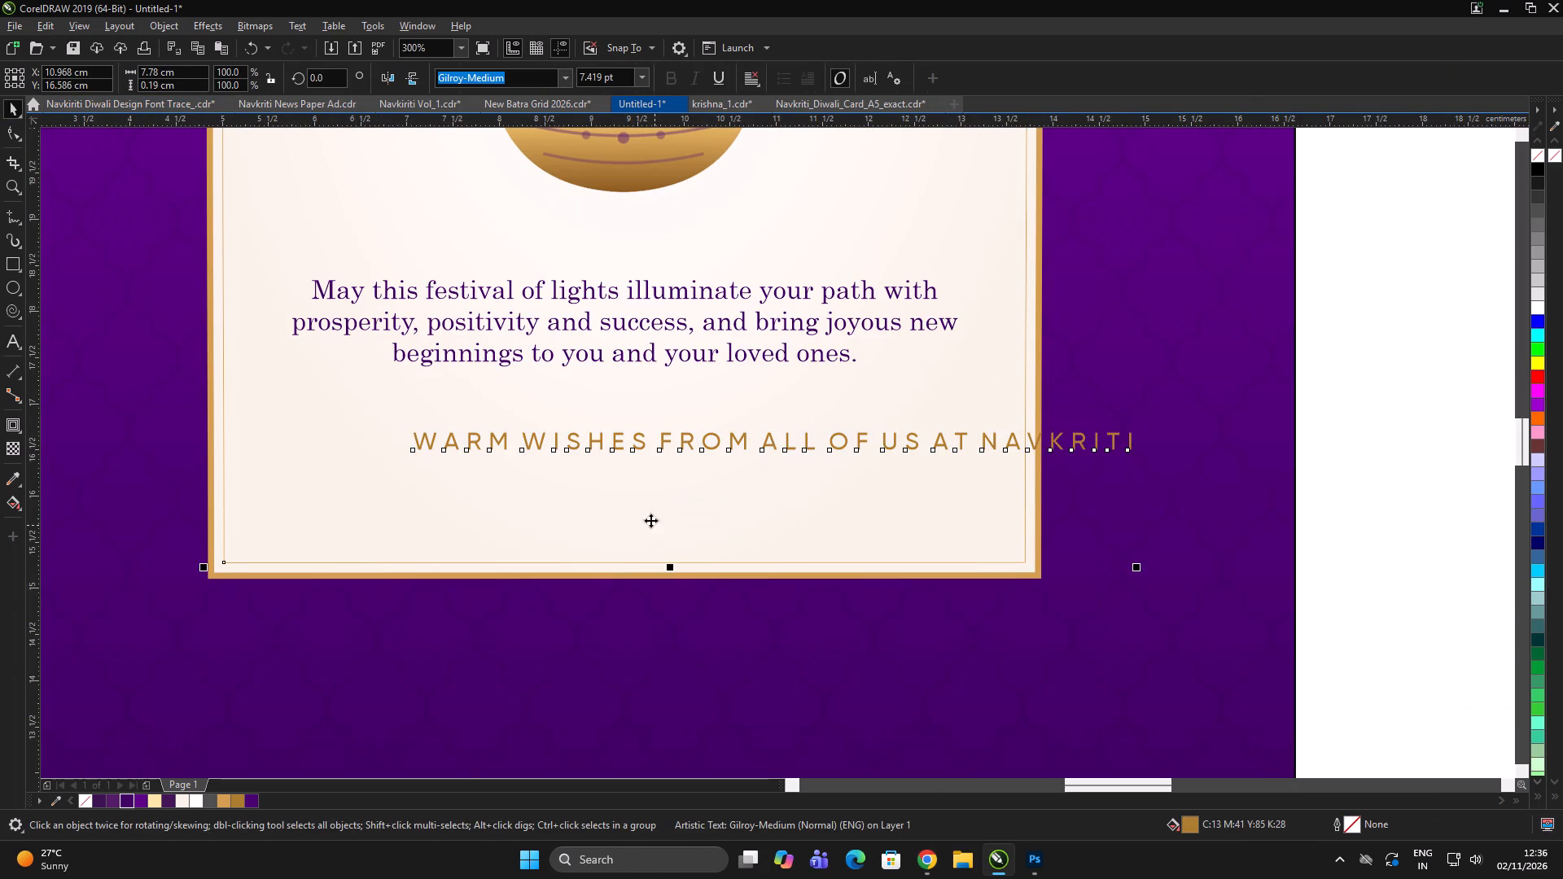
pyautogui.press('c')
pyautogui.click(1326, 394)
pyautogui.scroll(-2, 844, 436)
pyautogui.doubleClick(1170, 498)
# Scale the "WARM WISHES" line down to about 5.71 × 0.14 cm (5.4 pt).
pyautogui.scroll(1, 935, 470)
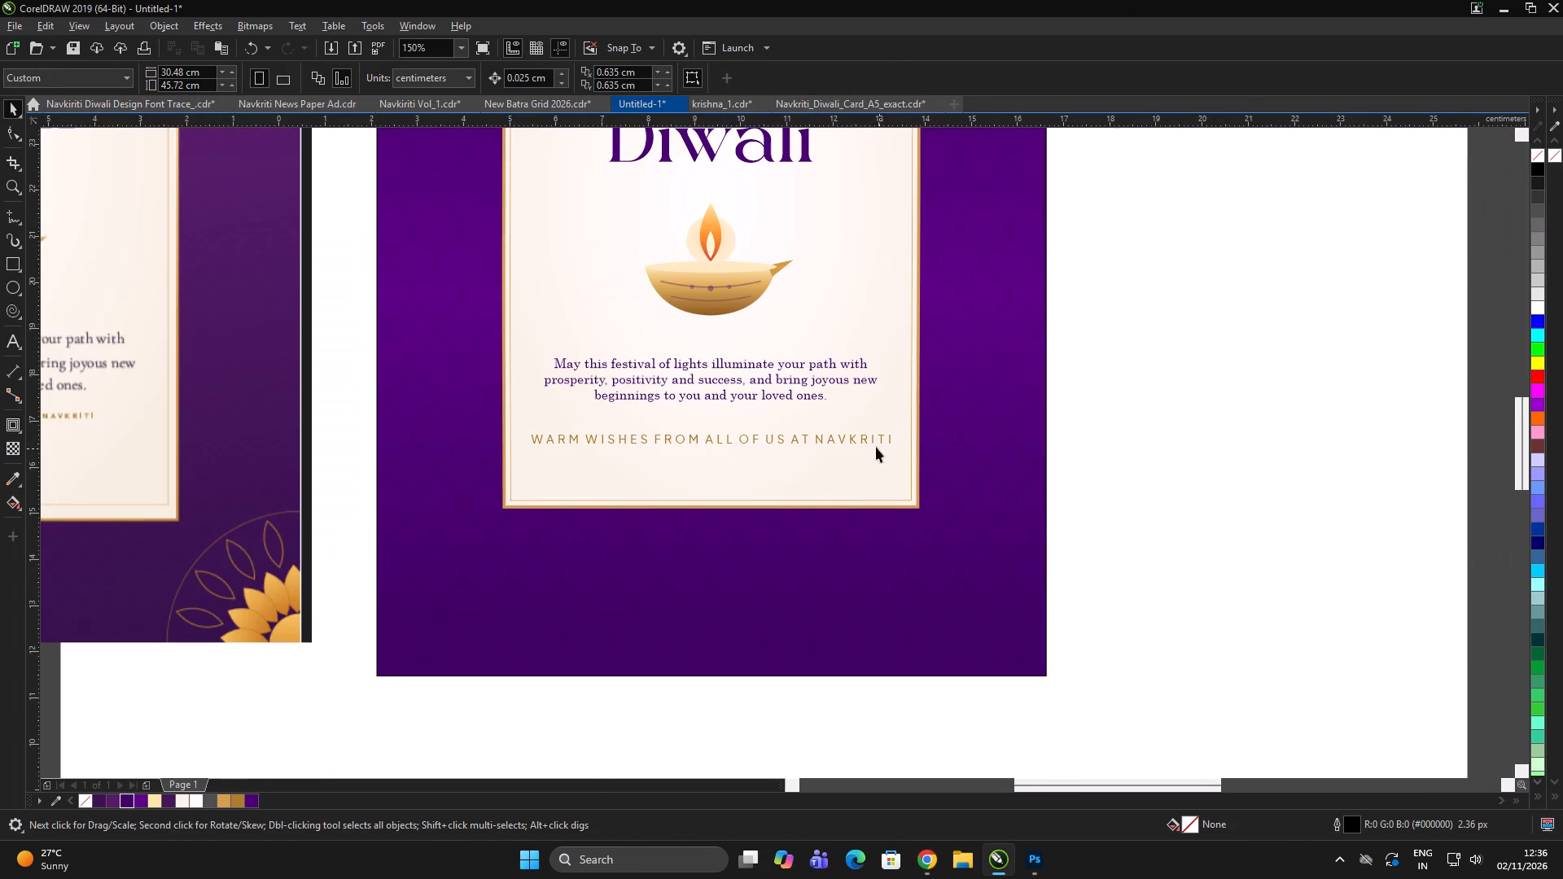
pyautogui.click(860, 444)
pyautogui.scroll(1, 881, 439)
pyautogui.moveTo(904, 456); pyautogui.dragTo(821, 474)
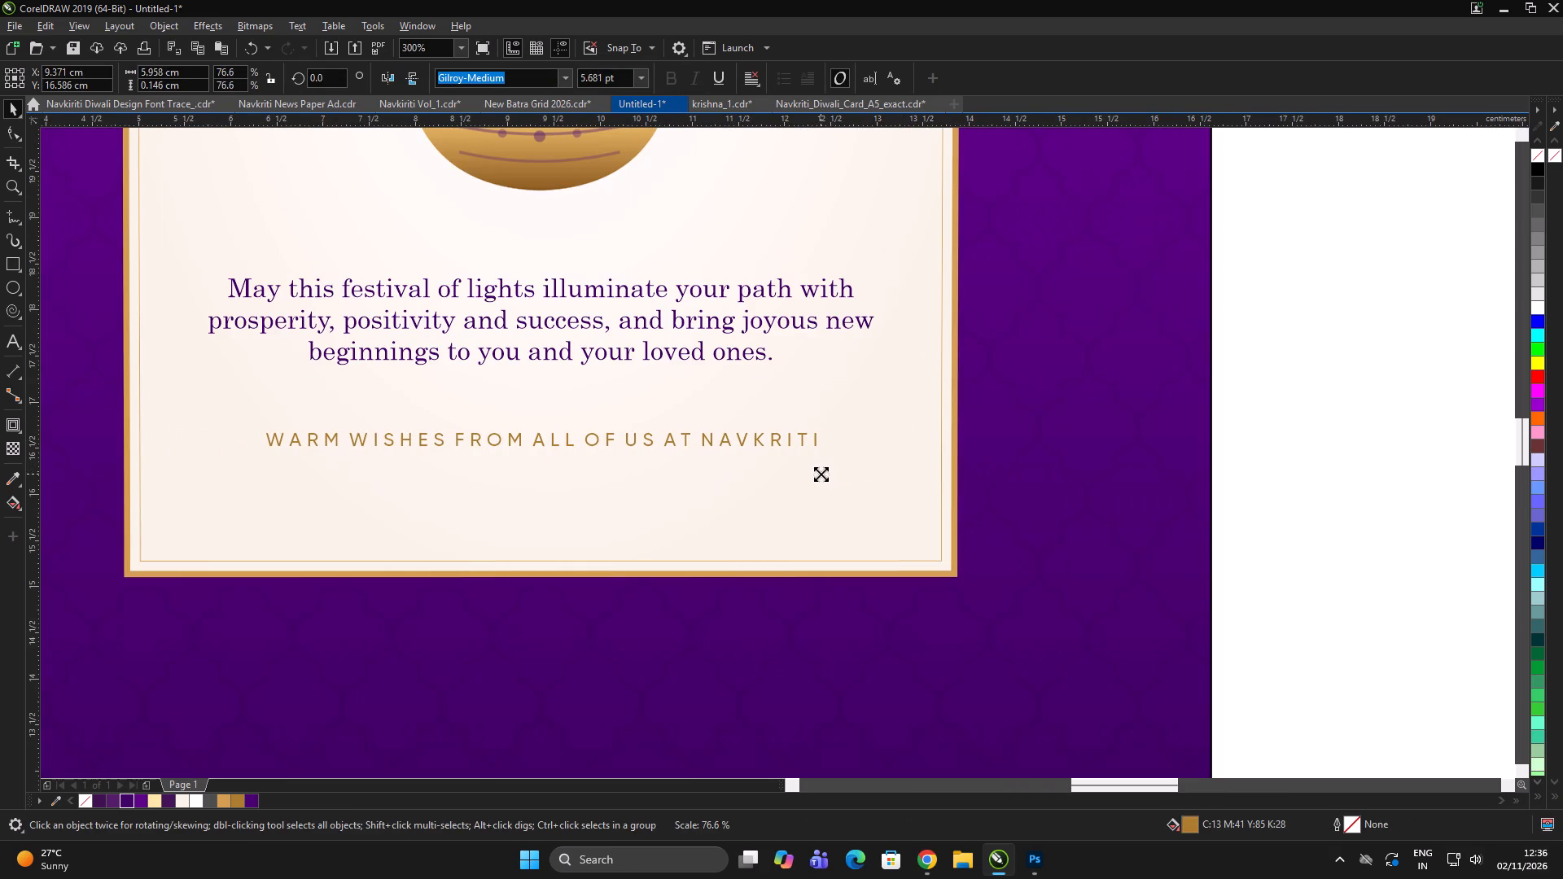
pyautogui.moveTo(821, 474); pyautogui.dragTo(809, 476)
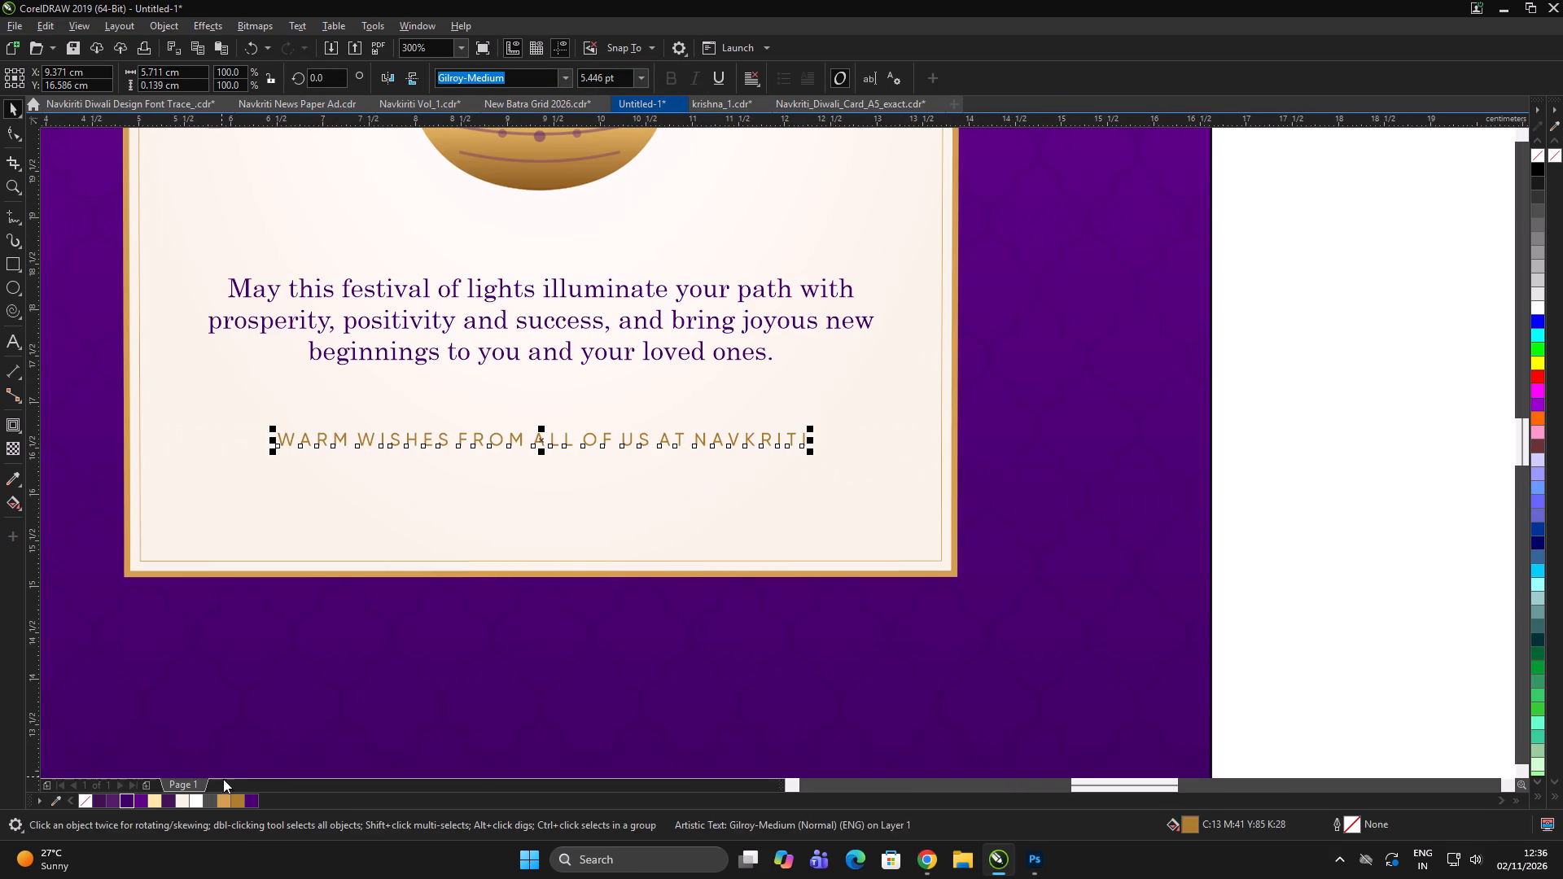
# Give the "WARM WISHES" line a hairline outline in its dark gold fill colour and recentre it on the arch.
pyautogui.rightClick(240, 800)
pyautogui.keyDown('shift'); pyautogui.click(823, 501); pyautogui.keyUp('shift')
pyautogui.press('c')
pyautogui.scroll(-3, 757, 467)
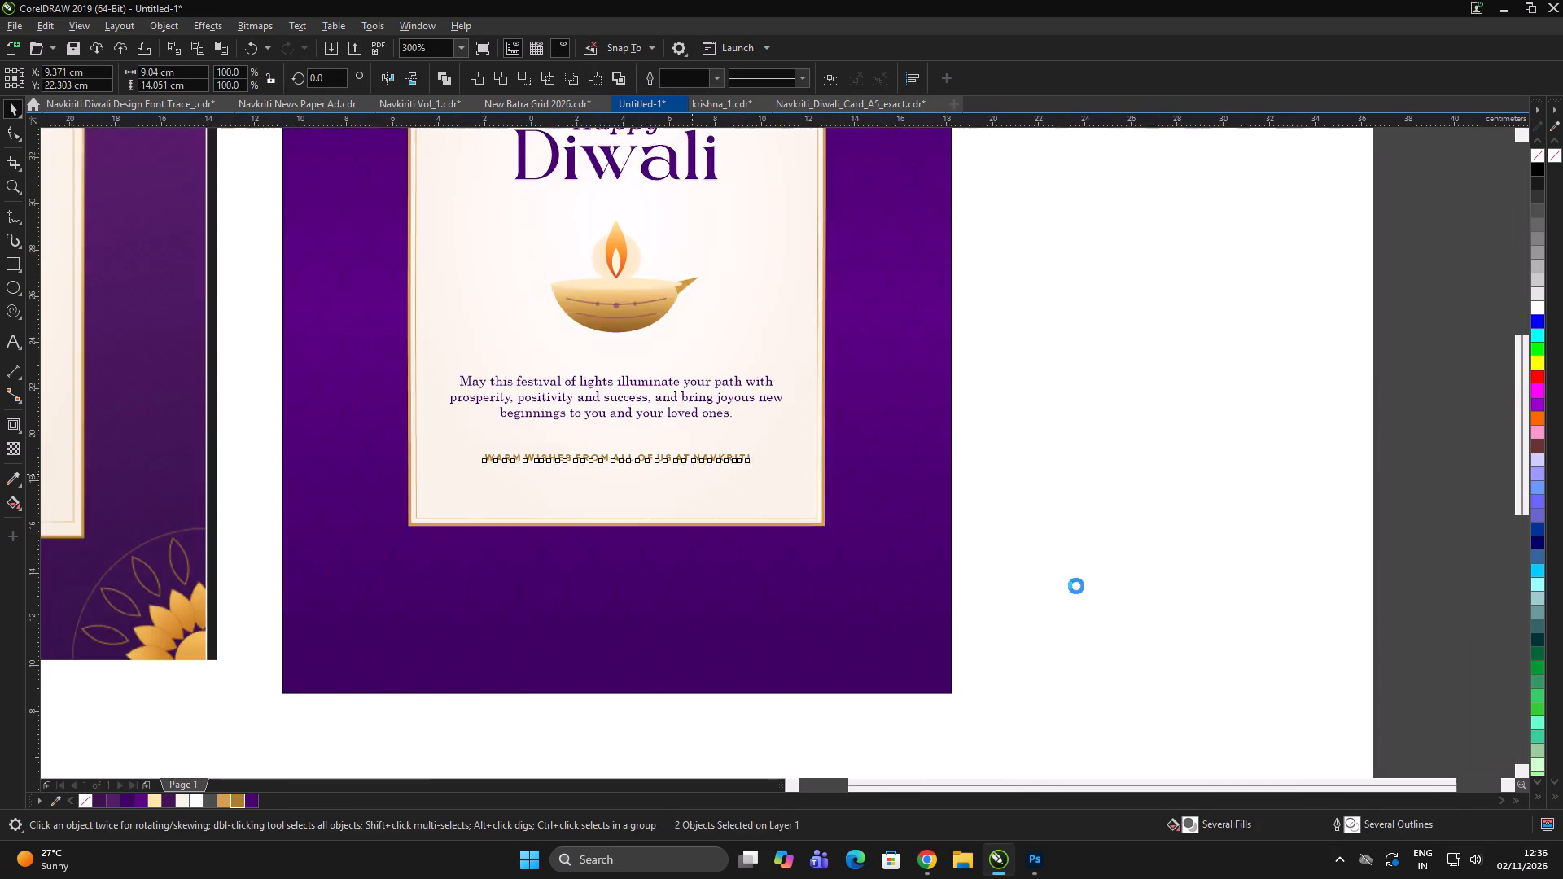
pyautogui.doubleClick(1171, 568)
pyautogui.click(1161, 558)
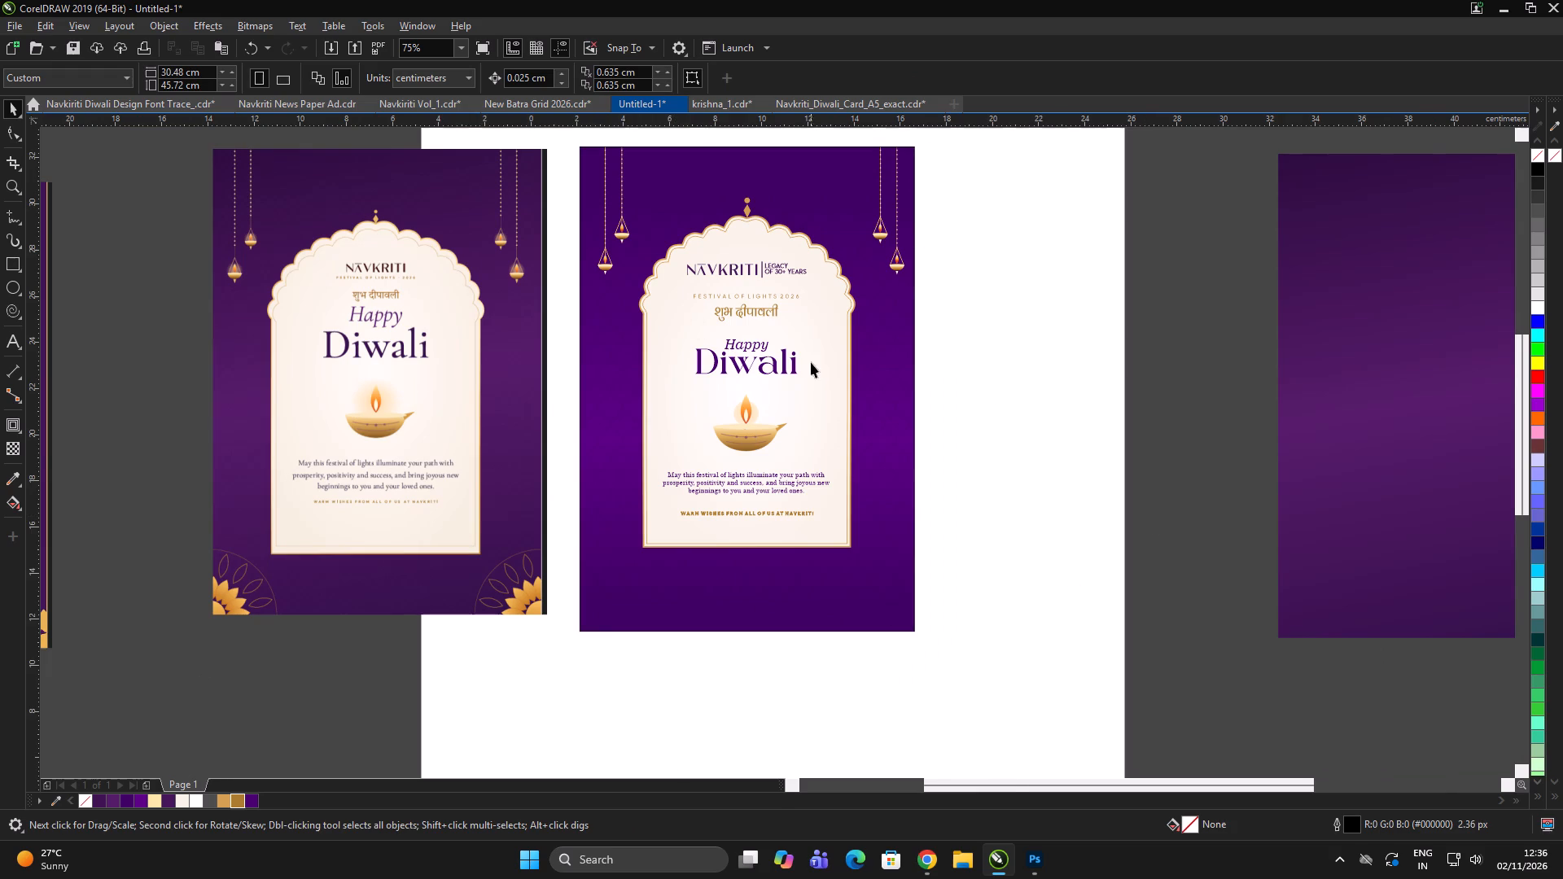
# Enlarge the "Happy" and "Diwali" lettering together to about 5.52 × 1.85 cm.
pyautogui.scroll(1, 786, 365)
pyautogui.moveTo(1267, 273); pyautogui.dragTo(453, 406)
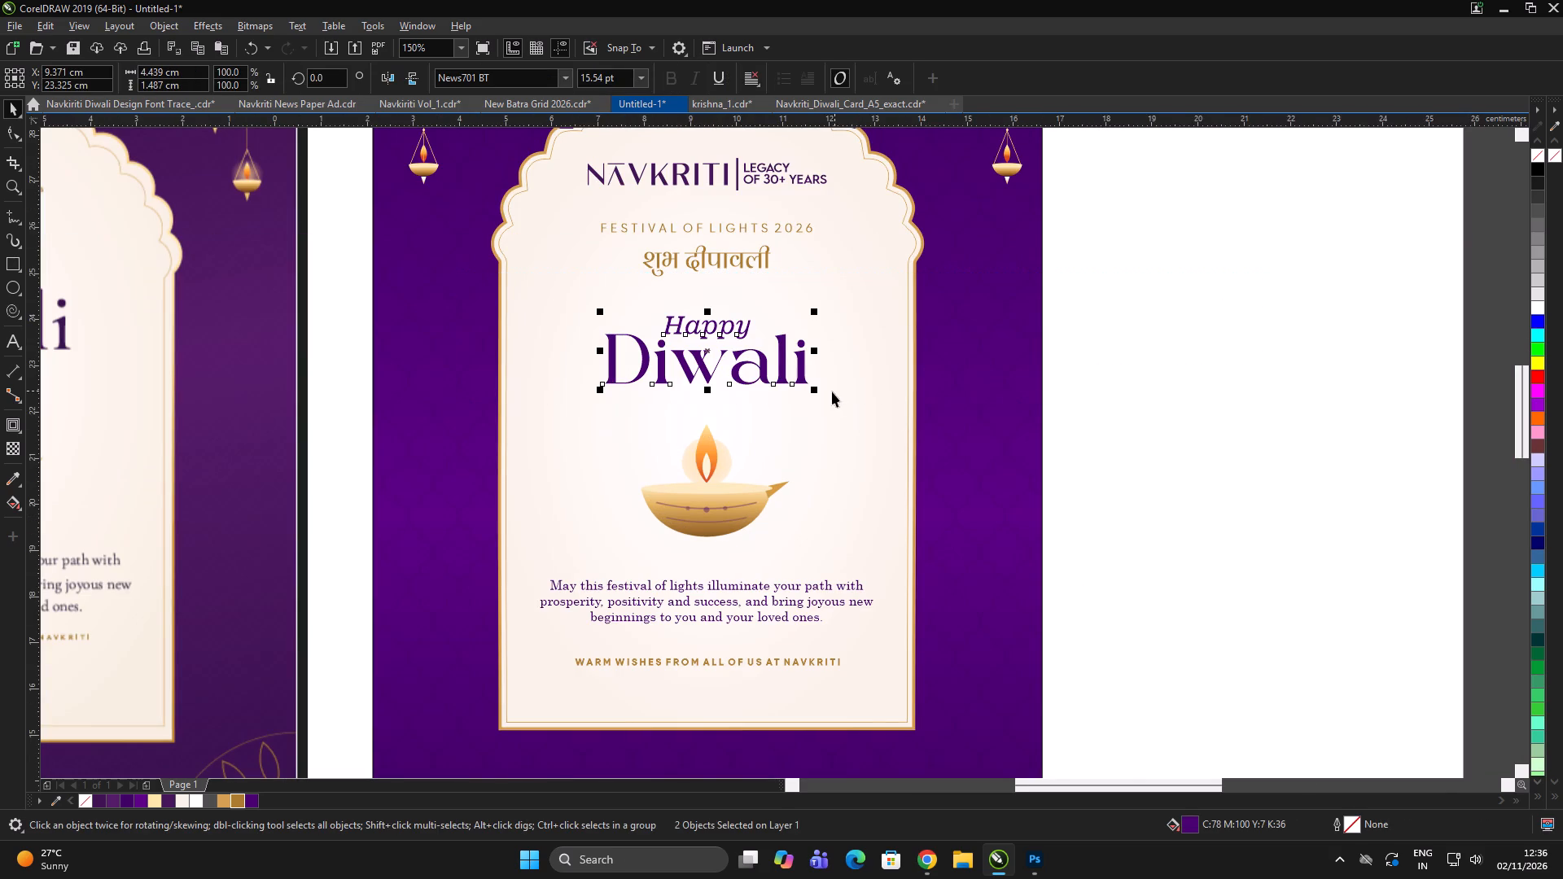
pyautogui.moveTo(815, 391); pyautogui.dragTo(840, 409)
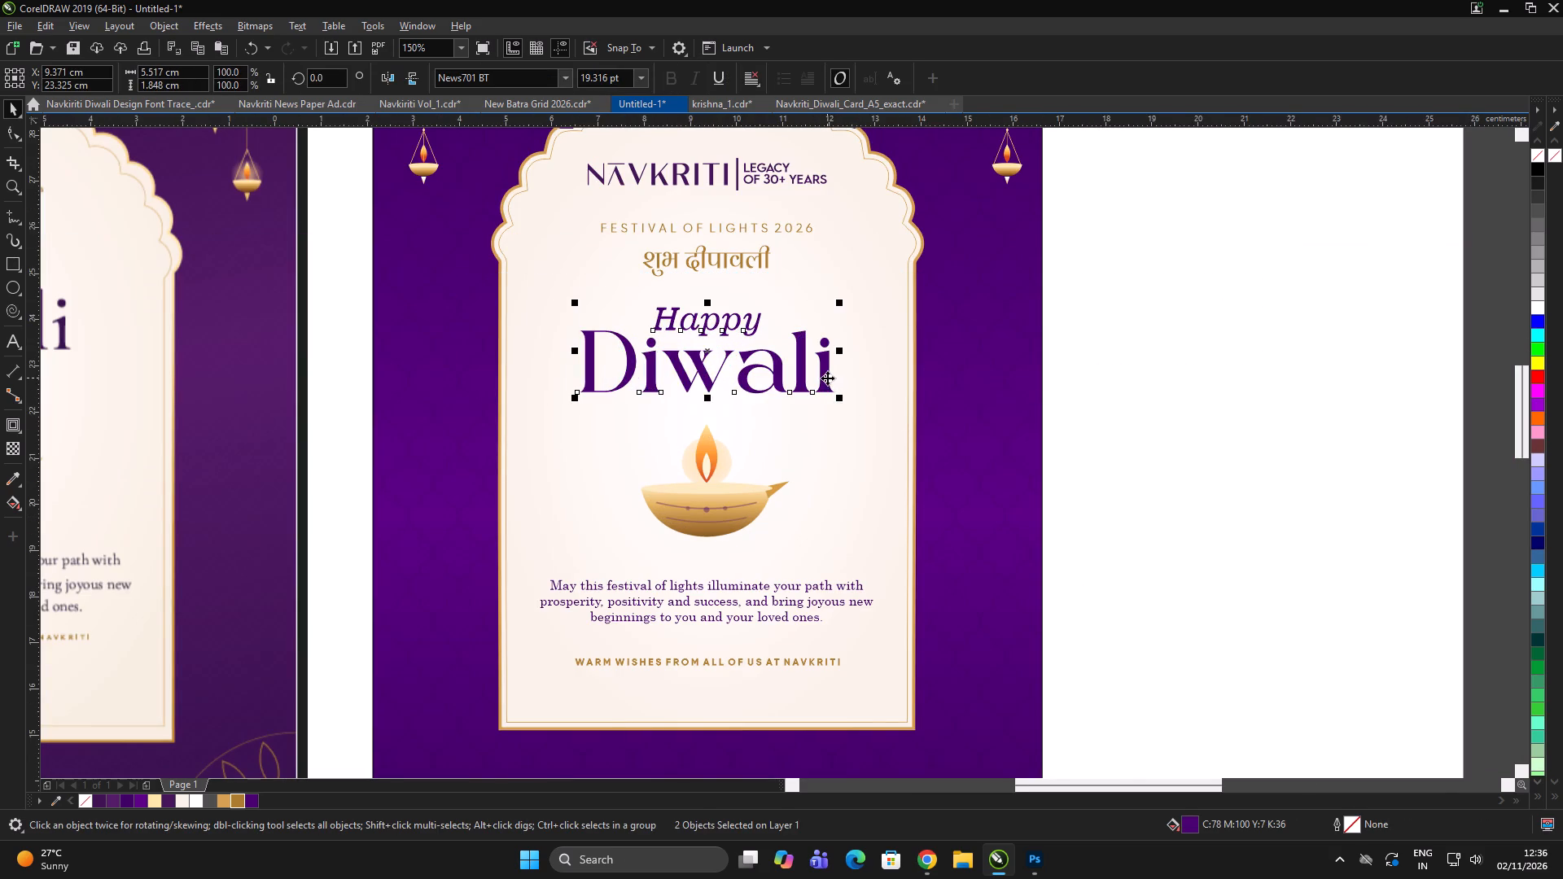
# Move the "Happy" and "Diwali" lettering slightly down and group the two objects.
pyautogui.moveTo(827, 378); pyautogui.dragTo(829, 390)
pyautogui.hotkey('ctrl', 'g')
pyautogui.scroll(-2, 710, 380)
pyautogui.doubleClick(991, 378)
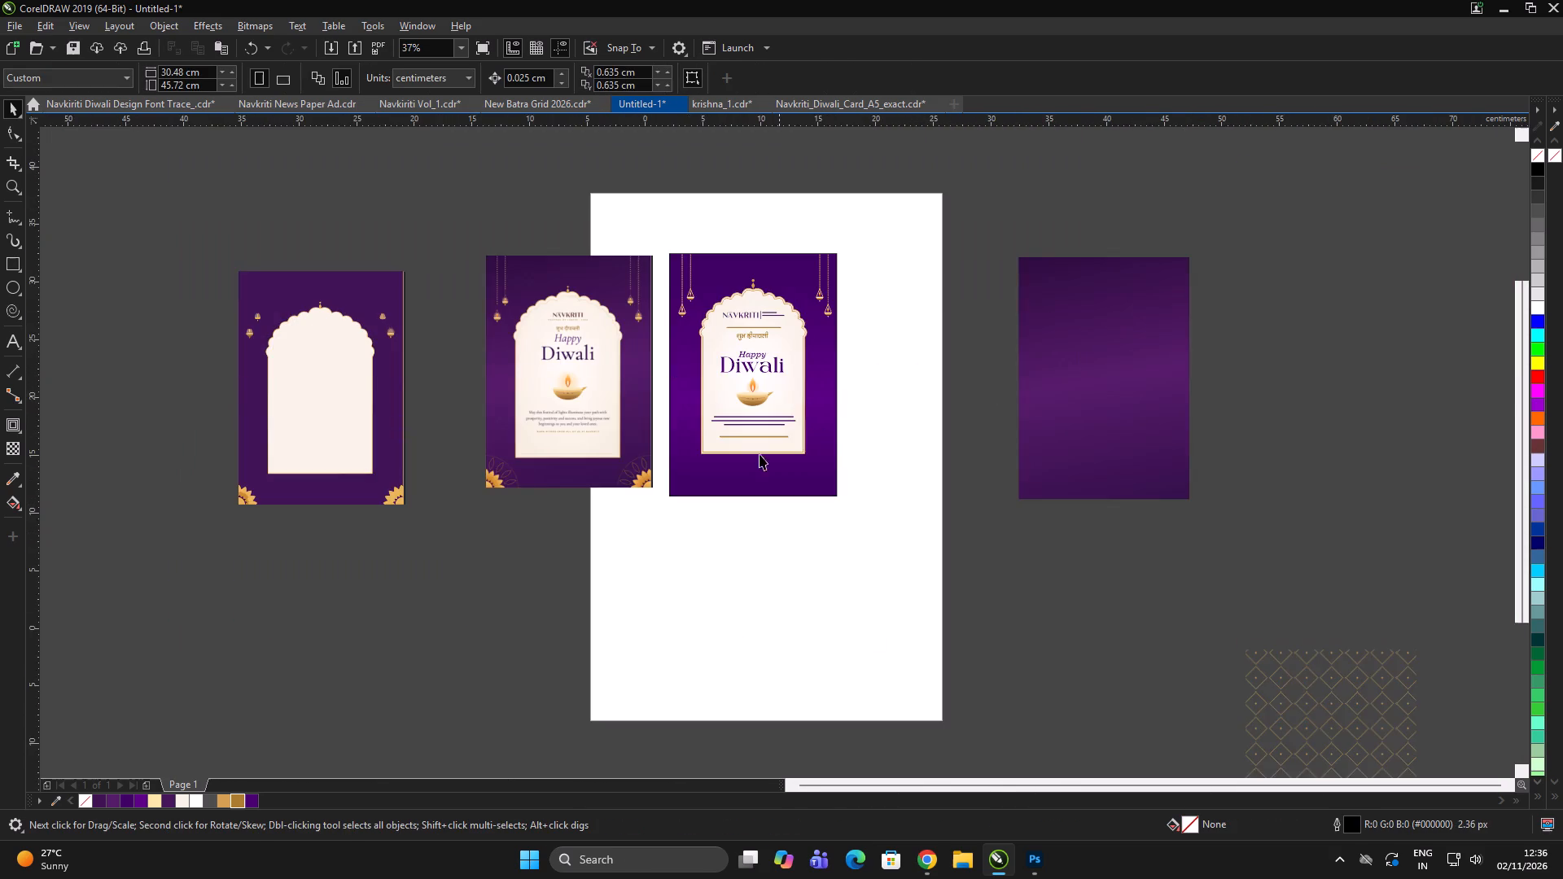
# Move the "WARM WISHES" line and the greeting paragraph lower on the arch, and align their centres vertically.
pyautogui.scroll(2, 743, 459)
pyautogui.moveTo(787, 370); pyautogui.dragTo(786, 393)
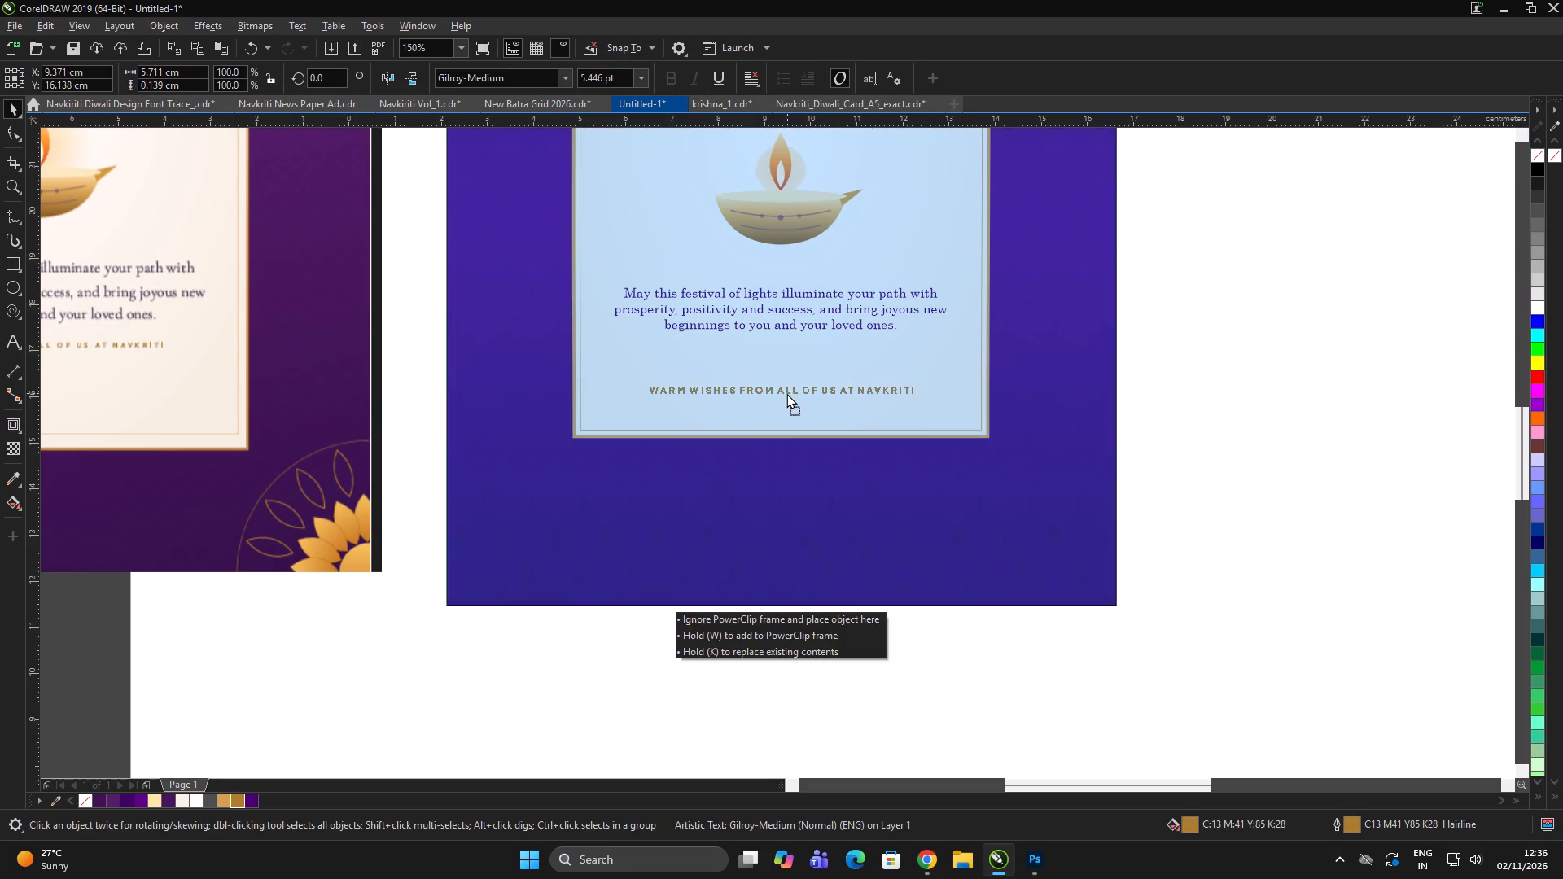
pyautogui.moveTo(786, 393); pyautogui.dragTo(786, 398)
pyautogui.moveTo(821, 329); pyautogui.dragTo(822, 364)
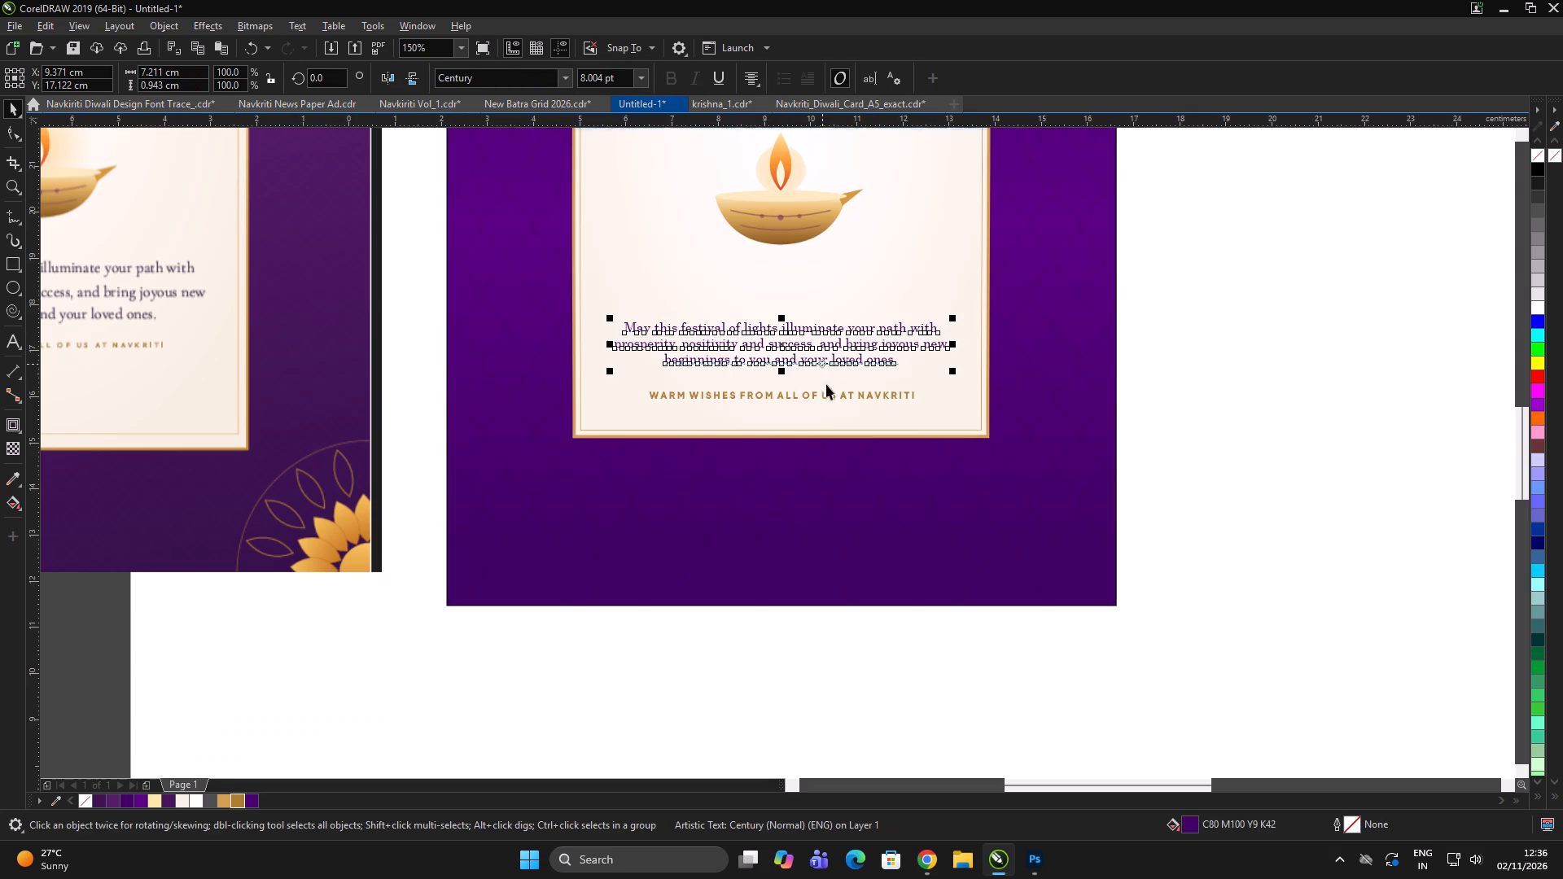
pyautogui.keyDown('shift'); pyautogui.click(830, 394); pyautogui.keyUp('shift')
pyautogui.press('c')
pyautogui.scroll(-2, 640, 490)
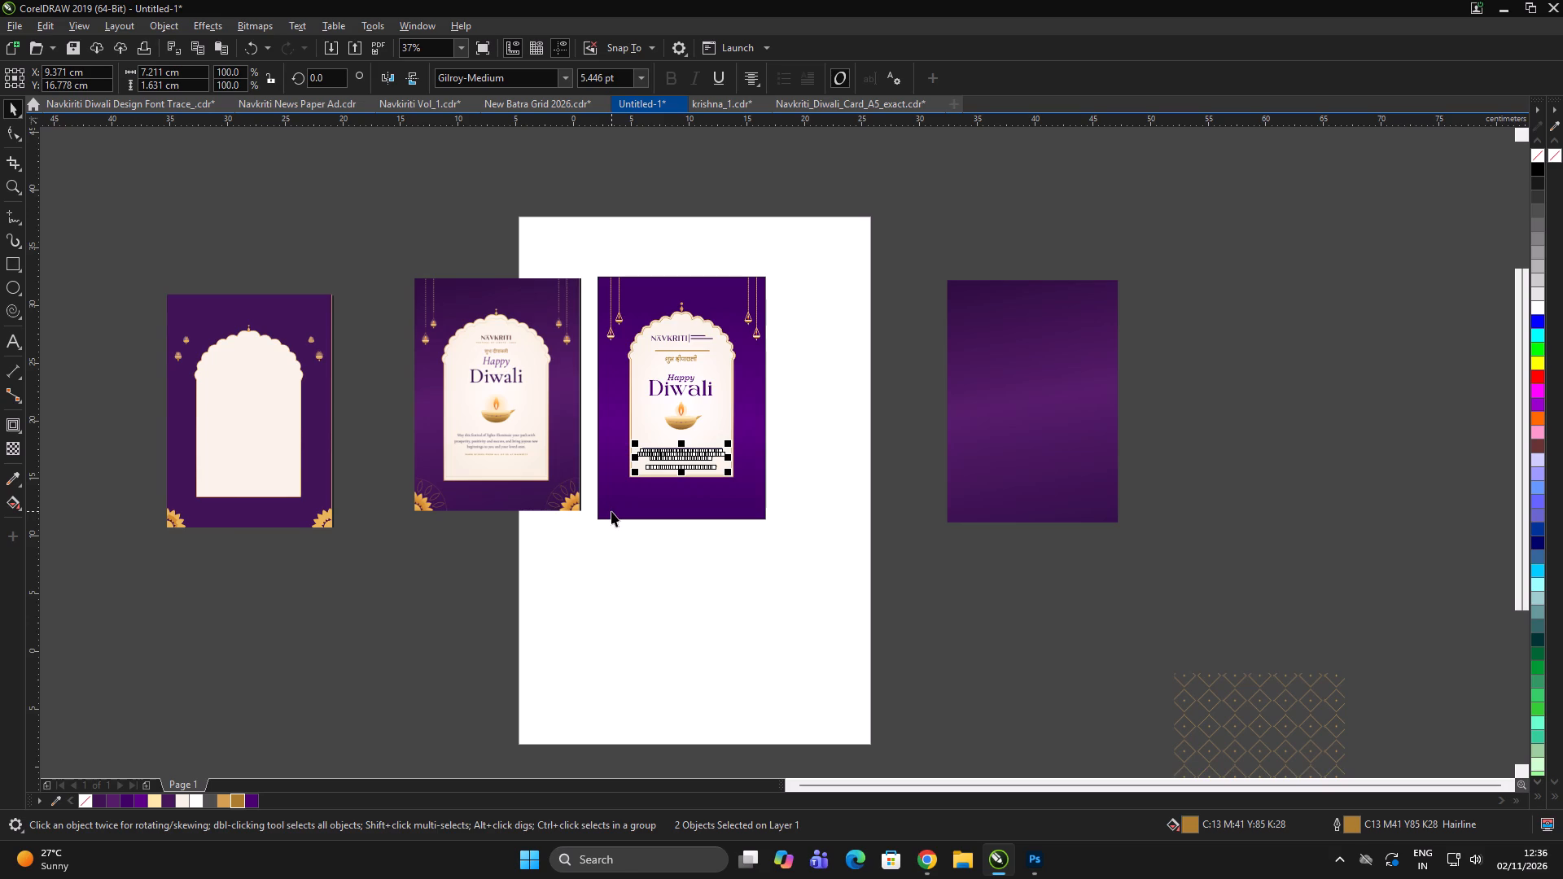
# Move the diya slightly down and enlarge it to about 4.46 × 3.41 cm.
pyautogui.scroll(2, 692, 435)
pyautogui.click(642, 401)
pyautogui.moveTo(636, 360); pyautogui.dragTo(638, 380)
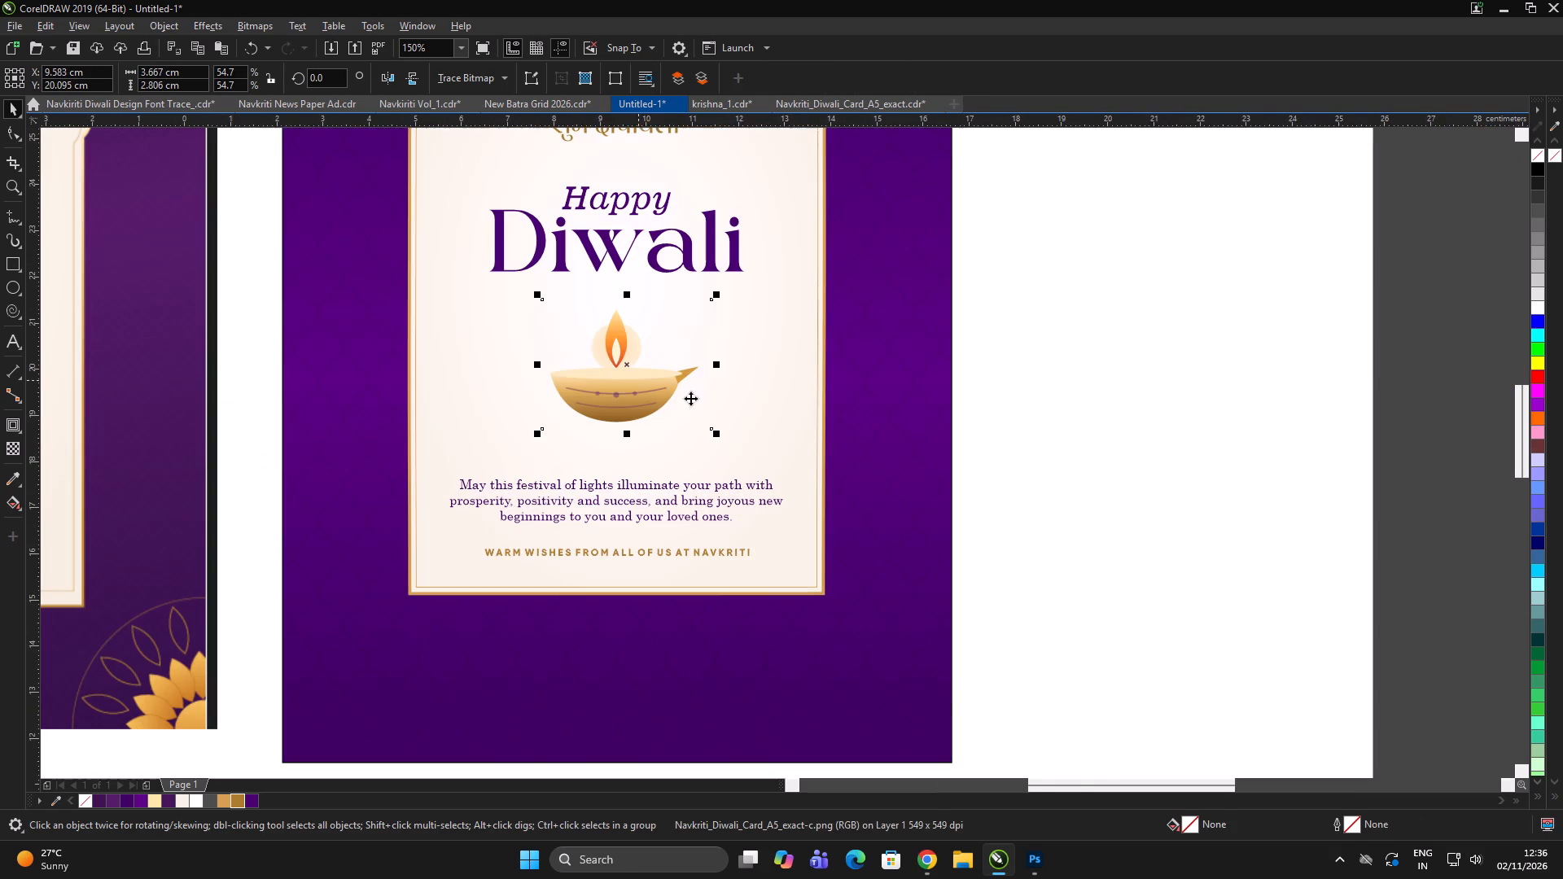
pyautogui.moveTo(719, 437); pyautogui.dragTo(732, 453)
pyautogui.scroll(1, 669, 414)
pyautogui.moveTo(637, 377); pyautogui.dragTo(637, 396)
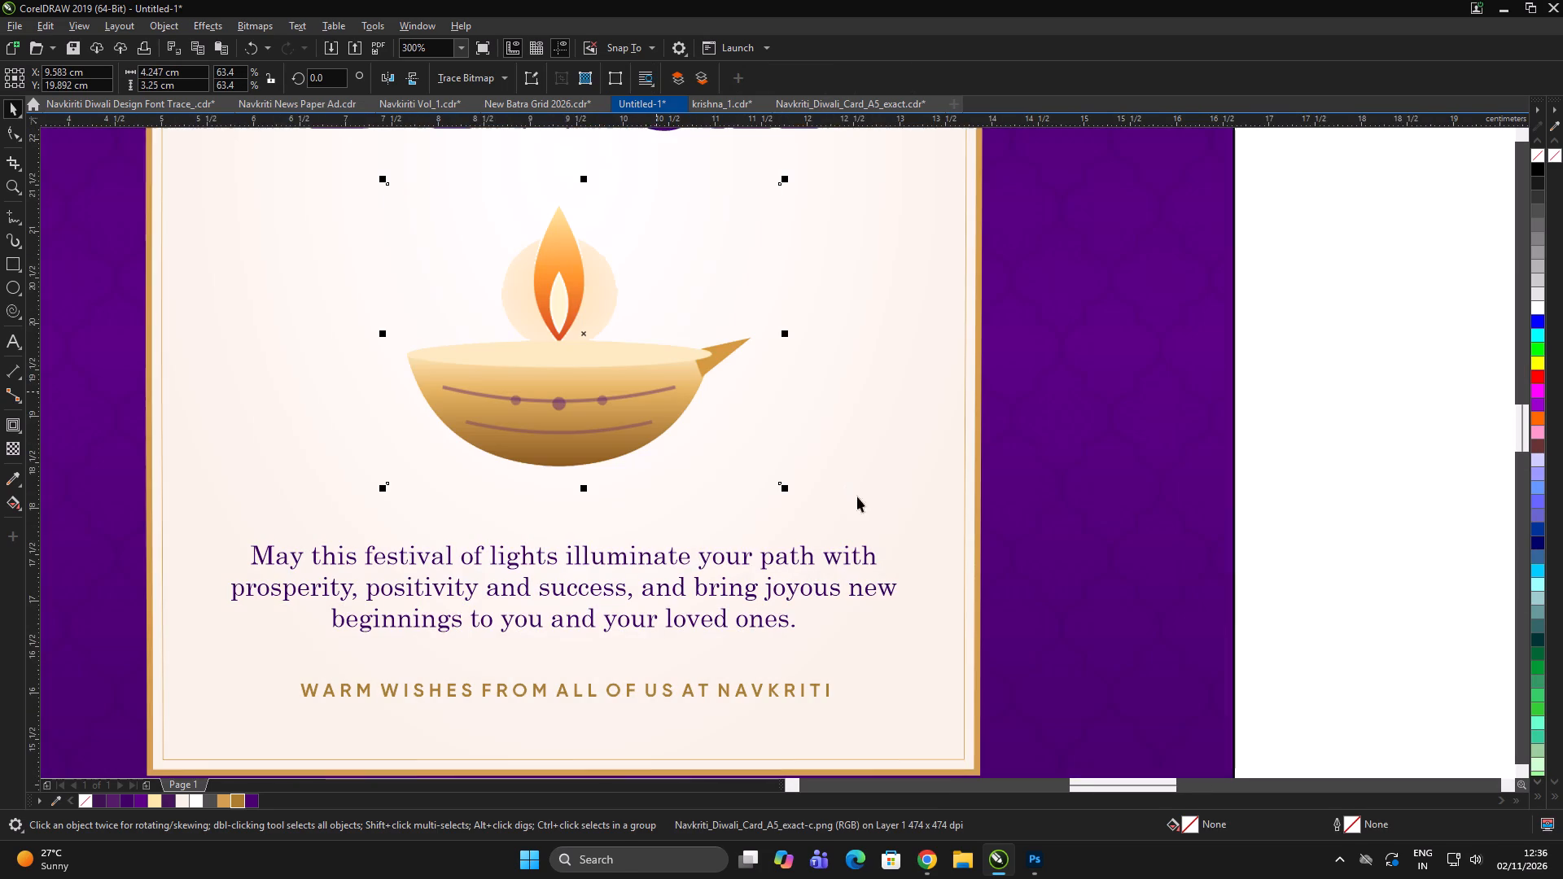
pyautogui.moveTo(786, 491); pyautogui.dragTo(796, 506)
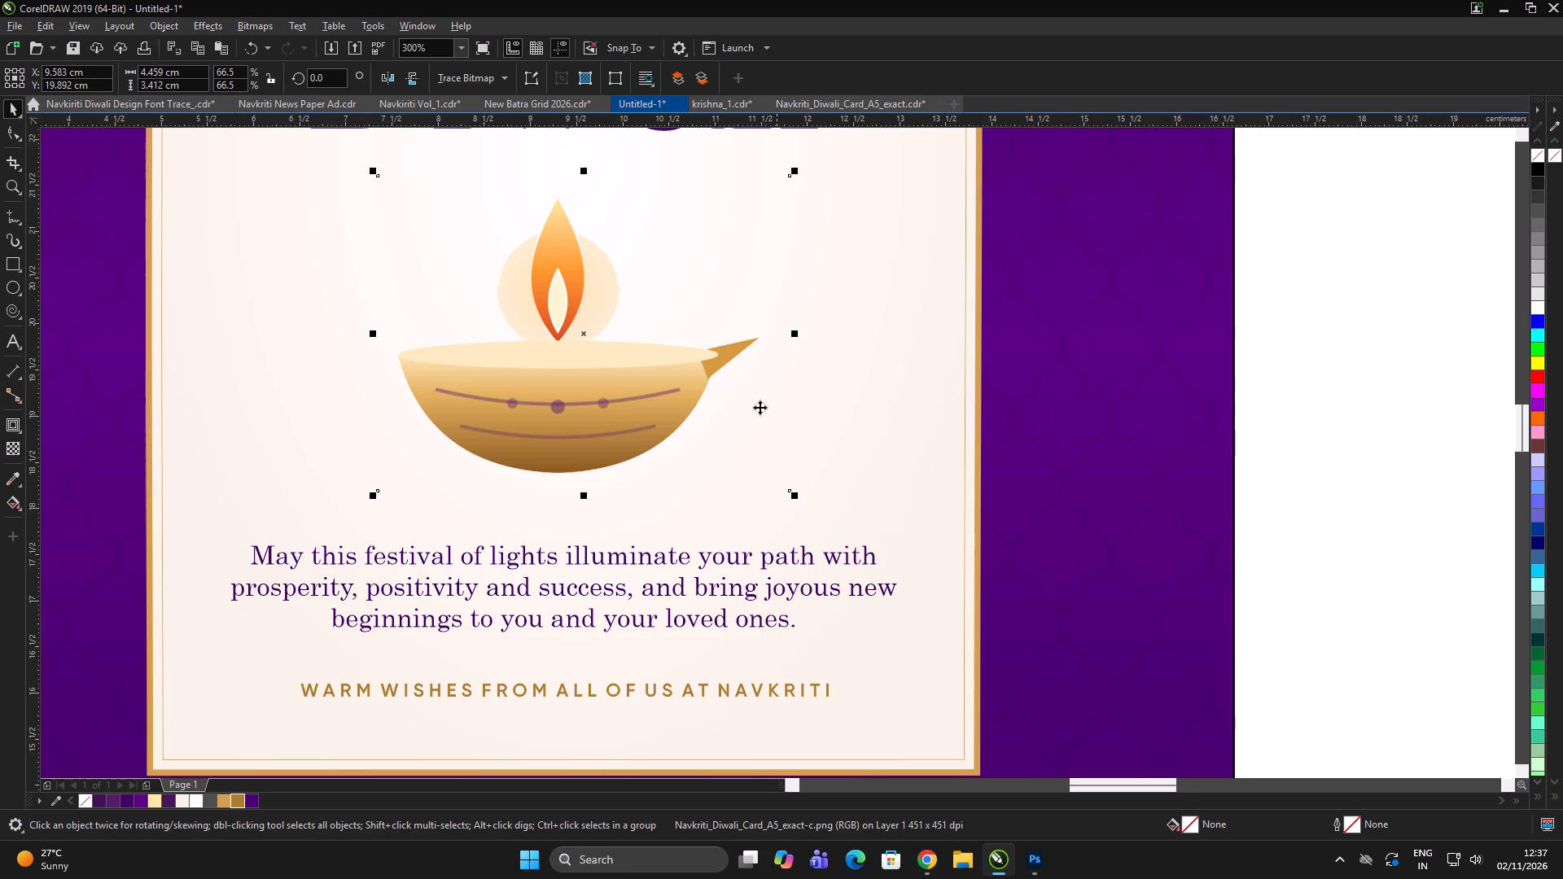
# Move the diya slightly up between the "Diwali" lettering and the greeting paragraph, and check the card's overall balance.
pyautogui.scroll(-5, 929, 330)
pyautogui.click(1017, 410)
pyautogui.scroll(1, 804, 352)
pyautogui.click(706, 397)
pyautogui.moveTo(696, 409); pyautogui.dragTo(695, 400)
pyautogui.scroll(1, 774, 361)
pyautogui.scroll(-3, 724, 352)
pyautogui.click(903, 375)
pyautogui.scroll(-2, 657, 381)
pyautogui.doubleClick(922, 475)
pyautogui.scroll(1, 875, 382)
pyautogui.doubleClick(947, 365)
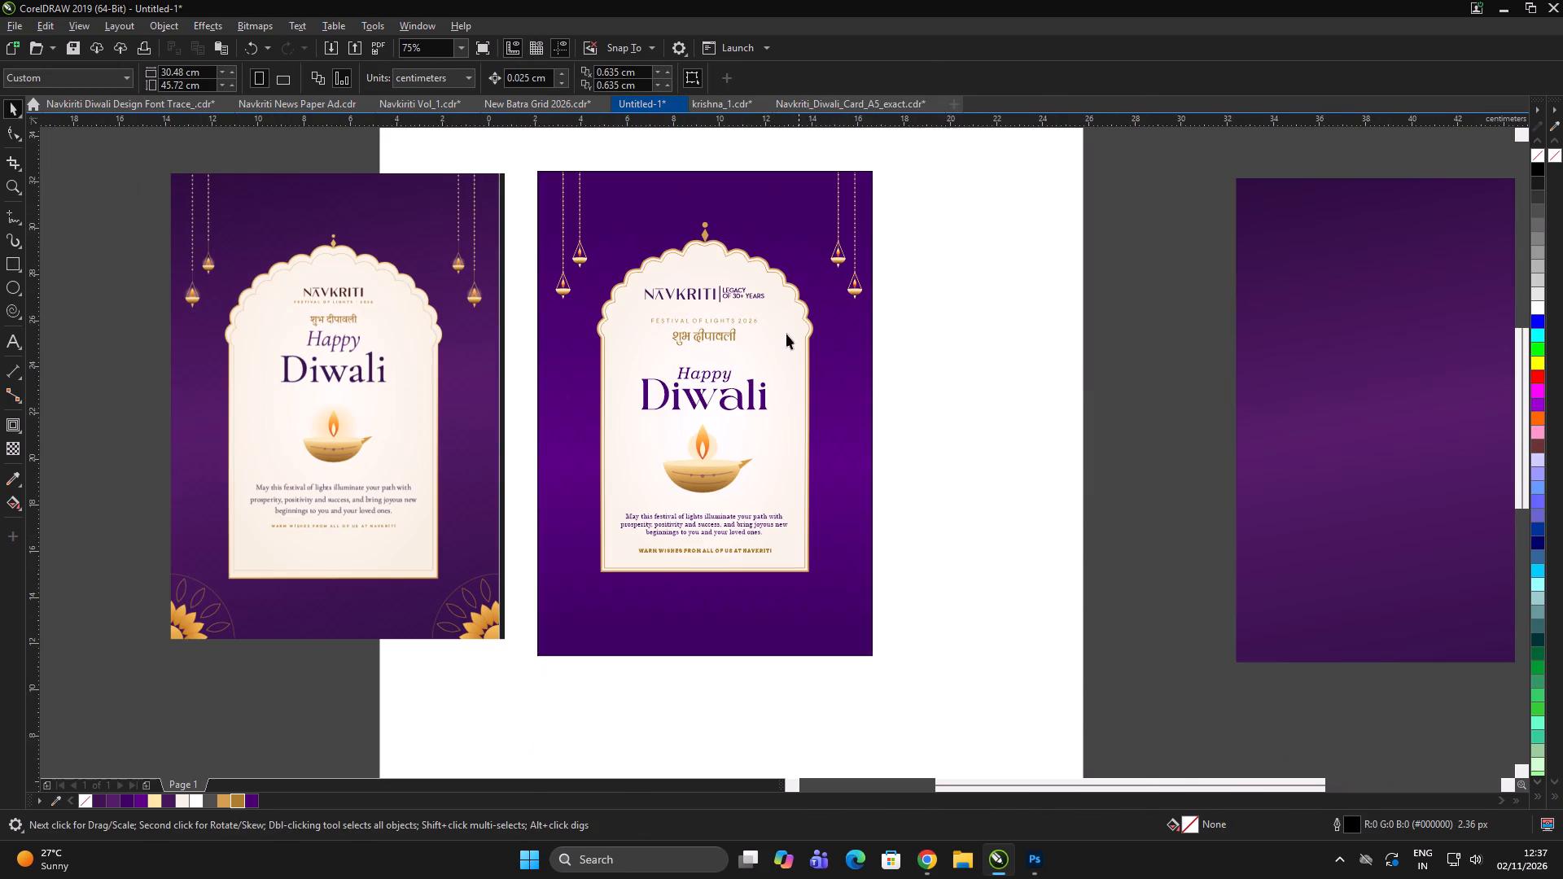
# Move the "शुभ दीपावली" line slightly down, away from the "FESTIVAL OF LIGHTS 2026" line.
pyautogui.click(706, 337)
pyautogui.scroll(1, 712, 337)
pyautogui.moveTo(712, 337); pyautogui.dragTo(711, 348)
pyautogui.hotkey('ctrl', 'z')
pyautogui.click(749, 334)
pyautogui.moveTo(752, 332); pyautogui.dragTo(751, 343)
pyautogui.moveTo(768, 370); pyautogui.dragTo(777, 376)
pyautogui.click(766, 345)
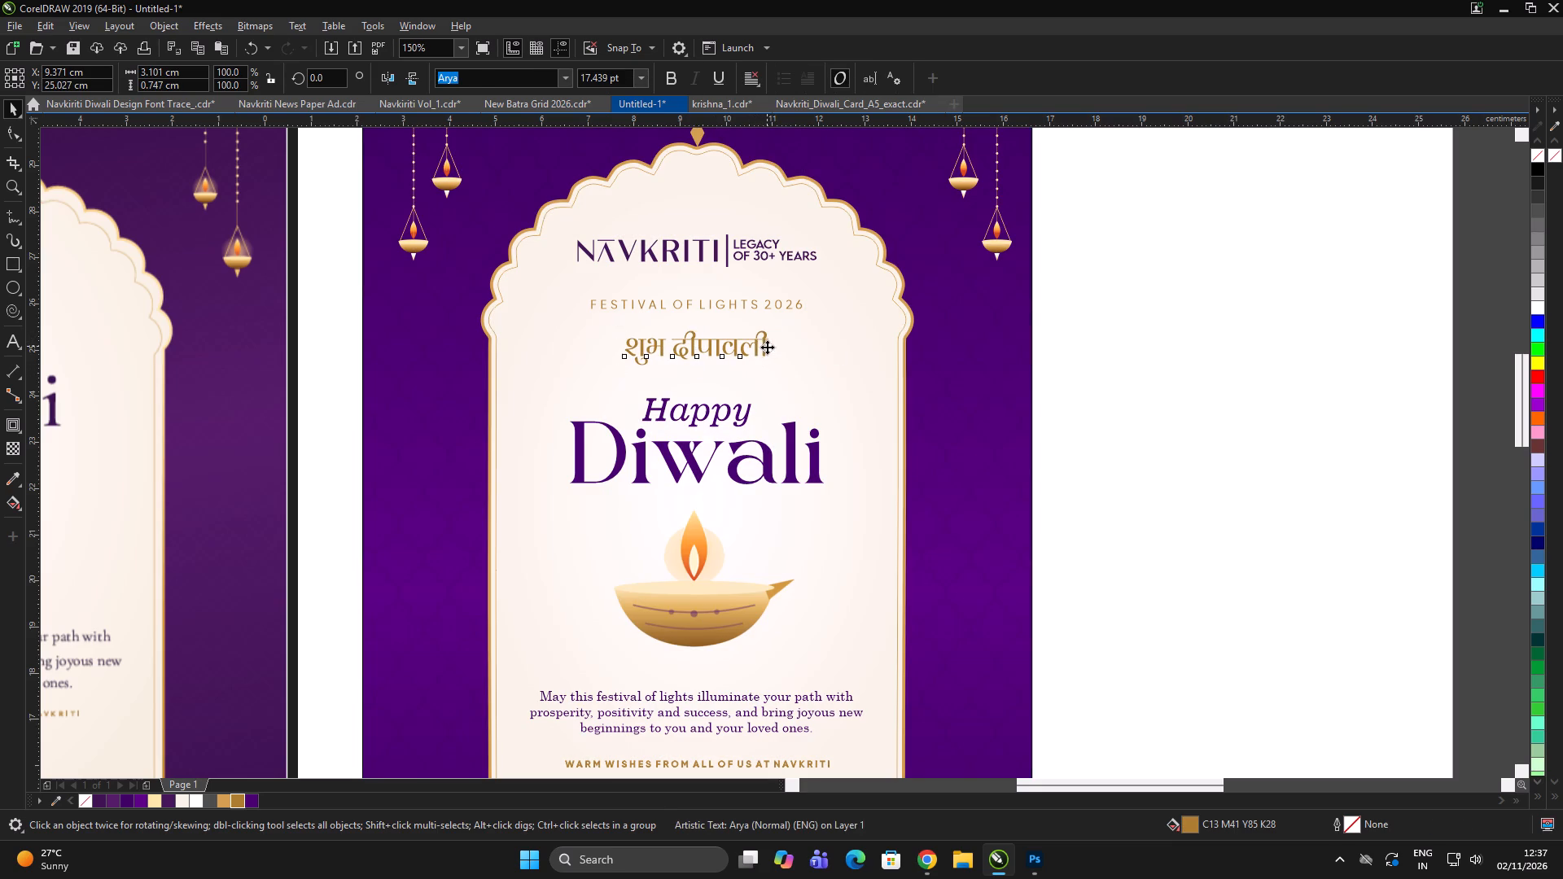
# Compare the rebuilt card with the reference card, including the lower area and its corner ornaments.
pyautogui.scroll(-2, 712, 351)
pyautogui.click(912, 318)
pyautogui.doubleClick(925, 308)
pyautogui.click(558, 374)
pyautogui.click(540, 340)
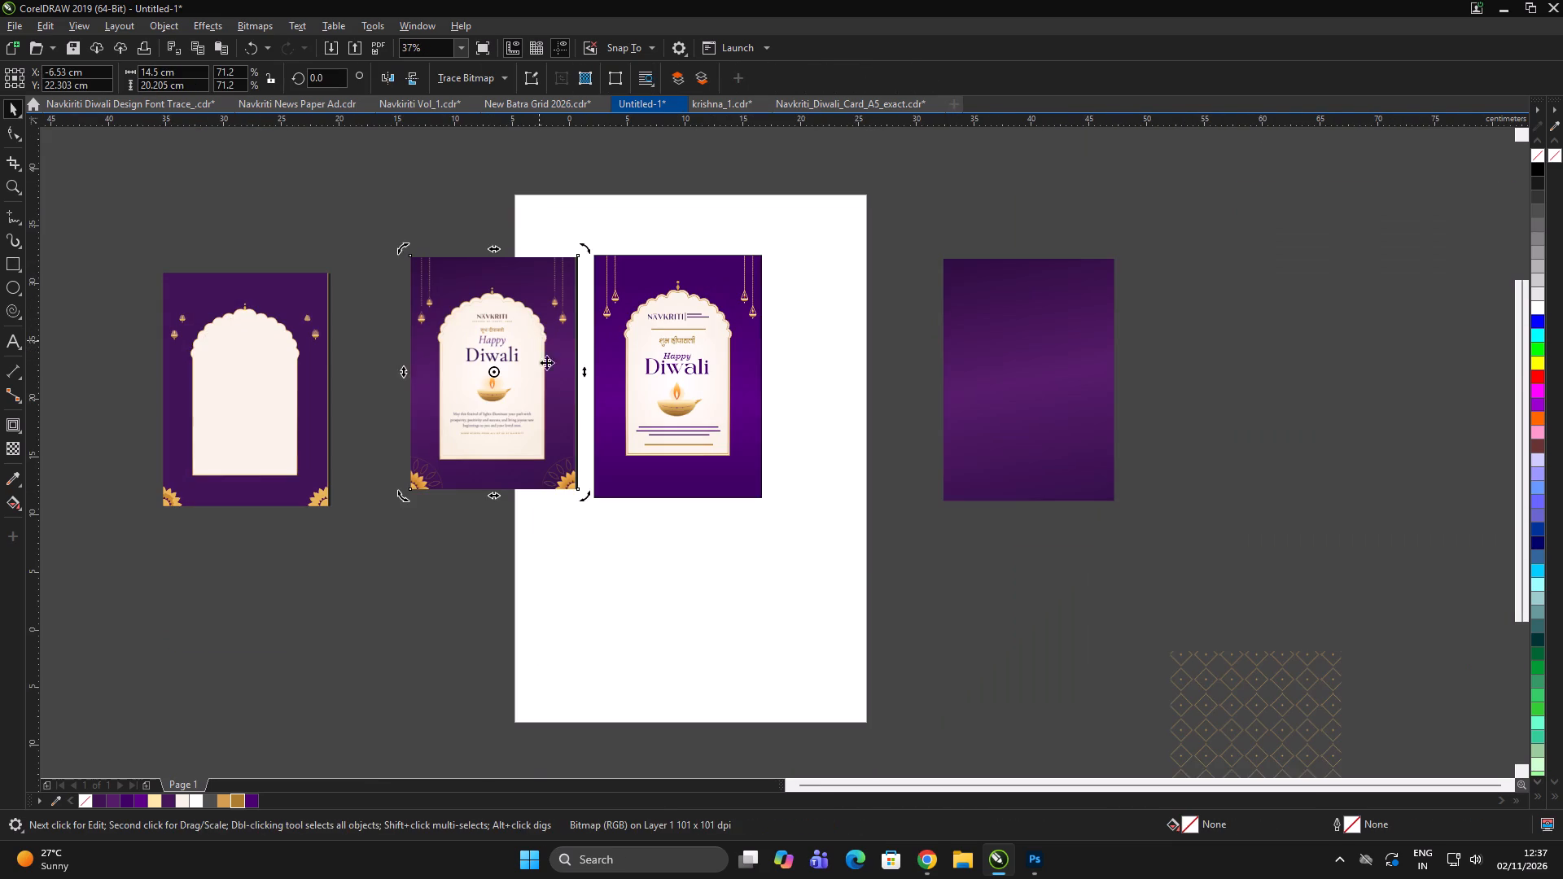
pyautogui.scroll(3, 600, 531)
pyautogui.click(632, 558)
pyautogui.scroll(2, 507, 357)
pyautogui.scroll(-5, 593, 378)
pyautogui.doubleClick(579, 562)
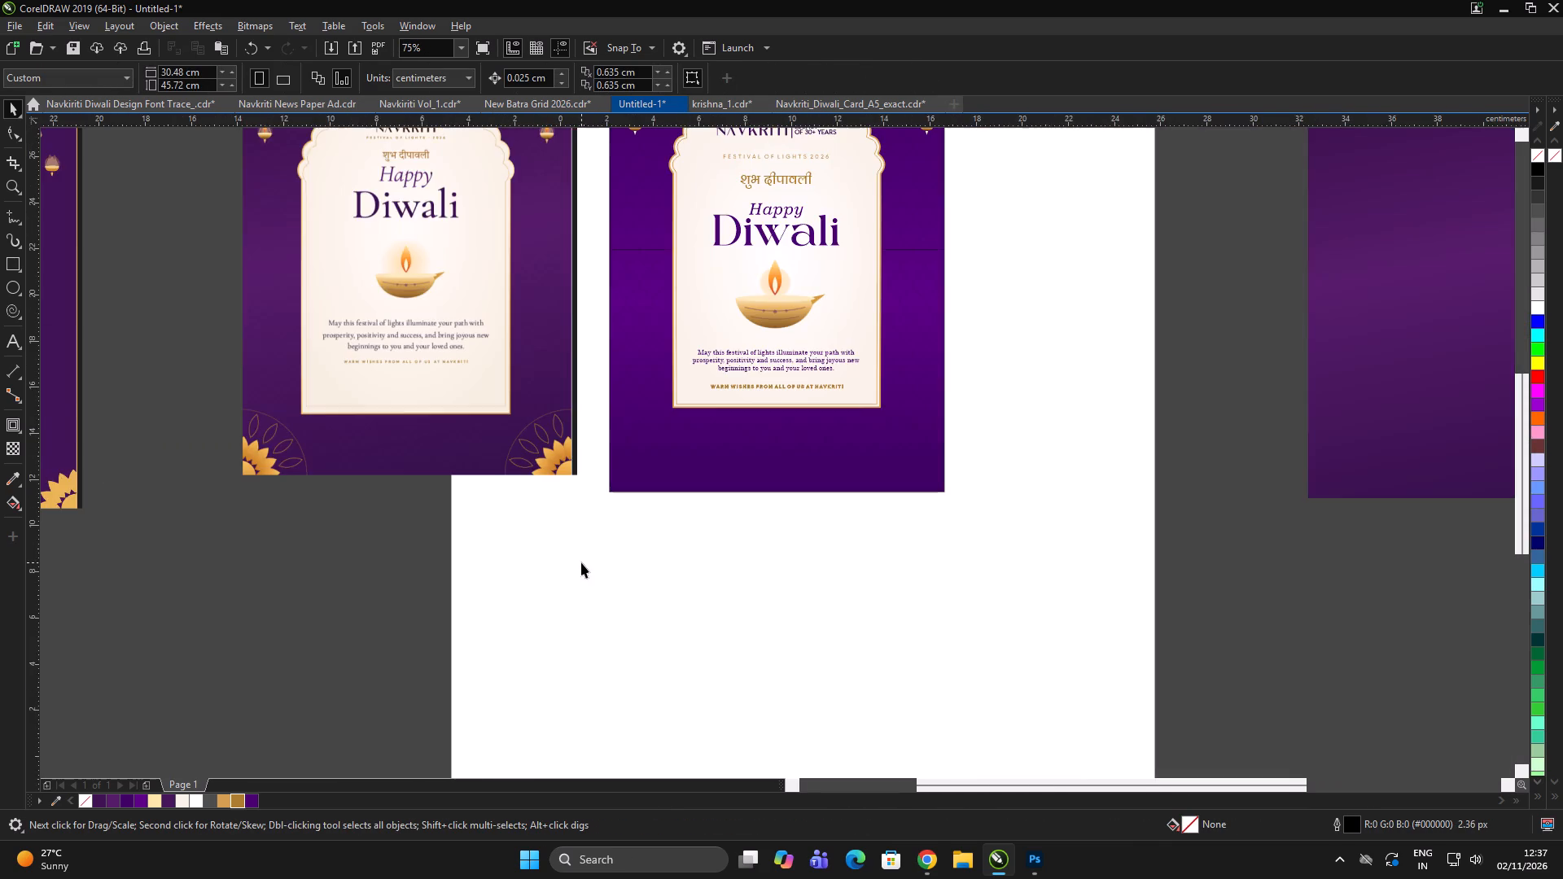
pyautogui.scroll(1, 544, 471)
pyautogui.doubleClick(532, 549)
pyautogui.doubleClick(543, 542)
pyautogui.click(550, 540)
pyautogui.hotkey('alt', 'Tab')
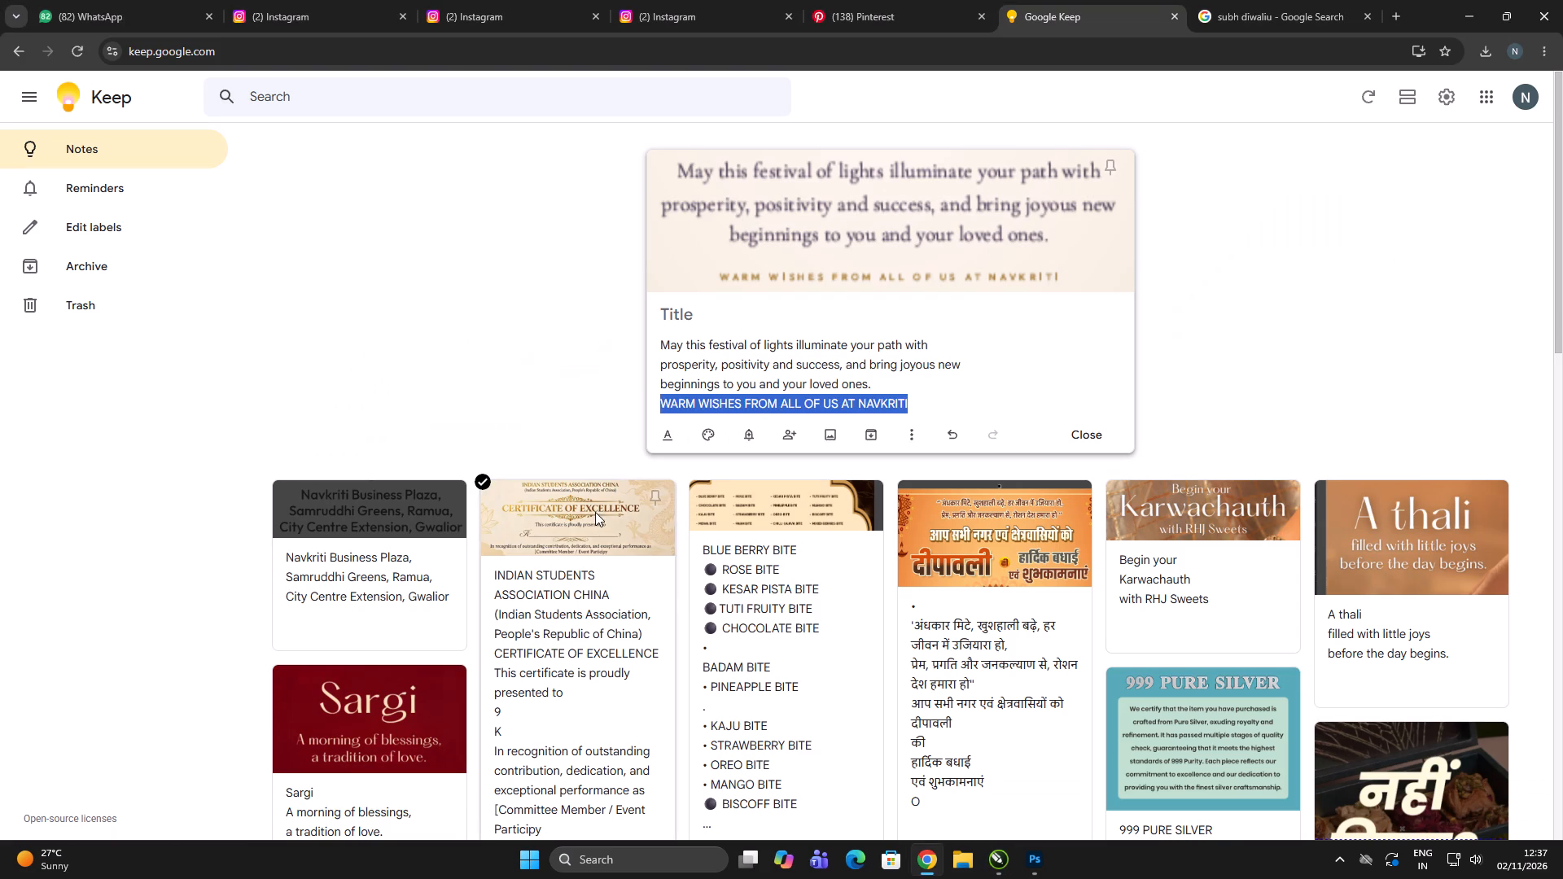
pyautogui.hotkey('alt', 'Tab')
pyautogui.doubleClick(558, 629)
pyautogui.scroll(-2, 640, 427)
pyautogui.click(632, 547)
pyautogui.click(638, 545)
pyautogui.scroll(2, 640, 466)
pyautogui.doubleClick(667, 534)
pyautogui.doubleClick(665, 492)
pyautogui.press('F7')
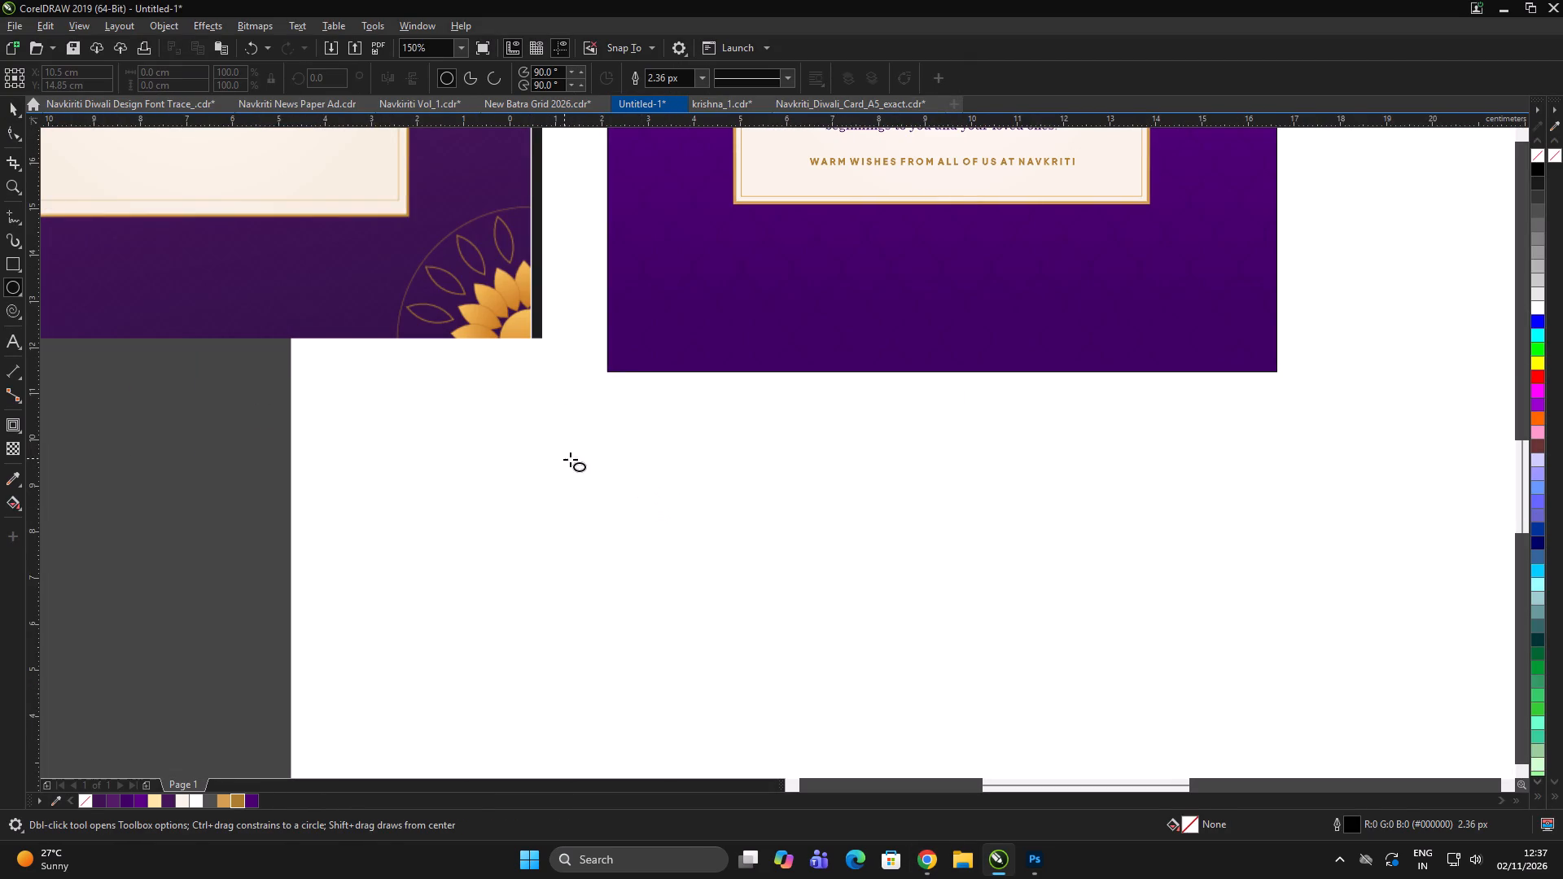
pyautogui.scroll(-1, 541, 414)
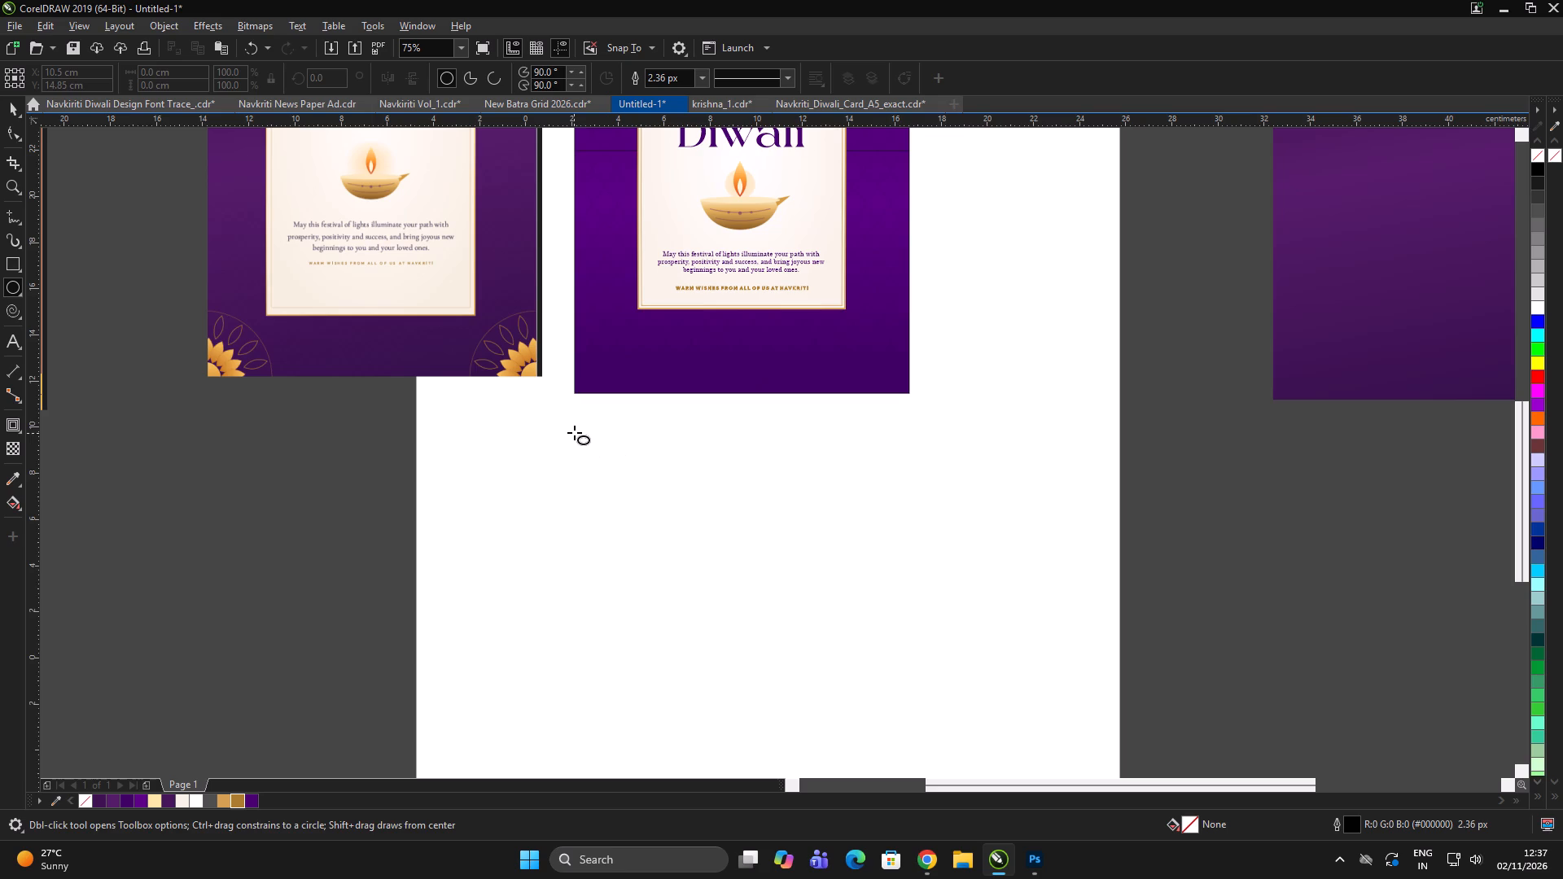
# Switch to Chrome and look through the open Pinterest and Instagram tabs.
pyautogui.hotkey('alt', 'Tab')
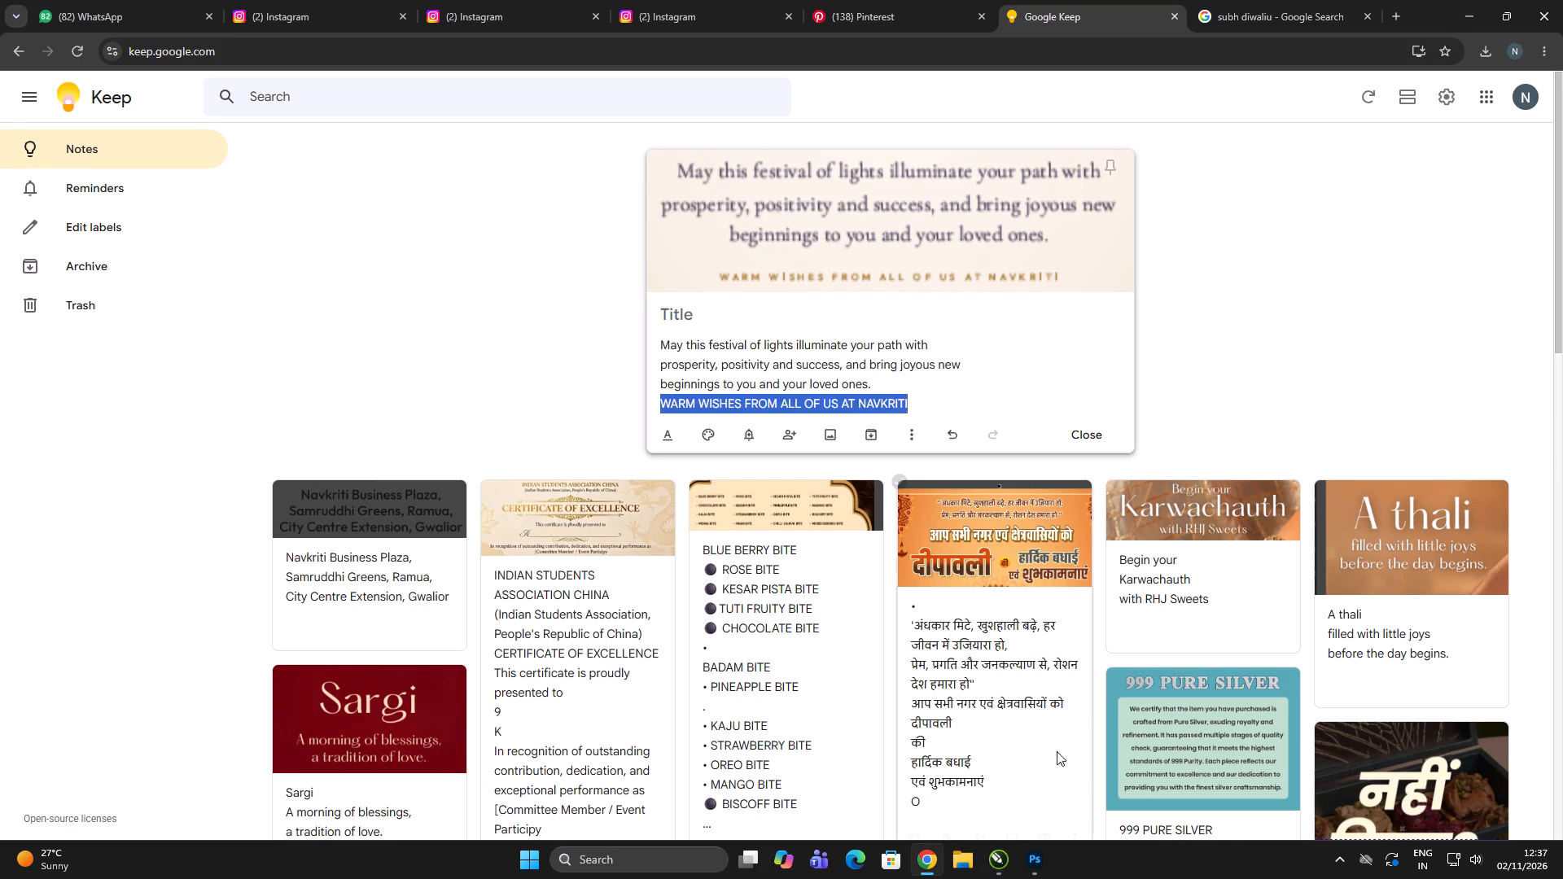
pyautogui.click(931, 788)
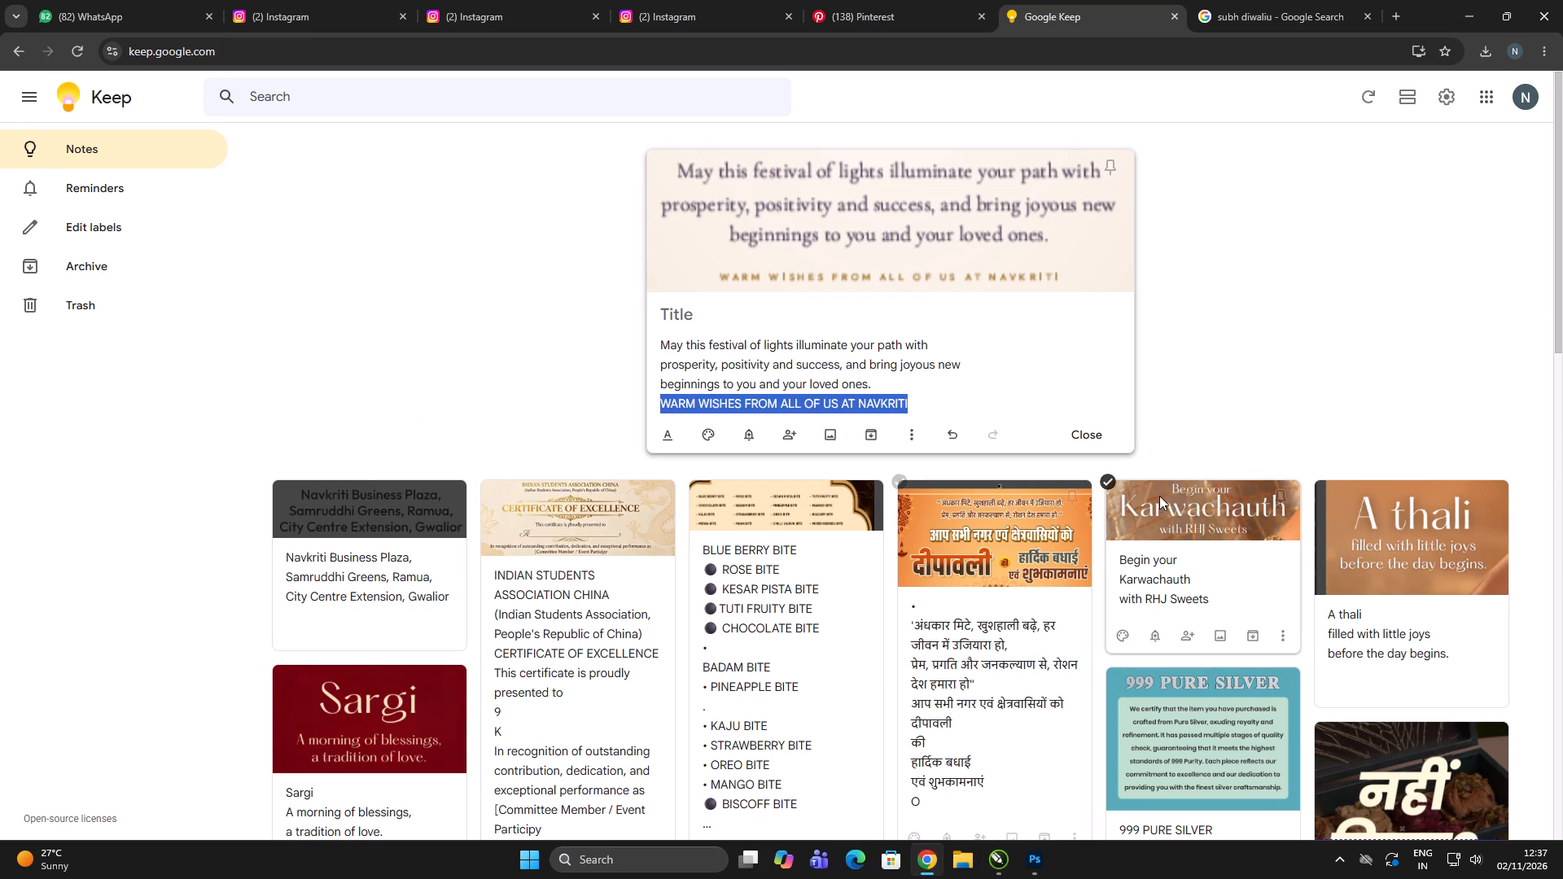
pyautogui.click(870, 0)
pyautogui.click(672, 0)
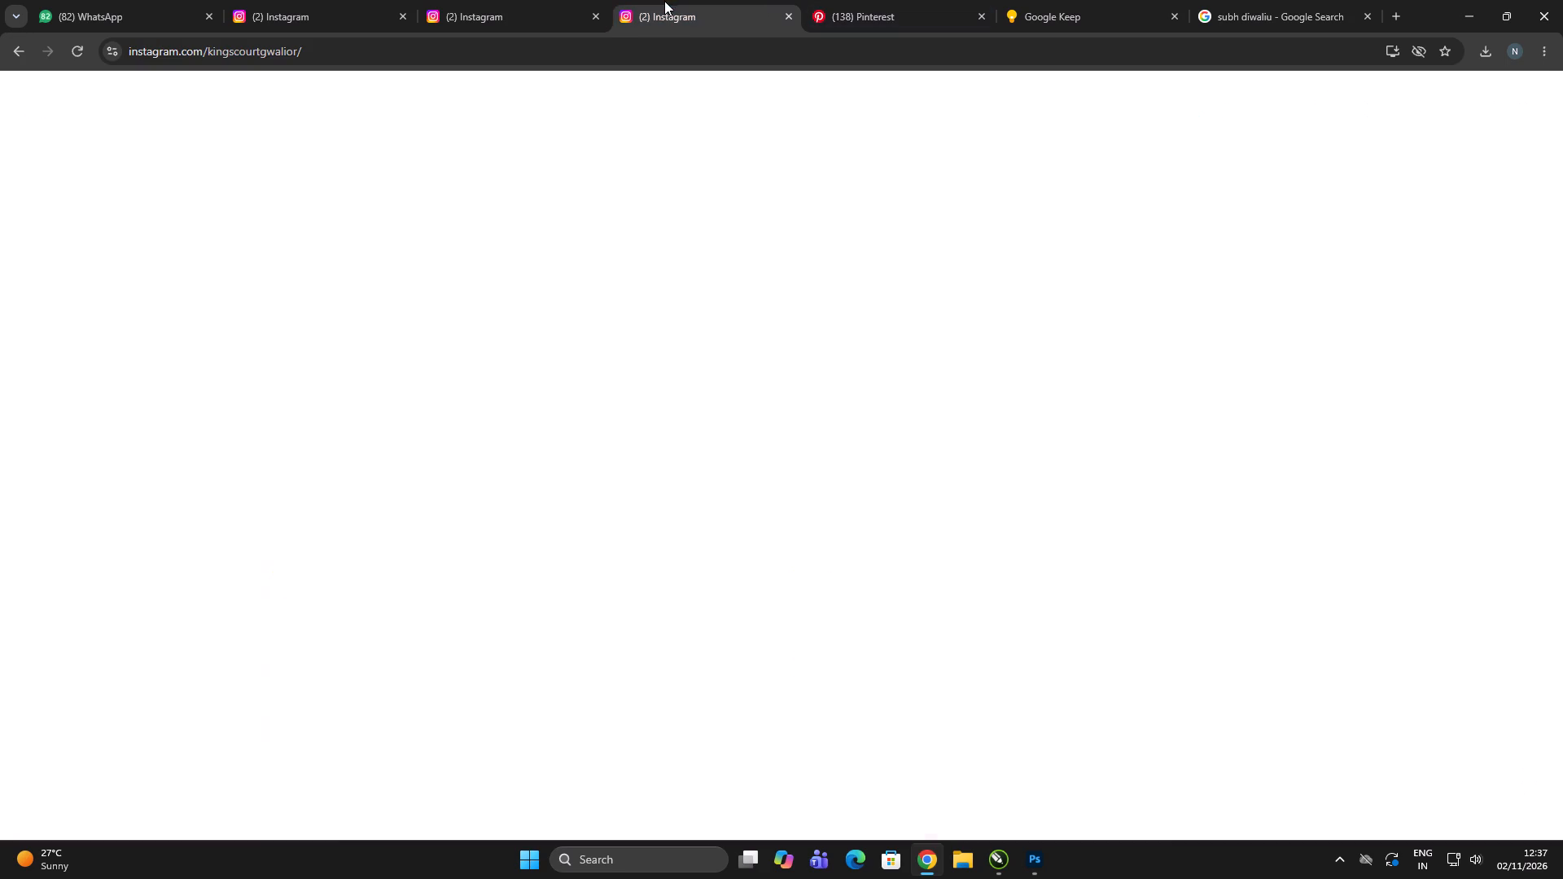
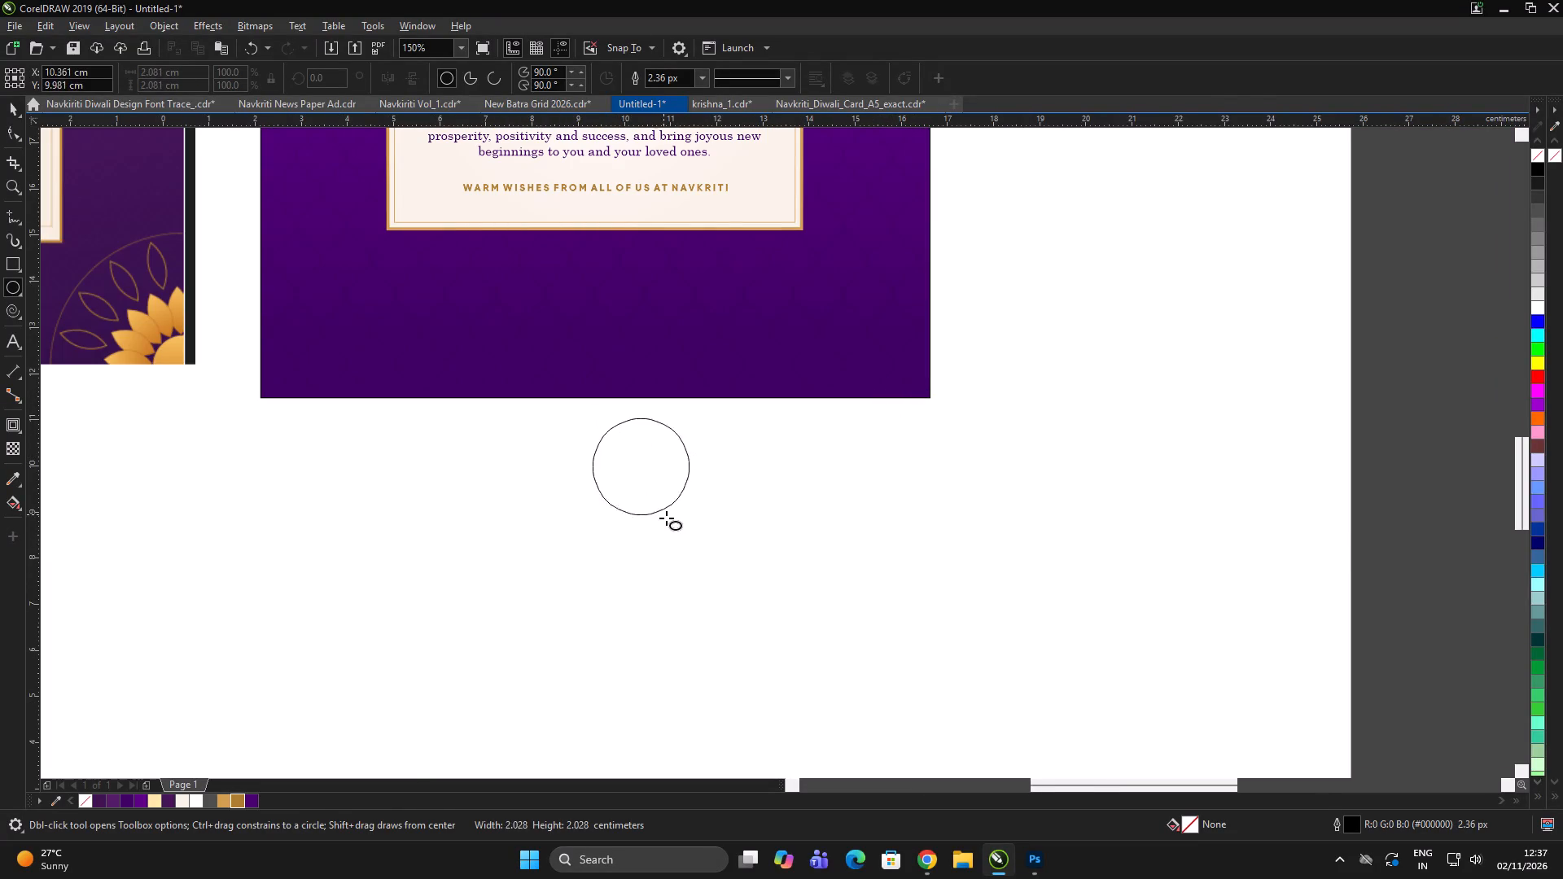
# Draw a circle about 2 cm in diameter on the blank page area just below the rebuilt card.
pyautogui.keyDown('ctrl'); pyautogui.moveTo(666, 518); pyautogui.dragTo(669, 525); pyautogui.keyUp('ctrl')
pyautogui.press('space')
pyautogui.click(811, 551)
pyautogui.click(818, 550)
pyautogui.click(580, 471)
# Sample the darker orange from a petal of the reference card's corner flower and fill the new circle with it.
pyautogui.scroll(2, 89, 309)
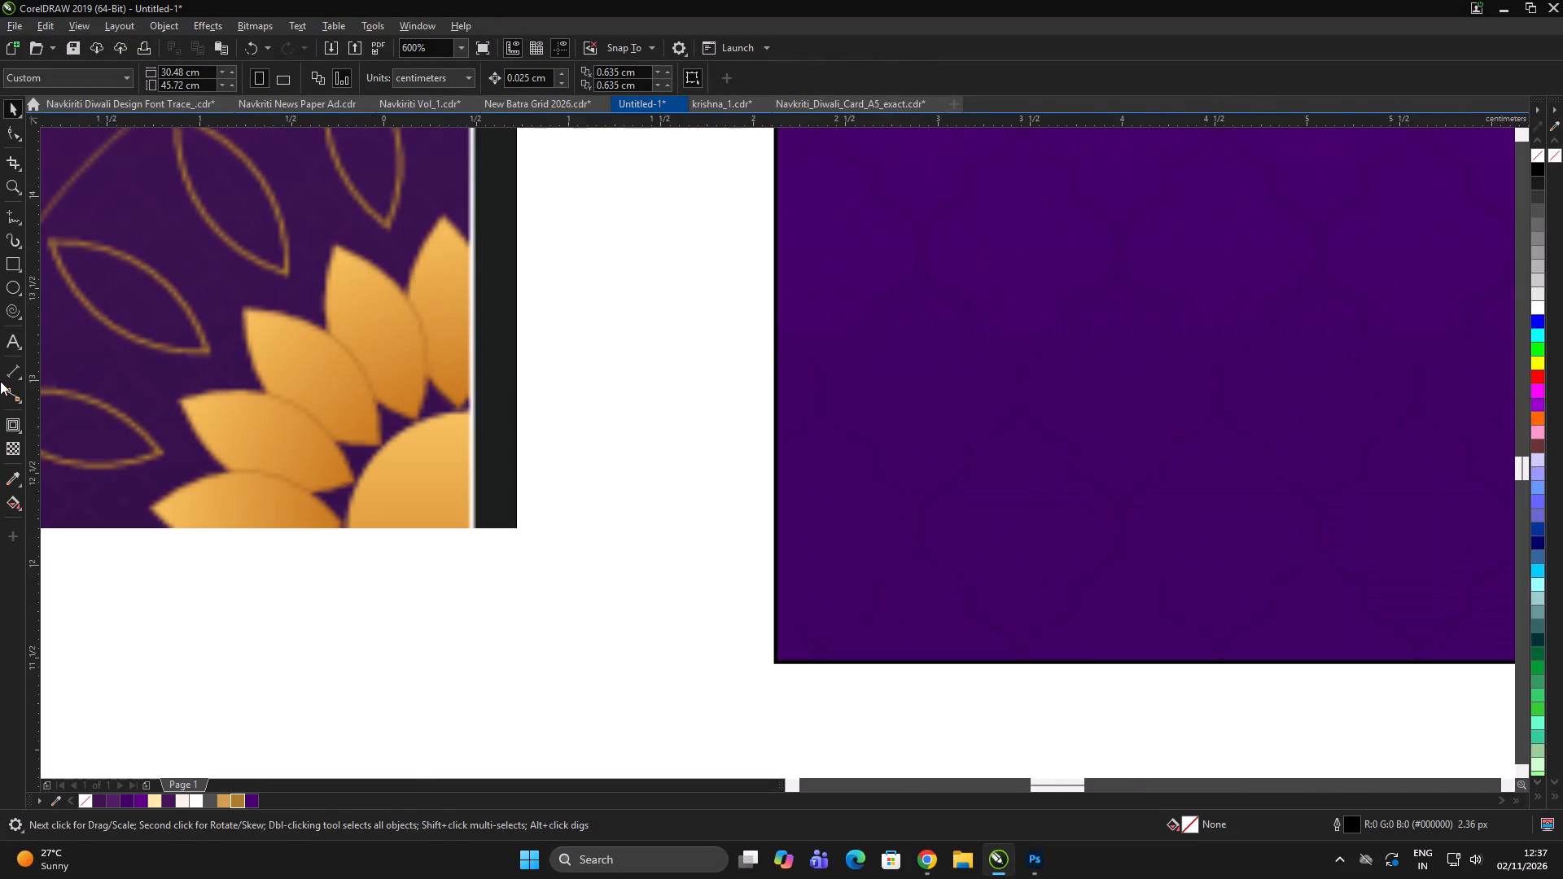
pyautogui.click(12, 478)
pyautogui.click(369, 426)
pyautogui.scroll(-3, 584, 482)
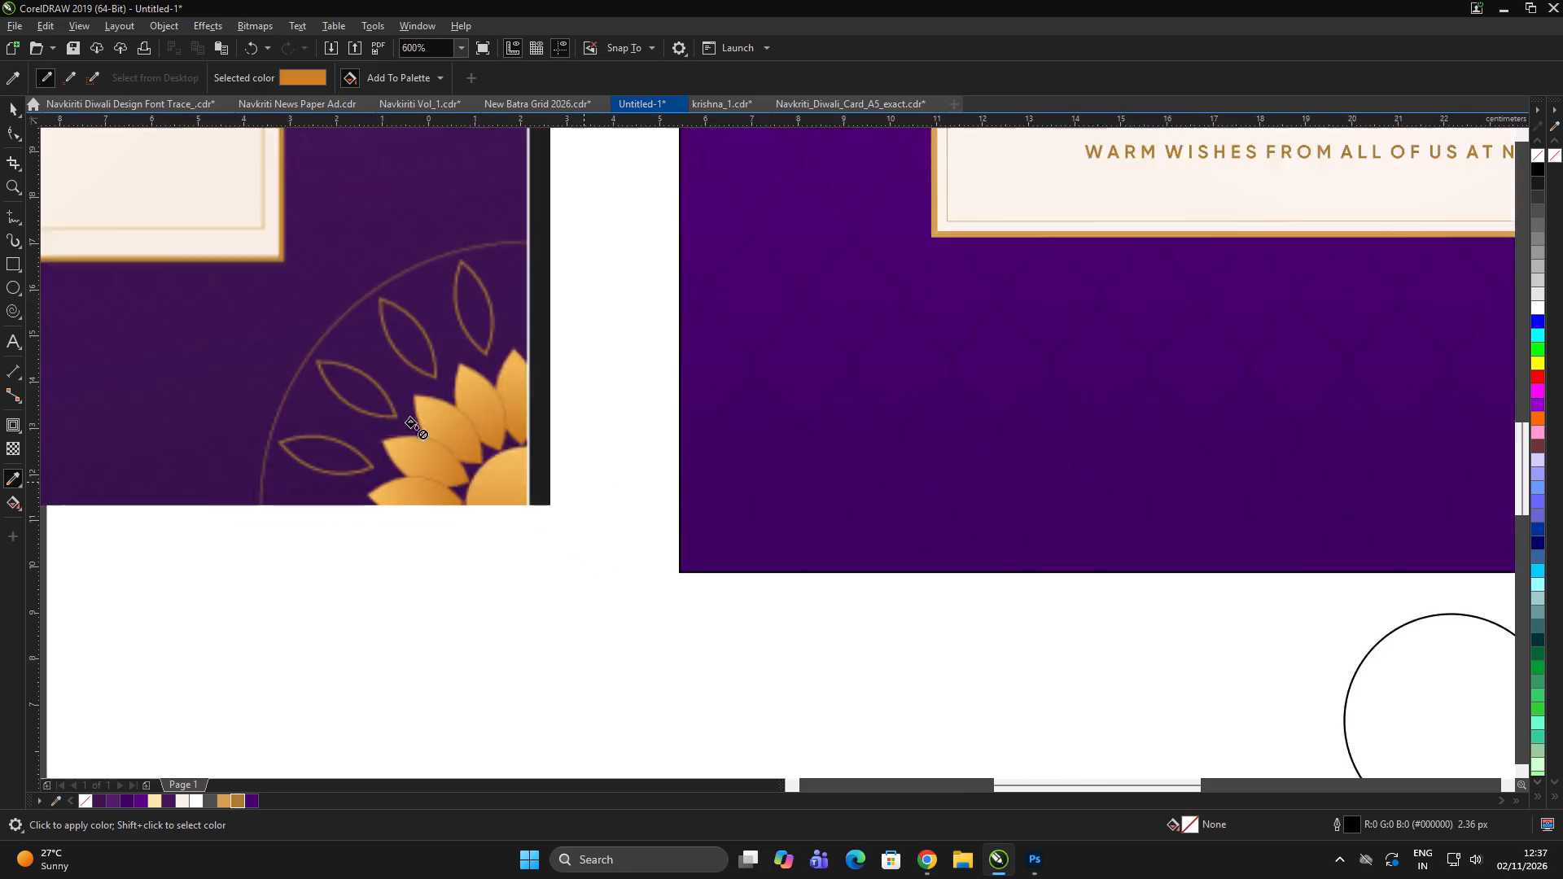
pyautogui.click(923, 585)
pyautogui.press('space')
pyautogui.click(733, 596)
# Sample another colour from the orange flower in the reference card's lower corner.
pyautogui.scroll(2, 442, 420)
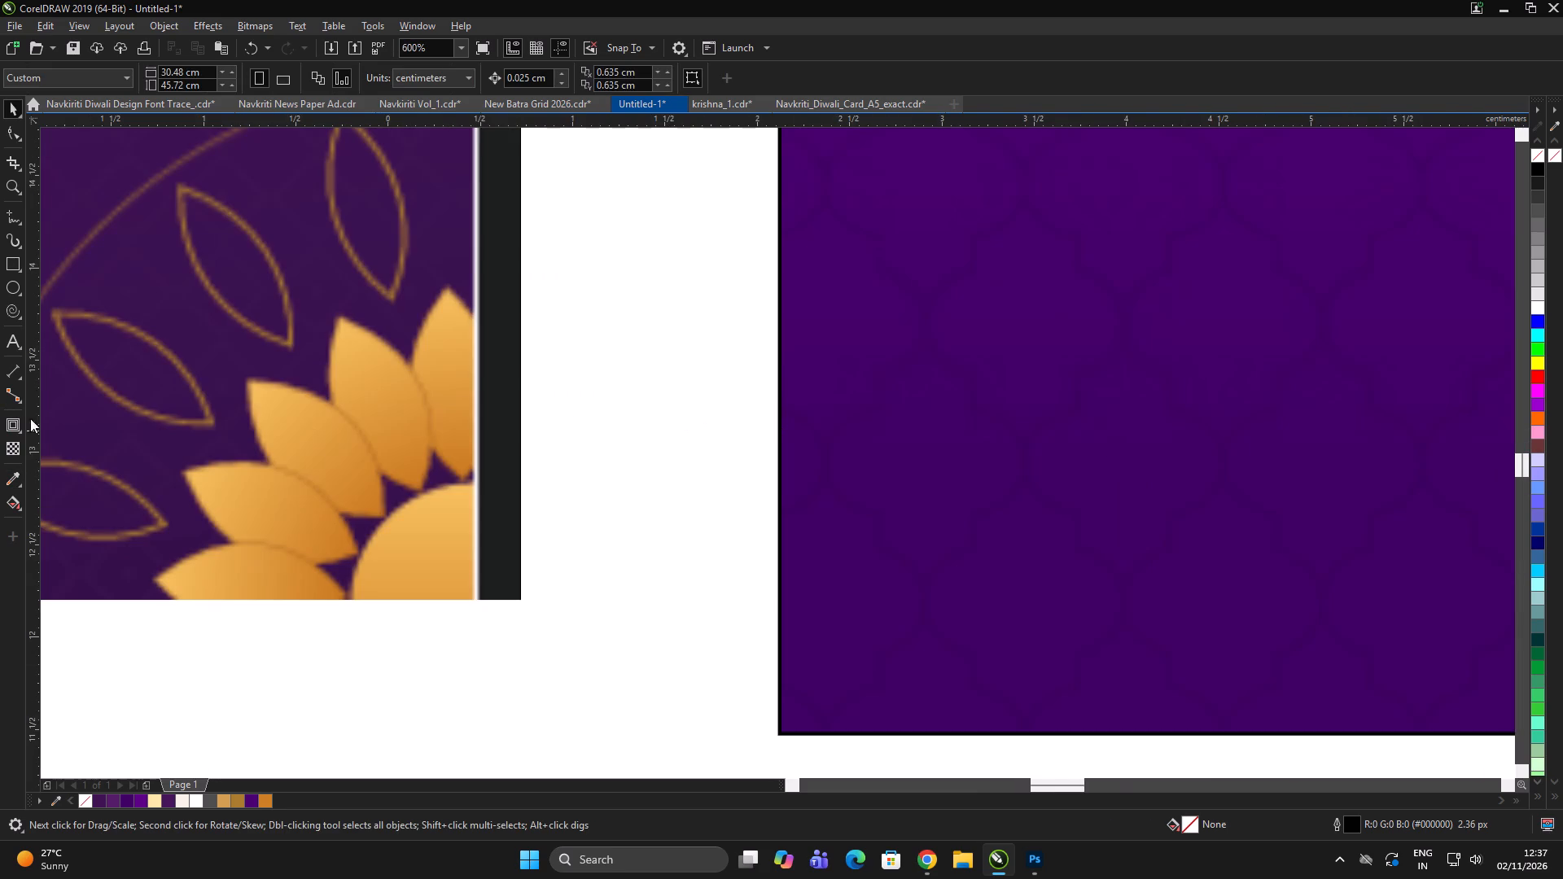
# Sample the light gold from a petal of the reference card's corner flower and fill the circle below the card with it.
pyautogui.click(23, 477)
pyautogui.click(343, 339)
pyautogui.scroll(-5, 316, 339)
pyautogui.click(808, 498)
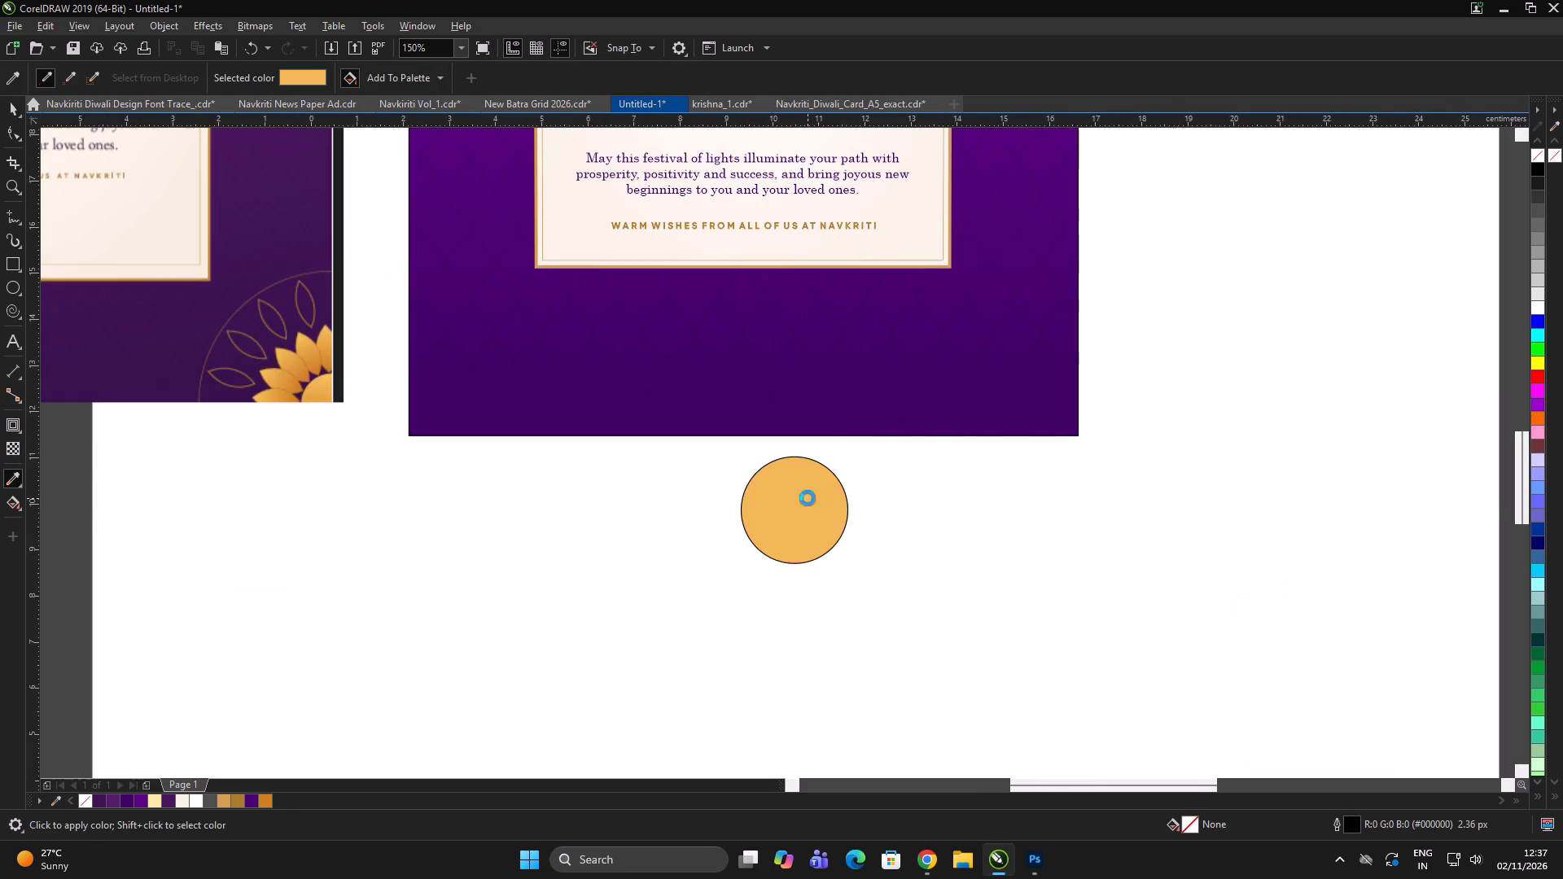
# Apply a linear gradient to the circle, running diagonally from the light gold to the dark orange document colour.
pyautogui.press('space')
pyautogui.click(911, 529)
pyautogui.scroll(1, 826, 522)
pyautogui.press('space')
pyautogui.click(773, 502)
pyautogui.press('space')
pyautogui.click(782, 500)
pyautogui.scroll(2, 810, 508)
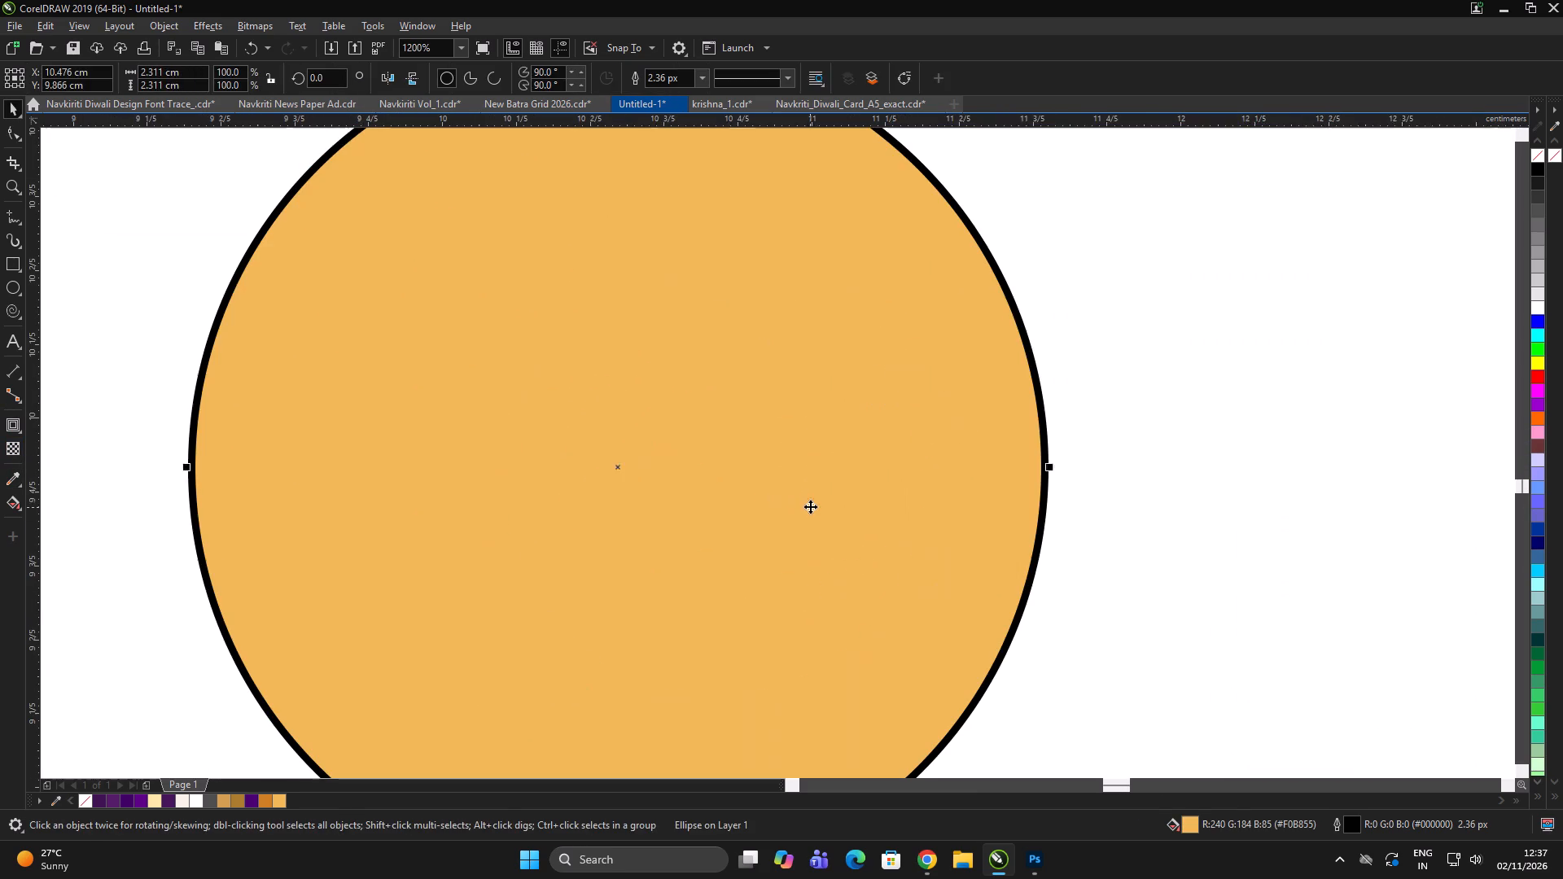
pyautogui.press('g')
pyautogui.moveTo(570, 495); pyautogui.dragTo(972, 287)
pyautogui.click(266, 799)
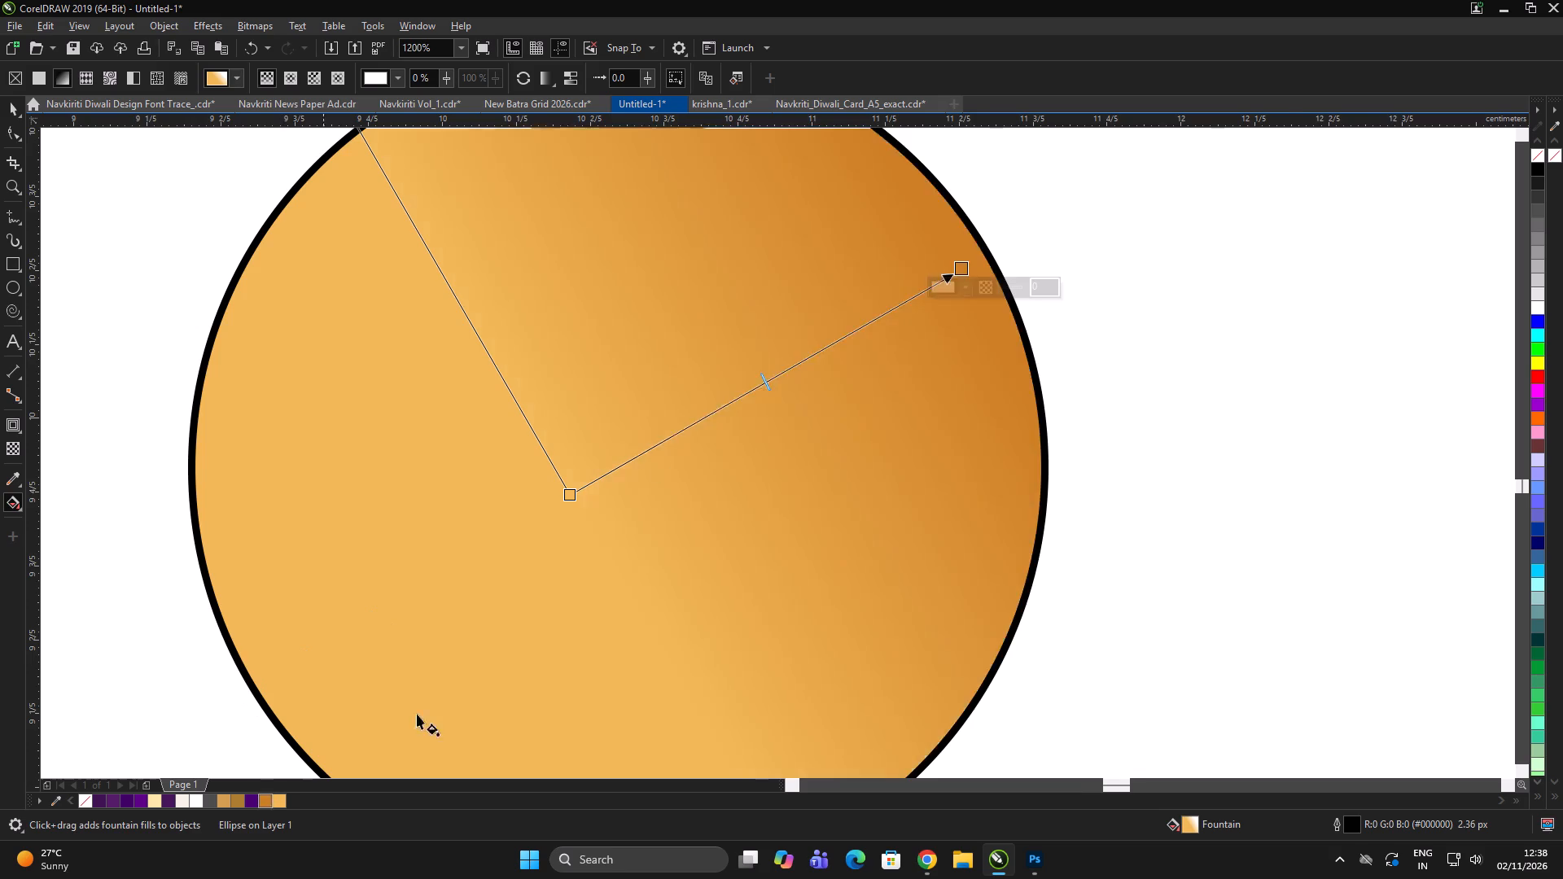
# Remove the outline from the gradient circle.
pyautogui.scroll(-2, 654, 422)
pyautogui.press('space')
pyautogui.click(930, 461)
pyautogui.click(935, 461)
pyautogui.click(749, 444)
pyautogui.scroll(-3, 761, 418)
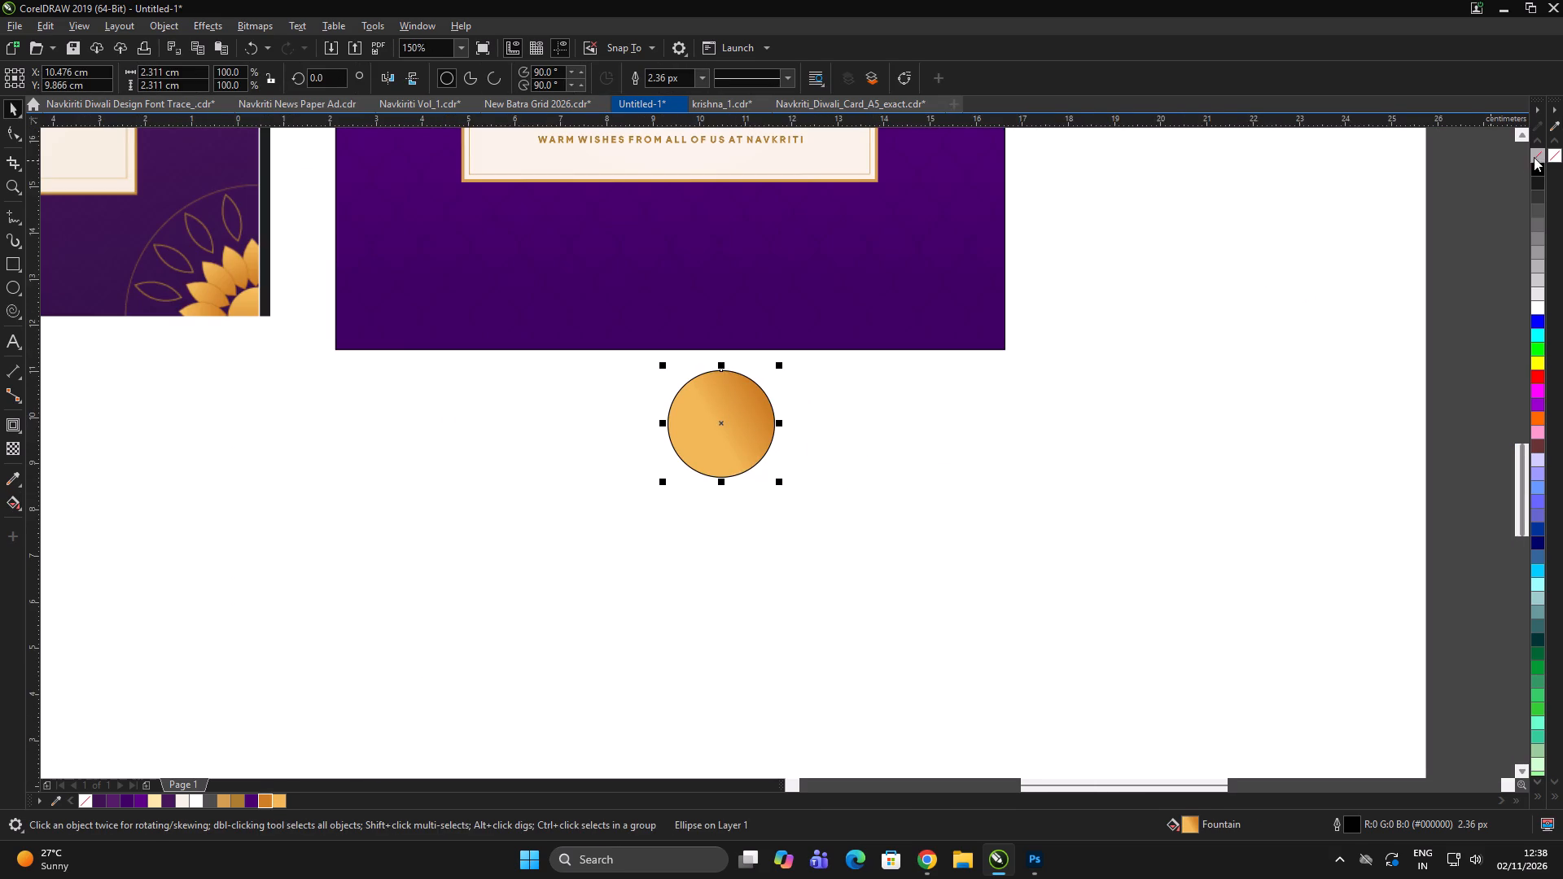
pyautogui.rightClick(1534, 155)
pyautogui.click(1049, 559)
pyautogui.doubleClick(1053, 556)
pyautogui.click(968, 538)
pyautogui.click(965, 533)
pyautogui.click(947, 520)
# Duplicate the gradient circle about 1.85 cm to the left so the two circles overlap.
pyautogui.press('F7')
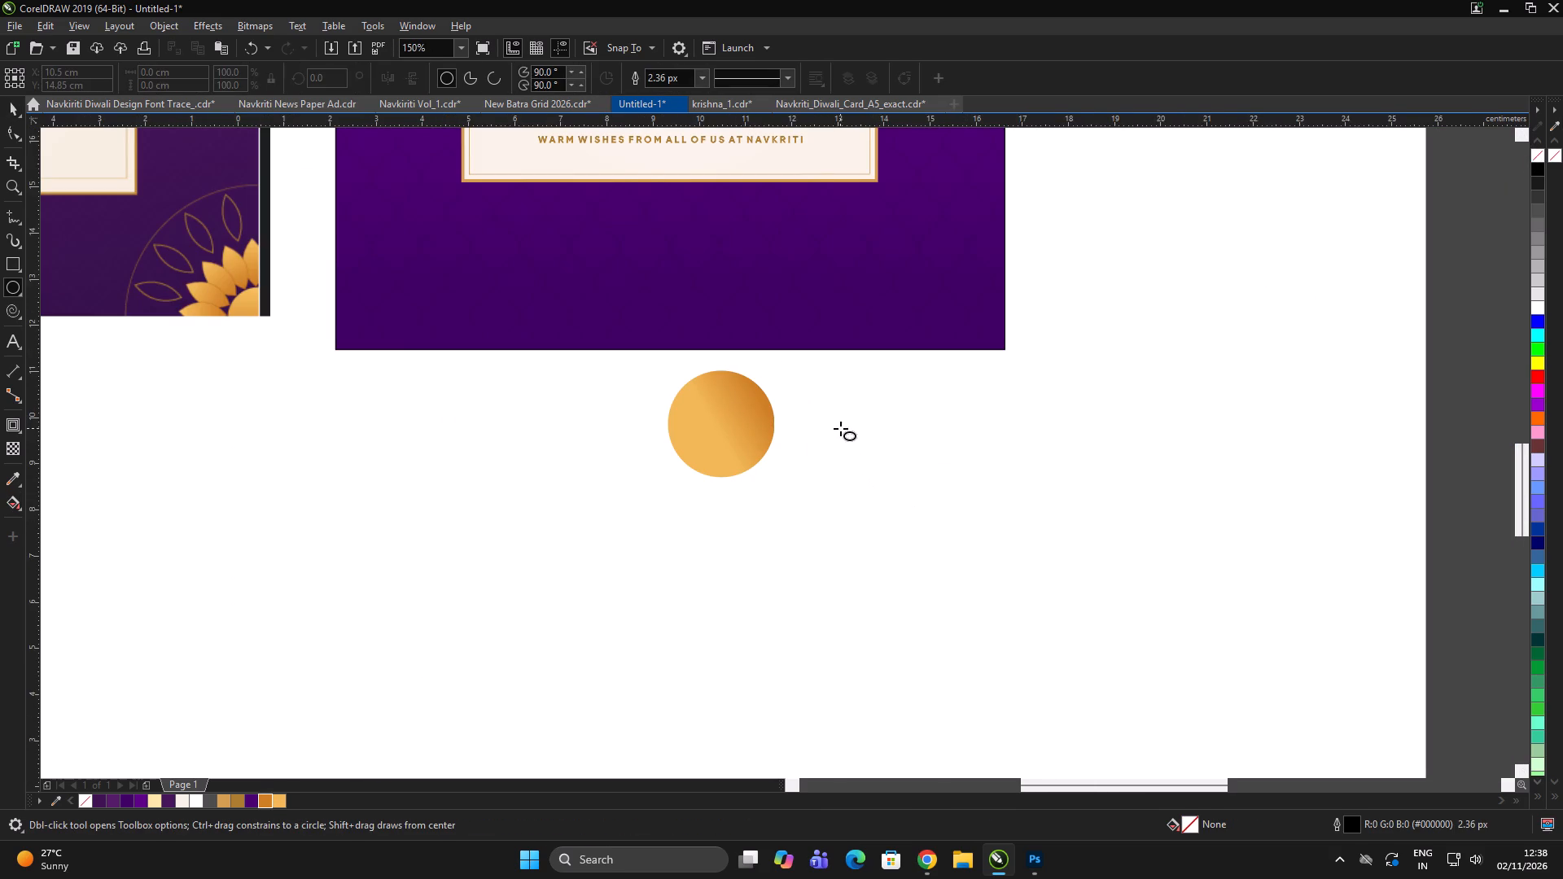
pyautogui.press('space')
pyautogui.click(730, 442)
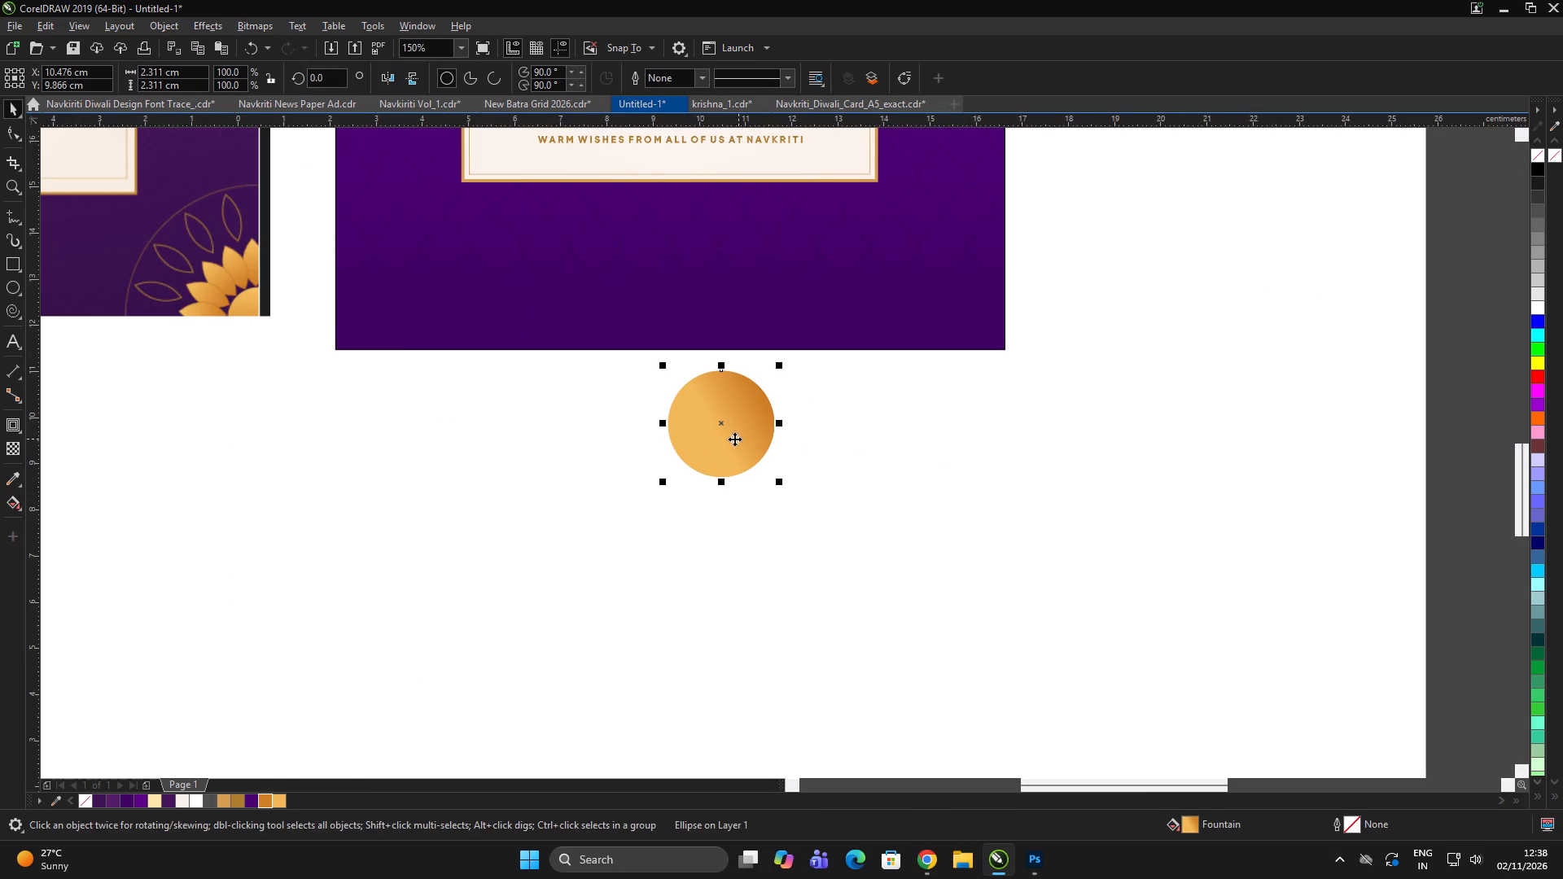
pyautogui.moveTo(748, 429); pyautogui.dragTo(663, 431)
pyautogui.keyDown('shift'); pyautogui.rightClick(663, 431); pyautogui.keyUp('shift')
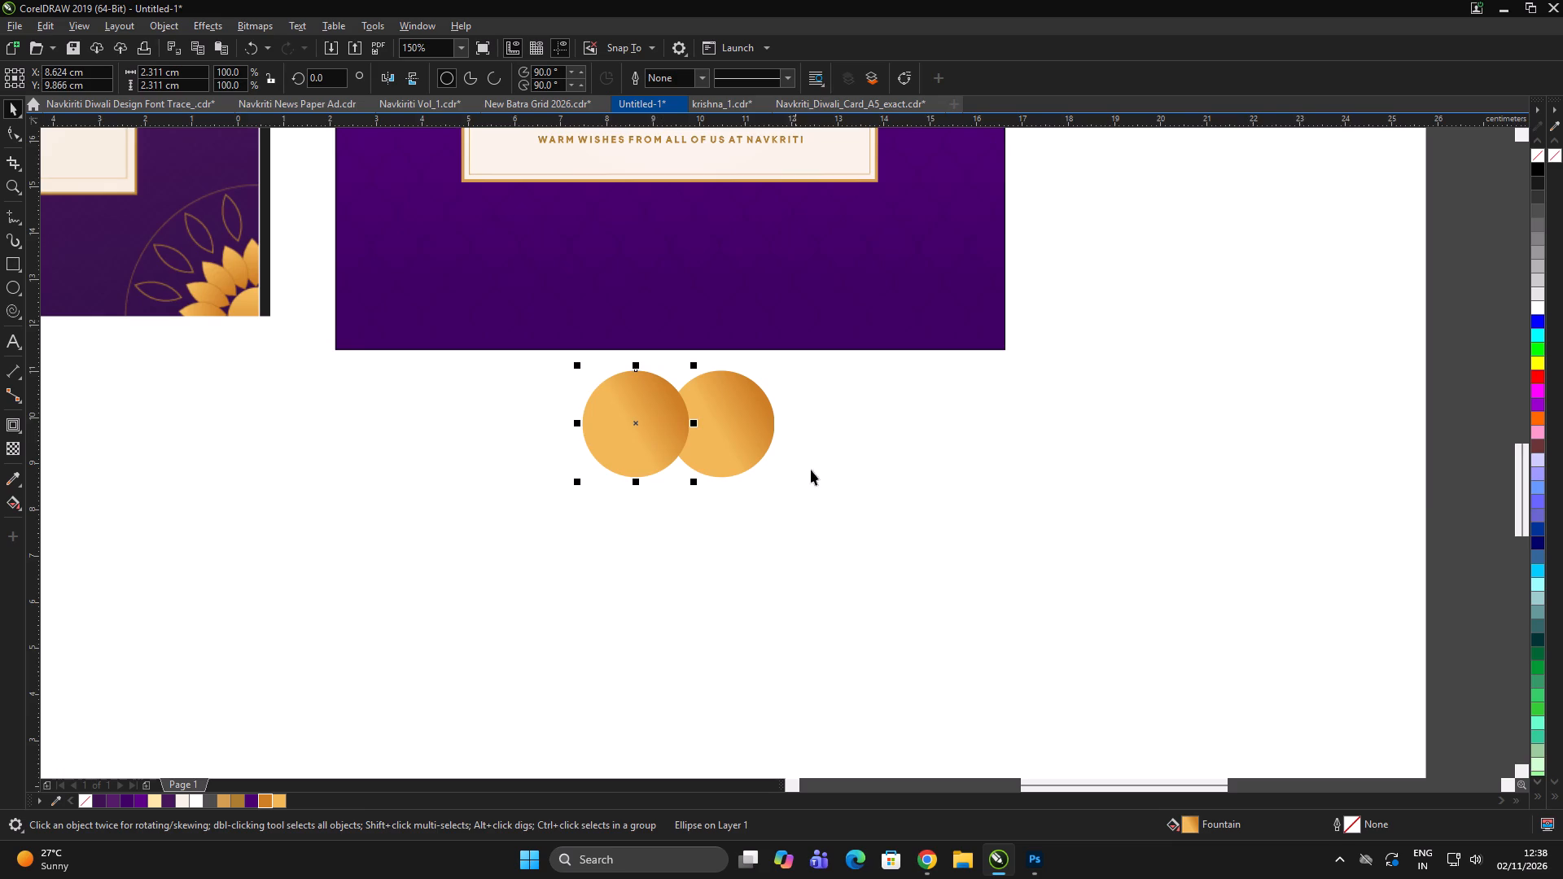
pyautogui.scroll(1, 689, 415)
pyautogui.doubleClick(903, 463)
pyautogui.scroll(-3, 804, 430)
# Duplicate the pair of overlapping gradient circles about 4.6 cm to the left and 2.6 cm down.
pyautogui.click(781, 422)
pyautogui.scroll(1, 771, 432)
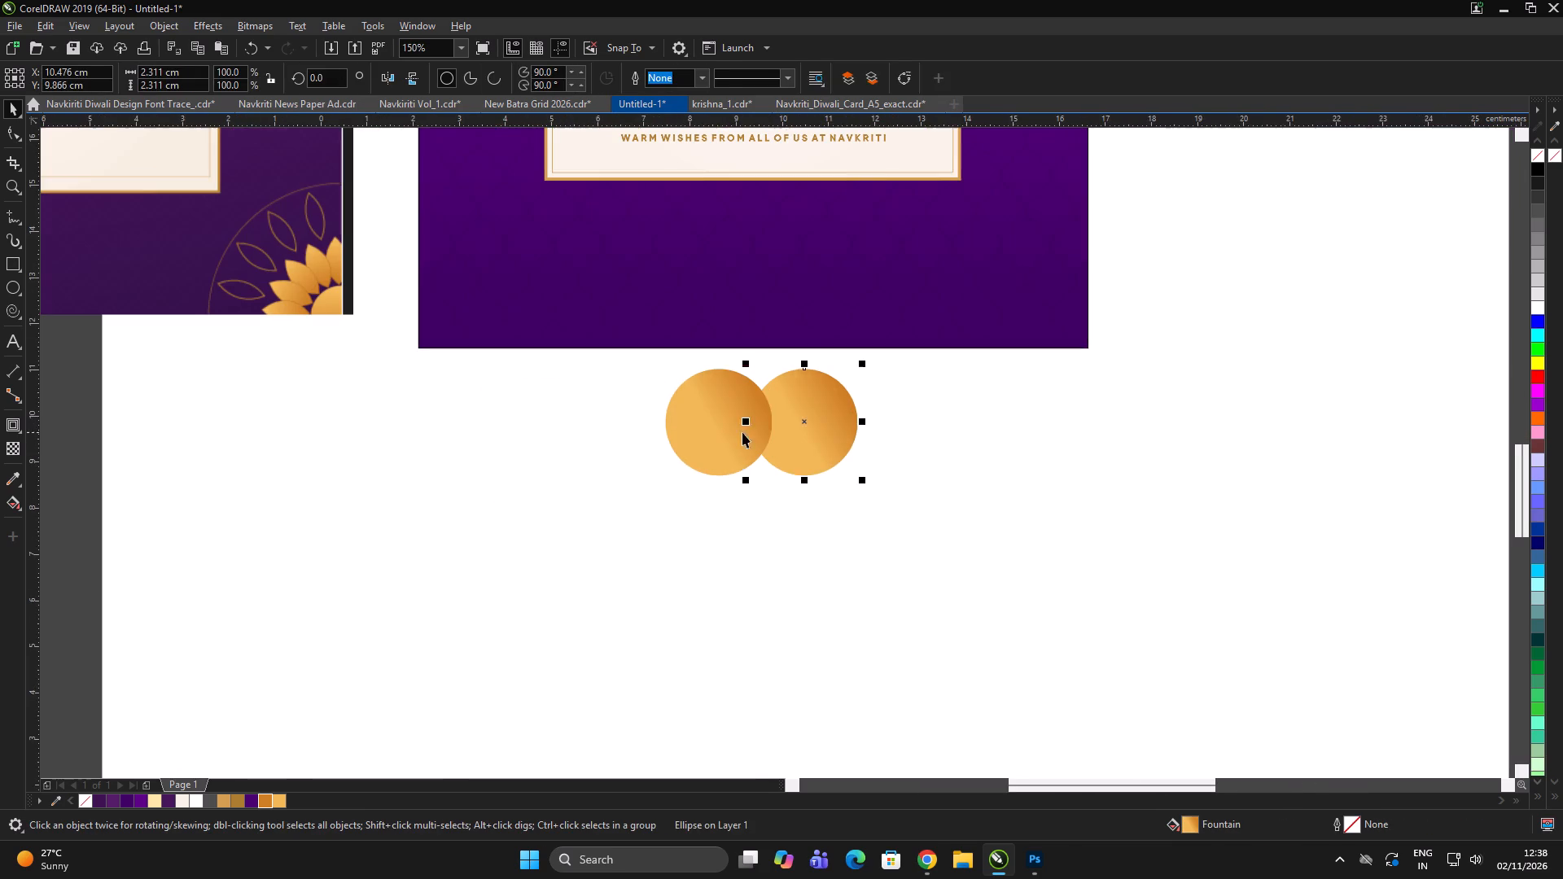
pyautogui.keyDown('shift'); pyautogui.click(722, 427); pyautogui.keyUp('shift')
pyautogui.moveTo(747, 409); pyautogui.dragTo(533, 527)
pyautogui.rightClick(535, 527)
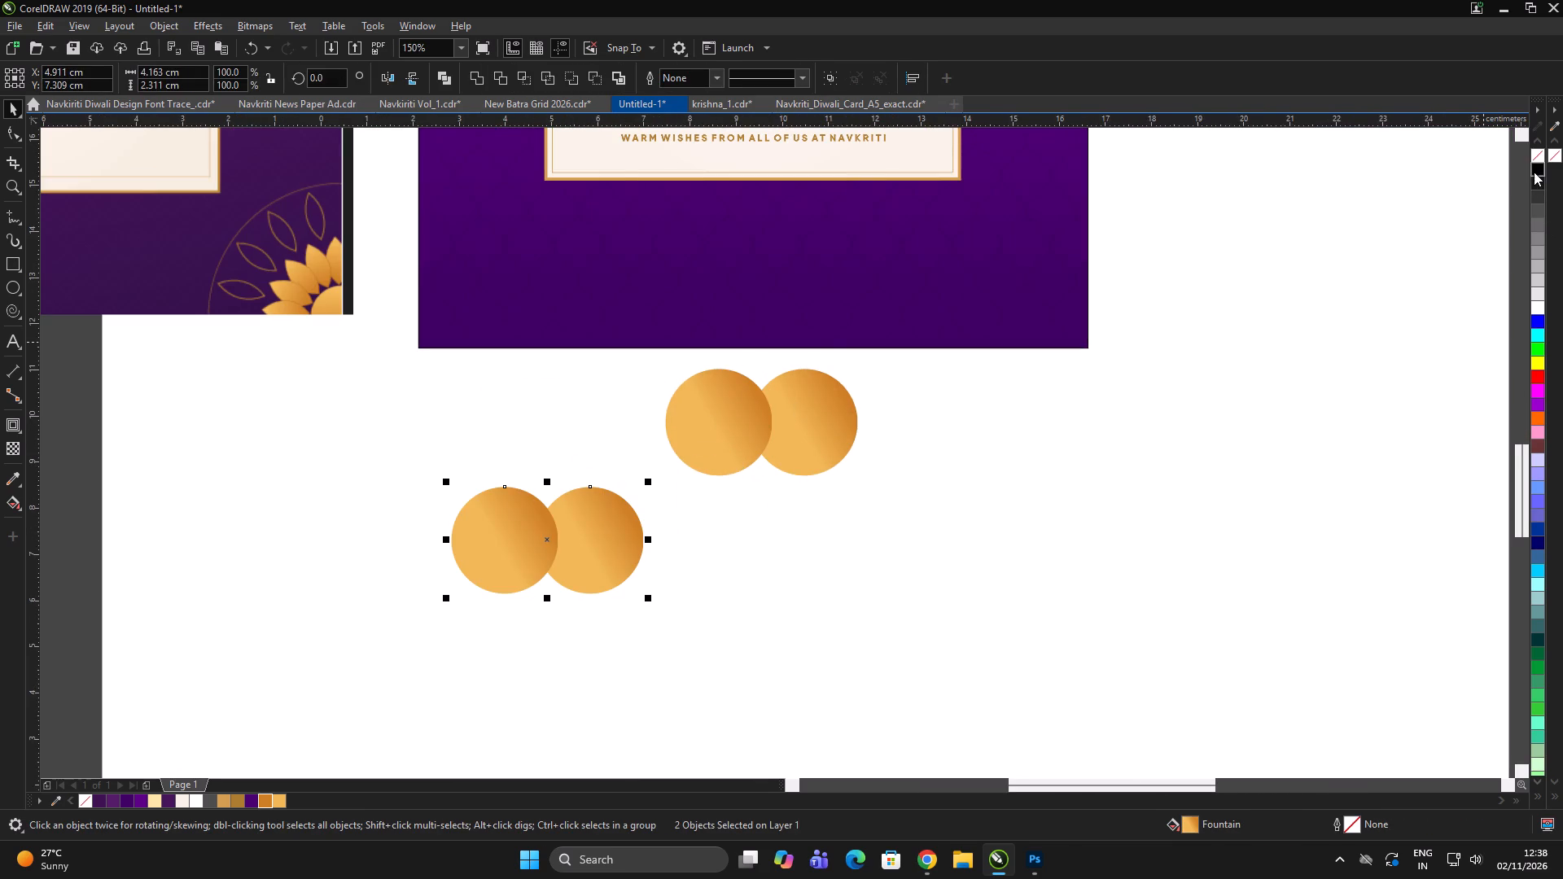
# Give the duplicated pair of circles black outlines and no fill.
pyautogui.rightClick(1534, 172)
pyautogui.click(1540, 159)
pyautogui.click(965, 575)
# Move the left outlined circle slightly right, making the overlapping pair about 4.10 cm wide.
pyautogui.scroll(1, 545, 567)
pyautogui.click(479, 544)
pyautogui.scroll(1, 523, 492)
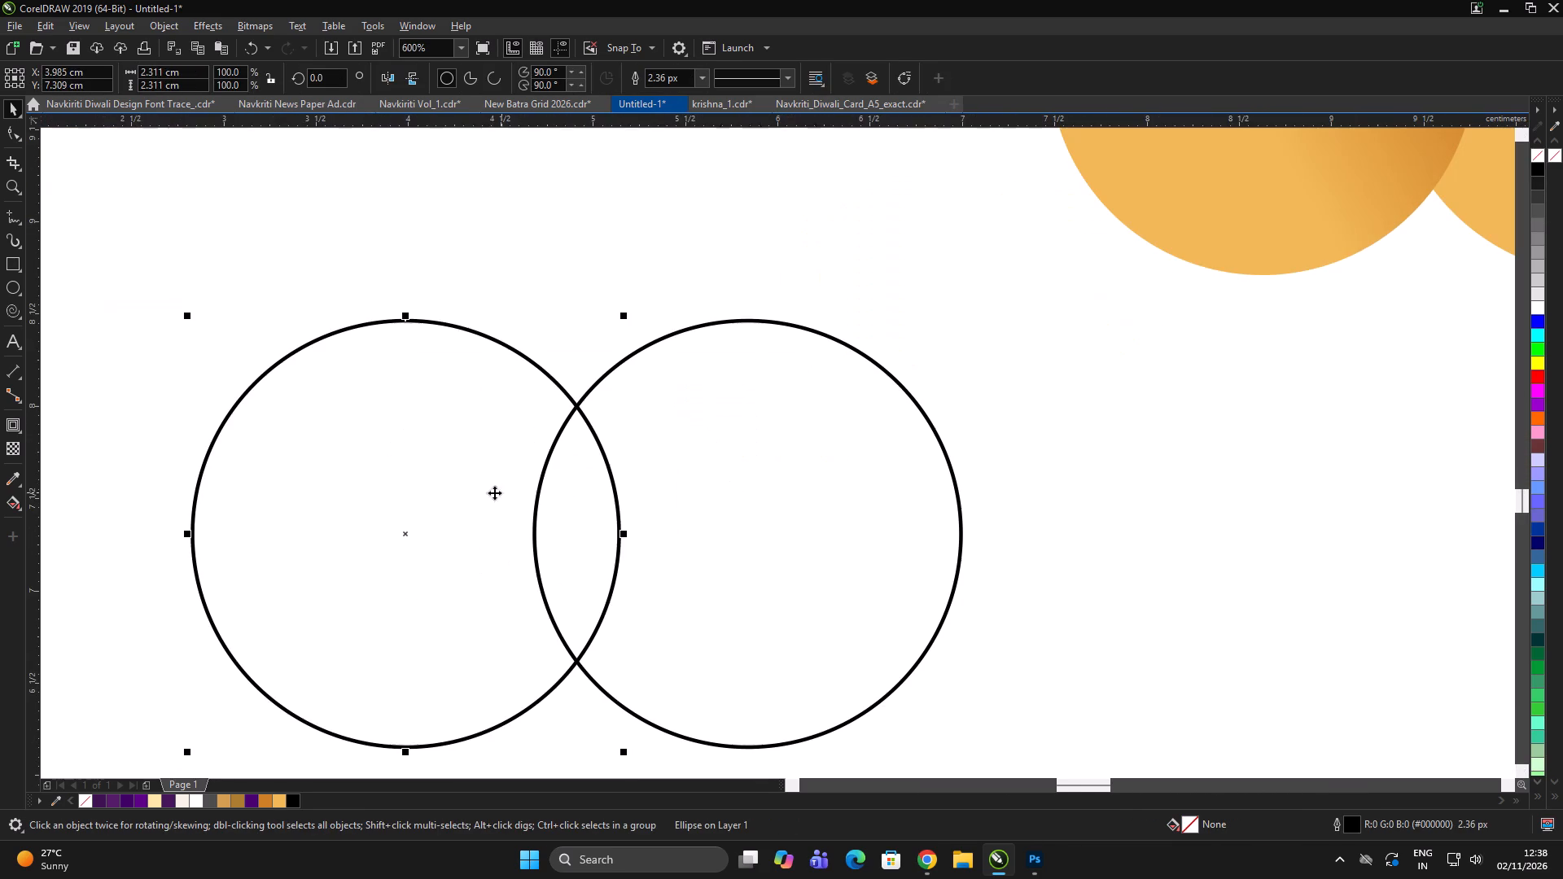
pyautogui.moveTo(462, 488); pyautogui.dragTo(473, 488)
pyautogui.keyDown('shift'); pyautogui.click(841, 561); pyautogui.keyUp('shift')
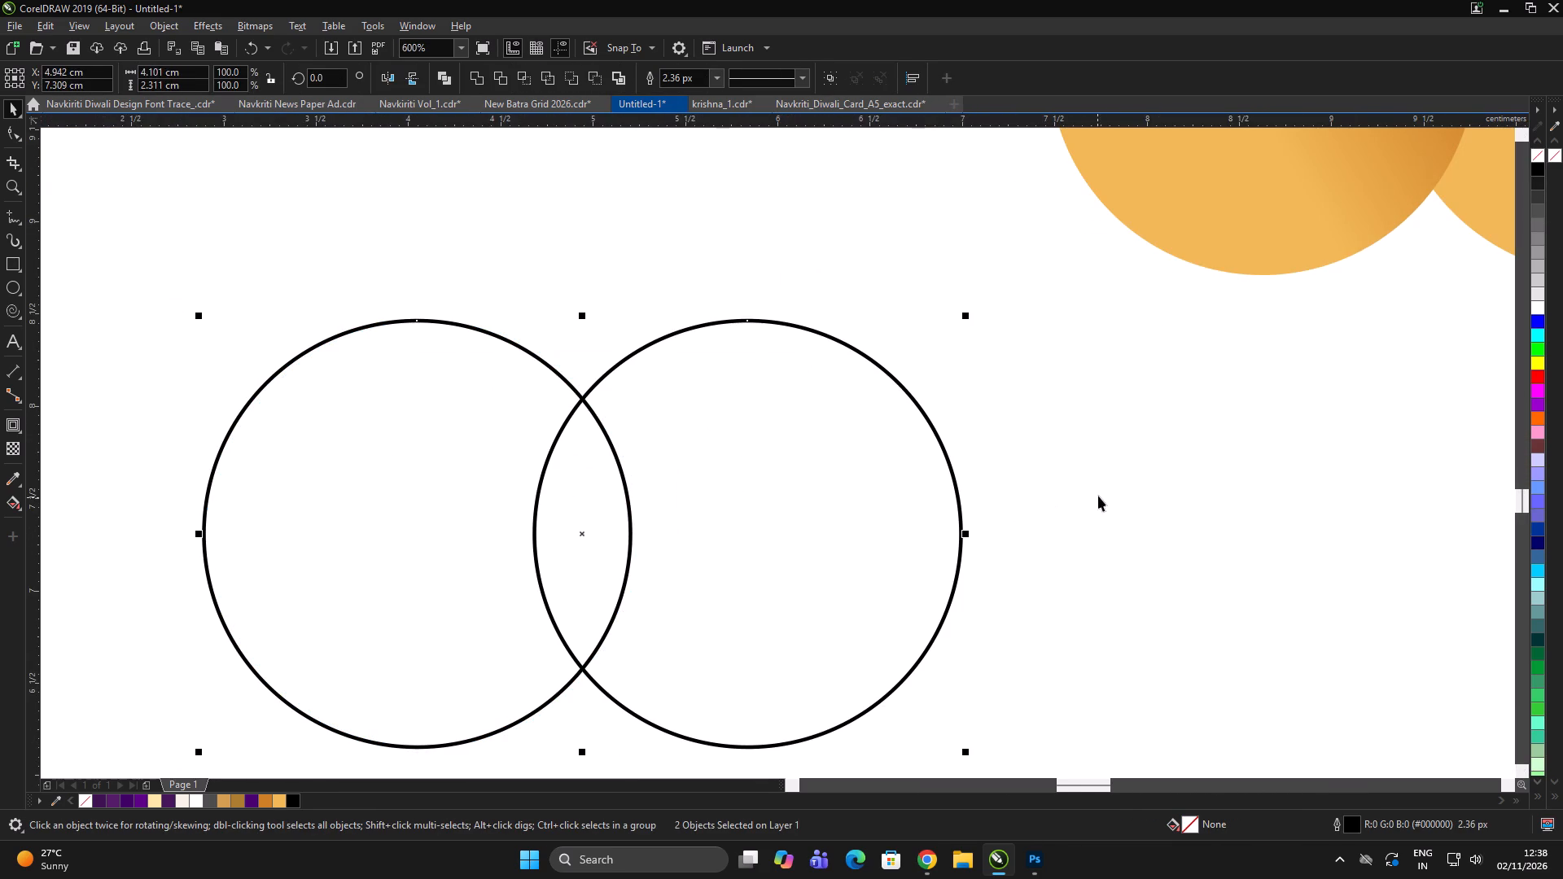
pyautogui.click(1099, 496)
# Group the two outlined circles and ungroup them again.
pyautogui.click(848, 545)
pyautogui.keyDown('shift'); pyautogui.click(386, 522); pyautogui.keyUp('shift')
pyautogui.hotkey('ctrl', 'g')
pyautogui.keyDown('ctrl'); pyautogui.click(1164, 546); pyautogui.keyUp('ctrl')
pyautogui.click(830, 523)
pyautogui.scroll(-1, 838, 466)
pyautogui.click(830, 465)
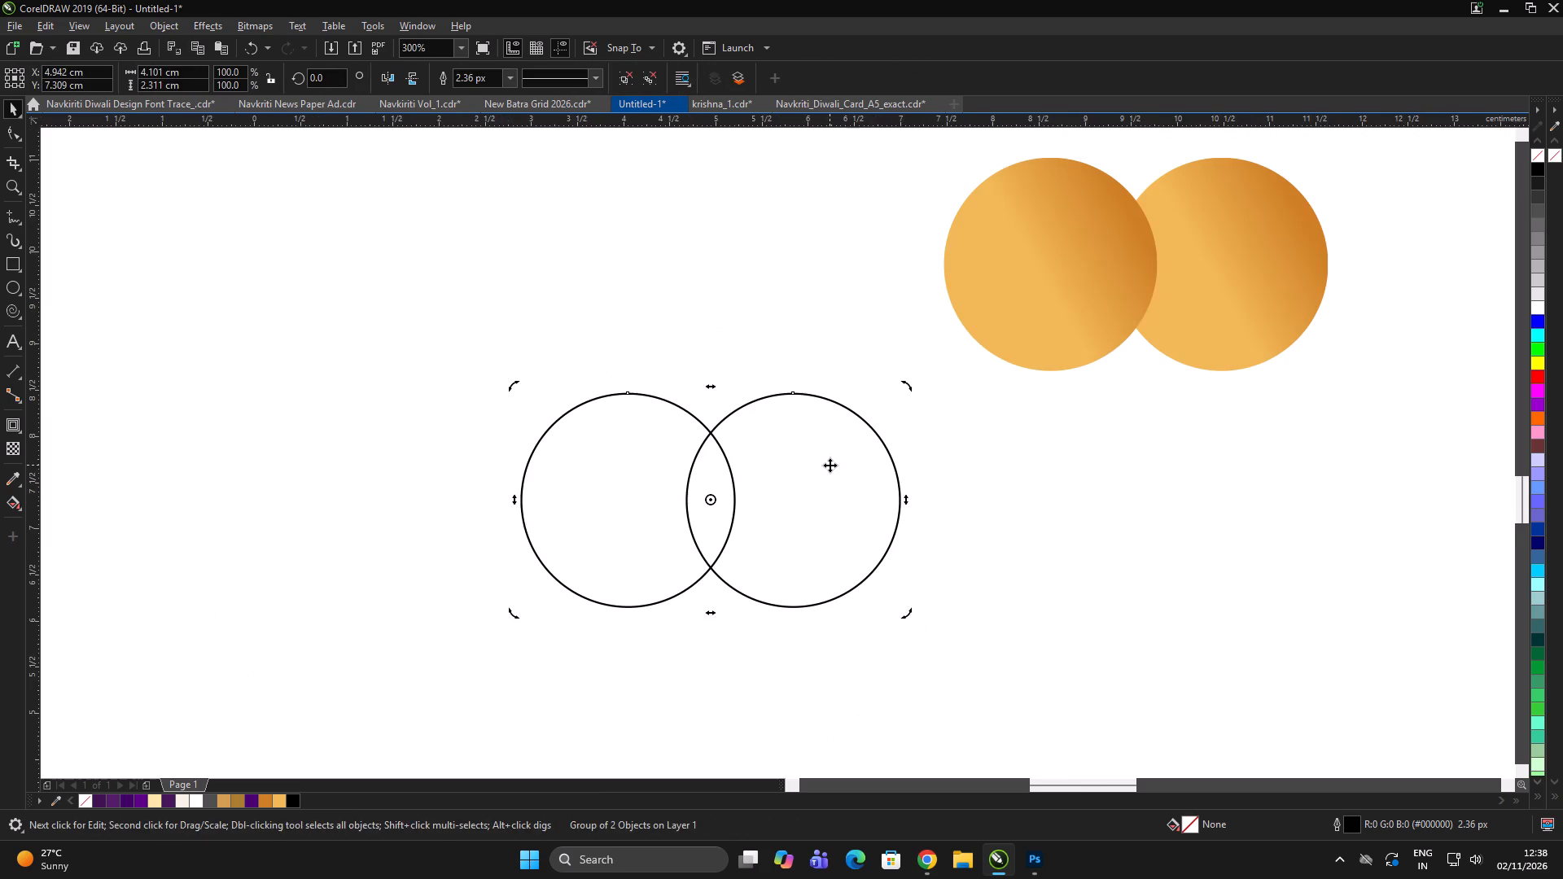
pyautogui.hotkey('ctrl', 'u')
# Intersect the two outlined circles to make a pointed petal from their overlap.
pyautogui.keyDown('ctrl'); pyautogui.click(1053, 512); pyautogui.keyUp('ctrl')
pyautogui.click(821, 512)
pyautogui.keyDown('shift'); pyautogui.click(543, 517); pyautogui.keyUp('shift')
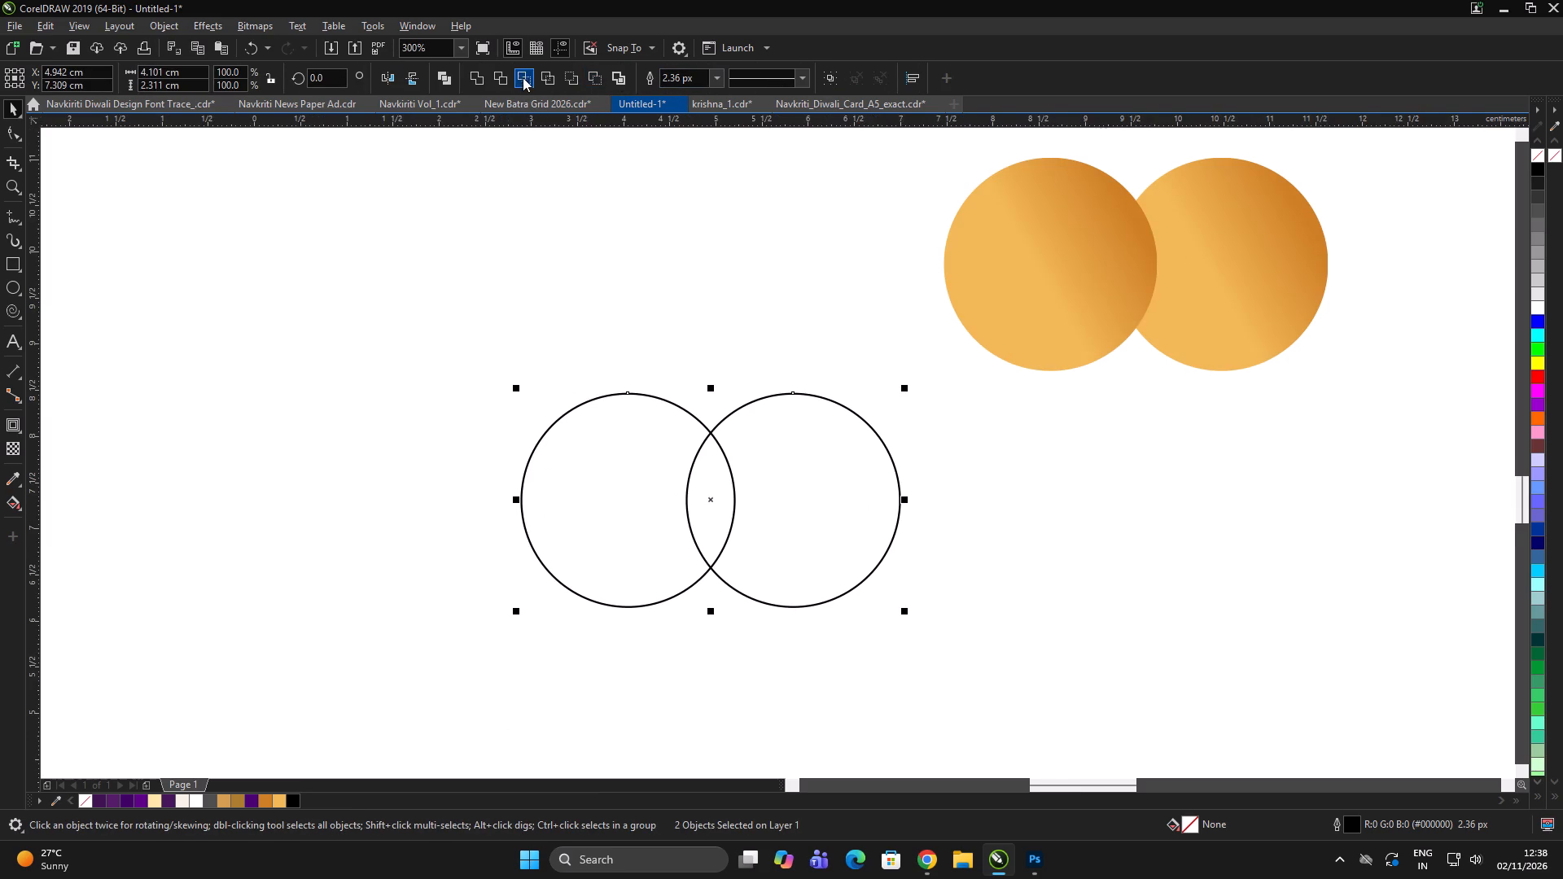
pyautogui.click(523, 74)
# Isolate the petal by moving the right outlined circle away and deleting the left one.
pyautogui.click(1058, 463)
pyautogui.moveTo(772, 495); pyautogui.dragTo(1080, 496)
pyautogui.click(713, 500)
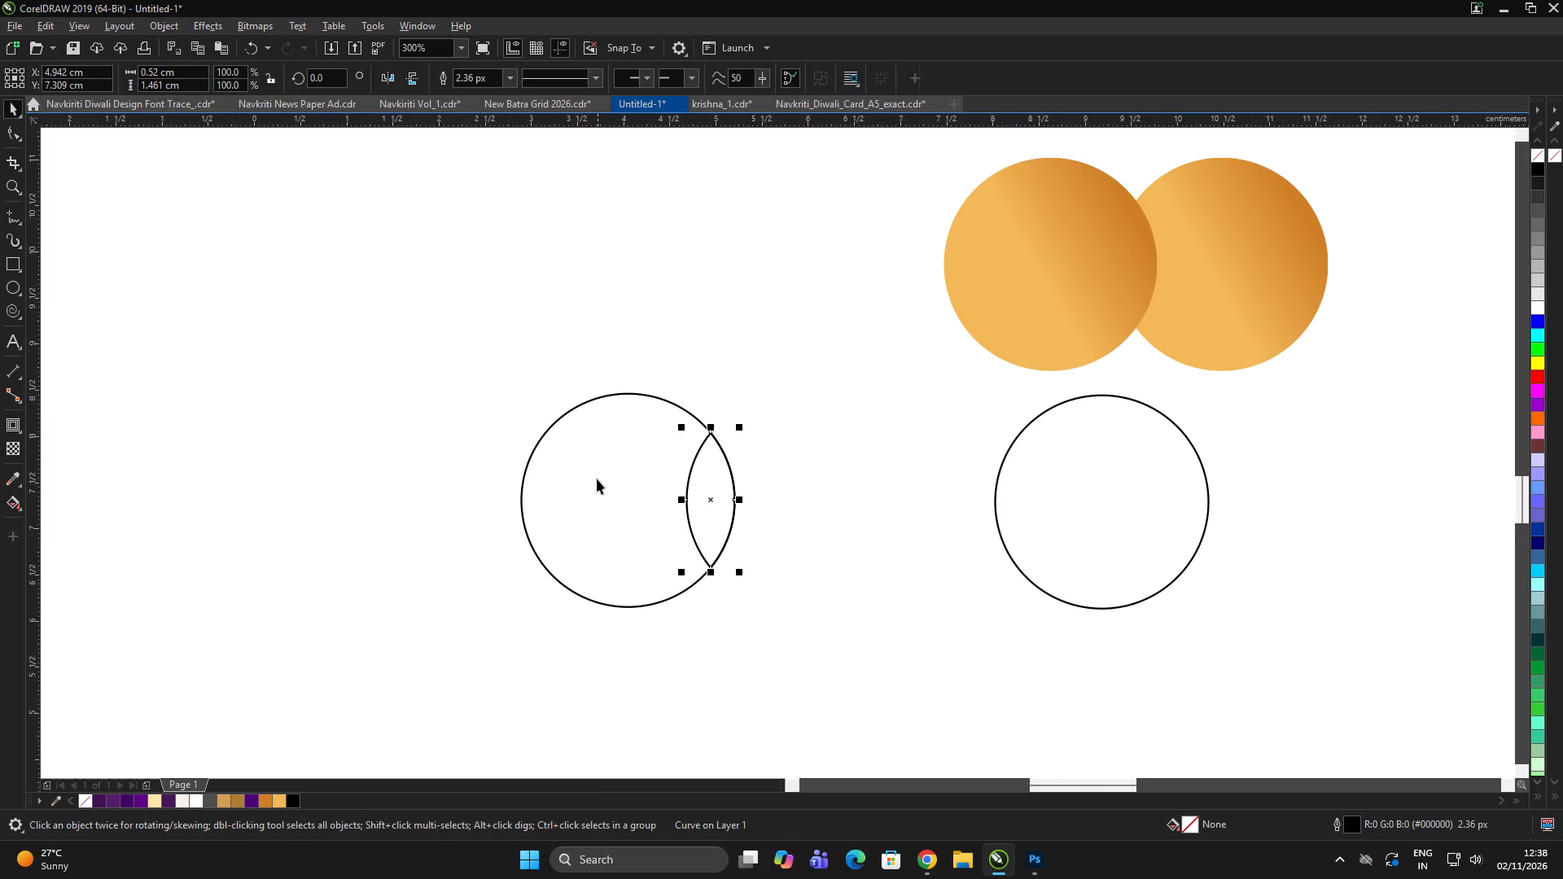
pyautogui.click(598, 479)
pyautogui.press('Delete')
# Move the petal shape up about 1 cm on the page.
pyautogui.click(802, 472)
pyautogui.click(803, 466)
pyautogui.click(686, 497)
pyautogui.scroll(-2, 724, 494)
pyautogui.scroll(1, 725, 486)
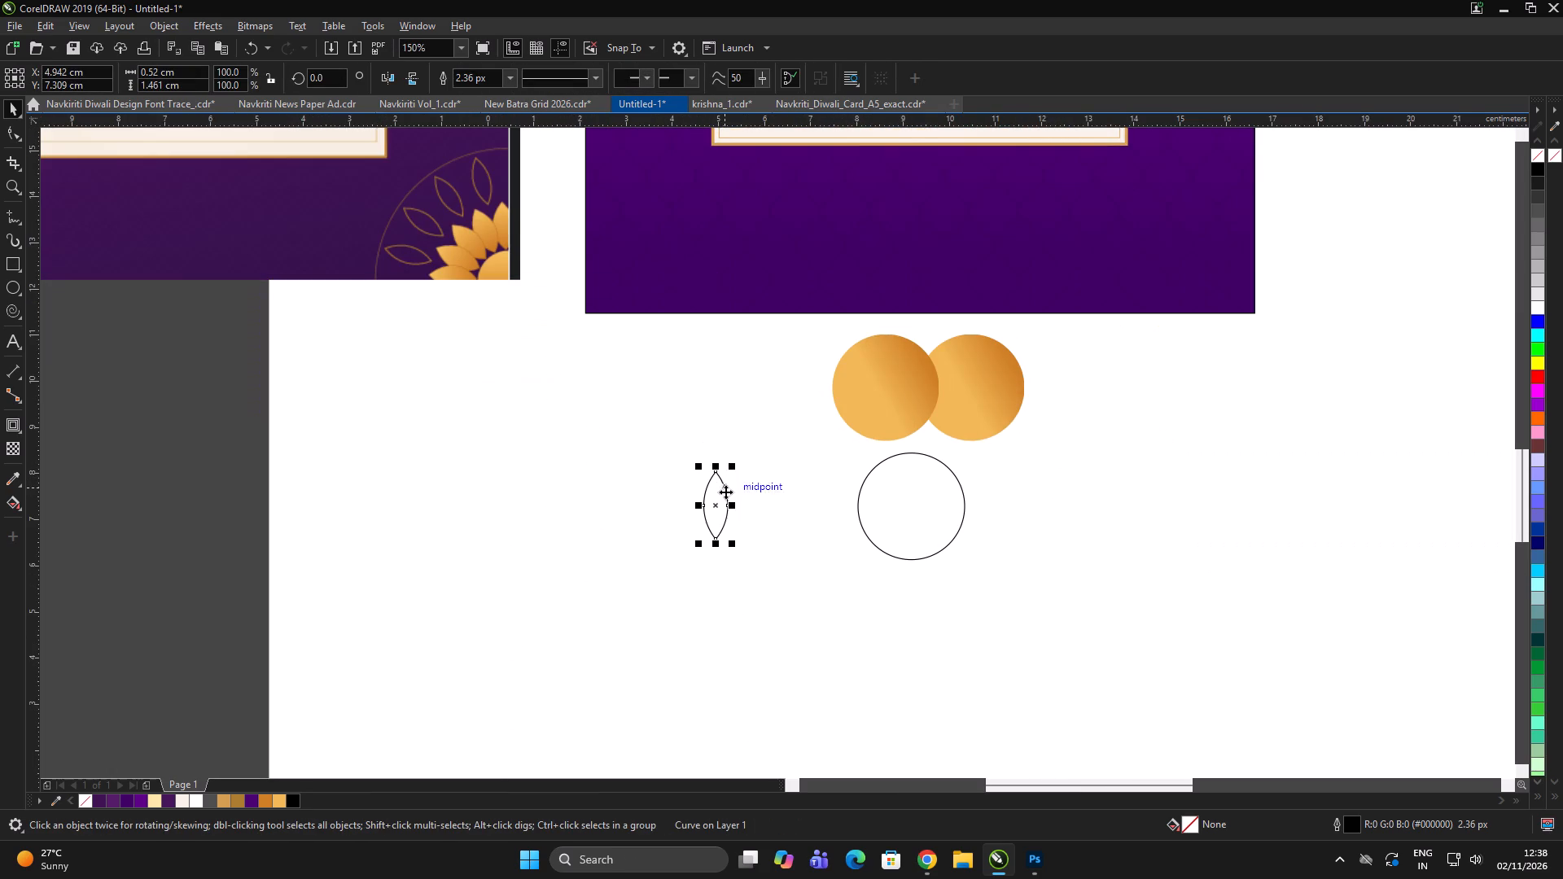
pyautogui.moveTo(727, 507); pyautogui.dragTo(725, 459)
# Place the left gradient circle directly beneath the petal, reduced to a diameter of about 1.40 cm.
pyautogui.scroll(1, 726, 456)
pyautogui.click(1019, 354)
pyautogui.moveTo(1028, 336); pyautogui.dragTo(752, 618)
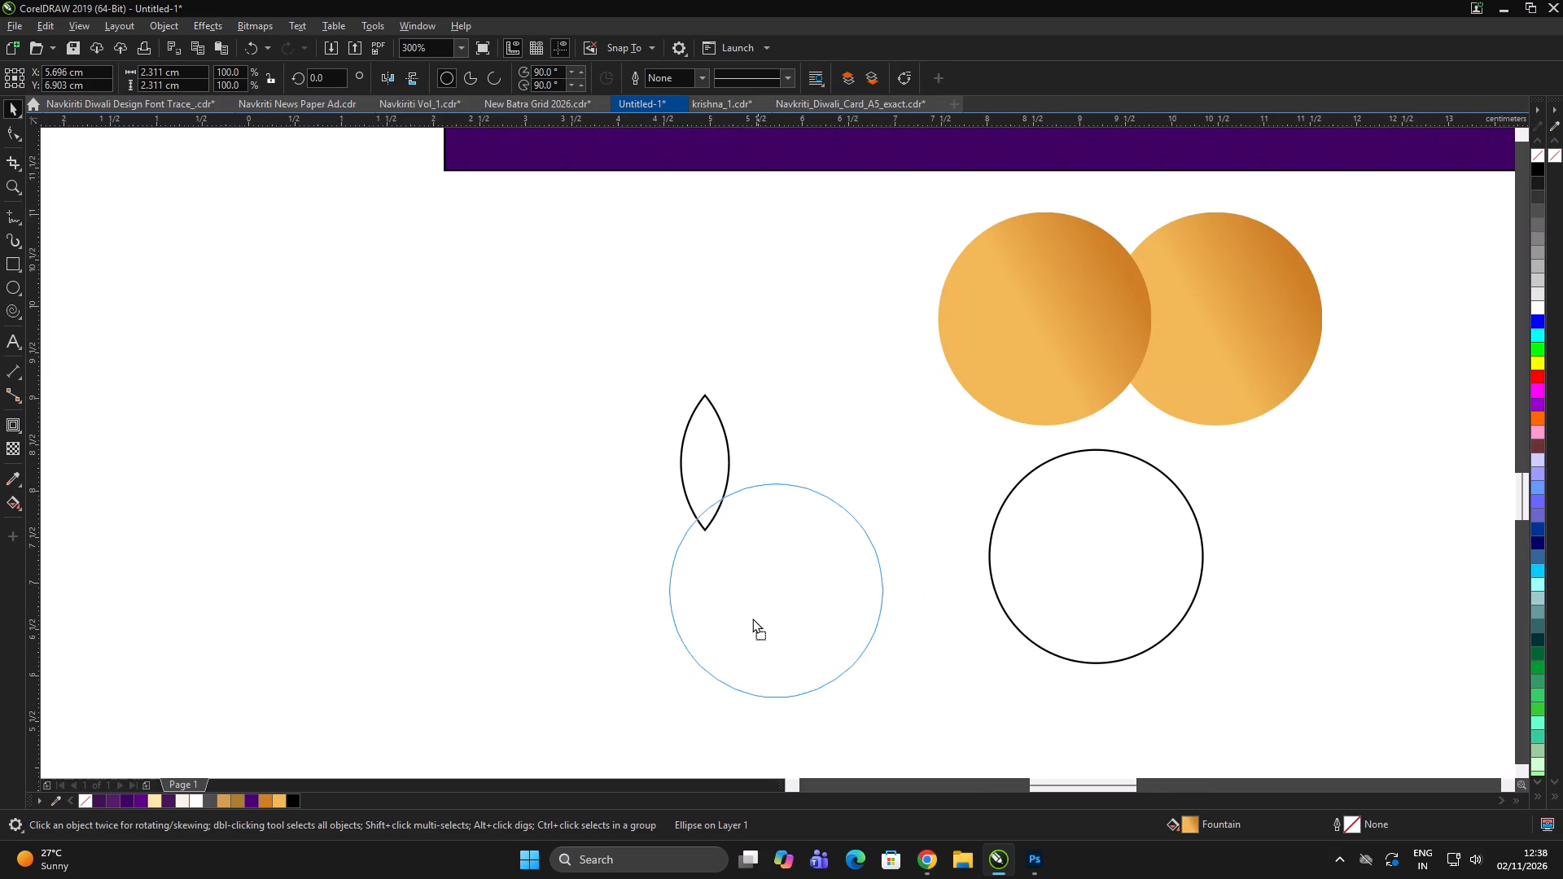
pyautogui.moveTo(752, 618); pyautogui.dragTo(688, 639)
pyautogui.moveTo(818, 509); pyautogui.dragTo(802, 551)
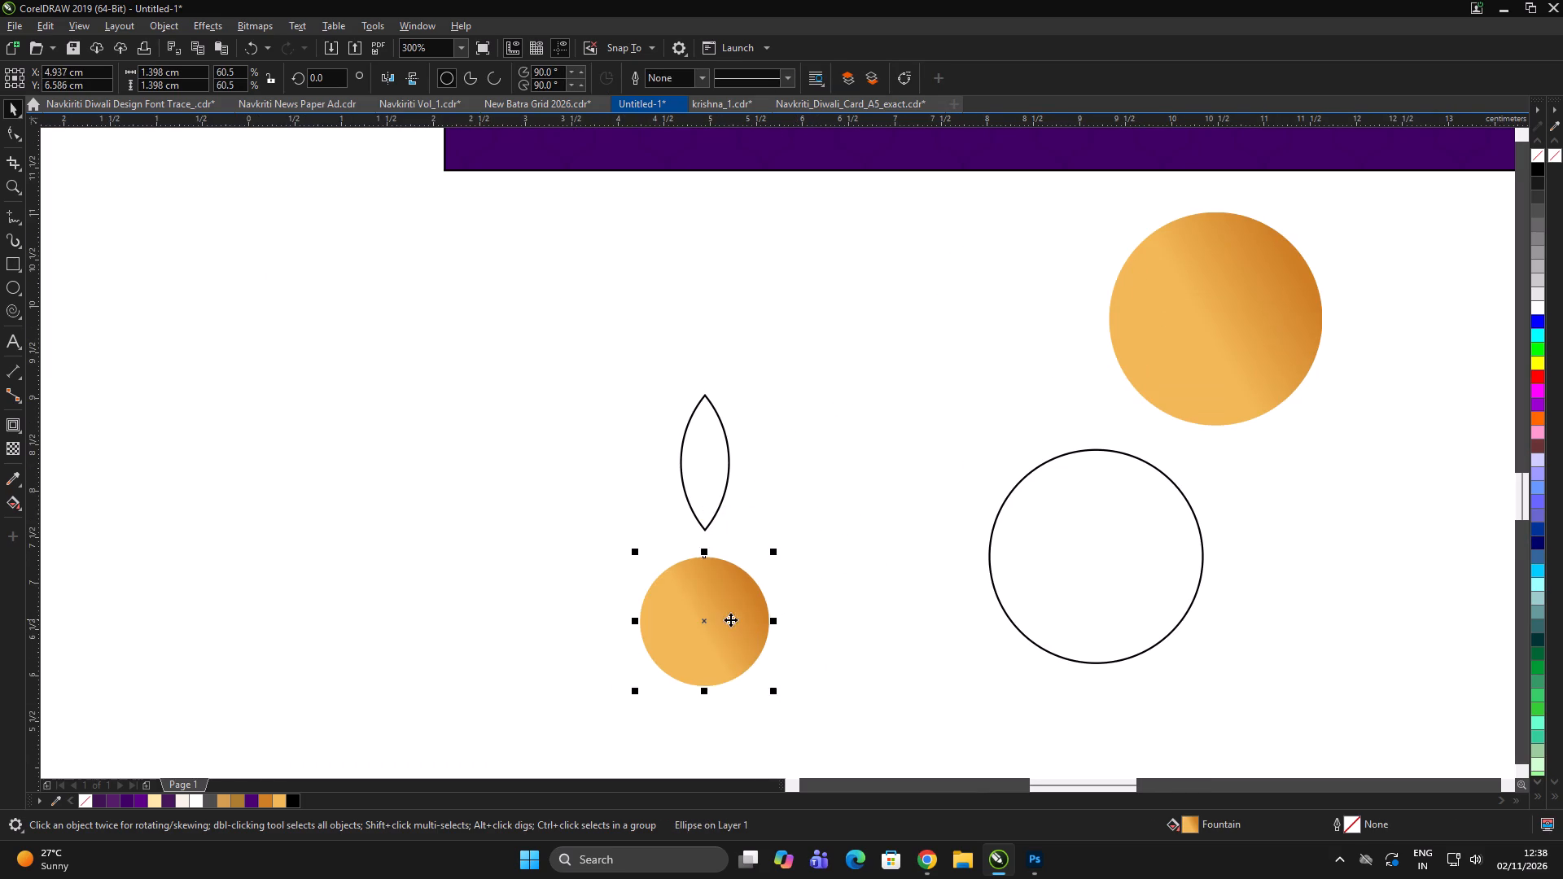
pyautogui.moveTo(728, 619); pyautogui.dragTo(728, 584)
# Shorten the petal to a height of about 1.27 cm.
pyautogui.scroll(-2, 770, 530)
pyautogui.click(834, 507)
pyautogui.scroll(1, 773, 518)
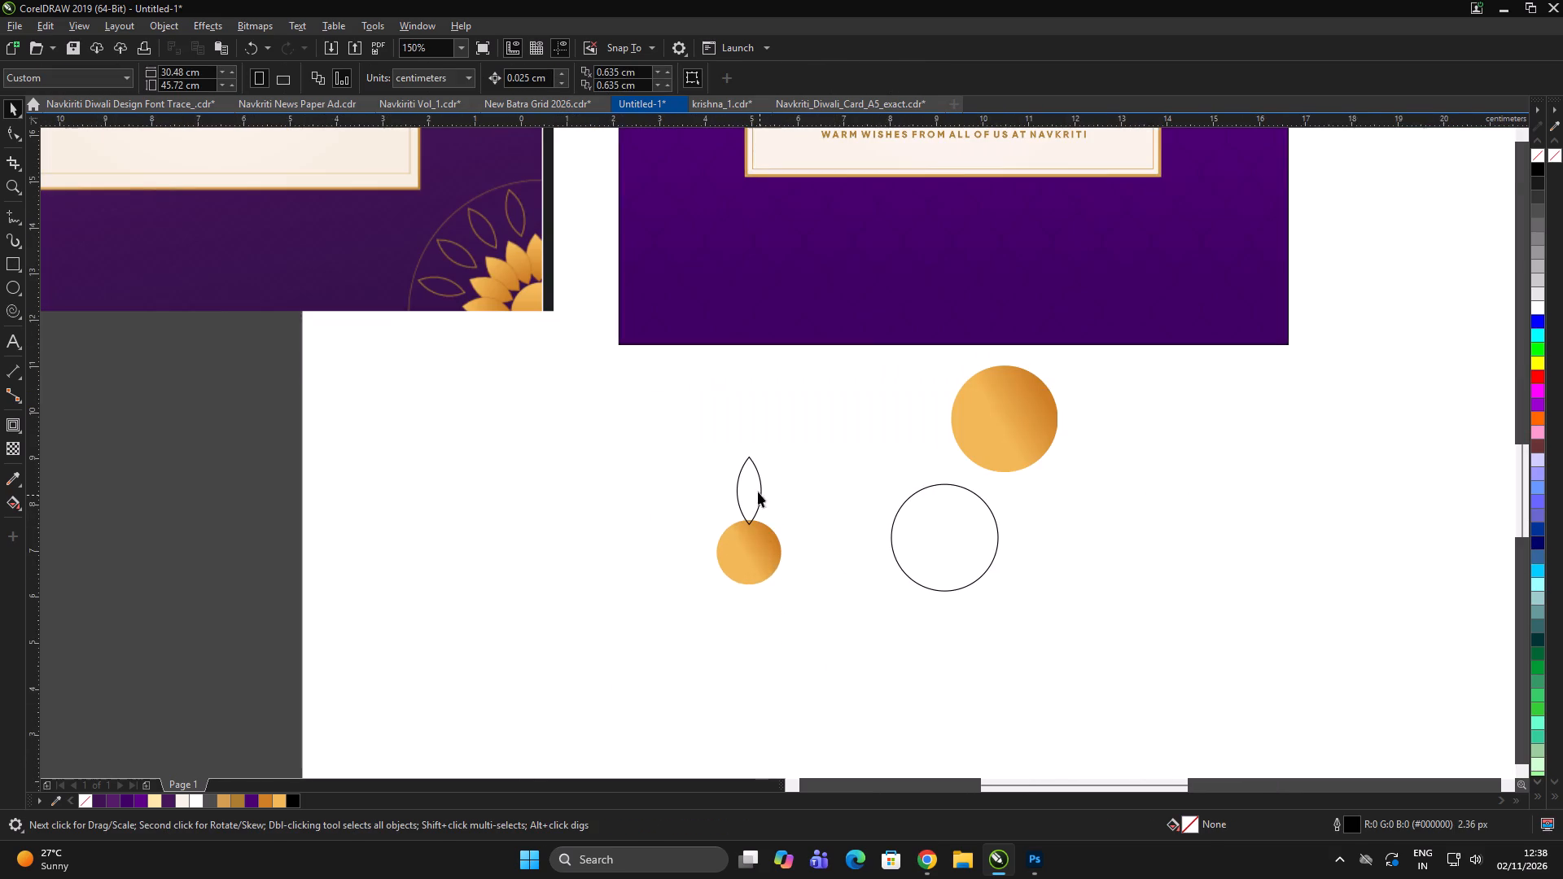
pyautogui.click(752, 484)
pyautogui.scroll(1, 749, 503)
pyautogui.moveTo(748, 553); pyautogui.dragTo(757, 534)
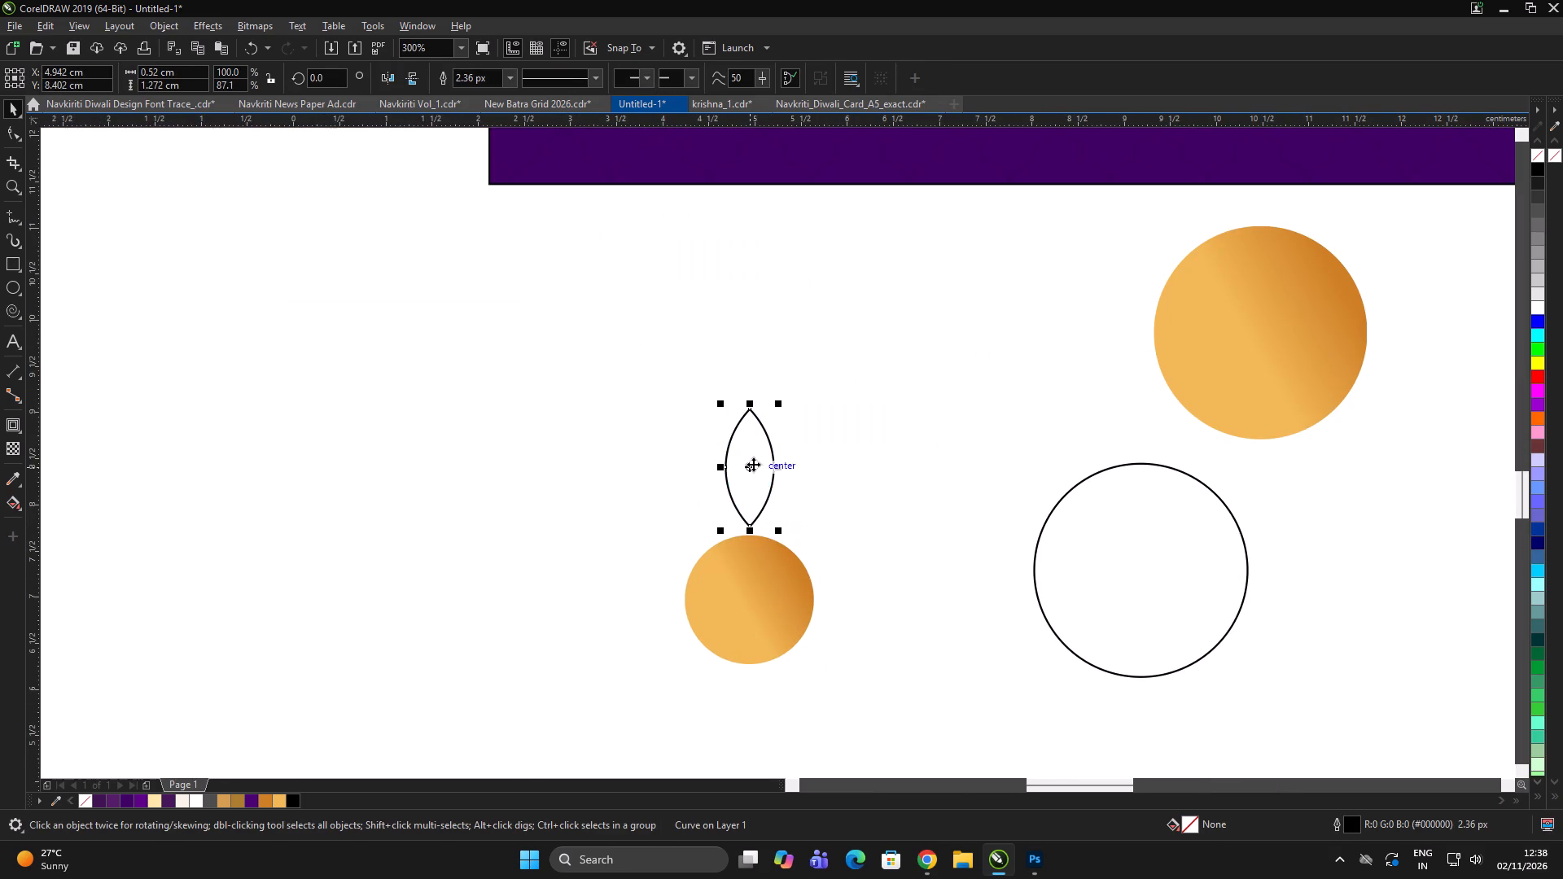
# Move the petal down until its lower tip sits just above the top of the small gradient circle.
pyautogui.moveTo(753, 464); pyautogui.dragTo(752, 474)
pyautogui.scroll(-2, 813, 501)
pyautogui.click(845, 507)
pyautogui.scroll(3, 808, 516)
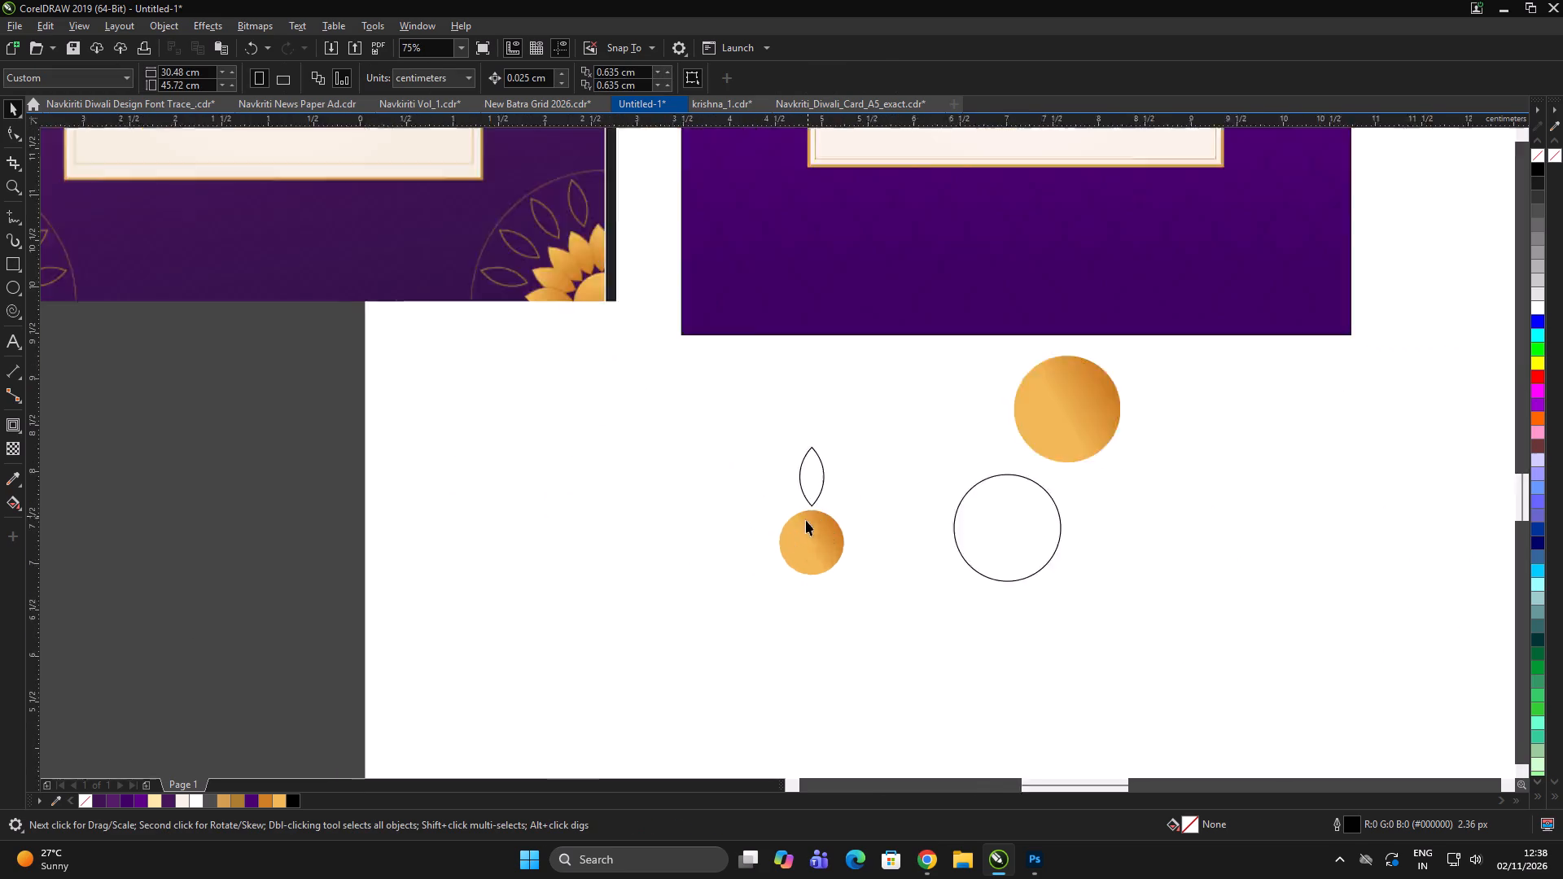
pyautogui.scroll(3, 826, 494)
pyautogui.click(817, 300)
pyautogui.moveTo(824, 274); pyautogui.dragTo(803, 378)
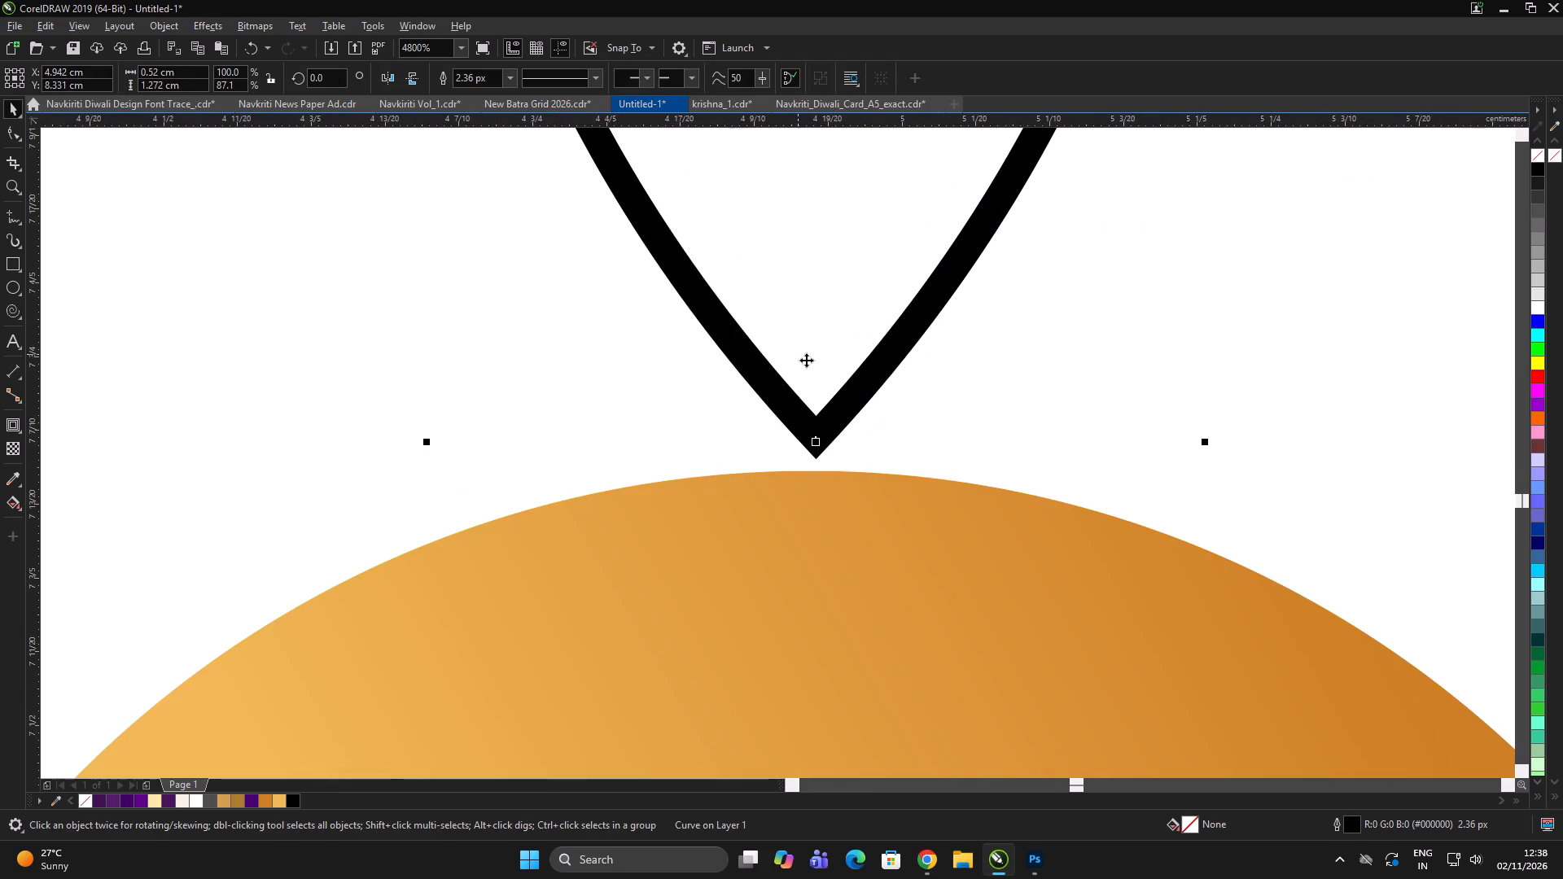
pyautogui.scroll(-3, 757, 434)
pyautogui.click(969, 351)
pyautogui.moveTo(966, 351); pyautogui.dragTo(948, 348)
pyautogui.click(806, 321)
pyautogui.scroll(1, 805, 312)
pyautogui.moveTo(803, 295); pyautogui.dragTo(803, 305)
# Align the petal's vertical centre line with that of the small gradient circle.
pyautogui.scroll(-2, 759, 316)
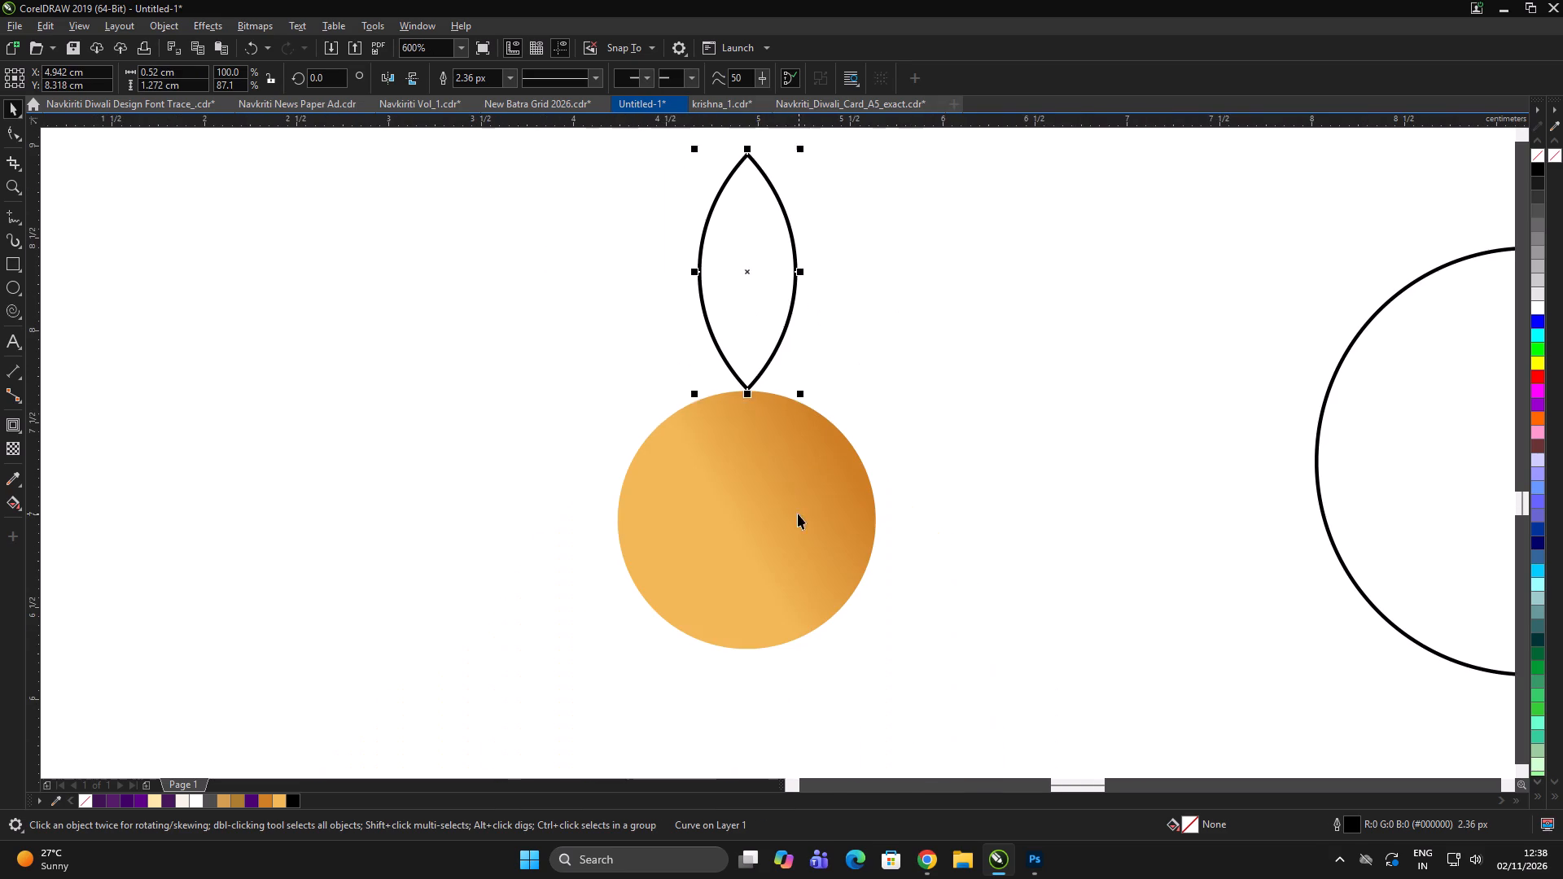
pyautogui.keyDown('shift'); pyautogui.click(797, 514); pyautogui.keyUp('shift')
pyautogui.press('c')
pyautogui.doubleClick(1021, 364)
pyautogui.click(1026, 357)
# Copy the fill of the small gradient circle onto the petal.
pyautogui.click(762, 305)
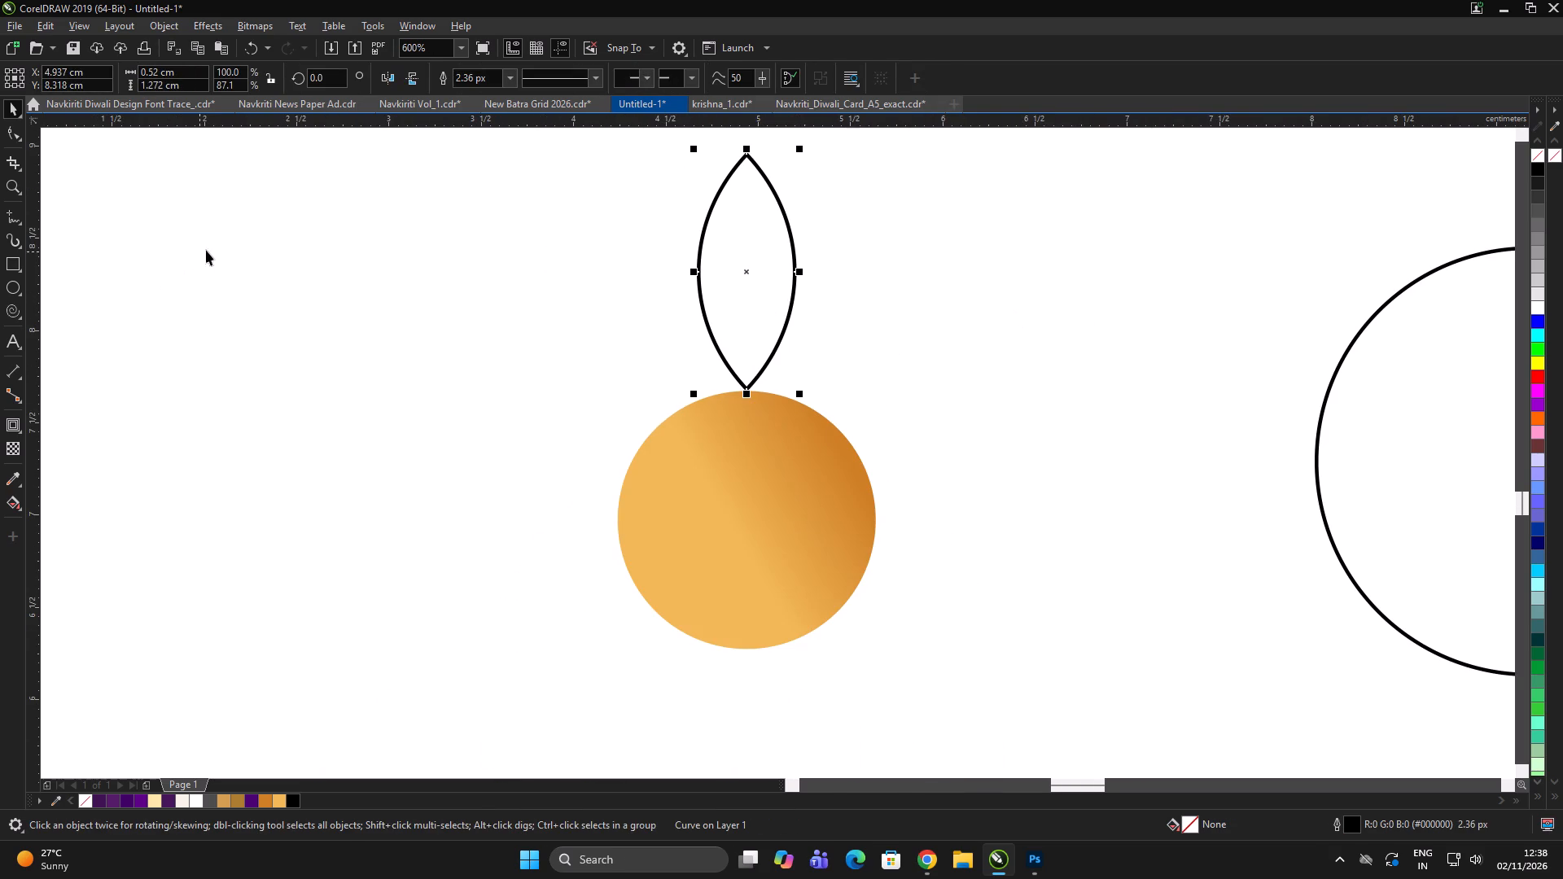
pyautogui.click(40, 26)
pyautogui.click(84, 143)
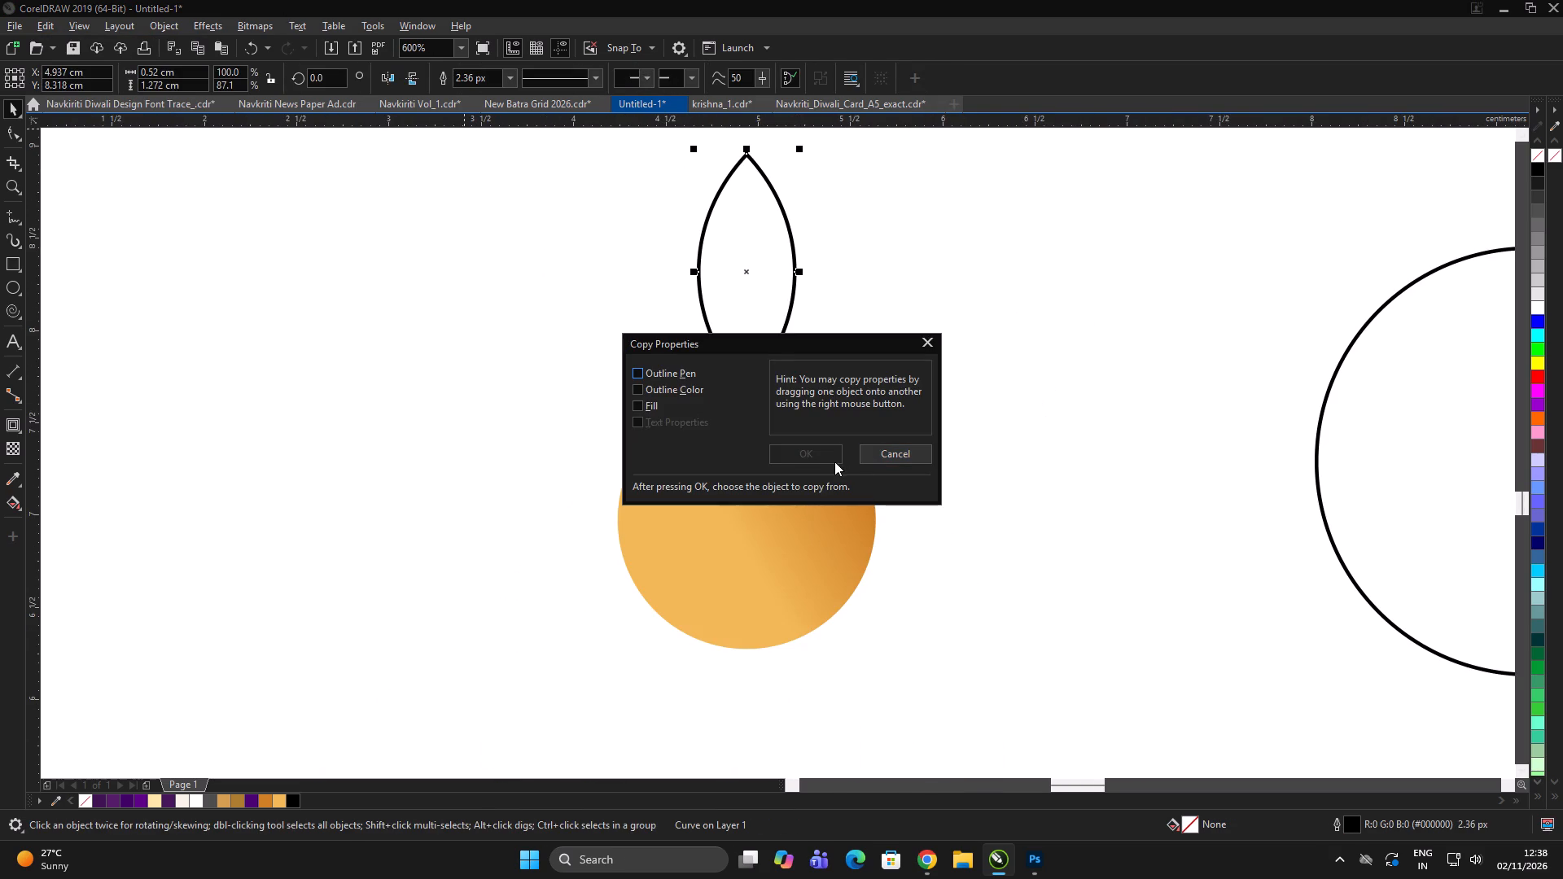
pyautogui.click(648, 401)
pyautogui.click(802, 455)
pyautogui.click(740, 513)
pyautogui.click(923, 376)
pyautogui.doubleClick(935, 371)
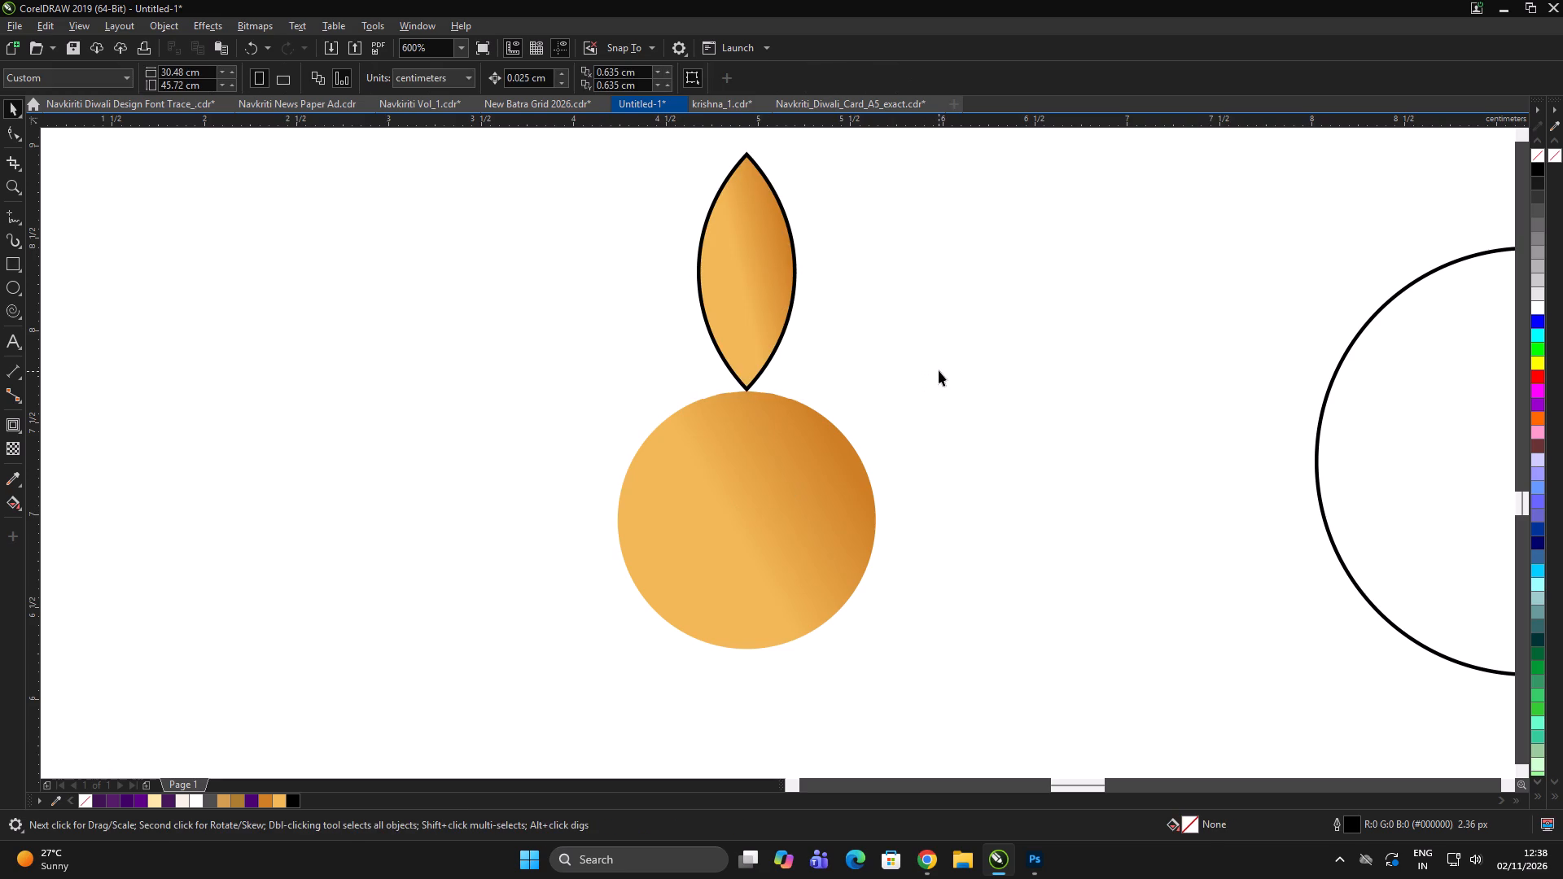
# Remove the petal's black outline.
pyautogui.click(735, 302)
pyautogui.rightClick(1537, 151)
pyautogui.scroll(-4, 694, 341)
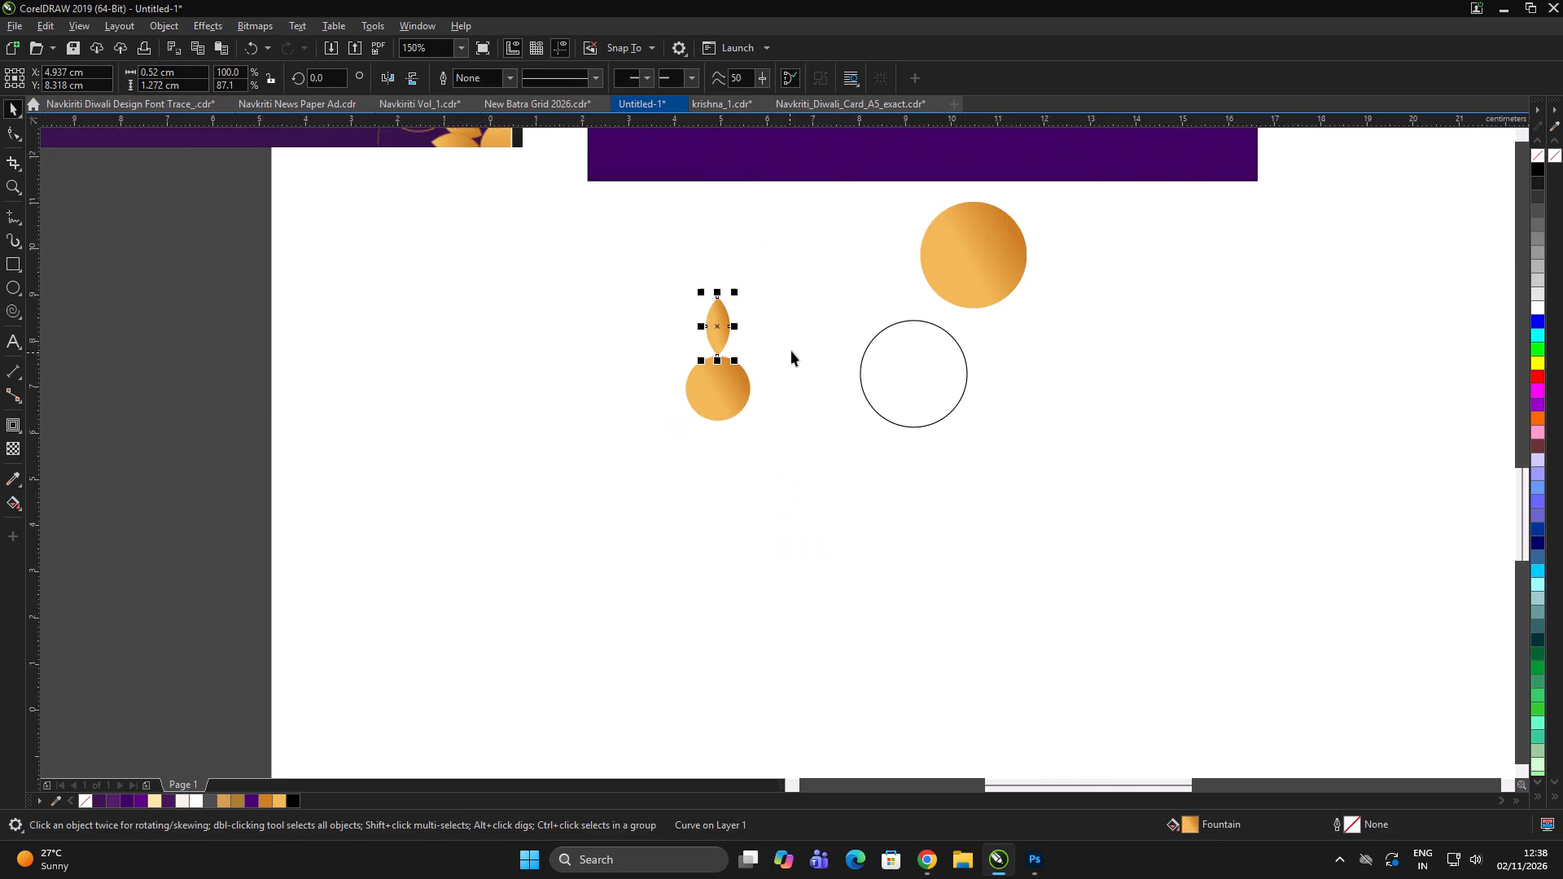
pyautogui.click(794, 351)
# Create a copy of the petal rotated about 17° clockwise around a pivot near the small circle's centre.
pyautogui.scroll(2, 744, 333)
pyautogui.click(672, 313)
pyautogui.click(657, 307)
pyautogui.moveTo(645, 308); pyautogui.dragTo(622, 540)
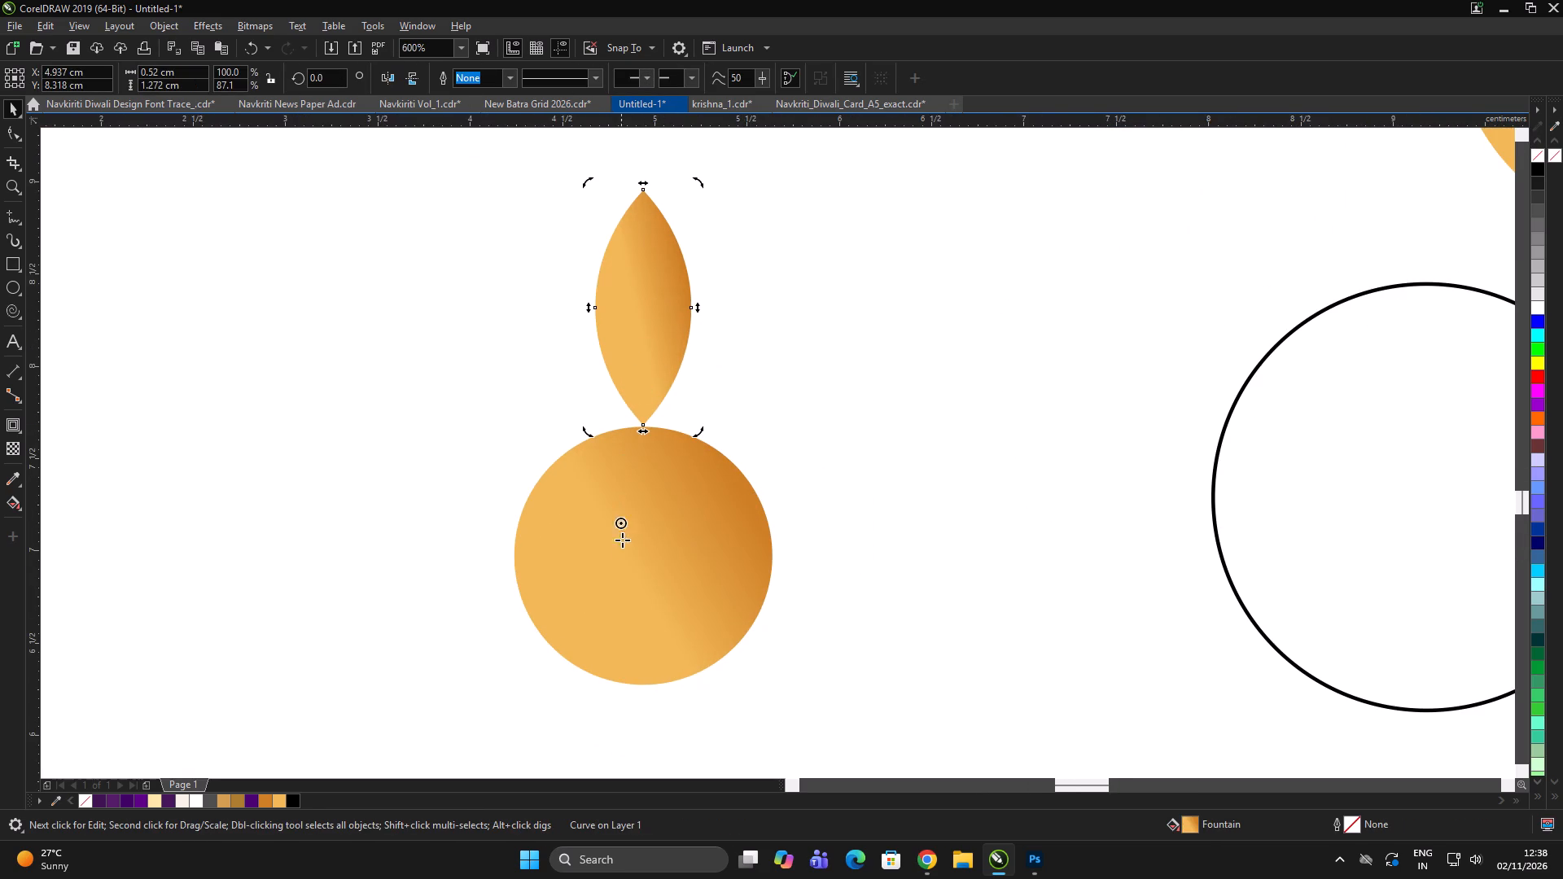
pyautogui.moveTo(622, 540); pyautogui.dragTo(636, 565)
pyautogui.moveTo(698, 177); pyautogui.dragTo(803, 237)
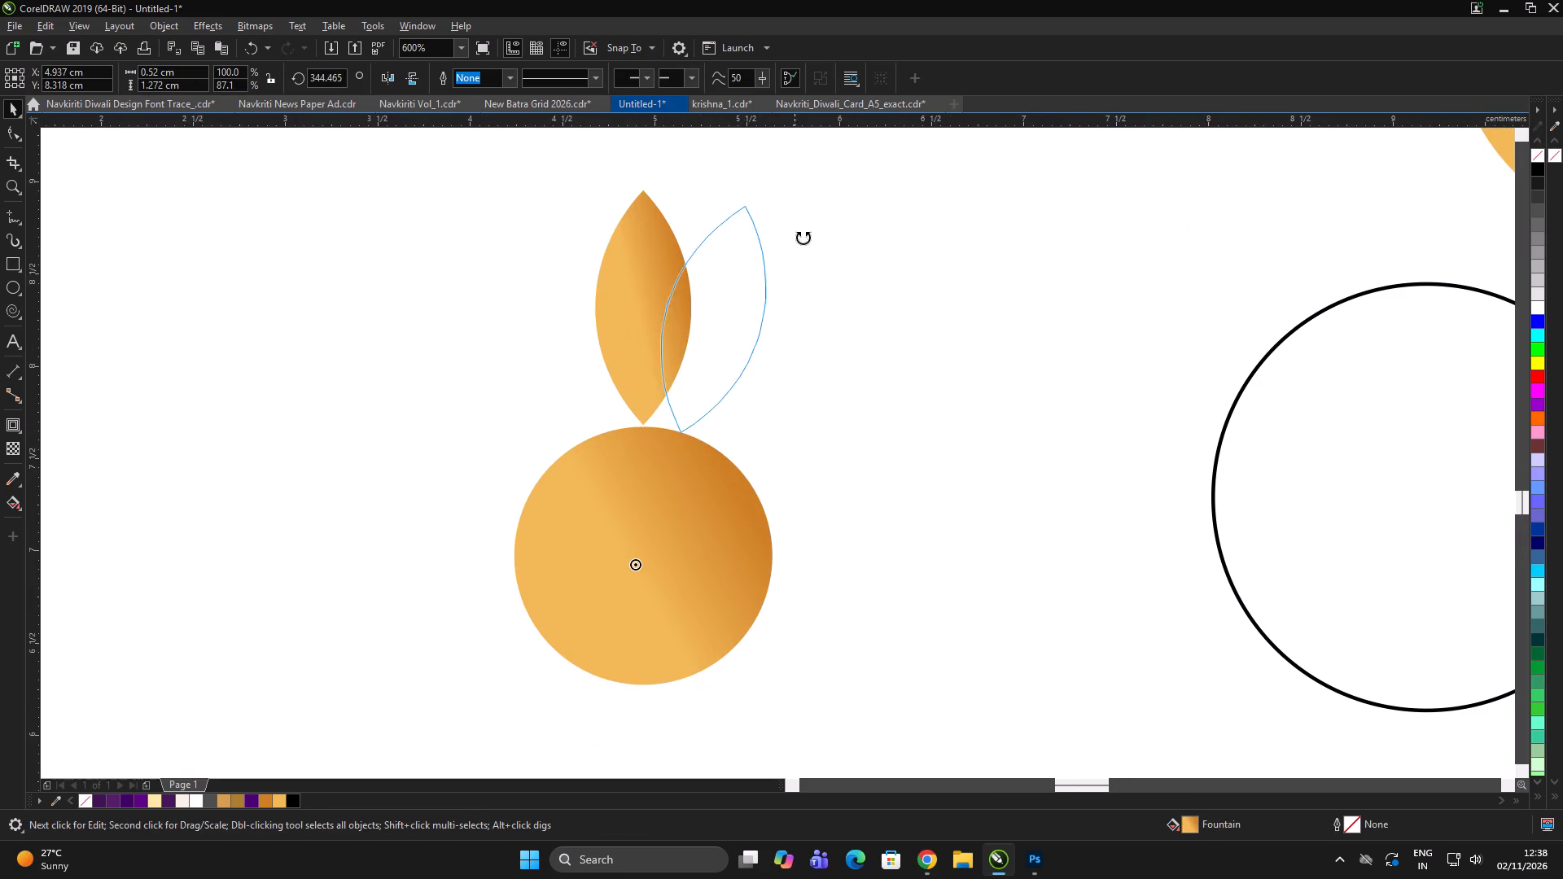
pyautogui.moveTo(803, 237); pyautogui.dragTo(799, 238)
pyautogui.rightClick(799, 238)
# Repeat the rotated petal copy until the petals form a full ring around the small circle.
pyautogui.hotkey('ctrl', 'r')
pyautogui.hotkey('ctrl', 'r')
pyautogui.hotkey('ctrl', 'r')
pyautogui.hotkey('ctrl', 'r')
pyautogui.hotkey('ctrl', 'r')
pyautogui.hotkey('ctrl', 'r')
pyautogui.hotkey('ctrl', 'r')
pyautogui.hotkey('ctrl', 'r')
pyautogui.hotkey('ctrl', 'r')
pyautogui.hotkey('ctrl', 'r')
pyautogui.hotkey('ctrl', 'r')
pyautogui.hotkey('ctrl', 'r')
pyautogui.hotkey('ctrl', 'r')
pyautogui.hotkey('ctrl', 'r')
pyautogui.hotkey('ctrl', 'r')
pyautogui.hotkey('ctrl', 'r')
pyautogui.hotkey('ctrl', 'r')
pyautogui.hotkey('ctrl', 'r')
pyautogui.hotkey('ctrl', 'r')
pyautogui.hotkey('ctrl', 'r')
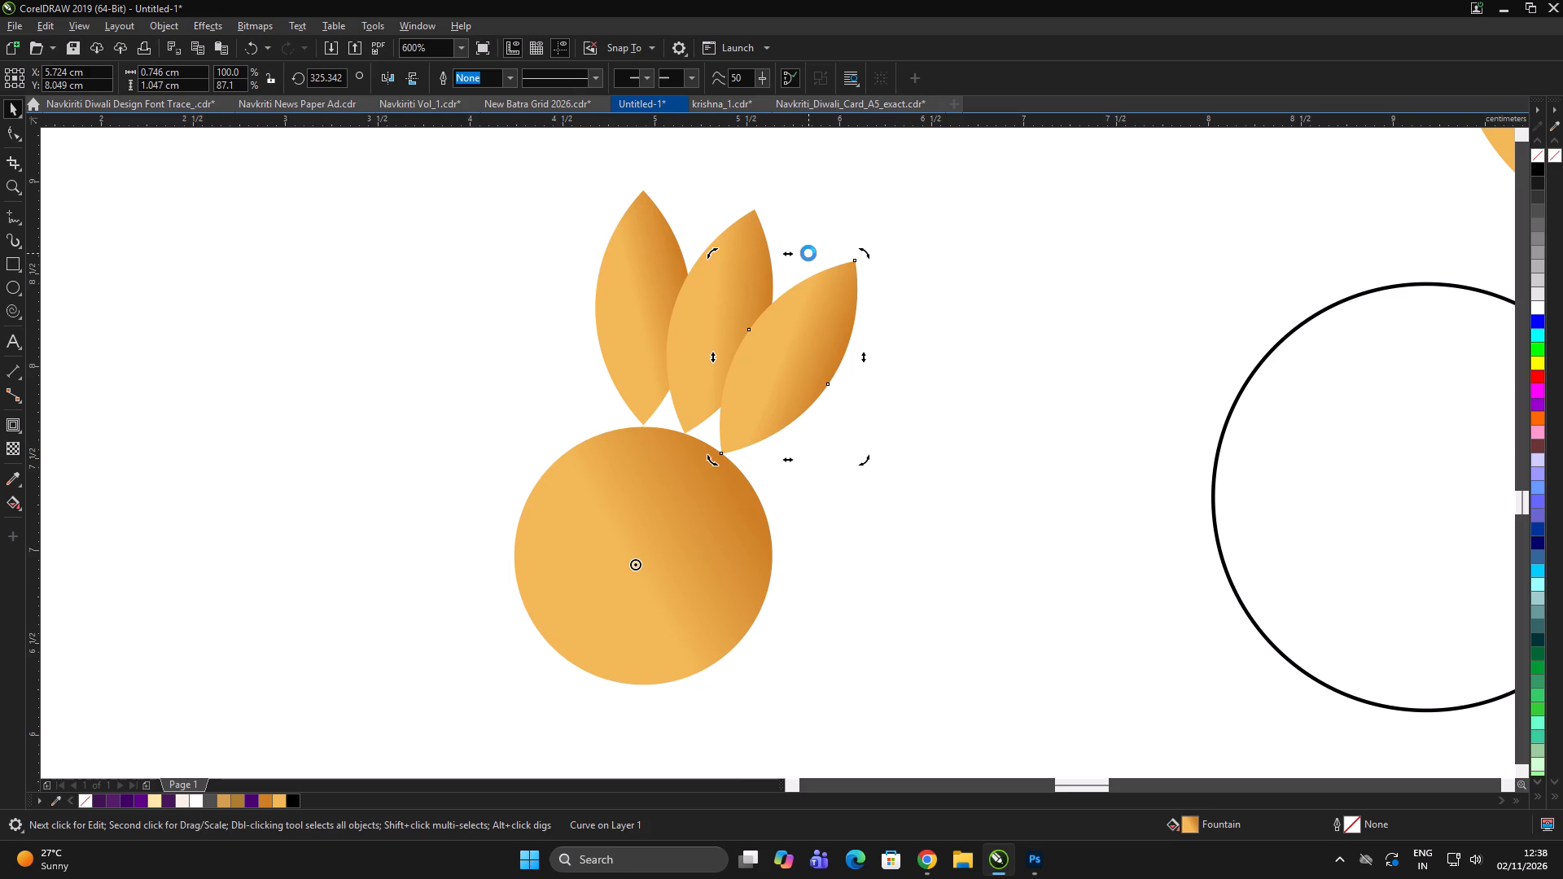
pyautogui.hotkey('ctrl', 'r')
pyautogui.hotkey('ctrl', 'r')
pyautogui.hotkey('ctrl', 'r')
pyautogui.hotkey('ctrl', 'r')
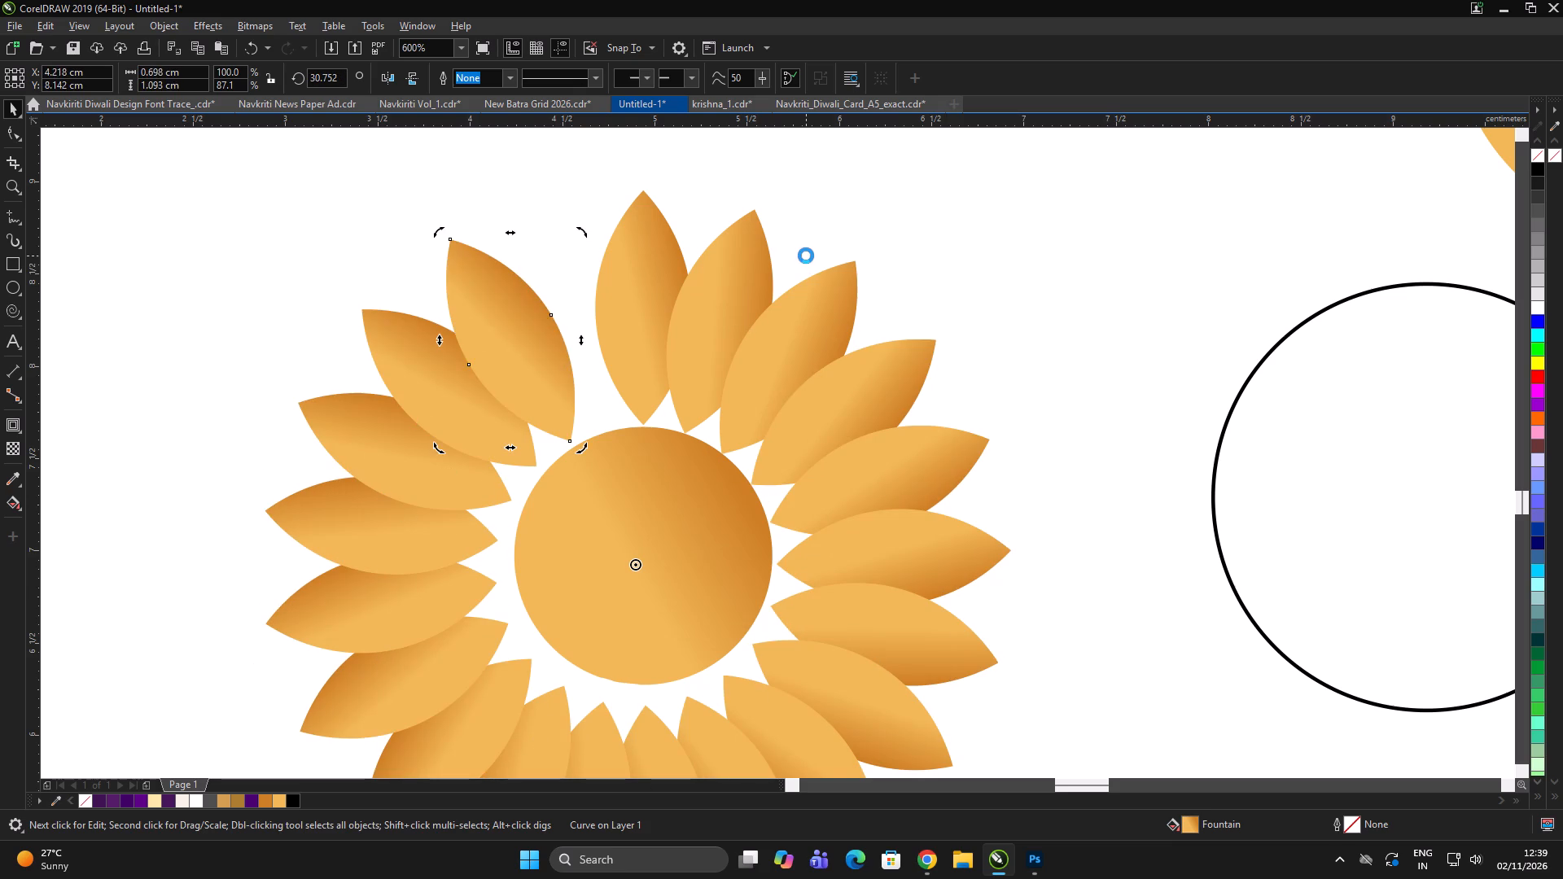
pyautogui.hotkey('ctrl', 'r')
pyautogui.scroll(-2, 706, 306)
pyautogui.click(847, 317)
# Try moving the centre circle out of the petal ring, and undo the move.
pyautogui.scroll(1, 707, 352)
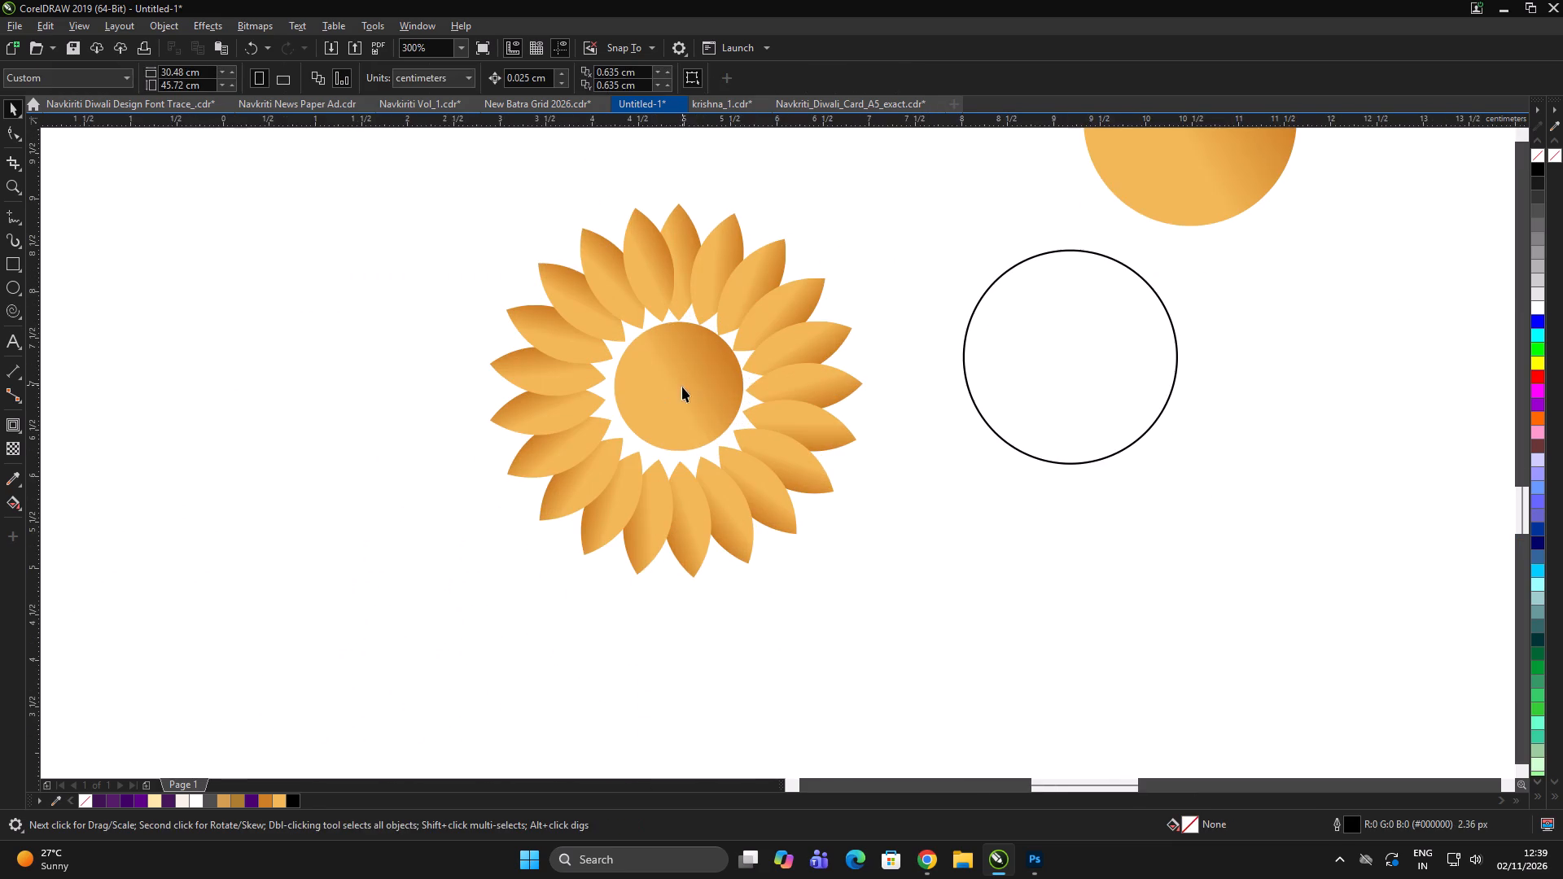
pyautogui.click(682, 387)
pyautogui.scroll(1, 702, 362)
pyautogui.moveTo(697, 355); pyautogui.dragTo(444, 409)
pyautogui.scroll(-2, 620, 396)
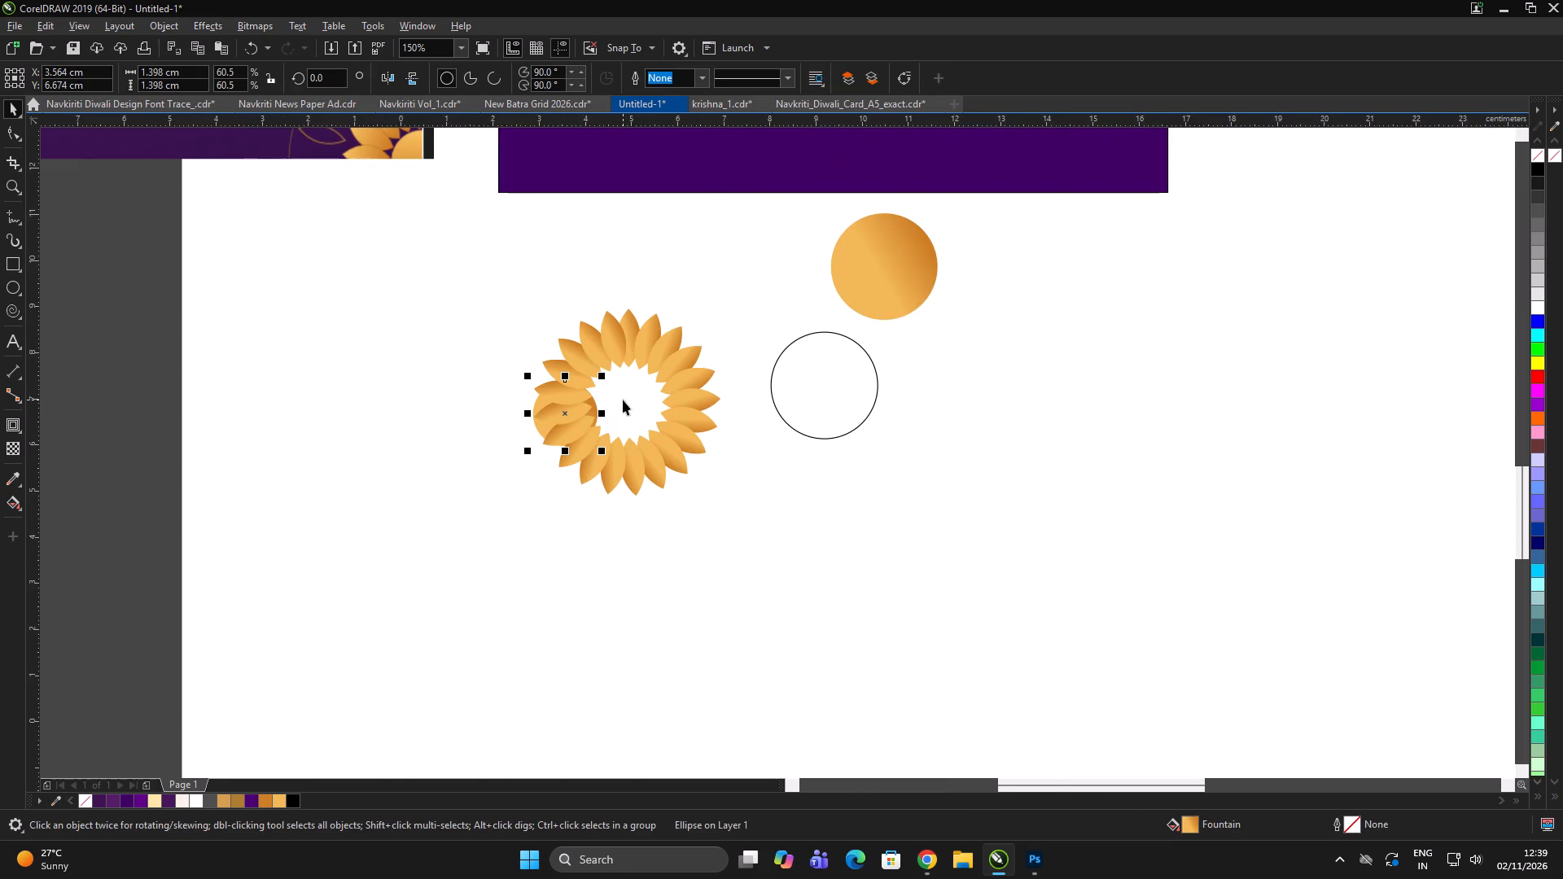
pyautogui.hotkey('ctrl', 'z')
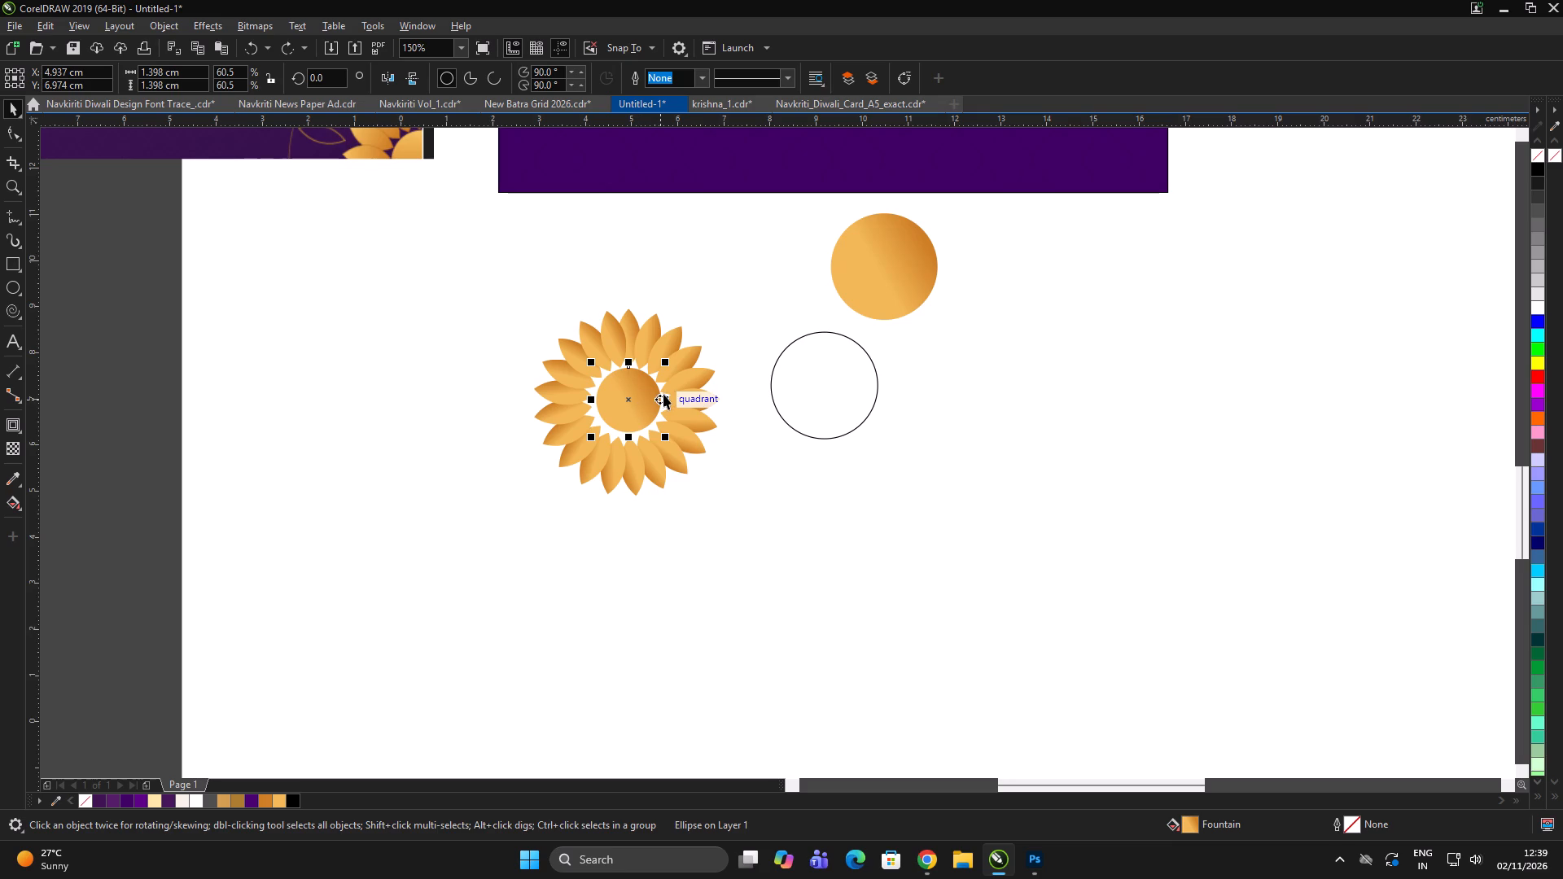
# Move the centre circle out of the petal ring and group all the petals.
pyautogui.scroll(1, 666, 384)
pyautogui.moveTo(615, 396); pyautogui.dragTo(136, 397)
pyautogui.moveTo(352, 221); pyautogui.dragTo(789, 628)
pyautogui.hotkey('ctrl', 'g')
pyautogui.keyDown('ctrl'); pyautogui.click(886, 607); pyautogui.keyUp('ctrl')
pyautogui.moveTo(891, 601); pyautogui.dragTo(858, 594)
# Align the gold centre circle and the petal group to a common centre, horizontally and vertically.
pyautogui.click(173, 403)
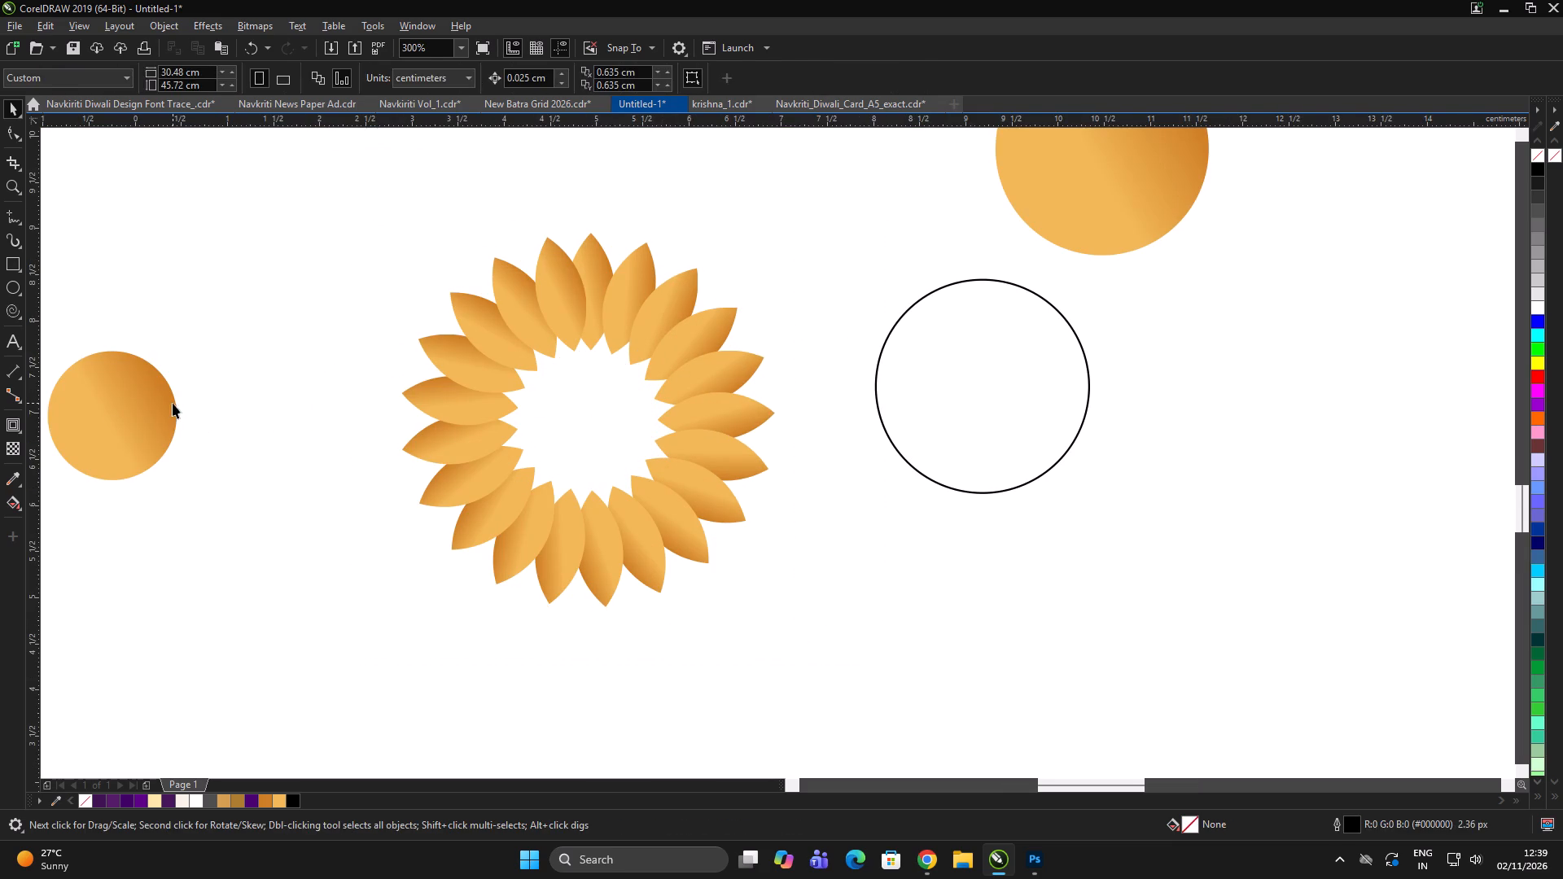
pyautogui.keyDown('shift'); pyautogui.click(694, 358); pyautogui.keyUp('shift')
pyautogui.press('e')
pyautogui.press('c')
pyautogui.click(843, 423)
# Enlarge the centre circle slightly from its centre so it fills more of the gap inside the petal ring without touching the petals.
pyautogui.scroll(2, 681, 425)
pyautogui.click(562, 403)
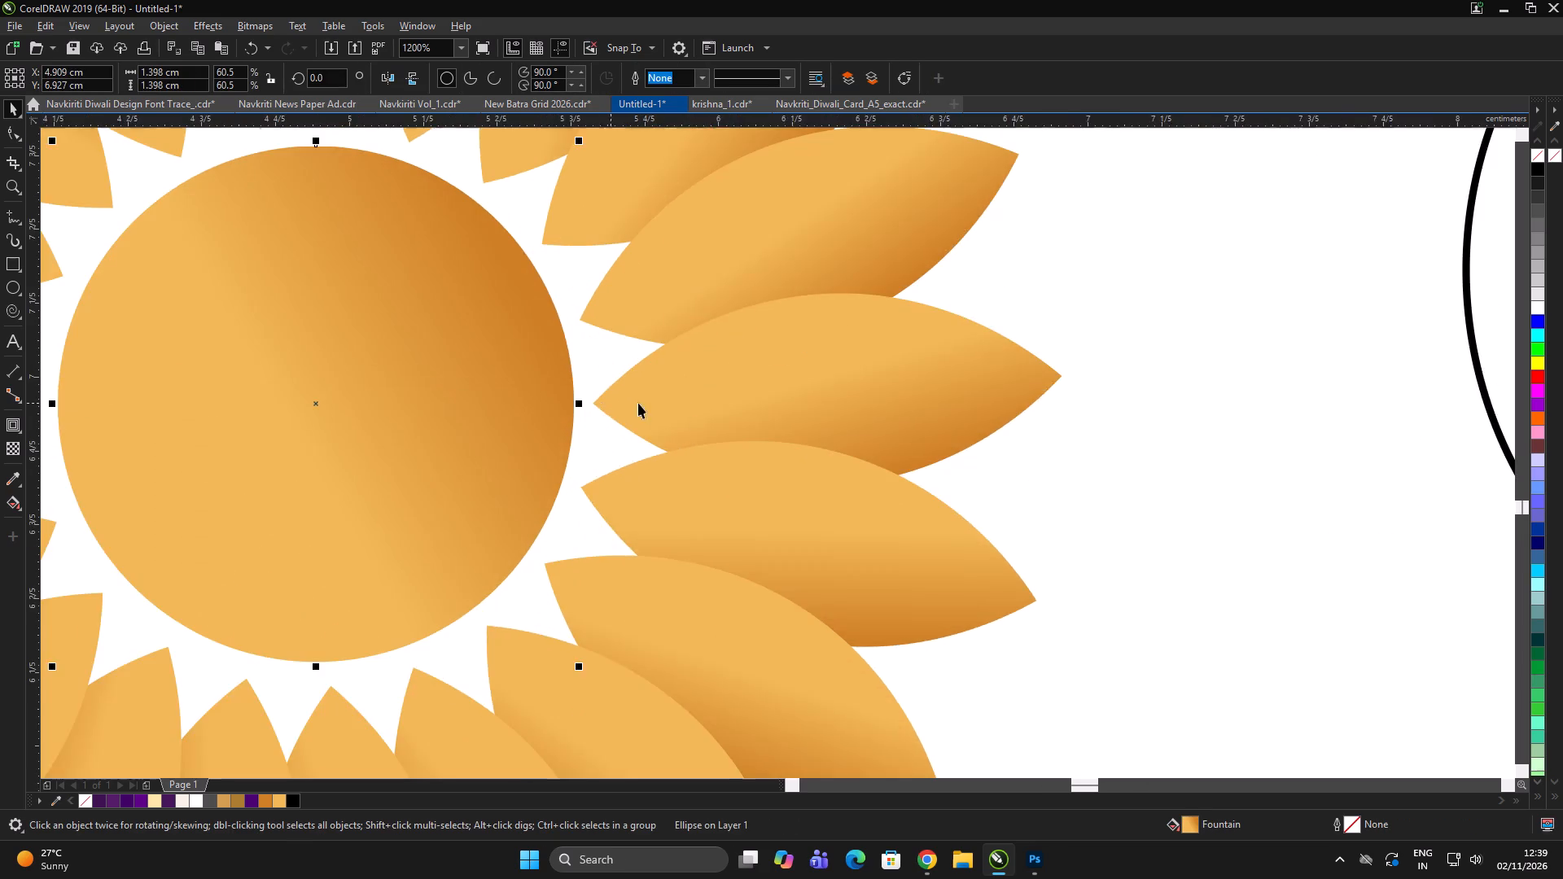
pyautogui.scroll(-1, 672, 409)
pyautogui.moveTo(633, 540); pyautogui.dragTo(648, 557)
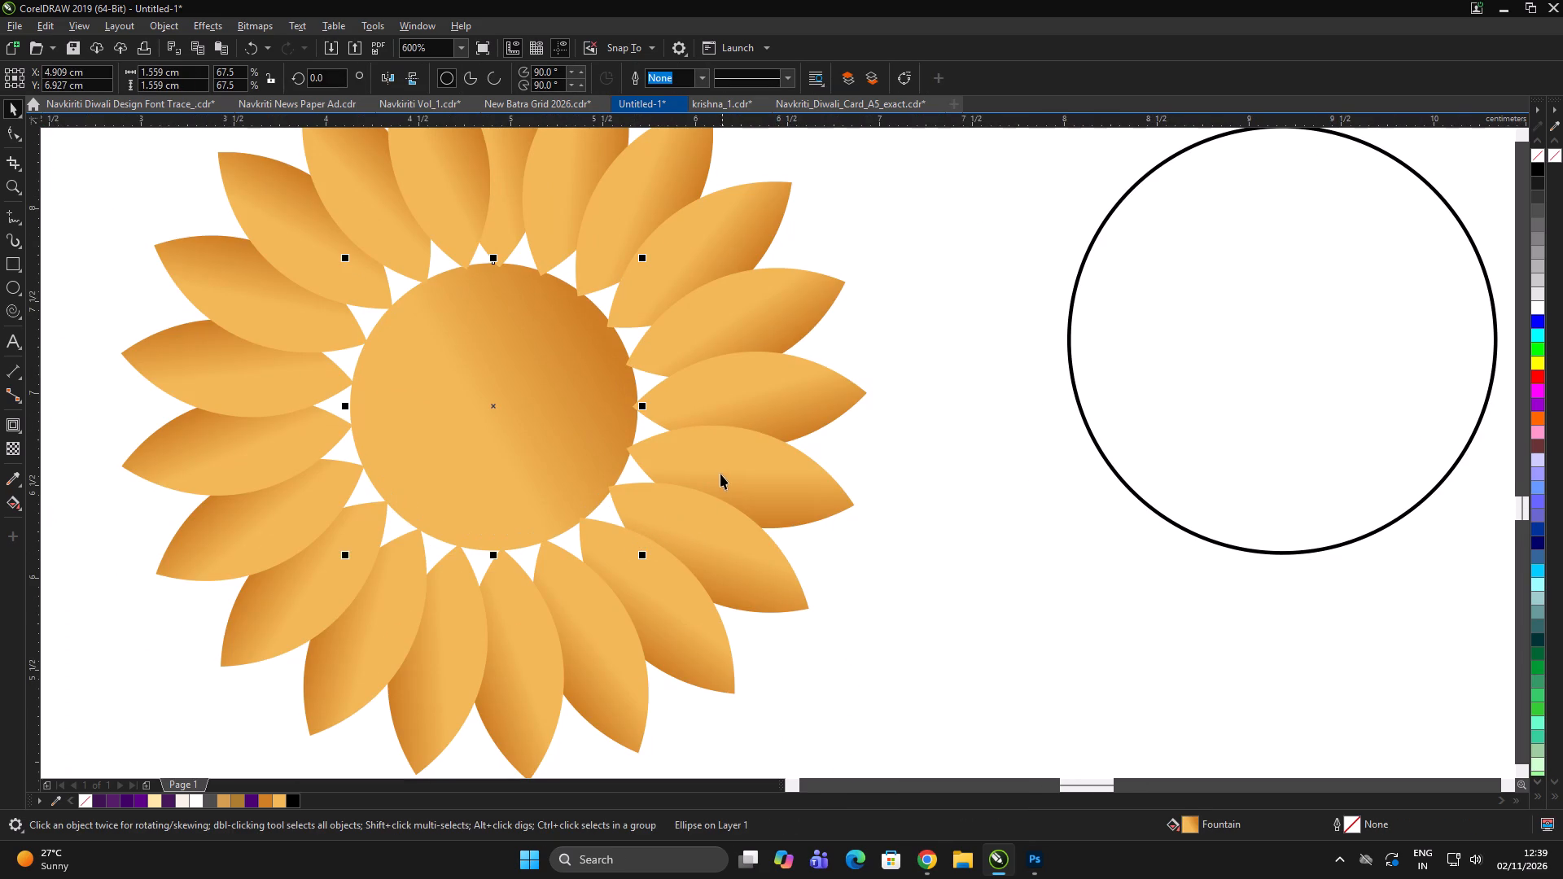
pyautogui.moveTo(643, 255); pyautogui.dragTo(642, 262)
pyautogui.scroll(-1, 680, 312)
pyautogui.click(895, 448)
pyautogui.doubleClick(901, 453)
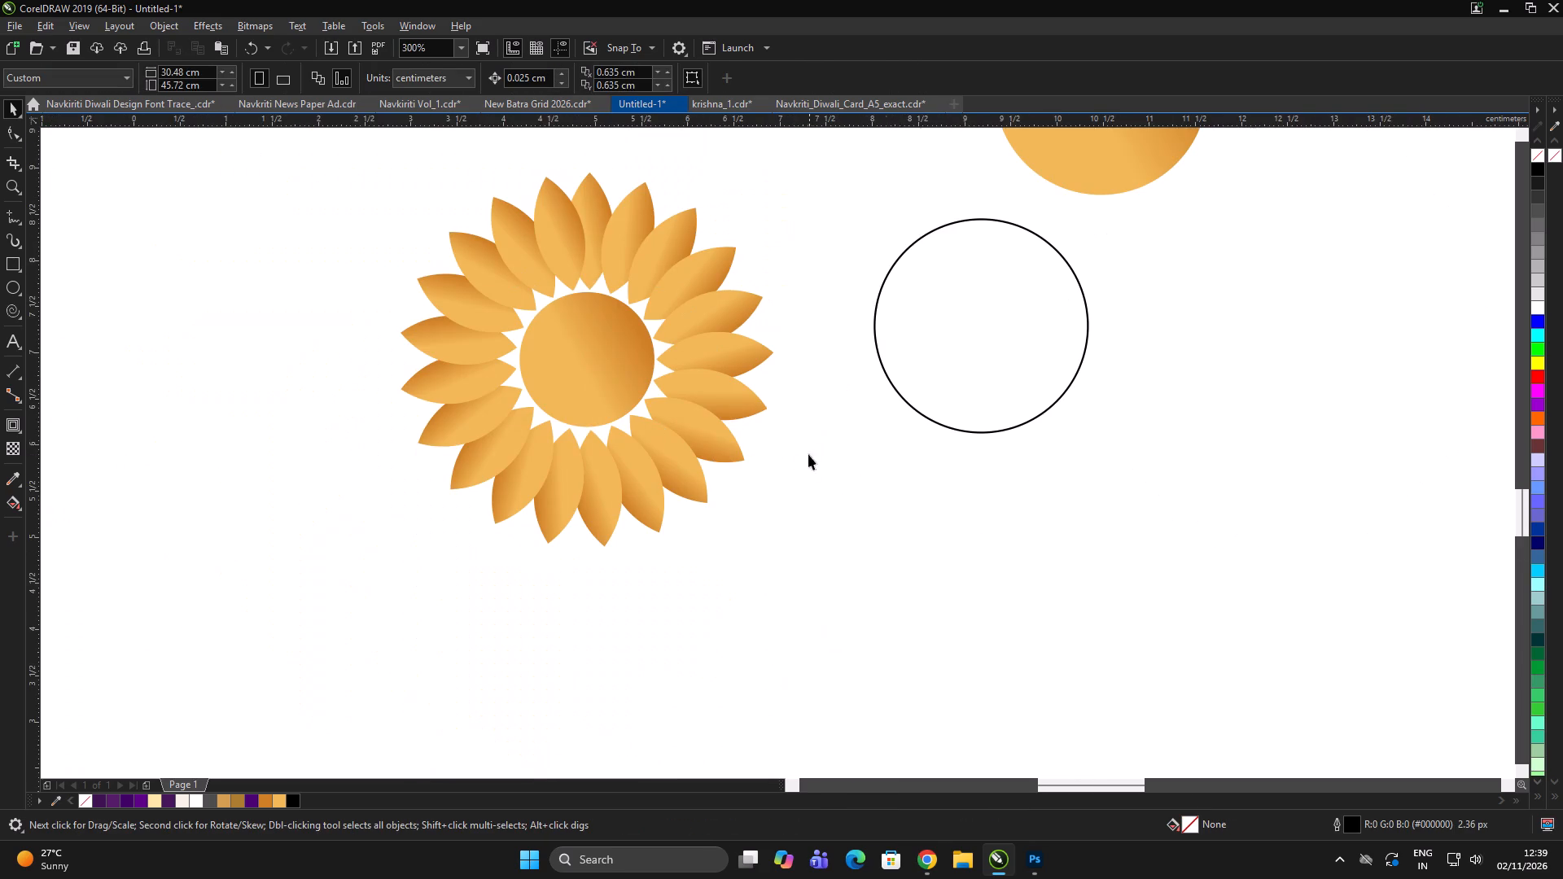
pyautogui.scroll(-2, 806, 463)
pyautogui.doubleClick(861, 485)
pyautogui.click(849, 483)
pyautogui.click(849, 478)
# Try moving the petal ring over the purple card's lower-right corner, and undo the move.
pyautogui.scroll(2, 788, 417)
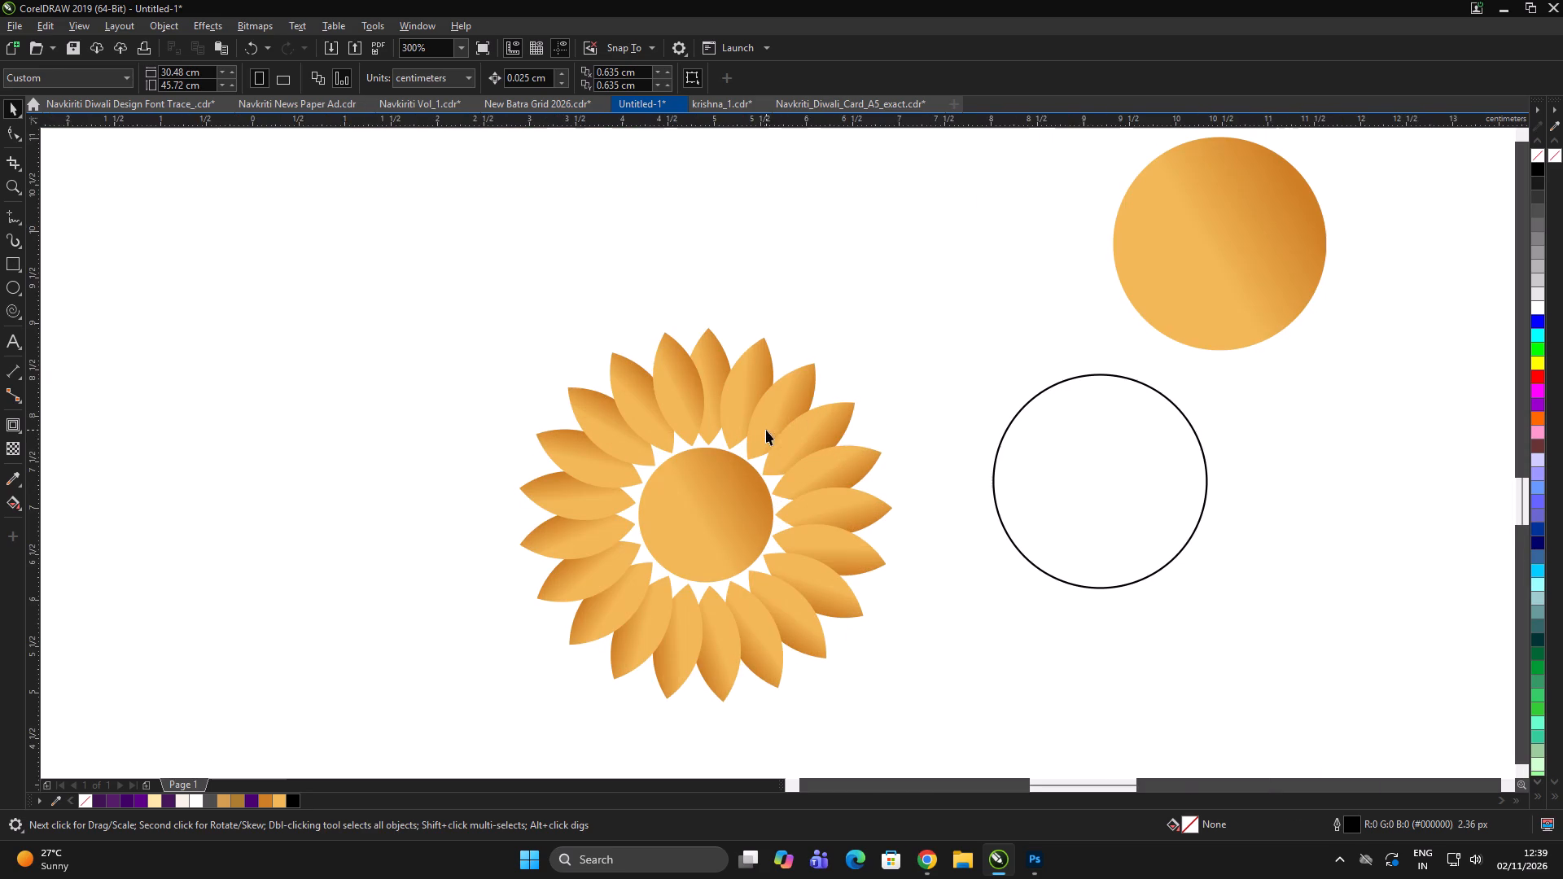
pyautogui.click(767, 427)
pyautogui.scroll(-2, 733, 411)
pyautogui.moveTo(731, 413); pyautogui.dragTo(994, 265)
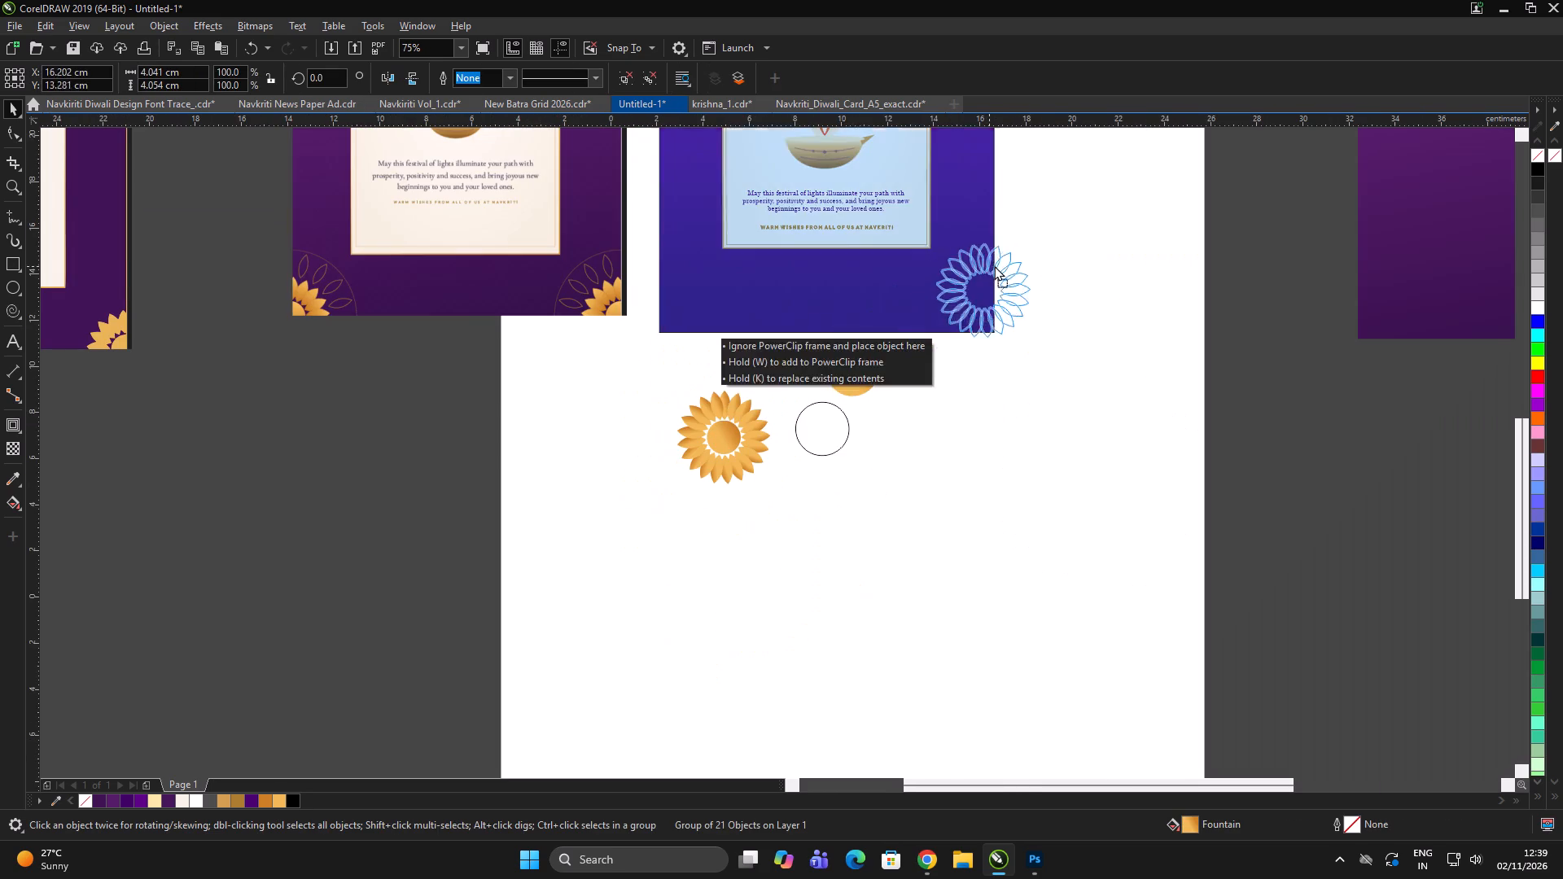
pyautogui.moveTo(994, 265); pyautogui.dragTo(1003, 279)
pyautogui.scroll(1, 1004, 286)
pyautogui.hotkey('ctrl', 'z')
# Group the petal ring and the centre circle into one flower.
pyautogui.click(545, 470)
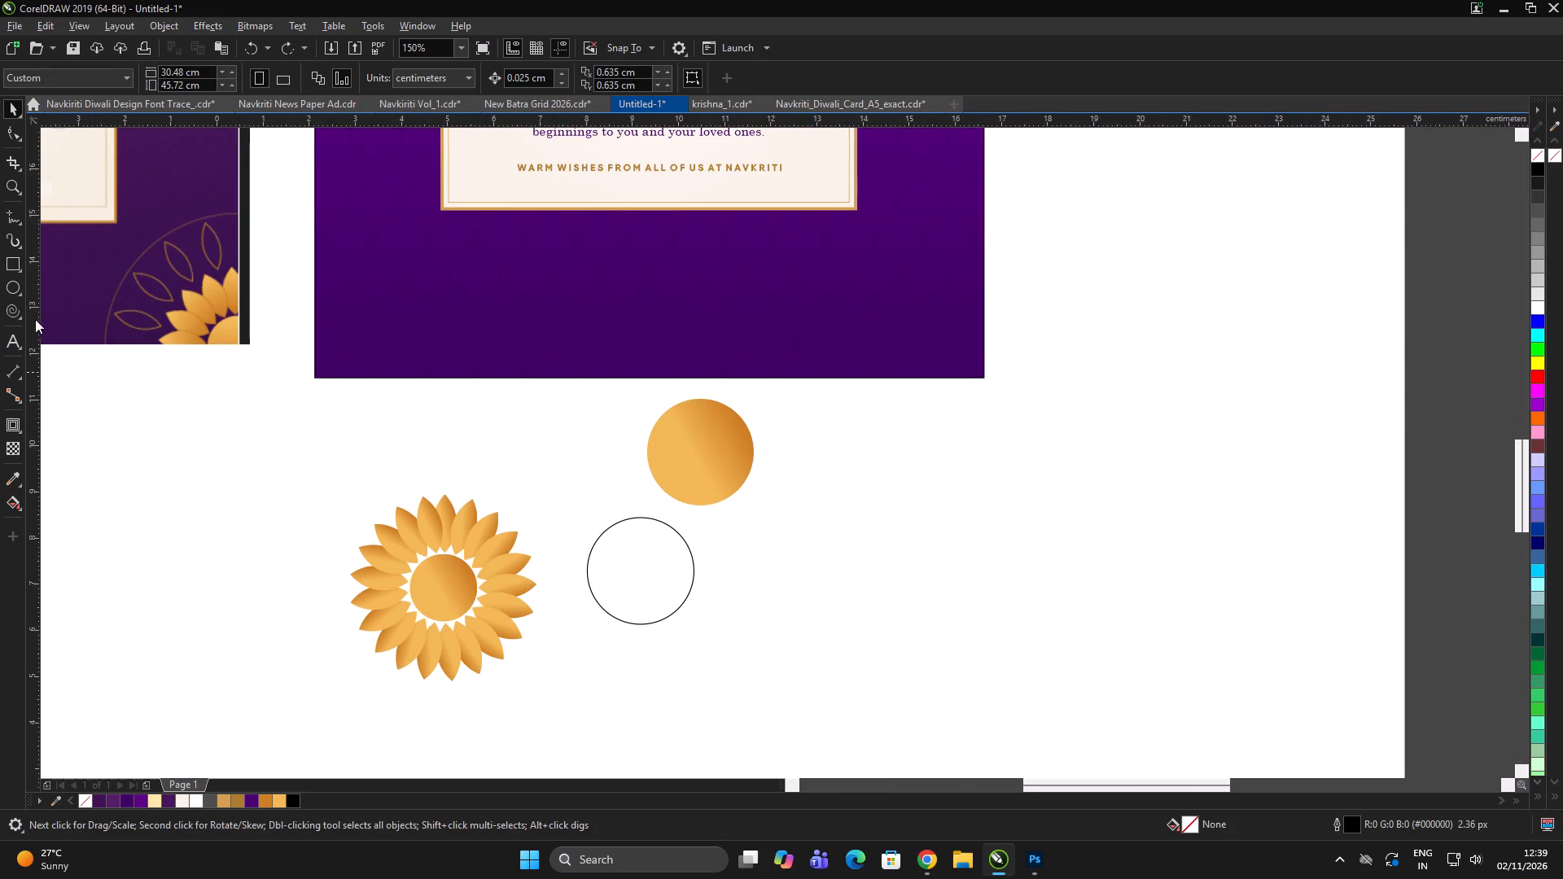
pyautogui.click(318, 437)
pyautogui.moveTo(286, 465); pyautogui.dragTo(565, 729)
pyautogui.hotkey('ctrl', 'g')
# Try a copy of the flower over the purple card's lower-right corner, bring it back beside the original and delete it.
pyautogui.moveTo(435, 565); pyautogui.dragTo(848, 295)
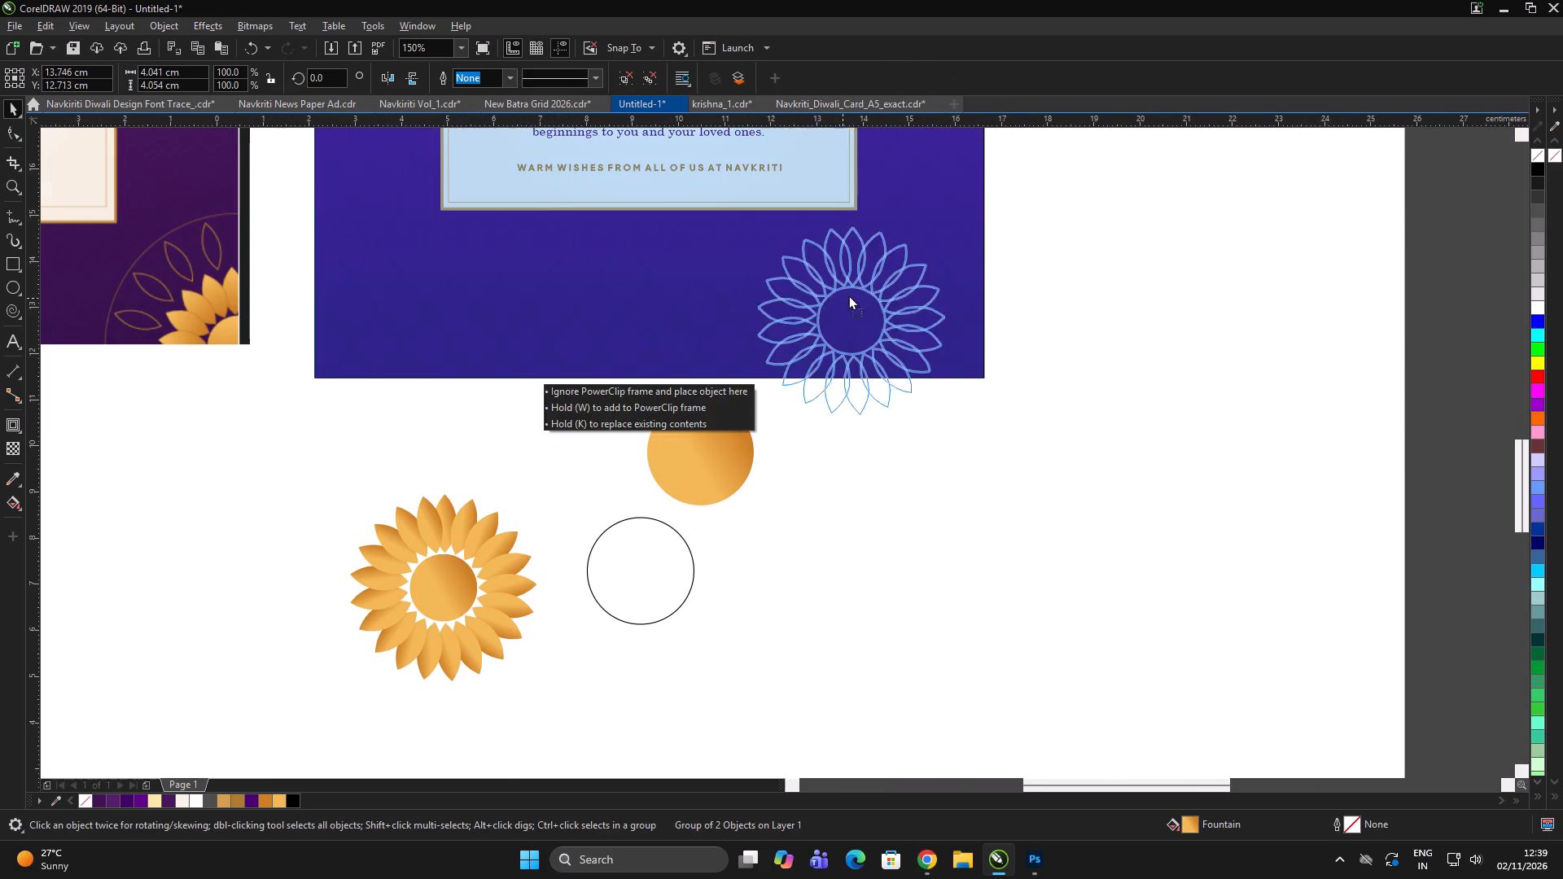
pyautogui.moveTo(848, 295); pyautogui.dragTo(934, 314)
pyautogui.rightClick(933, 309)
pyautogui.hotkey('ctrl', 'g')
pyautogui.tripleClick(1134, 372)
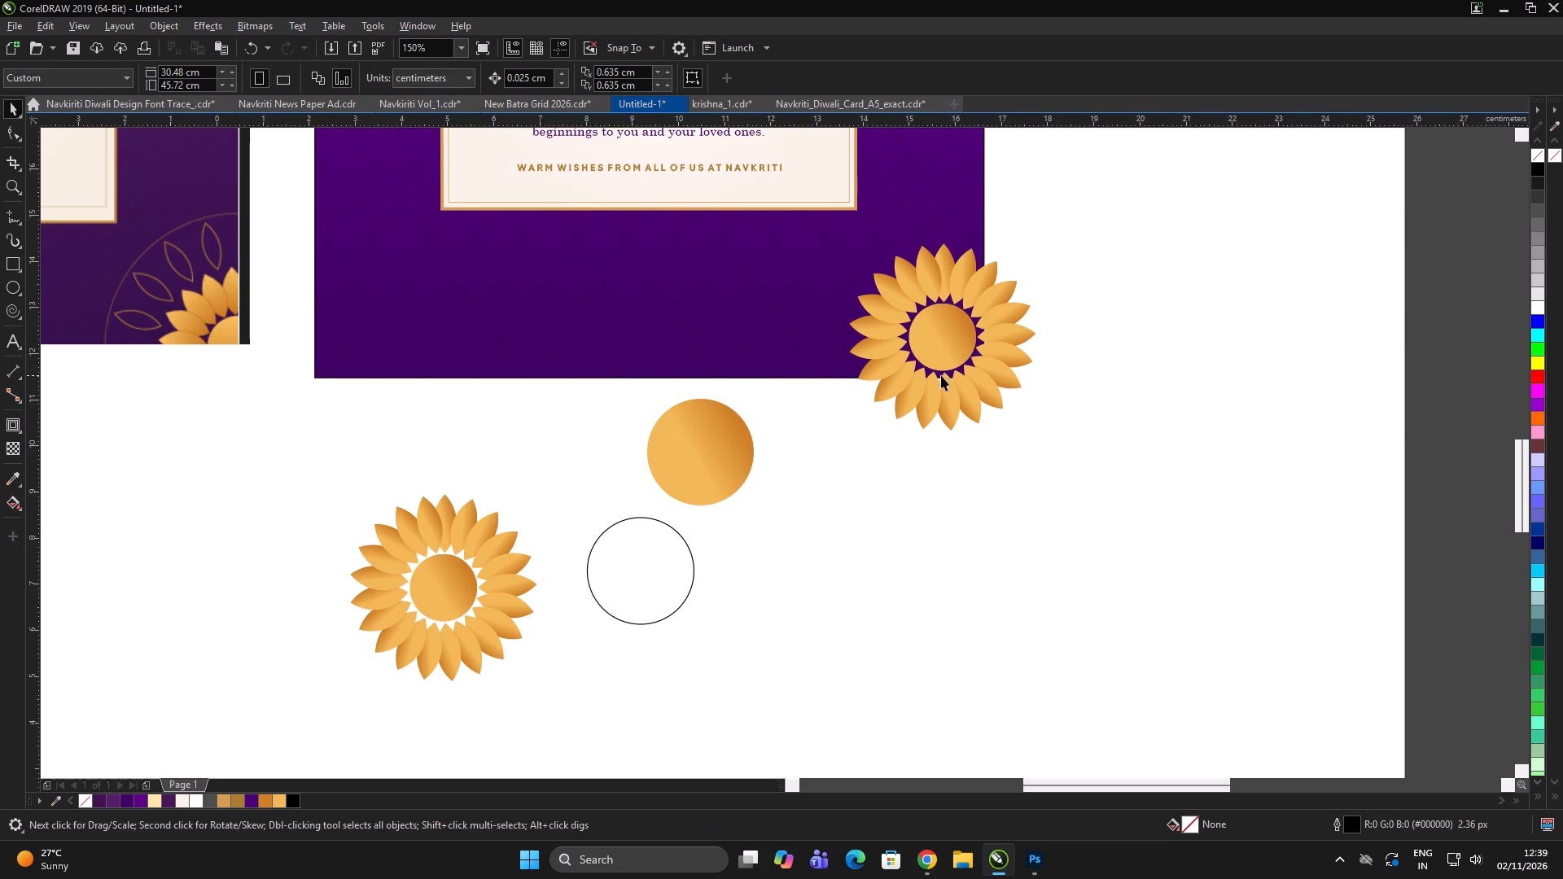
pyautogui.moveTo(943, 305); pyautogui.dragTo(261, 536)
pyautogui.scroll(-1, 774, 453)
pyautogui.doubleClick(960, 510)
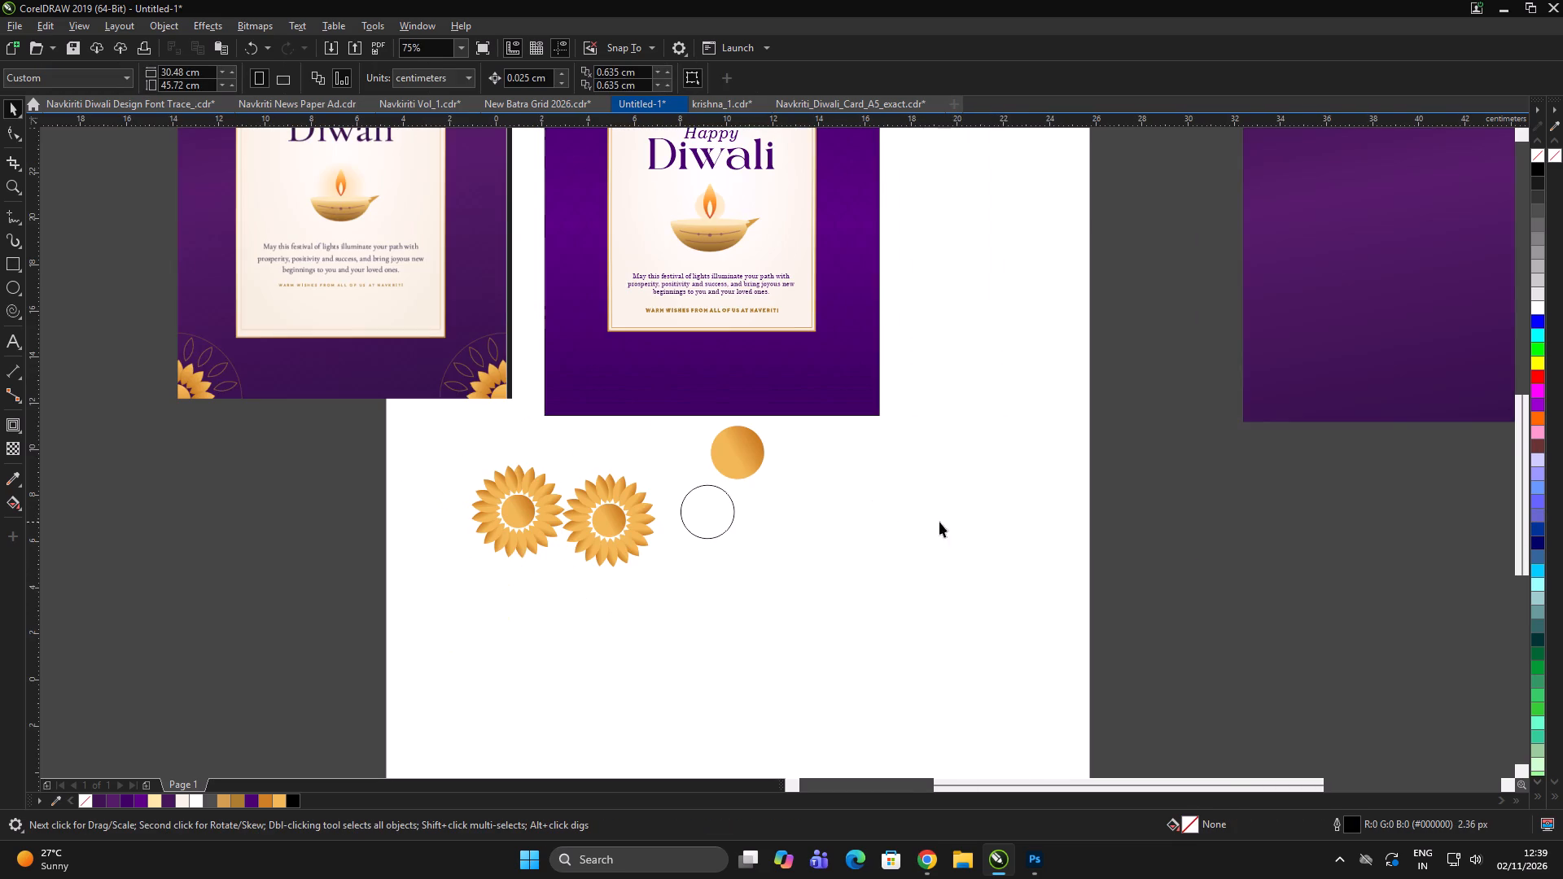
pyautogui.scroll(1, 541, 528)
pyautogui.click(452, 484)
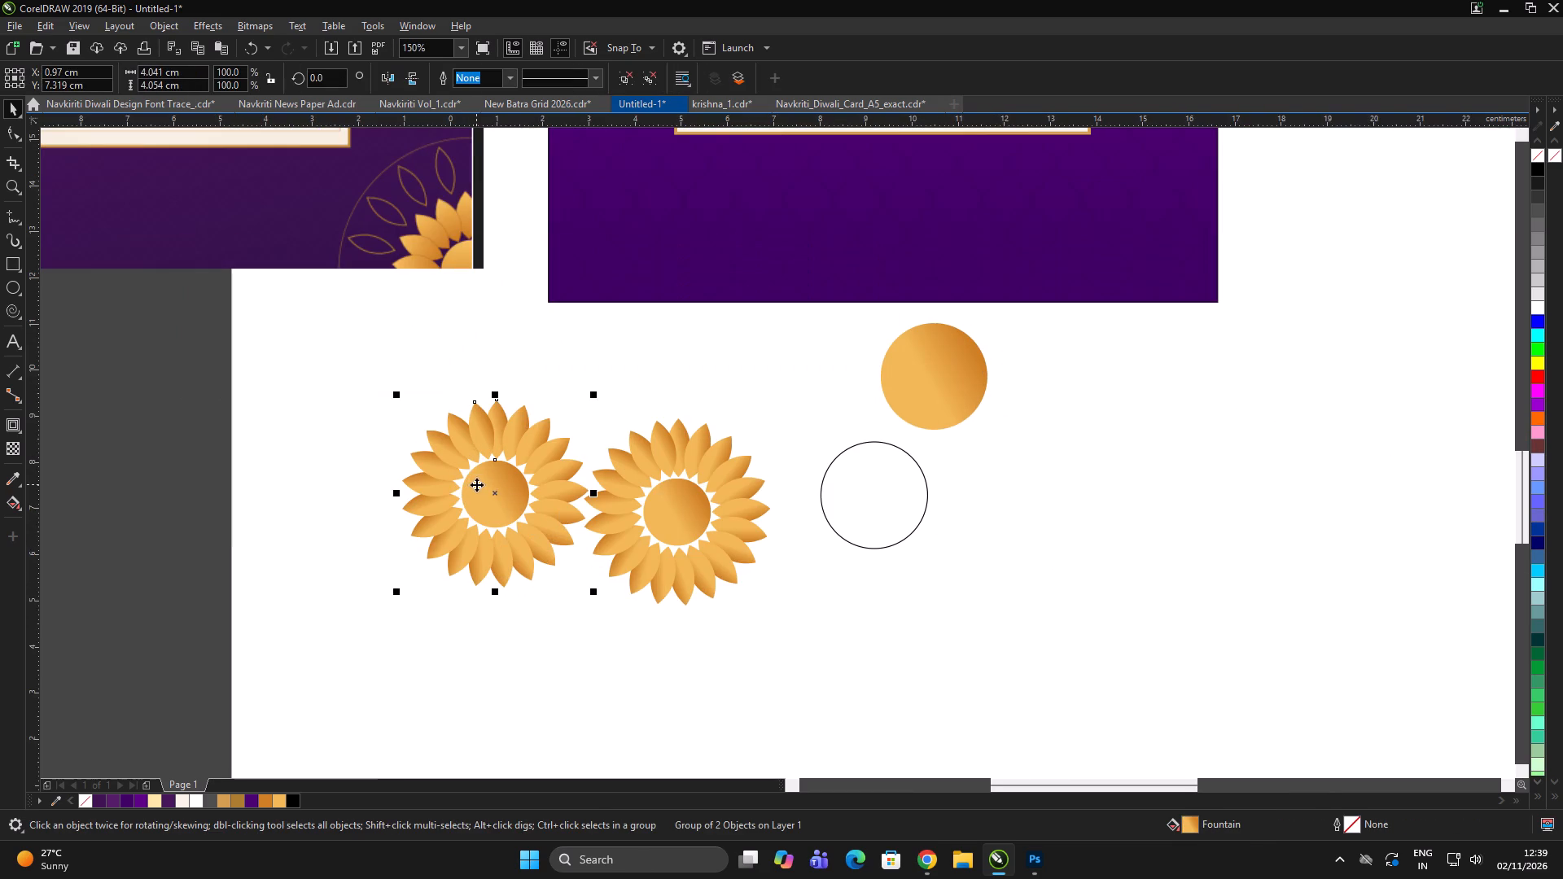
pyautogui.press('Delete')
# Draw an unfilled circle about 5 cm in diameter around the whole flower.
pyautogui.doubleClick(444, 572)
pyautogui.scroll(1, 620, 557)
pyautogui.press('F6')
pyautogui.press('F5')
pyautogui.press('F7')
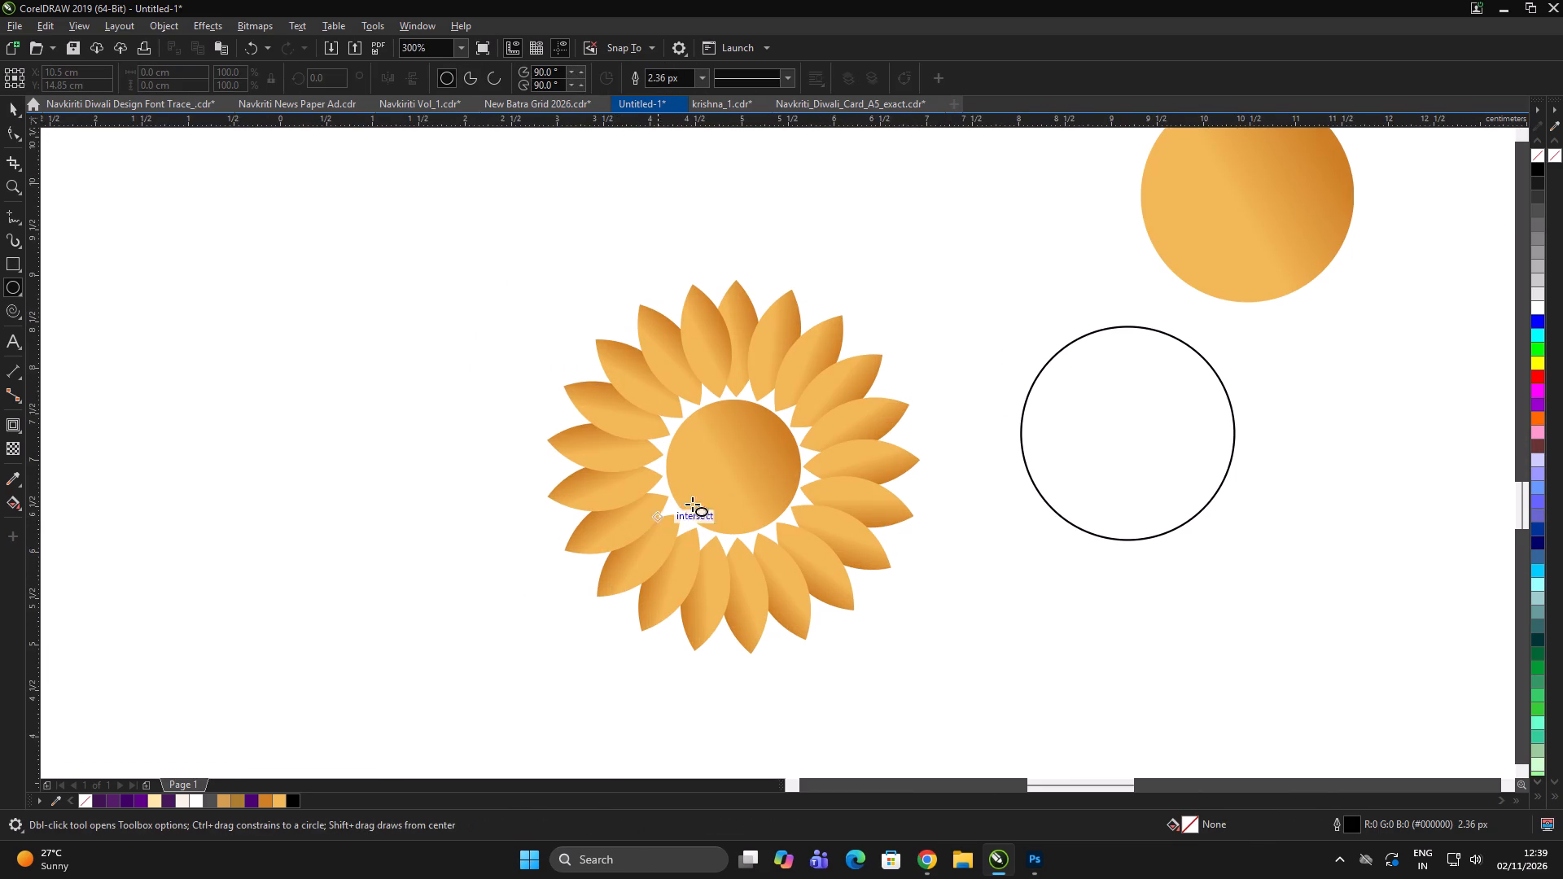
pyautogui.moveTo(509, 242); pyautogui.dragTo(887, 705)
pyautogui.press('space')
pyautogui.click(1121, 608)
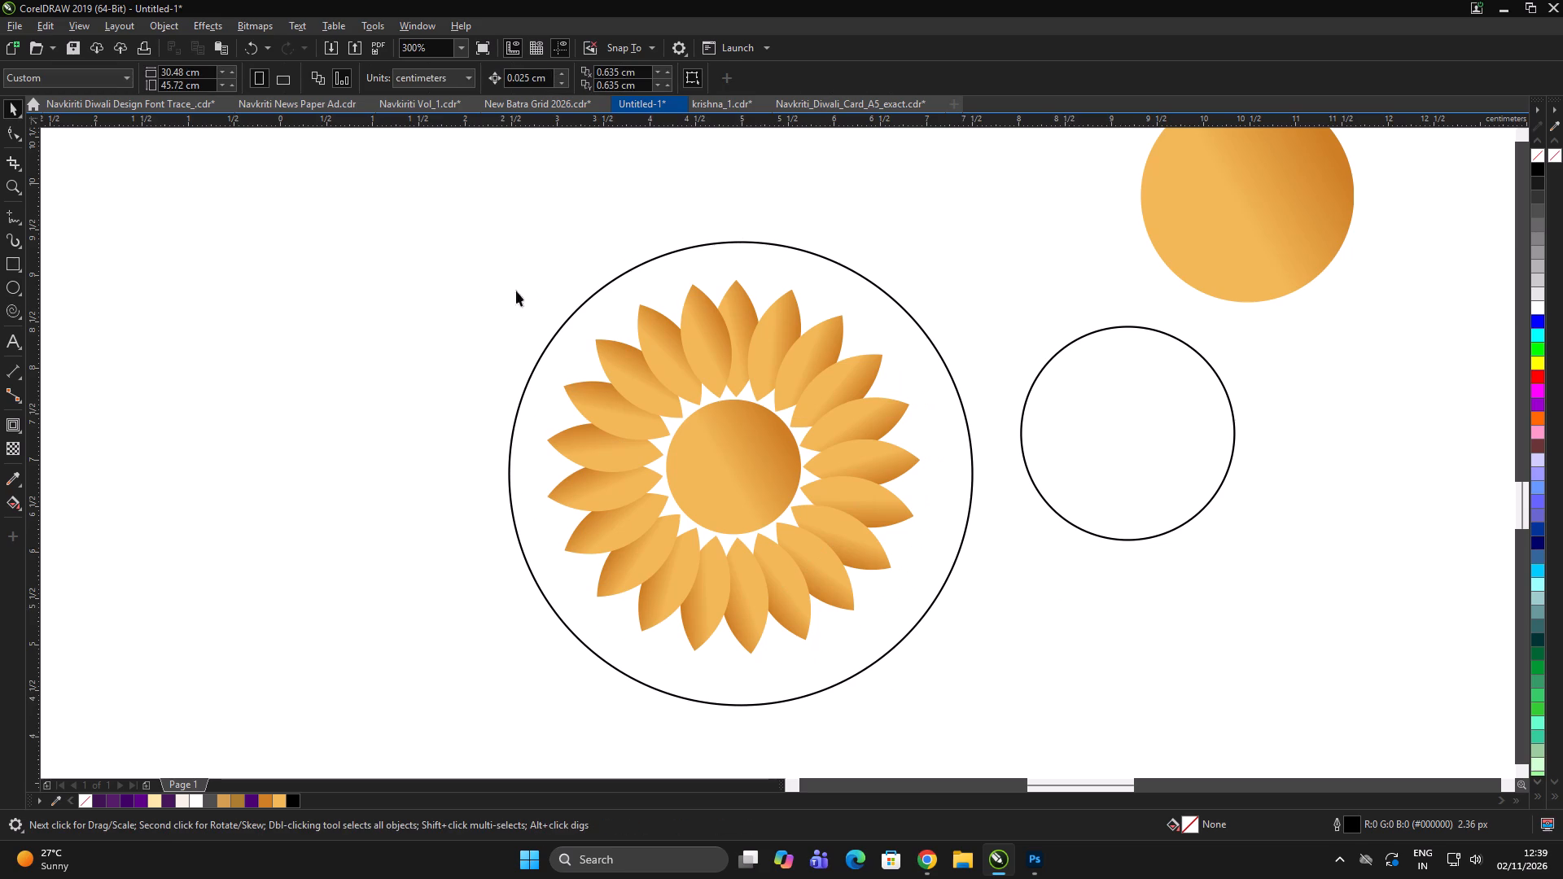
# Align the flower and the surrounding circle by their centres, horizontally and vertically.
pyautogui.moveTo(429, 238); pyautogui.dragTo(931, 676)
pyautogui.hotkey('ctrl', 'g')
pyautogui.keyDown('shift'); pyautogui.click(926, 564); pyautogui.keyUp('shift')
pyautogui.press('e')
pyautogui.press('c')
pyautogui.click(1061, 606)
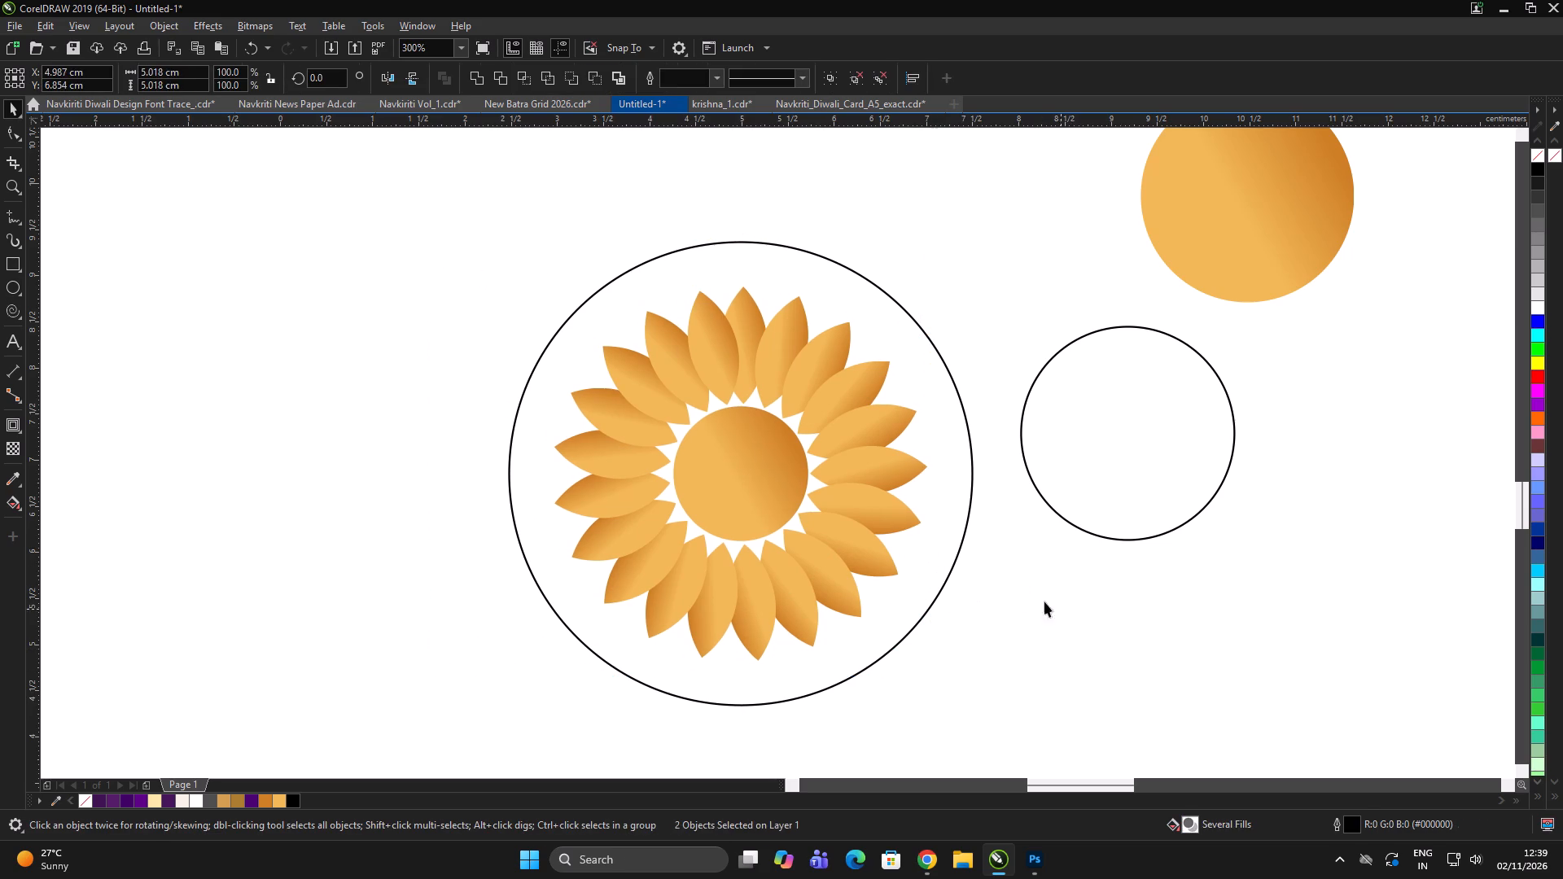
# Enlarge the surrounding circle from its centre to about 5.57 cm in diameter.
pyautogui.click(884, 526)
pyautogui.click(1027, 609)
pyautogui.click(944, 570)
pyautogui.scroll(-1, 935, 541)
pyautogui.scroll(1, 969, 600)
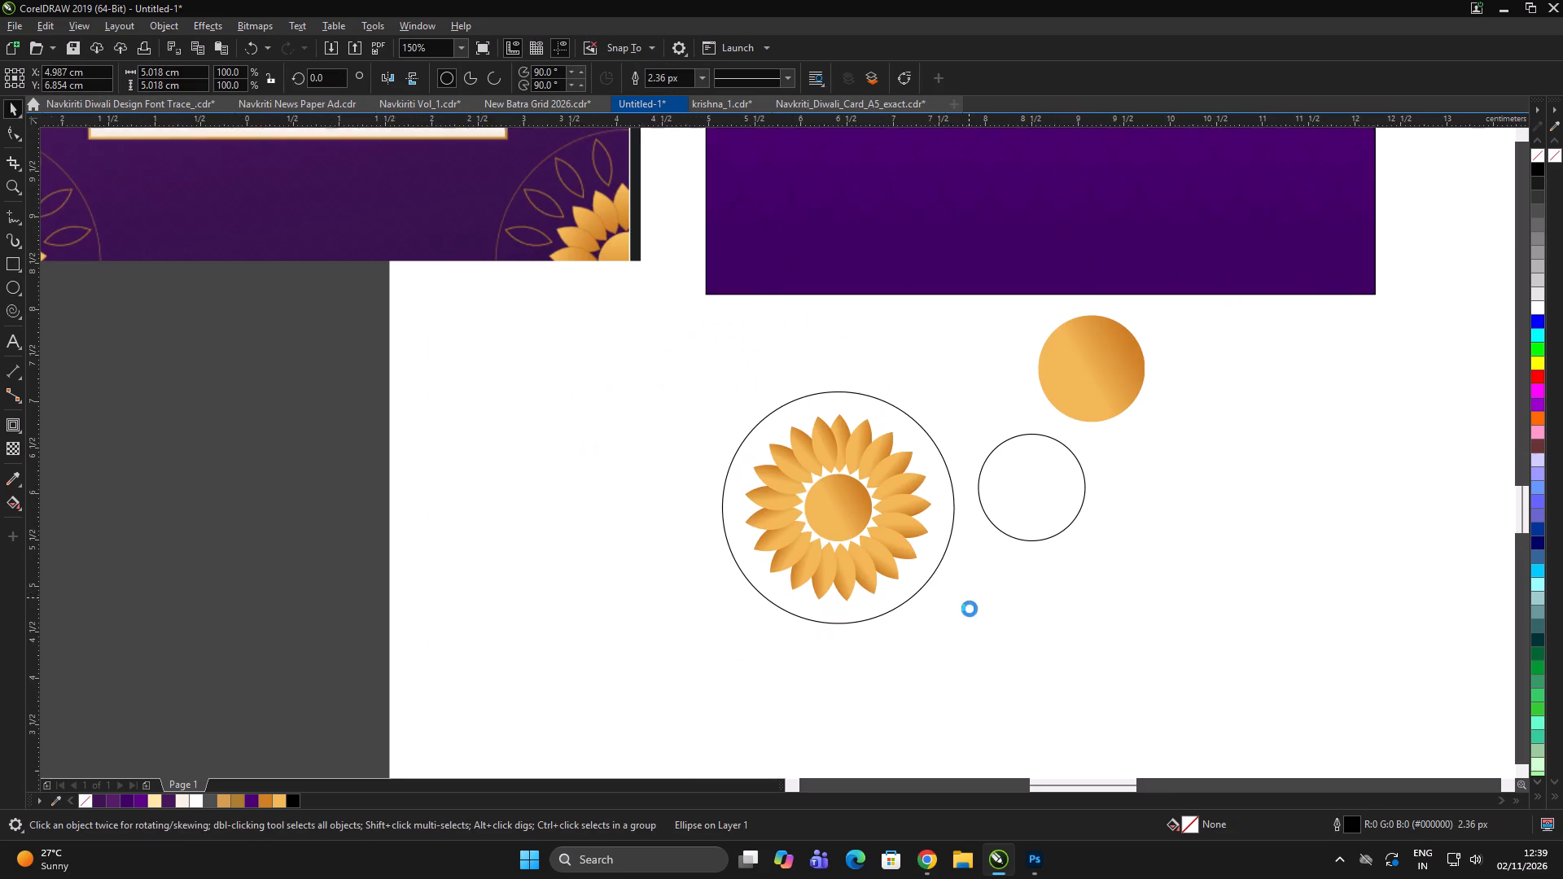
pyautogui.moveTo(948, 653); pyautogui.dragTo(973, 683)
pyautogui.click(1120, 582)
pyautogui.moveTo(1114, 579); pyautogui.dragTo(1098, 574)
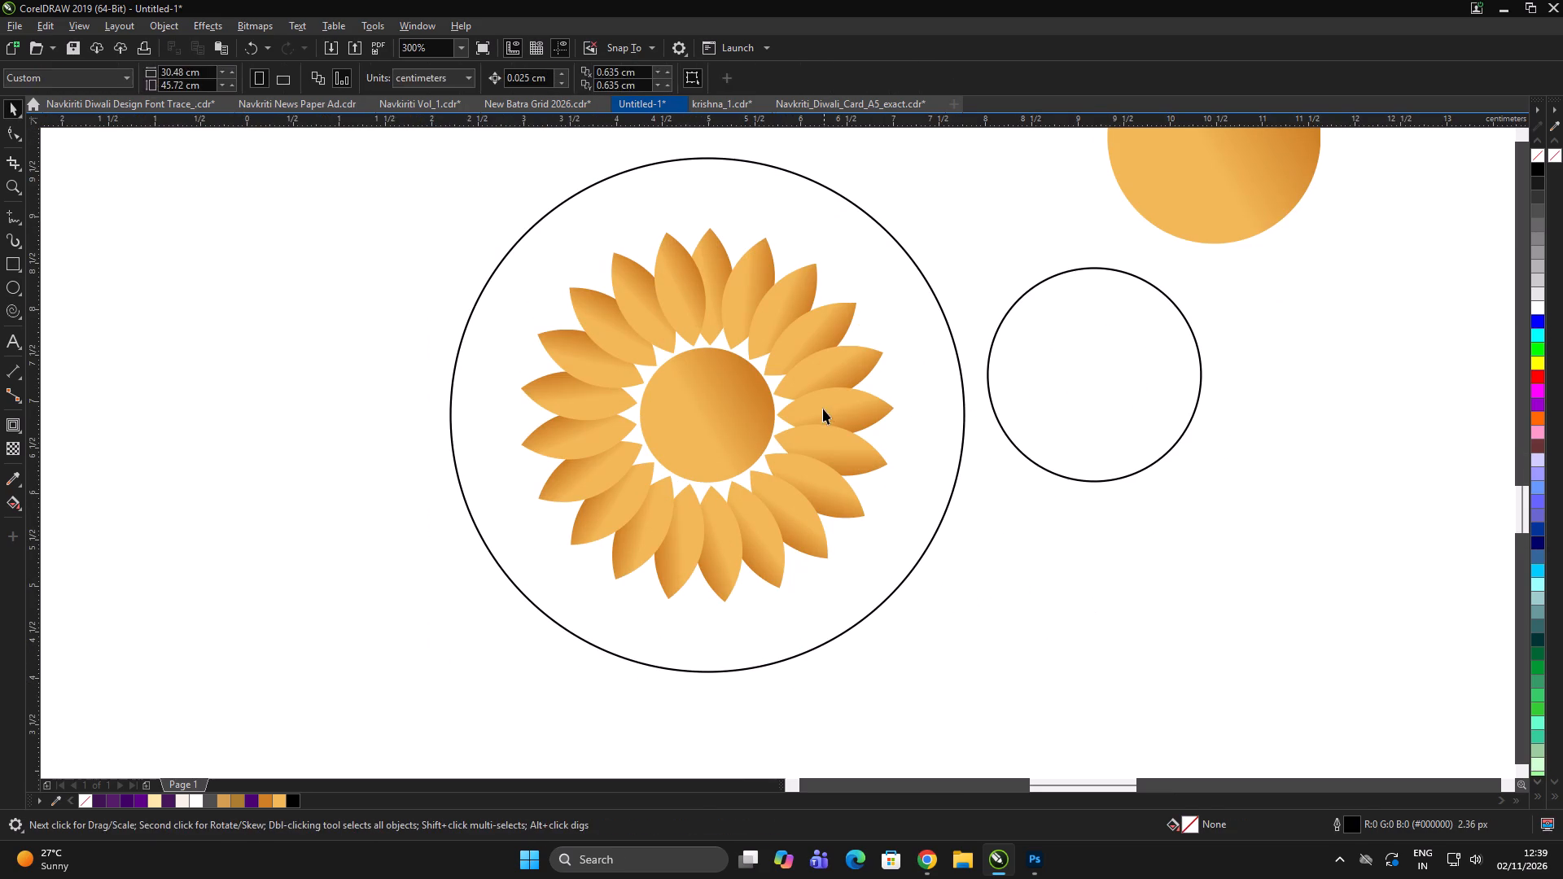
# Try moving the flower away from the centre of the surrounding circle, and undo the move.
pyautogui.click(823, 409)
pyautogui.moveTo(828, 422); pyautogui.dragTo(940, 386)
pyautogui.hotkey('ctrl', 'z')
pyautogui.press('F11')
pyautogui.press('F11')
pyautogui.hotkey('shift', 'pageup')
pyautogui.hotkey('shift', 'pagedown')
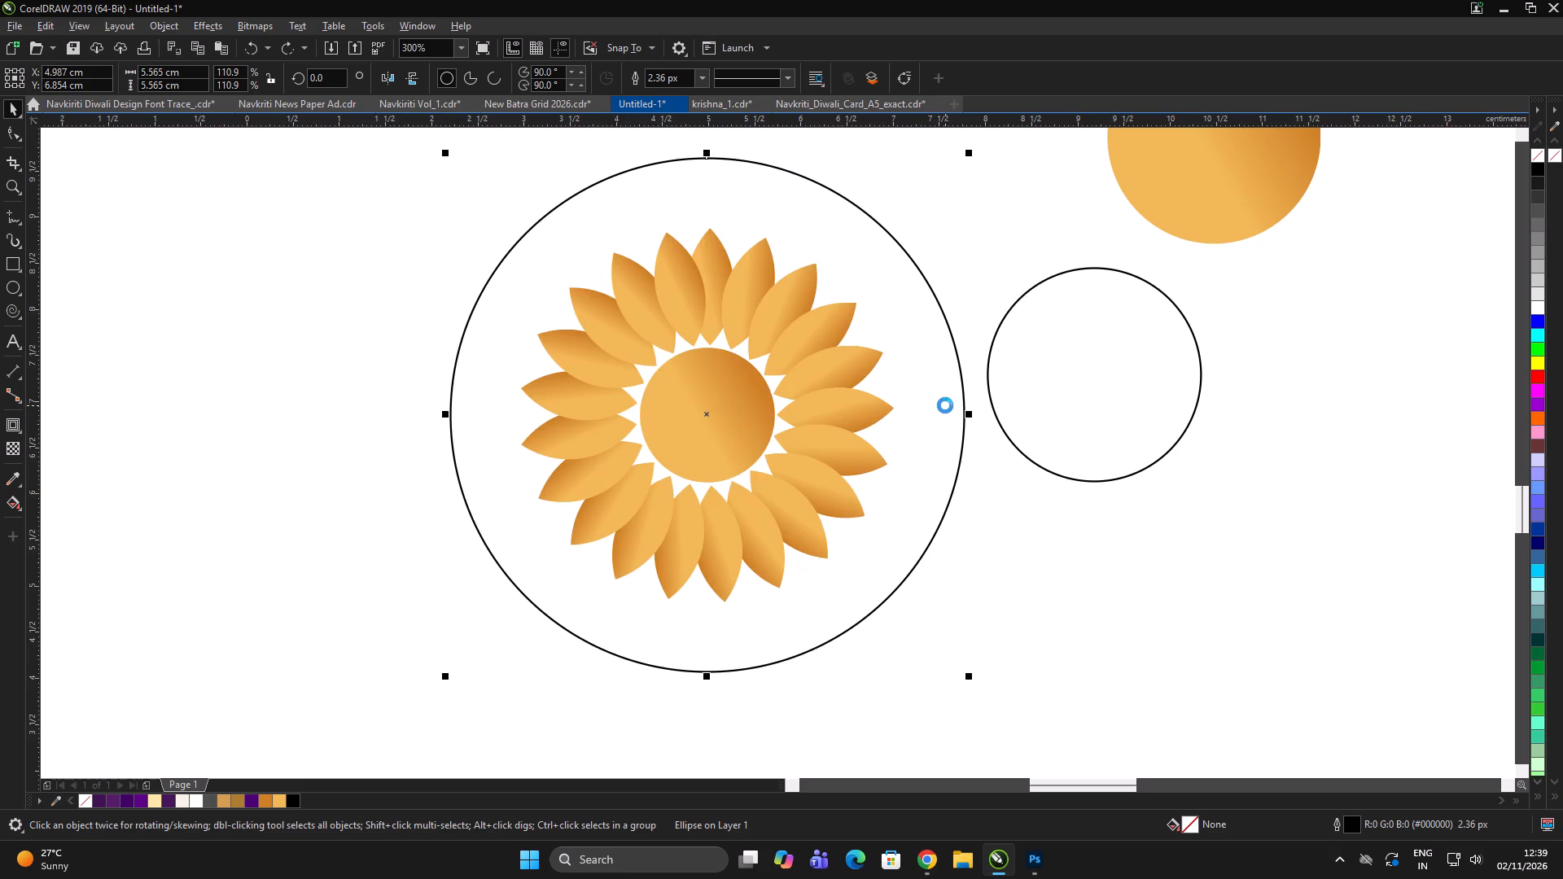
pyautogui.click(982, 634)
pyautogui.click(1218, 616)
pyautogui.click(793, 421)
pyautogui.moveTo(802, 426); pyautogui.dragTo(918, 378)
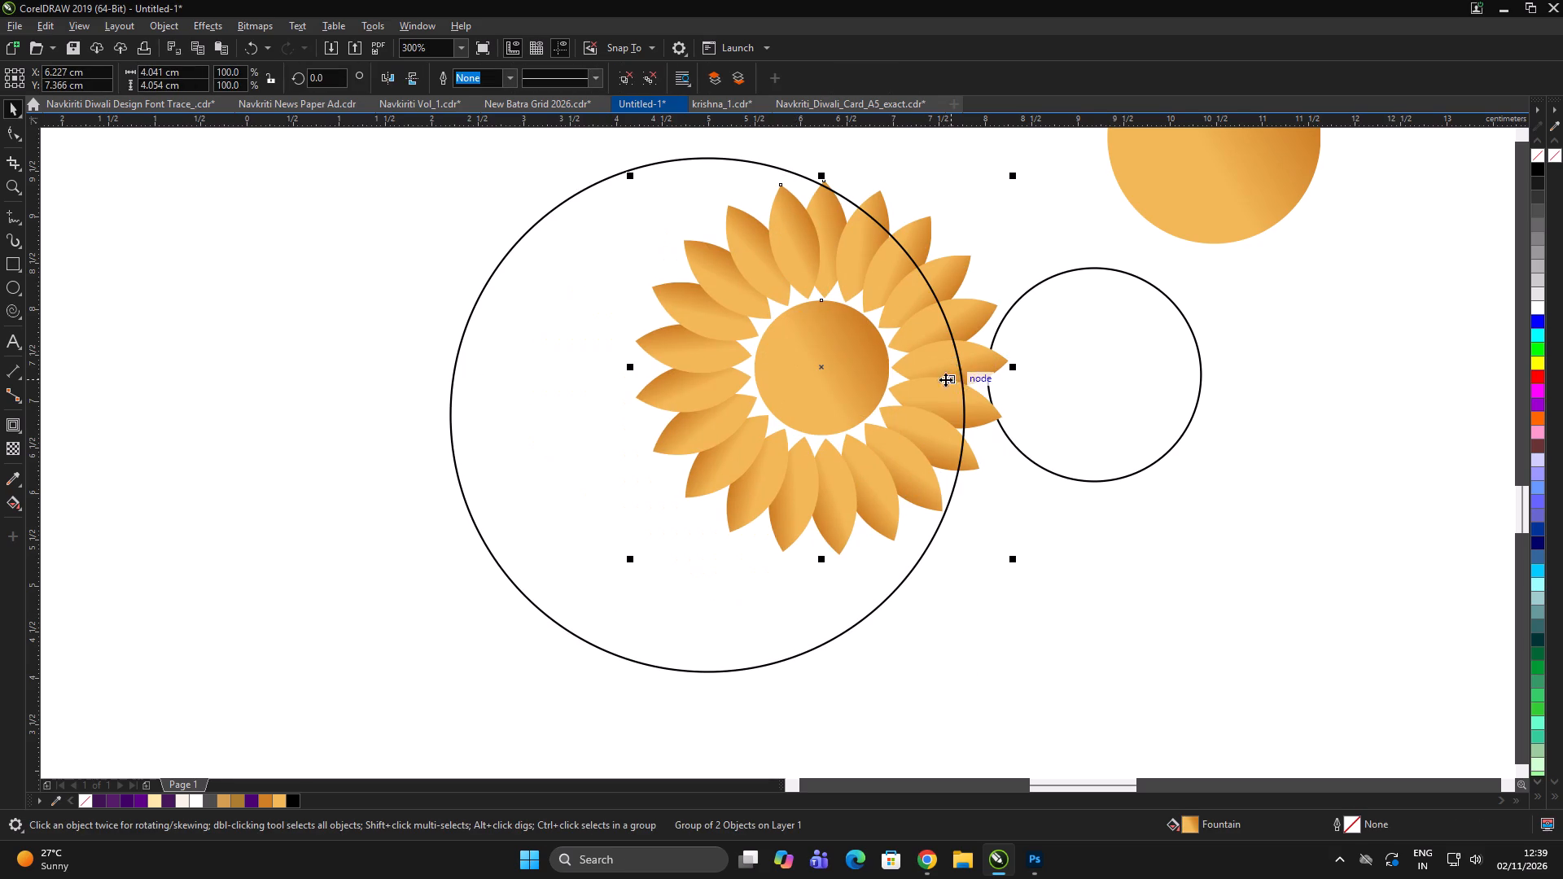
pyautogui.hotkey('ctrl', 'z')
# Align the flower and the surrounding circle again by their centres, horizontally and vertically.
pyautogui.keyDown('shift'); pyautogui.click(743, 627); pyautogui.keyUp('shift')
pyautogui.press('e')
pyautogui.press('c')
pyautogui.click(1090, 588)
pyautogui.moveTo(1092, 586); pyautogui.dragTo(1049, 569)
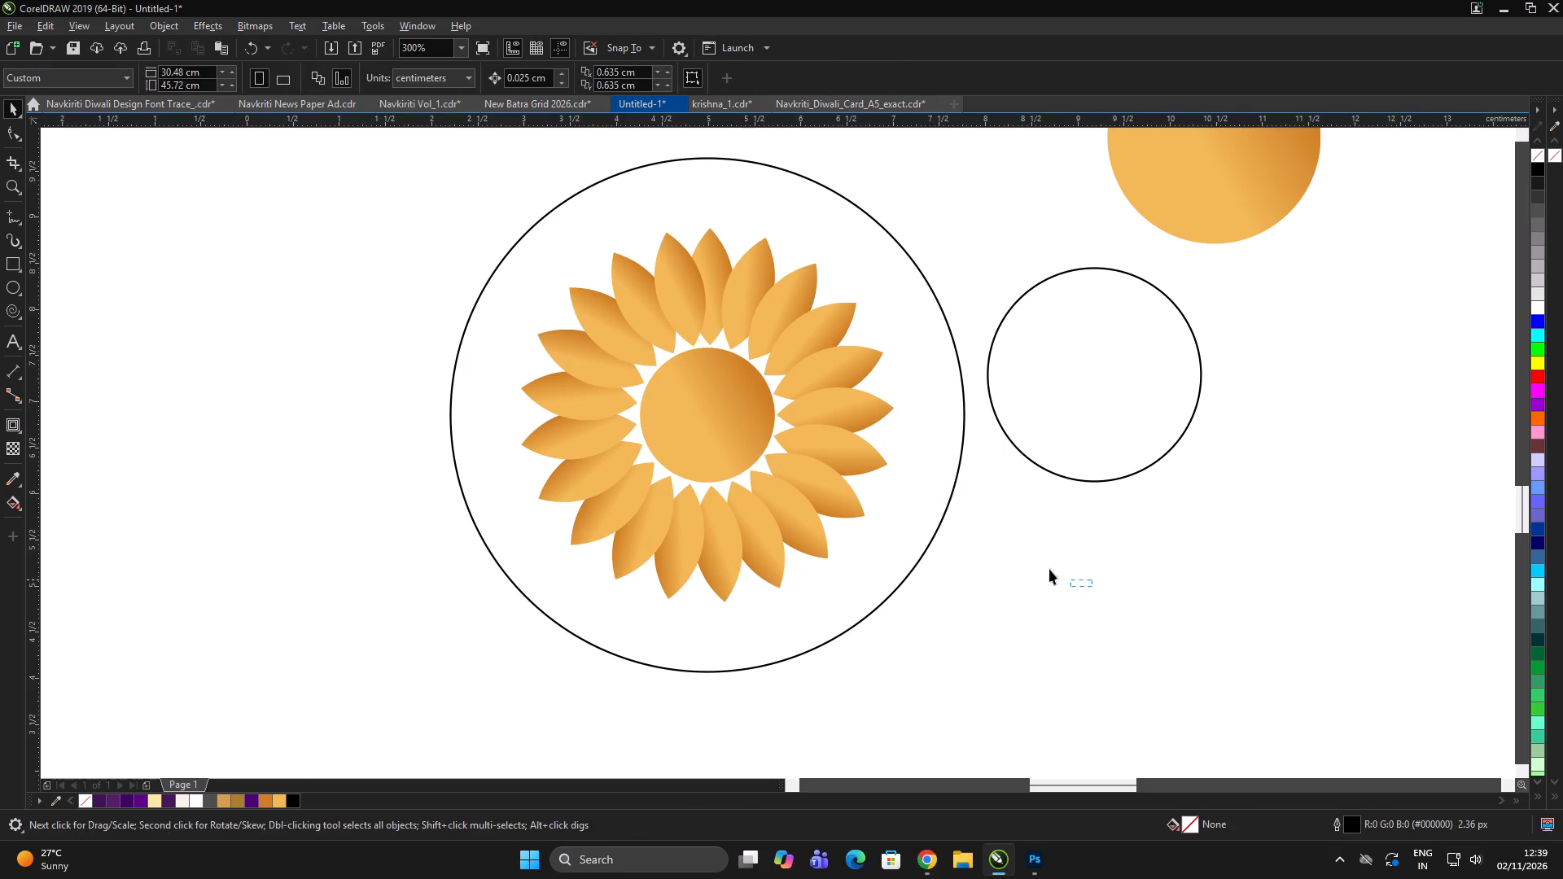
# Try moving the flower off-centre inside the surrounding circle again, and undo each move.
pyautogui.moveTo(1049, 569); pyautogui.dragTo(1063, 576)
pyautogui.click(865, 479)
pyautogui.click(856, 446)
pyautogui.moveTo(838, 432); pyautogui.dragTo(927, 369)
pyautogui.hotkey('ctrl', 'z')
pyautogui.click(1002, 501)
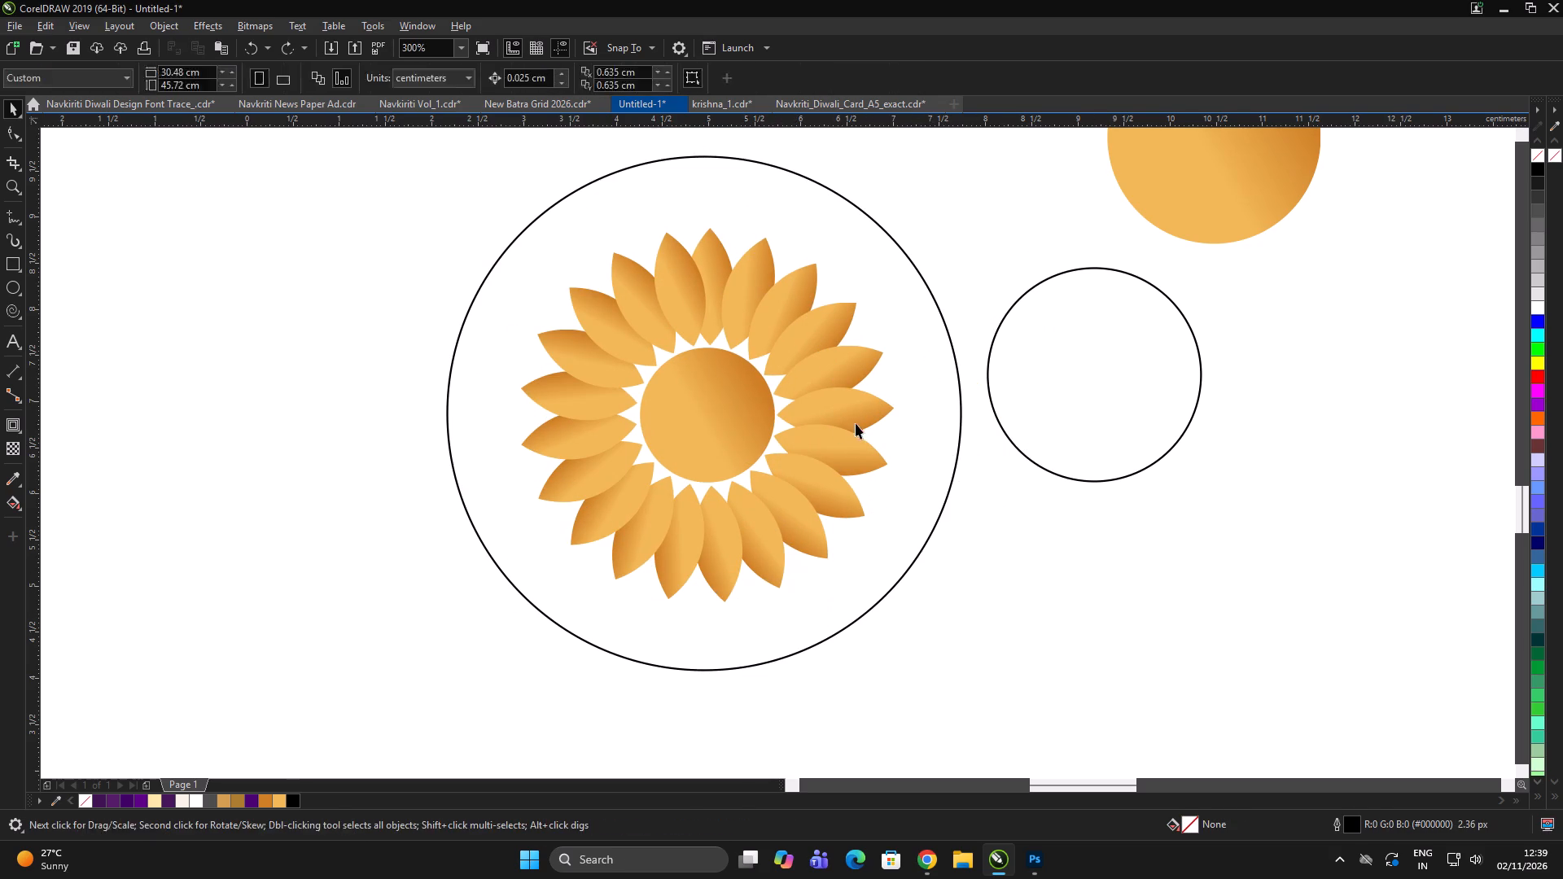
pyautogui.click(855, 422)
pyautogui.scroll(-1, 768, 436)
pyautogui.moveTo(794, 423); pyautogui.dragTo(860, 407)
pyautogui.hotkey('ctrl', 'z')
# Bring the flower to the front and align it horizontally with the centre of the surrounding circle.
pyautogui.moveTo(484, 272); pyautogui.dragTo(891, 532)
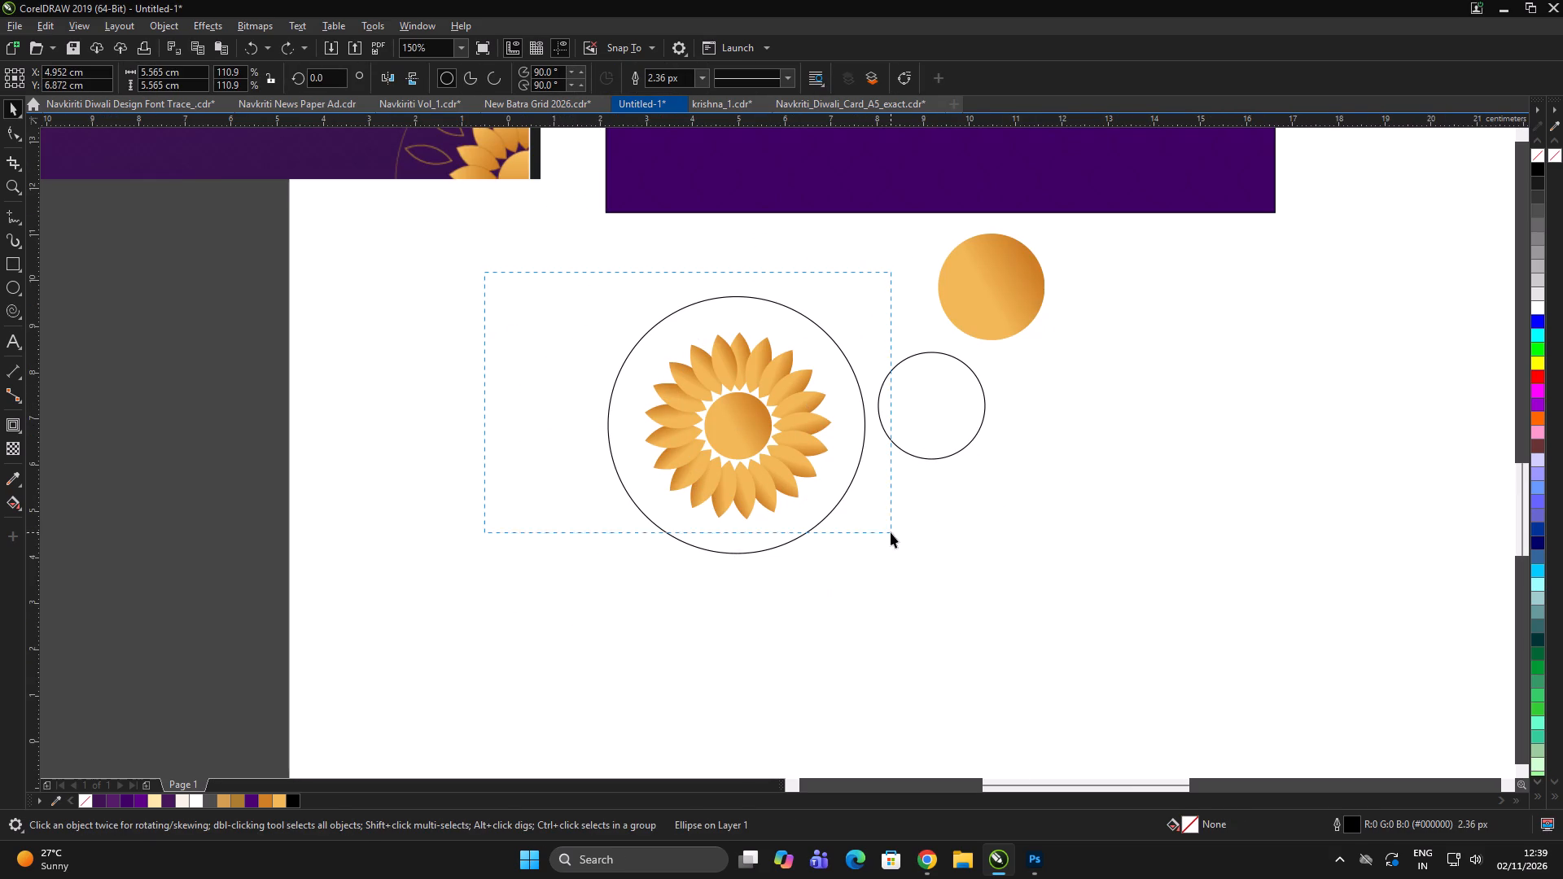
pyautogui.moveTo(891, 532); pyautogui.dragTo(847, 617)
pyautogui.hotkey('shift', 'pageup')
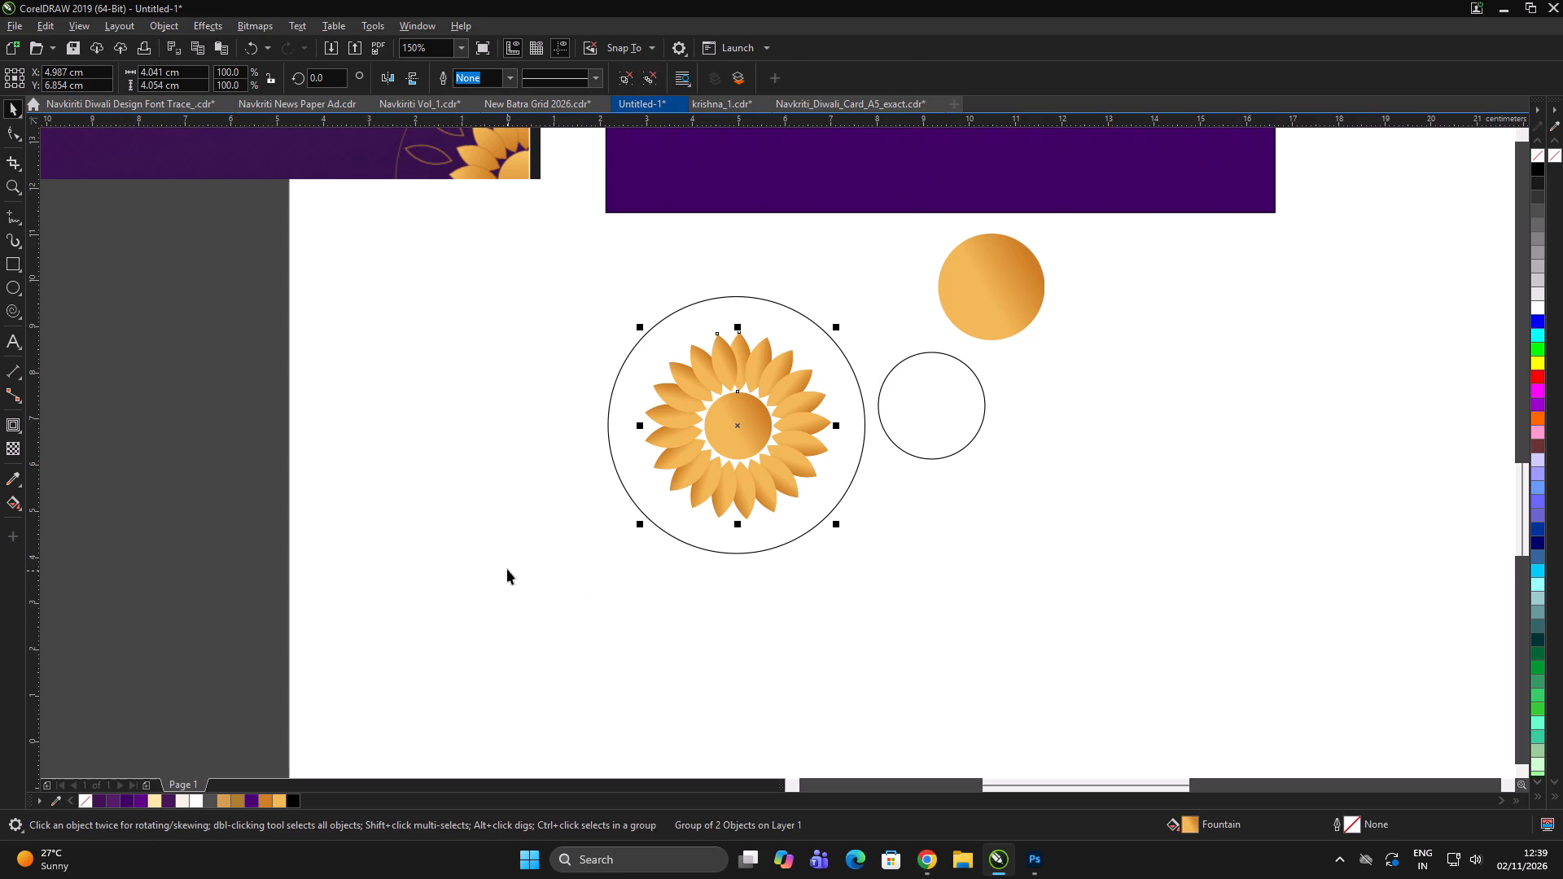
pyautogui.keyDown('shift'); pyautogui.click(846, 474); pyautogui.keyUp('shift')
pyautogui.press('c')
pyautogui.click(1017, 490)
# Ungroup the flower and its petal ring into the centre circle and individual petals.
pyautogui.click(811, 439)
pyautogui.hotkey('ctrl', 'u')
pyautogui.keyDown('ctrl'); pyautogui.click(970, 505); pyautogui.keyUp('ctrl')
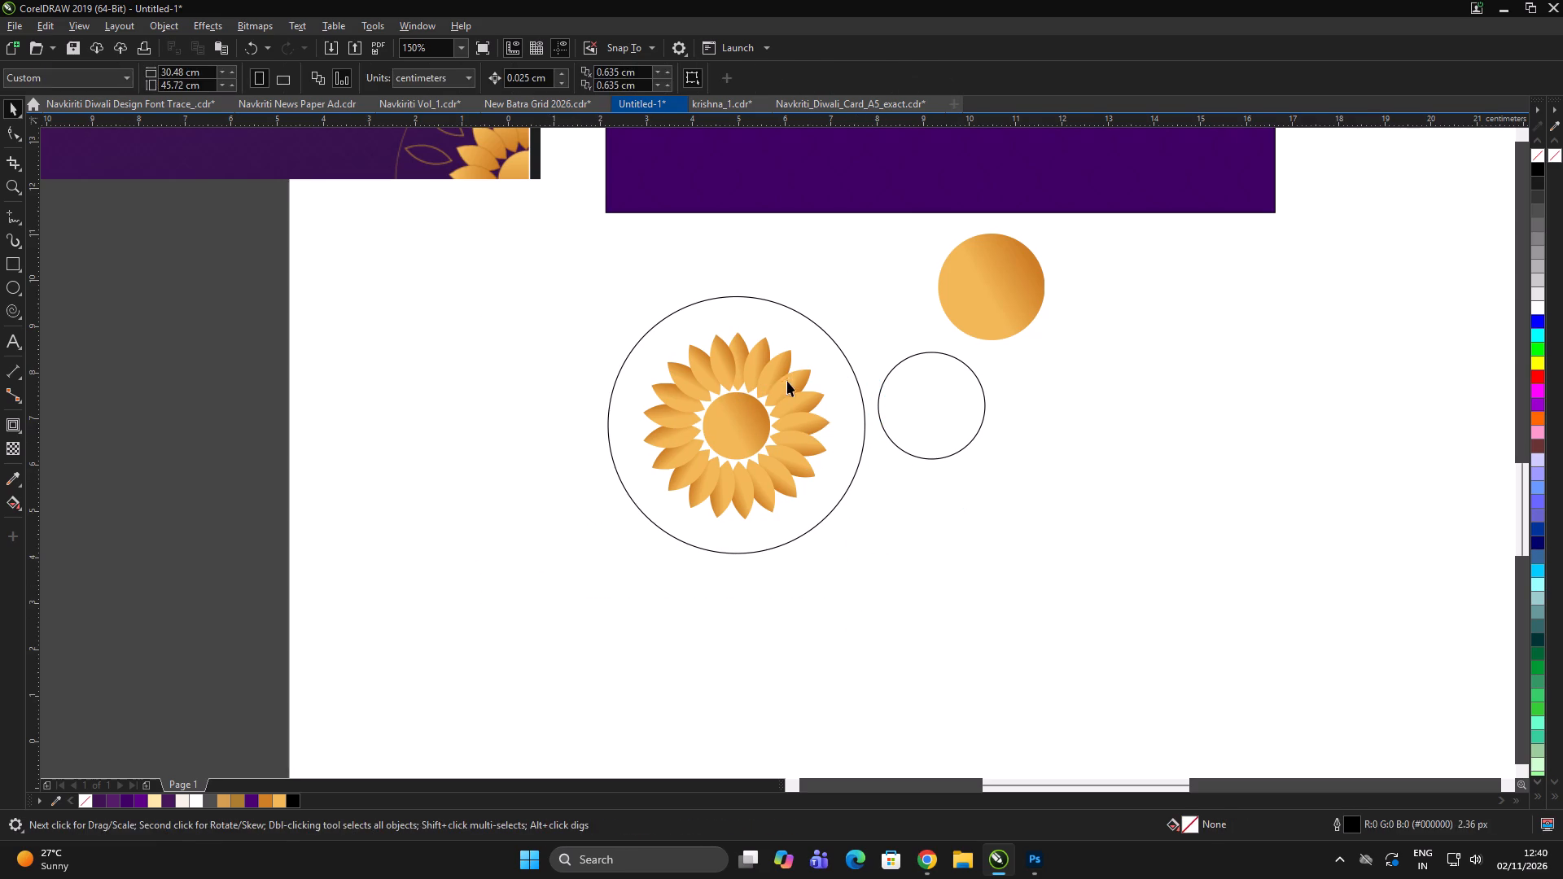
pyautogui.click(781, 374)
pyautogui.hotkey('ctrl', 'u')
pyautogui.keyDown('ctrl'); pyautogui.click(941, 553); pyautogui.keyUp('ctrl')
pyautogui.scroll(1, 897, 448)
pyautogui.click(903, 461)
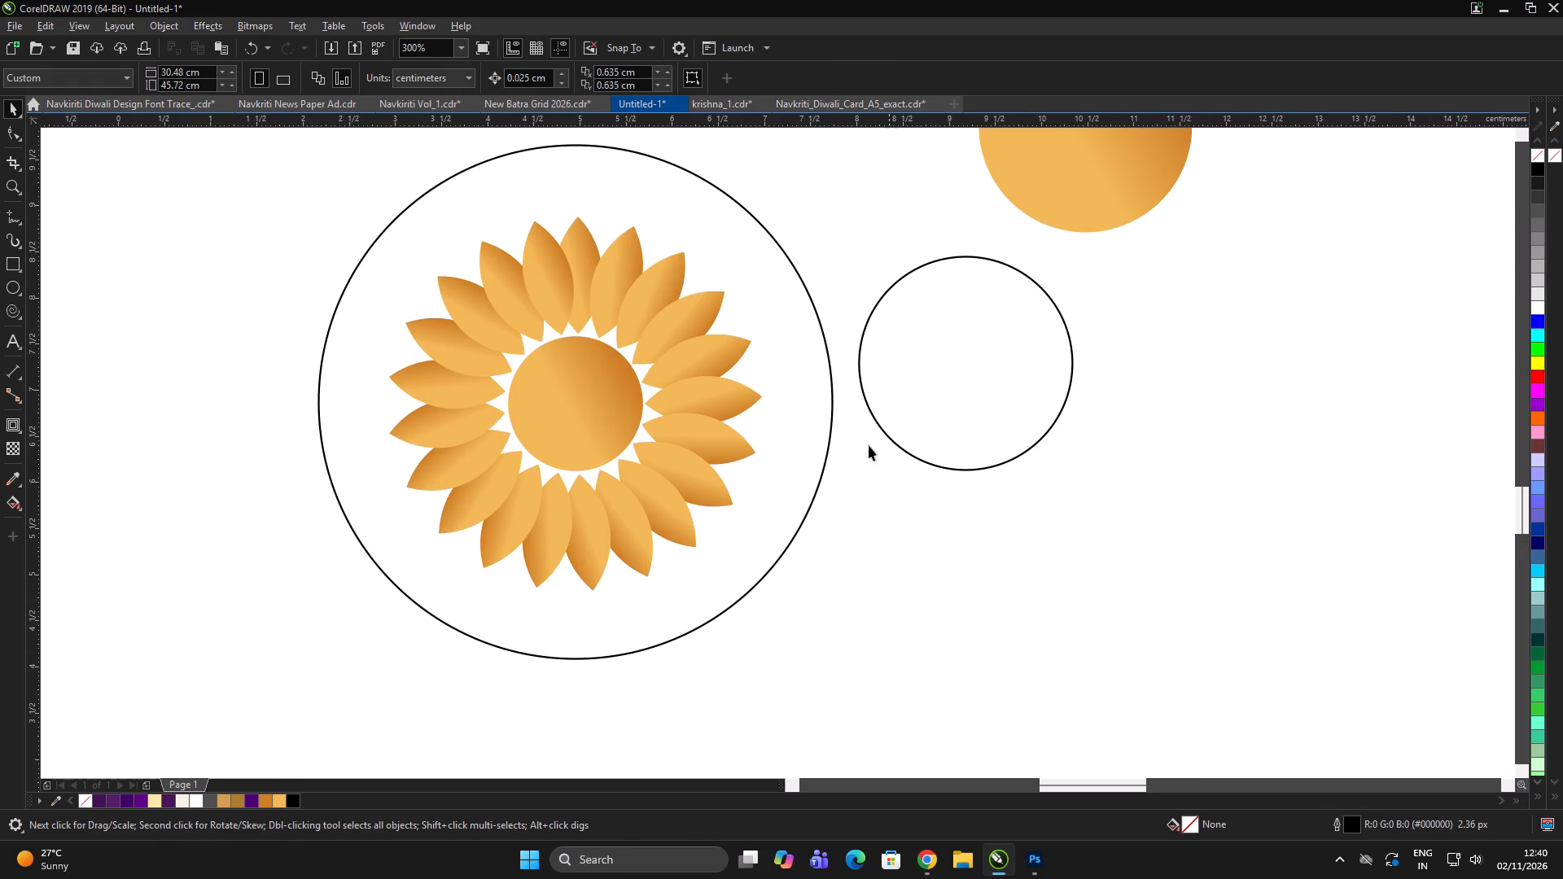
pyautogui.click(889, 498)
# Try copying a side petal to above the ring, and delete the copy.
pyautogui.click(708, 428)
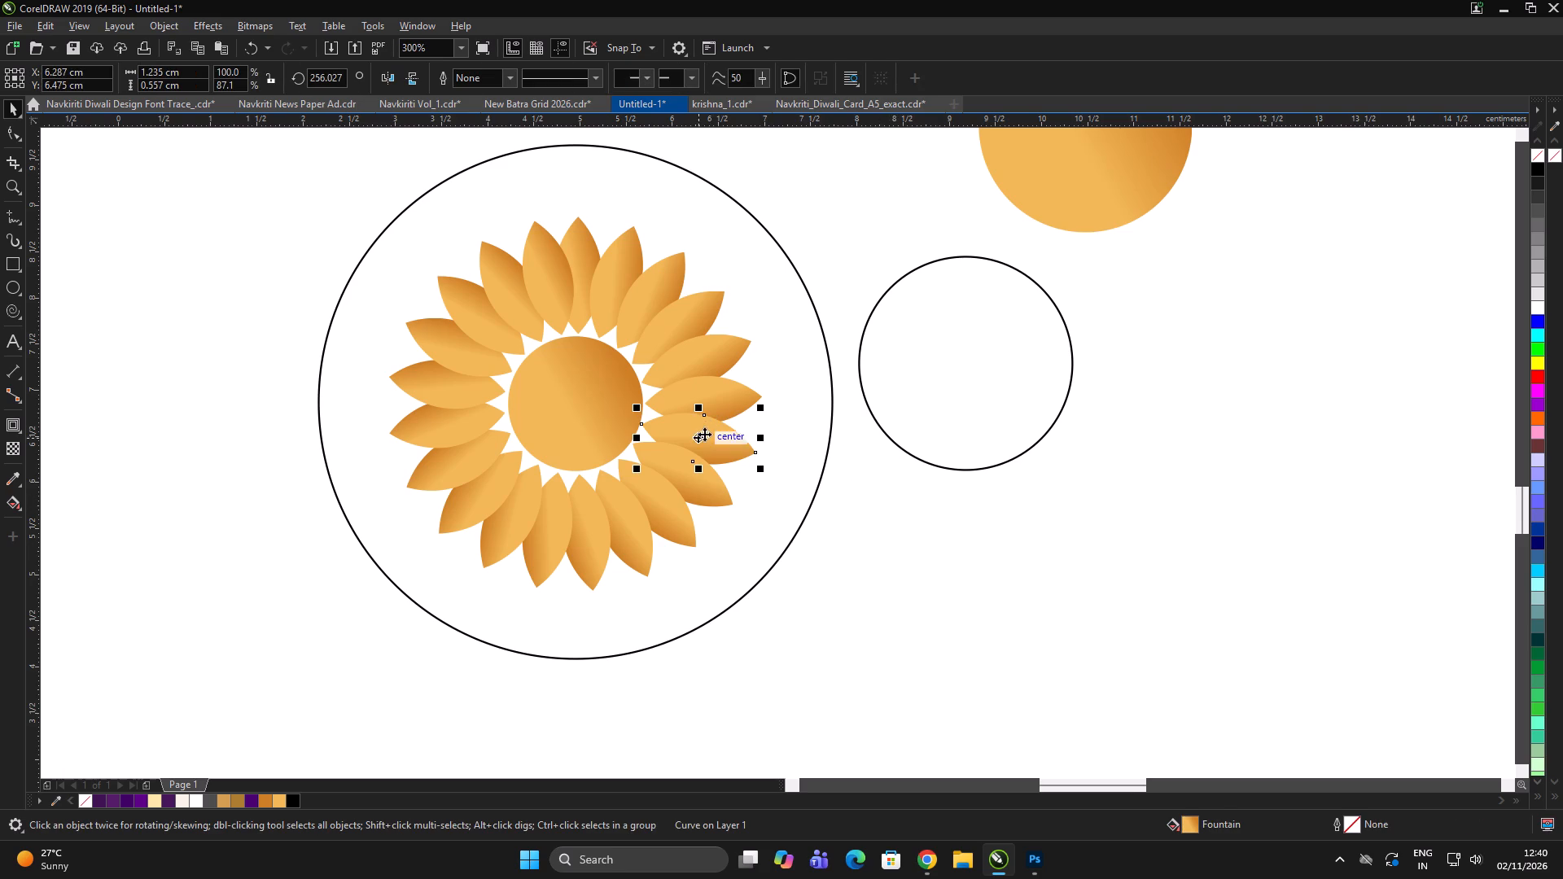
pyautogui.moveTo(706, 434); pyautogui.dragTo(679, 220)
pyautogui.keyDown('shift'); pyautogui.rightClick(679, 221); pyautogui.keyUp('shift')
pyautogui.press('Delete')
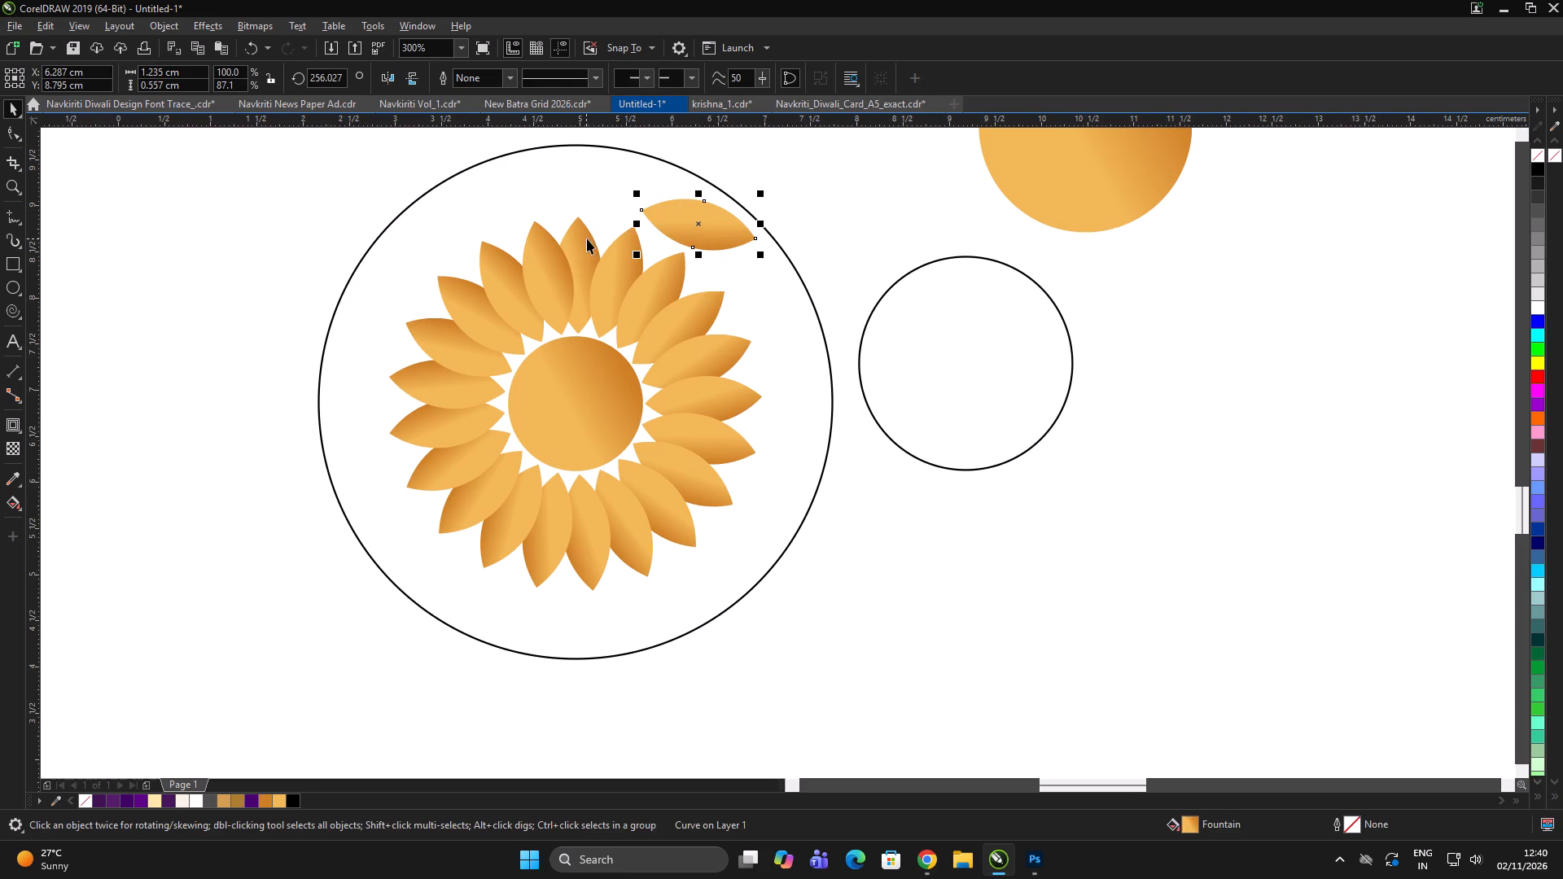
# Copy the top petal straight up and scale it to about 0.27 × 0.66 cm, between the petal ring and the surrounding circle.
pyautogui.click(590, 238)
pyautogui.moveTo(582, 239); pyautogui.dragTo(592, 158)
pyautogui.keyDown('shift'); pyautogui.rightClick(592, 158); pyautogui.keyUp('shift')
pyautogui.scroll(1, 596, 112)
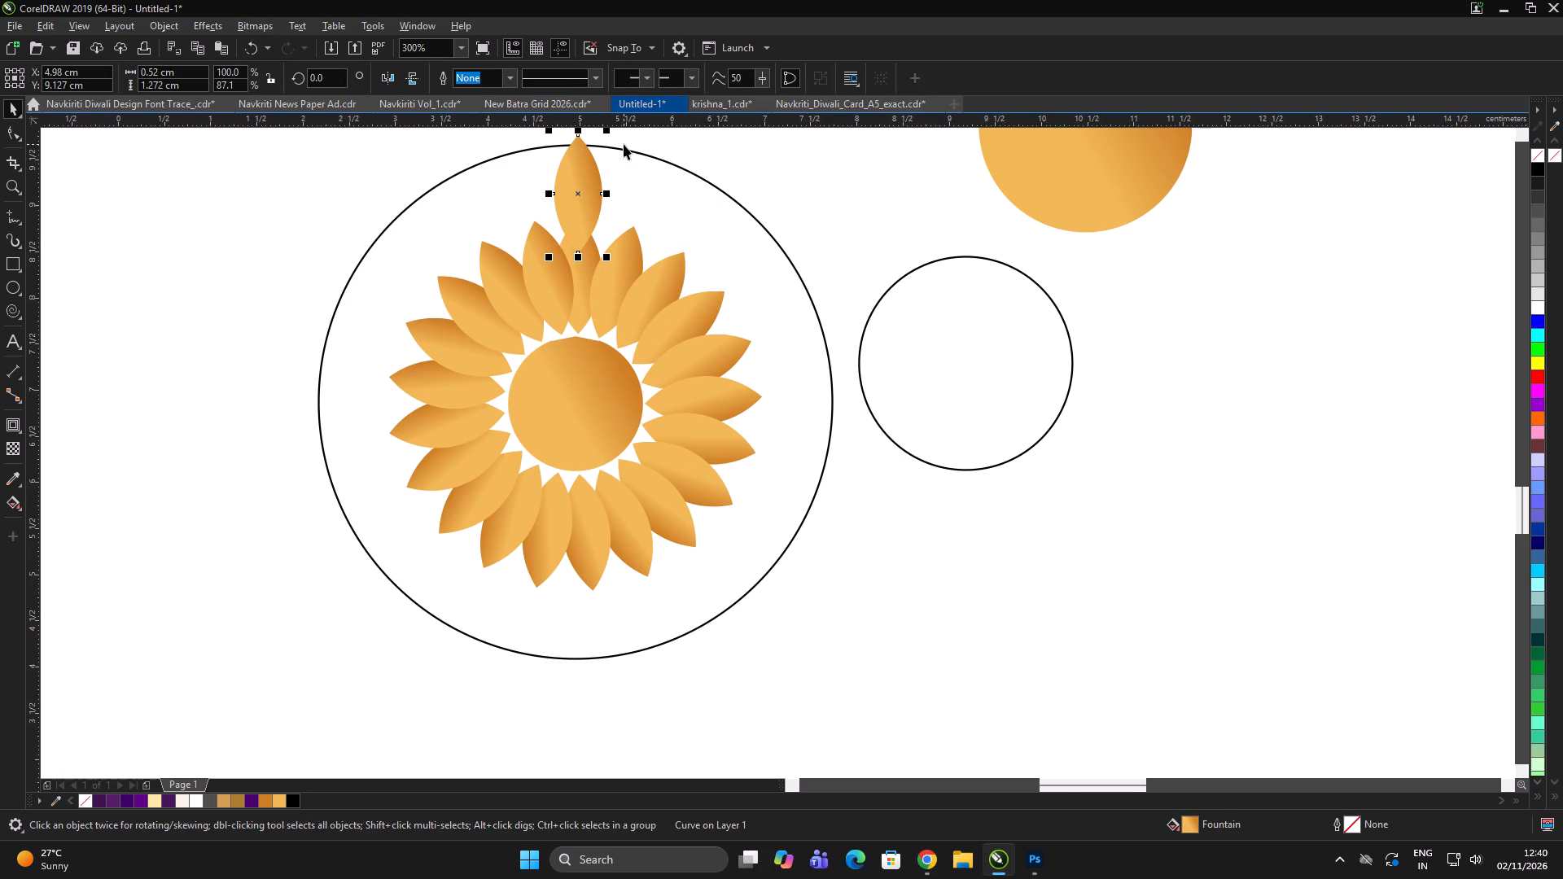
pyautogui.scroll(2, 608, 149)
pyautogui.scroll(-2, 646, 464)
pyautogui.scroll(2, 621, 405)
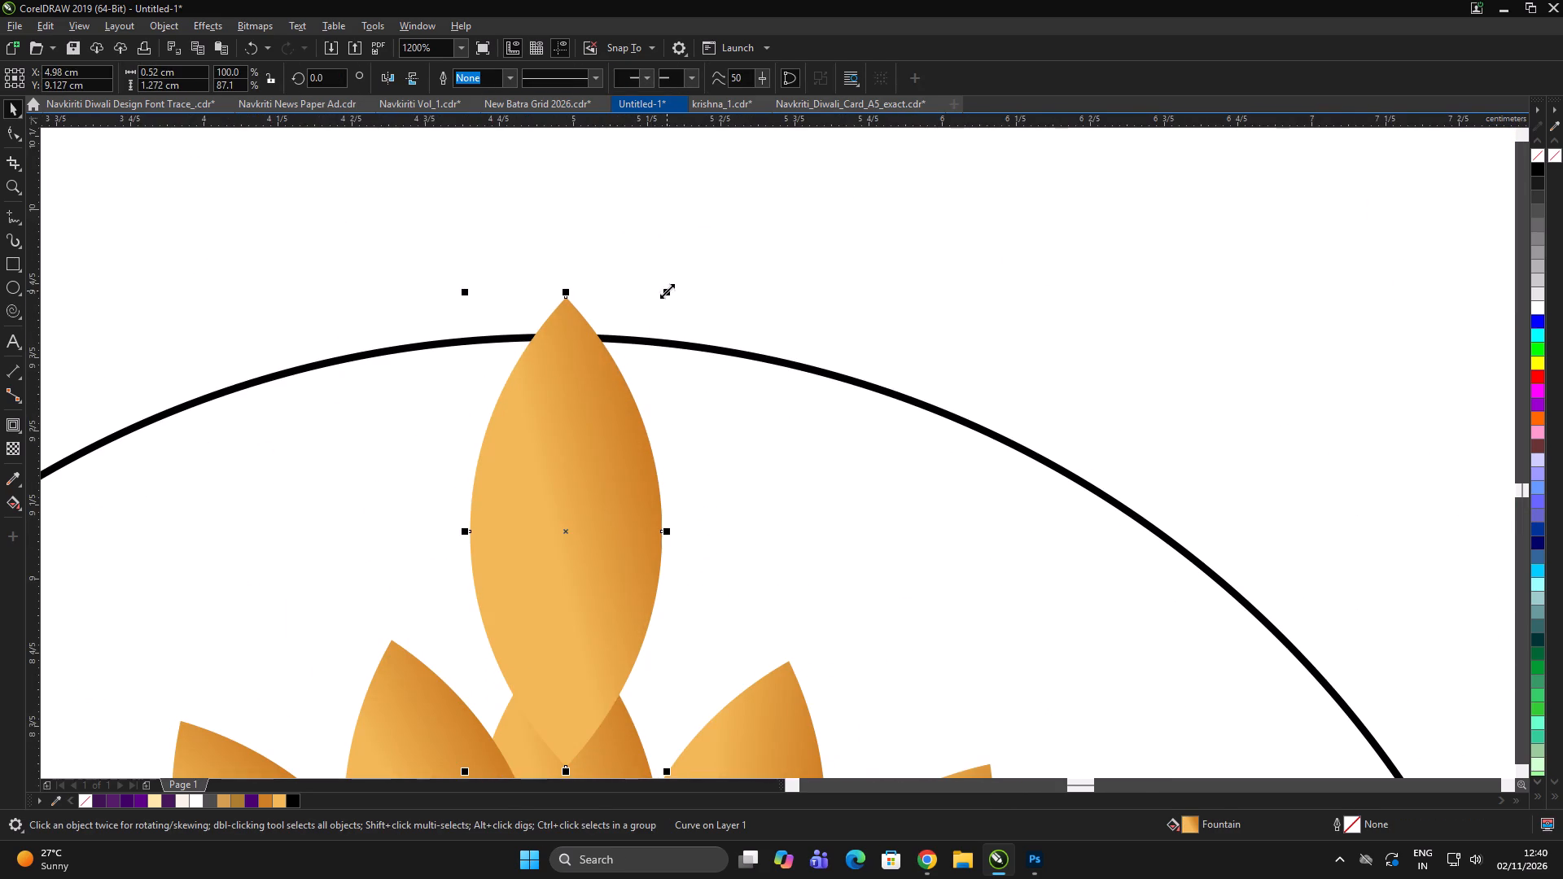
pyautogui.moveTo(667, 291); pyautogui.dragTo(647, 387)
pyautogui.moveTo(593, 544); pyautogui.dragTo(586, 492)
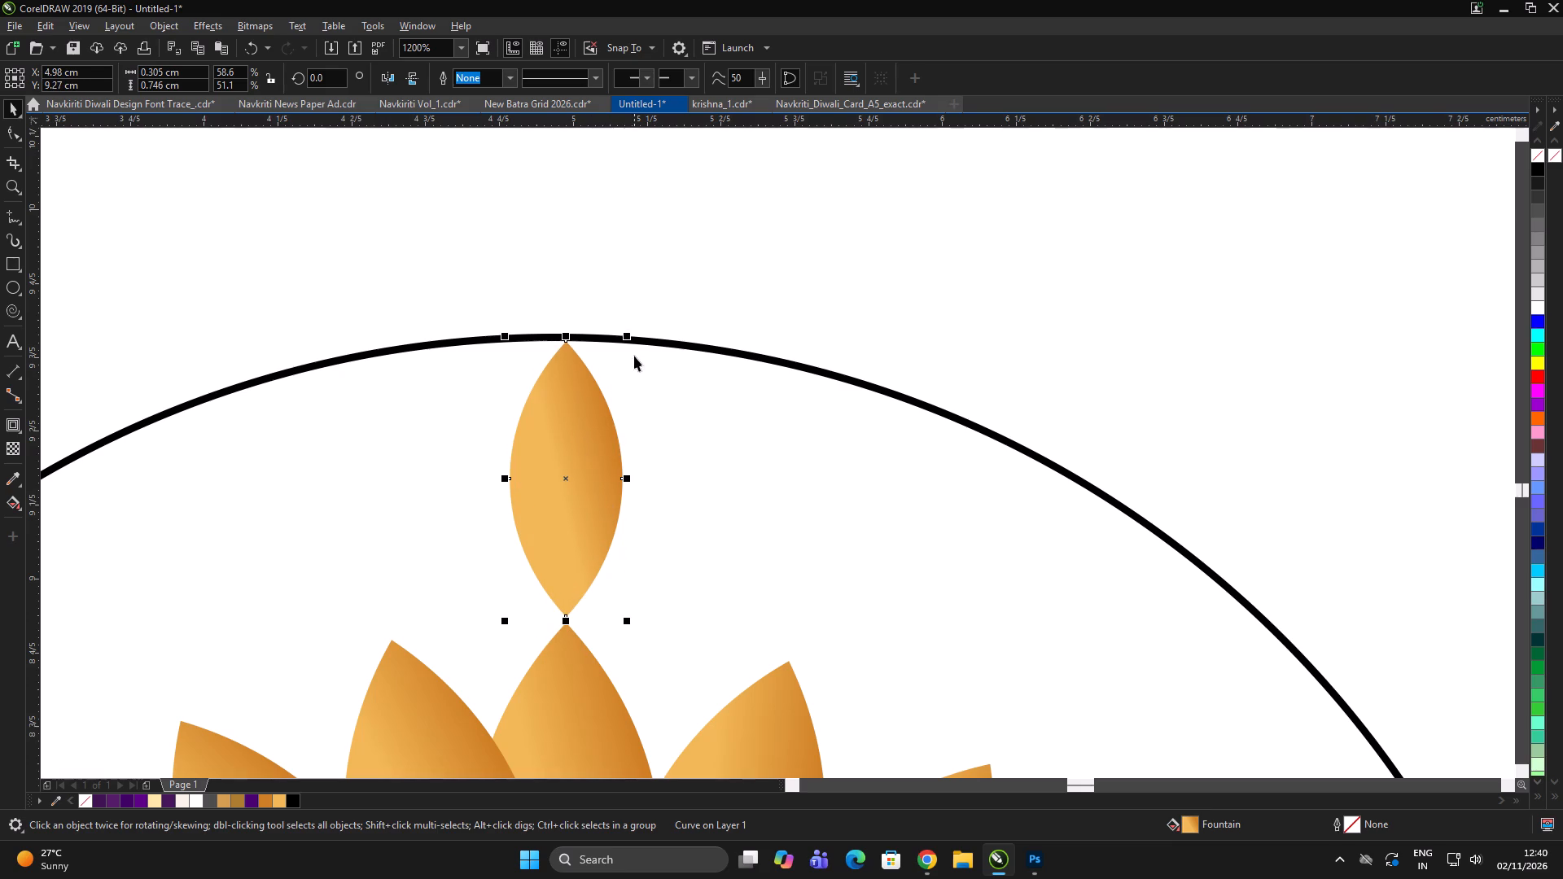
pyautogui.moveTo(628, 336); pyautogui.dragTo(626, 352)
# Give the small top petal a light gold outline (#F0B855) and no fill.
pyautogui.rightClick(266, 803)
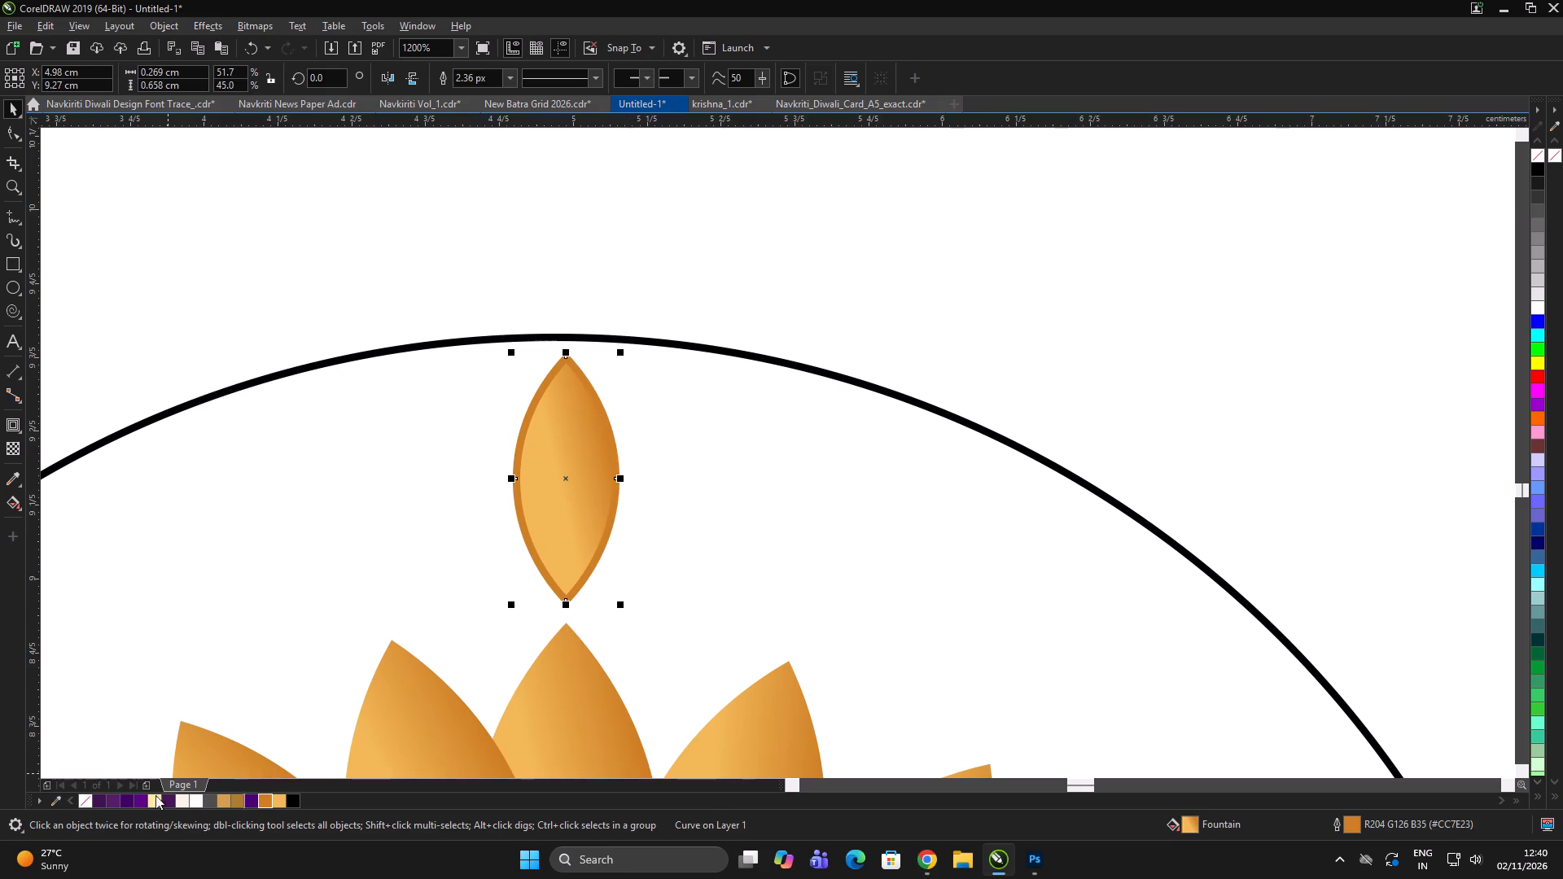
pyautogui.rightClick(274, 801)
pyautogui.click(87, 800)
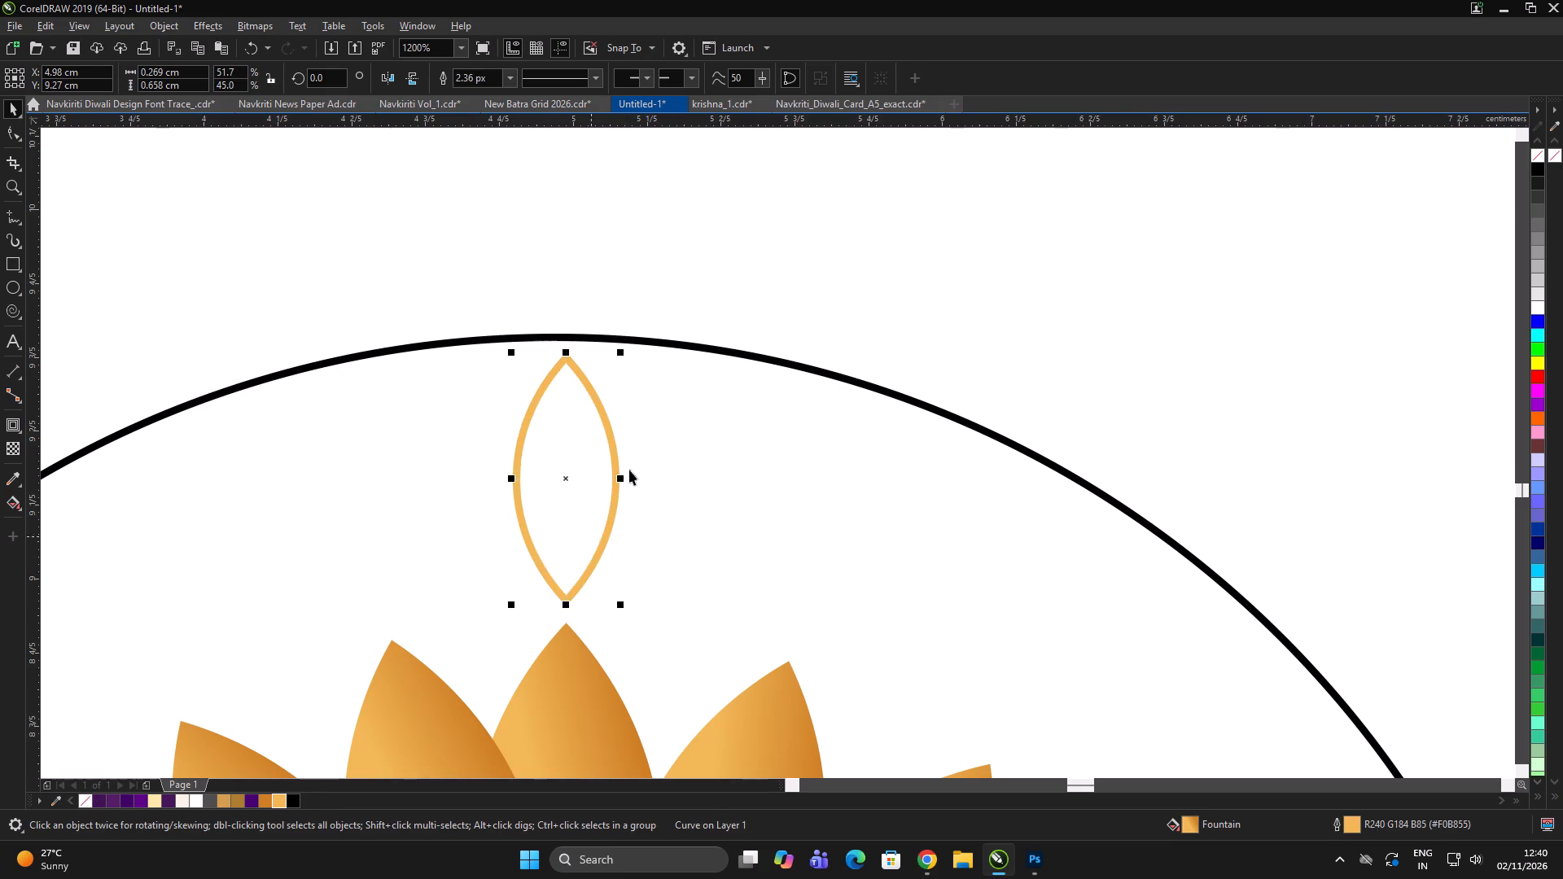
# Create a copy of the small outlined petal rotated about 13° clockwise around a pivot at the flower's centre.
pyautogui.scroll(-2, 622, 347)
pyautogui.click(600, 384)
pyautogui.moveTo(610, 379); pyautogui.dragTo(613, 625)
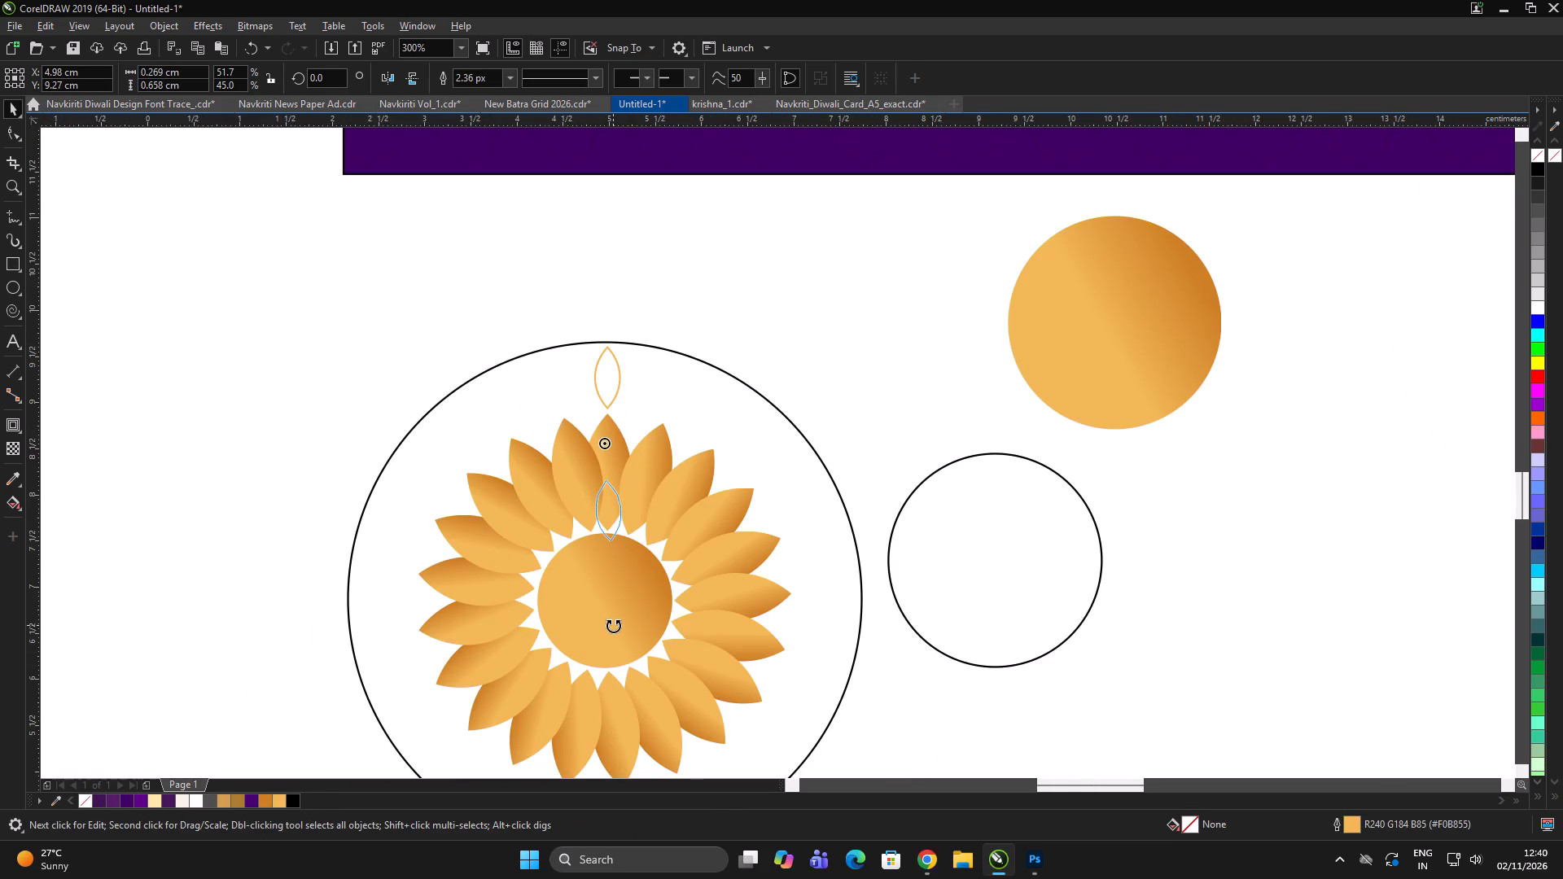
pyautogui.moveTo(613, 625); pyautogui.dragTo(613, 641)
pyautogui.hotkey('ctrl', 'z')
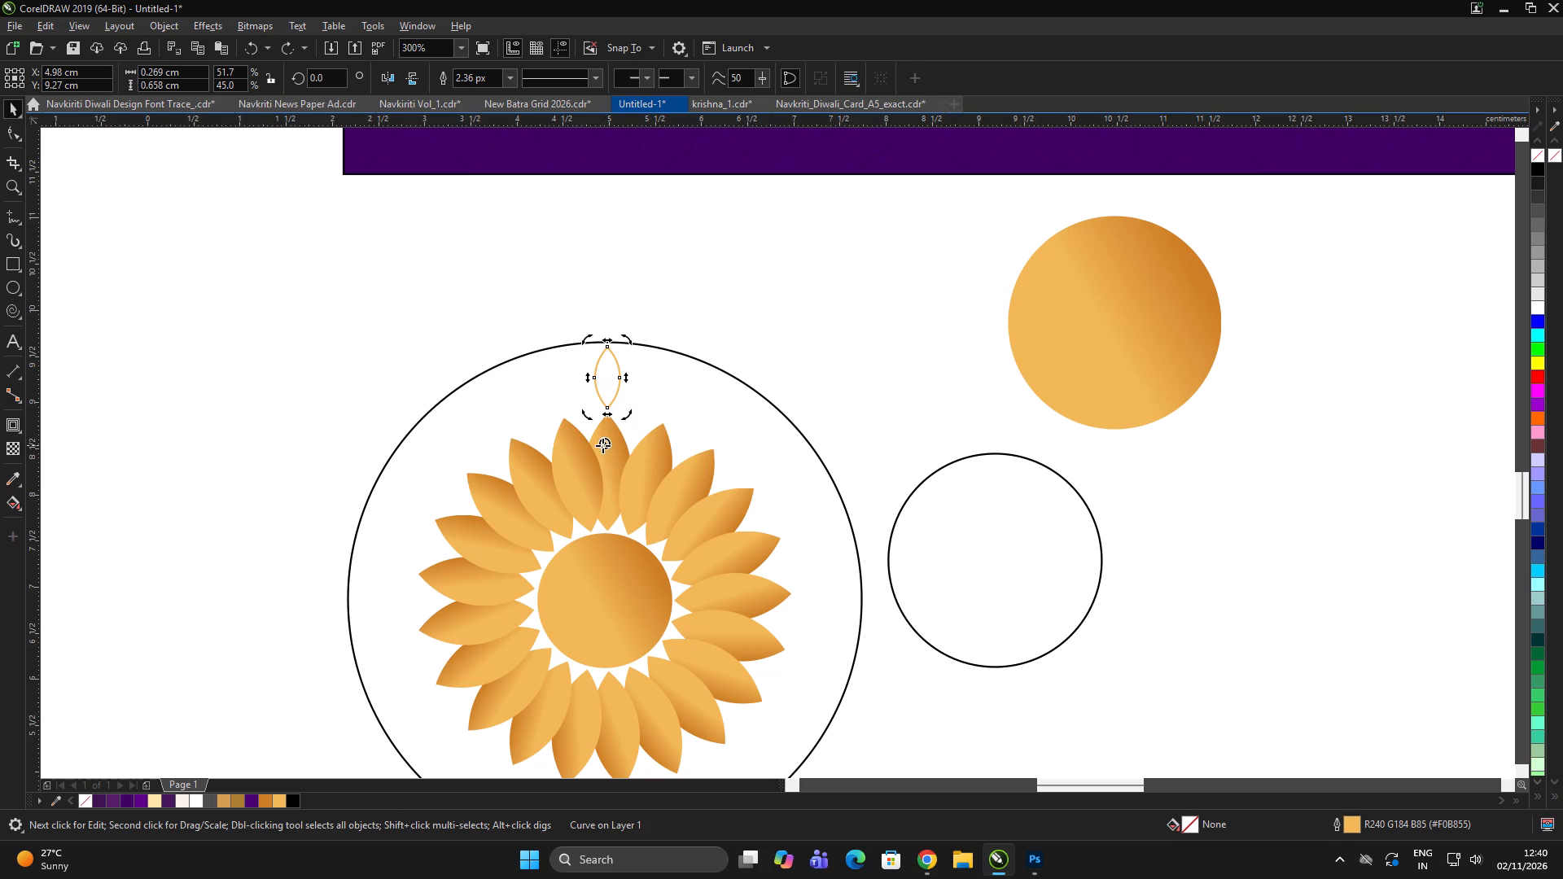
pyautogui.moveTo(602, 445); pyautogui.dragTo(606, 606)
pyautogui.moveTo(622, 336); pyautogui.dragTo(624, 336)
pyautogui.moveTo(624, 336); pyautogui.dragTo(684, 356)
pyautogui.rightClick(684, 356)
# Repeat the rotated copy of the outlined petal until the petals form a full ring around the flower.
pyautogui.hotkey('ctrl', 'r')
pyautogui.hotkey('ctrl', 'r')
pyautogui.hotkey('ctrl', 'r')
pyautogui.hotkey('ctrl', 'r')
pyautogui.hotkey('ctrl', 'r')
pyautogui.hotkey('ctrl', 'r')
pyautogui.hotkey('ctrl', 'r')
pyautogui.hotkey('ctrl', 'r')
pyautogui.hotkey('ctrl', 'r')
pyautogui.hotkey('ctrl', 'r')
pyautogui.hotkey('ctrl', 'r')
pyautogui.hotkey('ctrl', 'r')
pyautogui.hotkey('ctrl', 'r')
pyautogui.hotkey('ctrl', 'r')
pyautogui.hotkey('ctrl', 'r')
pyautogui.hotkey('ctrl', 'r')
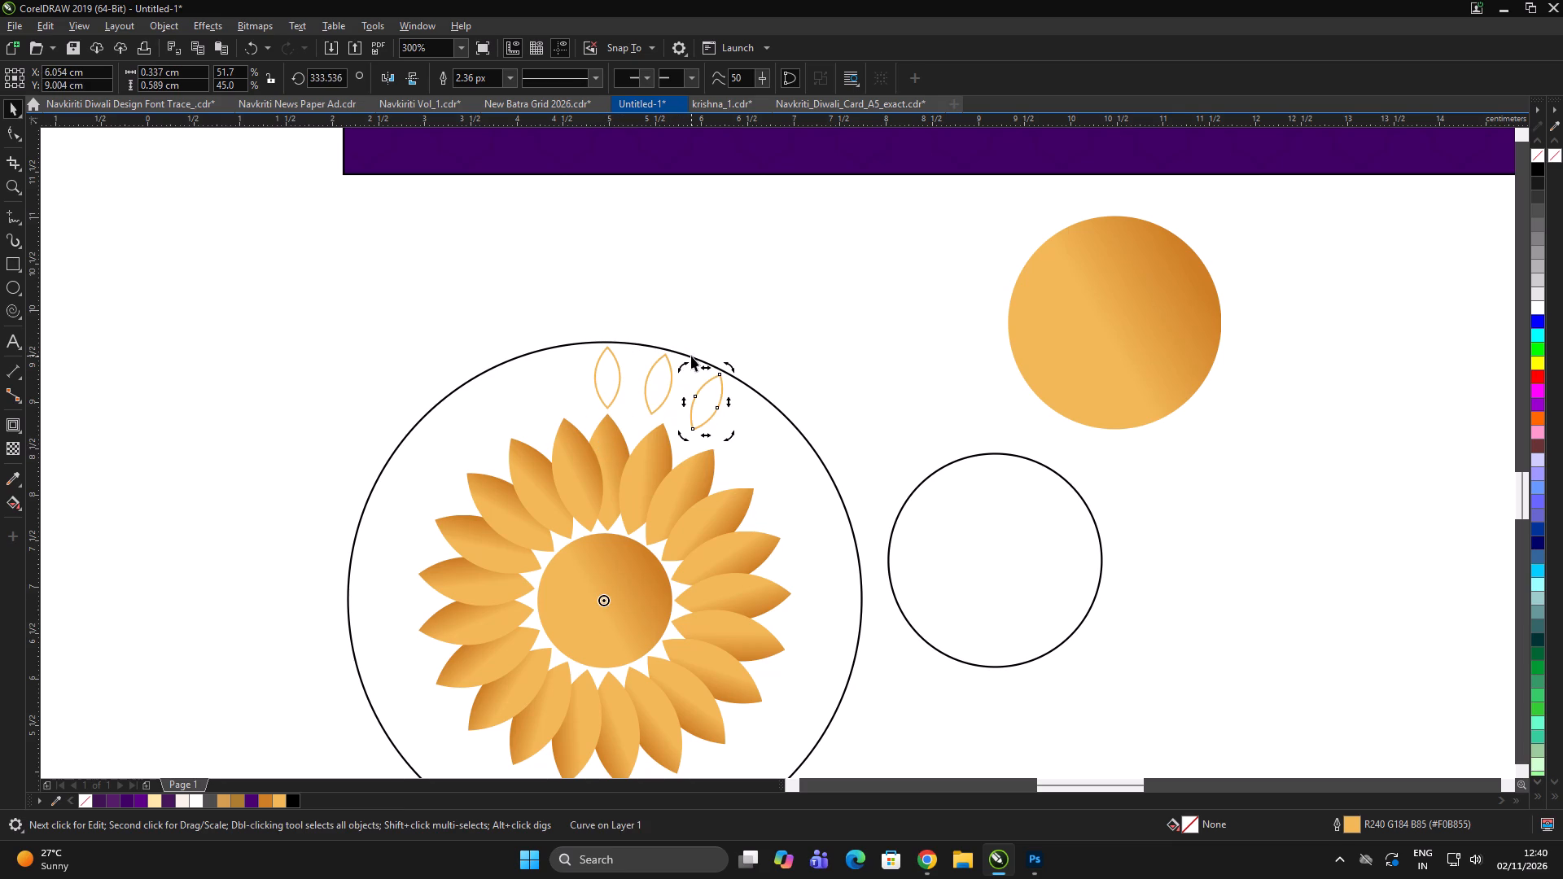
pyautogui.hotkey('ctrl', 'r')
pyautogui.hotkey('ctrl', 'r')
pyautogui.hotkey('ctrl', 'r')
pyautogui.hotkey('ctrl', 'r')
pyautogui.hotkey('ctrl', 'r')
pyautogui.hotkey('ctrl', 'r')
pyautogui.hotkey('ctrl', 'r')
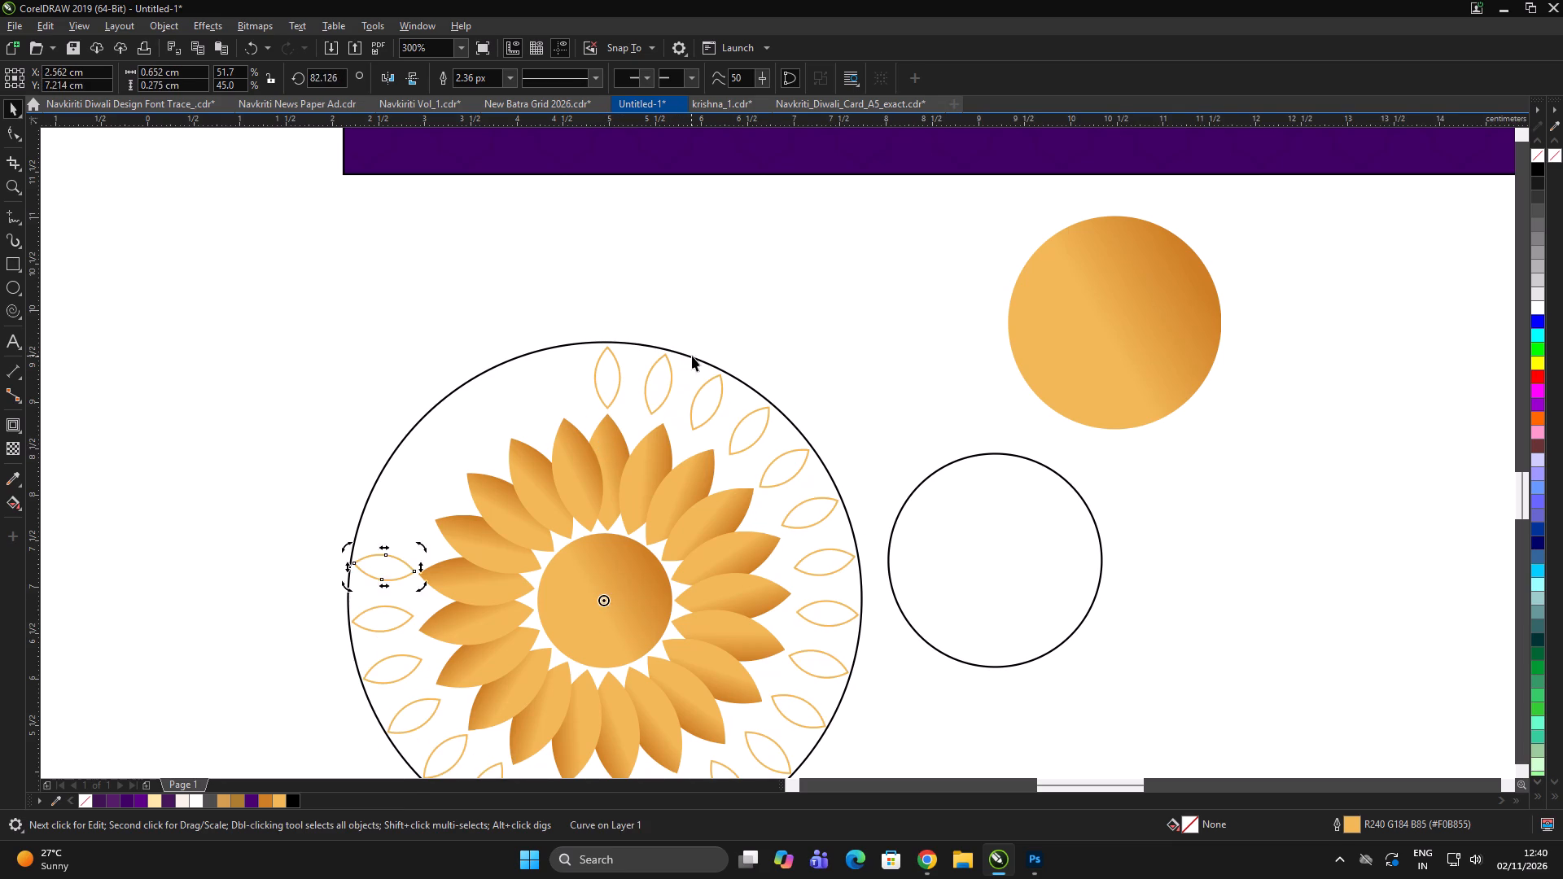
pyautogui.hotkey('ctrl', 'r')
pyautogui.hotkey('ctrl', 'r')
pyautogui.hotkey('ctrl', 'r')
pyautogui.hotkey('ctrl', 'r')
pyautogui.hotkey('ctrl', 'r')
# Give the outer circle around the petal ring a light gold outline (#F0B855).
pyautogui.scroll(-1, 668, 347)
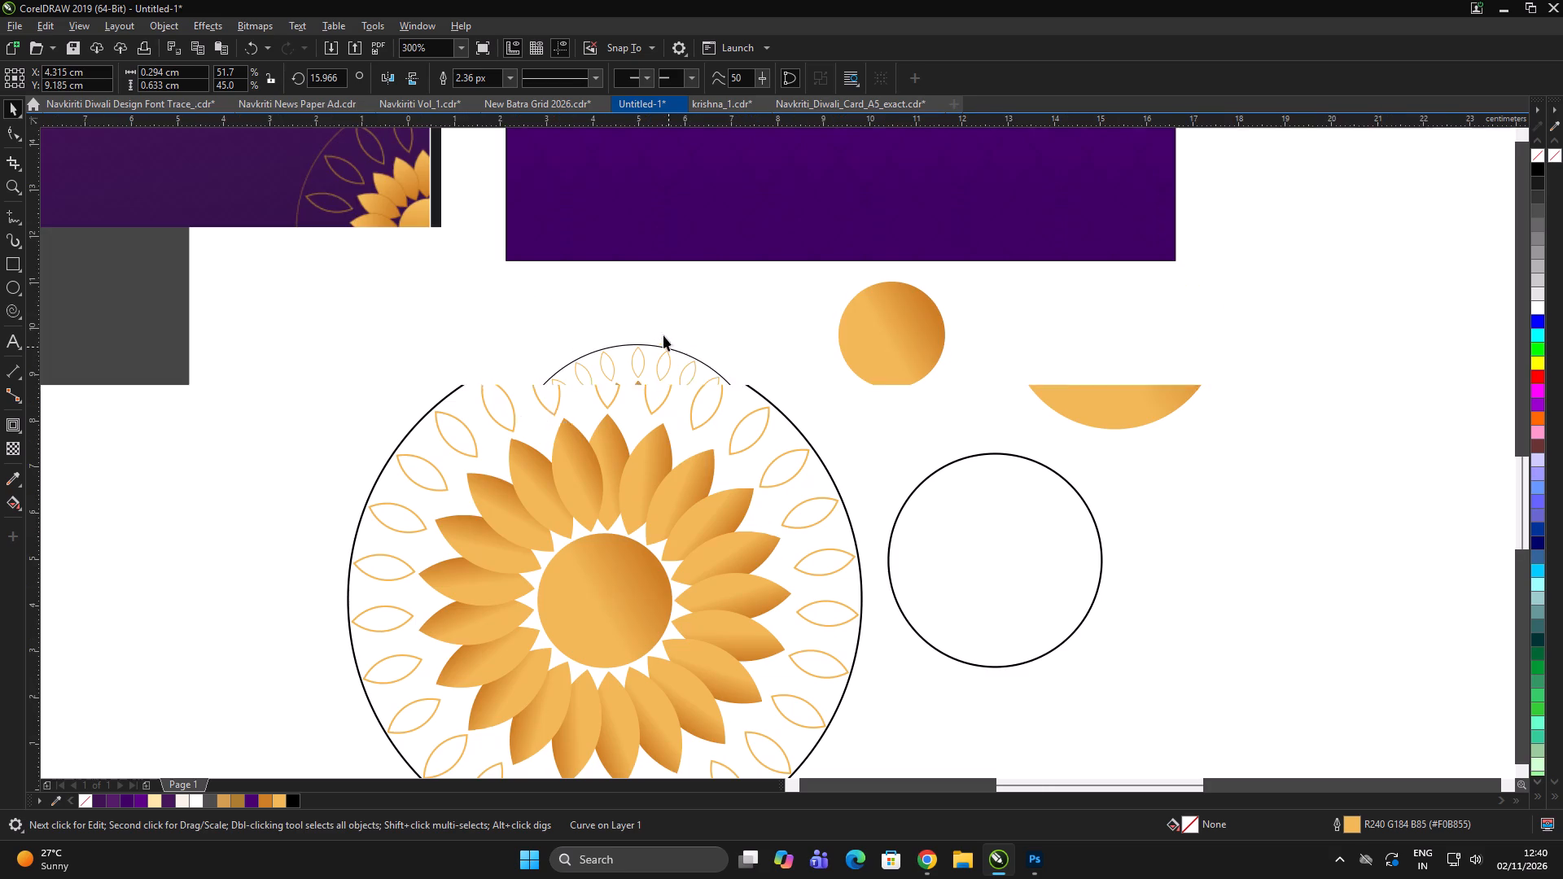
pyautogui.click(687, 307)
pyautogui.scroll(1, 699, 328)
pyautogui.click(711, 411)
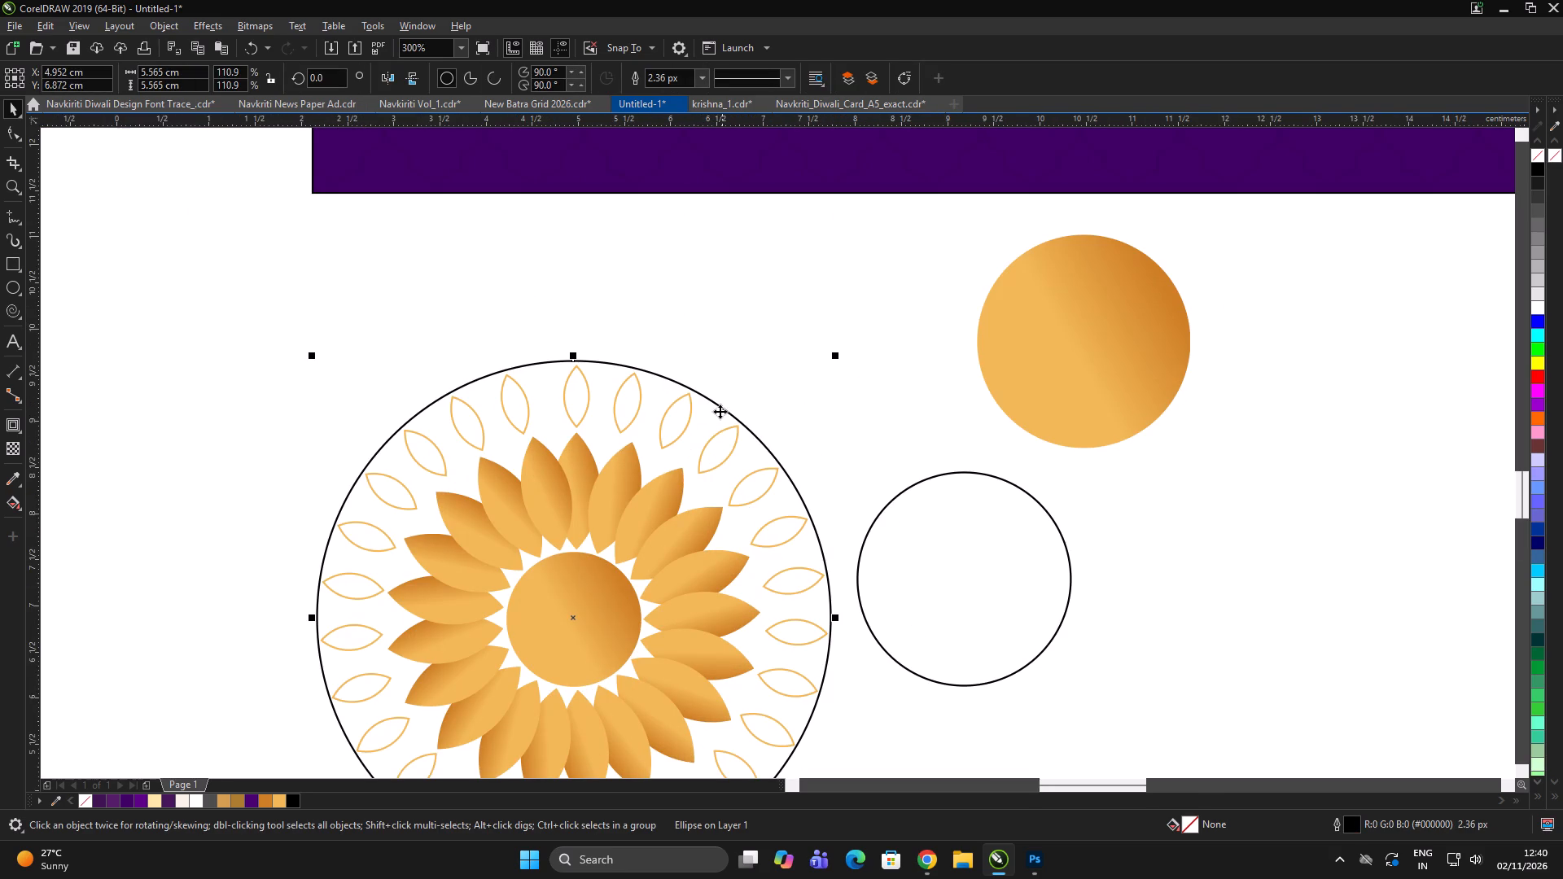
pyautogui.rightClick(281, 801)
# Delete the spare black-outlined circle and the spare gold gradient circle beside the ornament.
pyautogui.scroll(-2, 646, 381)
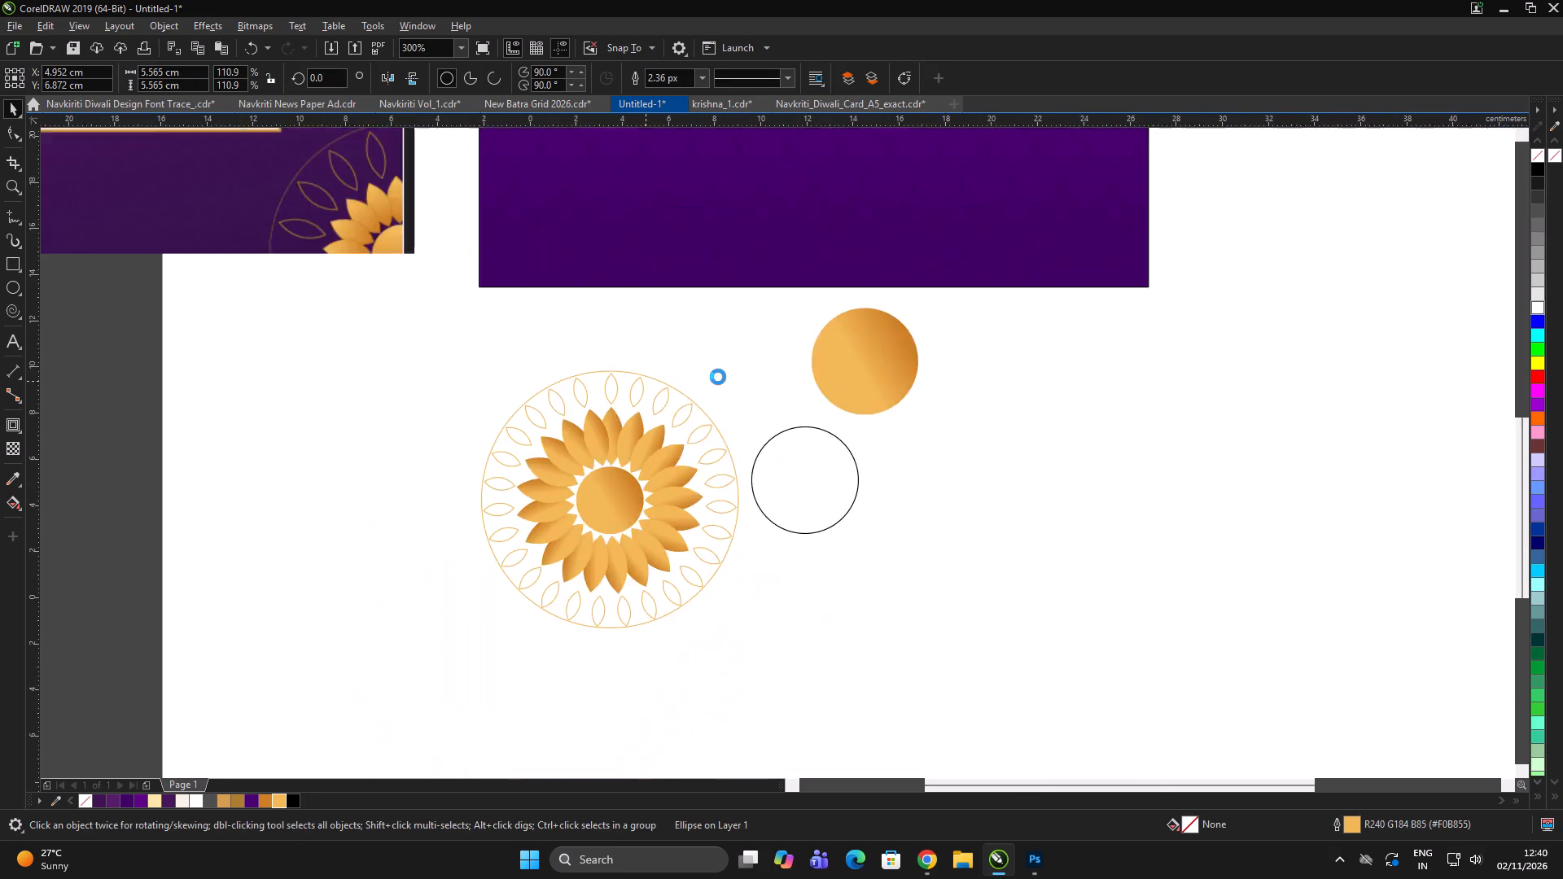
pyautogui.scroll(2, 694, 399)
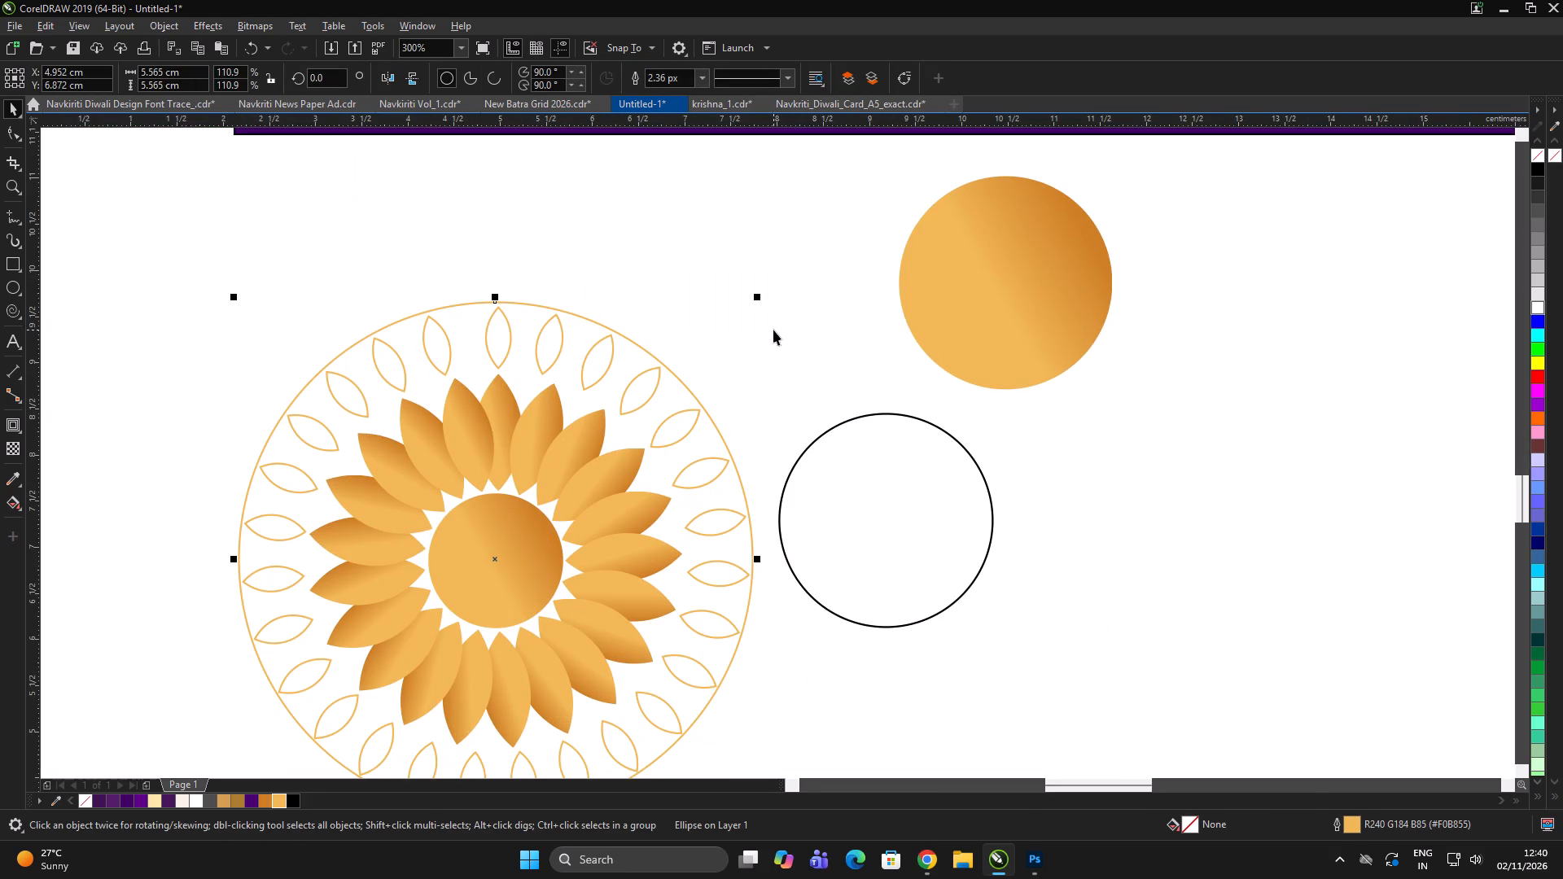
pyautogui.scroll(-2, 697, 303)
pyautogui.scroll(2, 779, 348)
pyautogui.click(824, 415)
pyautogui.scroll(-2, 759, 492)
pyautogui.click(775, 517)
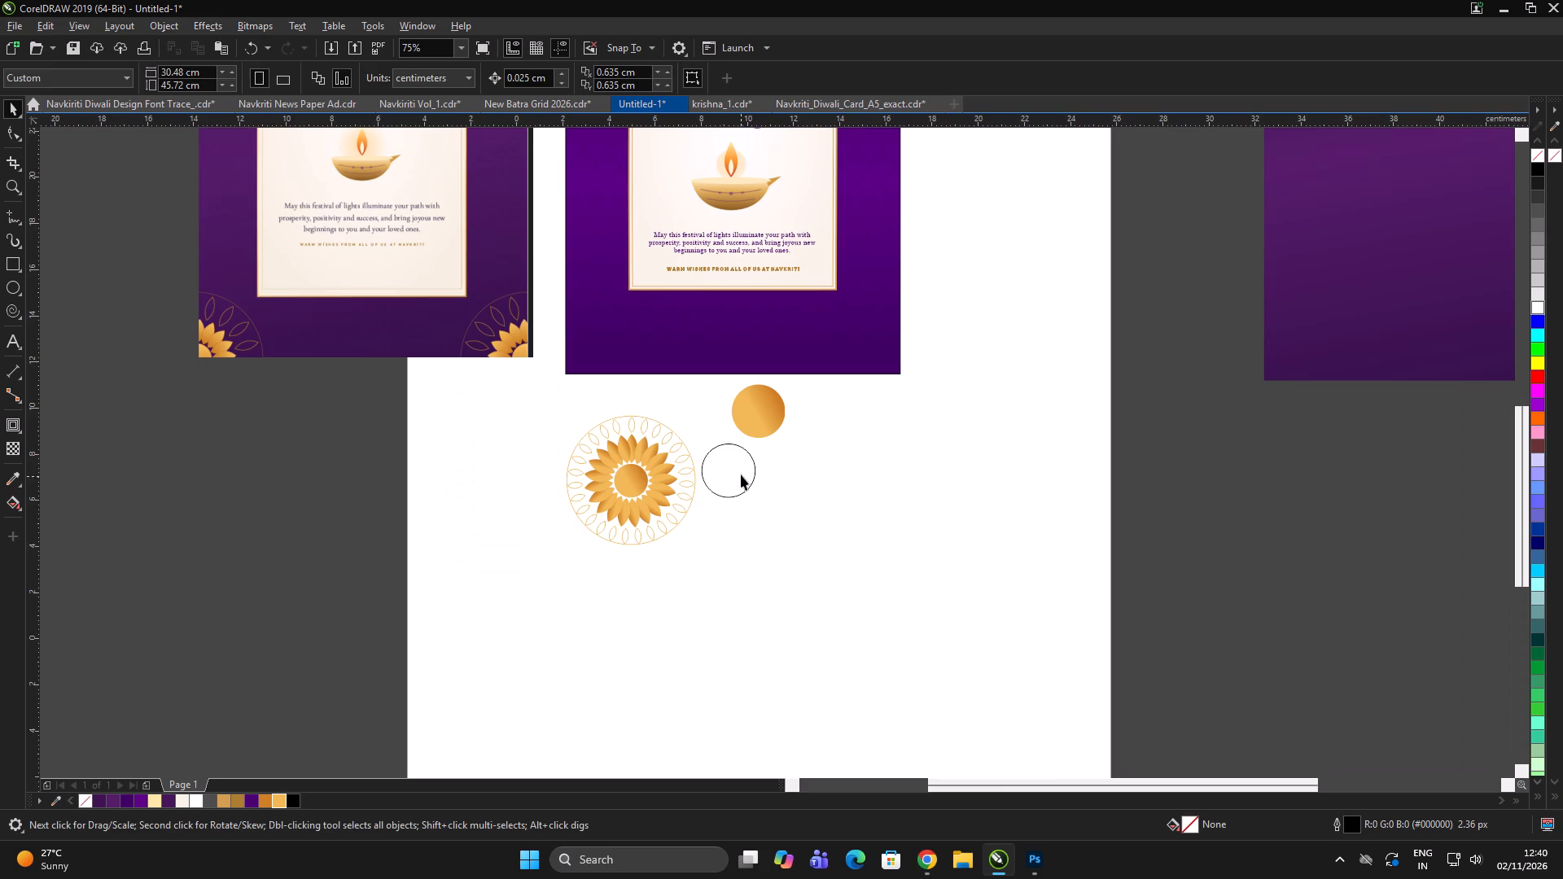
pyautogui.click(741, 474)
pyautogui.press('Delete')
pyautogui.click(848, 536)
pyautogui.moveTo(846, 520); pyautogui.dragTo(712, 374)
pyautogui.press('Delete')
# Group all the flower ornament's parts and move the group over the card's lower-right corner.
pyautogui.click(818, 531)
pyautogui.click(825, 529)
pyautogui.moveTo(778, 588); pyautogui.dragTo(460, 384)
pyautogui.hotkey('ctrl', 'g')
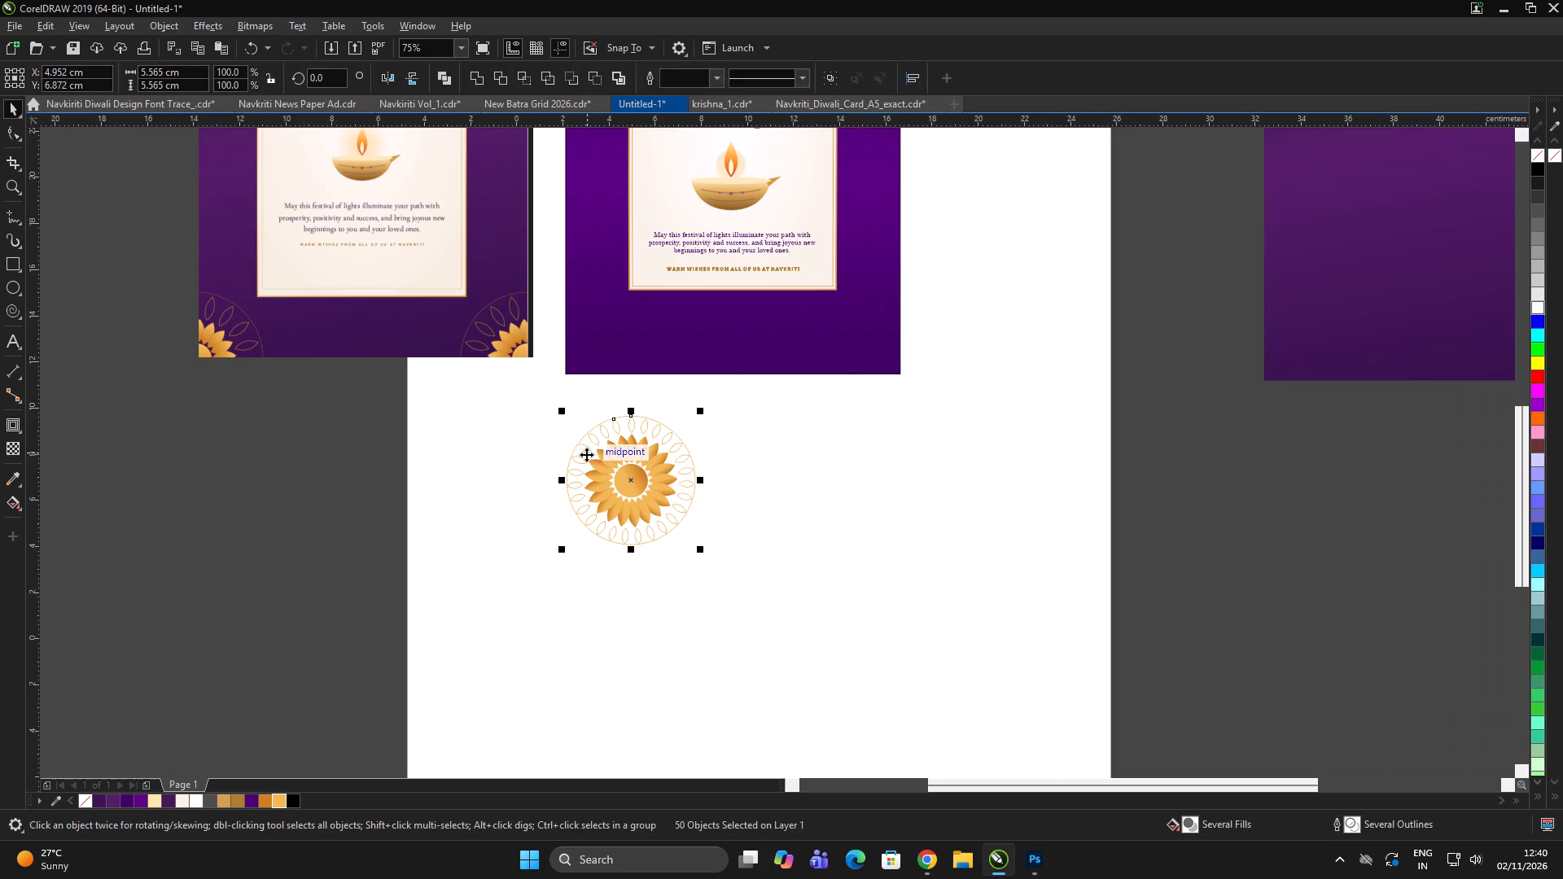
pyautogui.moveTo(583, 470); pyautogui.dragTo(824, 349)
pyautogui.scroll(2, 882, 326)
pyautogui.hotkey('ctrl', 'g')
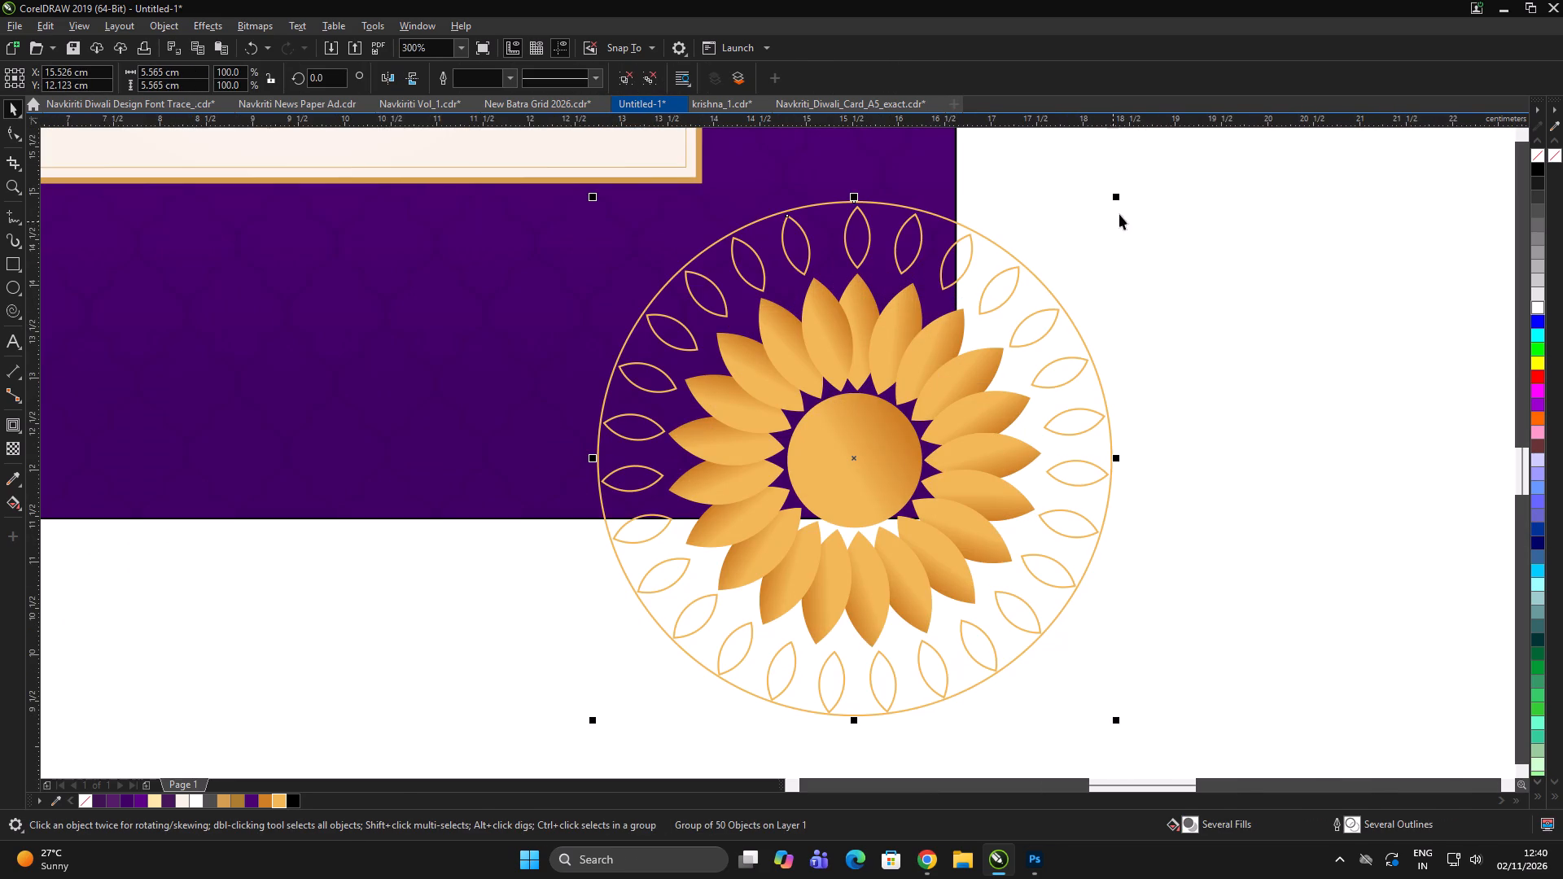
# Scale the ornament down to about 5.22 cm across and rotate it about 80° clockwise.
pyautogui.moveTo(1118, 195); pyautogui.dragTo(1112, 210)
pyautogui.click(896, 394)
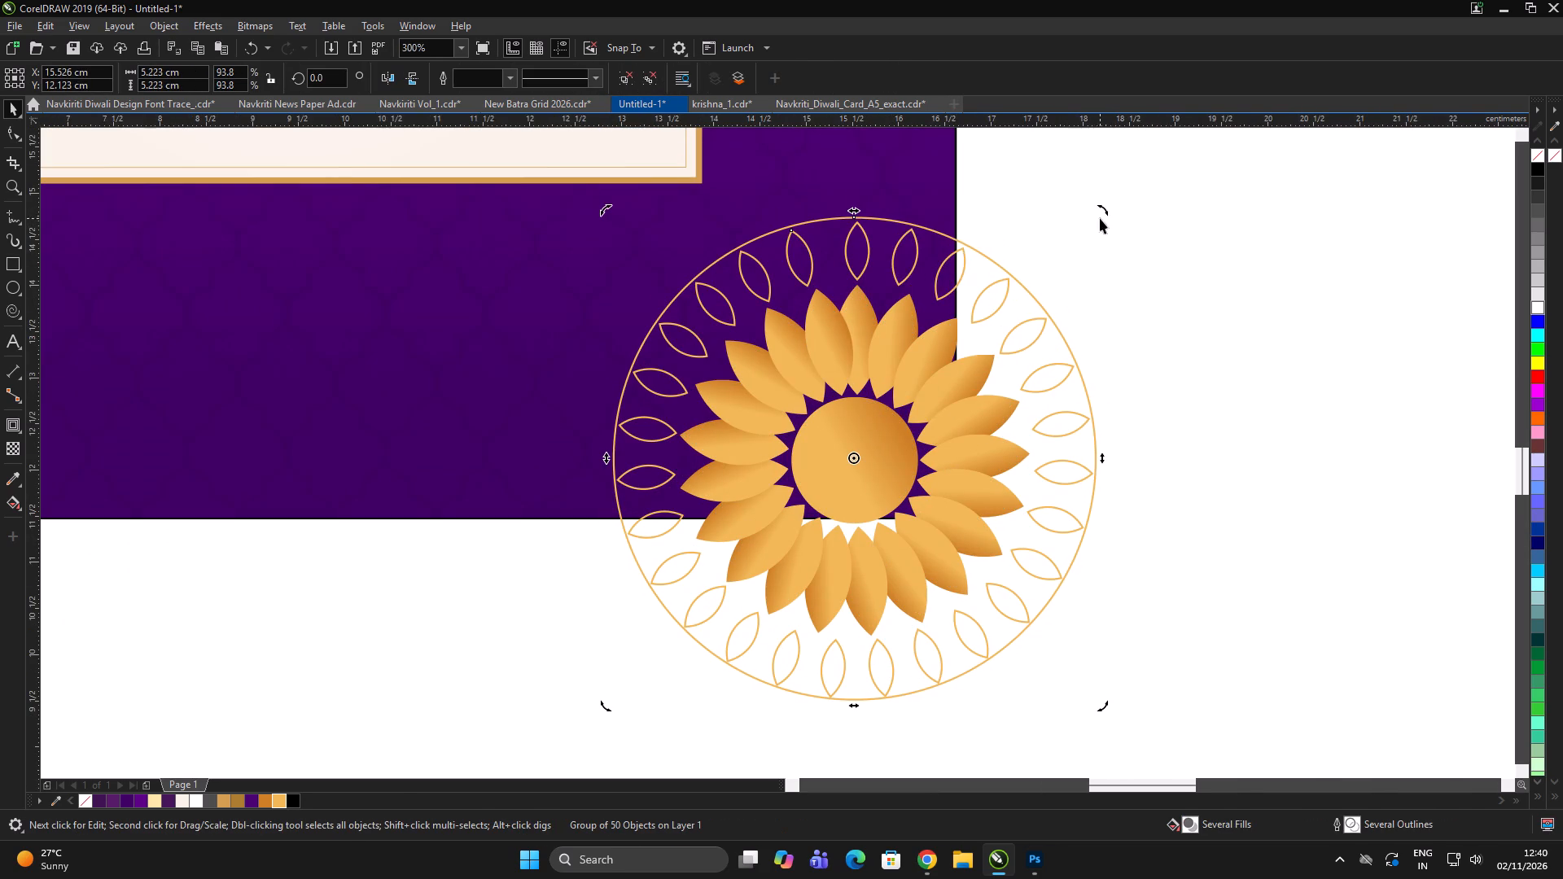
pyautogui.moveTo(1101, 208); pyautogui.dragTo(1038, 585)
# Centre the ornament near the card's lower-right corner and PowerClip it inside the purple background.
pyautogui.click(831, 448)
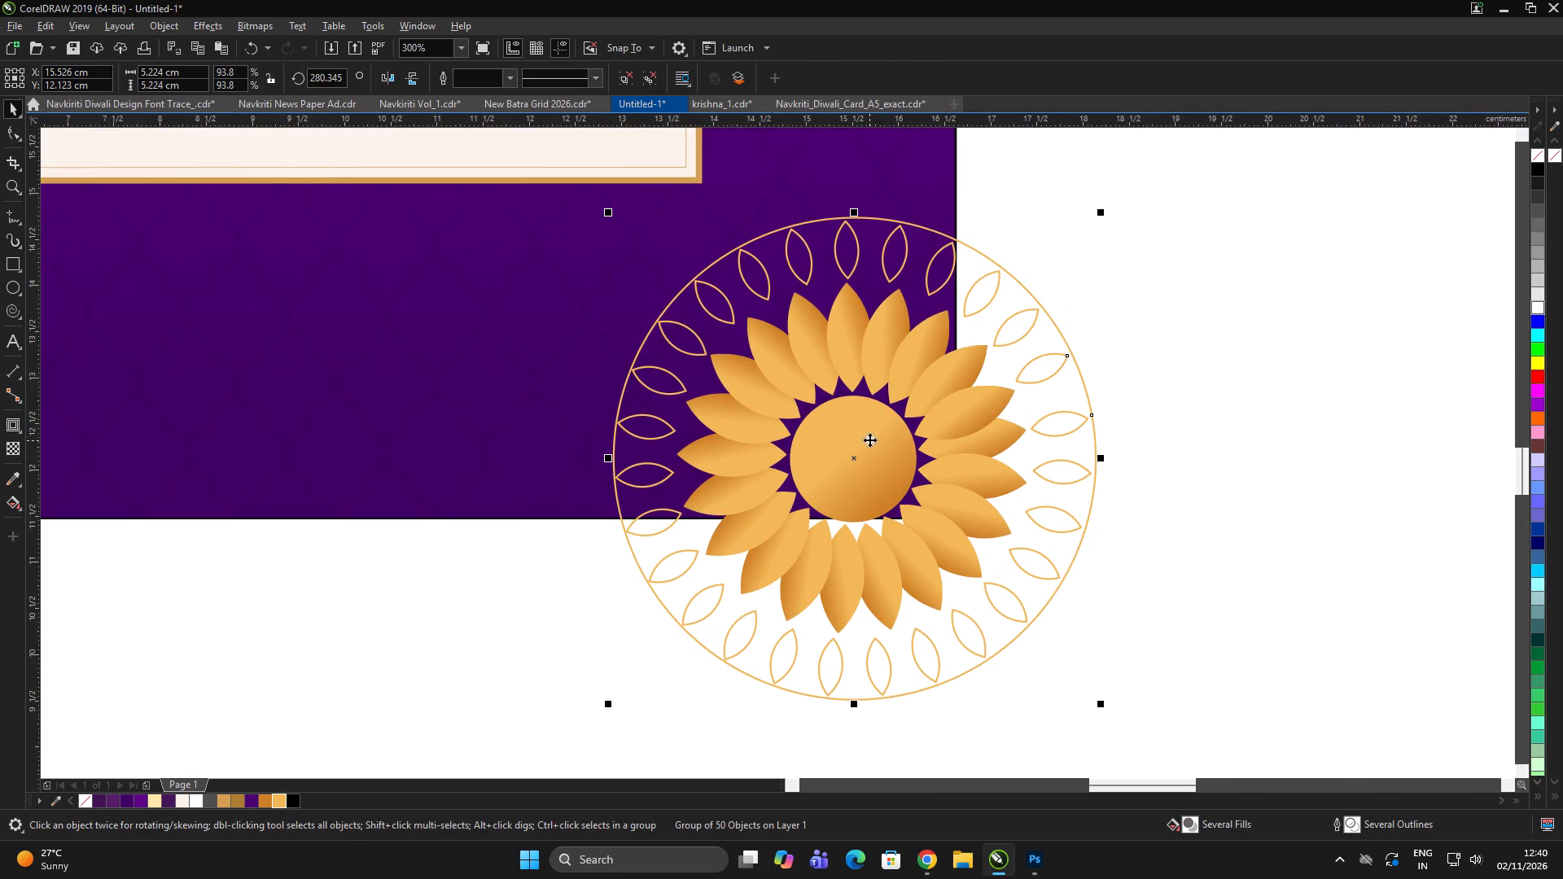
pyautogui.moveTo(868, 435); pyautogui.dragTo(948, 474)
pyautogui.hotkey('ctrl', 'g')
pyautogui.scroll(-2, 949, 468)
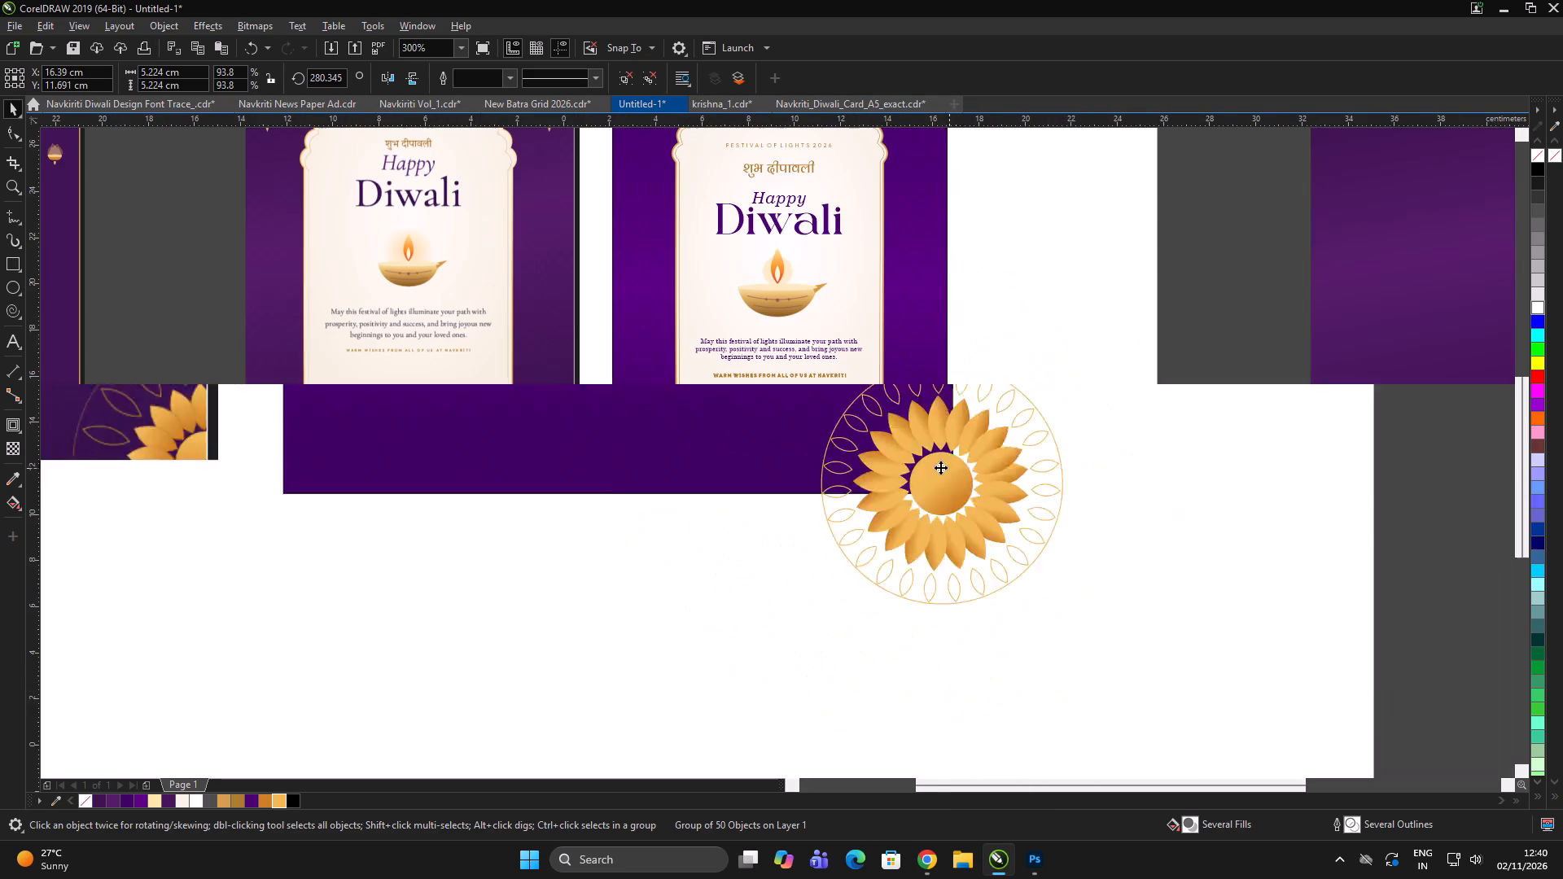
pyautogui.rightClick(940, 467)
pyautogui.click(1012, 551)
pyautogui.click(828, 450)
pyautogui.click(1123, 435)
pyautogui.moveTo(1121, 435); pyautogui.dragTo(1105, 435)
pyautogui.scroll(1, 927, 443)
# Copy the clipped ornament horizontally to the card's lower-left corner, within the same PowerClip.
pyautogui.keyDown('alt'); pyautogui.click(917, 466); pyautogui.keyUp('alt')
pyautogui.moveTo(936, 449); pyautogui.dragTo(287, 454)
pyautogui.keyDown('shift'); pyautogui.rightClick(287, 454); pyautogui.keyUp('shift')
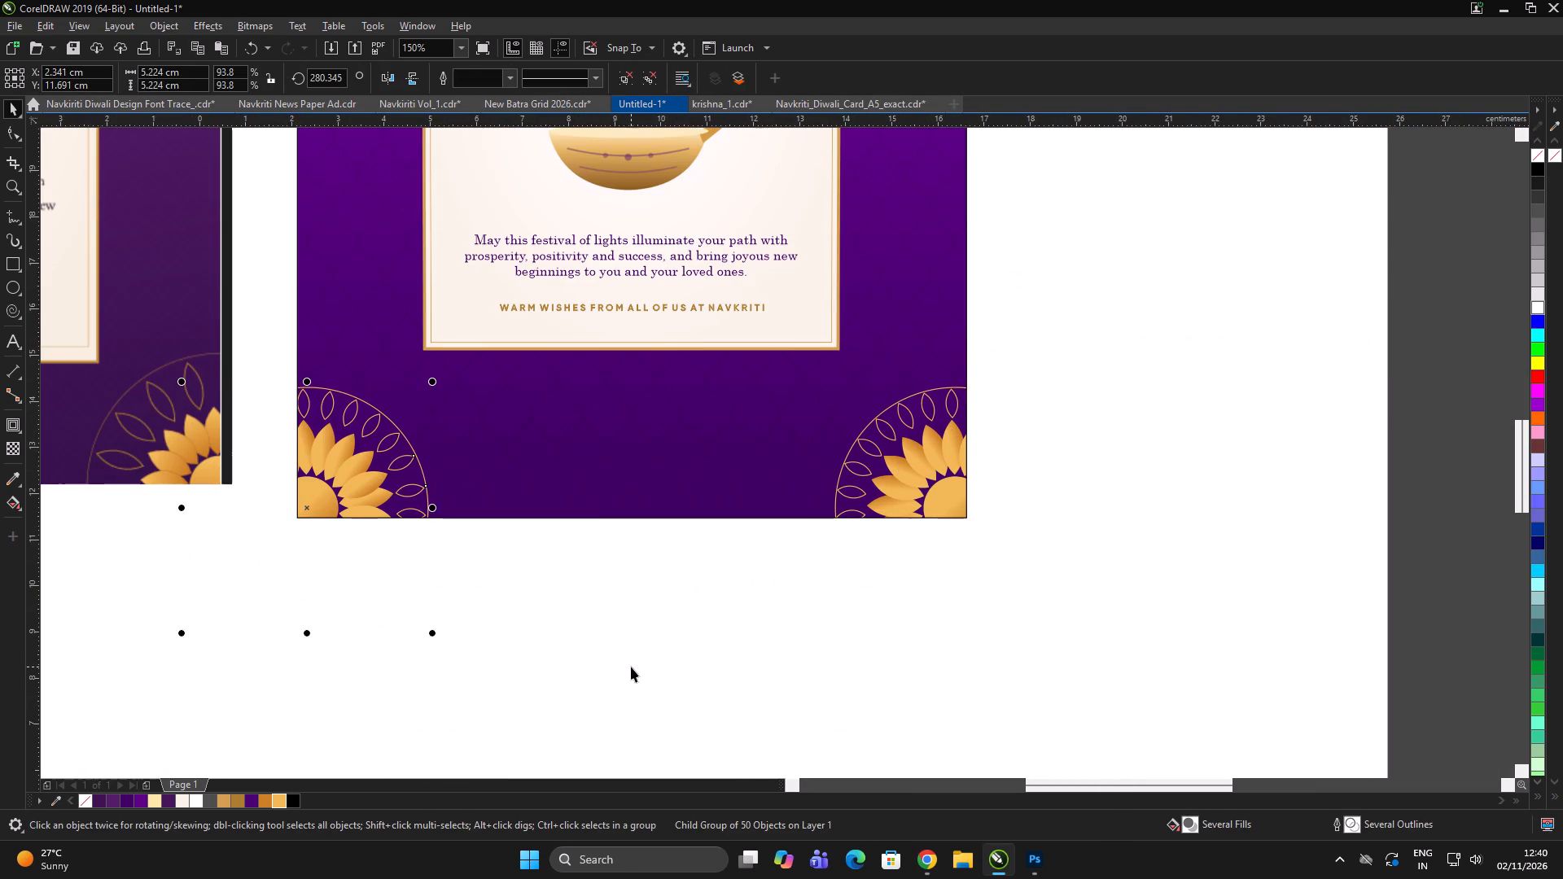
pyautogui.click(635, 663)
pyautogui.click(641, 659)
# Rotate the lower-left corner ornament clockwise around its centre.
pyautogui.keyDown('alt'); pyautogui.click(335, 461); pyautogui.keyUp('alt')
pyautogui.click(342, 453)
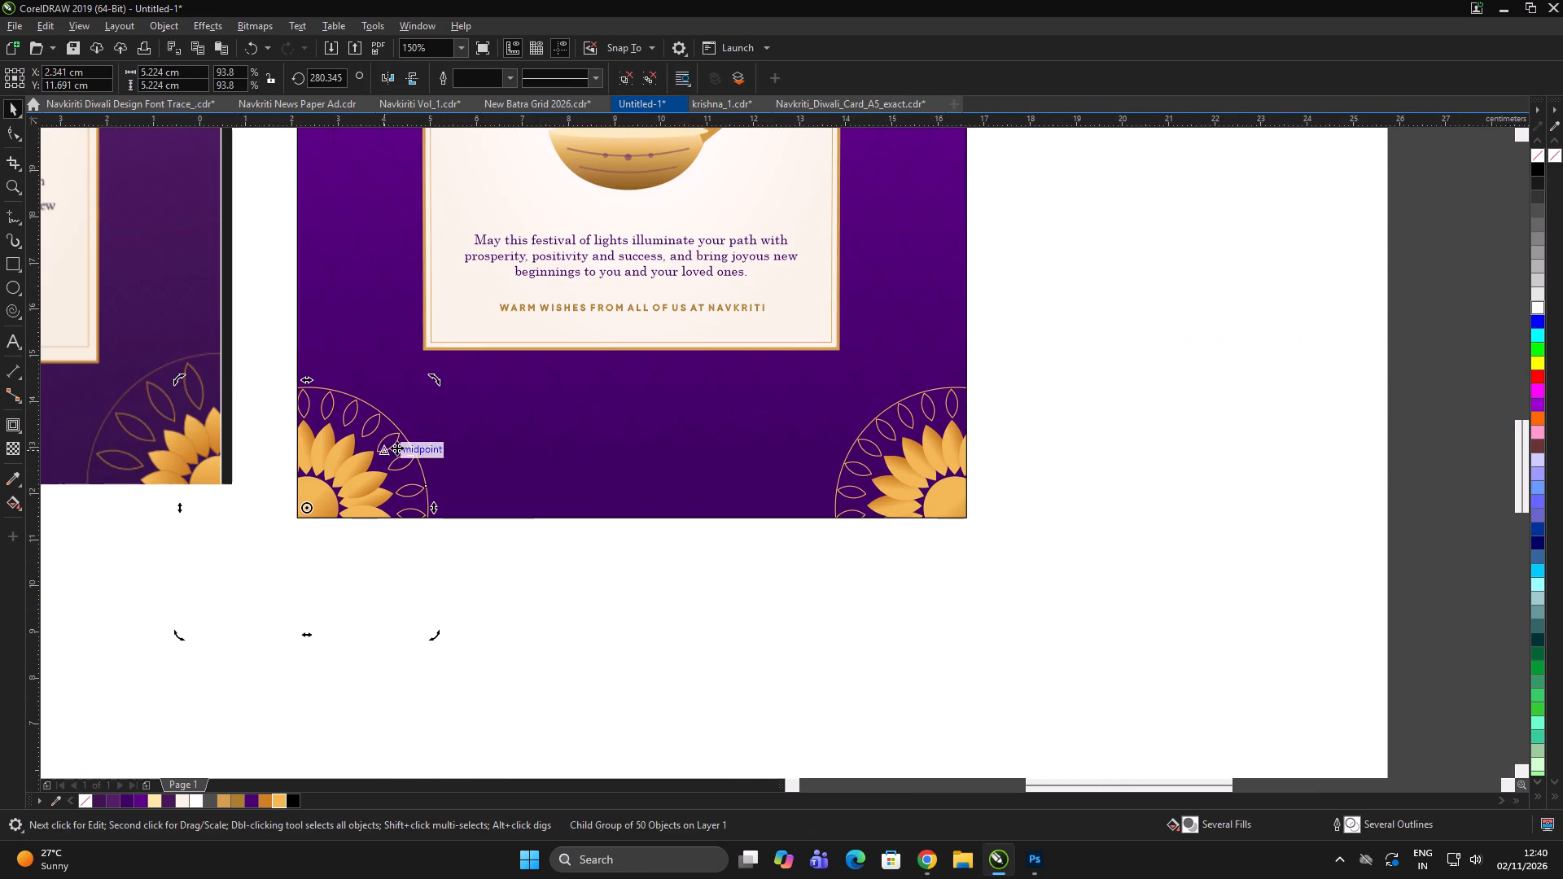
pyautogui.moveTo(431, 377); pyautogui.dragTo(482, 616)
pyautogui.click(663, 621)
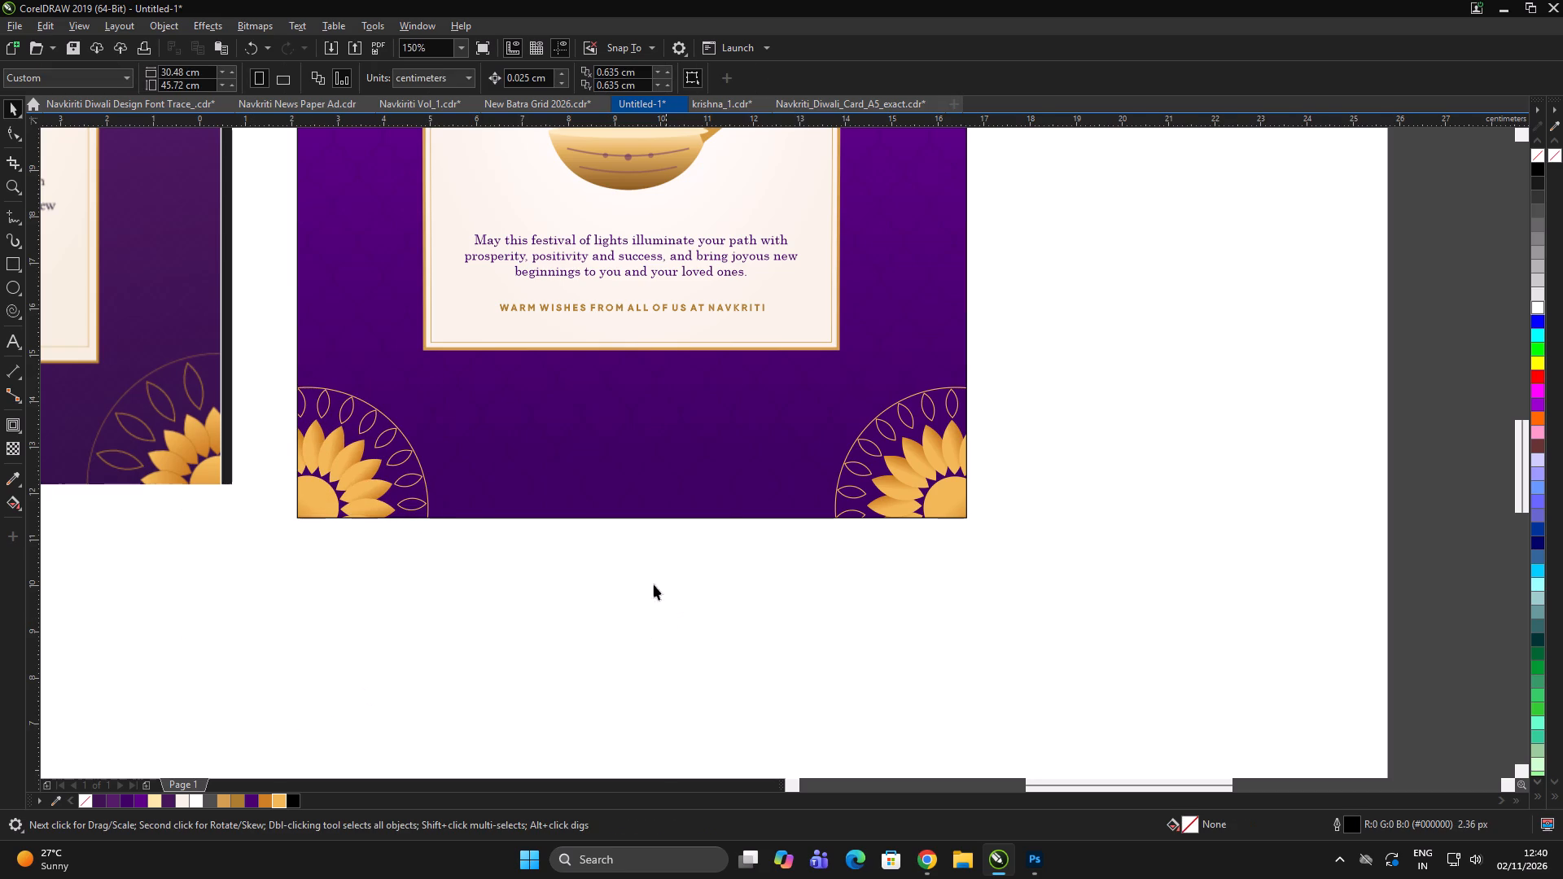
# Inspect the rebuilt card as a whole and compare its layout and corner ornaments with the reference.
pyautogui.scroll(-1, 584, 527)
pyautogui.doubleClick(636, 601)
pyautogui.click(920, 636)
pyautogui.click(926, 635)
pyautogui.moveTo(900, 597); pyautogui.dragTo(882, 581)
pyautogui.scroll(-1, 711, 526)
pyautogui.doubleClick(777, 619)
pyautogui.scroll(1, 701, 518)
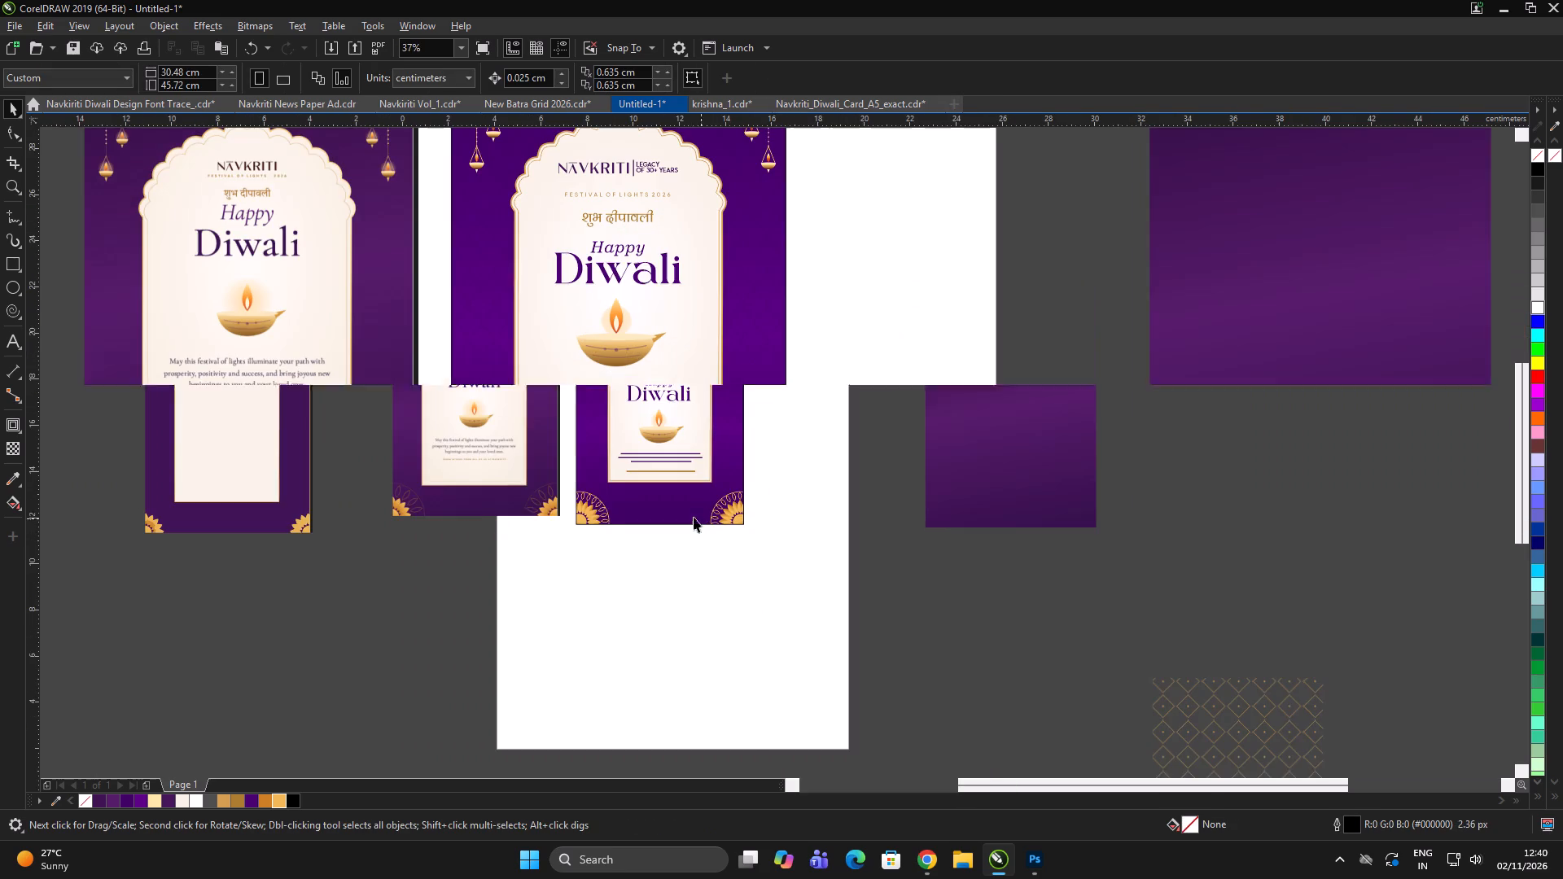
pyautogui.click(850, 549)
pyautogui.click(843, 544)
pyautogui.scroll(-1, 744, 515)
pyautogui.click(781, 578)
pyautogui.scroll(1, 716, 321)
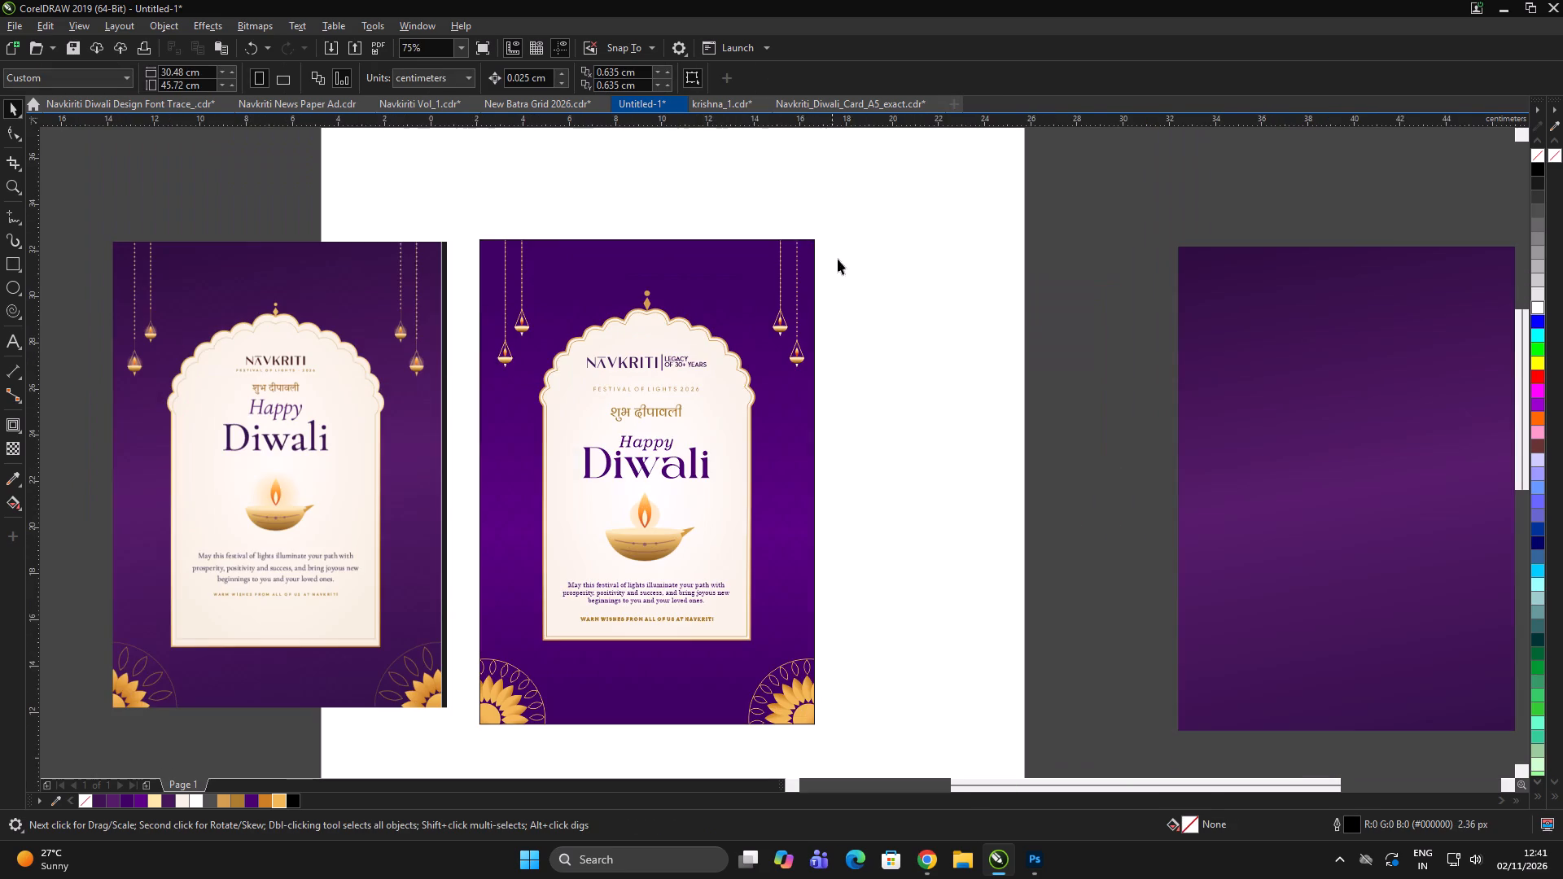
# Select the hanging lamps on the card's right side and PowerClip them inside the purple background.
pyautogui.moveTo(865, 243); pyautogui.dragTo(528, 657)
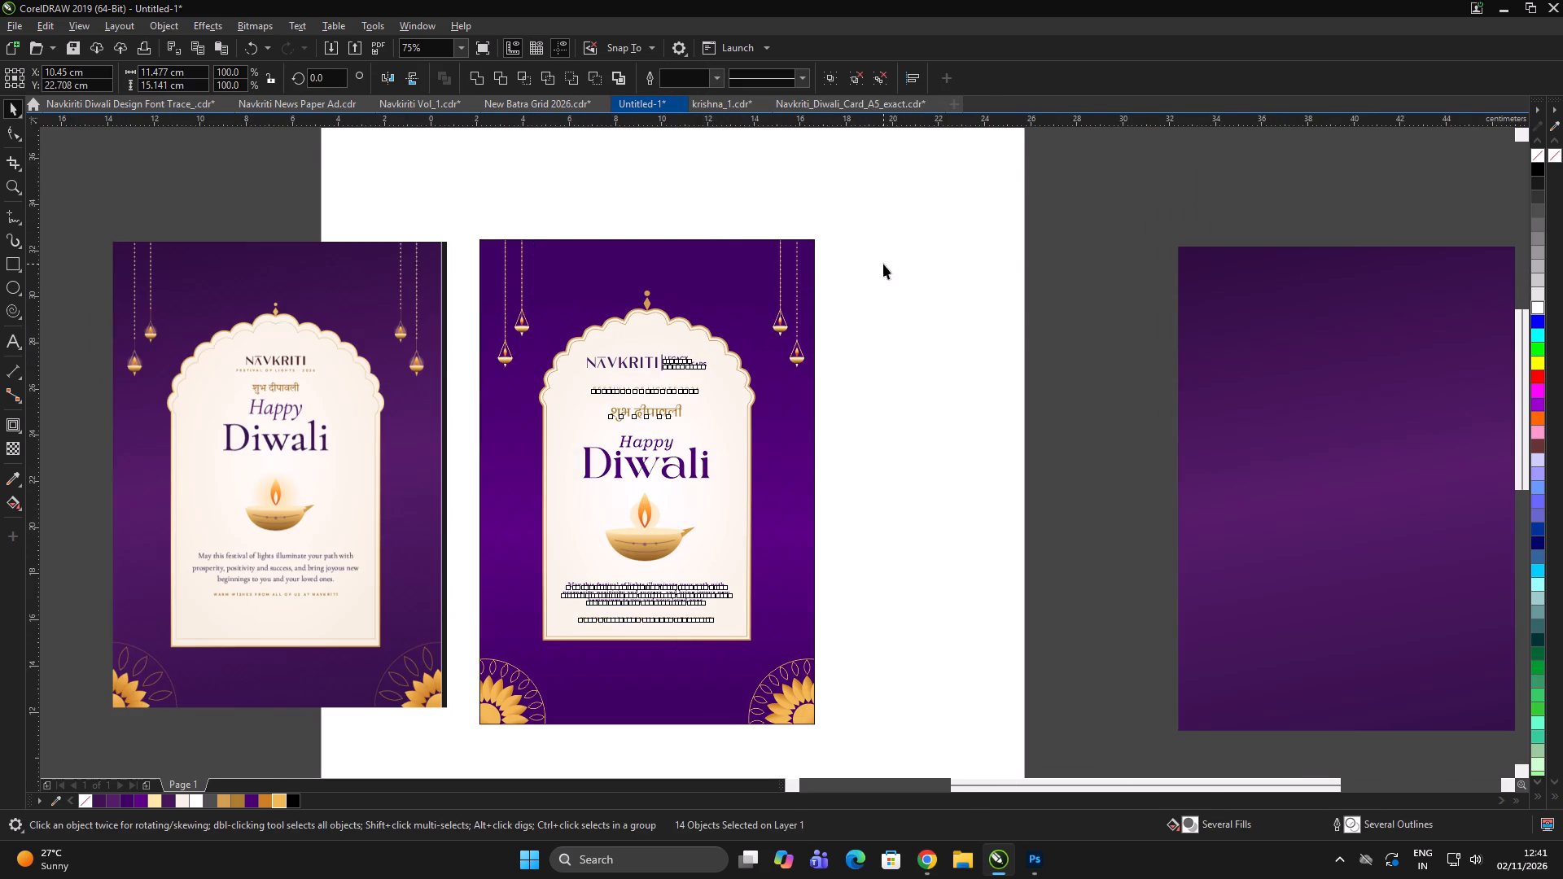
pyautogui.click(883, 264)
pyautogui.moveTo(891, 260); pyautogui.dragTo(738, 432)
pyautogui.rightClick(799, 358)
pyautogui.click(839, 550)
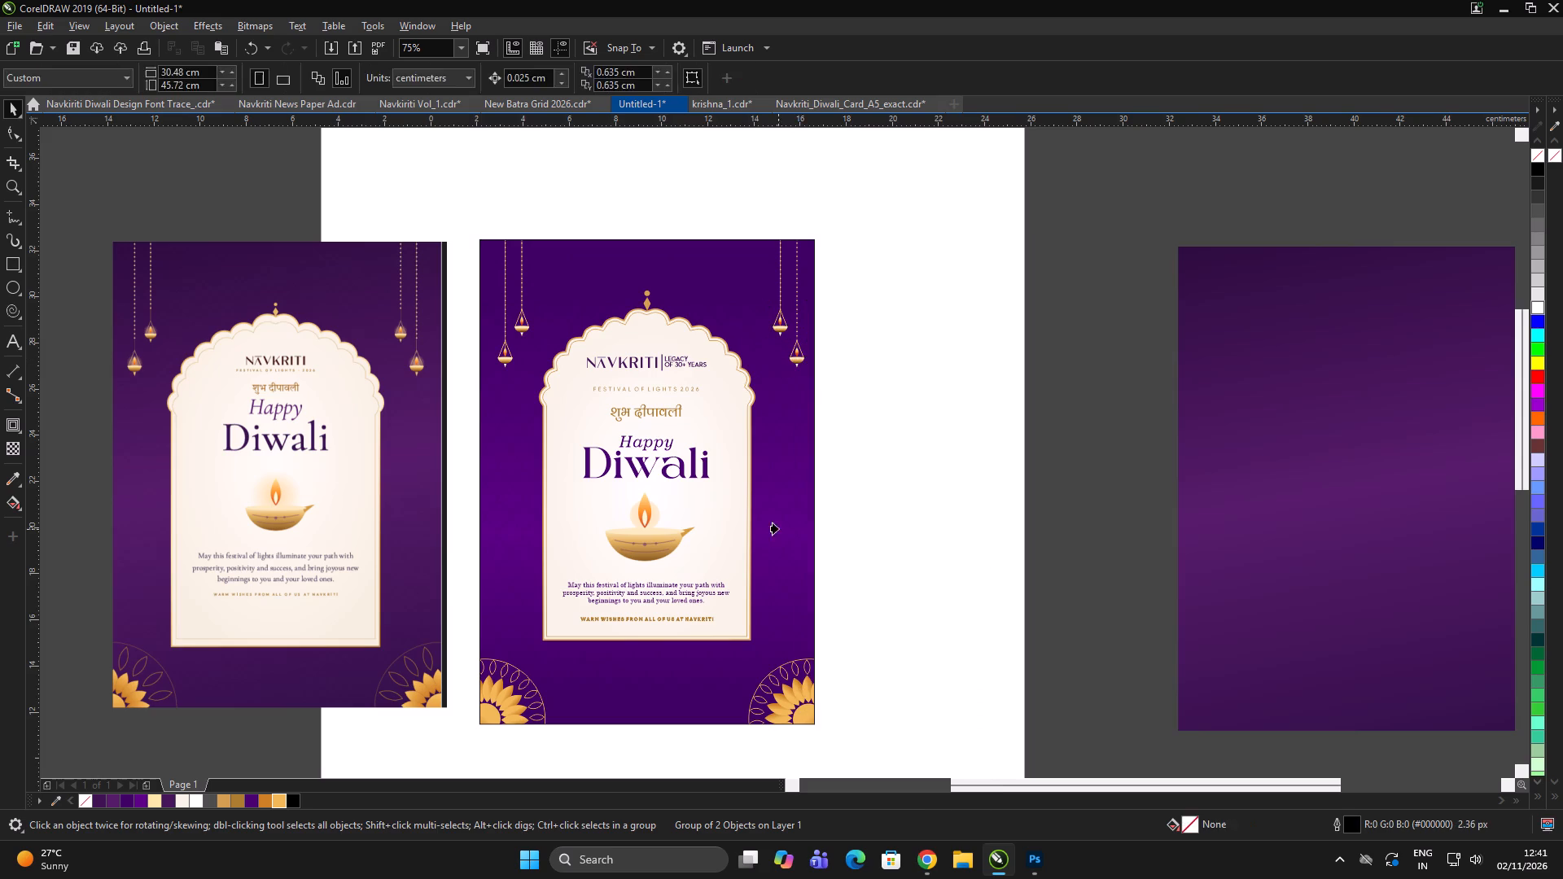
pyautogui.click(777, 527)
pyautogui.doubleClick(940, 479)
pyautogui.click(935, 448)
# Enlarge the arch panel with its finial, logo, texts and diya together from the centre to about 9.95 × 16.16 cm.
pyautogui.moveTo(894, 214); pyautogui.dragTo(528, 651)
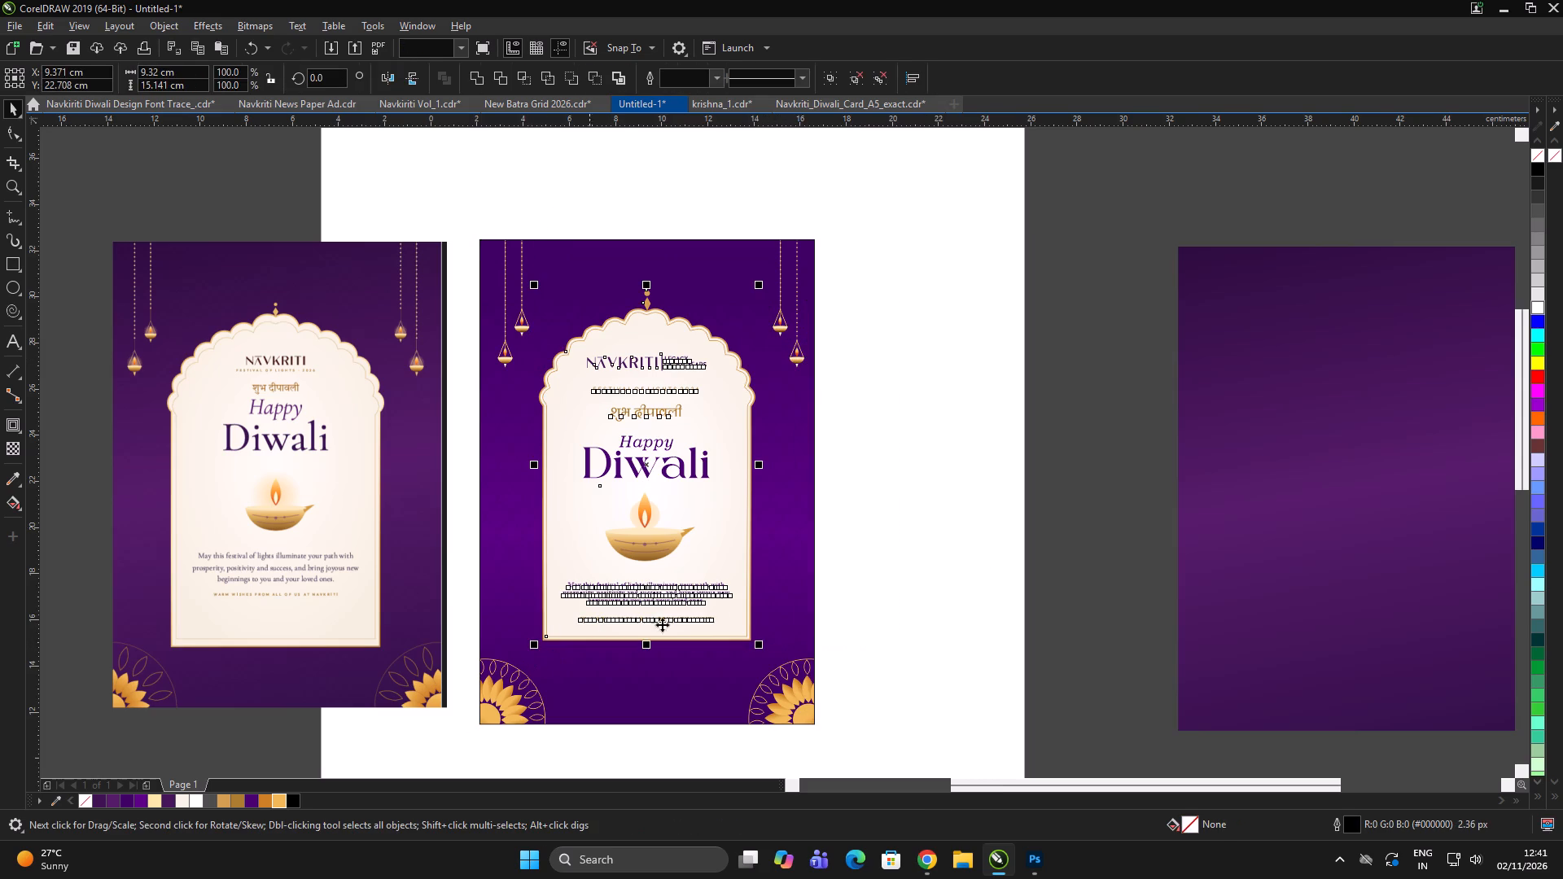
pyautogui.moveTo(762, 649); pyautogui.dragTo(778, 660)
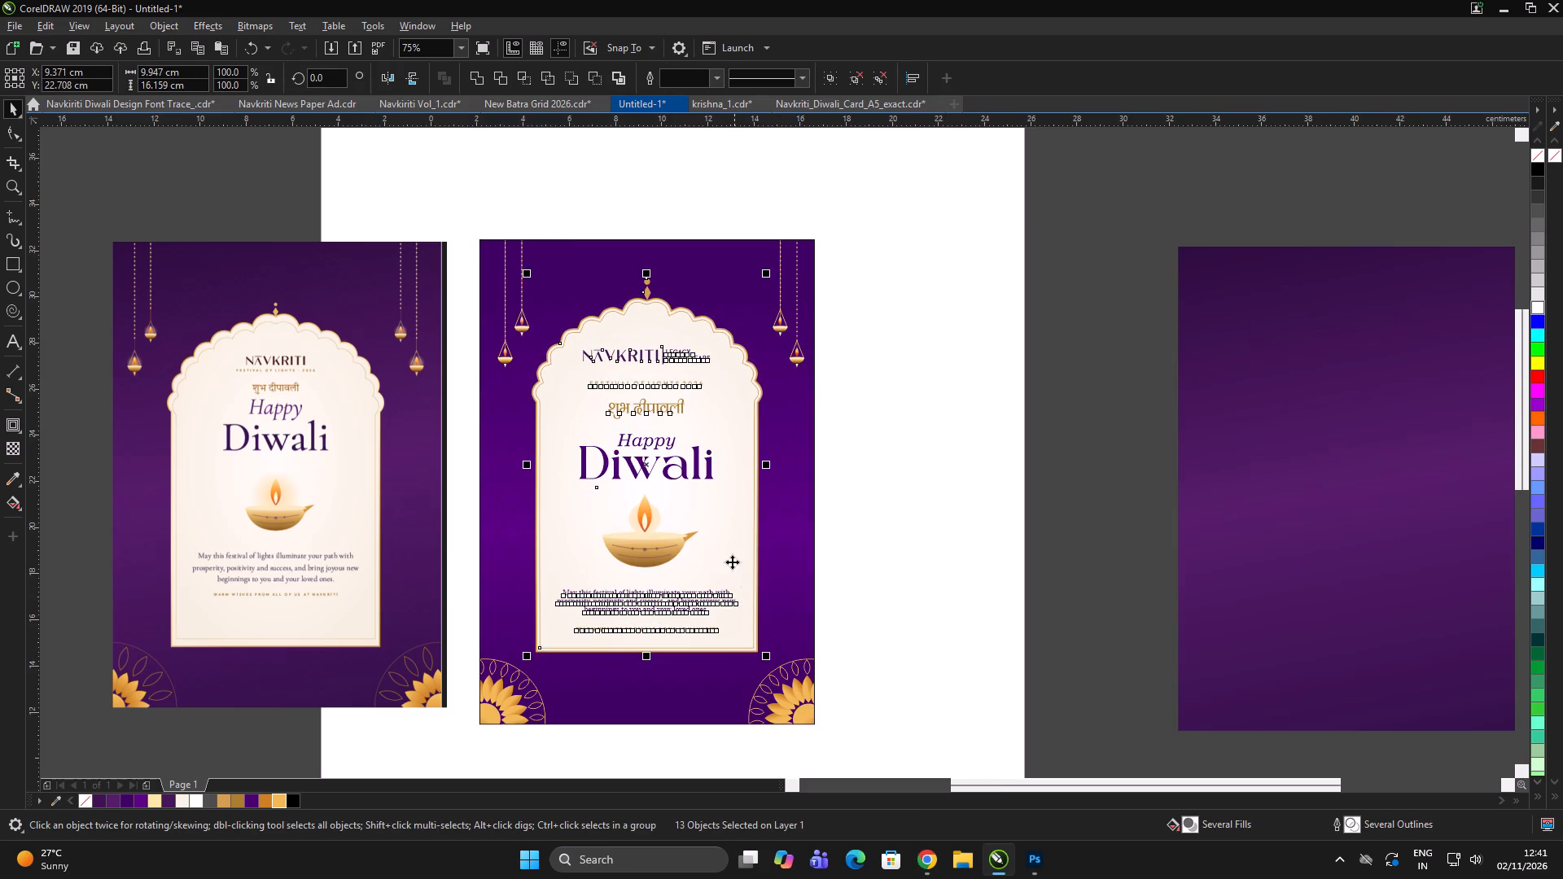
pyautogui.click(731, 558)
pyautogui.scroll(-2, 782, 490)
pyautogui.click(851, 418)
pyautogui.click(857, 416)
# Delete the reference card beside the rebuilt one and the blank arch artwork covering the leftmost card's lettering.
pyautogui.scroll(2, 713, 469)
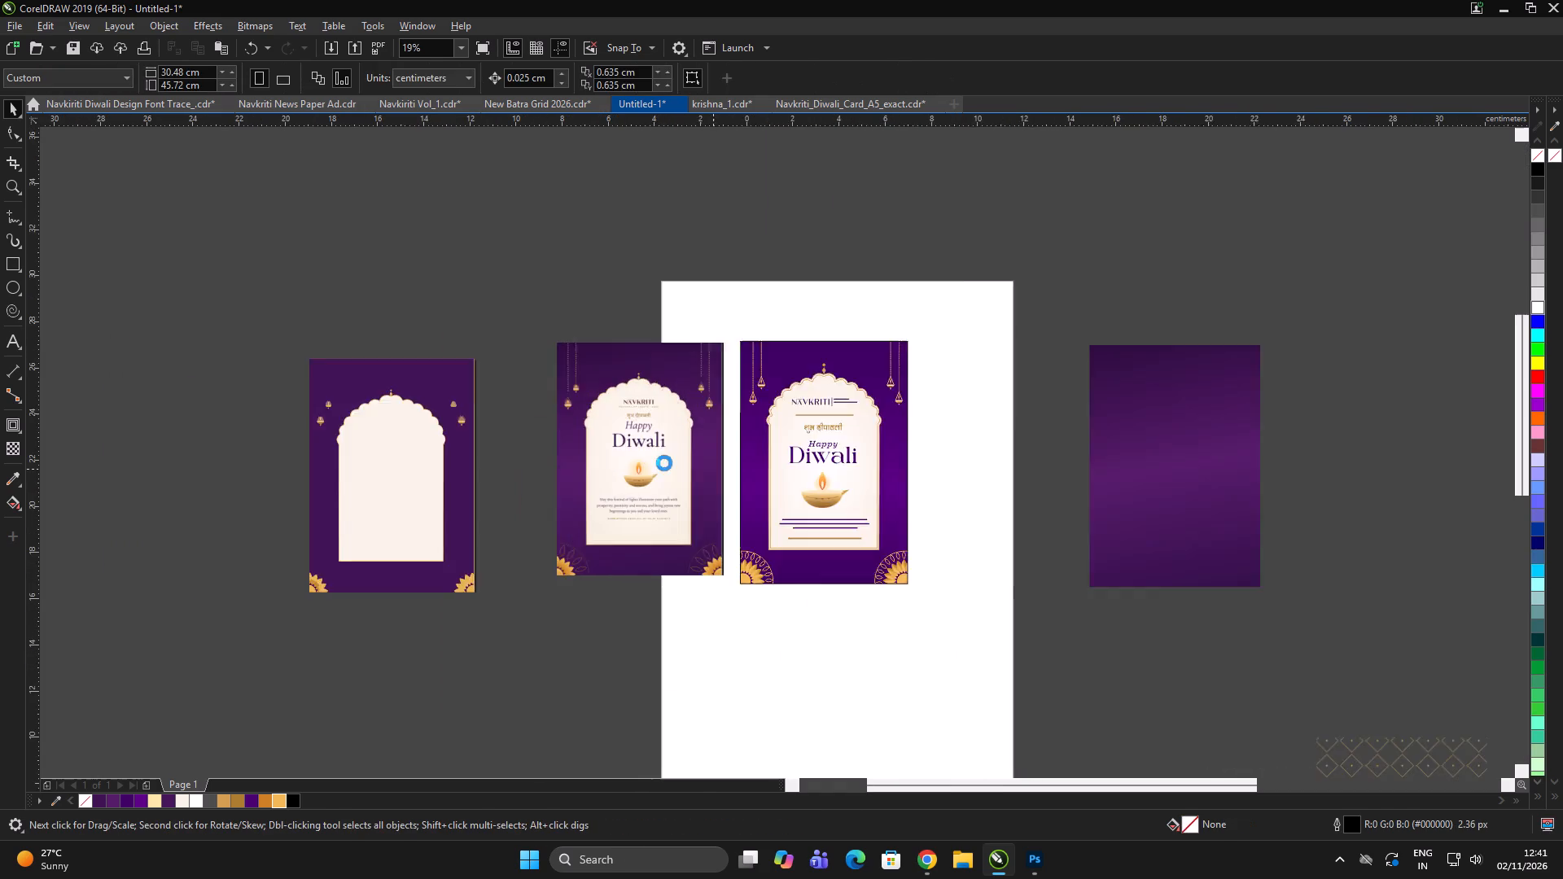
pyautogui.click(655, 453)
pyautogui.press('Delete')
pyautogui.click(460, 409)
pyautogui.click(149, 404)
pyautogui.press('Delete')
pyautogui.scroll(-3, 421, 287)
pyautogui.click(403, 307)
pyautogui.click(424, 306)
pyautogui.moveTo(428, 225); pyautogui.dragTo(427, 235)
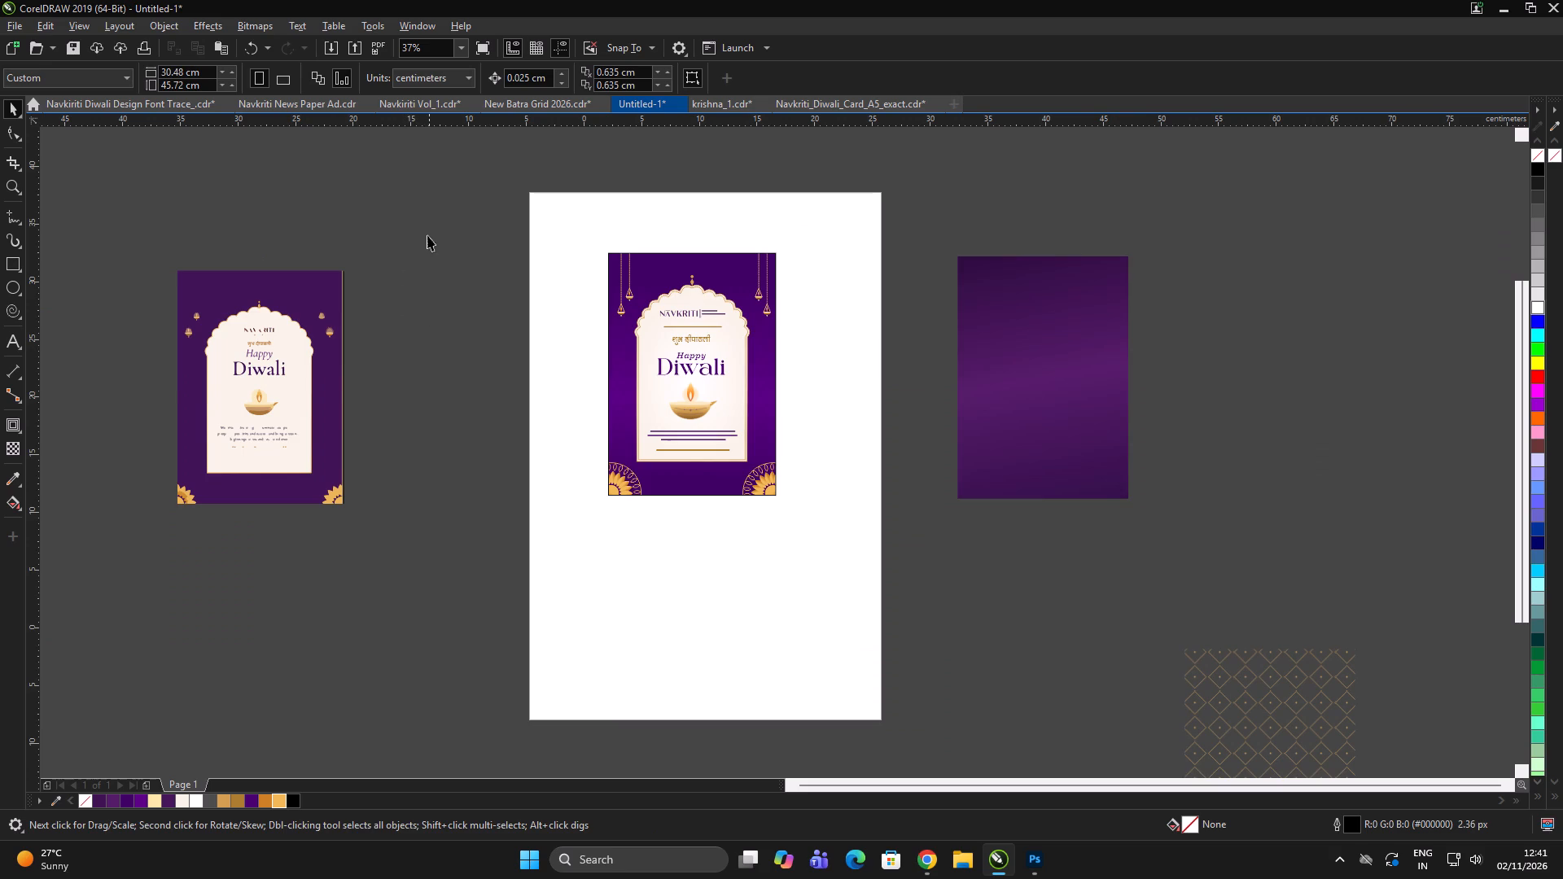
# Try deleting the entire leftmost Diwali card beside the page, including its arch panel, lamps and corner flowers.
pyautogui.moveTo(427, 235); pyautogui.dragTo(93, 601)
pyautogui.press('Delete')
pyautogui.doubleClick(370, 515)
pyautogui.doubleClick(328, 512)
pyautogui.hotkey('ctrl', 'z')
# Select the purple background of the leftmost card near its bottom-right corner flower.
pyautogui.click(431, 524)
pyautogui.scroll(2, 304, 473)
pyautogui.click(352, 530)
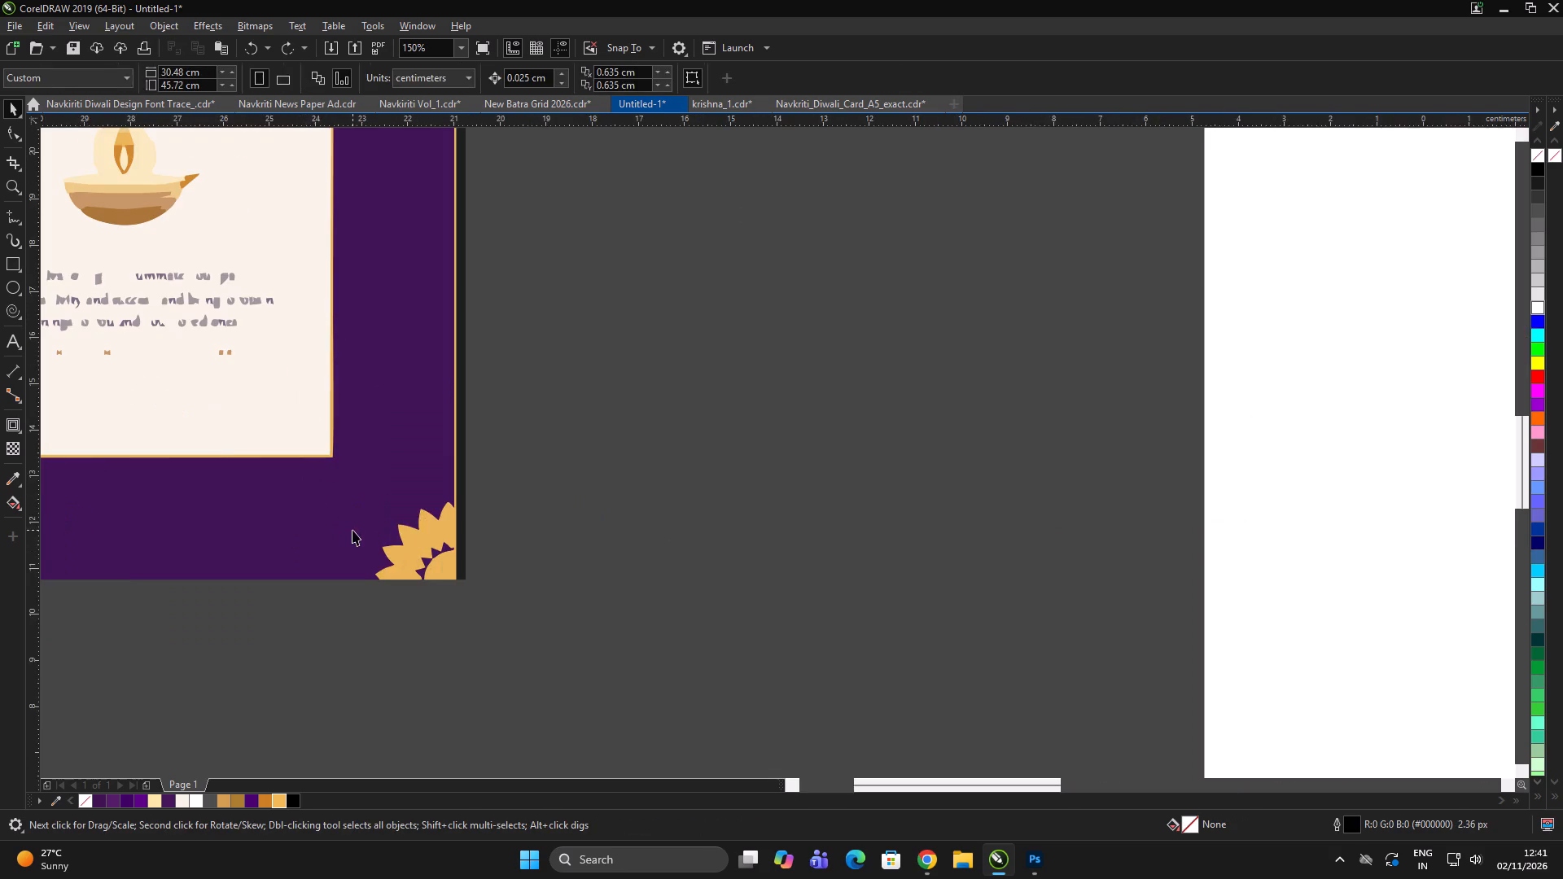
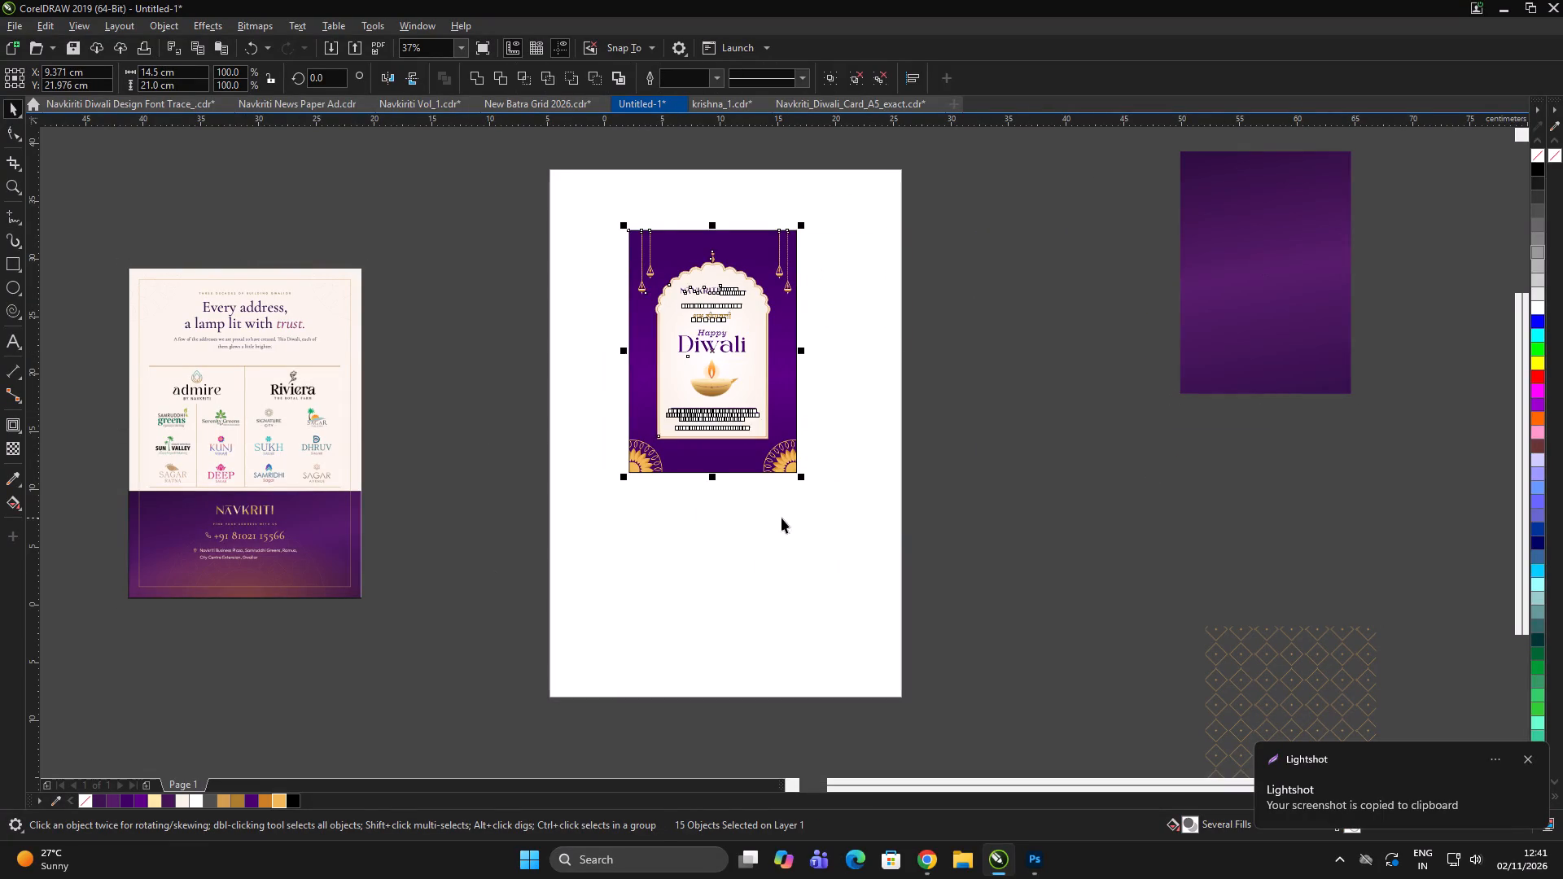
# Group the rebuilt Diwali card's objects, shift the group up the page and place a duplicate directly below it.
pyautogui.hotkey('ctrl', 'g')
pyautogui.moveTo(767, 351); pyautogui.dragTo(768, 313)
pyautogui.moveTo(748, 258); pyautogui.dragTo(701, 503)
pyautogui.keyDown('shift'); pyautogui.rightClick(701, 503); pyautogui.keyUp('shift')
pyautogui.doubleClick(1004, 474)
# Bring the "Every address, a lamp lit with trust." reference closer to the page and scale it to about 16.7 × 23.6 cm.
pyautogui.click(155, 553)
pyautogui.moveTo(280, 488); pyautogui.dragTo(414, 566)
pyautogui.scroll(1, 472, 387)
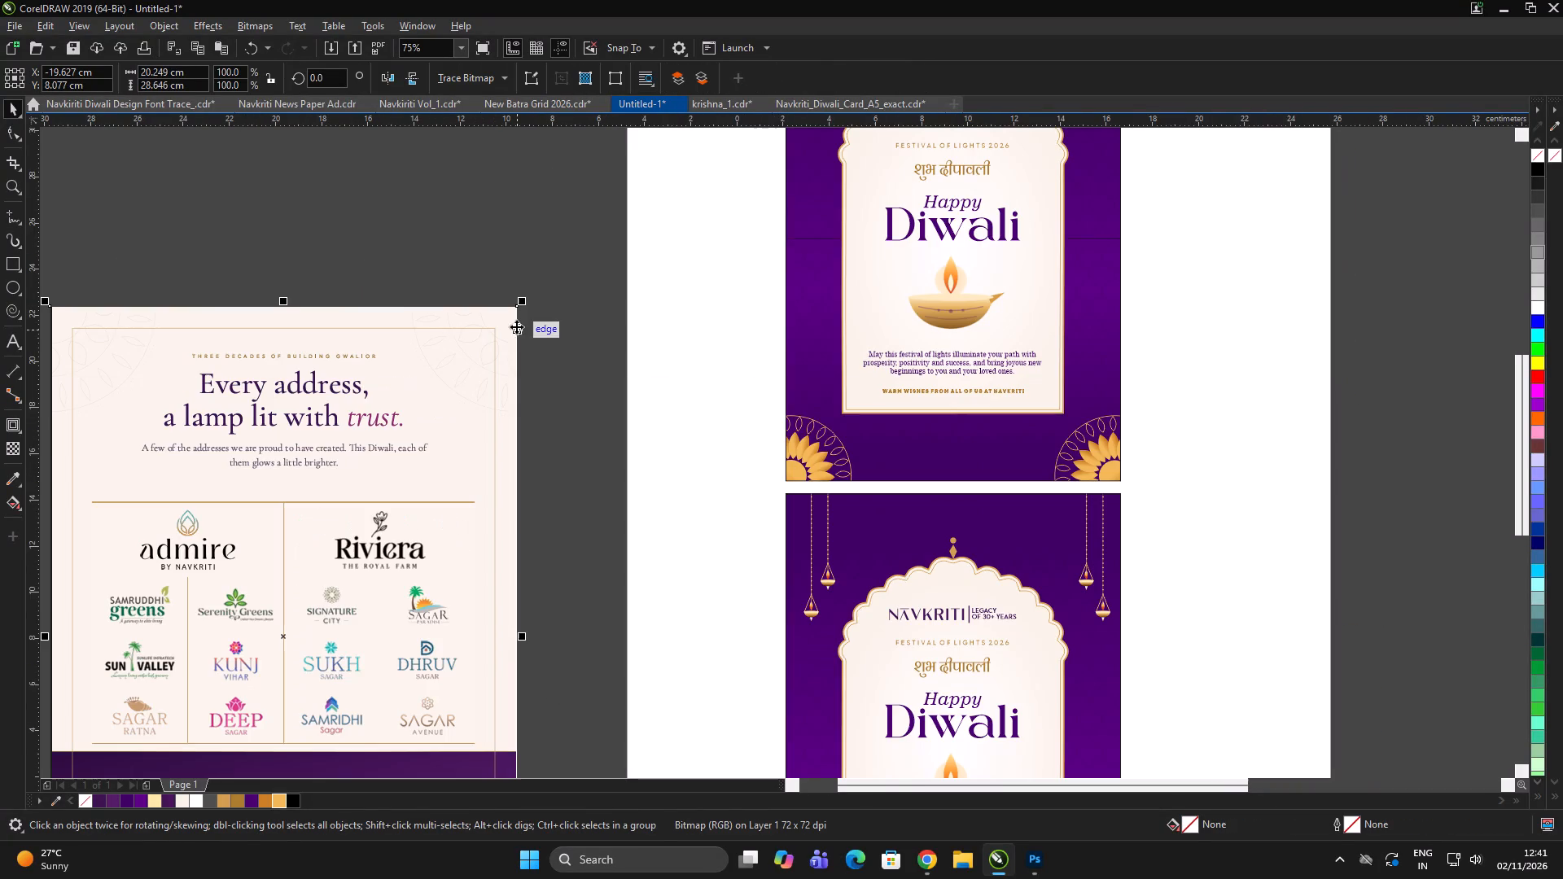
pyautogui.moveTo(524, 297); pyautogui.dragTo(499, 355)
pyautogui.scroll(2, 458, 413)
pyautogui.scroll(-6, 545, 331)
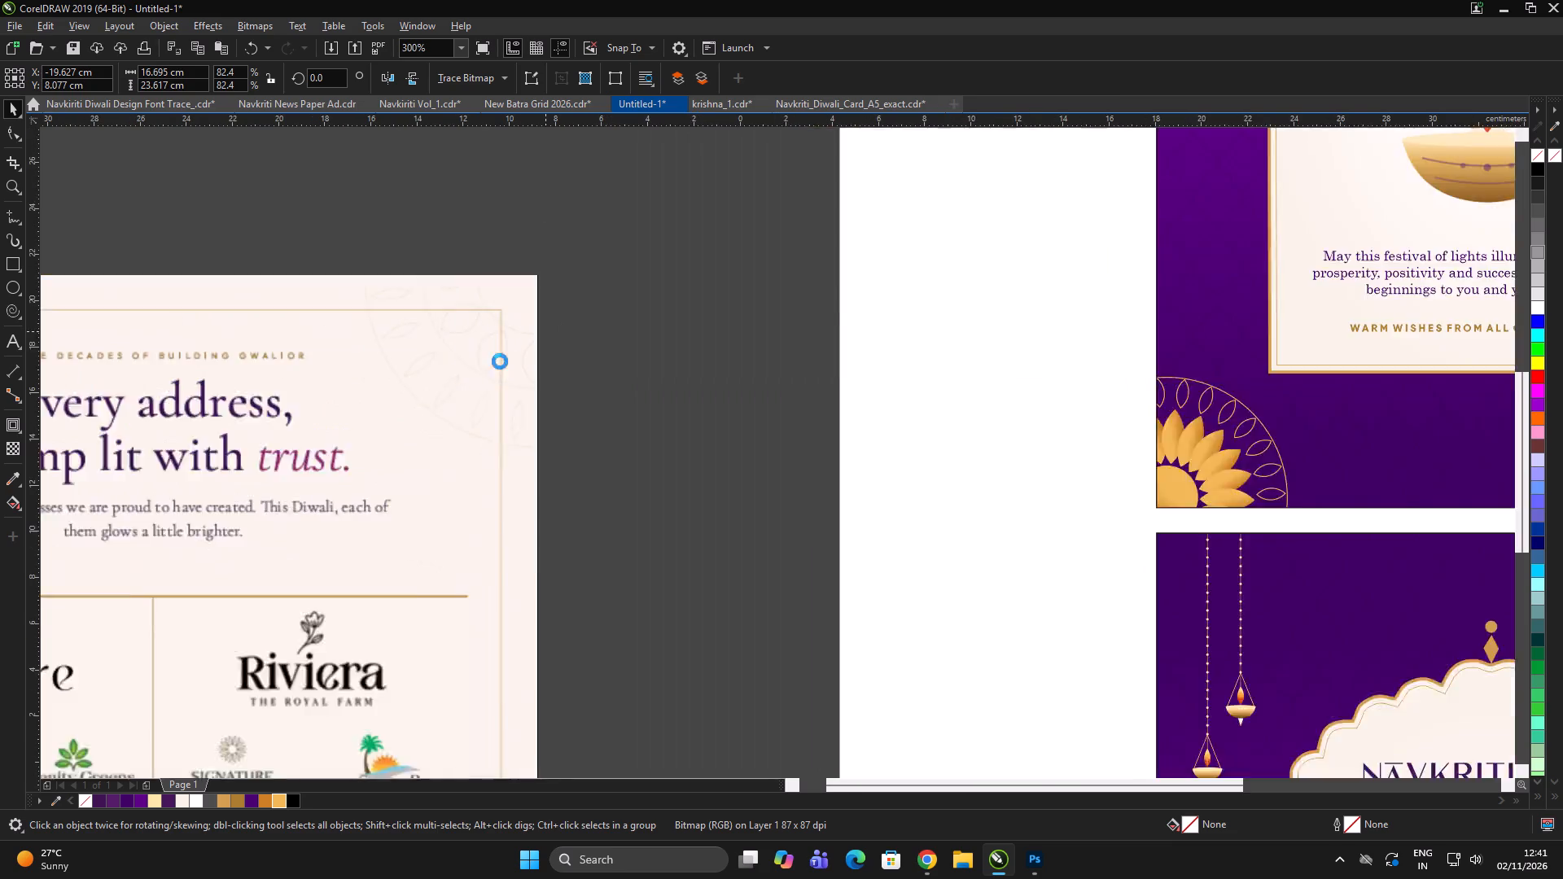
pyautogui.scroll(2, 1214, 767)
pyautogui.scroll(-3, 940, 326)
pyautogui.scroll(1, 925, 537)
# Ungroup the lower card copy and delete its arch panel with the finial, logo, texts and diya, keeping the purple background.
pyautogui.click(854, 560)
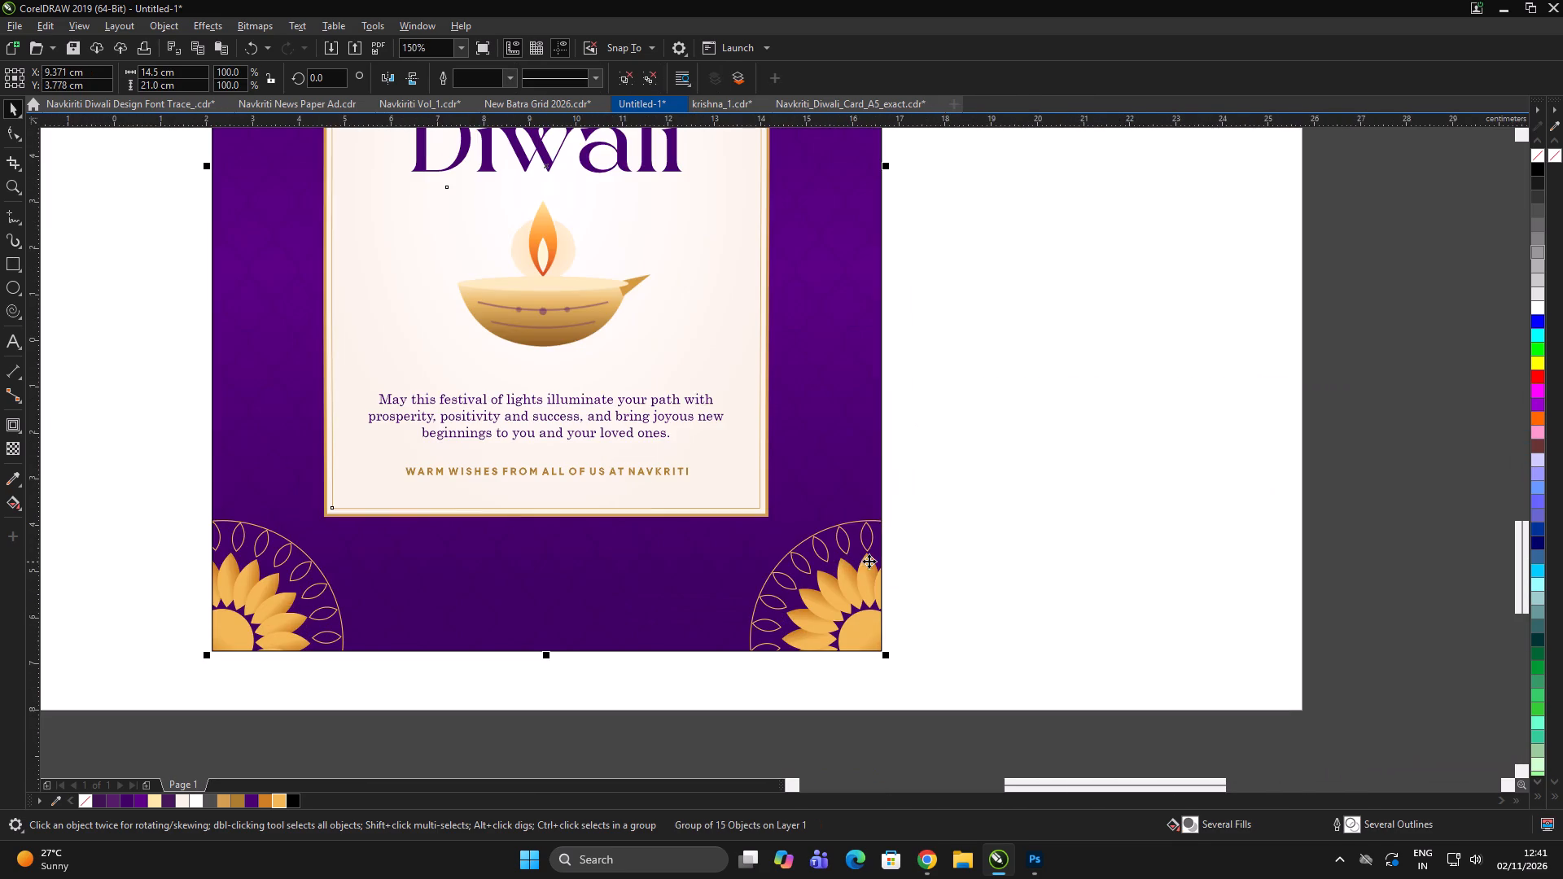
pyautogui.scroll(-2, 940, 458)
pyautogui.doubleClick(895, 485)
pyautogui.hotkey('ctrl', 'u')
pyautogui.keyDown('ctrl'); pyautogui.doubleClick(1077, 456); pyautogui.keyUp('ctrl')
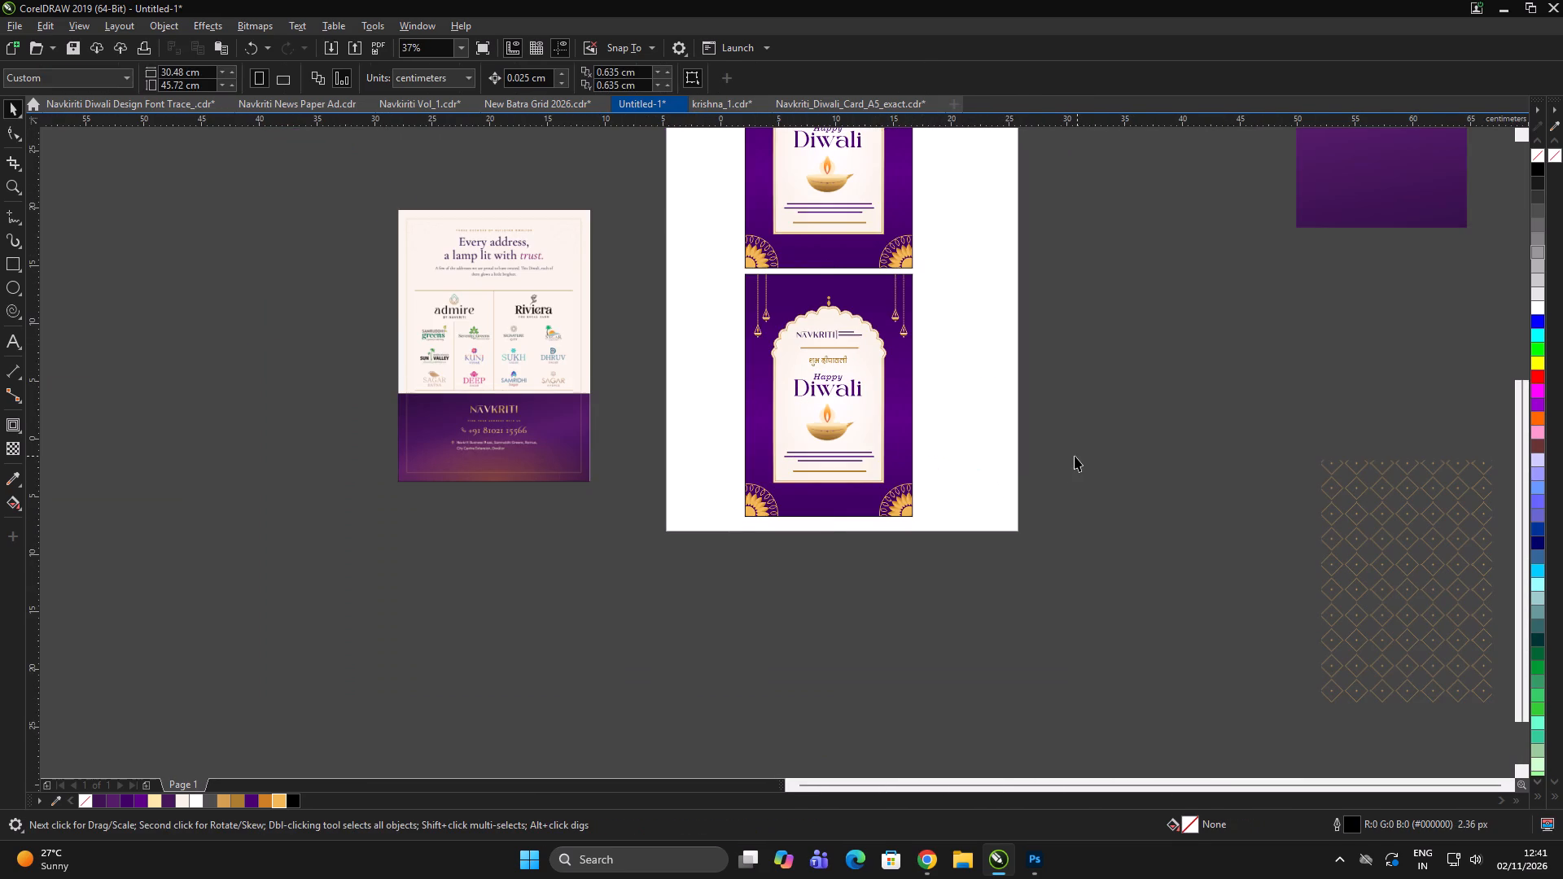
pyautogui.click(1072, 456)
pyautogui.moveTo(1011, 280); pyautogui.dragTo(707, 500)
pyautogui.press('Delete')
pyautogui.click(1063, 410)
pyautogui.doubleClick(1069, 413)
# Select the lower card's purple PowerClip background containing the hanging lamps and corner ornaments.
pyautogui.doubleClick(816, 515)
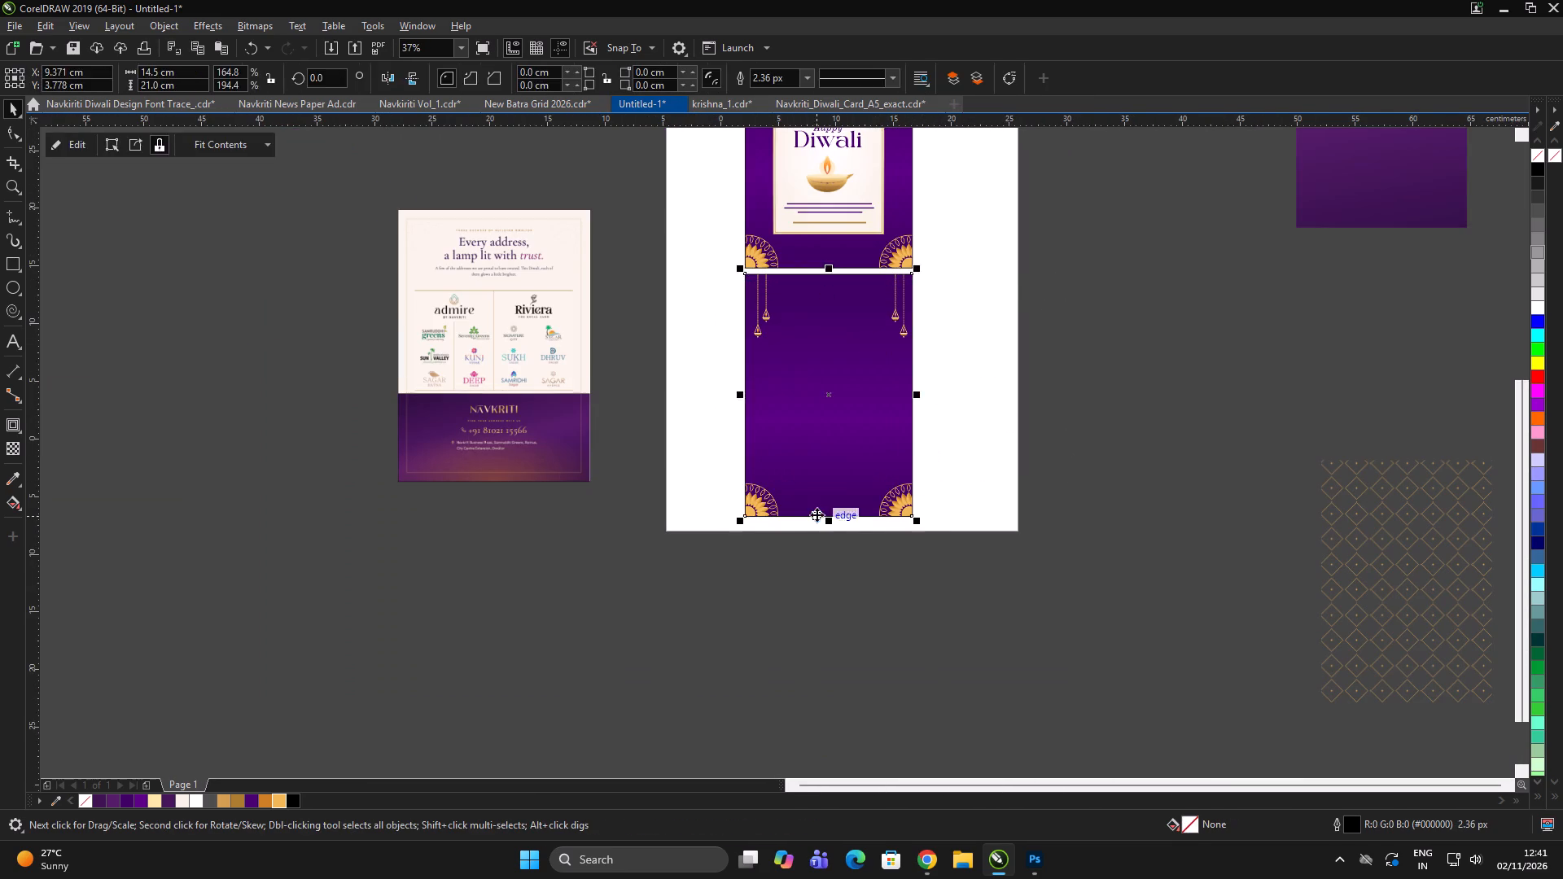
# Delete the four hanging lamp ornaments from the lower purple card and finish its PowerClip editing.
pyautogui.moveTo(1012, 388); pyautogui.dragTo(628, 246)
pyautogui.press('Delete')
pyautogui.doubleClick(1071, 417)
pyautogui.moveTo(1047, 409); pyautogui.dragTo(697, 256)
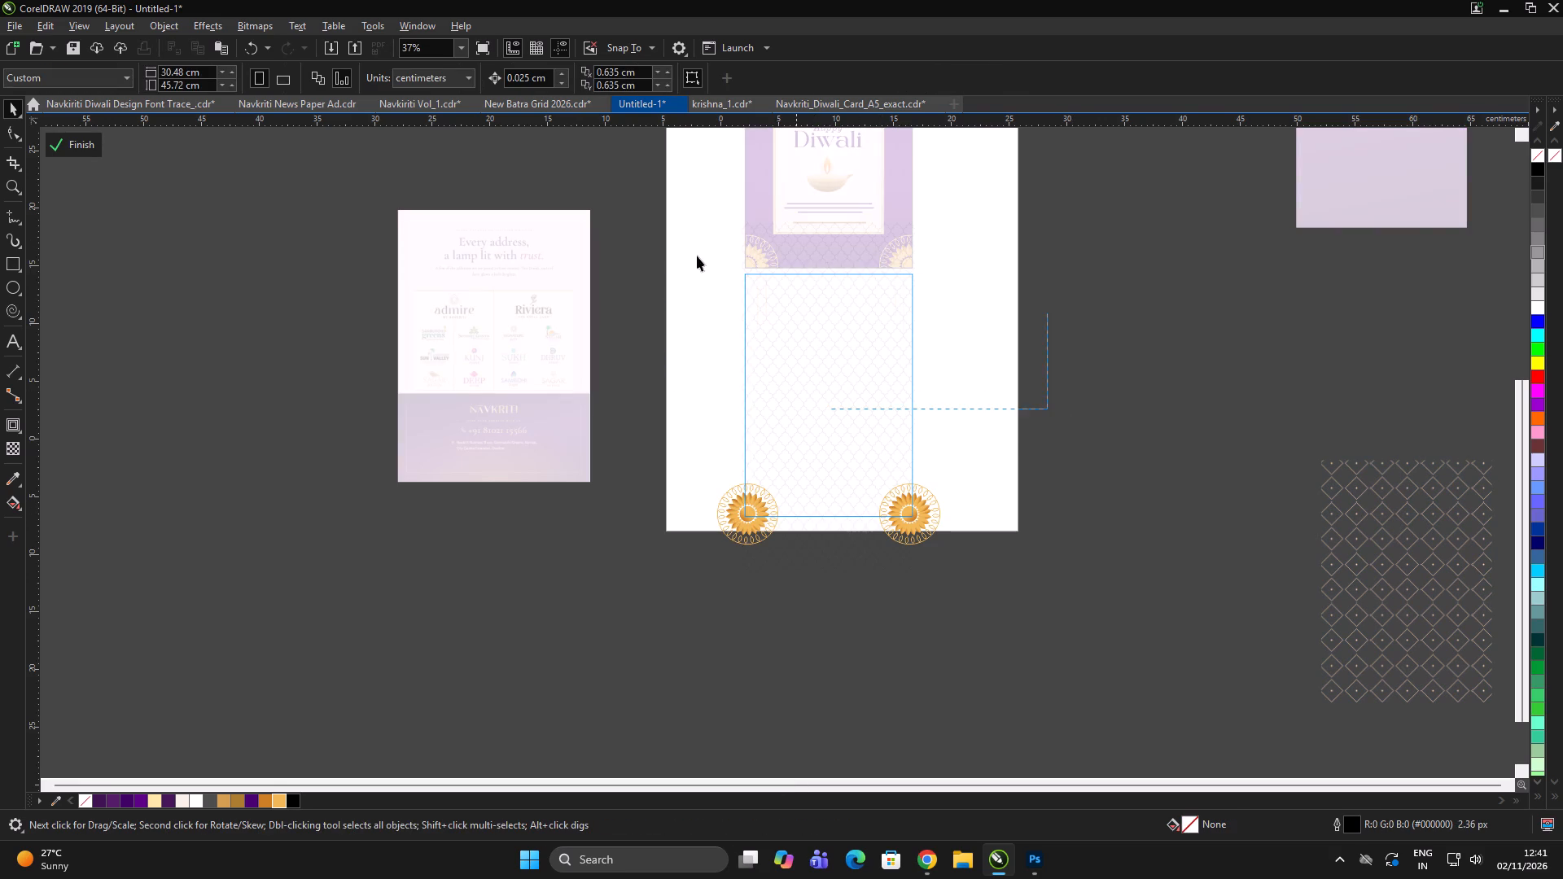
pyautogui.moveTo(697, 256); pyautogui.dragTo(689, 251)
pyautogui.click(1022, 431)
pyautogui.click(82, 145)
pyautogui.click(1056, 523)
pyautogui.click(994, 408)
# Cut the two bottom corner flower ornaments out of the lower purple card's PowerClip contents.
pyautogui.doubleClick(830, 478)
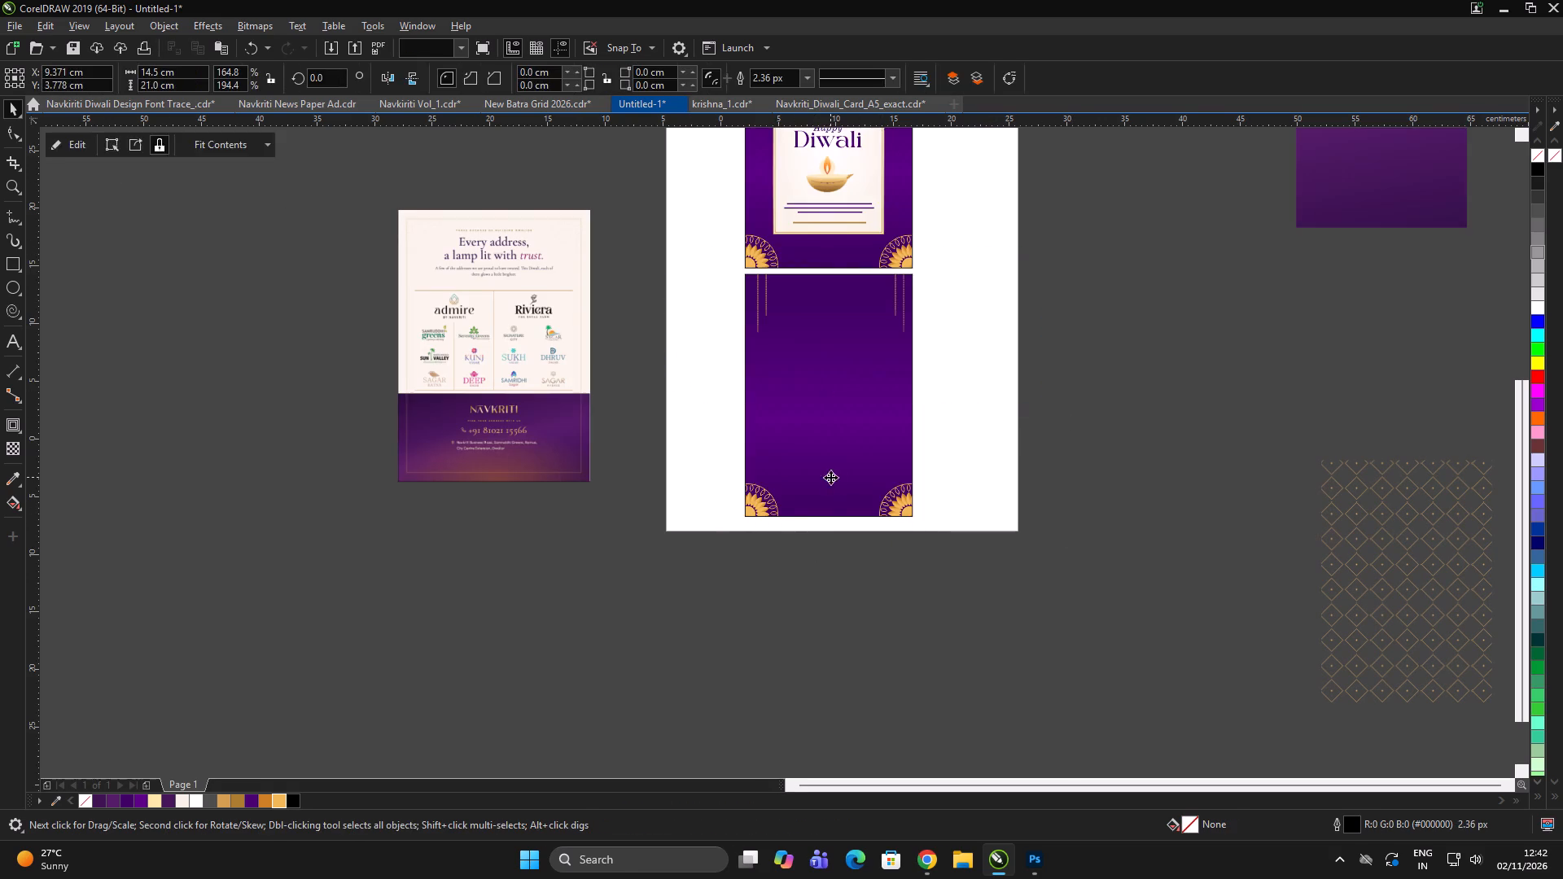
pyautogui.moveTo(1036, 413); pyautogui.dragTo(702, 641)
pyautogui.hotkey('ctrl', 'x')
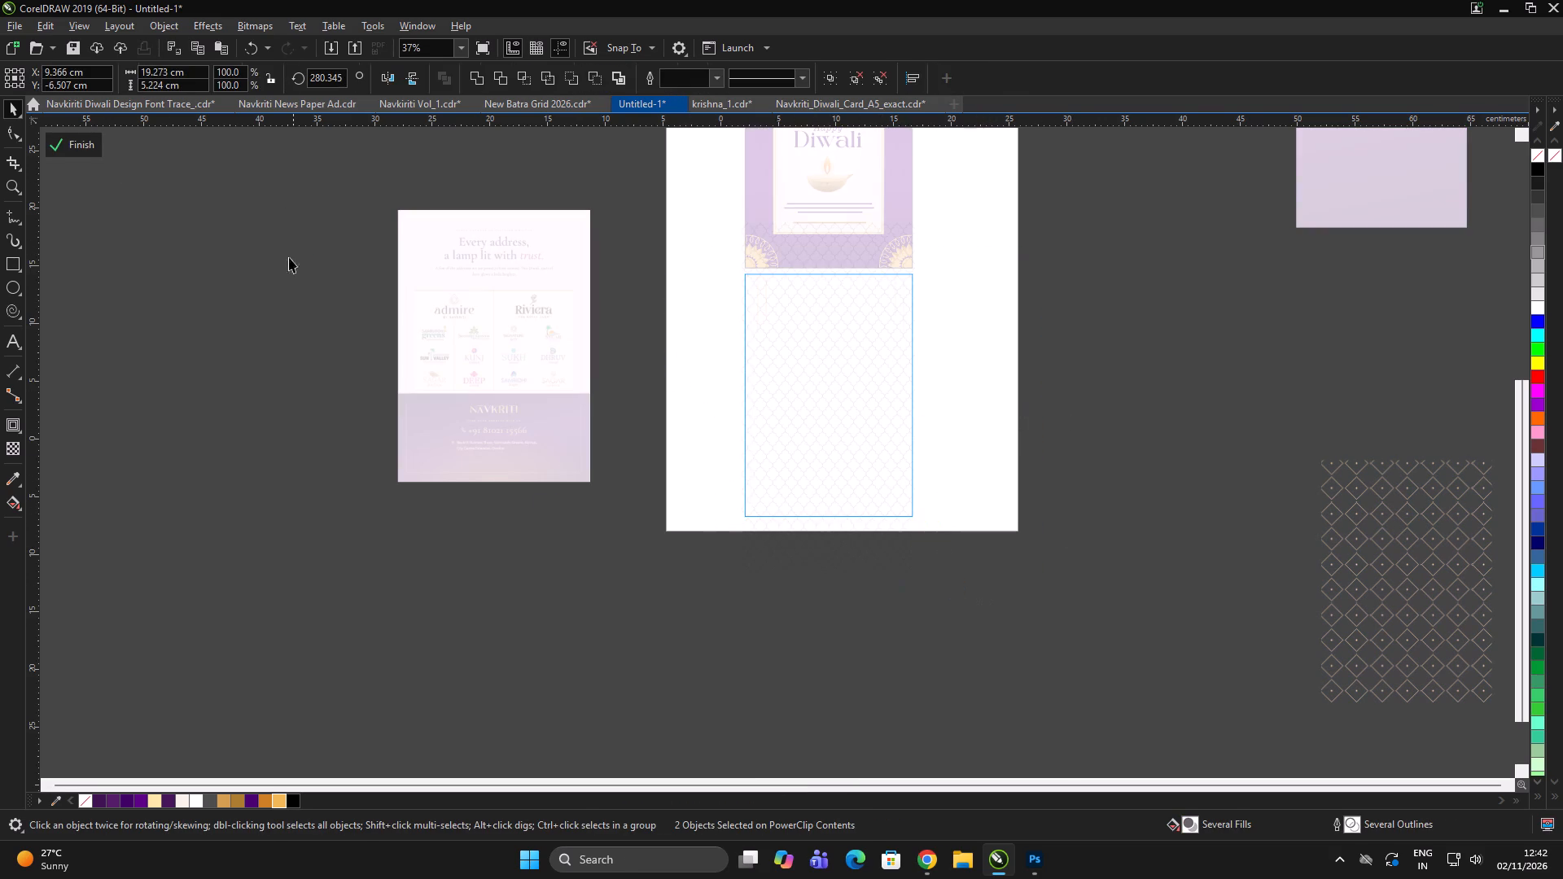
pyautogui.click(81, 150)
pyautogui.doubleClick(708, 609)
pyautogui.click(713, 608)
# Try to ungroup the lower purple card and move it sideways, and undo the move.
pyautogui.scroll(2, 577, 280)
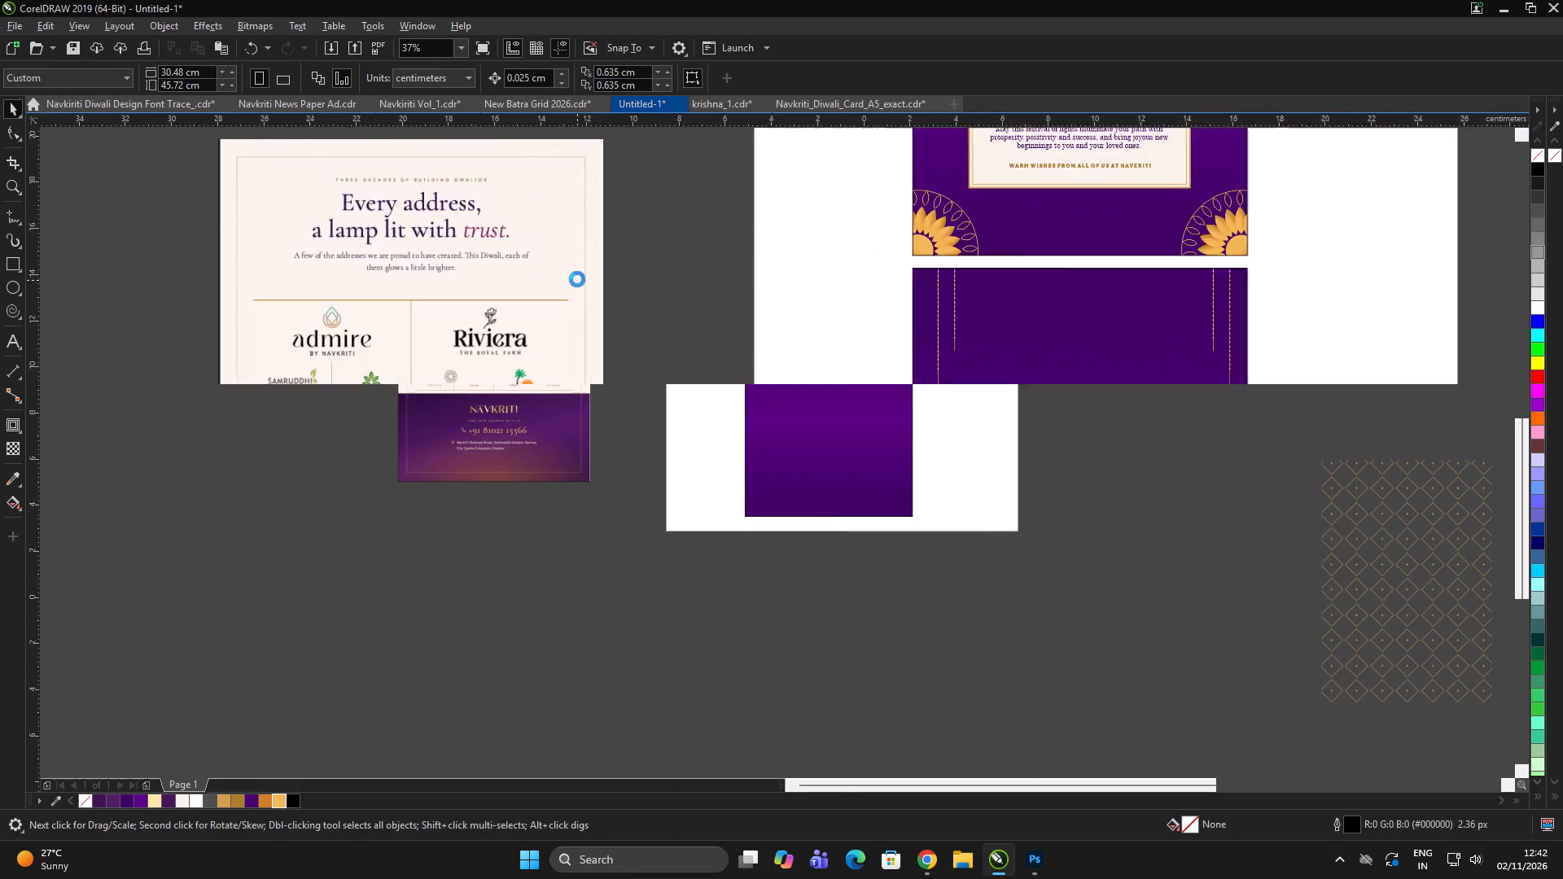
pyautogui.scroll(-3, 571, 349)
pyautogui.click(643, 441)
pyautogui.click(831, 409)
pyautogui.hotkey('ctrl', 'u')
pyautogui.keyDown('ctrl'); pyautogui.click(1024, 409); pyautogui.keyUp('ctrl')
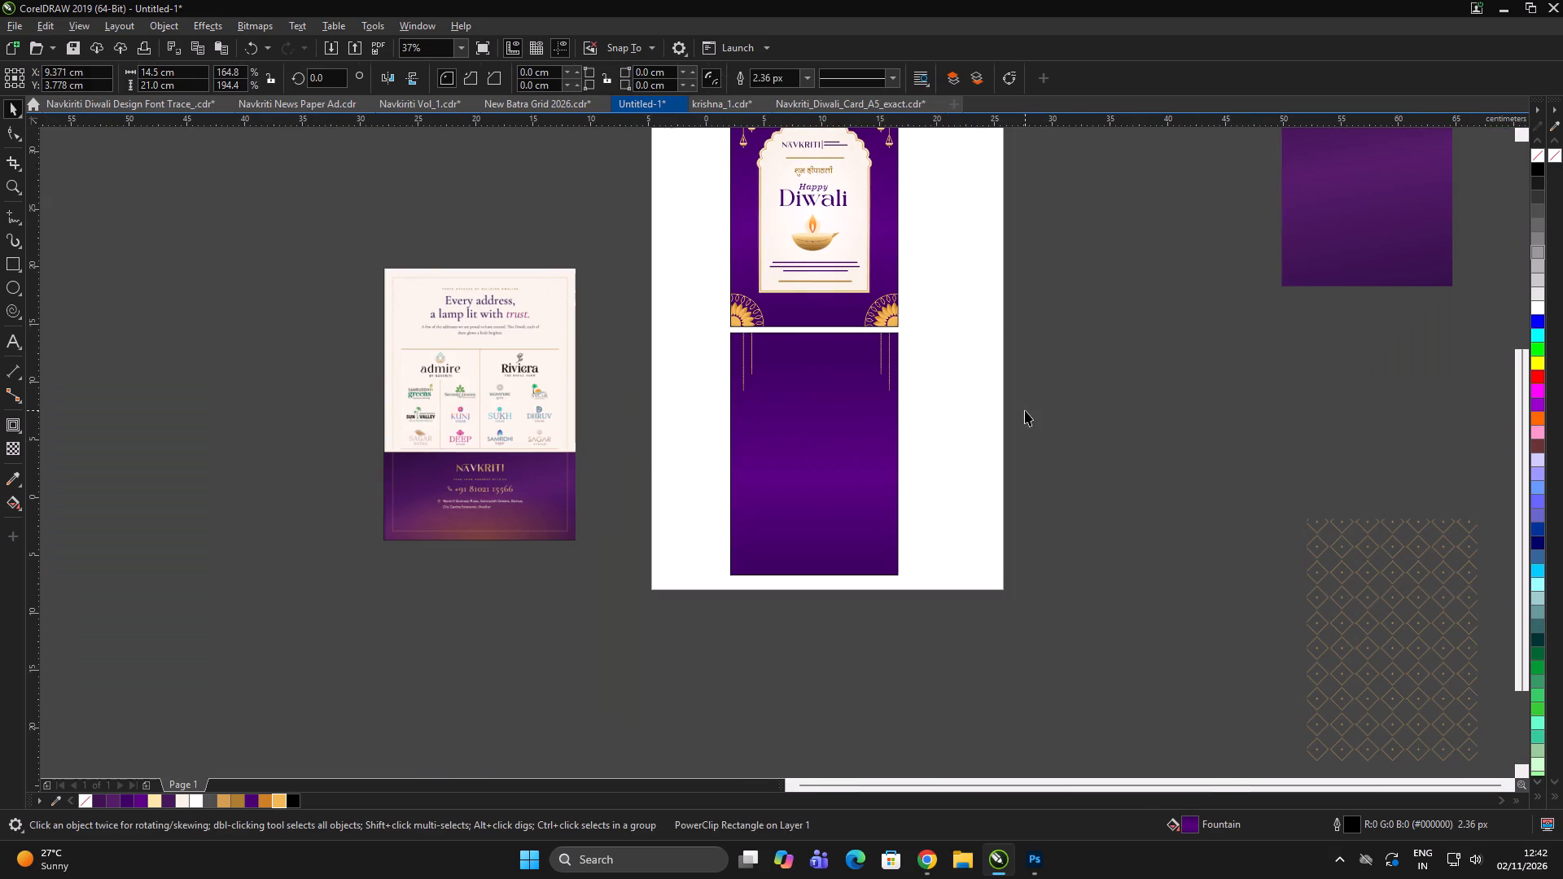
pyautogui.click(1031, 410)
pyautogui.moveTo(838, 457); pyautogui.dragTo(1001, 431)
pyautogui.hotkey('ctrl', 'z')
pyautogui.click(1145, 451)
# Place a copy of the upper card's blank scalloped arch shape in the empty area beside the cards.
pyautogui.scroll(1, 916, 331)
pyautogui.click(1003, 308)
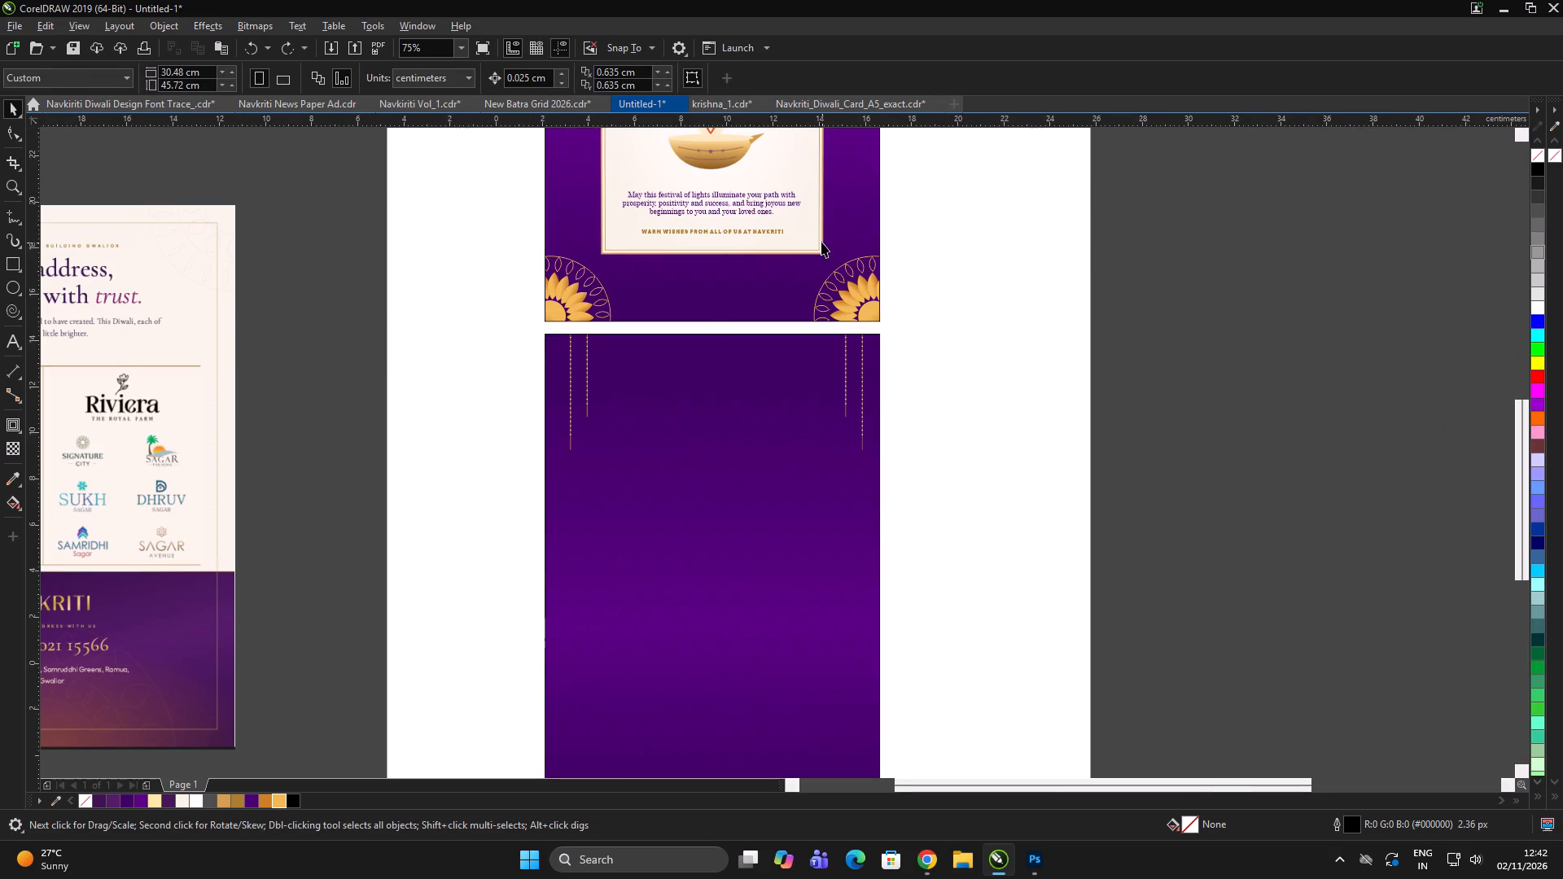
pyautogui.click(813, 237)
pyautogui.scroll(3, 827, 254)
pyautogui.scroll(-6, 816, 254)
pyautogui.hotkey('ctrl', 'u')
pyautogui.keyDown('ctrl'); pyautogui.moveTo(1001, 306); pyautogui.dragTo(992, 304); pyautogui.keyUp('ctrl')
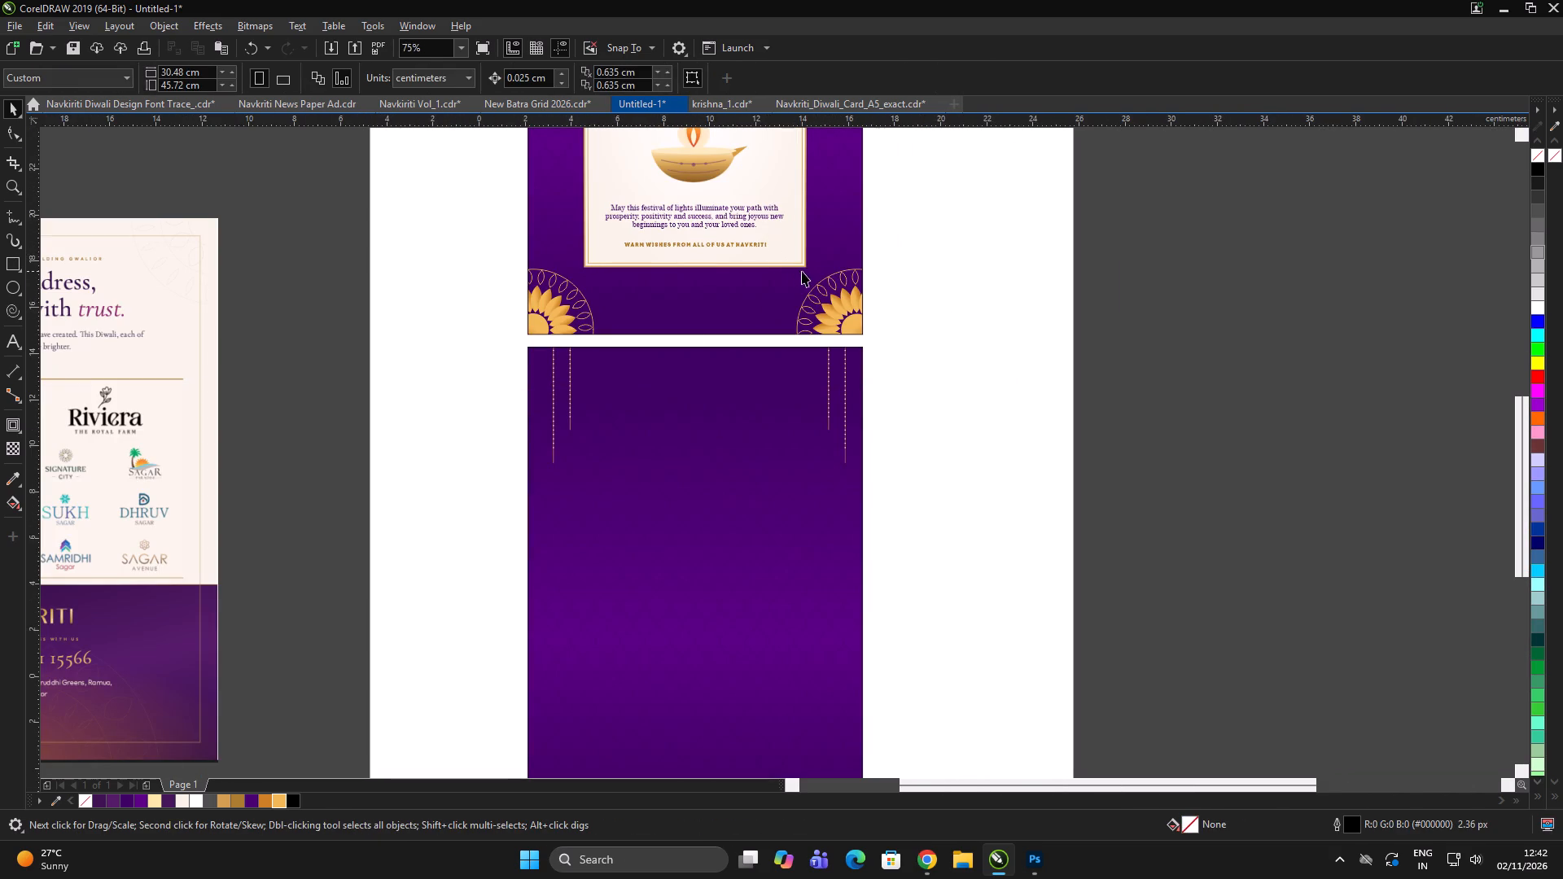
pyautogui.click(804, 267)
pyautogui.moveTo(807, 265); pyautogui.dragTo(1277, 561)
pyautogui.rightClick(1277, 561)
# Delete the leftover gold lamp strings from the top of the lower purple card.
pyautogui.moveTo(979, 534); pyautogui.dragTo(502, 398)
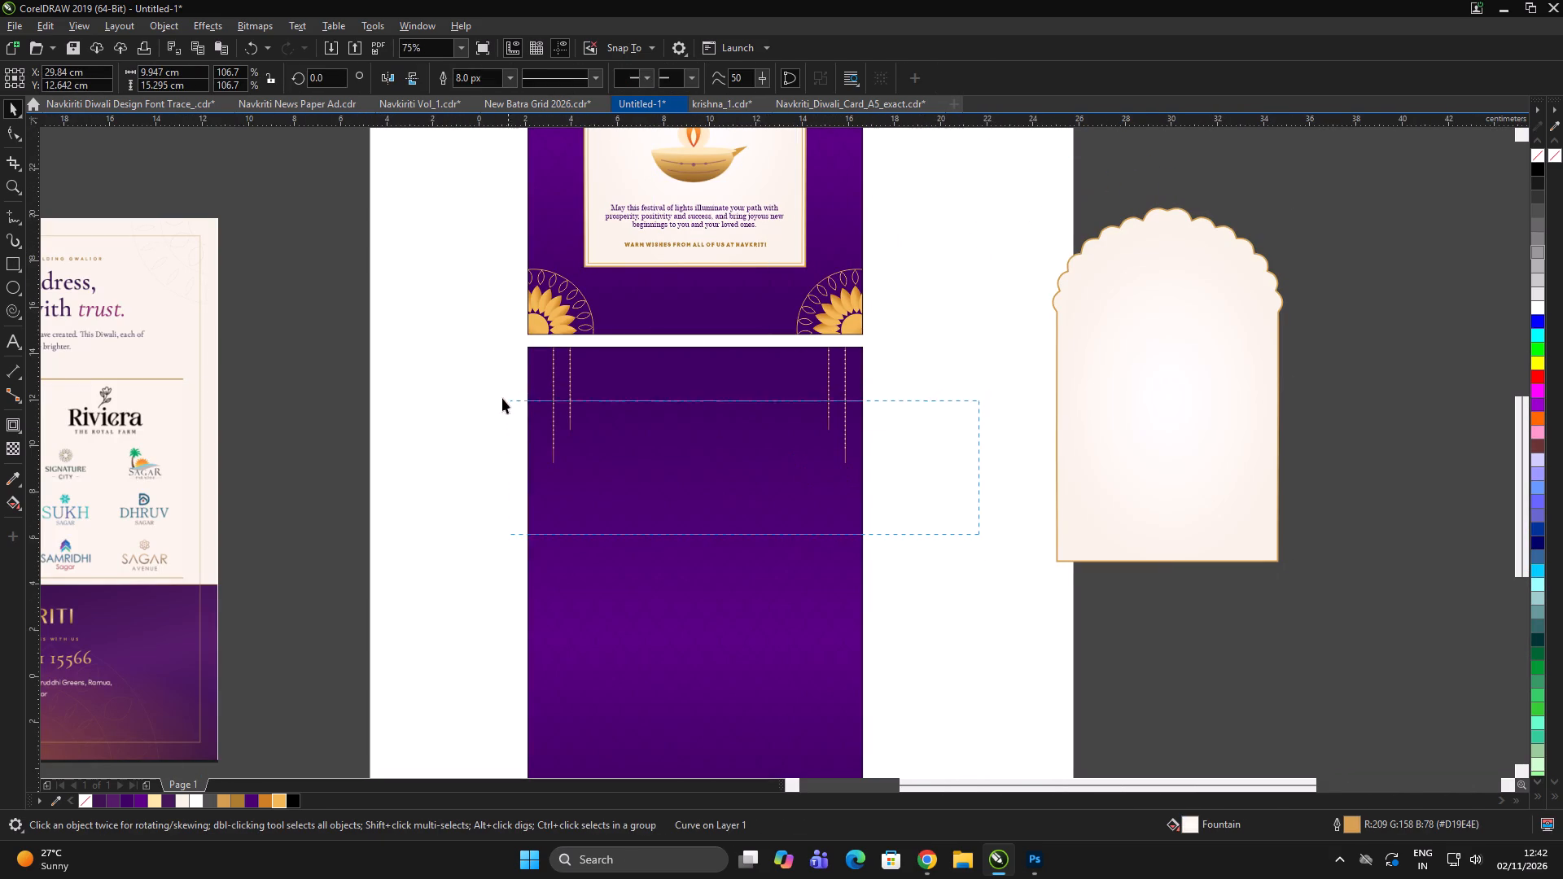
pyautogui.moveTo(502, 398); pyautogui.dragTo(488, 329)
pyautogui.press('Delete')
pyautogui.doubleClick(1031, 537)
# Copy only the Fill property from the loose arch shape onto the lower card's purple background.
pyautogui.scroll(-1, 992, 405)
pyautogui.click(1127, 431)
pyautogui.scroll(1, 1103, 422)
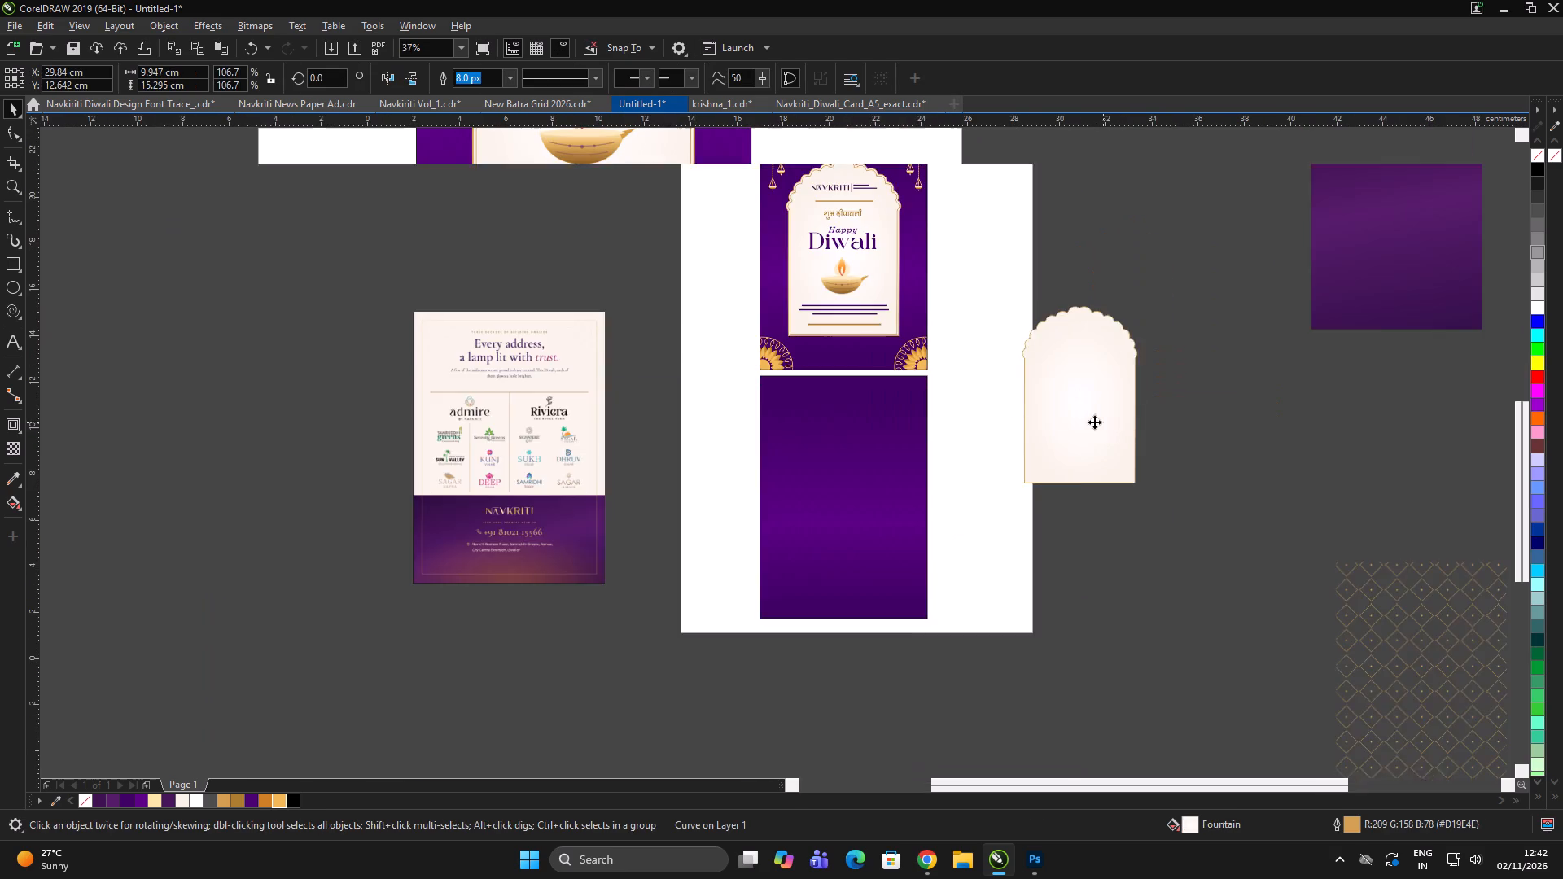
pyautogui.click(655, 523)
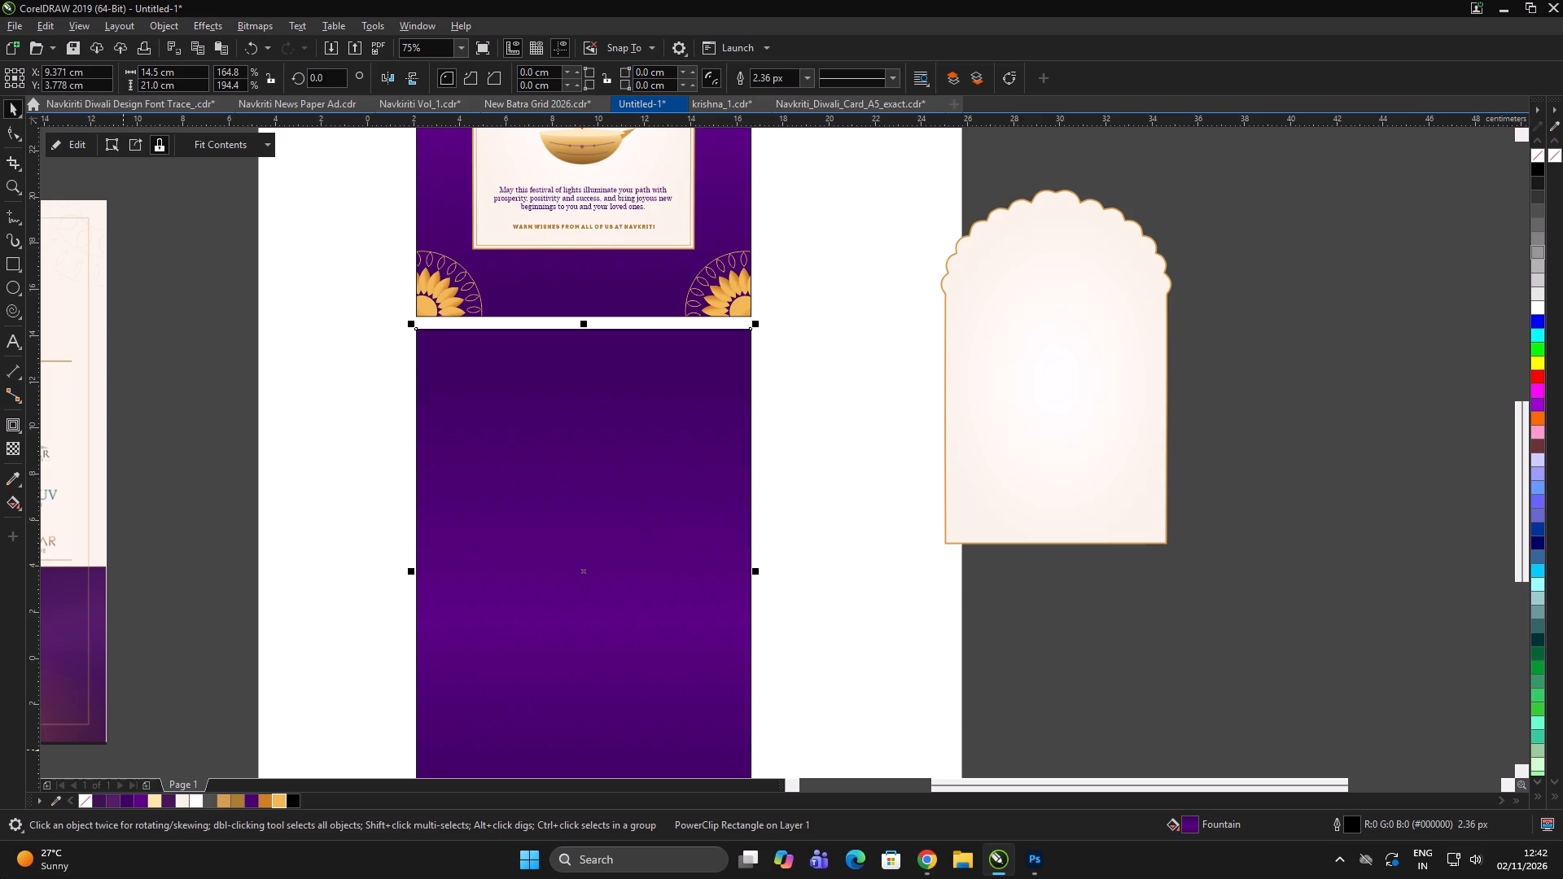
pyautogui.click(865, 512)
pyautogui.click(673, 469)
pyautogui.click(44, 20)
pyautogui.click(85, 138)
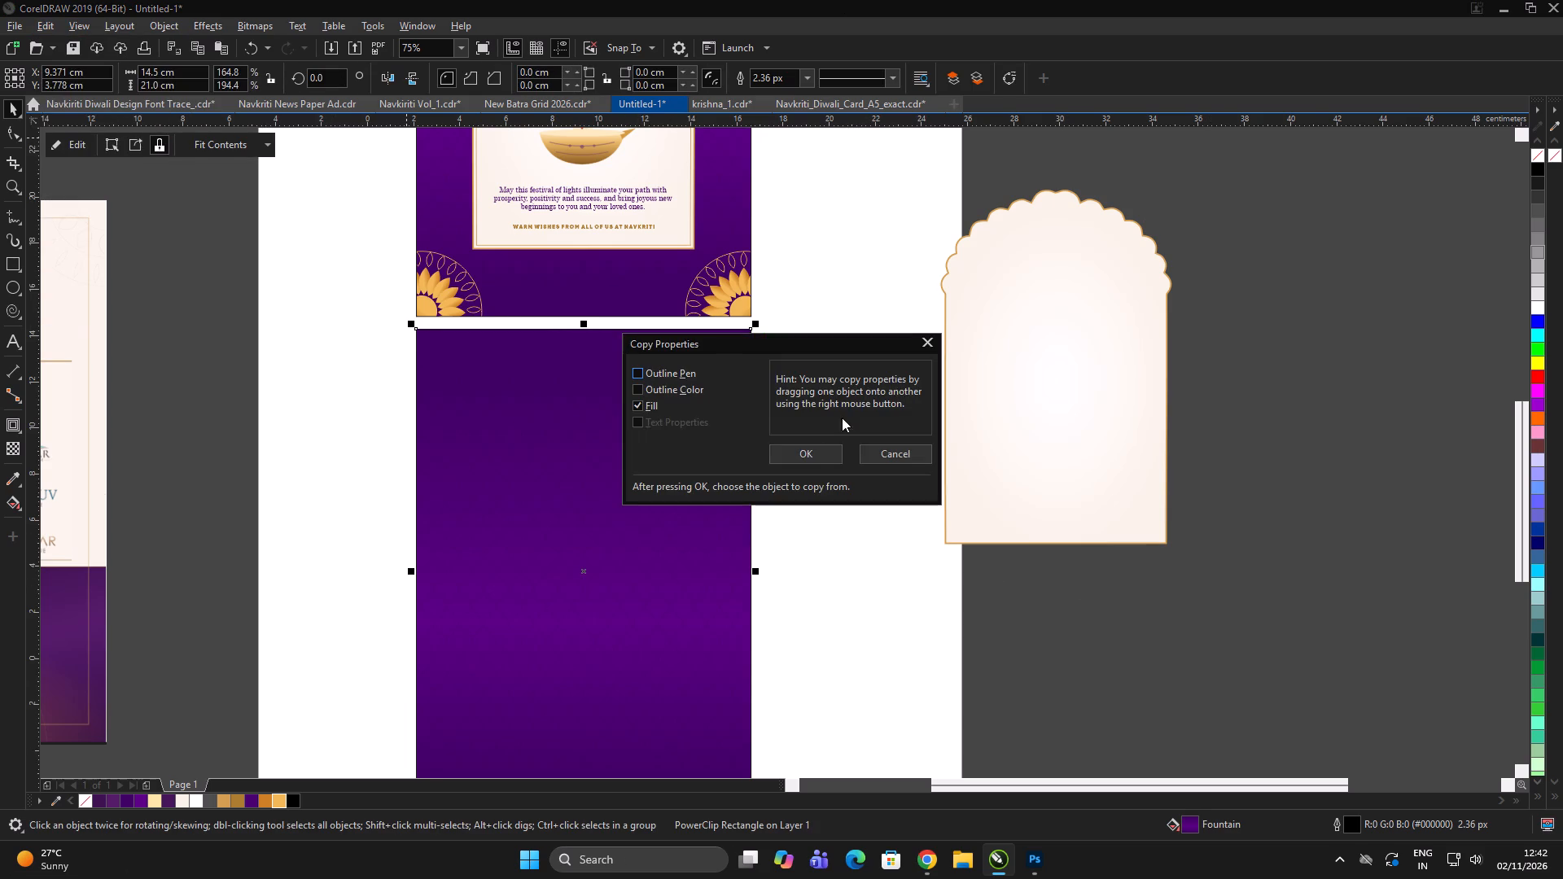
pyautogui.click(815, 462)
pyautogui.click(1073, 425)
pyautogui.doubleClick(1353, 387)
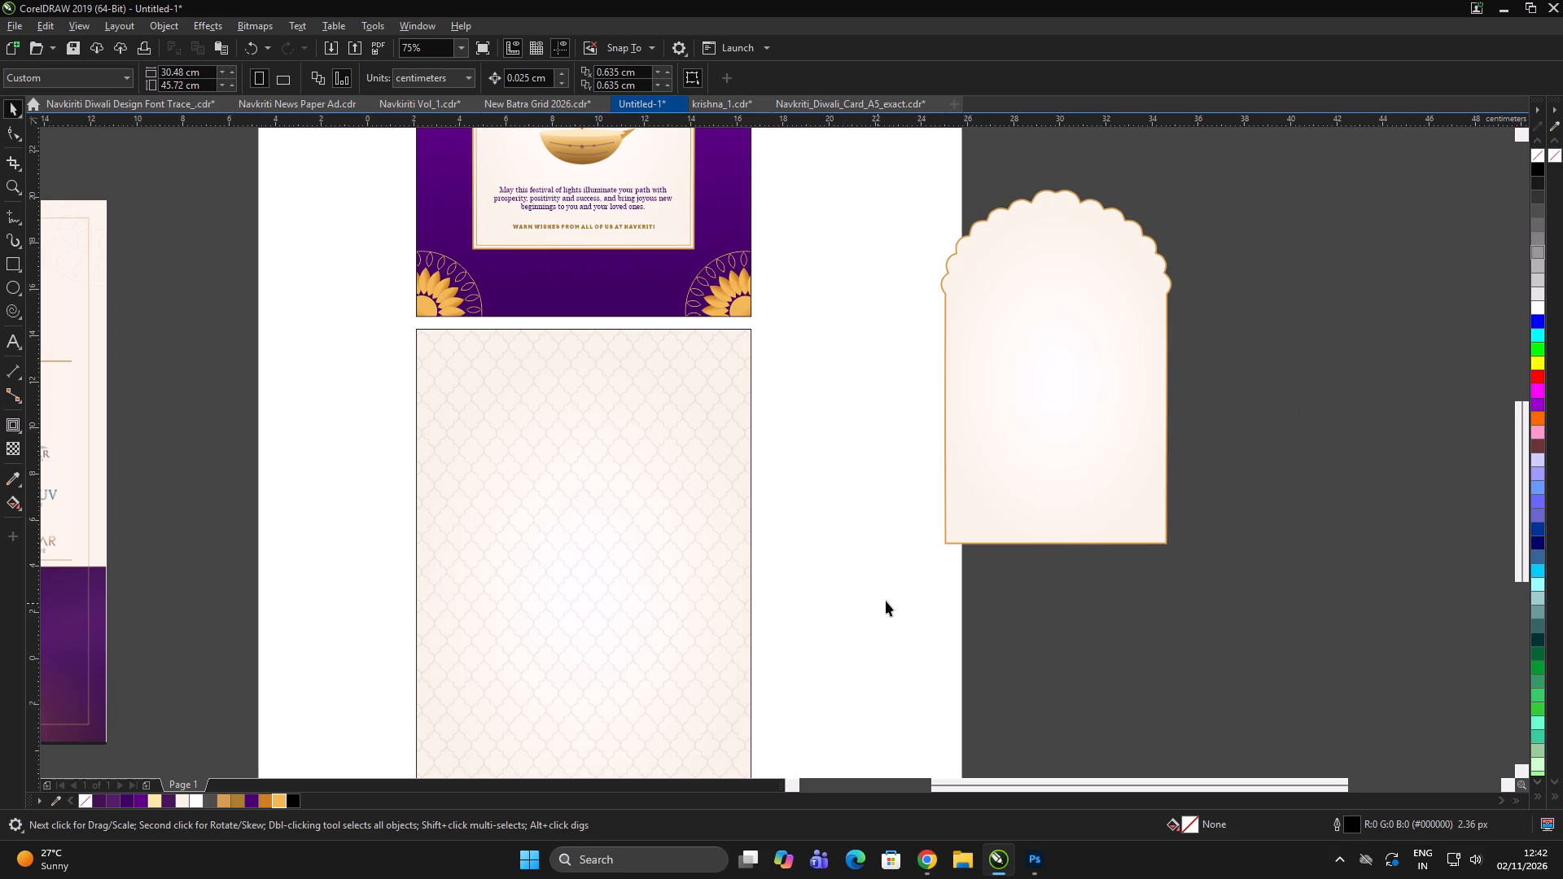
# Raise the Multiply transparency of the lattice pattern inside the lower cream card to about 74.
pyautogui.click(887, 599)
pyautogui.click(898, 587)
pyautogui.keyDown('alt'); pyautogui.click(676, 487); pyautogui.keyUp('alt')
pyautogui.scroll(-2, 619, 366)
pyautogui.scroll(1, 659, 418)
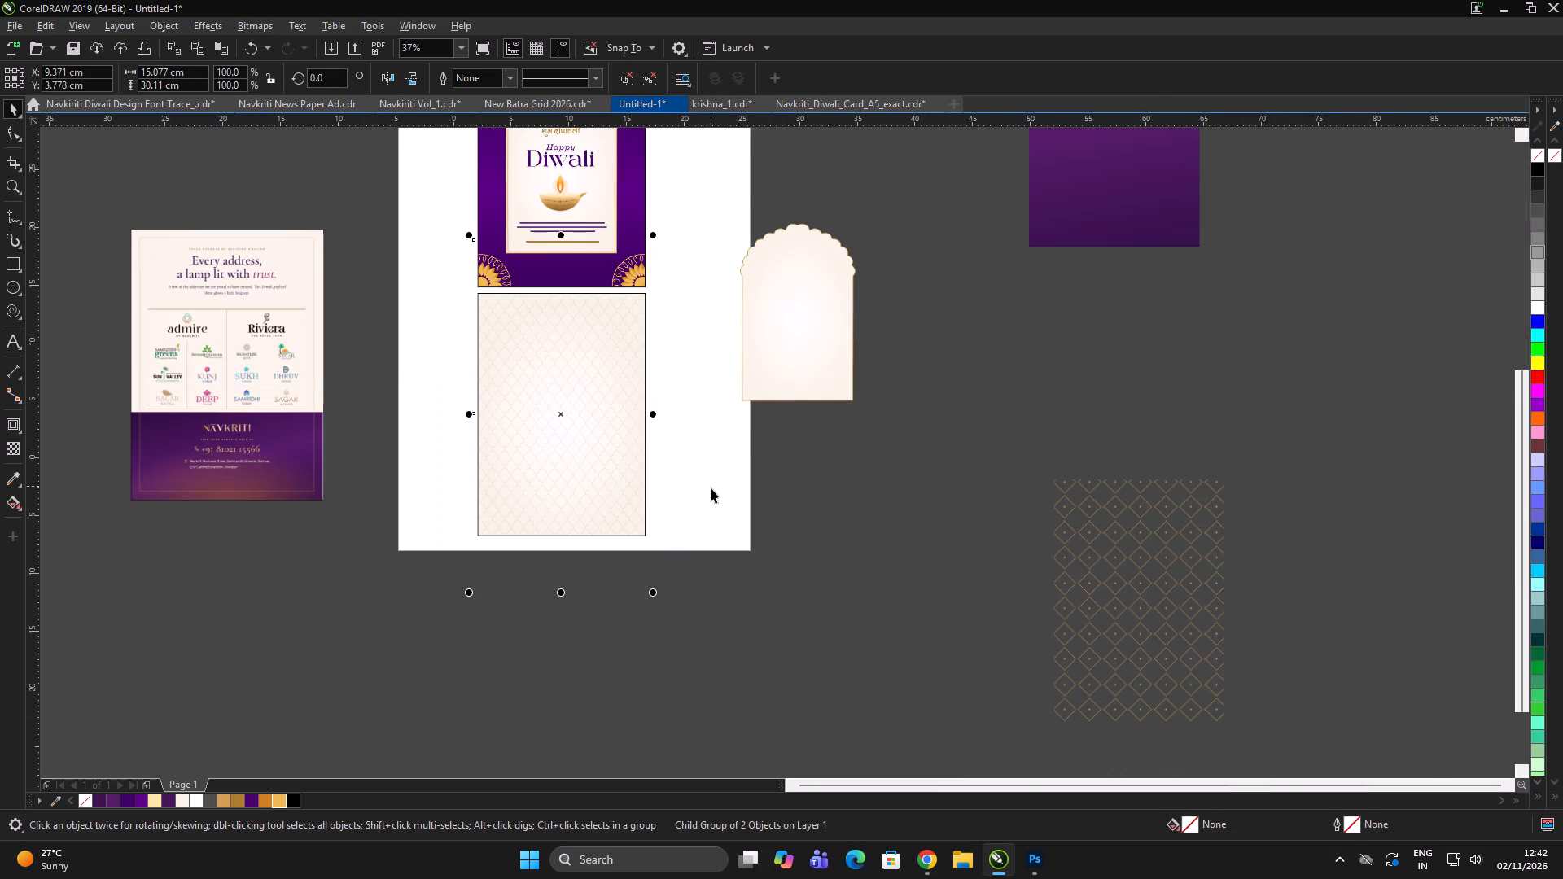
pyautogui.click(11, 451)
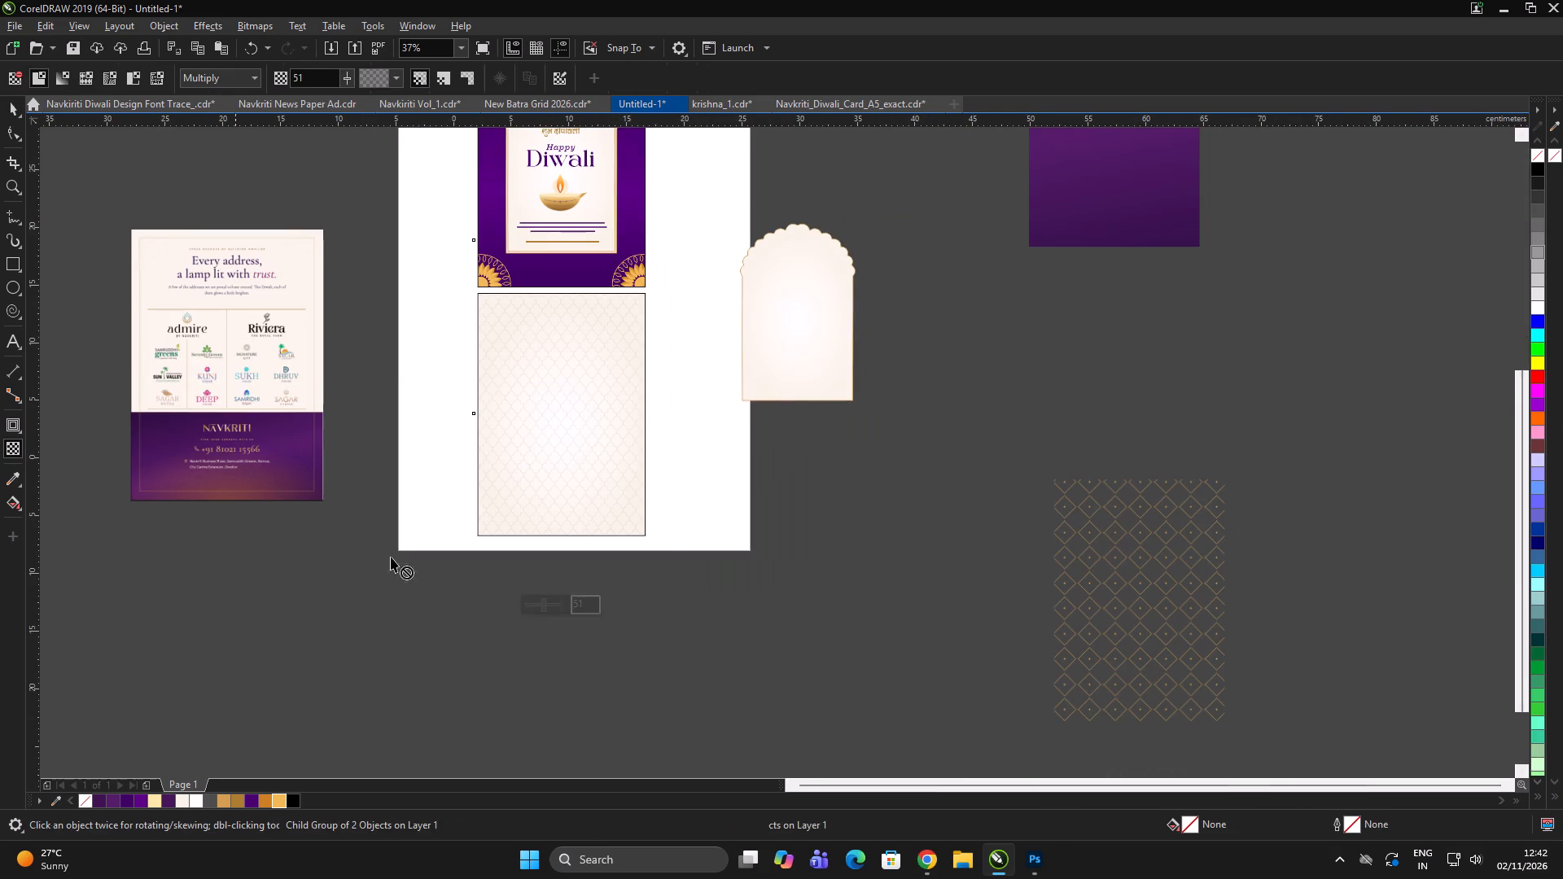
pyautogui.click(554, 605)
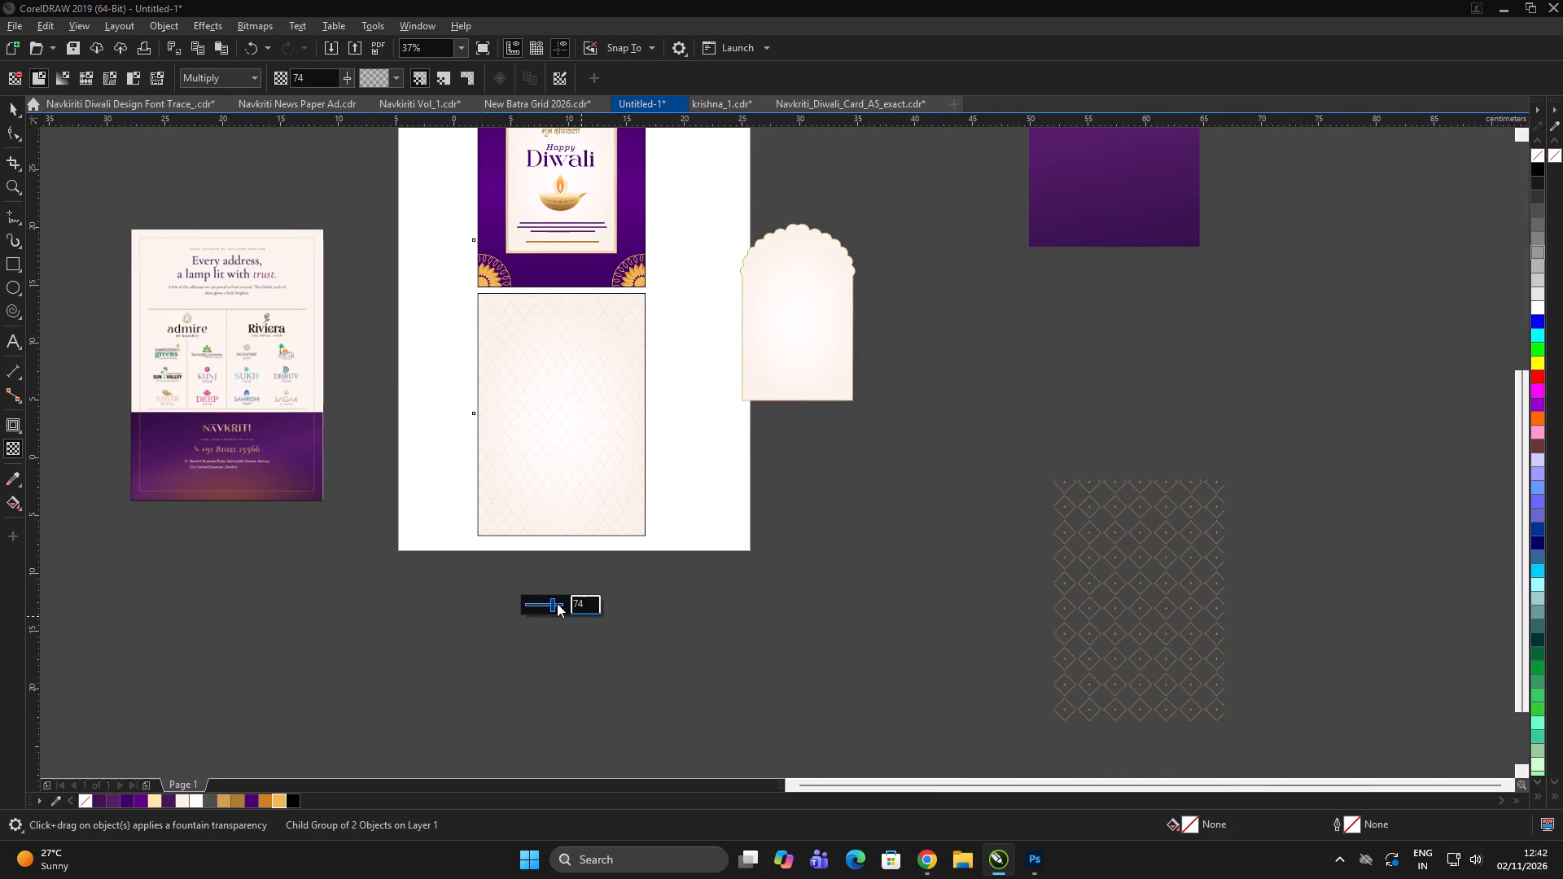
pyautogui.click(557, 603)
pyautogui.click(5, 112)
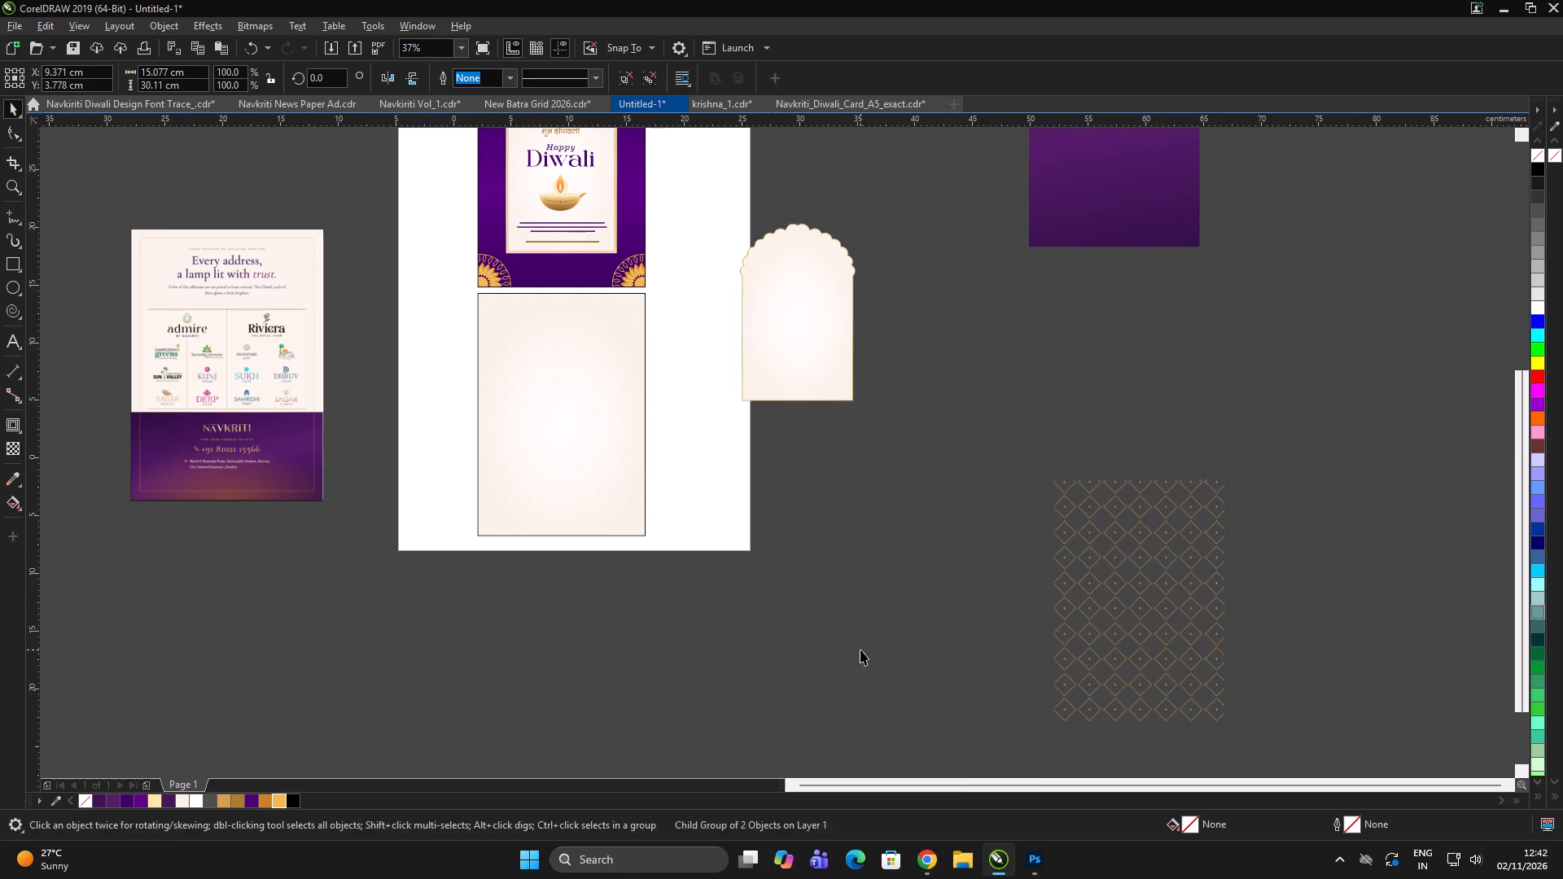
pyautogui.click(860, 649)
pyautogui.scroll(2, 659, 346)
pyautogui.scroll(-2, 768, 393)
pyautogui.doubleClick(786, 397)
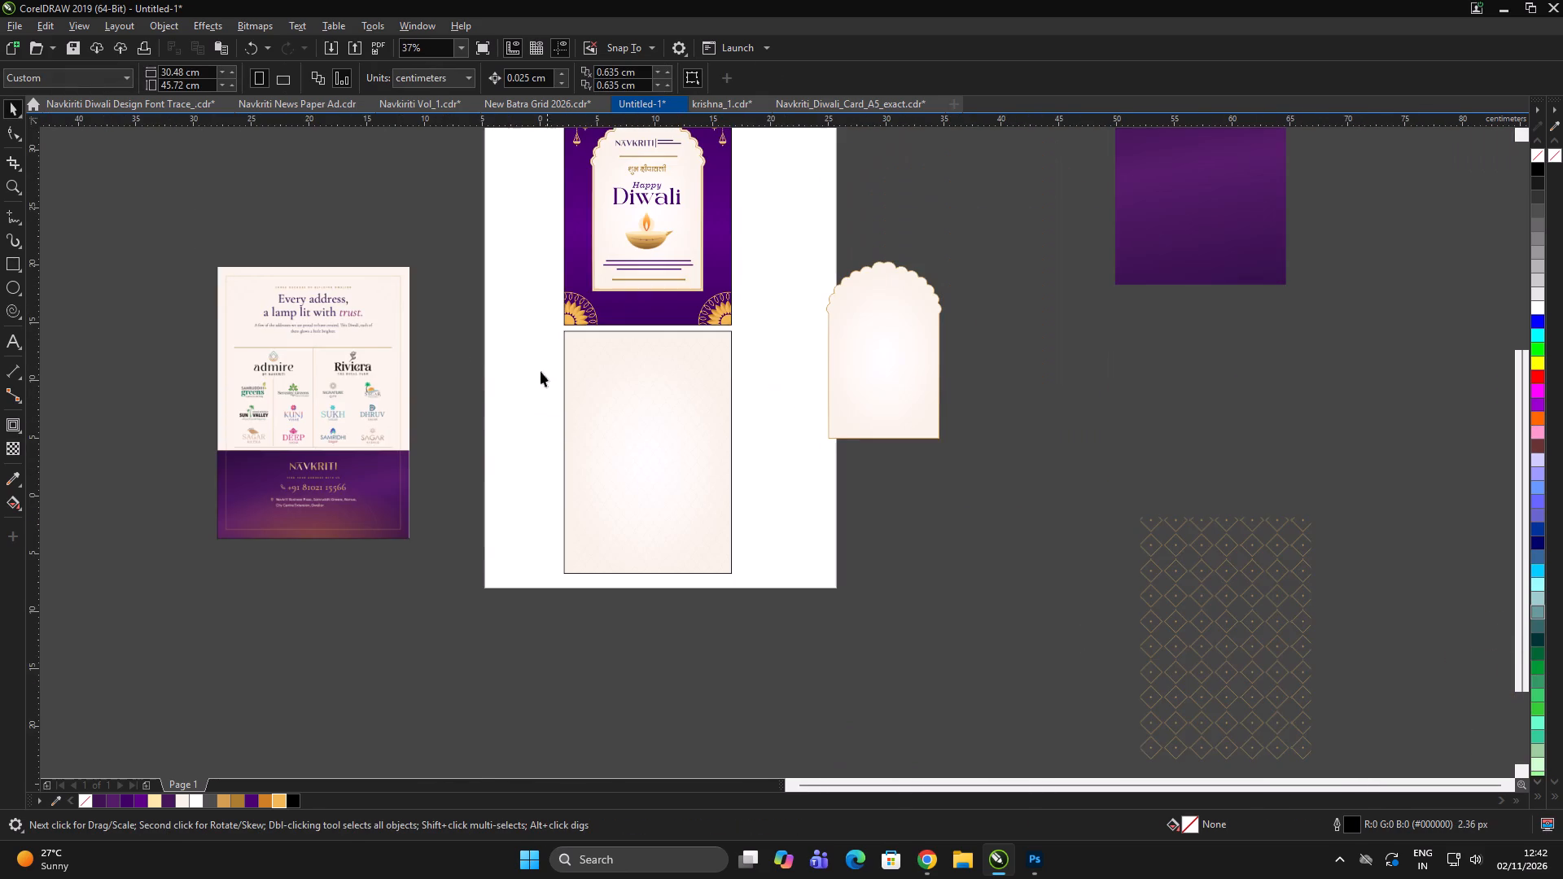
# Delete the lattice pattern from the lower cream card.
pyautogui.scroll(1, 335, 305)
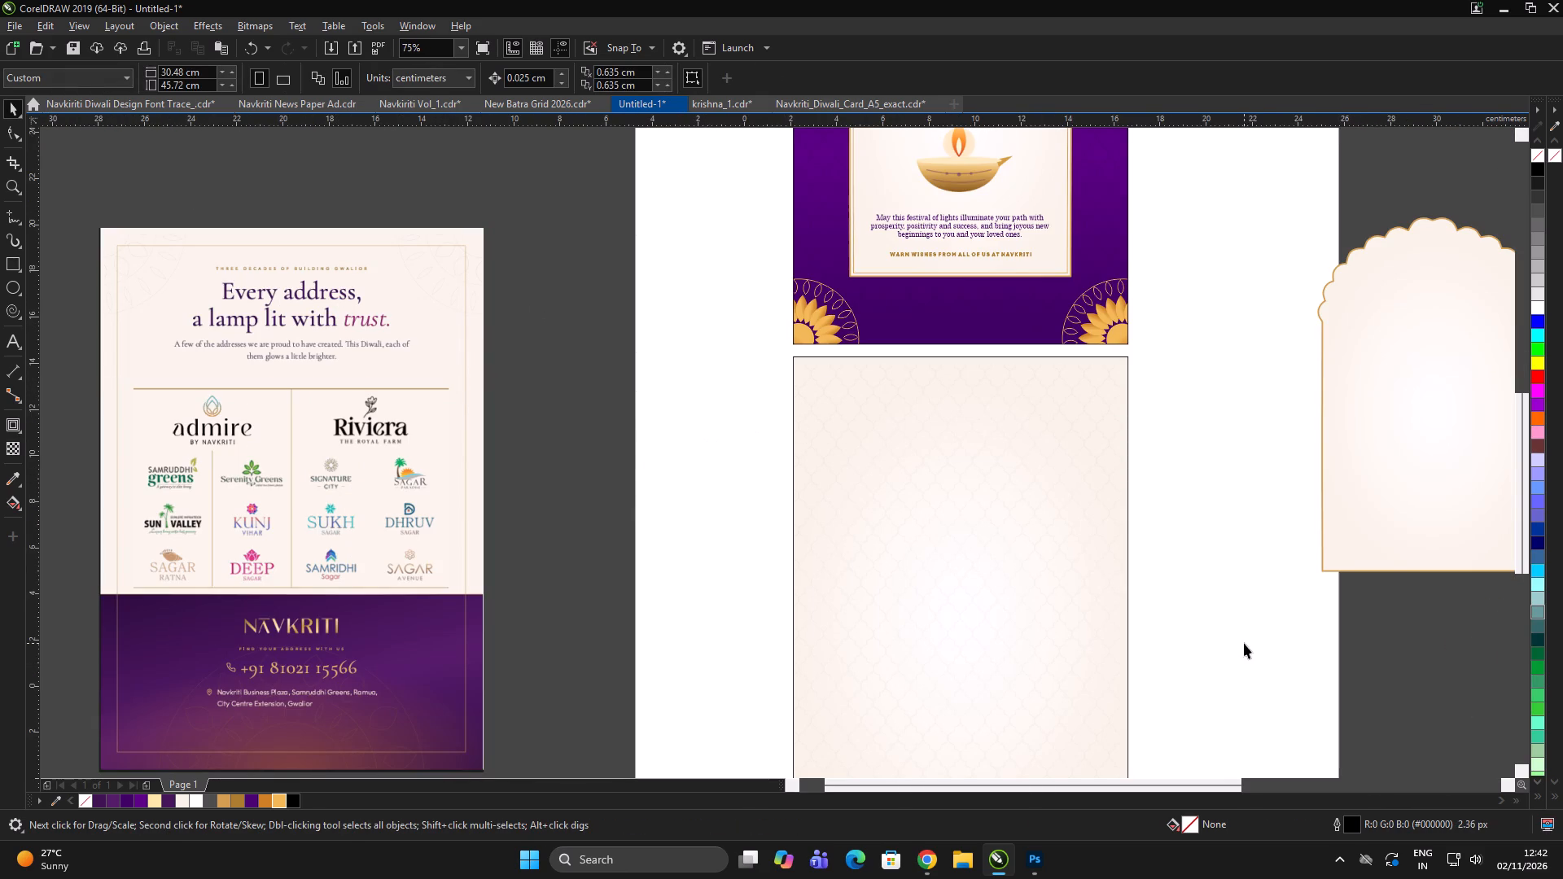
pyautogui.doubleClick(1228, 610)
pyautogui.keyDown('alt'); pyautogui.click(1077, 618); pyautogui.keyUp('alt')
pyautogui.press('Delete')
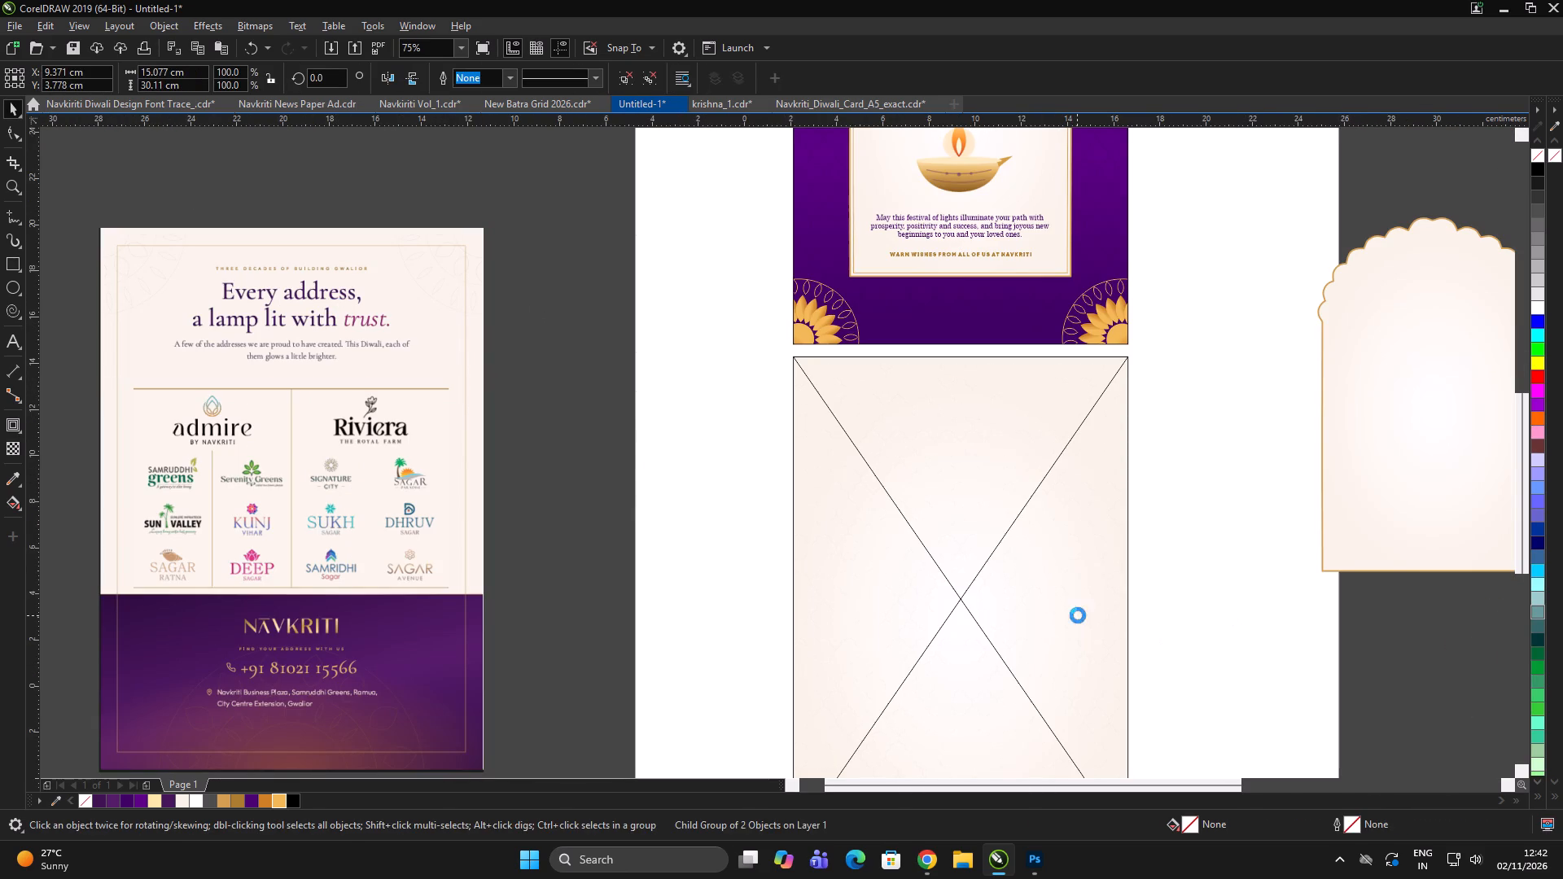
# Convert the lower card's empty PowerClip frame back into a plain cream rectangle.
pyautogui.scroll(-1, 919, 486)
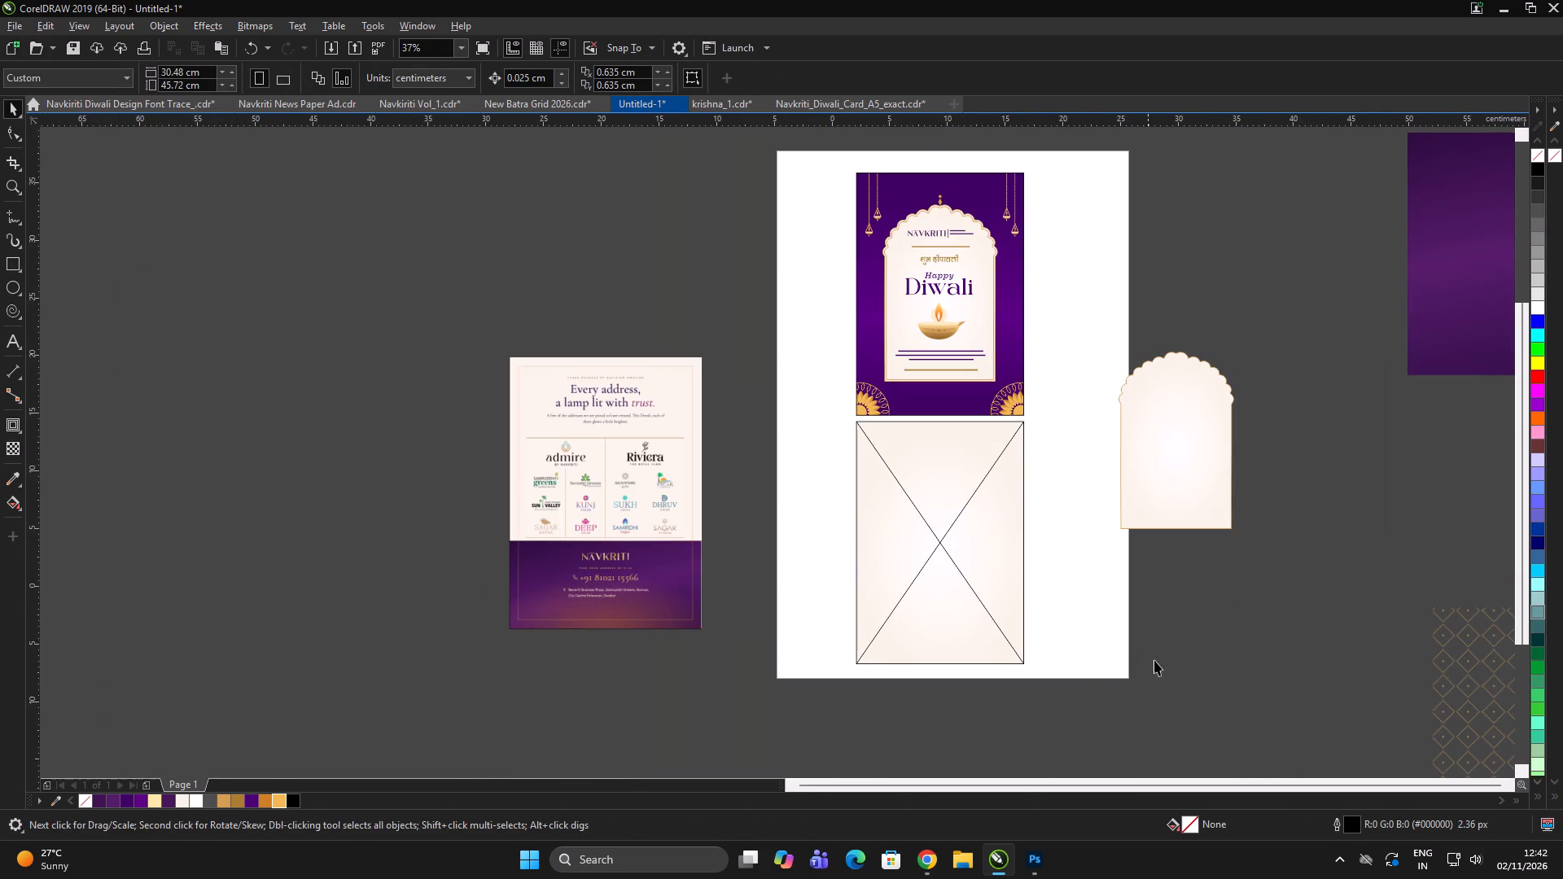
pyautogui.click(1178, 649)
pyautogui.click(1182, 638)
pyautogui.scroll(1, 1159, 634)
pyautogui.tripleClick(1165, 621)
pyautogui.doubleClick(1162, 619)
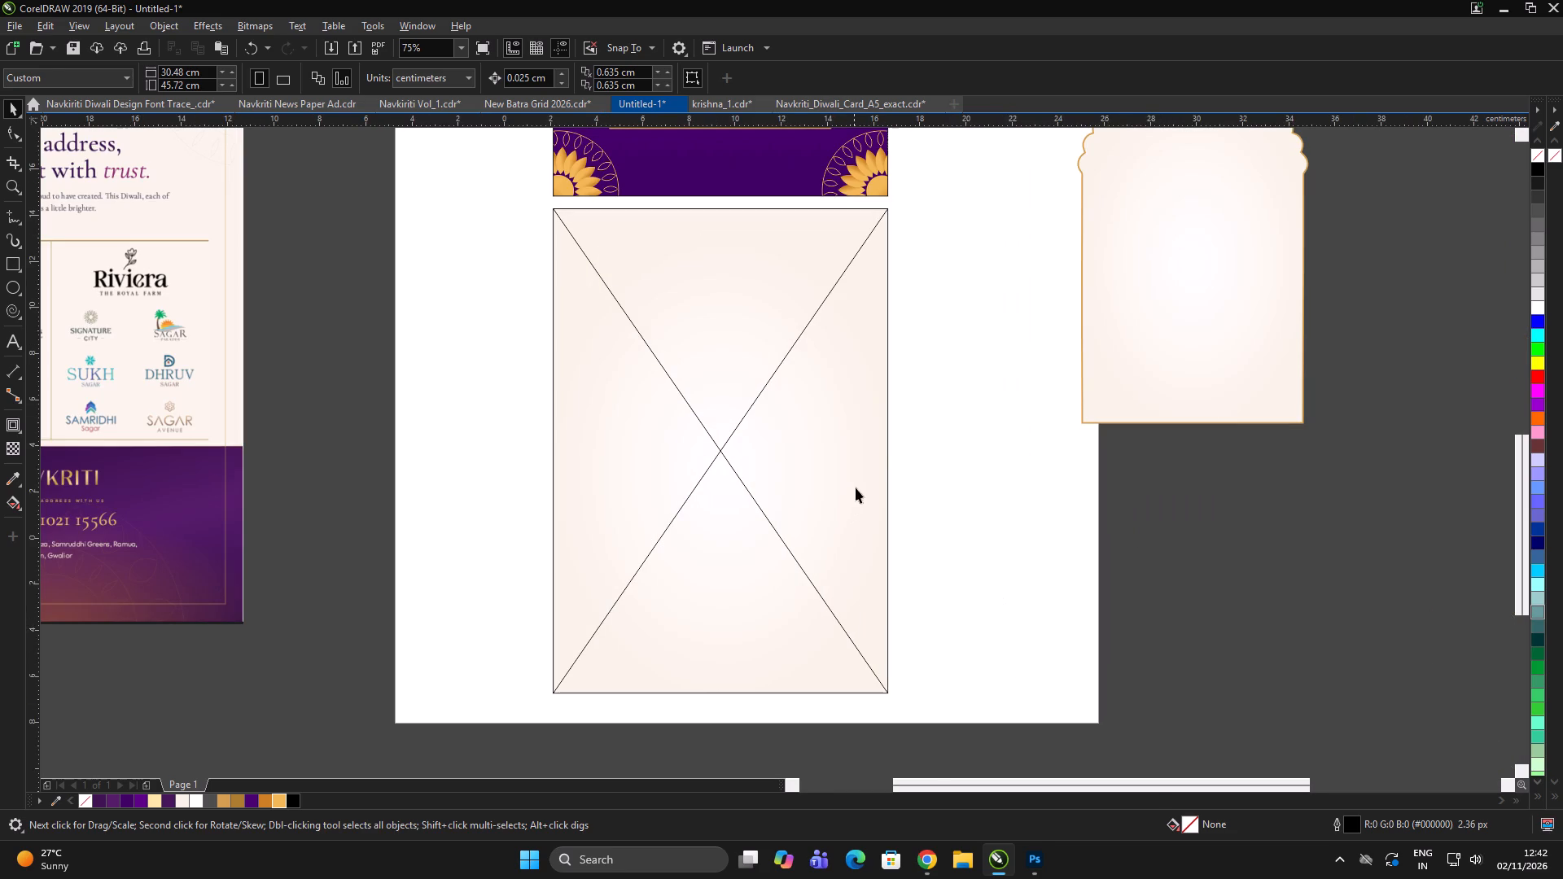
pyautogui.click(789, 425)
pyautogui.rightClick(752, 378)
pyautogui.click(1002, 641)
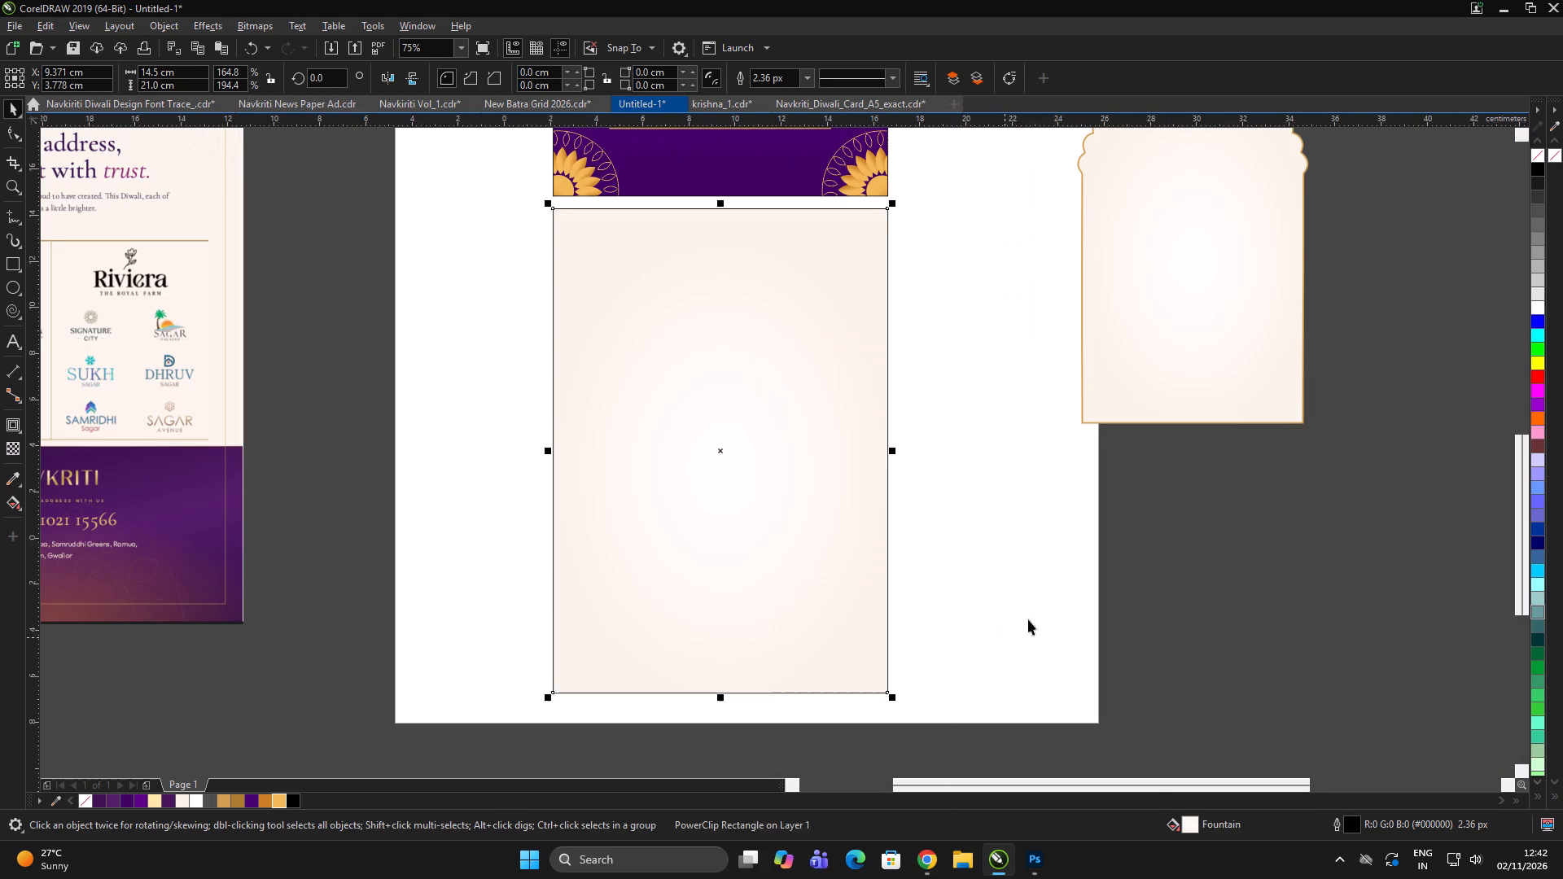
pyautogui.tripleClick(1040, 595)
pyautogui.tripleClick(1043, 590)
pyautogui.tripleClick(1048, 580)
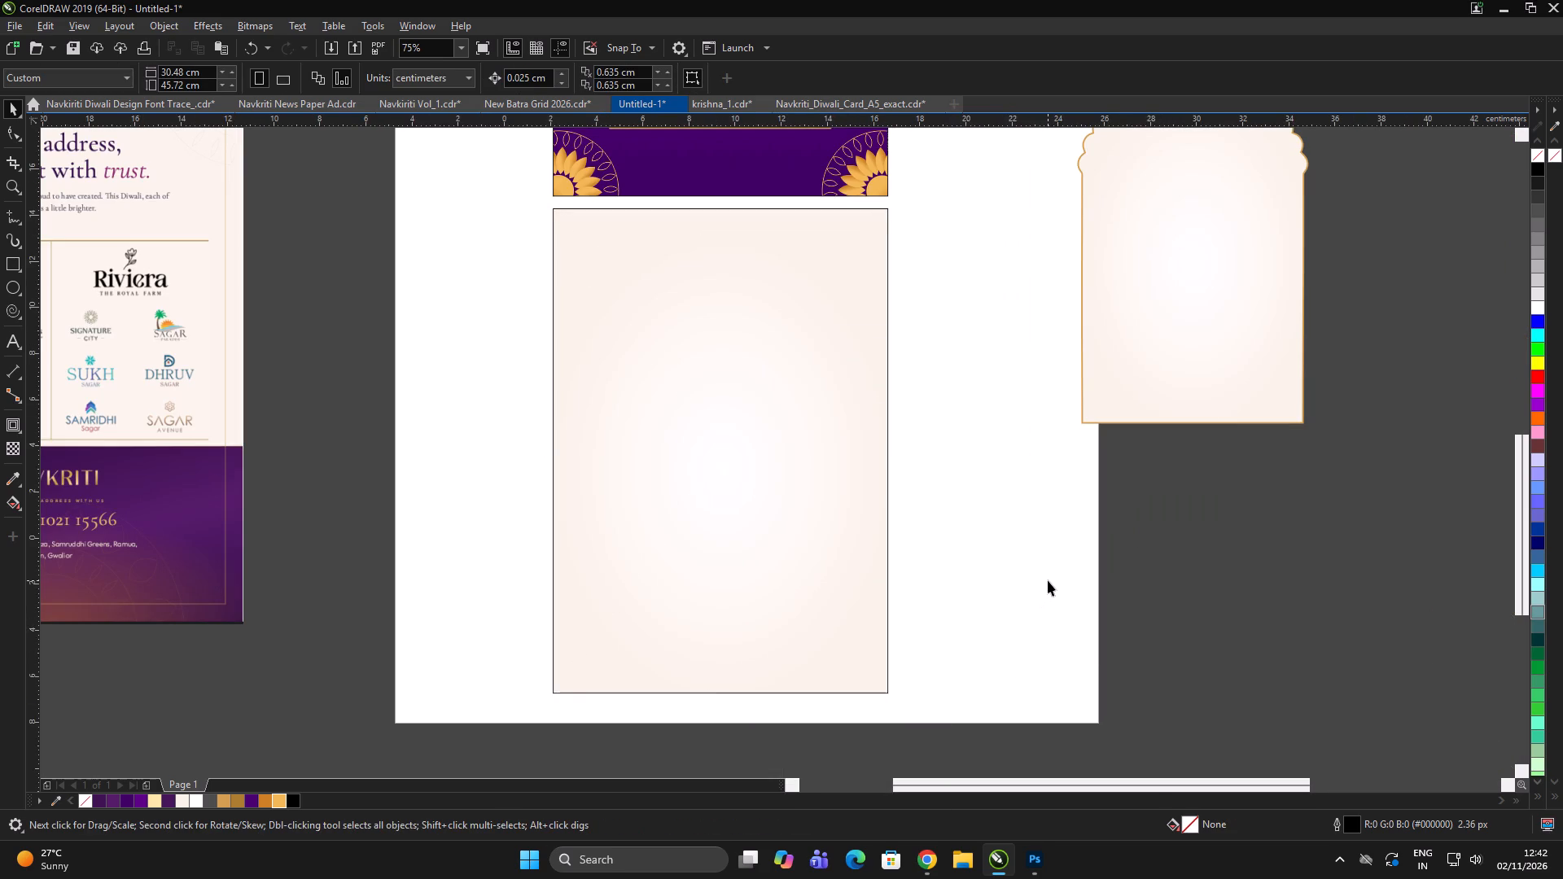
pyautogui.click(1048, 580)
# Remove the outline from the lower cream rectangle.
pyautogui.click(986, 306)
pyautogui.click(840, 309)
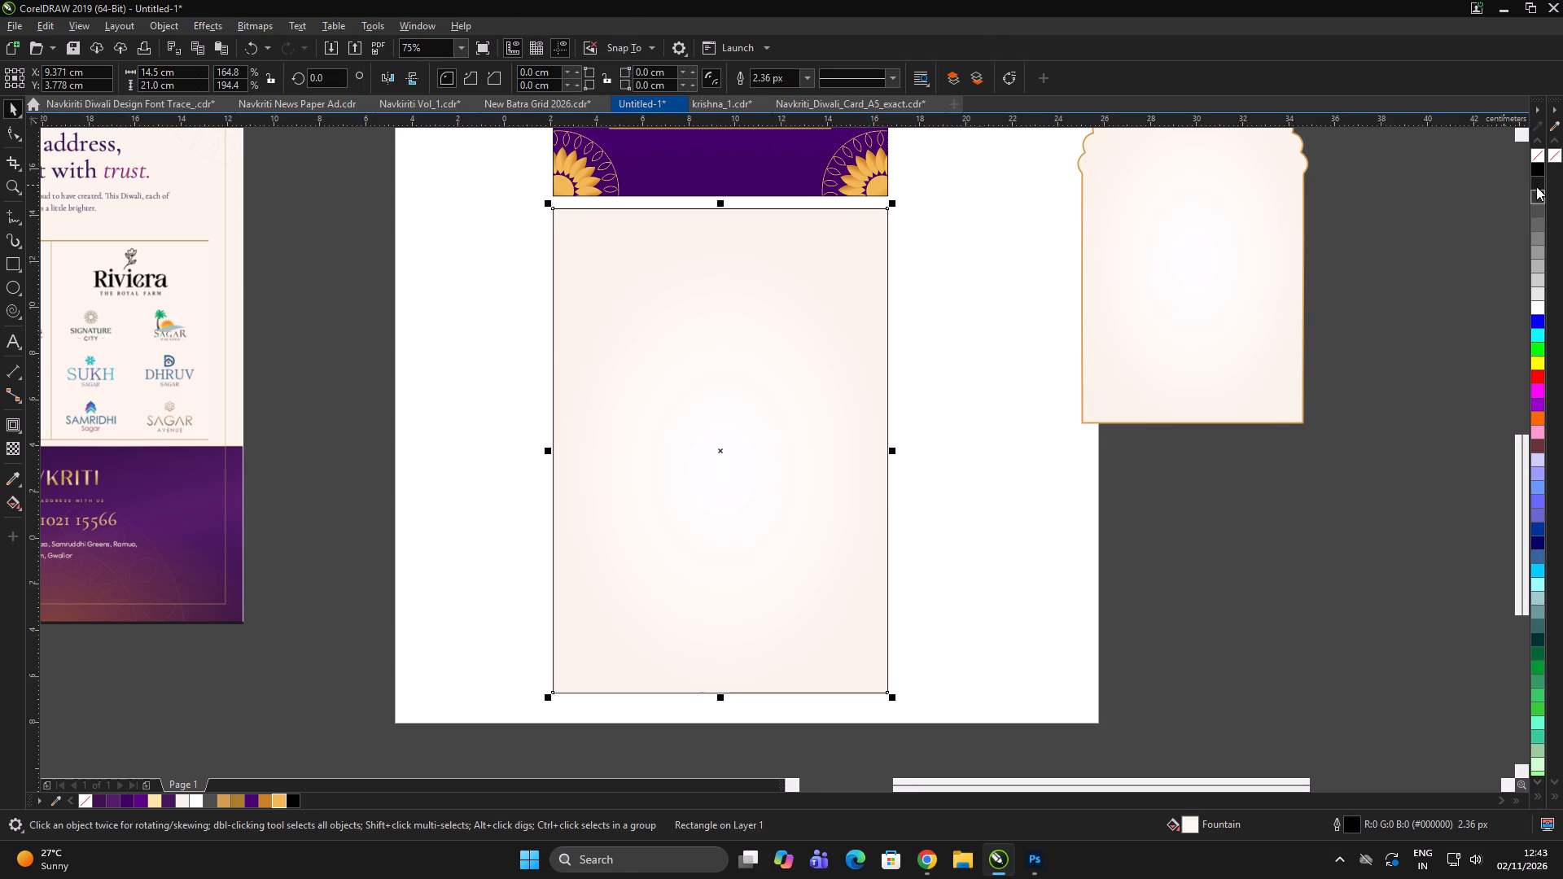
pyautogui.rightClick(1539, 159)
pyautogui.doubleClick(977, 413)
# Copy the right corner flower ornament from inside the upper card's PowerClip and paste it onto the page.
pyautogui.scroll(-2, 842, 252)
pyautogui.scroll(1, 830, 222)
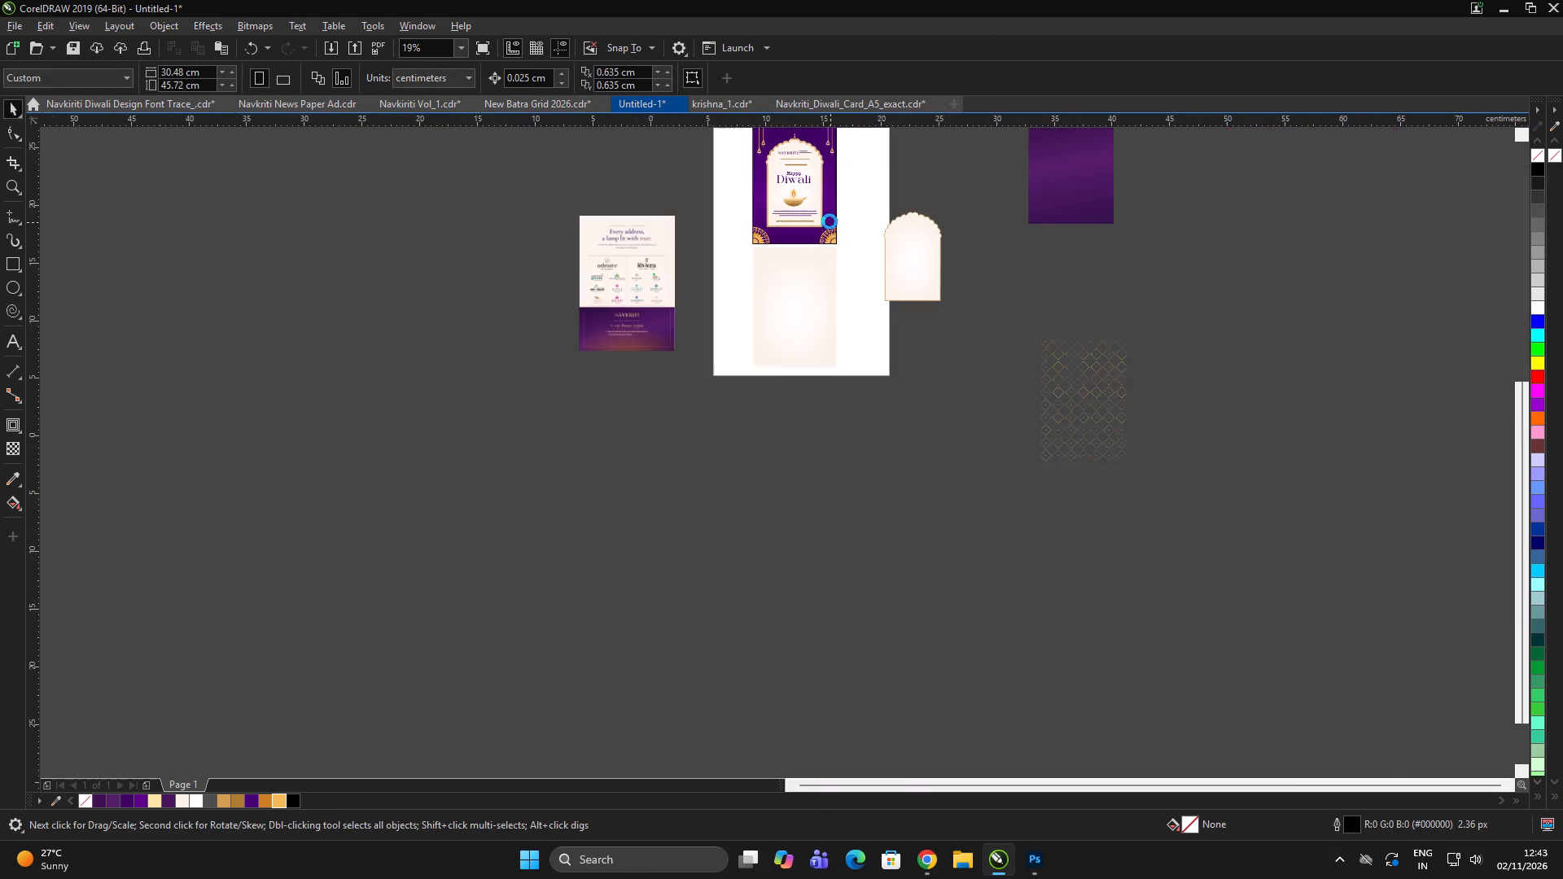
pyautogui.doubleClick(825, 247)
pyautogui.moveTo(887, 214); pyautogui.dragTo(765, 369)
pyautogui.hotkey('ctrl', 'c')
pyautogui.moveTo(925, 339); pyautogui.dragTo(878, 338)
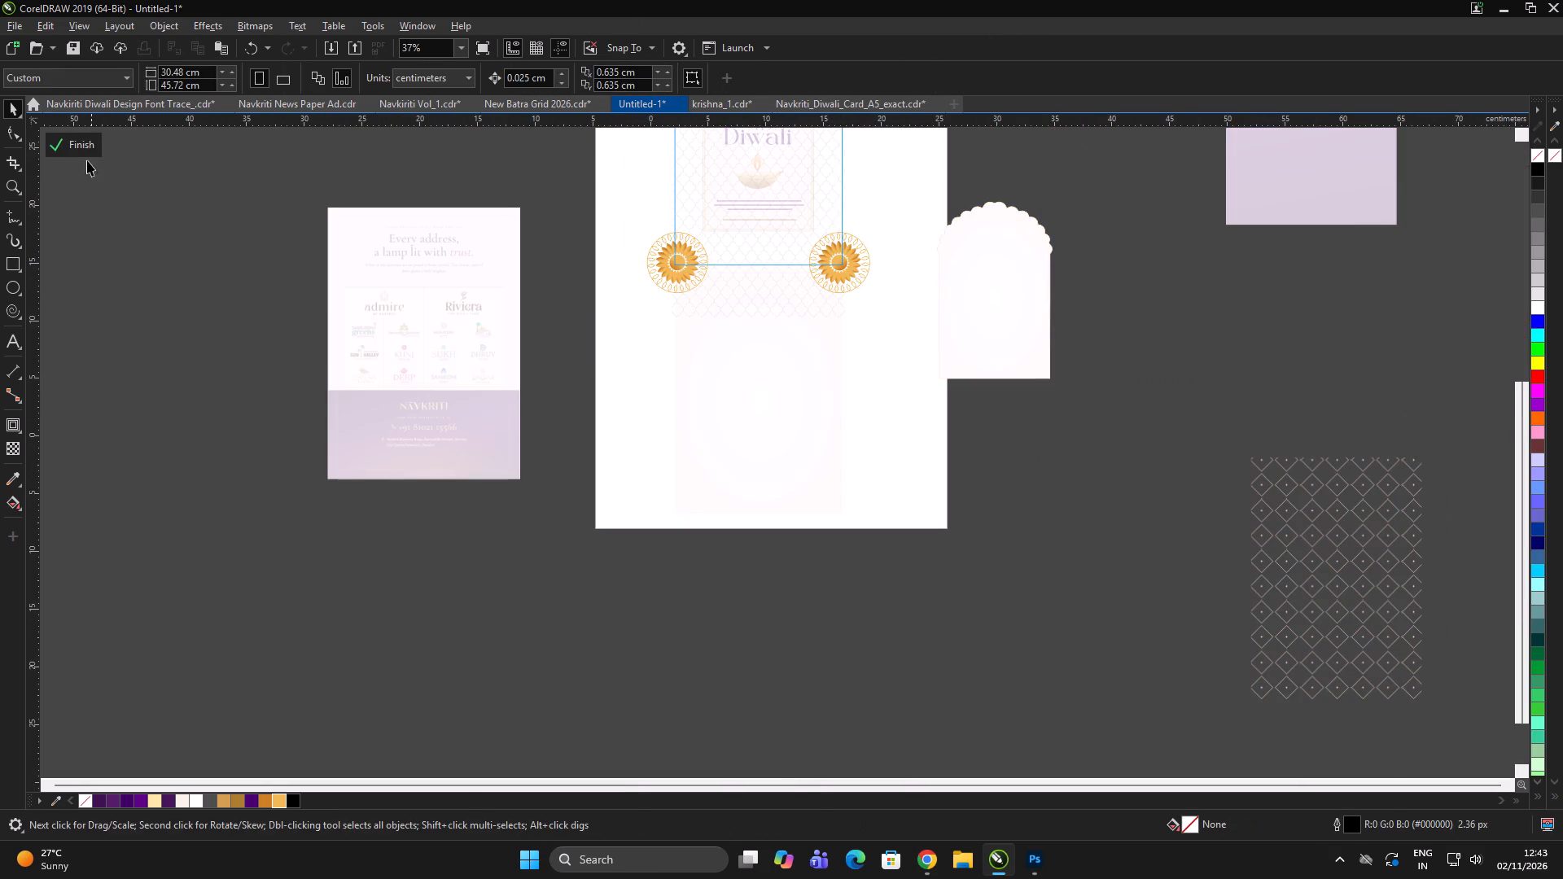
pyautogui.click(81, 137)
pyautogui.click(943, 572)
pyautogui.hotkey('ctrl', 'v')
# Move the pasted flower ornament down so it centres near the cream card's top-right corner, at Y about 13.98 cm.
pyautogui.scroll(2, 853, 265)
pyautogui.moveTo(840, 268); pyautogui.dragTo(819, 362)
pyautogui.scroll(-3, 898, 344)
pyautogui.hotkey('ctrl', 'z')
pyautogui.scroll(2, 870, 358)
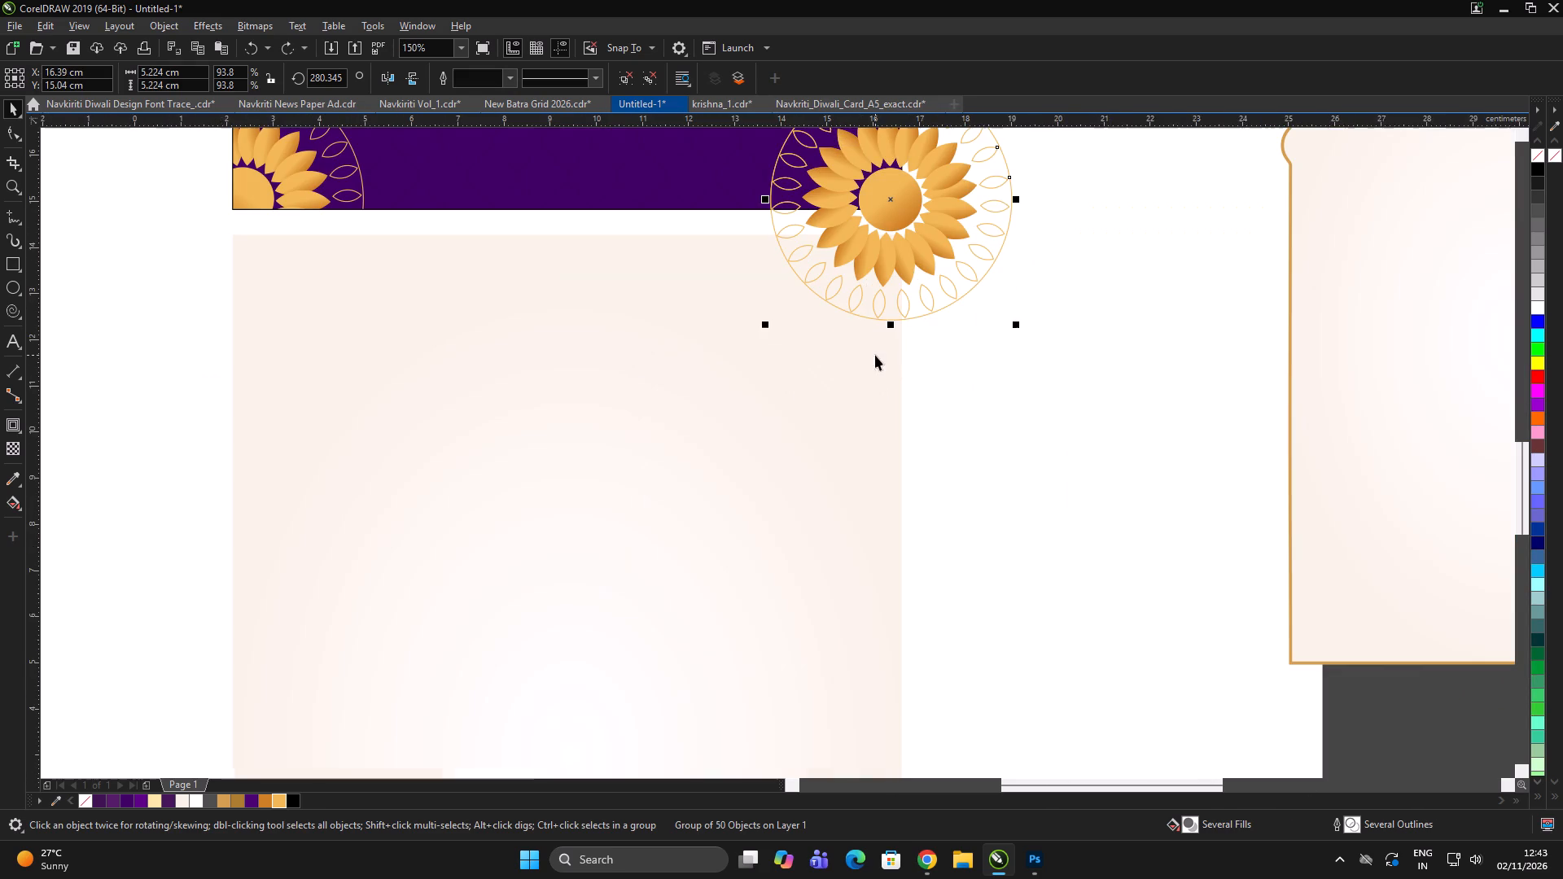
pyautogui.hotkey('ctrl', 'g')
pyautogui.click(1110, 386)
pyautogui.click(953, 280)
pyautogui.moveTo(939, 190); pyautogui.dragTo(929, 295)
pyautogui.click(1072, 449)
pyautogui.click(945, 353)
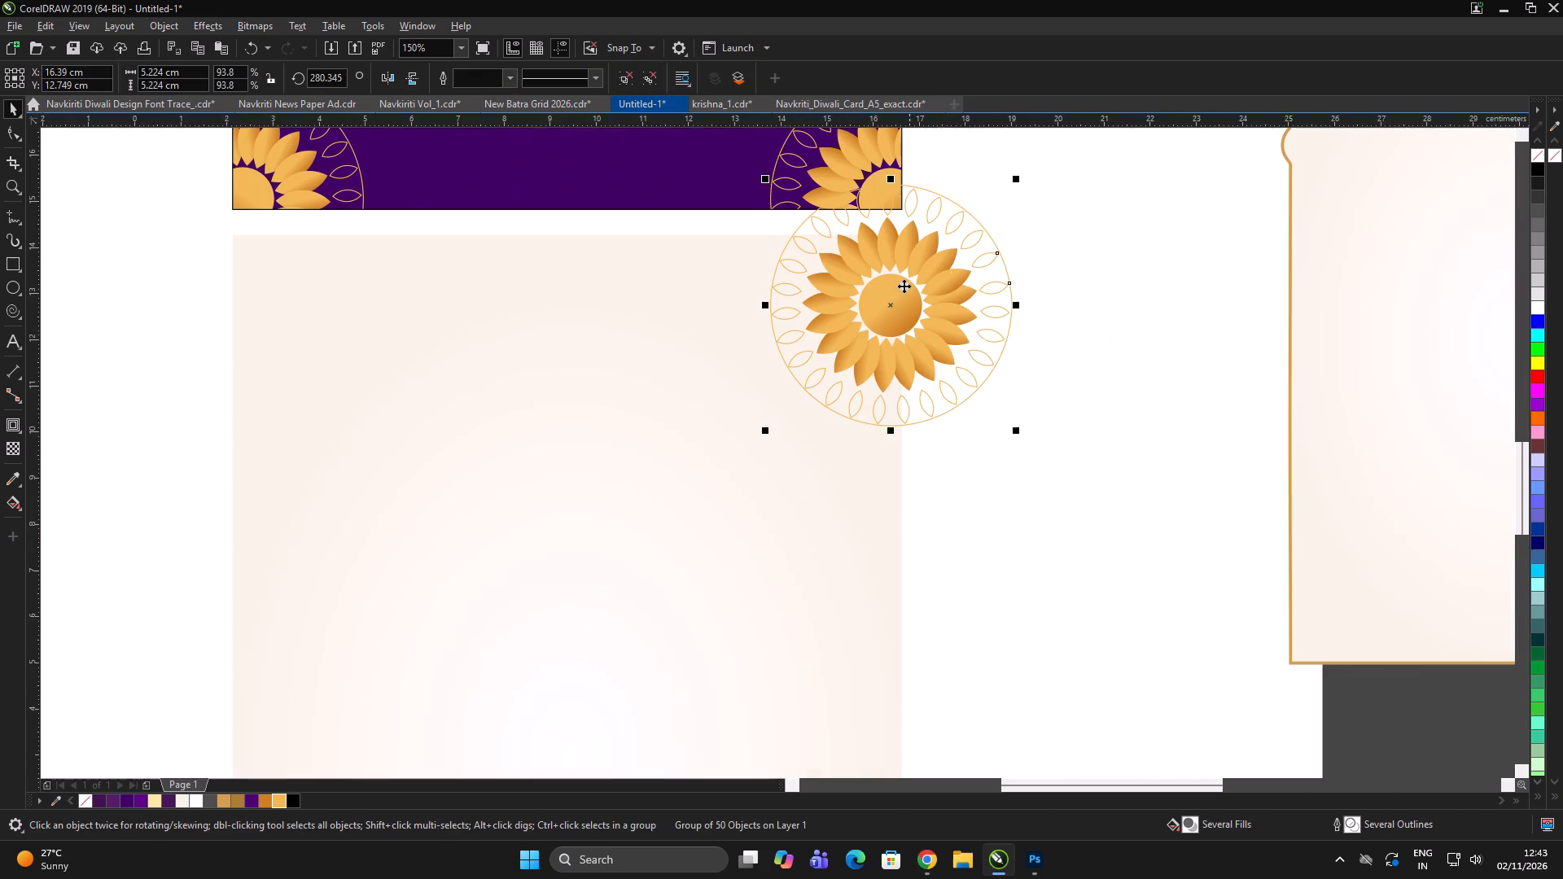
pyautogui.scroll(1, 903, 282)
pyautogui.moveTo(873, 326); pyautogui.dragTo(882, 267)
pyautogui.moveTo(882, 263); pyautogui.dragTo(890, 215)
# PowerClip the flower ornament inside the lower cream card.
pyautogui.rightClick(900, 210)
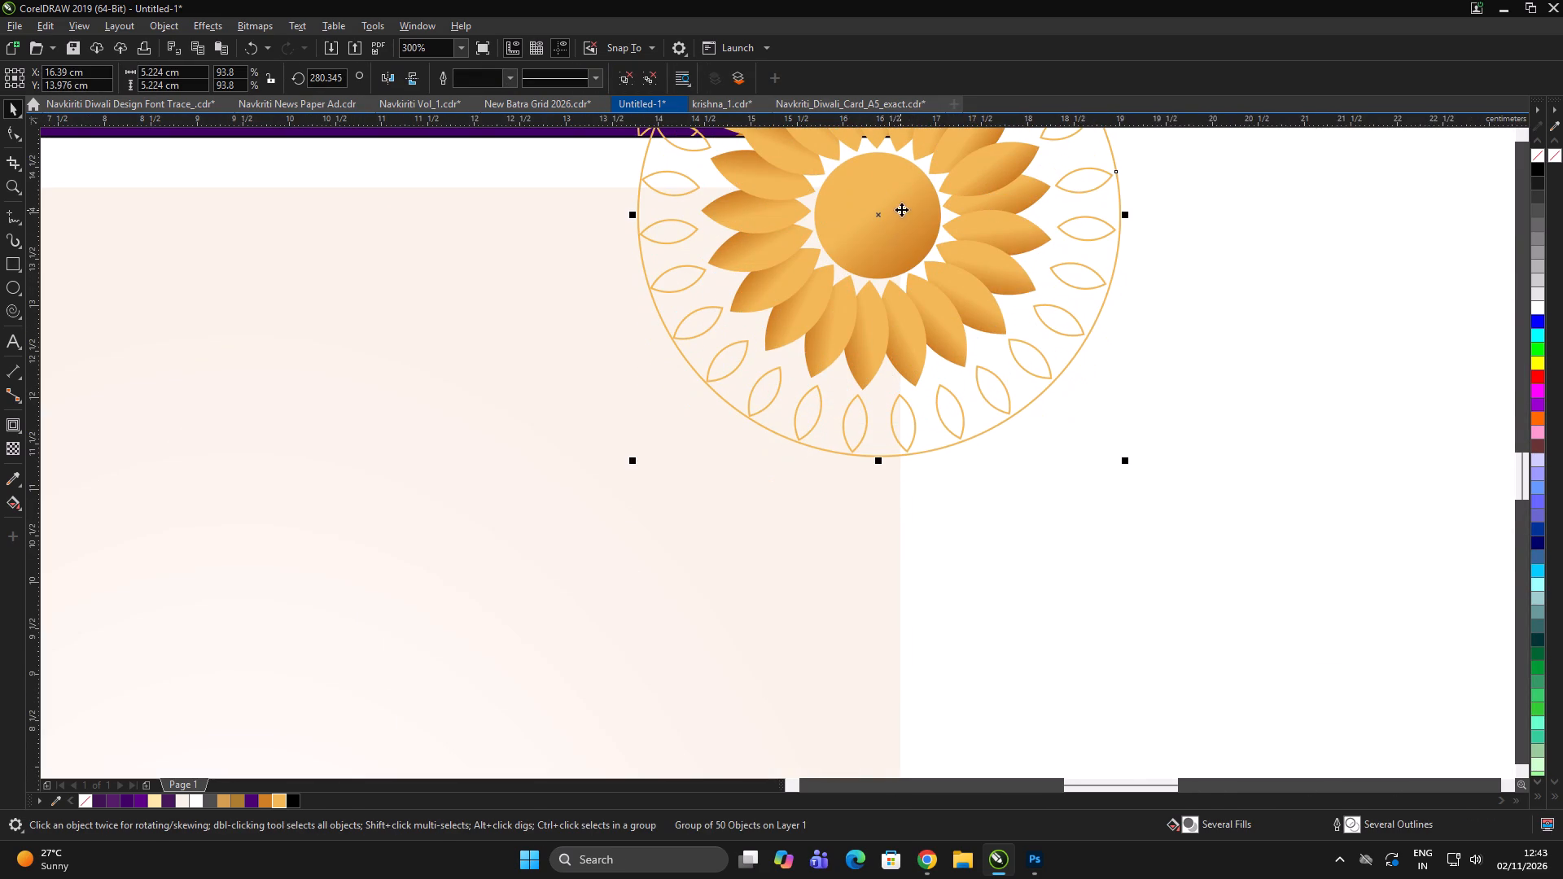
pyautogui.click(984, 400)
pyautogui.click(811, 638)
pyautogui.scroll(-2, 1021, 341)
pyautogui.doubleClick(1112, 351)
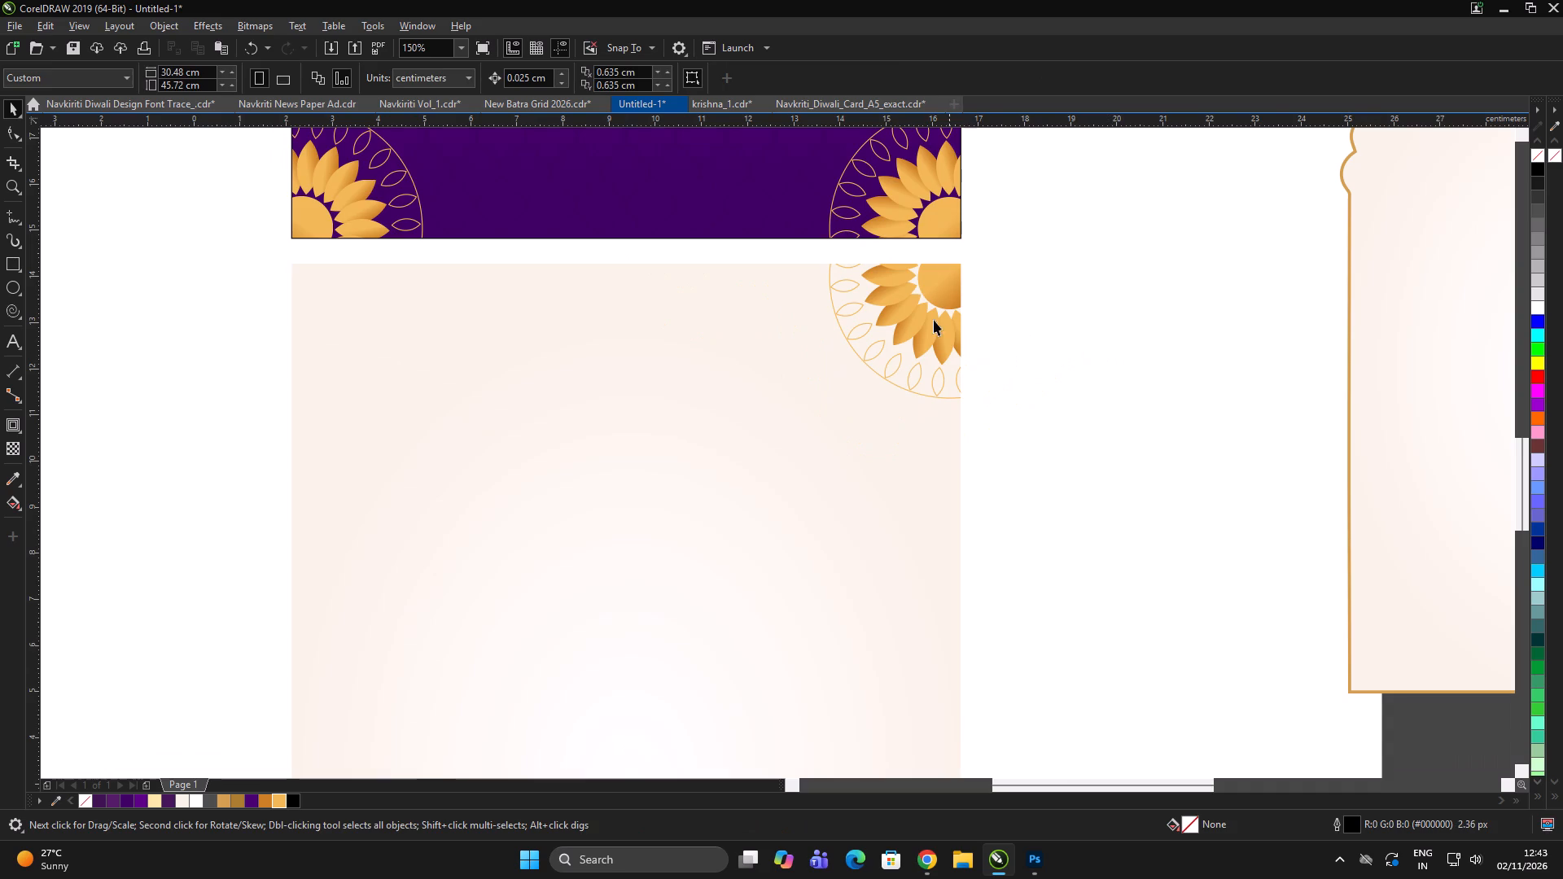
# Duplicate the clipped flower ornament straight across to the cream card's top-left corner, at X about 2.35 cm.
pyautogui.keyDown('alt'); pyautogui.click(926, 303); pyautogui.keyUp('alt')
pyautogui.moveTo(946, 278); pyautogui.dragTo(301, 292)
pyautogui.keyDown('shift'); pyautogui.rightClick(301, 292); pyautogui.keyUp('shift')
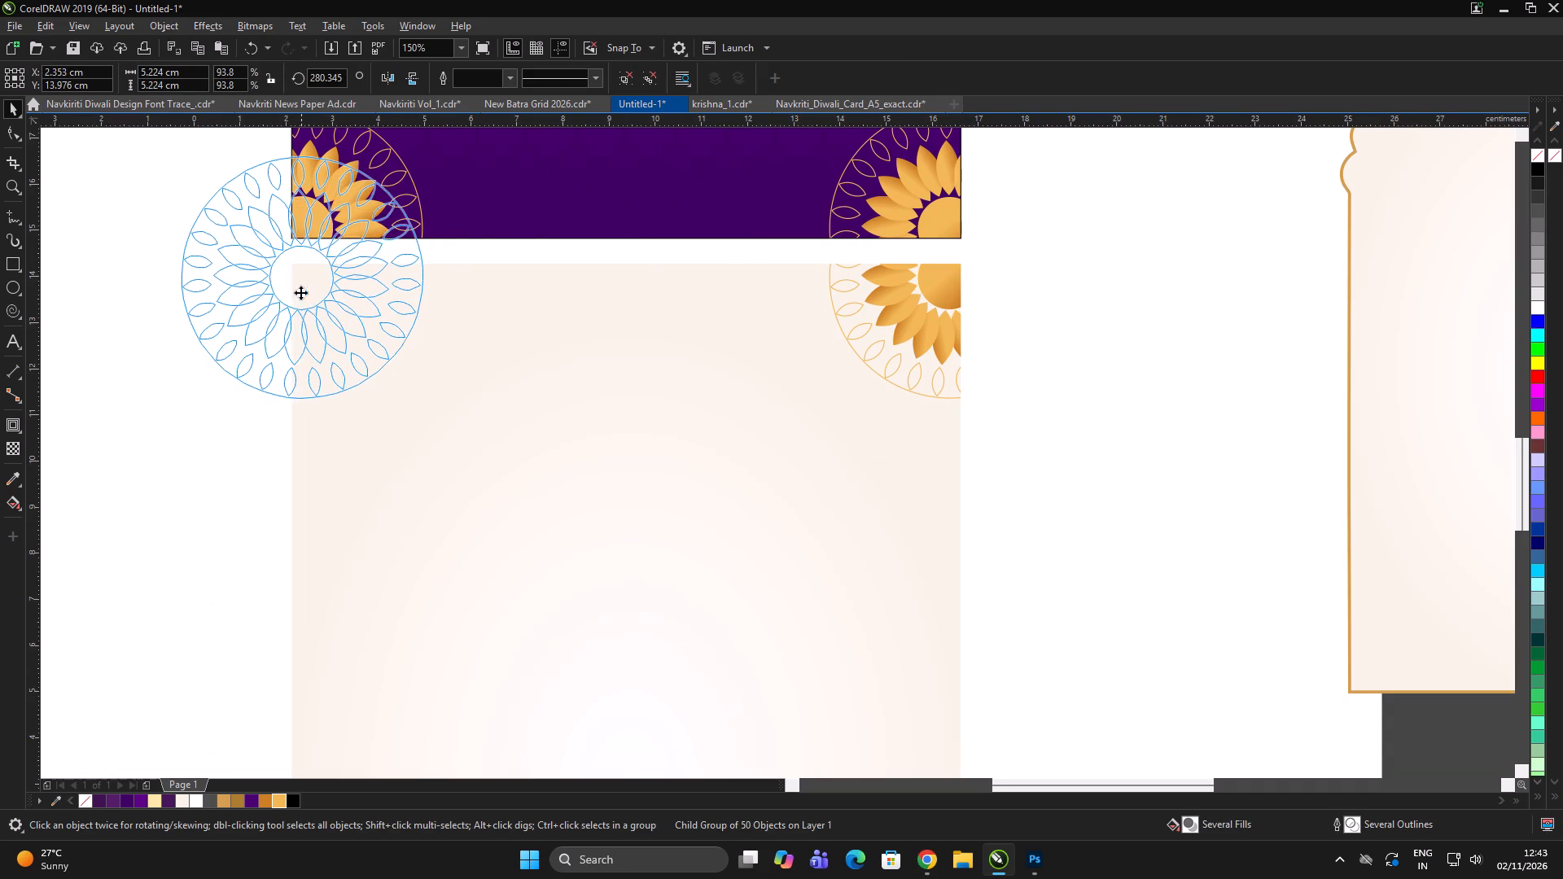
# Delete the spare cream scalloped arch panel lying beside the page.
pyautogui.scroll(-3, 567, 341)
pyautogui.tripleClick(823, 409)
pyautogui.scroll(1, 692, 330)
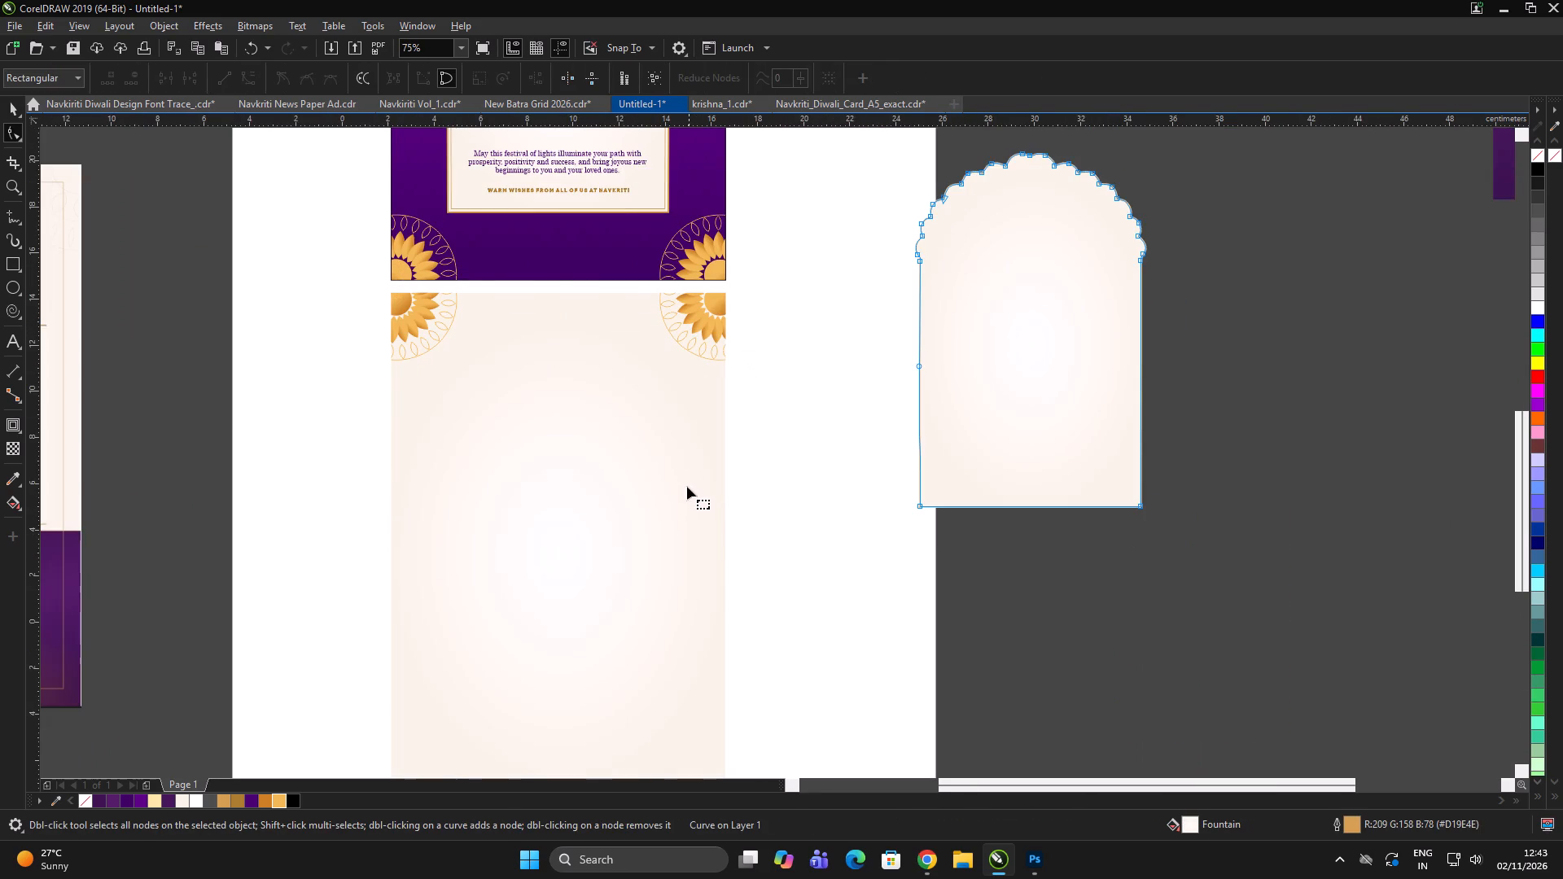
pyautogui.click(684, 481)
pyautogui.press('space')
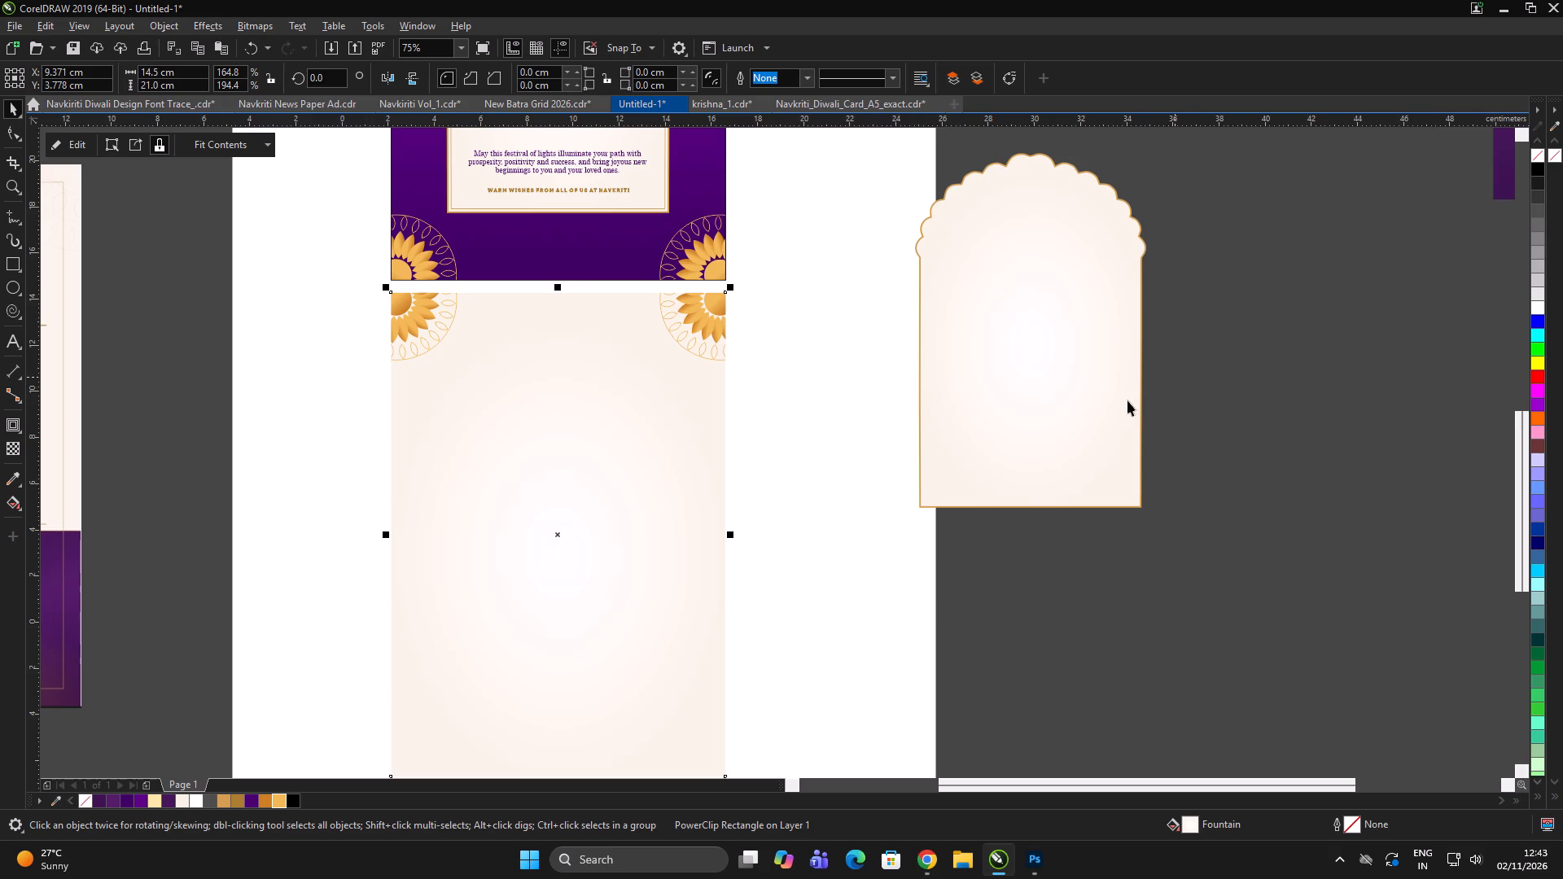
pyautogui.scroll(-3, 961, 400)
pyautogui.doubleClick(1014, 593)
pyautogui.scroll(1, 872, 469)
pyautogui.doubleClick(1149, 550)
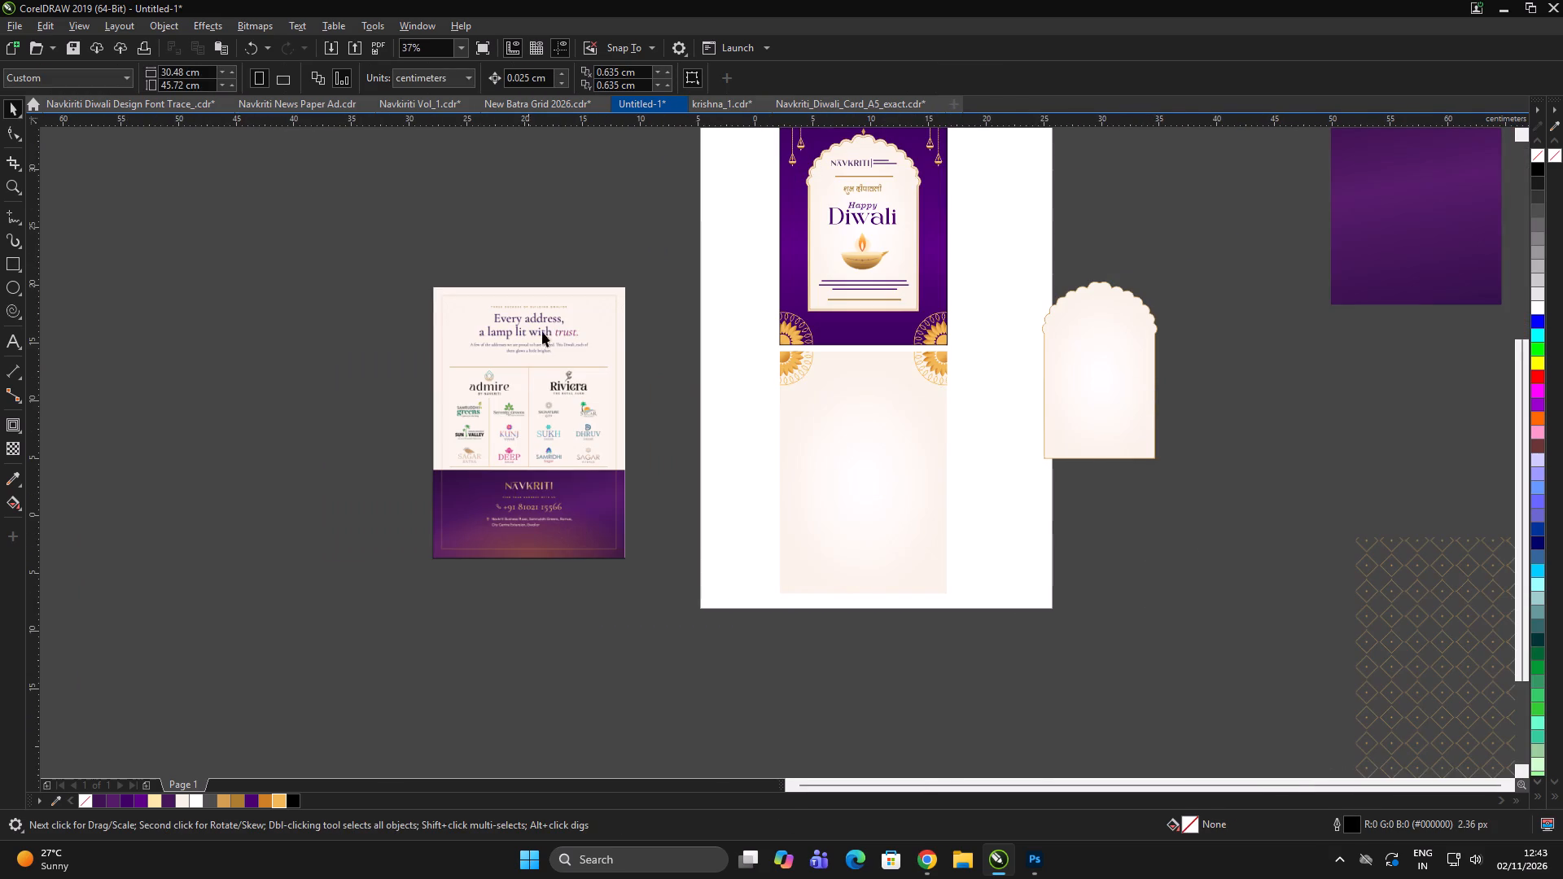
pyautogui.scroll(2, 546, 330)
pyautogui.scroll(-1, 540, 286)
pyautogui.scroll(-2, 874, 351)
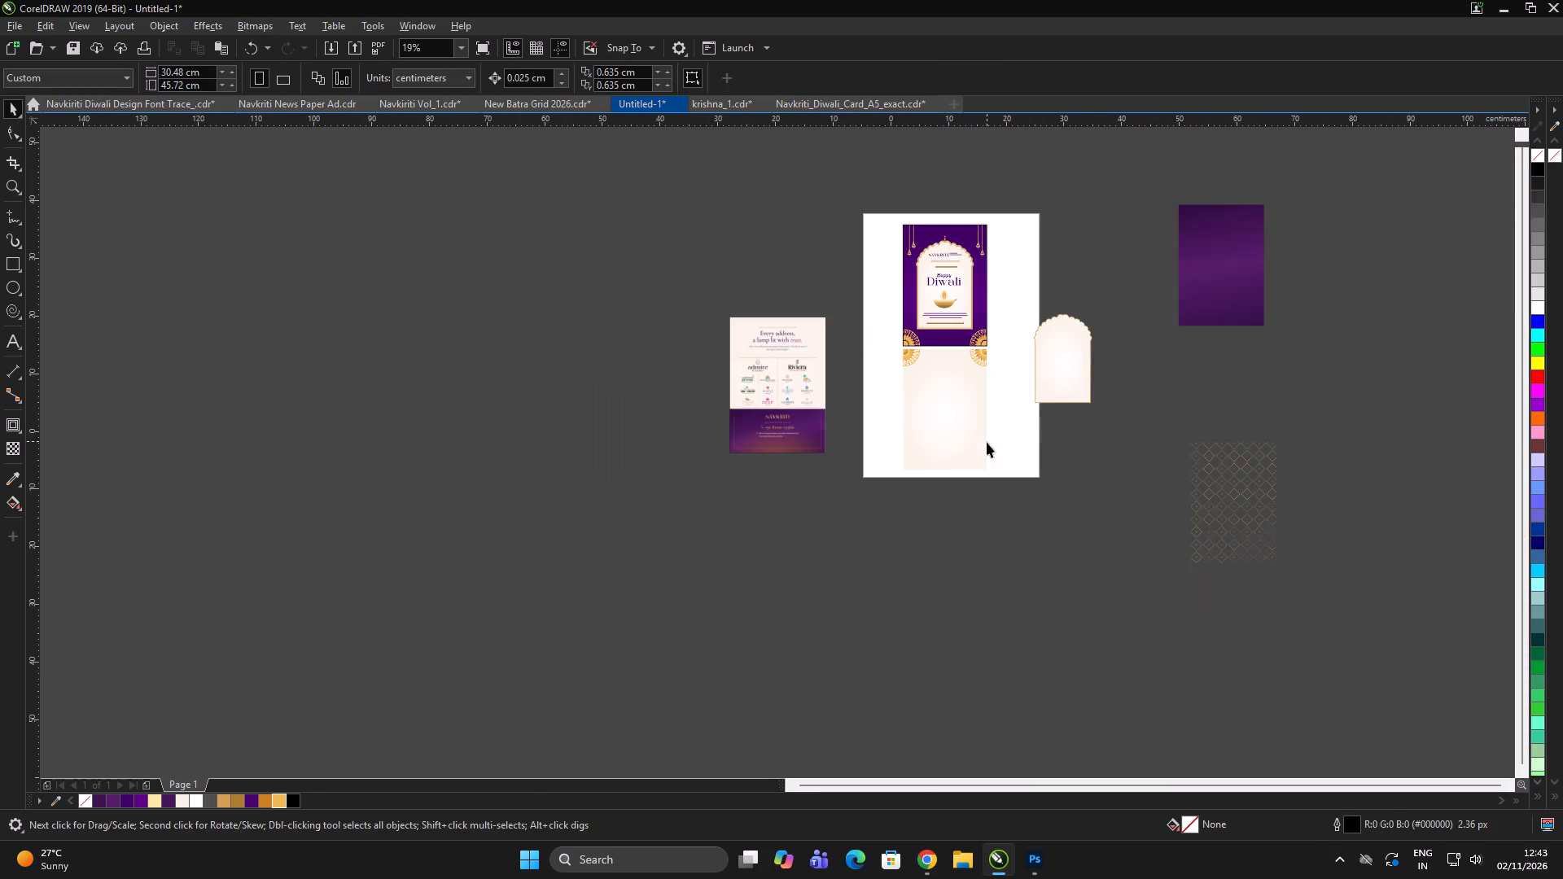
pyautogui.click(988, 443)
pyautogui.scroll(1, 1073, 371)
pyautogui.click(1087, 338)
pyautogui.press('Delete')
pyautogui.click(1127, 374)
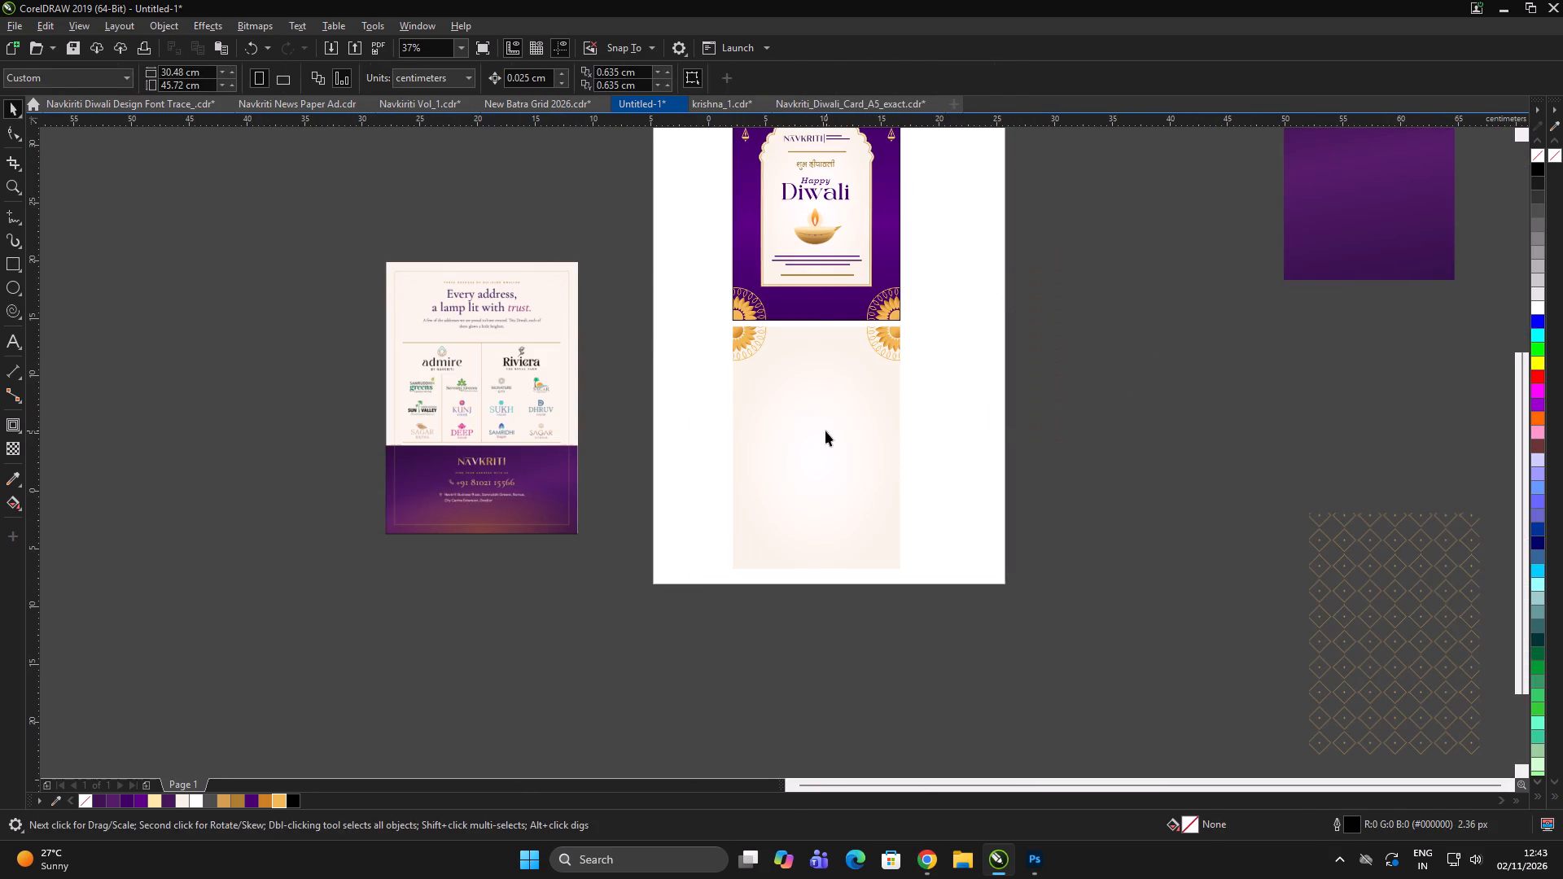
# Duplicate the lower cream card straight across off the page, at X about 32.37 cm.
pyautogui.click(825, 431)
pyautogui.moveTo(838, 426); pyautogui.dragTo(1103, 399)
pyautogui.keyDown('shift'); pyautogui.rightClick(1103, 399); pyautogui.keyUp('shift')
pyautogui.click(1188, 398)
# Delete the flower contents of the duplicate card and remove its PowerClip frame, leaving a plain cream rectangle.
pyautogui.click(1081, 413)
pyautogui.click(125, 144)
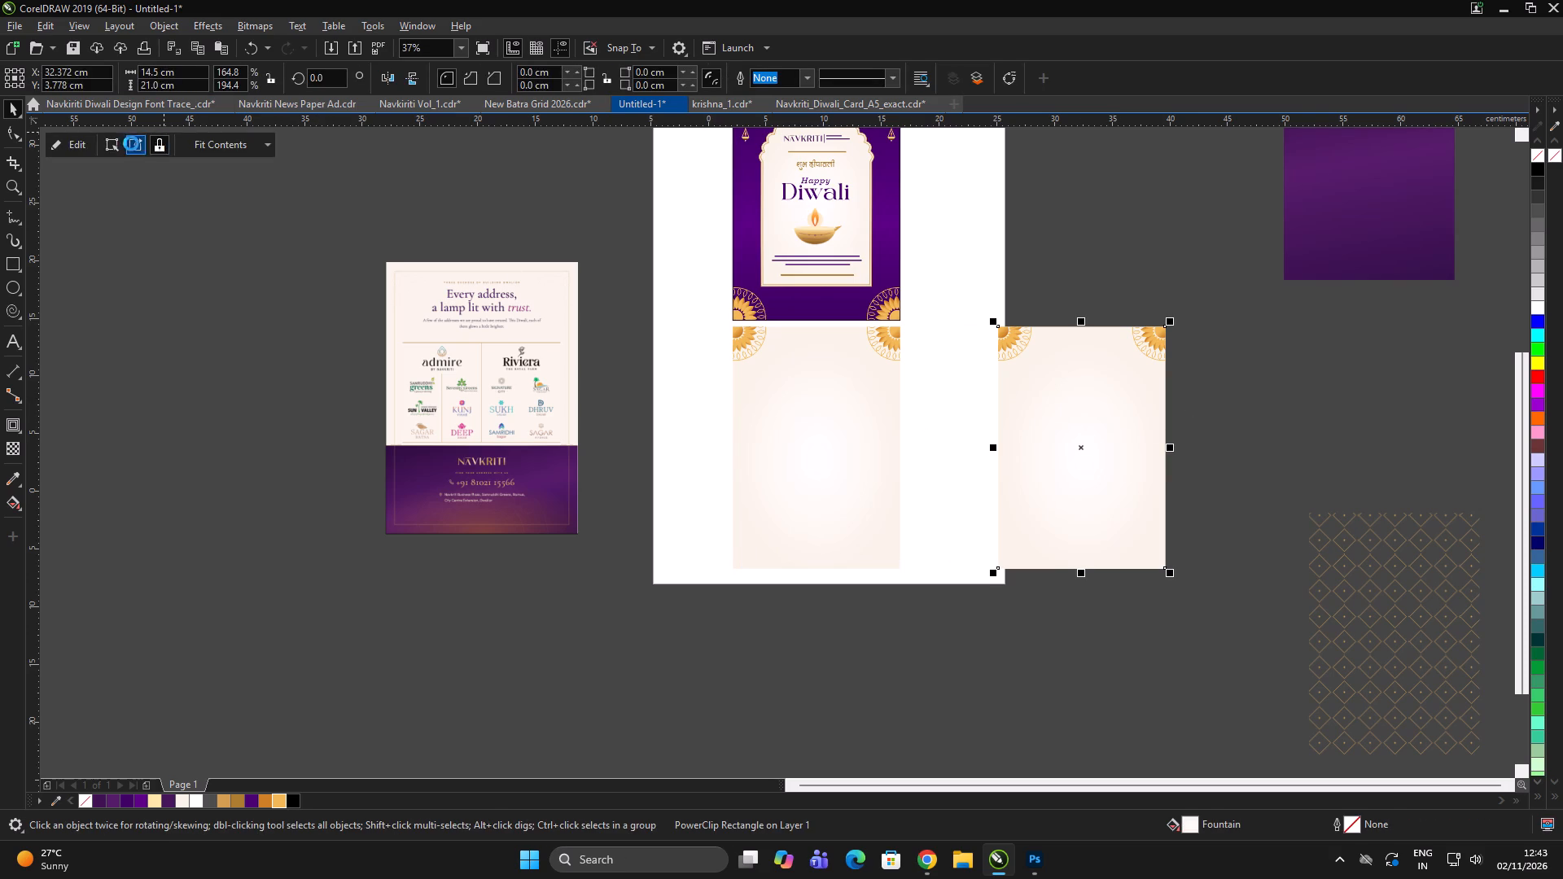
pyautogui.press('Delete')
pyautogui.doubleClick(1222, 371)
pyautogui.click(1110, 387)
pyautogui.rightClick(1076, 355)
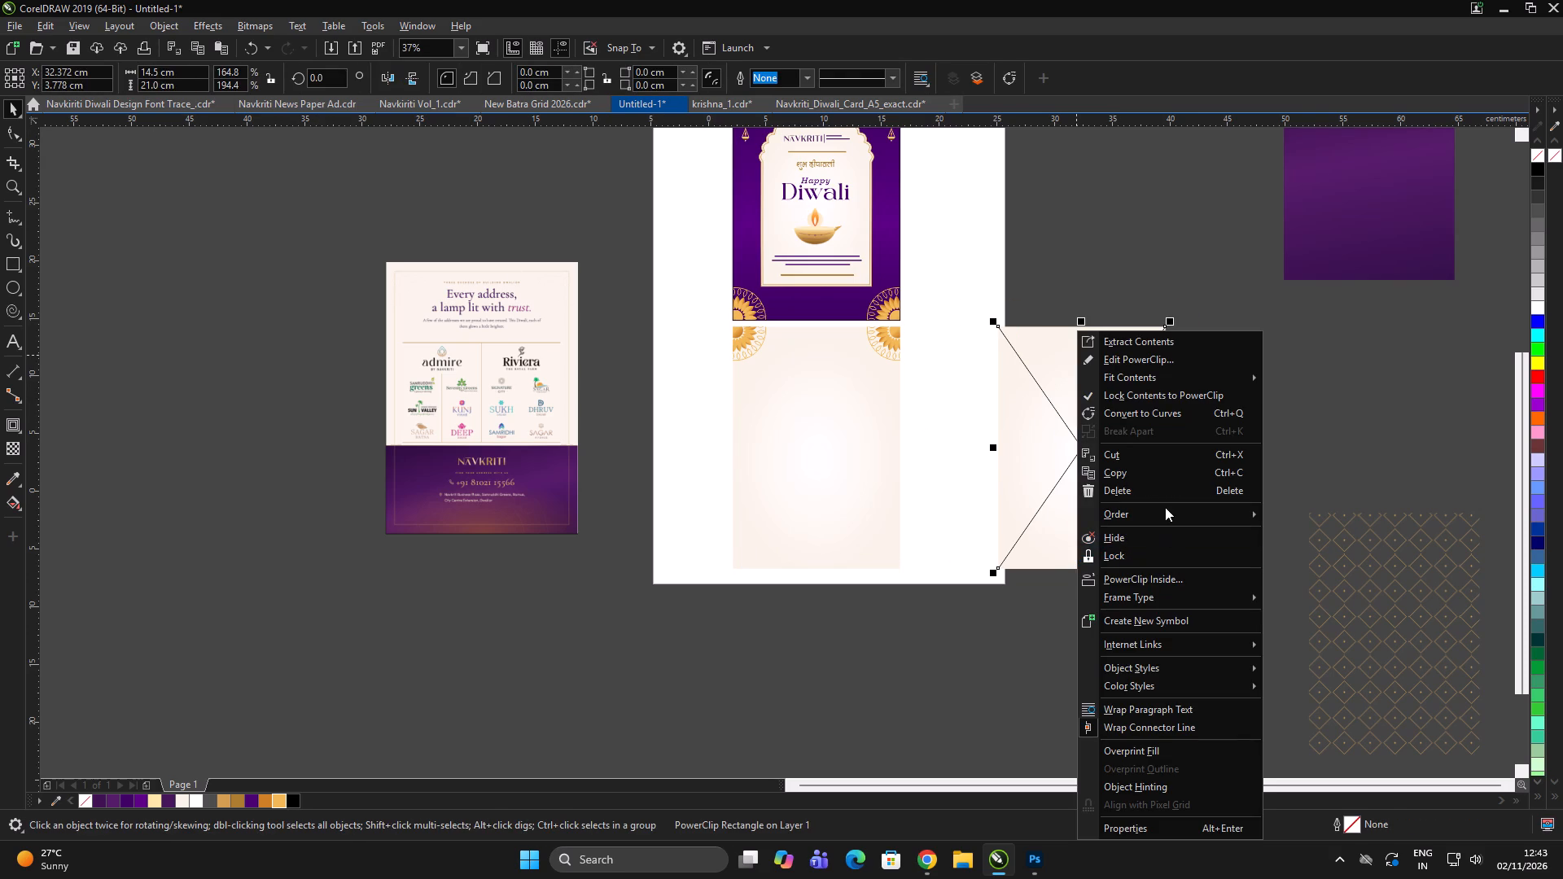
pyautogui.click(1295, 642)
pyautogui.click(1174, 664)
pyautogui.click(1194, 649)
pyautogui.click(1125, 460)
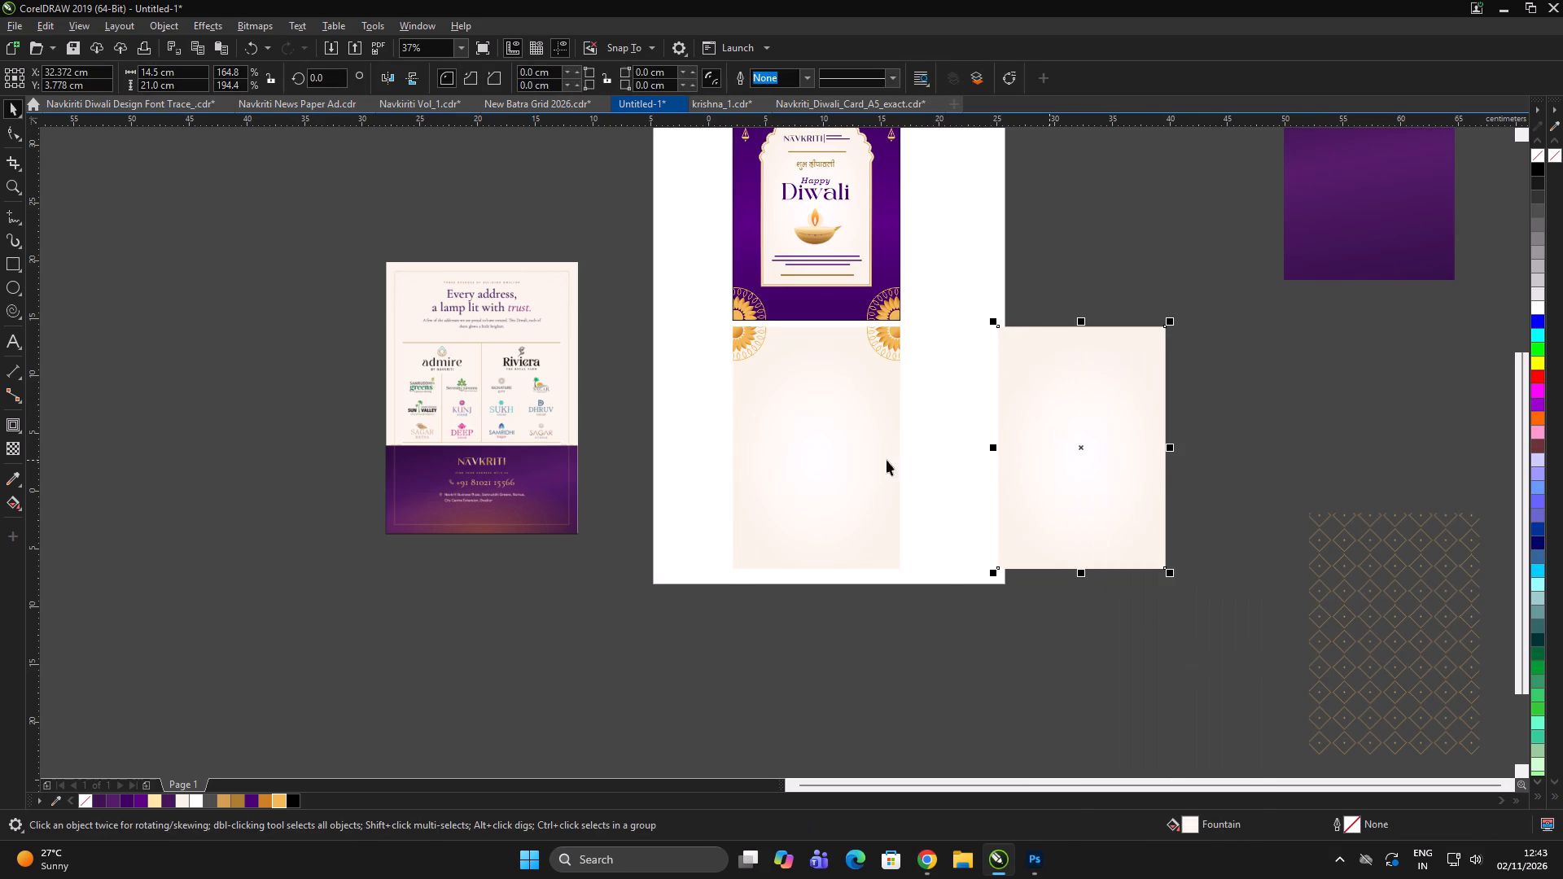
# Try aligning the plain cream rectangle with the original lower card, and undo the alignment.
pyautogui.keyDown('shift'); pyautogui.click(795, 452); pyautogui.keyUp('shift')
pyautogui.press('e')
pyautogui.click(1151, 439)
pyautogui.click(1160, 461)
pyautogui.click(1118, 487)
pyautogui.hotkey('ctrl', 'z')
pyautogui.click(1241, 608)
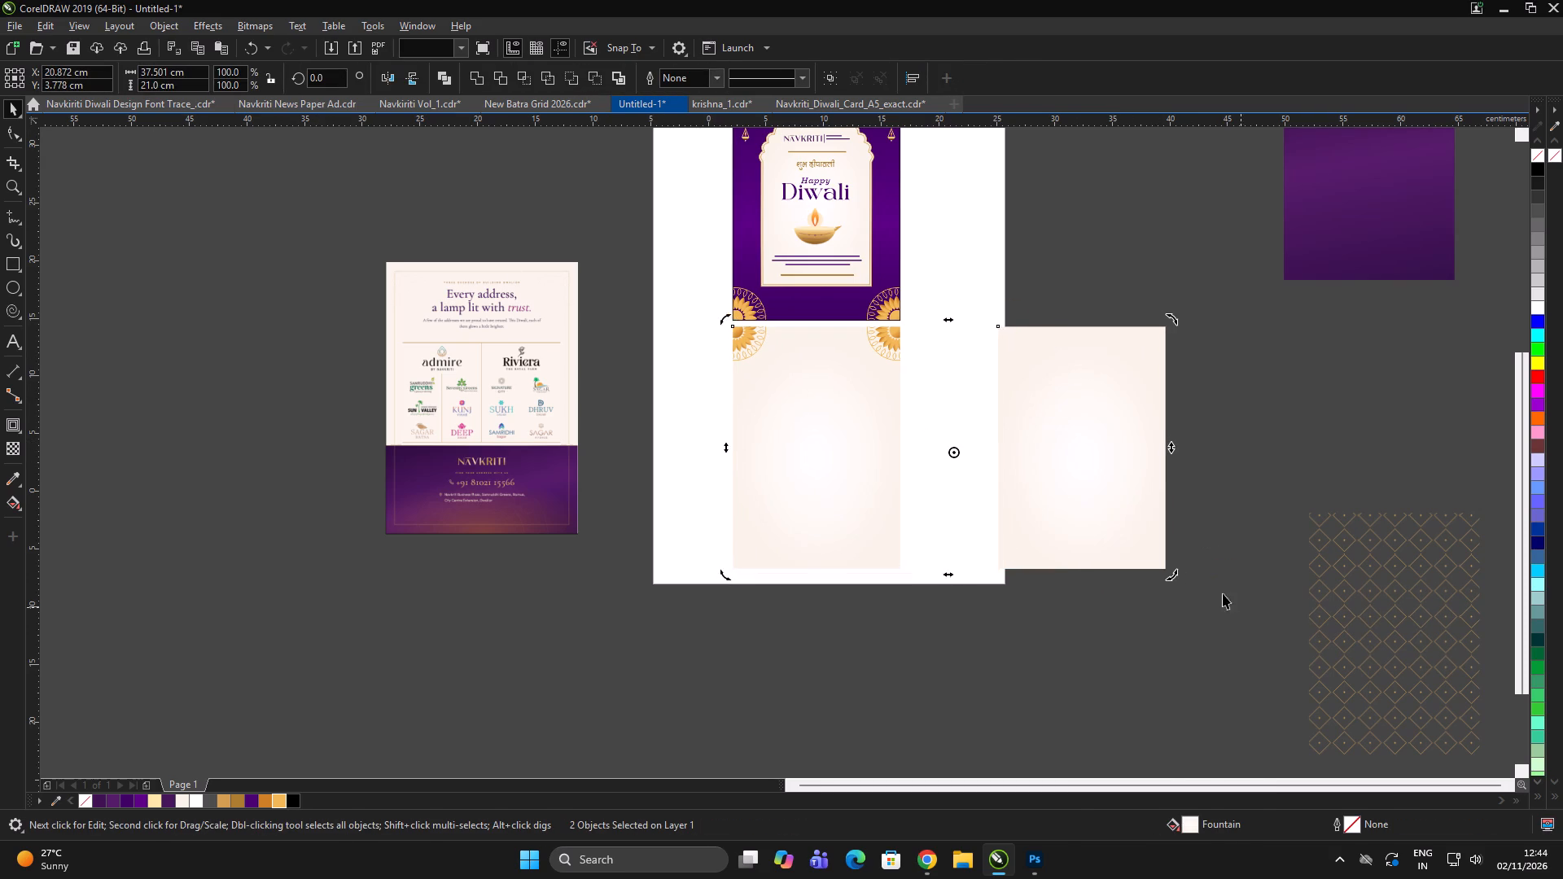
# Align the plain cream rectangle's centre, horizontally and vertically, with the original lower card so it sits exactly on top.
pyautogui.click(1066, 439)
pyautogui.keyDown('shift'); pyautogui.click(767, 466); pyautogui.keyUp('shift')
pyautogui.press('e')
pyautogui.press('c')
pyautogui.click(1105, 621)
# Add a single inside contour to the plain cream rectangle, offset about 0.8 cm.
pyautogui.click(755, 405)
pyautogui.scroll(1, 815, 351)
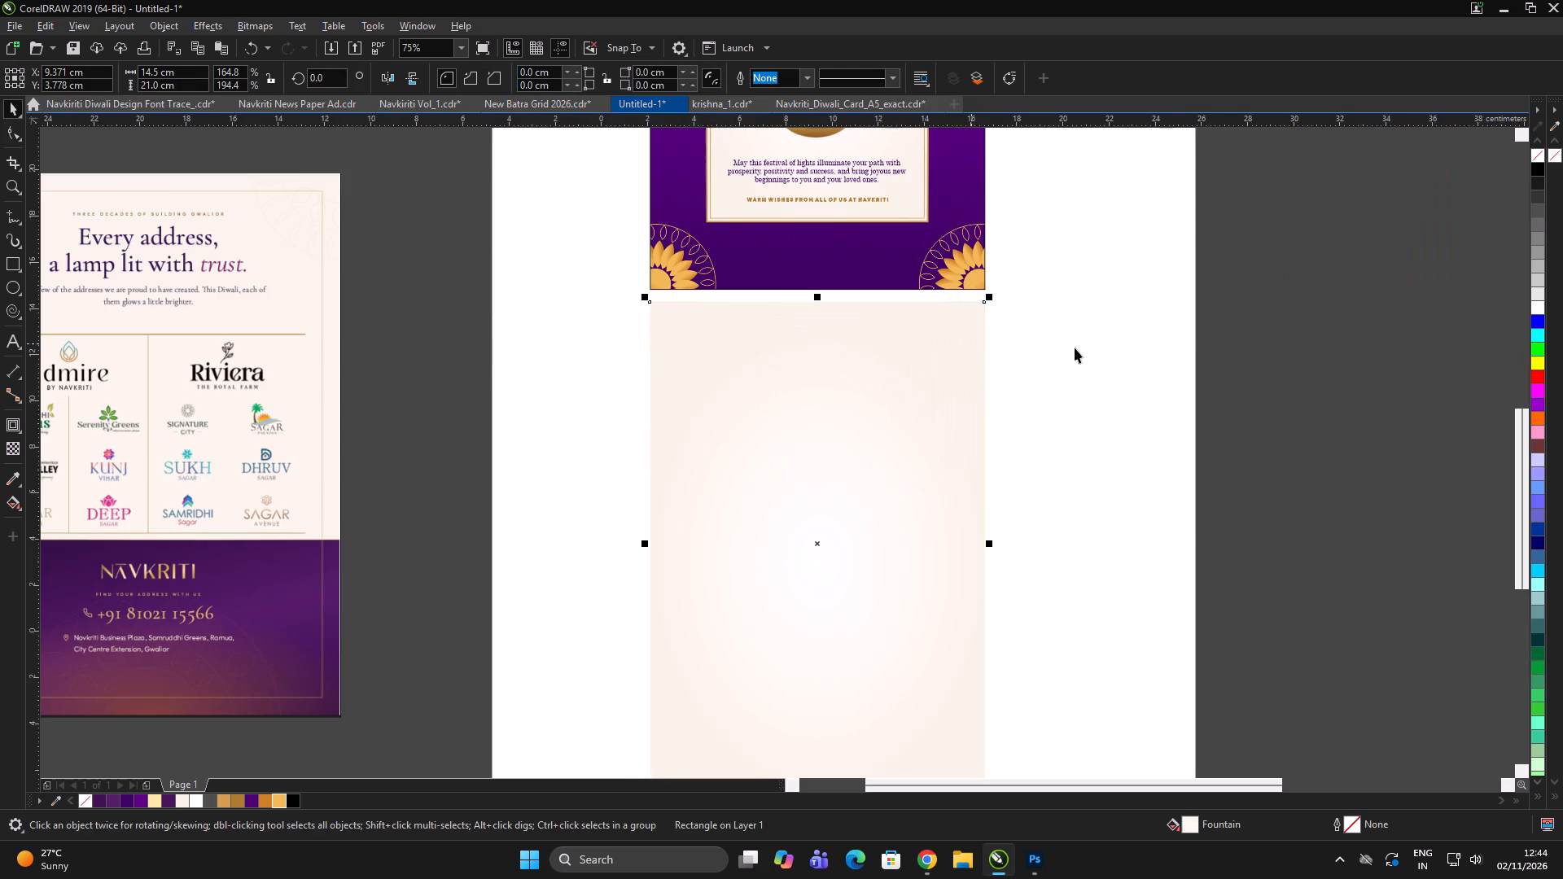
pyautogui.click(18, 432)
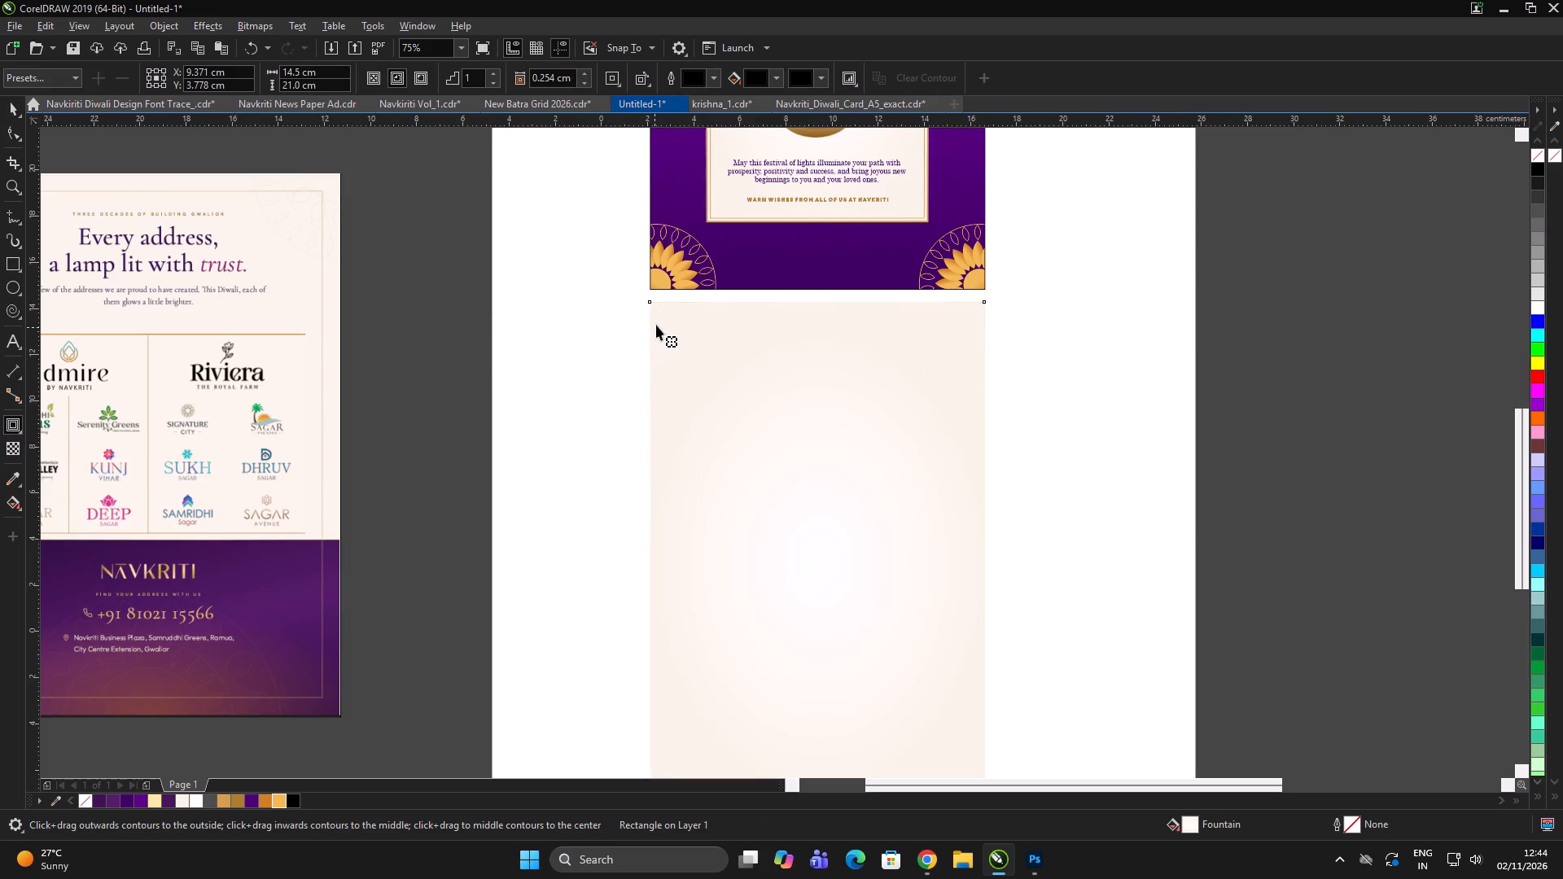
pyautogui.moveTo(655, 311); pyautogui.dragTo(667, 326)
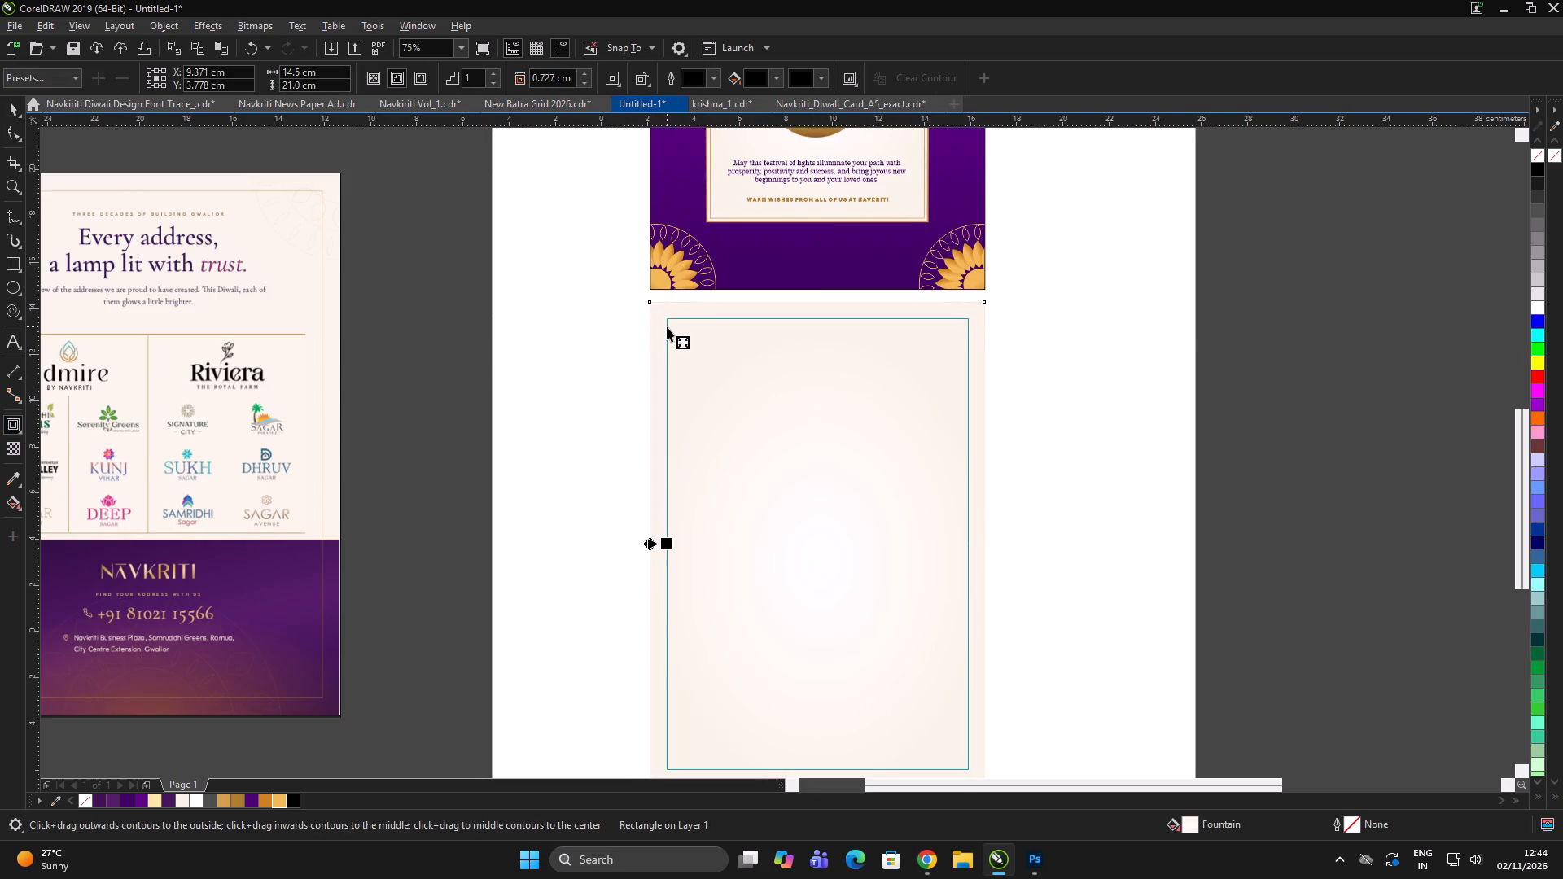
pyautogui.moveTo(667, 326); pyautogui.dragTo(668, 327)
pyautogui.press('space')
# Break the contour apart so the inset rectangle is a separate object.
pyautogui.click(1160, 423)
pyautogui.click(895, 411)
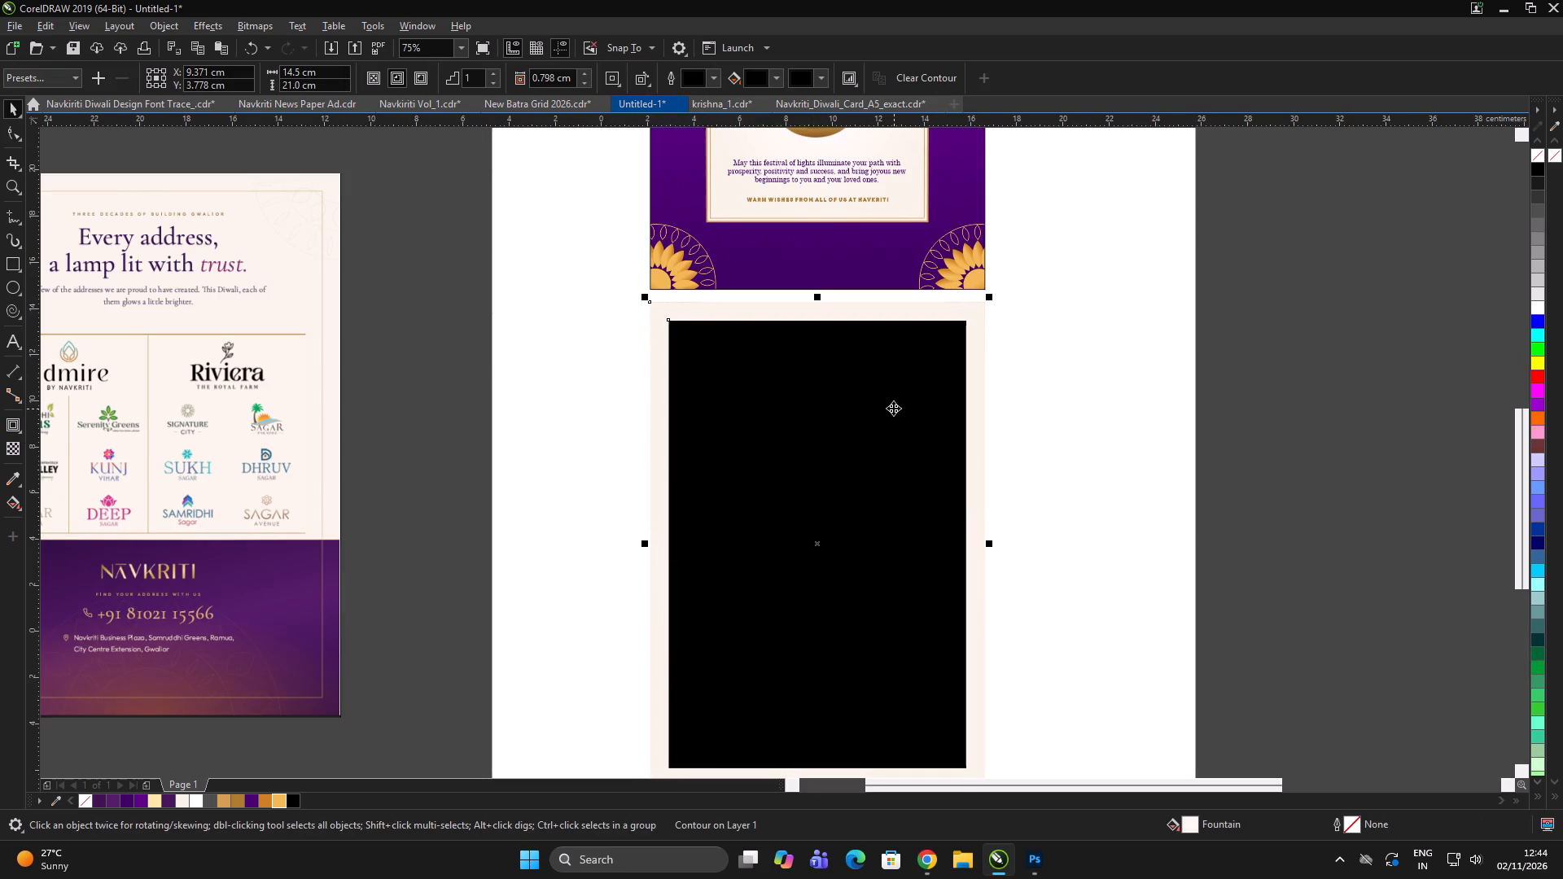
pyautogui.hotkey('ctrl', 'k')
pyautogui.click(1165, 428)
pyautogui.click(943, 427)
pyautogui.click(1153, 378)
pyautogui.click(1158, 375)
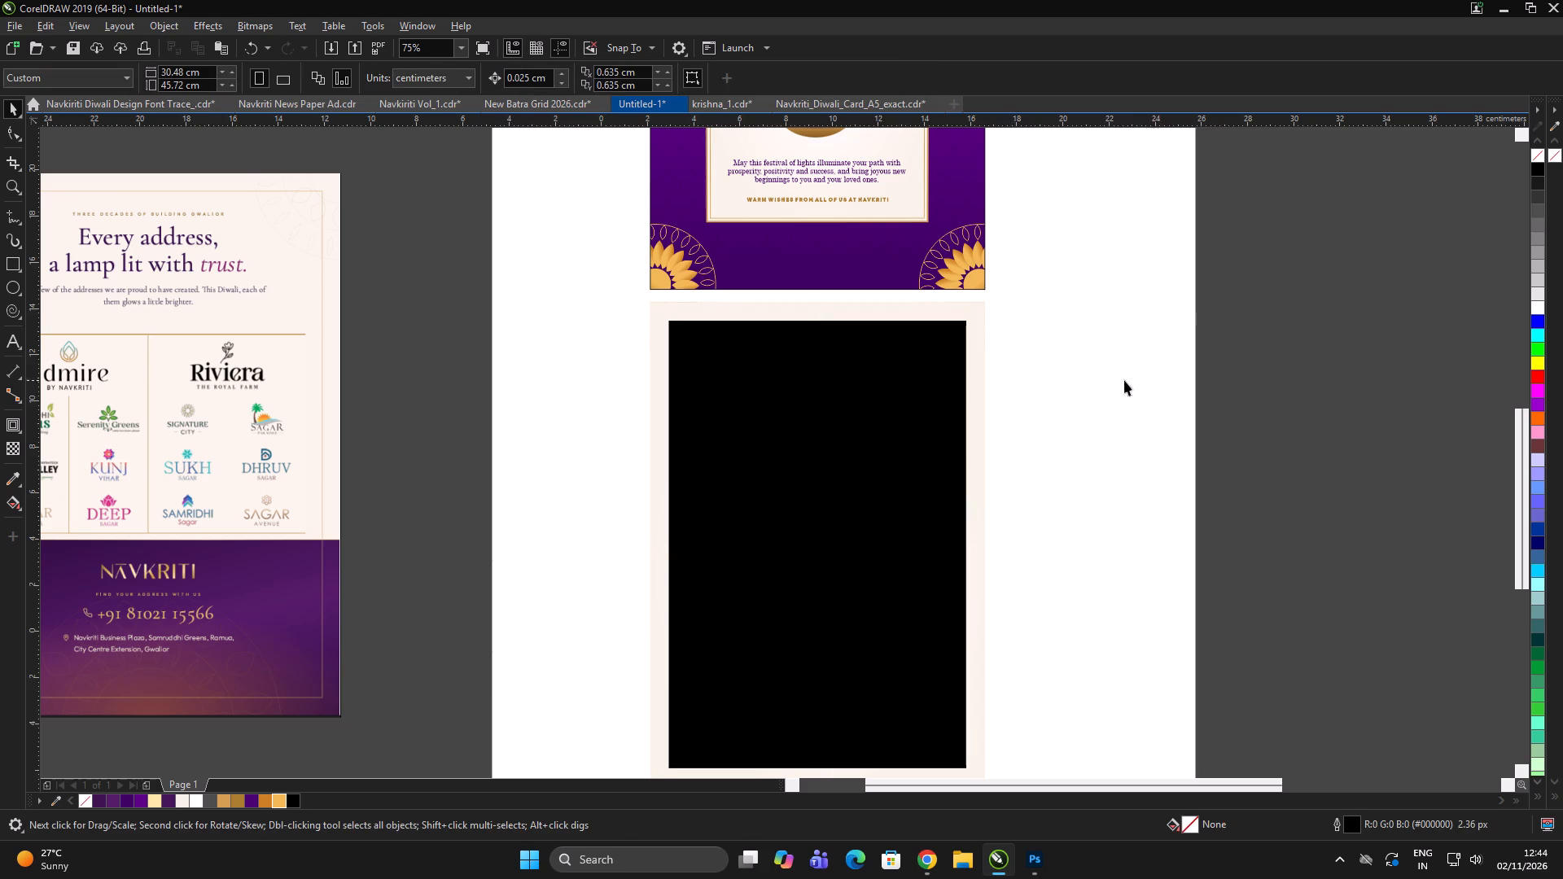
# Delete the plain cream source rectangle that covers the card's corner flowers, keeping the inset rectangle.
pyautogui.click(987, 348)
pyautogui.click(982, 350)
pyautogui.press('Delete')
pyautogui.click(1113, 354)
pyautogui.click(1119, 356)
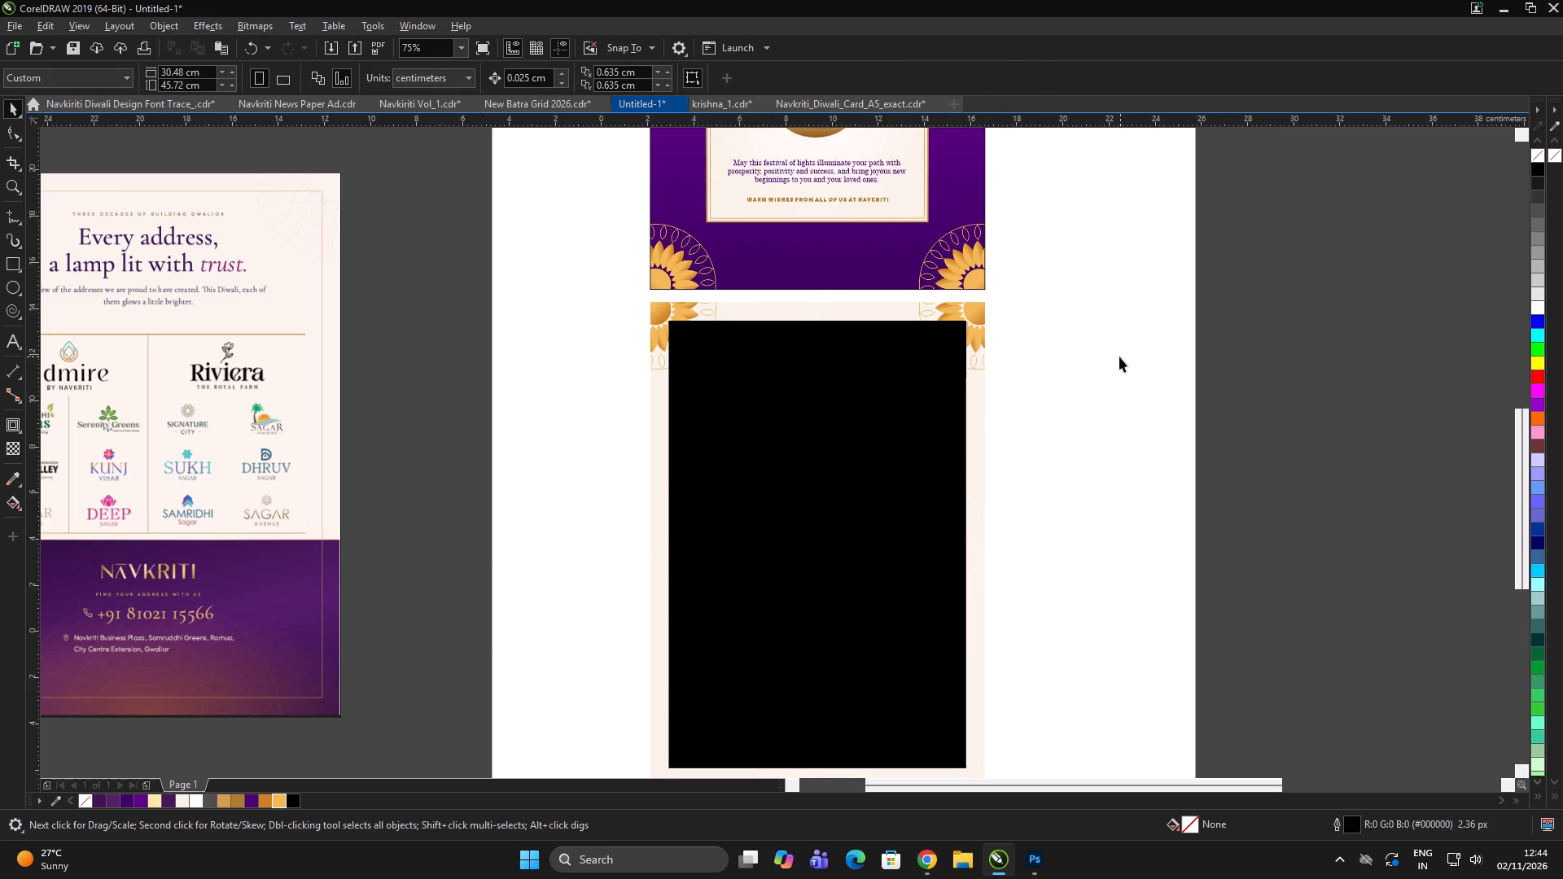
# Give the inset rectangle a gold #F0B855 outline and no fill.
pyautogui.click(917, 418)
pyautogui.rightClick(280, 802)
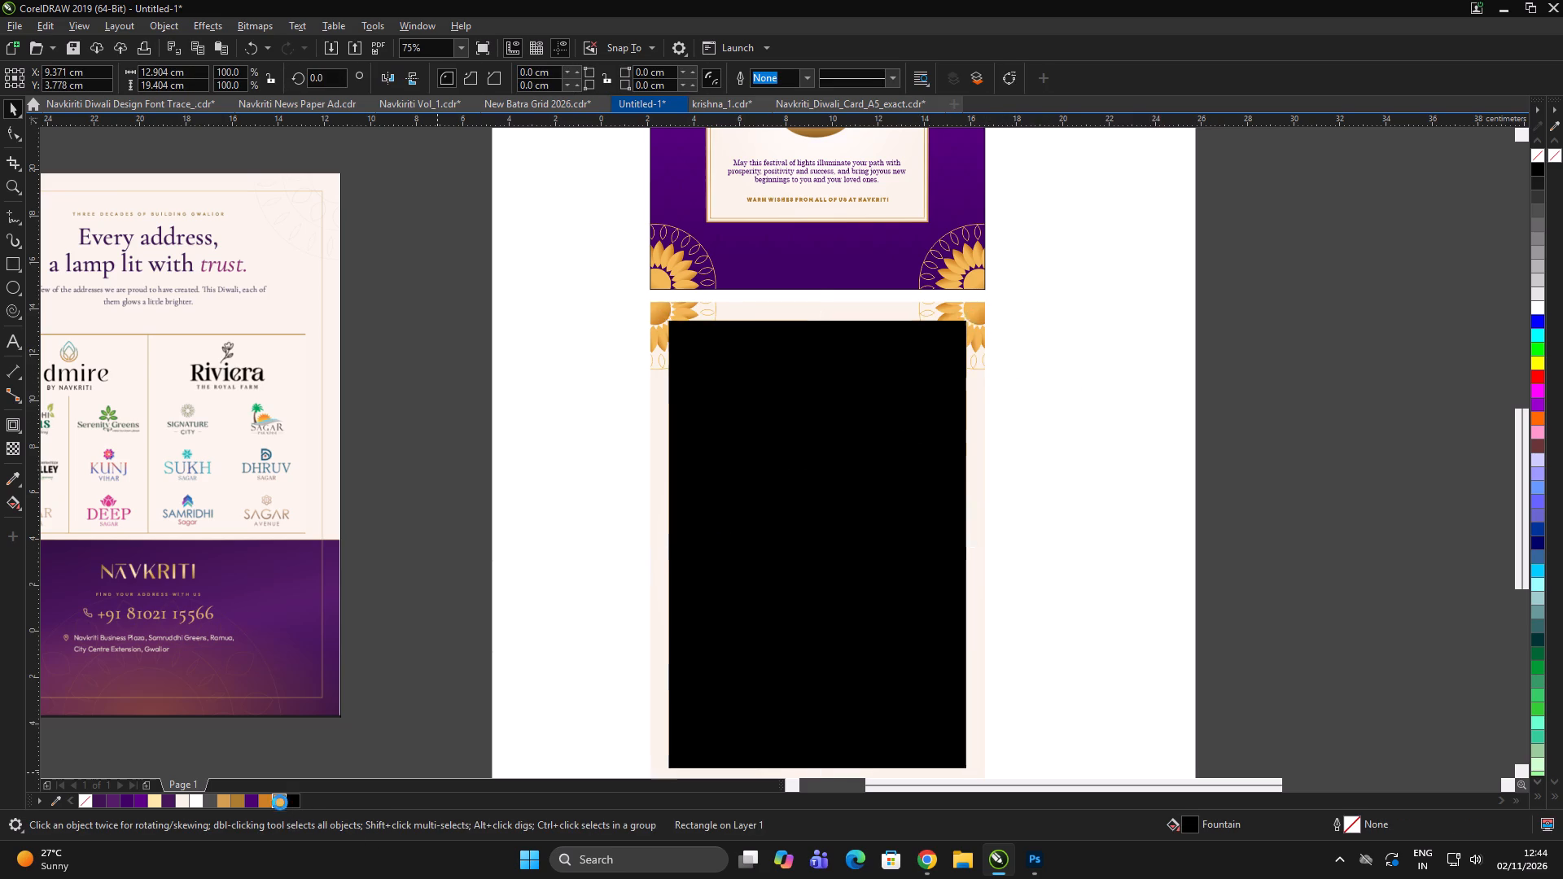
pyautogui.doubleClick(1223, 527)
pyautogui.click(876, 496)
pyautogui.click(1539, 153)
pyautogui.click(1186, 416)
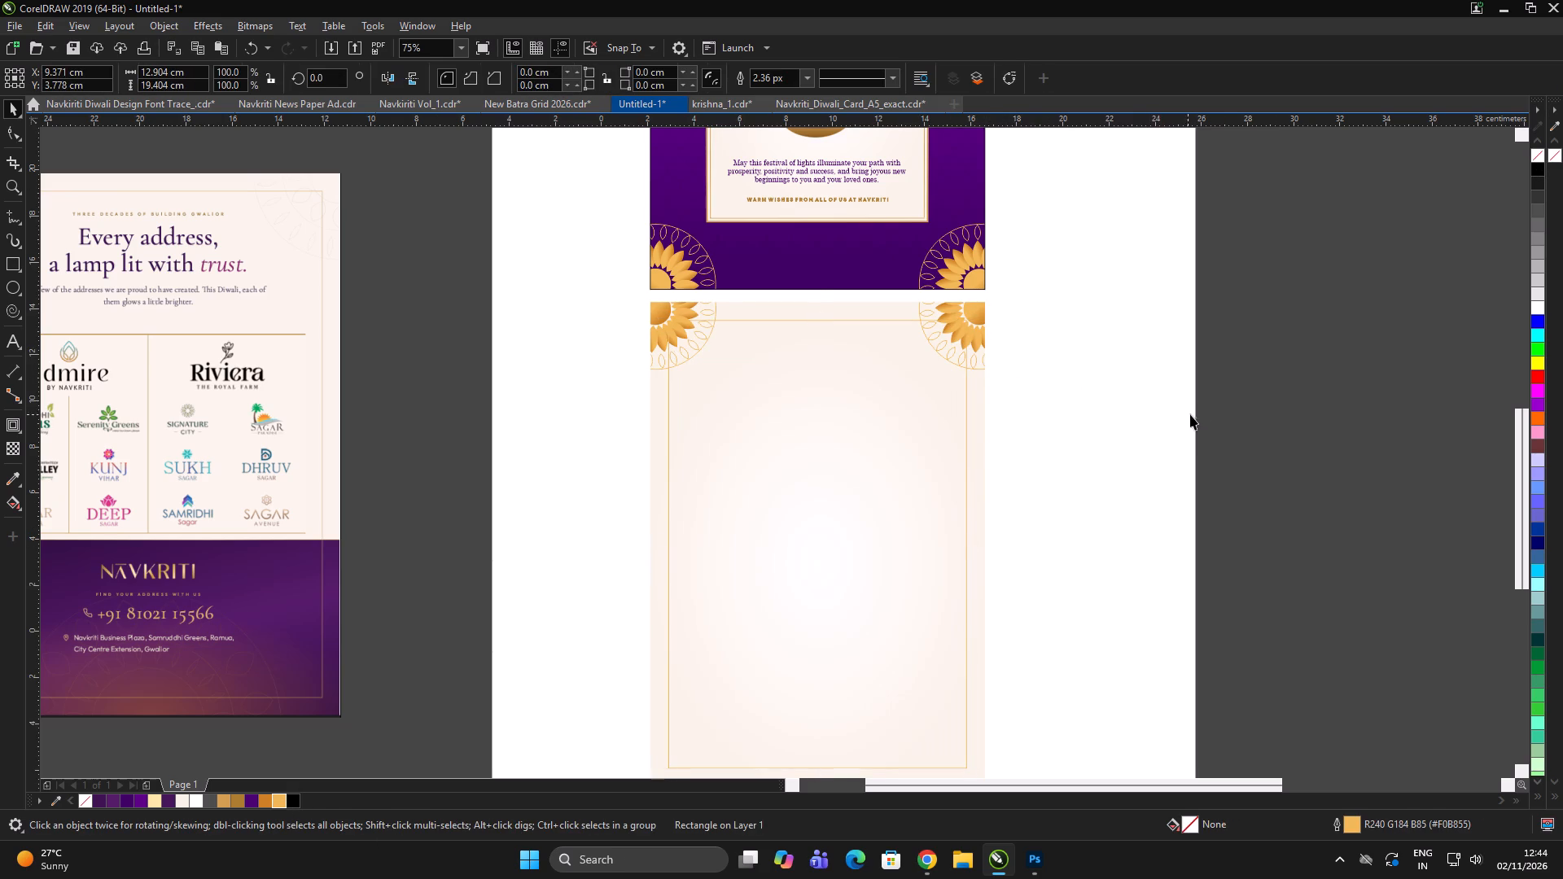
pyautogui.doubleClick(1194, 411)
pyautogui.click(1199, 406)
pyautogui.click(1180, 365)
pyautogui.moveTo(1168, 357); pyautogui.dragTo(1160, 356)
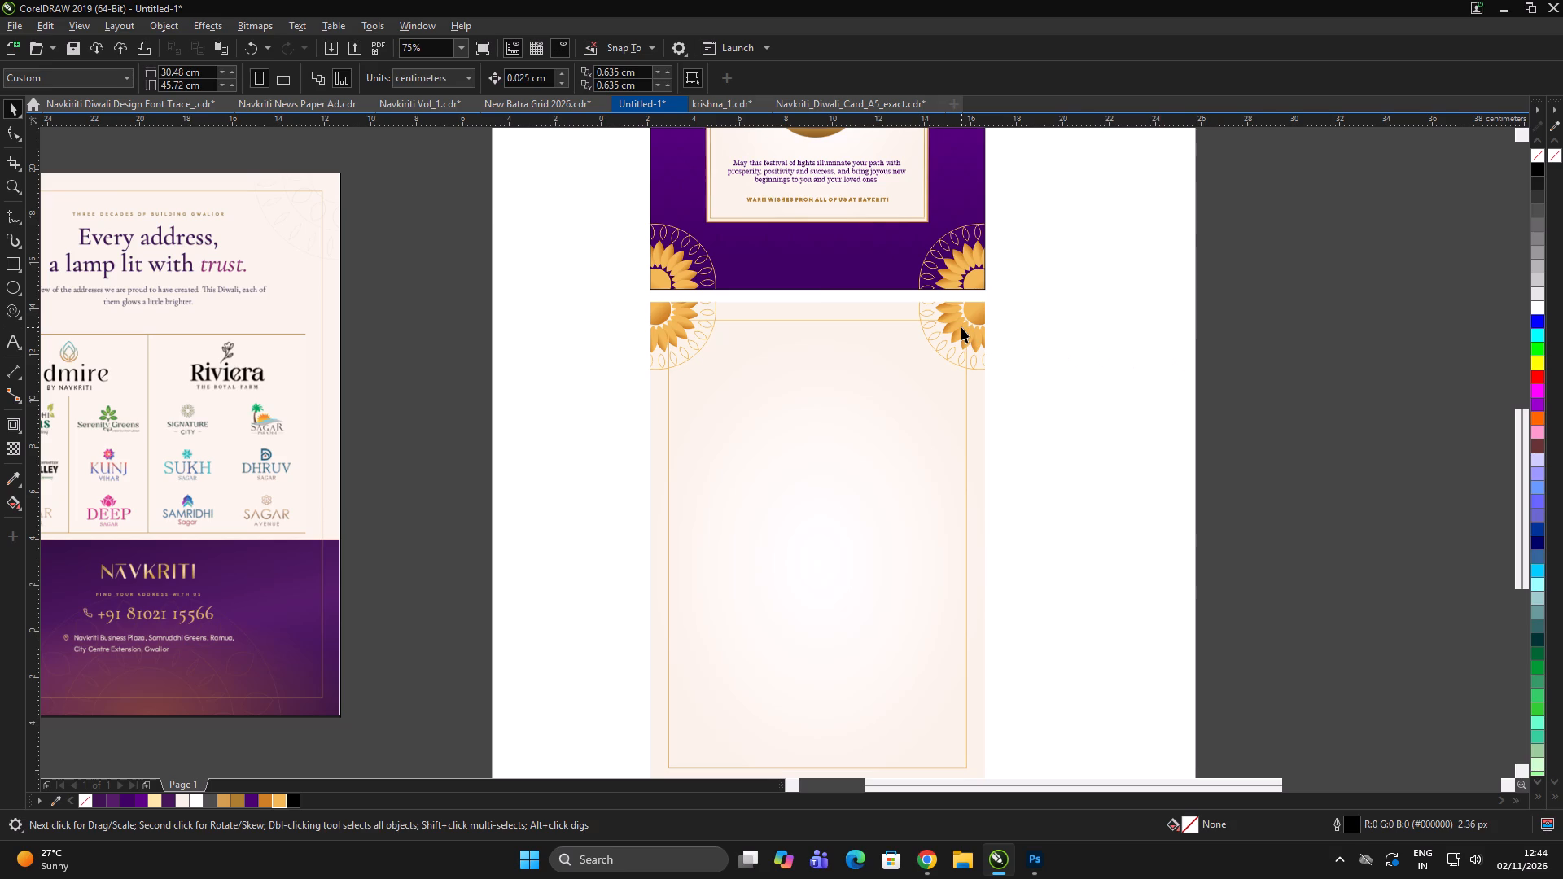
# Copy the right corner flower from inside the lower card's PowerClip and paste it onto the page.
pyautogui.keyDown('alt'); pyautogui.click(961, 327); pyautogui.keyUp('alt')
pyautogui.click(1053, 344)
pyautogui.doubleClick(968, 332)
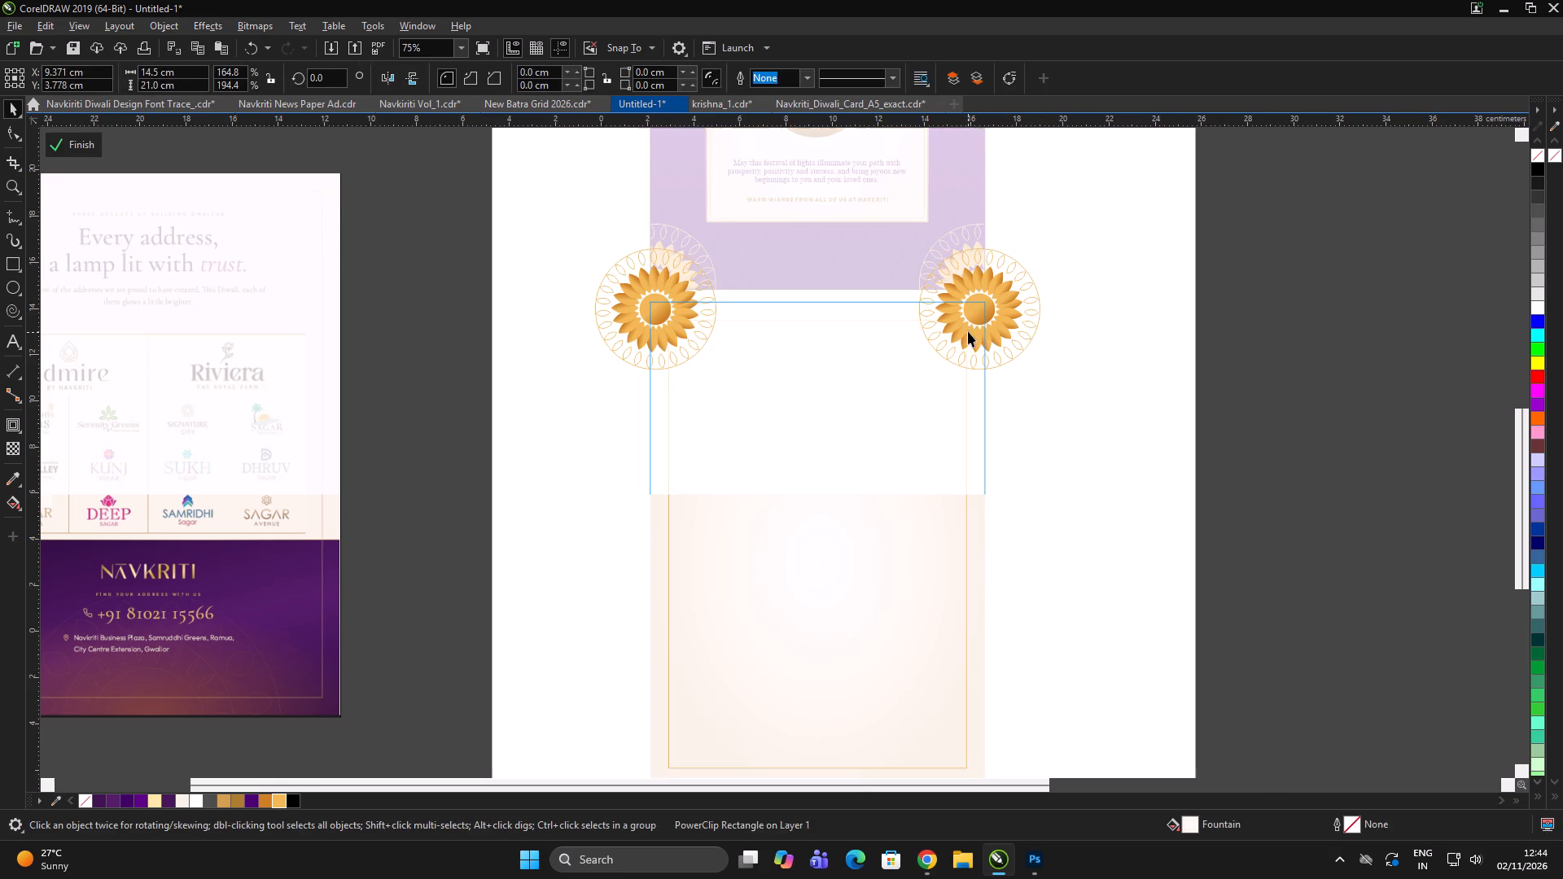
pyautogui.moveTo(1129, 375); pyautogui.dragTo(1126, 389)
pyautogui.moveTo(1142, 406); pyautogui.dragTo(876, 216)
pyautogui.hotkey('ctrl', 'c')
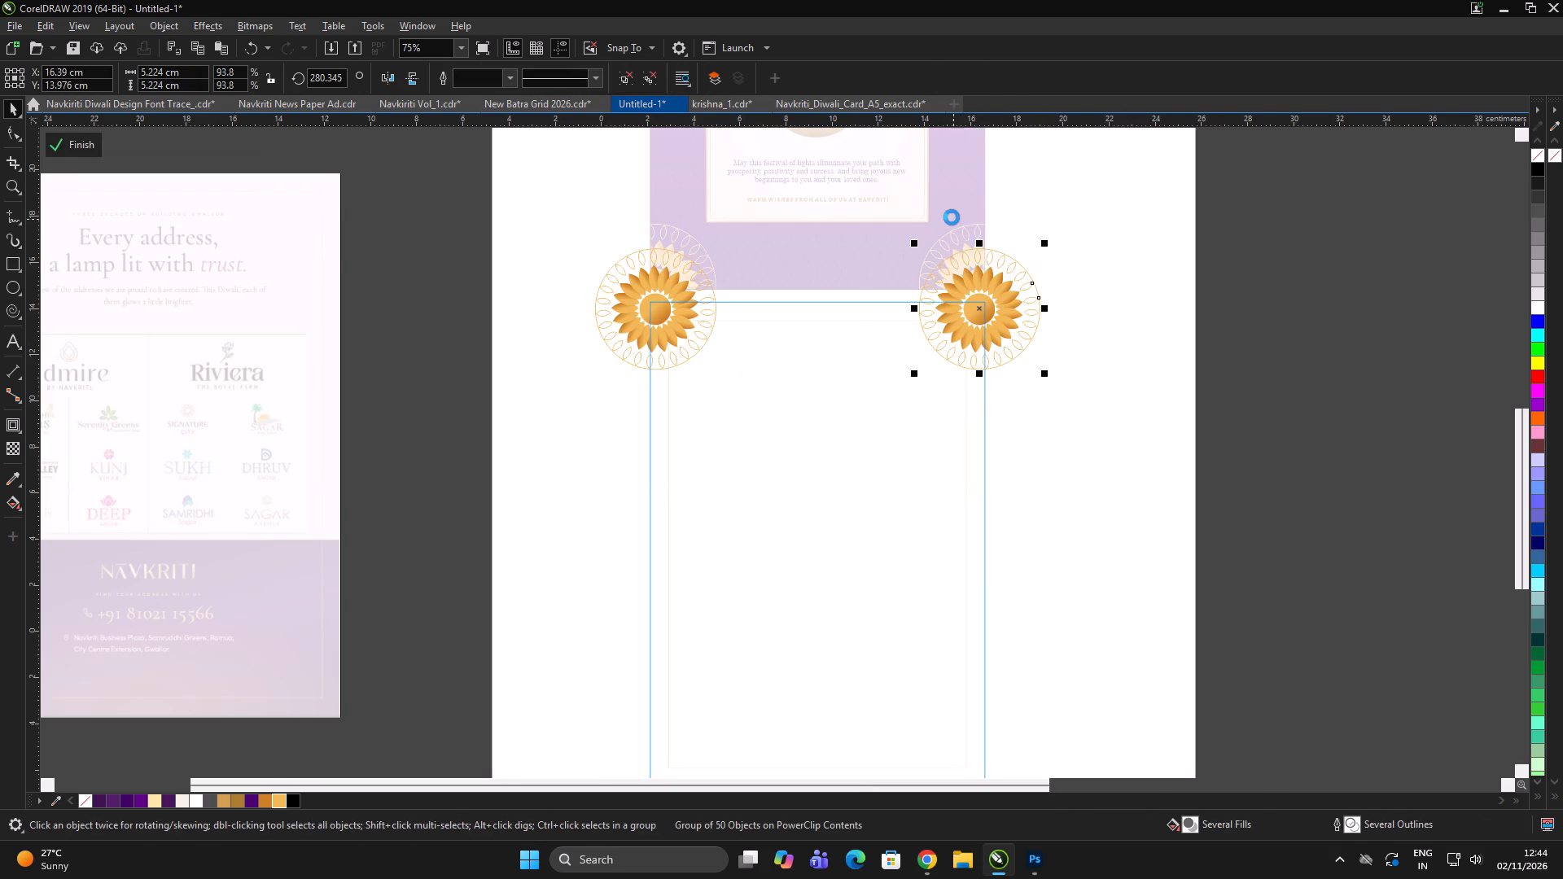
pyautogui.click(78, 148)
pyautogui.click(1265, 395)
pyautogui.hotkey('ctrl', 'v')
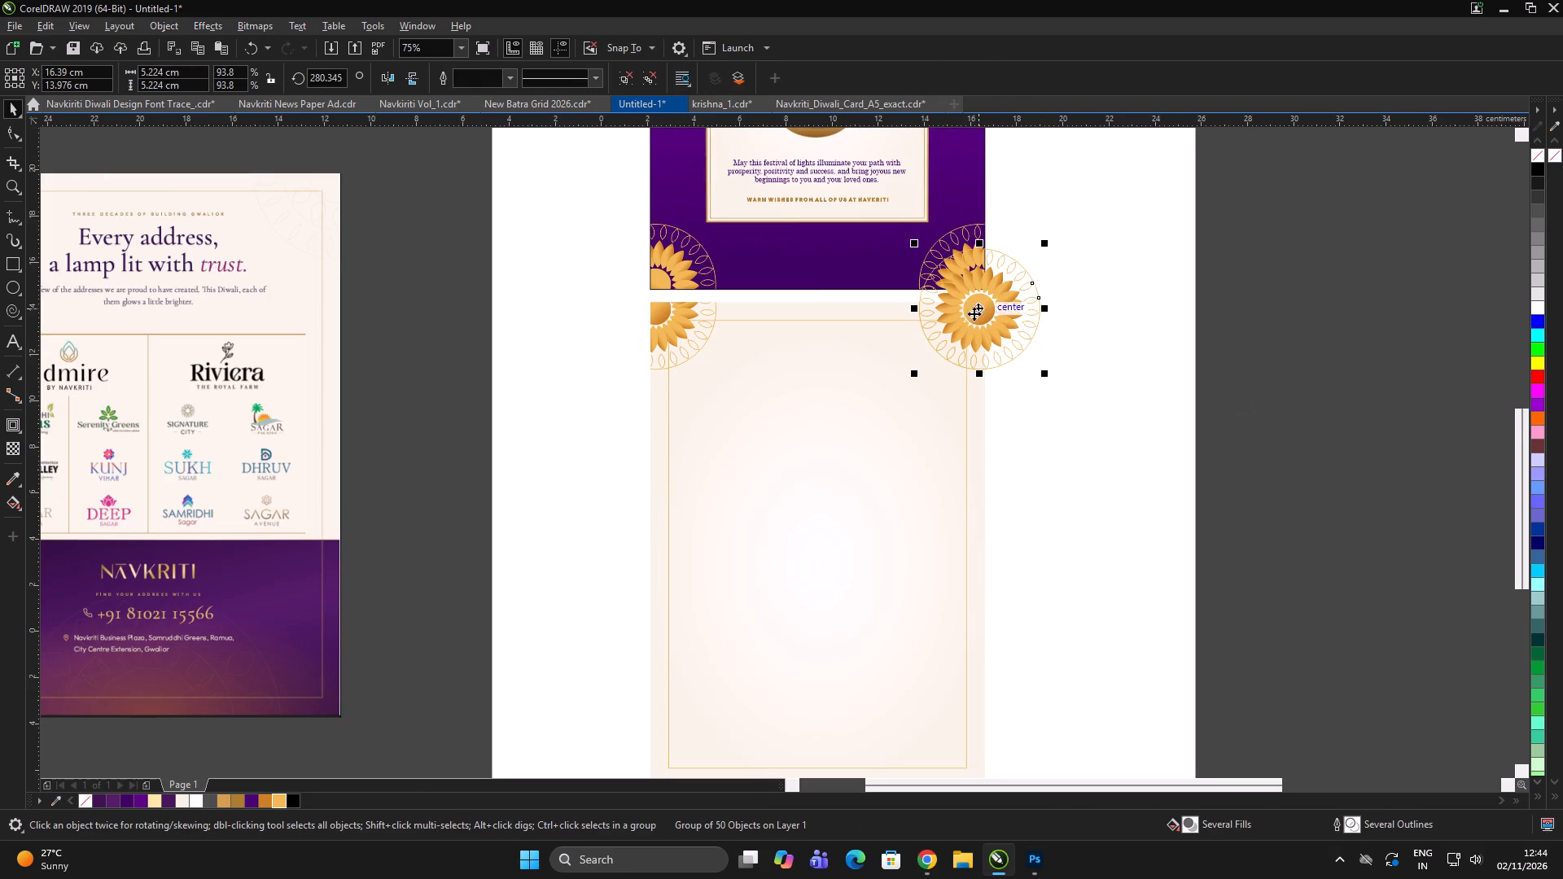
# Move the pasted flower clear of the card, to X about 24.17 cm, and ungroup it.
pyautogui.moveTo(974, 313); pyautogui.dragTo(1158, 317)
pyautogui.scroll(2, 1221, 286)
pyautogui.hotkey('ctrl', 'u')
pyautogui.keyDown('ctrl'); pyautogui.click(1334, 360); pyautogui.keyUp('ctrl')
# Delete the filled gold petals from the upper right across the top of the ungrouped flower.
pyautogui.click(1090, 346)
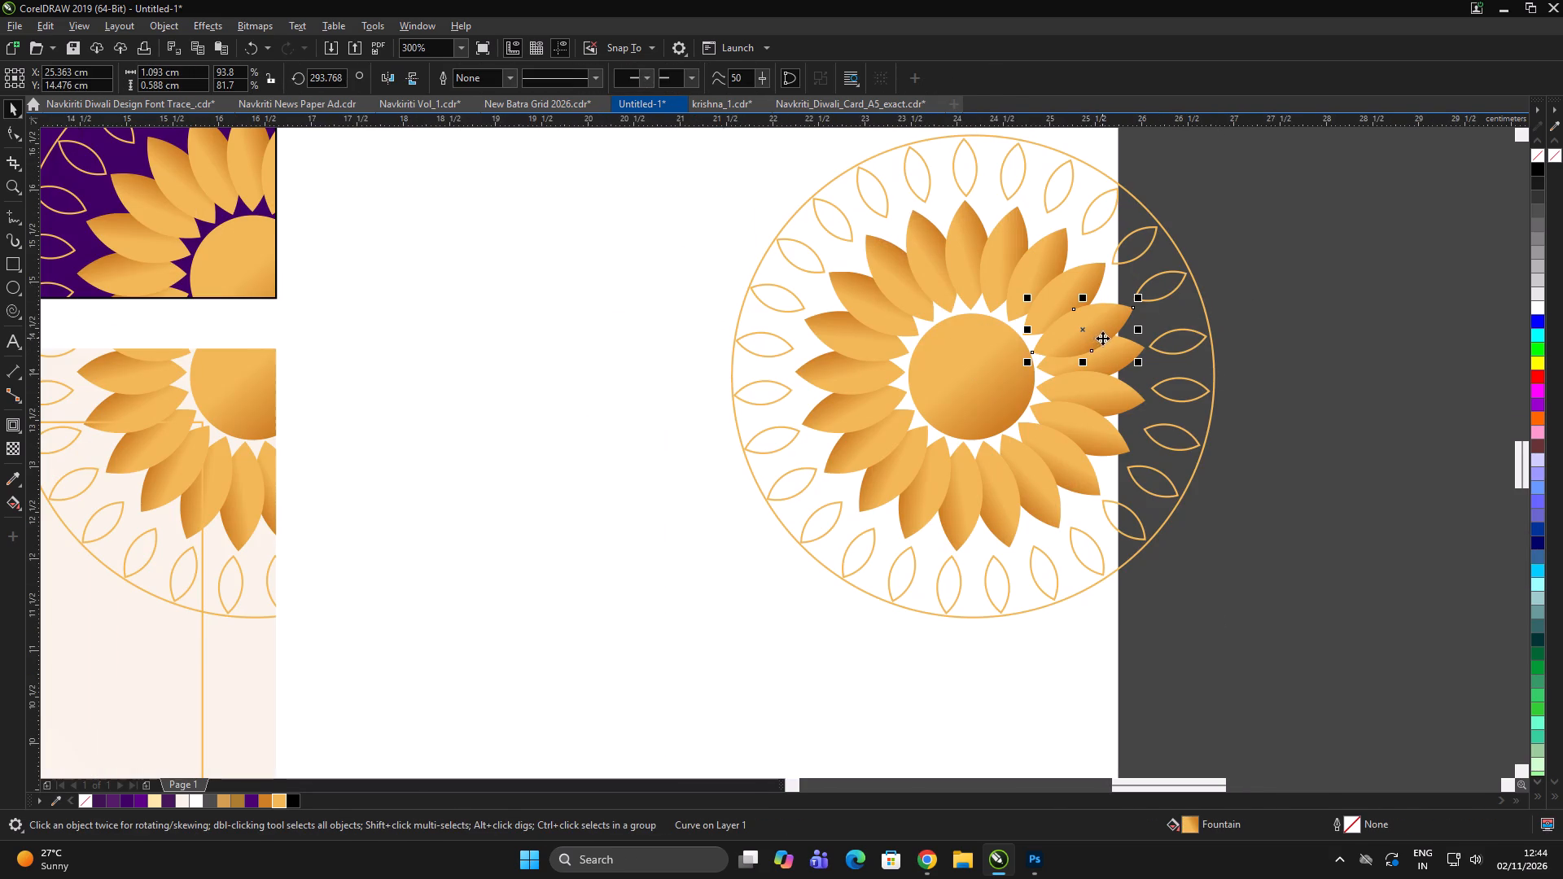
pyautogui.press('Delete')
pyautogui.click(1075, 299)
pyautogui.press('Delete')
pyautogui.click(1029, 277)
pyautogui.press('Delete')
pyautogui.click(996, 262)
pyautogui.press('Delete')
pyautogui.click(958, 255)
pyautogui.press('Delete')
pyautogui.click(930, 259)
pyautogui.press('Delete')
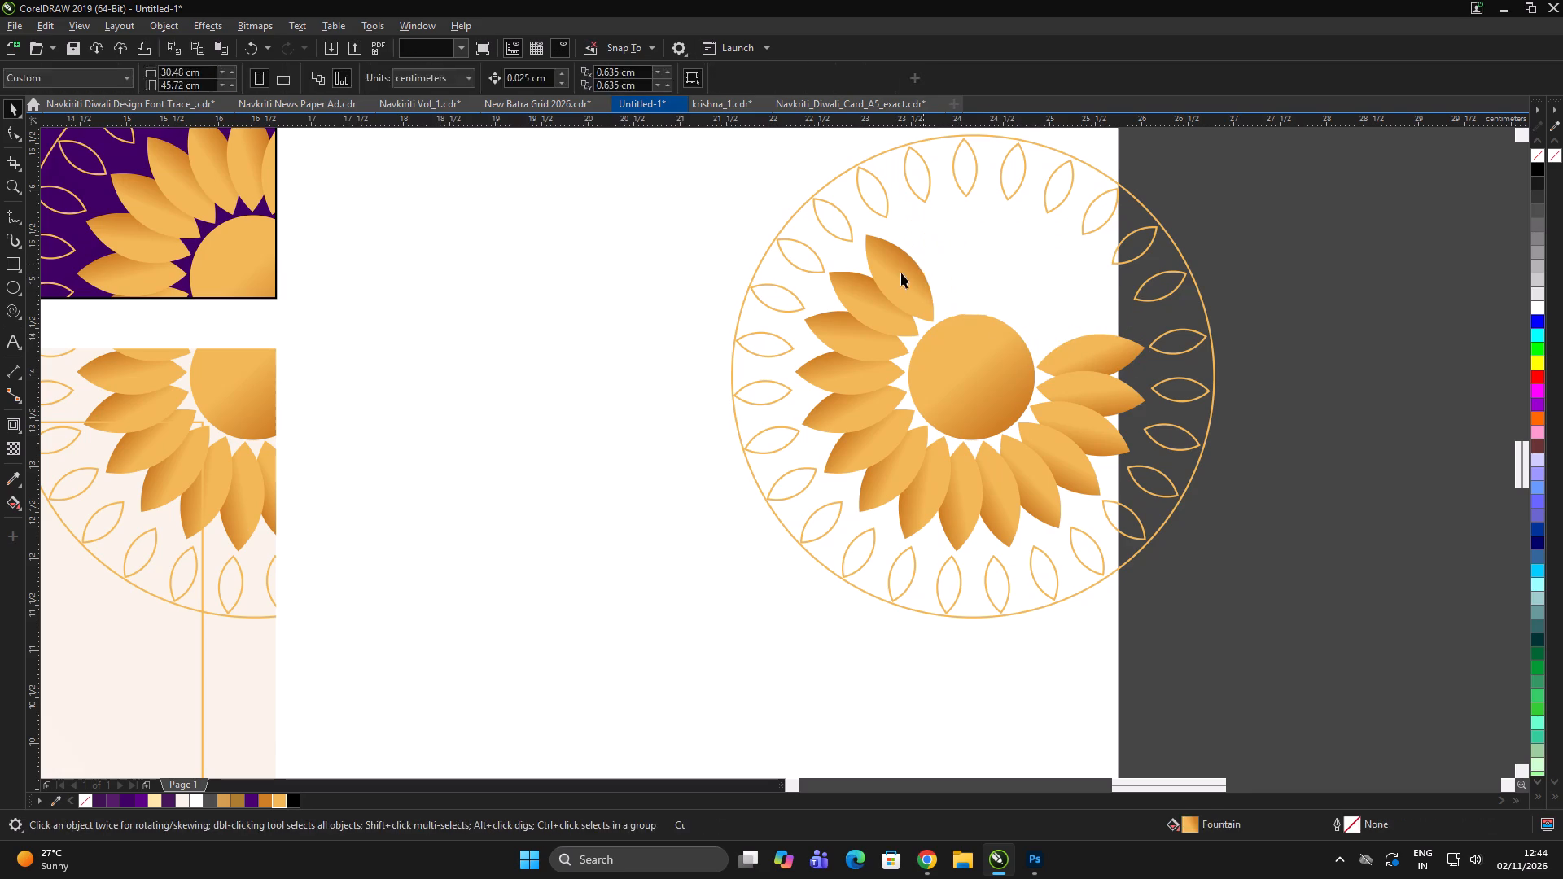
# Delete the filled gold petals down the left side of the flower.
pyautogui.click(898, 273)
pyautogui.press('Delete')
pyautogui.click(877, 315)
pyautogui.press('Delete')
pyautogui.click(857, 369)
pyautogui.press('Delete')
pyautogui.click(866, 344)
pyautogui.press('Delete')
pyautogui.click(859, 409)
pyautogui.press('Delete')
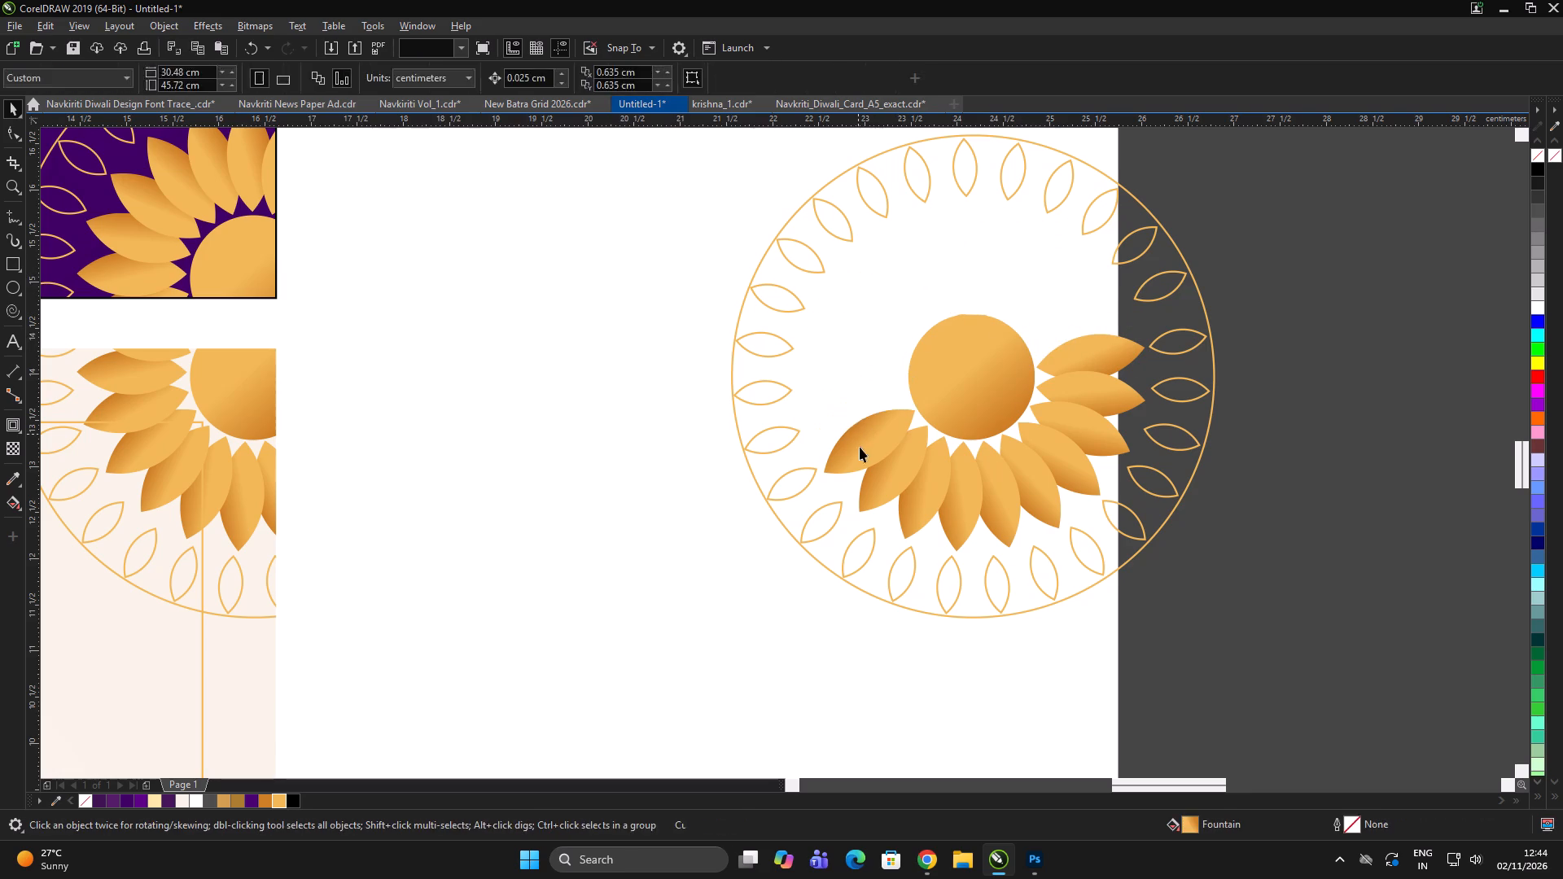
pyautogui.click(860, 448)
pyautogui.press('Delete')
# Delete the remaining filled petals along the flower's bottom and right side.
pyautogui.click(901, 463)
pyautogui.press('Delete')
pyautogui.click(944, 480)
pyautogui.press('Delete')
pyautogui.press('Delete')
pyautogui.click(981, 486)
pyautogui.press('Delete')
pyautogui.click(1014, 492)
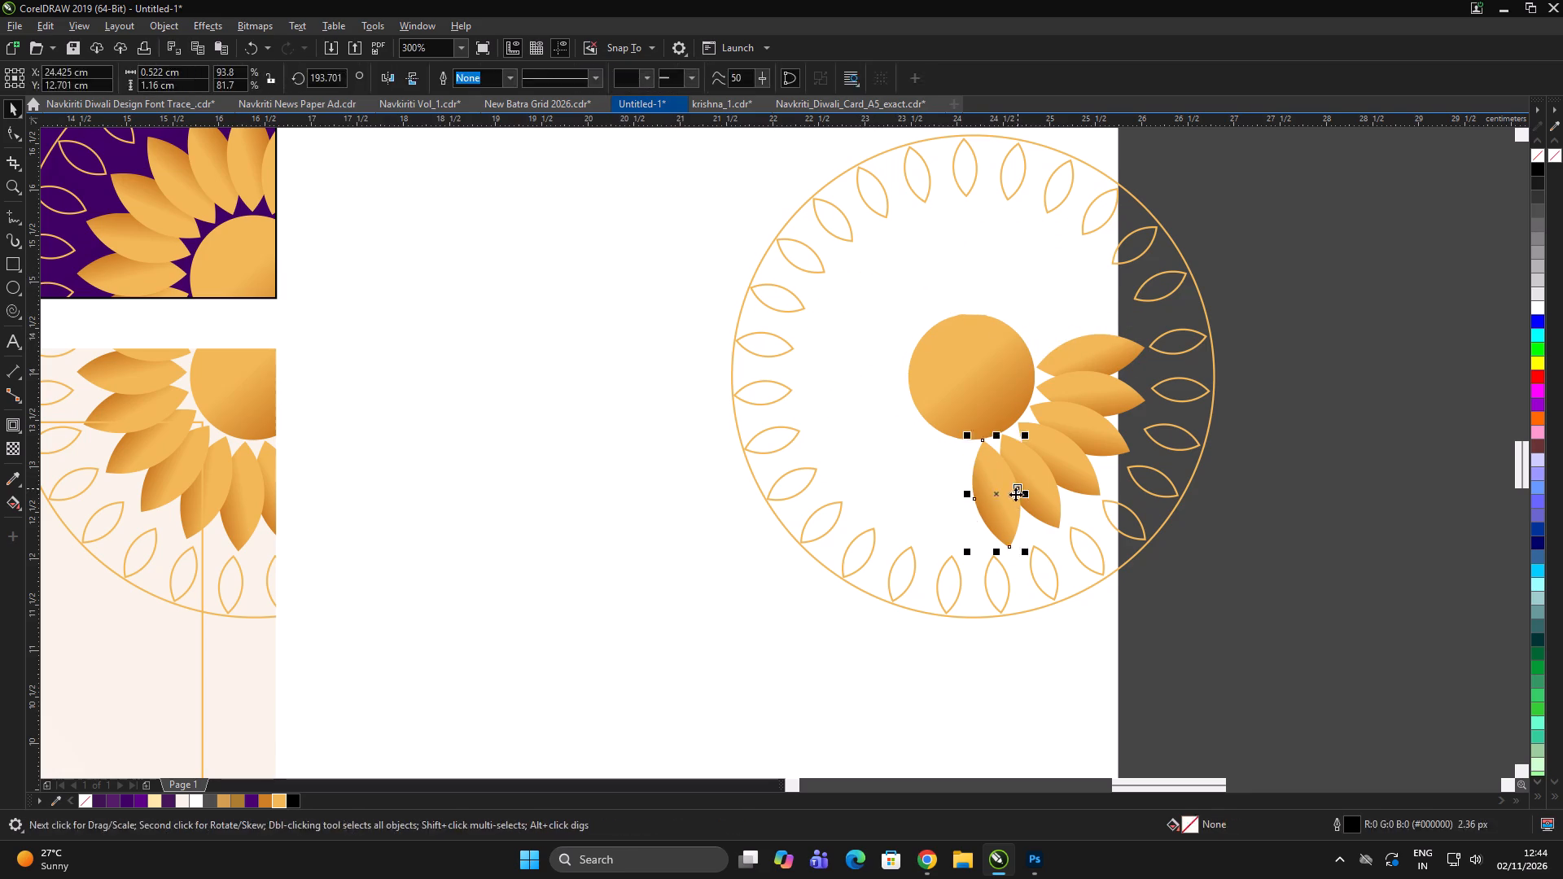
pyautogui.press('Delete')
pyautogui.click(1047, 486)
pyautogui.press('Delete')
pyautogui.click(1079, 461)
pyautogui.press('Delete')
pyautogui.click(1085, 418)
pyautogui.press('Delete')
pyautogui.click(1096, 387)
pyautogui.press('Delete')
pyautogui.click(1093, 350)
pyautogui.press('Delete')
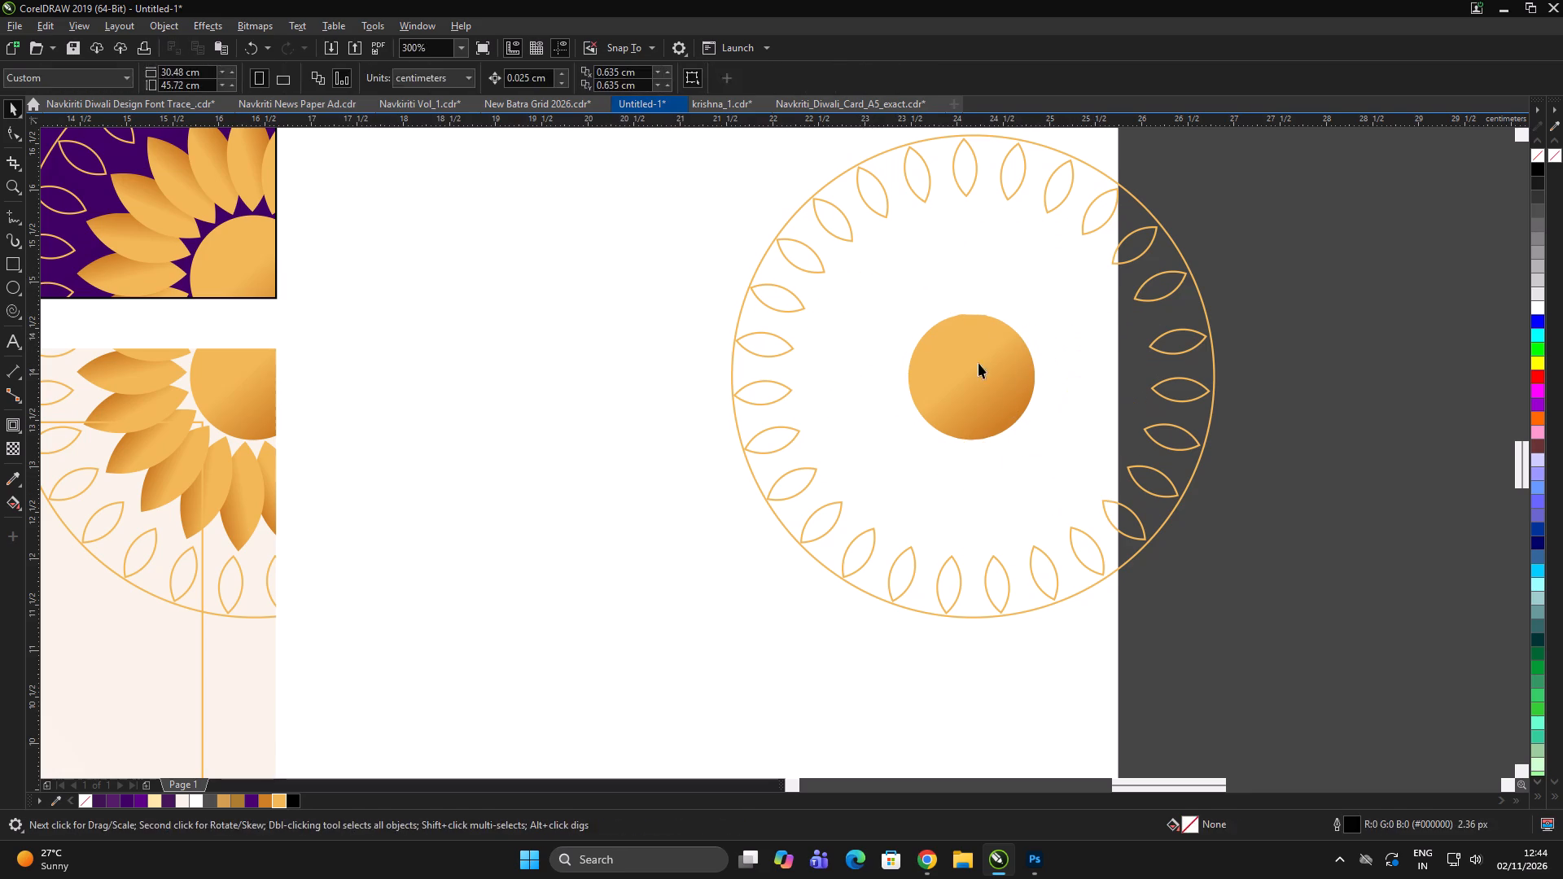
# Delete the filled gold disc at the flower's centre, leaving only the outer circle and outlined leaves.
pyautogui.click(976, 363)
pyautogui.press('Delete')
pyautogui.click(1283, 343)
# Duplicate the ornament's outer circle as a smaller concentric circle just inside the ring of outlined leaves.
pyautogui.click(803, 348)
pyautogui.scroll(-1, 789, 403)
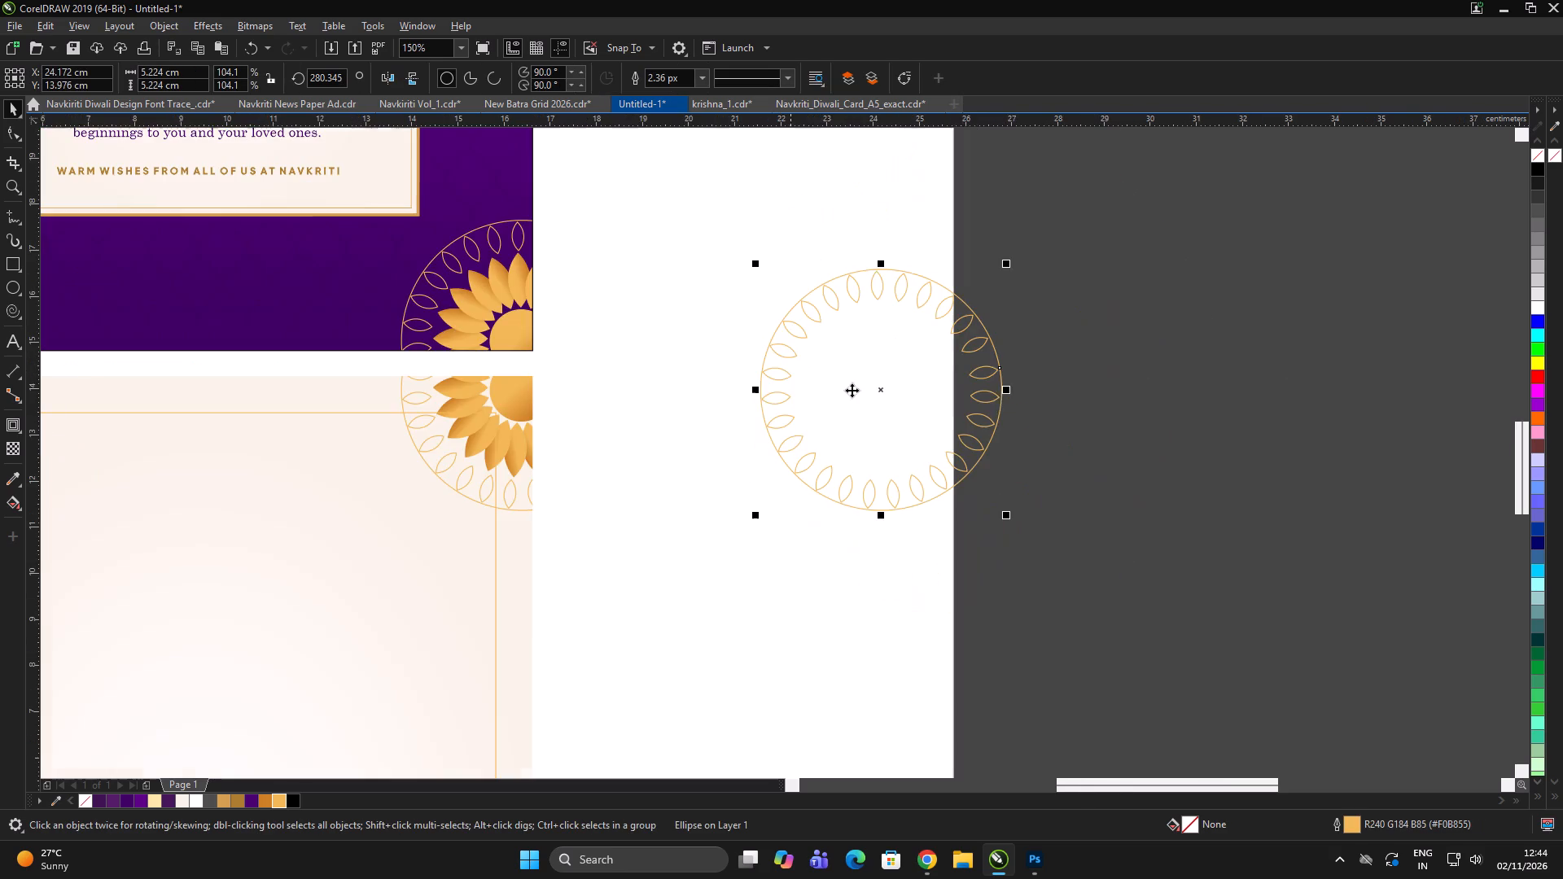
pyautogui.scroll(1, 922, 348)
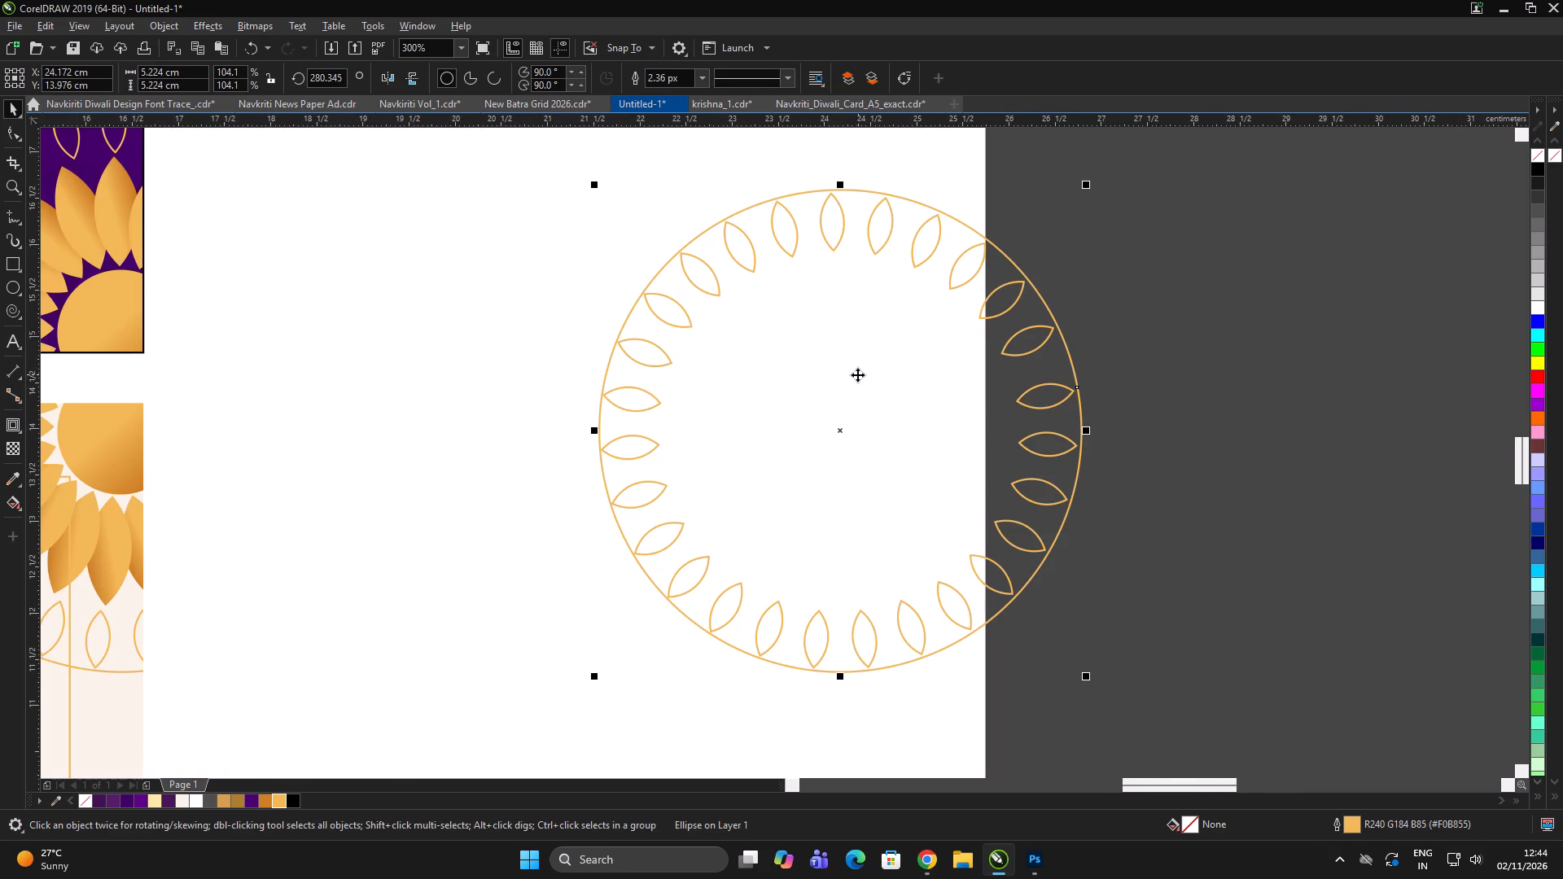
pyautogui.click(1162, 374)
pyautogui.scroll(1, 1070, 378)
pyautogui.scroll(-1, 1052, 387)
pyautogui.click(1040, 361)
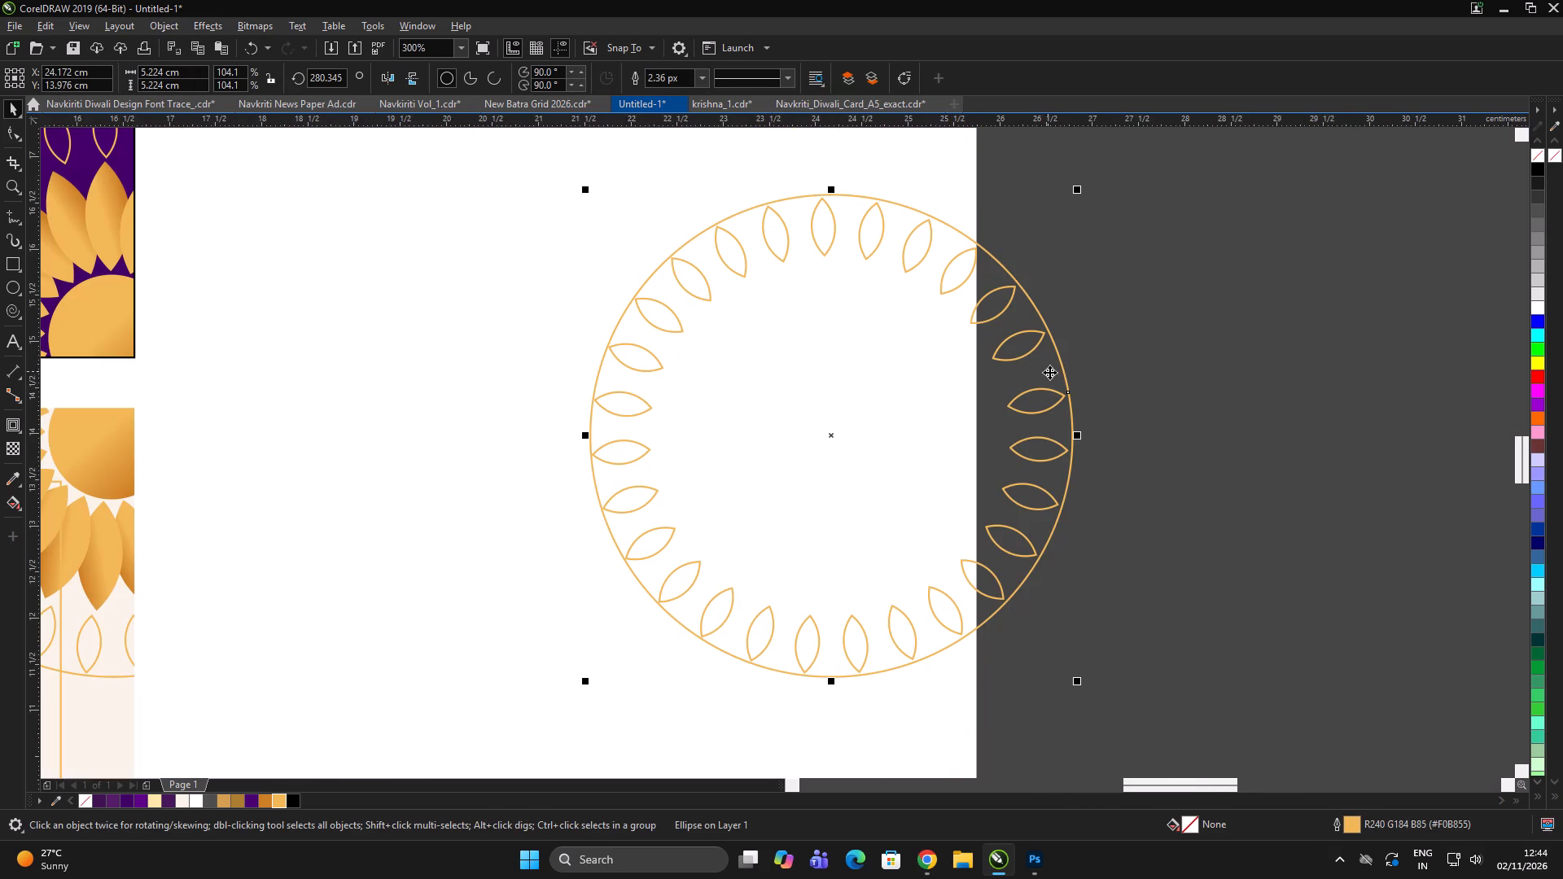
pyautogui.scroll(3, 1051, 367)
pyautogui.click(1165, 521)
pyautogui.click(1005, 501)
pyautogui.scroll(-3, 1015, 405)
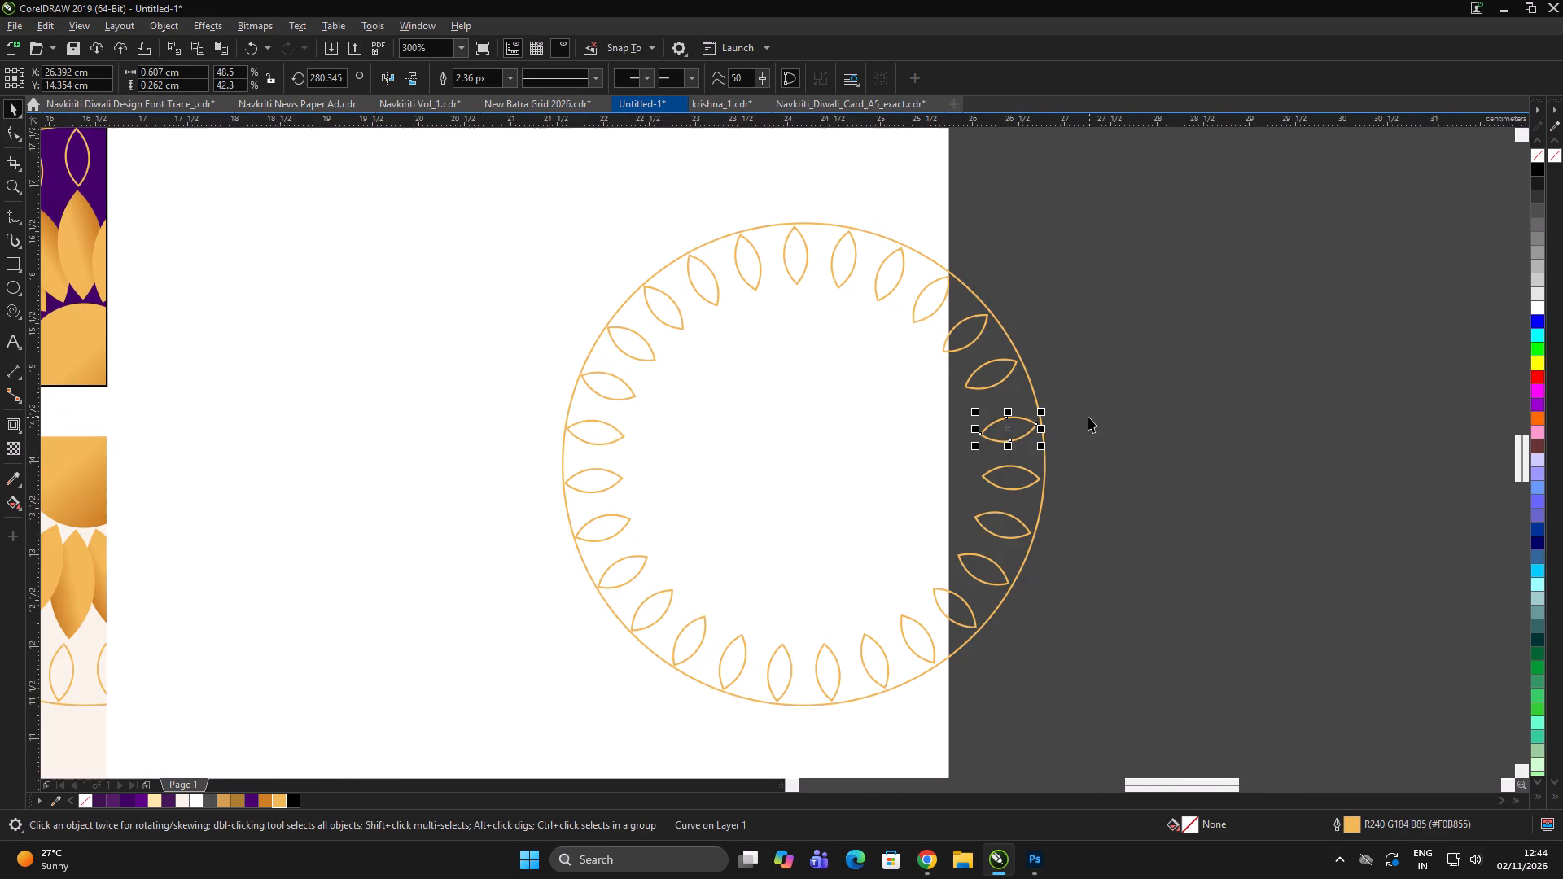
pyautogui.click(1119, 416)
pyautogui.click(906, 434)
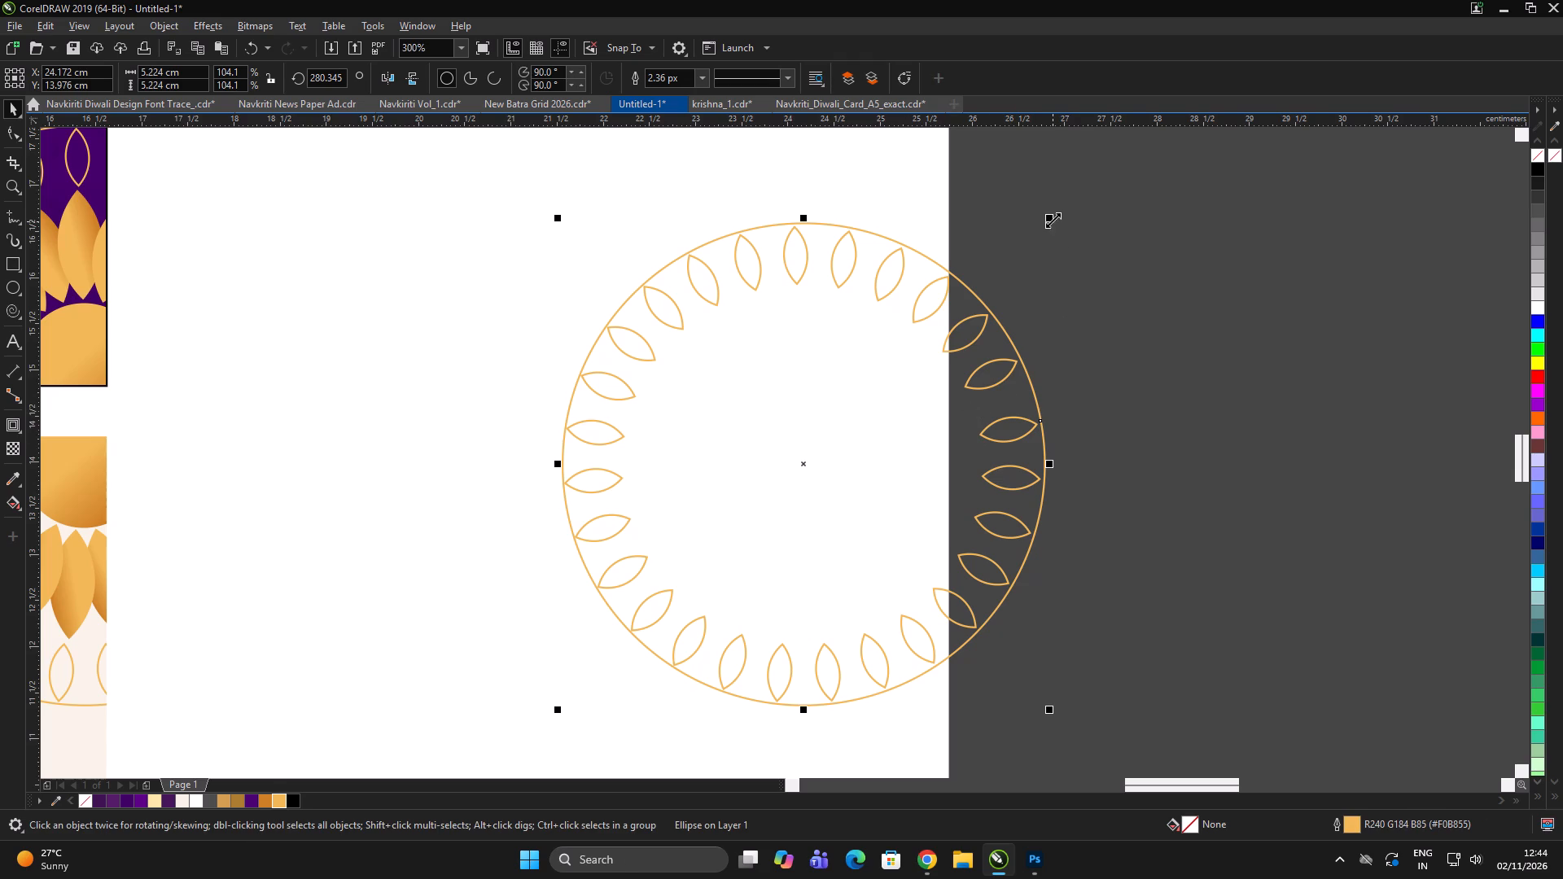
pyautogui.moveTo(1052, 217); pyautogui.dragTo(991, 295)
pyautogui.keyDown('shift'); pyautogui.rightClick(992, 295); pyautogui.keyUp('shift')
pyautogui.tripleClick(1181, 305)
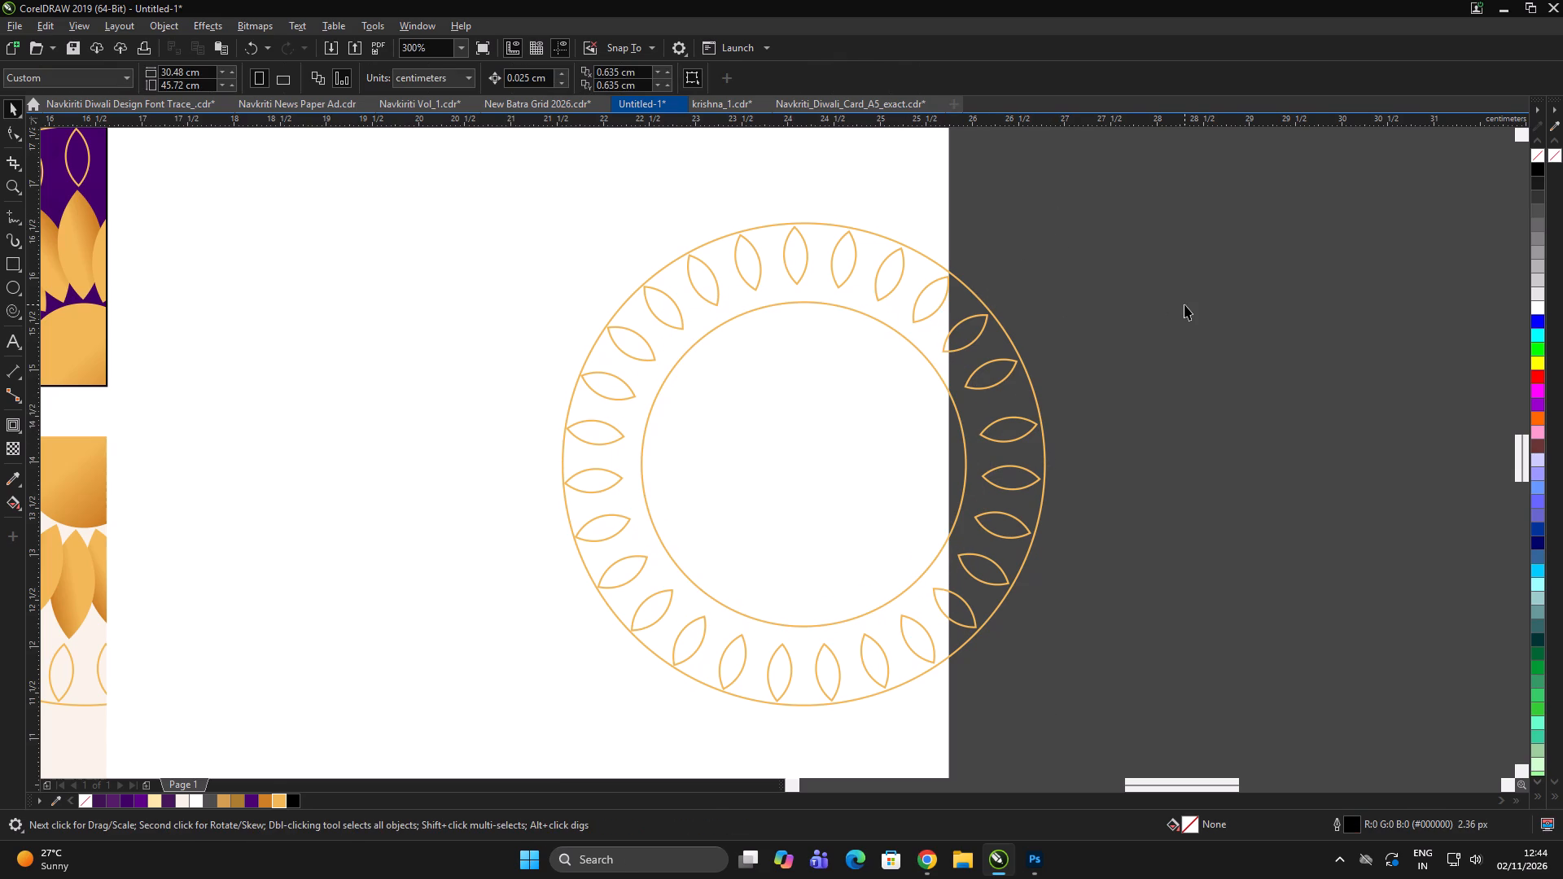
# Duplicate the top outlined leaf into the middle of the circles and centre it horizontally on them, at X about 24.17 cm.
pyautogui.click(799, 273)
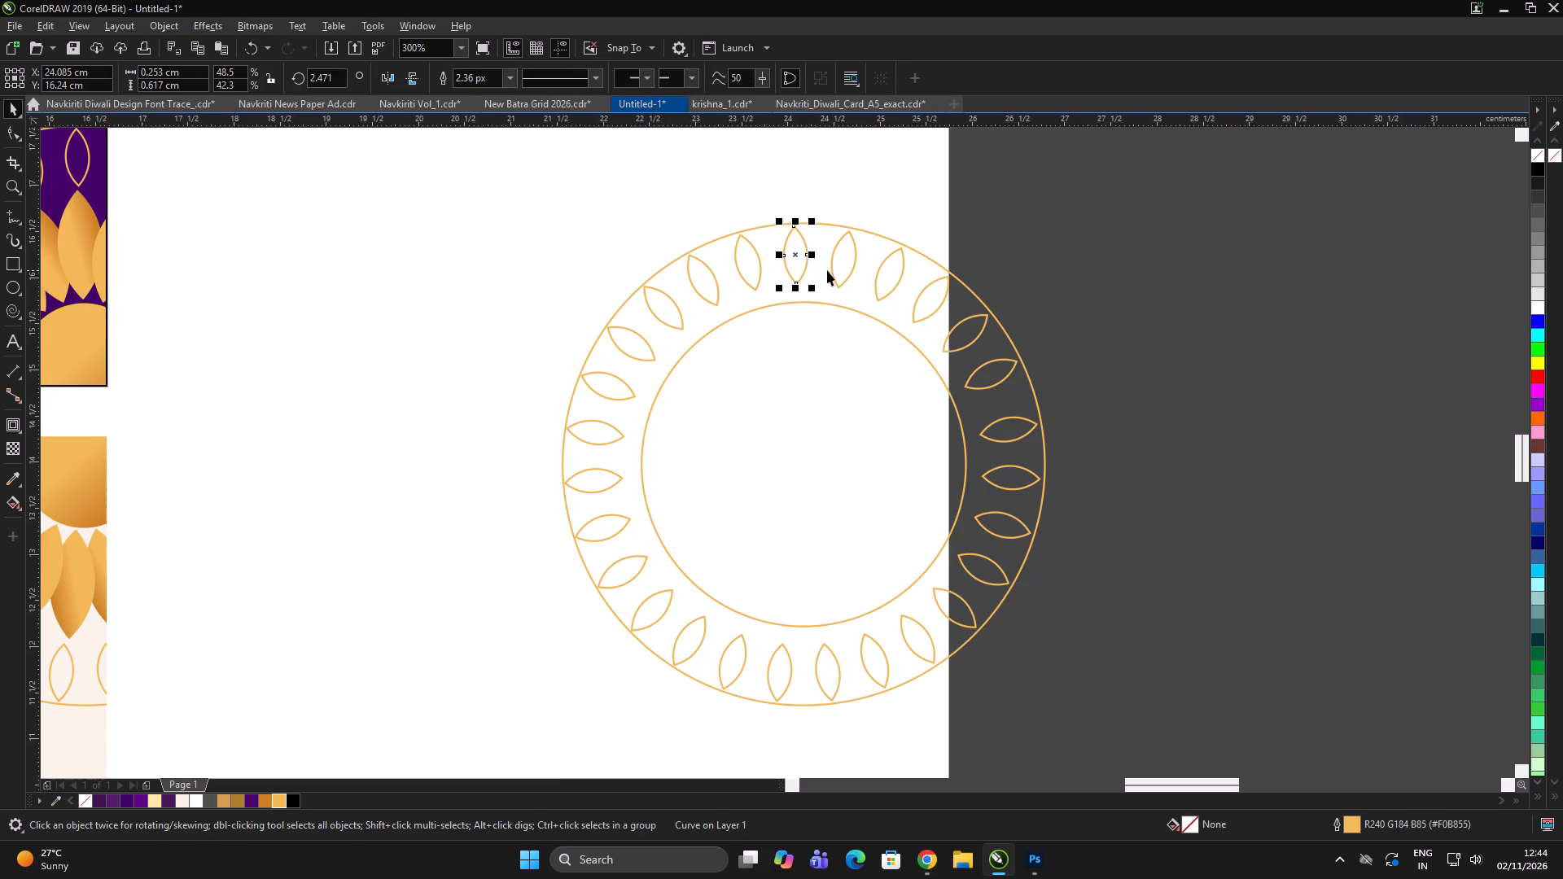
pyautogui.moveTo(797, 258); pyautogui.dragTo(813, 461)
pyautogui.keyDown('shift'); pyautogui.rightClick(813, 461); pyautogui.keyUp('shift')
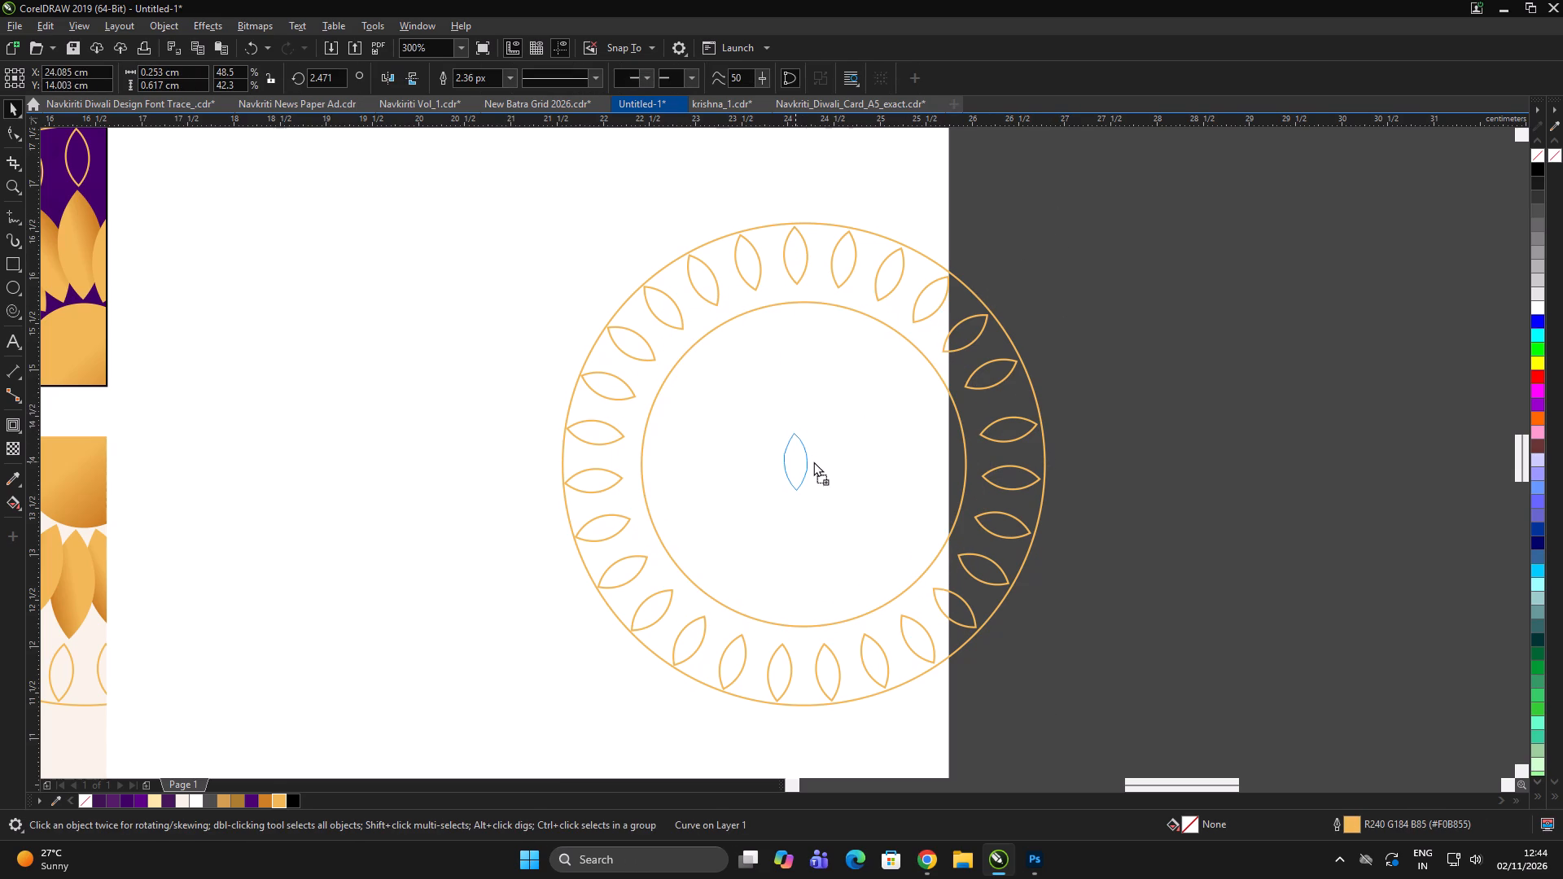
pyautogui.moveTo(813, 461); pyautogui.dragTo(813, 462)
pyautogui.keyDown('shift'); pyautogui.click(869, 464); pyautogui.keyUp('shift')
pyautogui.press('c')
pyautogui.click(1167, 414)
pyautogui.moveTo(1164, 415); pyautogui.dragTo(1150, 420)
# Move the middle outlined leaf straight up to sit just inside the top of the inner circle, at Y about 15.29 cm.
pyautogui.click(805, 457)
pyautogui.moveTo(797, 459); pyautogui.dragTo(791, 361)
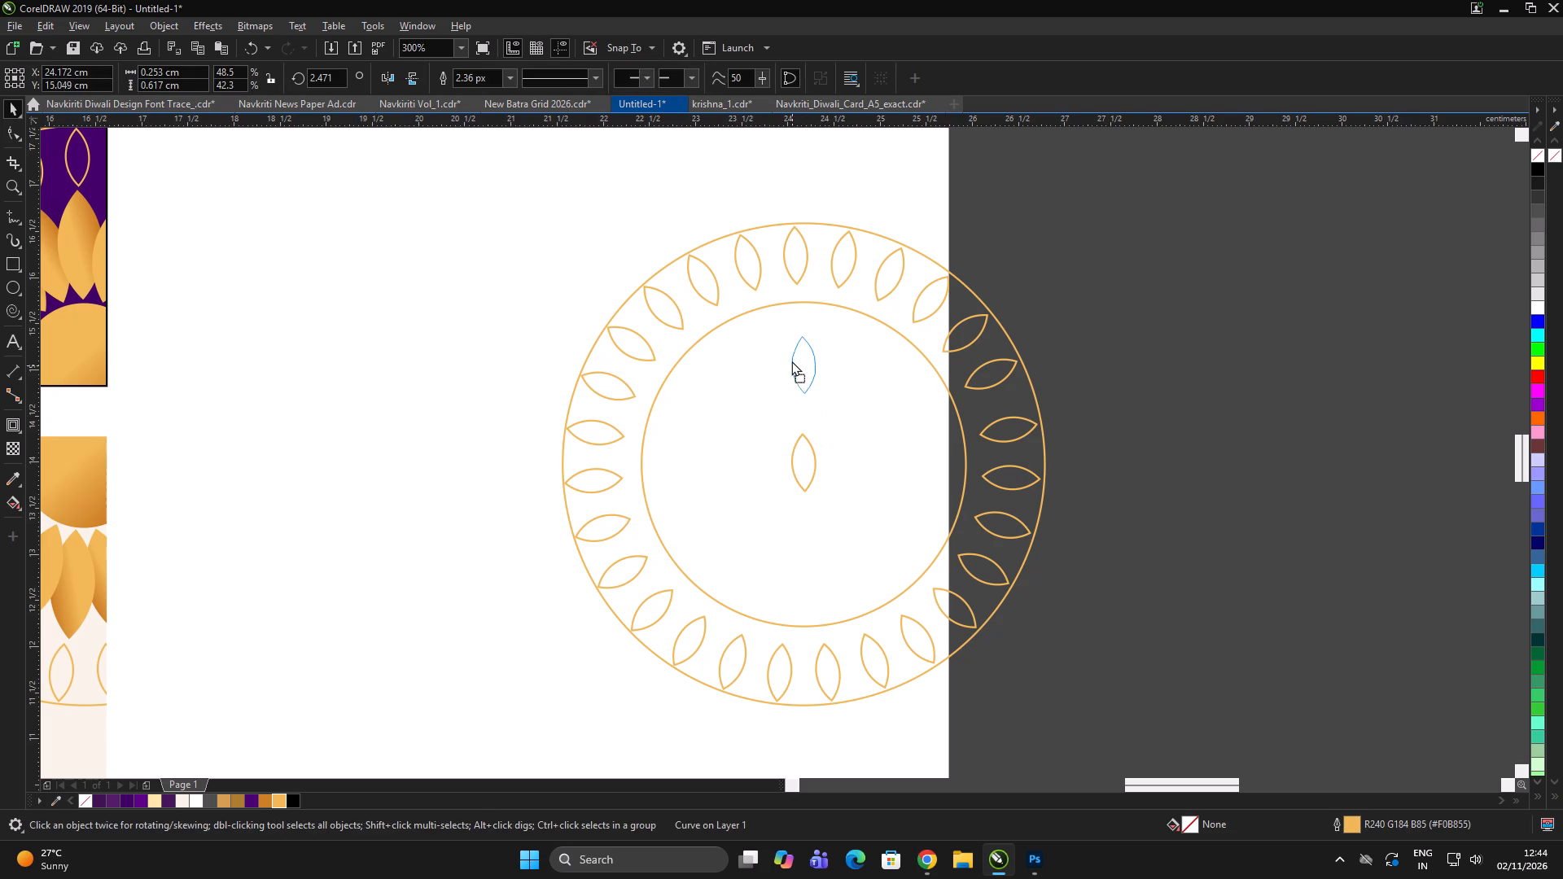
pyautogui.moveTo(791, 361); pyautogui.dragTo(790, 343)
pyautogui.click(800, 335)
pyautogui.click(1226, 529)
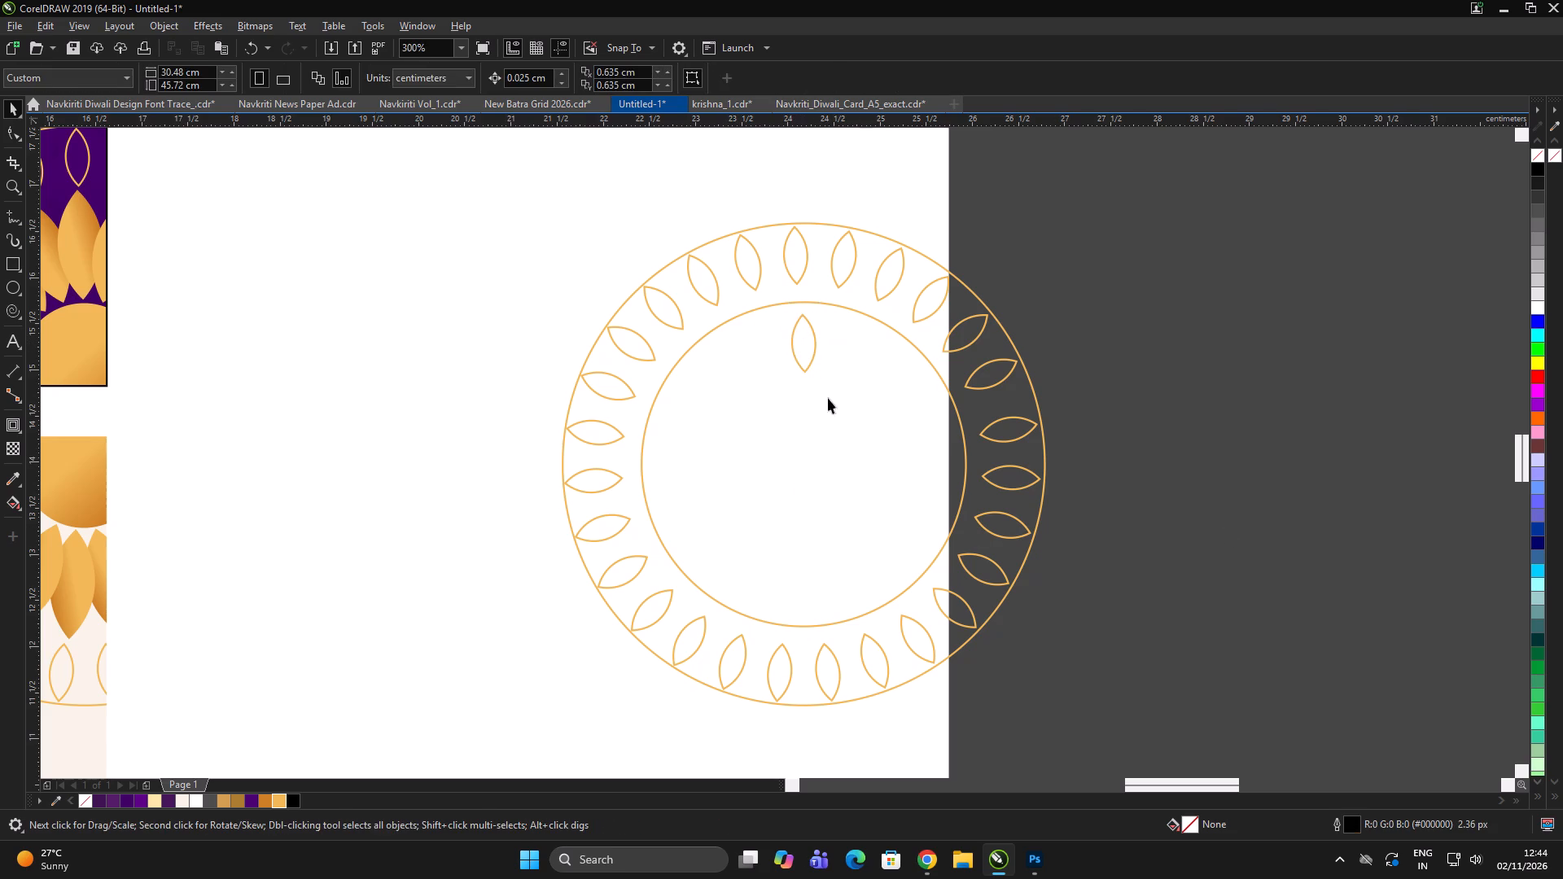
# Rotate copies of the leaf around the circles' centre, repeating the rotated duplicate to form an inner ring of twelve leaves.
pyautogui.click(811, 364)
pyautogui.click(812, 362)
pyautogui.moveTo(808, 552); pyautogui.dragTo(803, 478)
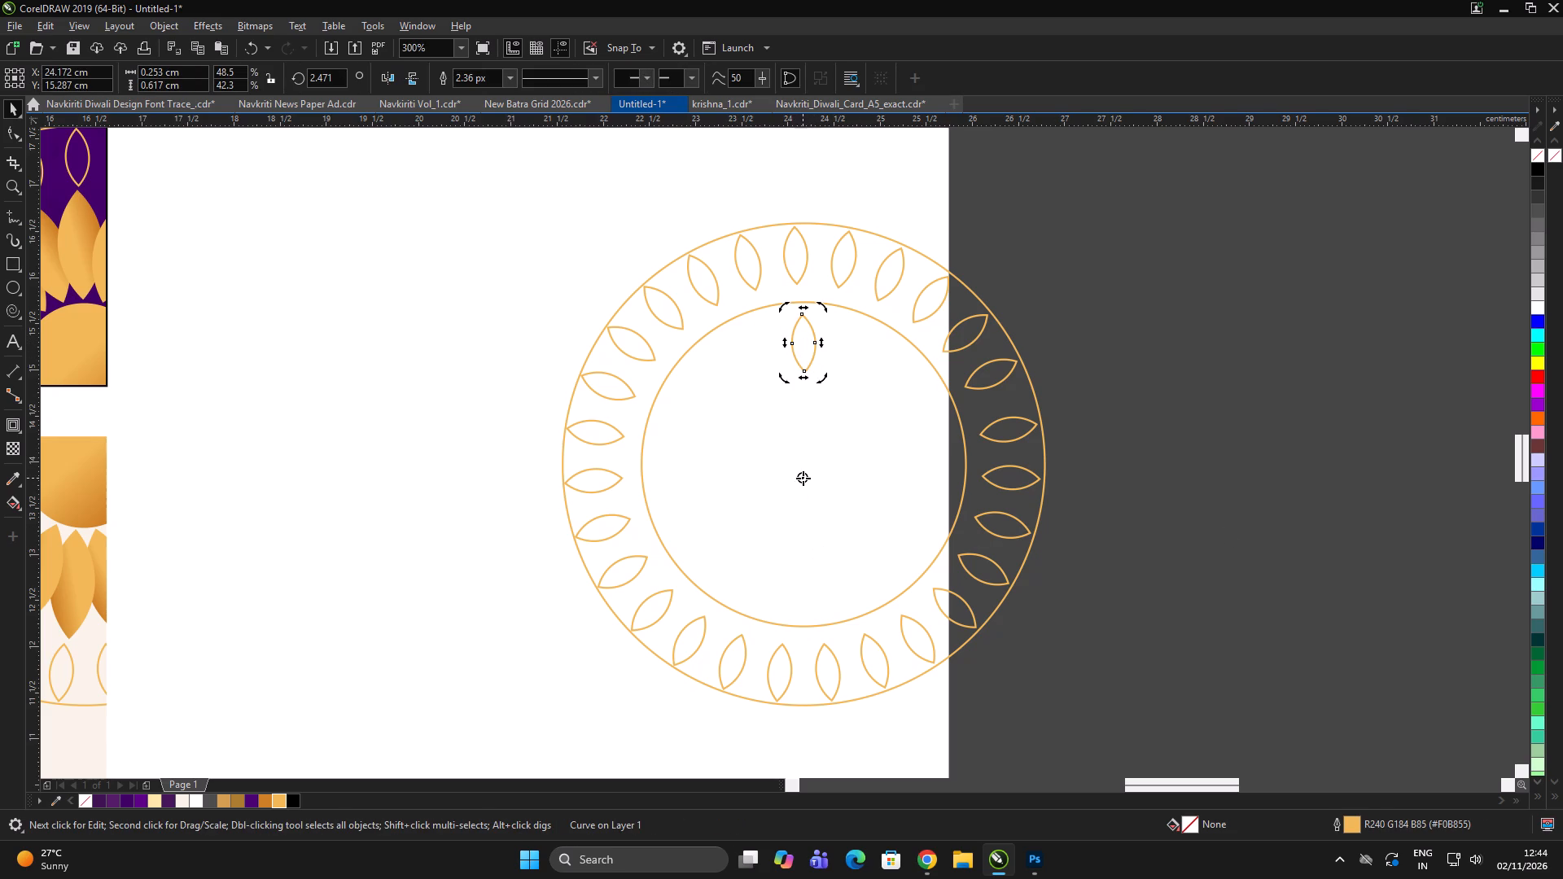
pyautogui.moveTo(803, 478); pyautogui.dragTo(803, 459)
pyautogui.moveTo(821, 305); pyautogui.dragTo(844, 318)
pyautogui.moveTo(844, 318); pyautogui.dragTo(891, 350)
pyautogui.rightClick(891, 350)
pyautogui.hotkey('ctrl', 'r')
pyautogui.hotkey('ctrl', 'r')
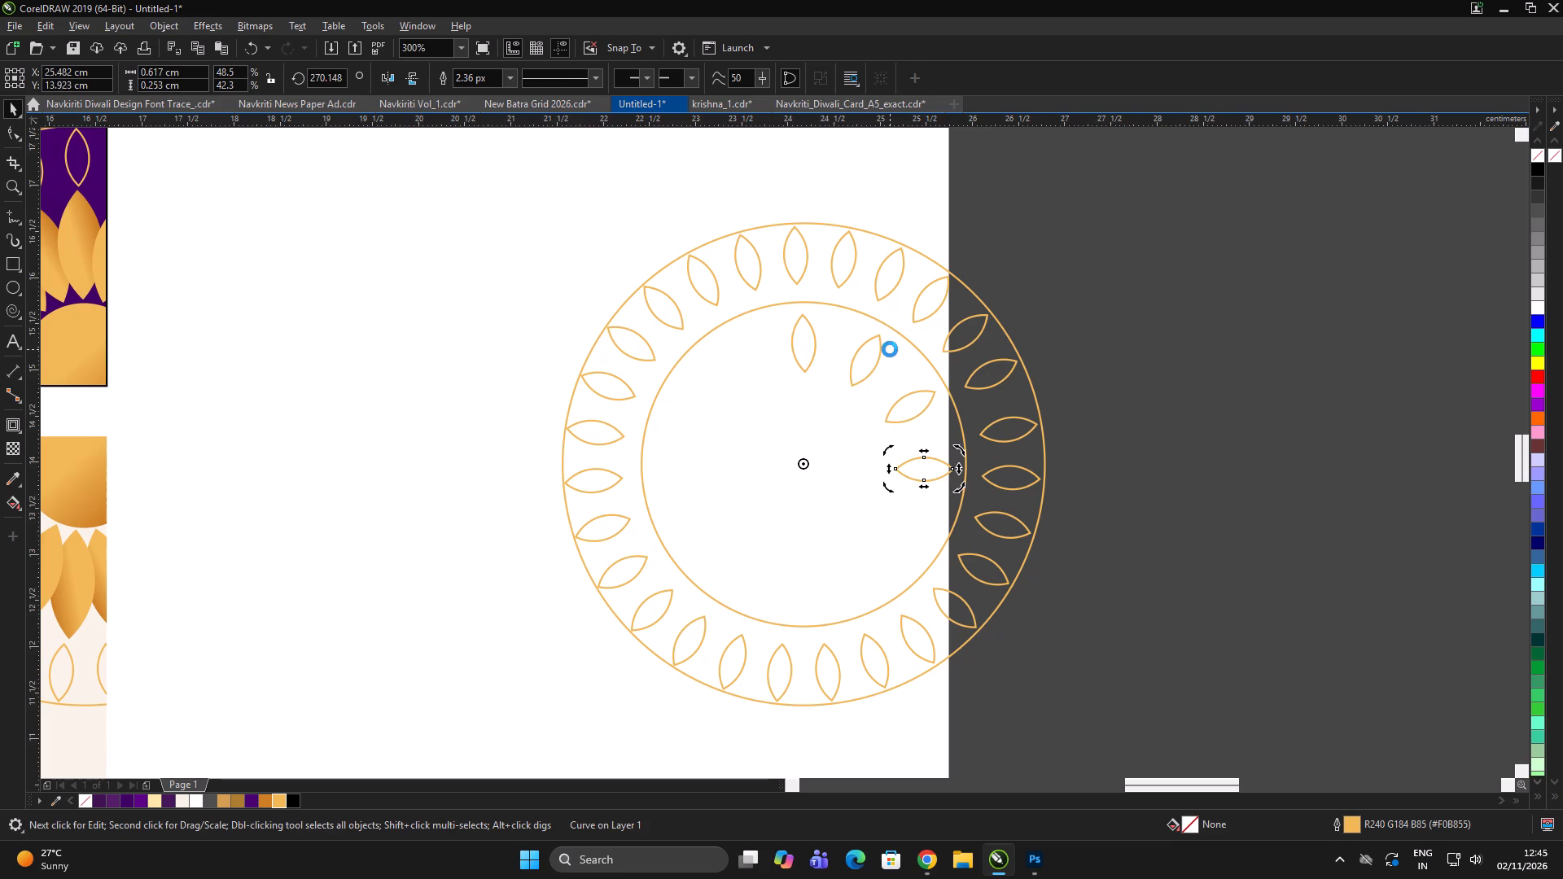
pyautogui.hotkey('ctrl', 'r')
pyautogui.hotkey('ctrl', 'r')
pyautogui.hotkey('ctrl', 'r')
pyautogui.hotkey('ctrl', 'r')
pyautogui.hotkey('ctrl', 'r')
pyautogui.hotkey('ctrl', 'r')
pyautogui.hotkey('ctrl', 'r')
pyautogui.hotkey('ctrl', 'r')
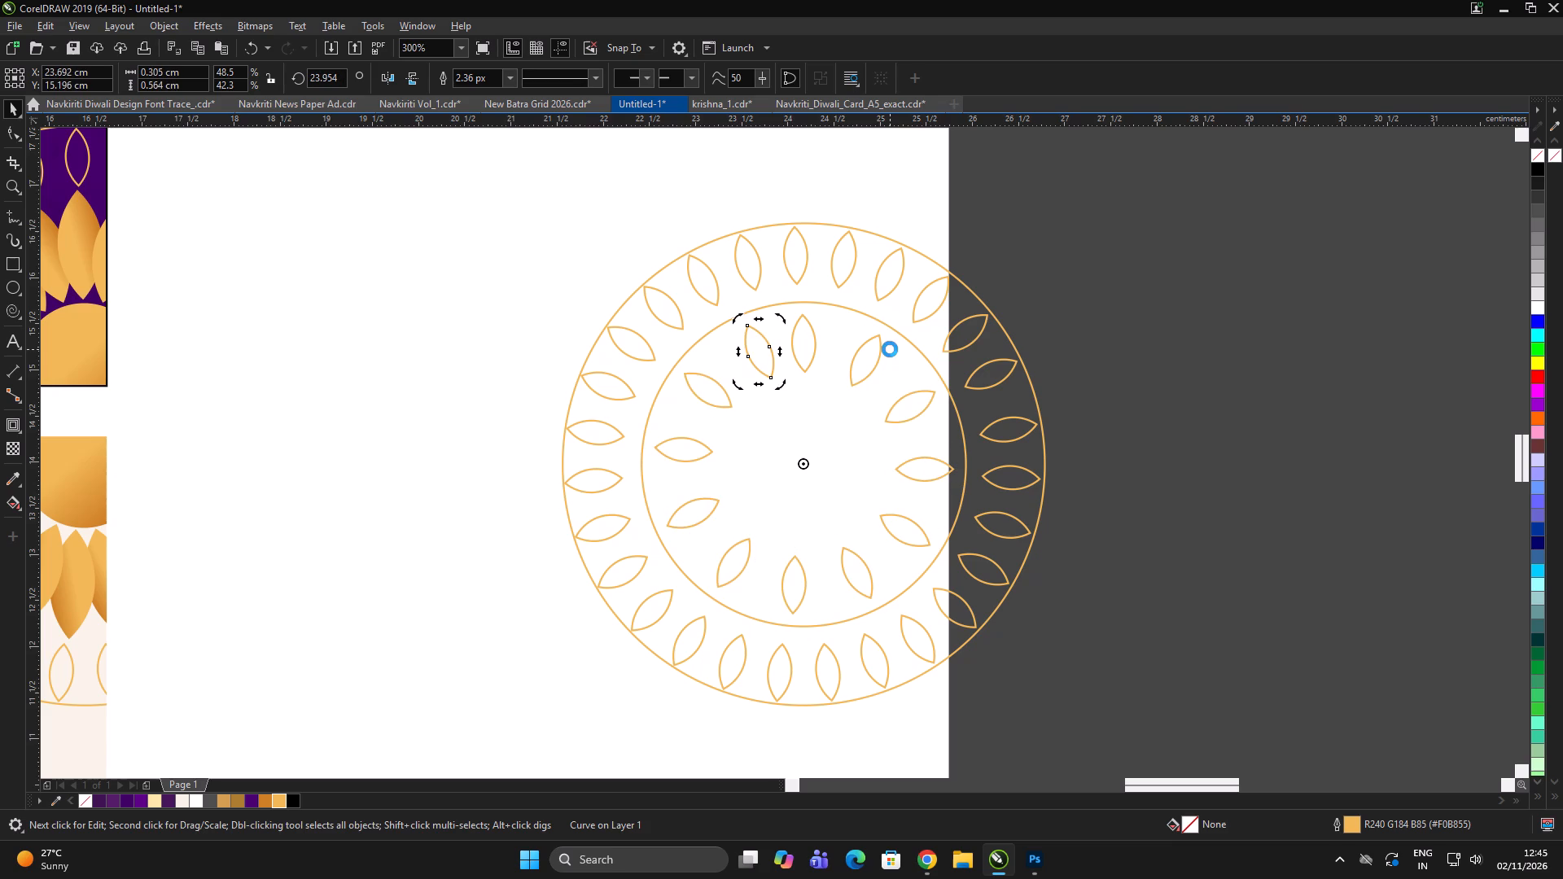
# Shift the last leaf copy slightly away from the top leaf to even the inner ring's spacing, at about X 23.60, Y 15.16 cm.
pyautogui.moveTo(1224, 356); pyautogui.dragTo(1216, 355)
pyautogui.scroll(2, 766, 361)
pyautogui.click(785, 344)
pyautogui.moveTo(790, 325); pyautogui.dragTo(764, 339)
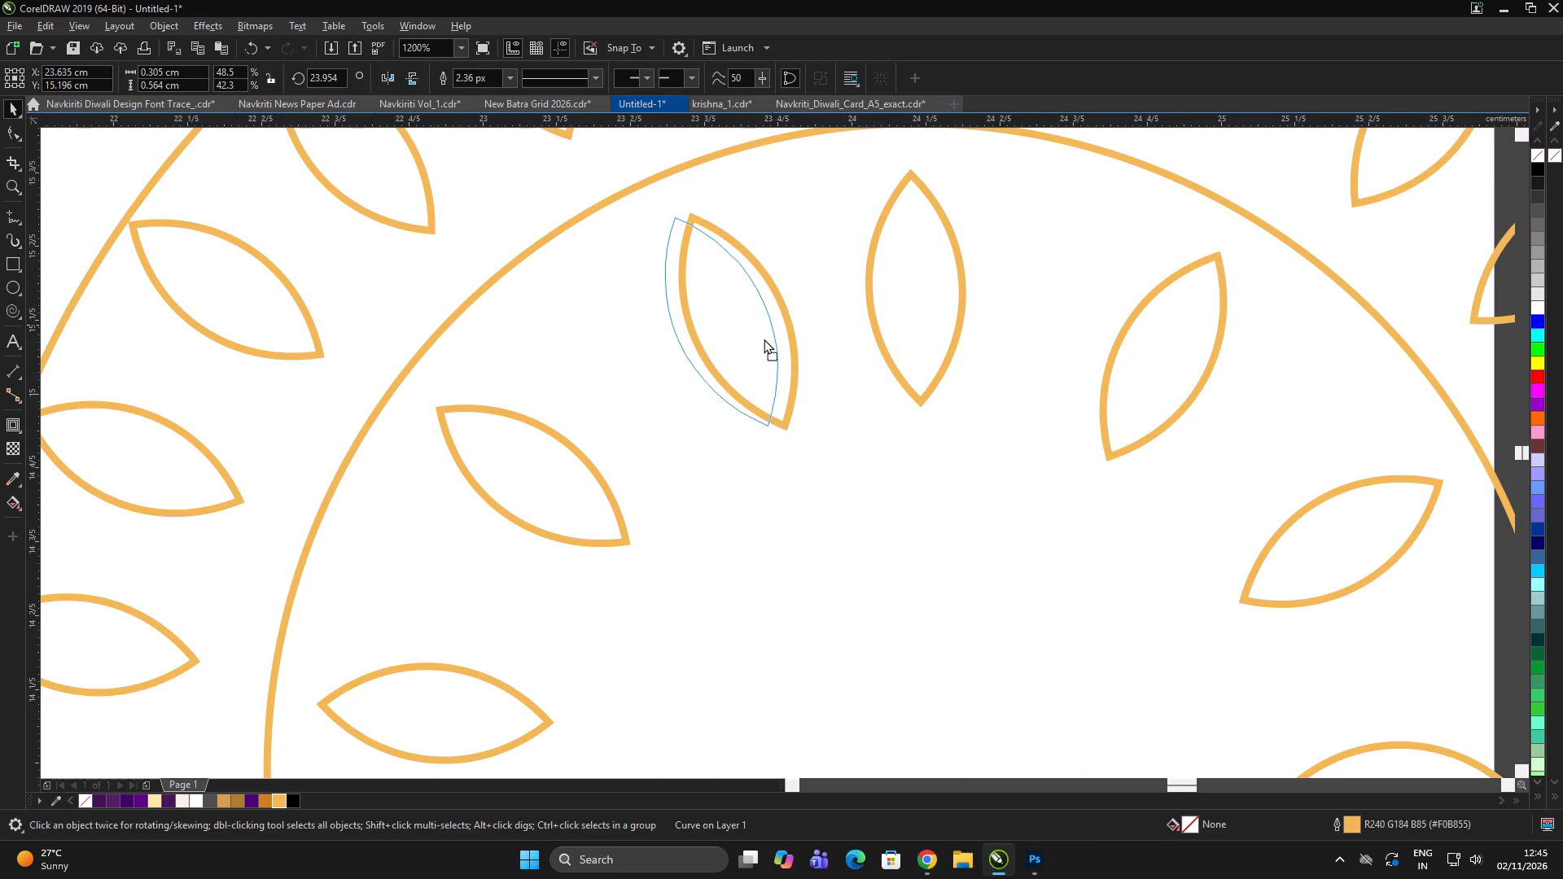
pyautogui.moveTo(764, 339); pyautogui.dragTo(754, 340)
pyautogui.moveTo(755, 331); pyautogui.dragTo(757, 343)
pyautogui.scroll(-7, 829, 356)
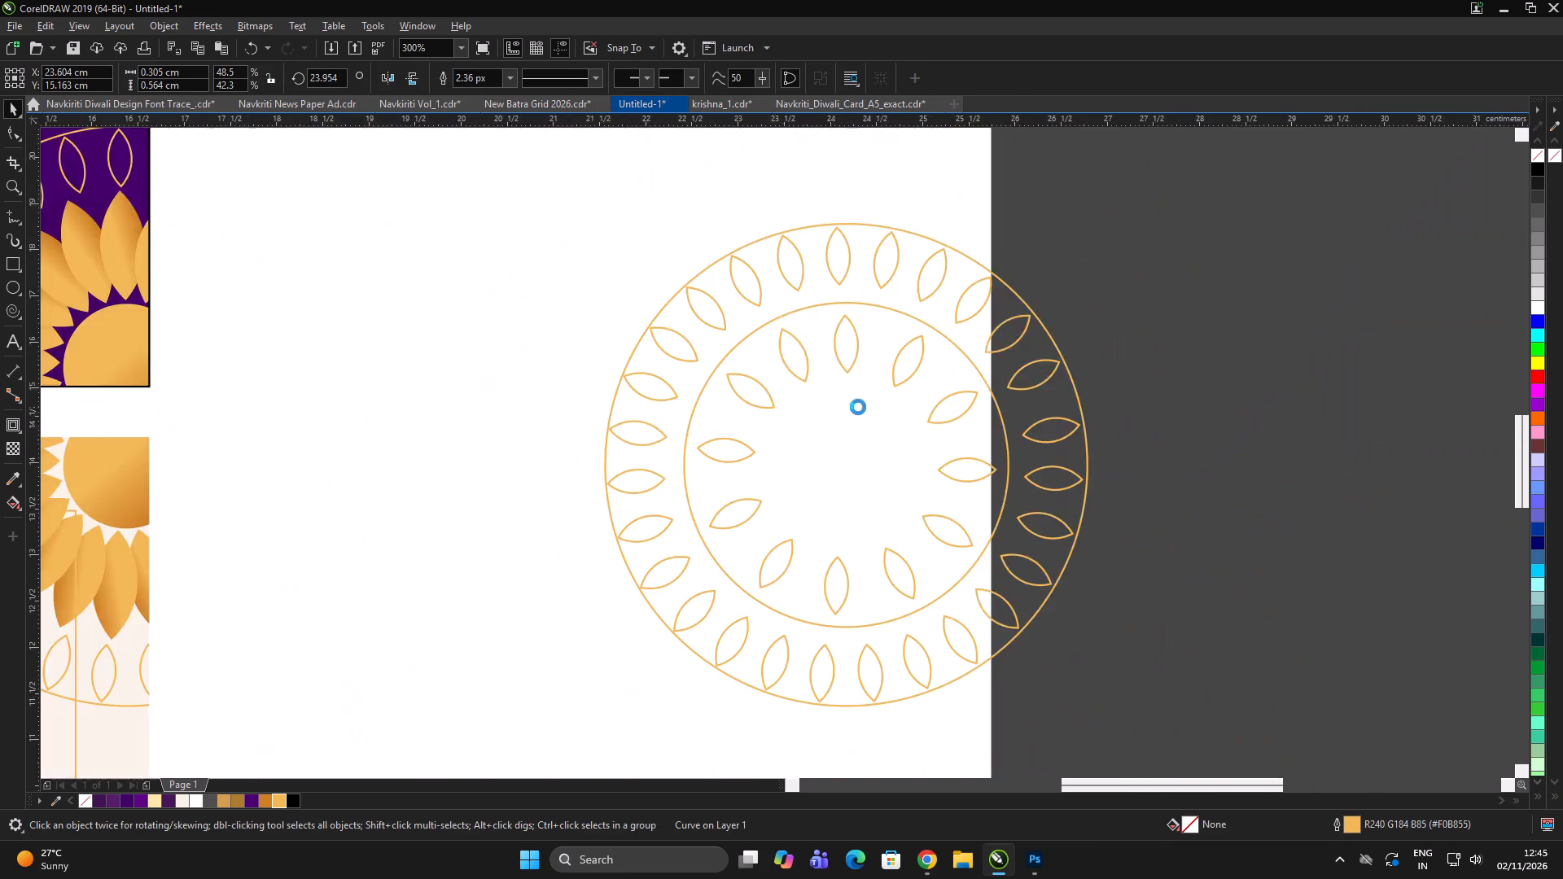
pyautogui.doubleClick(1060, 409)
# Widen the ornament's outer circle slightly to about 5.24 cm so its edge clears the leaf tips.
pyautogui.scroll(-2, 793, 412)
pyautogui.scroll(3, 554, 404)
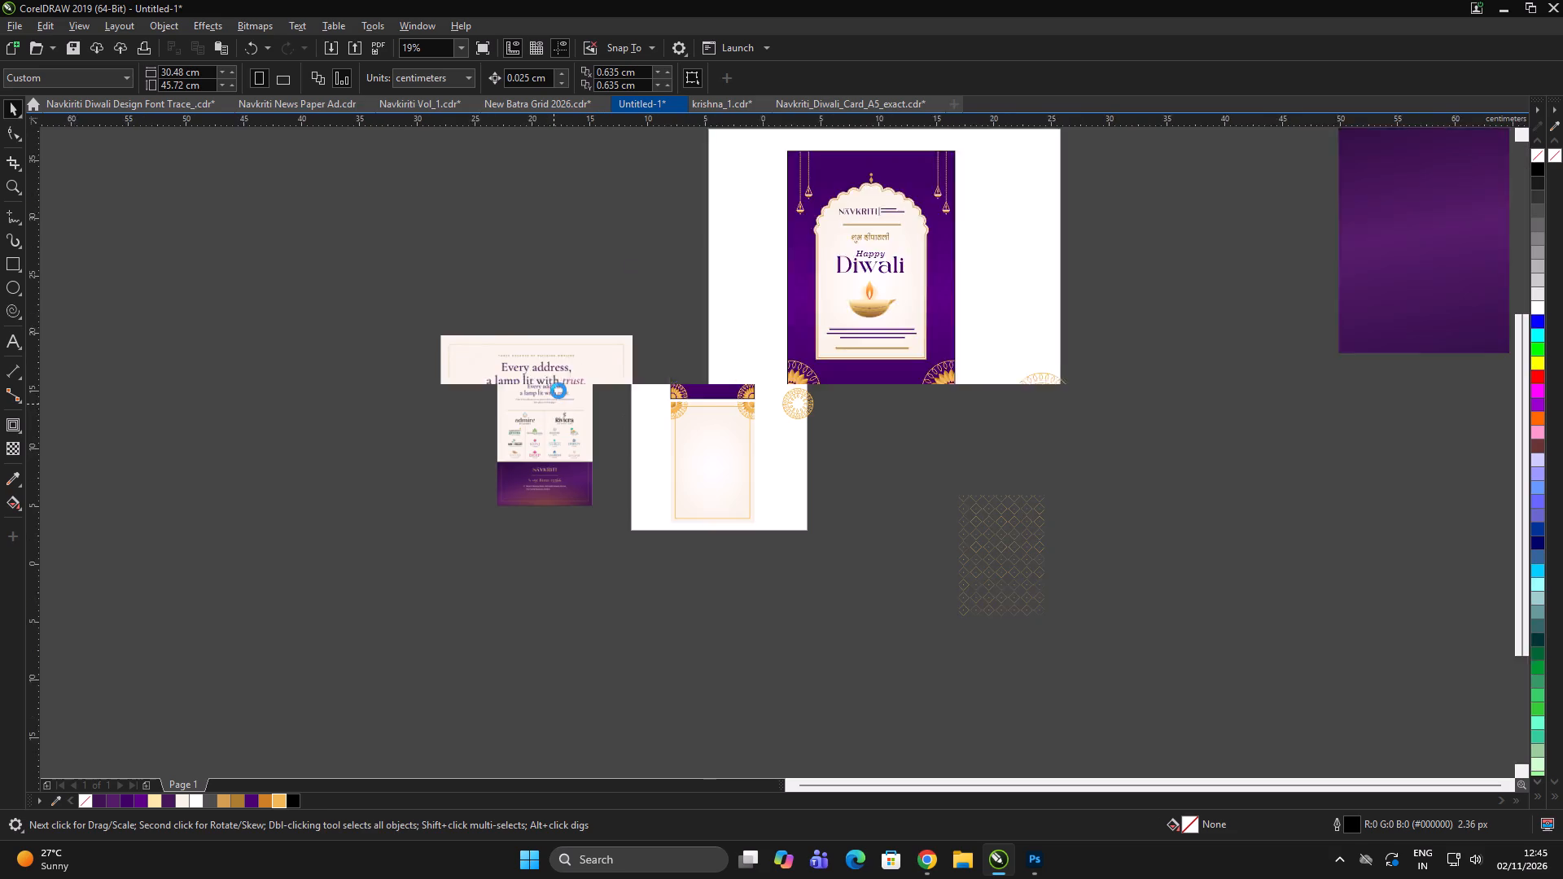
pyautogui.scroll(2, 703, 331)
pyautogui.scroll(-6, 615, 348)
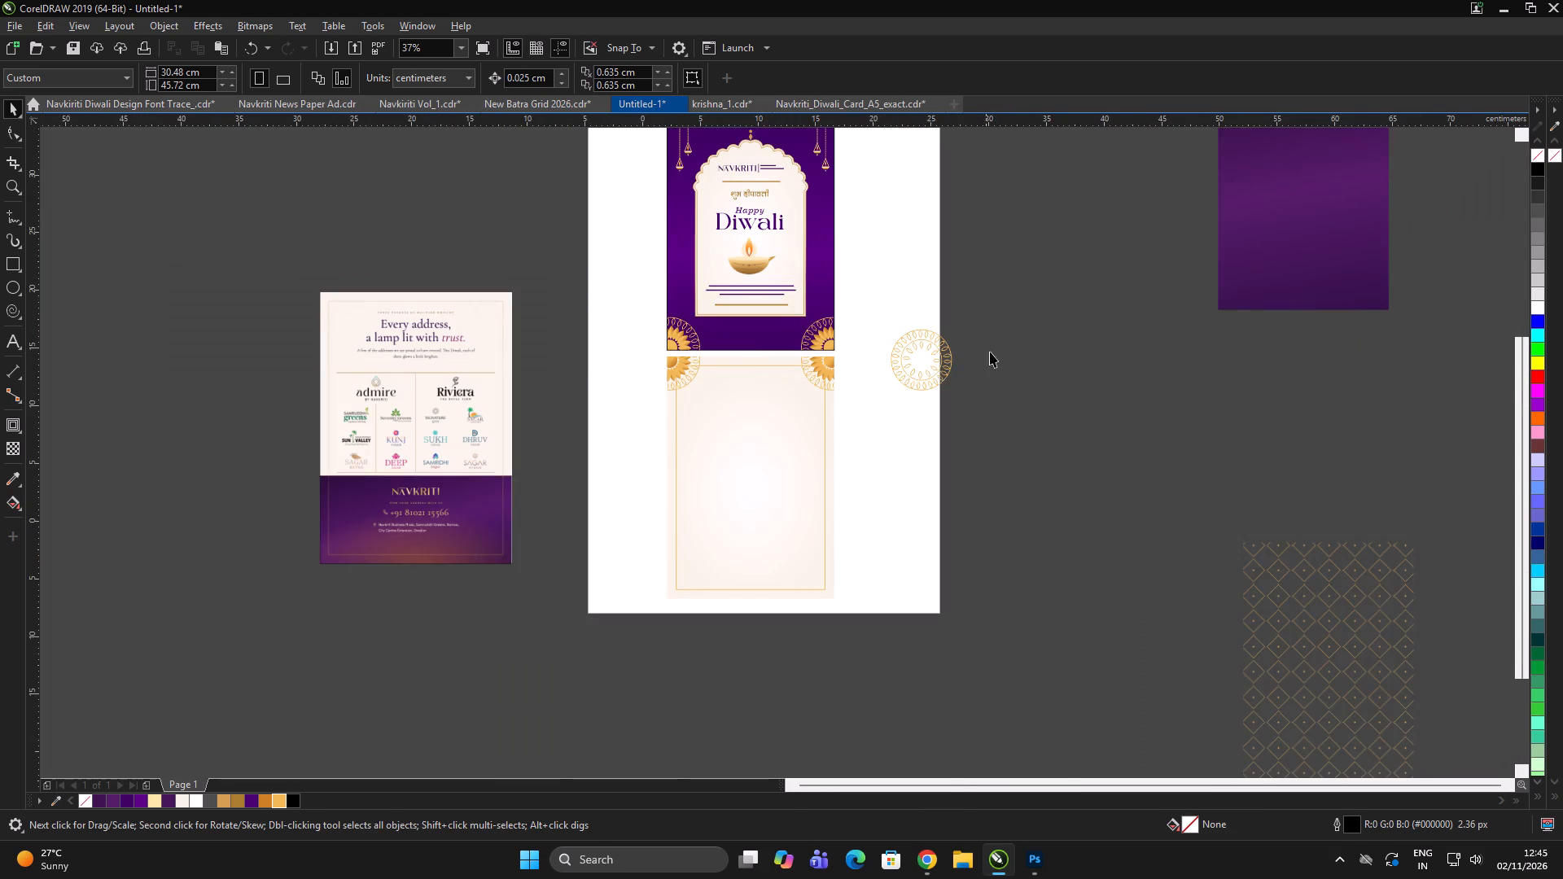
pyautogui.scroll(2, 984, 348)
pyautogui.moveTo(1027, 304); pyautogui.dragTo(1018, 301)
pyautogui.moveTo(1038, 216); pyautogui.dragTo(396, 586)
pyautogui.click(1018, 413)
pyautogui.scroll(2, 725, 383)
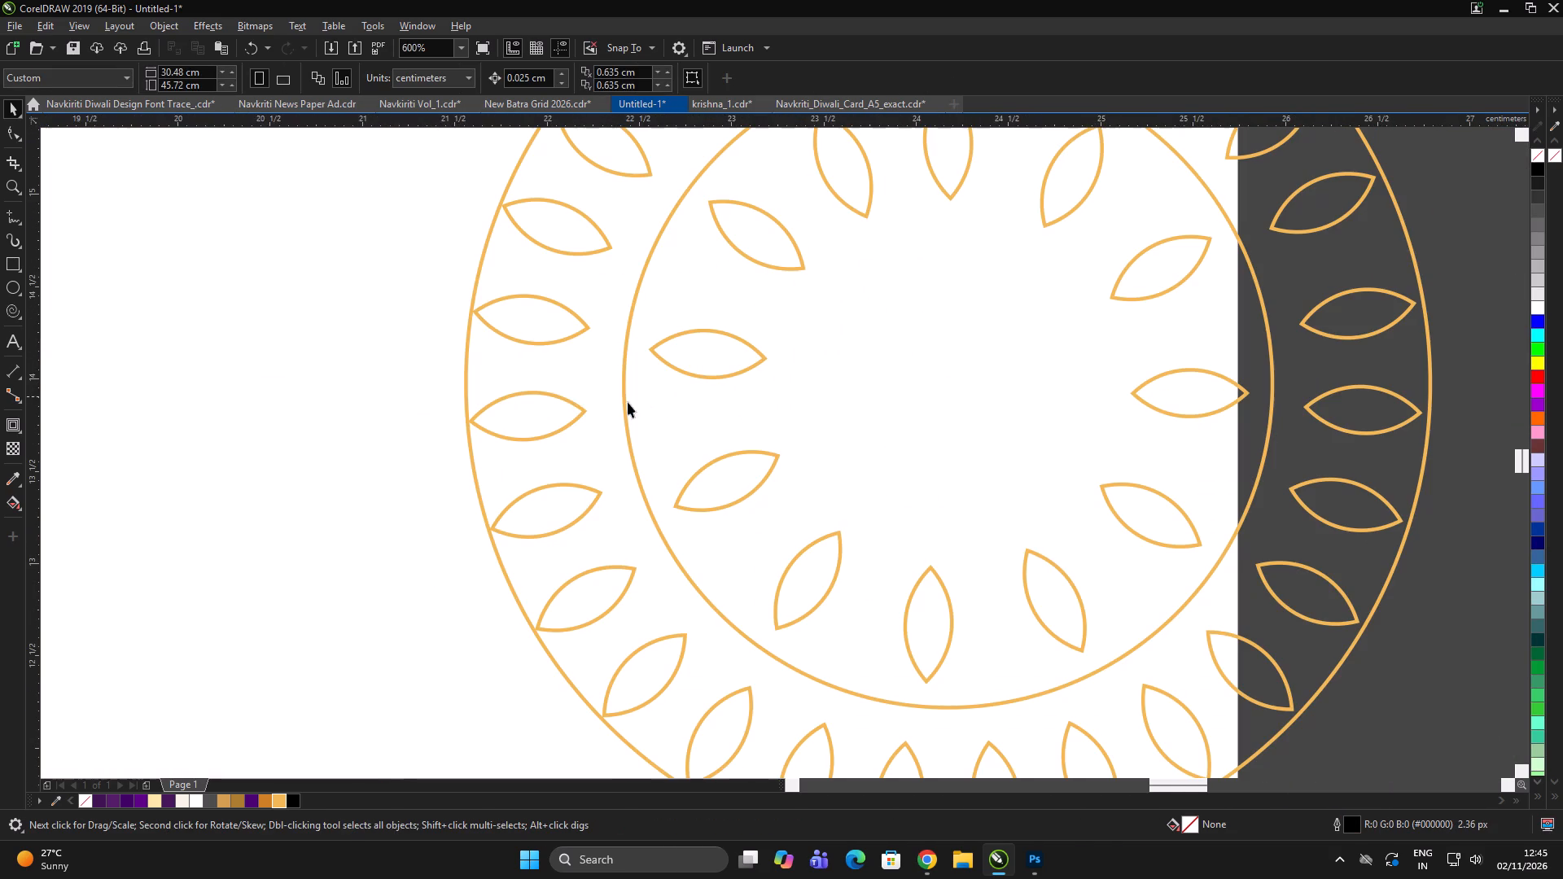
pyautogui.click(463, 366)
pyautogui.scroll(3, 459, 375)
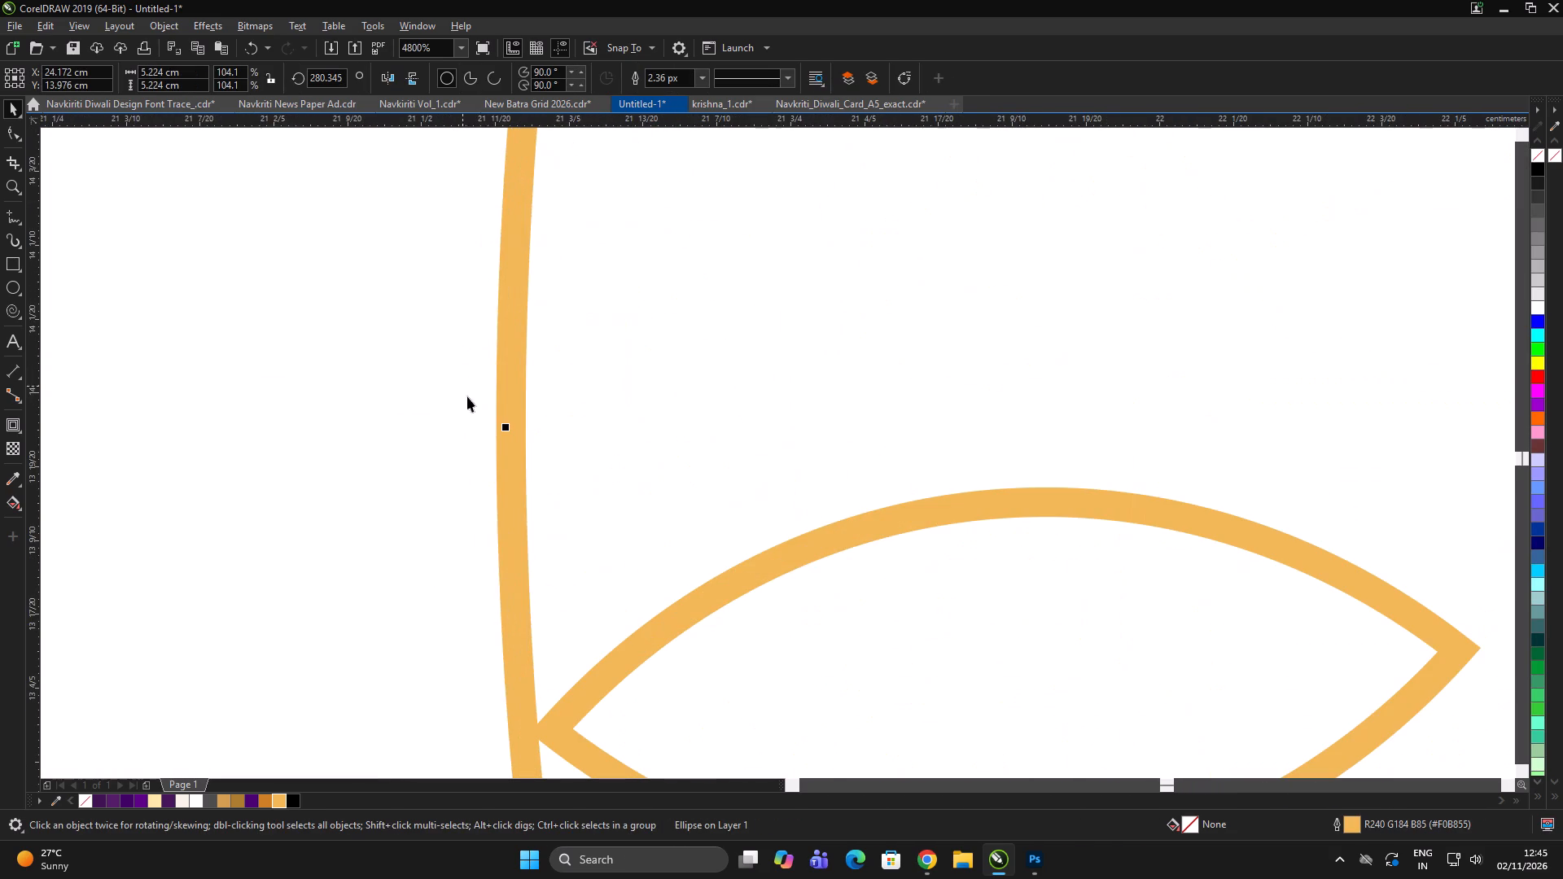
pyautogui.moveTo(503, 426); pyautogui.dragTo(480, 432)
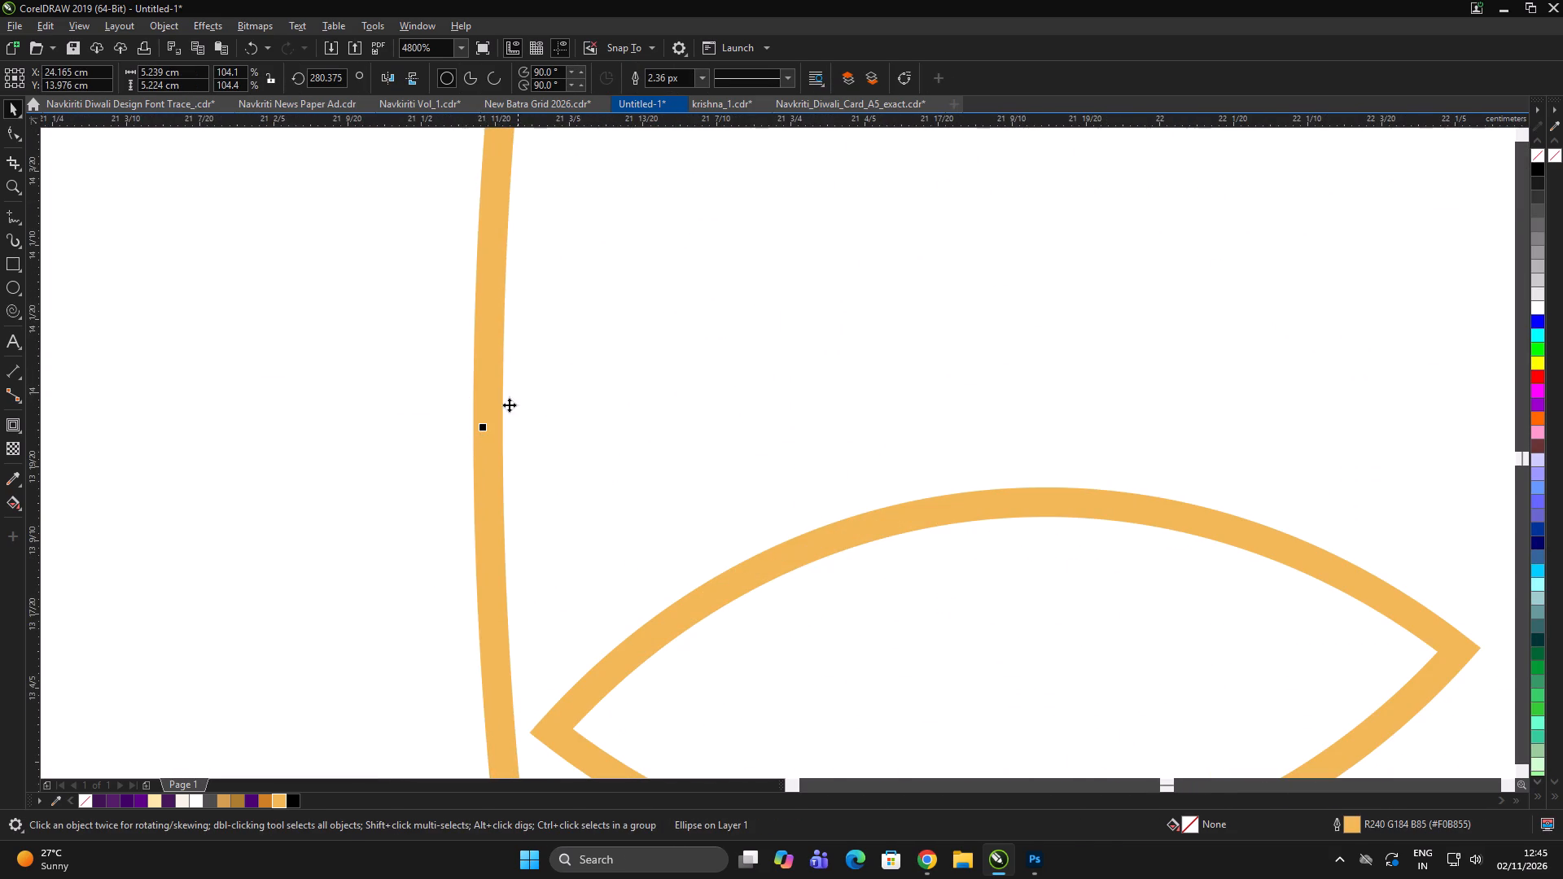
pyautogui.scroll(-5, 429, 383)
pyautogui.click(1073, 336)
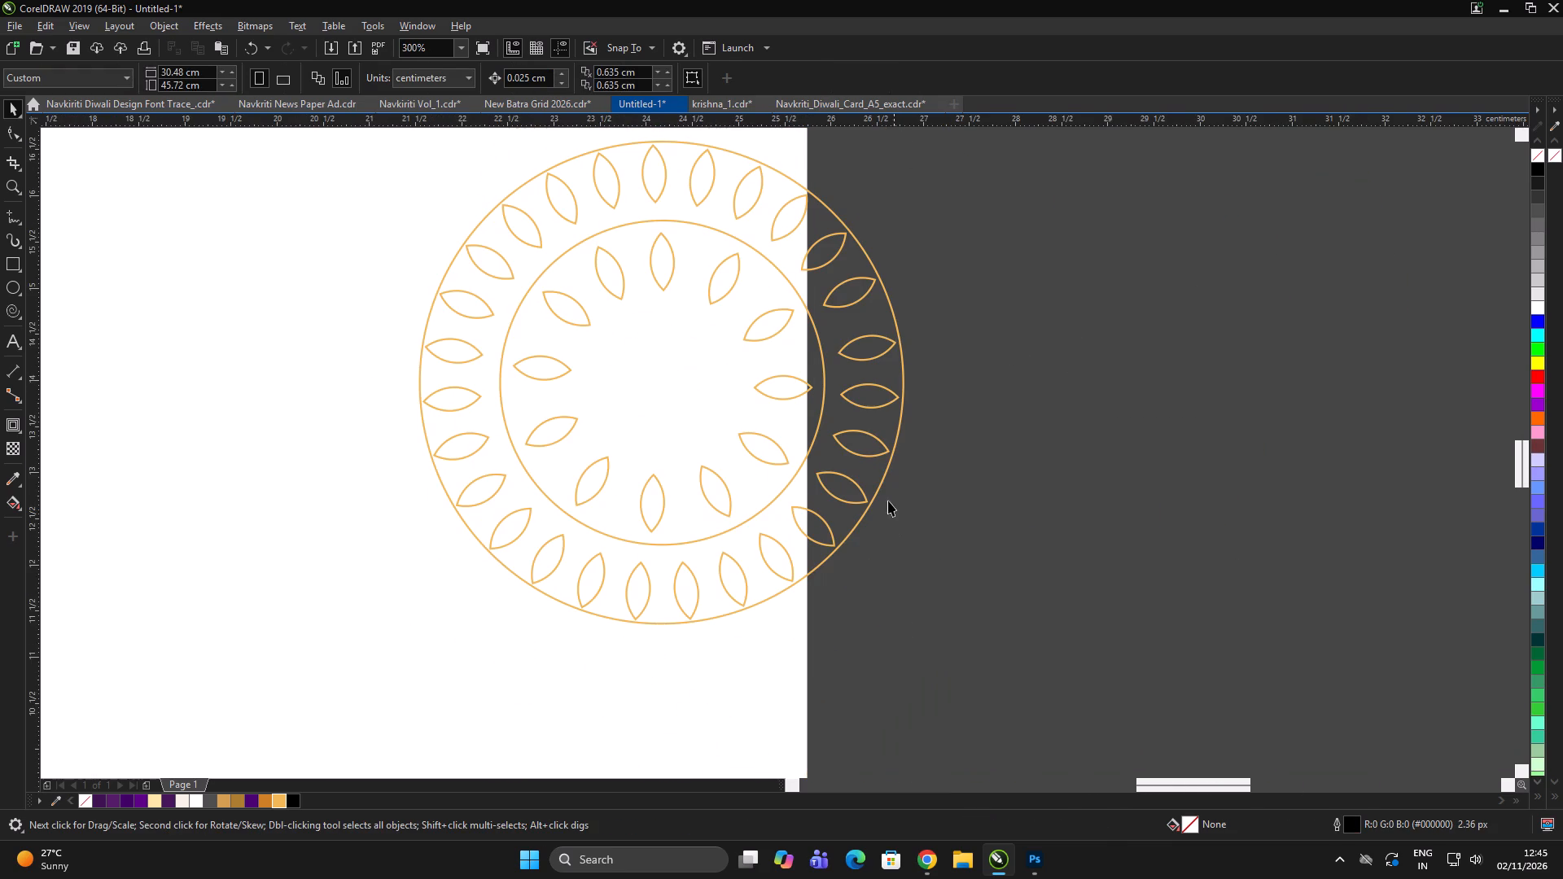
# Group all the circles and outlined leaves of the ornament into one object.
pyautogui.scroll(-1, 857, 488)
pyautogui.click(917, 514)
pyautogui.click(936, 513)
pyautogui.moveTo(986, 593); pyautogui.dragTo(565, 271)
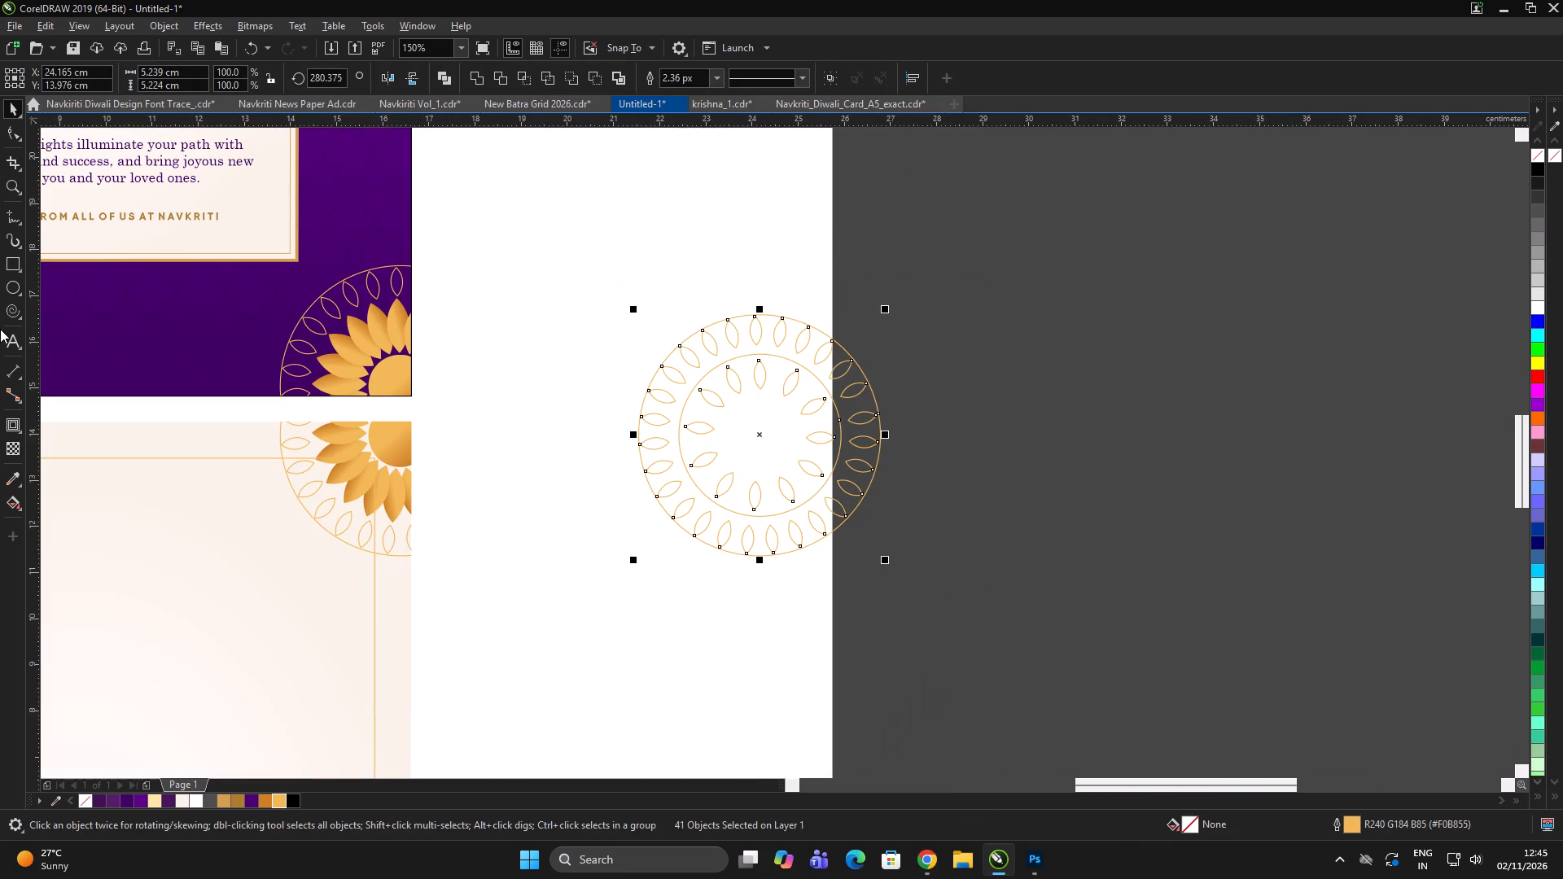
pyautogui.hotkey('ctrl', 'g')
pyautogui.click(1022, 412)
pyautogui.click(1031, 411)
pyautogui.scroll(-1, 886, 368)
pyautogui.click(895, 367)
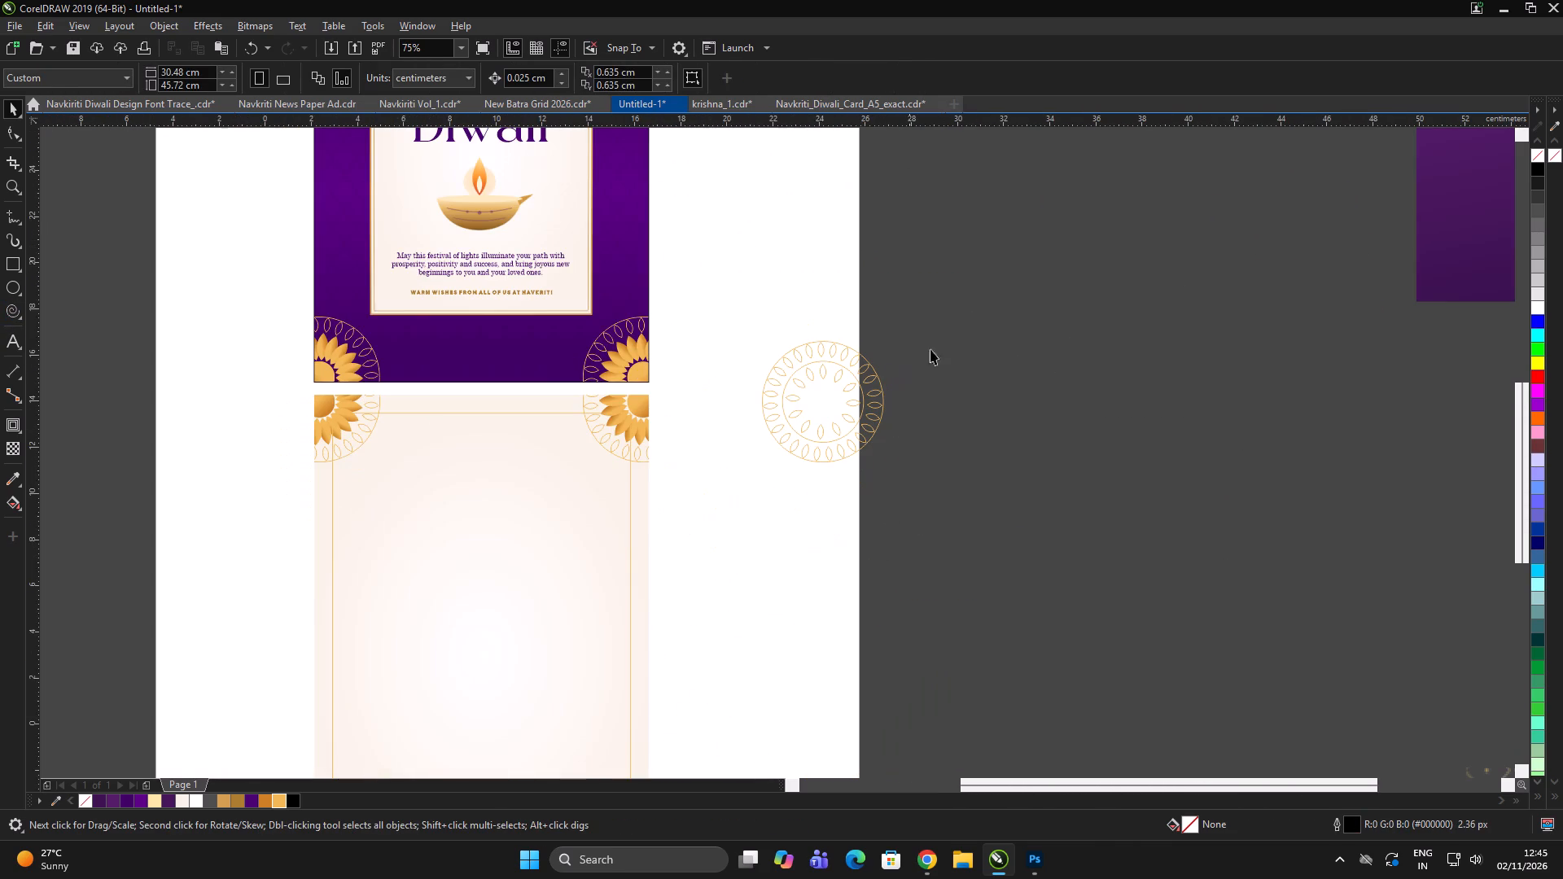
# Sample the pale border line colour from the reference back card and apply it to the gold frame line on the cream back side.
pyautogui.moveTo(970, 314); pyautogui.dragTo(650, 511)
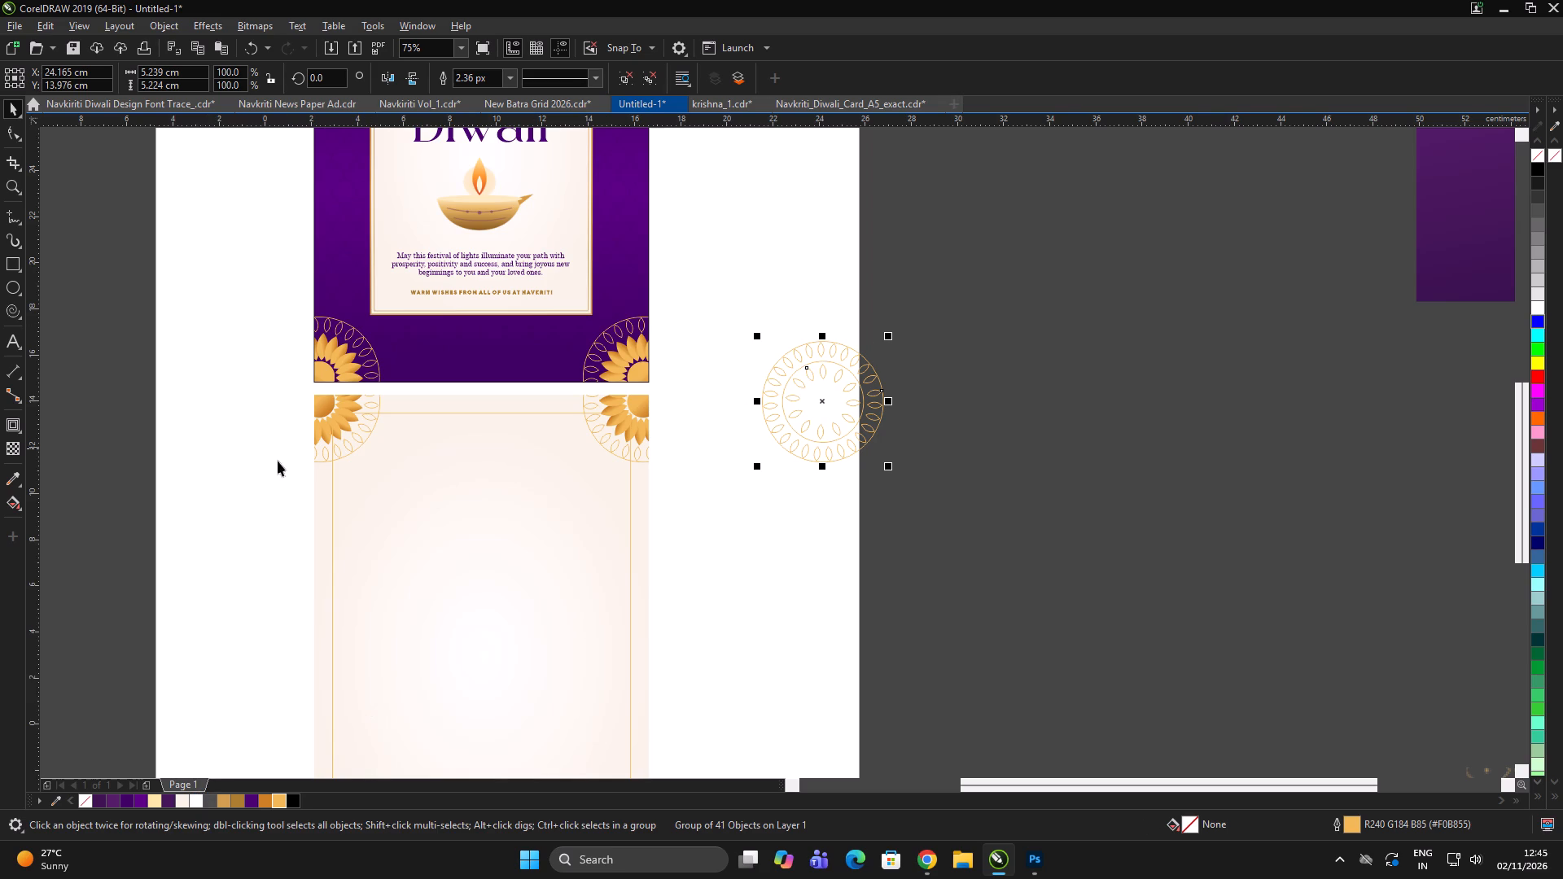
pyautogui.scroll(-2, 367, 441)
pyautogui.scroll(3, 375, 434)
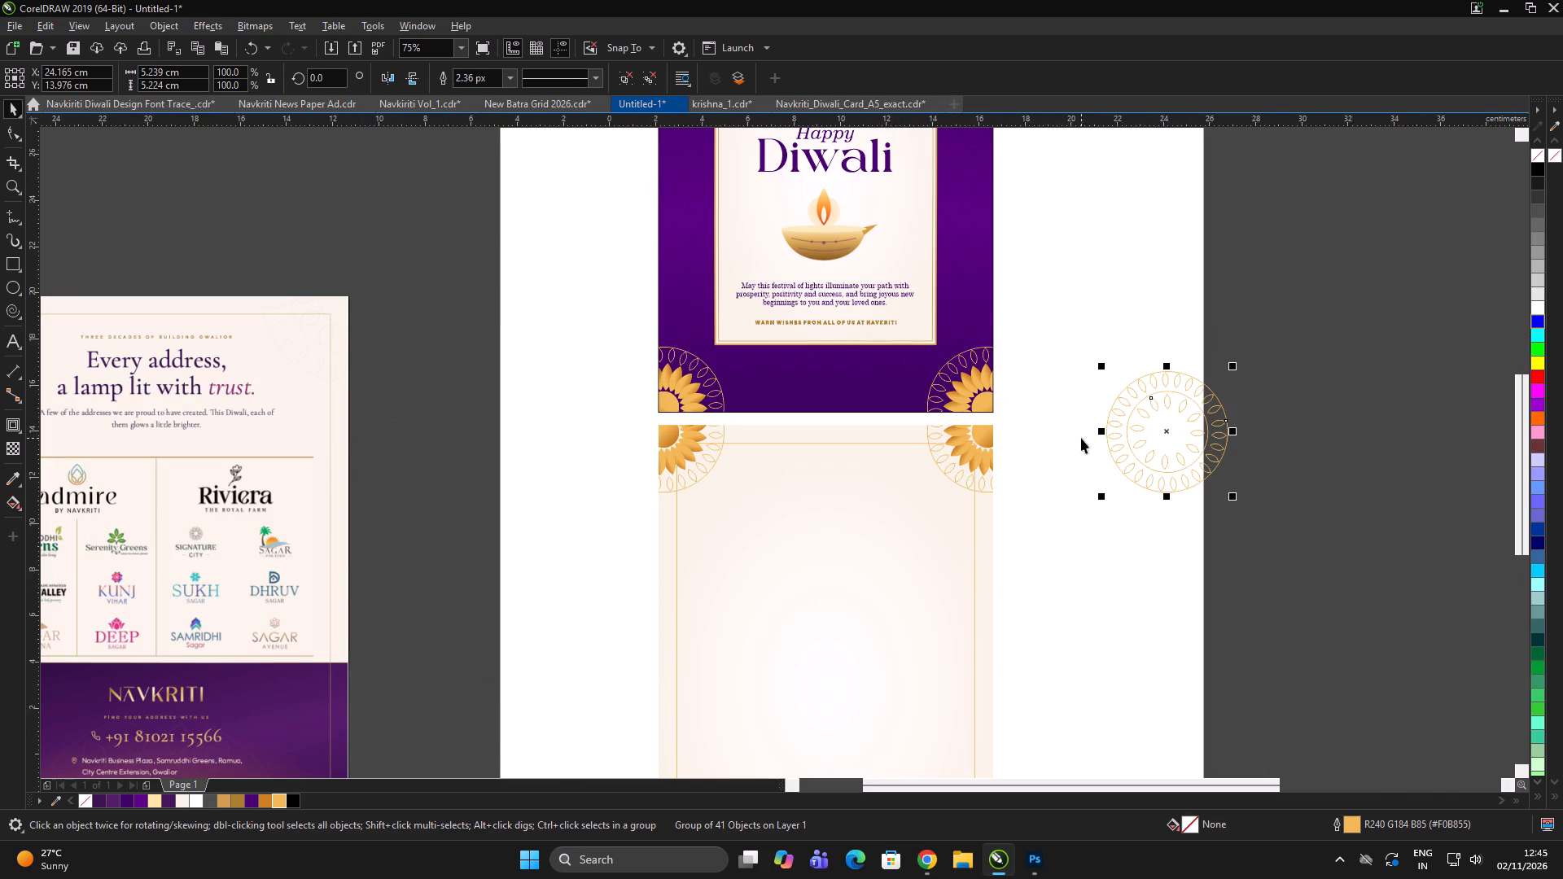
pyautogui.scroll(3, 298, 466)
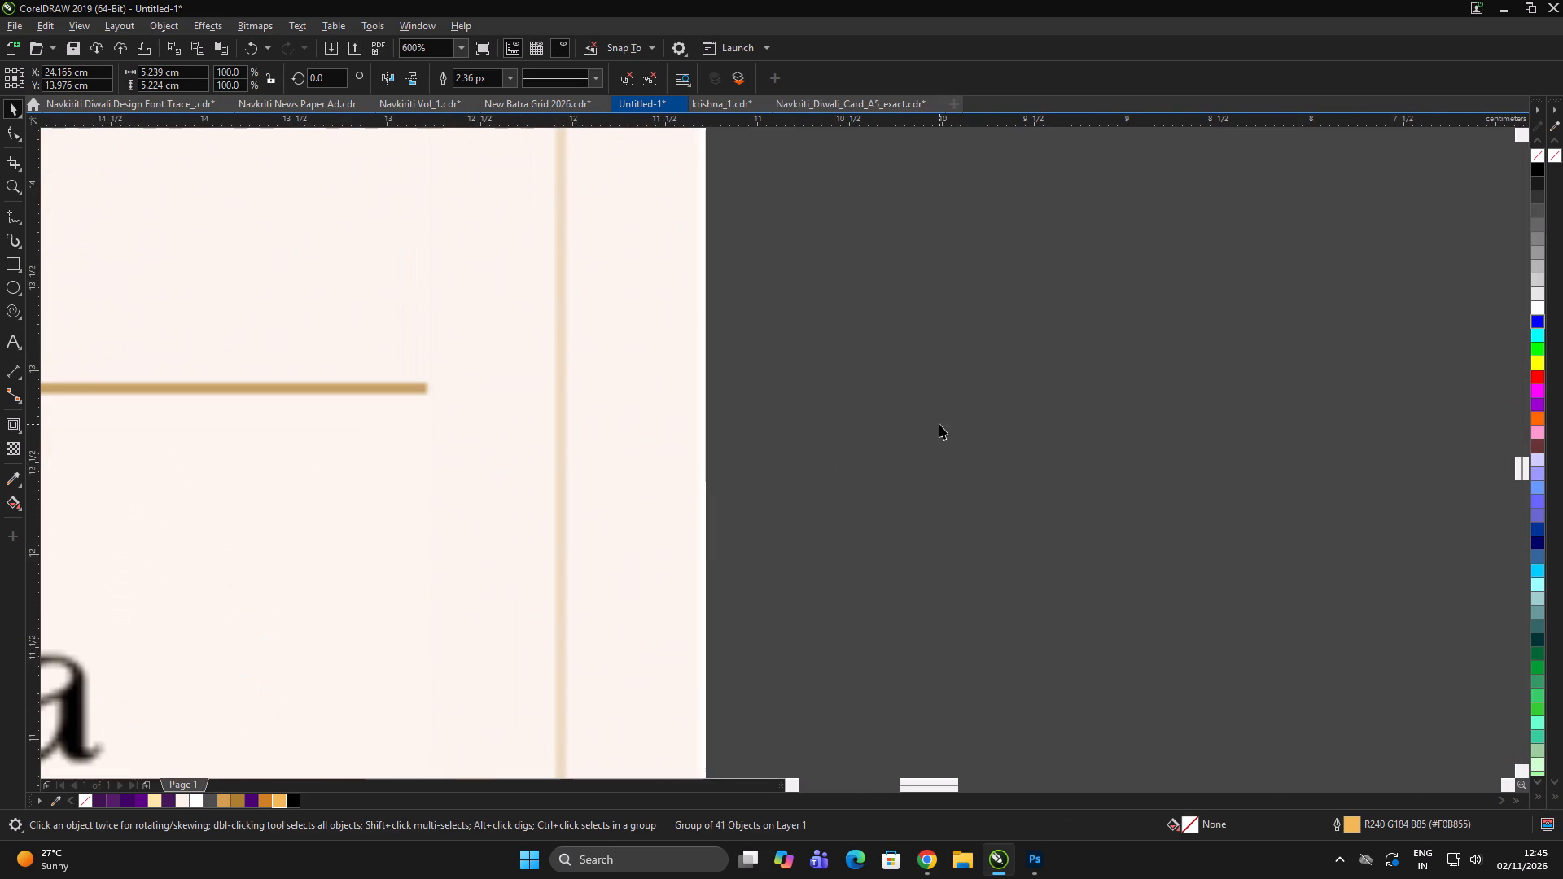
pyautogui.click(939, 424)
pyautogui.click(10, 476)
pyautogui.click(562, 547)
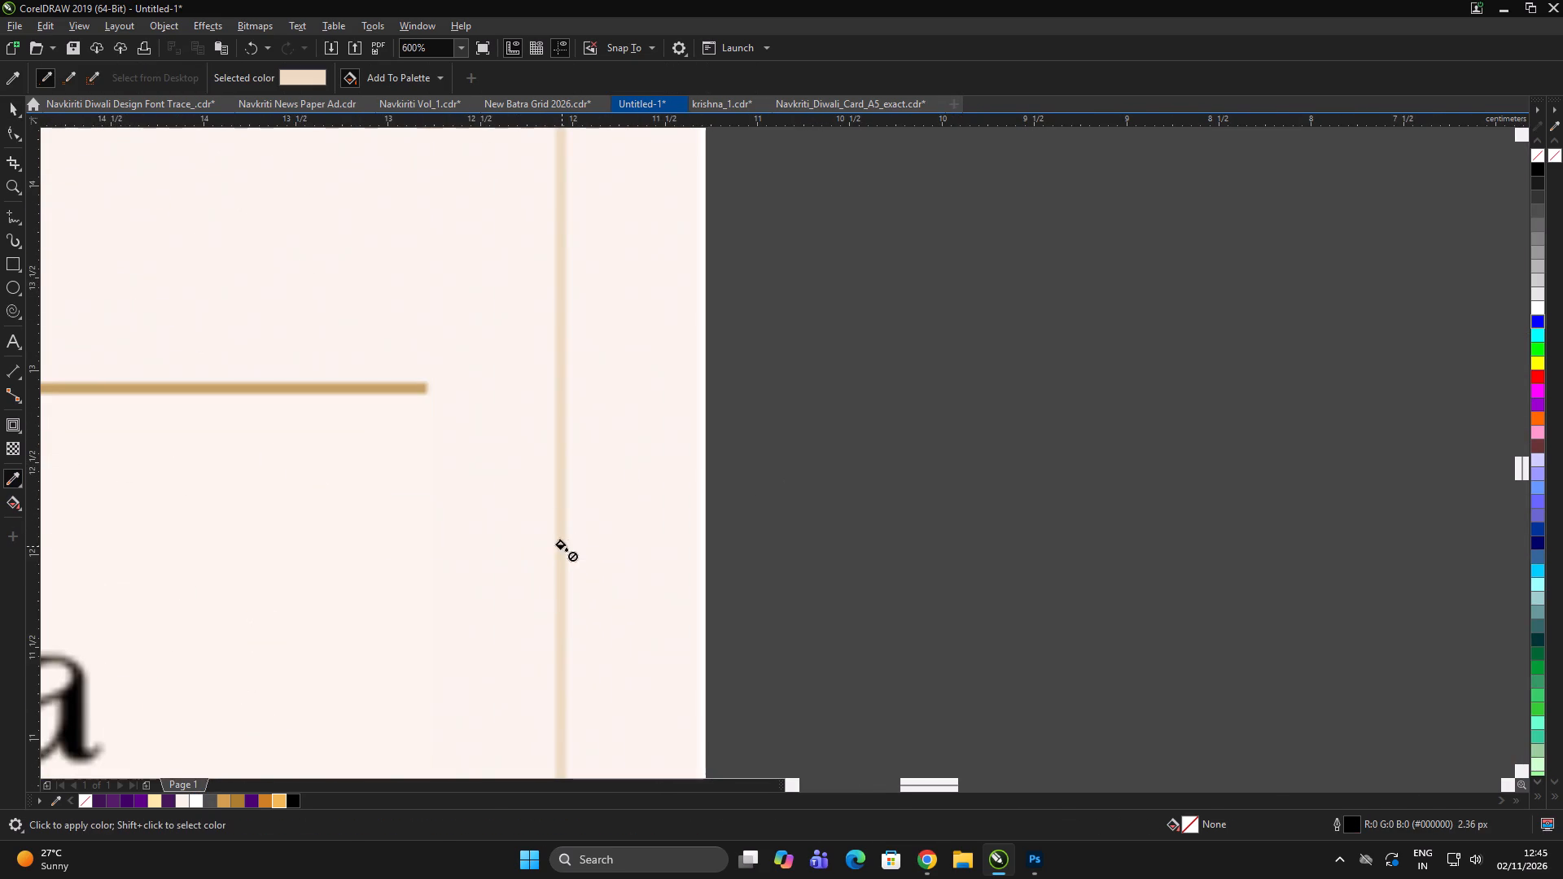
pyautogui.scroll(-9, 489, 531)
pyautogui.scroll(7, 816, 518)
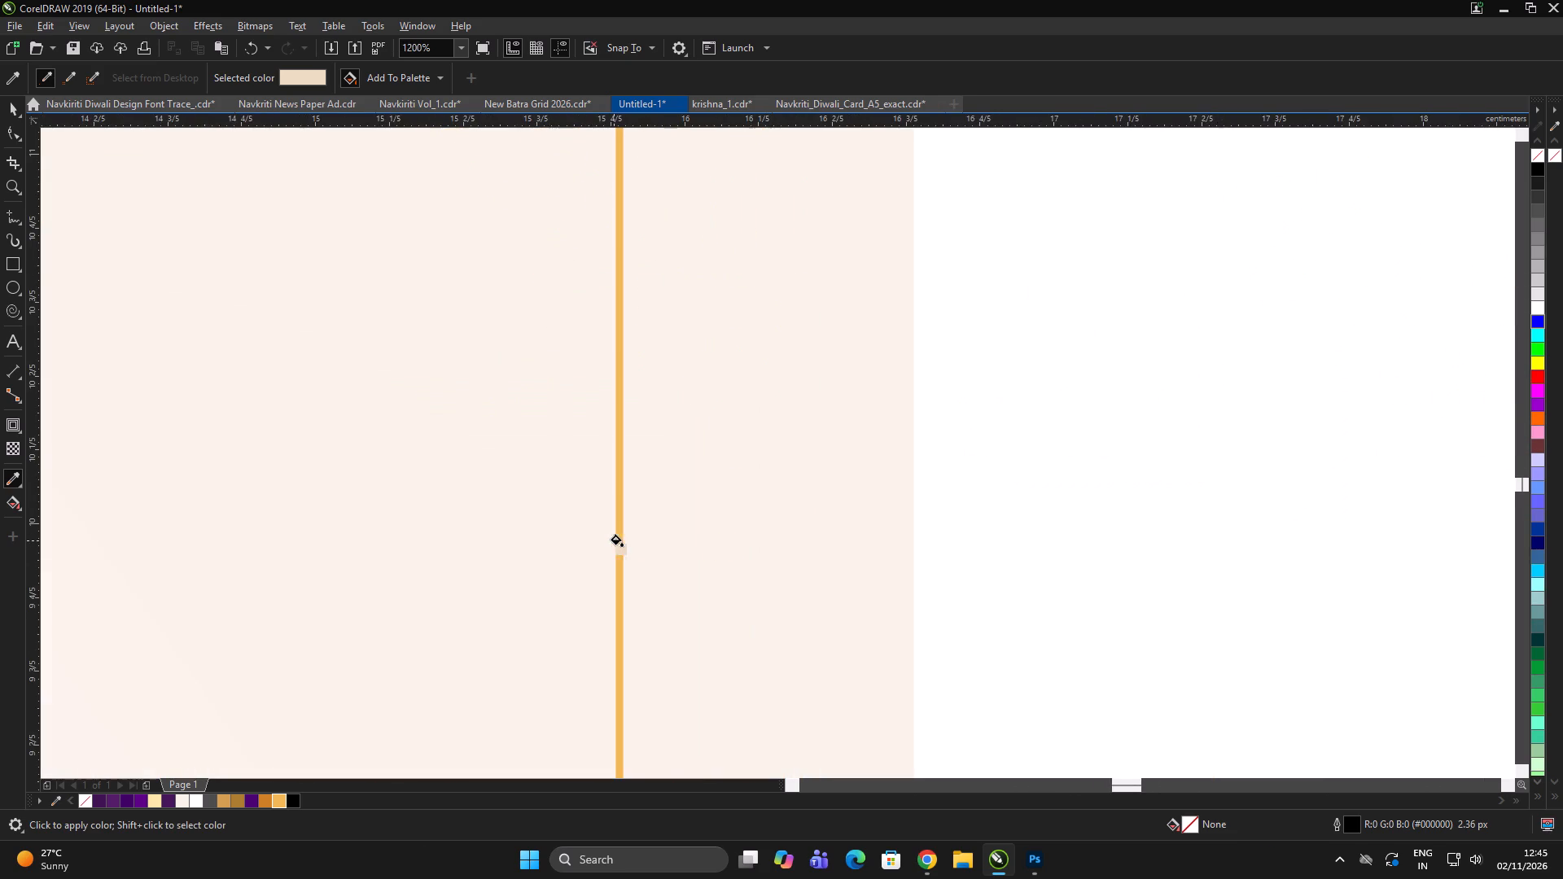
pyautogui.click(620, 539)
pyautogui.scroll(-6, 711, 518)
pyautogui.press('space')
pyautogui.click(920, 443)
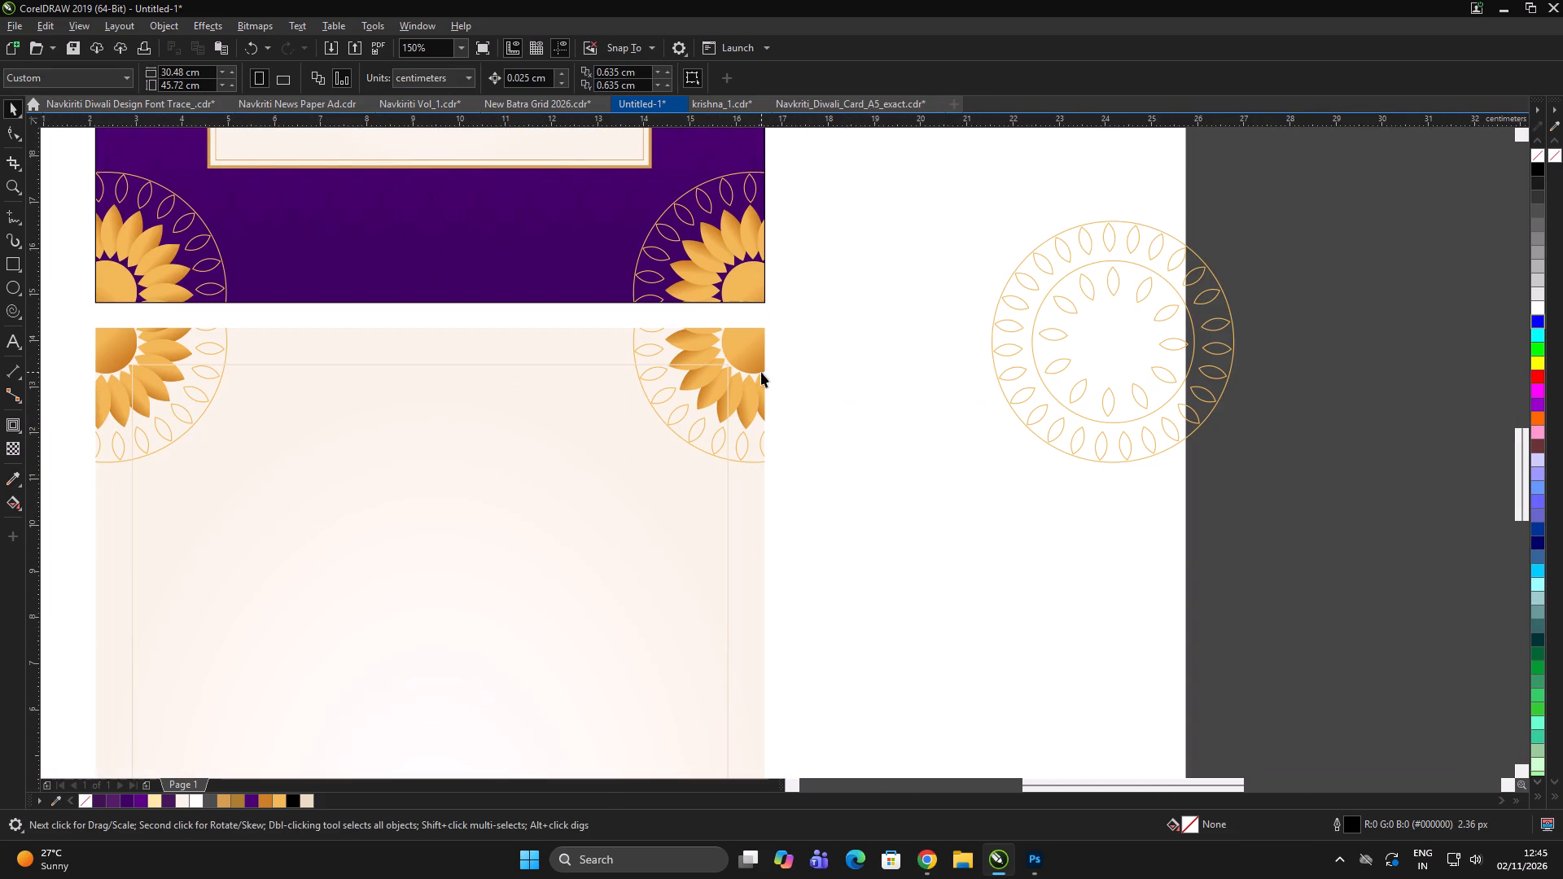
# Delete the two gold flower ornaments from the upper corners of the cream back side.
pyautogui.keyDown('alt'); pyautogui.click(749, 370); pyautogui.keyUp('alt')
pyautogui.press('Delete')
pyautogui.doubleClick(913, 408)
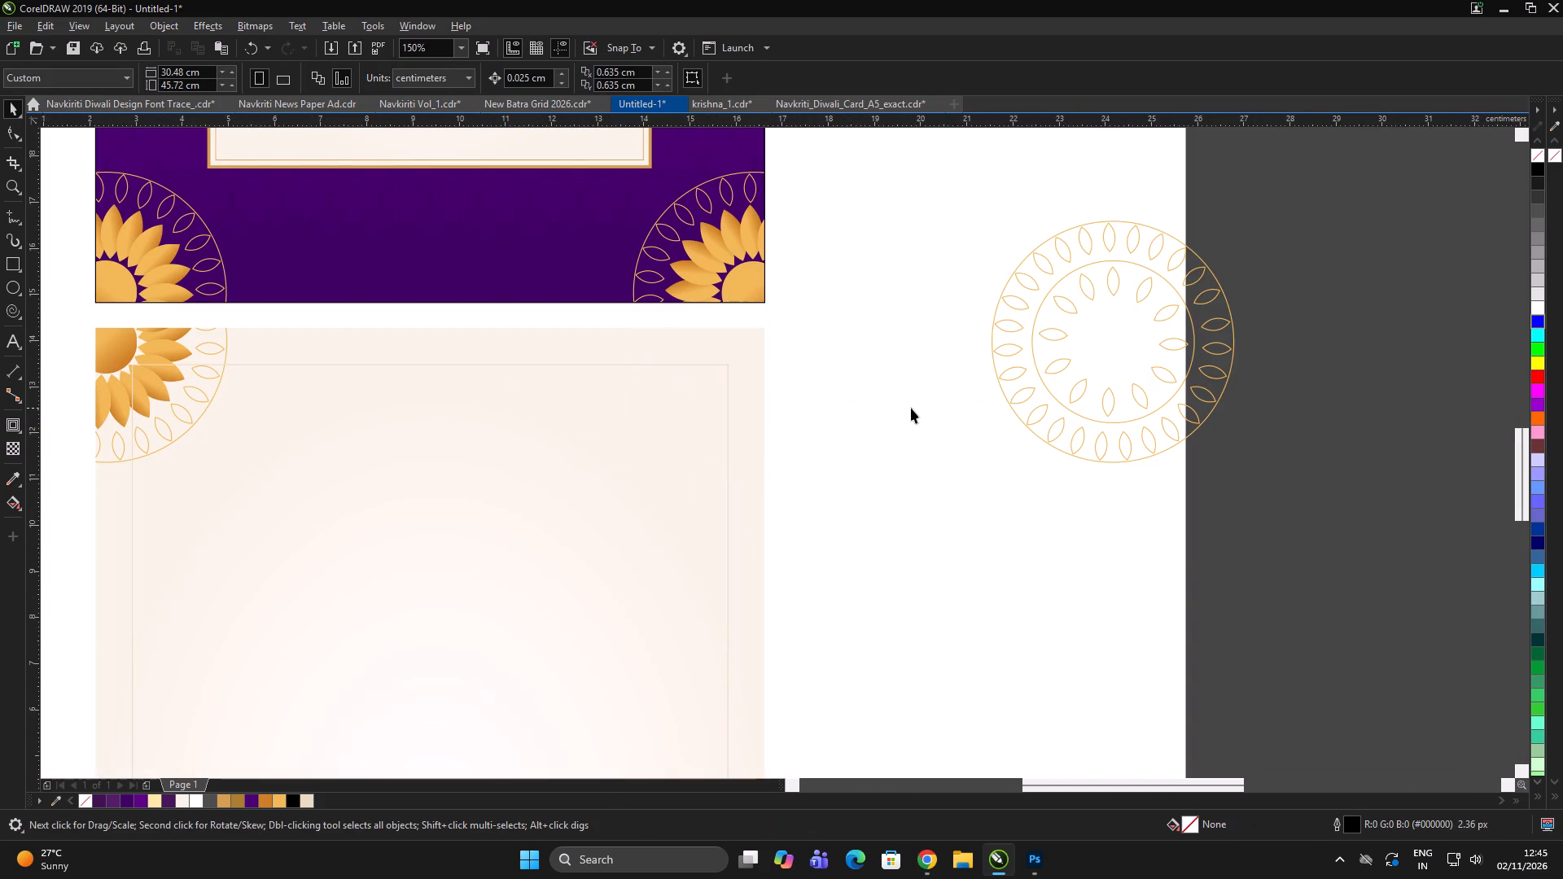
pyautogui.scroll(-1, 904, 411)
pyautogui.click(898, 412)
pyautogui.keyDown('alt'); pyautogui.click(515, 382); pyautogui.keyUp('alt')
pyautogui.press('Delete')
pyautogui.doubleClick(407, 415)
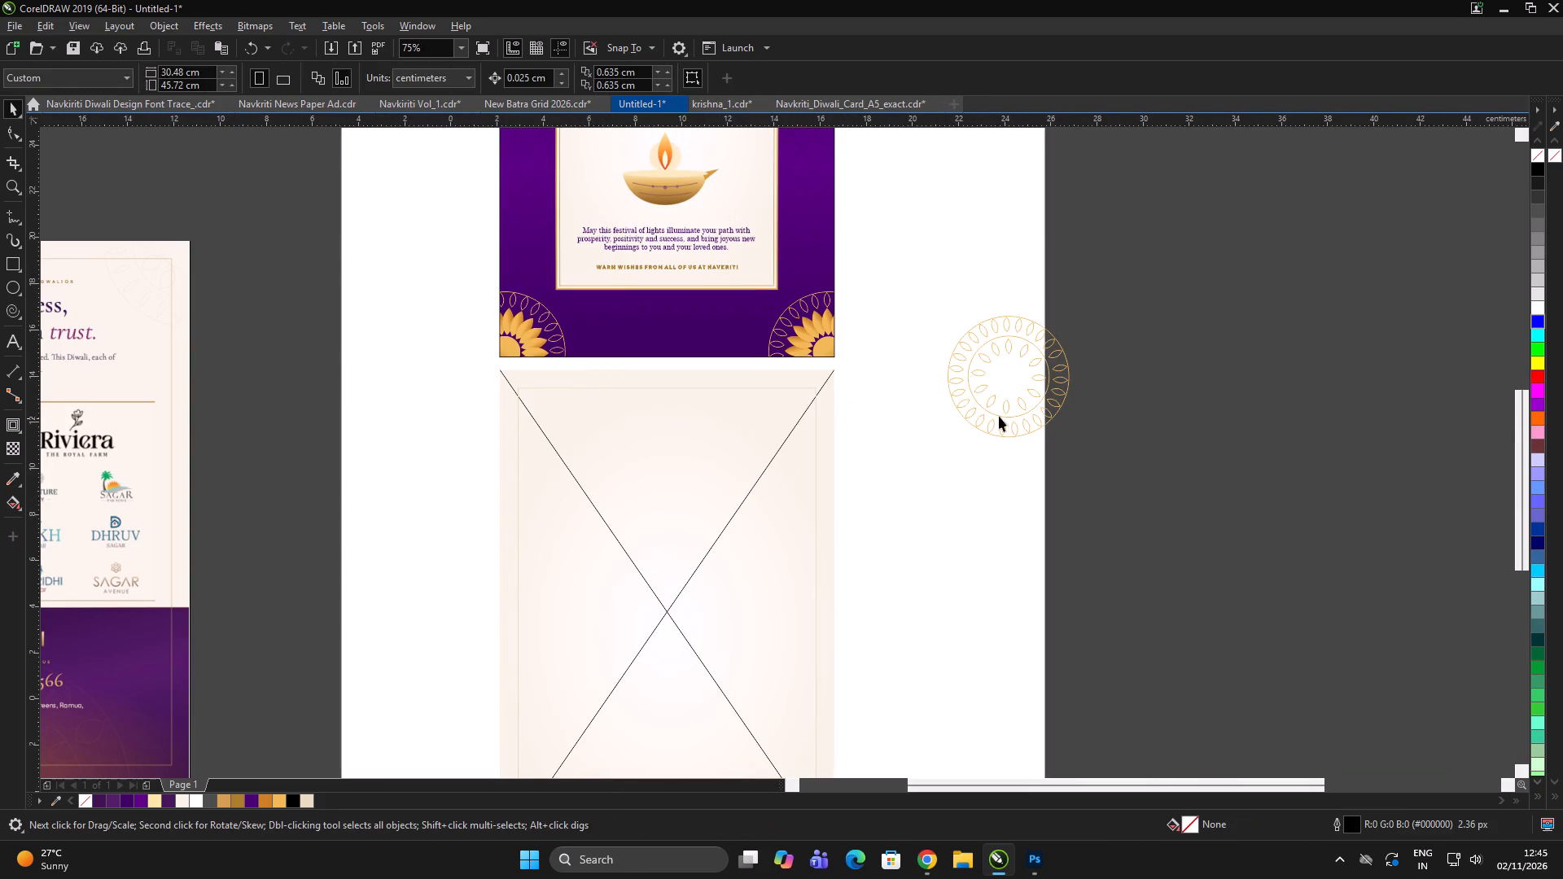
# Remove the empty PowerClip frame from the cream background rectangle.
pyautogui.click(975, 405)
pyautogui.click(912, 476)
pyautogui.click(755, 472)
pyautogui.scroll(1, 827, 388)
pyautogui.click(831, 382)
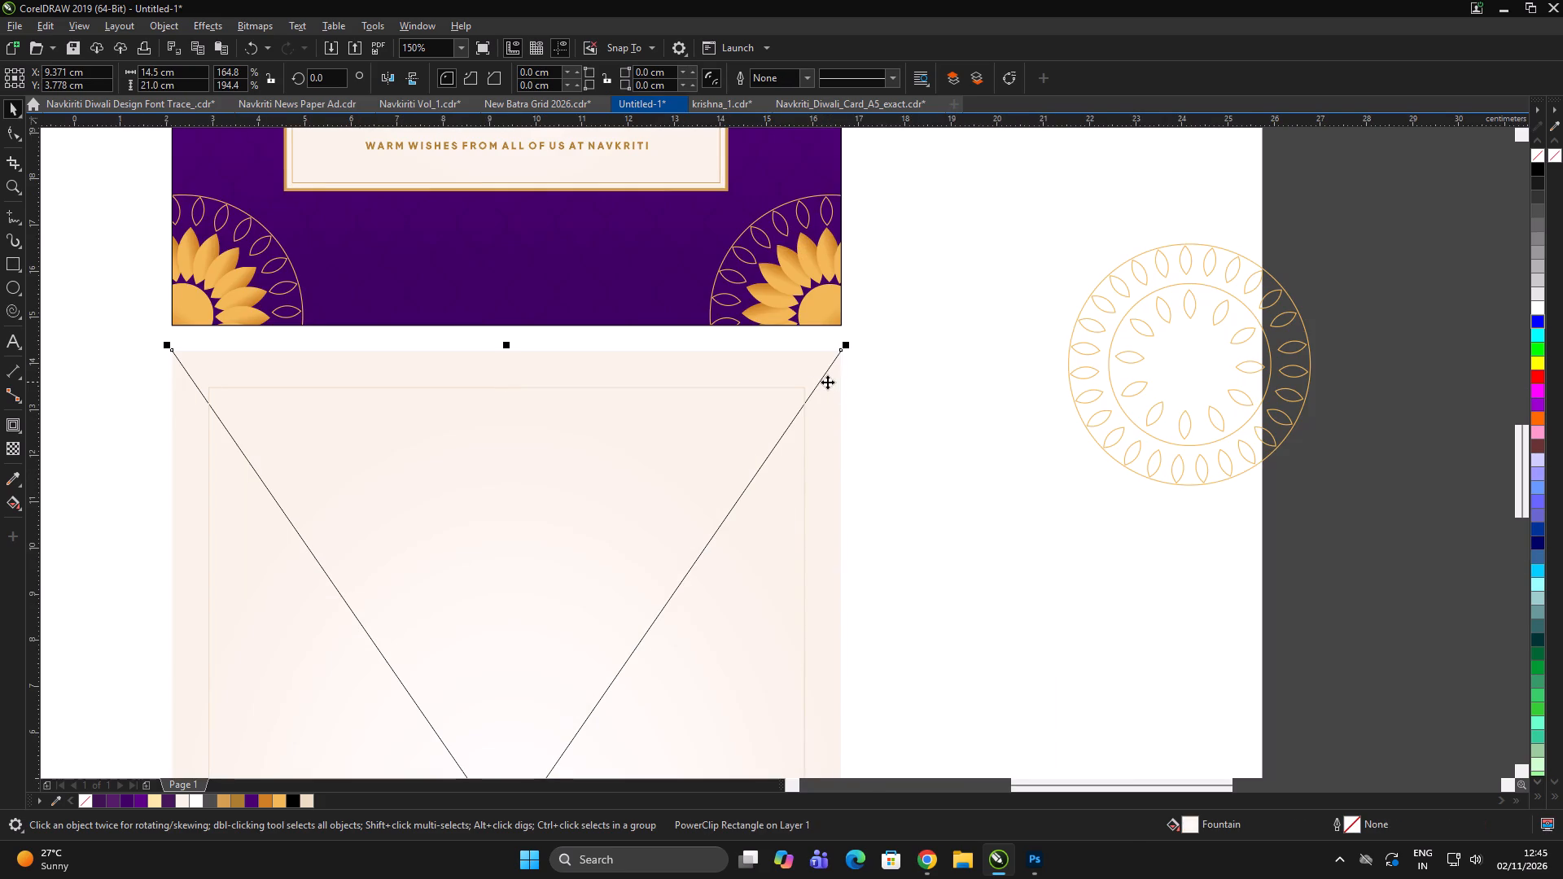
pyautogui.rightClick(826, 381)
pyautogui.tripleClick(1058, 636)
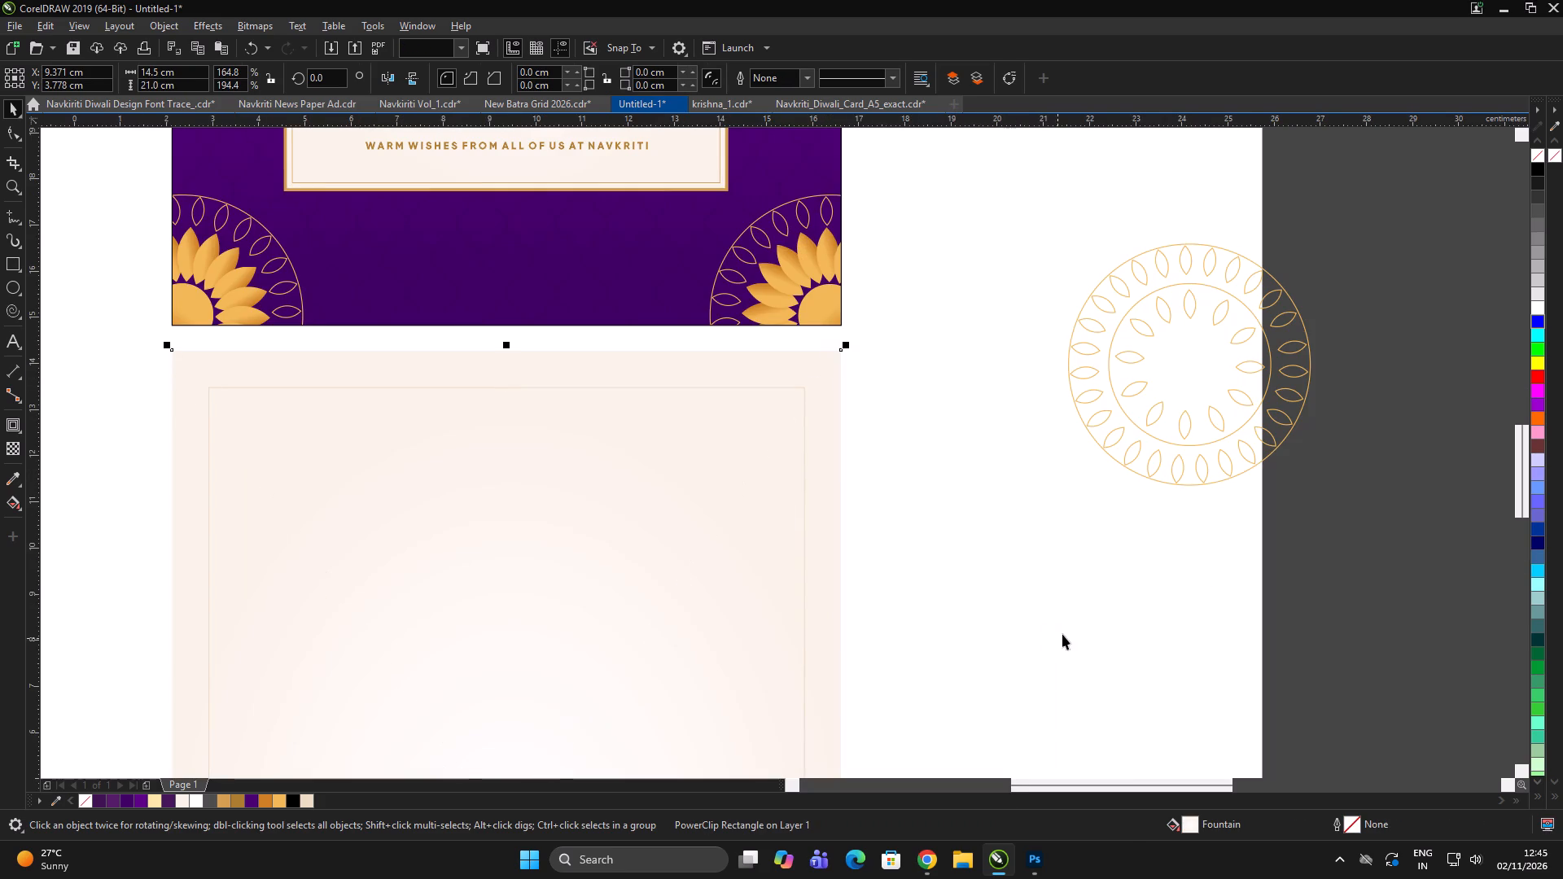
# Set the grouped ornament's outline to the sampled pale beige, #EADBC0.
pyautogui.moveTo(1404, 594); pyautogui.dragTo(993, 160)
pyautogui.rightClick(311, 802)
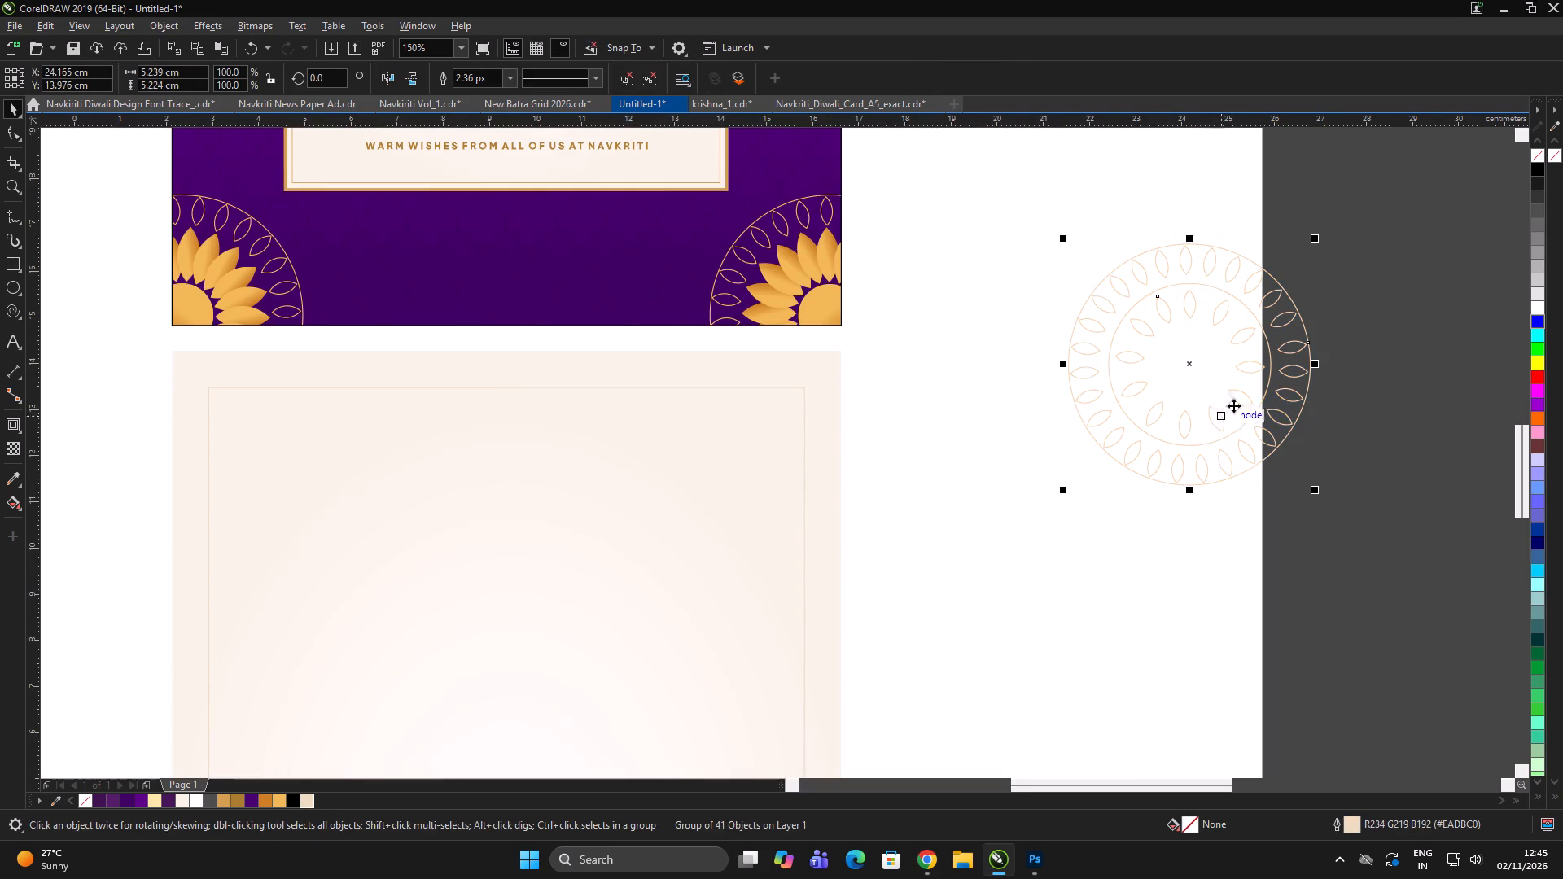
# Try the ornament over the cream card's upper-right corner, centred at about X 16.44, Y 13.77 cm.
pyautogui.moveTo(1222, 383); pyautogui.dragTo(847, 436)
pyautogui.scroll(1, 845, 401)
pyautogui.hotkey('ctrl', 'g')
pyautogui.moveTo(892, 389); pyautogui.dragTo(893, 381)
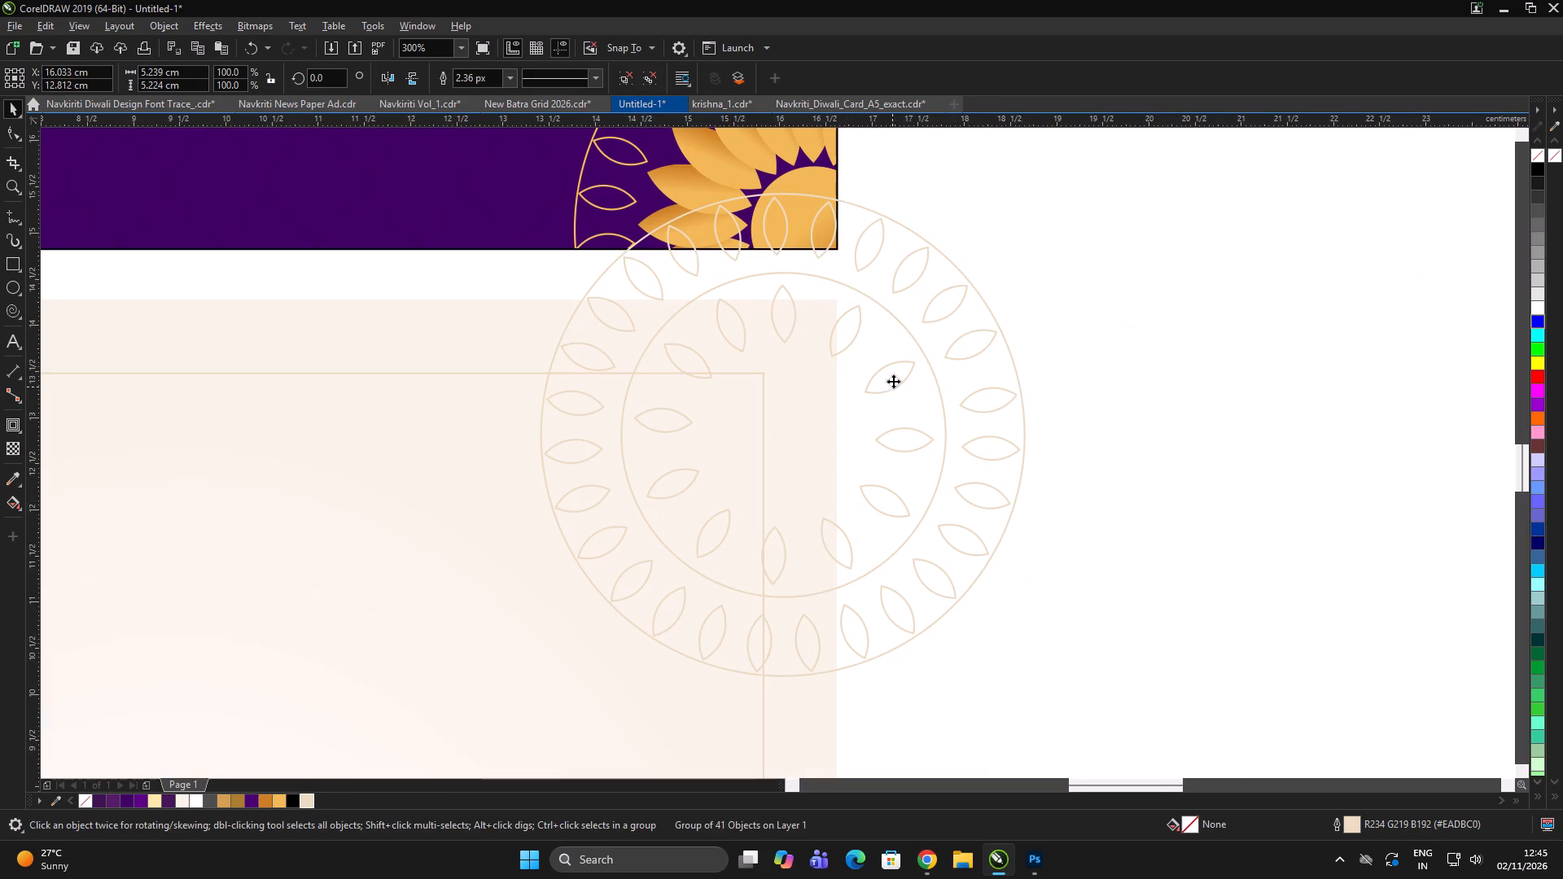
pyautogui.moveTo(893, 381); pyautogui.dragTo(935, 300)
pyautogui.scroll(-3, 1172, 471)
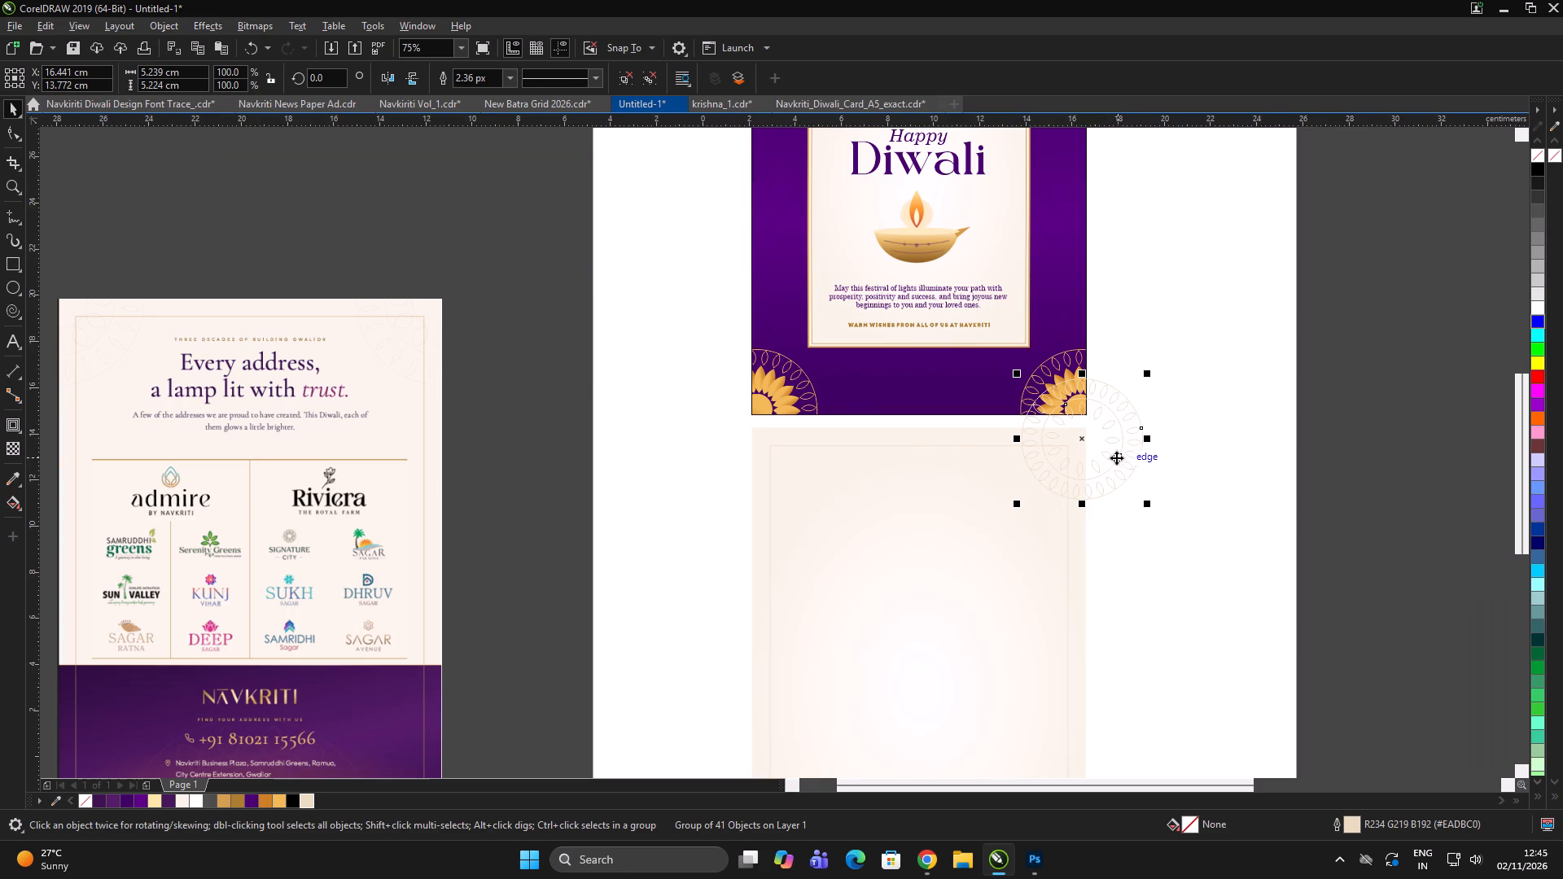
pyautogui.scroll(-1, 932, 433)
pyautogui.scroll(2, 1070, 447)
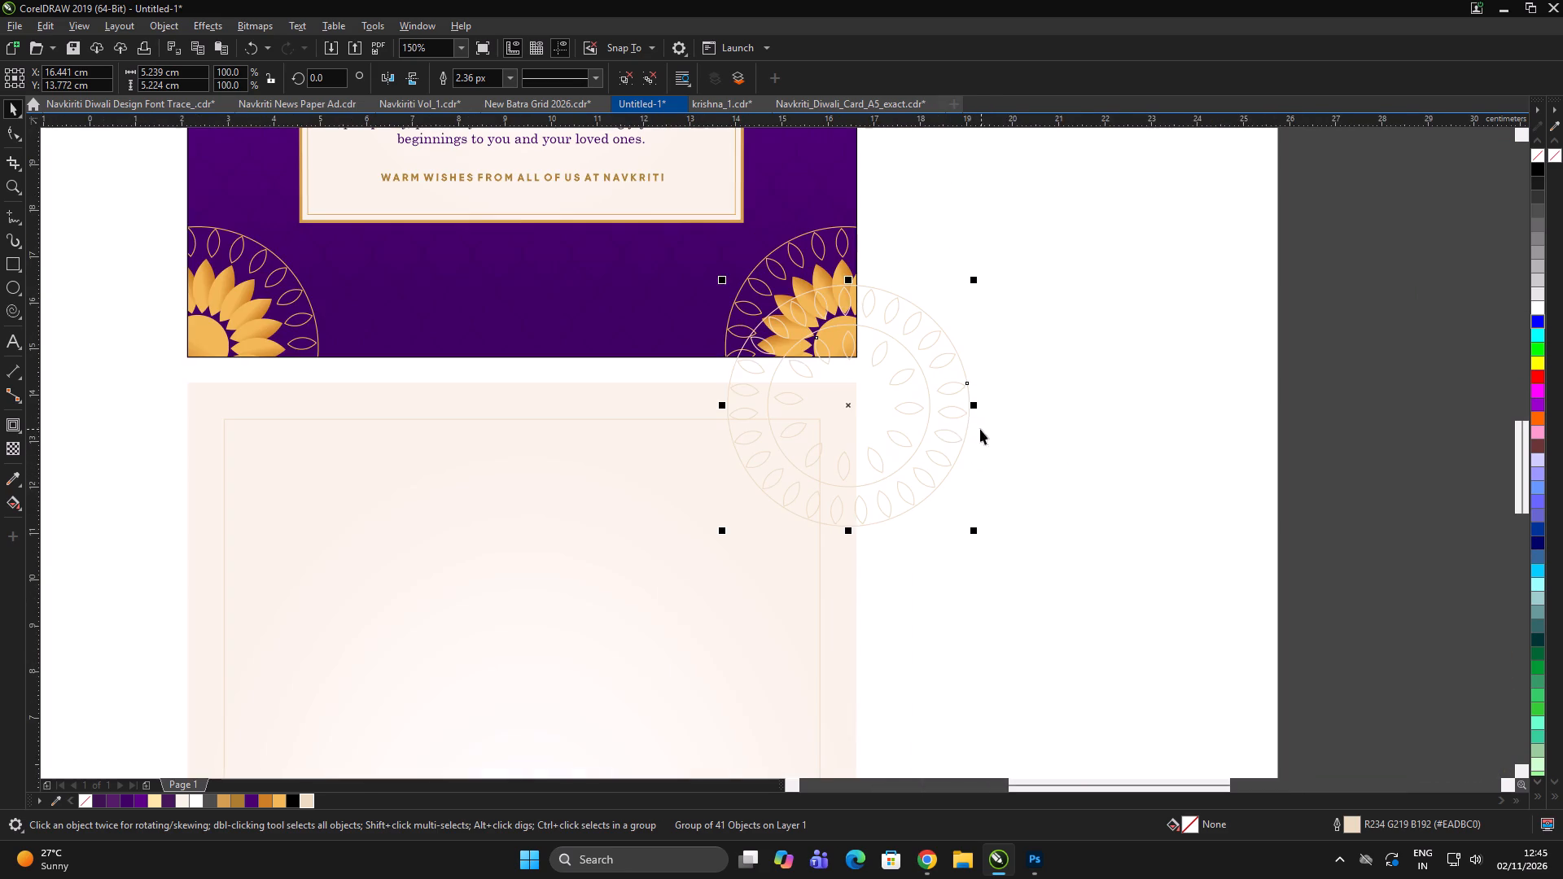
# Move the ornament off the cream card onto the blank page area beside it and ungroup it.
pyautogui.moveTo(953, 428); pyautogui.dragTo(1250, 558)
pyautogui.scroll(1, 1264, 547)
pyautogui.hotkey('ctrl', 'u')
pyautogui.keyDown('ctrl'); pyautogui.moveTo(1393, 539); pyautogui.dragTo(1384, 537); pyautogui.keyUp('ctrl')
# Paste a copy of the ornament's inner circle in place and add a smaller concentric duplicate inside the inner ring of leaves.
pyautogui.click(1089, 521)
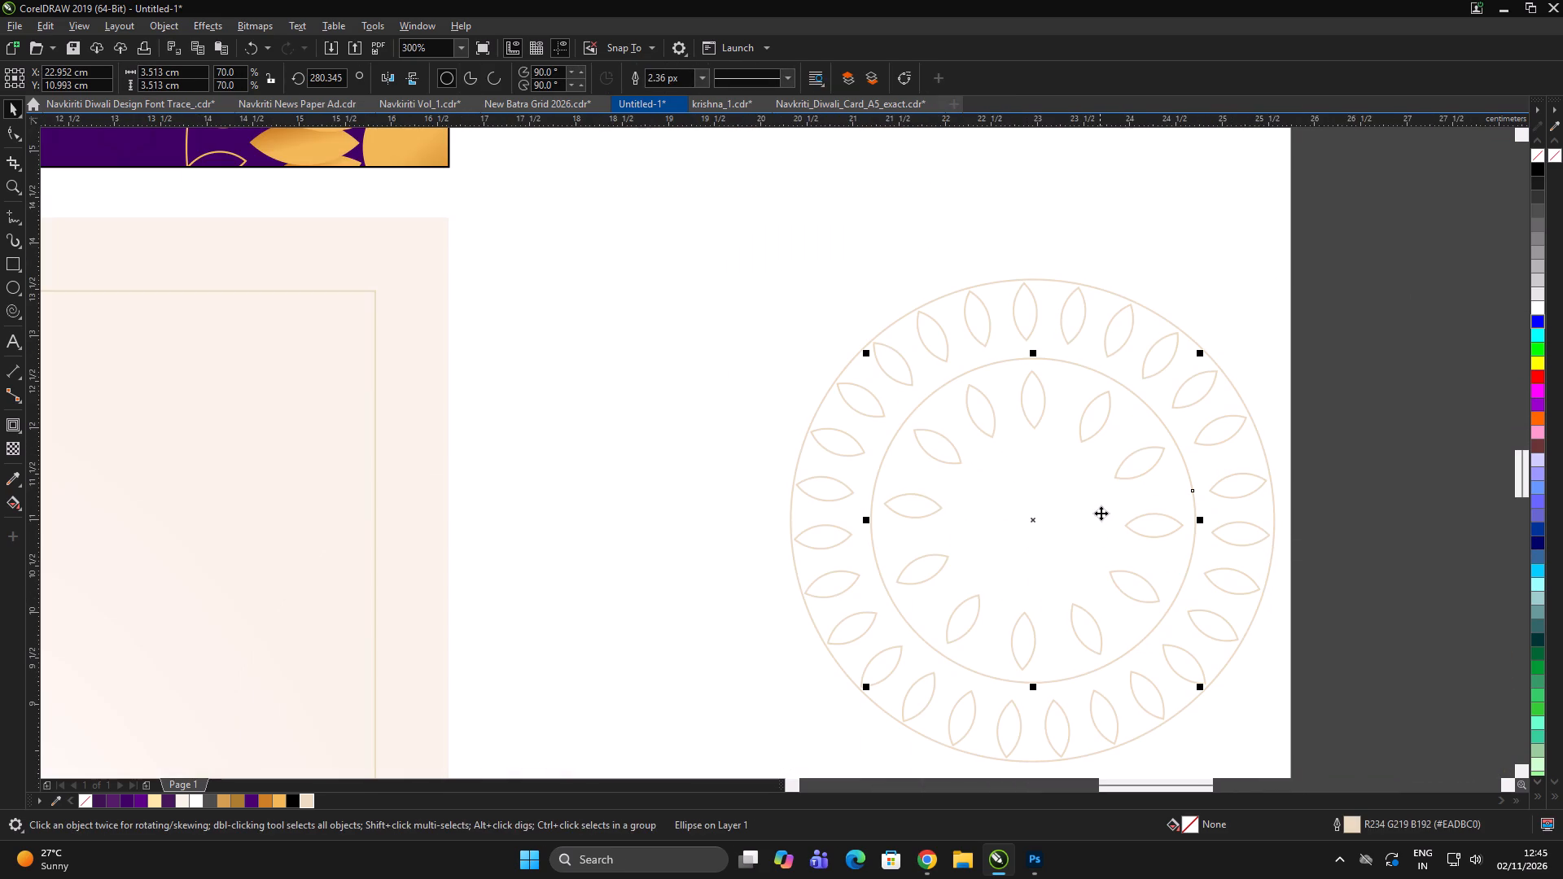
pyautogui.hotkey('ctrl', 'c')
pyautogui.hotkey('ctrl', 'v')
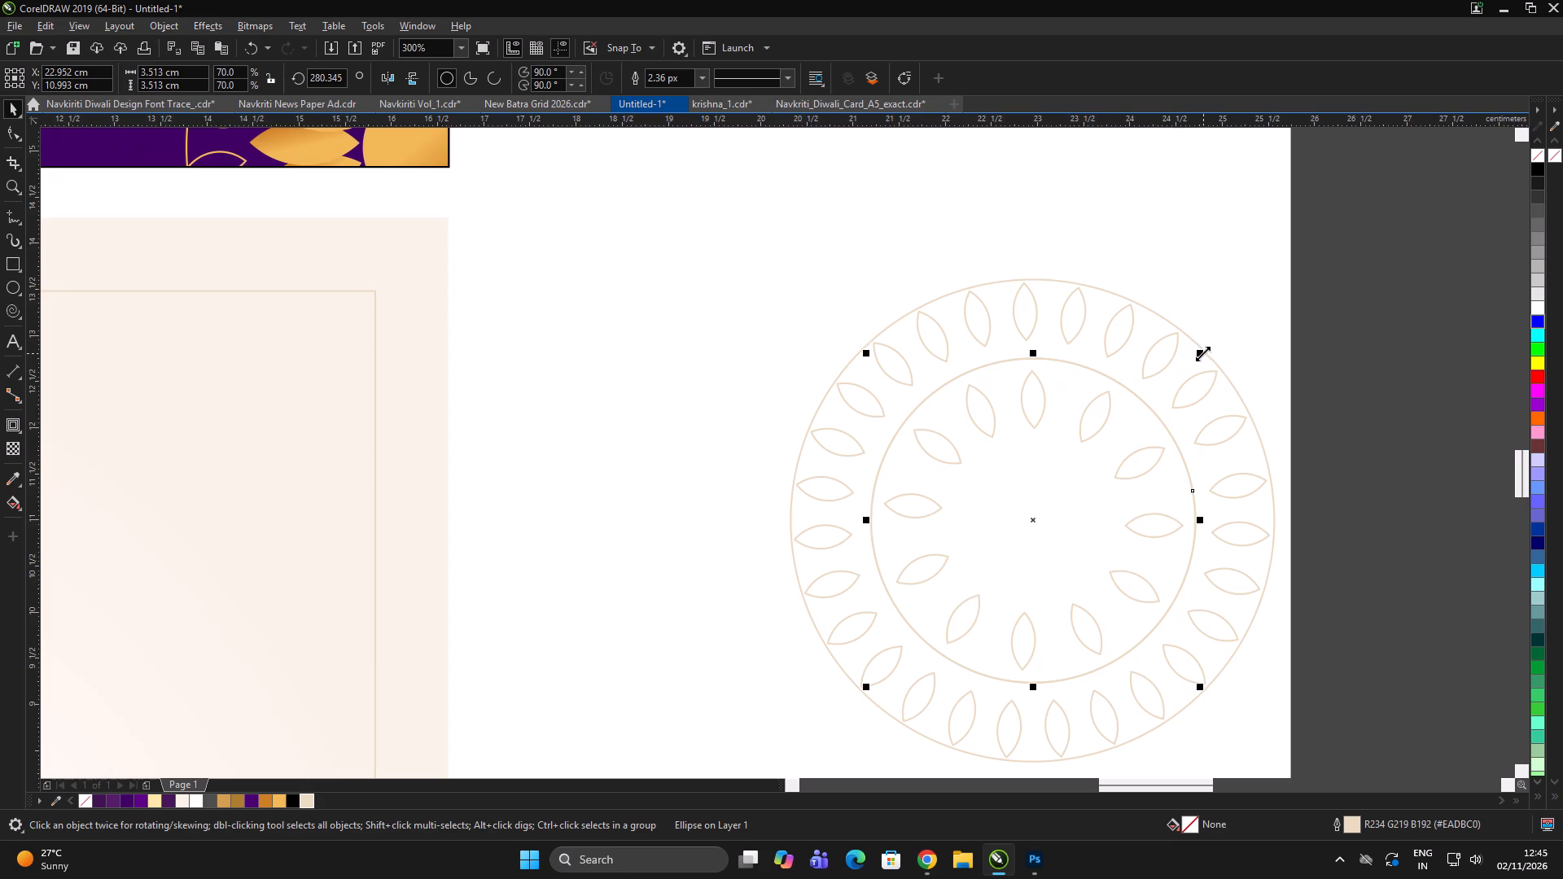
pyautogui.moveTo(1202, 353); pyautogui.dragTo(1158, 430)
pyautogui.keyDown('shift'); pyautogui.rightClick(1158, 430); pyautogui.keyUp('shift')
pyautogui.scroll(-2, 786, 448)
pyautogui.click(1270, 414)
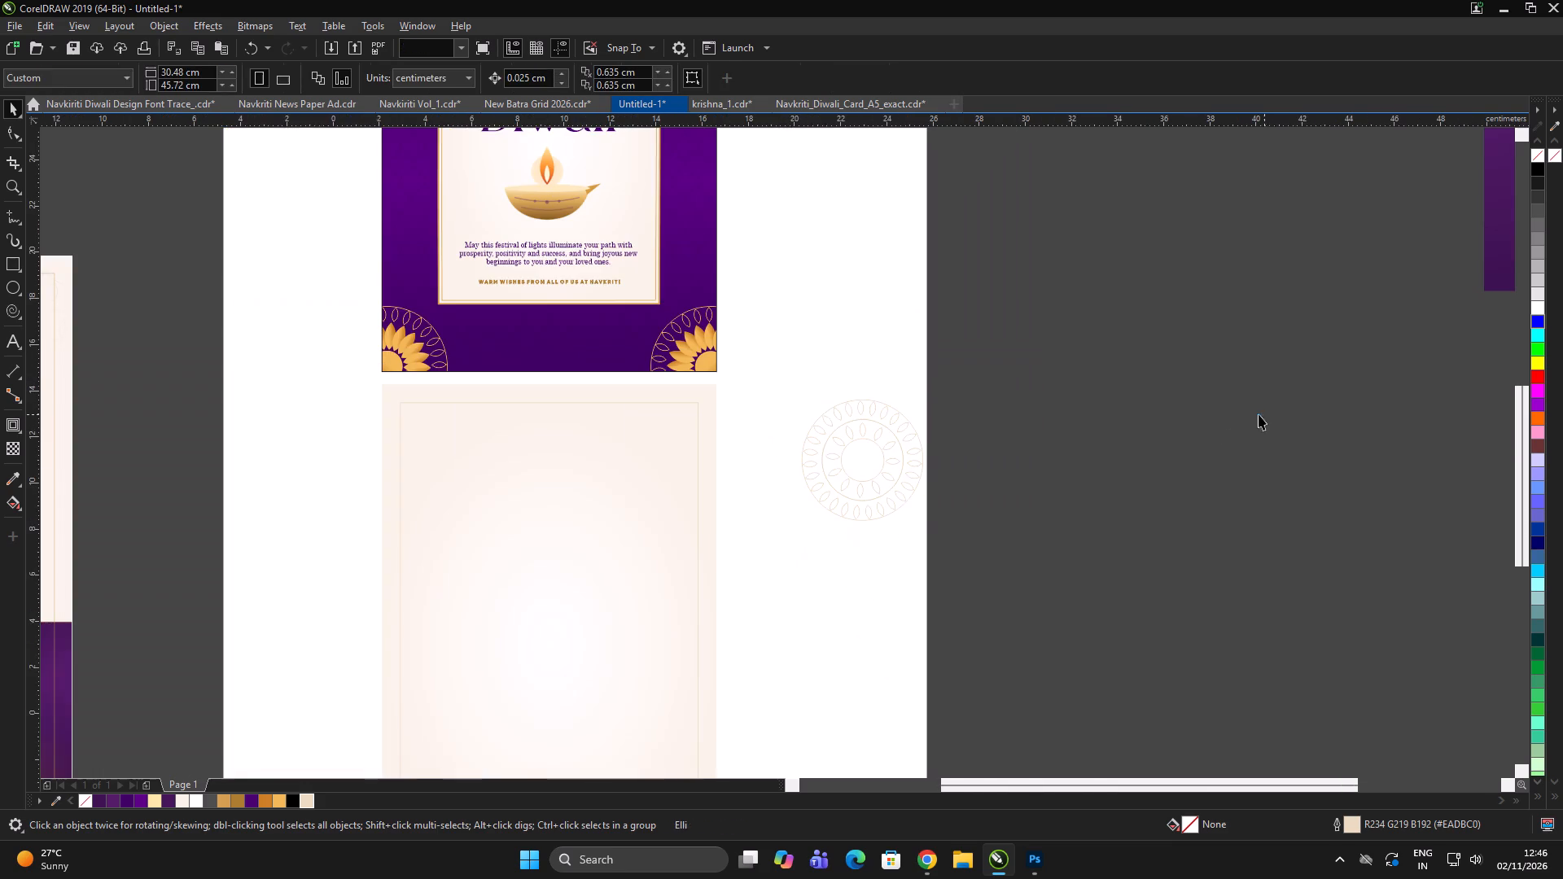
# Group all the ornament's circles and leaves again, including the new innermost circle.
pyautogui.moveTo(1259, 414); pyautogui.dragTo(1235, 414)
pyautogui.moveTo(1075, 314); pyautogui.dragTo(699, 574)
pyautogui.hotkey('ctrl', 'g')
pyautogui.keyDown('ctrl'); pyautogui.click(1016, 498); pyautogui.keyUp('ctrl')
# Move the grouped mandala to the cream card's upper-right corner, centred at about X 16.41, Y 13.84 cm, and PowerClip it inside the card.
pyautogui.click(868, 465)
pyautogui.moveTo(893, 439); pyautogui.dragTo(742, 379)
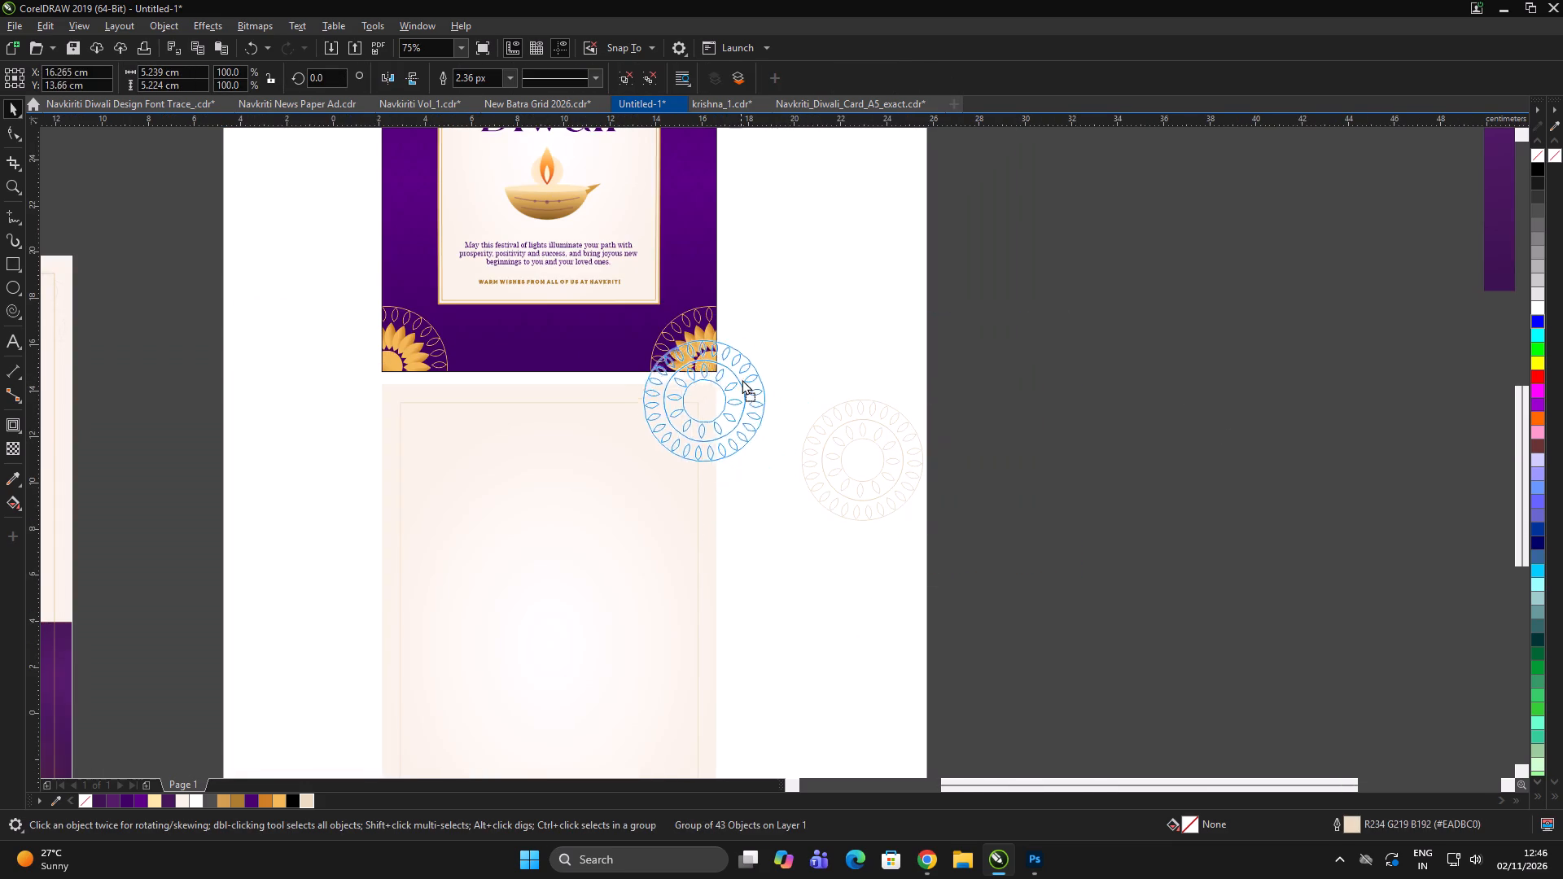
pyautogui.moveTo(742, 379); pyautogui.dragTo(744, 376)
pyautogui.scroll(1, 706, 380)
pyautogui.rightClick(729, 370)
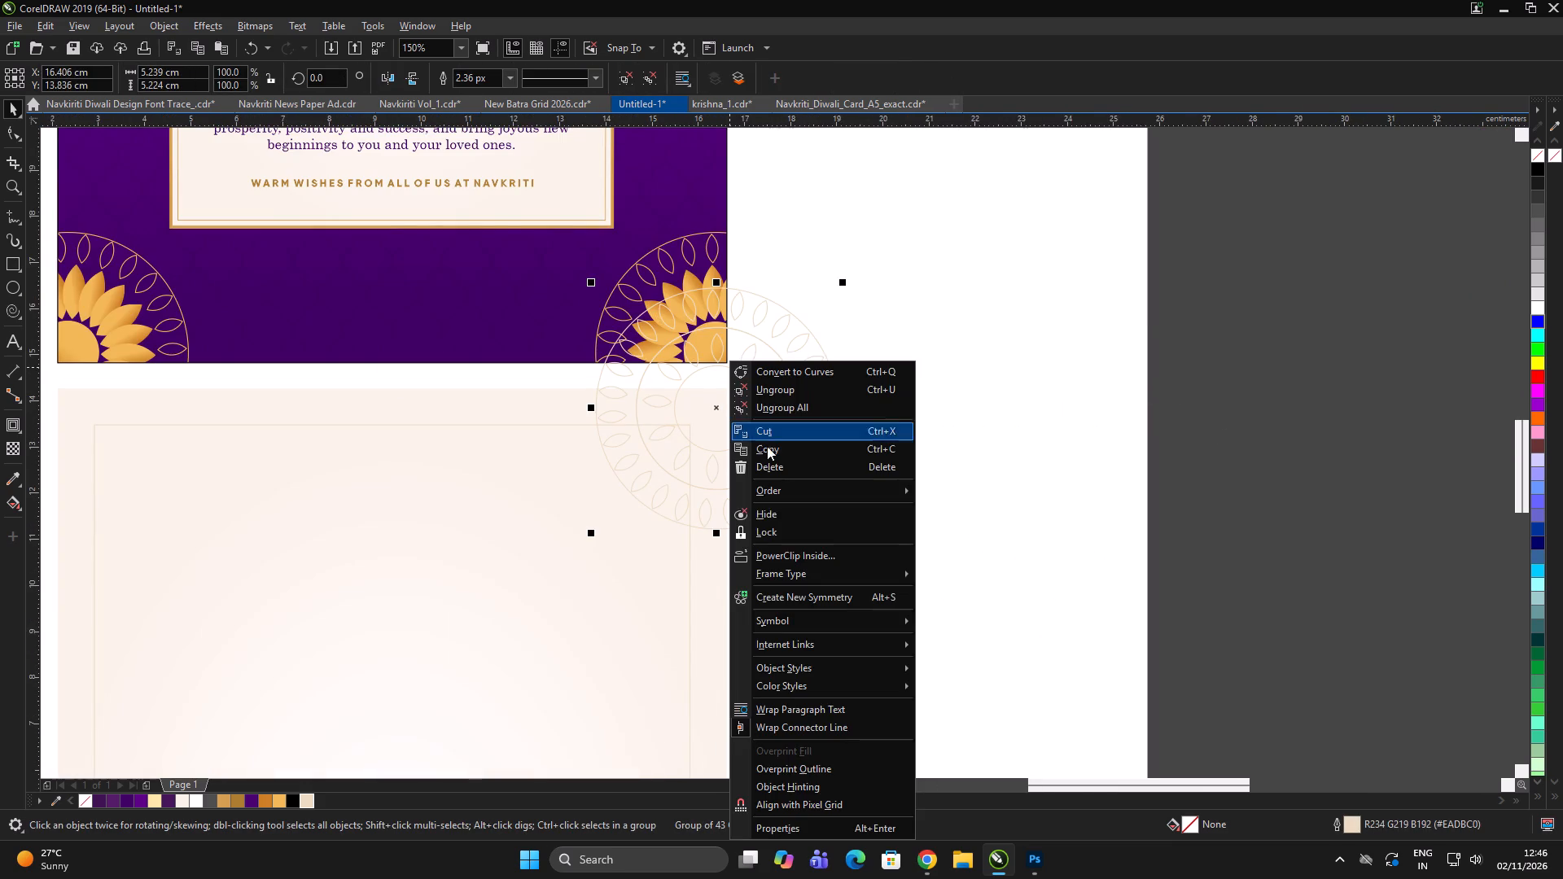
pyautogui.click(786, 556)
pyautogui.click(557, 394)
pyautogui.scroll(-1, 1085, 427)
pyautogui.click(1120, 431)
pyautogui.moveTo(1119, 431); pyautogui.dragTo(1110, 431)
pyautogui.scroll(1, 901, 438)
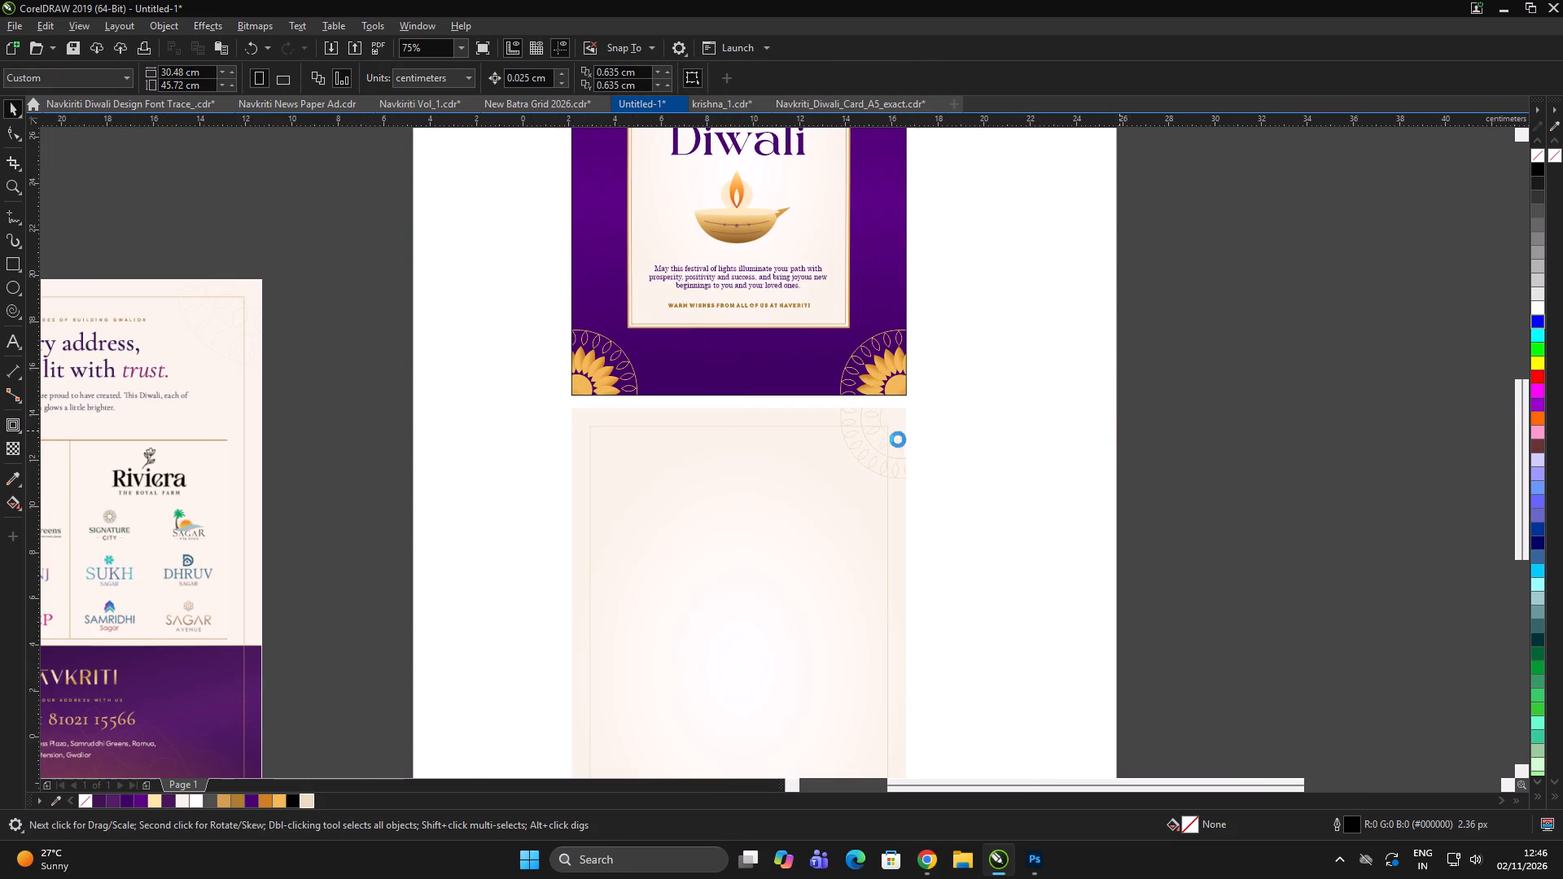
pyautogui.click(1041, 616)
pyautogui.click(1204, 557)
pyautogui.moveTo(1189, 549); pyautogui.dragTo(1109, 527)
# Apply a uniform transparency of 51 to the mandala clipped in the cream card's upper-right corner.
pyautogui.keyDown('alt'); pyautogui.click(901, 463); pyautogui.keyUp('alt')
pyautogui.click(12, 451)
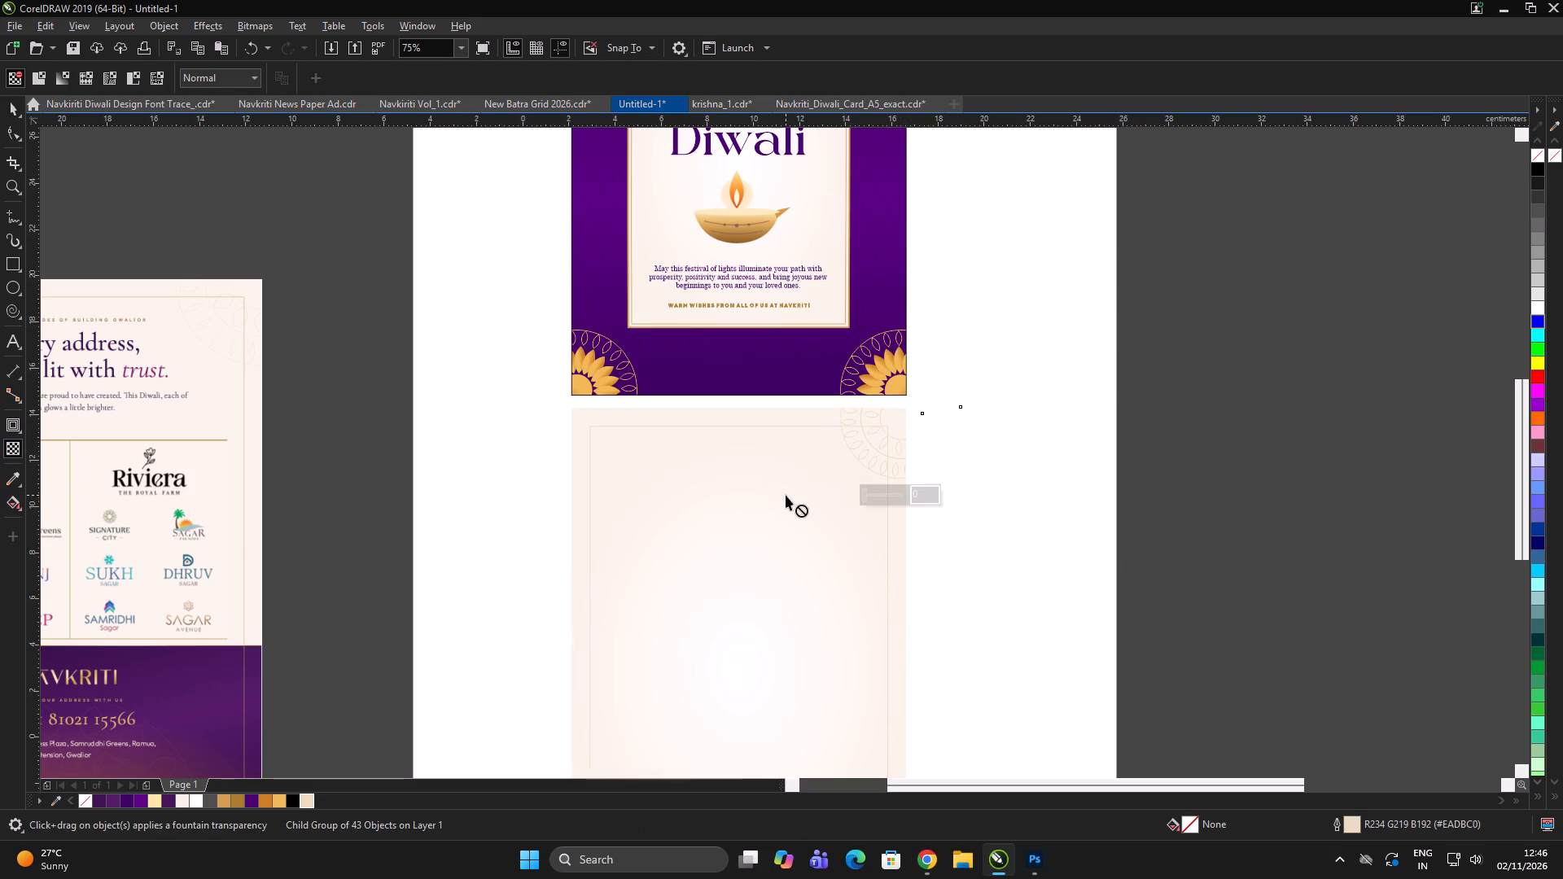
pyautogui.click(884, 502)
pyautogui.scroll(1, 888, 451)
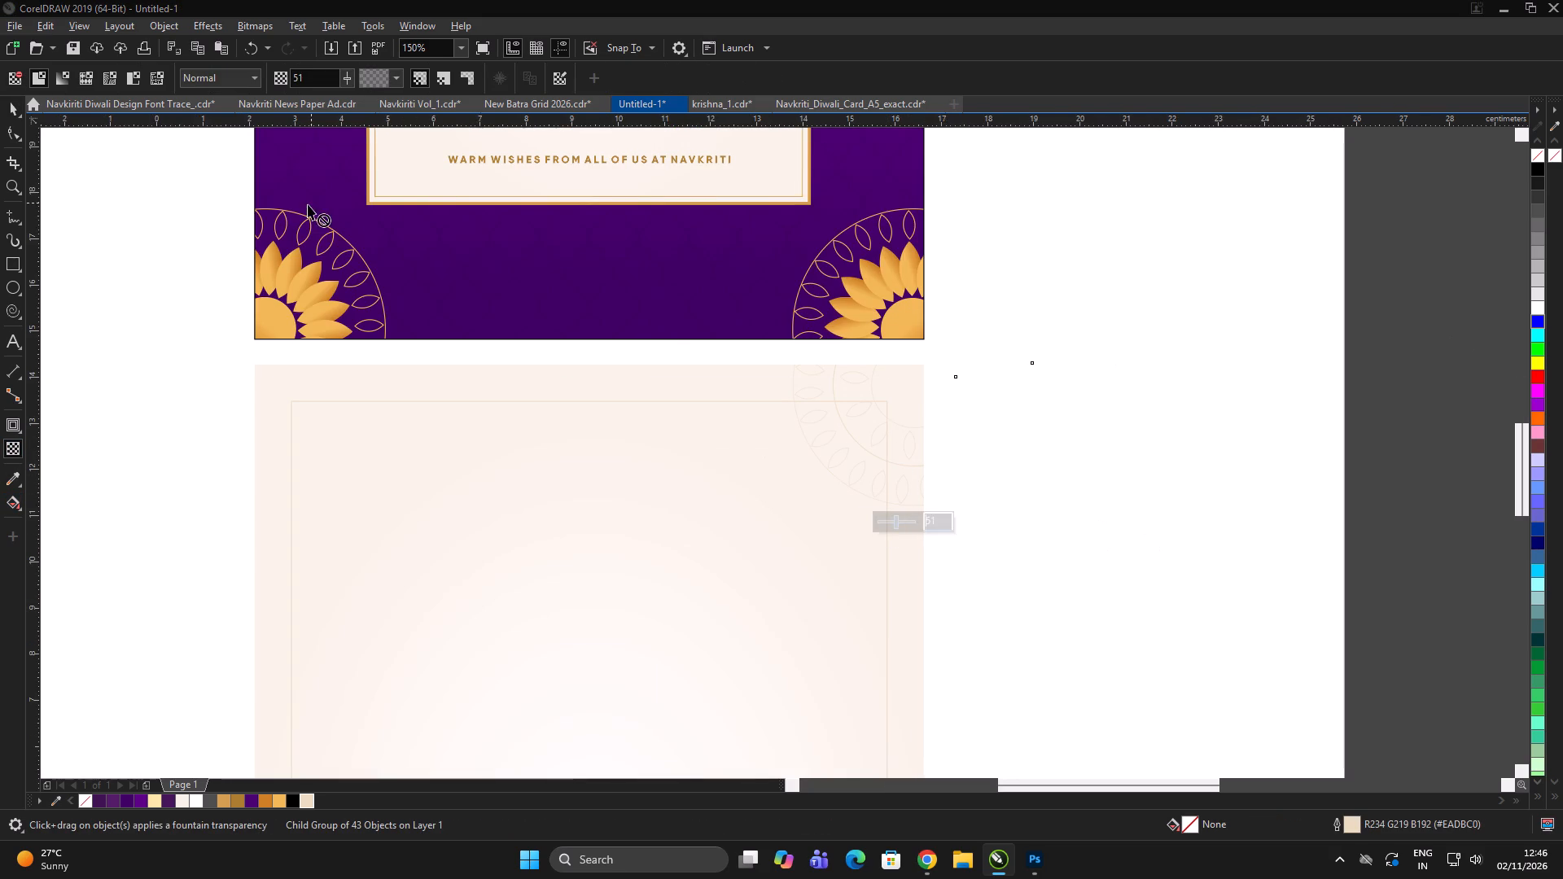
pyautogui.click(11, 103)
pyautogui.click(1433, 499)
# Duplicate the faded mandala horizontally to the cream card's upper-left corner, centred at about X 2.45, Y 13.84 cm.
pyautogui.keyDown('alt'); pyautogui.click(909, 435); pyautogui.keyUp('alt')
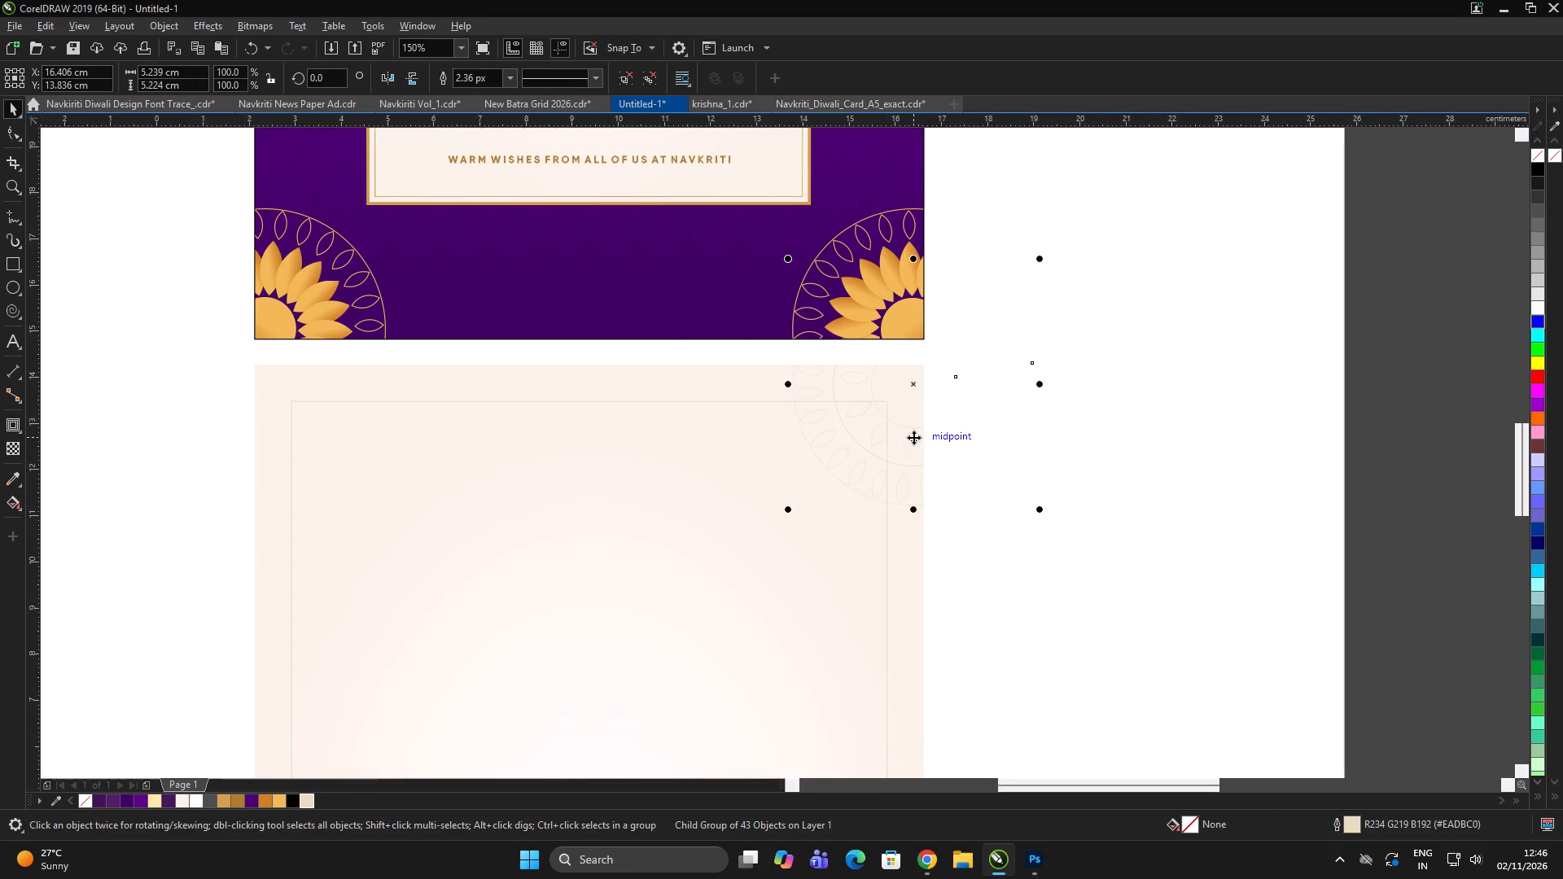
pyautogui.moveTo(912, 437); pyautogui.dragTo(269, 439)
pyautogui.keyDown('shift'); pyautogui.moveTo(269, 439); pyautogui.dragTo(231, 425, button='right'); pyautogui.keyUp('shift')
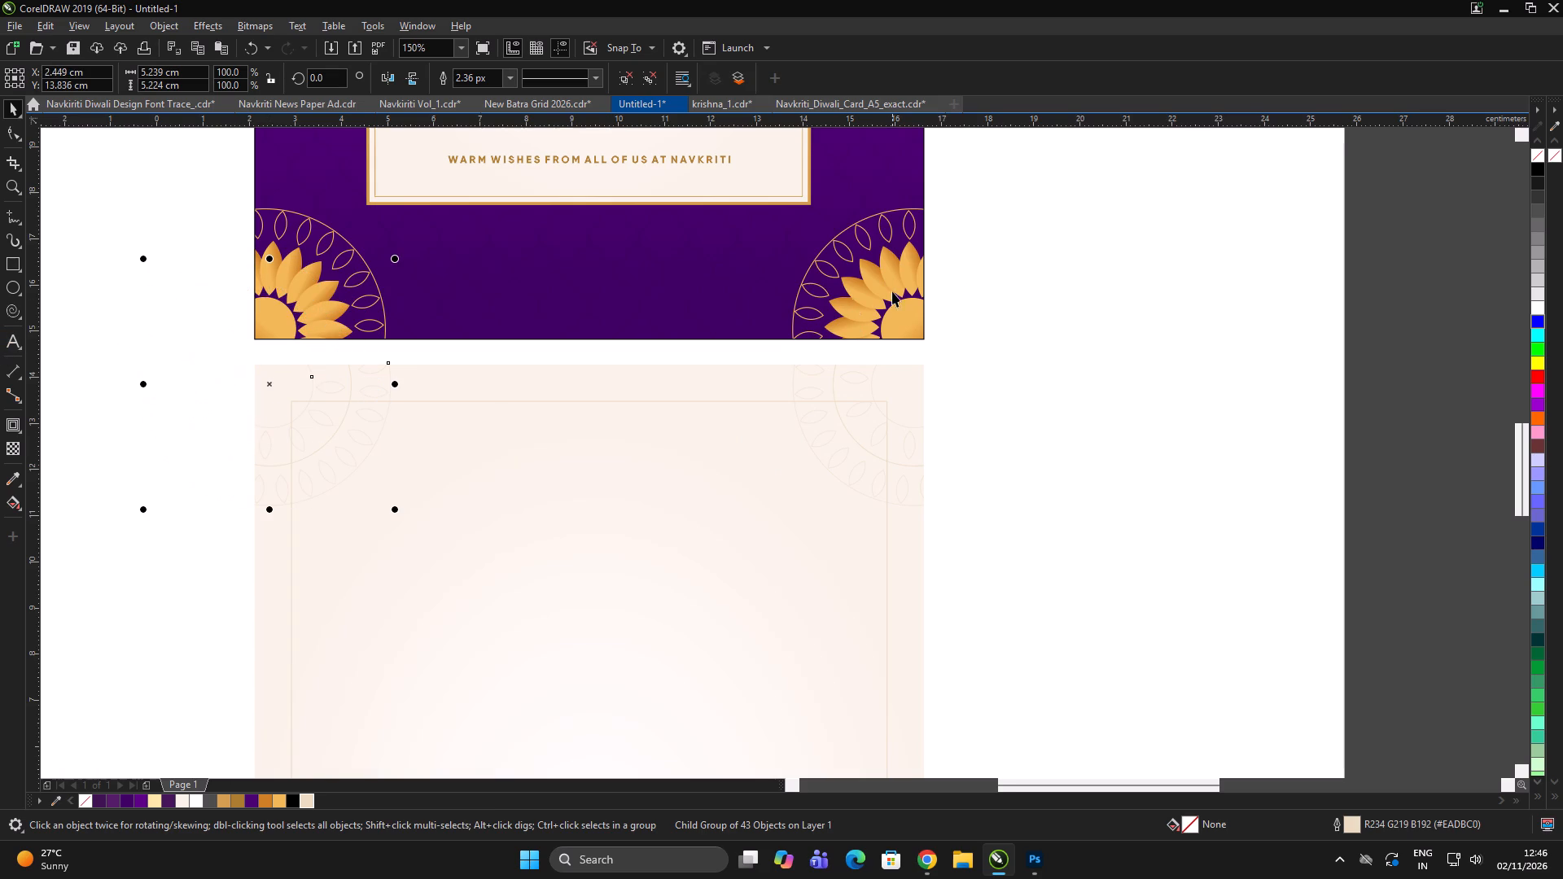
pyautogui.scroll(-1, 987, 366)
pyautogui.doubleClick(1089, 374)
# Compare the cream card's corner mandalas with the reference card, and examine the reference's upper section and heading text up close.
pyautogui.scroll(-1, 917, 385)
pyautogui.doubleClick(1066, 395)
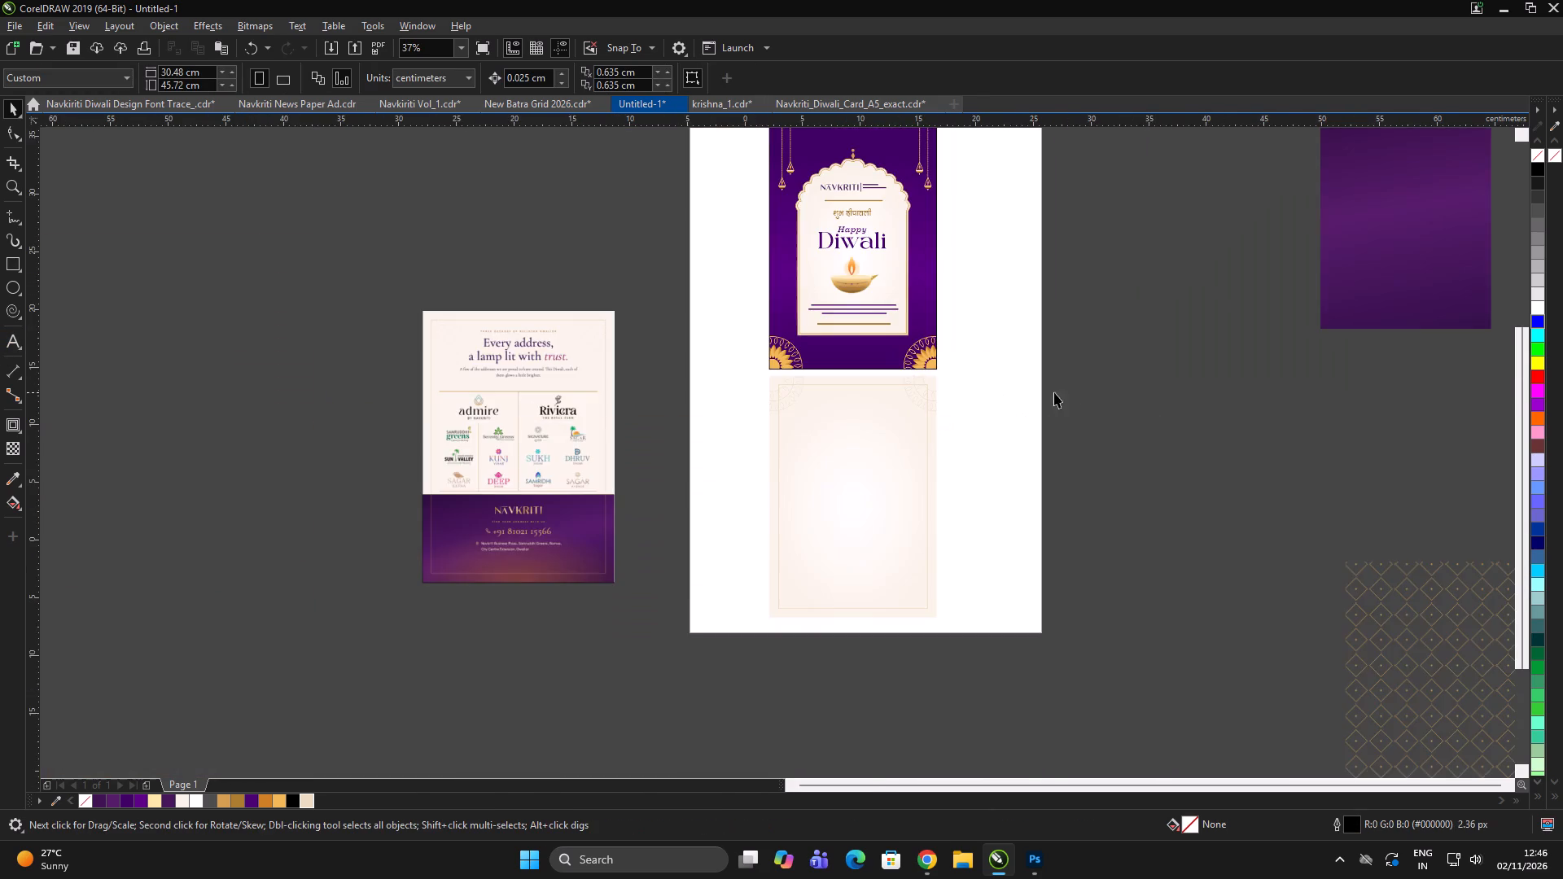
pyautogui.scroll(1, 922, 428)
pyautogui.click(1066, 397)
pyautogui.click(1071, 396)
pyautogui.click(153, 410)
pyautogui.moveTo(210, 361); pyautogui.dragTo(276, 458)
pyautogui.scroll(1, 891, 411)
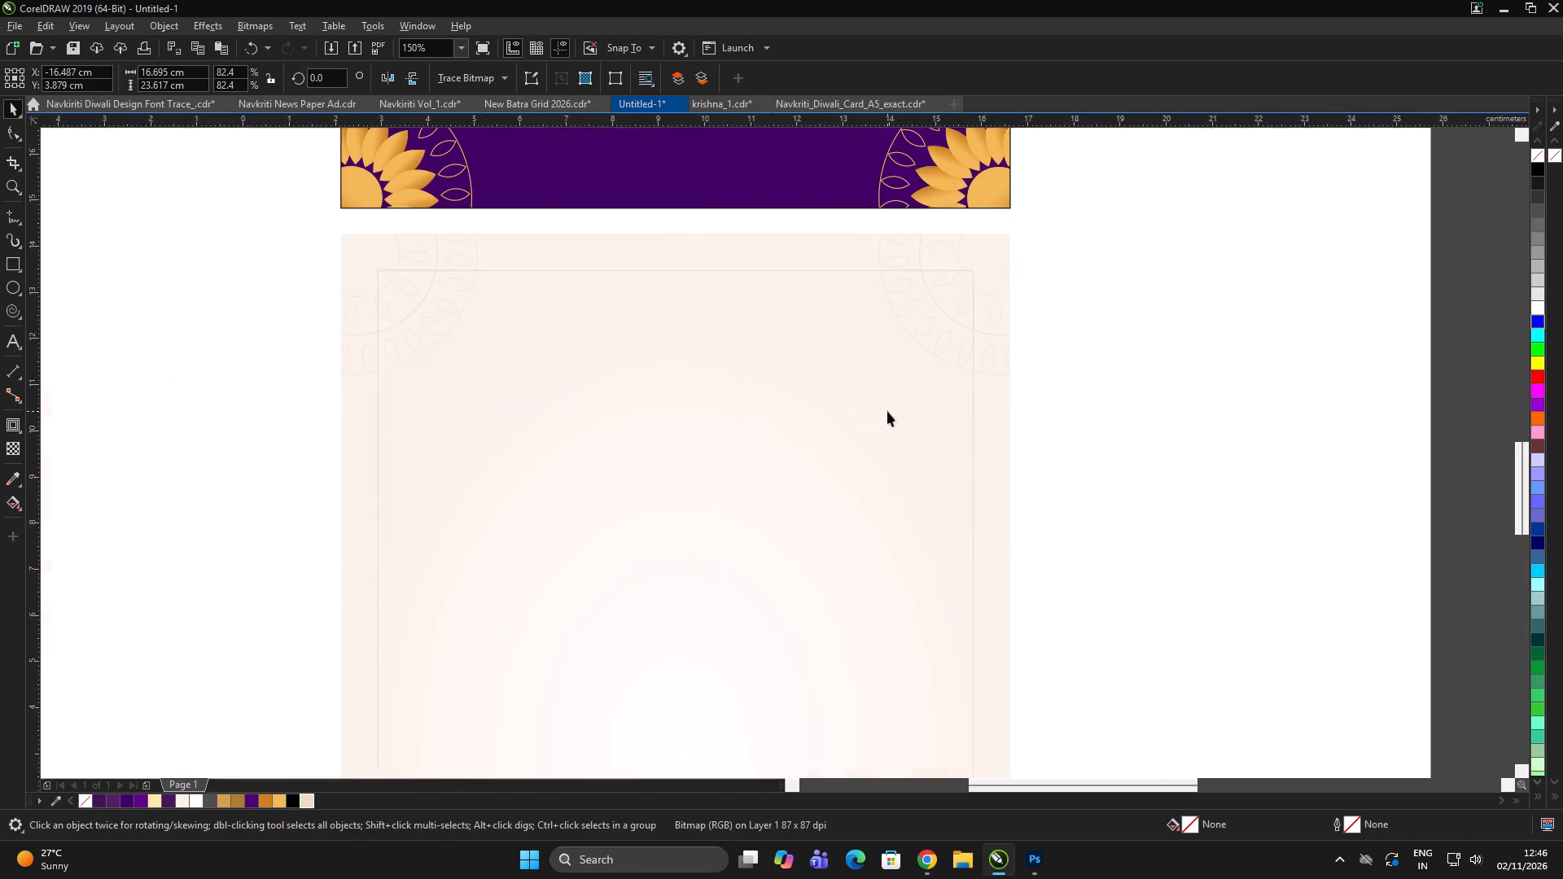
pyautogui.scroll(-2, 916, 396)
pyautogui.click(1127, 423)
pyautogui.scroll(2, 521, 429)
pyautogui.scroll(-1, 617, 403)
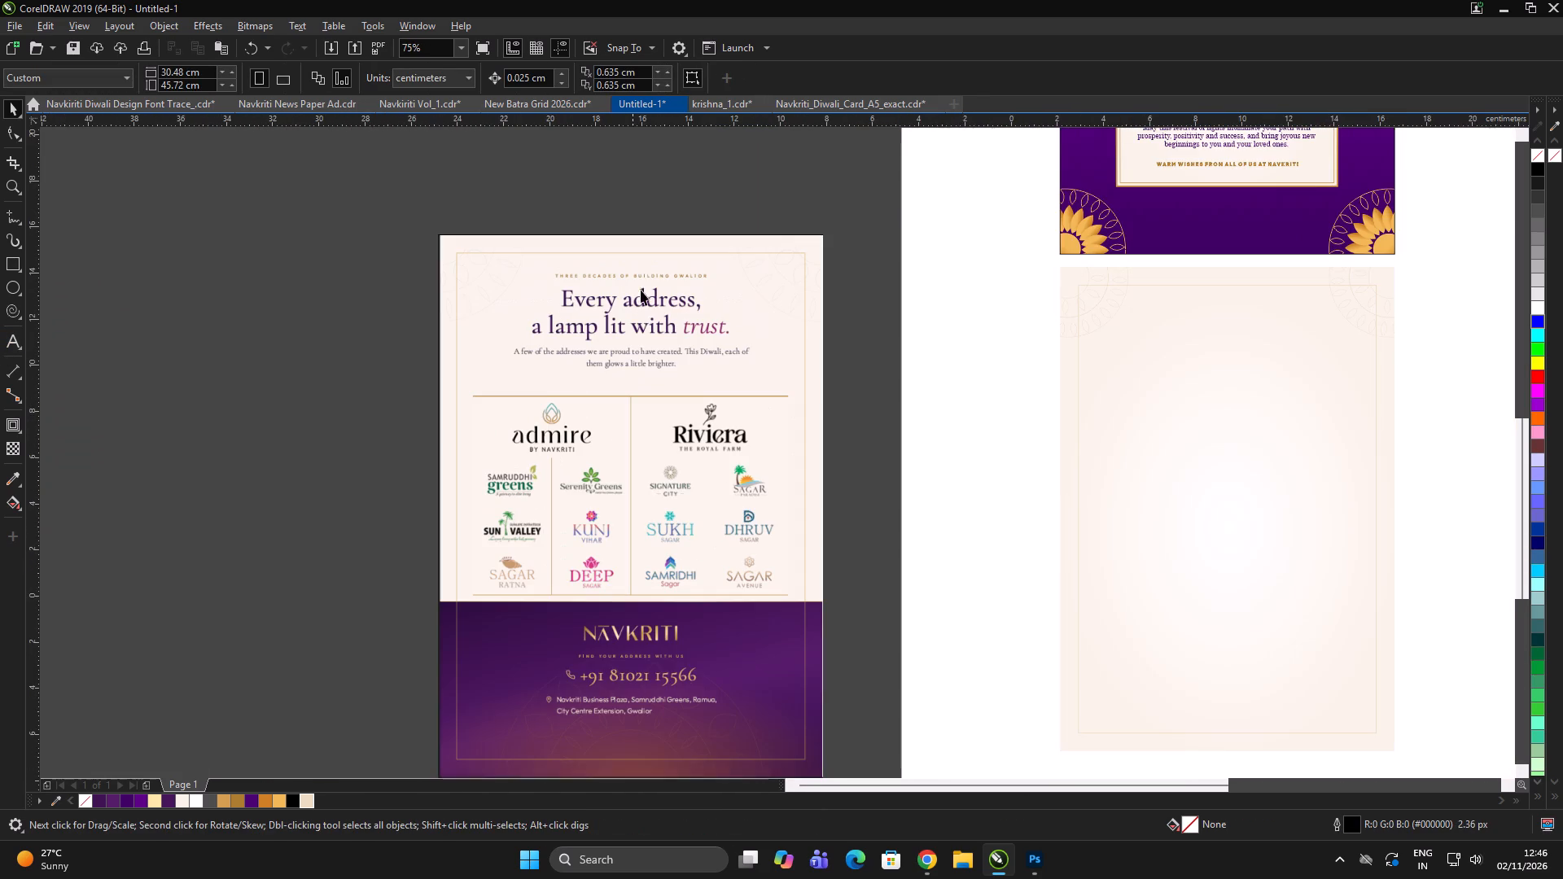
pyautogui.scroll(1, 714, 285)
pyautogui.click(711, 280)
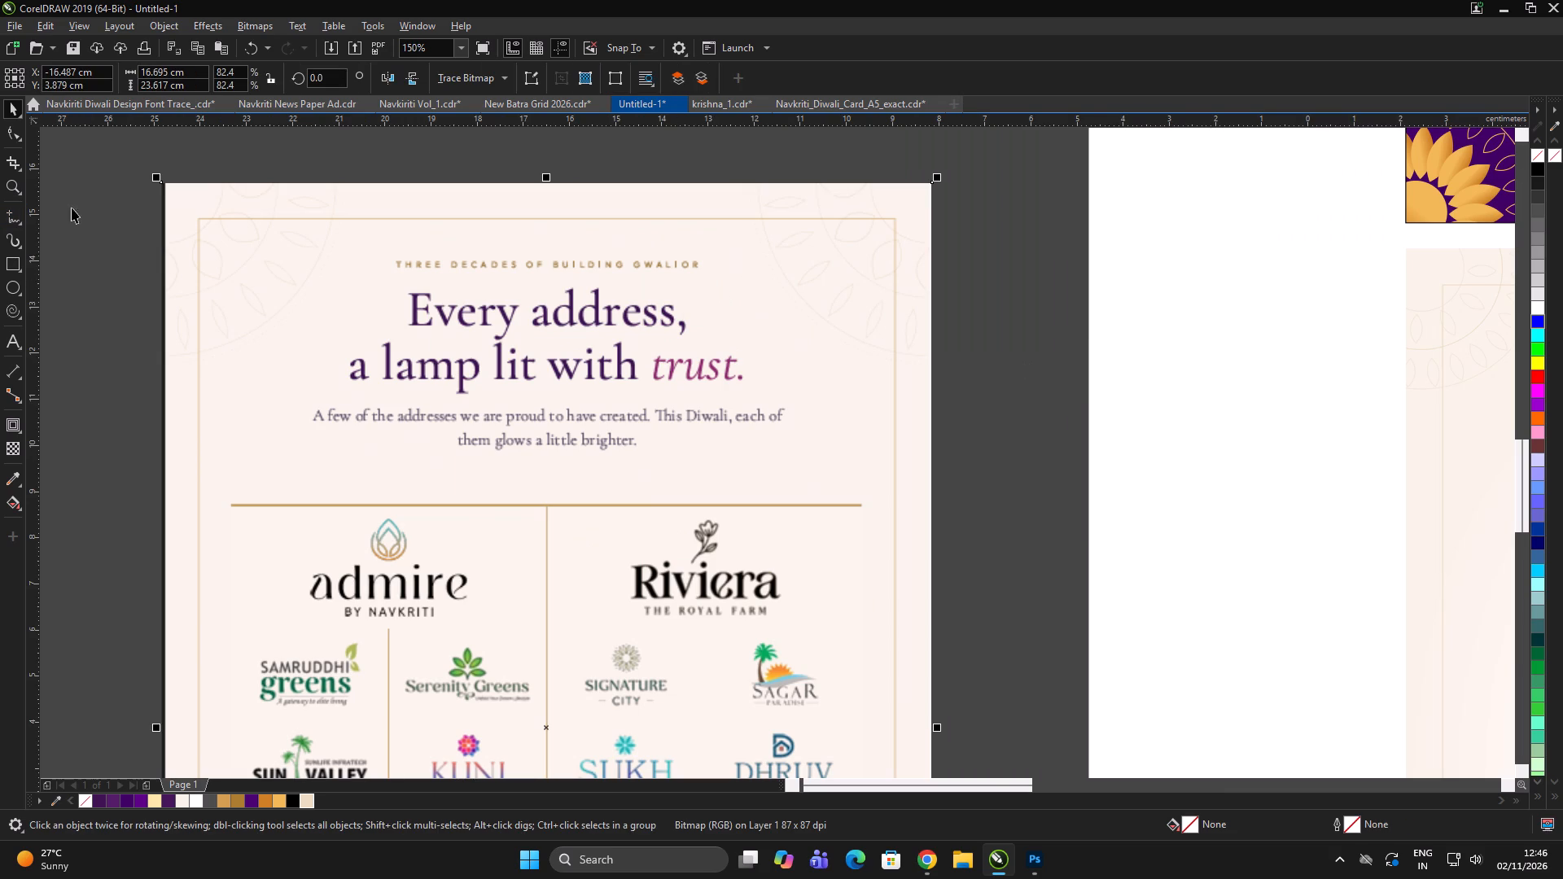
pyautogui.click(1022, 431)
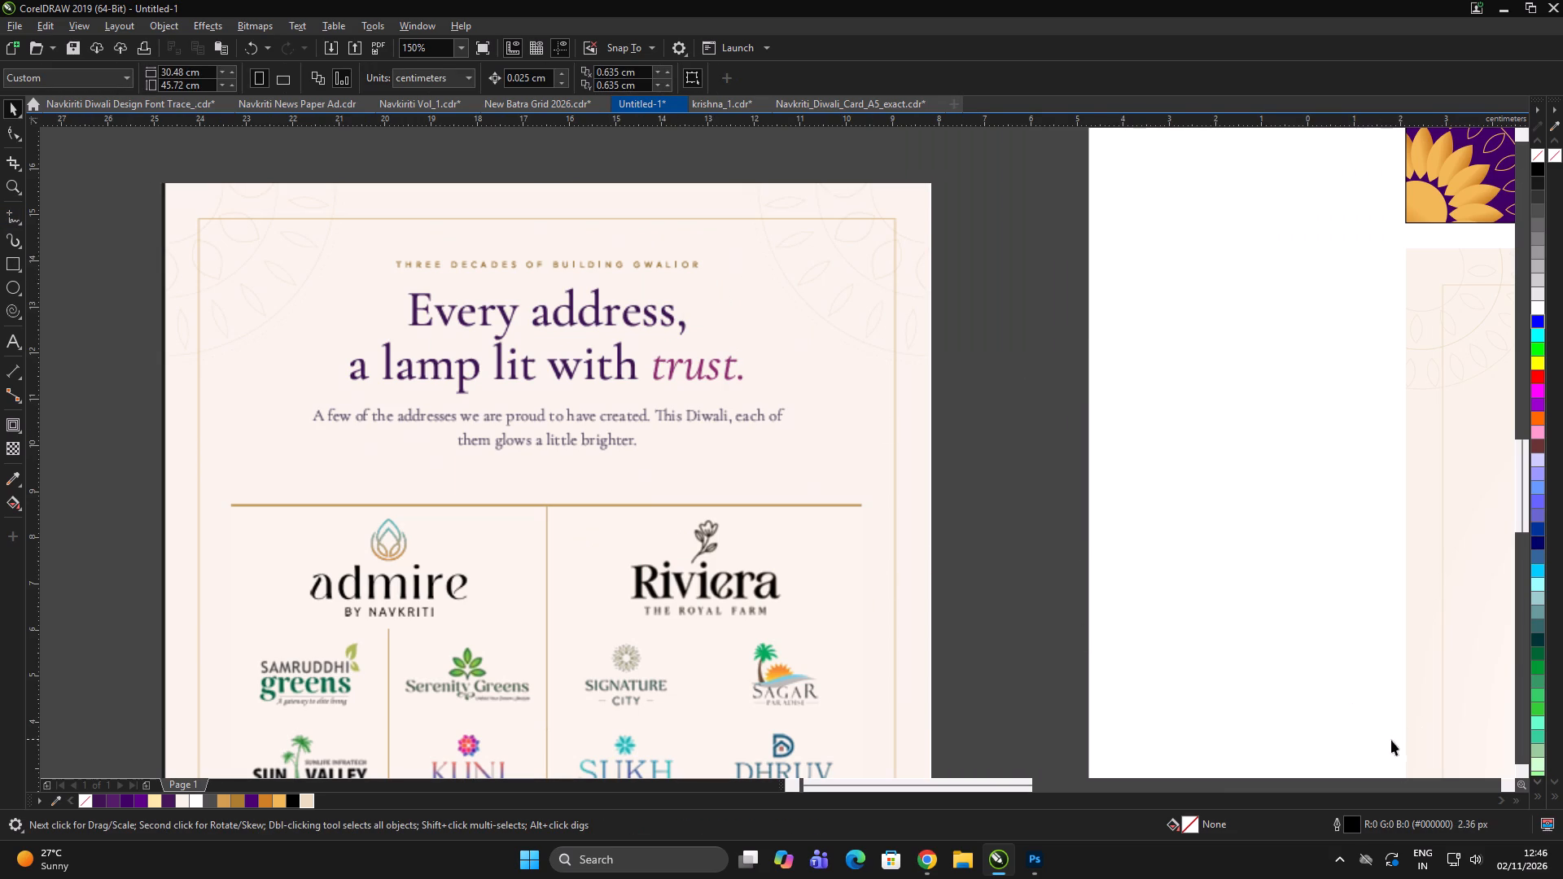
# Start a Lightshot screen capture over the heading area of the reference card.
pyautogui.click(1337, 862)
pyautogui.click(1309, 815)
pyautogui.moveTo(287, 237); pyautogui.dragTo(316, 332)
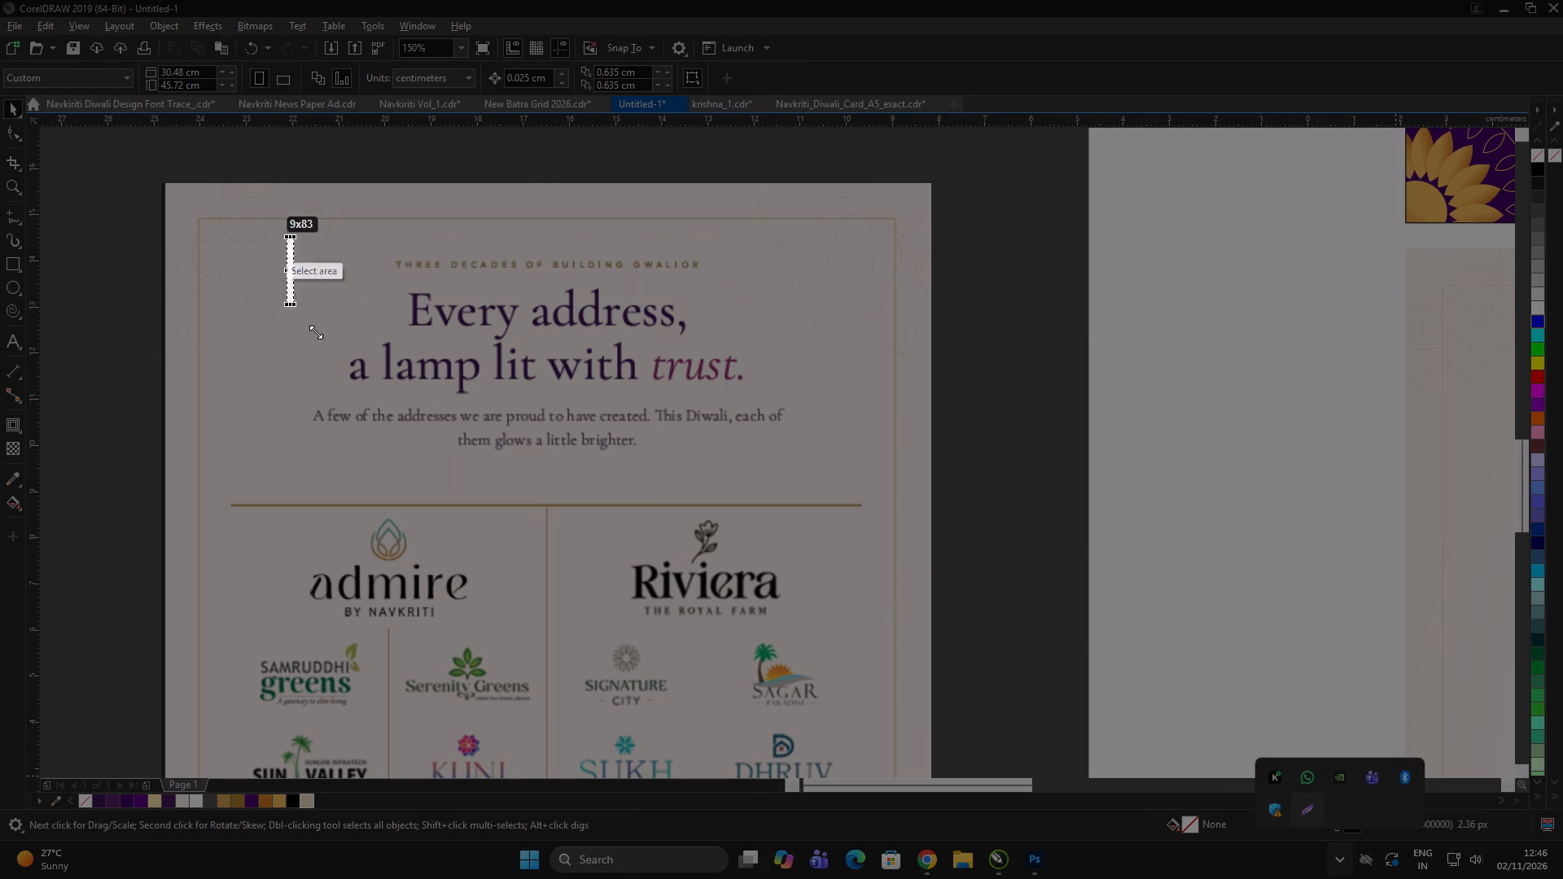
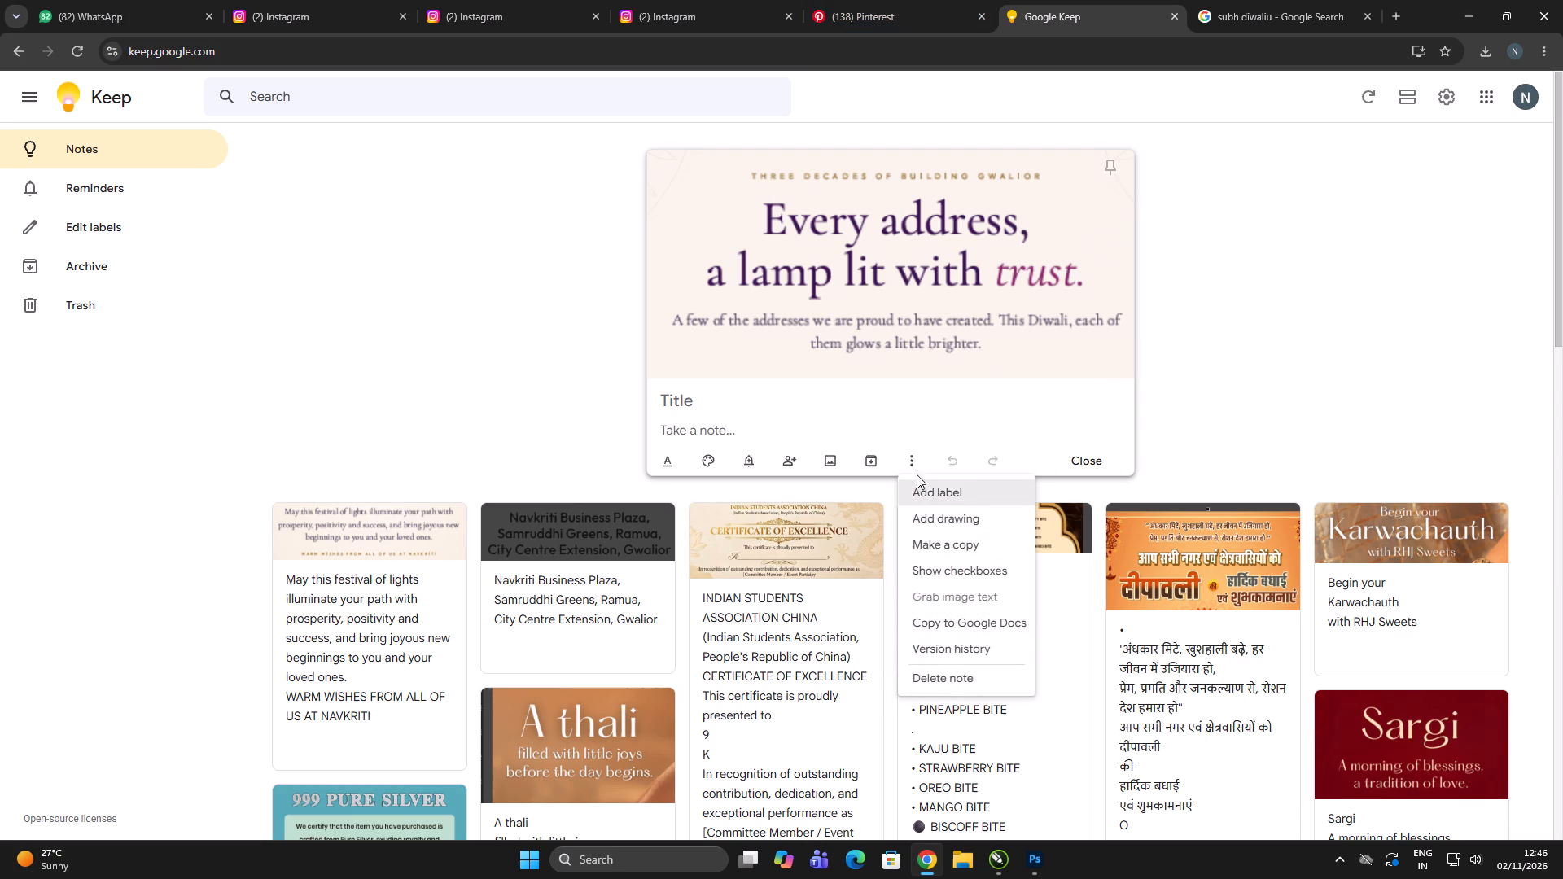
# Grab the text from the "Every address, a lamp lit with trust." image into the note's body.
pyautogui.doubleClick(904, 455)
pyautogui.doubleClick(913, 463)
pyautogui.click(953, 605)
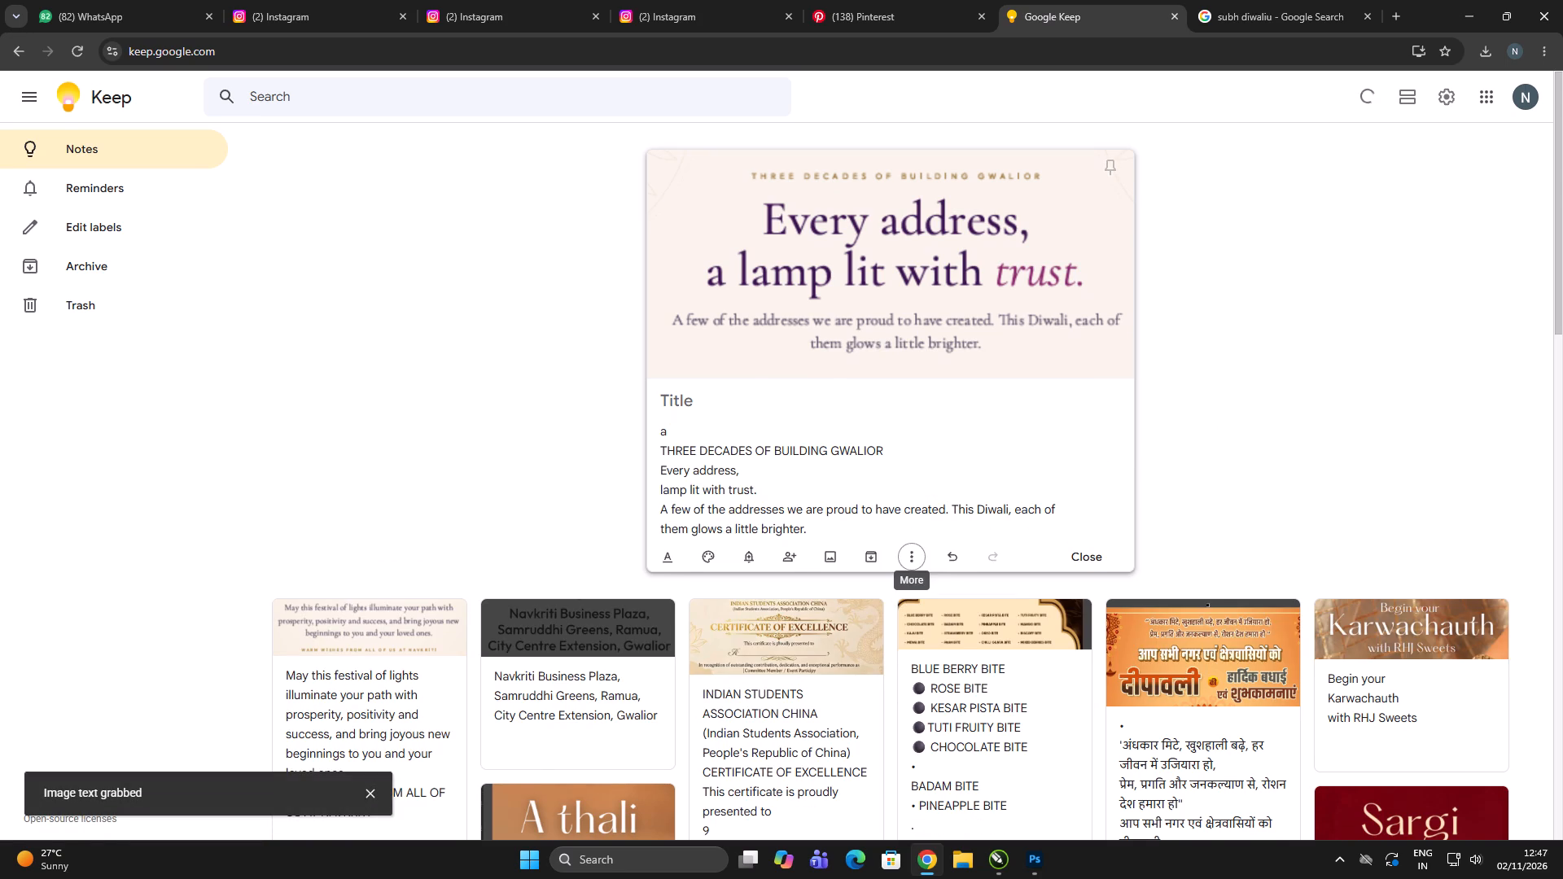
# Copy the line "THREE DECADES OF BUILDING GWALIOR" from the grabbed note text and switch to CorelDRAW.
pyautogui.moveTo(658, 453); pyautogui.dragTo(745, 451)
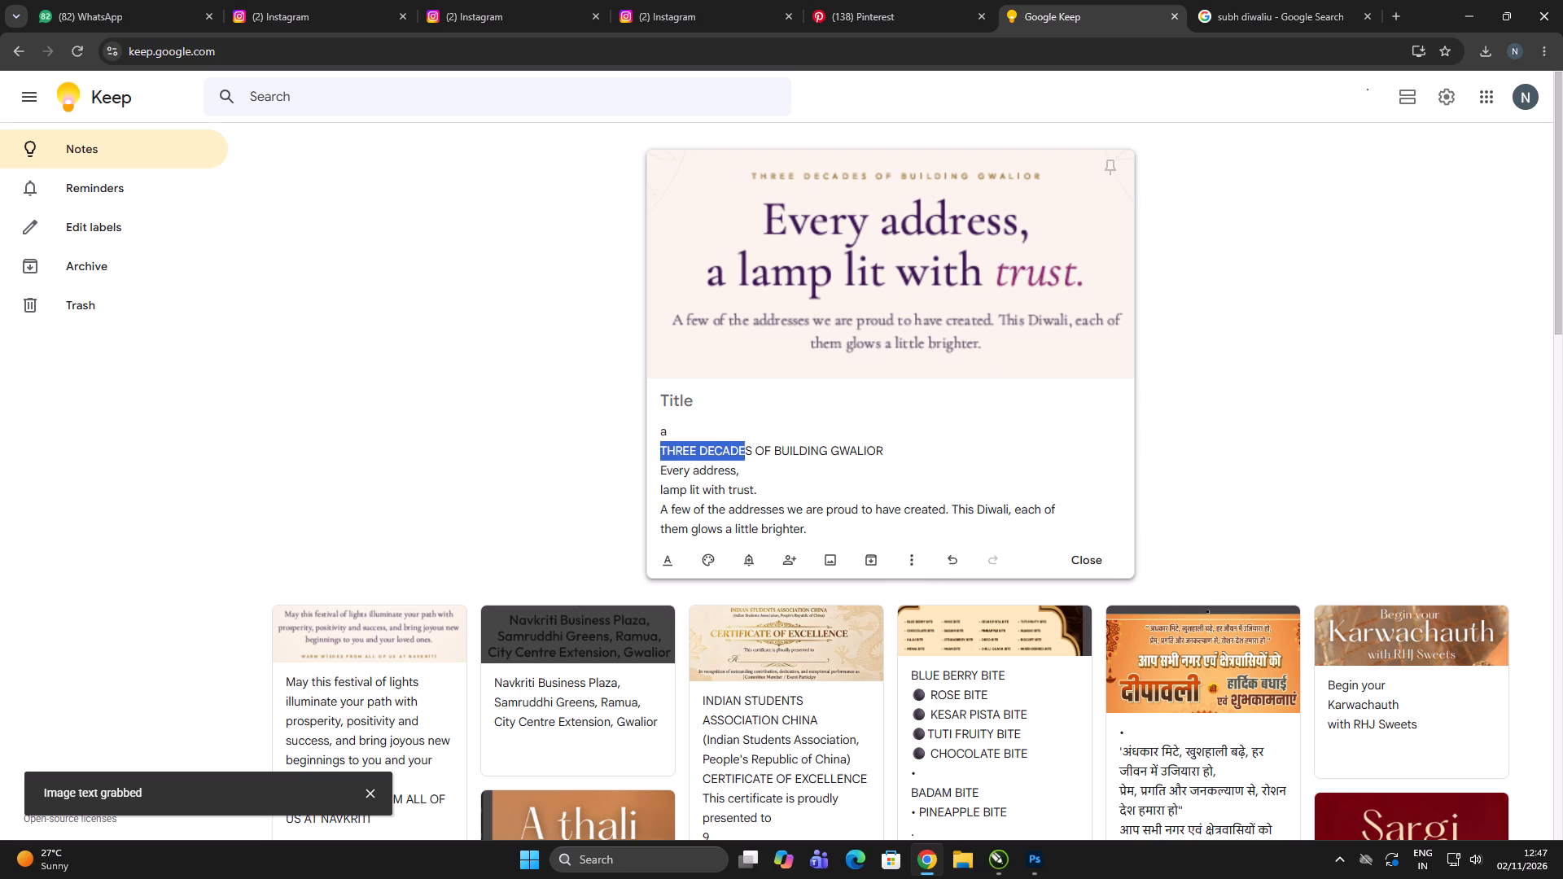
pyautogui.moveTo(745, 451); pyautogui.dragTo(877, 455)
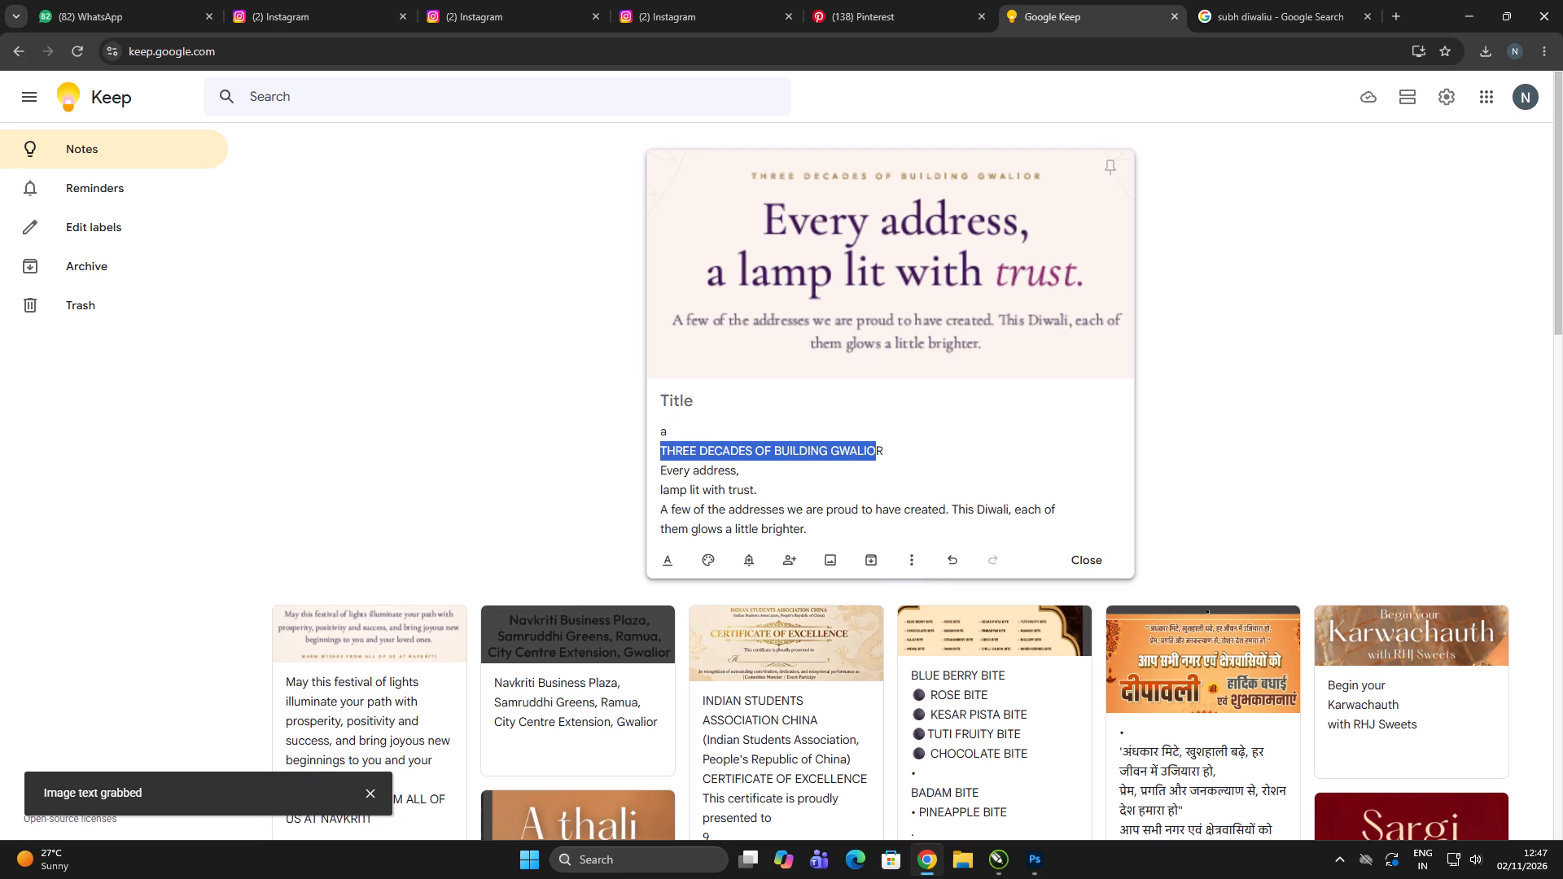
pyautogui.moveTo(877, 455); pyautogui.dragTo(911, 461)
pyautogui.hotkey('ctrl', 'c')
pyautogui.hotkey('alt', 'Tab')
pyautogui.hotkey('alt', 'Tab')
pyautogui.click(896, 456)
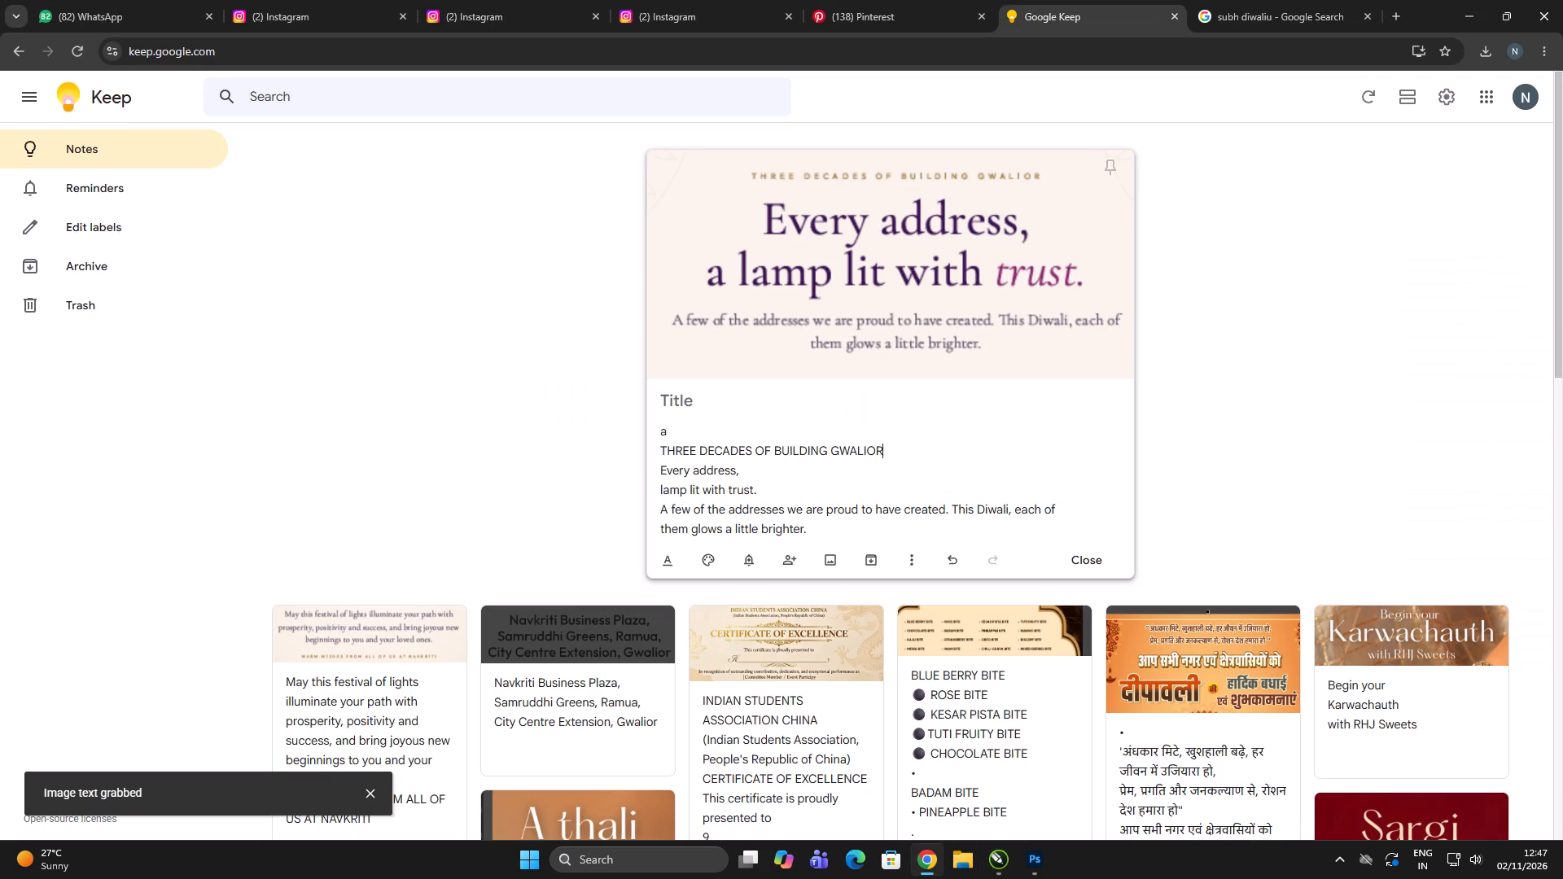
pyautogui.moveTo(894, 452); pyautogui.dragTo(634, 454)
pyautogui.hotkey('ctrl', 'c')
pyautogui.hotkey('alt', 'Tab')
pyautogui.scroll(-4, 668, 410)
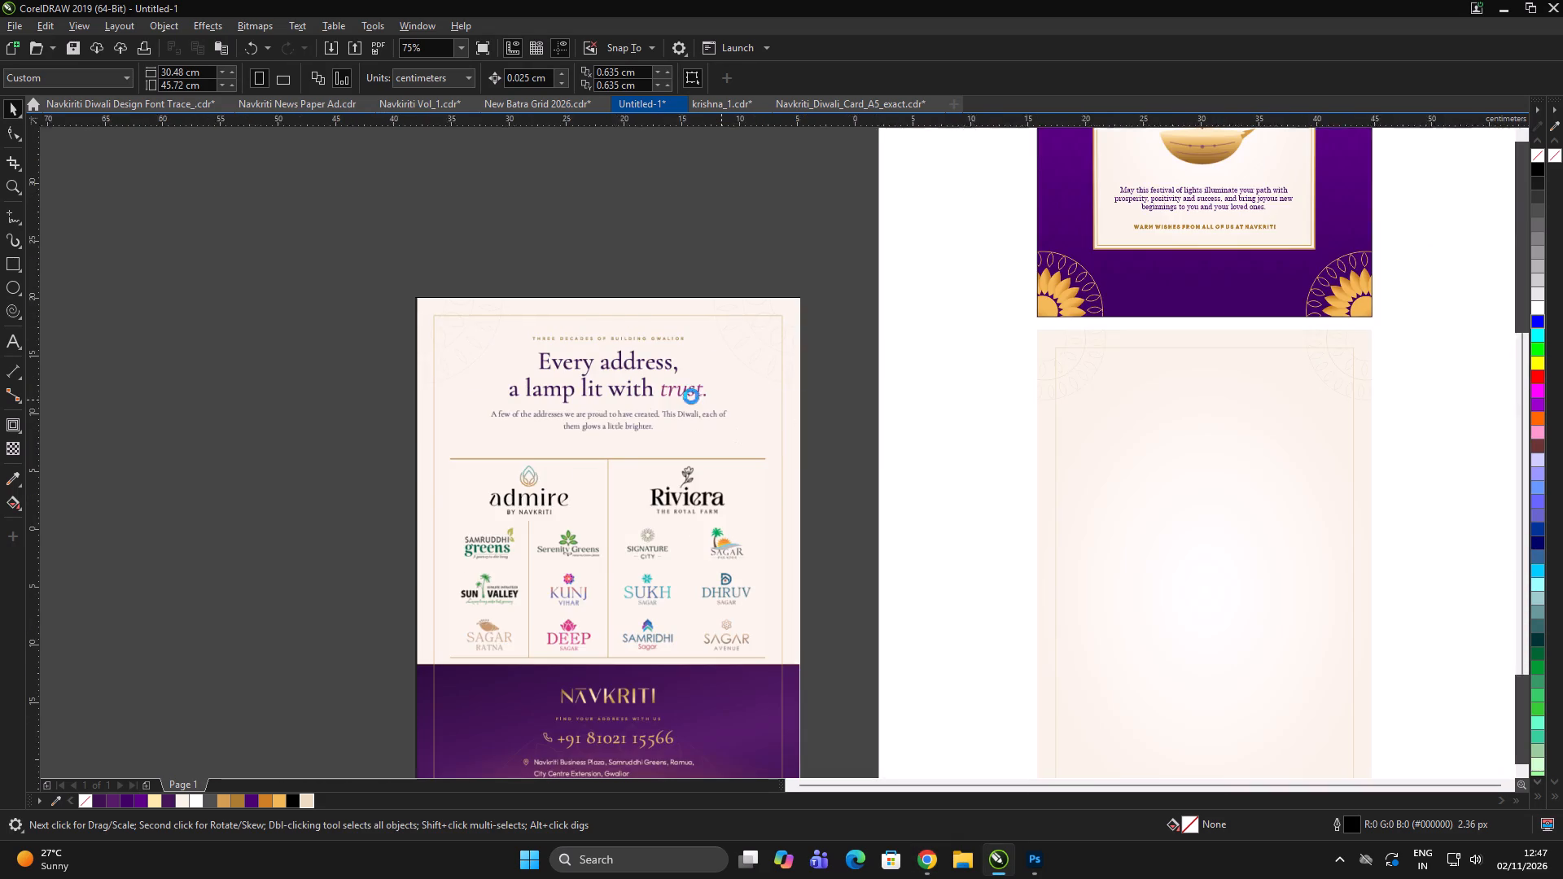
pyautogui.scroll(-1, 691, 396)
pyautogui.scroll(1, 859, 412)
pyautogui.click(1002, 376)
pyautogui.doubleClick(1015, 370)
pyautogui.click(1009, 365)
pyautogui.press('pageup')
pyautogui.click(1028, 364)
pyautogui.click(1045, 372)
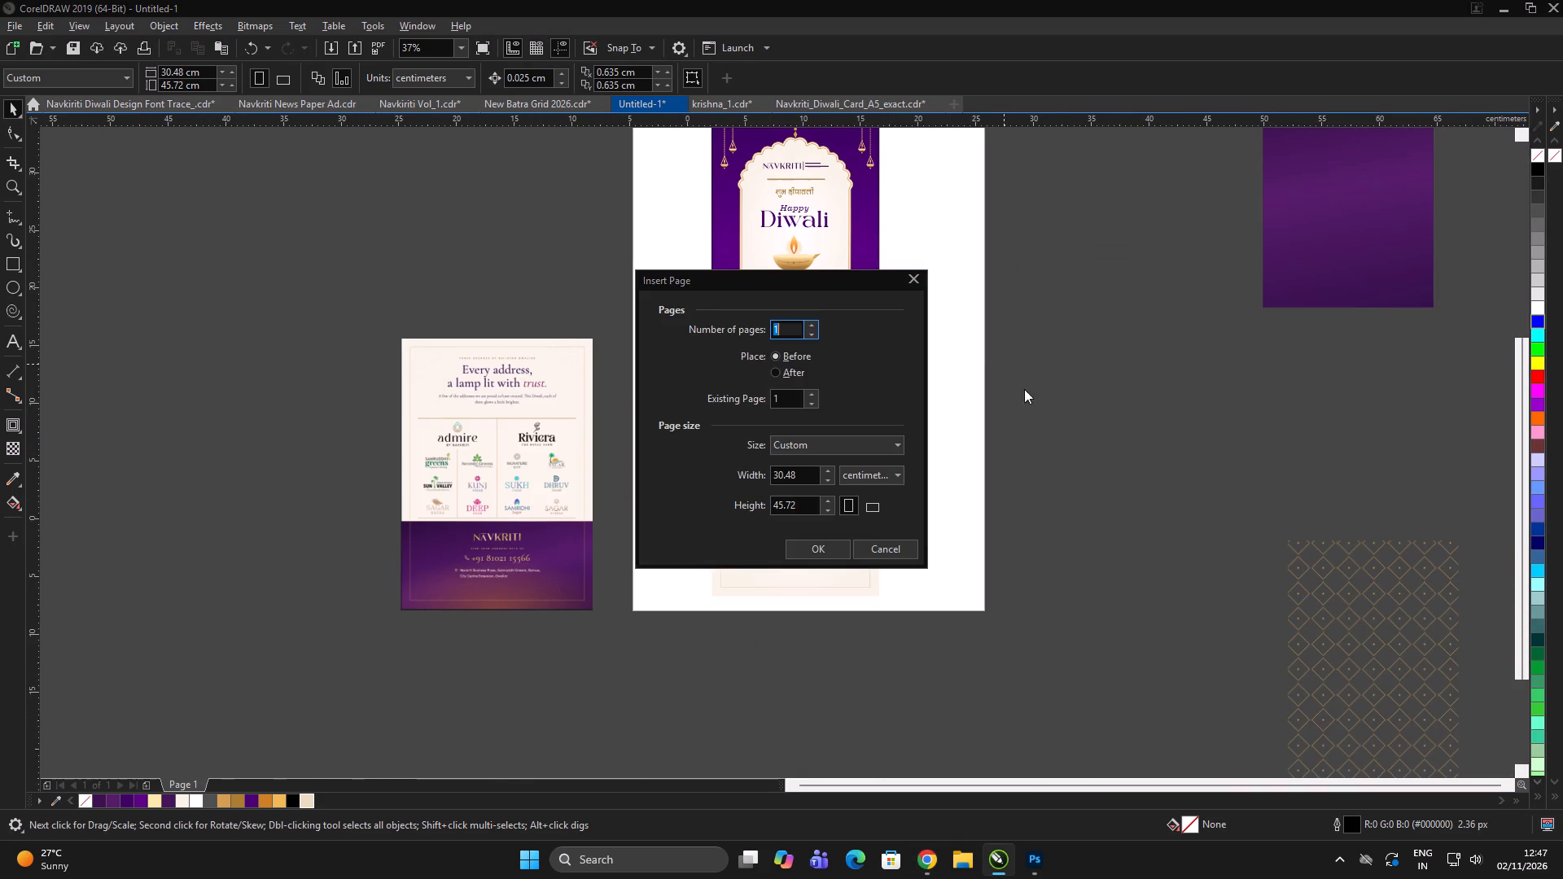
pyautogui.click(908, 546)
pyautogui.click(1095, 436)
# Ungroup the text at the bottom of the Happy Diwali card's arch.
pyautogui.scroll(3, 849, 182)
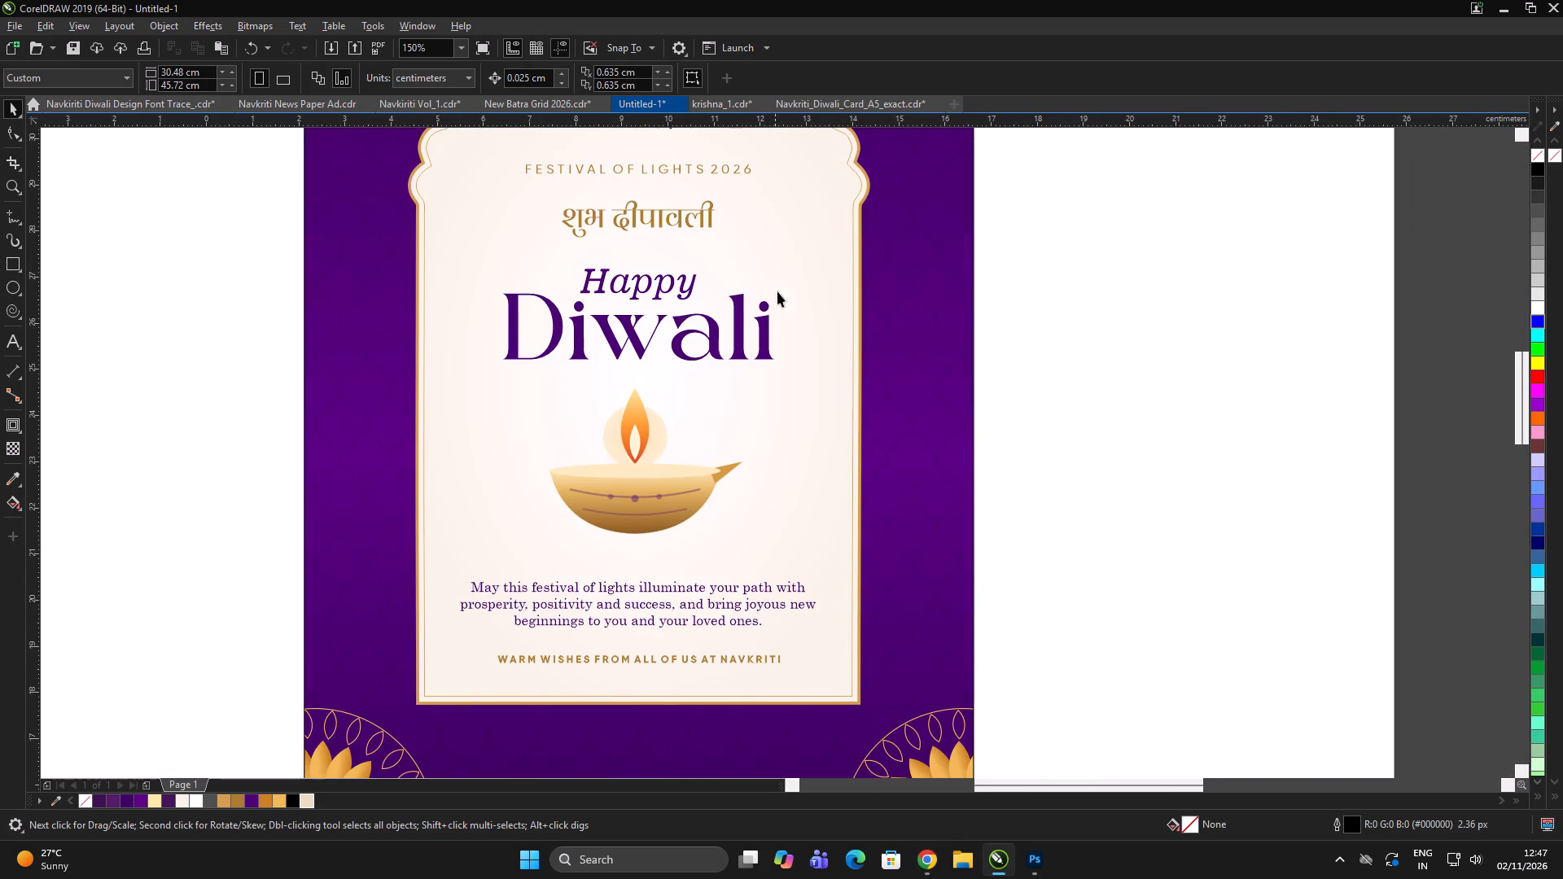
pyautogui.click(698, 658)
pyautogui.scroll(-2, 720, 648)
pyautogui.click(723, 643)
pyautogui.hotkey('ctrl', 'u')
pyautogui.keyDown('ctrl'); pyautogui.click(897, 666); pyautogui.keyUp('ctrl')
# Duplicate the "WARM WISHES FROM ALL OF US AT NAVKRITI" line onto the top of the cream panel and centre it horizontally.
pyautogui.scroll(3, 725, 689)
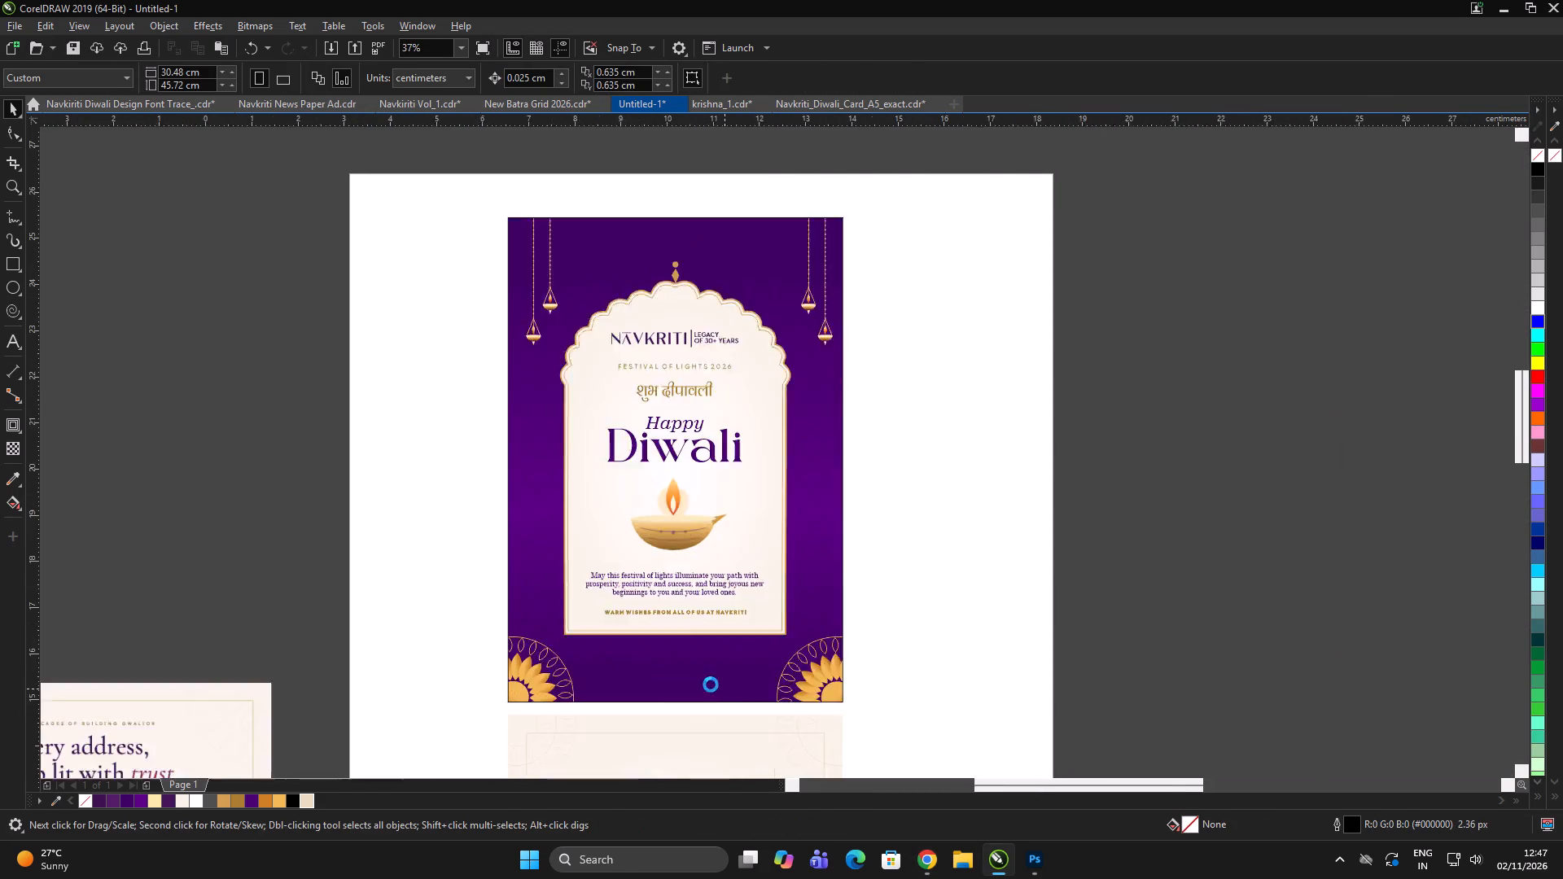
pyautogui.click(754, 532)
pyautogui.scroll(-2, 755, 531)
pyautogui.moveTo(755, 531); pyautogui.dragTo(756, 604)
pyautogui.keyDown('shift'); pyautogui.rightClick(756, 604); pyautogui.keyUp('shift')
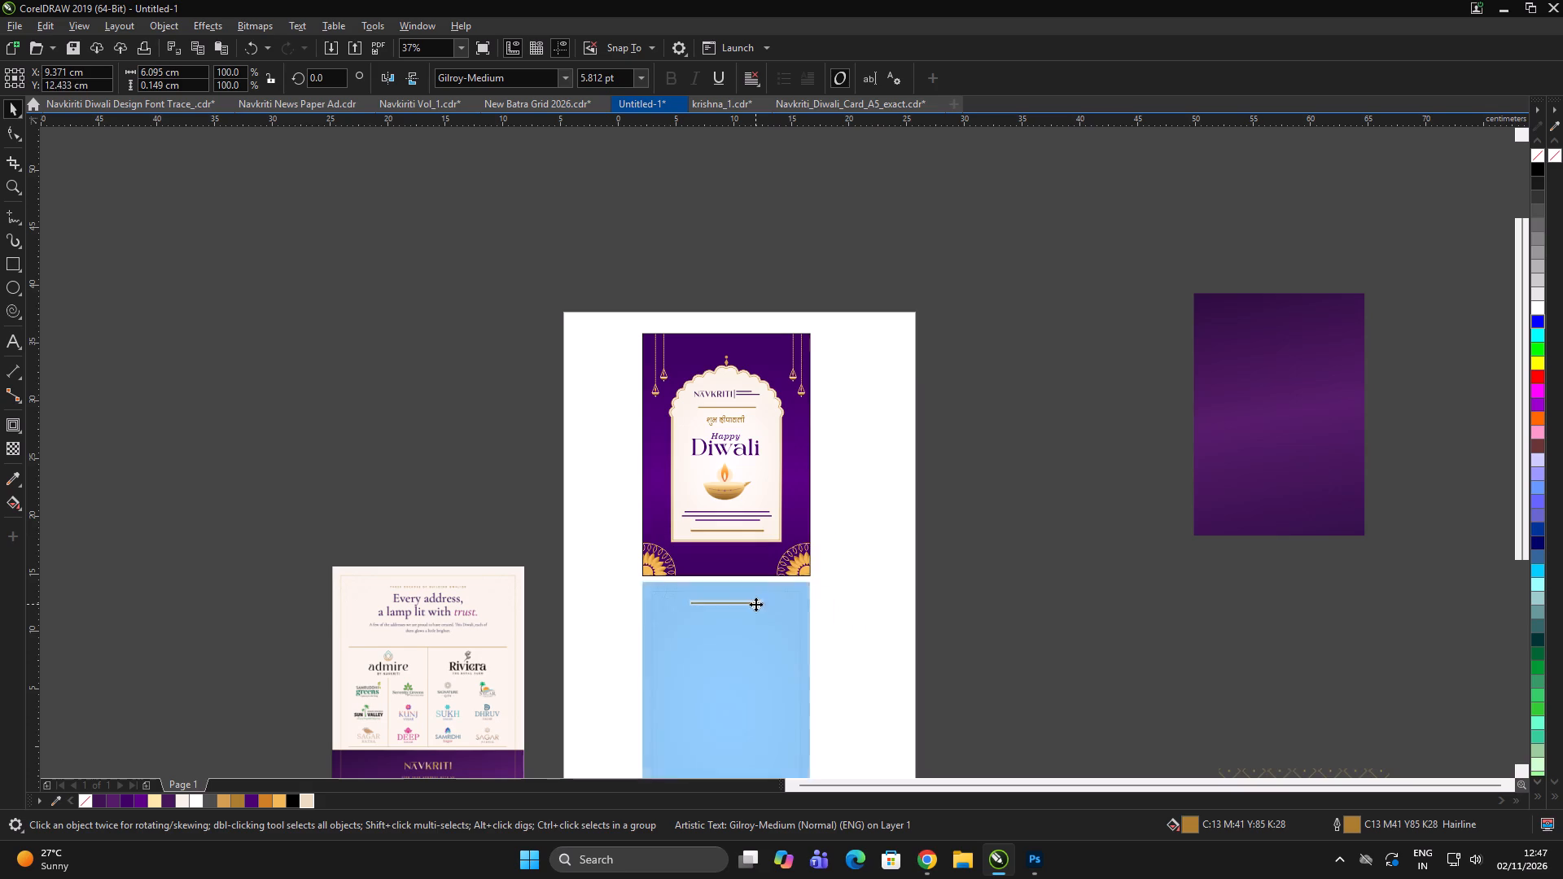
pyautogui.keyDown('shift'); pyautogui.click(727, 656); pyautogui.keyUp('shift')
pyautogui.press('c')
pyautogui.doubleClick(930, 619)
pyautogui.scroll(2, 694, 625)
pyautogui.click(858, 538)
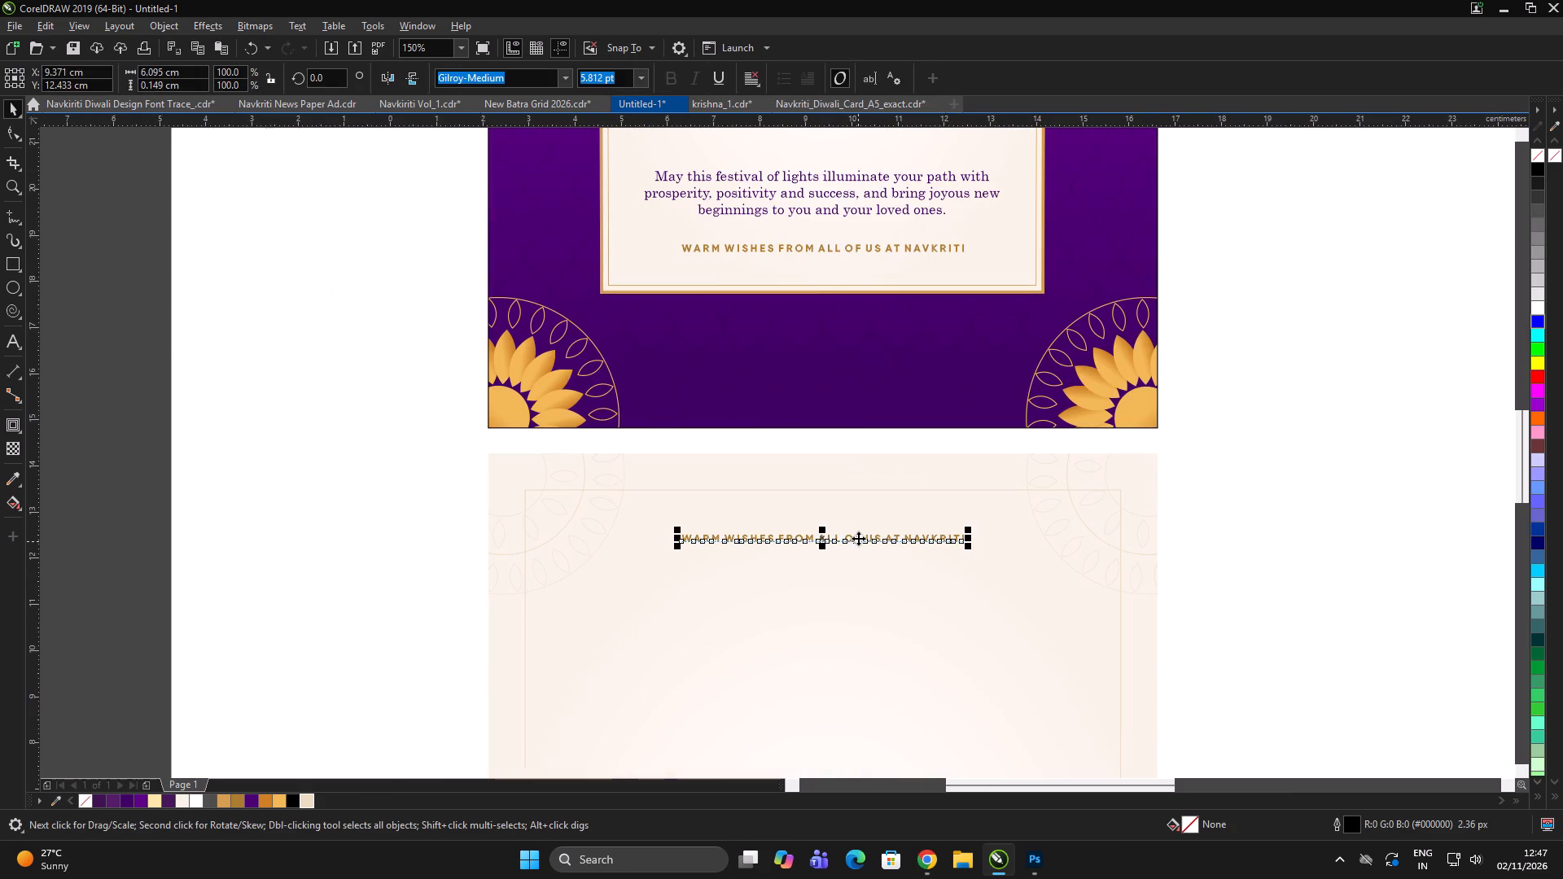
# Replace the duplicated line's text with "THREE DECADES OF BUILDING GWALIOR" copied from the Google Keep note.
pyautogui.hotkey('alt', 'Tab')
pyautogui.press('c')
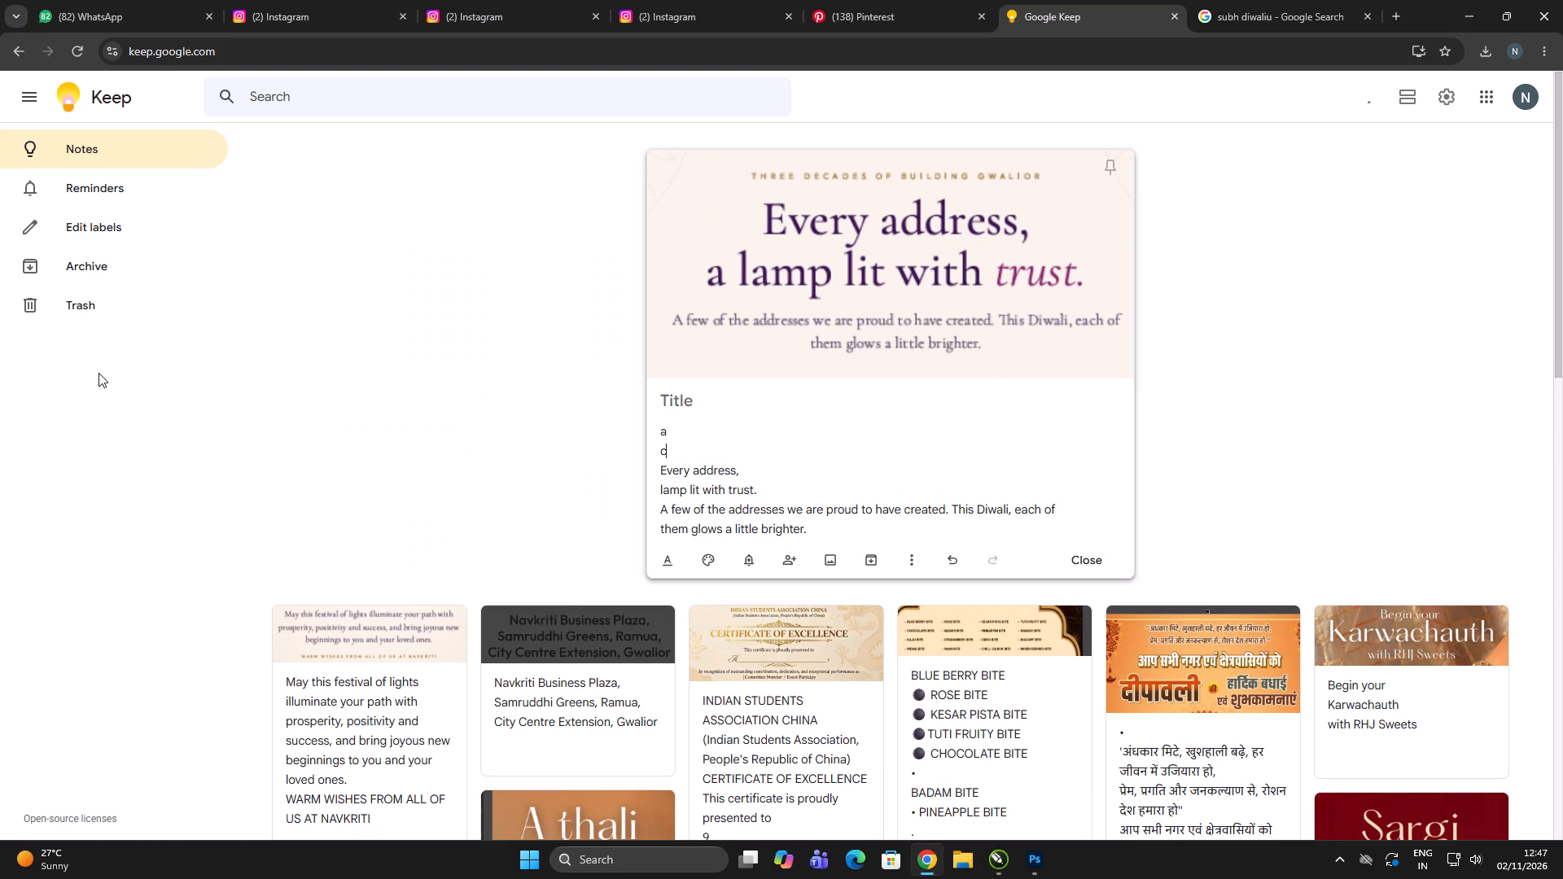
pyautogui.hotkey('ctrl', 'z')
pyautogui.hotkey('ctrl', 'c')
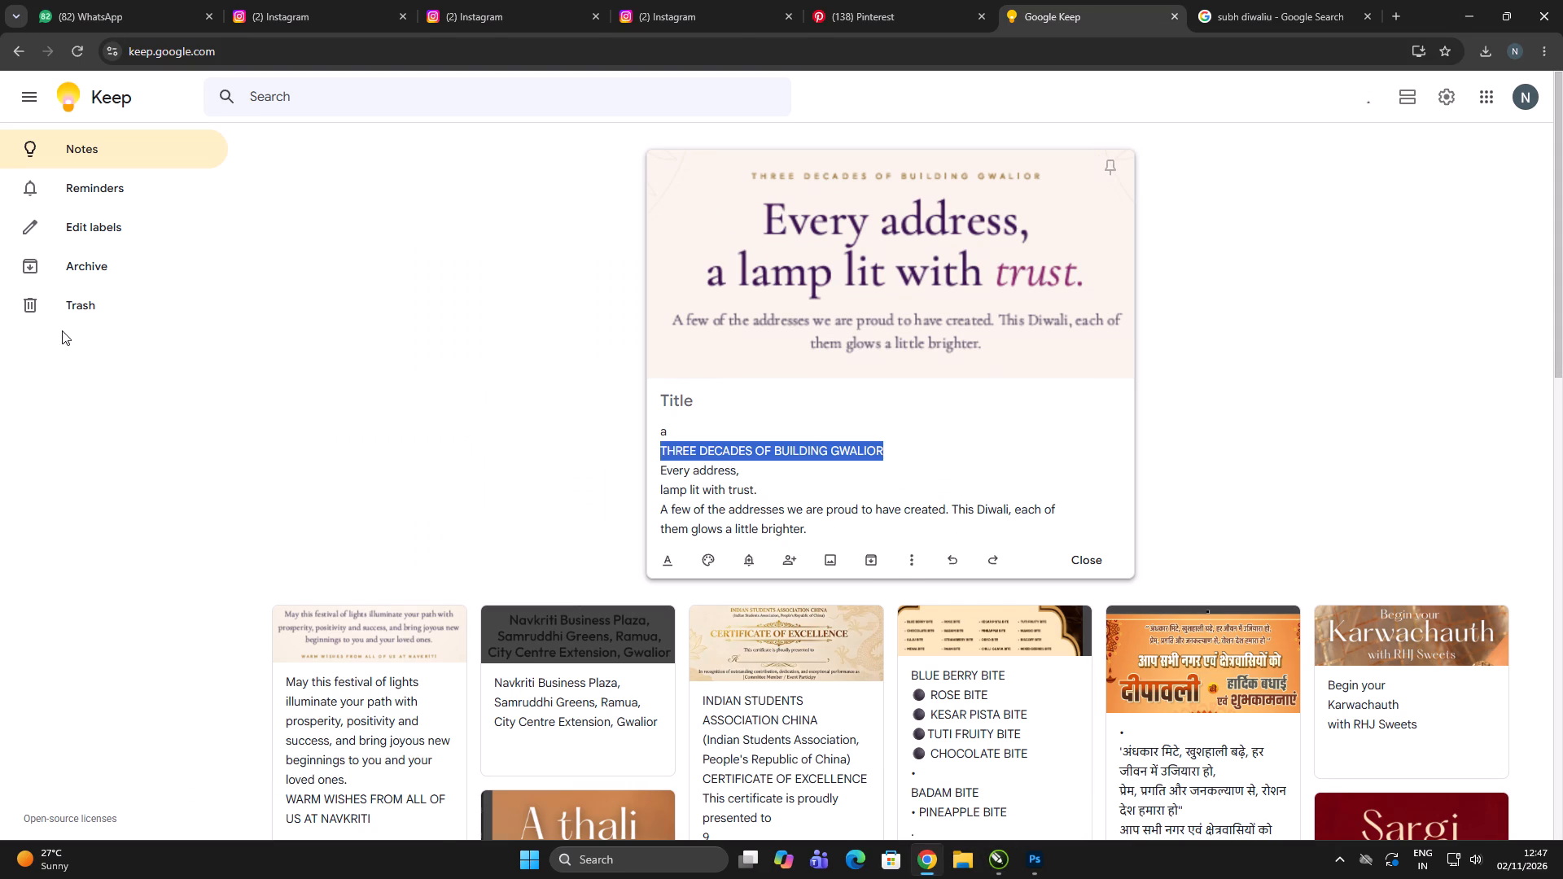
pyautogui.hotkey('alt', 'Tab')
pyautogui.hotkey('alt', 'Tab')
pyautogui.hotkey('ctrl', 'c')
pyautogui.hotkey('alt', 'Tab')
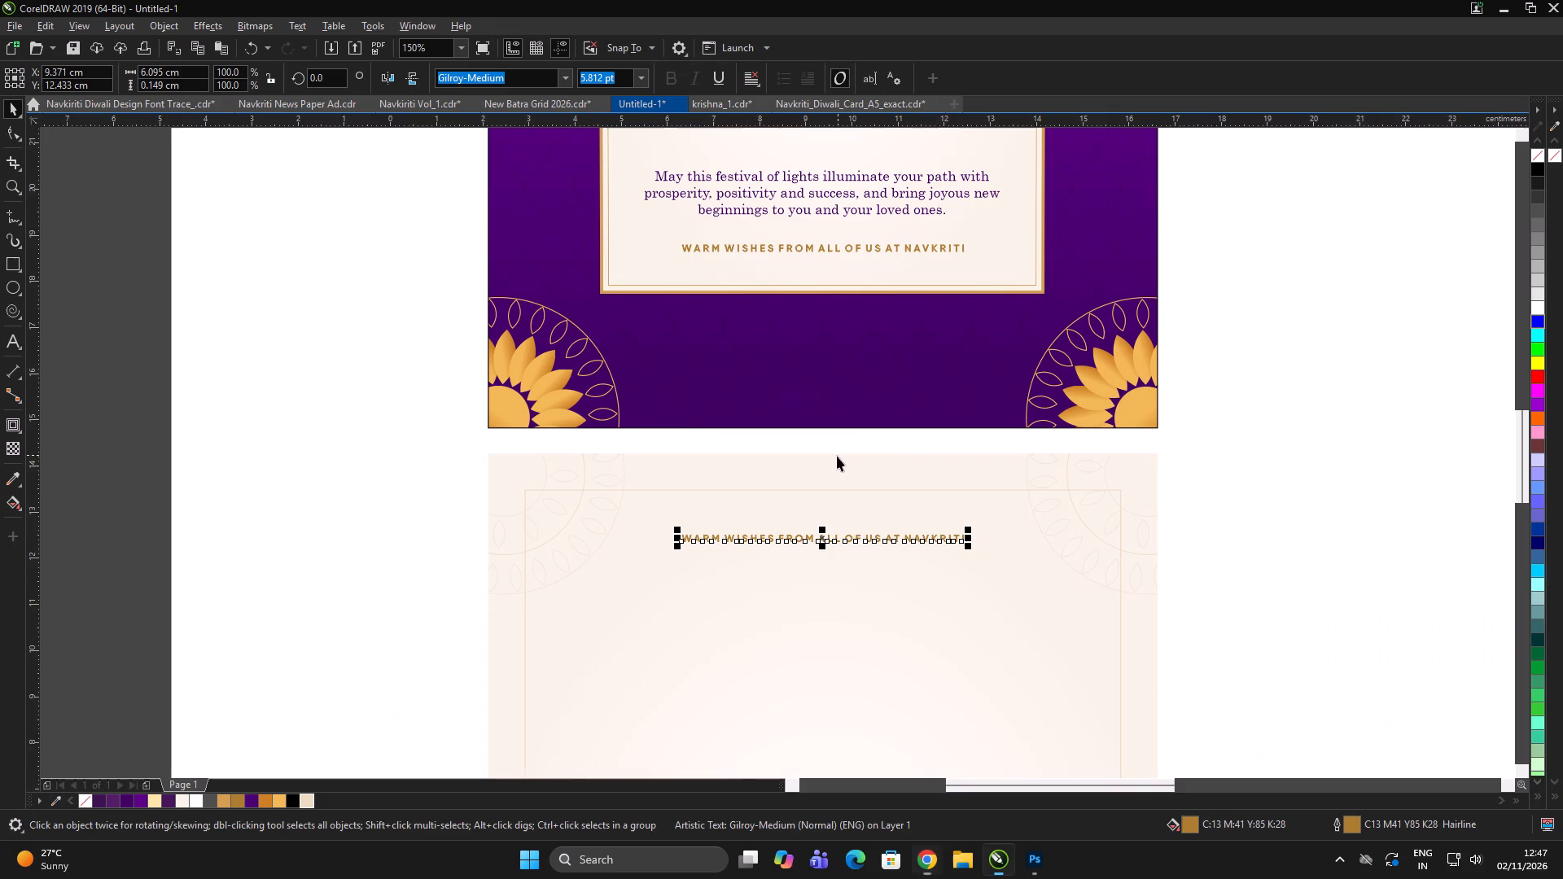
pyautogui.doubleClick(932, 542)
pyautogui.hotkey('ctrl', 'a')
pyautogui.hotkey('ctrl', 'v')
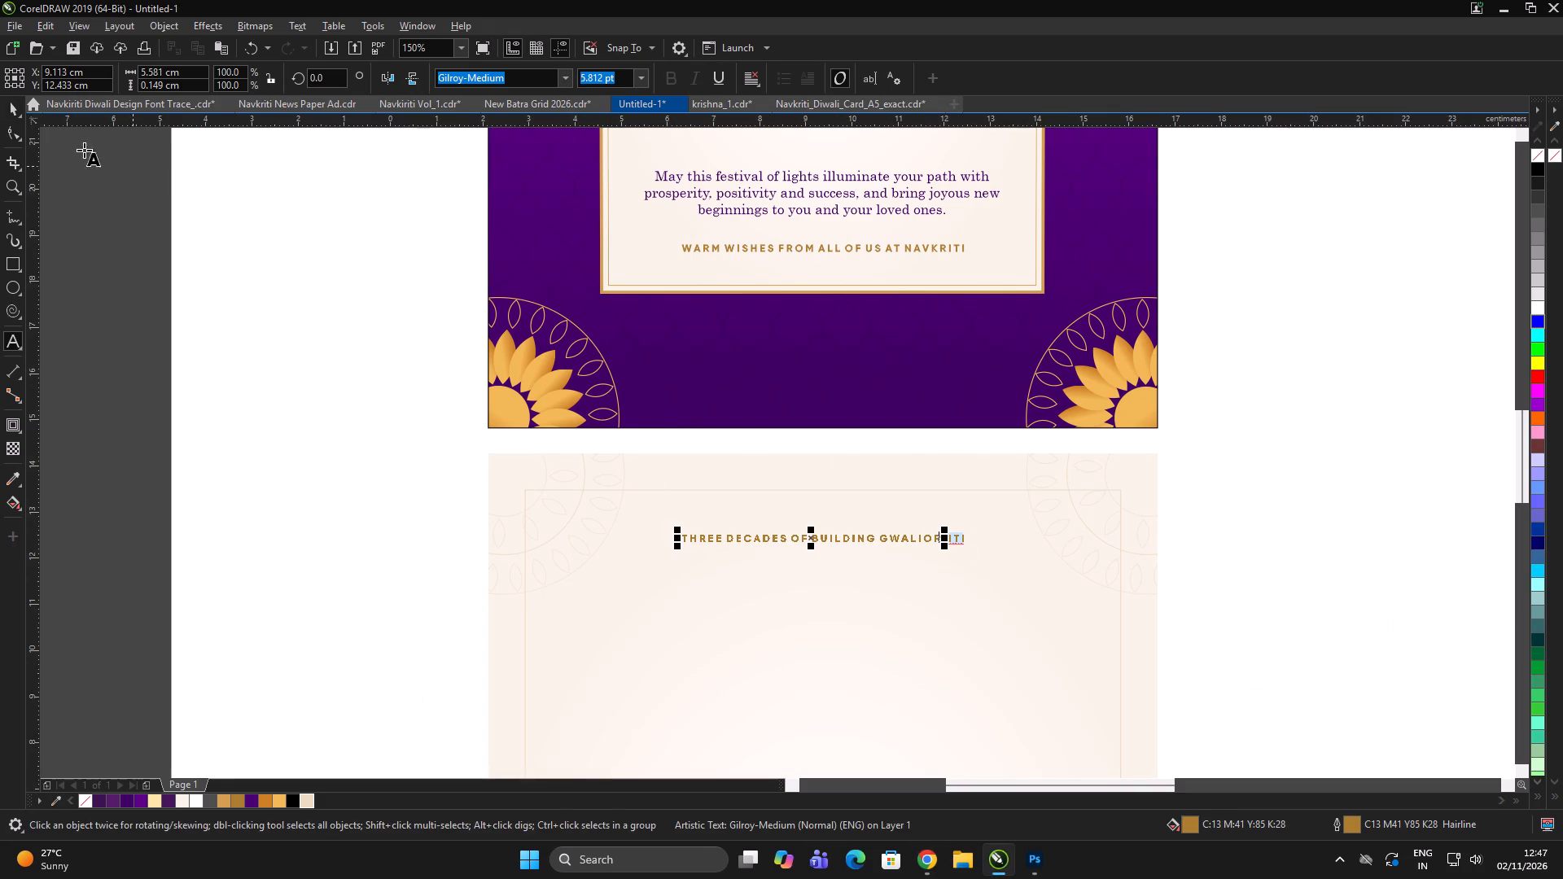
pyautogui.click(14, 106)
# Centre the "THREE DECADES OF BUILDING GWALIOR" line horizontally on the cream panel.
pyautogui.keyDown('shift'); pyautogui.click(853, 693); pyautogui.keyUp('shift')
pyautogui.press('c')
pyautogui.scroll(-3, 846, 509)
pyautogui.click(1124, 587)
pyautogui.click(1129, 587)
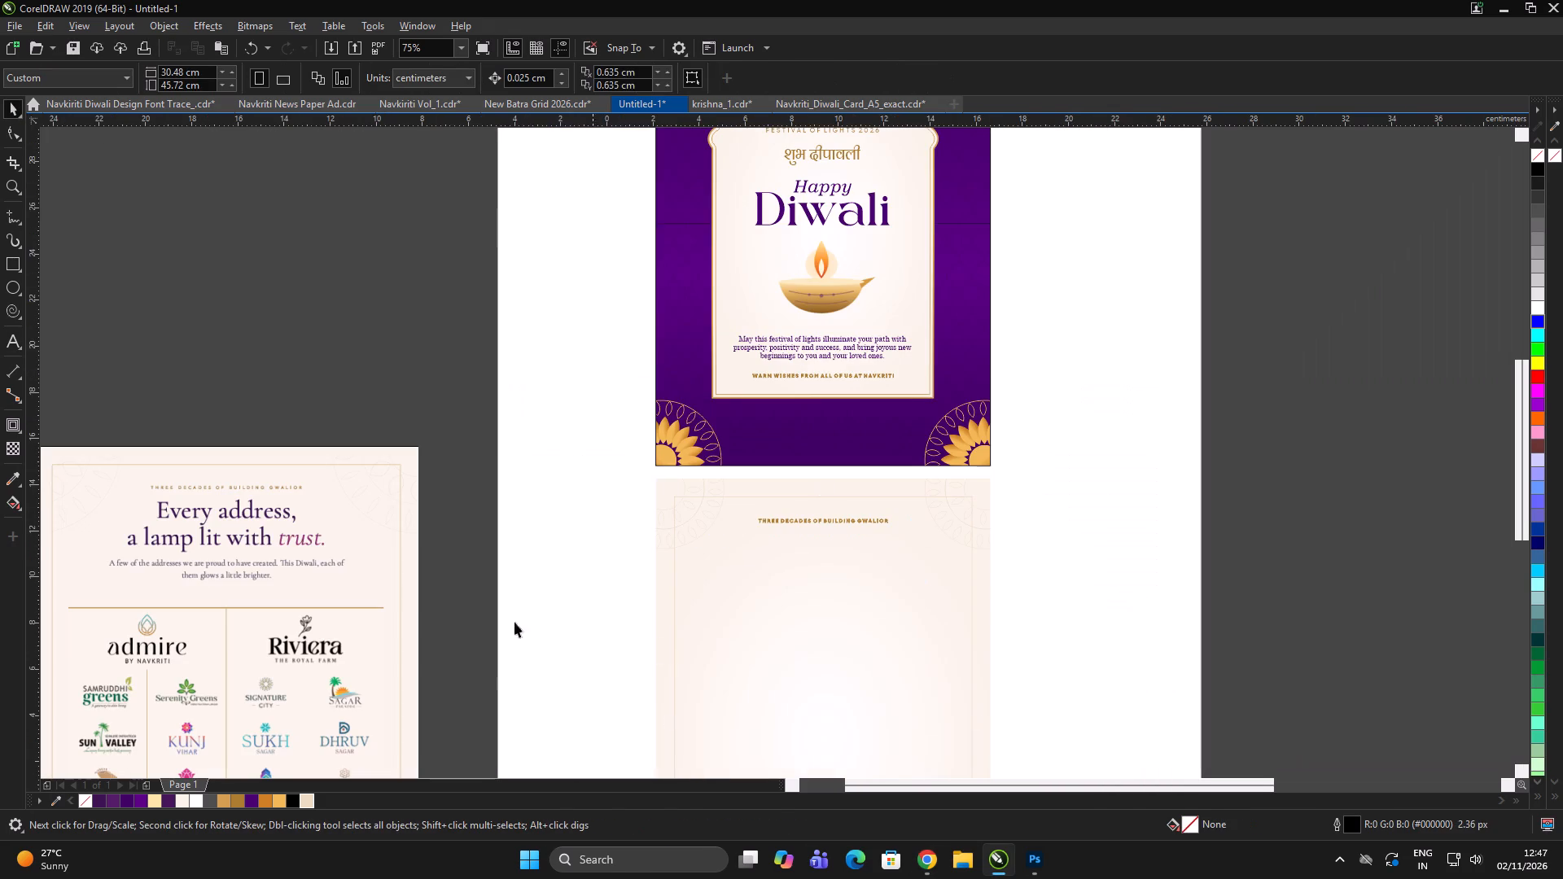
pyautogui.click(1423, 391)
# Duplicate the purple "May this festival of lights" paragraph onto the cream panel, below the gold heading line.
pyautogui.click(856, 339)
pyautogui.click(840, 189)
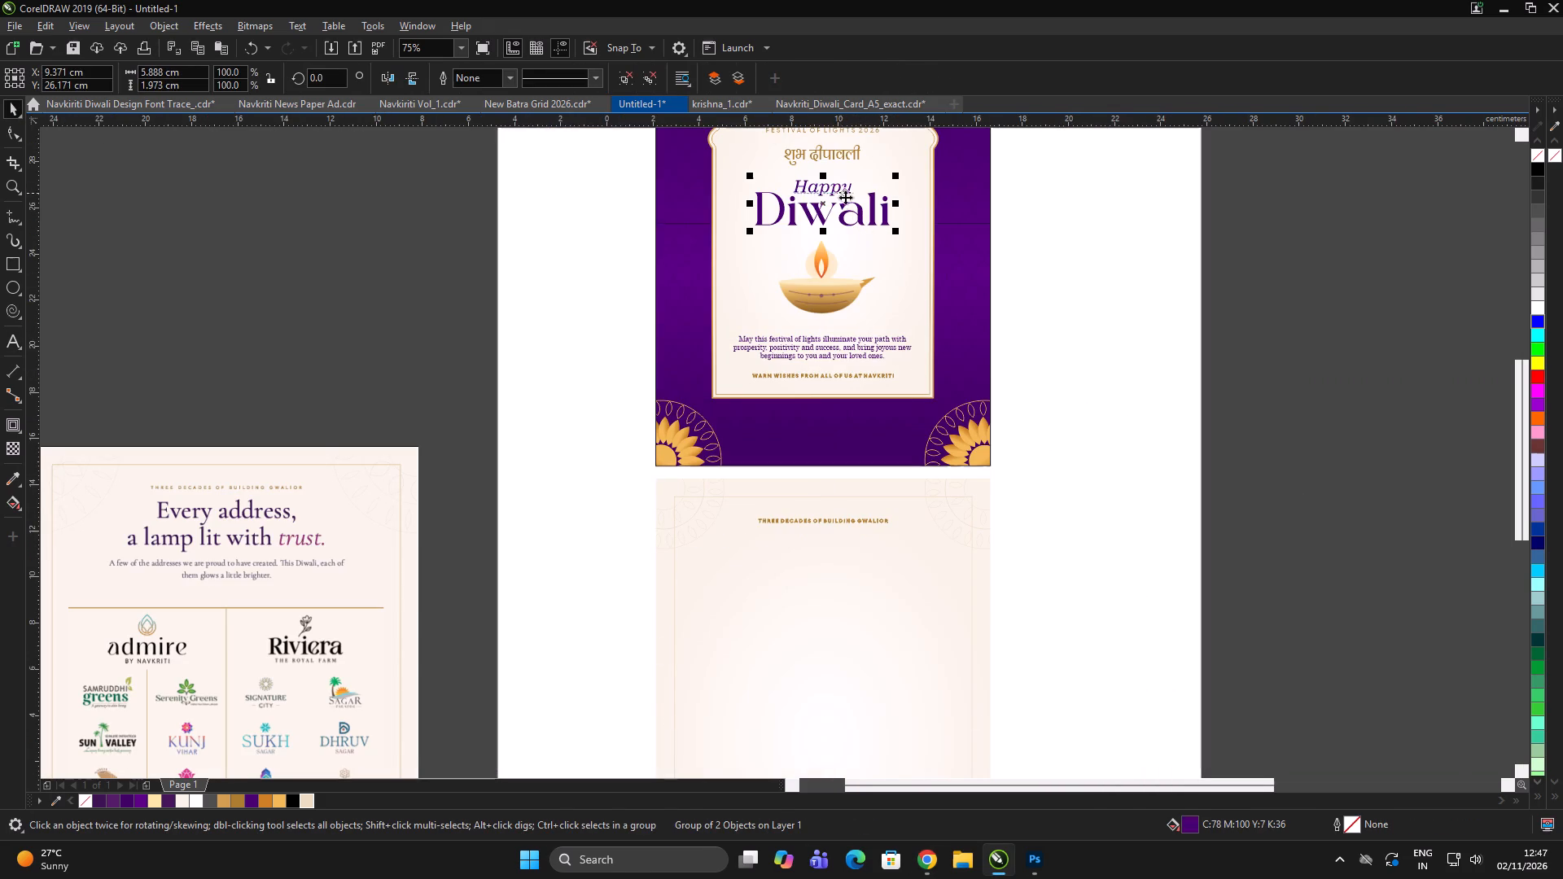
pyautogui.click(1158, 239)
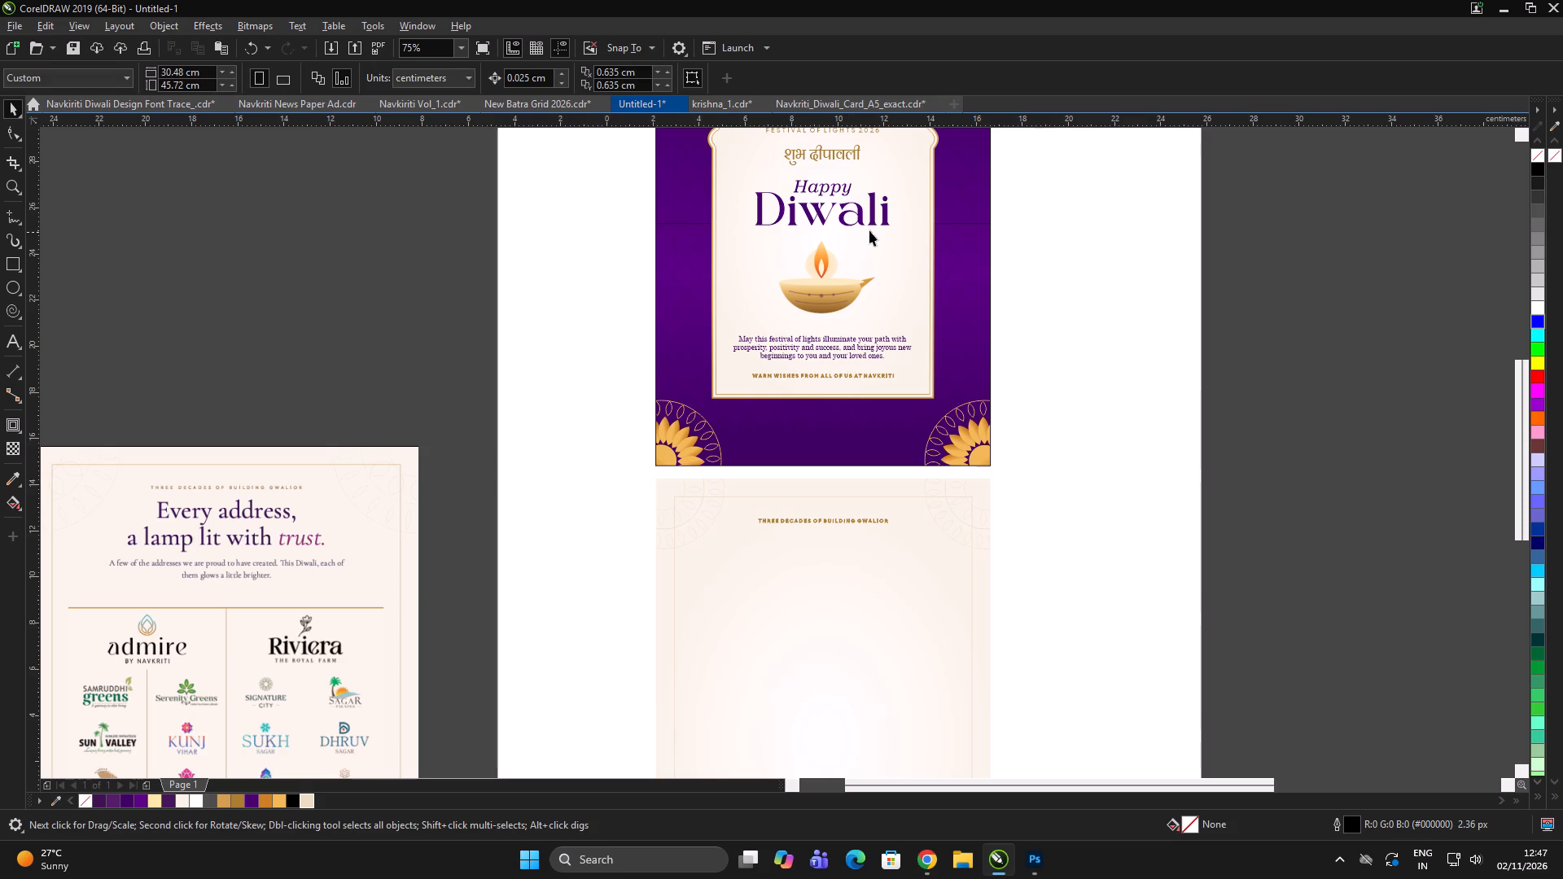
pyautogui.click(842, 355)
pyautogui.moveTo(856, 354); pyautogui.dragTo(860, 544)
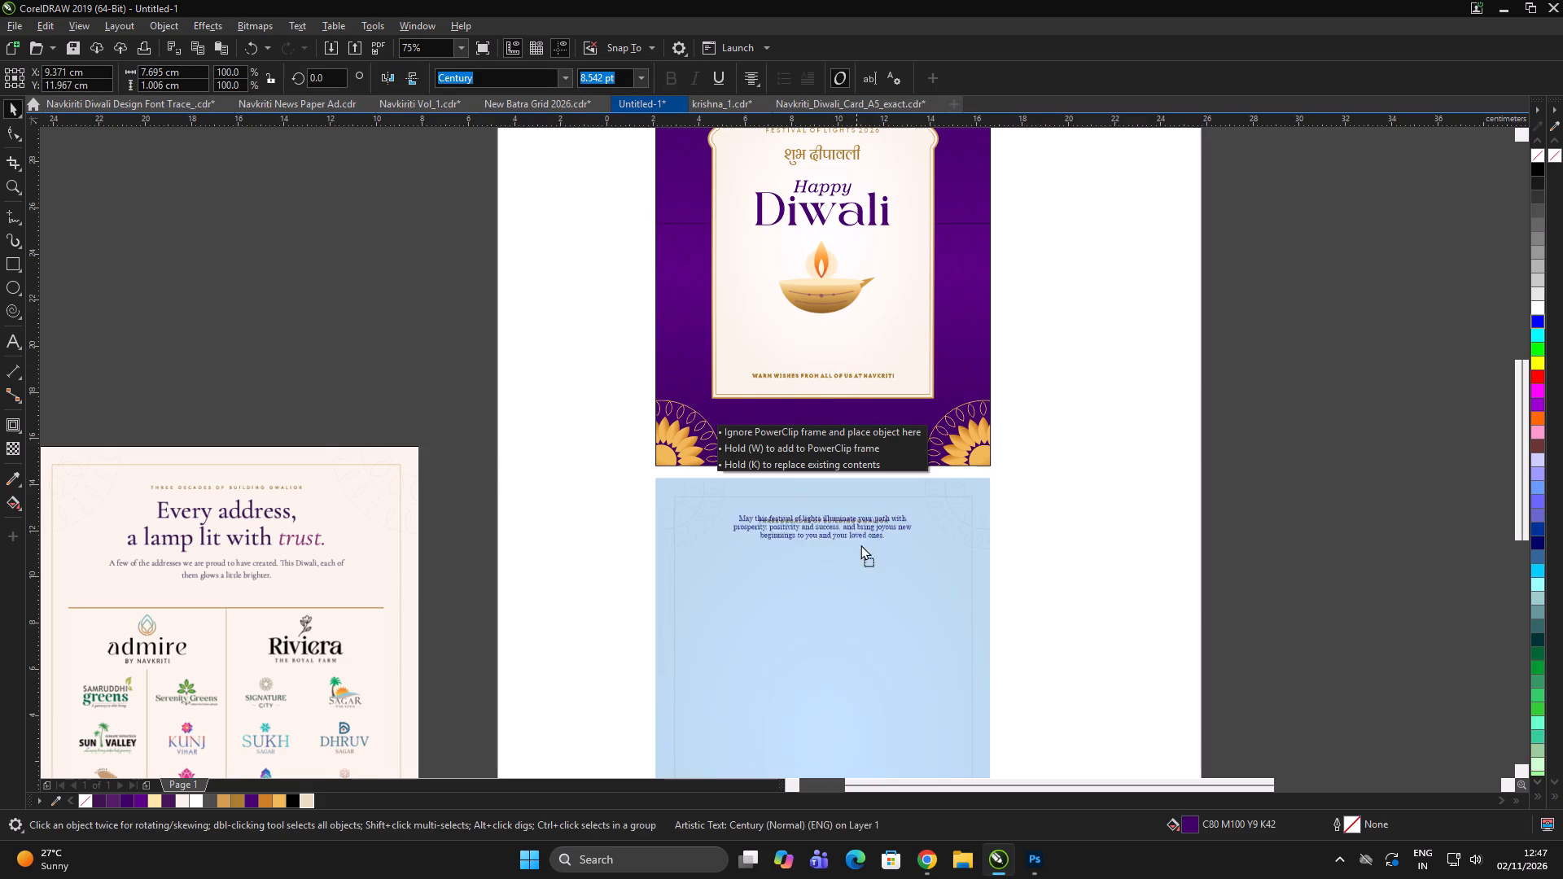
pyautogui.moveTo(860, 544); pyautogui.dragTo(851, 586)
pyautogui.keyDown('shift'); pyautogui.rightClick(851, 586); pyautogui.keyUp('shift')
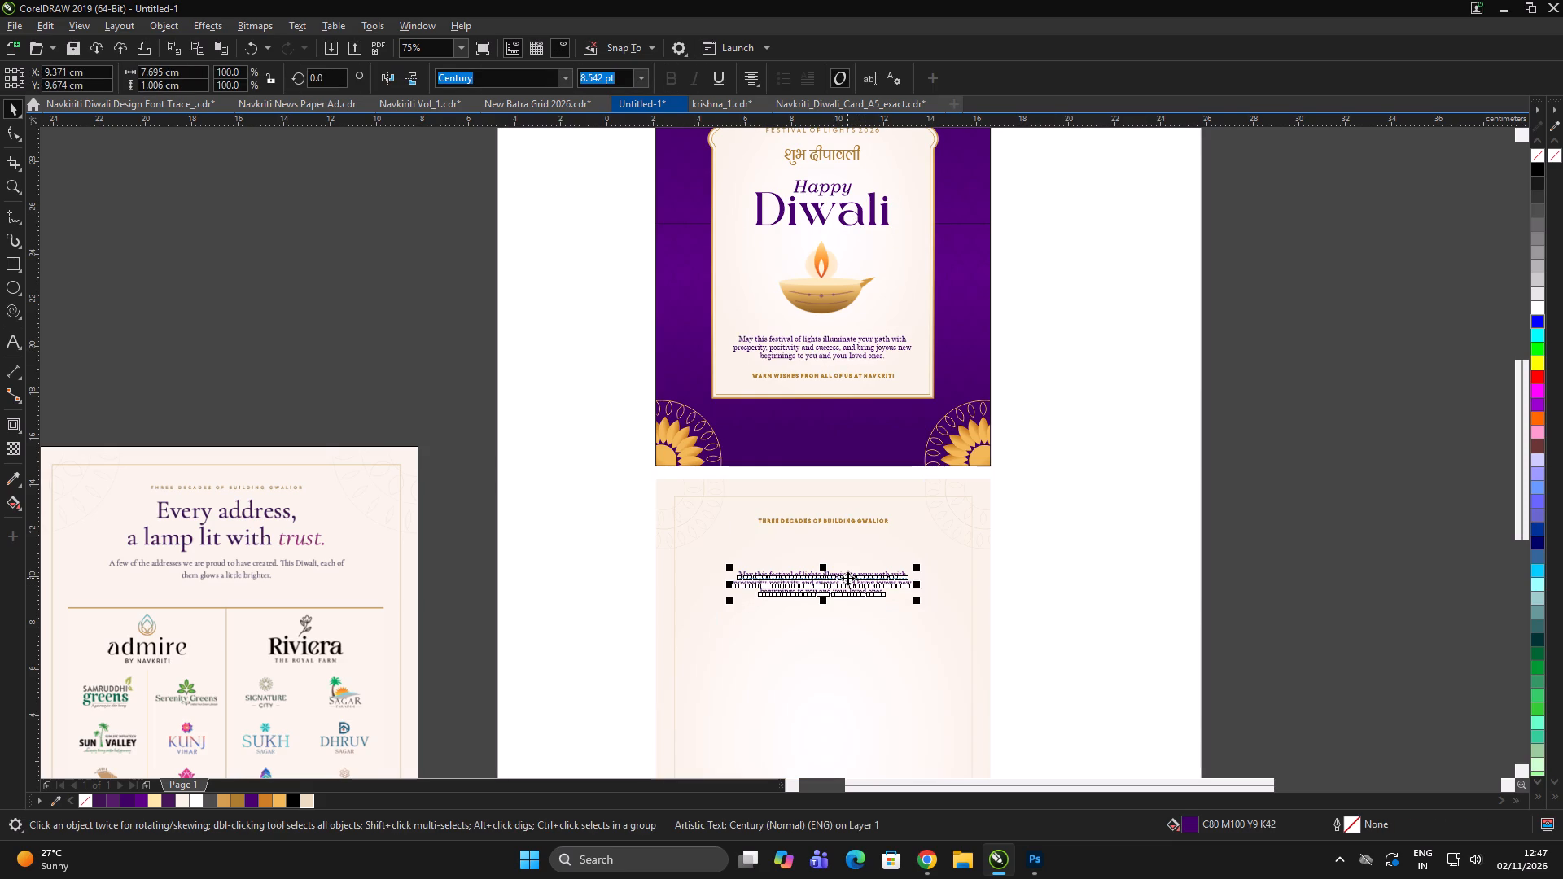
pyautogui.doubleClick(1184, 518)
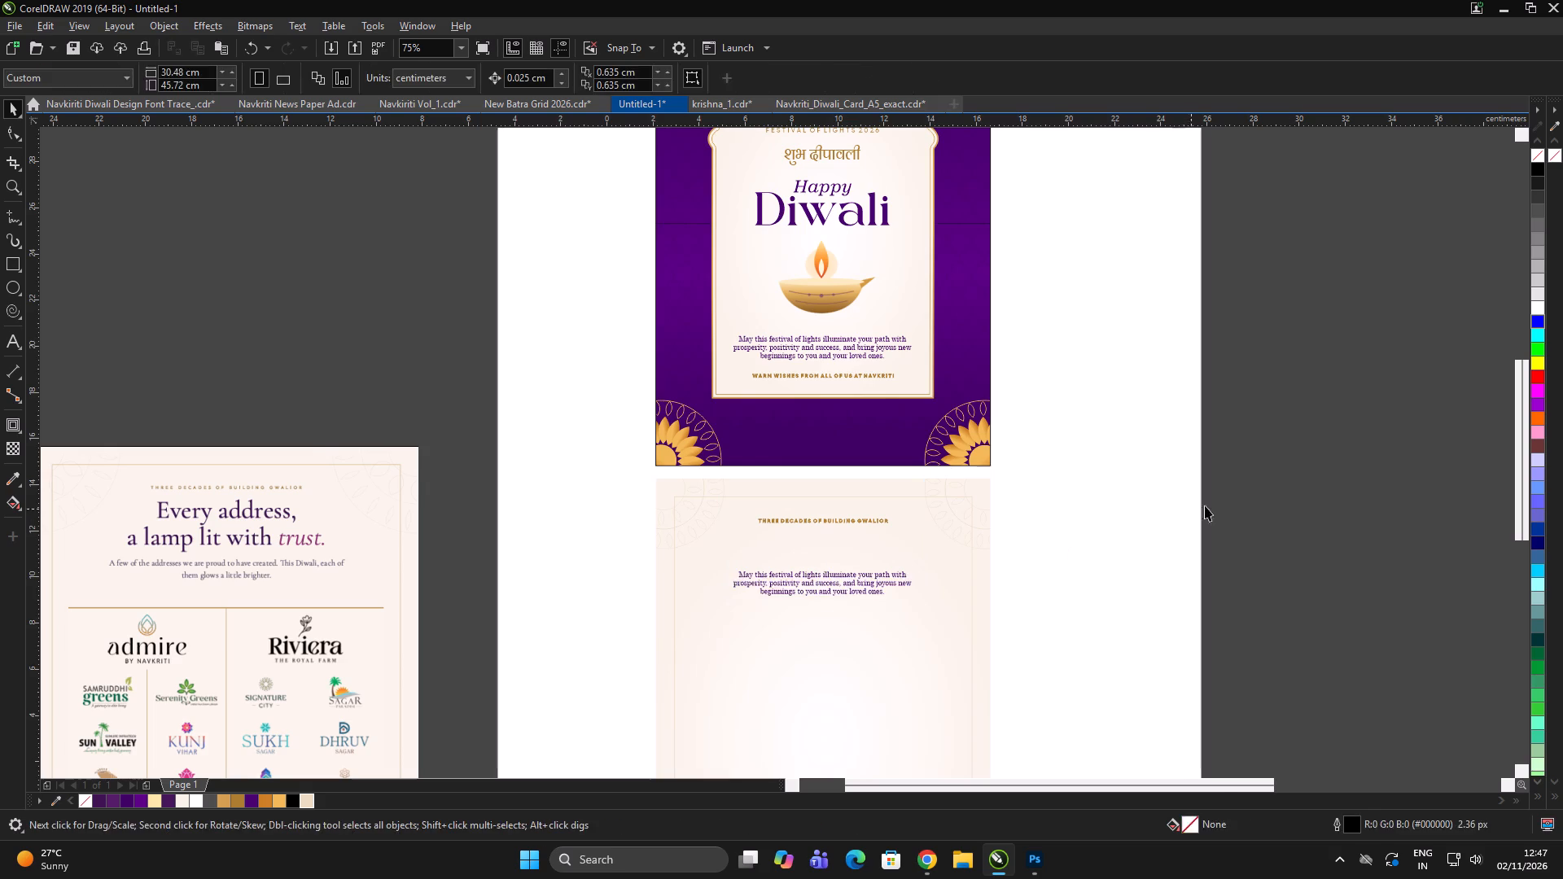
# Replace the duplicated paragraph's text with "Every address," copied from the Google Keep note.
pyautogui.hotkey('alt', 'Tab')
pyautogui.moveTo(655, 471); pyautogui.dragTo(764, 478)
pyautogui.hotkey('ctrl', 'c')
pyautogui.hotkey('alt', 'Tab')
pyautogui.click(1285, 473)
pyautogui.doubleClick(825, 574)
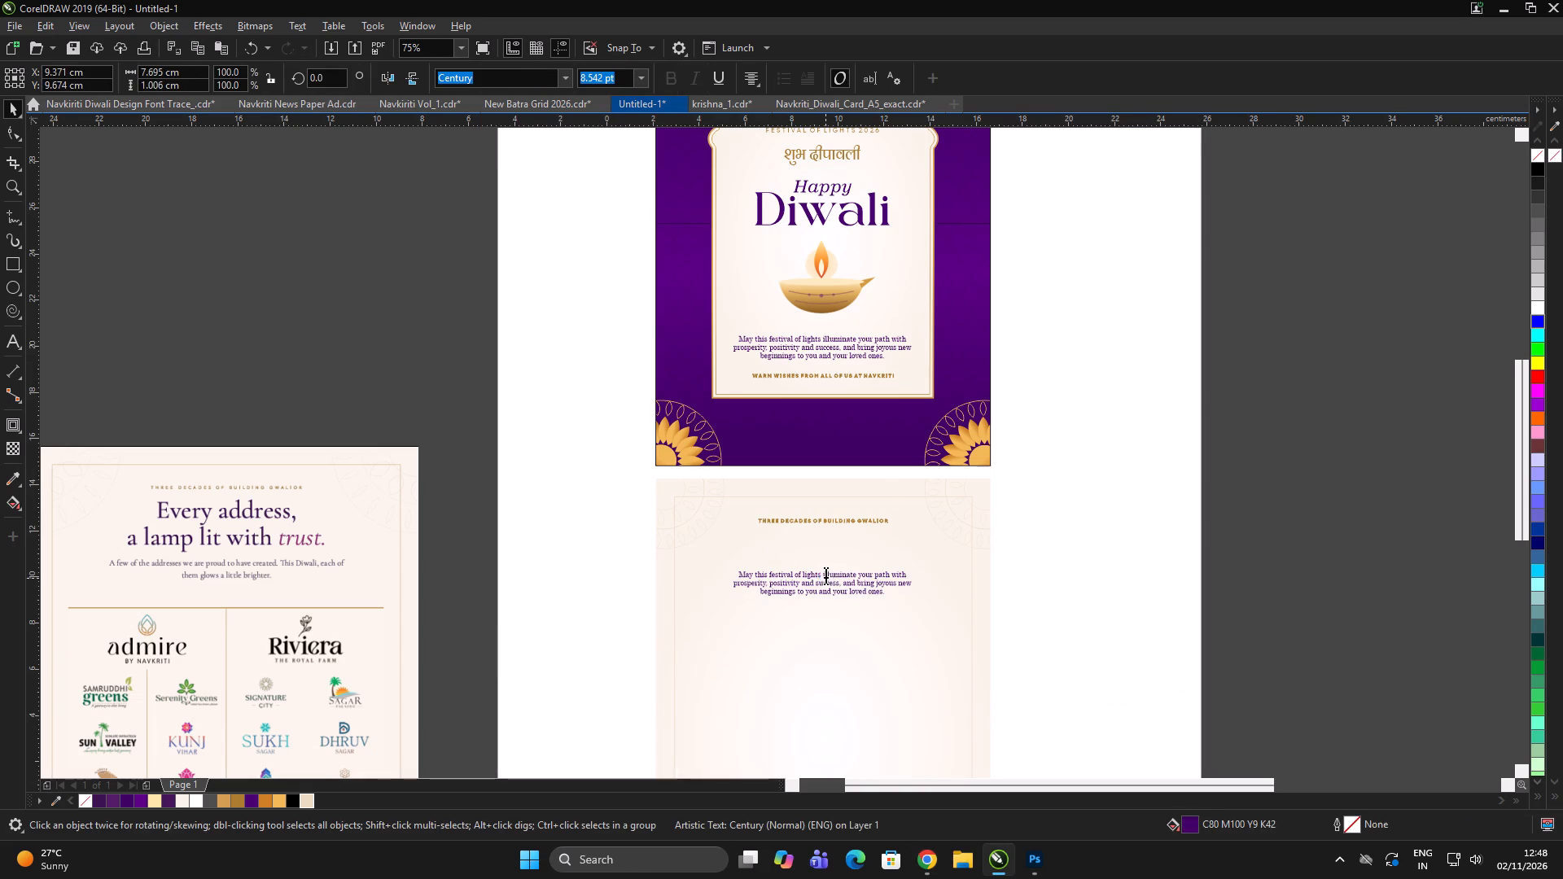
pyautogui.hotkey('ctrl', 'a')
pyautogui.hotkey('ctrl', 'v')
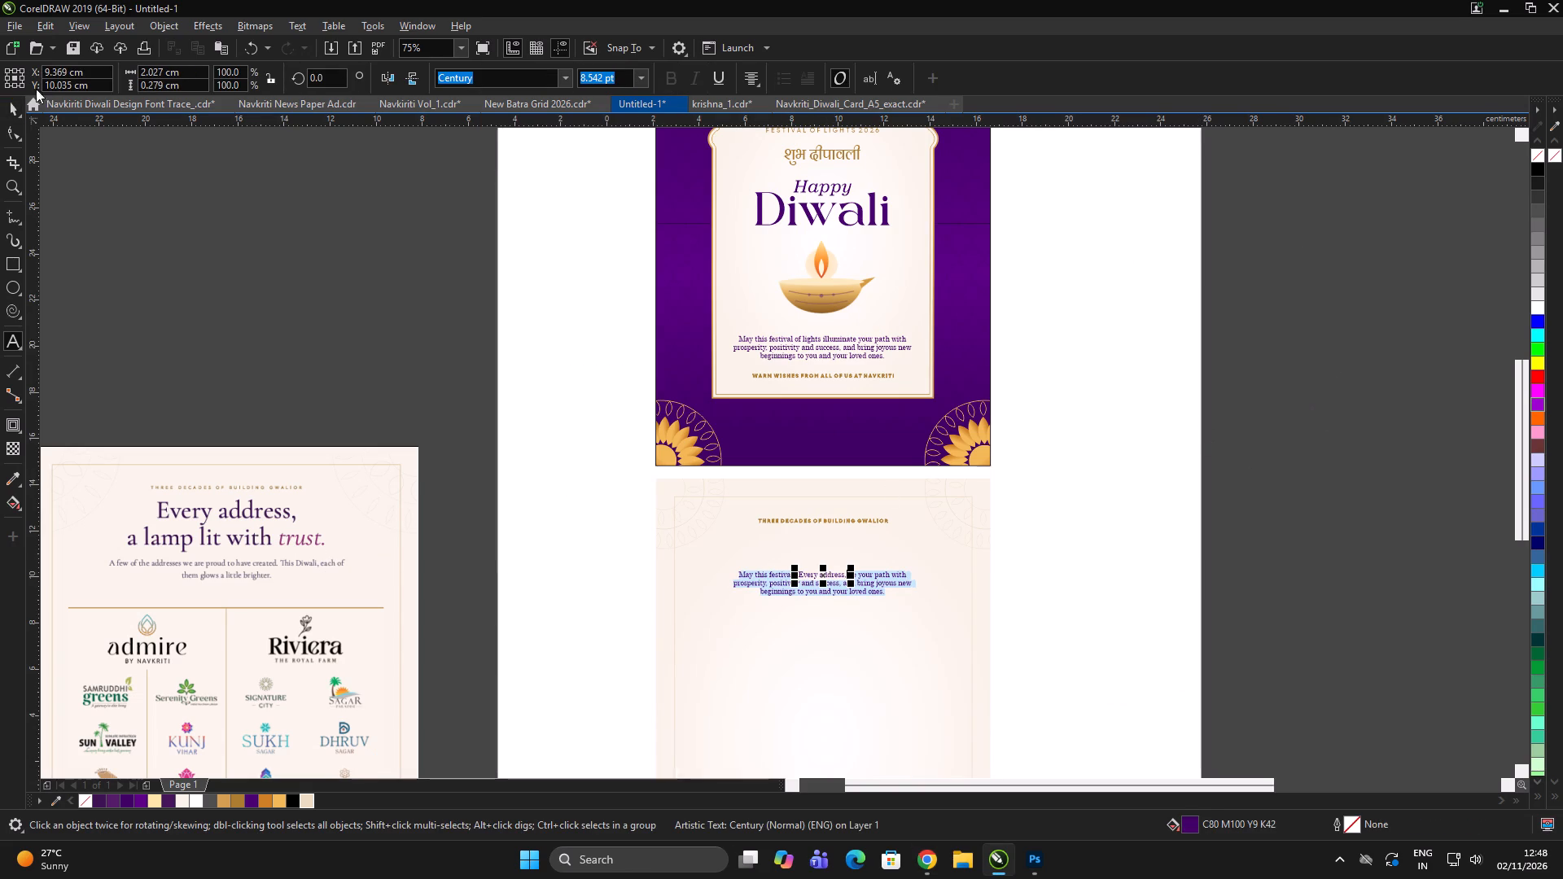
pyautogui.click(11, 103)
# Centre the "Every address," text horizontally on the cream panel.
pyautogui.keyDown('shift'); pyautogui.click(864, 653); pyautogui.keyUp('shift')
pyautogui.press('c')
pyautogui.click(1140, 600)
# Enlarge the "Every address," text to about 18.4 pt.
pyautogui.moveTo(1152, 534); pyautogui.dragTo(524, 676)
pyautogui.scroll(2, 855, 599)
pyautogui.moveTo(834, 530); pyautogui.dragTo(942, 619)
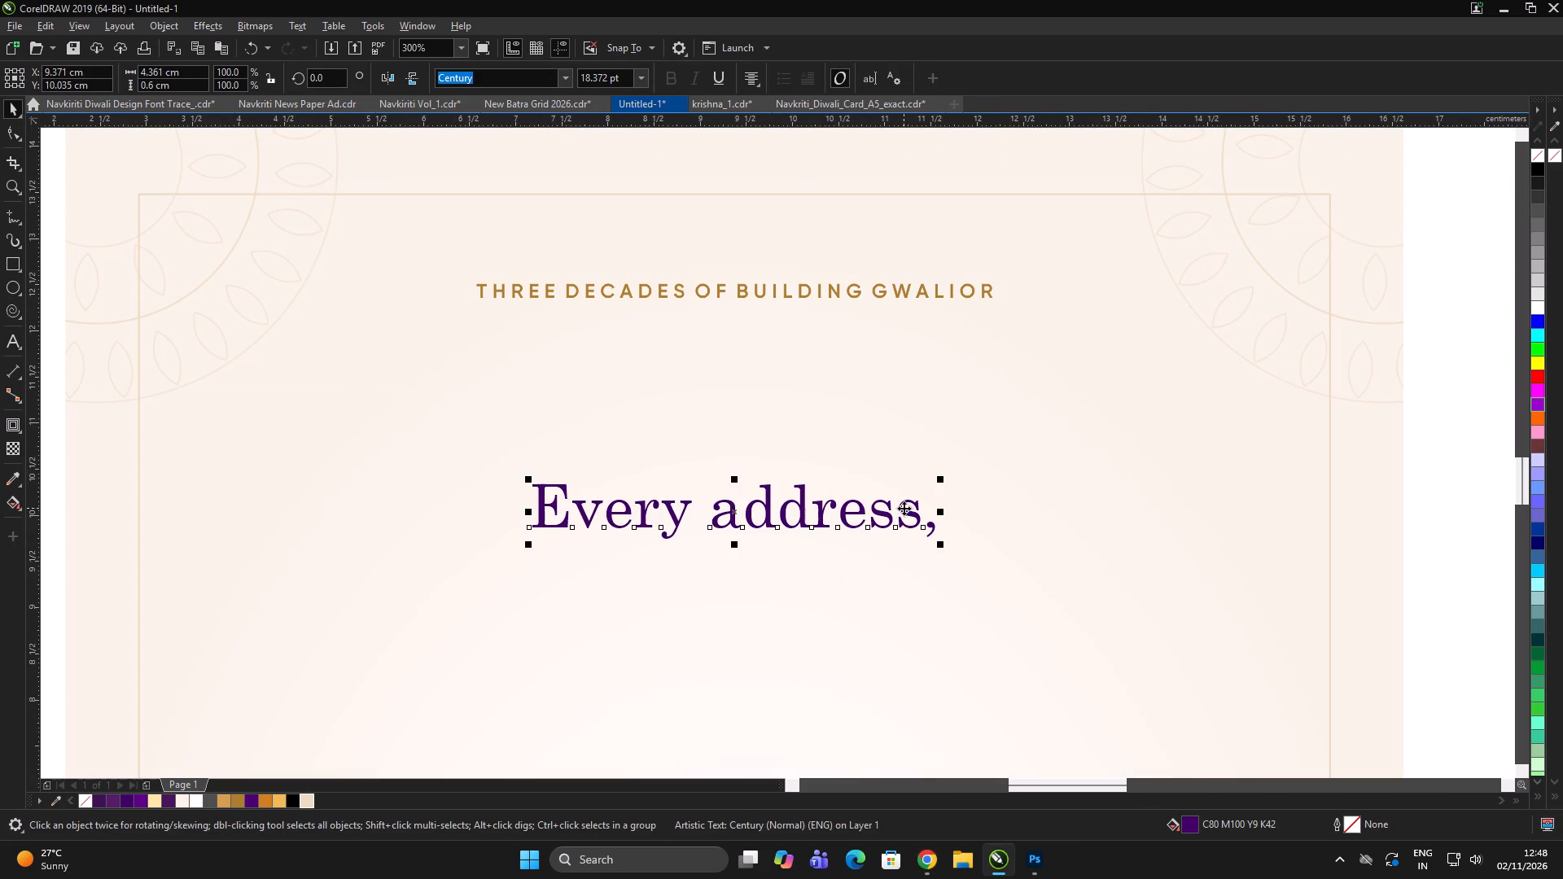
# Move "Every address," up to sit just below the "THREE DECADES OF BUILDING GWALIOR" line.
pyautogui.moveTo(912, 519); pyautogui.dragTo(904, 433)
pyautogui.hotkey('ctrl', 'z')
pyautogui.click(904, 505)
pyautogui.moveTo(911, 513); pyautogui.dragTo(908, 396)
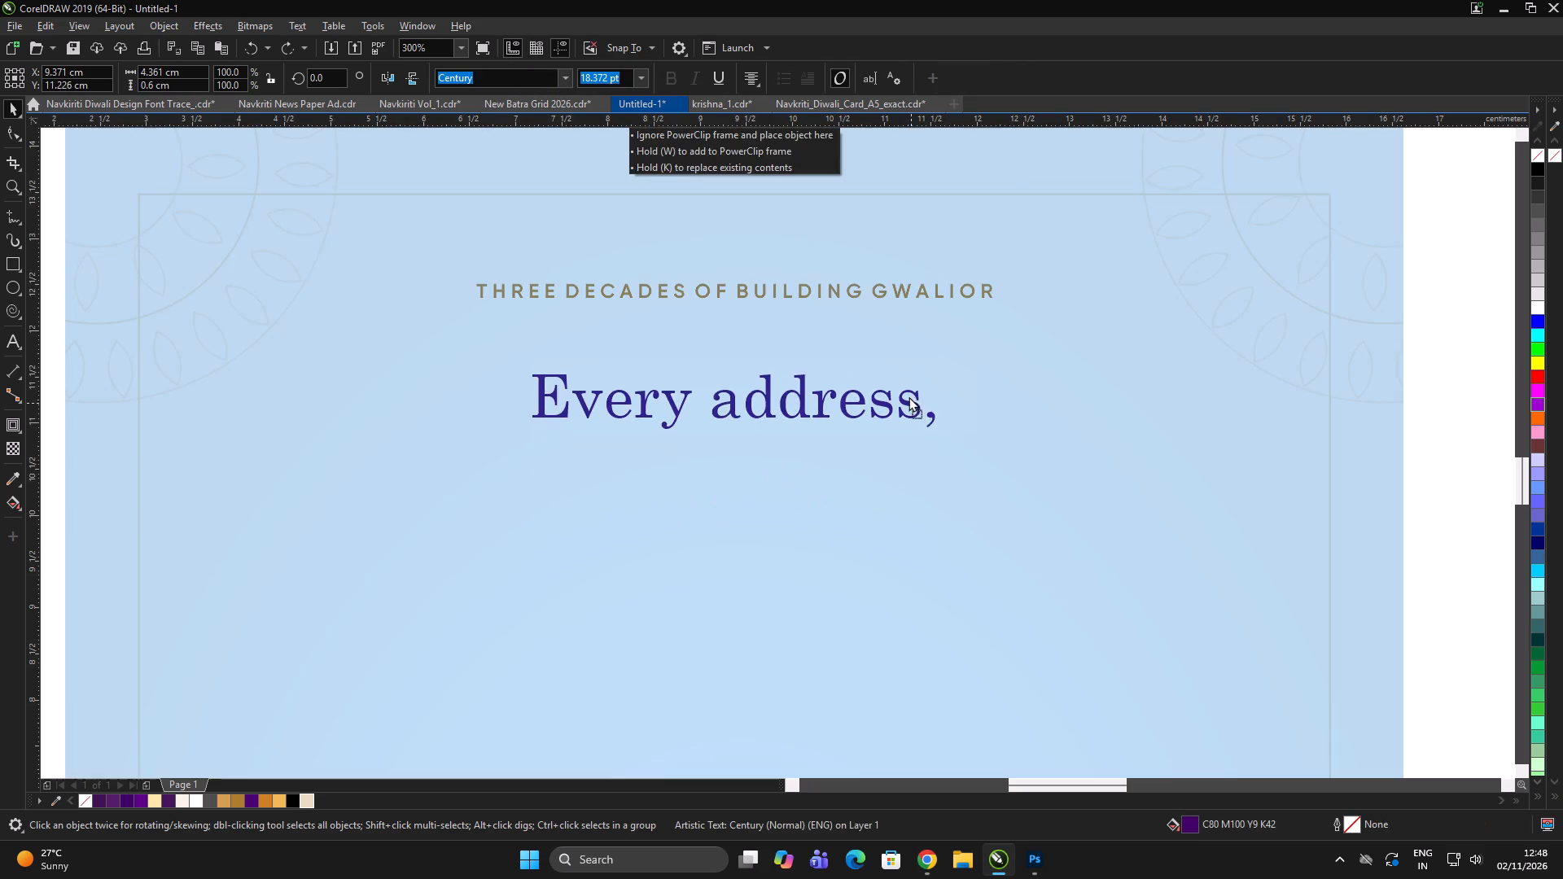
pyautogui.moveTo(908, 396); pyautogui.dragTo(915, 377)
pyautogui.scroll(-3, 904, 383)
pyautogui.doubleClick(1178, 461)
pyautogui.click(296, 492)
pyautogui.click(565, 317)
# Add "lamp lit with trust." from the Google Keep note as a second line under "Every address,".
pyautogui.hotkey('alt', 'Tab')
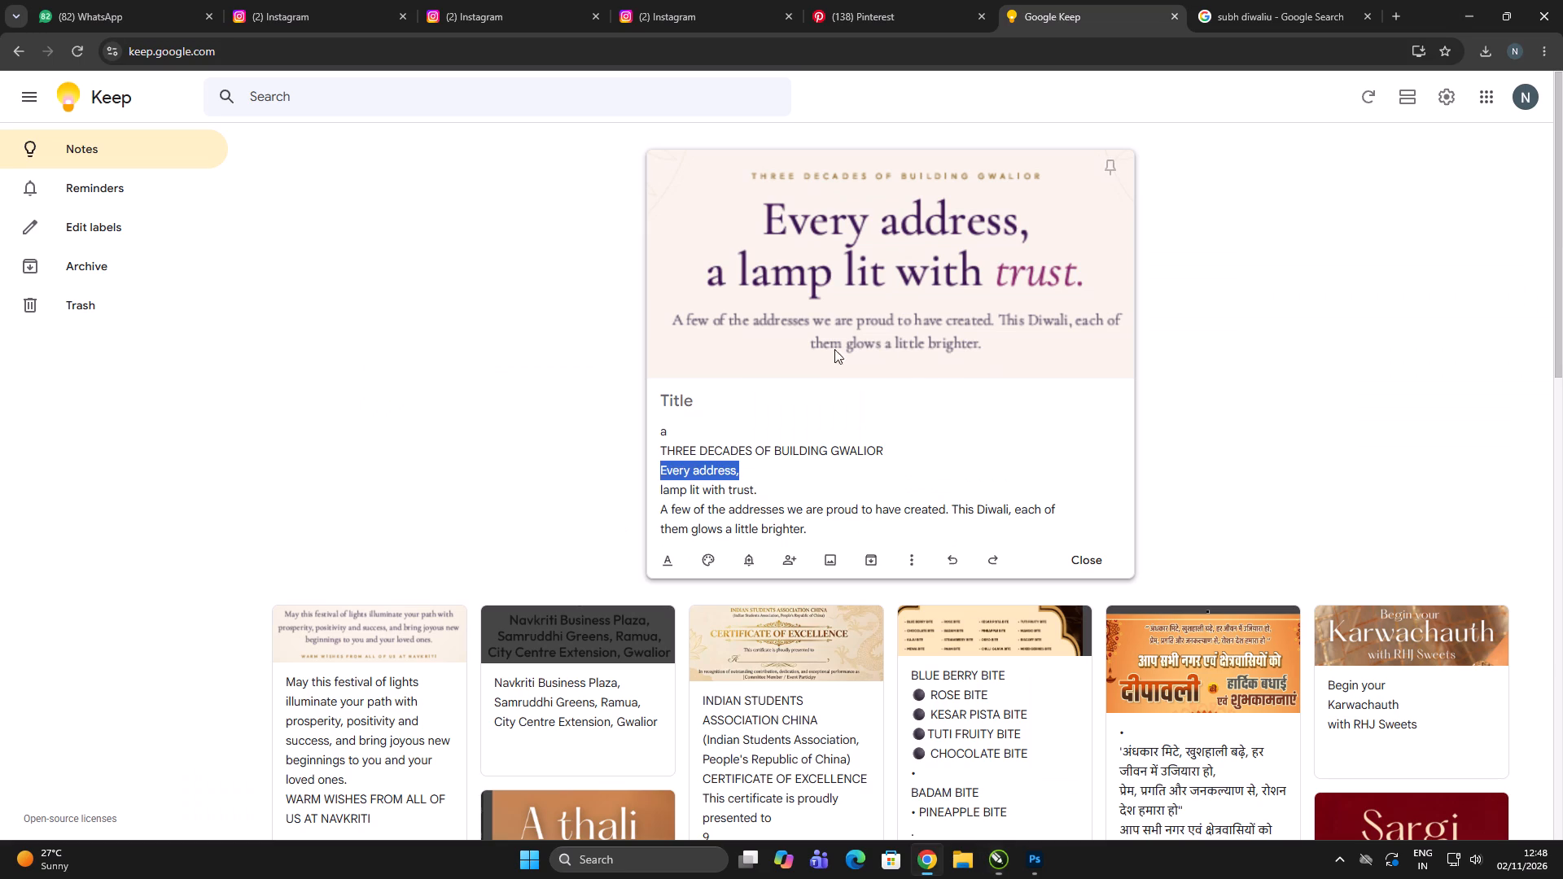
pyautogui.moveTo(766, 492); pyautogui.dragTo(589, 492)
pyautogui.hotkey('ctrl', 'c')
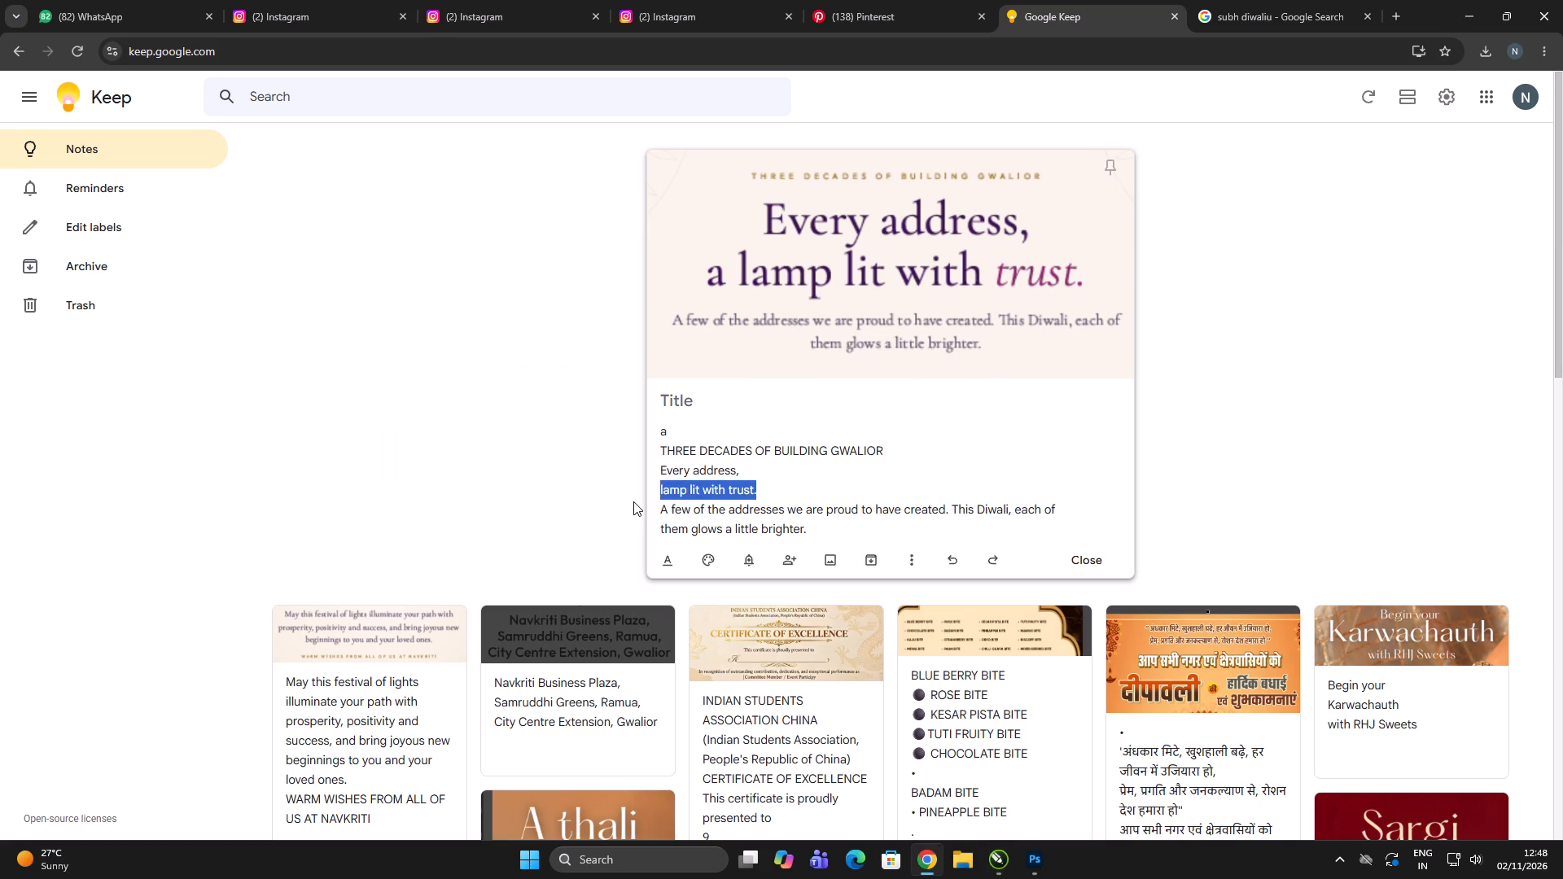
pyautogui.hotkey('alt', 'Tab')
pyautogui.scroll(1, 922, 396)
pyautogui.doubleClick(920, 390)
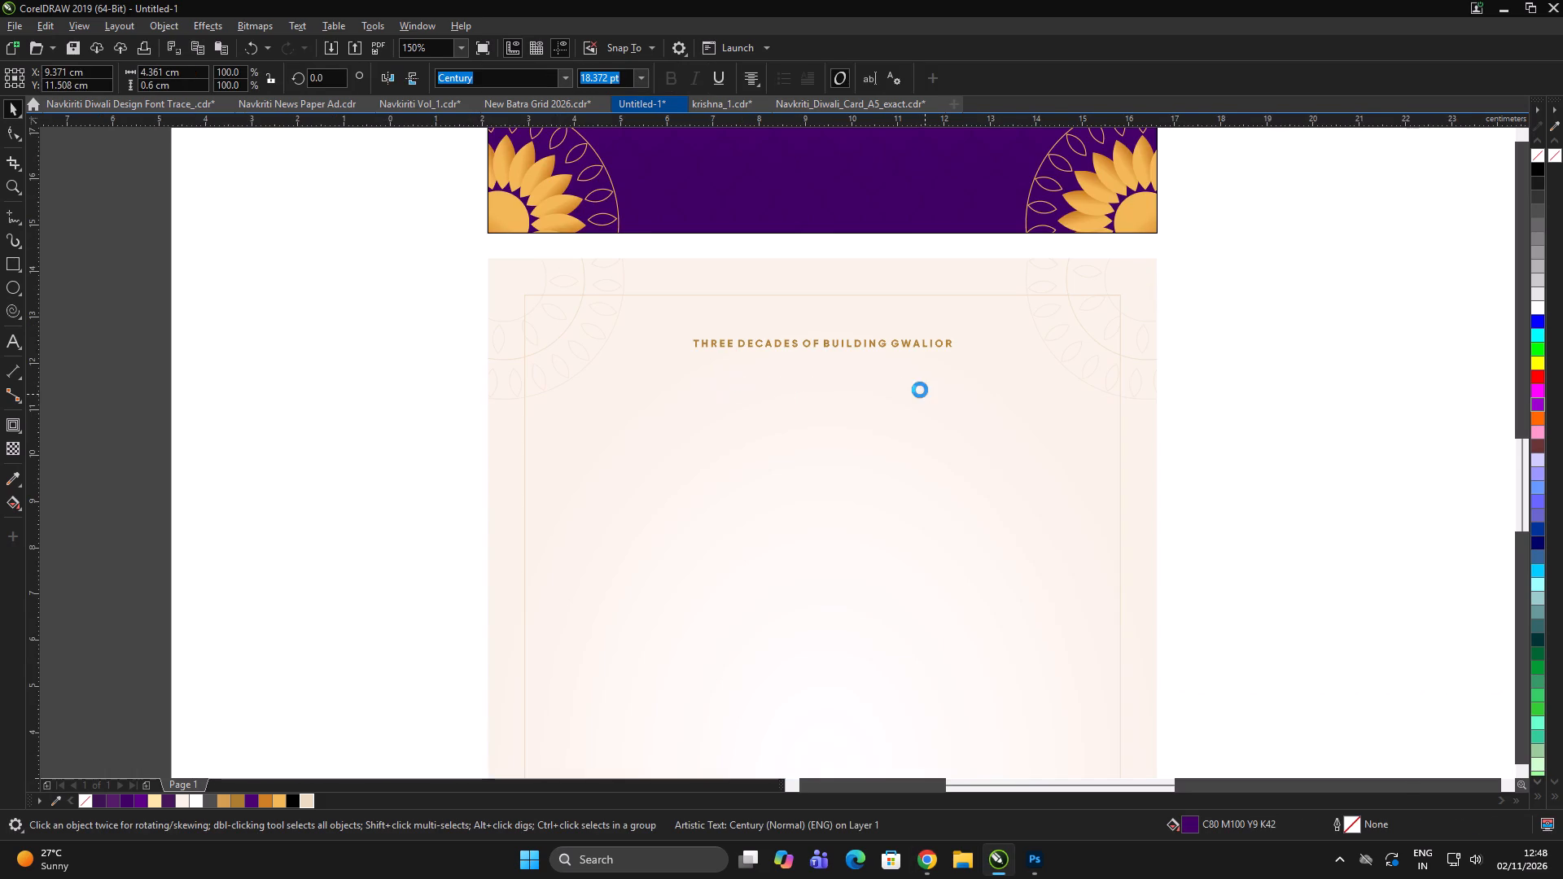
pyautogui.scroll(1, 935, 393)
pyautogui.click(908, 392)
pyautogui.press('Return')
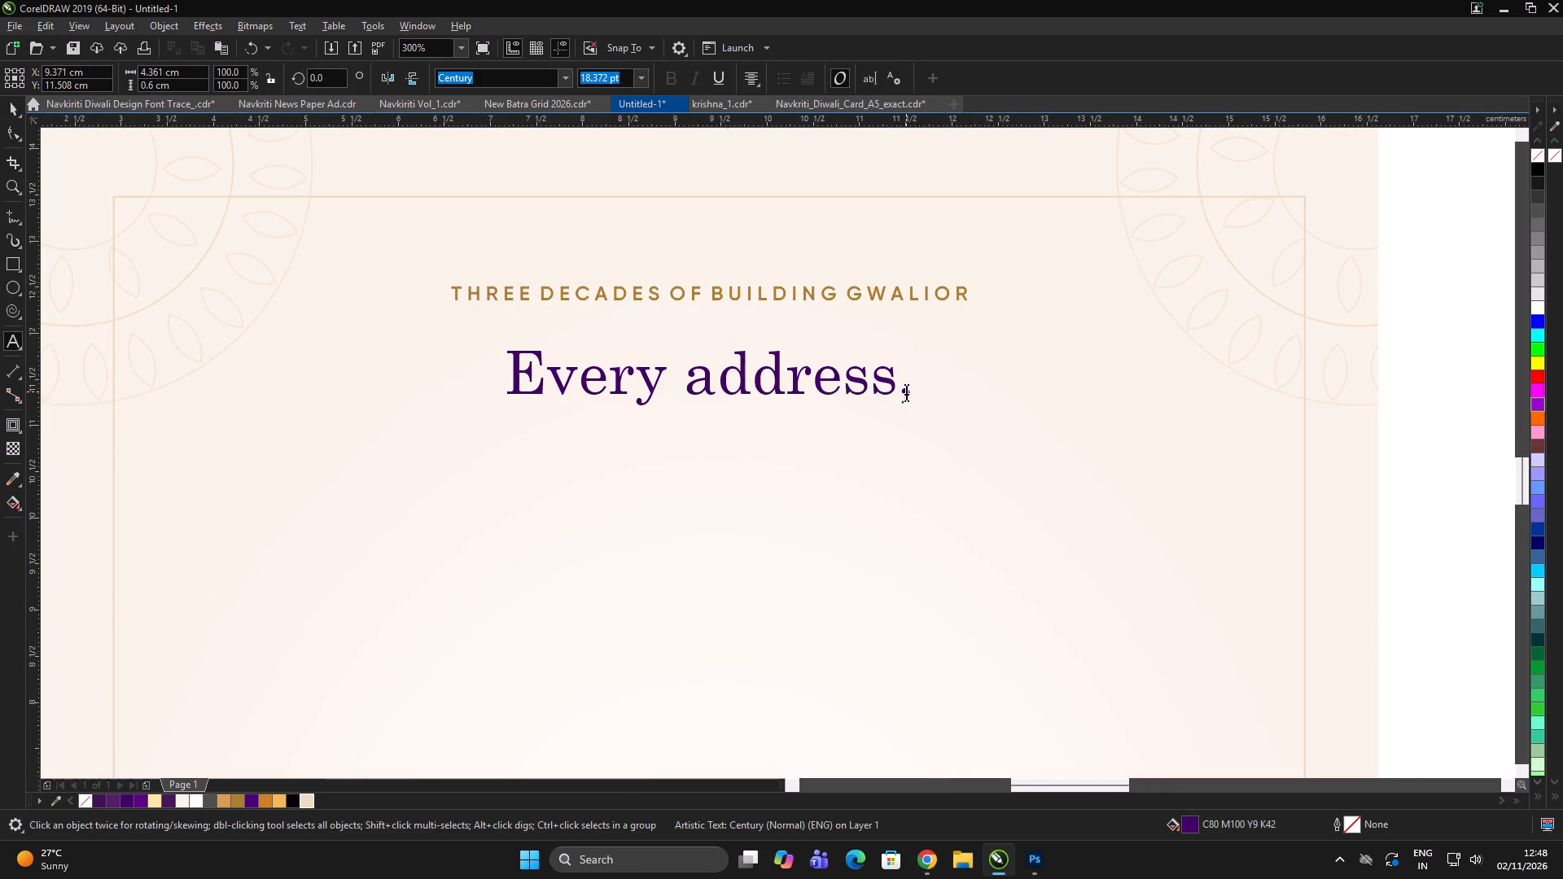
pyautogui.hotkey('ctrl', 'v')
# Insert "a " before "lamp" so the second headline line reads "a lamp lit with trust.".
pyautogui.click(443, 444)
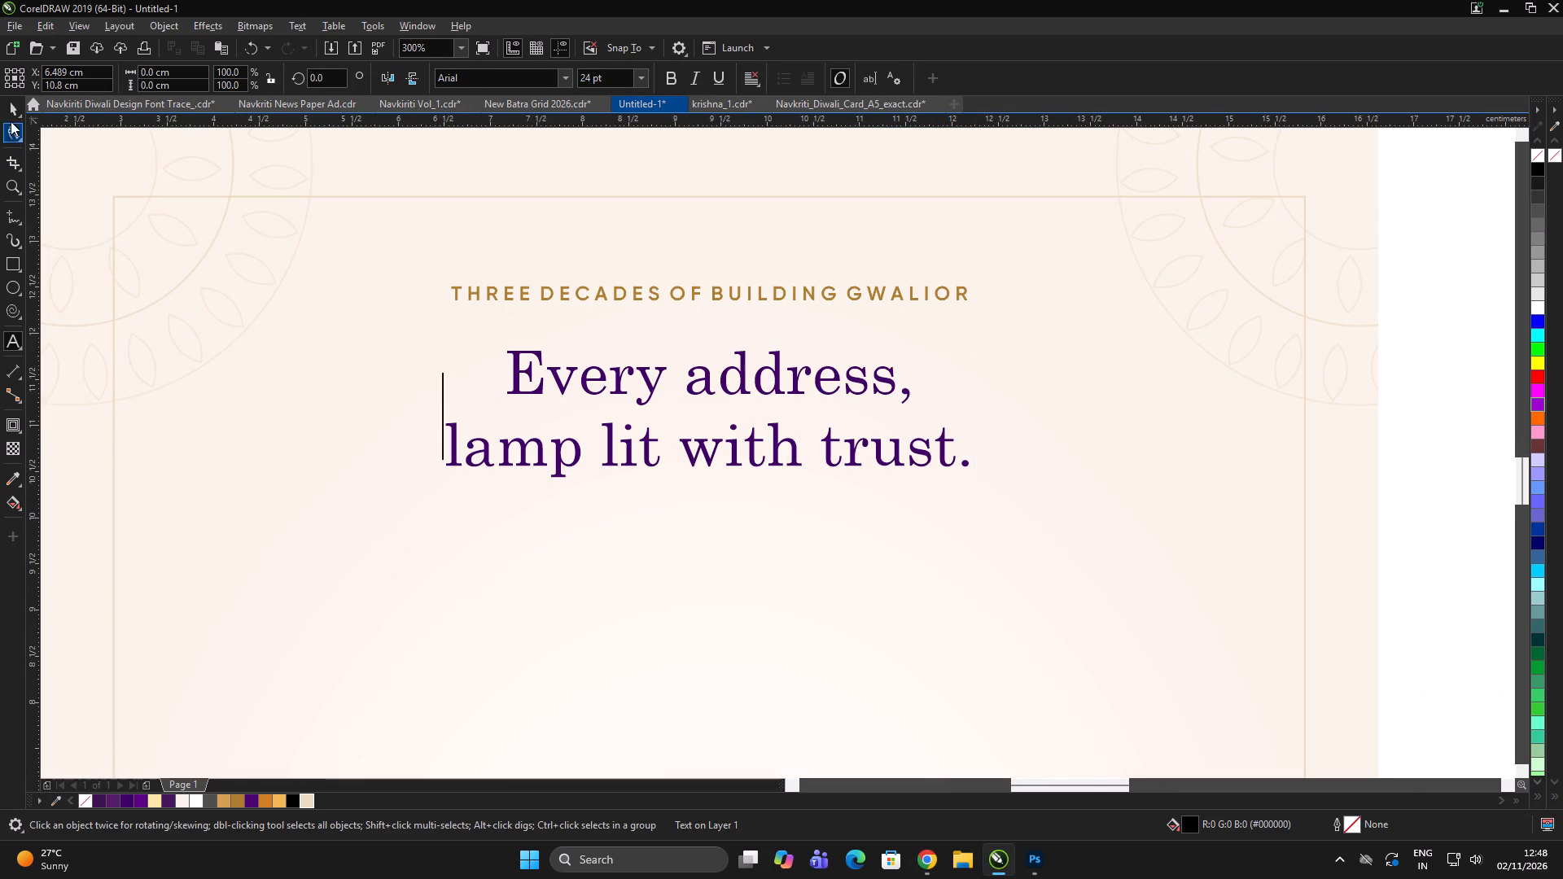
pyautogui.click(11, 113)
pyautogui.scroll(-3, 929, 388)
pyautogui.doubleClick(1163, 437)
pyautogui.scroll(1, 785, 416)
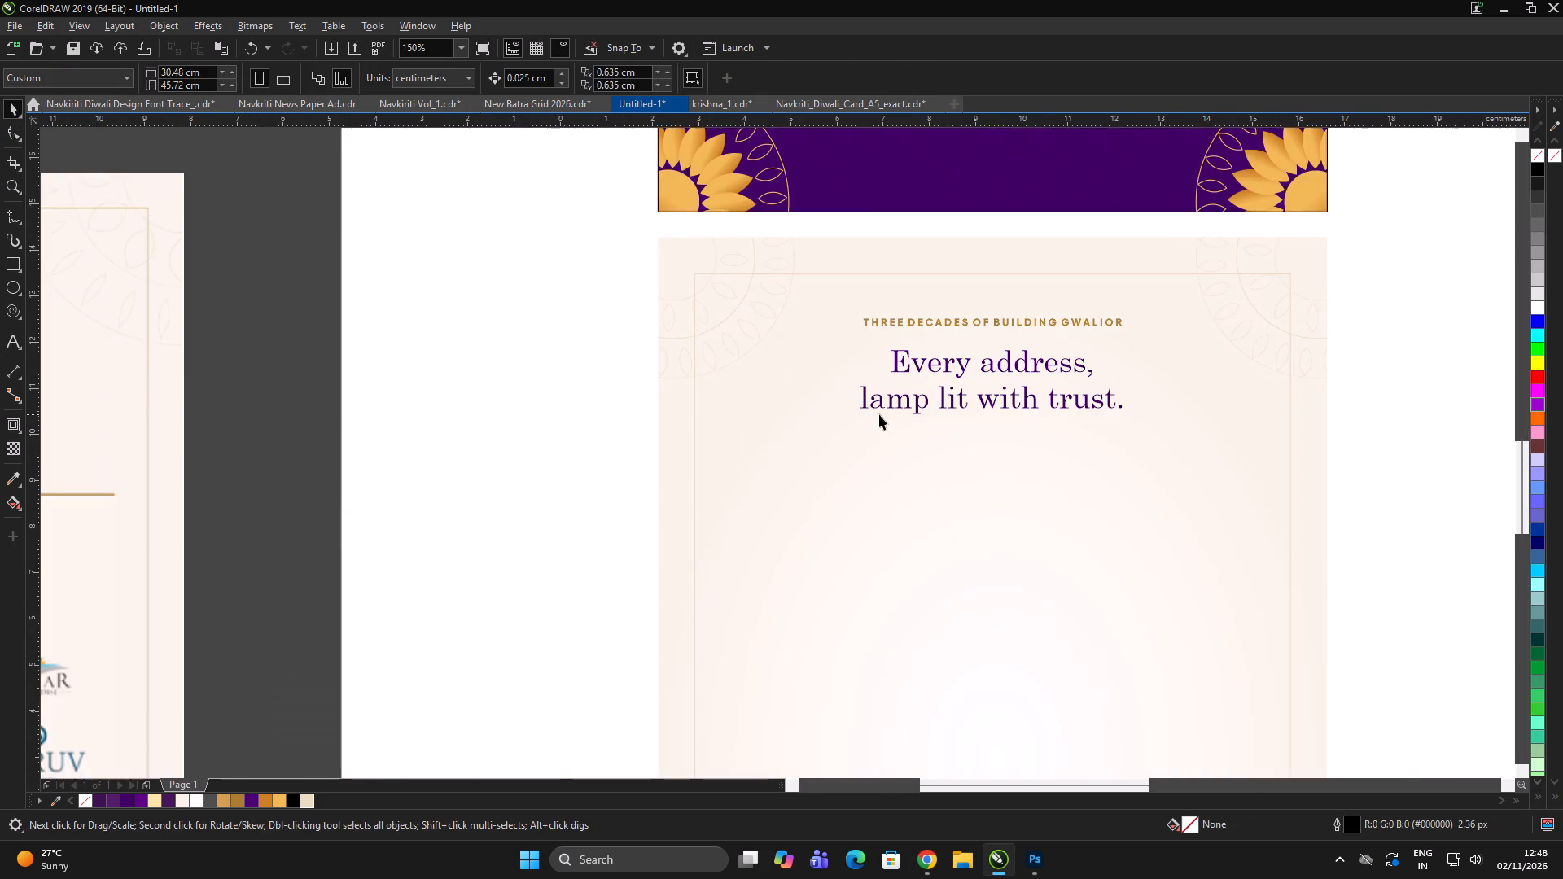
pyautogui.scroll(1, 872, 406)
pyautogui.doubleClick(853, 409)
pyautogui.press('a')
pyautogui.press('space')
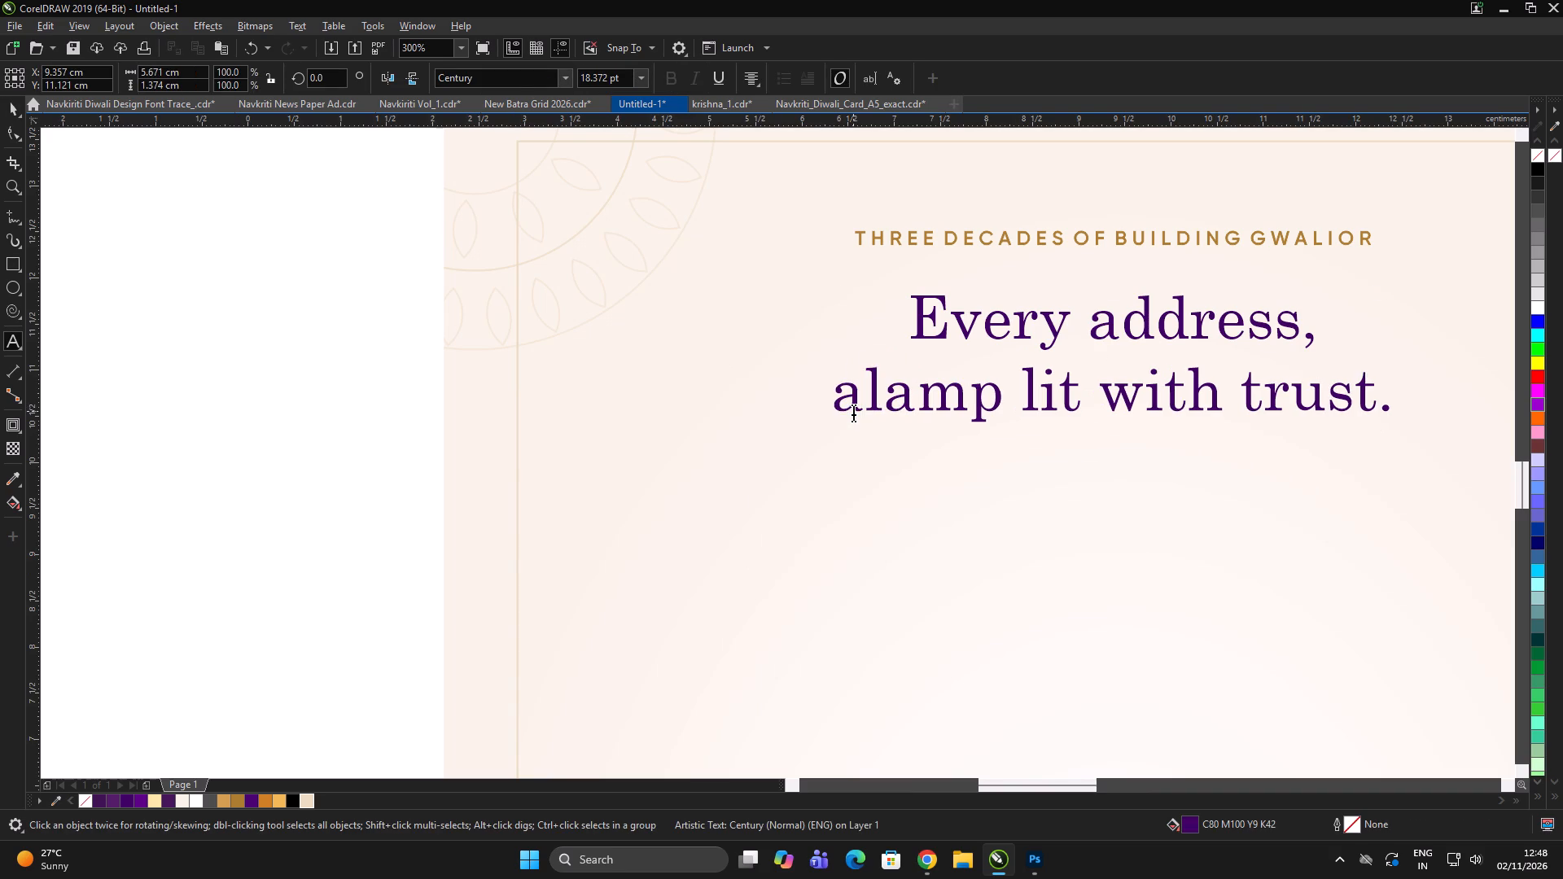
# Slightly tighten the line spacing of the two-line headline with the Shape tool.
pyautogui.click(12, 125)
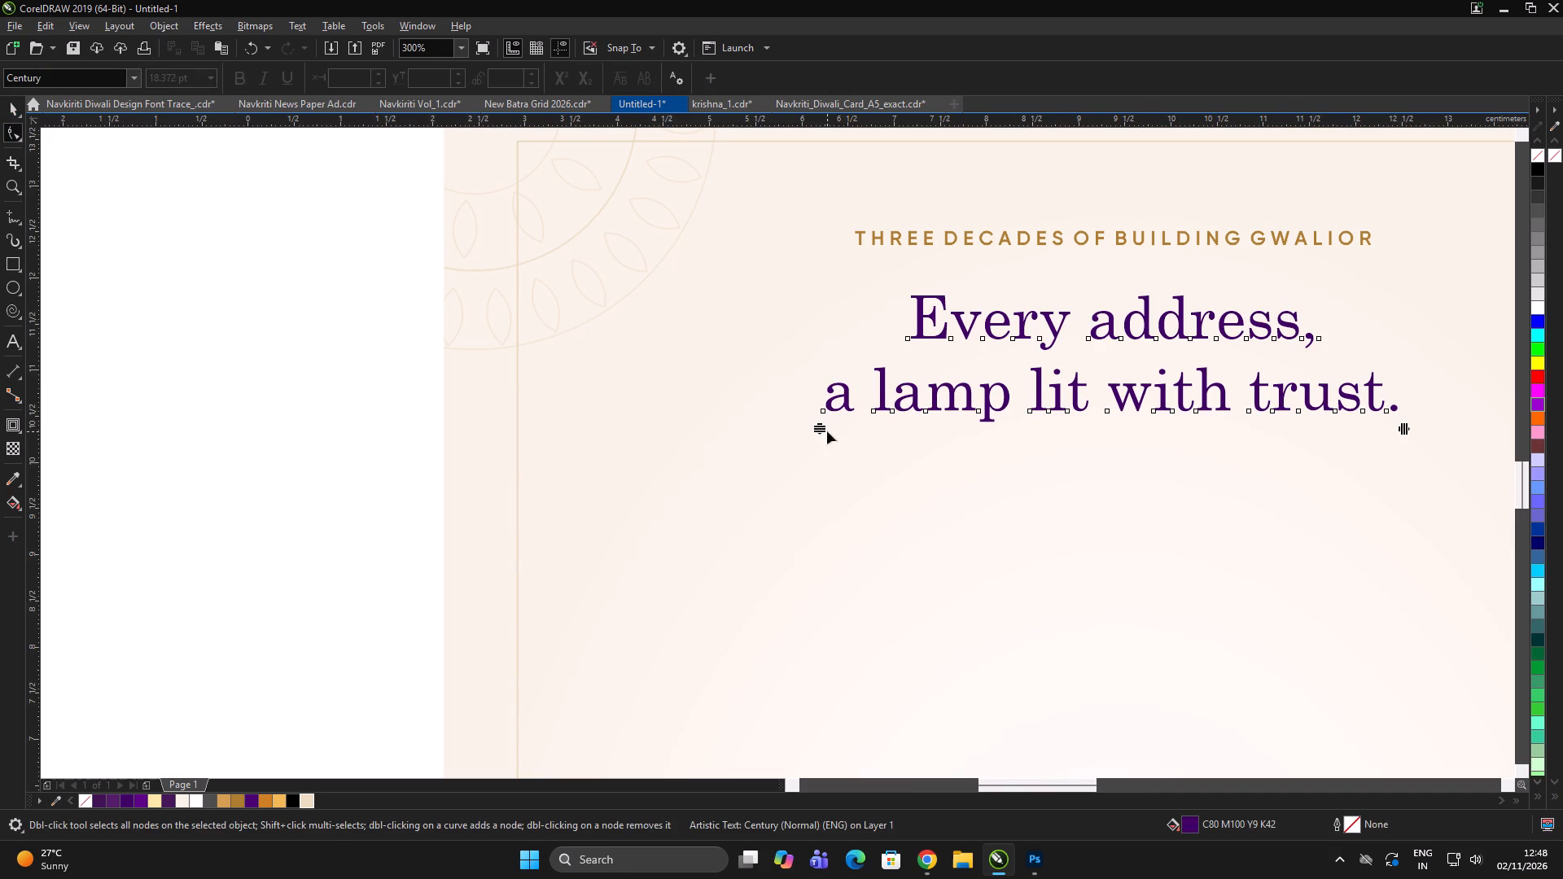
pyautogui.moveTo(824, 431); pyautogui.dragTo(825, 419)
pyautogui.scroll(-2, 681, 403)
pyautogui.press('space')
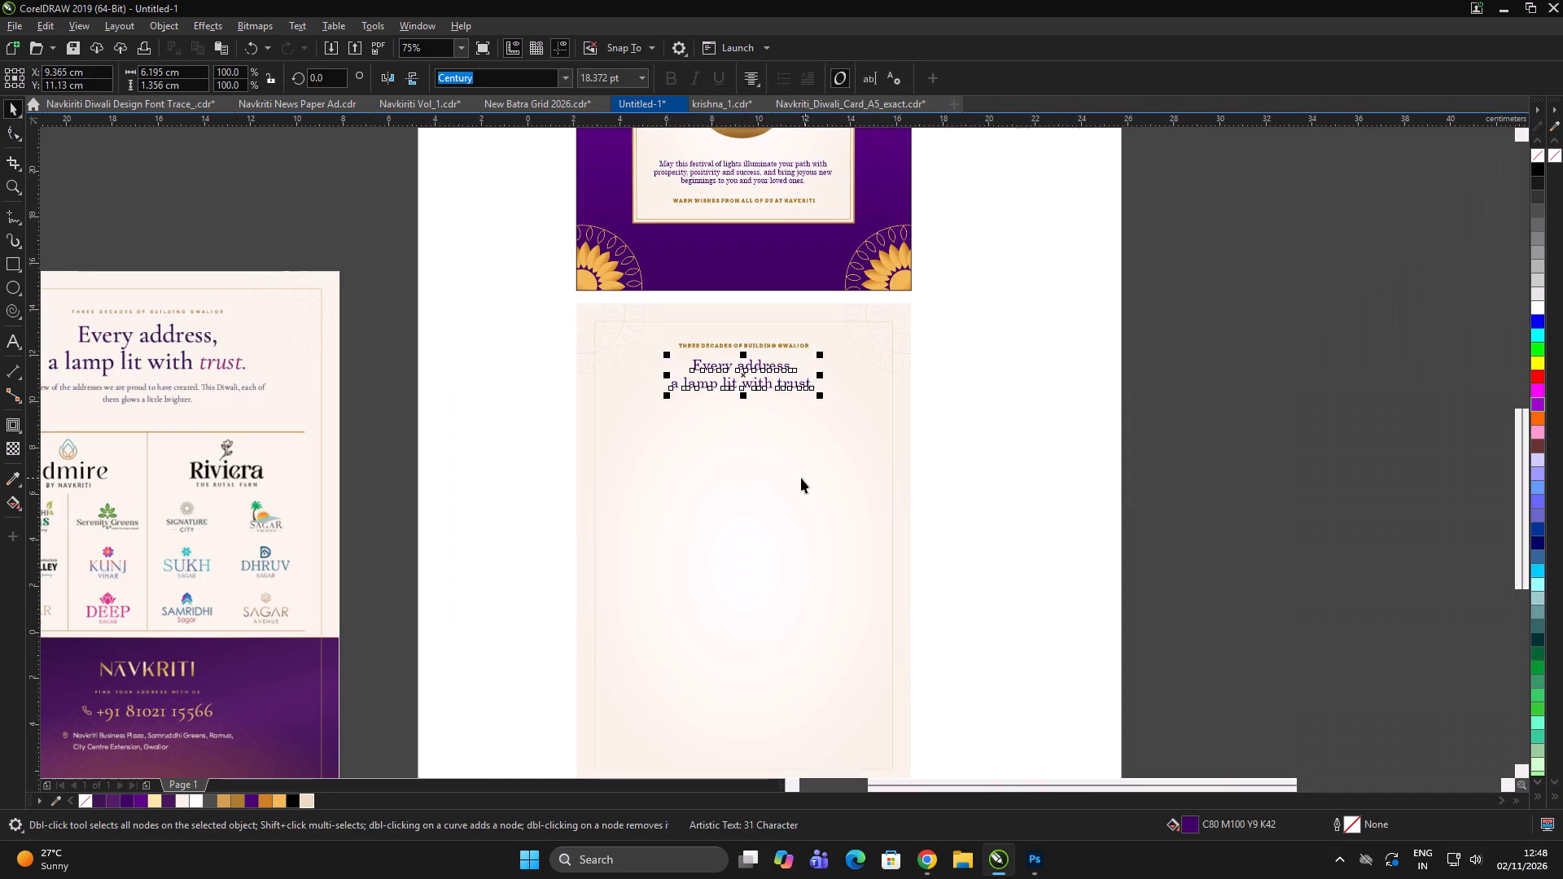
# Centre the two-line headline horizontally on the cream panel.
pyautogui.keyDown('shift'); pyautogui.click(801, 478); pyautogui.keyUp('shift')
pyautogui.press('c')
pyautogui.click(1014, 407)
pyautogui.click(1020, 402)
# Enlarge the two-line headline to about 25.4 pt and keep it just below the gold "THREE DECADES OF BUILDING GWALIOR" line.
pyautogui.click(793, 388)
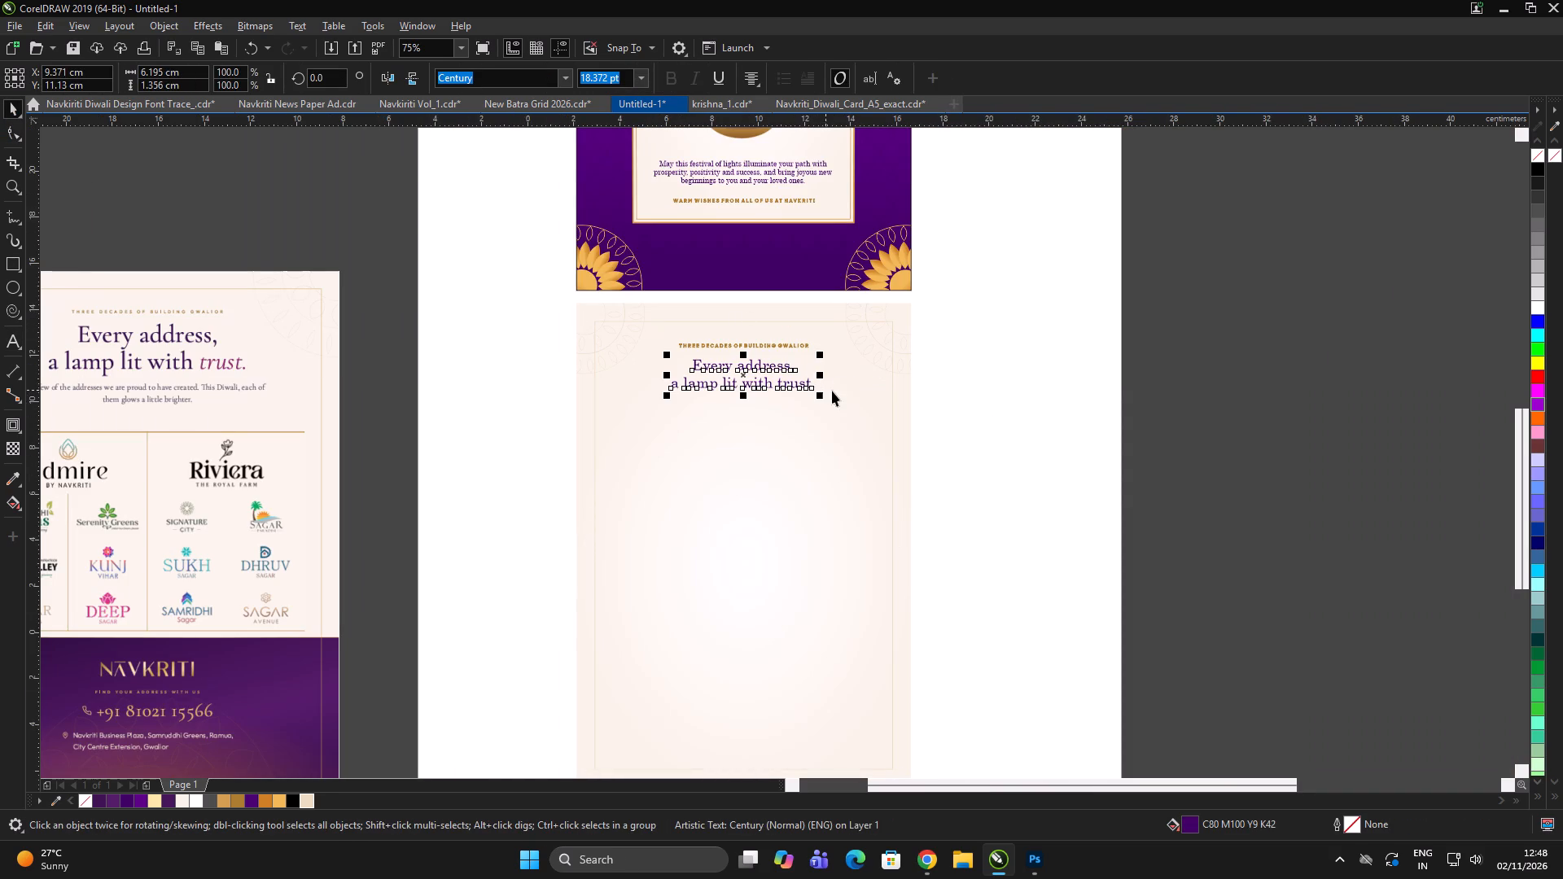
pyautogui.scroll(1, 822, 391)
pyautogui.moveTo(814, 400); pyautogui.dragTo(814, 400)
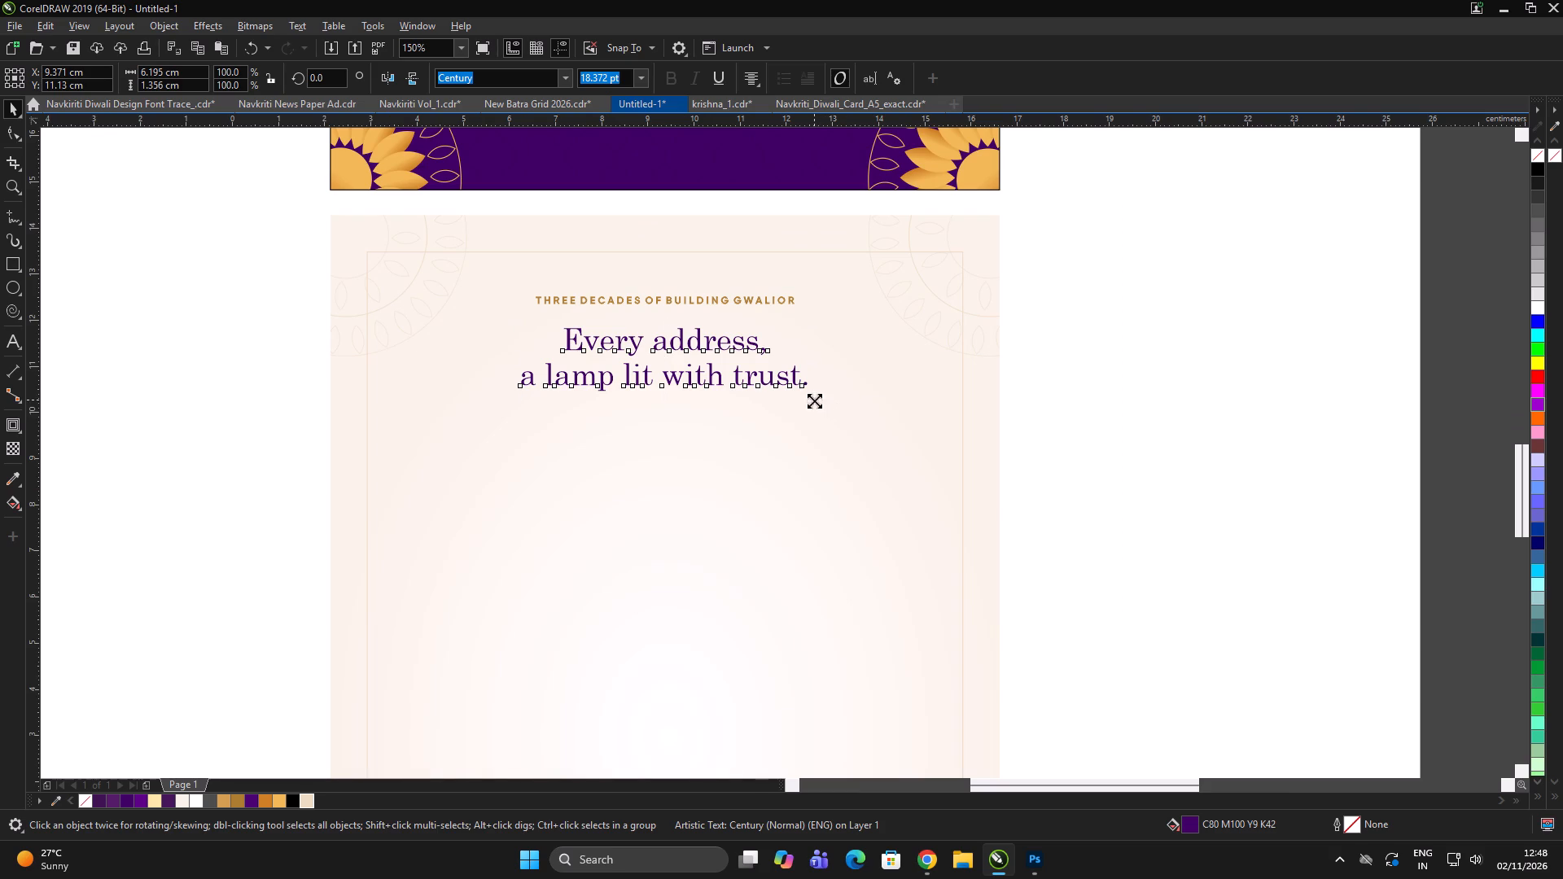
pyautogui.moveTo(814, 400); pyautogui.dragTo(869, 433)
pyautogui.moveTo(829, 386); pyautogui.dragTo(830, 406)
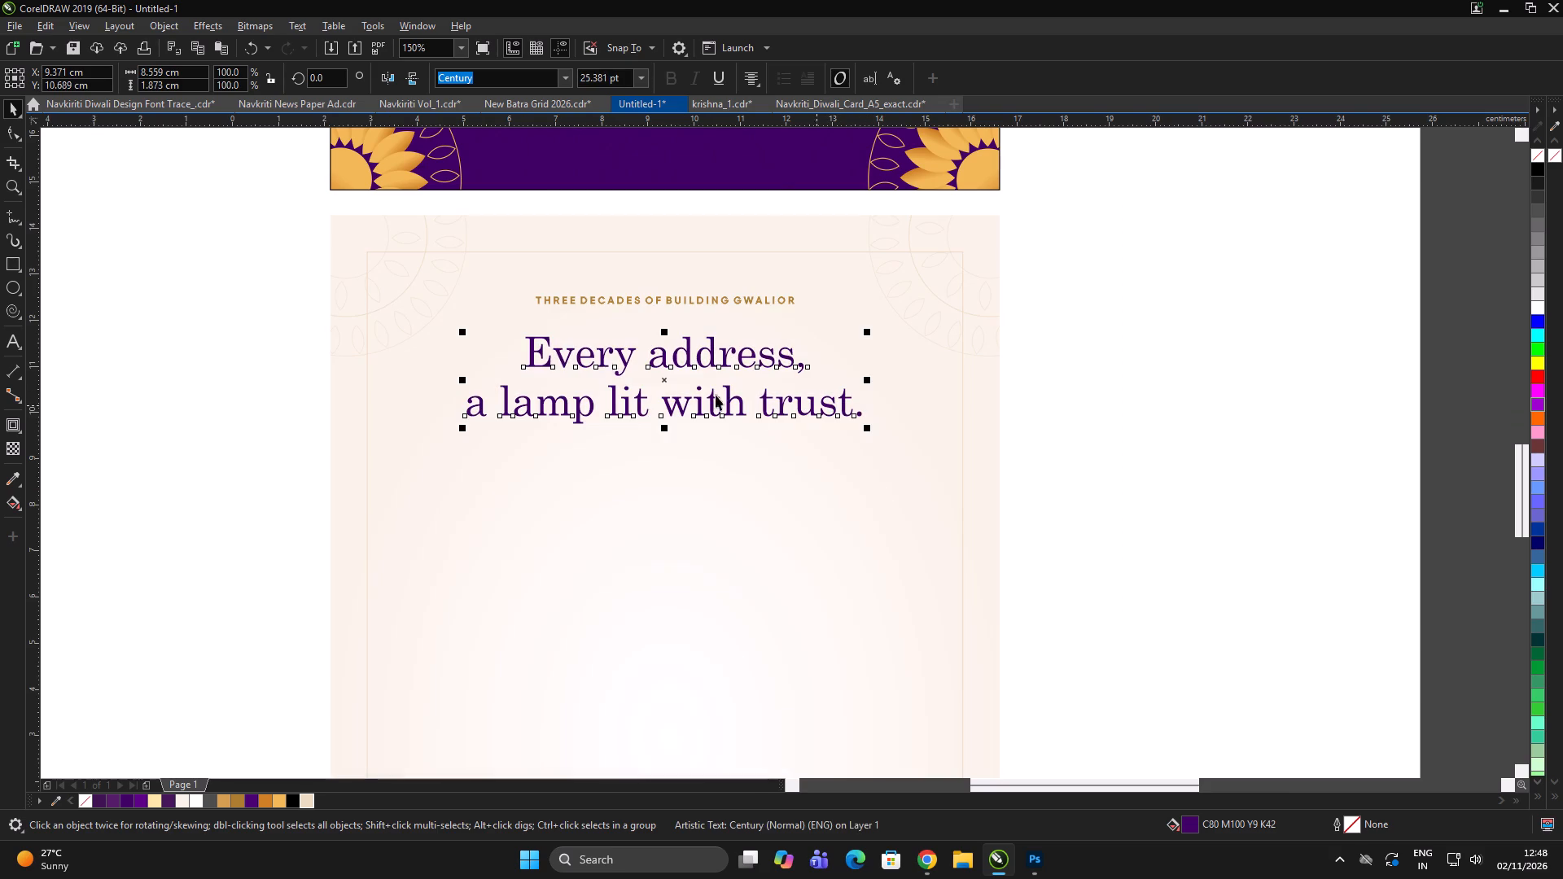
# Set the word "trust." in the headline to the Century751 BT Normal-Italic font.
pyautogui.doubleClick(766, 399)
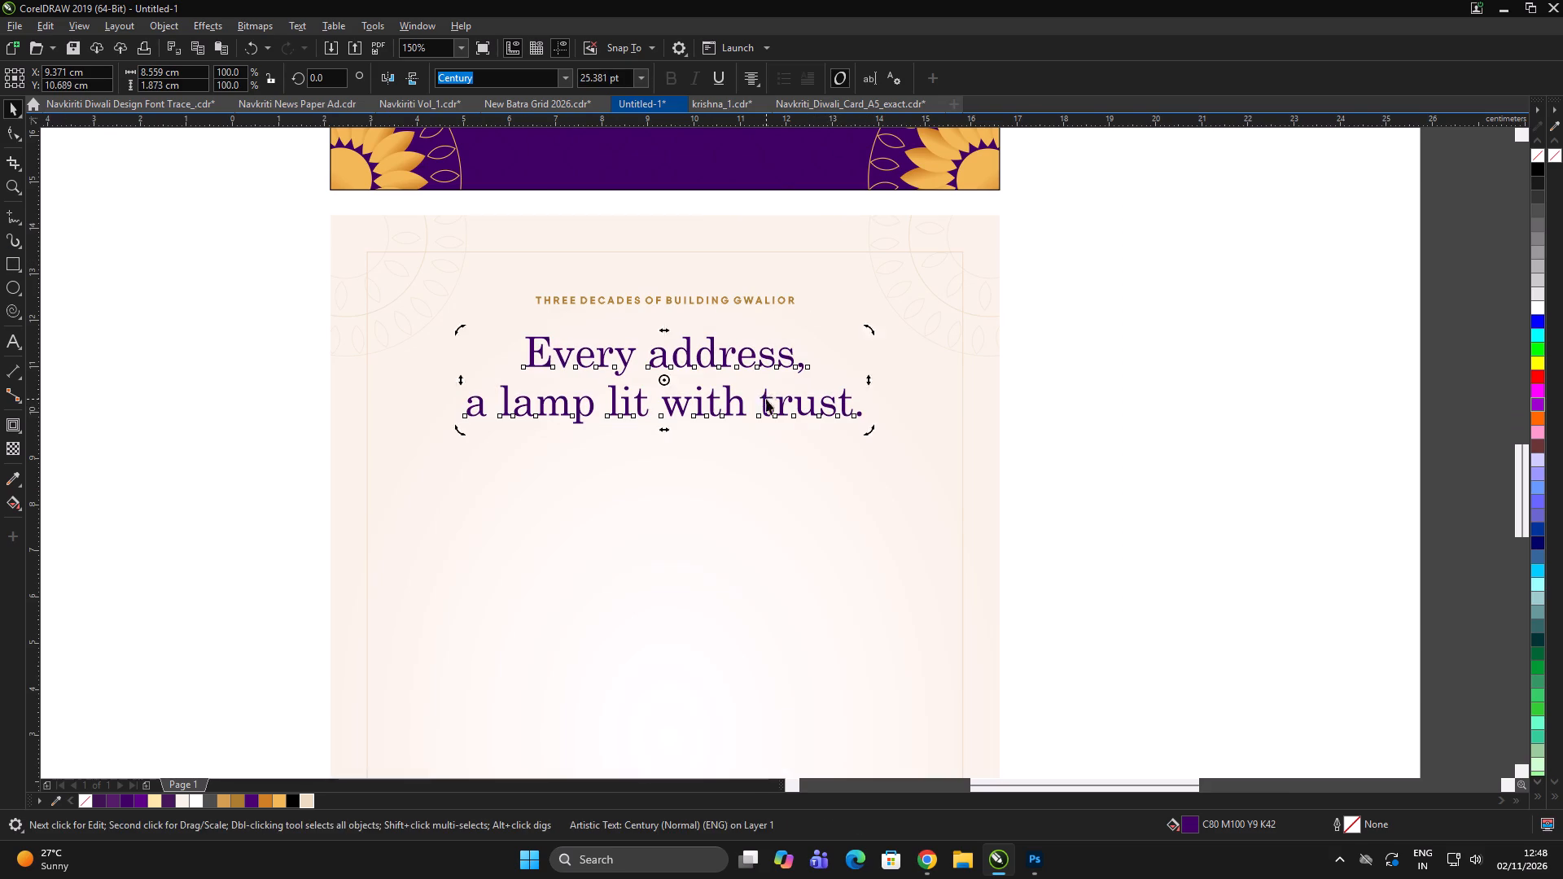
pyautogui.moveTo(763, 398); pyautogui.dragTo(873, 400)
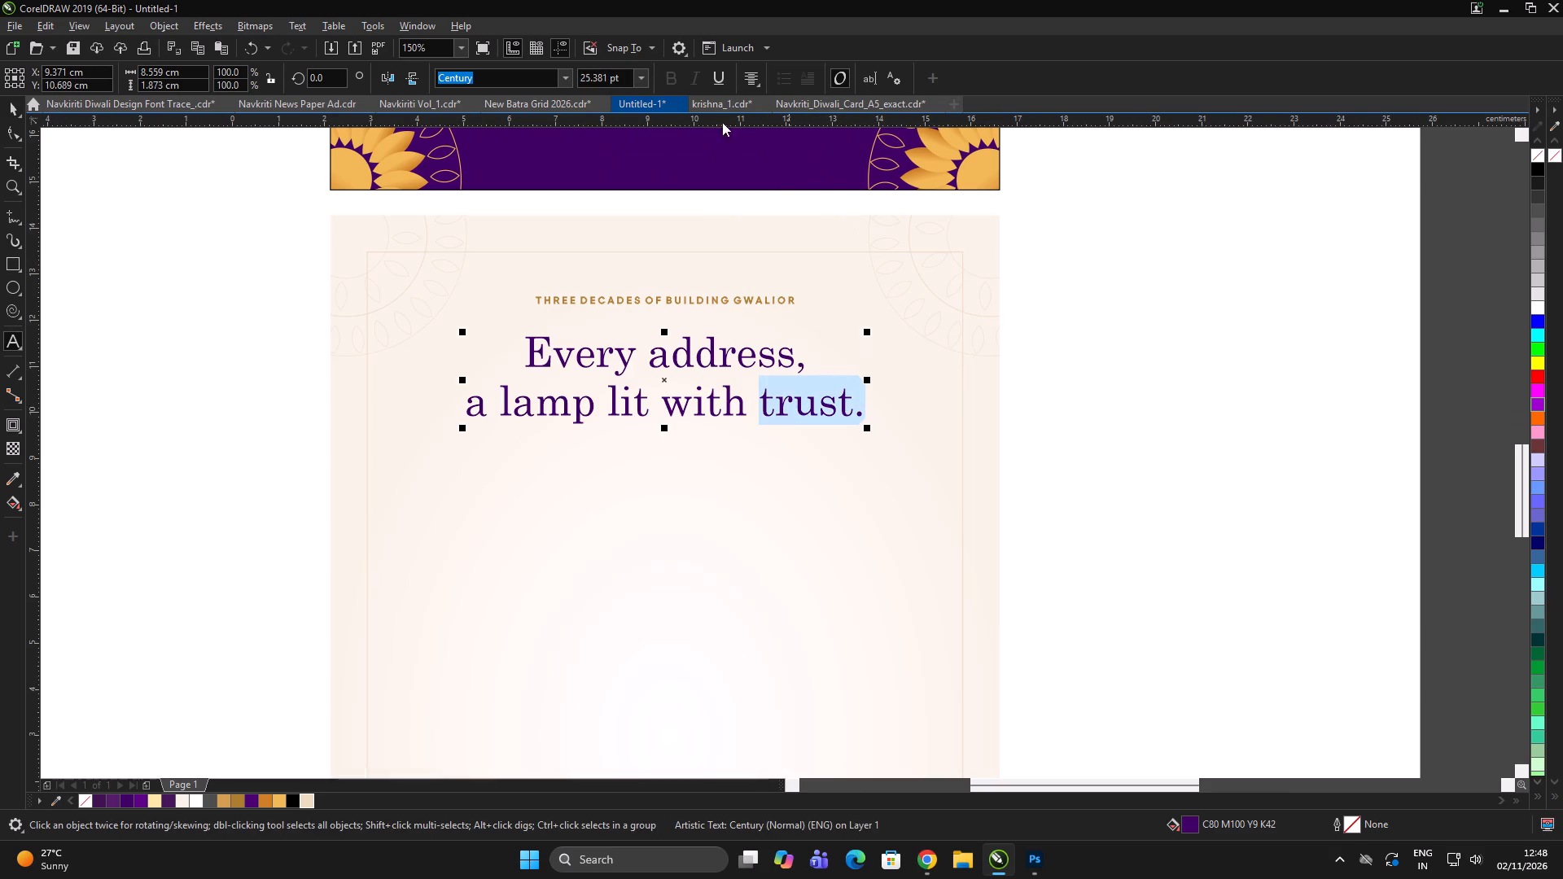
pyautogui.click(565, 79)
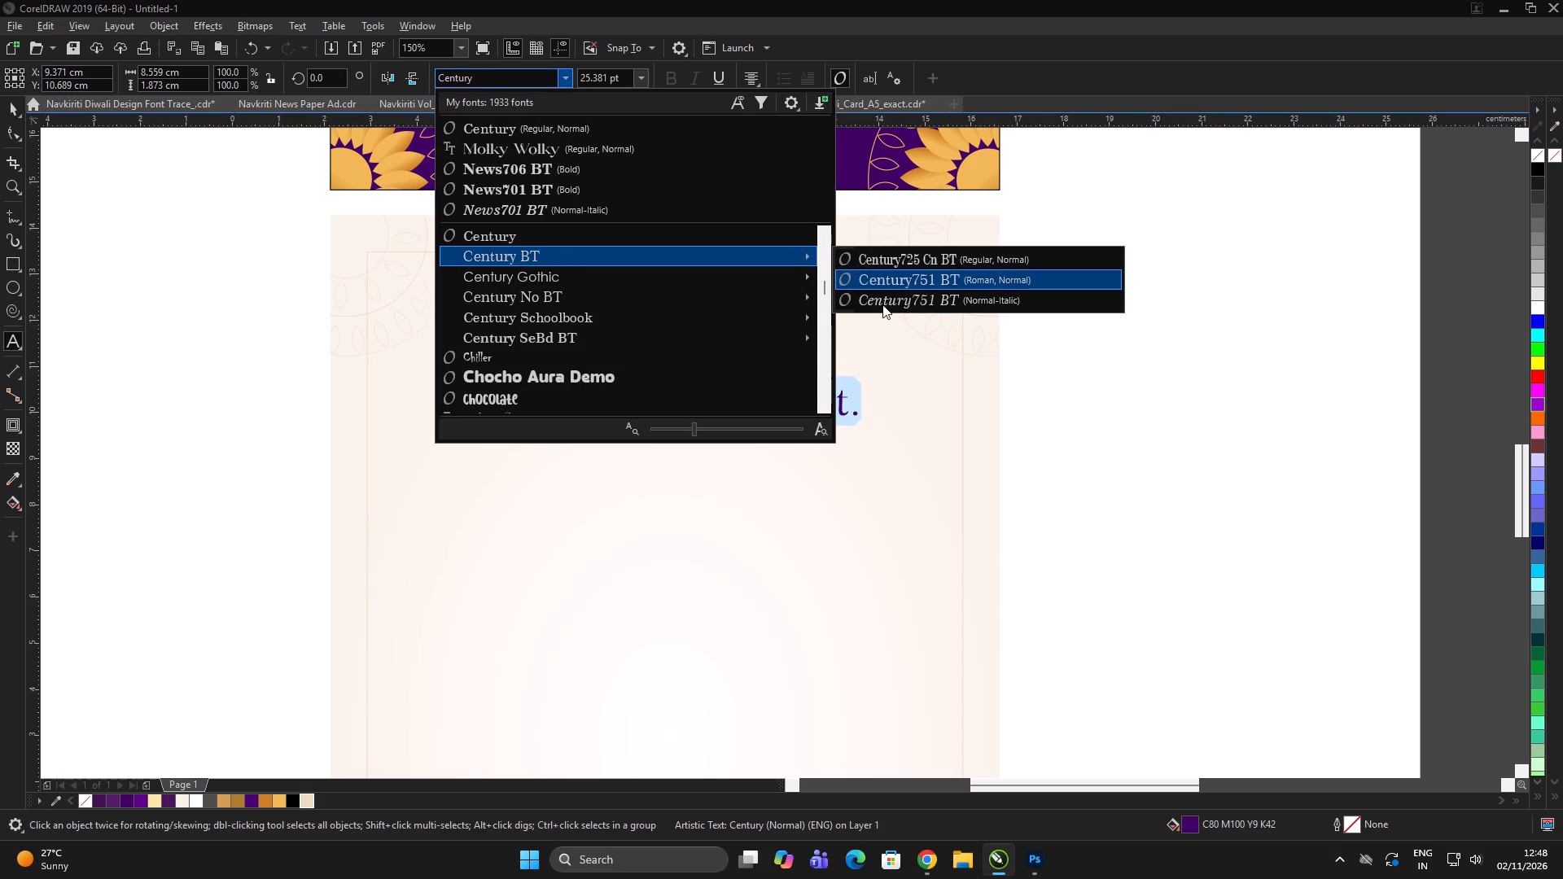
pyautogui.click(882, 304)
# Recolour the word "trust." in a dark magenta-purple like the reference design.
pyautogui.scroll(-1, 910, 508)
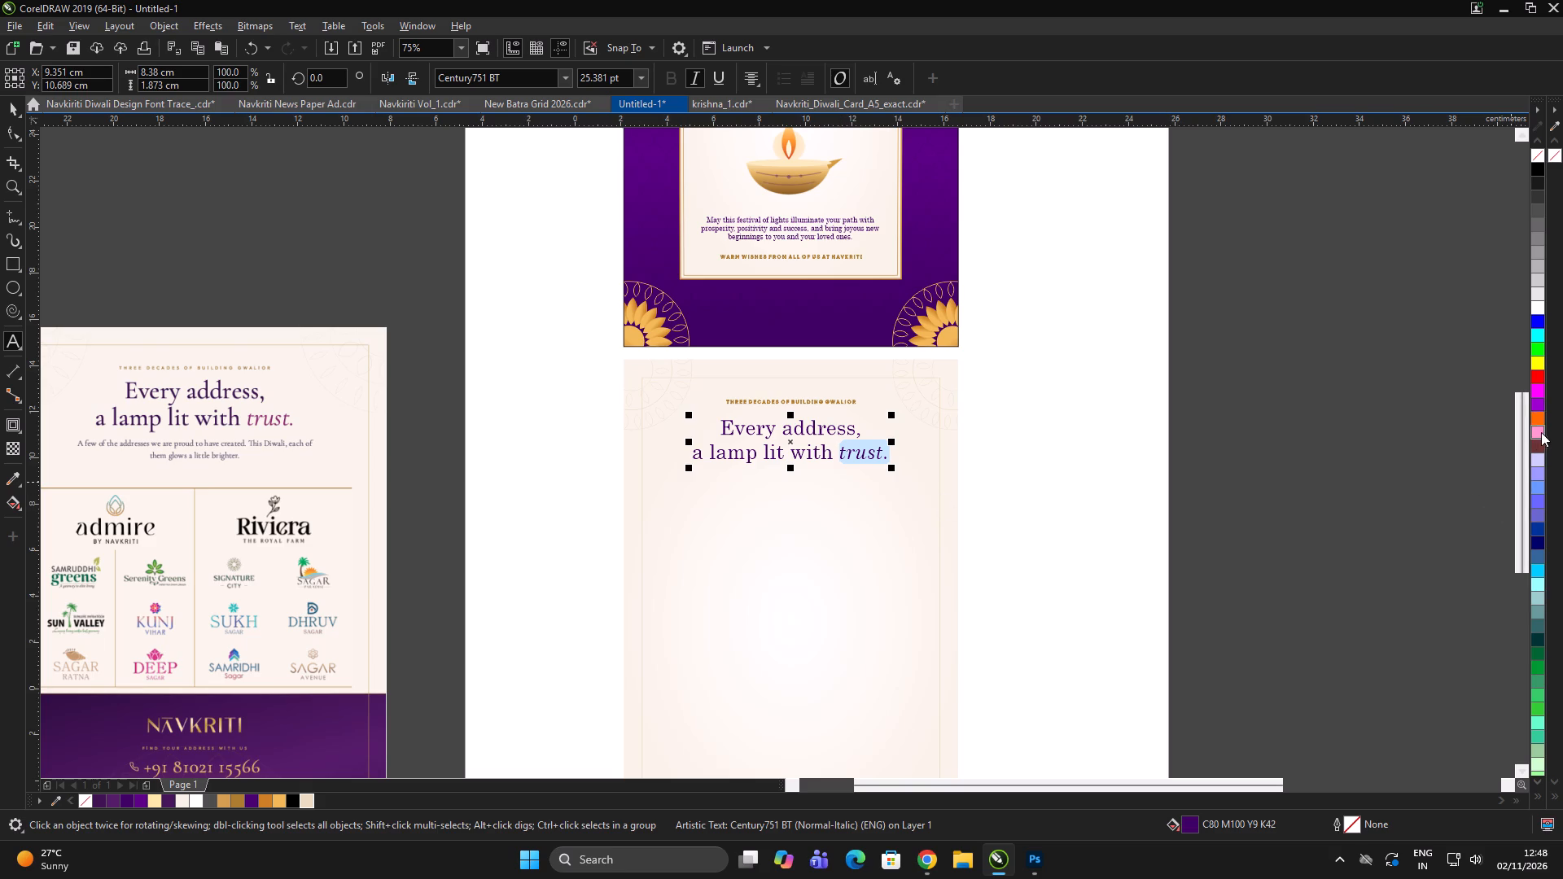
pyautogui.click(1535, 402)
pyautogui.scroll(2, 856, 462)
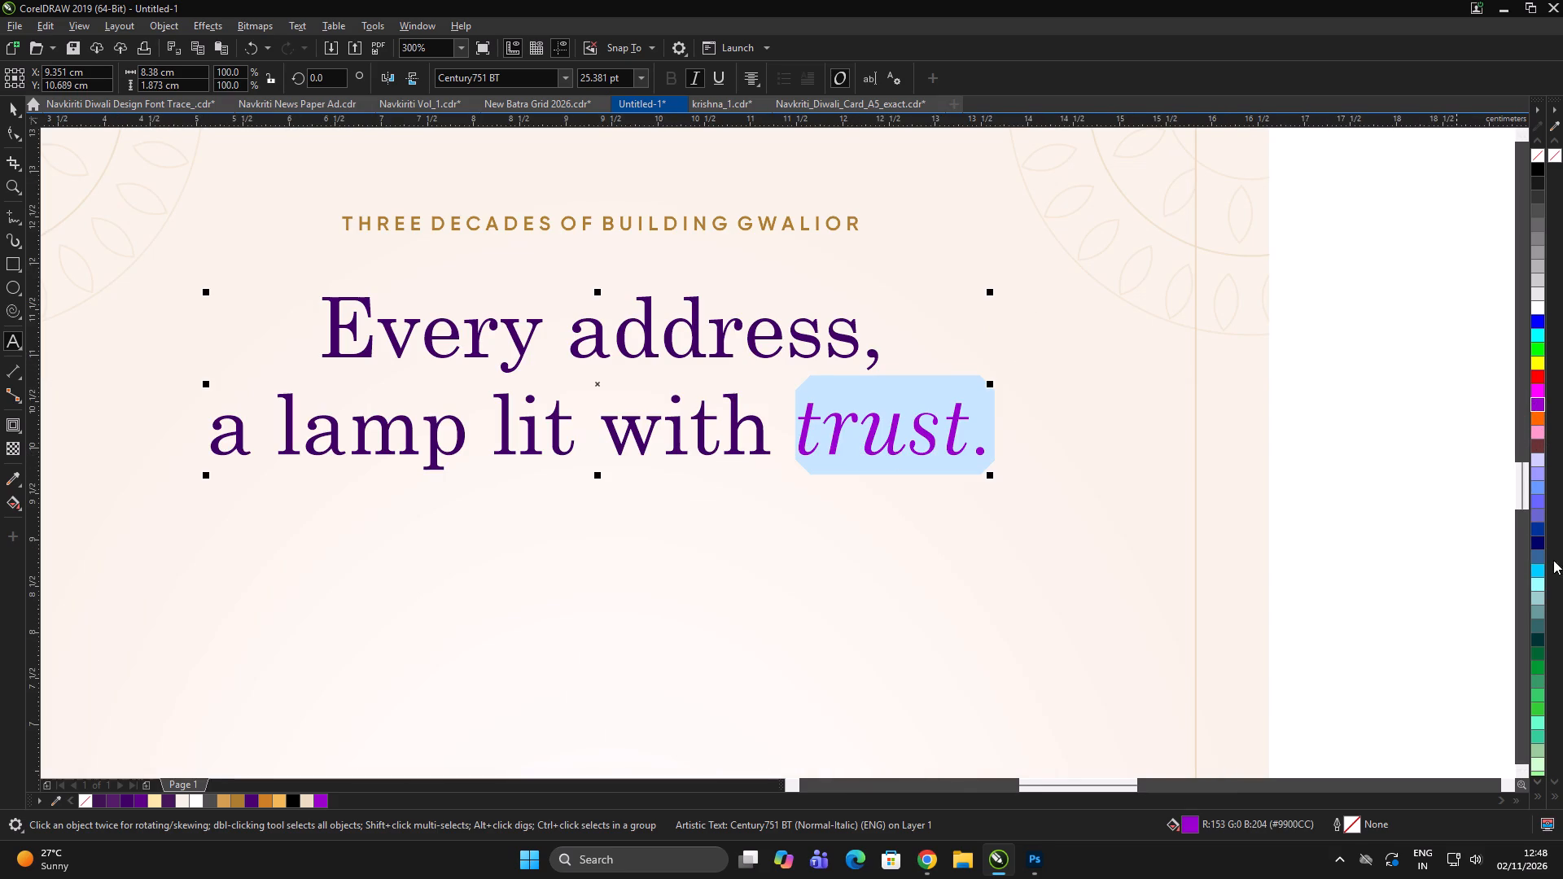
pyautogui.scroll(-20, 1550, 478)
pyautogui.scroll(-9, 1550, 478)
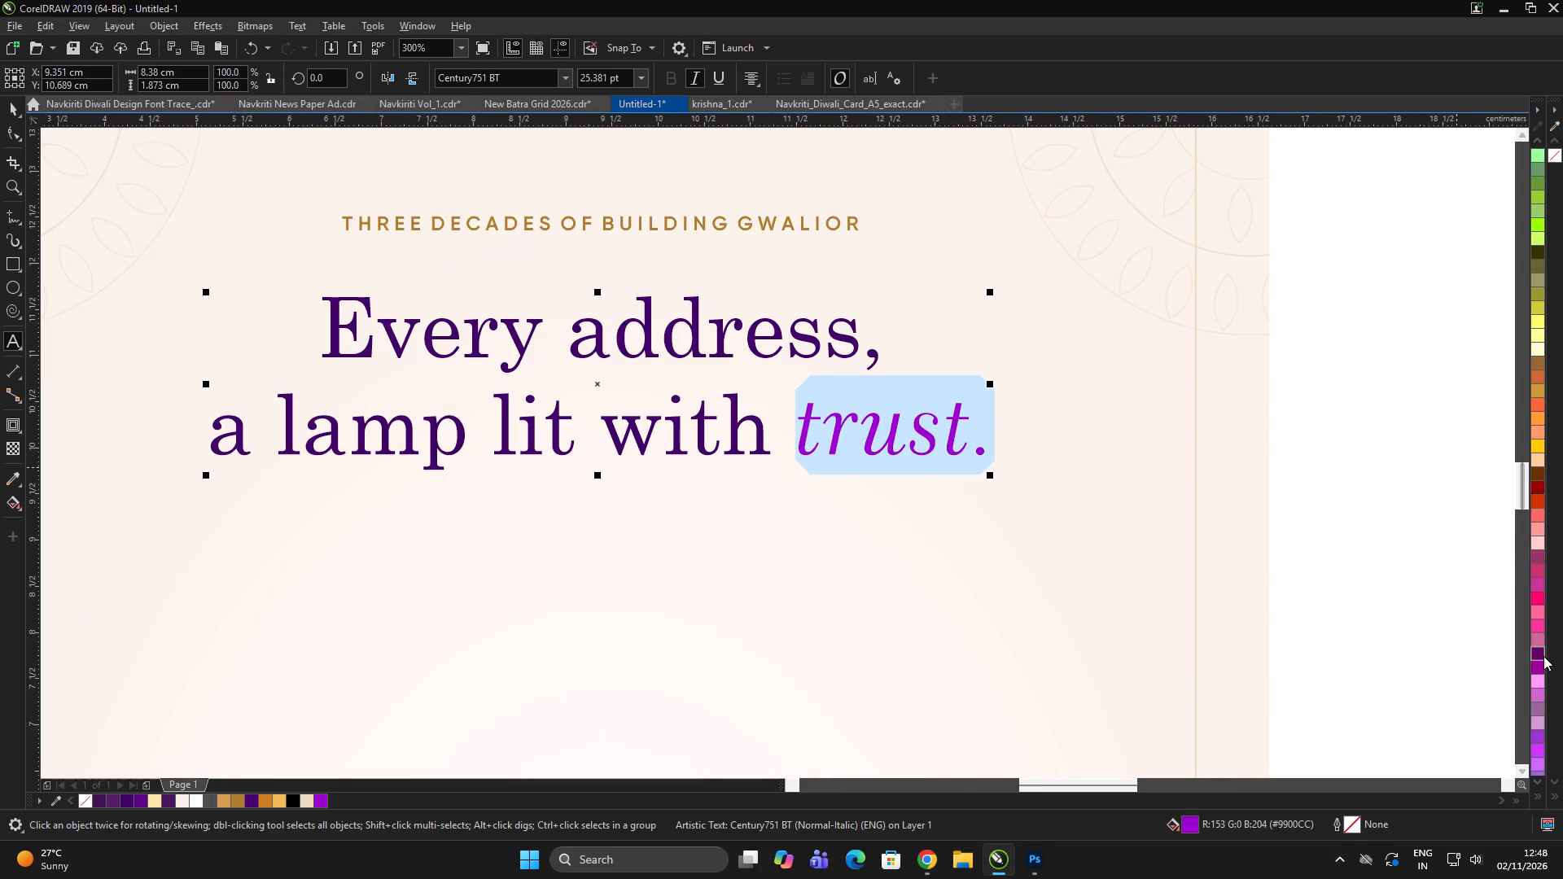
pyautogui.click(1543, 653)
pyautogui.click(16, 109)
pyautogui.scroll(-3, 939, 365)
pyautogui.doubleClick(1157, 392)
pyautogui.moveTo(1155, 391); pyautogui.dragTo(1104, 390)
# Tighten the line spacing of the two-line headline with the Shape tool.
pyautogui.scroll(2, 911, 382)
pyautogui.click(887, 386)
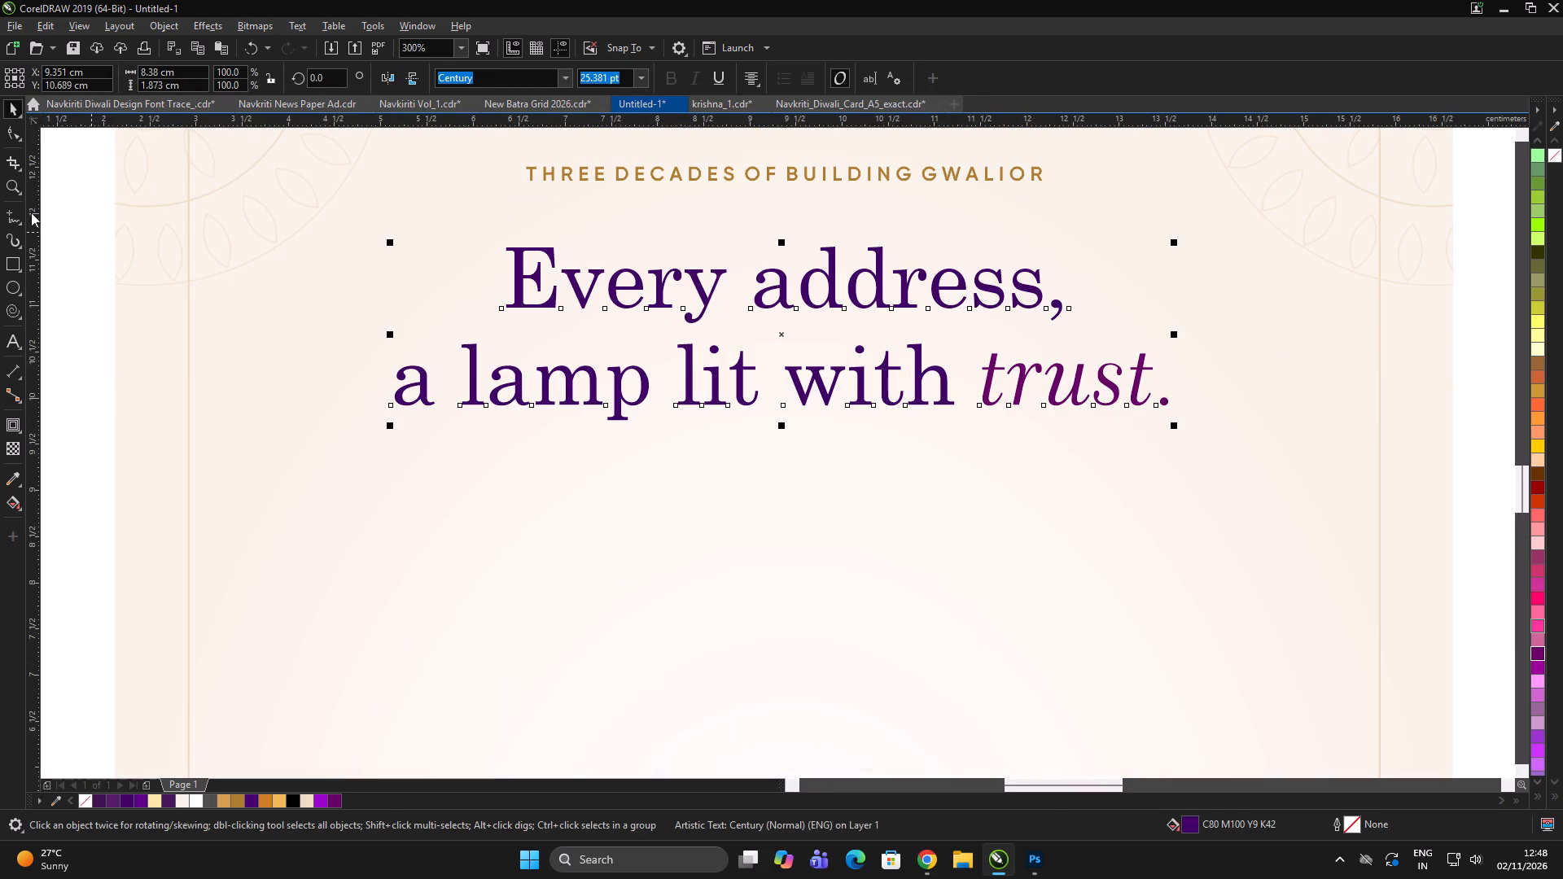
pyautogui.click(5, 135)
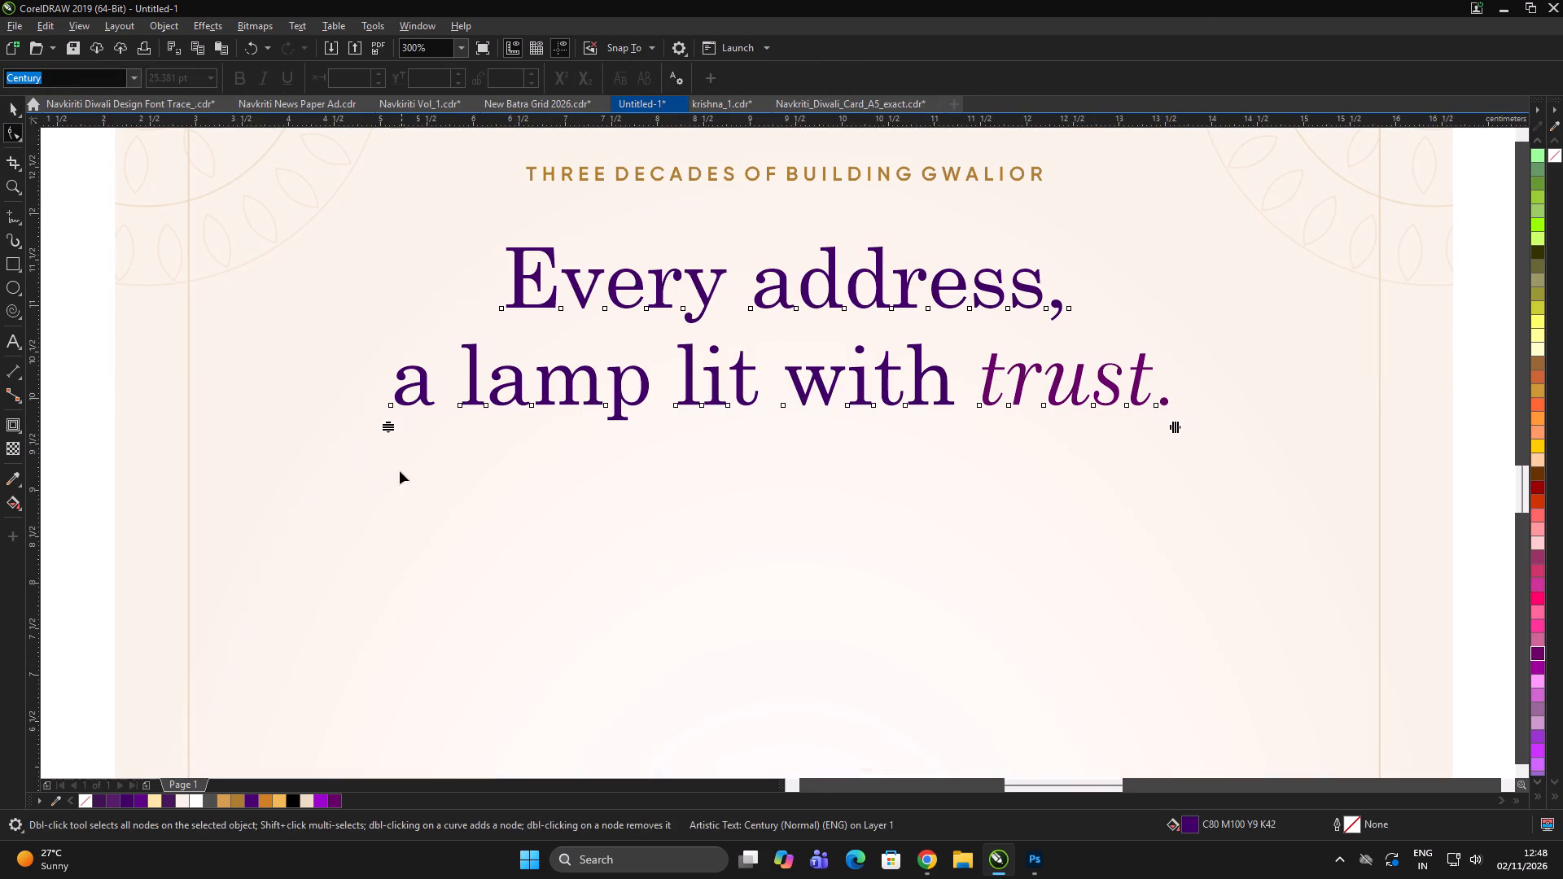
pyautogui.moveTo(386, 427); pyautogui.dragTo(409, 395)
pyautogui.press('space')
# Recentre the headline horizontally on the cream panel.
pyautogui.scroll(-4, 865, 386)
pyautogui.keyDown('shift'); pyautogui.click(869, 474); pyautogui.keyUp('shift')
pyautogui.press('c')
pyautogui.tripleClick(1132, 409)
# Duplicate the "May this festival of lights" paragraph from the purple panel below the headline and centre it on the cream panel.
pyautogui.scroll(1, 843, 436)
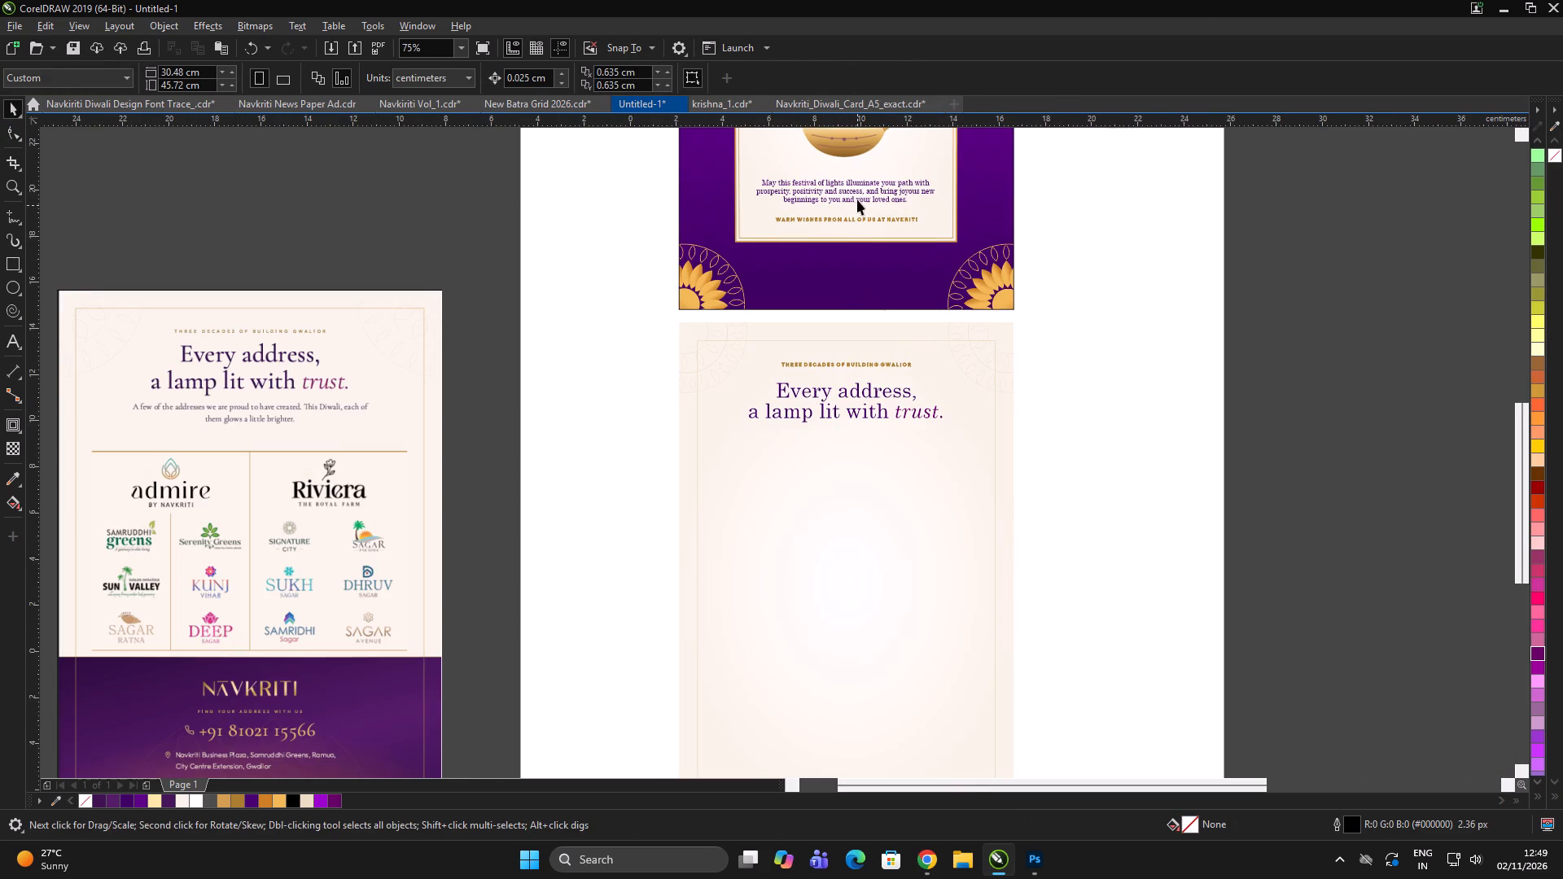
pyautogui.moveTo(854, 197); pyautogui.dragTo(869, 461)
pyautogui.keyDown('shift'); pyautogui.rightClick(869, 462); pyautogui.keyUp('shift')
pyautogui.keyDown('shift'); pyautogui.click(859, 574); pyautogui.keyUp('shift')
pyautogui.press('c')
pyautogui.doubleClick(1153, 465)
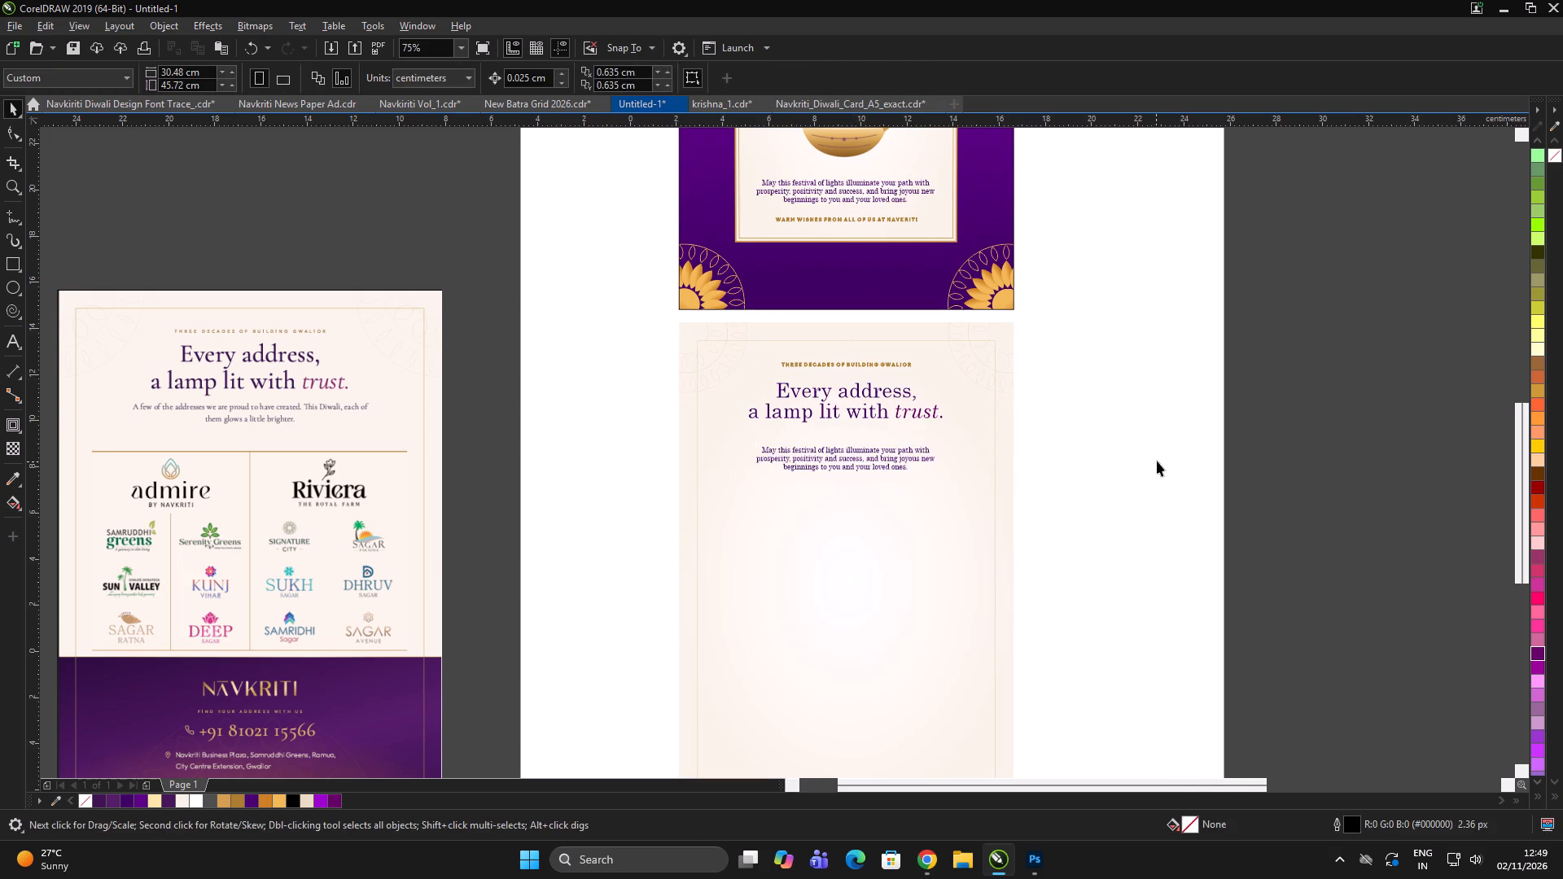
# Replace the duplicate's text with "A few of the addresses we are proud to have created. This Diwali, each of them glows a little brighter" from Google Keep.
pyautogui.hotkey('alt', 'Tab')
pyautogui.moveTo(803, 529); pyautogui.dragTo(668, 521)
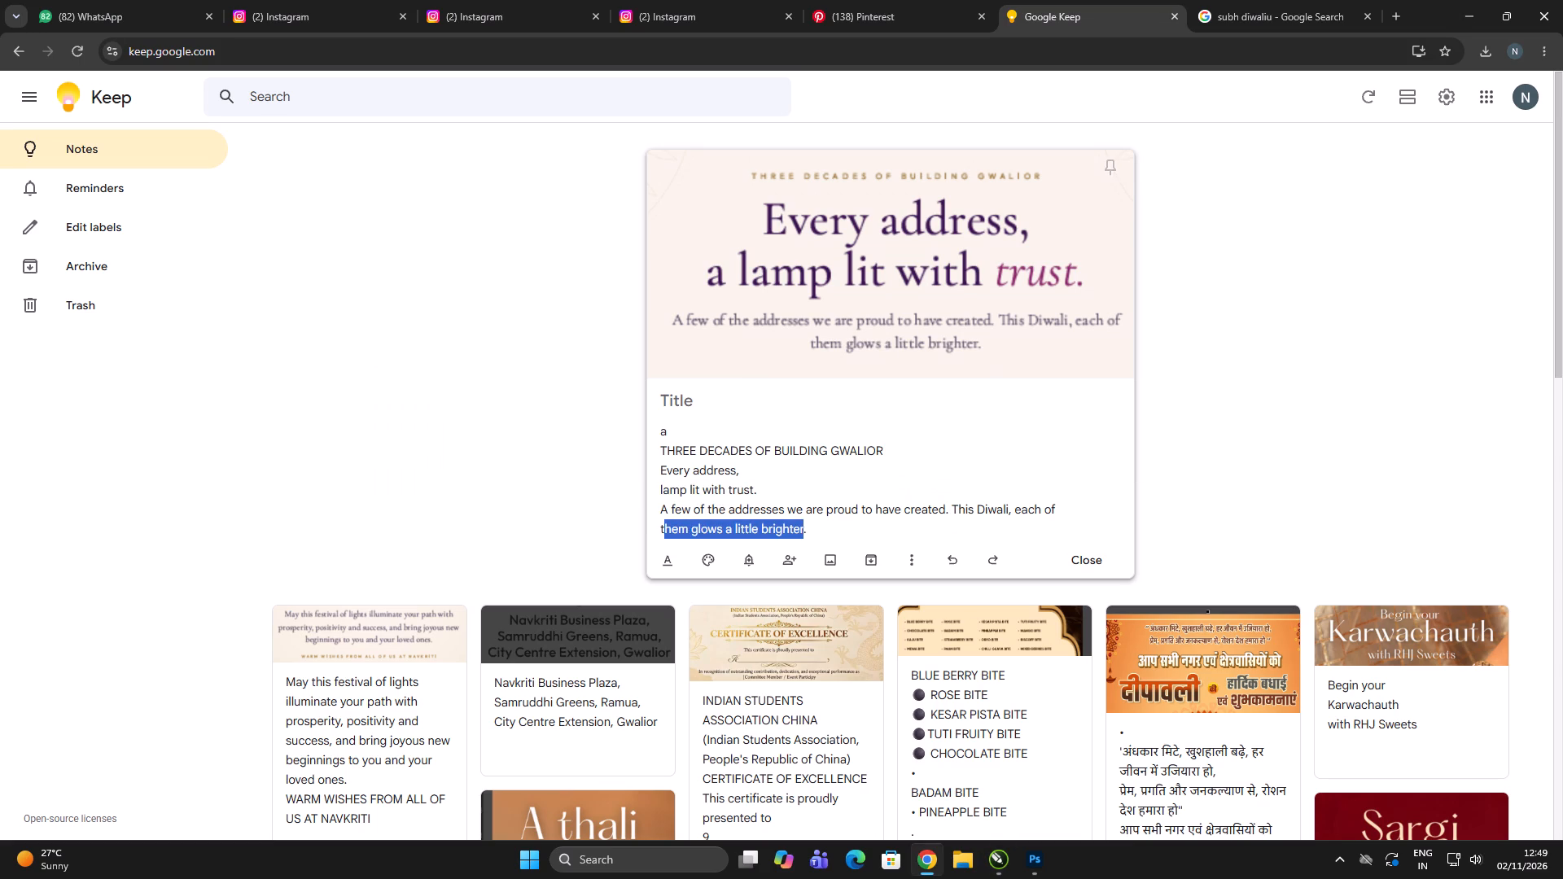
pyautogui.moveTo(668, 521); pyautogui.dragTo(646, 504)
pyautogui.hotkey('ctrl', 'c')
pyautogui.hotkey('alt', 'Tab')
pyautogui.moveTo(1265, 460); pyautogui.dragTo(1254, 460)
pyautogui.scroll(1, 923, 465)
pyautogui.doubleClick(895, 452)
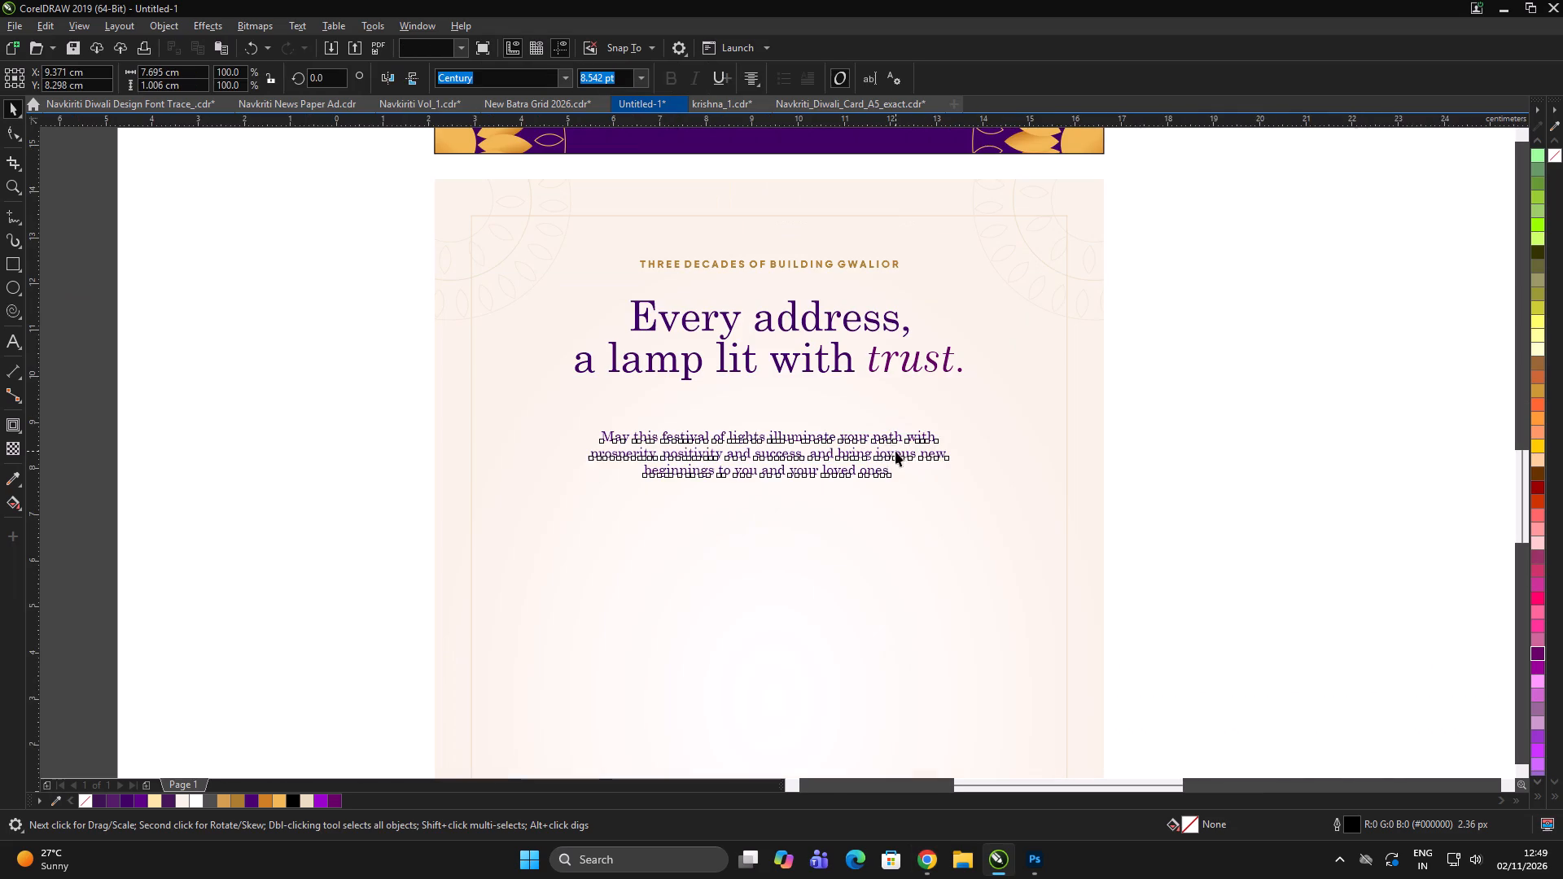
pyautogui.hotkey('ctrl', 'a')
pyautogui.hotkey('ctrl', 'v')
pyautogui.scroll(1, 855, 444)
pyautogui.scroll(-2, 1147, 389)
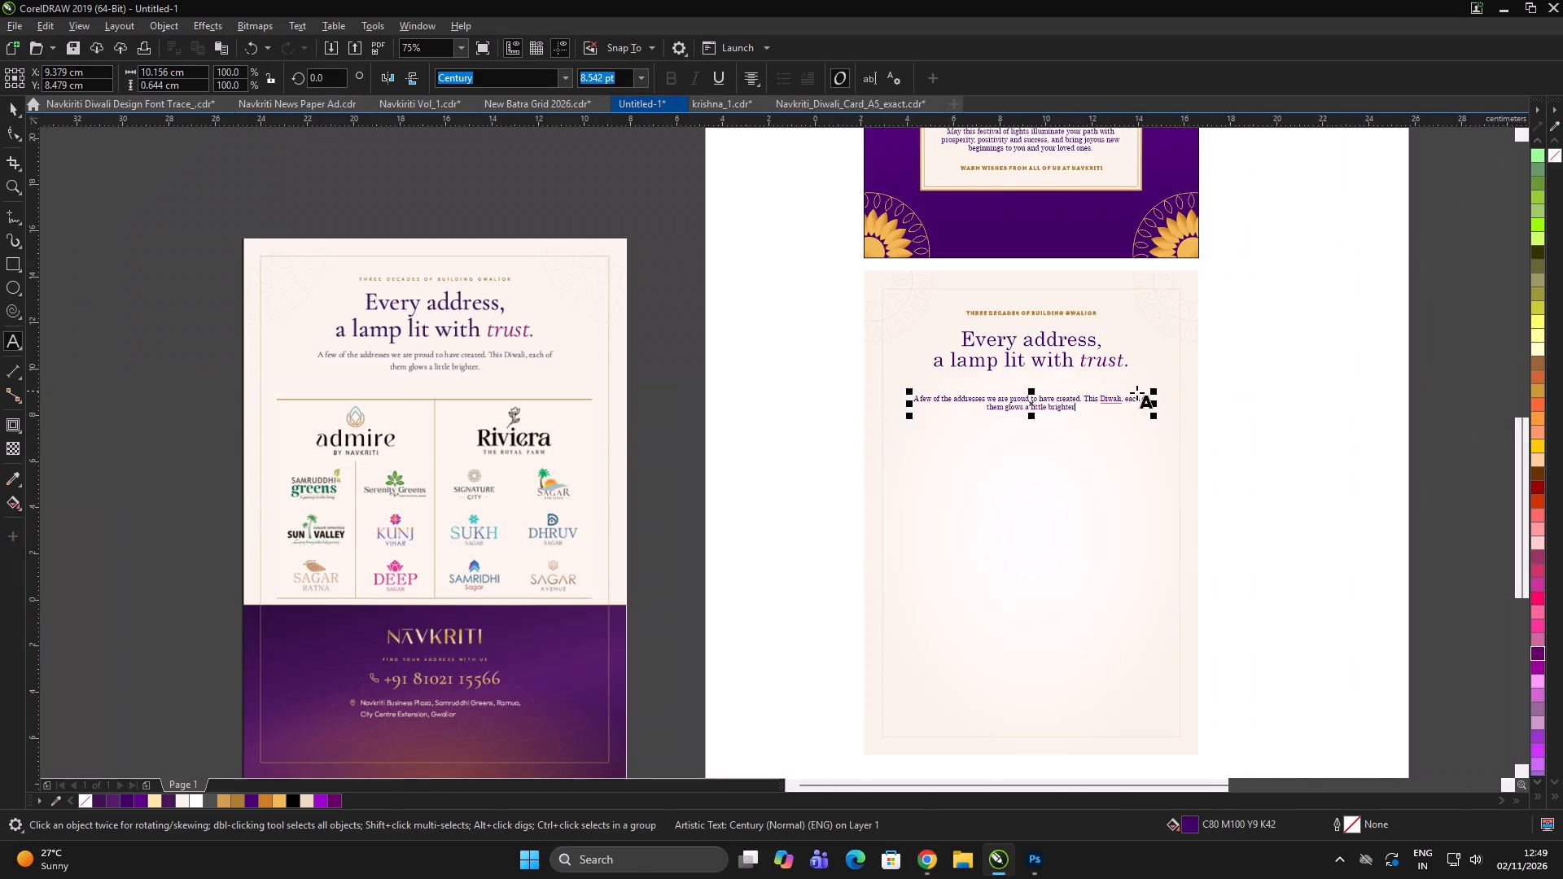
pyautogui.scroll(2, 522, 379)
pyautogui.scroll(-2, 353, 393)
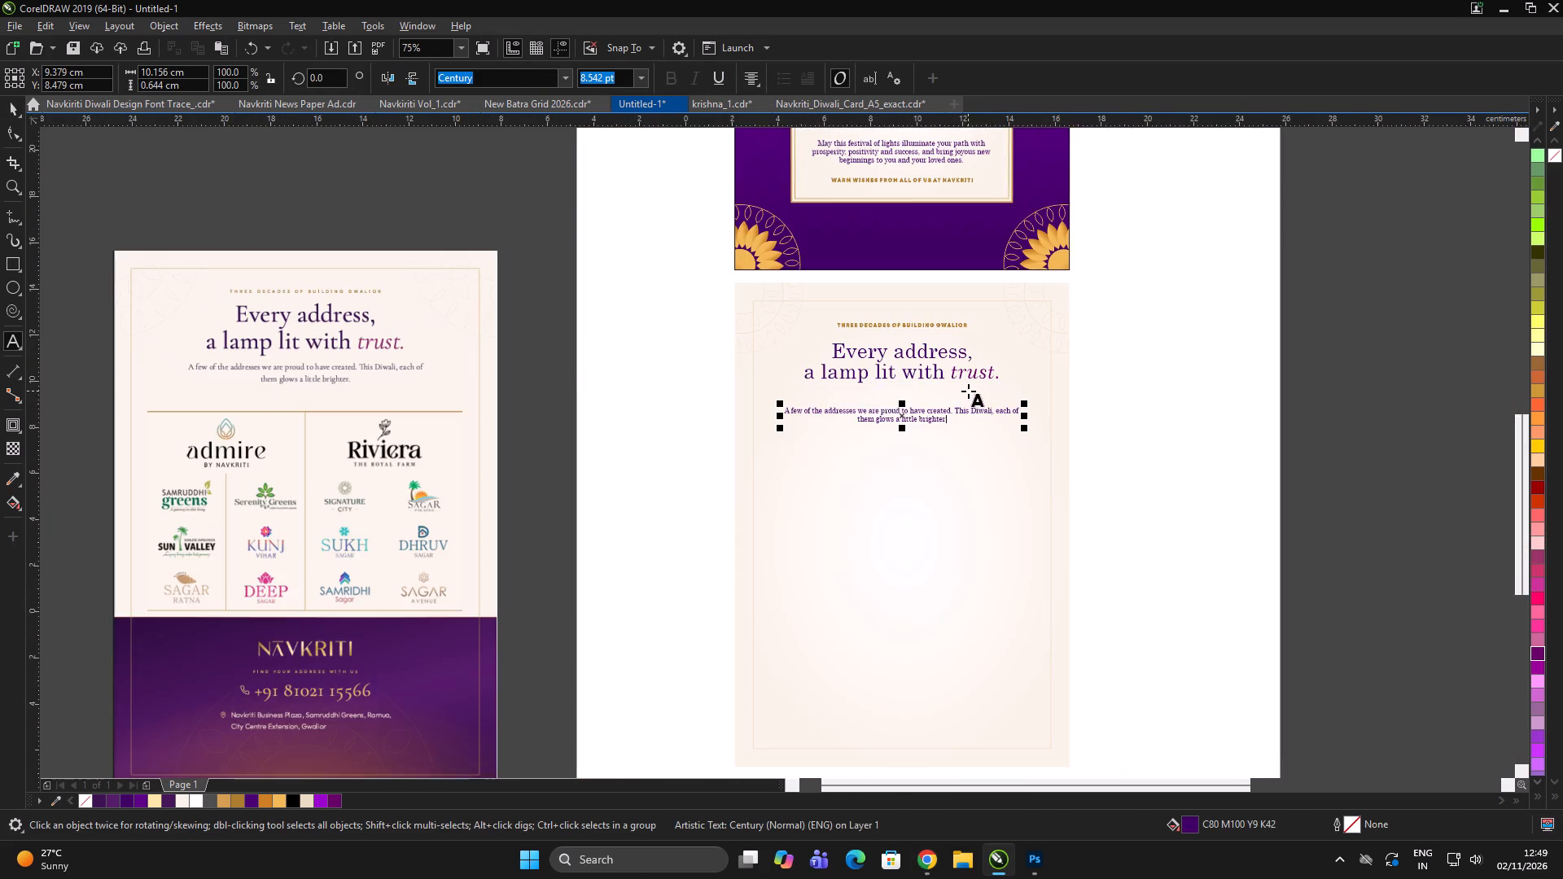
pyautogui.scroll(1, 1000, 391)
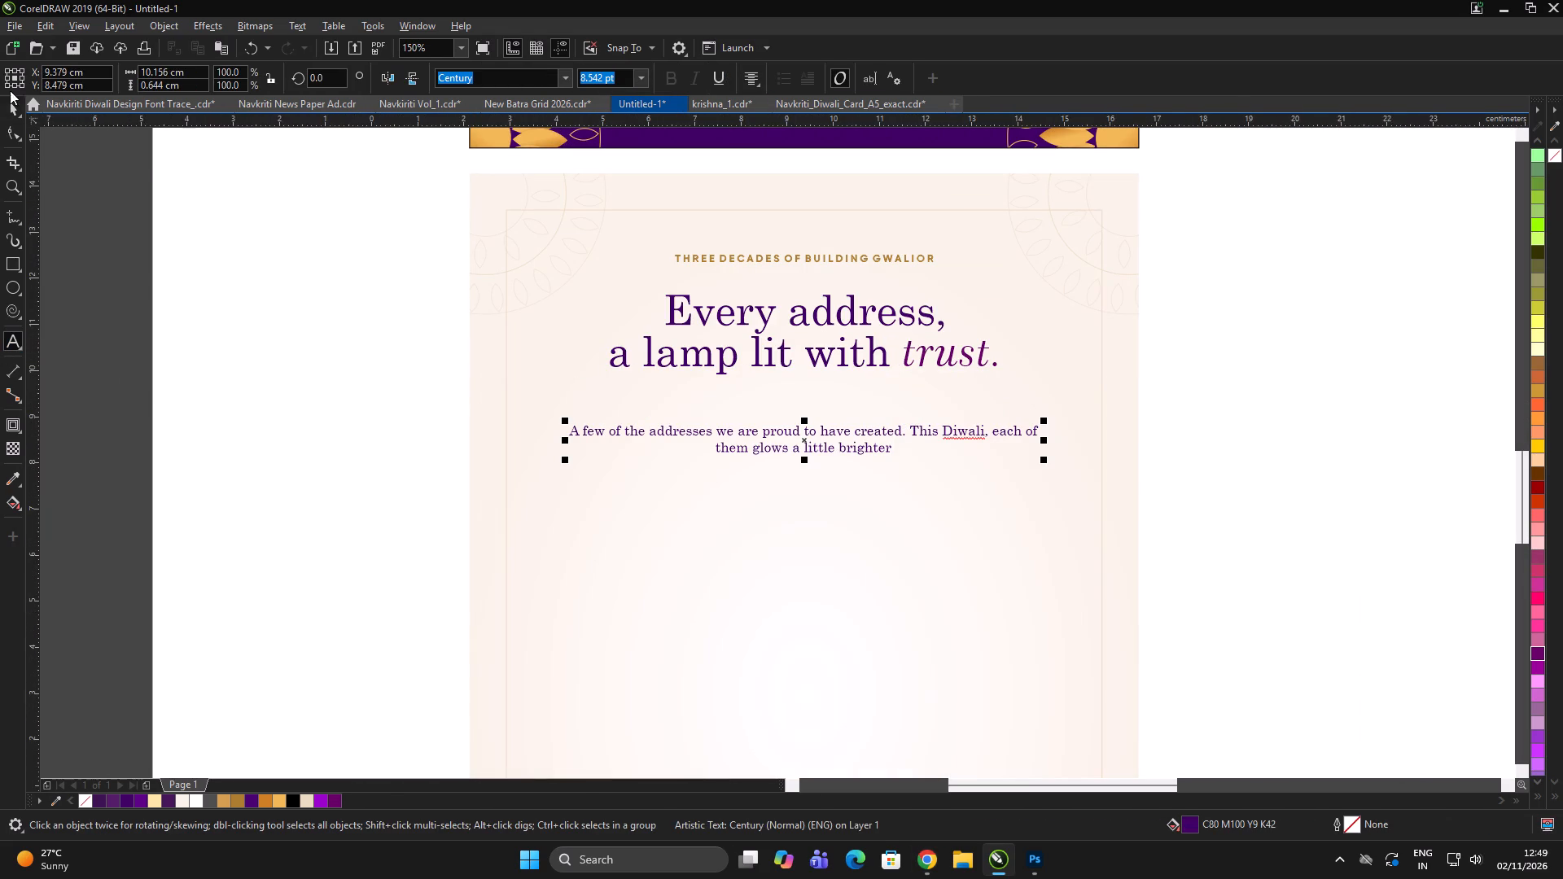
# Centre the "A few of the addresses" paragraph on the cream panel and move it up just beneath the headline.
pyautogui.click(14, 107)
pyautogui.keyDown('shift'); pyautogui.click(900, 581); pyautogui.keyUp('shift')
pyautogui.press('c')
pyautogui.click(1279, 455)
pyautogui.moveTo(1023, 435); pyautogui.dragTo(1028, 401)
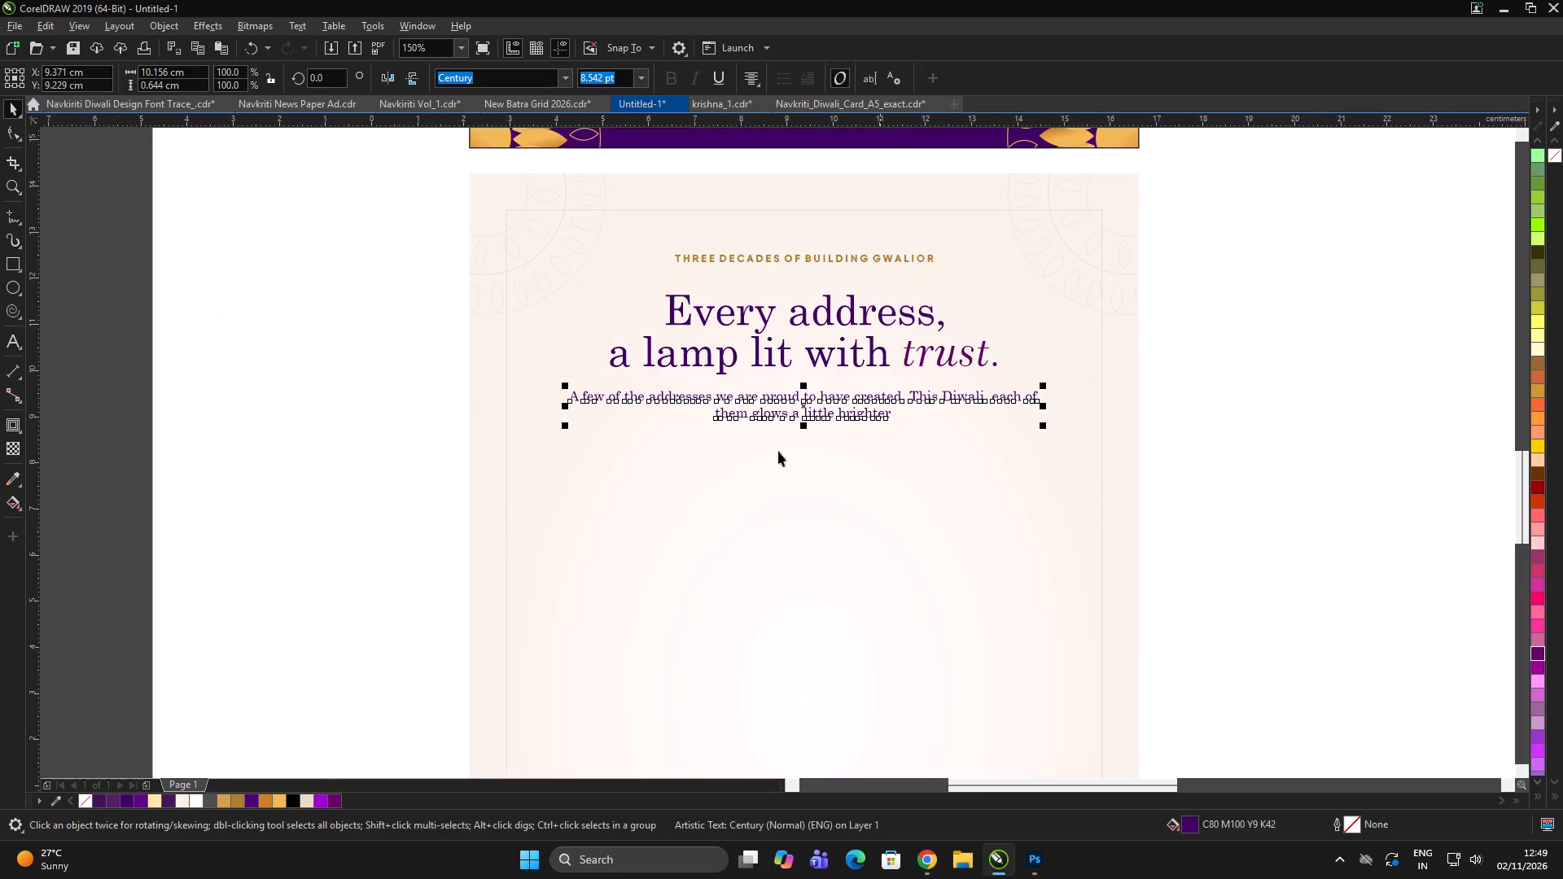
pyautogui.scroll(-2, 778, 451)
pyautogui.doubleClick(1124, 400)
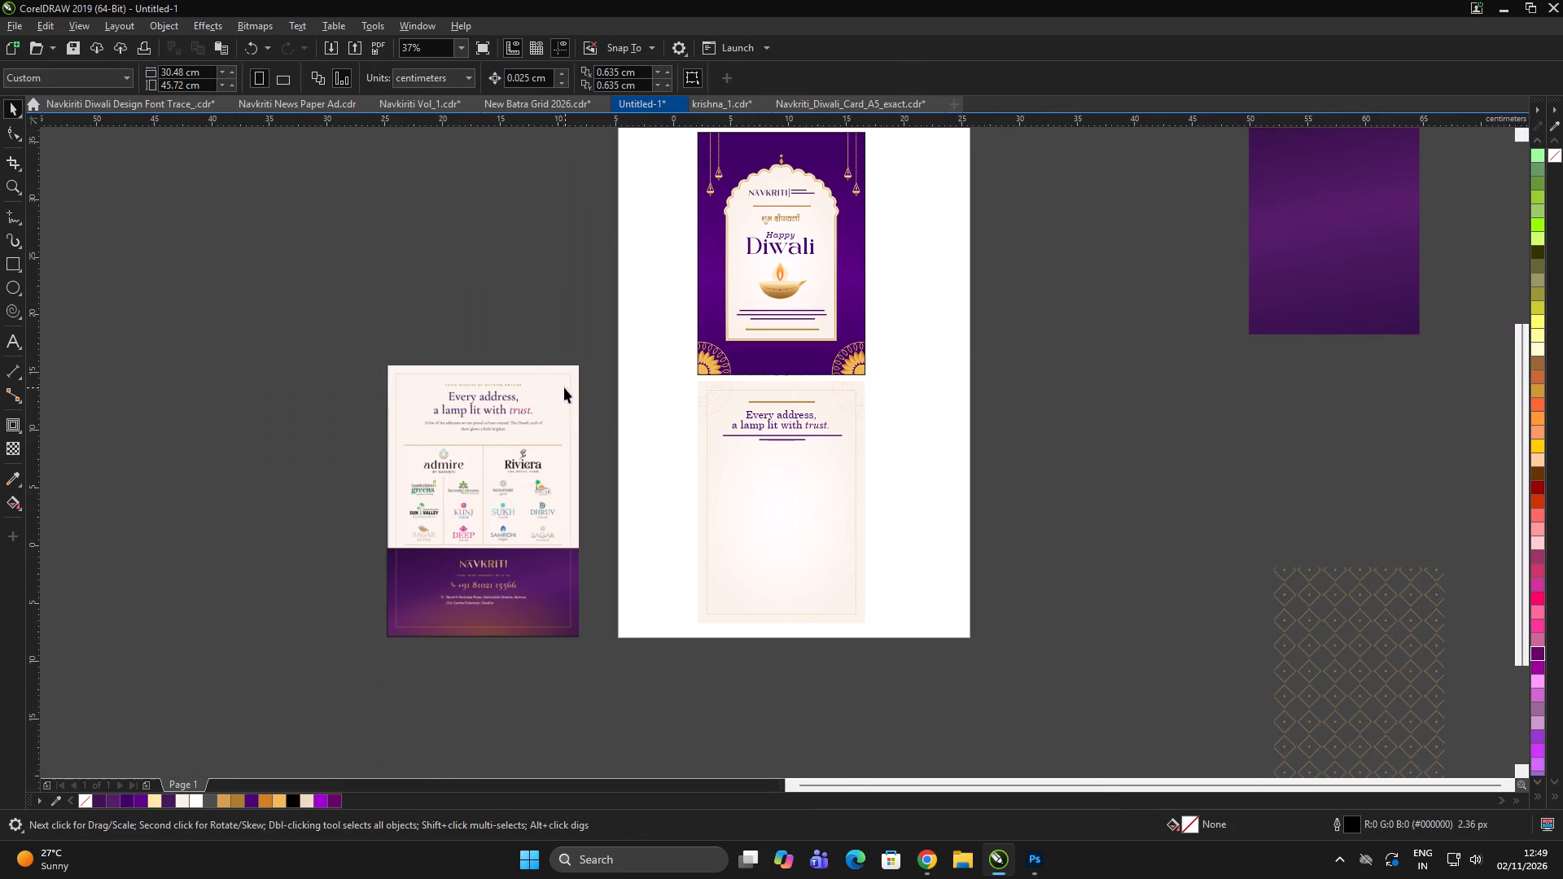
# Move the reference design close beside the cream panel and align it with the panel's vertical centre.
pyautogui.scroll(2, 561, 386)
pyautogui.click(531, 400)
pyautogui.moveTo(503, 410); pyautogui.dragTo(839, 399)
pyautogui.scroll(-1, 713, 331)
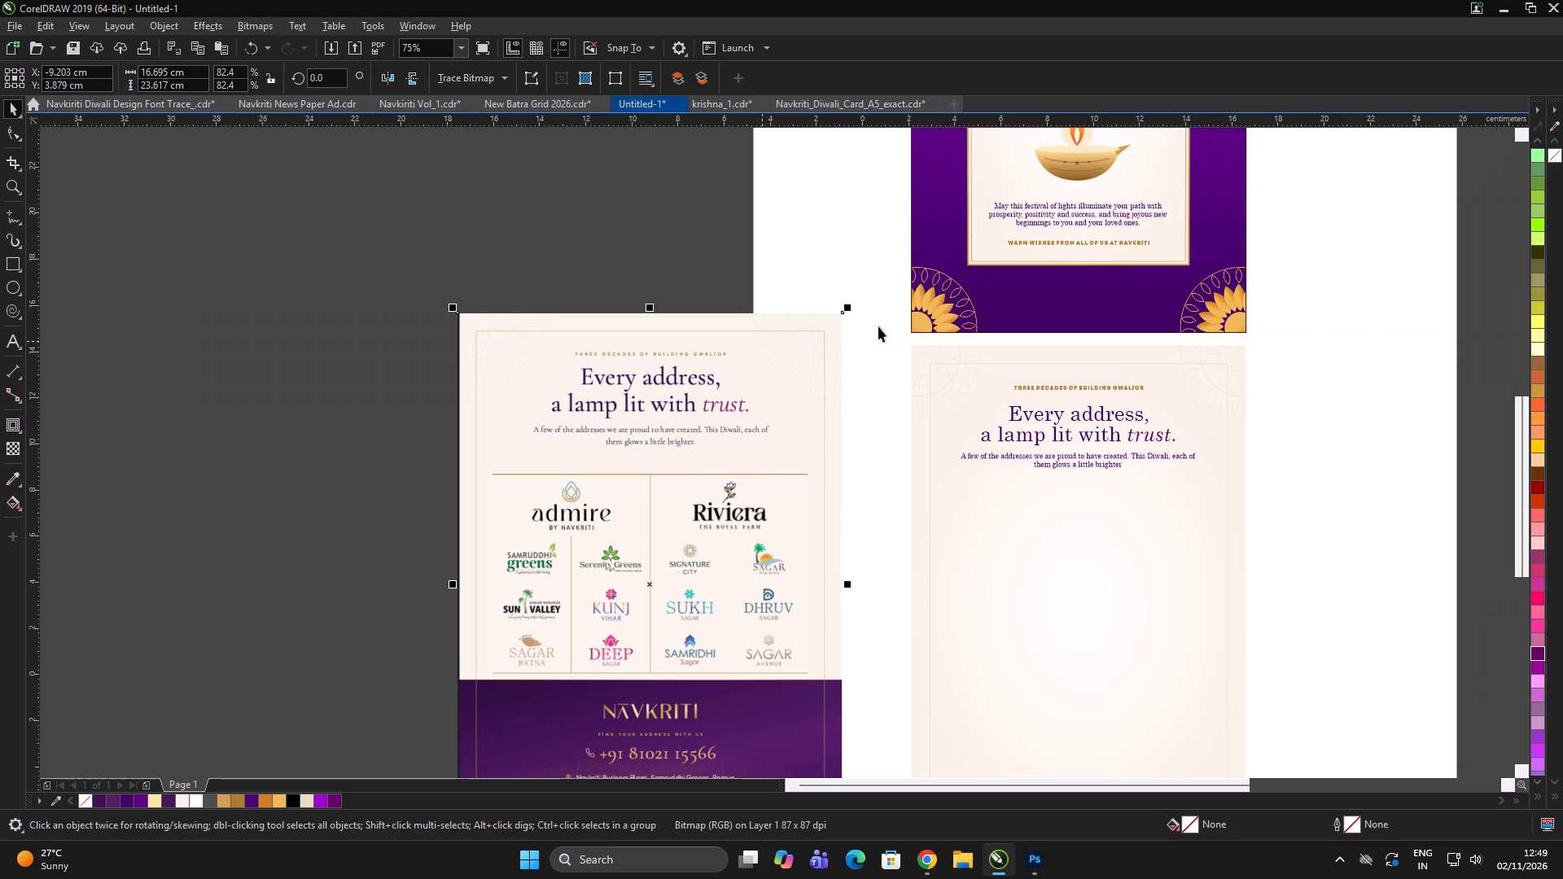
pyautogui.keyDown('shift'); pyautogui.click(1095, 563); pyautogui.keyUp('shift')
pyautogui.press('e')
pyautogui.doubleClick(1390, 405)
# Recolour the "A few of the addresses" paragraph in the golden brown from the document palette.
pyautogui.scroll(1, 1168, 488)
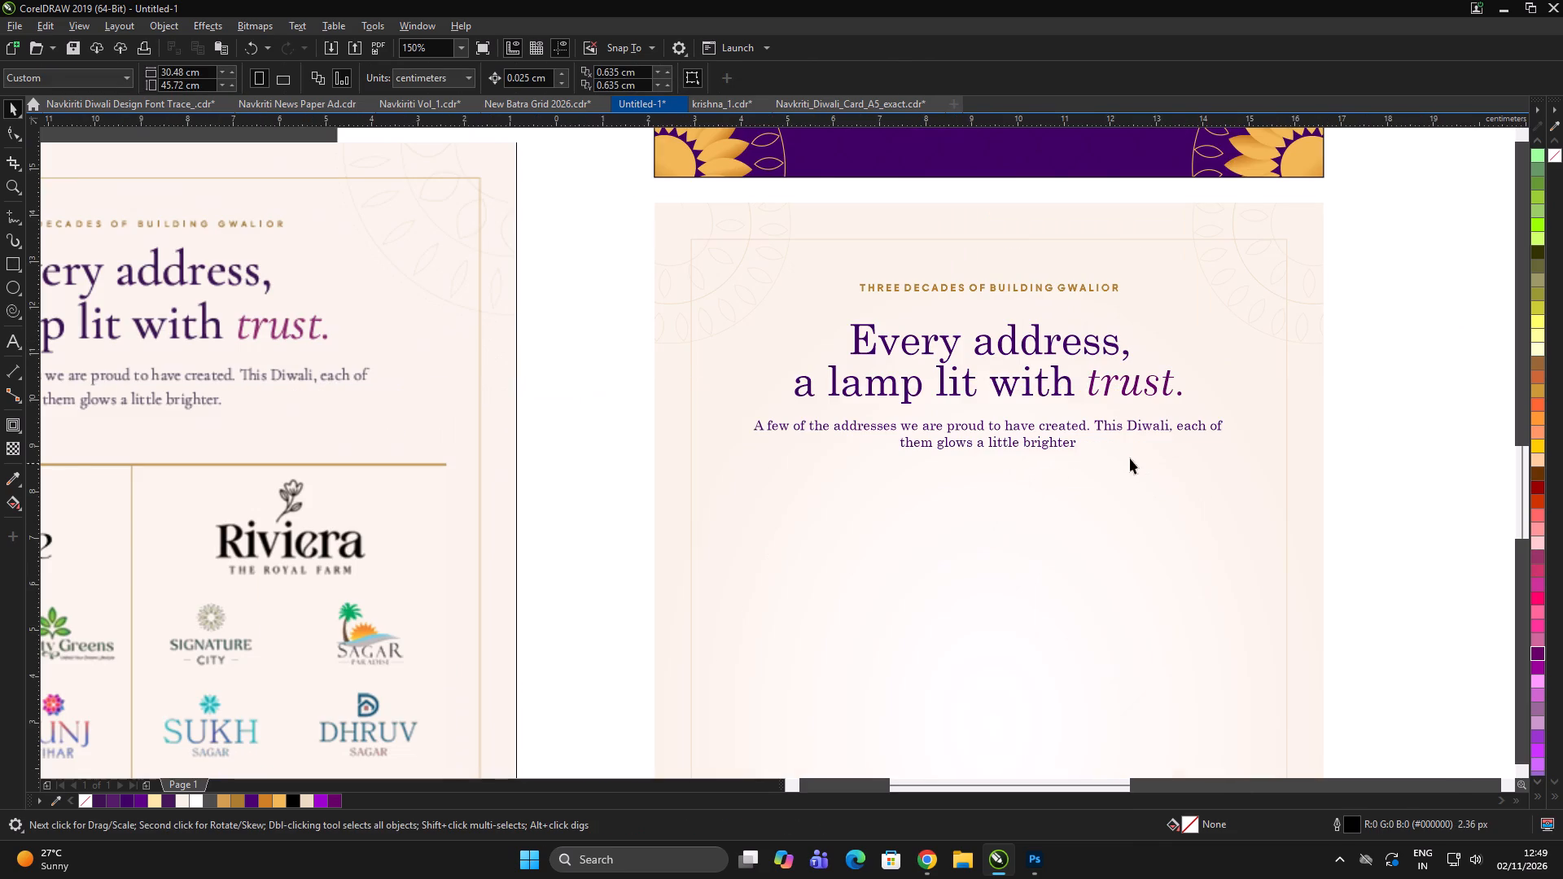
pyautogui.click(1088, 429)
pyautogui.scroll(-1, 800, 370)
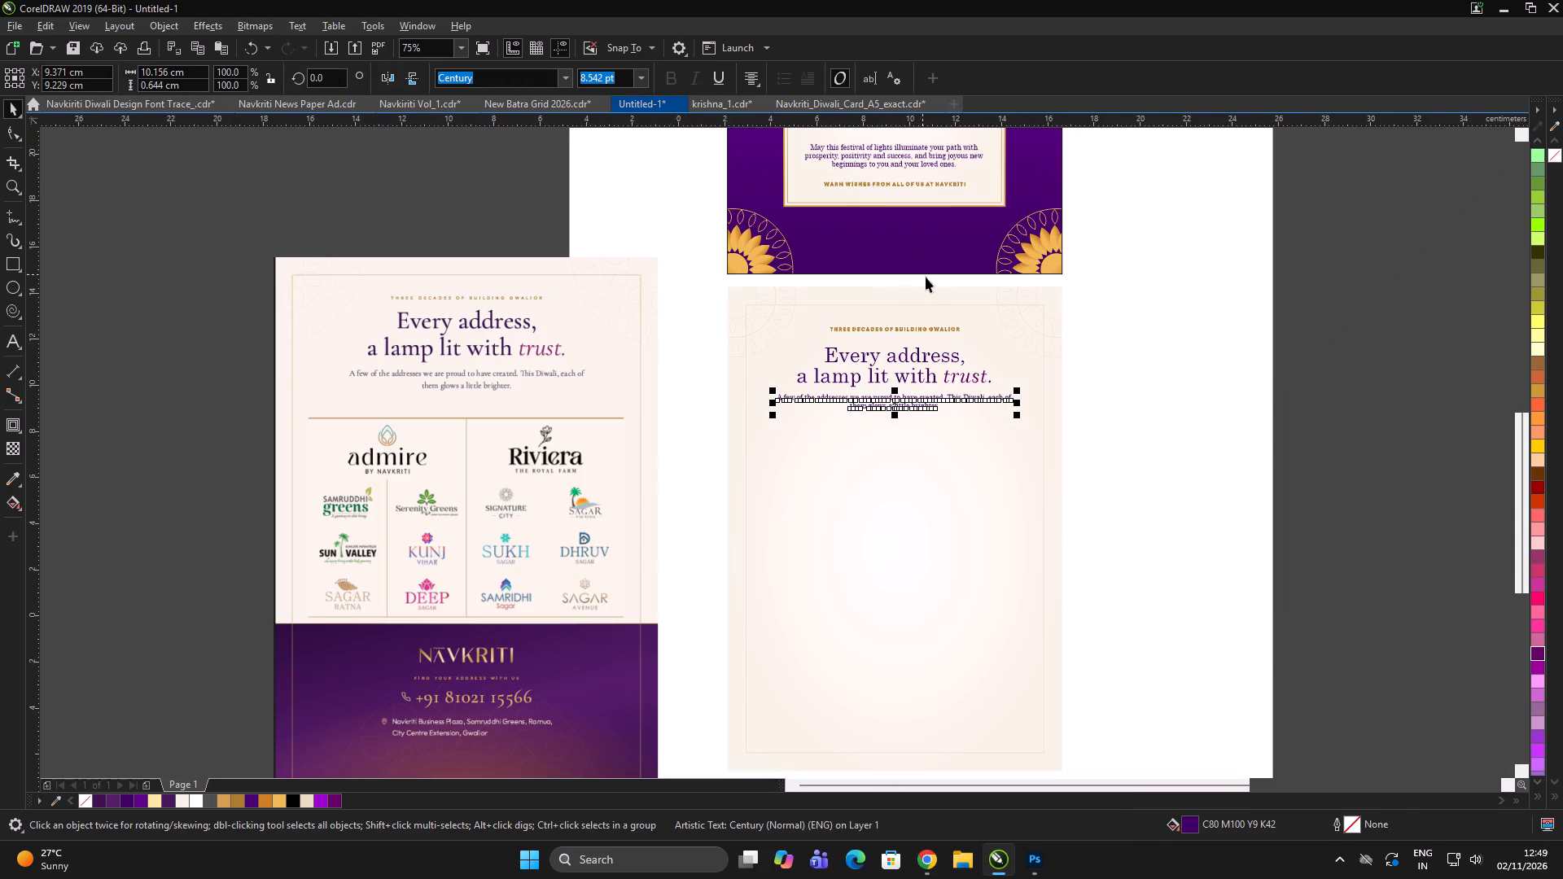
pyautogui.scroll(-1, 904, 346)
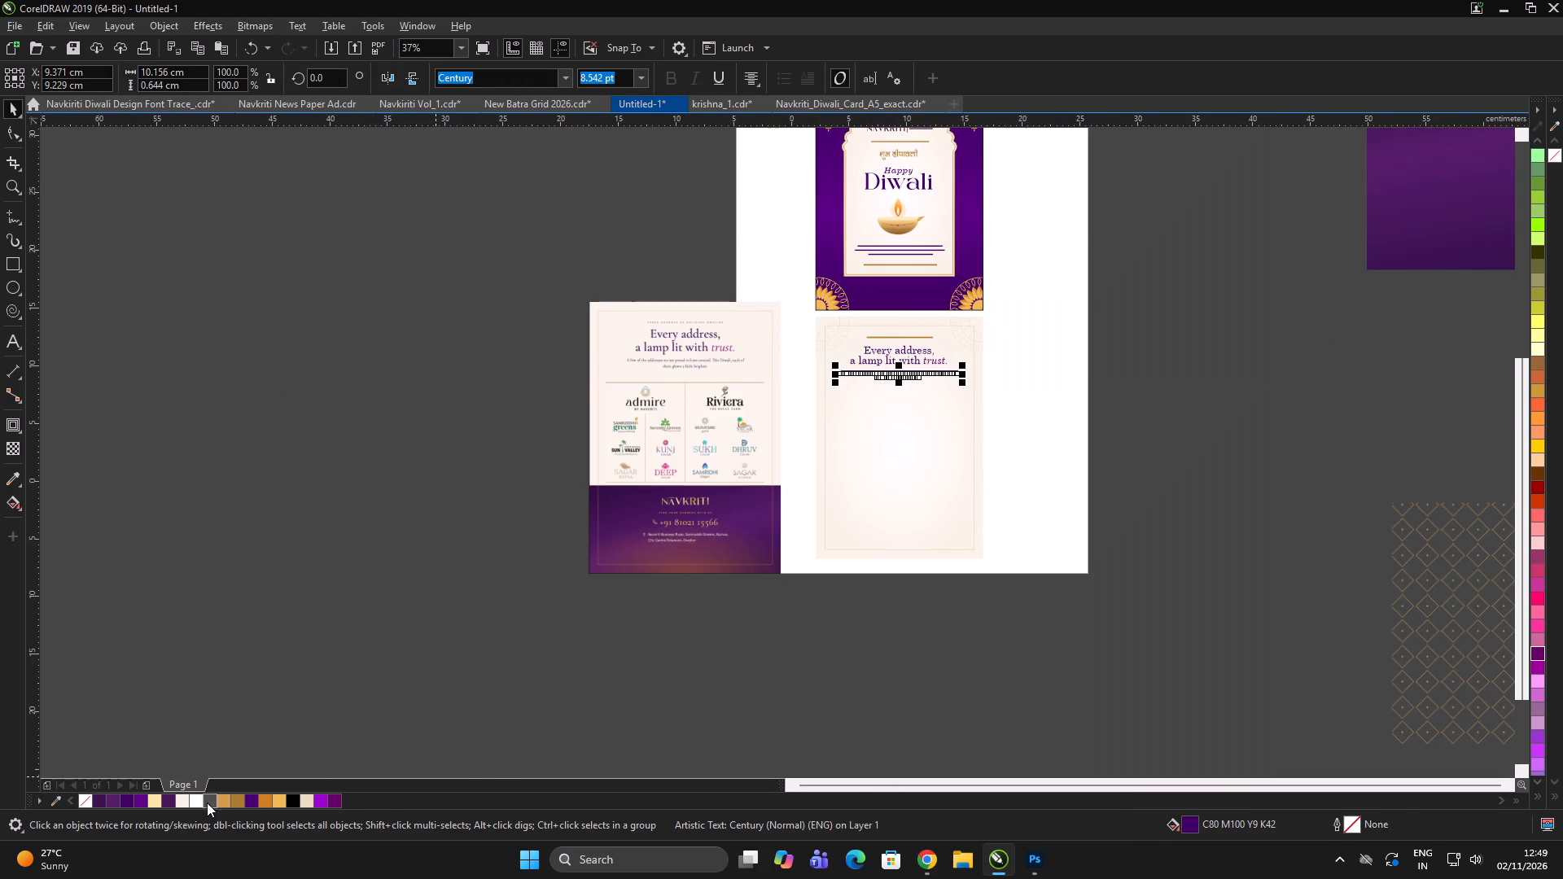
pyautogui.click(237, 794)
pyautogui.scroll(1, 954, 305)
pyautogui.click(1176, 456)
pyautogui.click(1169, 452)
# Shrink the "A few of the addresses" paragraph slightly and recentre it horizontally on the cream panel.
pyautogui.scroll(2, 918, 454)
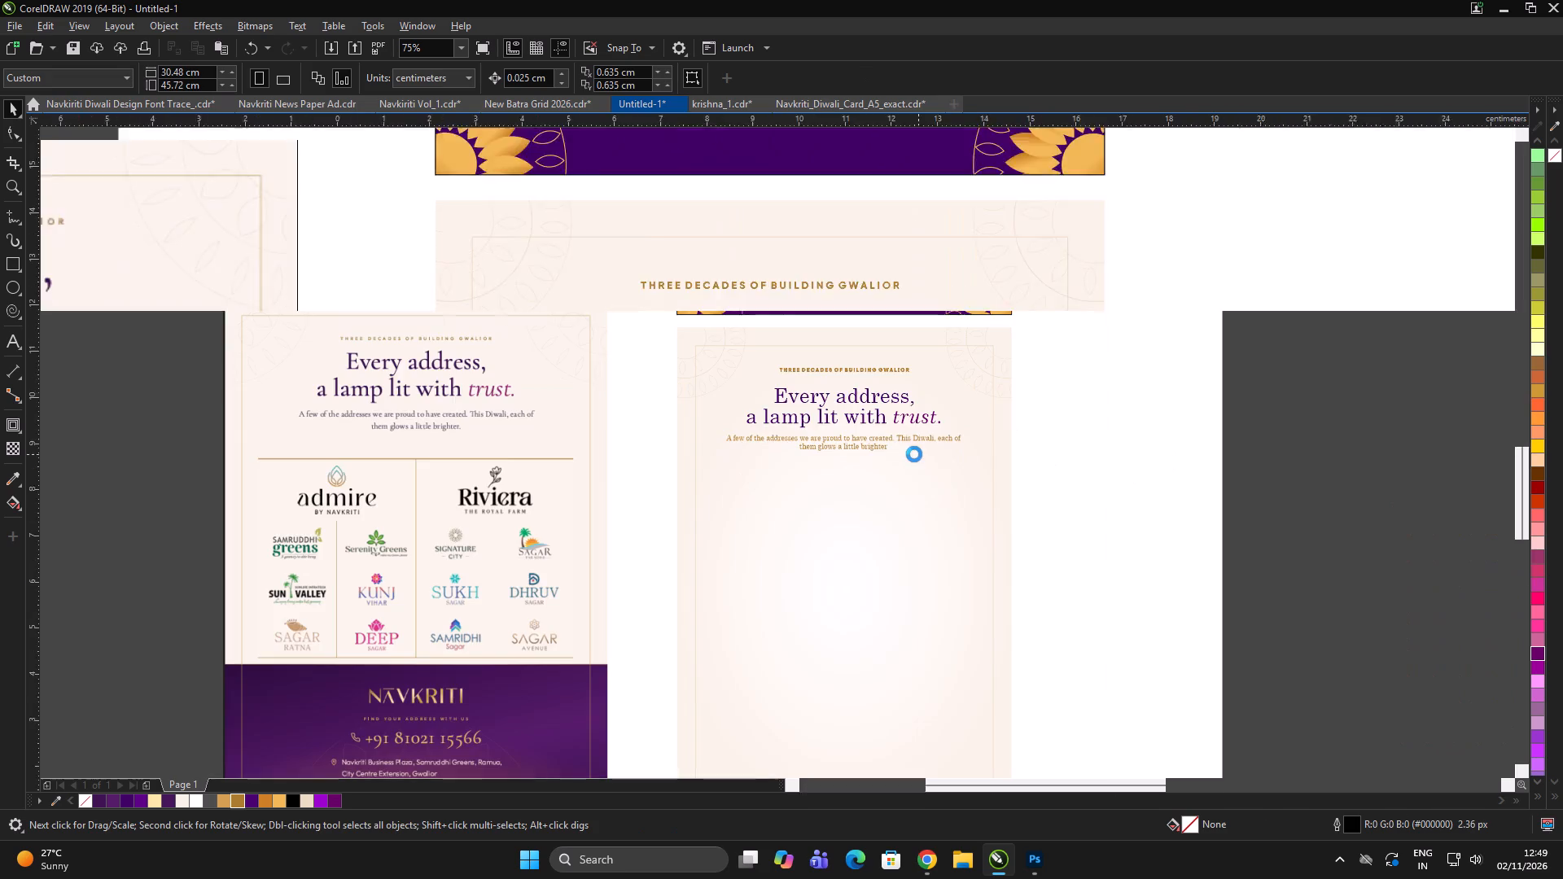
pyautogui.click(940, 397)
pyautogui.moveTo(1096, 449); pyautogui.dragTo(1067, 455)
pyautogui.scroll(-2, 974, 425)
pyautogui.keyDown('shift'); pyautogui.click(887, 558); pyautogui.keyUp('shift')
pyautogui.press('c')
pyautogui.click(1259, 439)
pyautogui.doubleClick(1254, 431)
pyautogui.doubleClick(1202, 433)
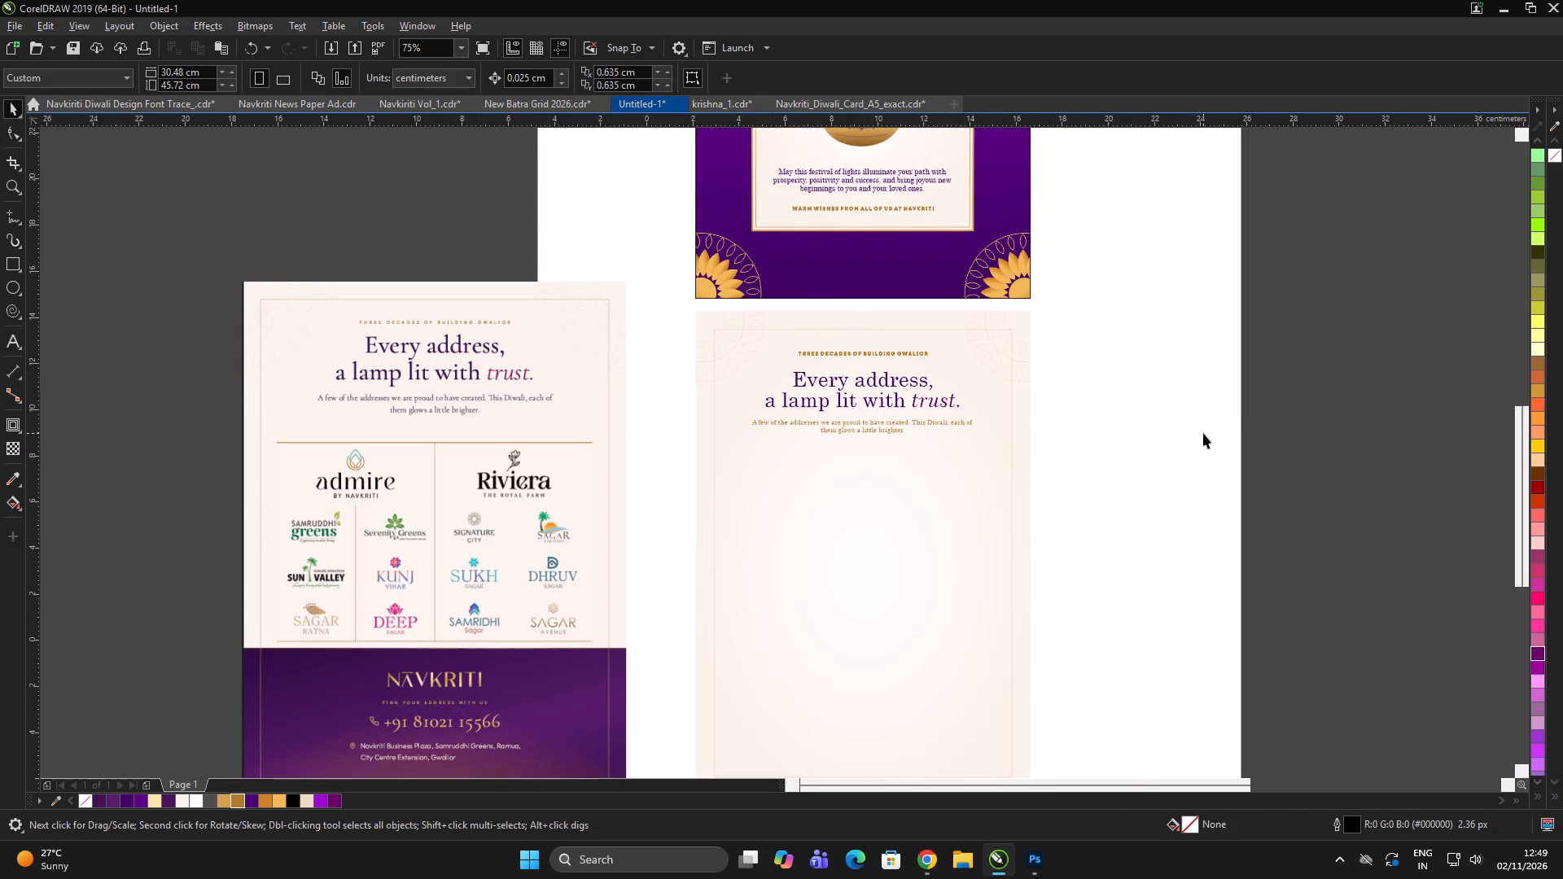
# Draw a rectangle about 6.7 × 10.4 cm over the lower part of the cream panel.
pyautogui.scroll(-1, 852, 323)
pyautogui.scroll(1, 857, 497)
pyautogui.doubleClick(1207, 431)
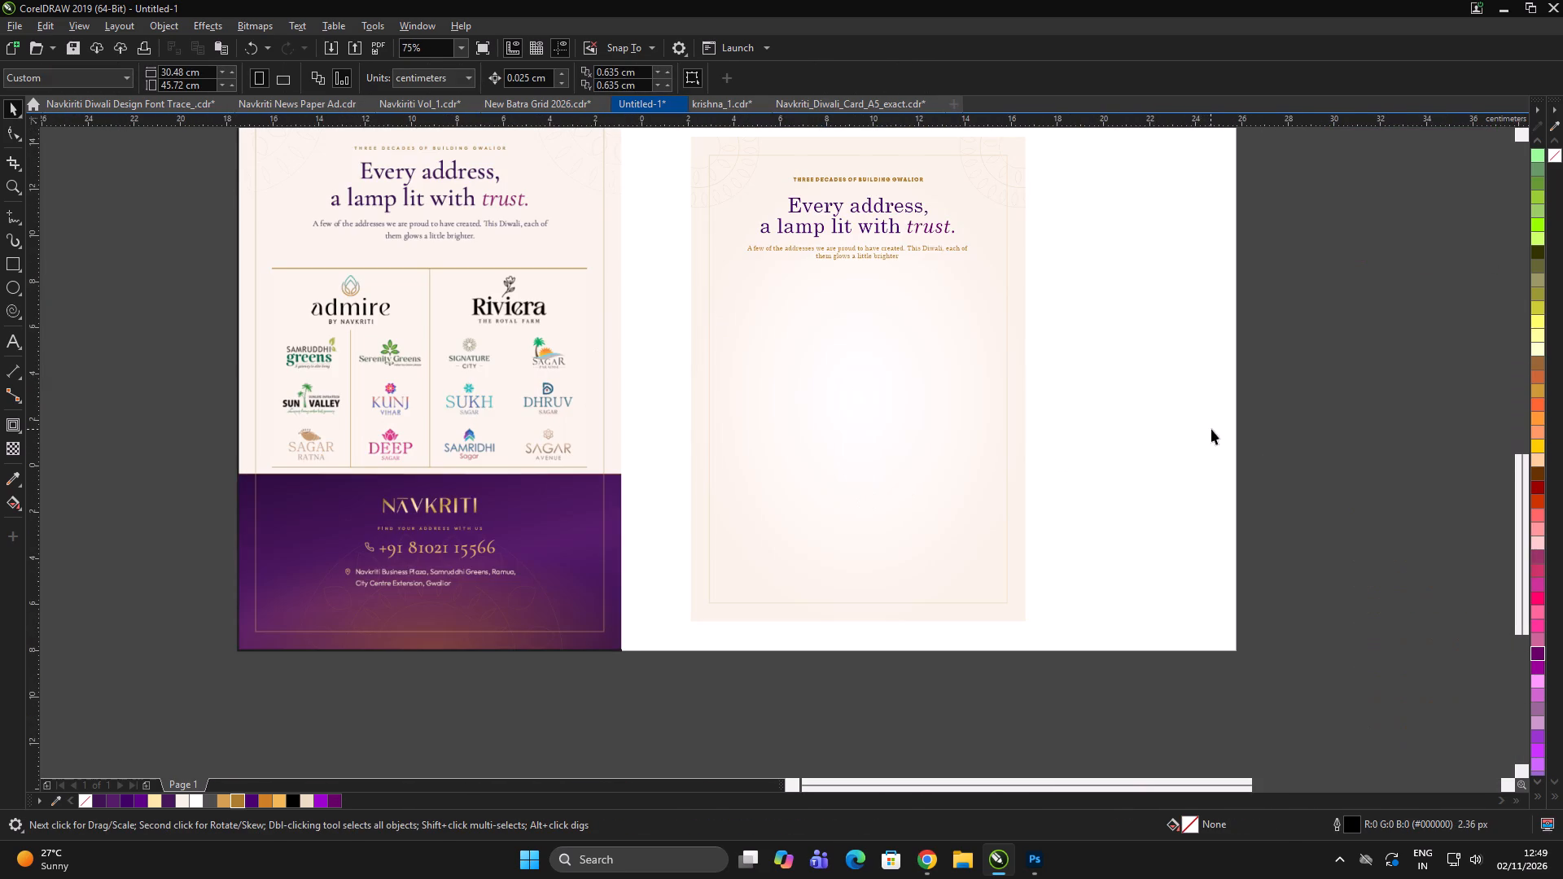
pyautogui.scroll(1, 417, 631)
pyautogui.scroll(-1, 501, 511)
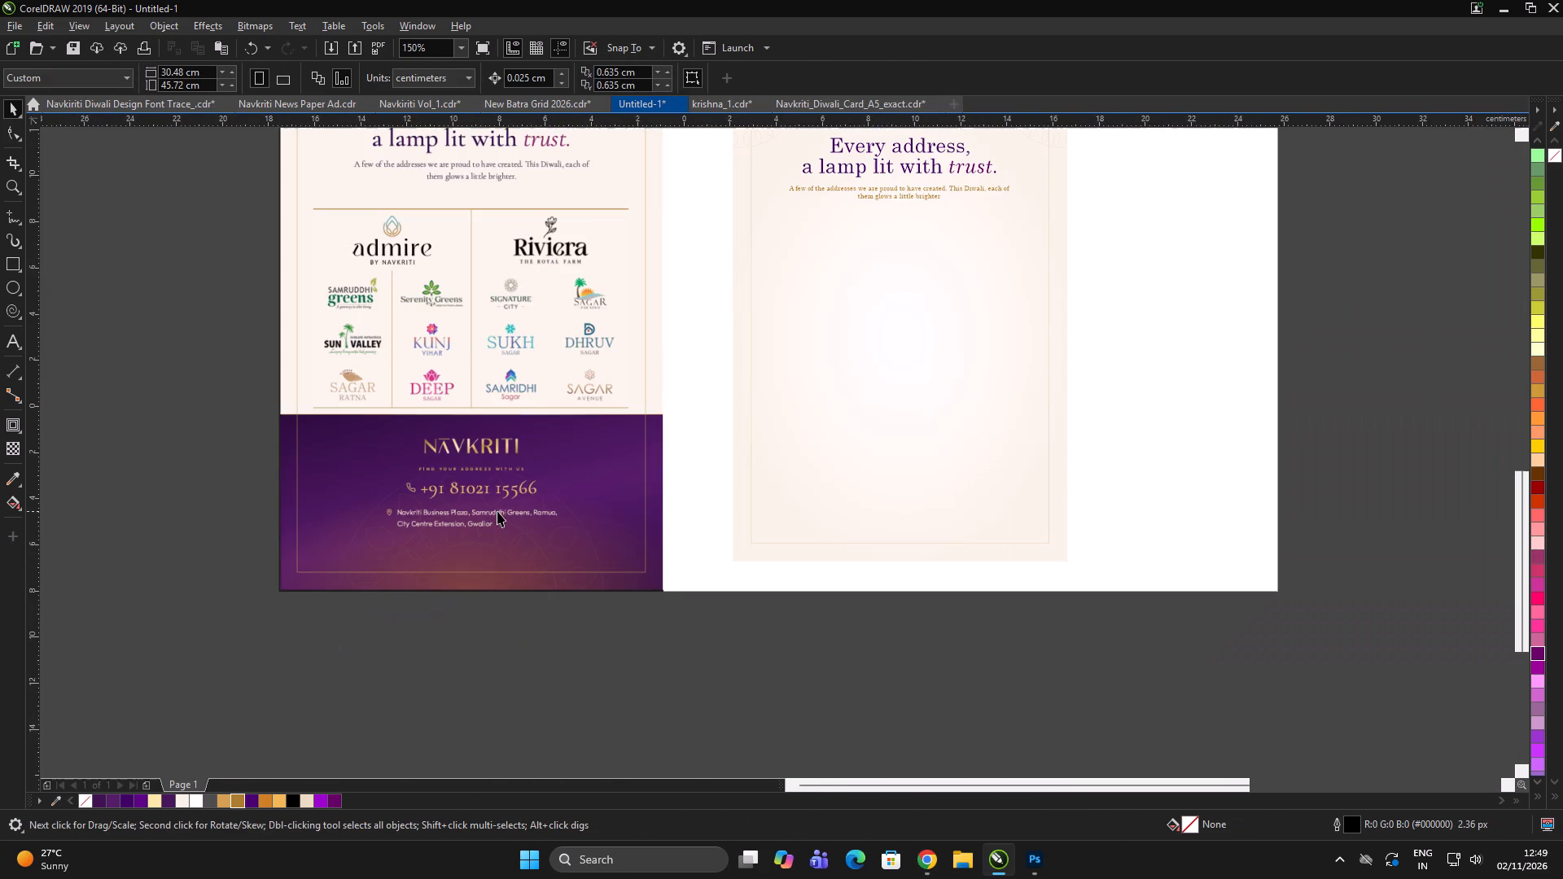
pyautogui.press('F7')
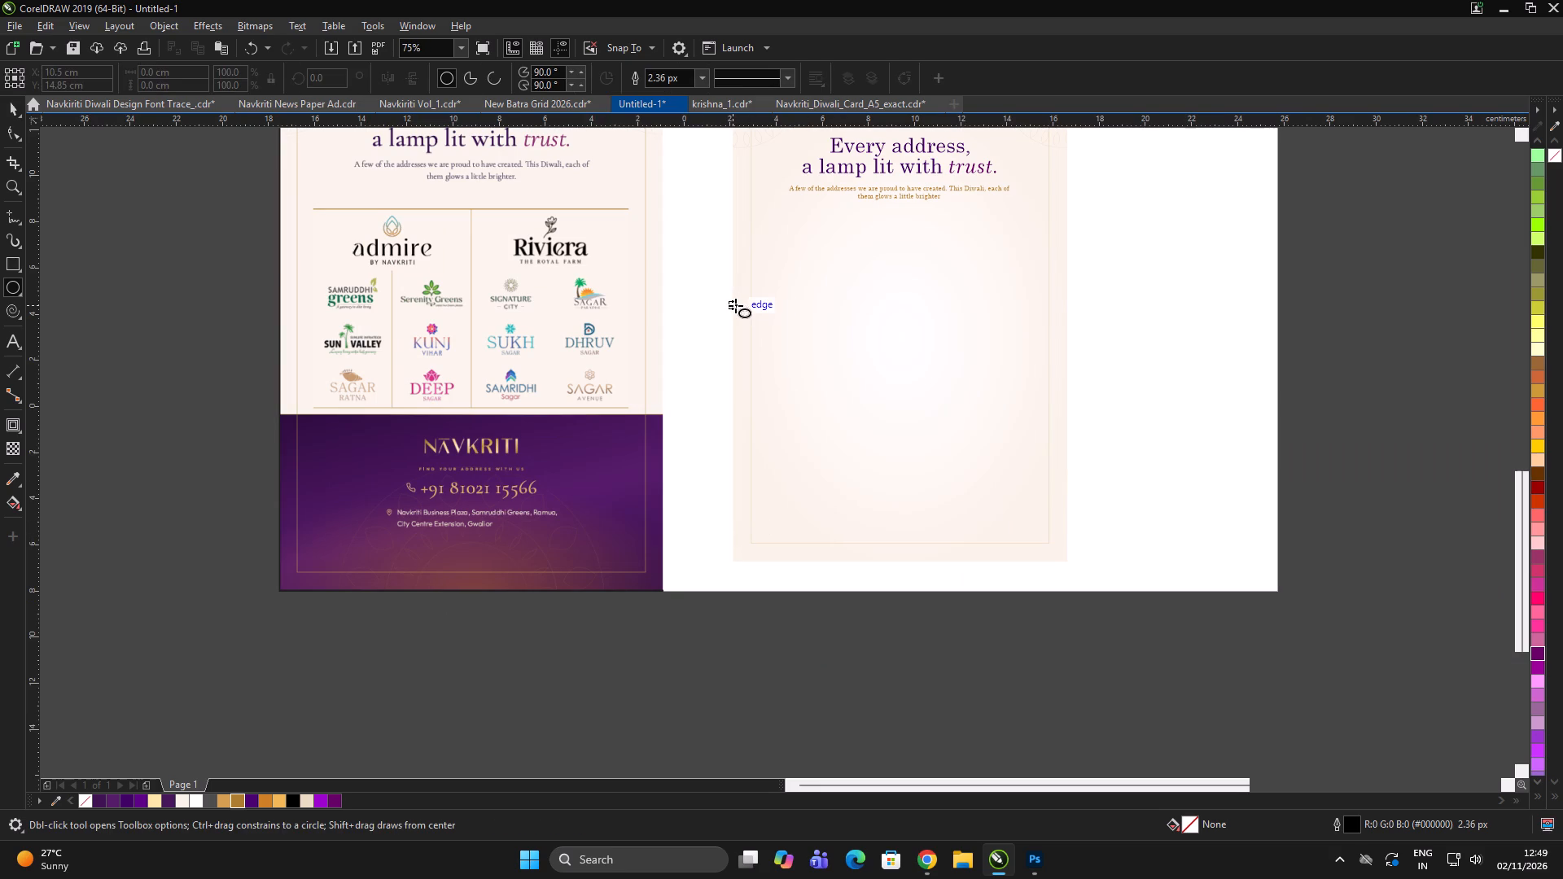
pyautogui.press('F5')
pyautogui.press('F6')
pyautogui.moveTo(731, 302); pyautogui.dragTo(887, 541)
pyautogui.press('space')
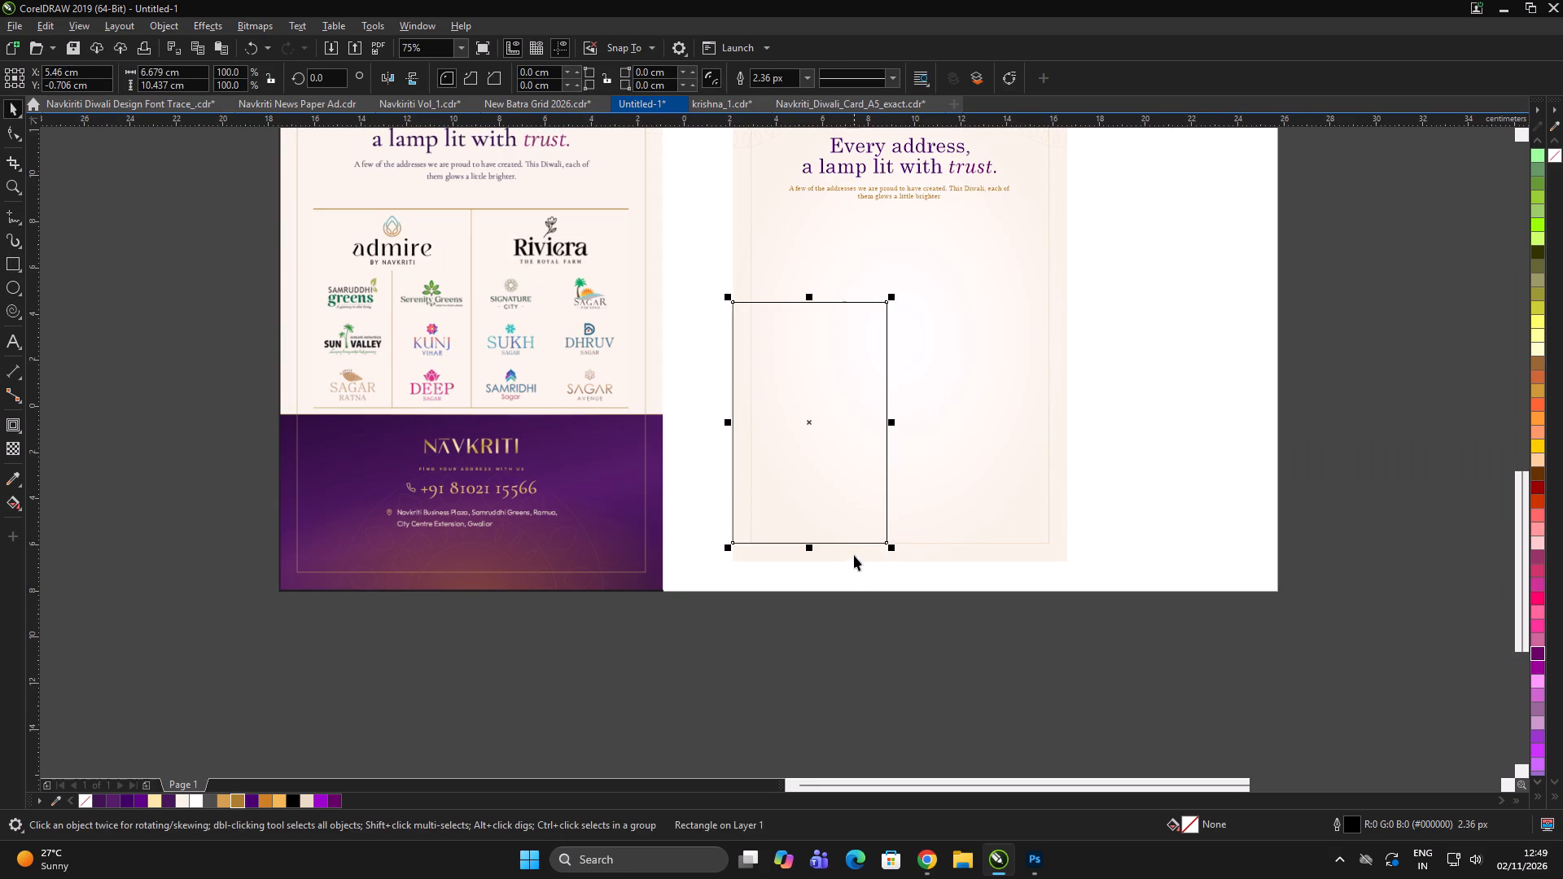
# Align the new rectangle to the bottom and left edges of the cream panel.
pyautogui.keyDown('shift'); pyautogui.click(854, 554); pyautogui.keyUp('shift')
pyautogui.press('b')
pyautogui.click(918, 635)
pyautogui.click(843, 501)
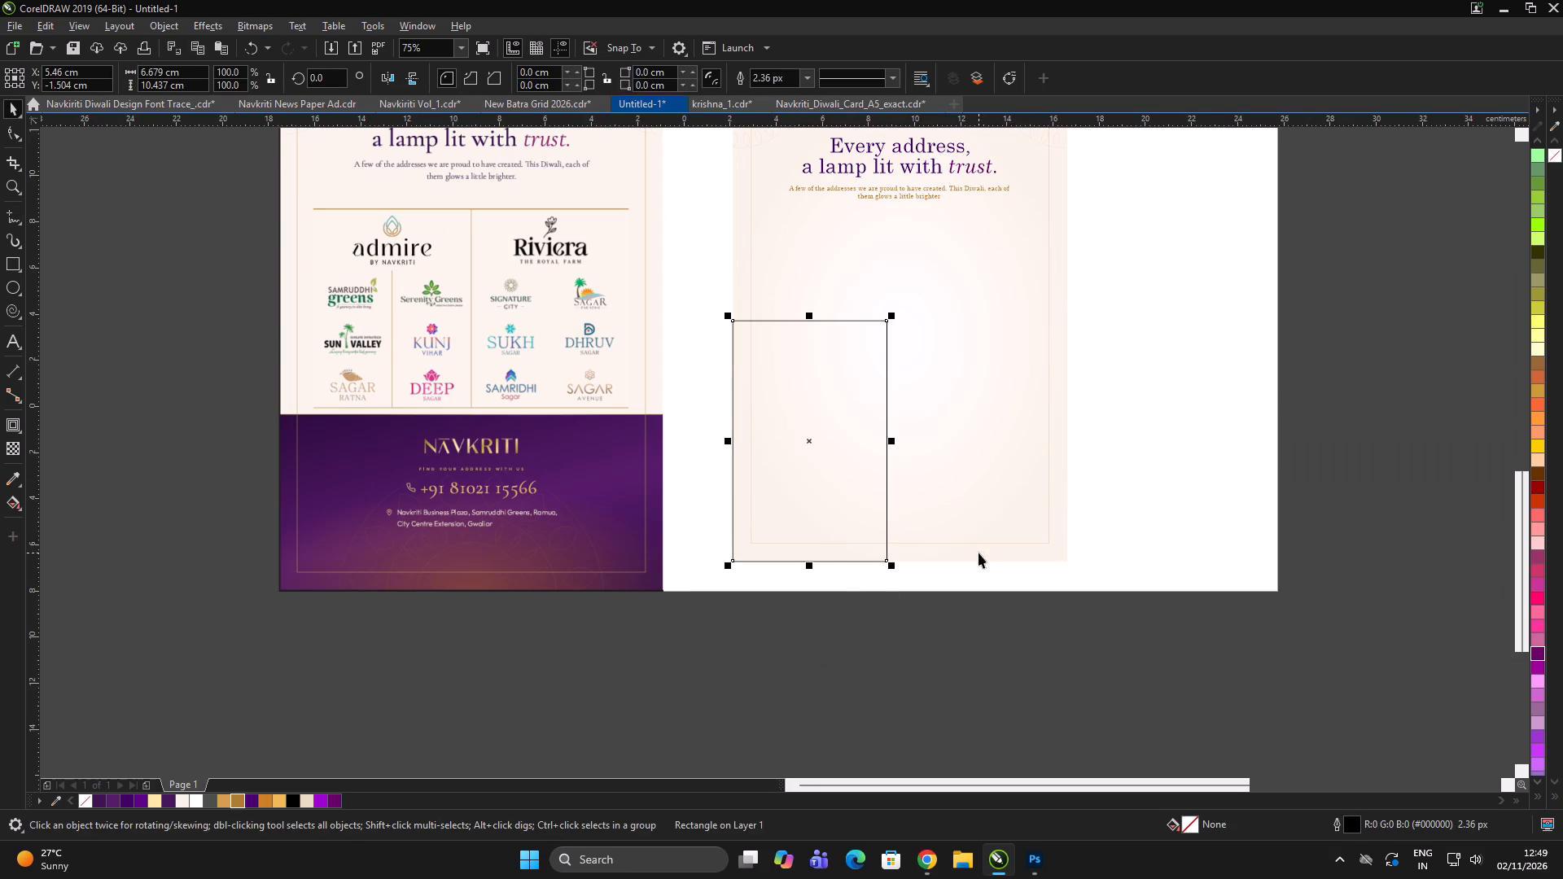
pyautogui.keyDown('shift'); pyautogui.click(979, 553); pyautogui.keyUp('shift')
pyautogui.press('l')
pyautogui.click(952, 593)
# Stretch the rectangle sideways to the cream panel's full width of 14.5 cm.
pyautogui.click(830, 467)
pyautogui.moveTo(893, 439); pyautogui.dragTo(935, 450)
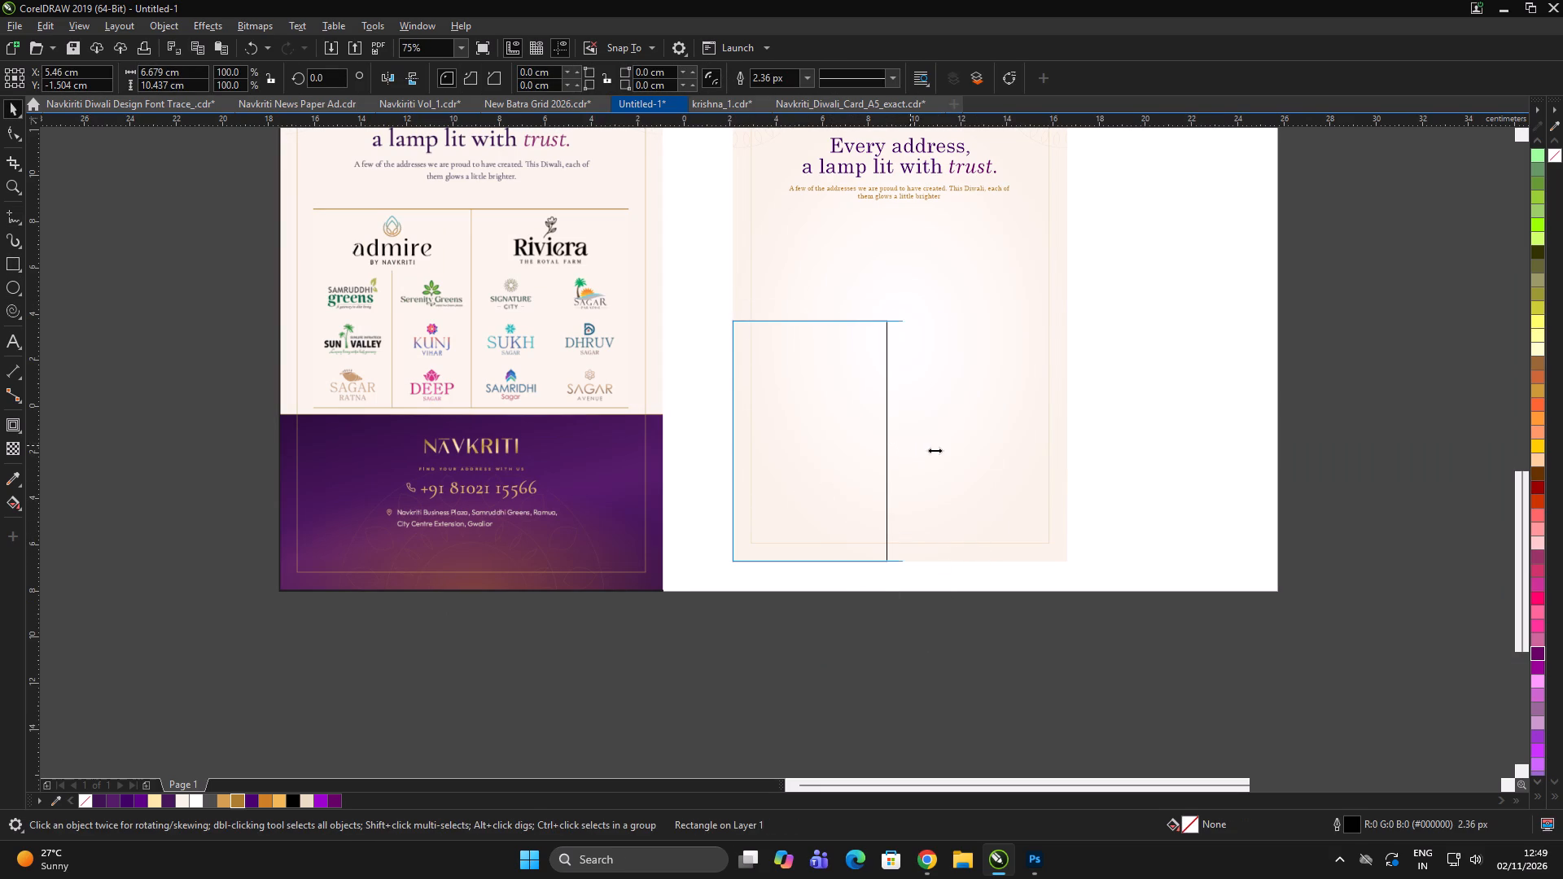
pyautogui.moveTo(935, 450); pyautogui.dragTo(1072, 474)
pyautogui.doubleClick(1120, 474)
# Lower the rectangle's top edge so it covers only the bottom band of the panel, like the reference's purple footer.
pyautogui.click(960, 428)
pyautogui.scroll(1, 882, 272)
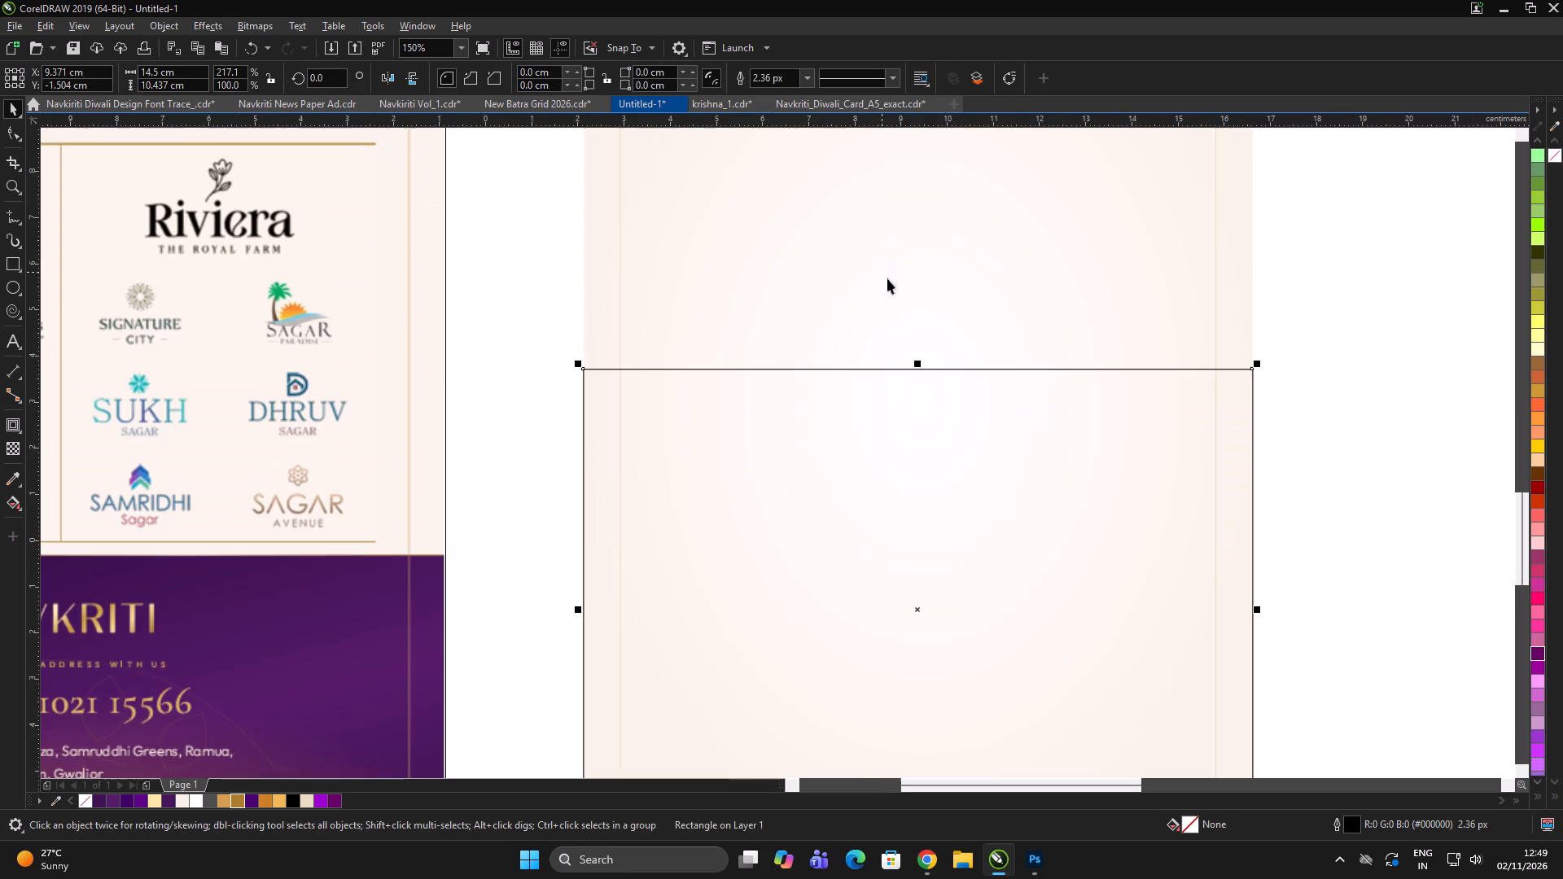
pyautogui.scroll(-2, 904, 367)
pyautogui.scroll(1, 933, 339)
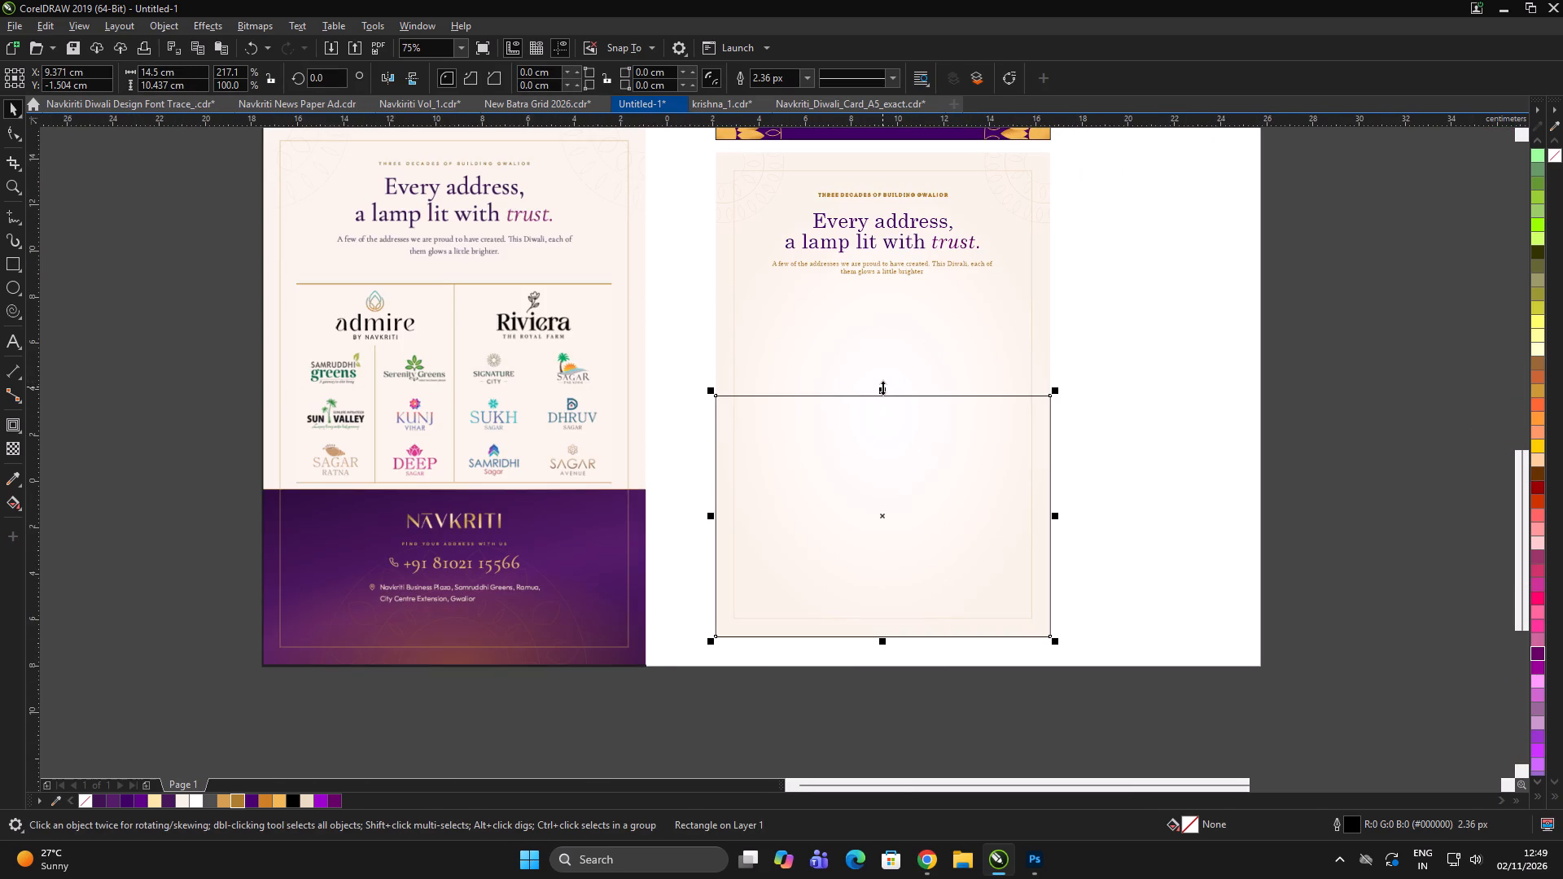
pyautogui.moveTo(882, 387); pyautogui.dragTo(876, 463)
pyautogui.click(1134, 449)
# Duplicate the Diwali front panel's purple background frame onto the empty area beside the page.
pyautogui.click(981, 450)
pyautogui.scroll(-2, 812, 409)
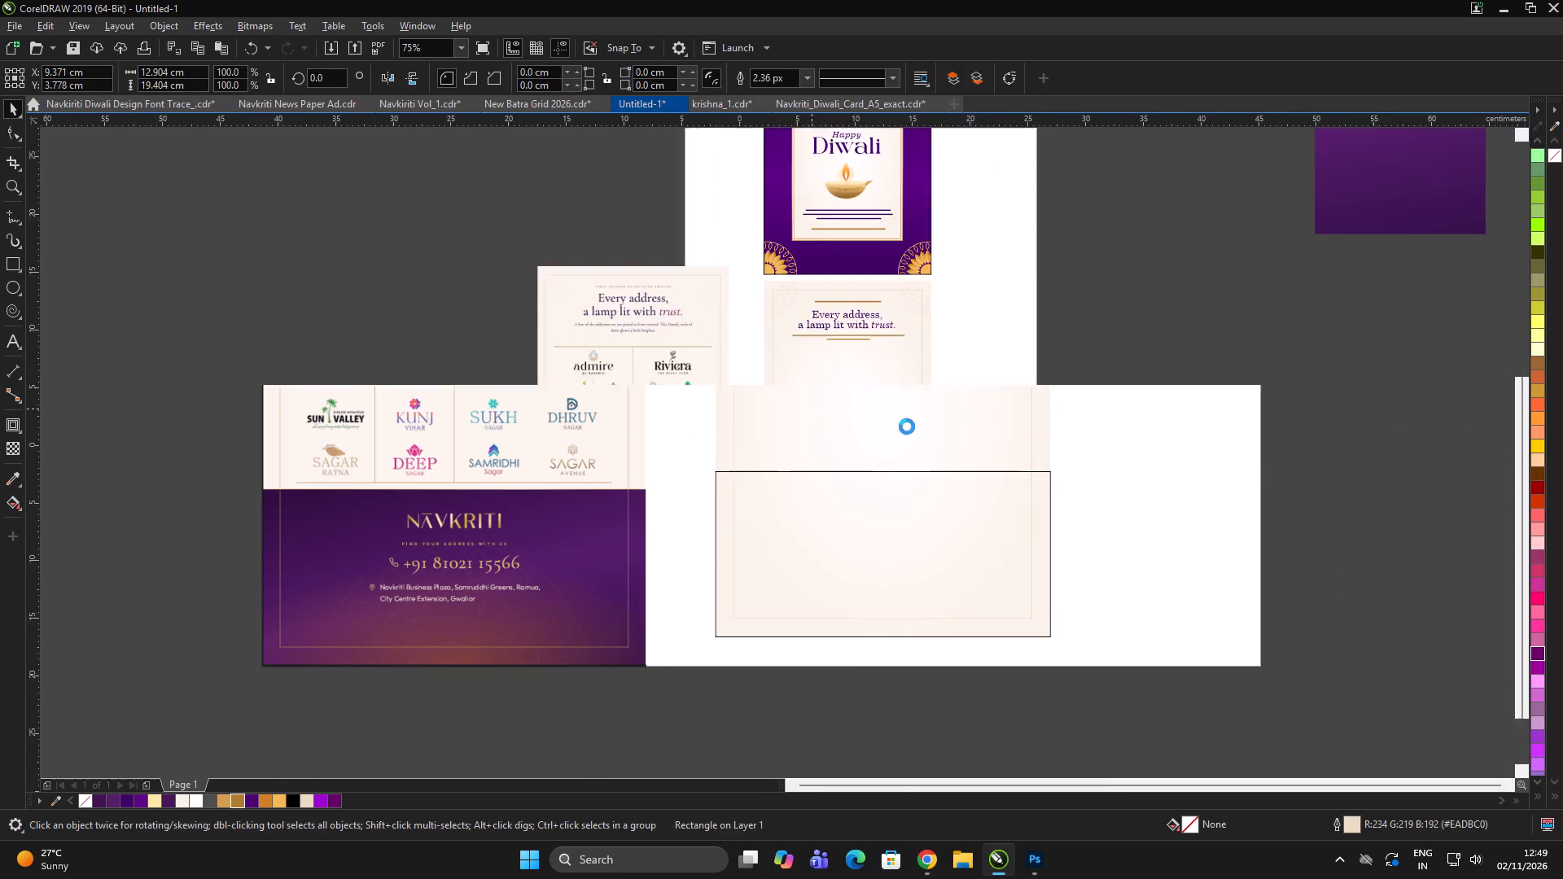
pyautogui.tripleClick(1038, 439)
pyautogui.click(1035, 438)
pyautogui.click(1162, 298)
pyautogui.scroll(1, 916, 326)
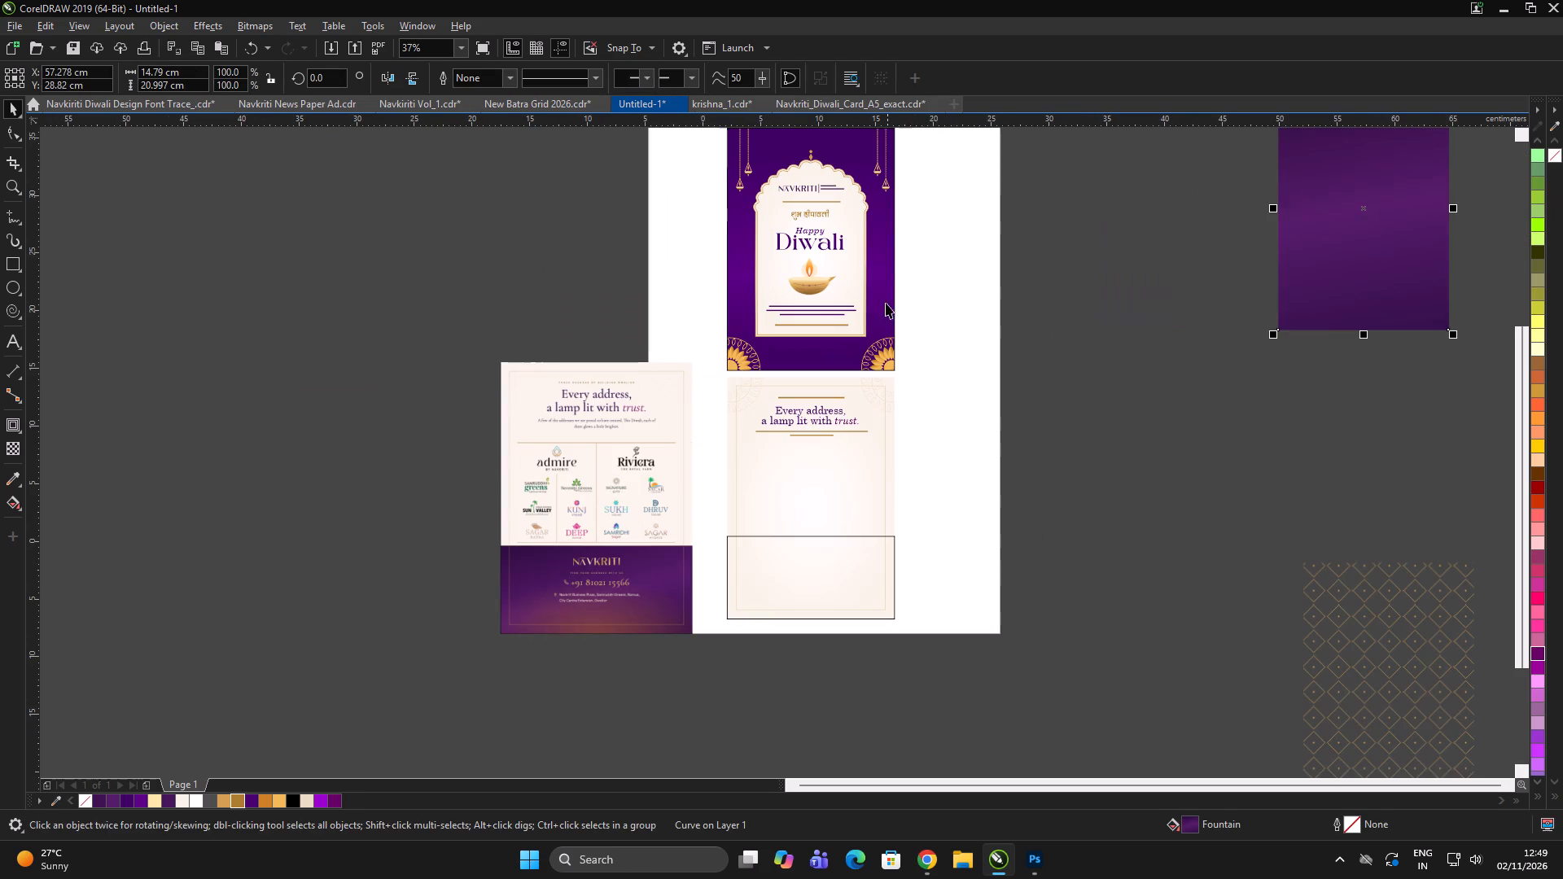
pyautogui.click(883, 300)
pyautogui.moveTo(886, 283); pyautogui.dragTo(1209, 538)
pyautogui.rightClick(1209, 538)
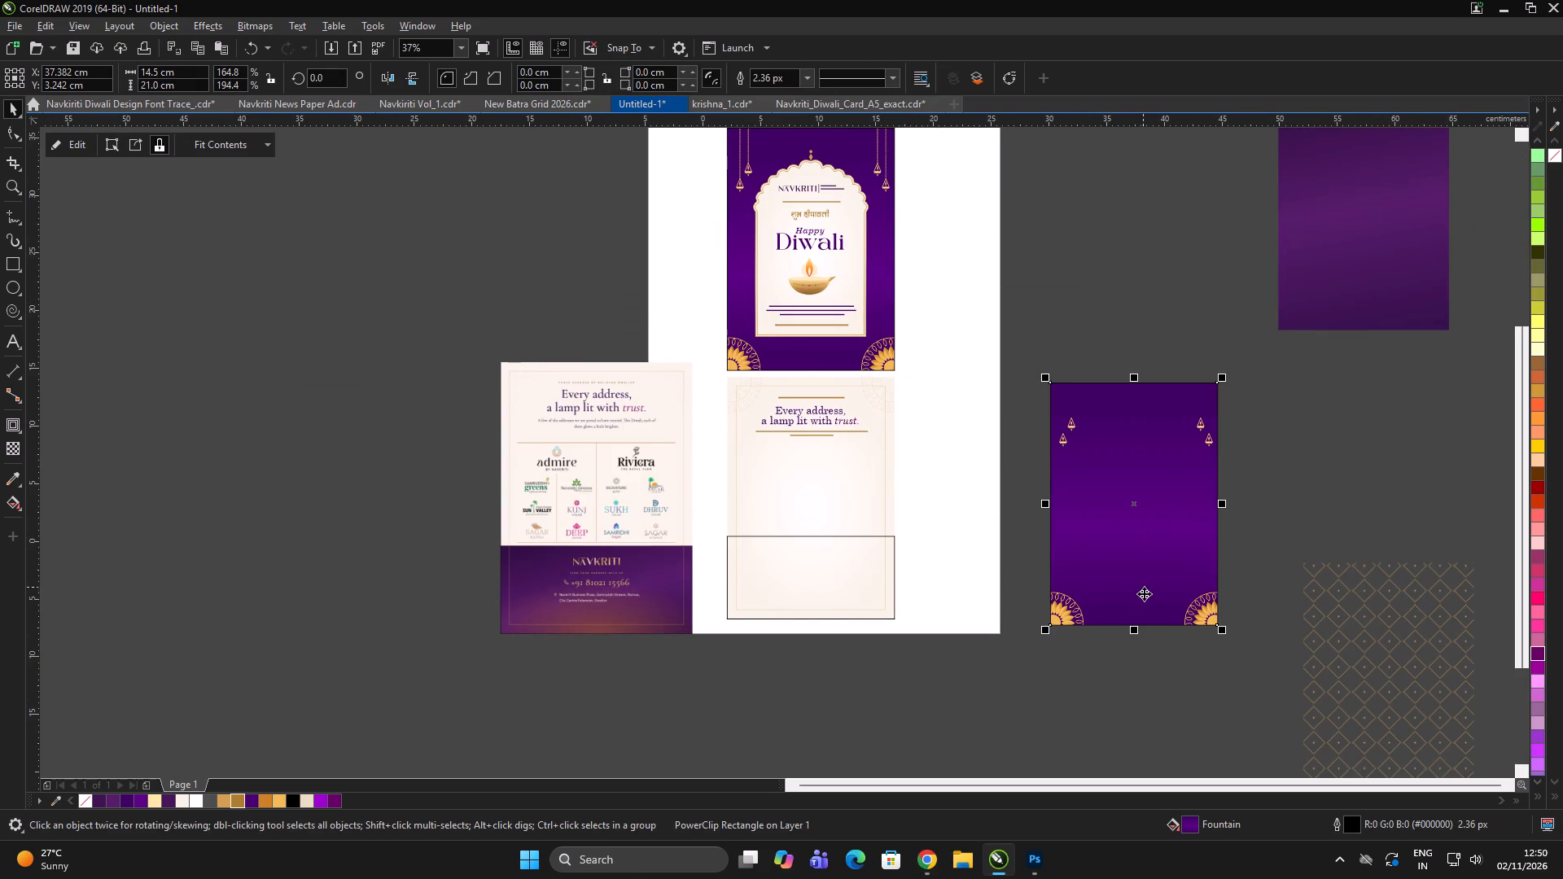
# Delete the hanging lamps from the duplicated background's PowerClip contents, keeping the two corner mandalas.
pyautogui.scroll(1, 1144, 593)
pyautogui.scroll(-1, 952, 453)
pyautogui.hotkey('ctrl', 'u')
pyautogui.keyDown('ctrl'); pyautogui.click(1149, 638); pyautogui.keyUp('ctrl')
pyautogui.click(1129, 641)
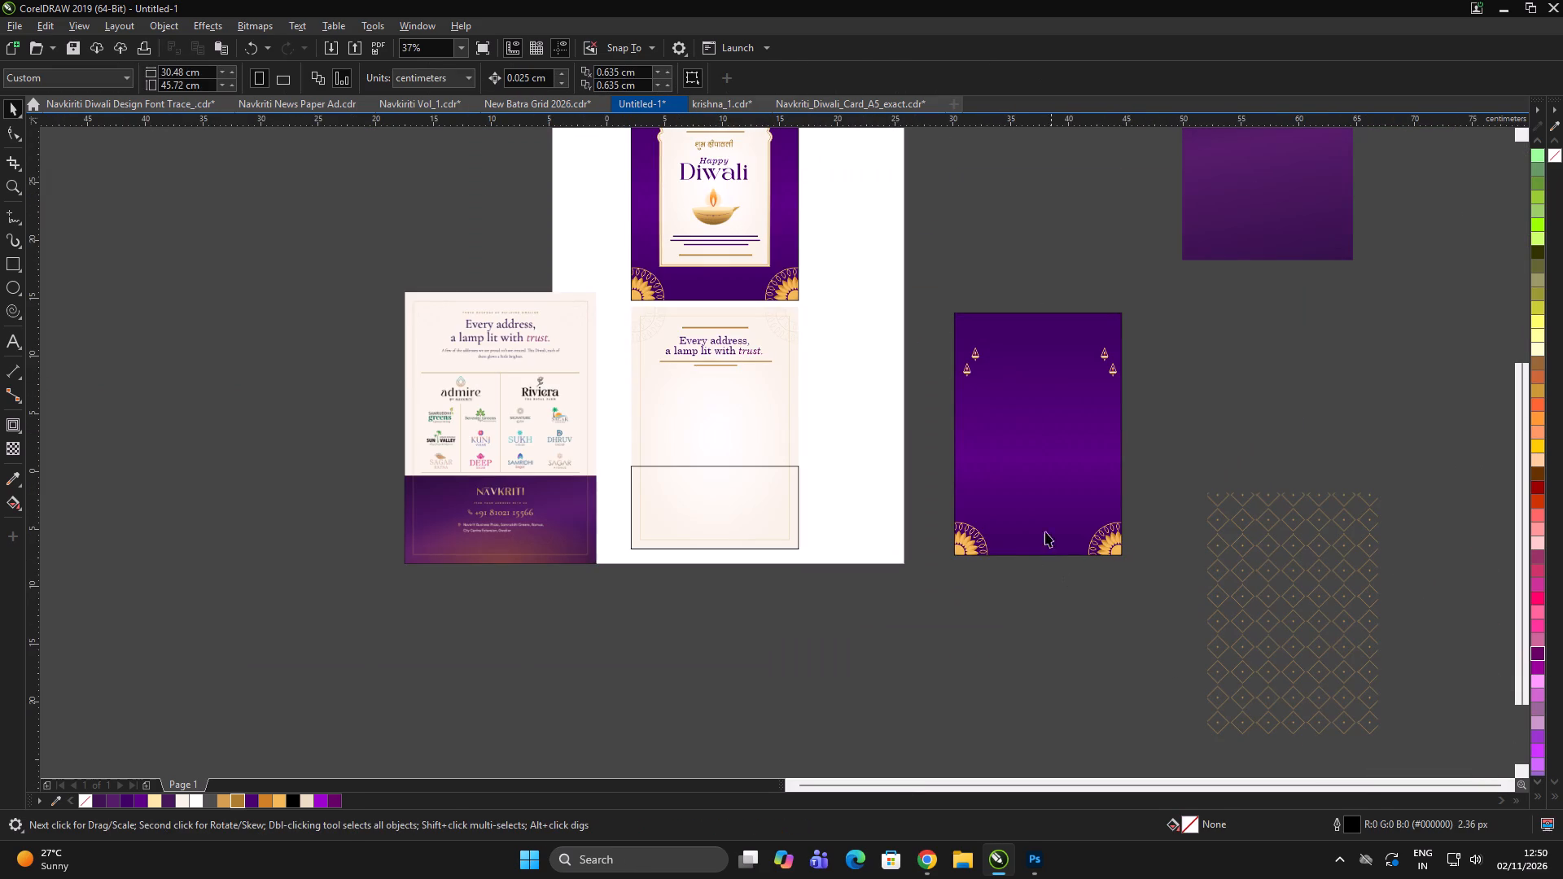
pyautogui.click(1041, 474)
pyautogui.doubleClick(1108, 443)
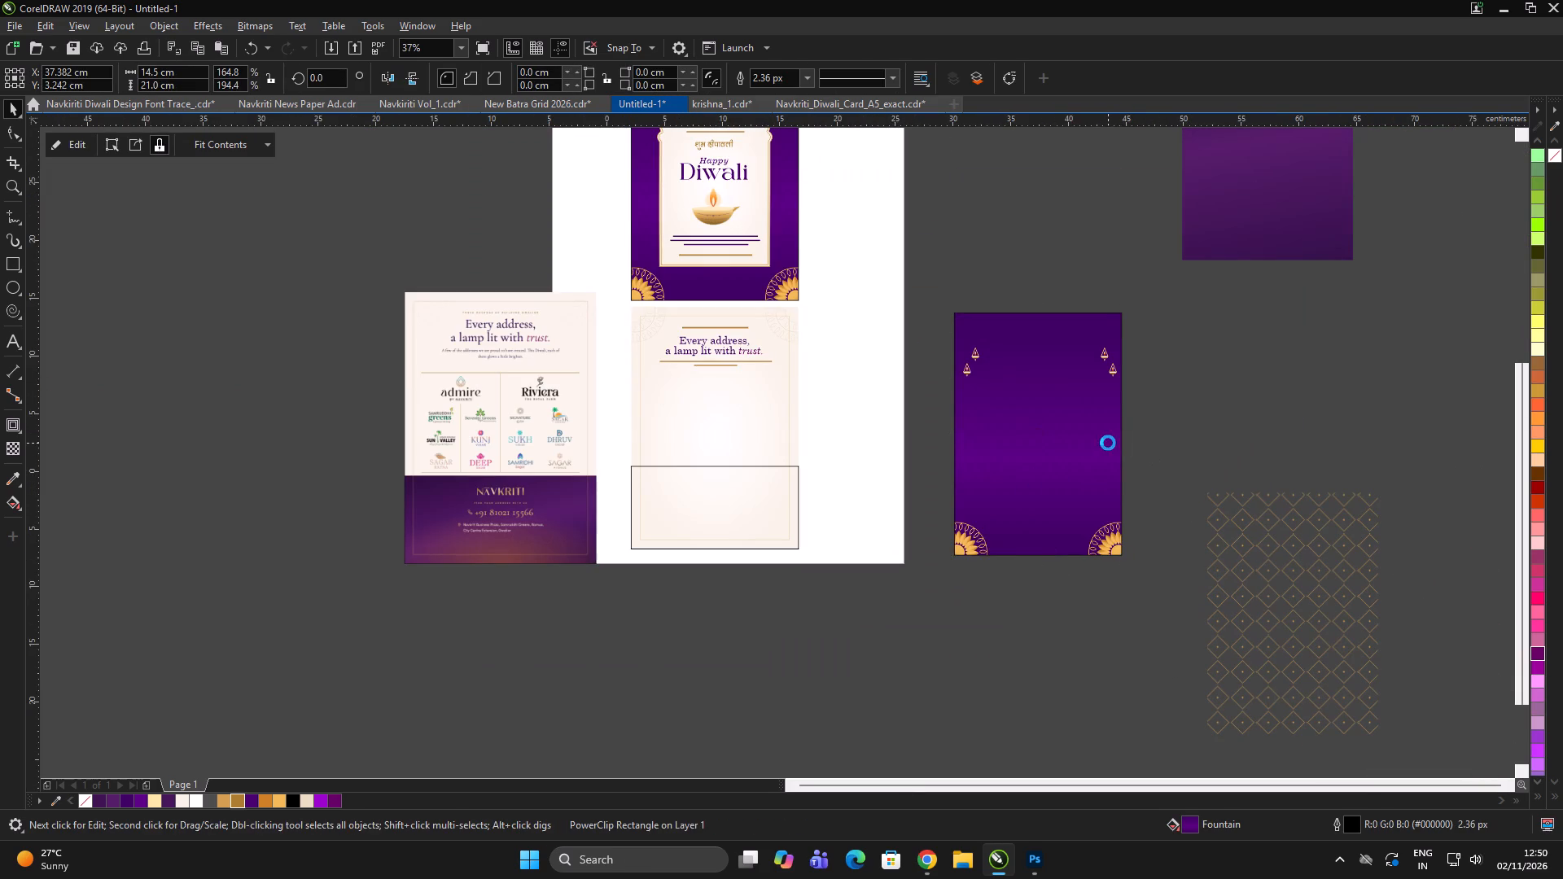
pyautogui.moveTo(1153, 290); pyautogui.dragTo(887, 417)
pyautogui.press('Delete')
pyautogui.doubleClick(1229, 413)
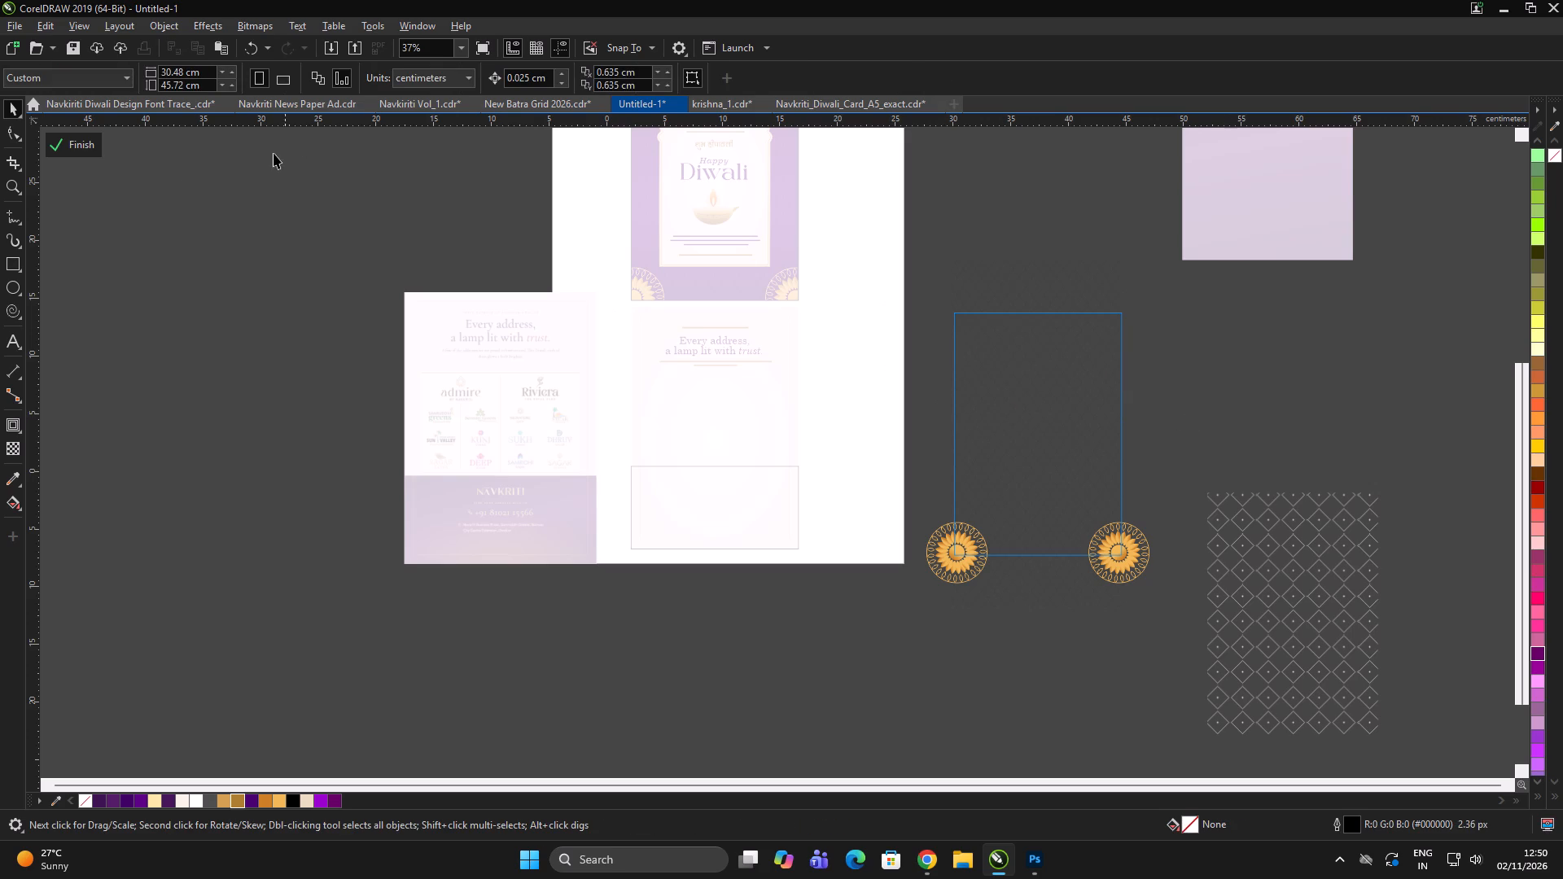
pyautogui.click(87, 144)
# Move the duplicated purple background to the footer area and centre it horizontally on the footer rectangle.
pyautogui.doubleClick(1110, 730)
pyautogui.moveTo(1028, 431); pyautogui.dragTo(938, 615)
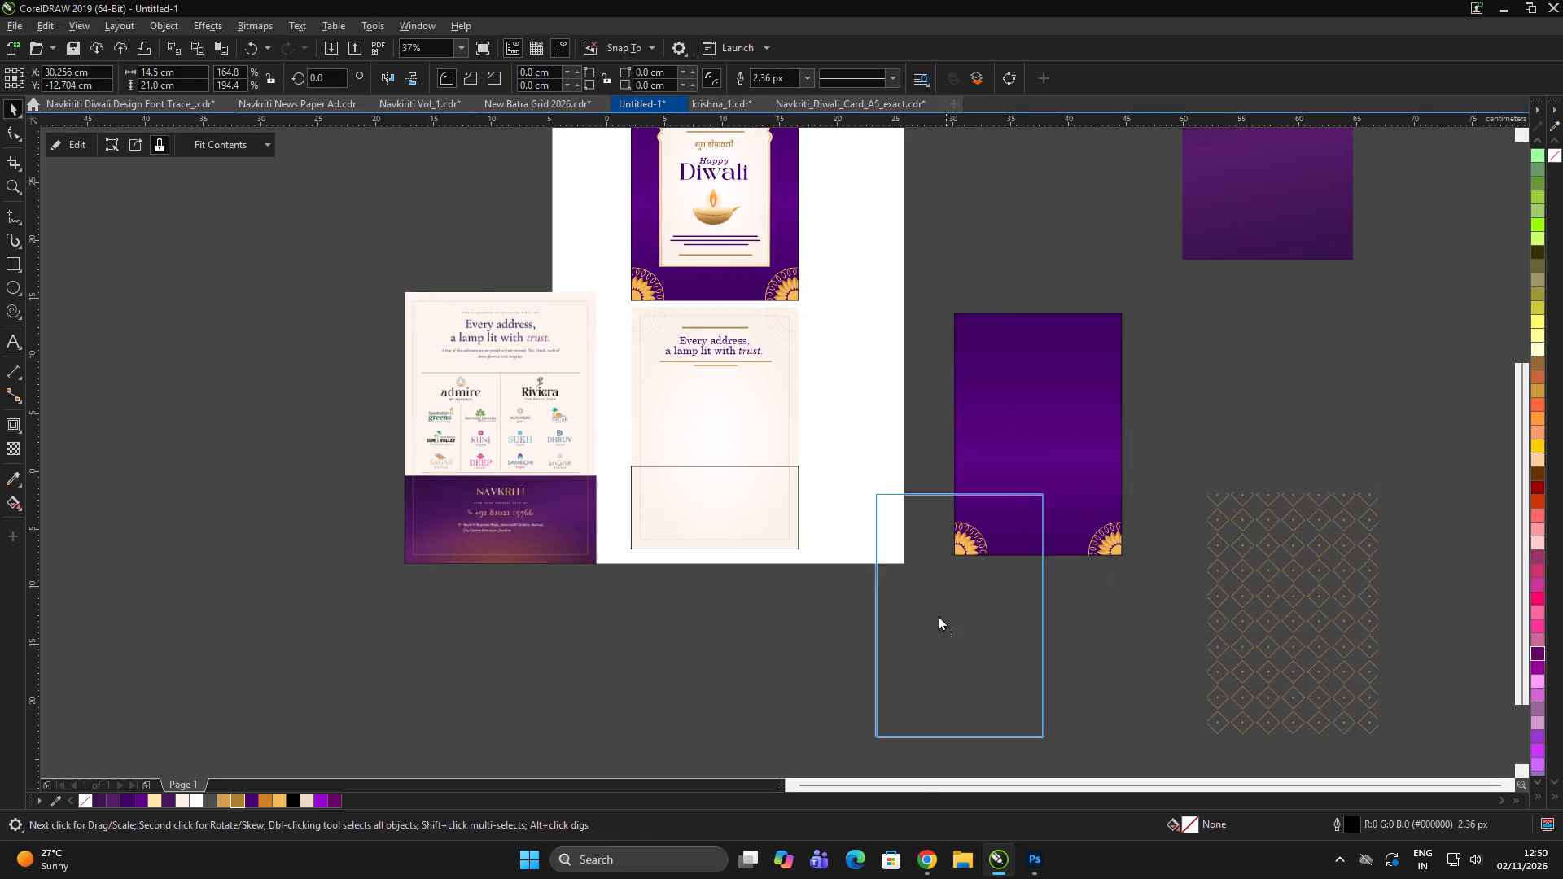
pyautogui.moveTo(938, 615); pyautogui.dragTo(934, 587)
pyautogui.scroll(1, 980, 513)
pyautogui.scroll(-1, 1019, 394)
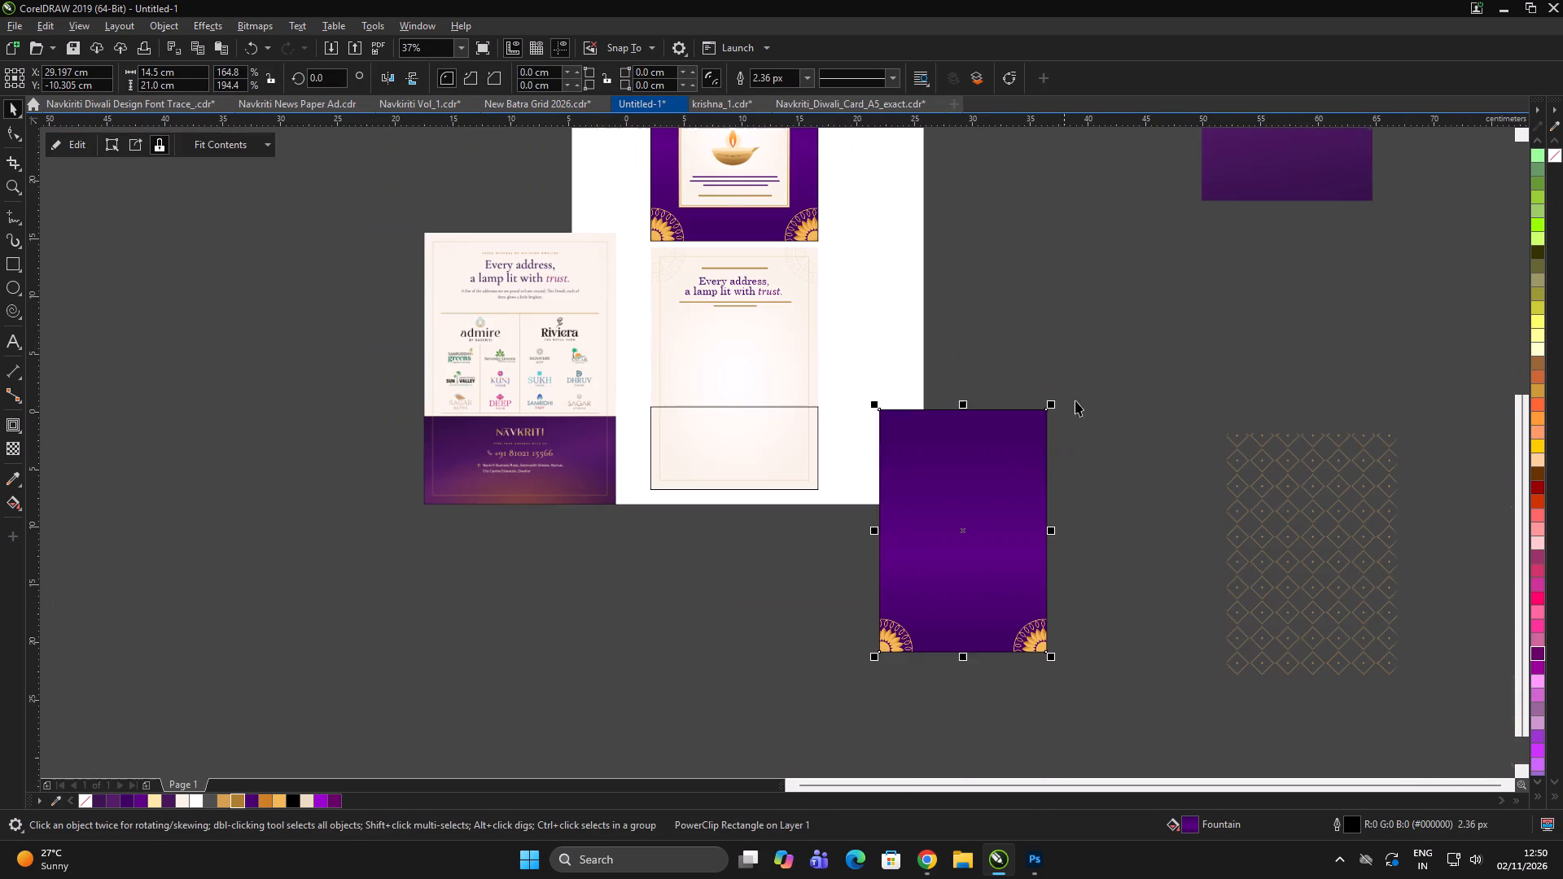
pyautogui.keyDown('shift'); pyautogui.click(763, 454); pyautogui.keyUp('shift')
pyautogui.press('c')
pyautogui.click(1117, 435)
# Place the purple background behind the footer rectangle and PowerClip it inside that rectangle.
pyautogui.scroll(1, 781, 530)
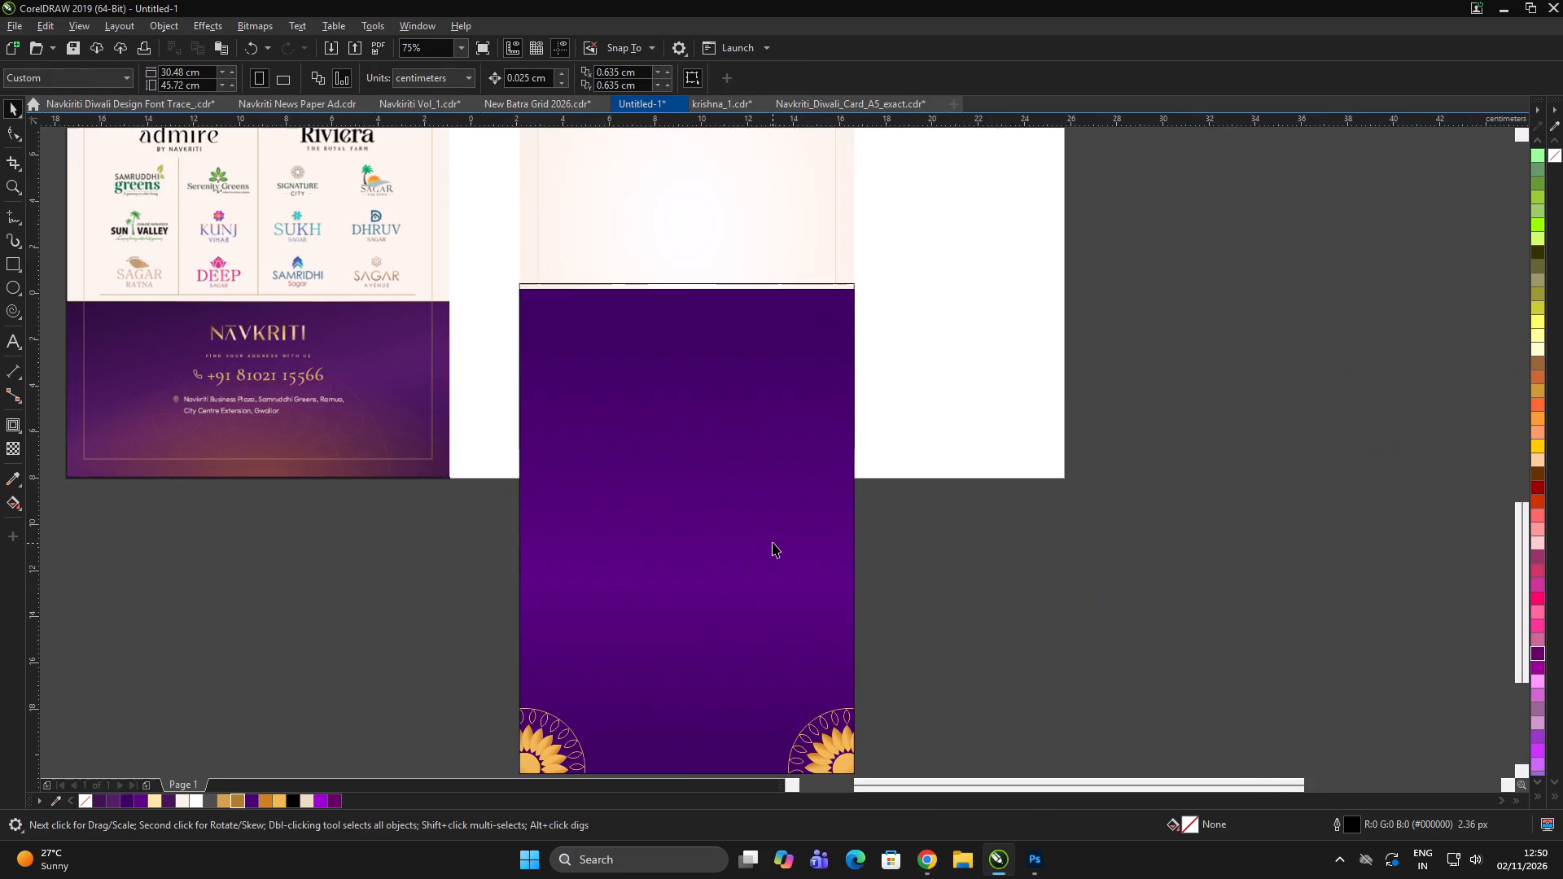
pyautogui.click(773, 543)
pyautogui.hotkey('shift', 'pagedown')
pyautogui.click(672, 548)
pyautogui.rightClick(722, 536)
pyautogui.click(821, 276)
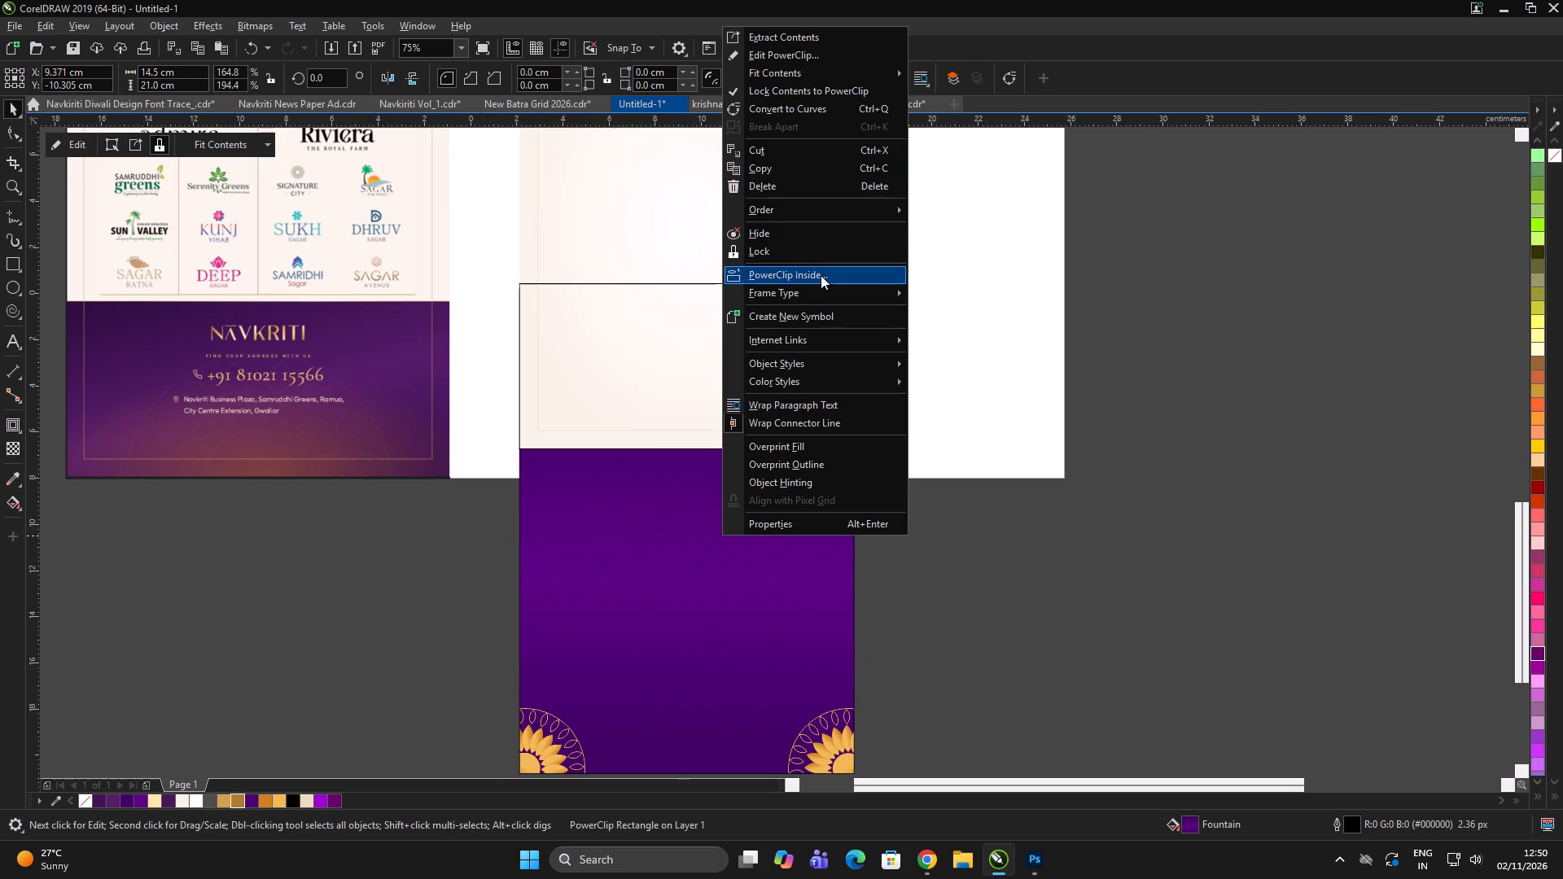
pyautogui.click(759, 349)
# Shift the clipped background upward inside the footer so its plain purple gradient fills the whole block.
pyautogui.click(942, 321)
pyautogui.keyDown('alt'); pyautogui.click(764, 358); pyautogui.keyUp('alt')
pyautogui.moveTo(762, 390); pyautogui.dragTo(763, 312)
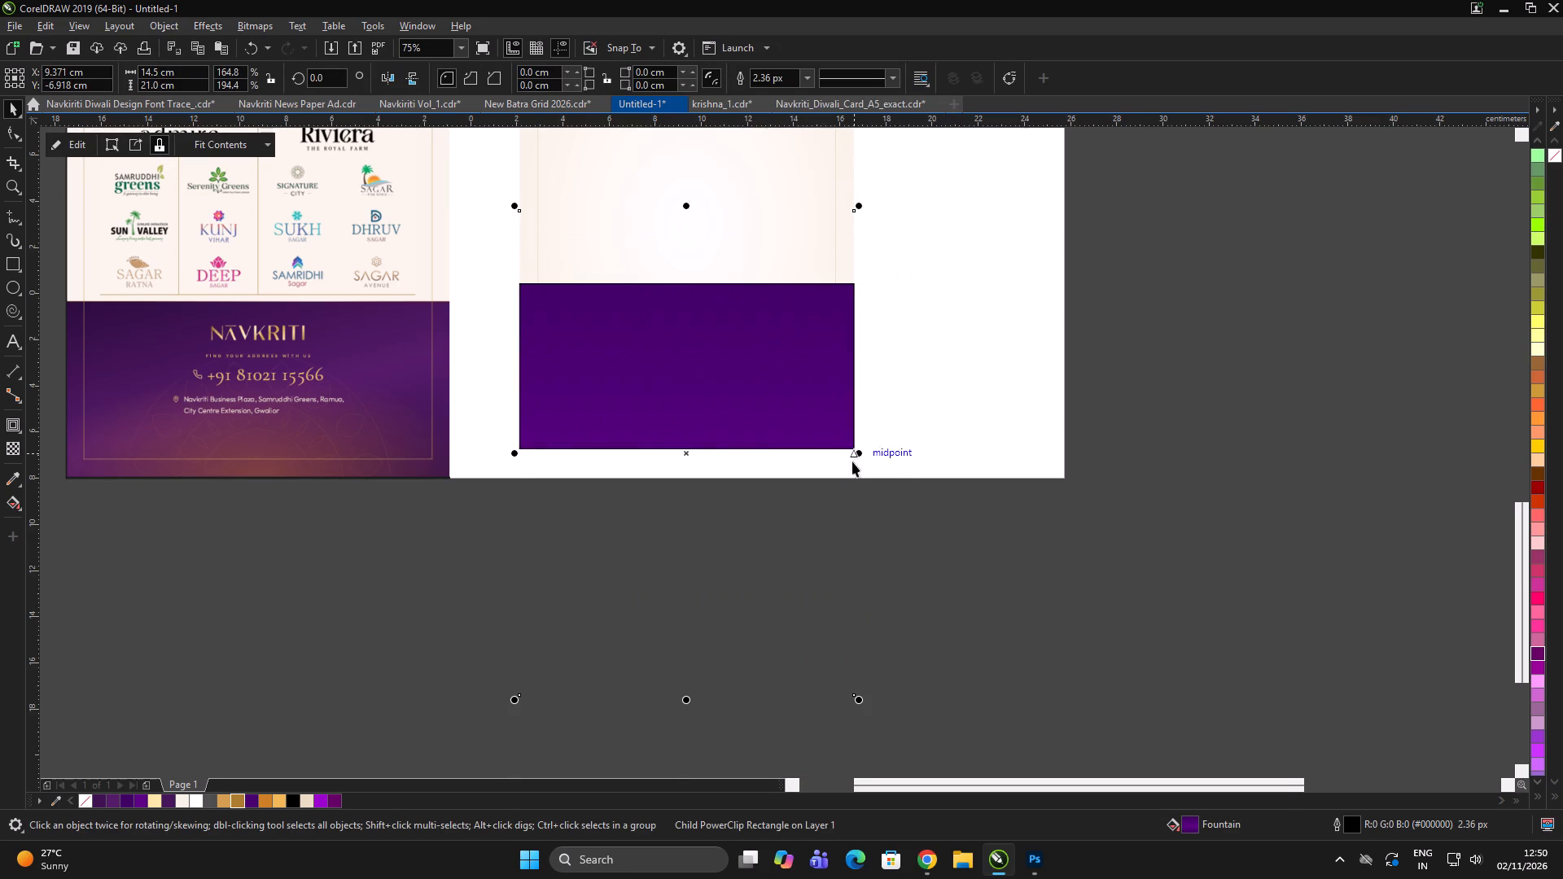
pyautogui.doubleClick(1053, 424)
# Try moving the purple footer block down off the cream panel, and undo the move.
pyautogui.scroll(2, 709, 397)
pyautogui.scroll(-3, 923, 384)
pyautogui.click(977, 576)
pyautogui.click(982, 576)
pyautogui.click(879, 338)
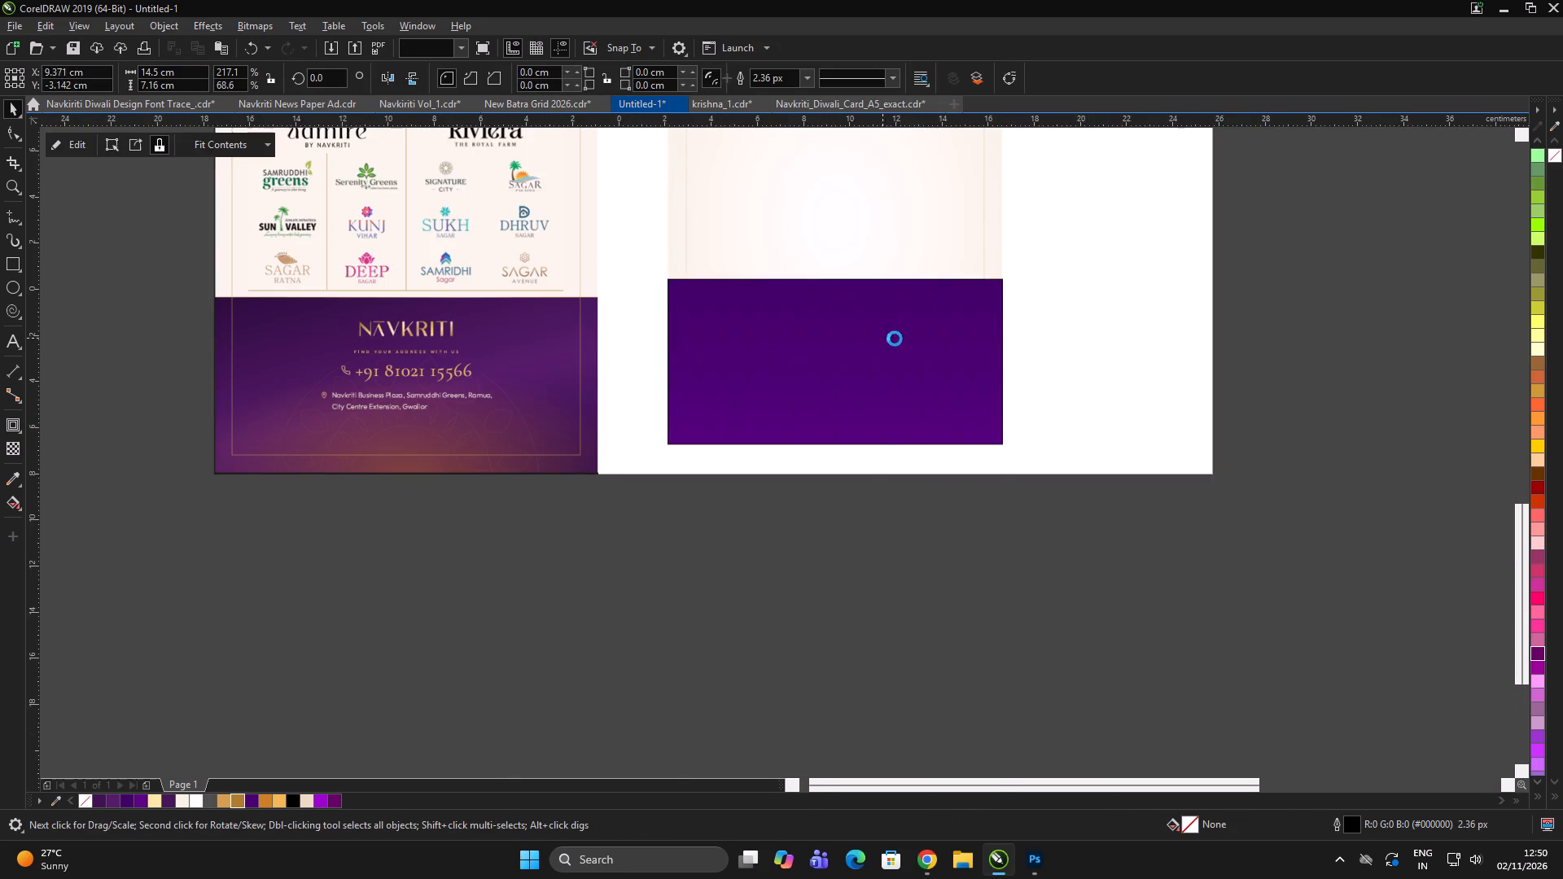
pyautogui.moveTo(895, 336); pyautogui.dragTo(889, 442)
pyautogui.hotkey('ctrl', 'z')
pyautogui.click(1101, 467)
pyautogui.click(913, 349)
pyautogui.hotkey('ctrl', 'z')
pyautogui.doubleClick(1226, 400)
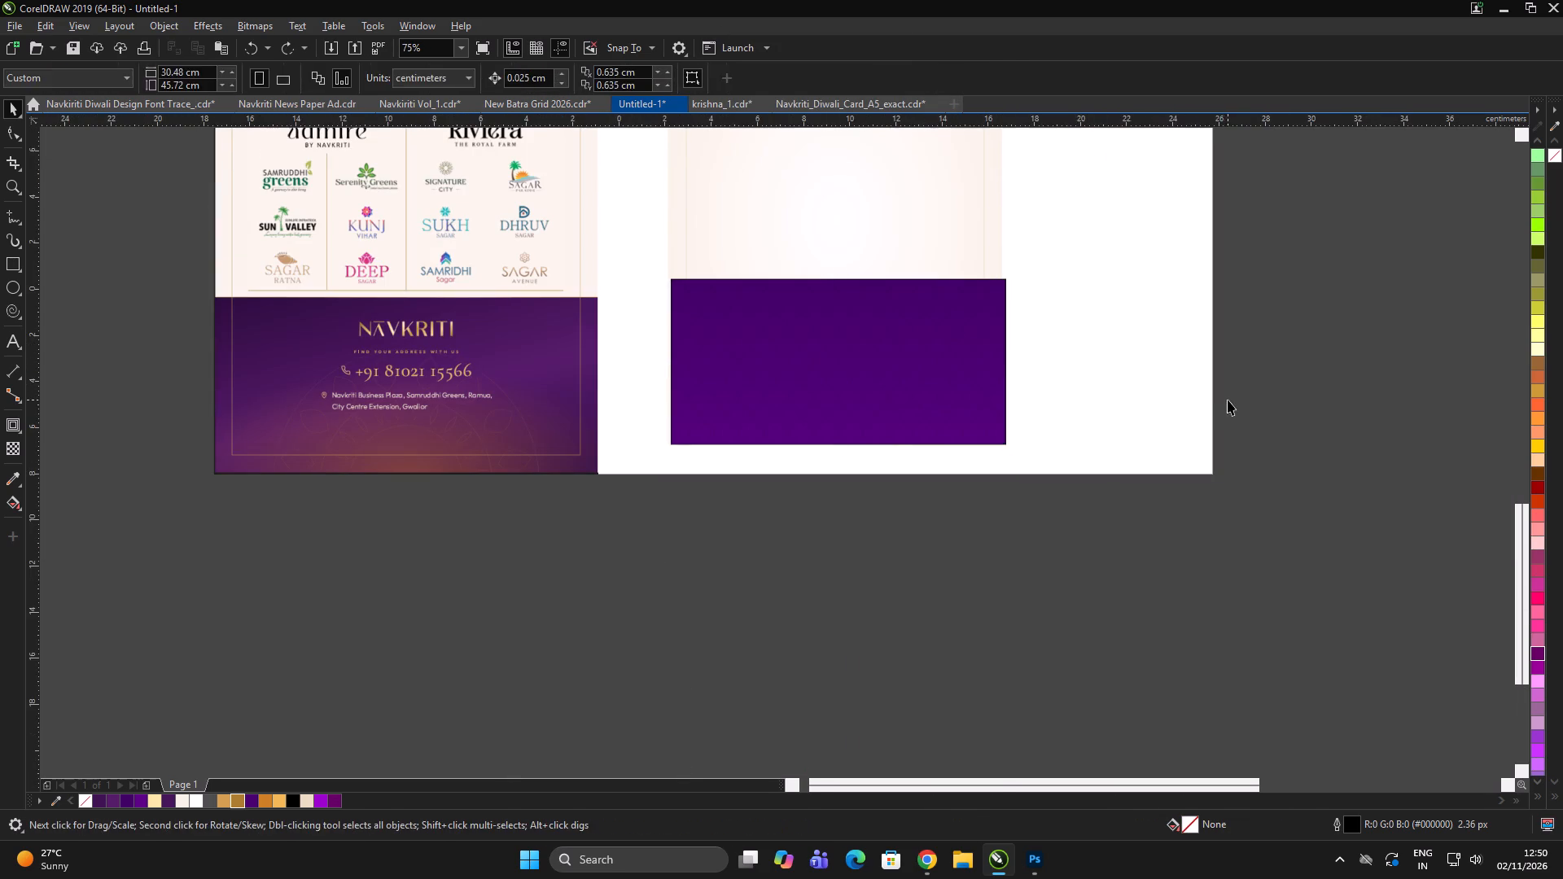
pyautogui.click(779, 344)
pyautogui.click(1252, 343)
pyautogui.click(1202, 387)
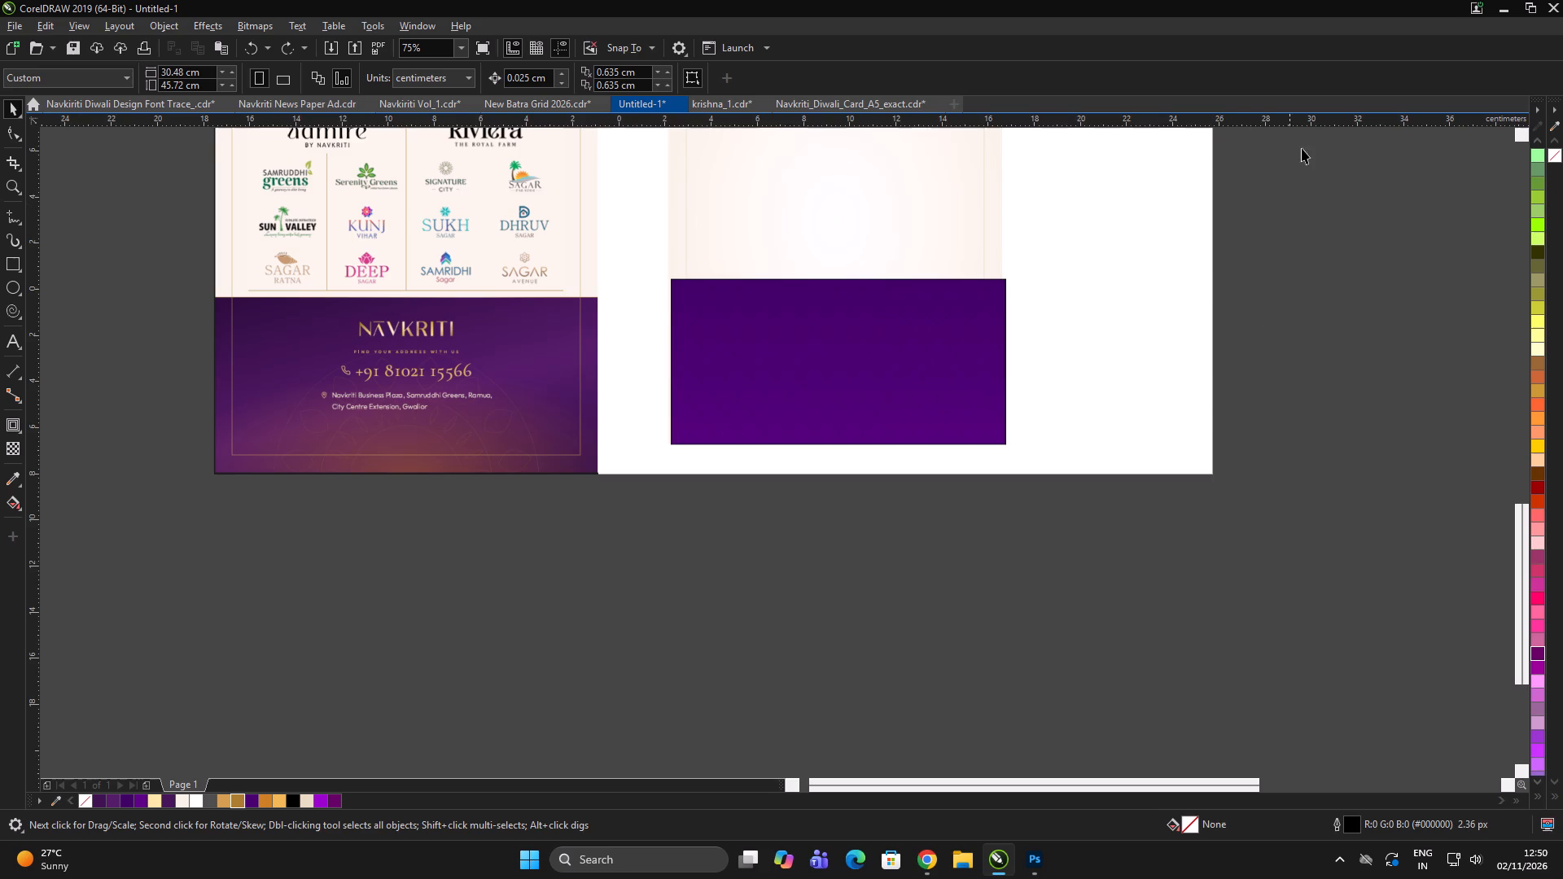
# Copy a gold mandala from the front panel's PowerClip contents and paste it outside the frame.
pyautogui.doubleClick(1220, 461)
pyautogui.scroll(-2, 858, 489)
pyautogui.scroll(2, 894, 327)
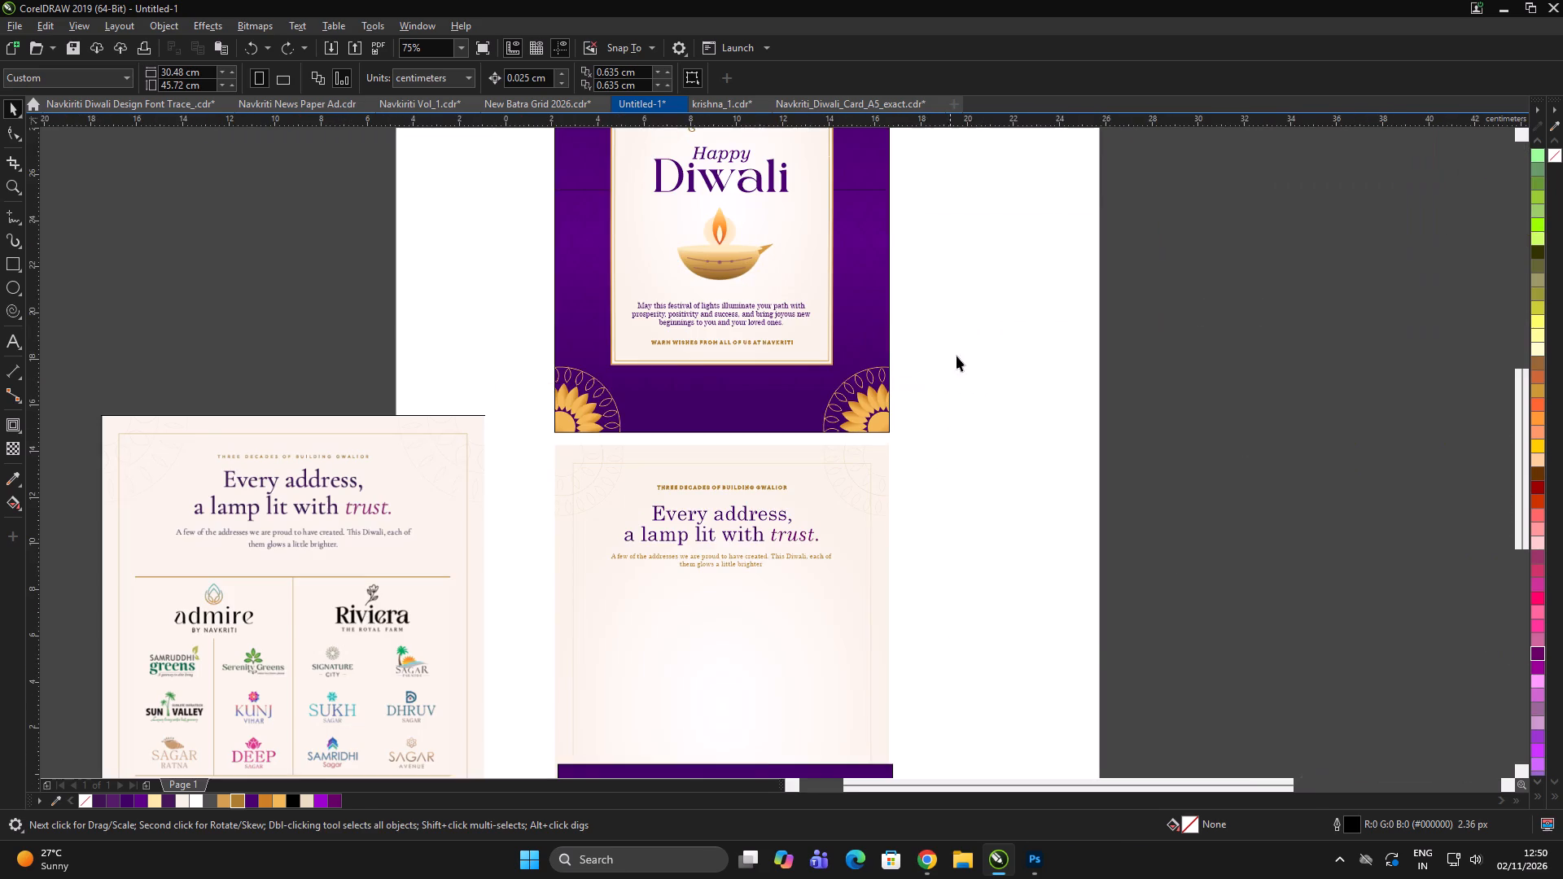
pyautogui.doubleClick(860, 405)
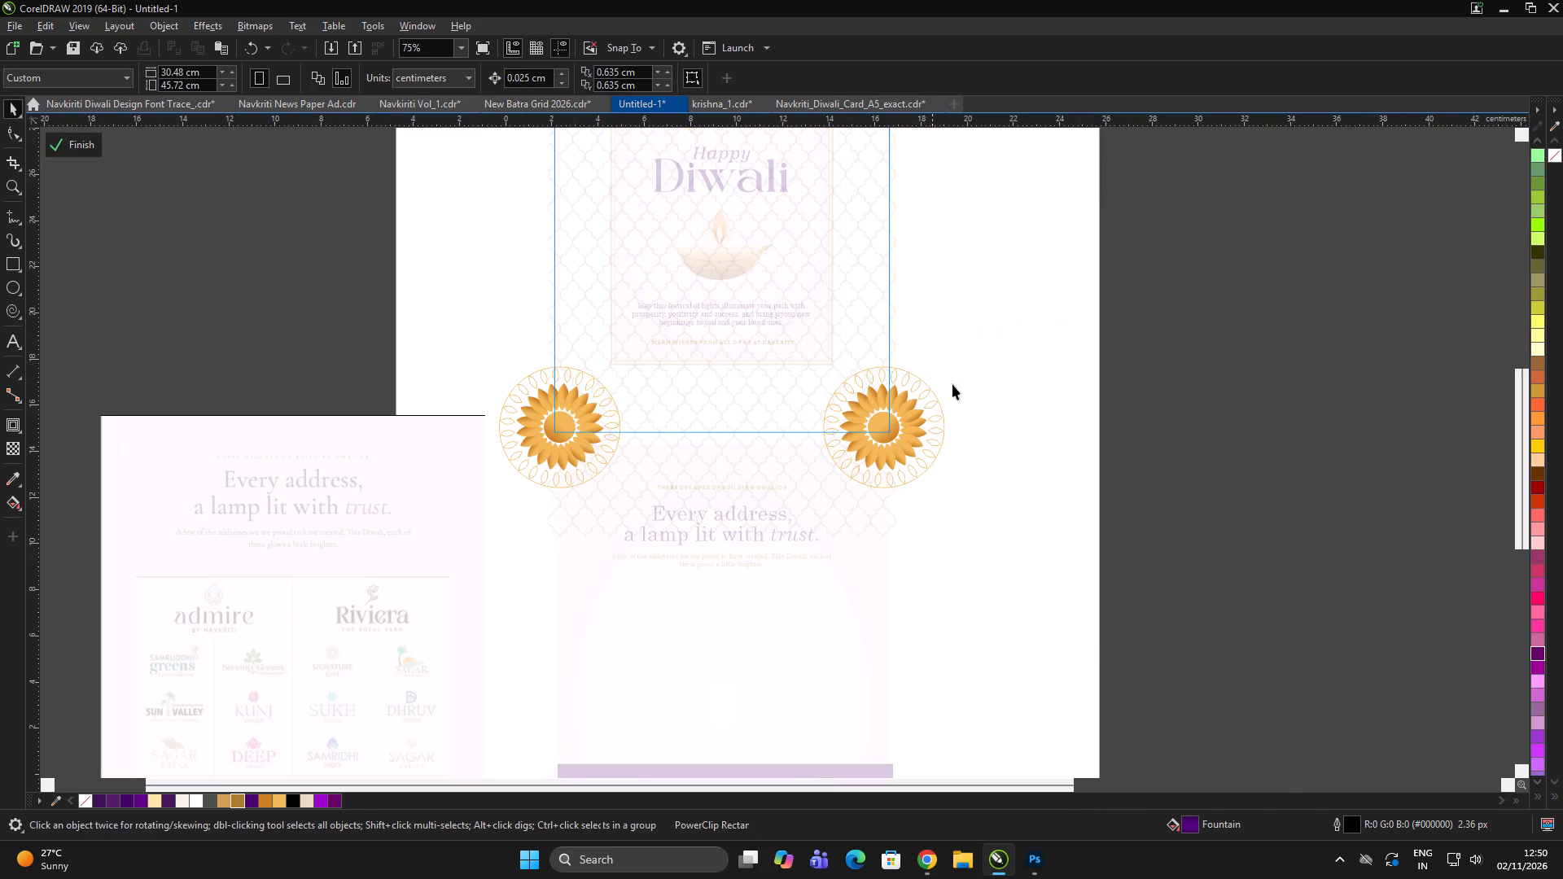
pyautogui.moveTo(1077, 305); pyautogui.dragTo(755, 506)
pyautogui.hotkey('ctrl', 'c')
pyautogui.click(85, 151)
pyautogui.scroll(-2, 781, 286)
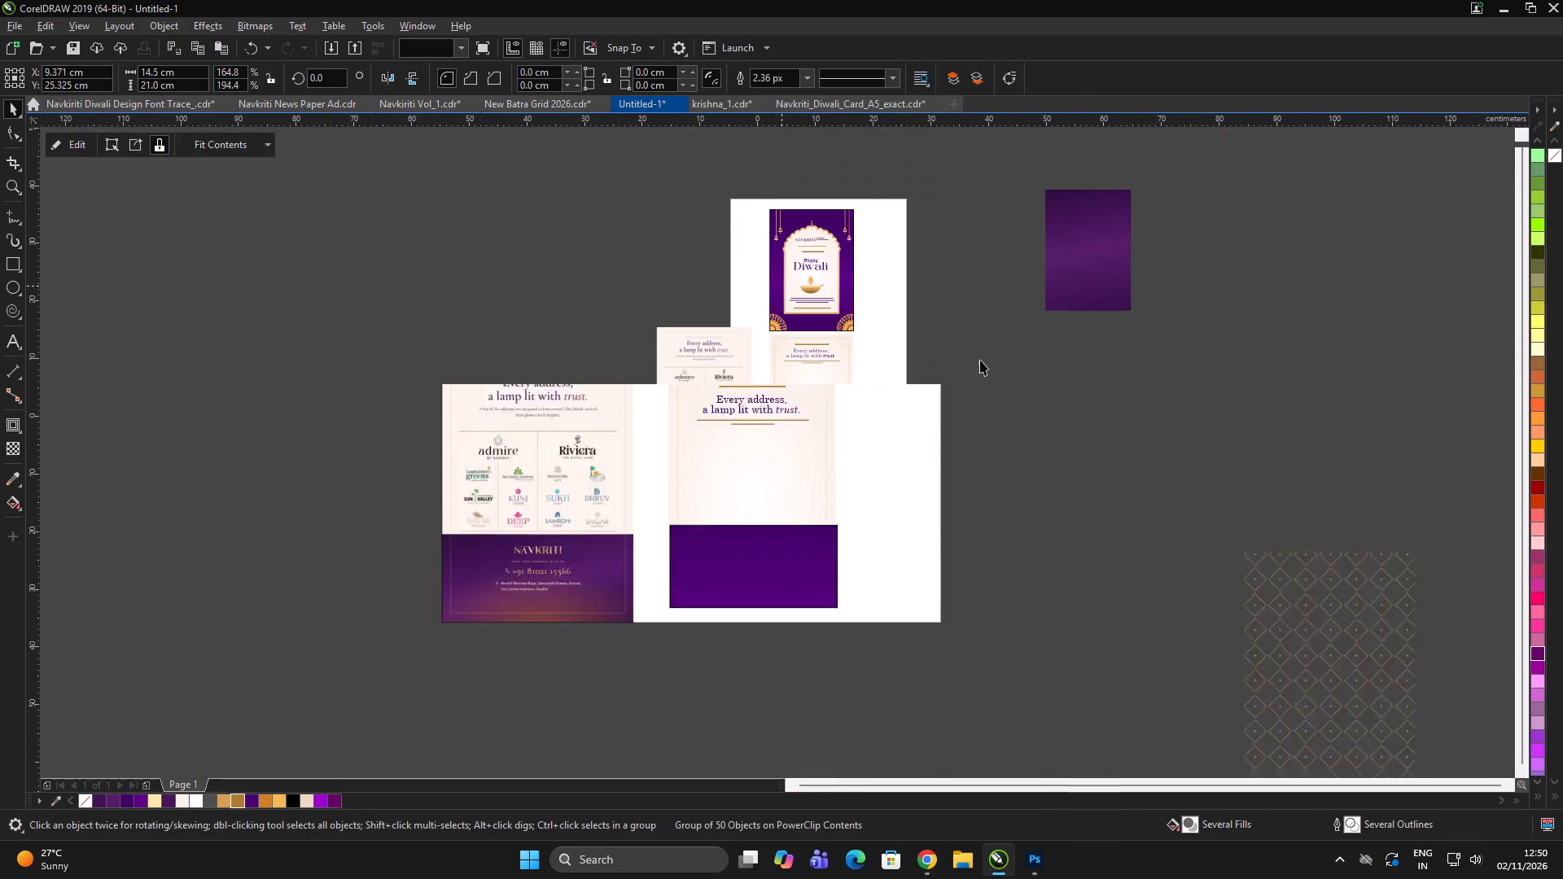
pyautogui.doubleClick(980, 360)
pyautogui.hotkey('ctrl', 'v')
# Move the pasted mandala onto the purple footer, group it and centre it horizontally on the block.
pyautogui.moveTo(846, 329); pyautogui.dragTo(806, 451)
pyautogui.scroll(2, 820, 459)
pyautogui.hotkey('ctrl', 'g')
pyautogui.keyDown('shift'); pyautogui.click(939, 411); pyautogui.keyUp('shift')
pyautogui.press('c')
pyautogui.click(1060, 431)
# Lower the mandala so its centre sits on the footer block's bottom edge.
pyautogui.scroll(2, 781, 453)
pyautogui.click(824, 394)
pyautogui.moveTo(834, 361); pyautogui.dragTo(824, 408)
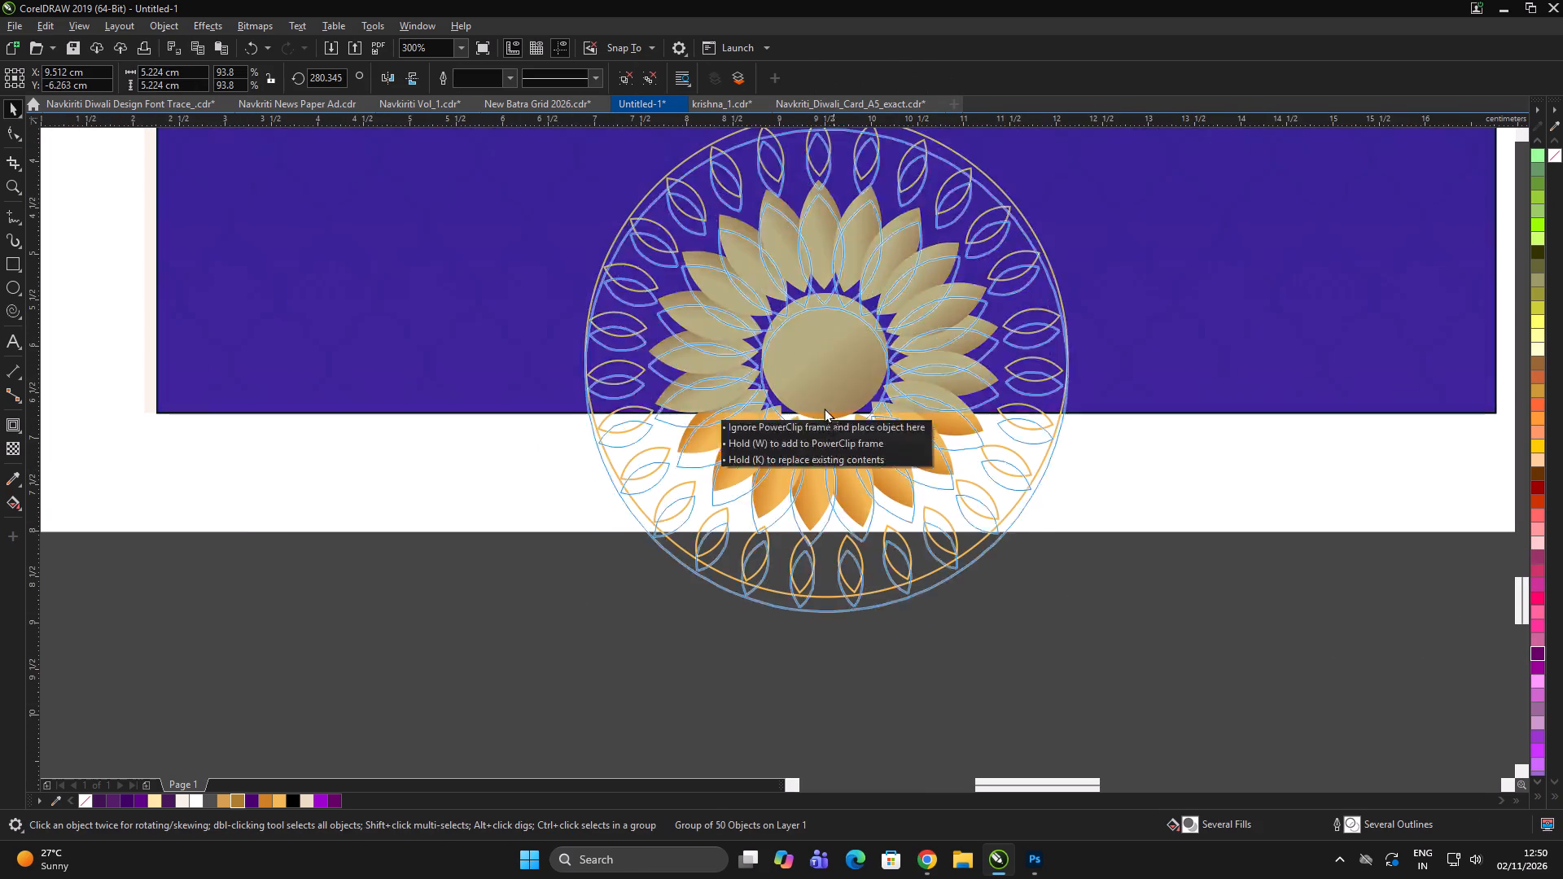
pyautogui.moveTo(824, 408); pyautogui.dragTo(823, 418)
pyautogui.click(818, 421)
pyautogui.click(808, 388)
pyautogui.scroll(1, 811, 390)
pyautogui.click(803, 391)
pyautogui.click(814, 395)
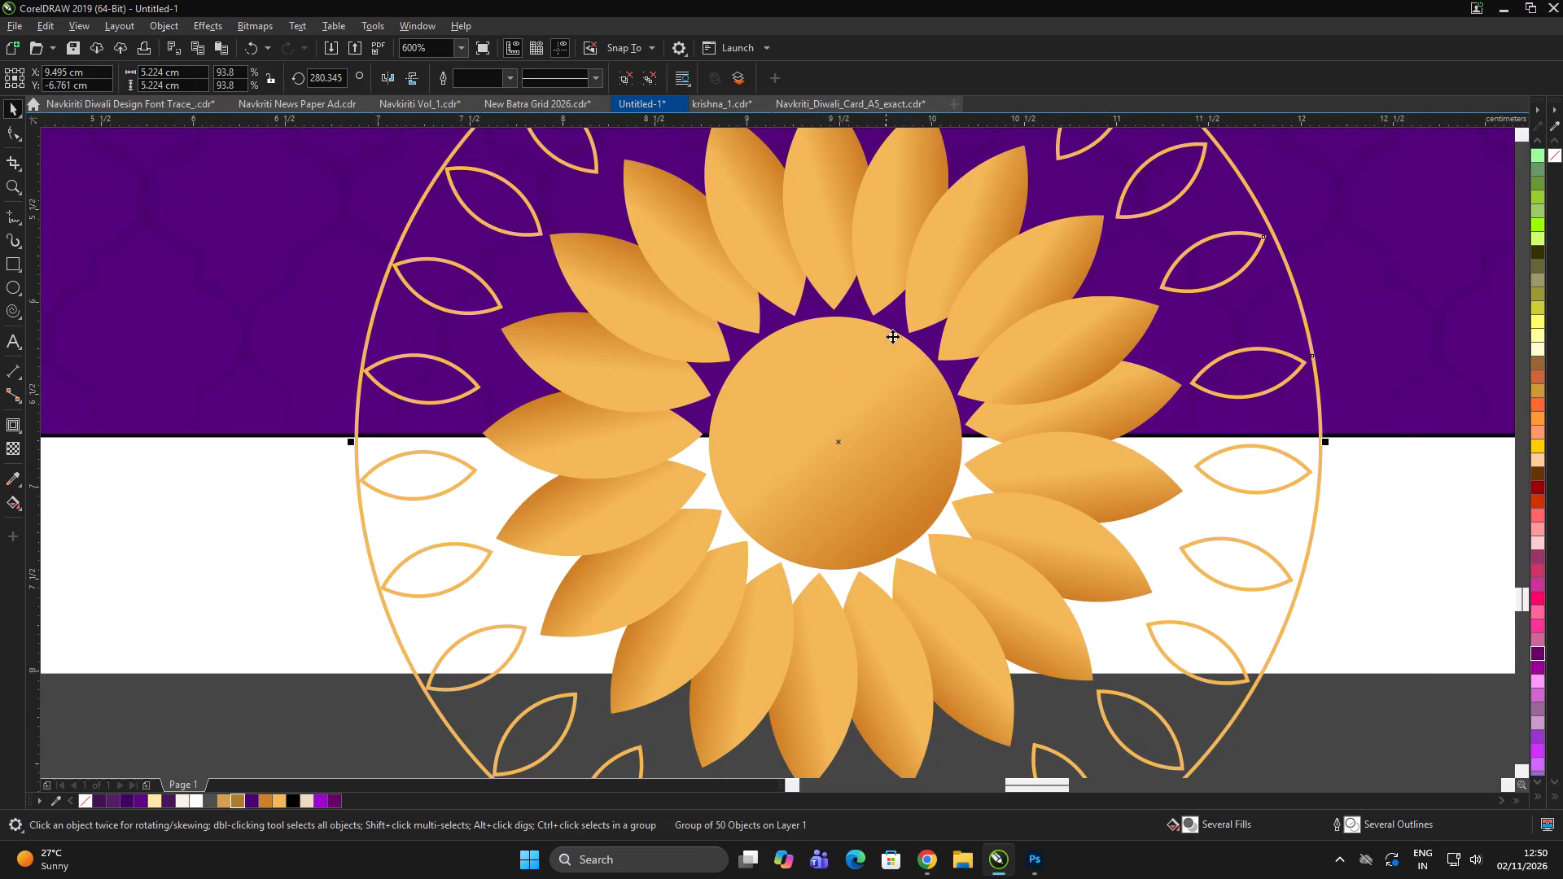
pyautogui.scroll(-1, 774, 477)
pyautogui.doubleClick(1204, 677)
# PowerClip the mandala inside the purple footer block.
pyautogui.click(804, 463)
pyautogui.rightClick(805, 459)
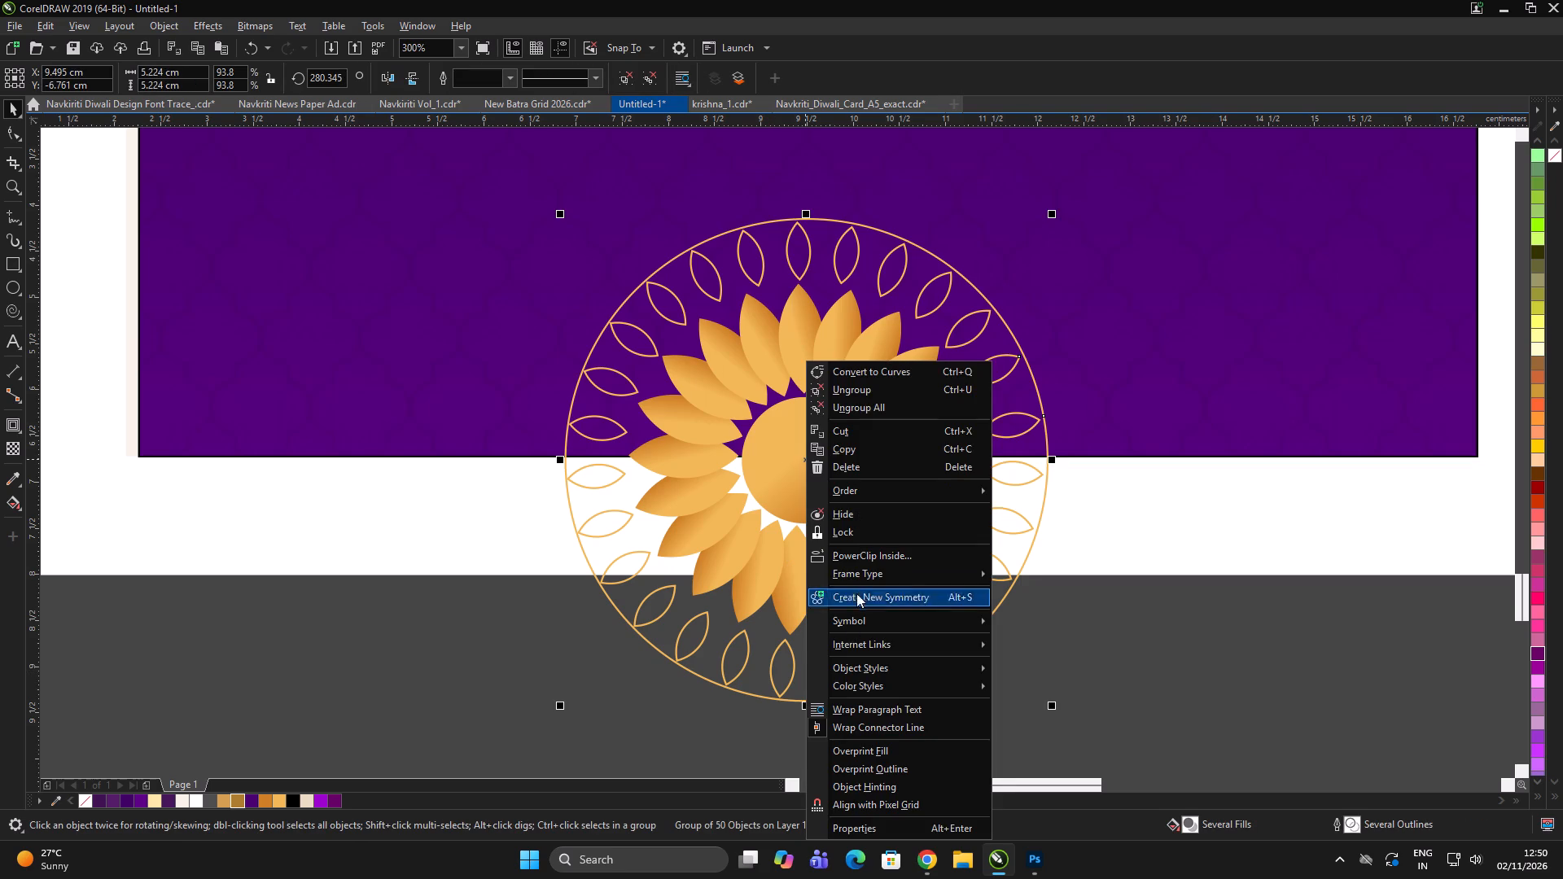
pyautogui.click(880, 549)
pyautogui.click(1250, 355)
# Scale the clipped mandala down around its centre to about 3.98 cm across.
pyautogui.scroll(-4, 776, 551)
pyautogui.click(784, 640)
pyautogui.click(796, 638)
pyautogui.doubleClick(983, 618)
pyautogui.scroll(1, 833, 579)
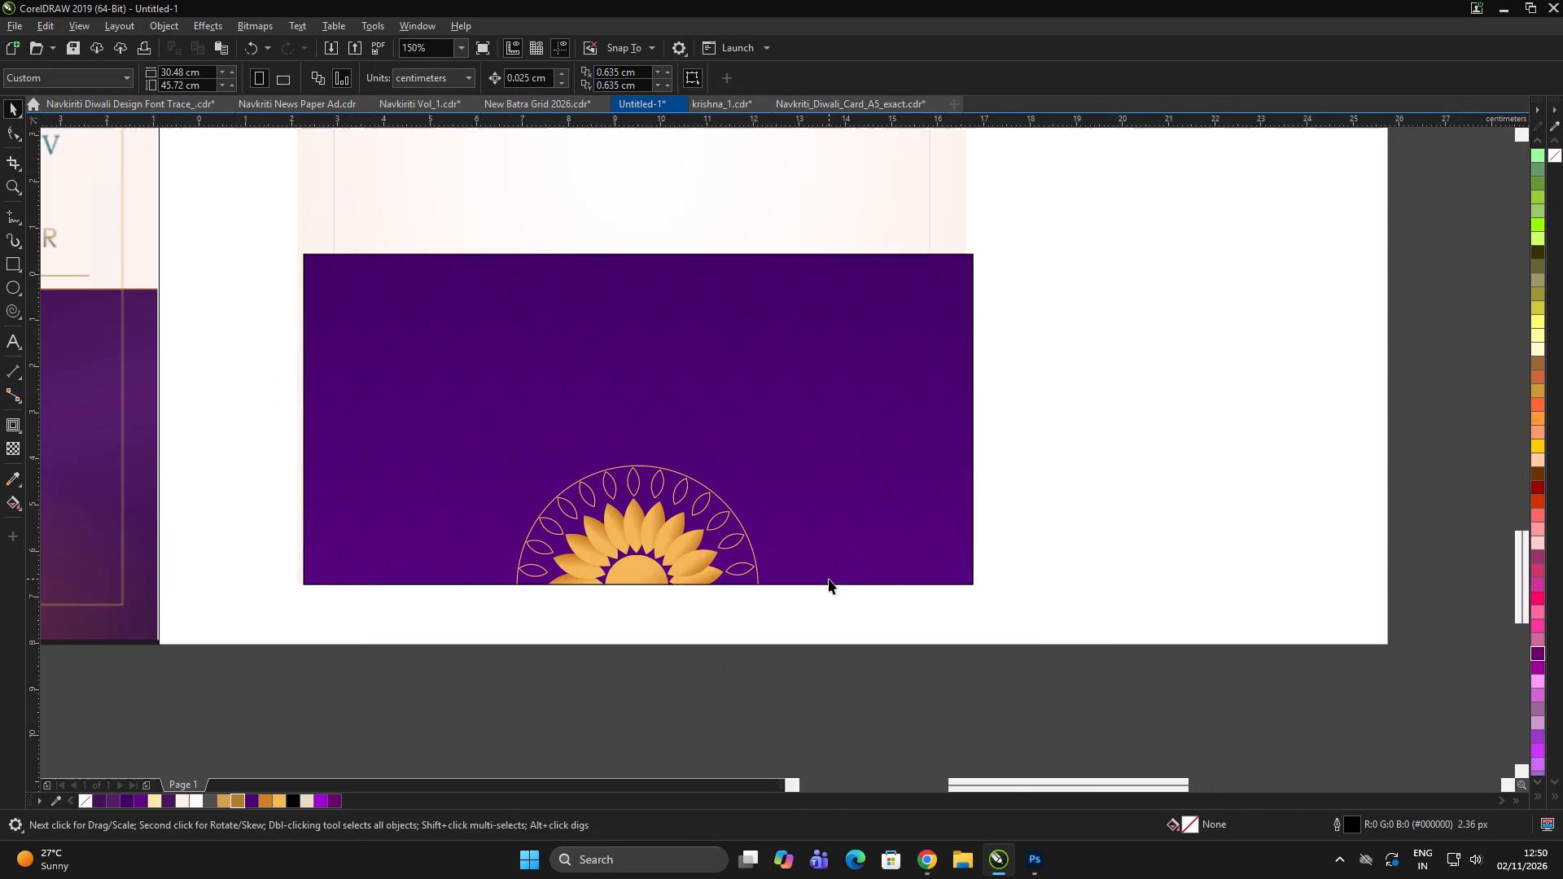
pyautogui.keyDown('alt'); pyautogui.click(668, 568); pyautogui.keyUp('alt')
pyautogui.moveTo(767, 461); pyautogui.dragTo(754, 490)
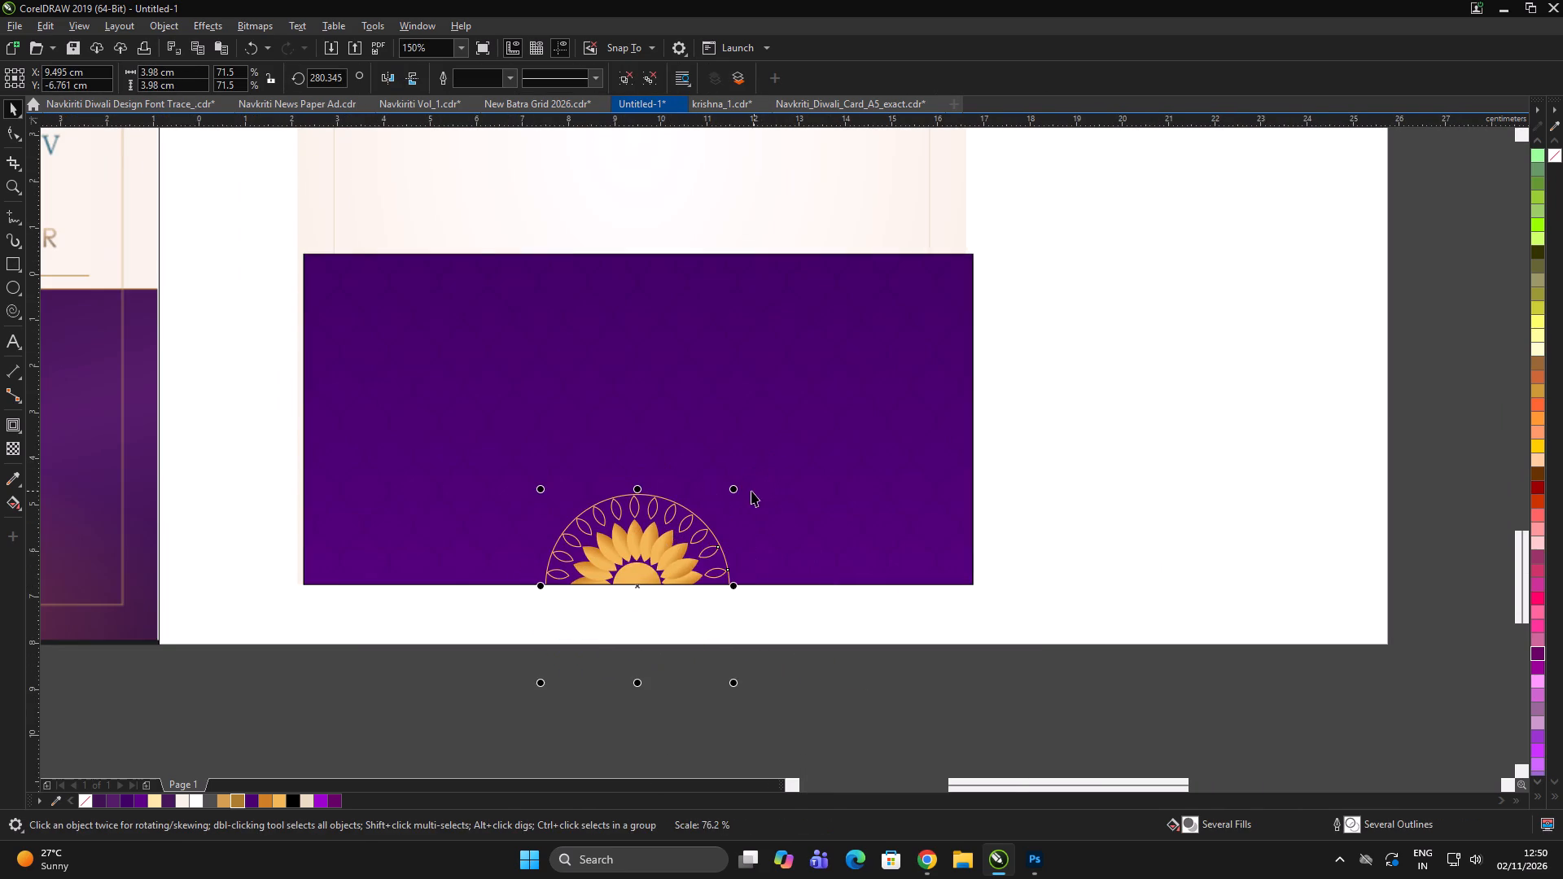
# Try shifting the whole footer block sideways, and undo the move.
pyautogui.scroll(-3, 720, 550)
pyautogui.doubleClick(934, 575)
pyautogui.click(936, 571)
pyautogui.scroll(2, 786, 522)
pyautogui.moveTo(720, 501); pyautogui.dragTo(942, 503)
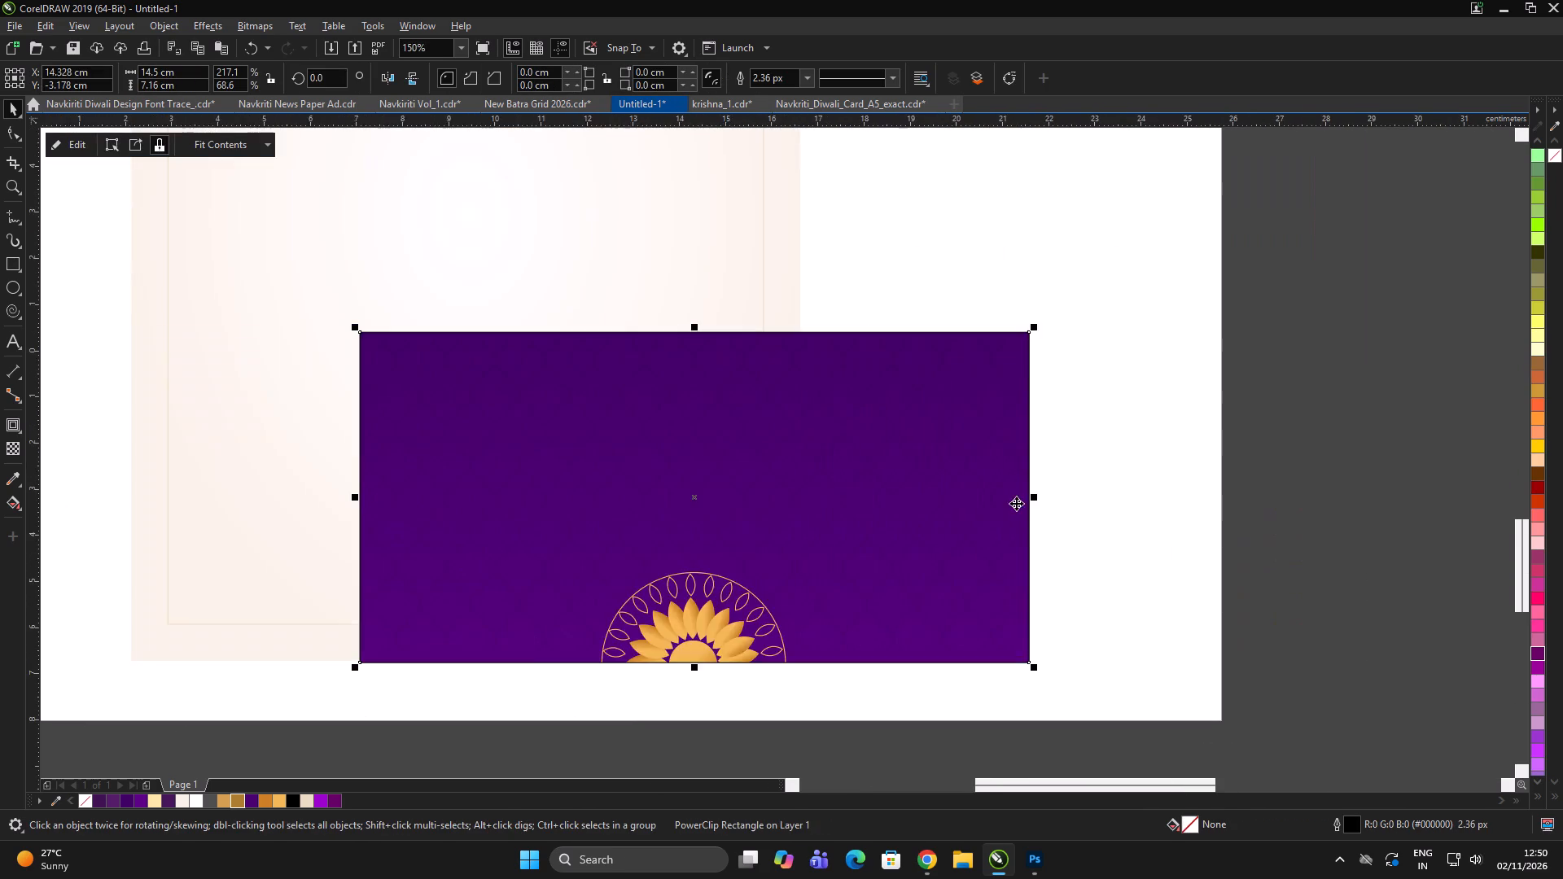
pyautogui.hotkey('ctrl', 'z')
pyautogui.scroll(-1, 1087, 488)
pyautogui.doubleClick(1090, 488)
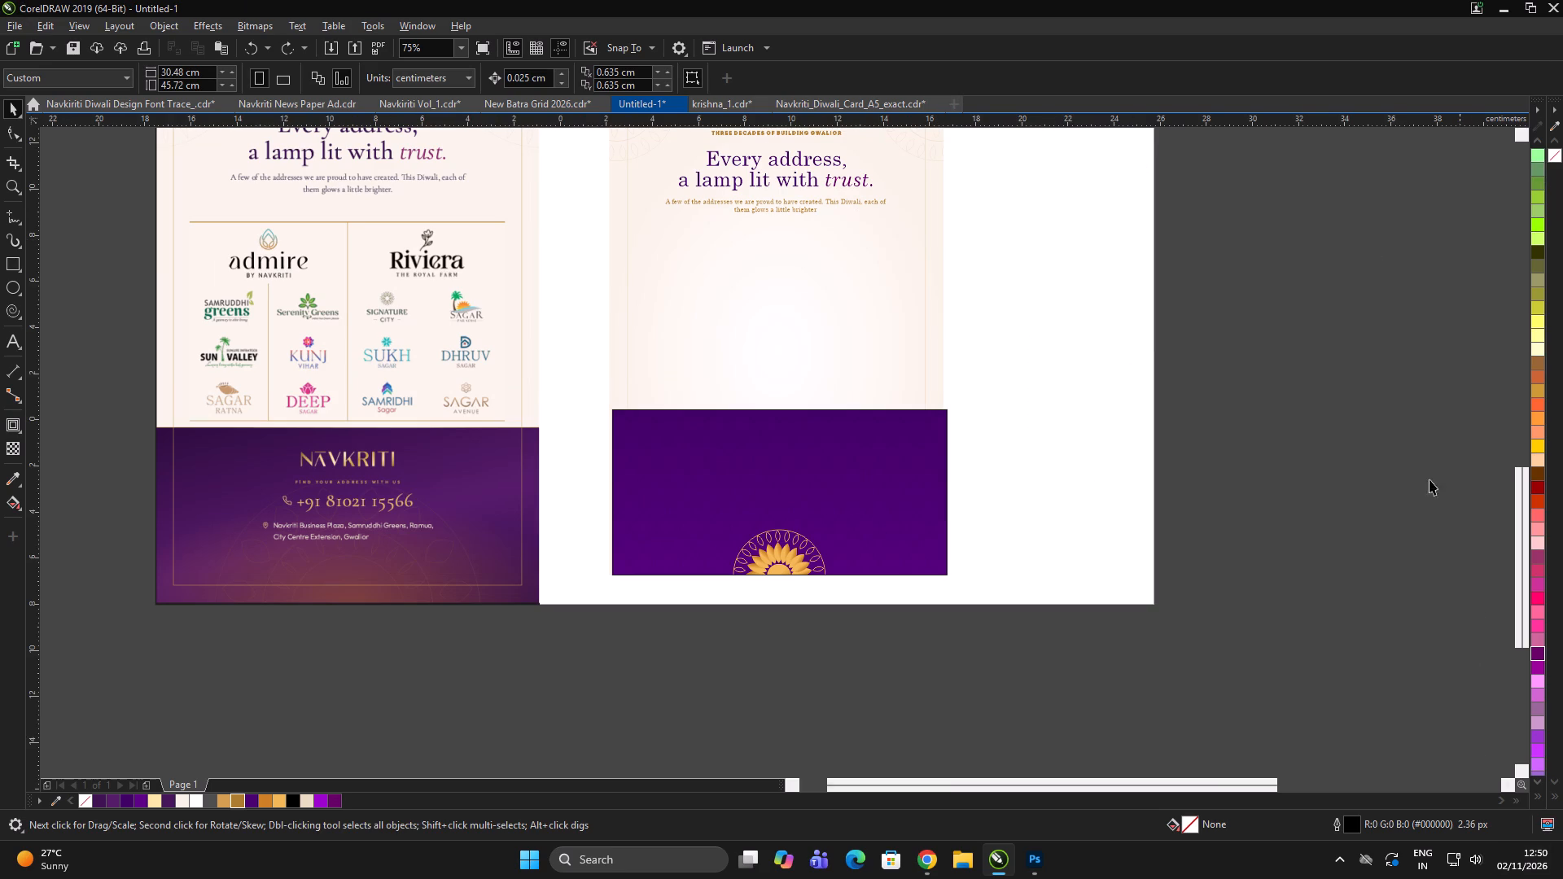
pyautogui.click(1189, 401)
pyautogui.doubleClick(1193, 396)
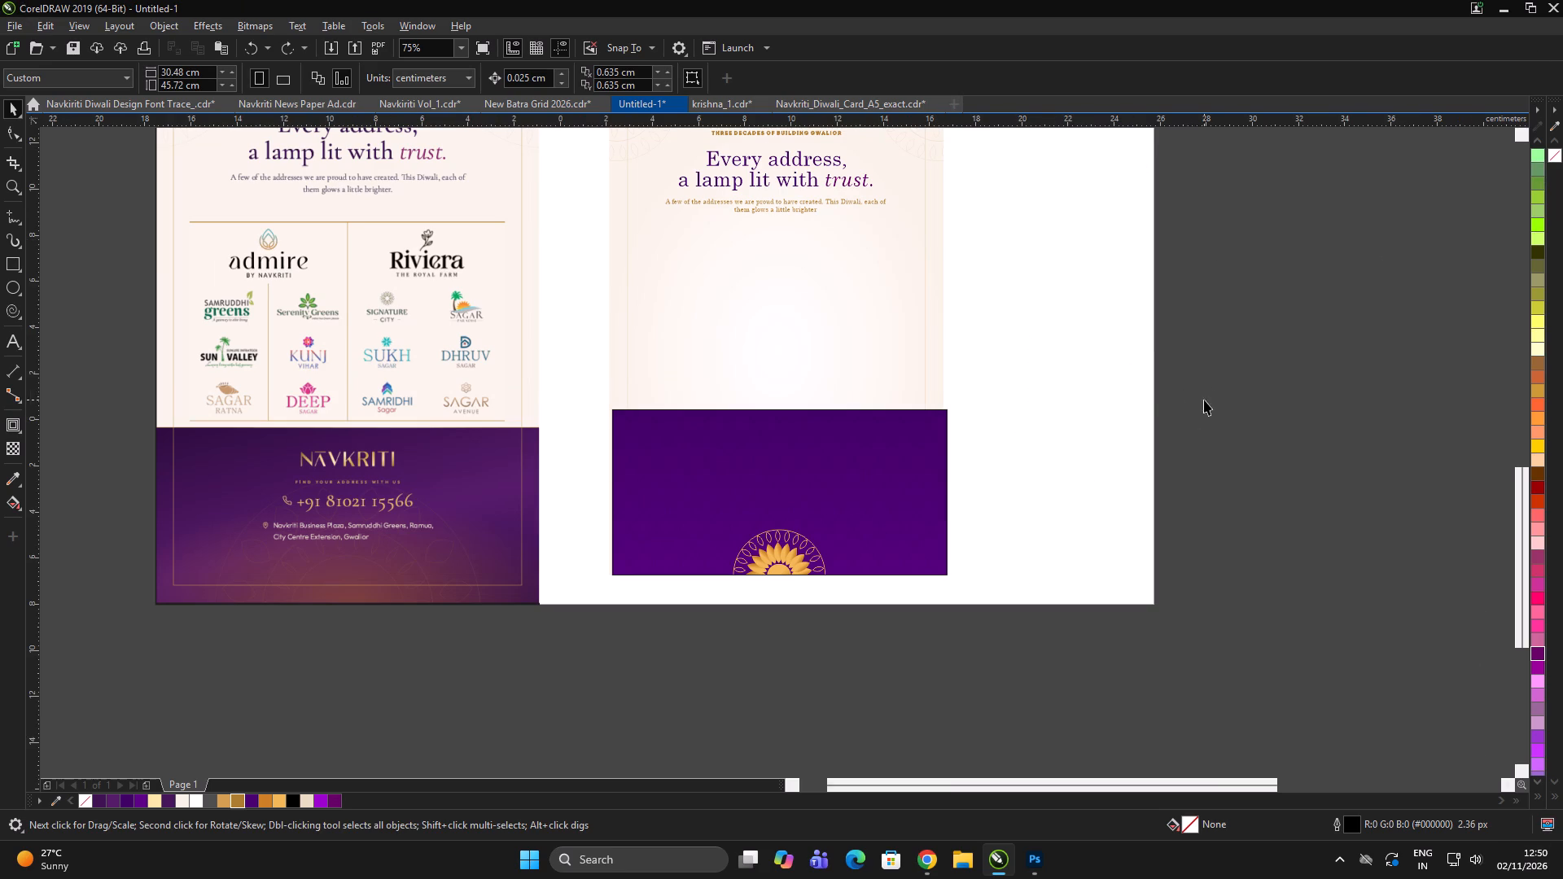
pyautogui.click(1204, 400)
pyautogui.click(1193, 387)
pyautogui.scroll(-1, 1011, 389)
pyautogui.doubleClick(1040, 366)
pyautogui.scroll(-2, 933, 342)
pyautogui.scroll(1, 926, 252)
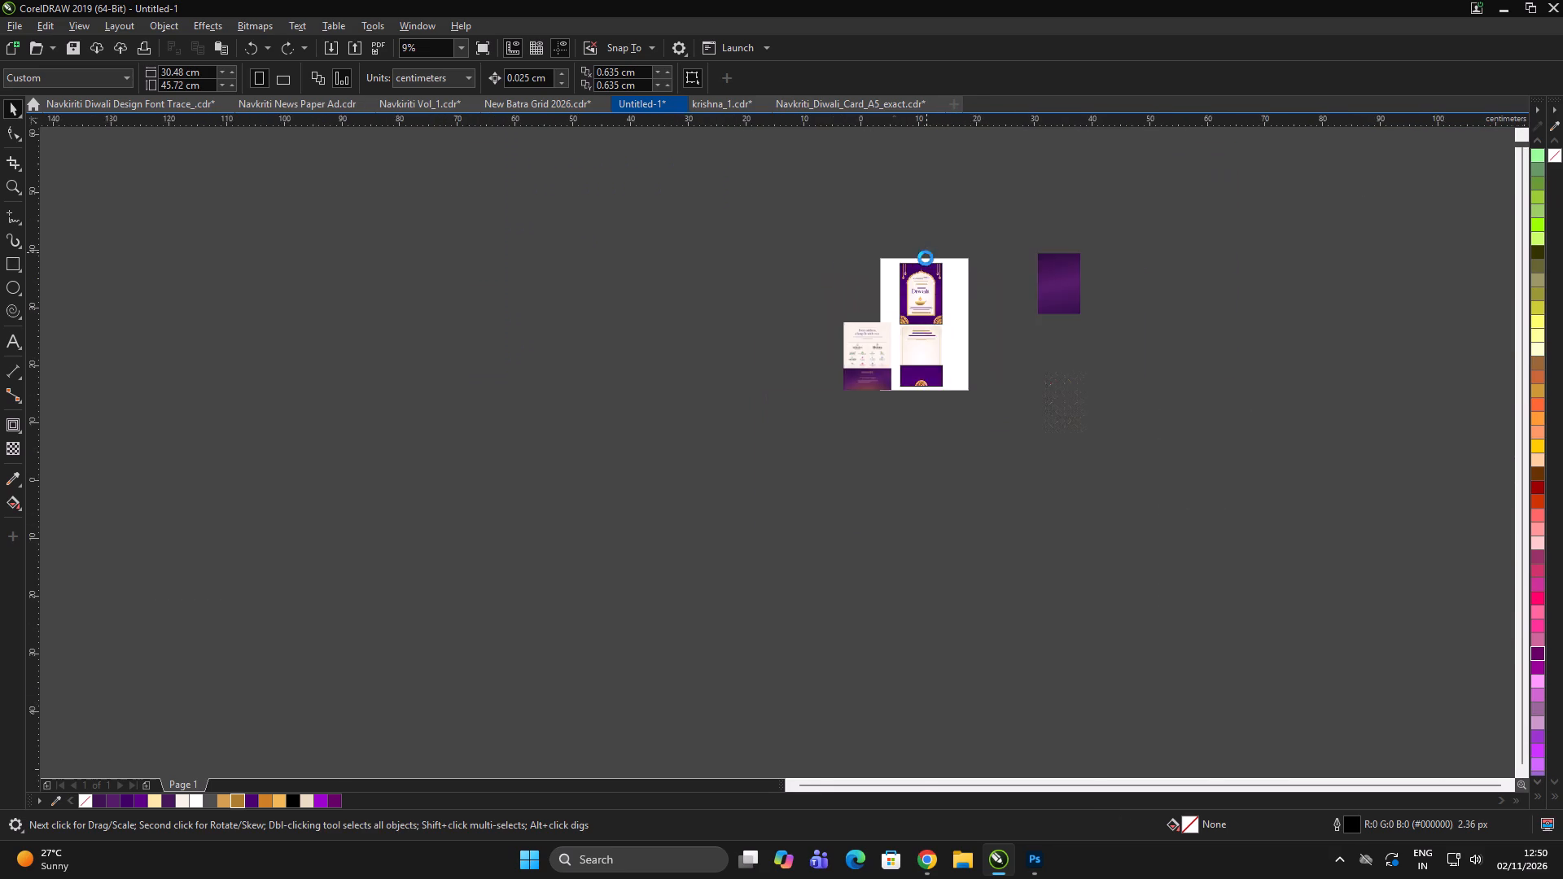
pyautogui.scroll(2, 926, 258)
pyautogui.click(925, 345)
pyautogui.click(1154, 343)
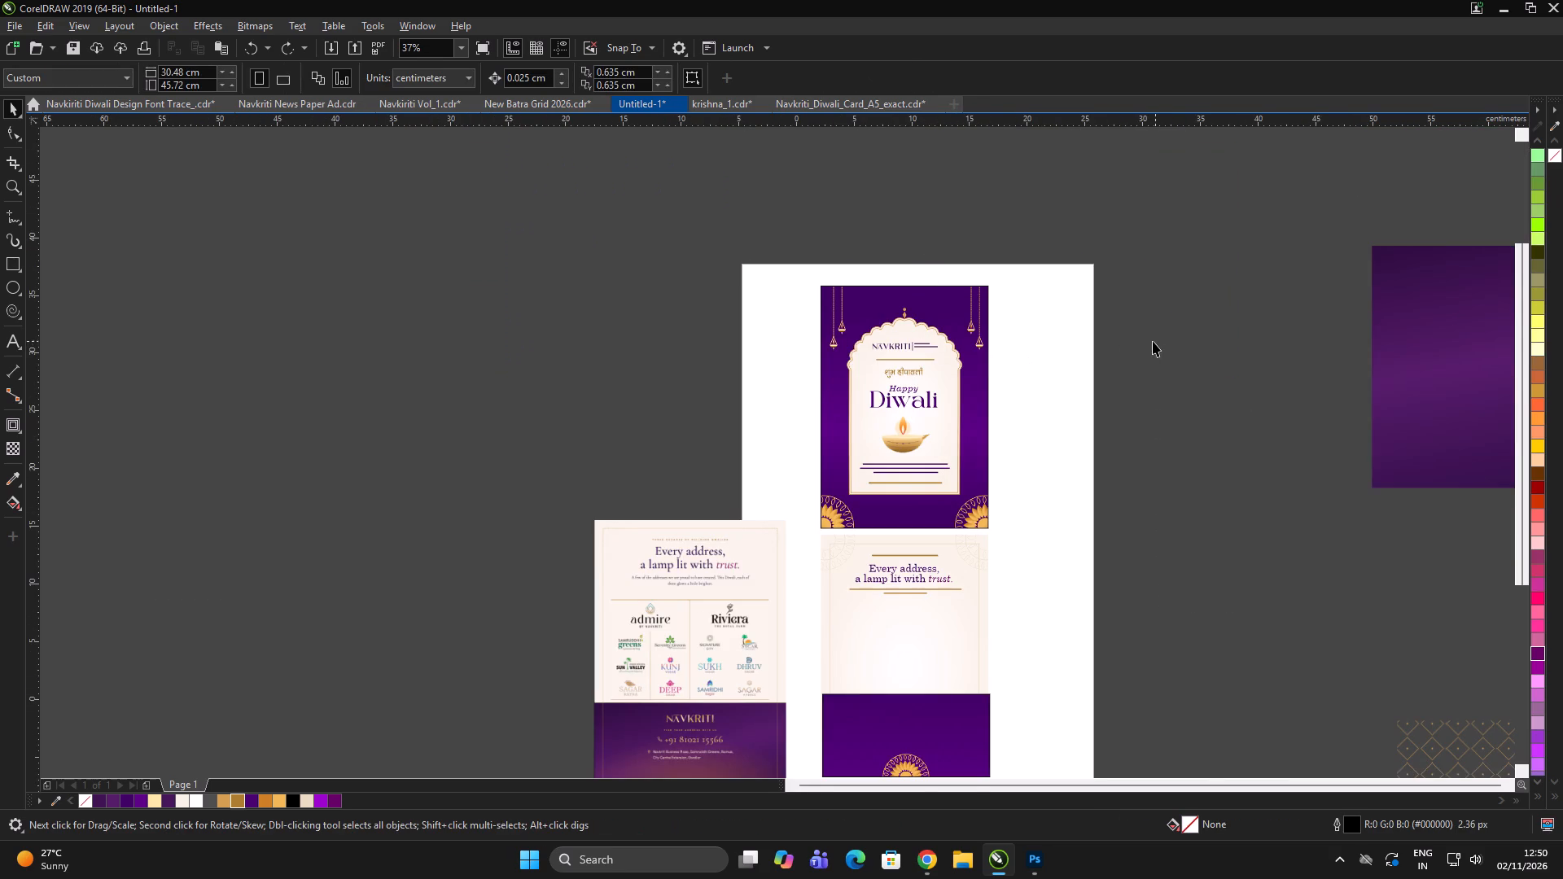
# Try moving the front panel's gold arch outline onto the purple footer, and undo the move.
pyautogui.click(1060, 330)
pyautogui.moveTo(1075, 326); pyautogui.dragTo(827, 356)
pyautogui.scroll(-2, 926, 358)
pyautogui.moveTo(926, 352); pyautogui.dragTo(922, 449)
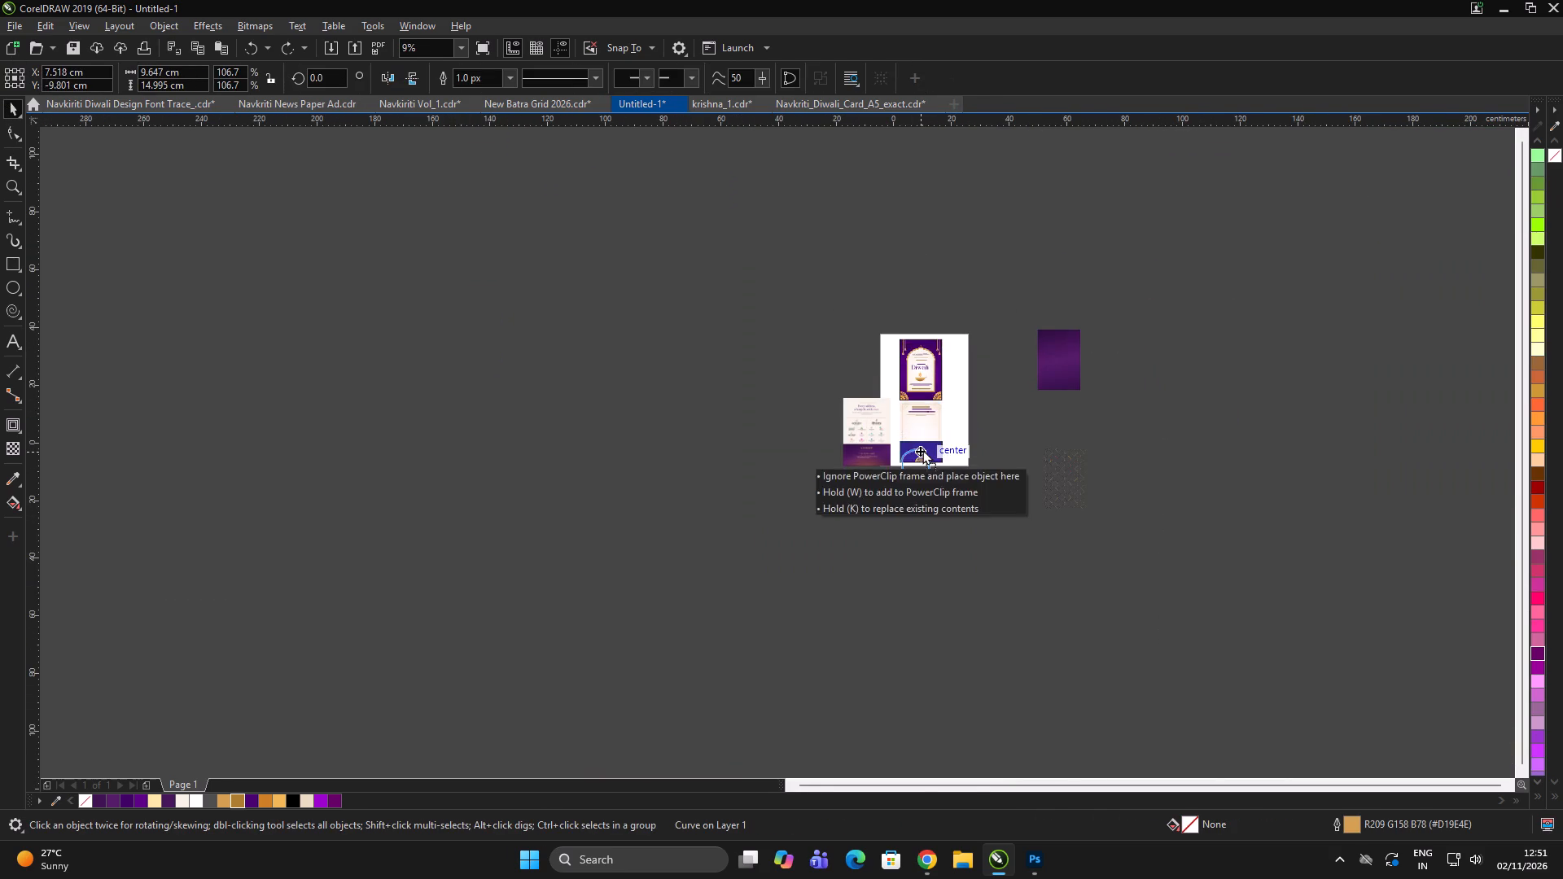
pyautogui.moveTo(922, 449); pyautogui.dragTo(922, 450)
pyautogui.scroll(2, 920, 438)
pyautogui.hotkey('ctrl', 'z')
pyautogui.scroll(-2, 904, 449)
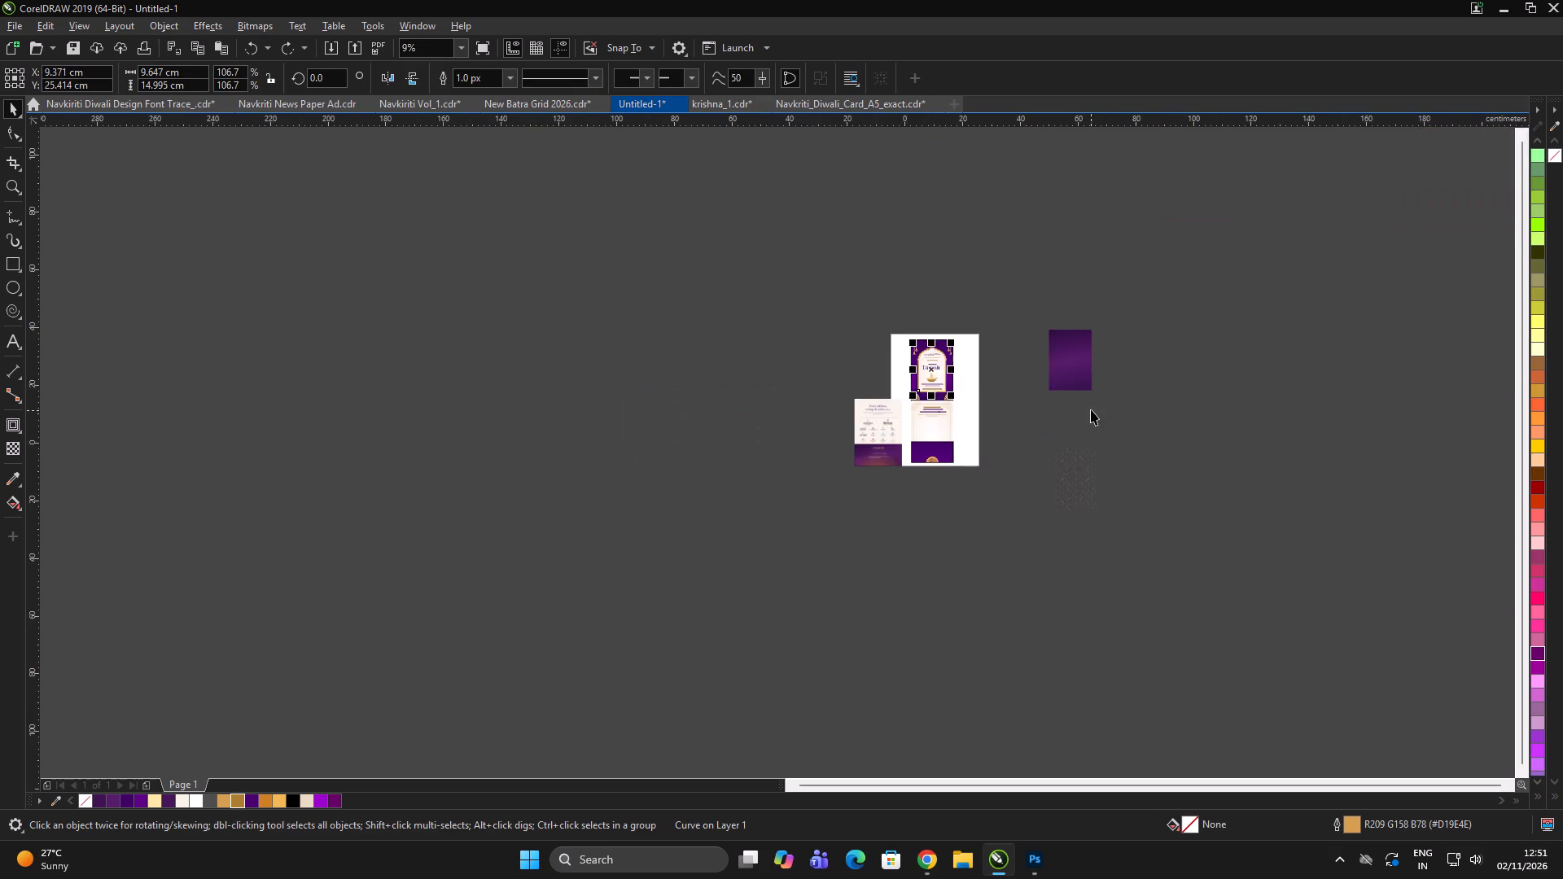
# Copy the three-part NAVKRITI Legacy of 30+ Years logo from the front panel onto the footer and group it.
pyautogui.click(1091, 409)
pyautogui.scroll(3, 953, 372)
pyautogui.moveTo(1105, 290); pyautogui.dragTo(843, 326)
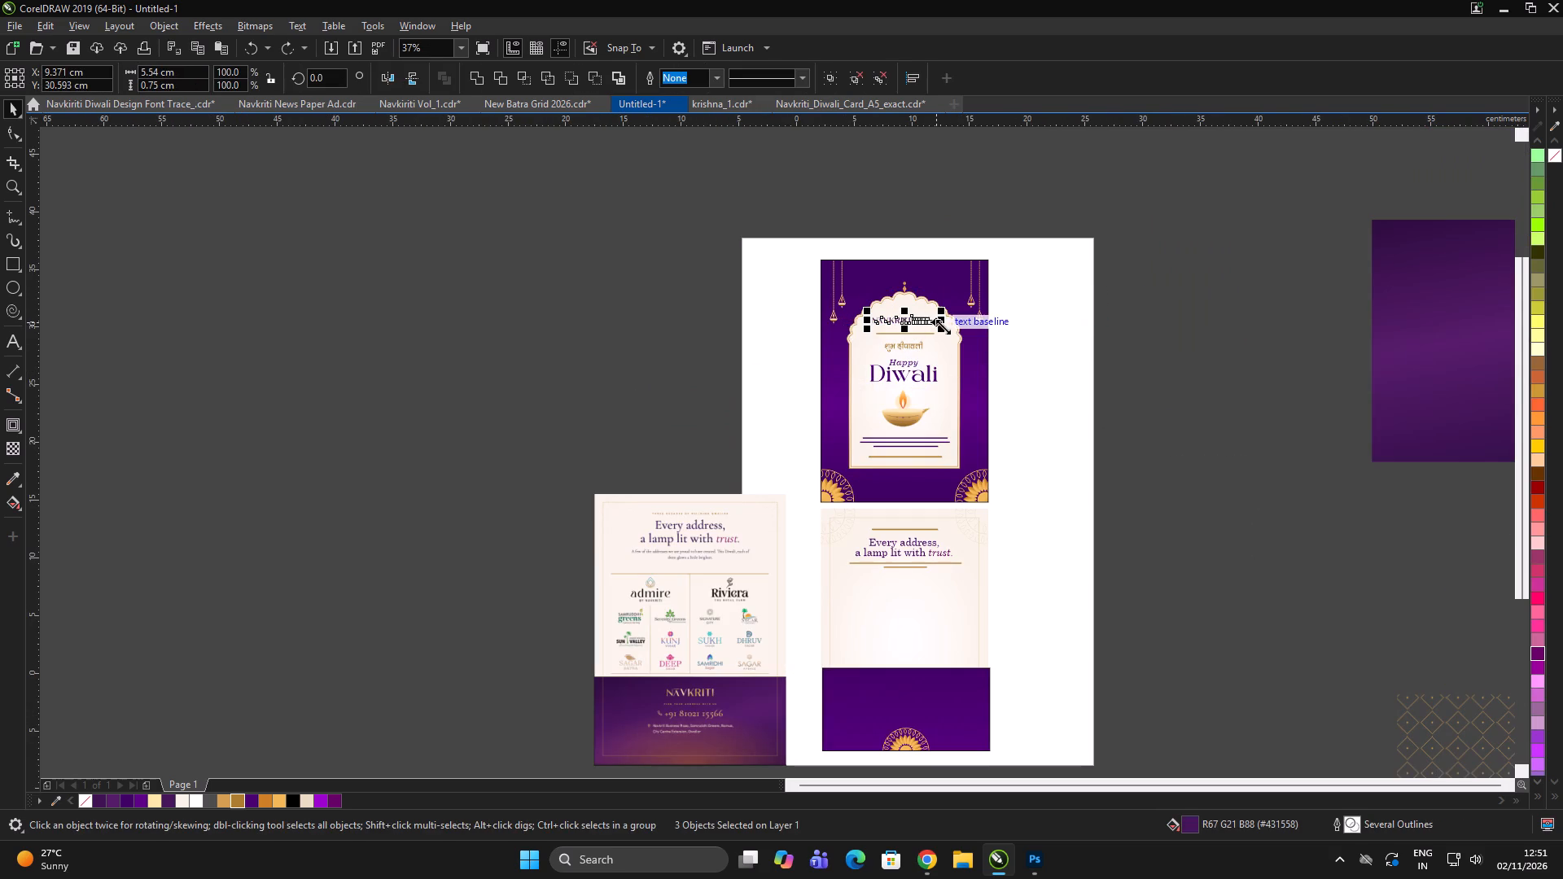
pyautogui.scroll(-1, 931, 323)
pyautogui.moveTo(931, 322); pyautogui.dragTo(906, 514)
pyautogui.keyDown('shift'); pyautogui.rightClick(906, 514); pyautogui.keyUp('shift')
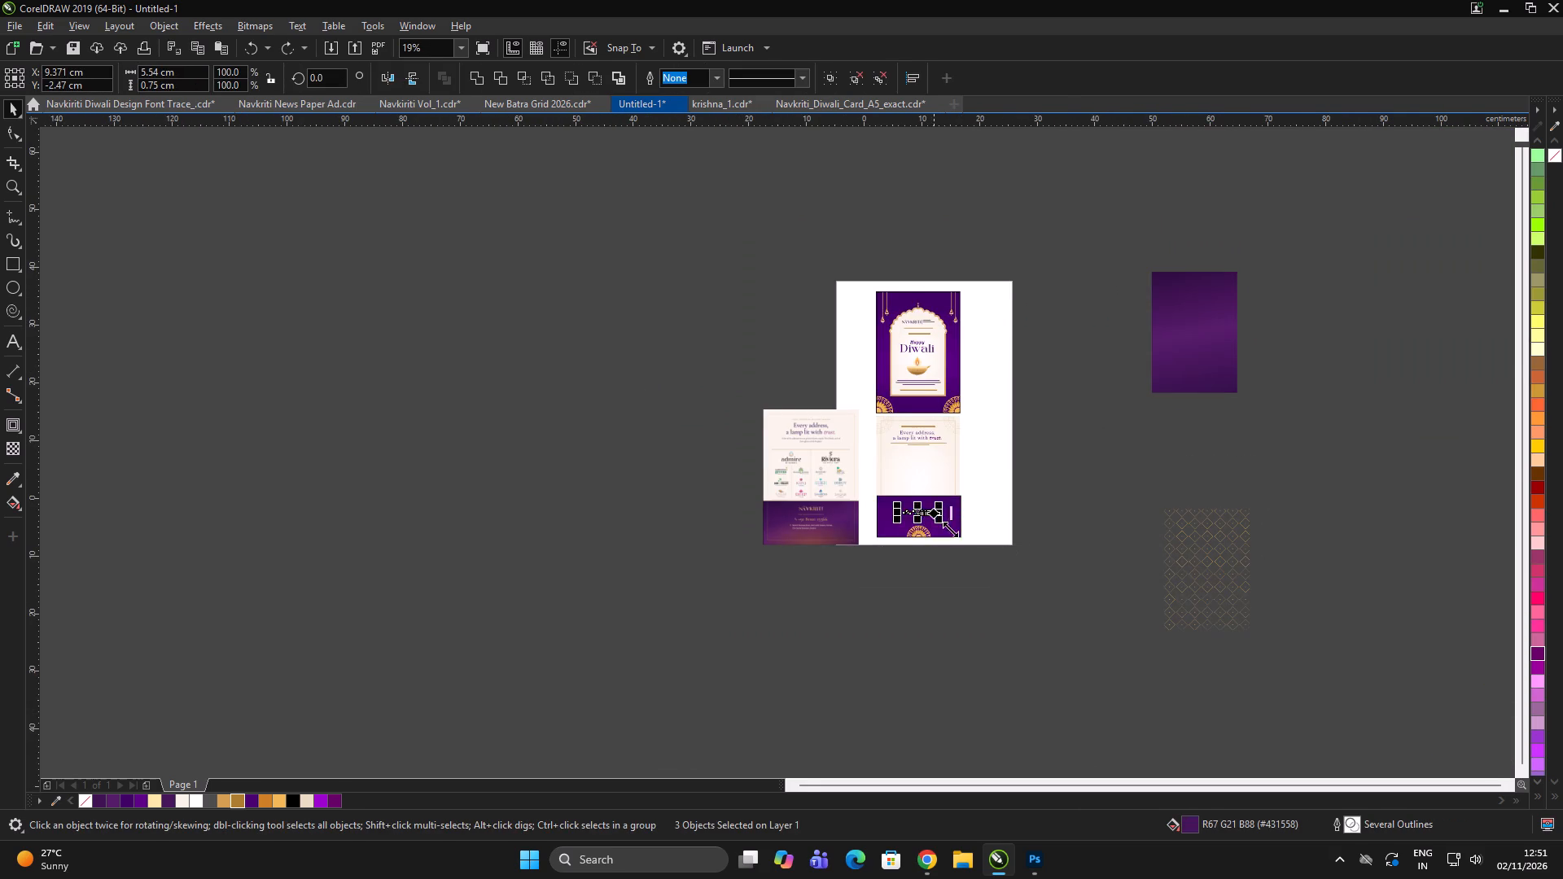
pyautogui.scroll(2, 948, 530)
pyautogui.hotkey('ctrl', 'g')
pyautogui.scroll(1, 953, 497)
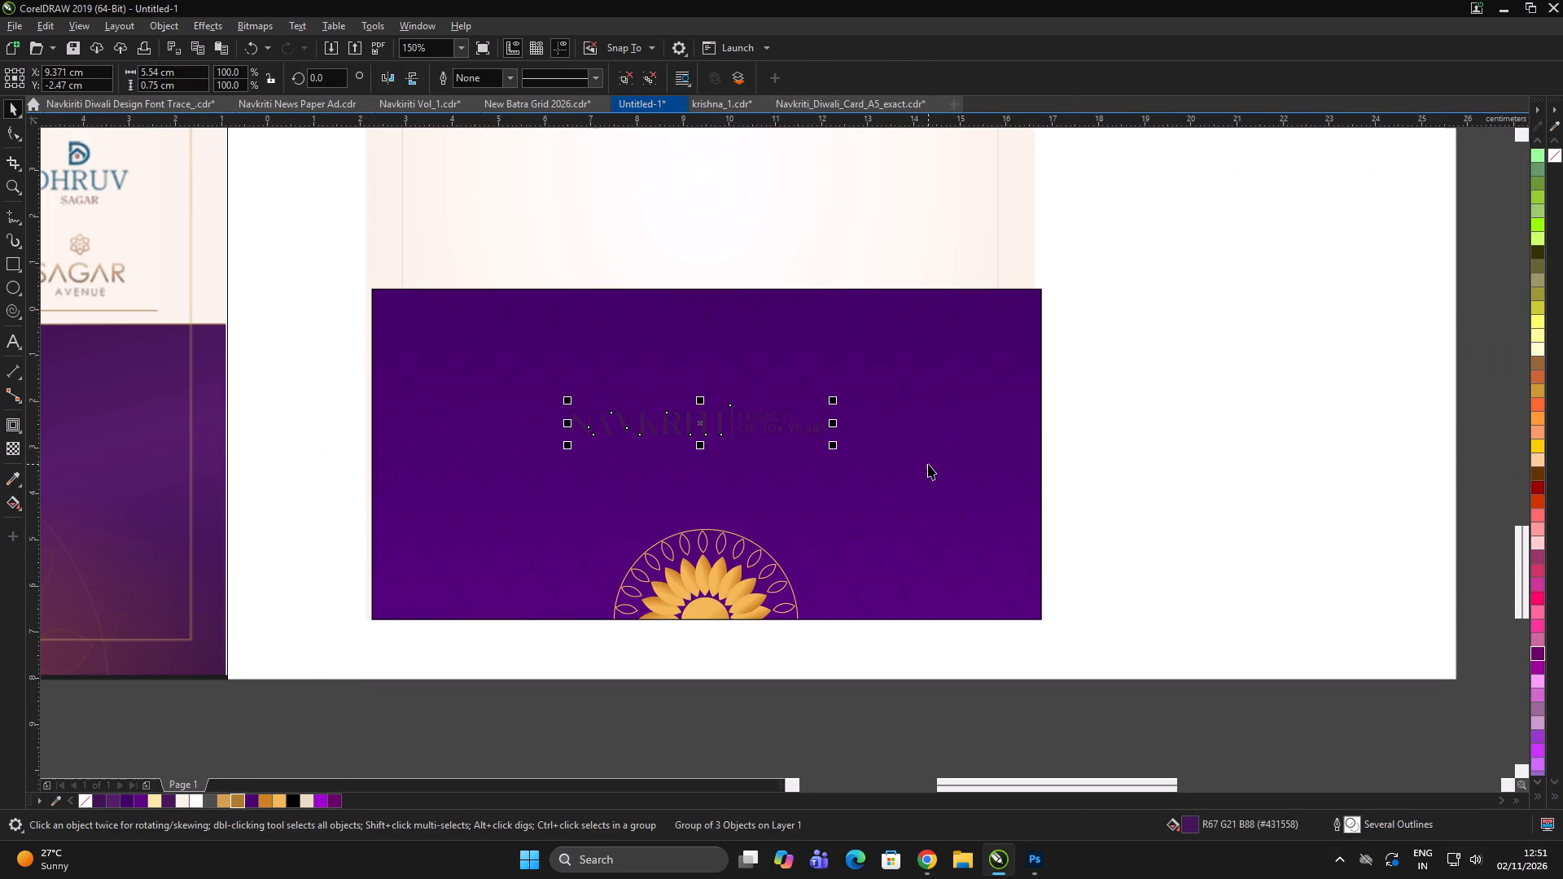
# Bring the copied logo to the front and fill it with black, keeping it grouped.
pyautogui.hotkey('shift', 'pageup')
pyautogui.click(299, 800)
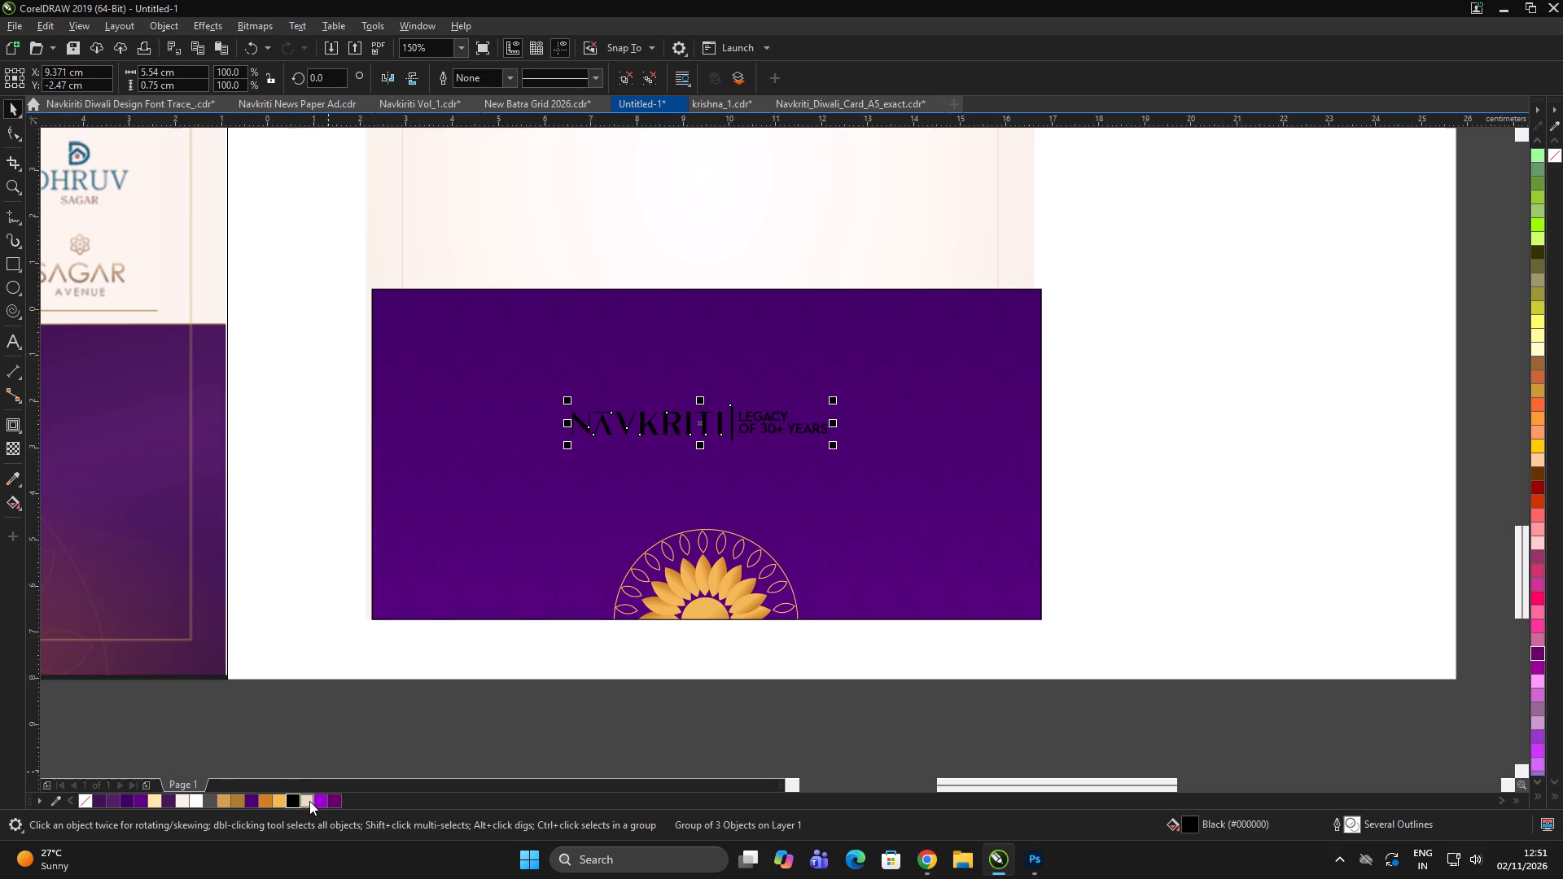
pyautogui.hotkey('ctrl', 'g')
# Centre the NAVKRITI logo horizontally on the purple footer block.
pyautogui.keyDown('shift'); pyautogui.click(907, 410); pyautogui.keyUp('shift')
pyautogui.press('c')
pyautogui.scroll(-2, 1054, 361)
pyautogui.doubleClick(1123, 356)
pyautogui.scroll(1, 1009, 367)
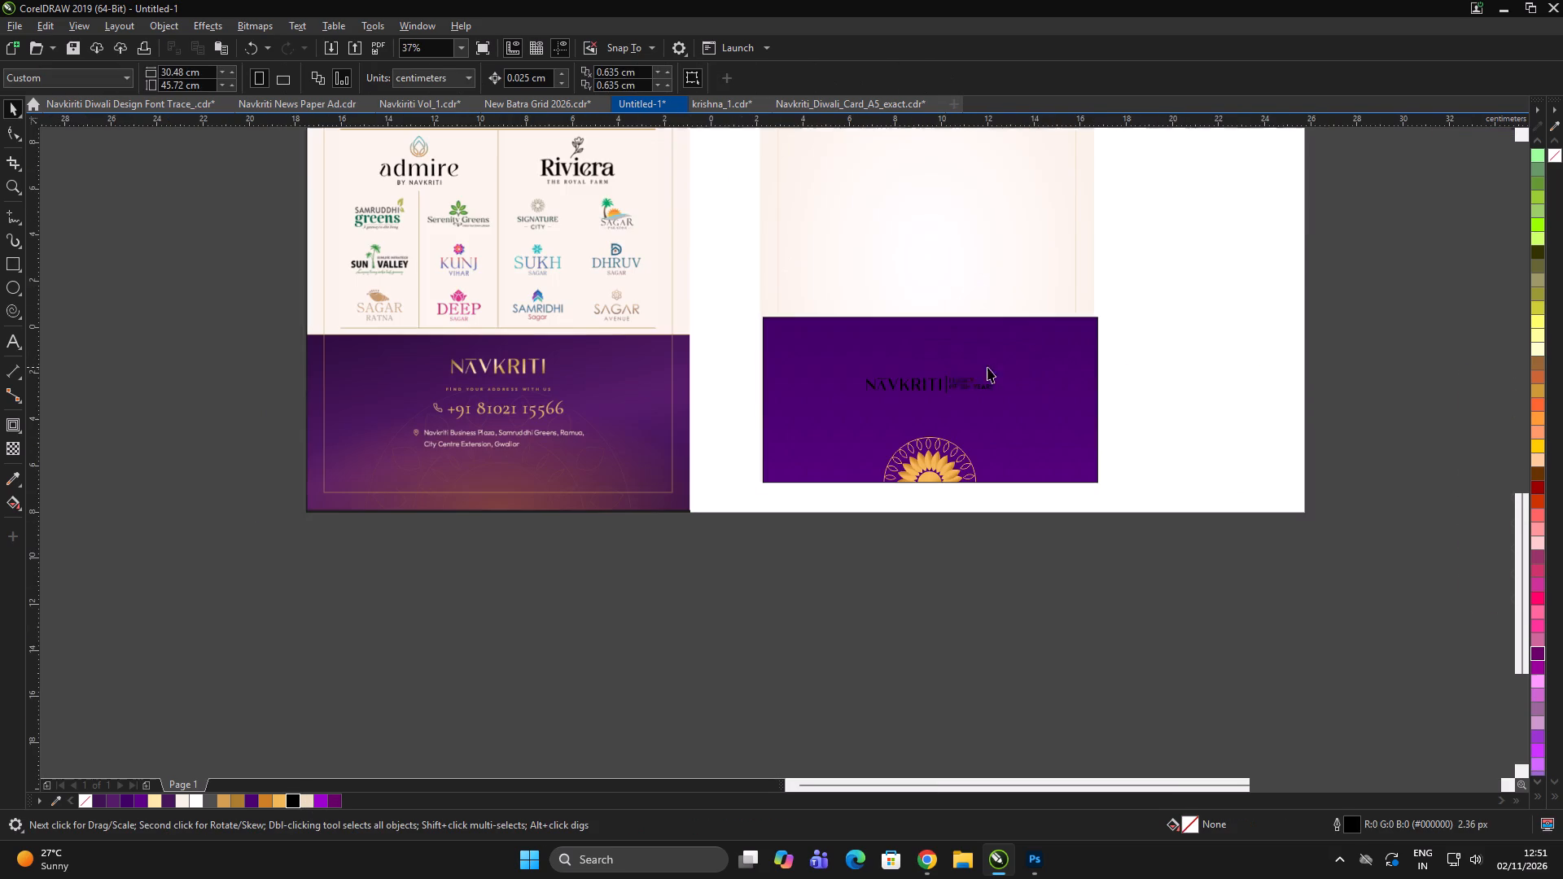
# Copy the gold mandala group from inside the purple footer's PowerClip and place the duplicate at the footer's lower-left corner.
pyautogui.scroll(1, 935, 474)
pyautogui.doubleClick(935, 475)
pyautogui.click(961, 470)
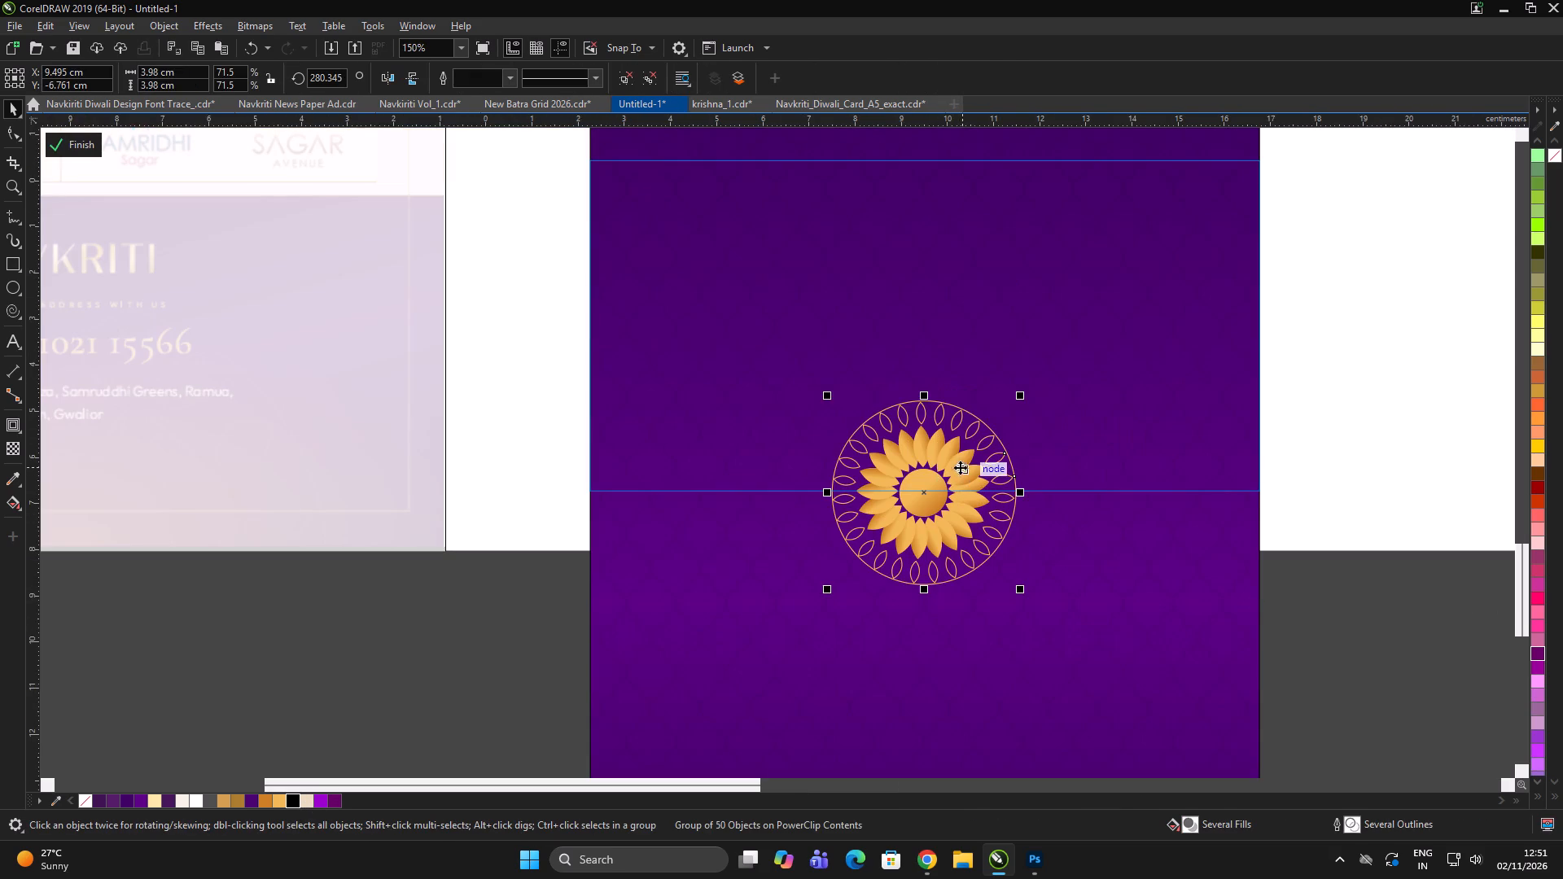
pyautogui.hotkey('ctrl', 'c')
pyautogui.click(71, 146)
pyautogui.hotkey('ctrl', 'v')
pyautogui.moveTo(963, 470); pyautogui.dragTo(641, 452)
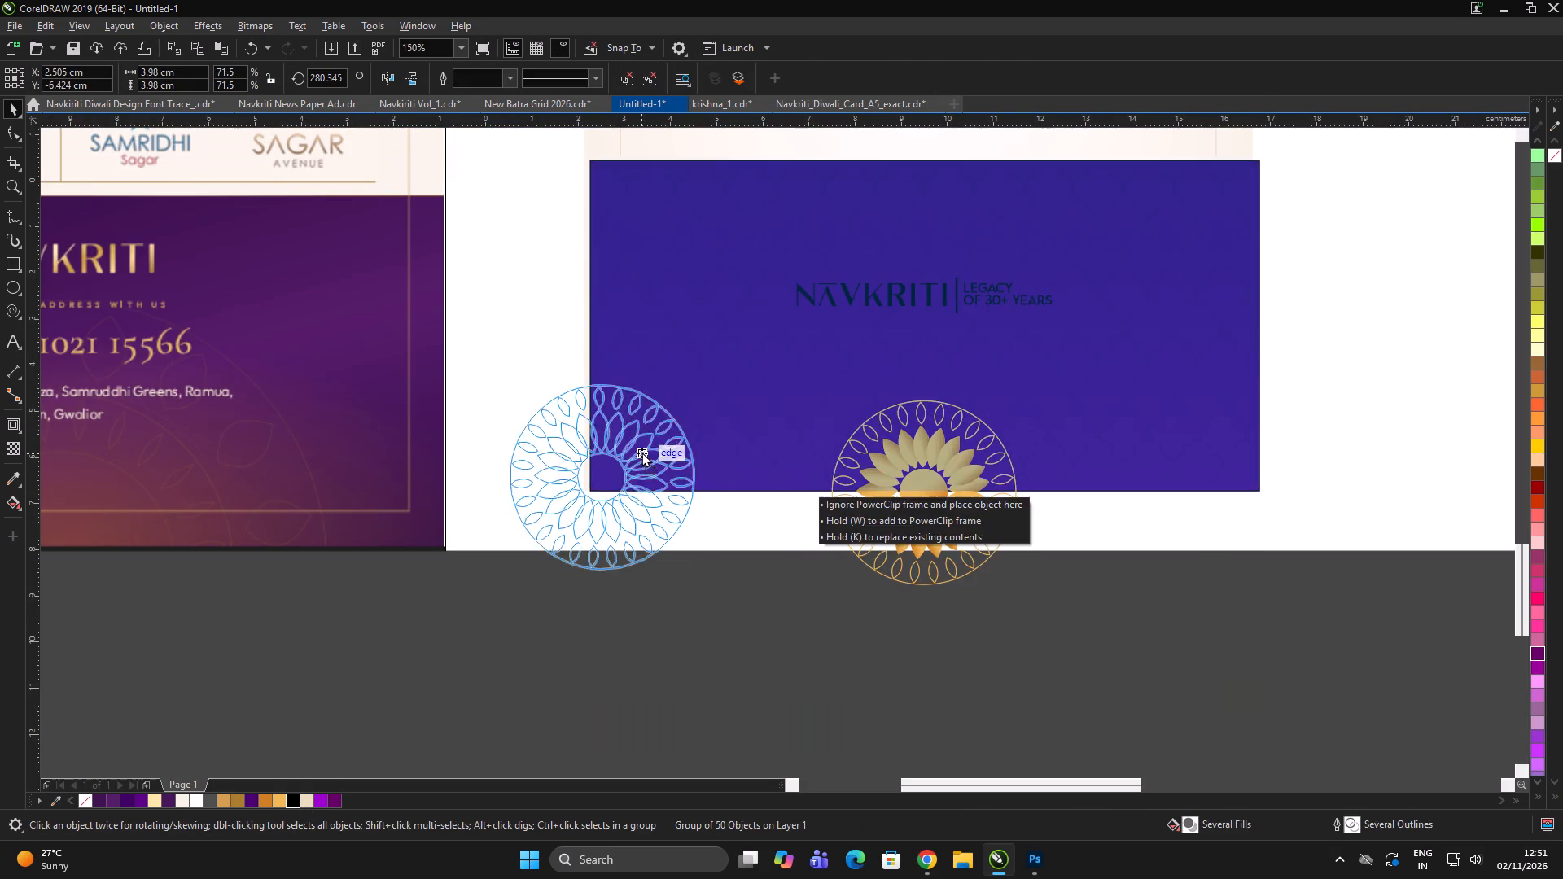
pyautogui.moveTo(641, 452); pyautogui.dragTo(641, 453)
# Ungroup the mandala copy, move its gold gradient centre circle out beside the footer, and delete the copy's remaining petals and ring.
pyautogui.hotkey('ctrl', 'u')
pyautogui.keyDown('ctrl'); pyautogui.moveTo(752, 605); pyautogui.dragTo(739, 588); pyautogui.keyUp('ctrl')
pyautogui.moveTo(606, 483); pyautogui.dragTo(518, 248)
pyautogui.moveTo(685, 691); pyautogui.dragTo(688, 681)
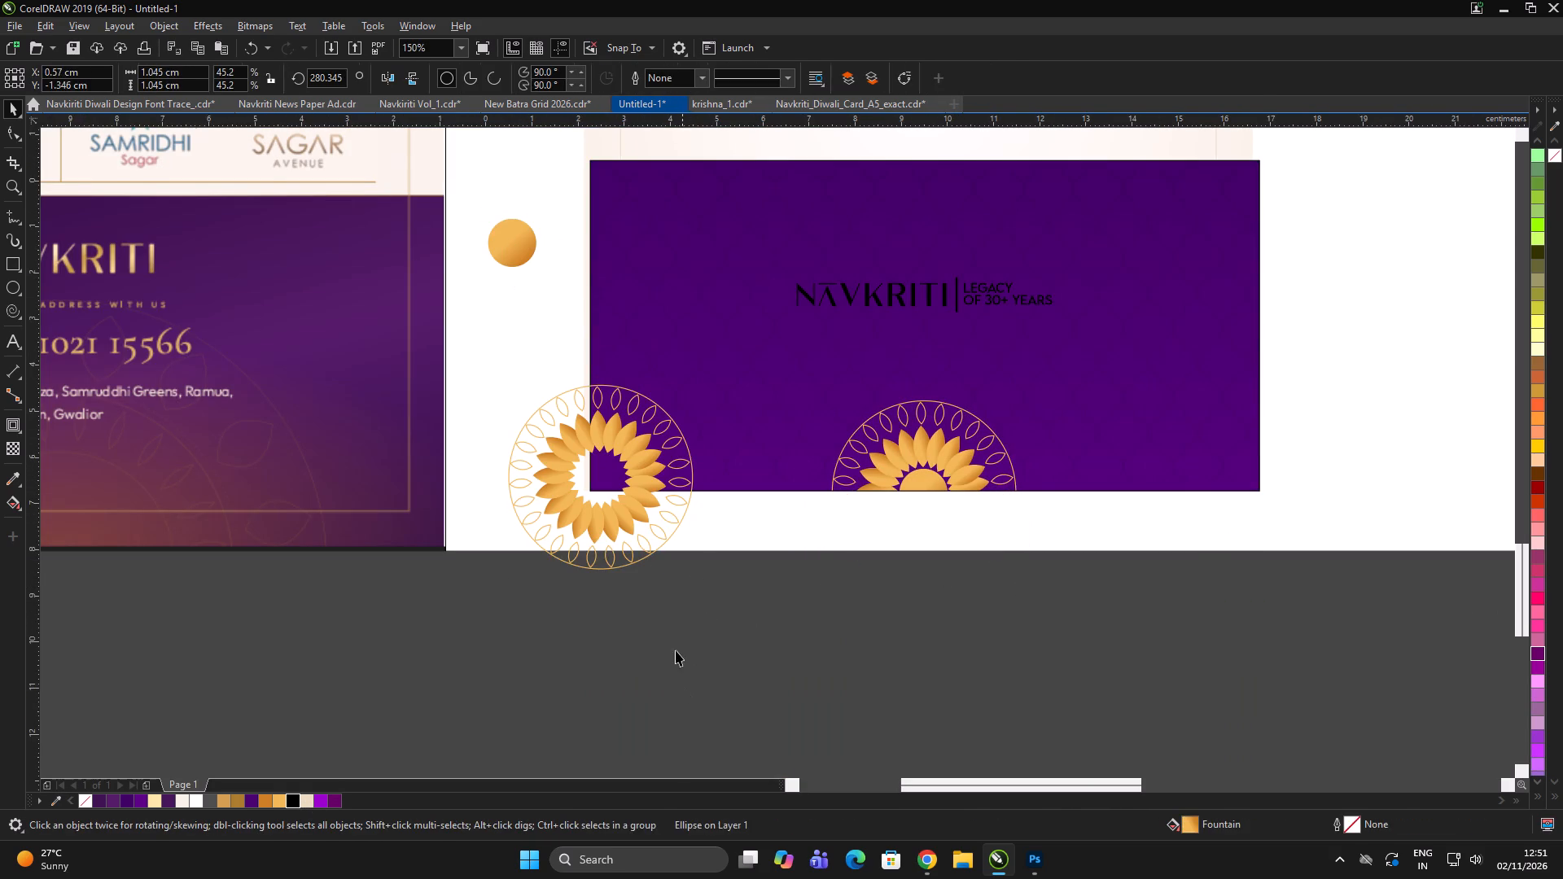
pyautogui.moveTo(695, 630); pyautogui.dragTo(497, 348)
pyautogui.press('Delete')
pyautogui.doubleClick(729, 747)
pyautogui.click(843, 303)
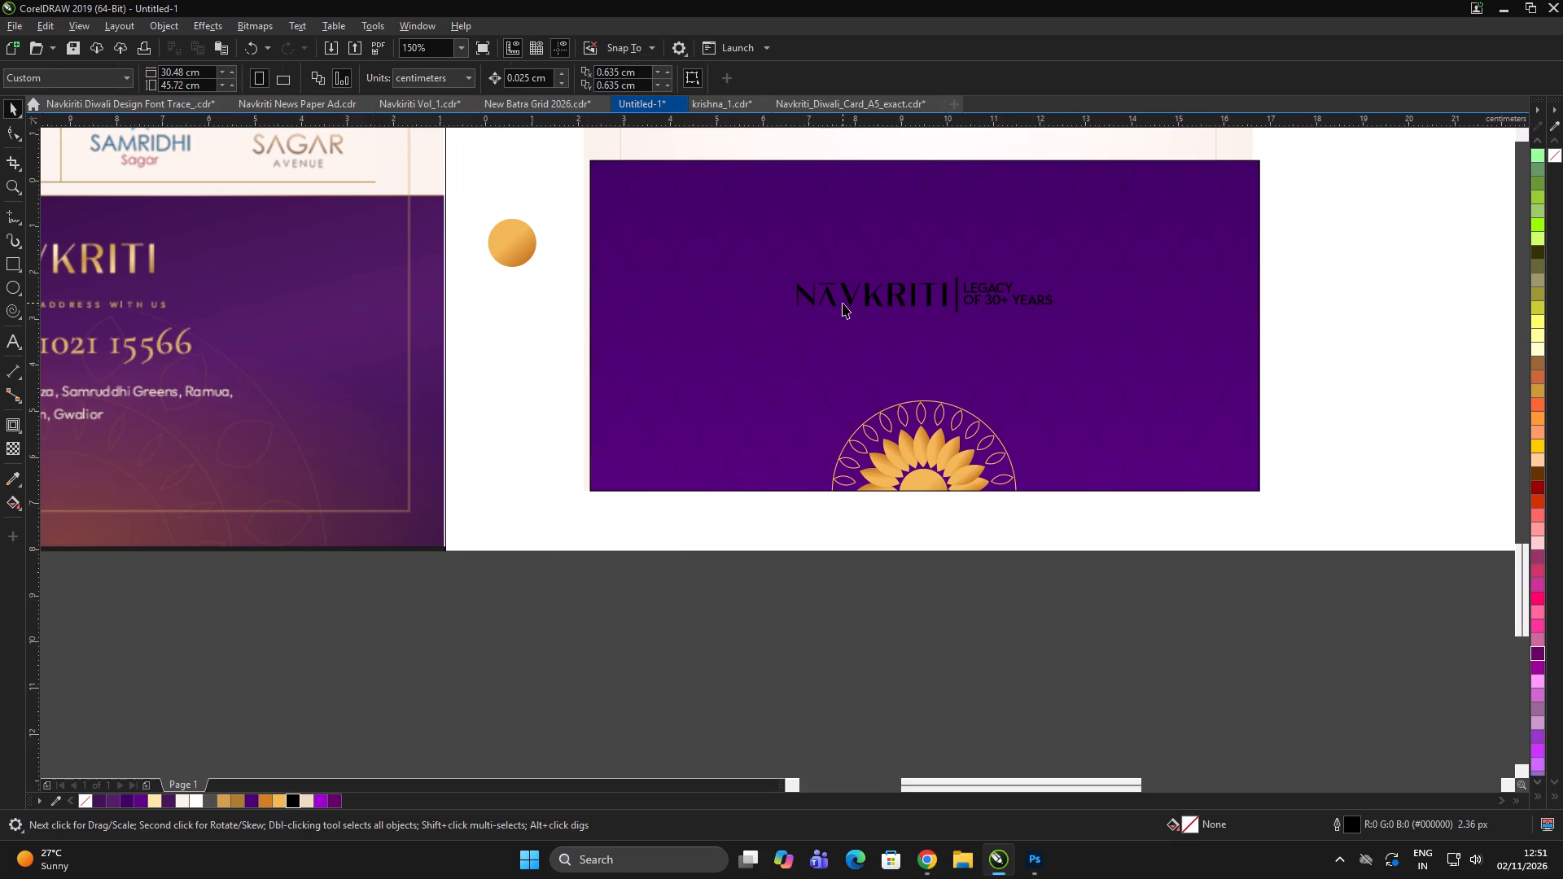
pyautogui.click(515, 261)
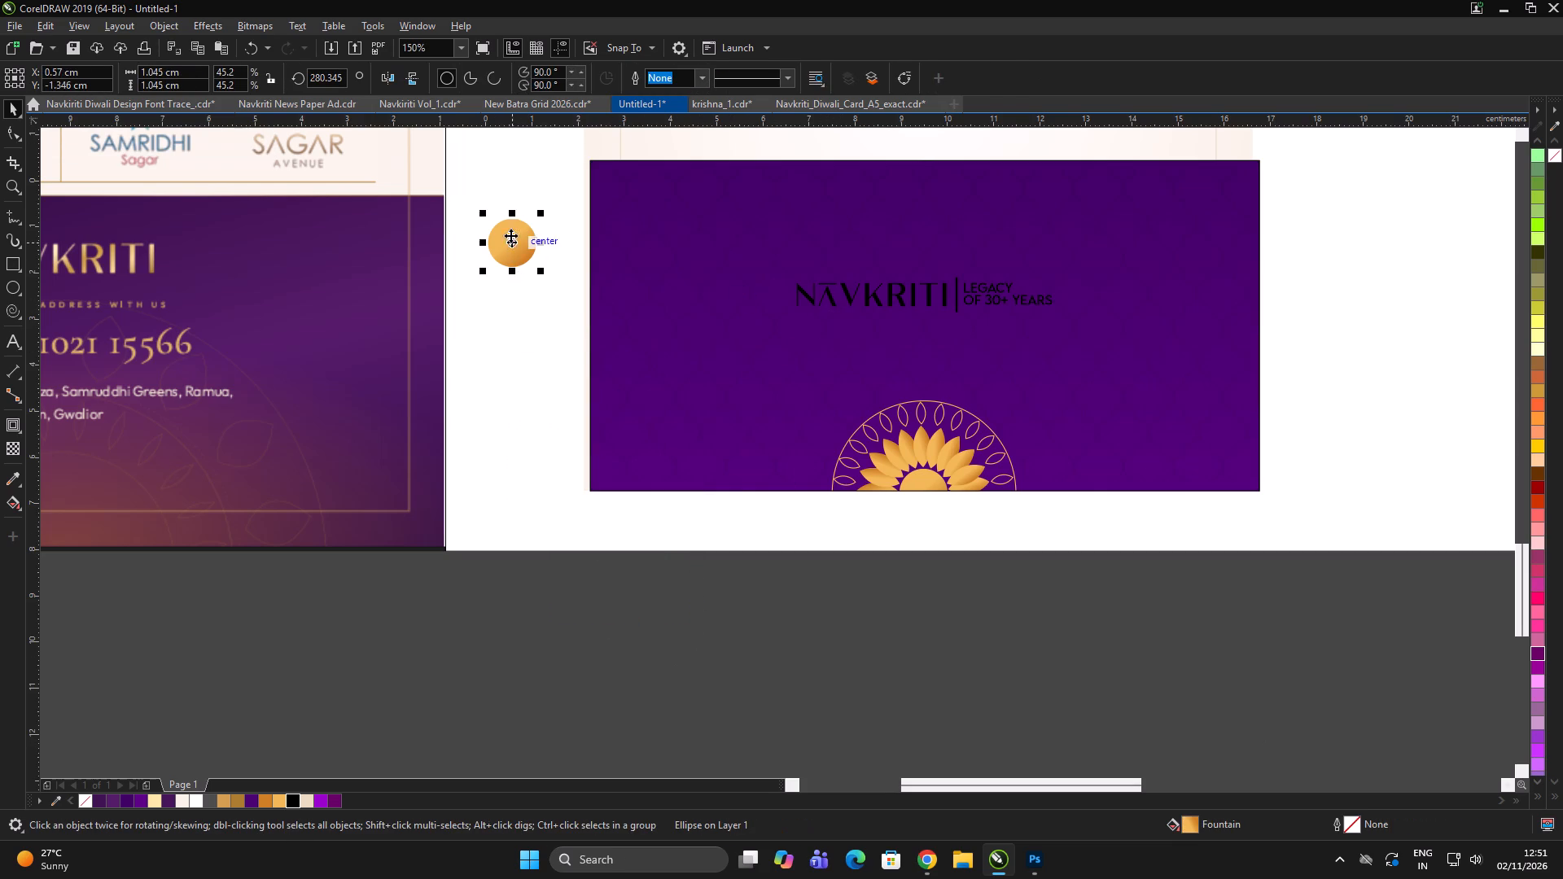
pyautogui.moveTo(510, 235); pyautogui.dragTo(536, 316)
# Copy only the fill properties from the gold gradient circle to the grouped NAVKRITI Legacy of 30+ Years logo.
pyautogui.click(827, 297)
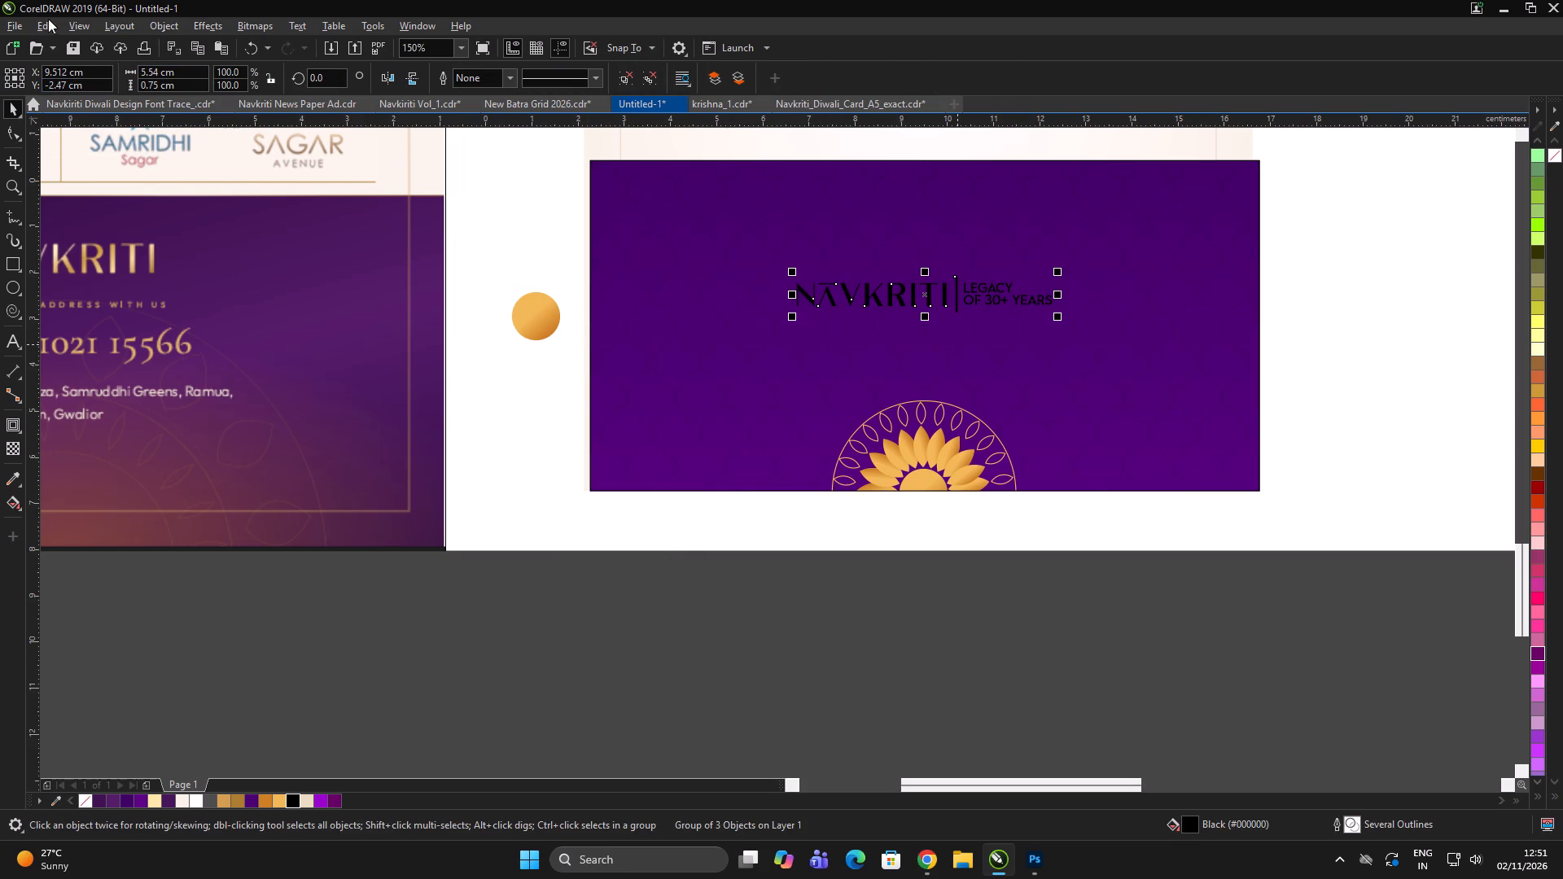
pyautogui.click(54, 23)
pyautogui.click(100, 142)
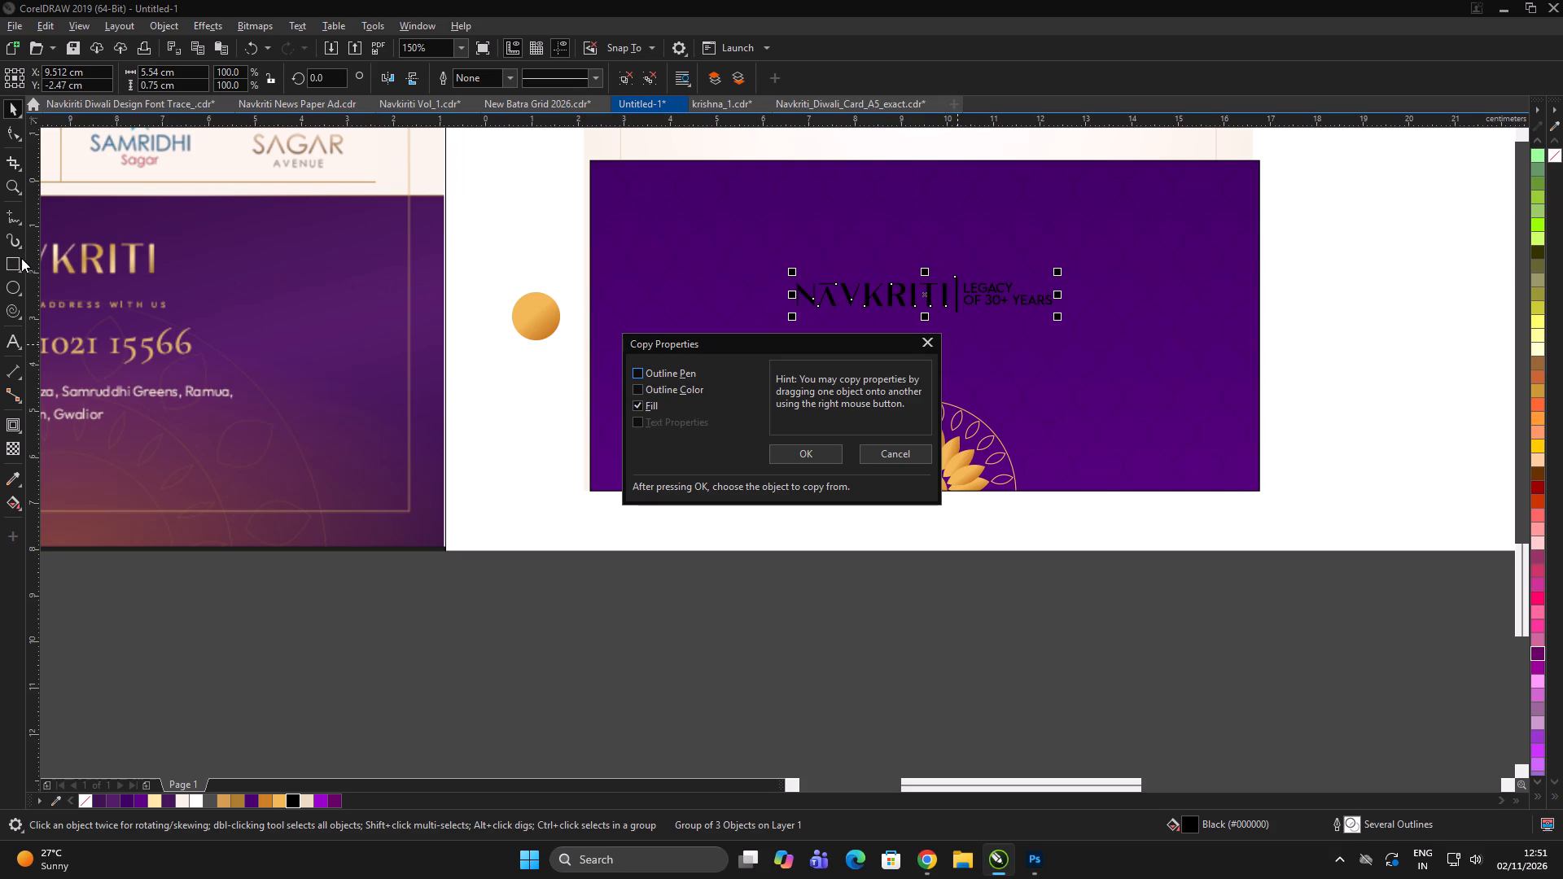
pyautogui.click(829, 458)
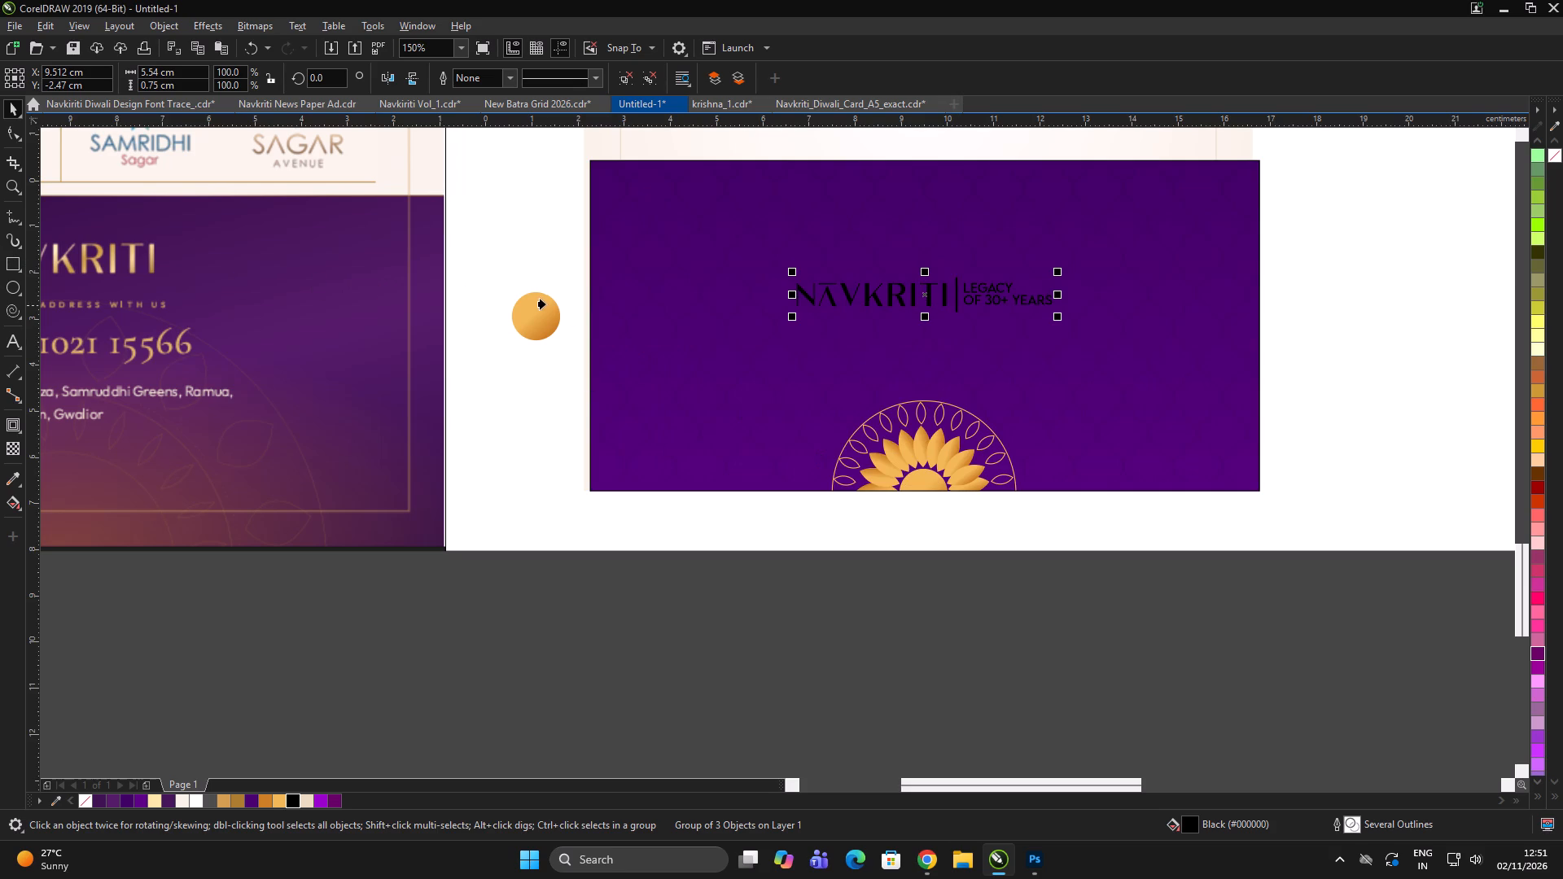
pyautogui.click(539, 313)
pyautogui.click(531, 477)
pyautogui.click(535, 483)
# Move the gold NAVKRITI logo straight up about 1.5 cm towards the footer's upper edge.
pyautogui.moveTo(1033, 300); pyautogui.dragTo(1030, 269)
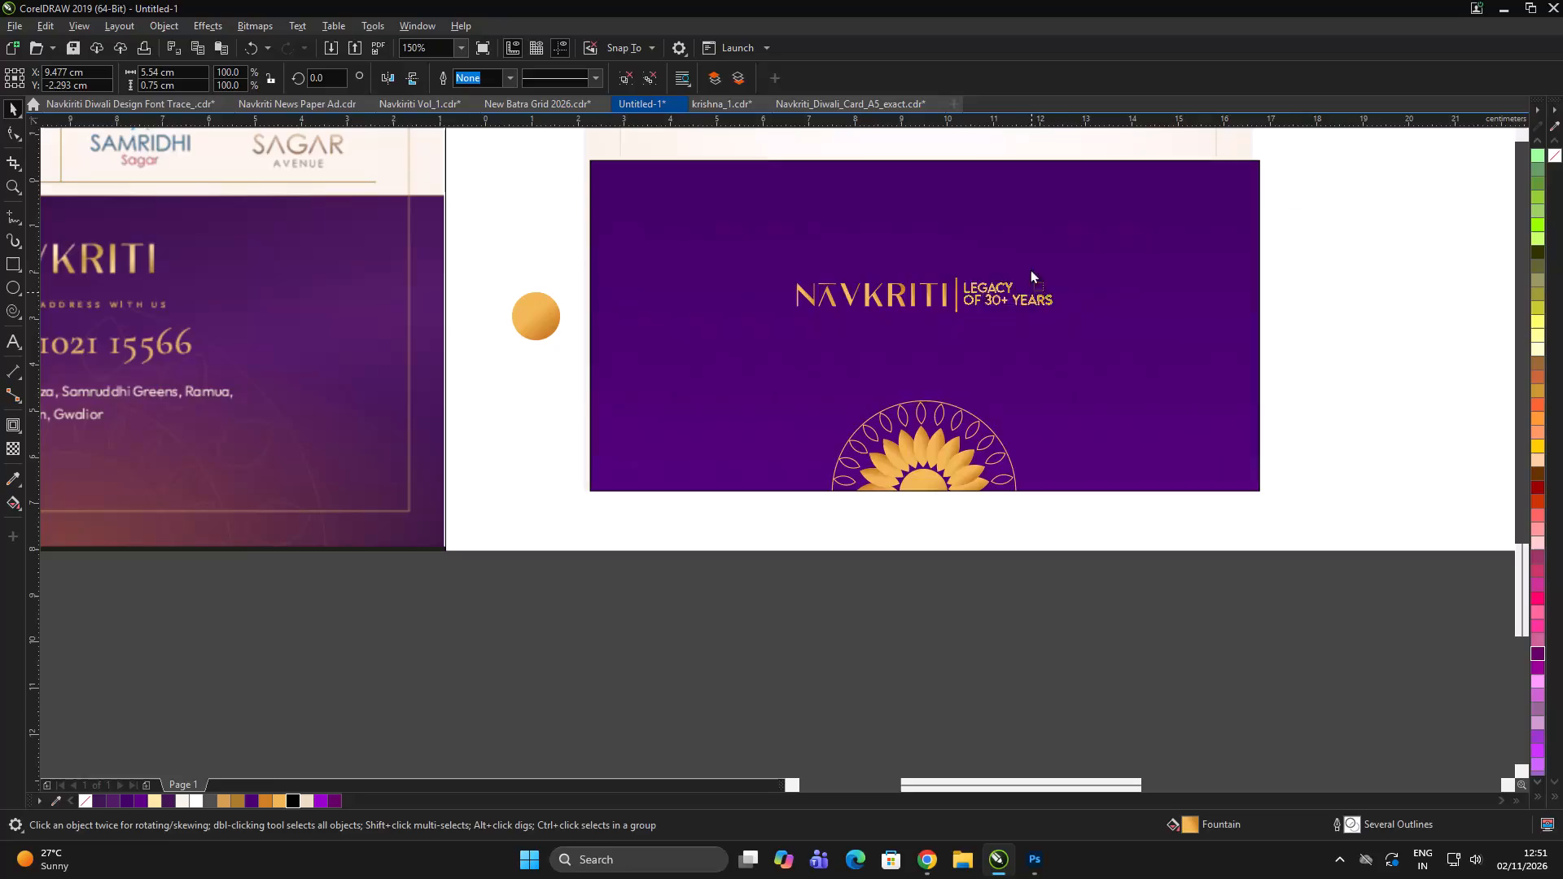
pyautogui.moveTo(1030, 269); pyautogui.dragTo(1027, 230)
pyautogui.keyDown('shift'); pyautogui.click(1018, 344); pyautogui.keyUp('shift')
pyautogui.click(1392, 310)
# Duplicate the THREE DECADES OF BUILDING GWALIOR line from the cream heading area onto the footer, just beneath the logo.
pyautogui.scroll(-1, 727, 374)
pyautogui.scroll(2, 426, 299)
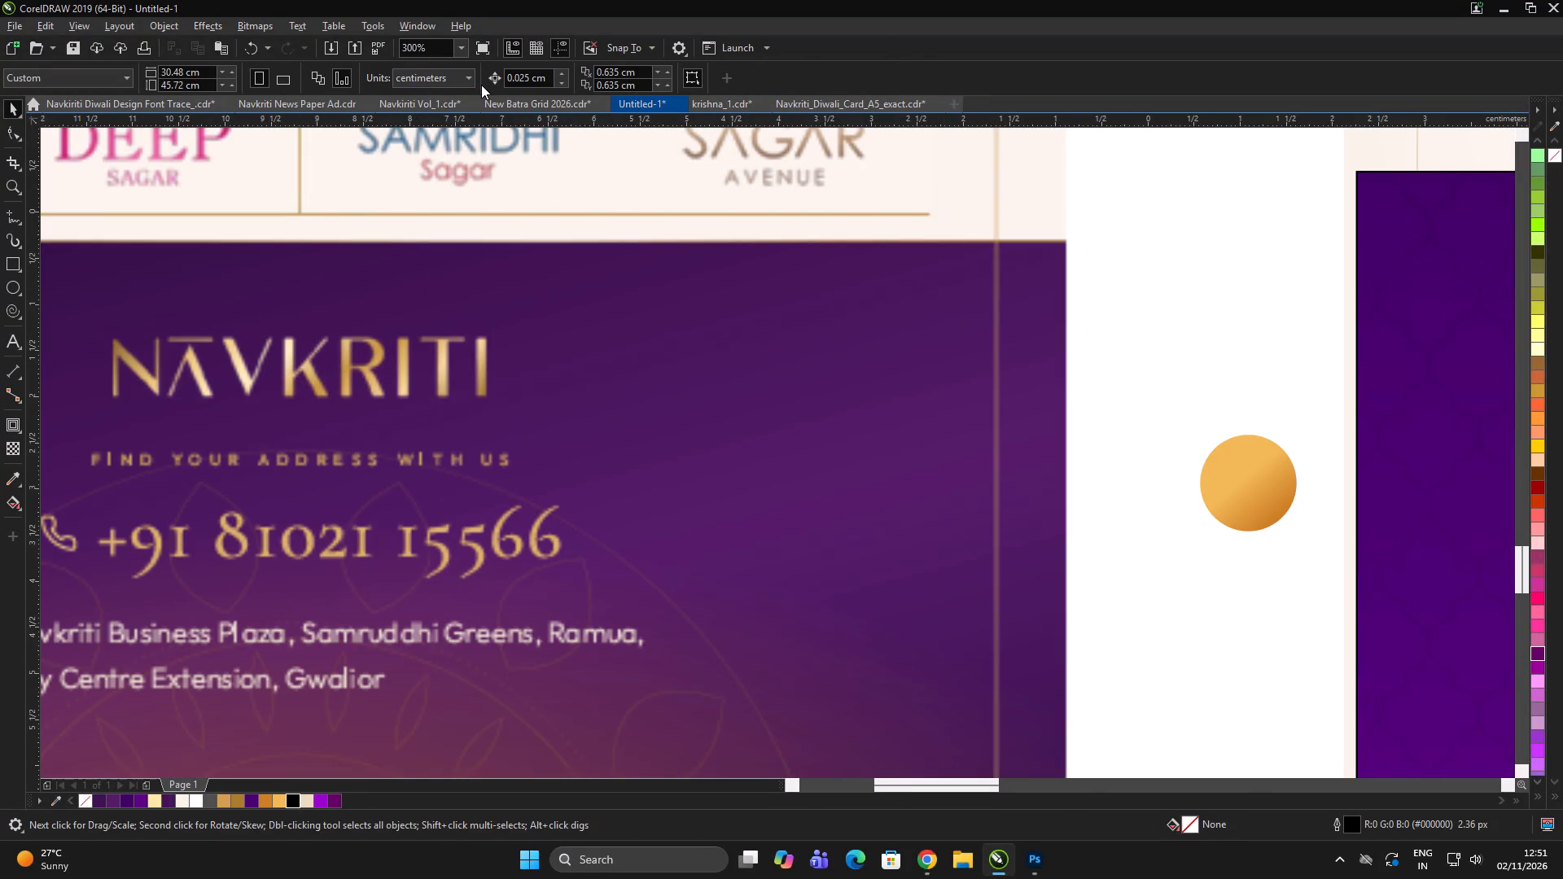
pyautogui.scroll(-2, 480, 532)
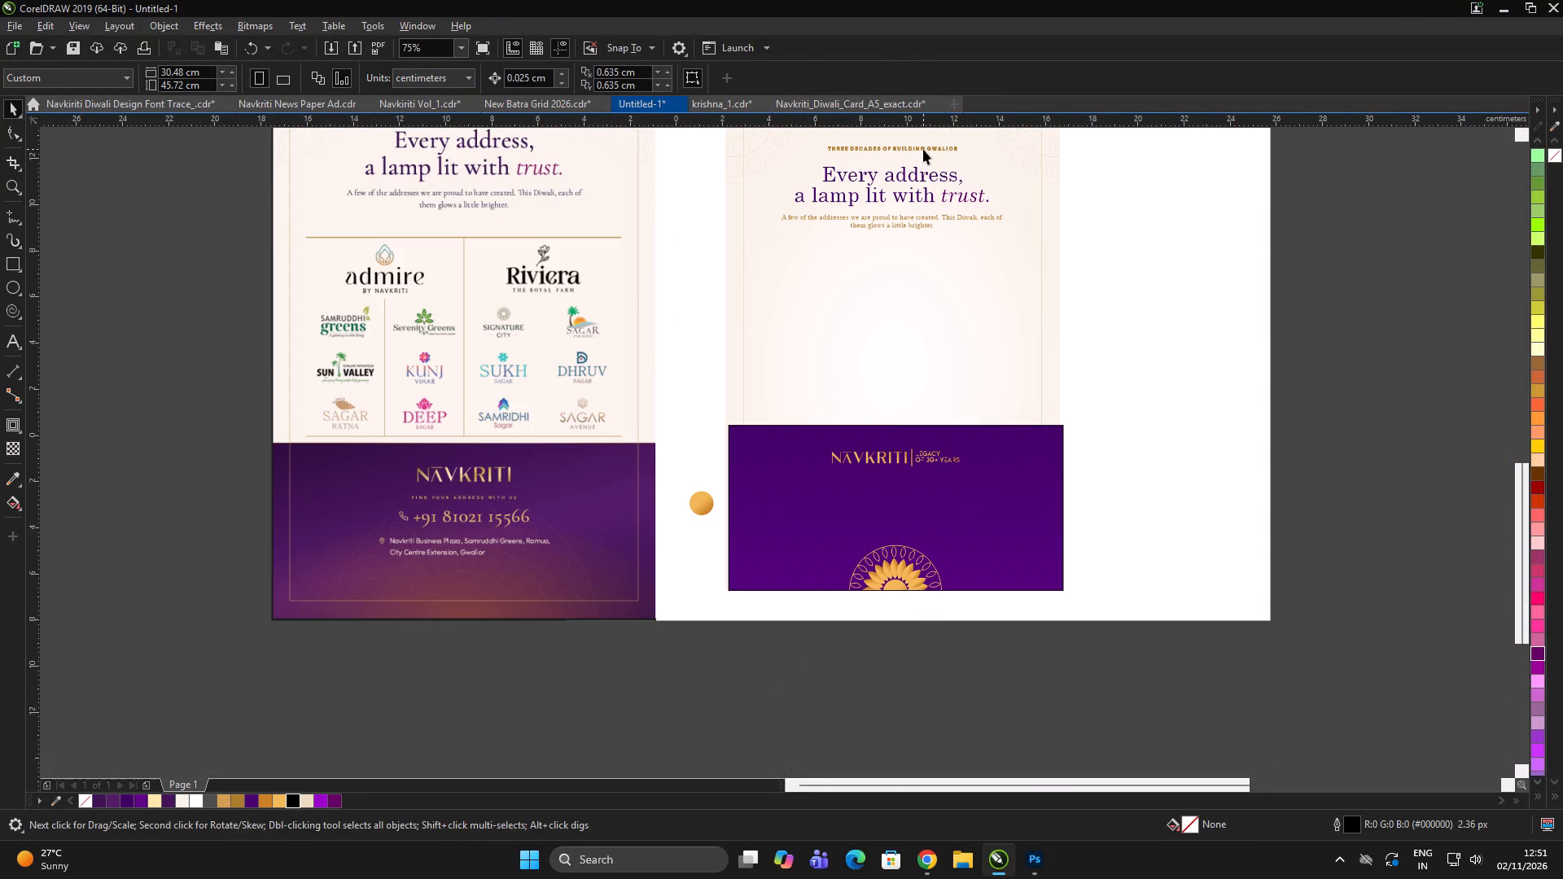
pyautogui.moveTo(923, 149); pyautogui.dragTo(897, 483)
pyautogui.keyDown('shift'); pyautogui.rightClick(897, 483); pyautogui.keyUp('shift')
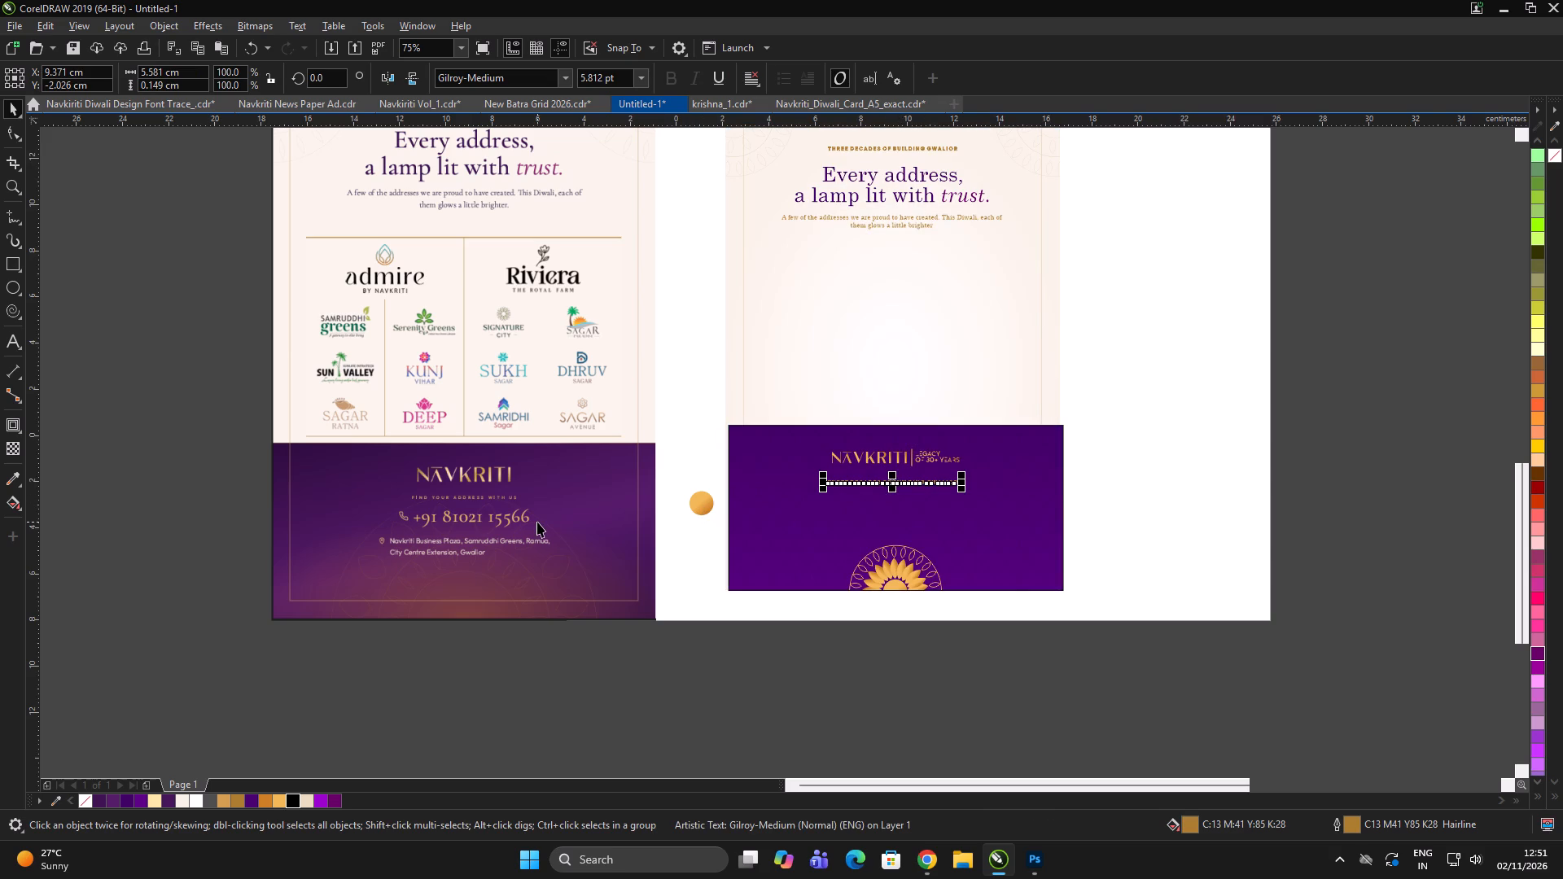
# Shift the reference card image horizontally so its contact footer sits next to the recreated purple footer.
pyautogui.click(465, 554)
pyautogui.moveTo(460, 549); pyautogui.dragTo(611, 551)
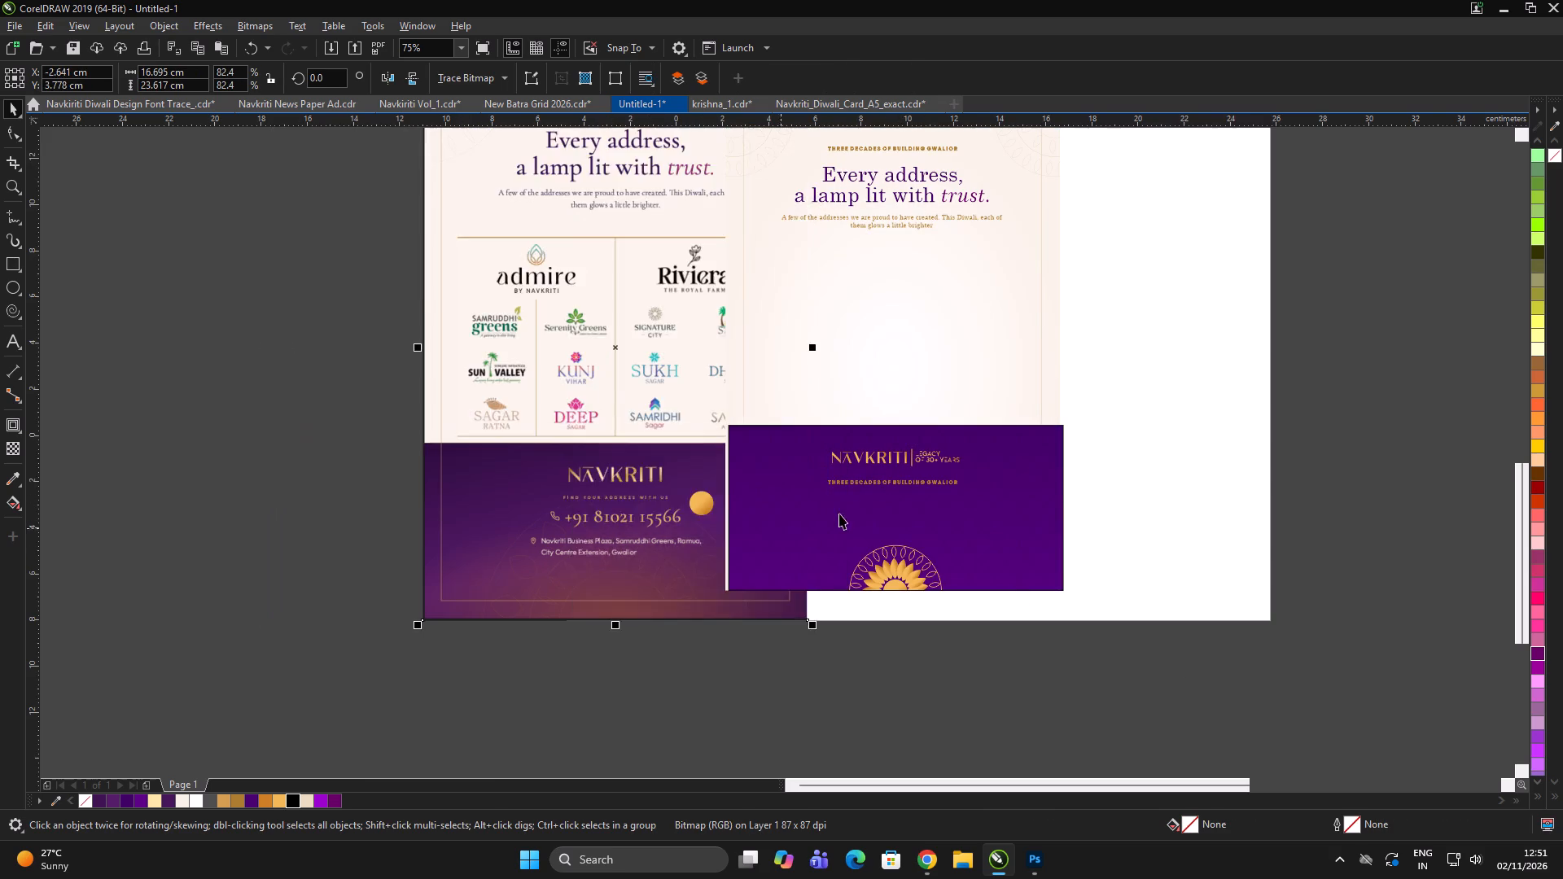
# Replace the duplicated line's text beneath the logo with "find your address with us".
pyautogui.scroll(1, 836, 511)
pyautogui.doubleClick(897, 450)
pyautogui.scroll(1, 792, 493)
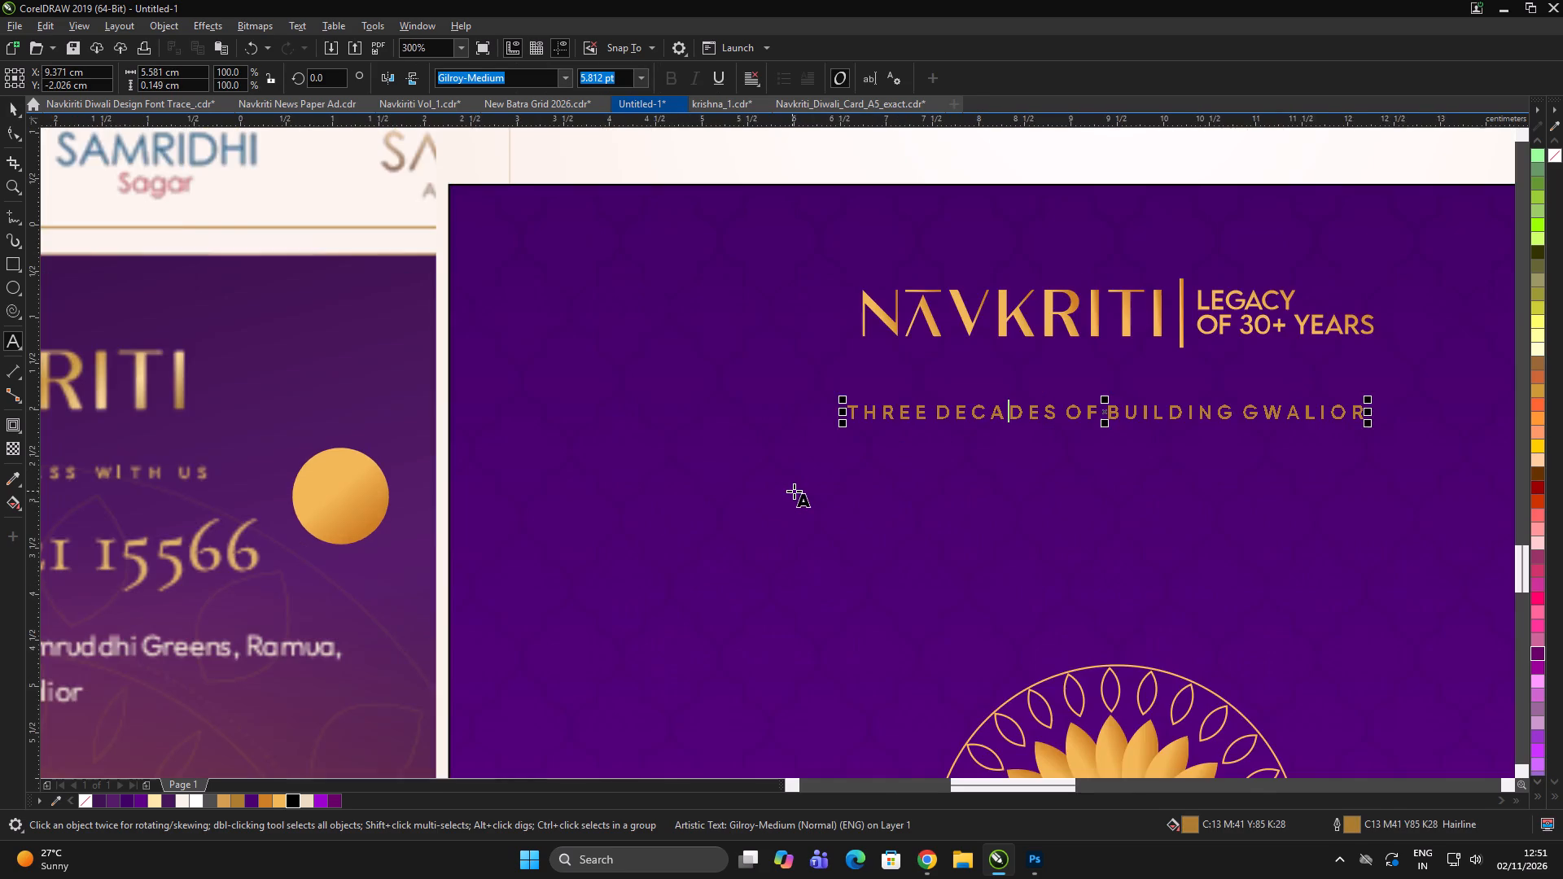
pyautogui.scroll(-1, 962, 482)
pyautogui.scroll(1, 716, 470)
pyautogui.scroll(-1, 856, 494)
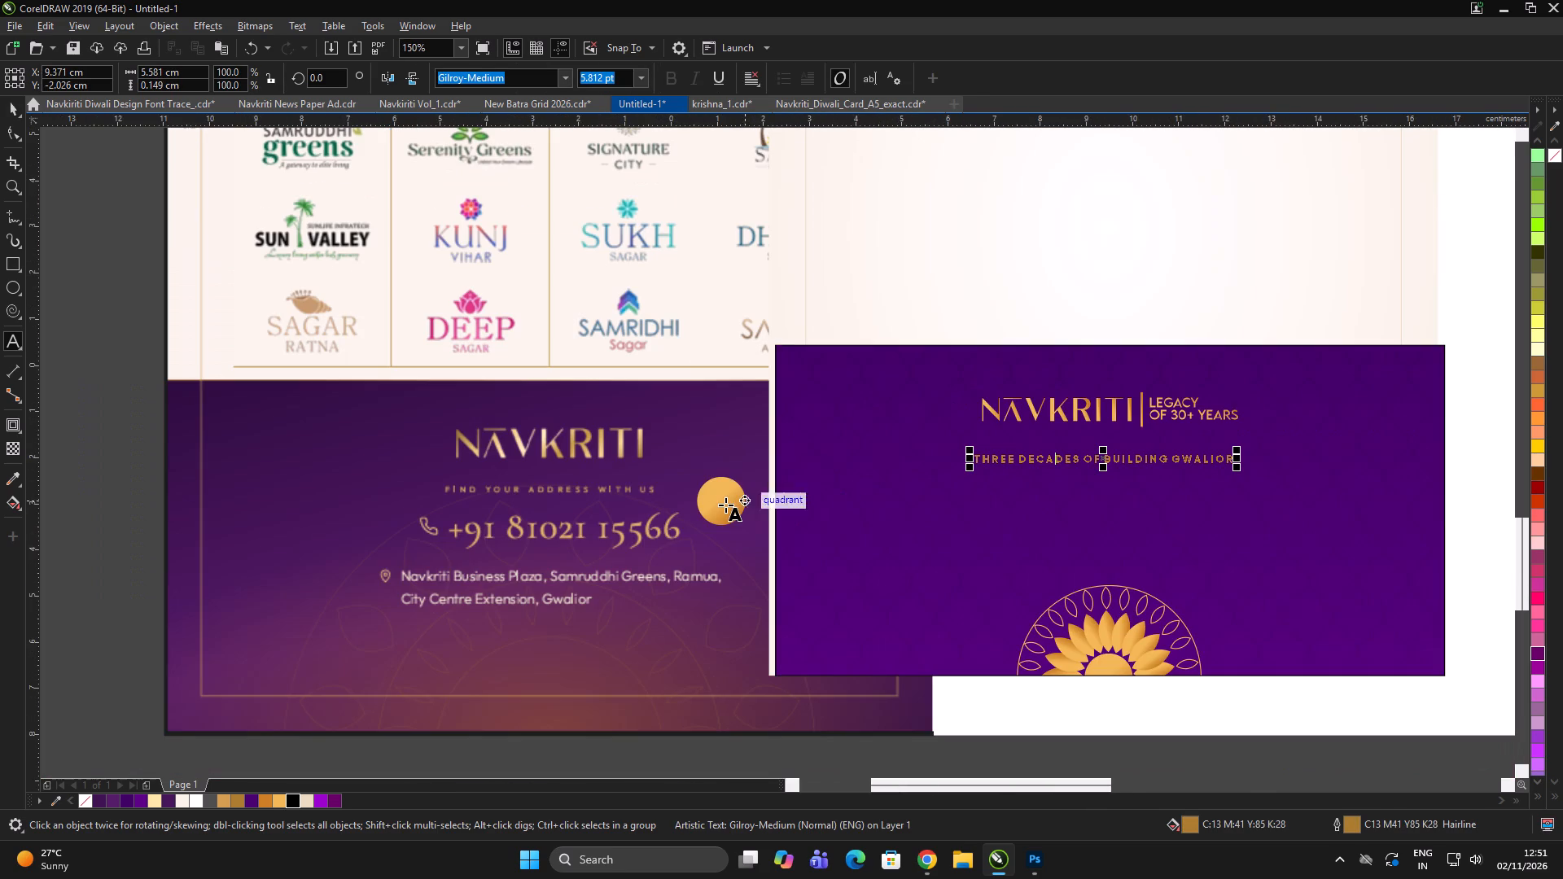
pyautogui.hotkey('ctrl', 'a')
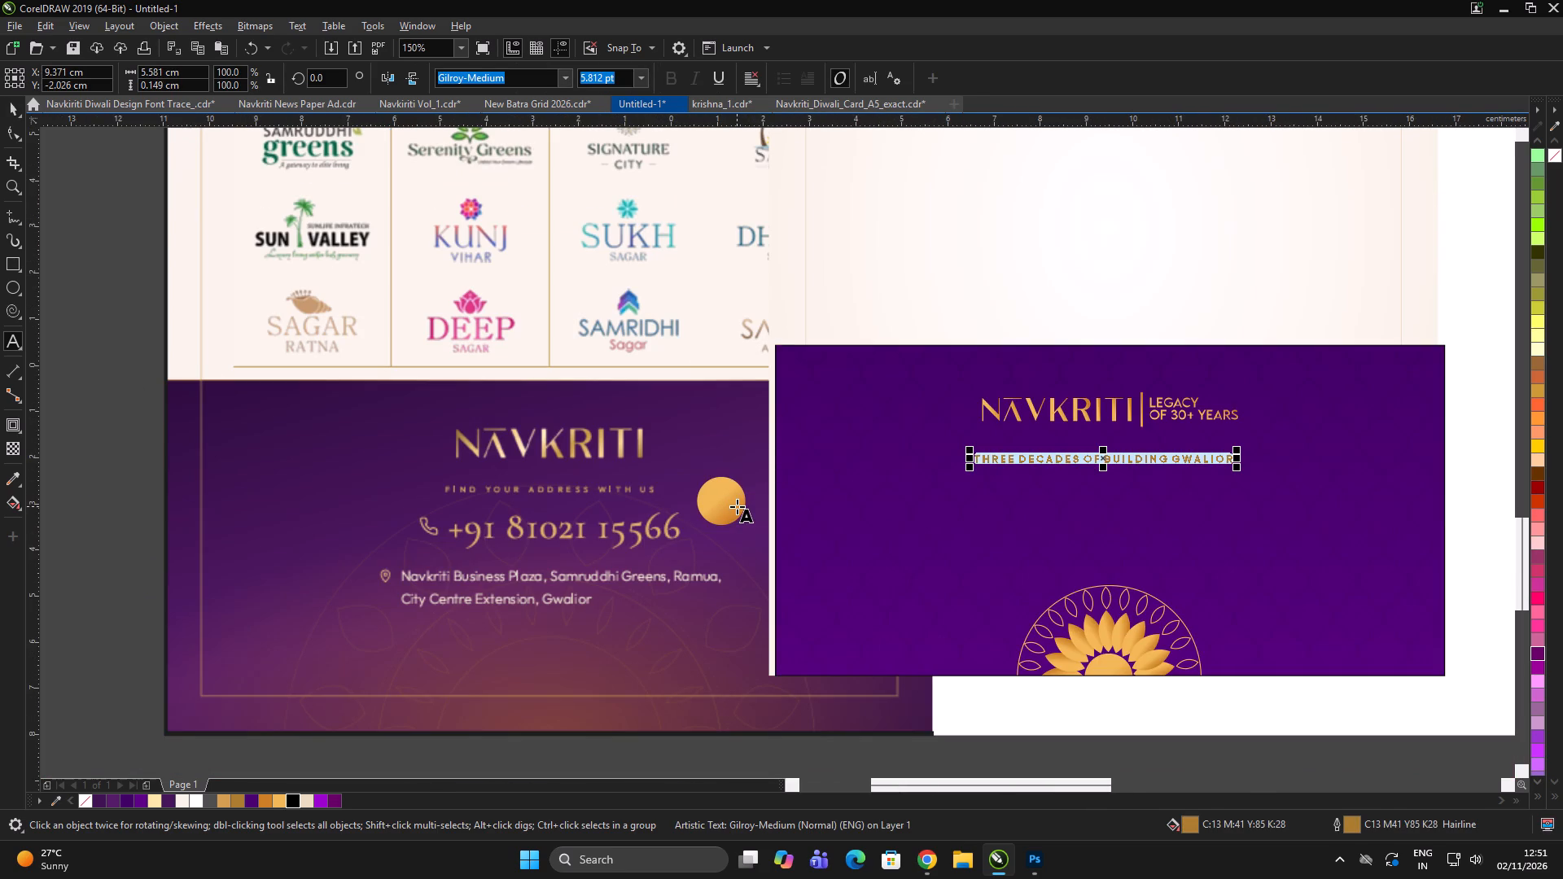
pyautogui.write('fin')
pyautogui.write('d y')
pyautogui.write('our')
pyautogui.press('space')
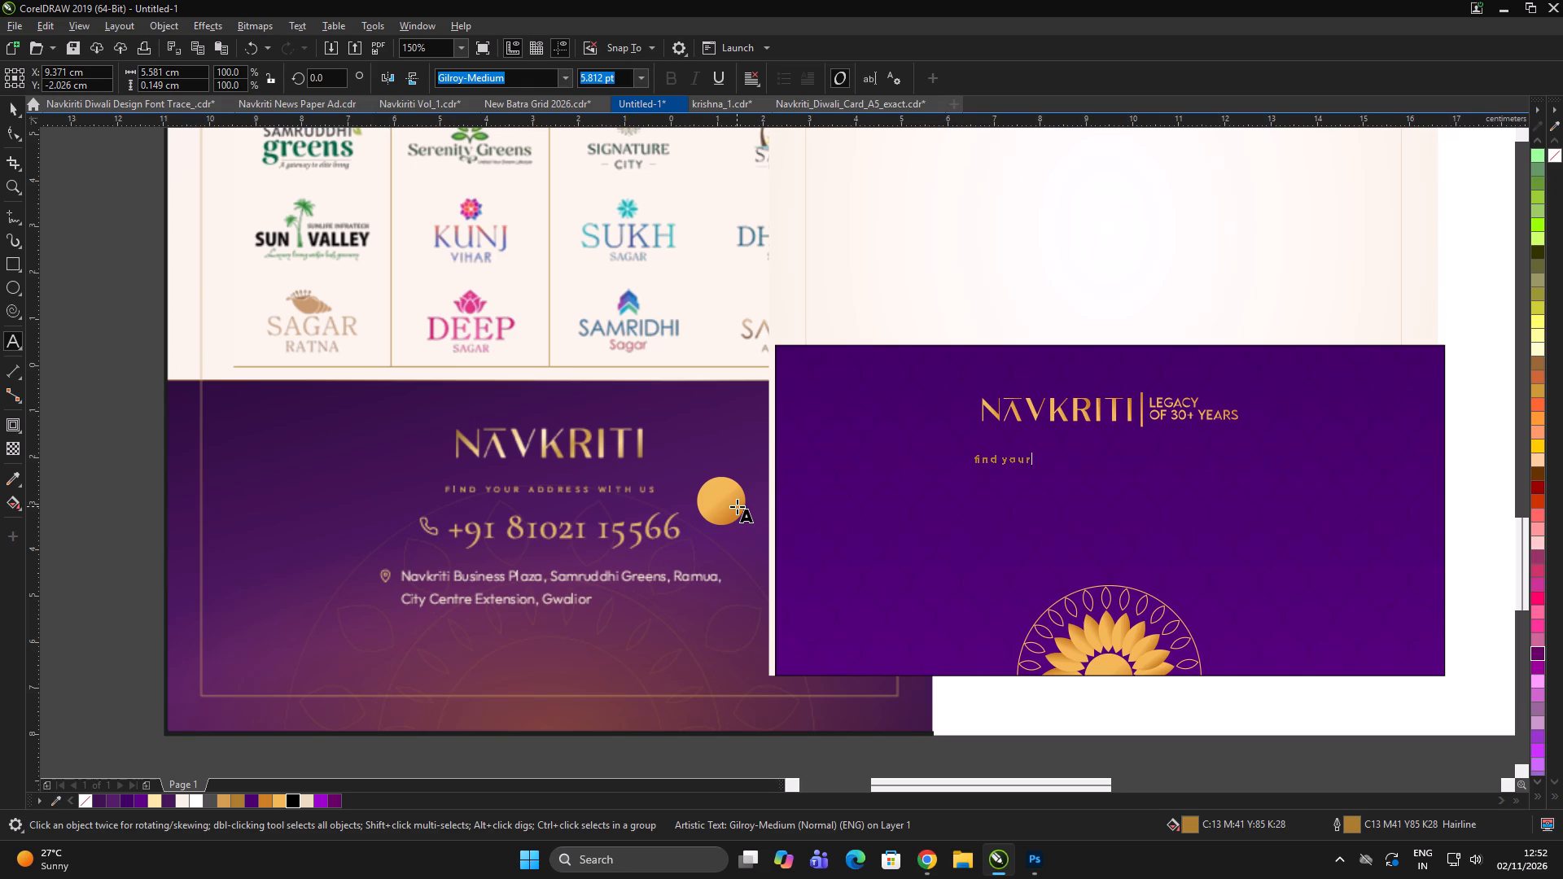
pyautogui.press('space')
pyautogui.write('ad')
pyautogui.write('drs')
pyautogui.press('BackSpace')
pyautogui.write('ess with o')
pyautogui.press('BackSpace')
pyautogui.write('us')
# Change the case of the whole address tagline to UPPERCASE.
pyautogui.hotkey('ctrl', 'a')
pyautogui.hotkey('shift', 'F3')
pyautogui.press('Down')
pyautogui.press('Down')
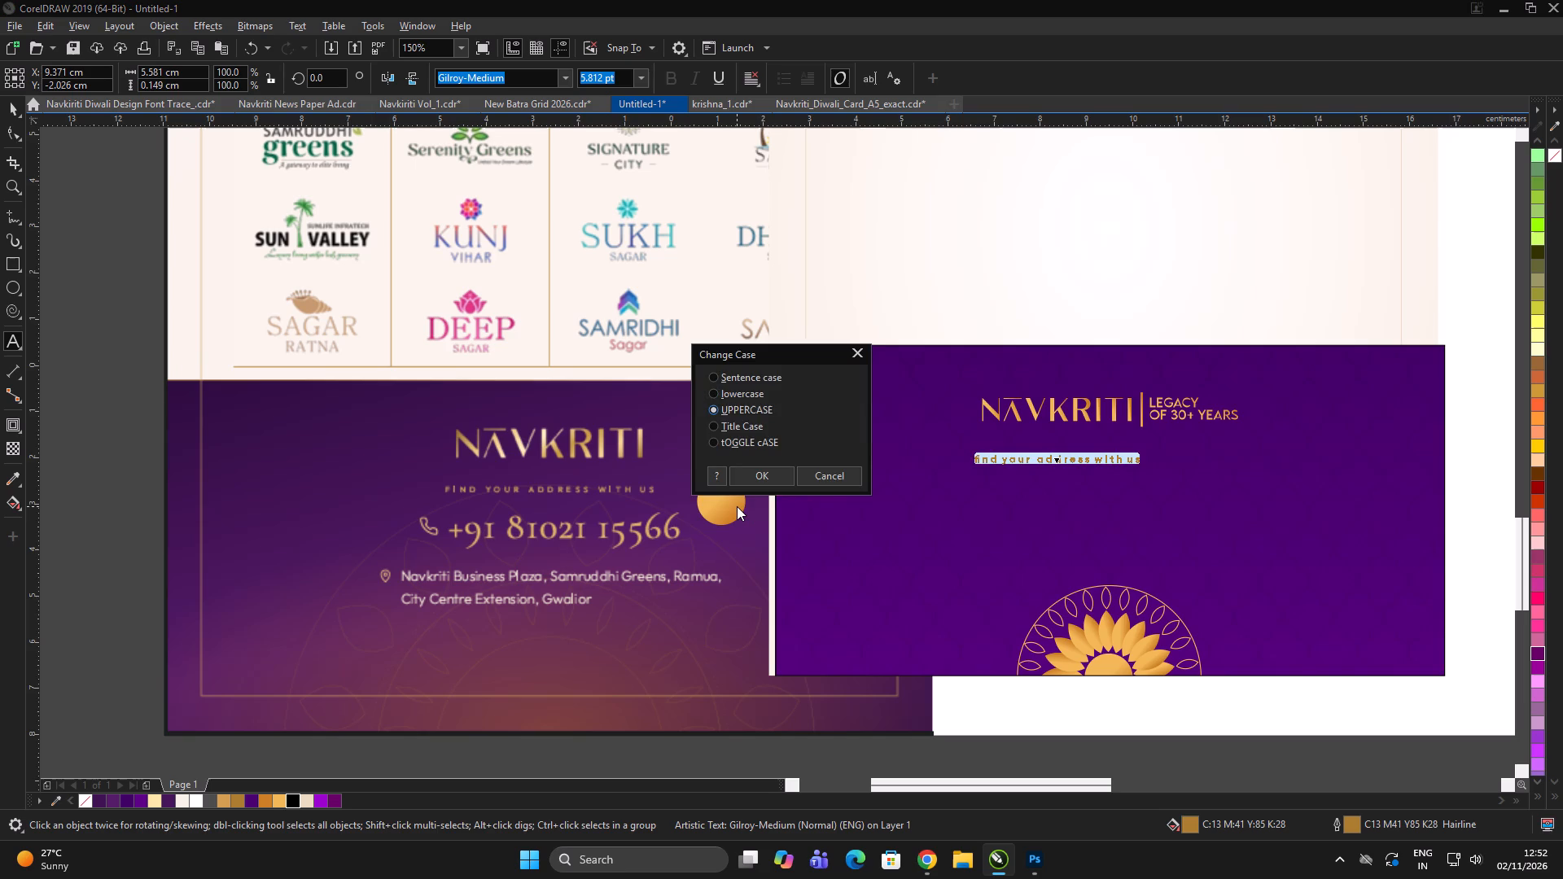
pyautogui.press('Return')
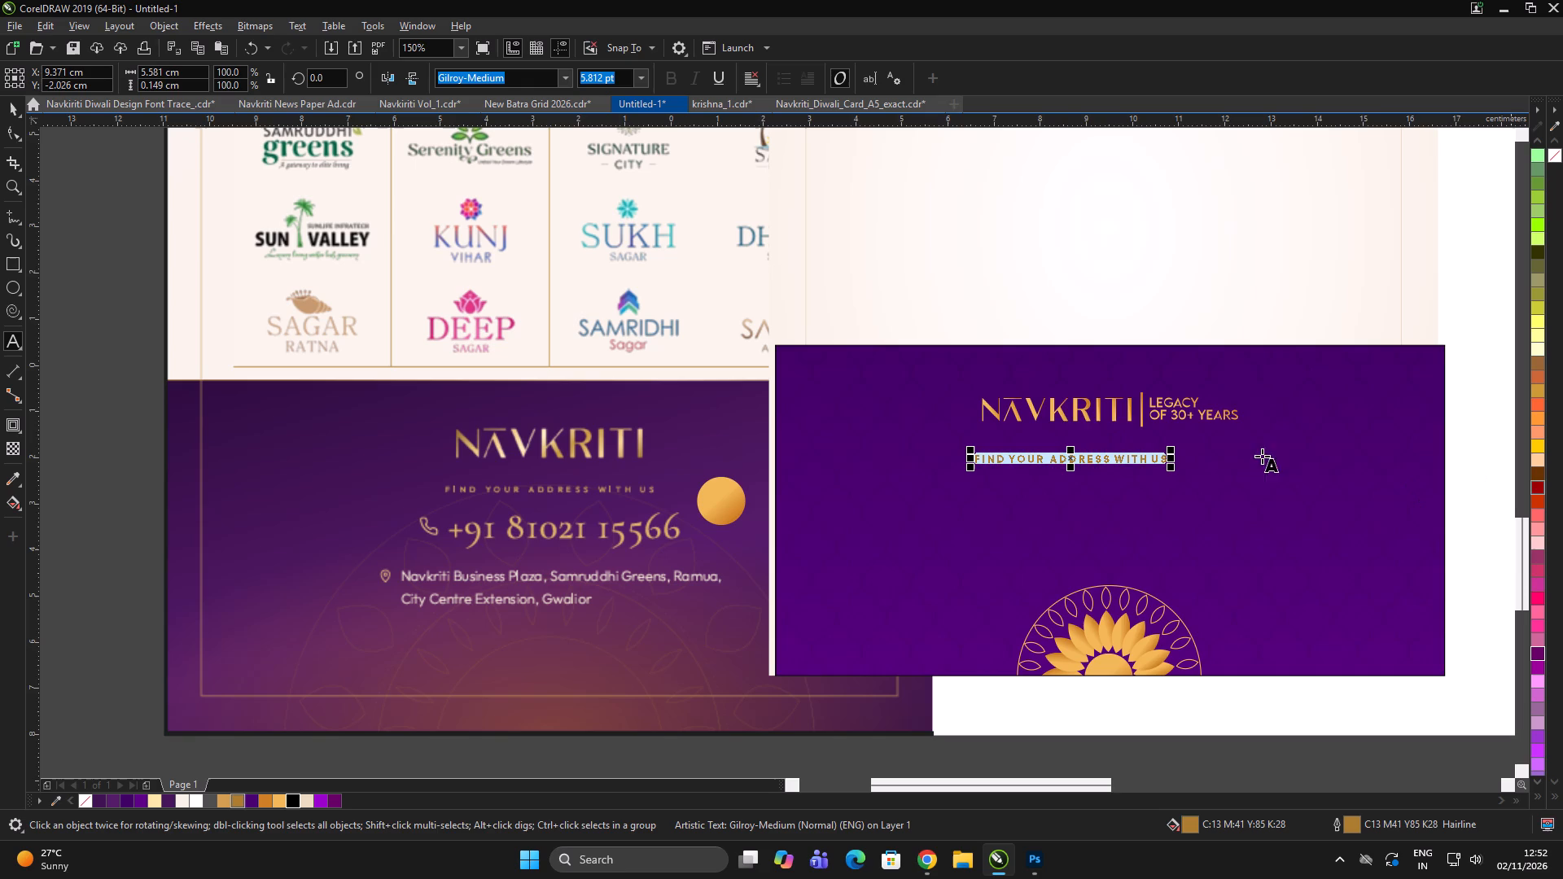
pyautogui.click(7, 103)
# Centre the FIND YOUR ADDRESS WITH US tagline horizontally on the purple footer block.
pyautogui.scroll(-2, 926, 448)
pyautogui.scroll(1, 1048, 488)
pyautogui.keyDown('shift'); pyautogui.click(1037, 477); pyautogui.keyUp('shift')
pyautogui.press('c')
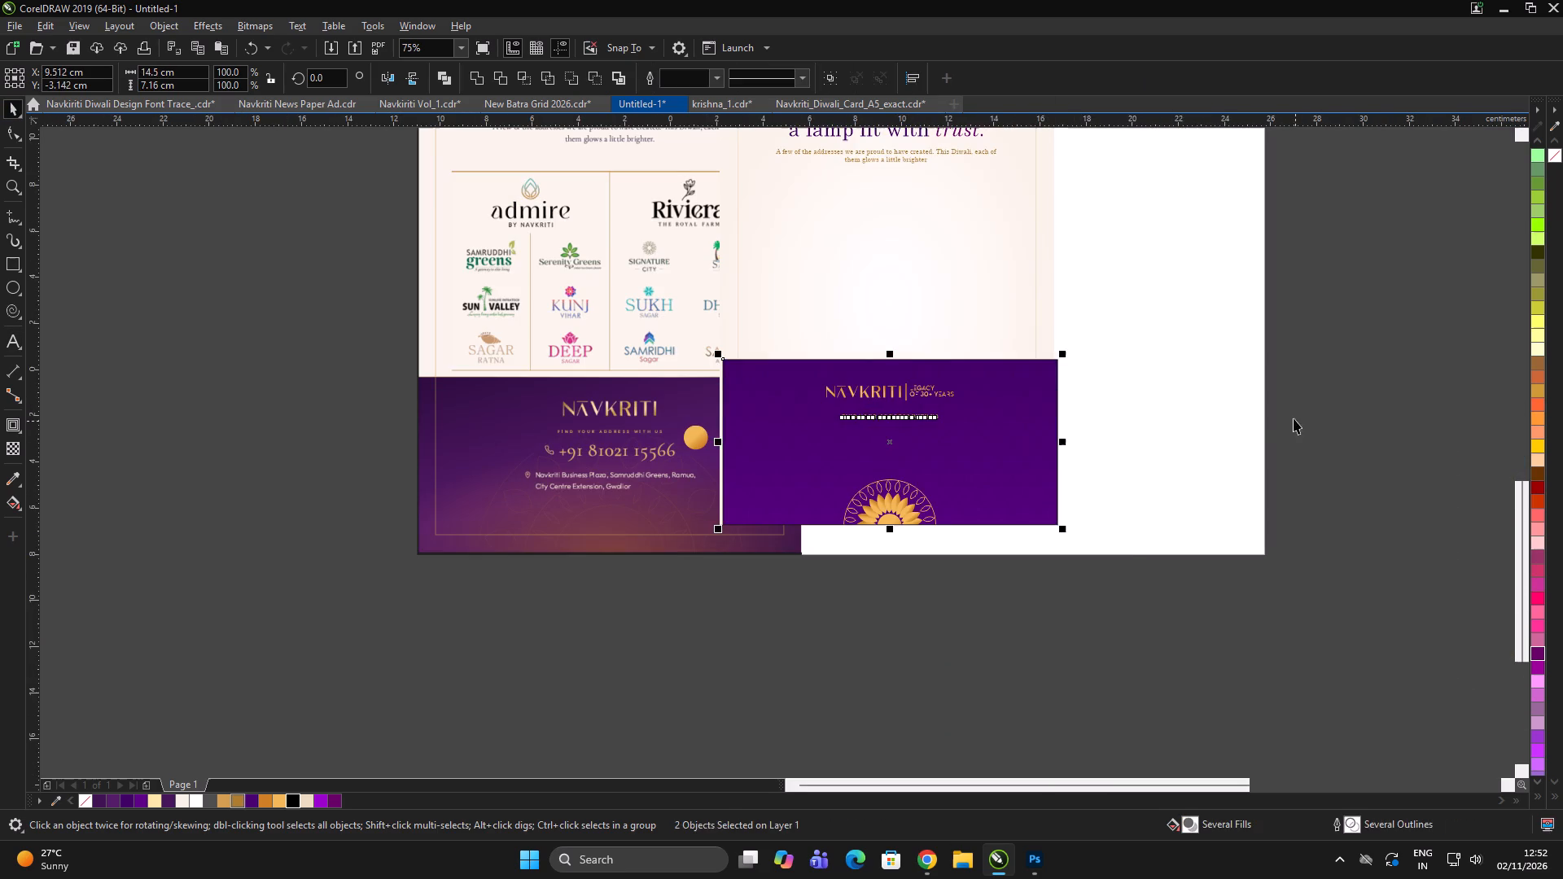
pyautogui.click(1294, 418)
pyautogui.doubleClick(1298, 401)
pyautogui.tripleClick(1275, 410)
pyautogui.click(1271, 407)
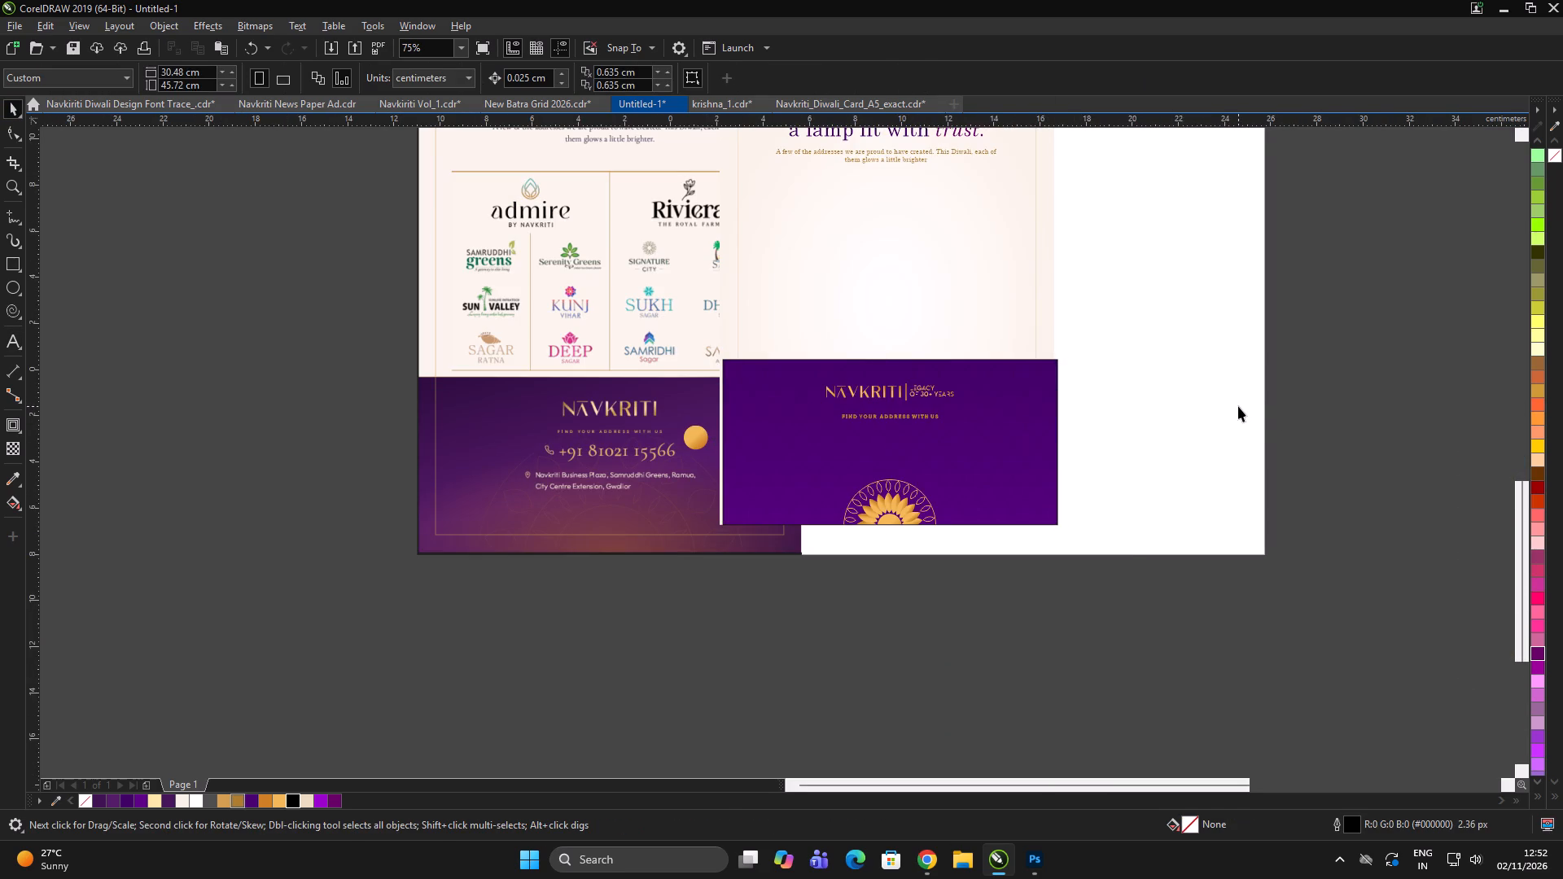
pyautogui.doubleClick(1333, 421)
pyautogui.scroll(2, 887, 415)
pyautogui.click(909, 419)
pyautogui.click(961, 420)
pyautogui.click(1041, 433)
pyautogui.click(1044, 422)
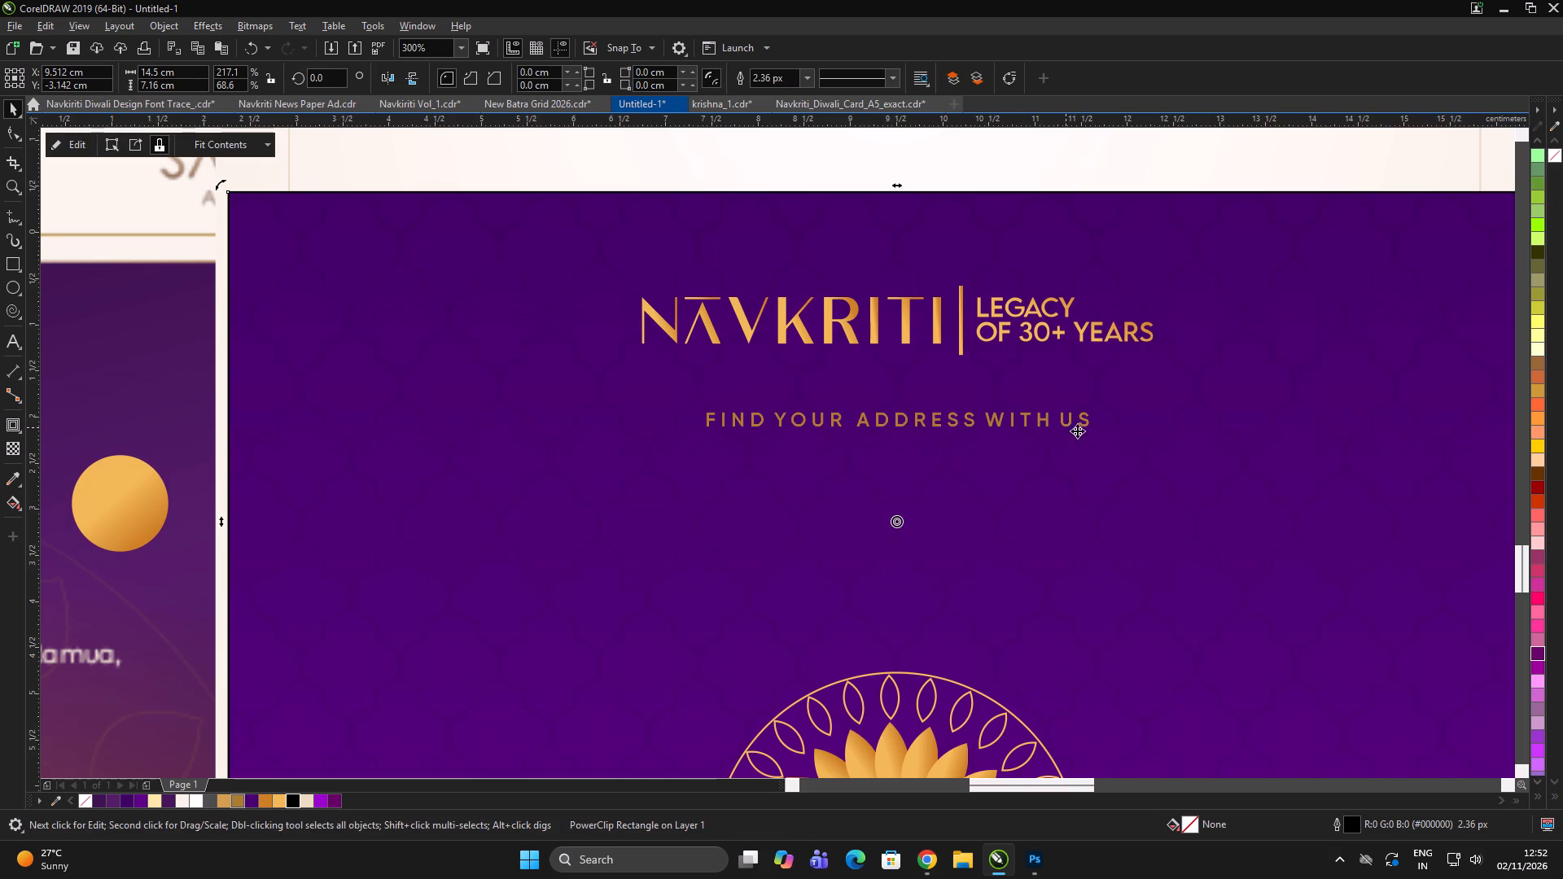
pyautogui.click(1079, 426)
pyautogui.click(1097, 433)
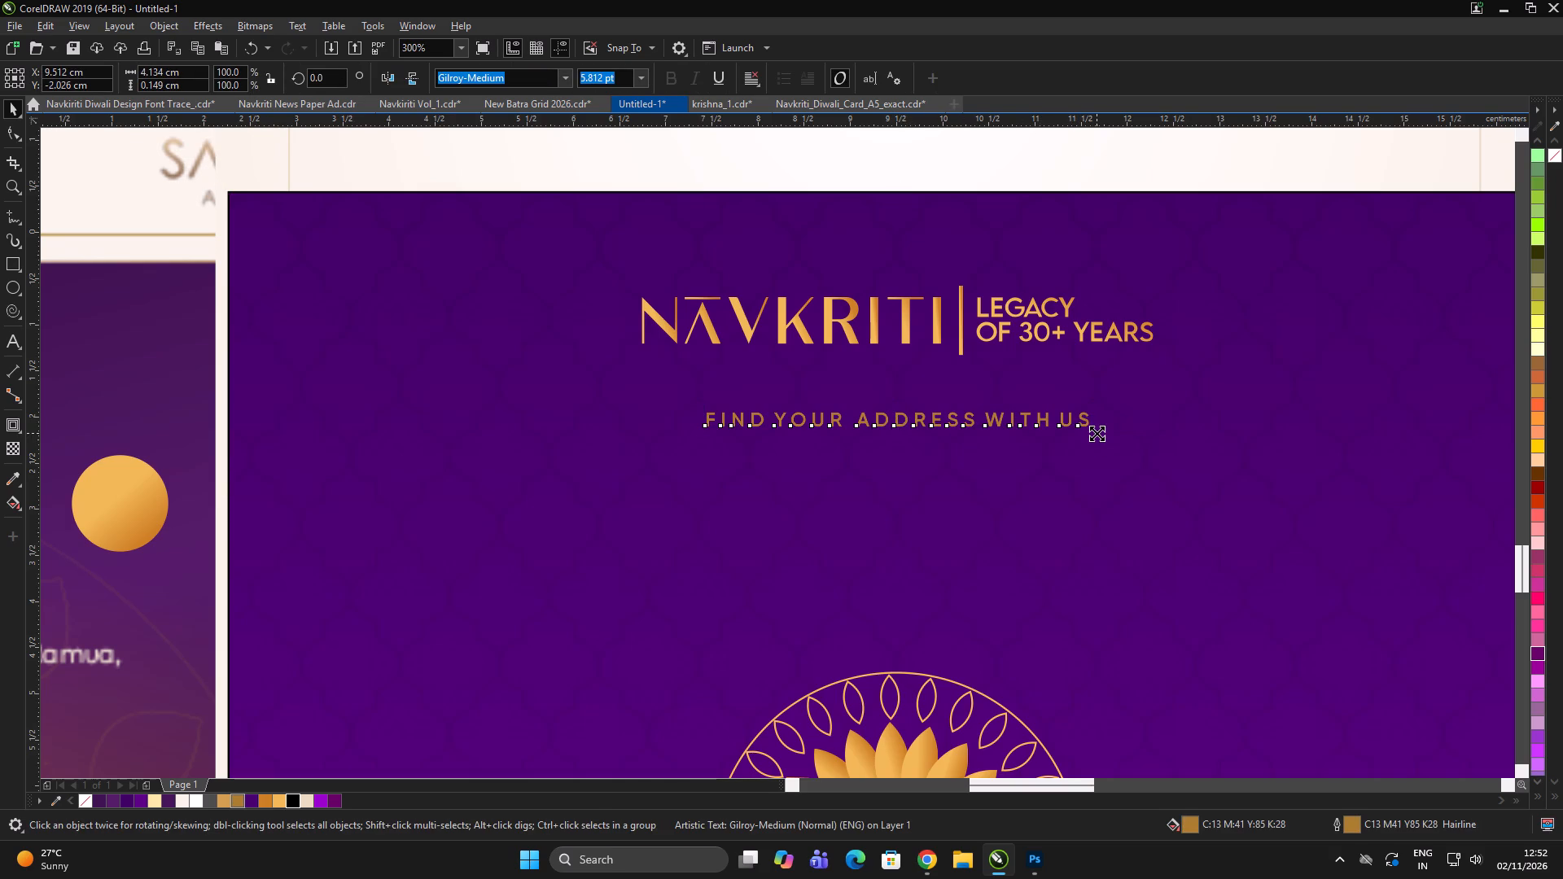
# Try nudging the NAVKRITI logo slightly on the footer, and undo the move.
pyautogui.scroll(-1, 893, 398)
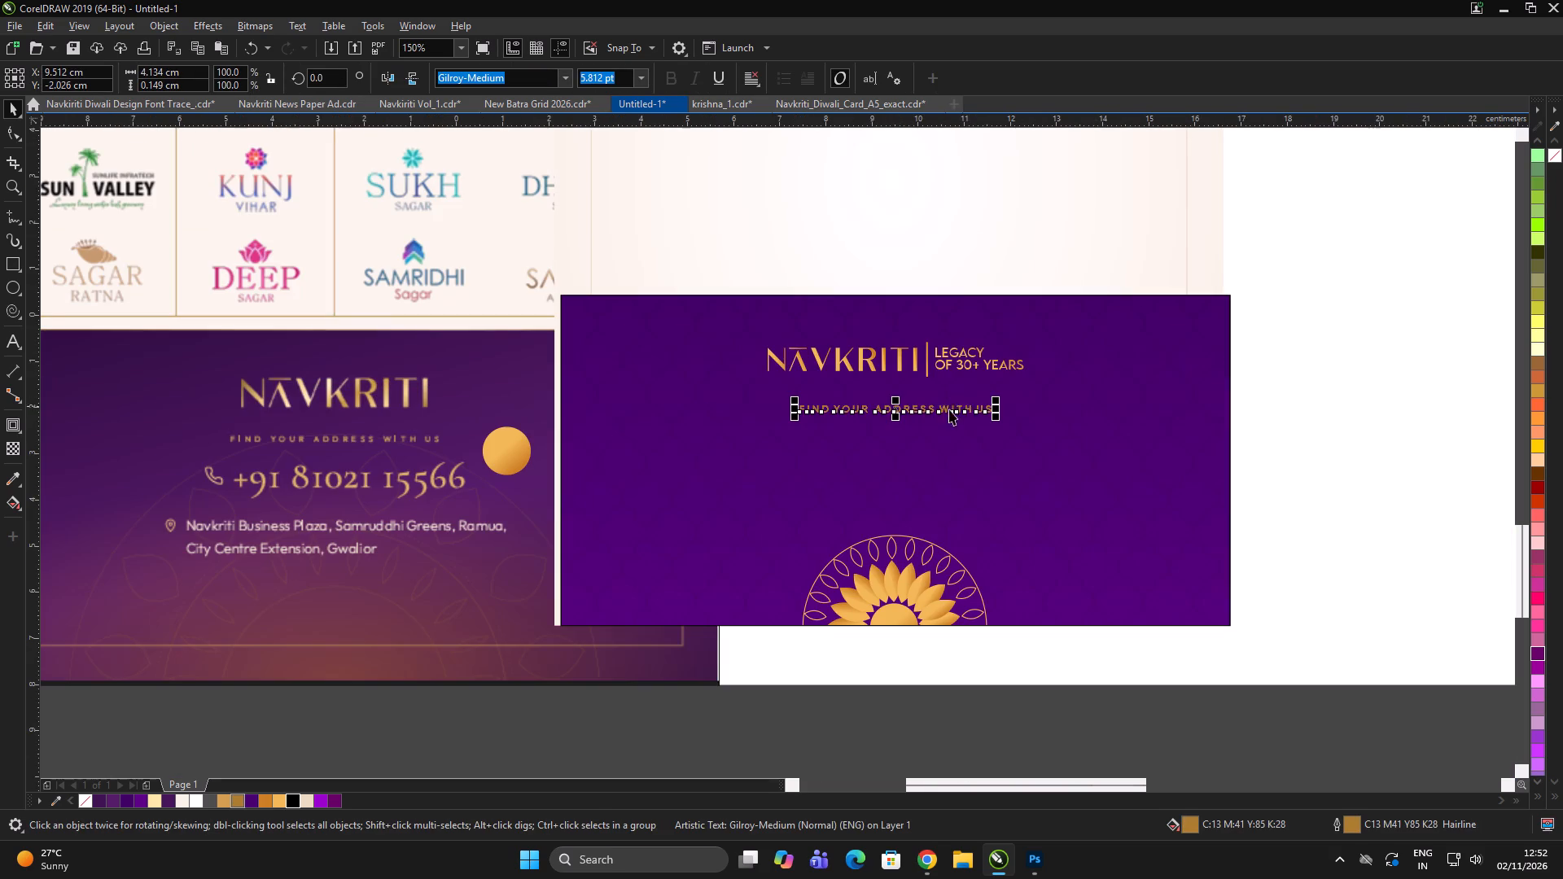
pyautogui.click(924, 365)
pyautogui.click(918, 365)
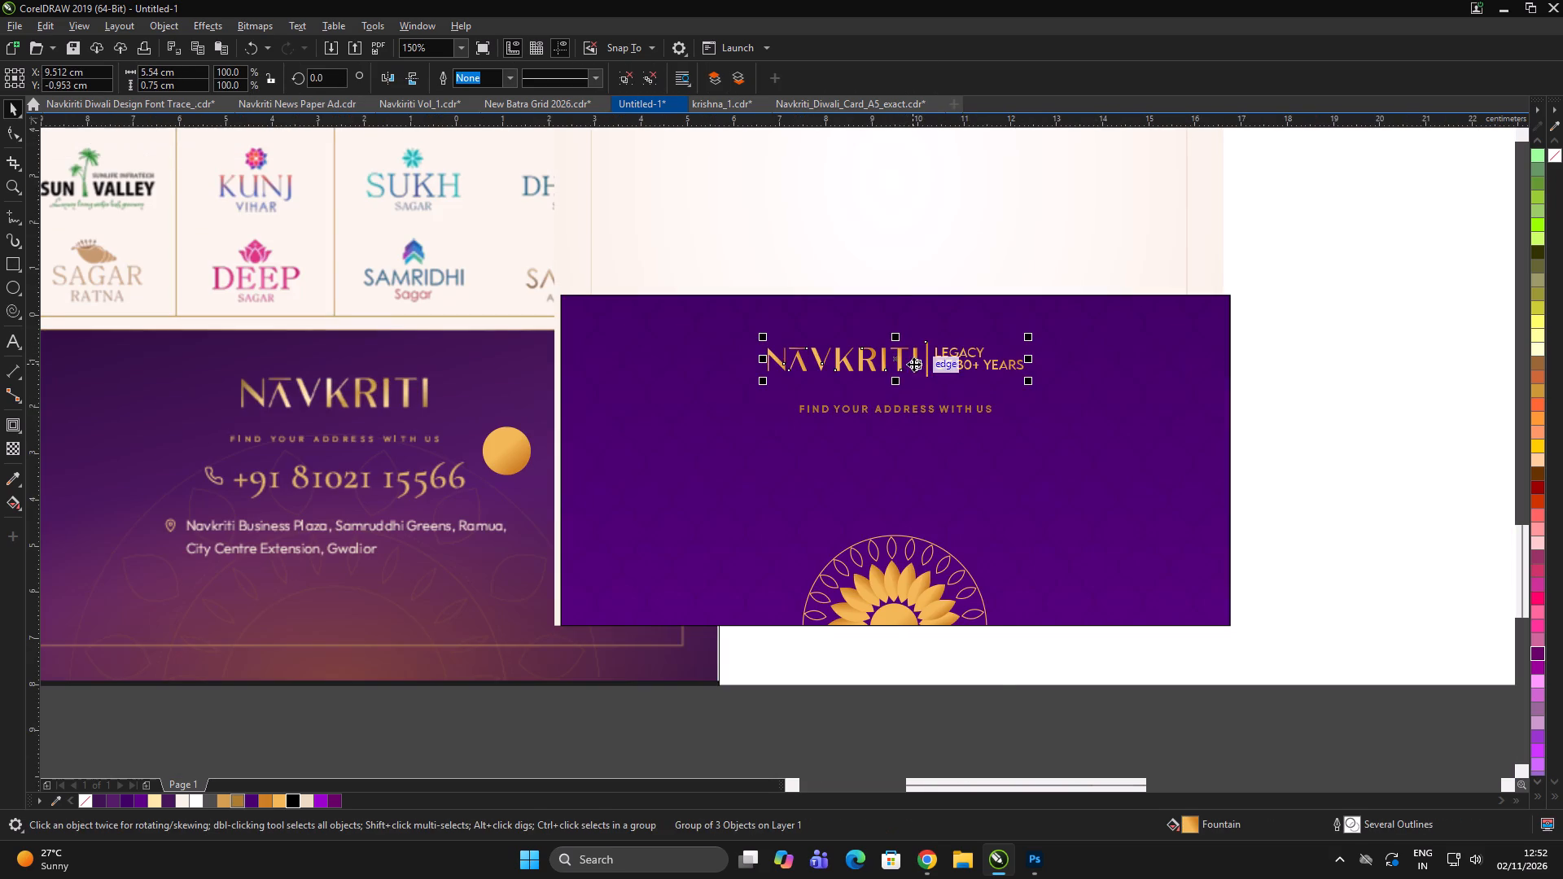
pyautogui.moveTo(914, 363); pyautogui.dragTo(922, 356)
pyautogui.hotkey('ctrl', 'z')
# Align the FIND YOUR ADDRESS WITH US tagline to the purple footer's horizontal centre once more.
pyautogui.click(962, 413)
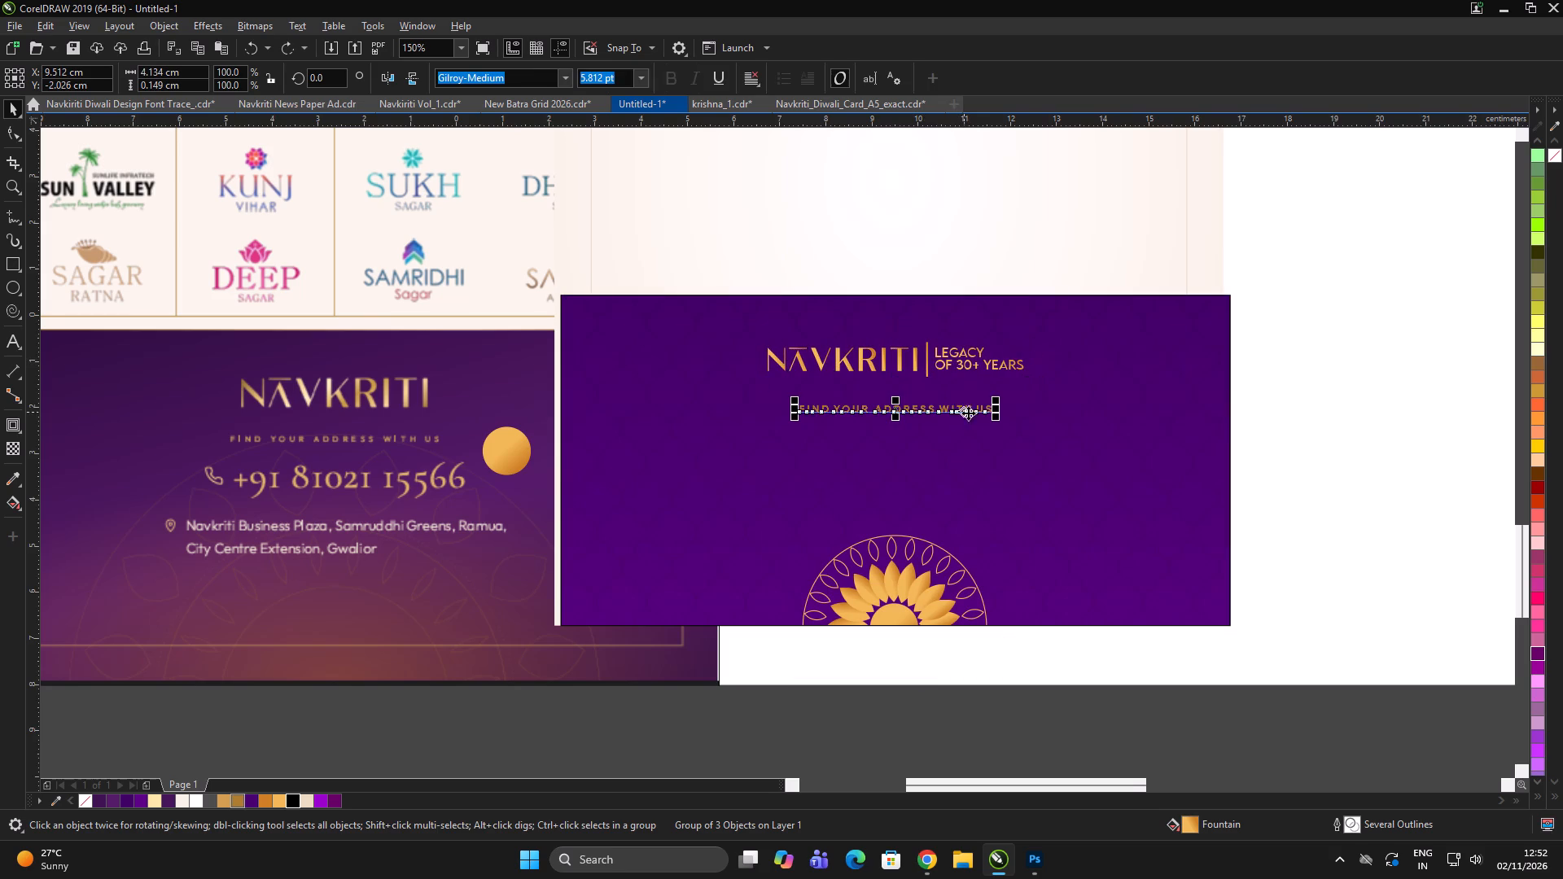
pyautogui.scroll(-1, 812, 374)
pyautogui.doubleClick(1200, 509)
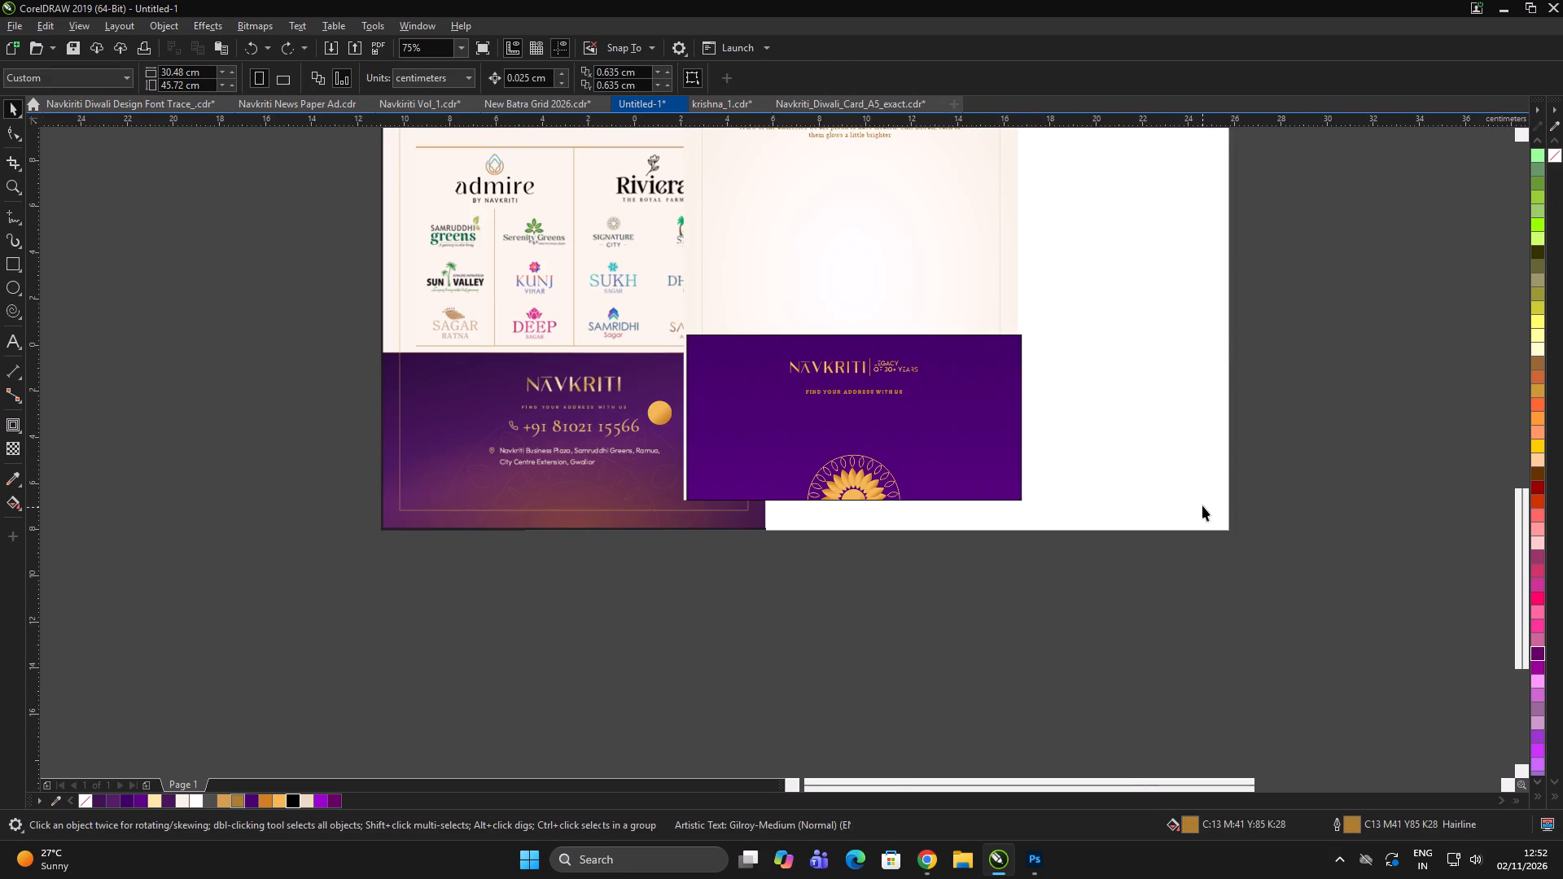
pyautogui.click(872, 392)
pyautogui.keyDown('shift'); pyautogui.click(937, 426); pyautogui.keyUp('shift')
pyautogui.press('c')
pyautogui.click(1174, 403)
pyautogui.click(1180, 402)
# Switch to Lightshot and capture the phone number and address lines of the reference card's footer.
pyautogui.scroll(1, 593, 427)
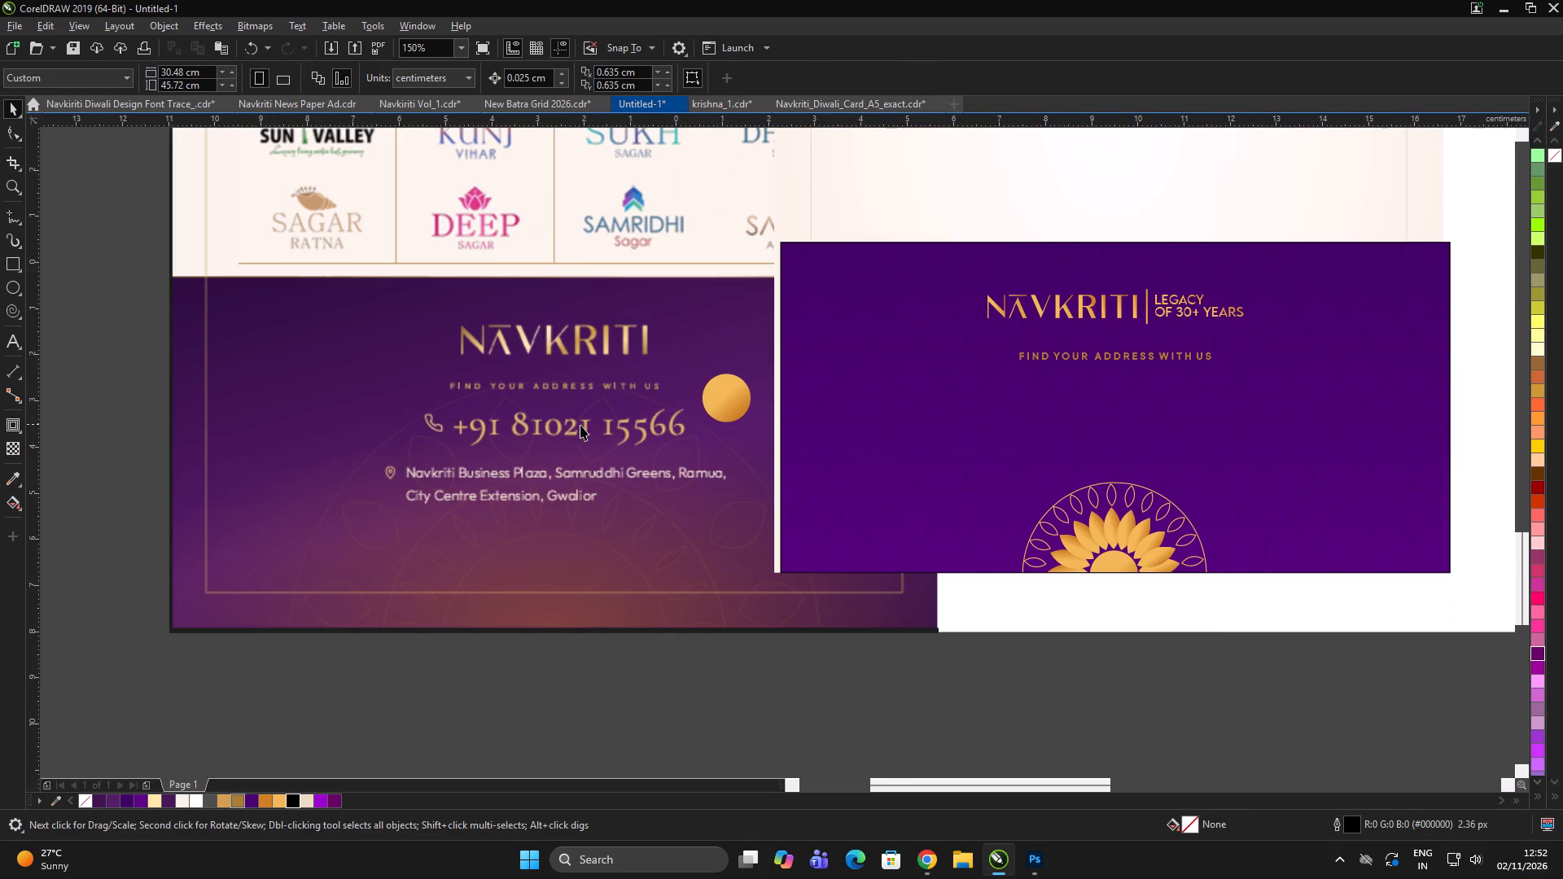
pyautogui.click(1342, 864)
pyautogui.click(1309, 811)
pyautogui.moveTo(368, 400); pyautogui.dragTo(685, 523)
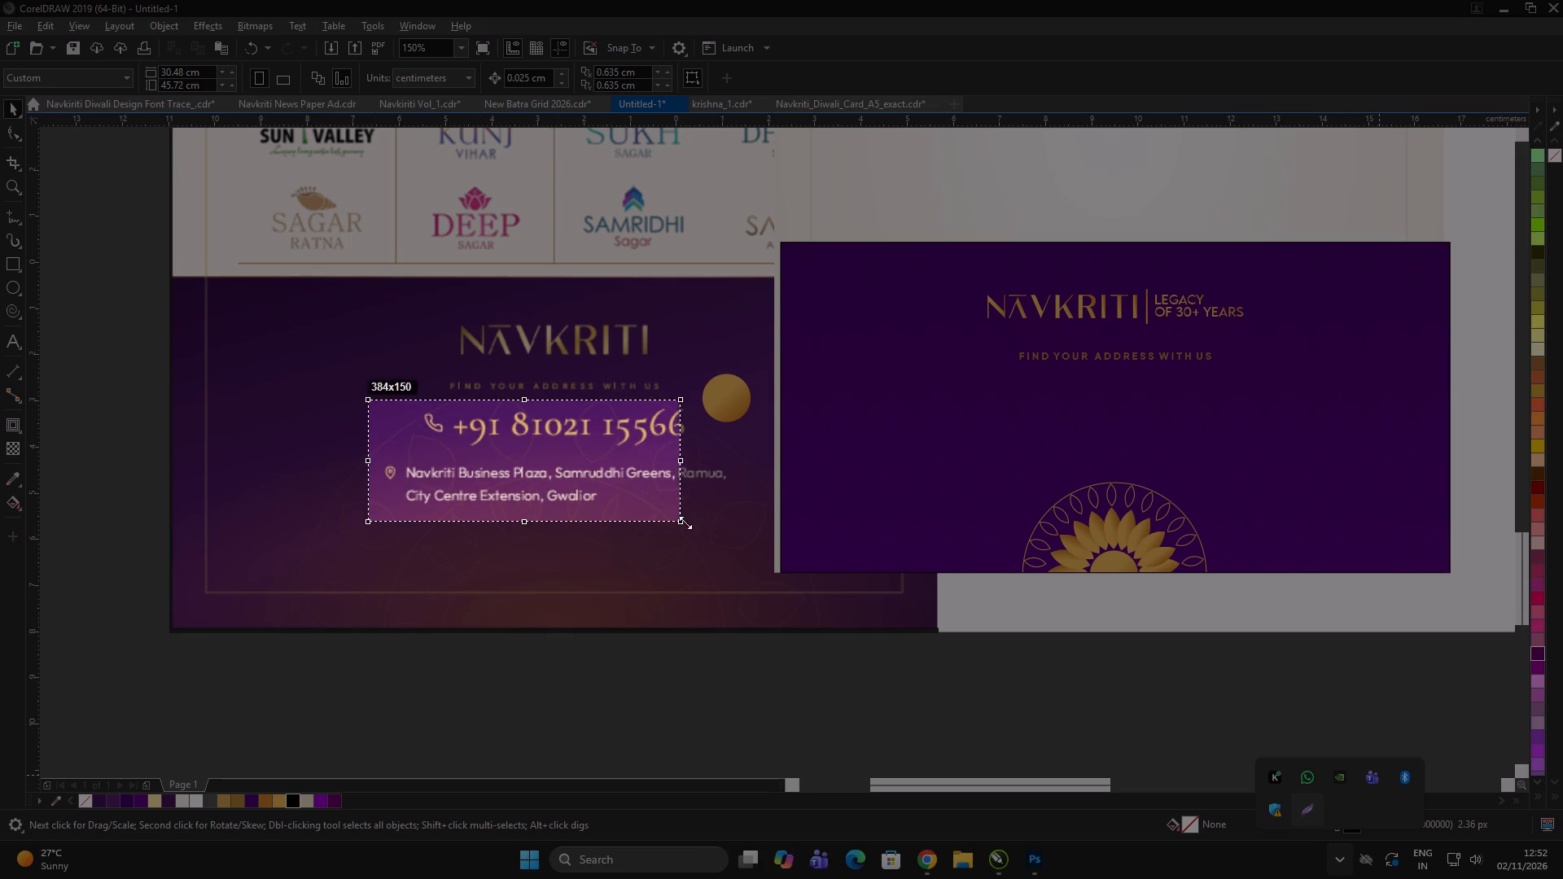
# Extend the capture to the full width of the phone and address lines and paste it into a new Google Keep note.
pyautogui.moveTo(685, 523); pyautogui.dragTo(731, 527)
pyautogui.click(668, 541)
pyautogui.hotkey('alt', 'Tab')
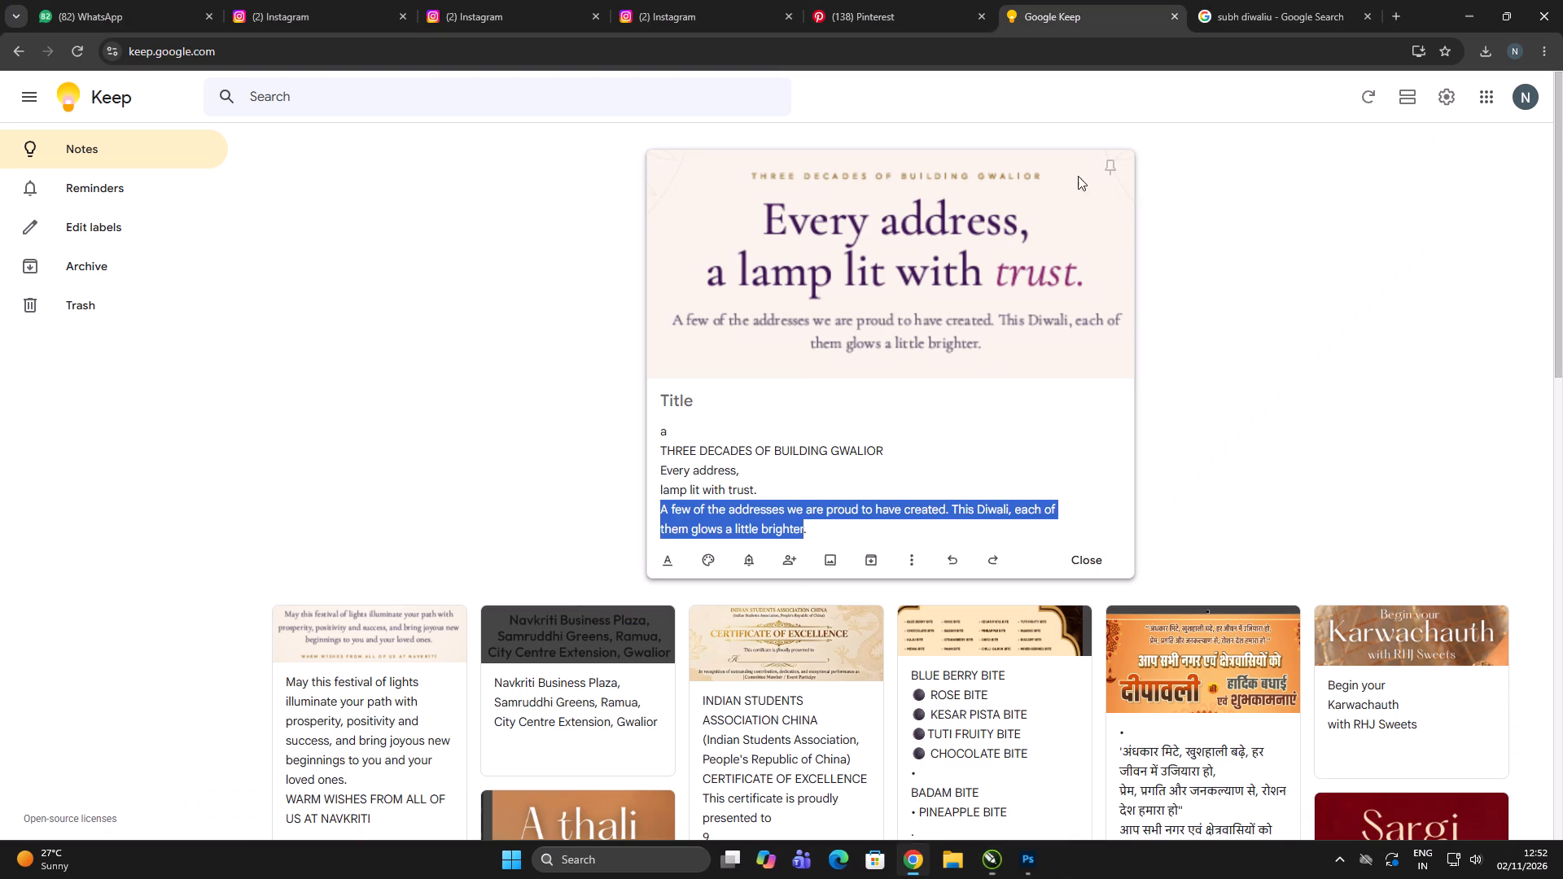
pyautogui.click(1090, 564)
pyautogui.click(803, 167)
pyautogui.hotkey('ctrl', 'v')
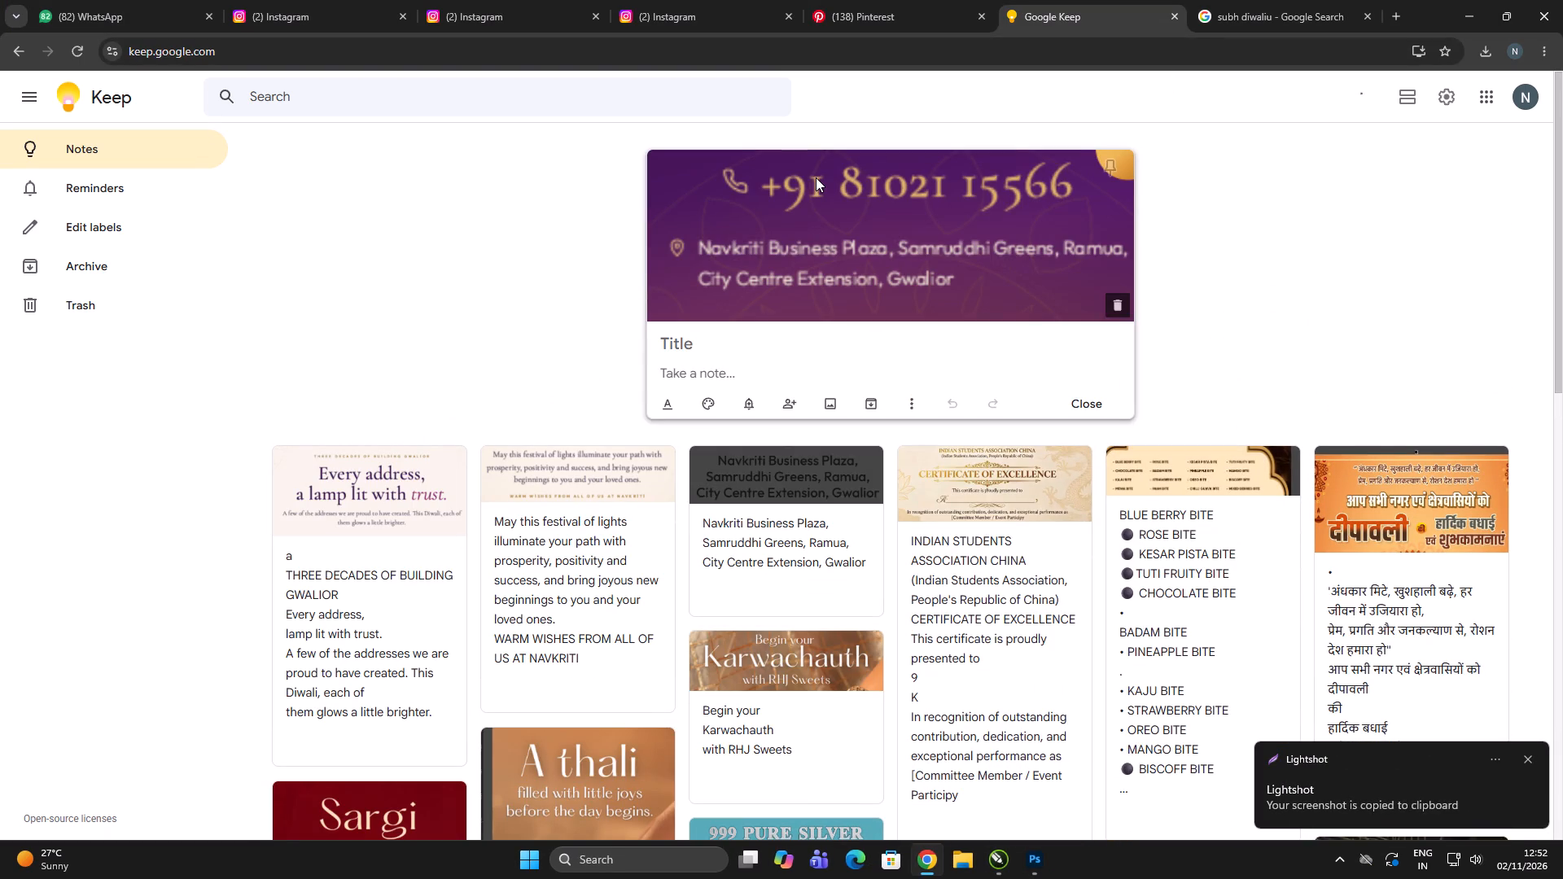
# Grab the text from the pasted footer image into the Google Keep note.
pyautogui.click(911, 400)
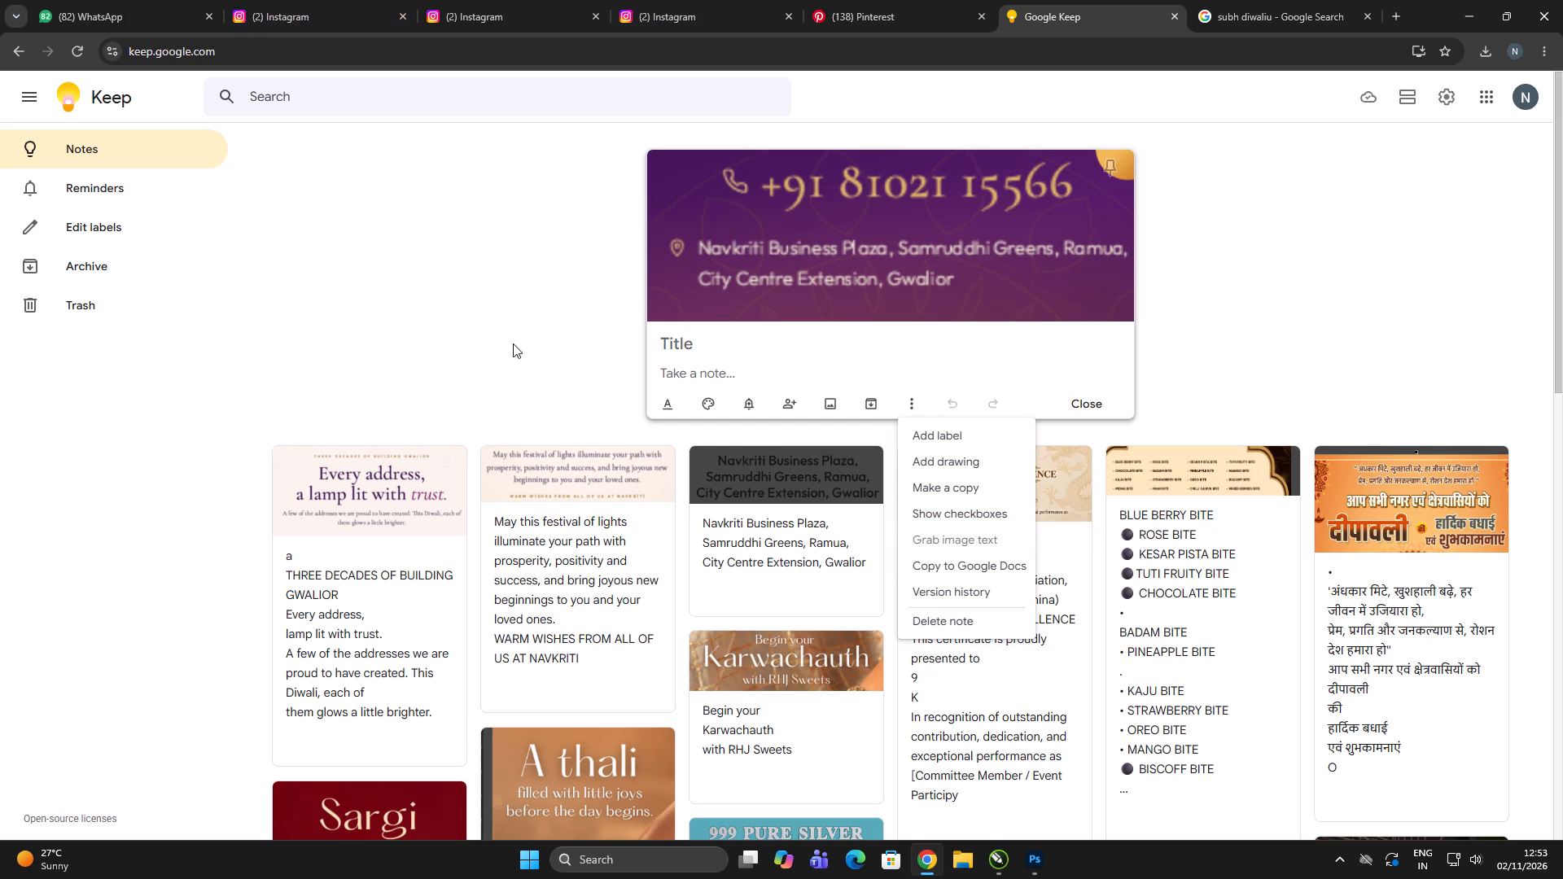
pyautogui.doubleClick(901, 398)
pyautogui.doubleClick(906, 400)
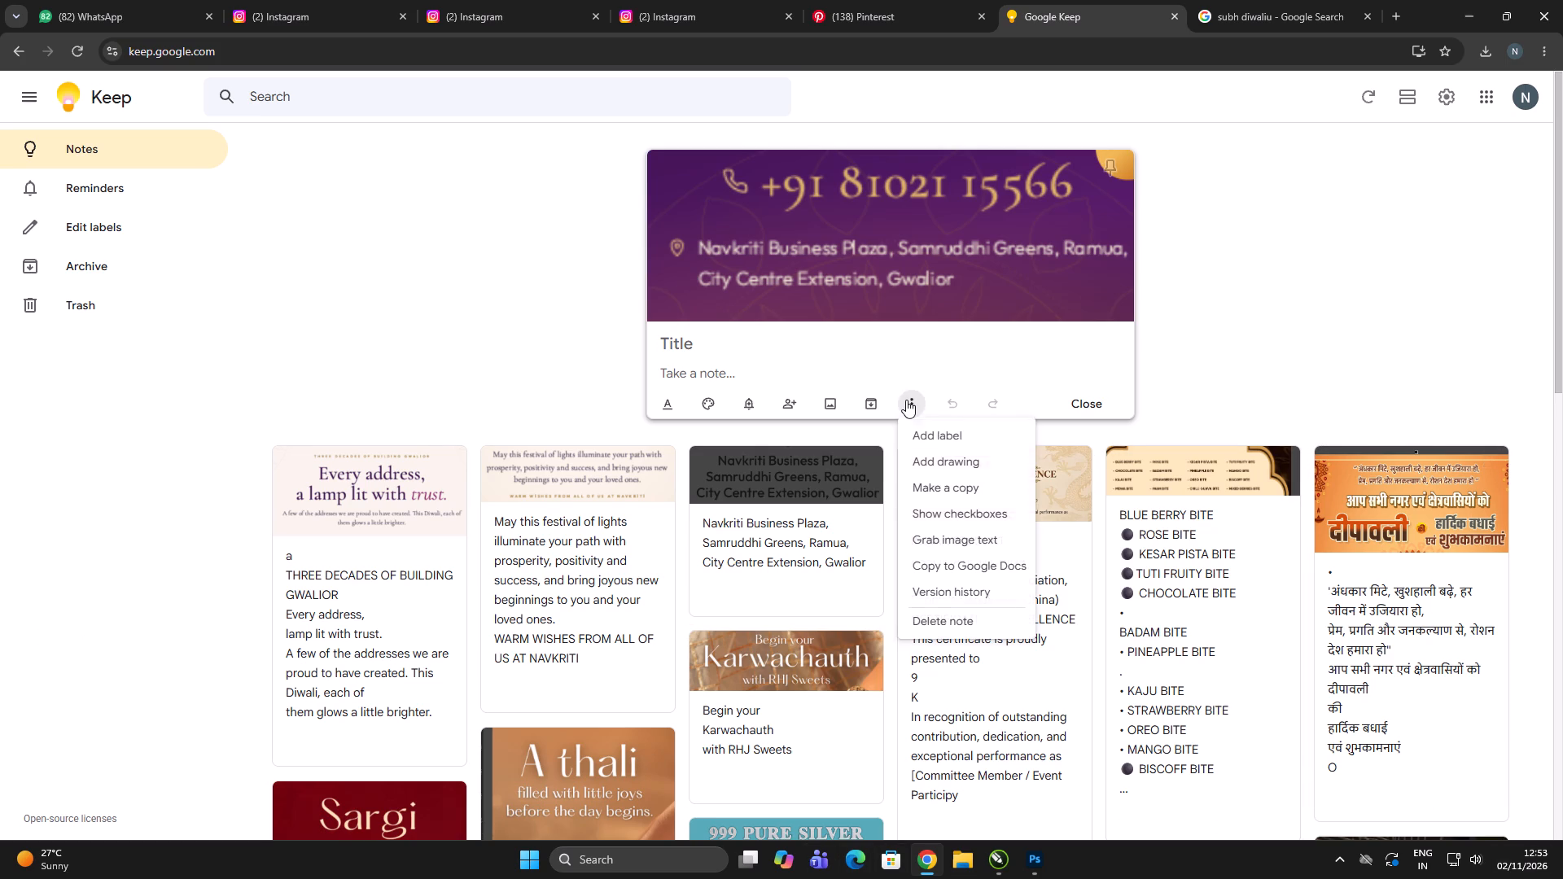
pyautogui.click(975, 536)
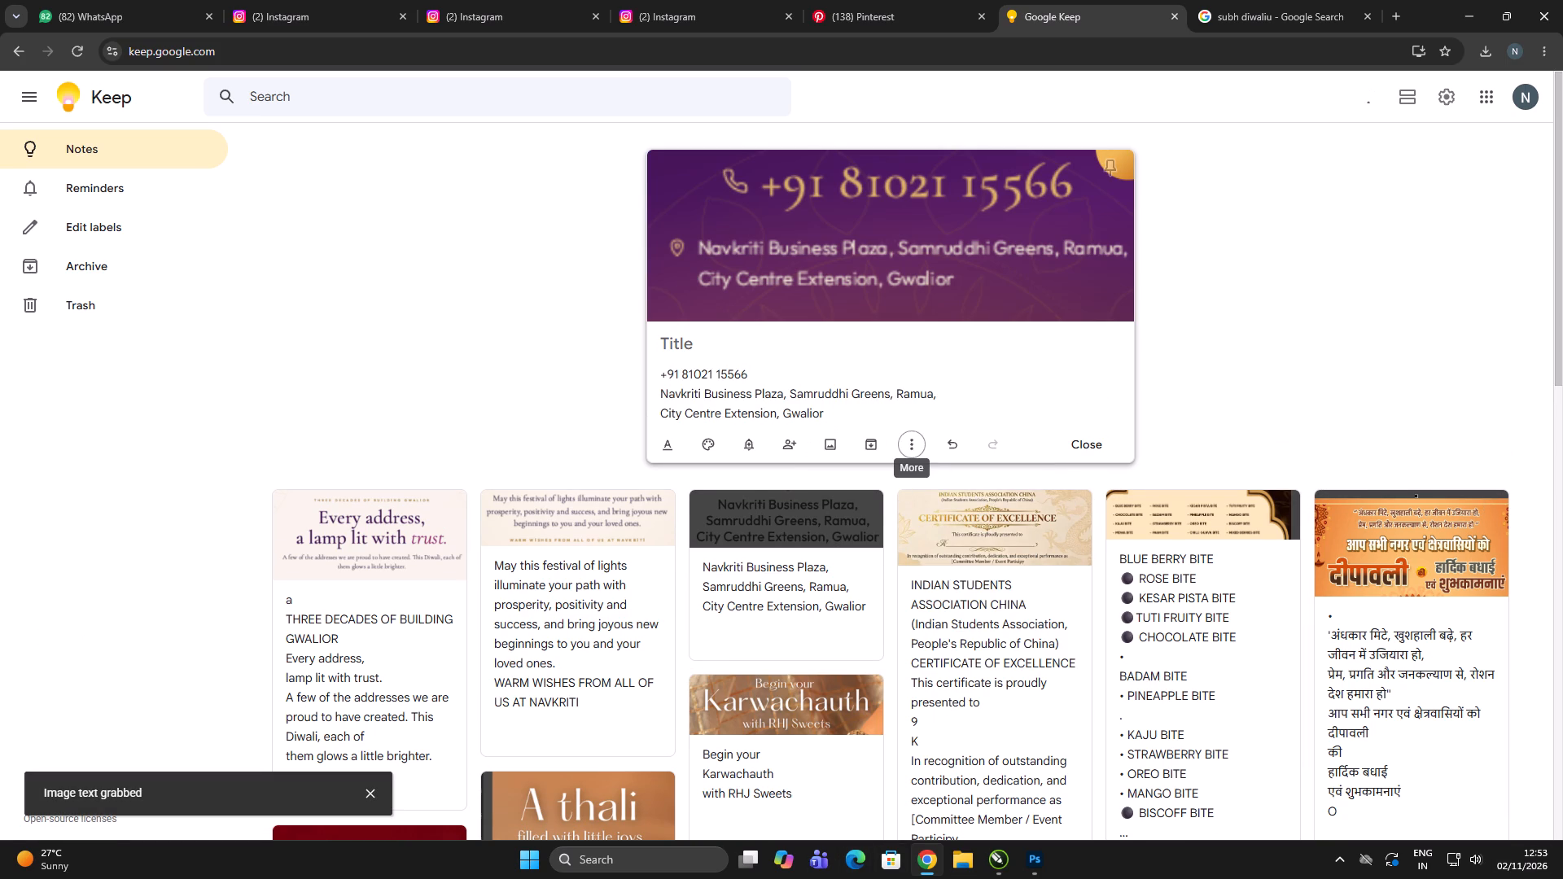
# Copy the phone number from the note and paste it in CorelDRAW as artistic text below the FIND YOUR ADDRESS WITH US tagline.
pyautogui.moveTo(770, 364); pyautogui.dragTo(630, 365)
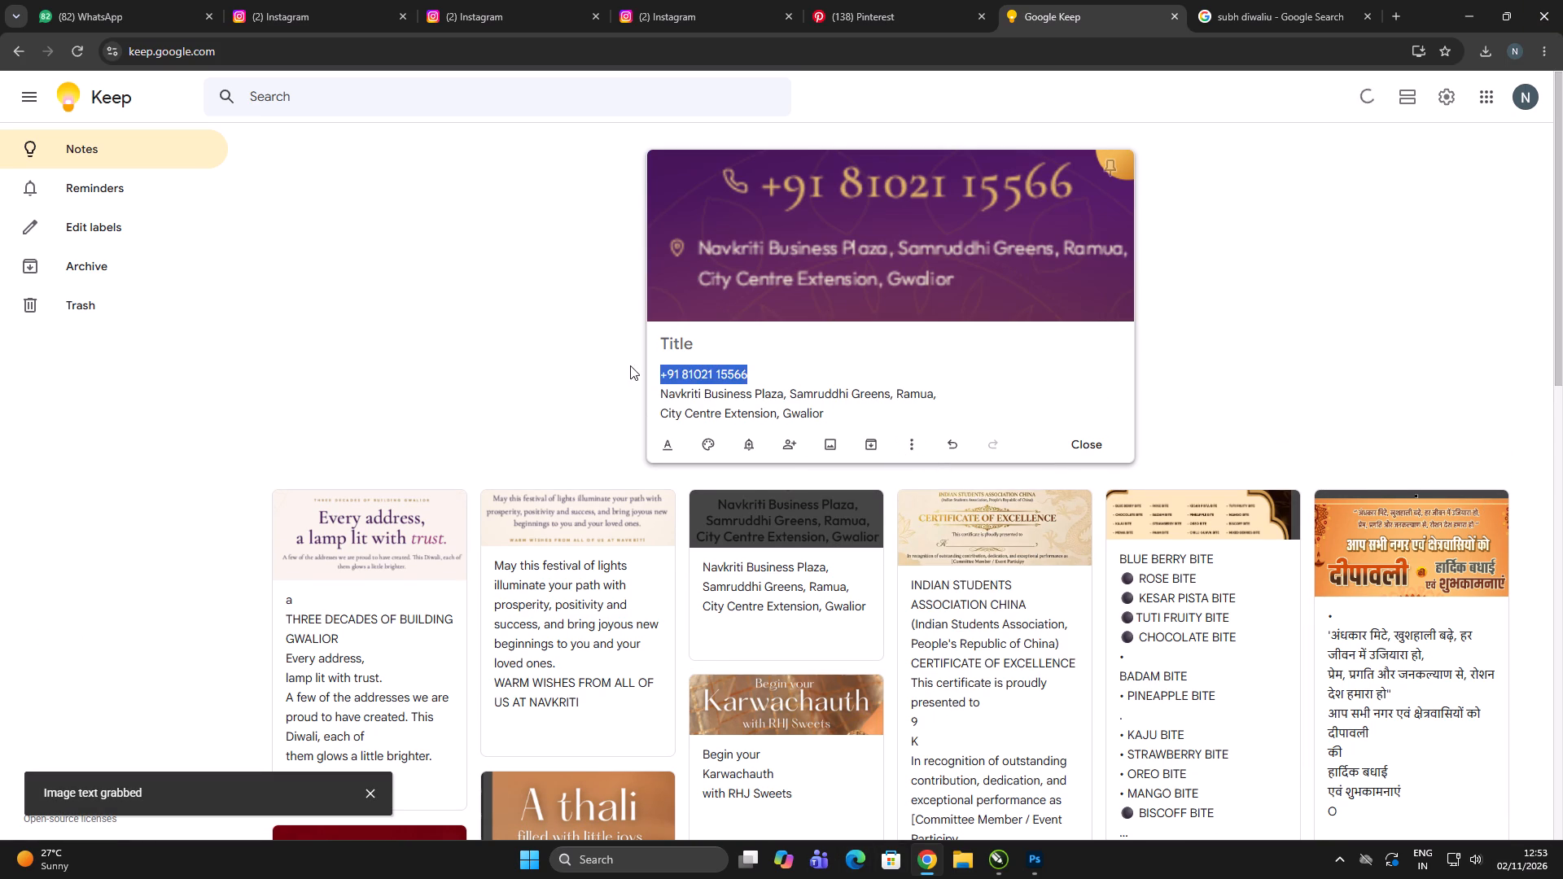
pyautogui.moveTo(630, 365); pyautogui.dragTo(628, 365)
pyautogui.hotkey('ctrl', 'c')
pyautogui.hotkey('alt', 'Tab')
pyautogui.scroll(-2, 900, 470)
pyautogui.doubleClick(875, 598)
pyautogui.scroll(1, 928, 428)
pyautogui.click(1282, 412)
pyautogui.moveTo(1281, 408); pyautogui.dragTo(1238, 408)
pyautogui.scroll(1, 865, 419)
pyautogui.click(870, 422)
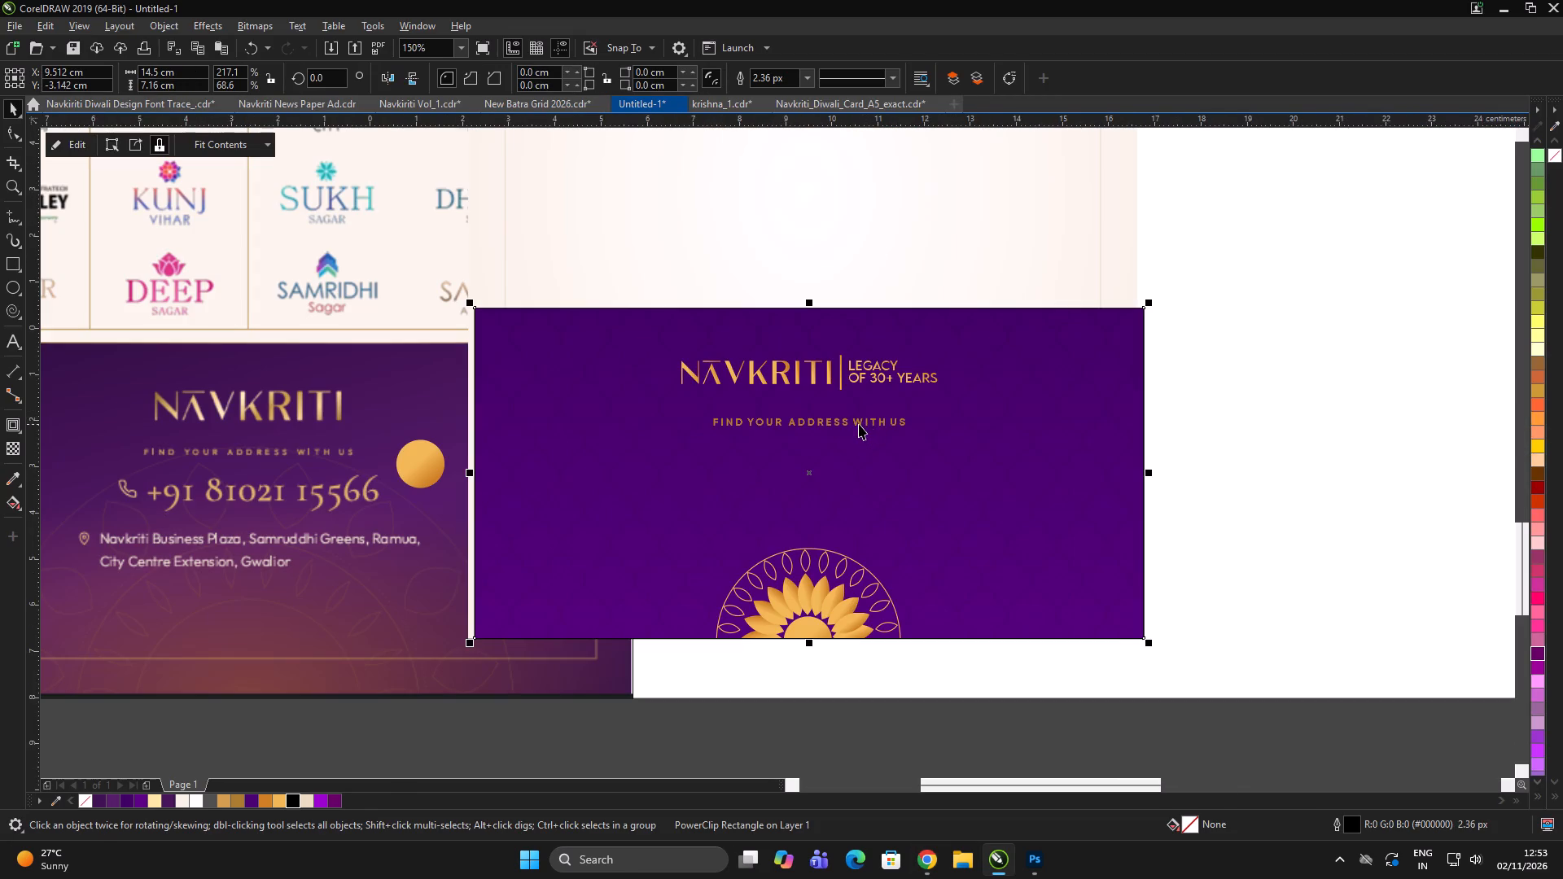
pyautogui.click(858, 424)
pyautogui.doubleClick(1321, 435)
pyautogui.press('F8')
pyautogui.click(811, 508)
pyautogui.hotkey('ctrl', 'v')
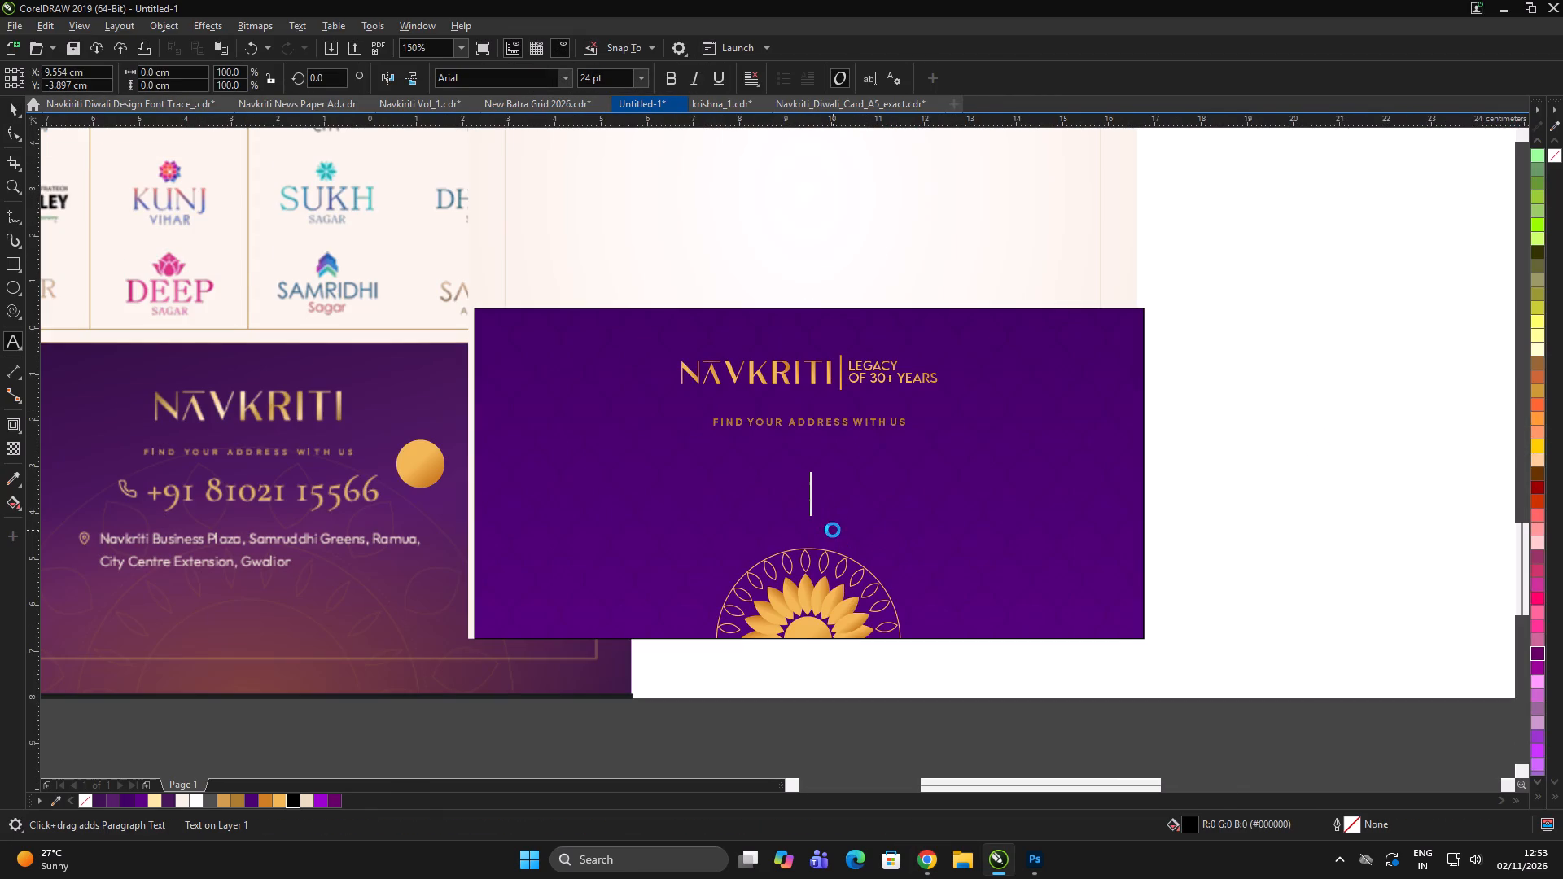
# Set the phone number's font to Cinzel.
pyautogui.hotkey('ctrl', 'a')
pyautogui.click(504, 75)
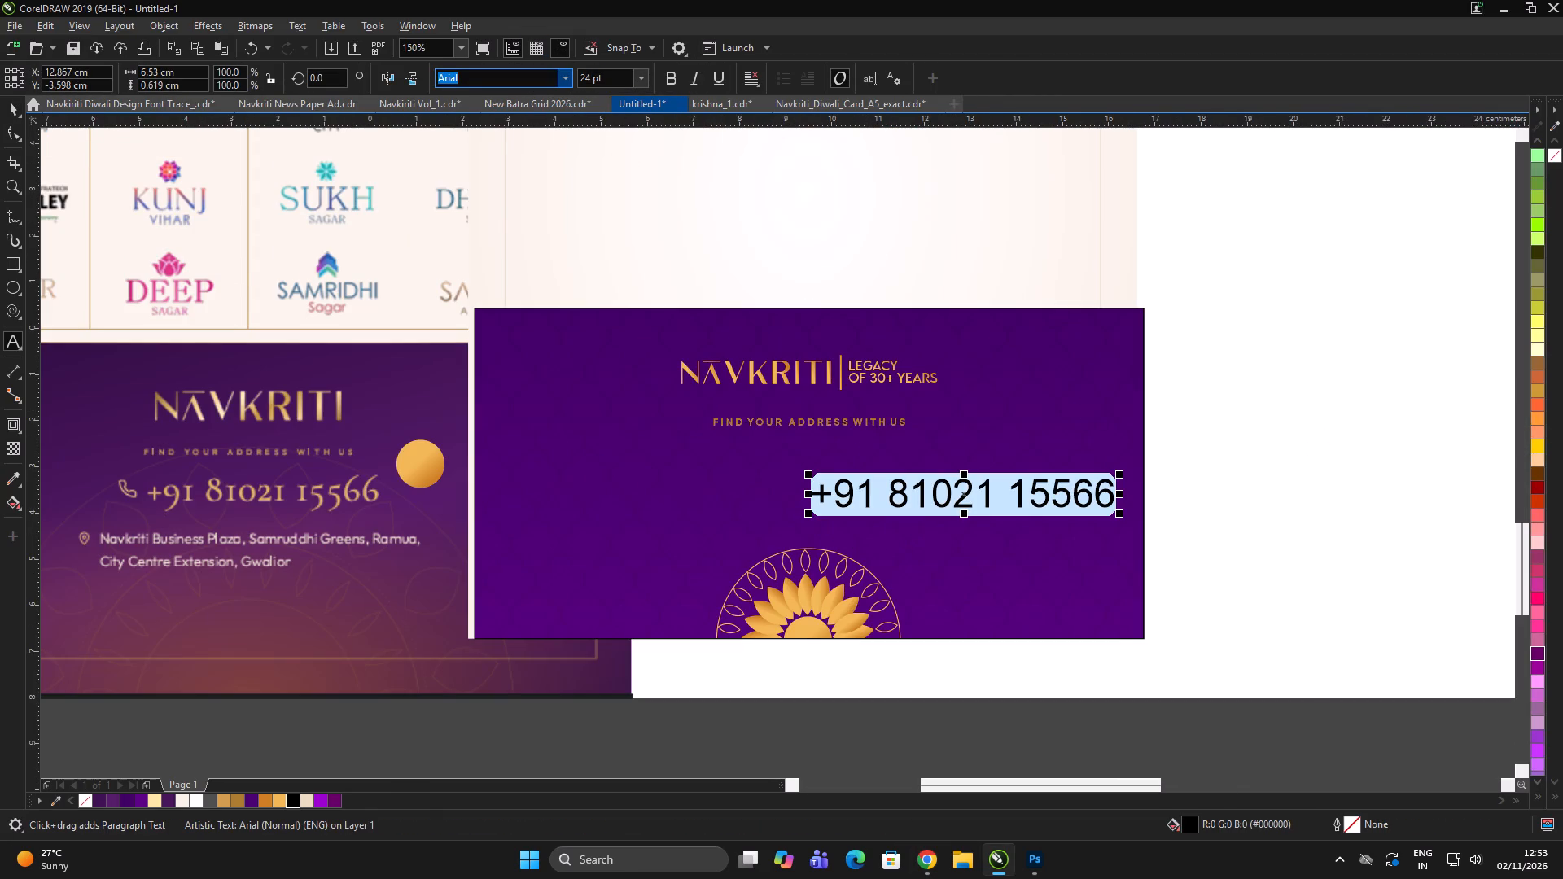
pyautogui.hotkey('ctrl', 'a')
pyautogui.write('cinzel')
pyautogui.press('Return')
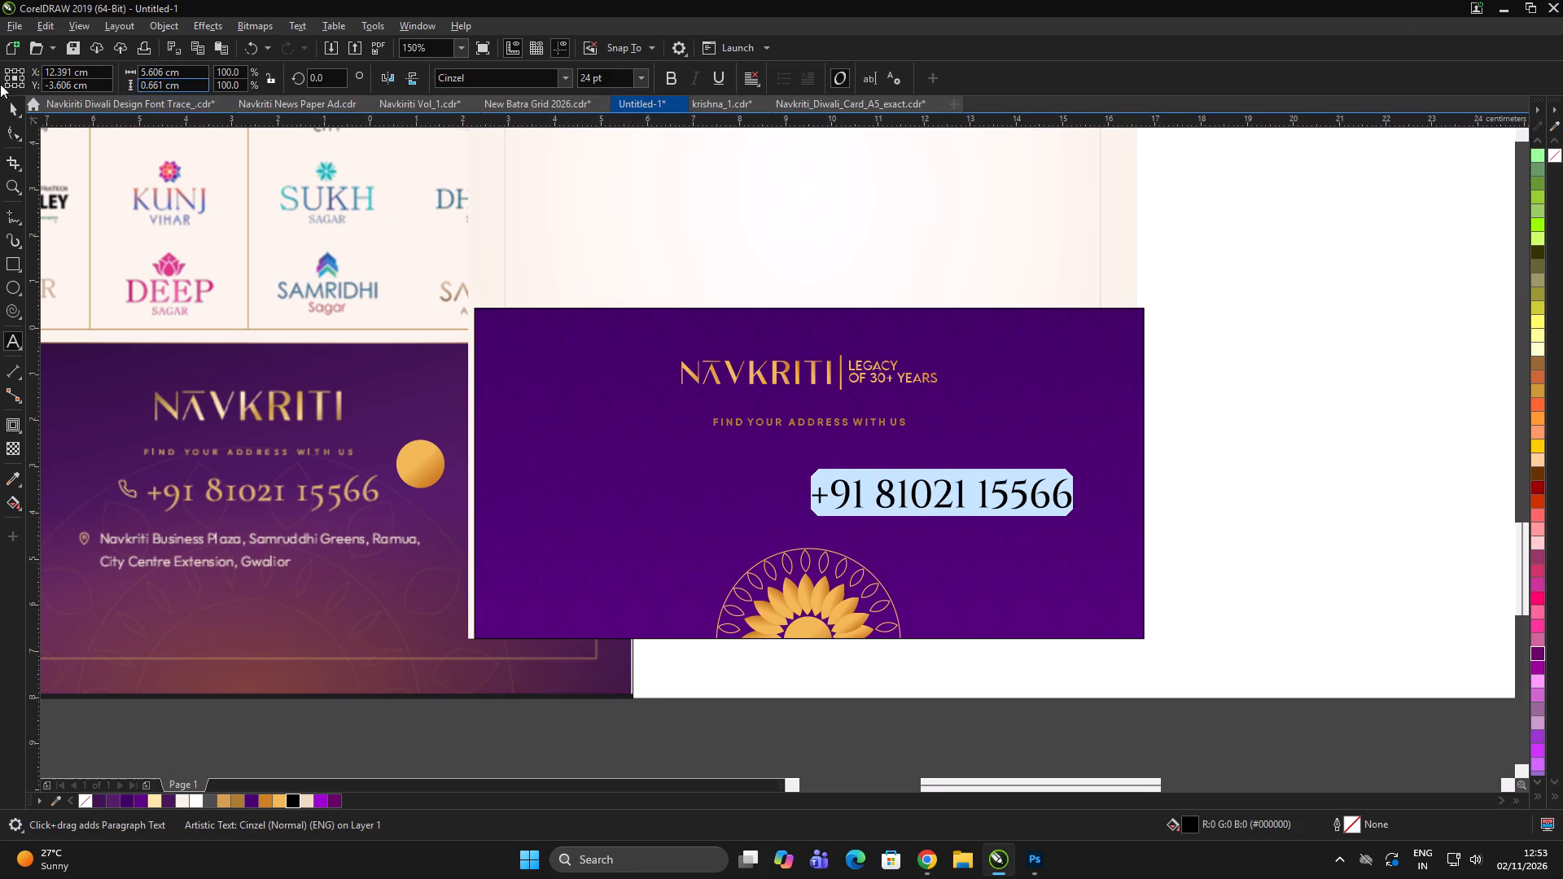
# Centre the phone number horizontally on the purple footer block and move it up slightly, closer to the tagline.
pyautogui.click(5, 112)
pyautogui.keyDown('shift'); pyautogui.click(642, 477); pyautogui.keyUp('shift')
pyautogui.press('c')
pyautogui.doubleClick(1434, 470)
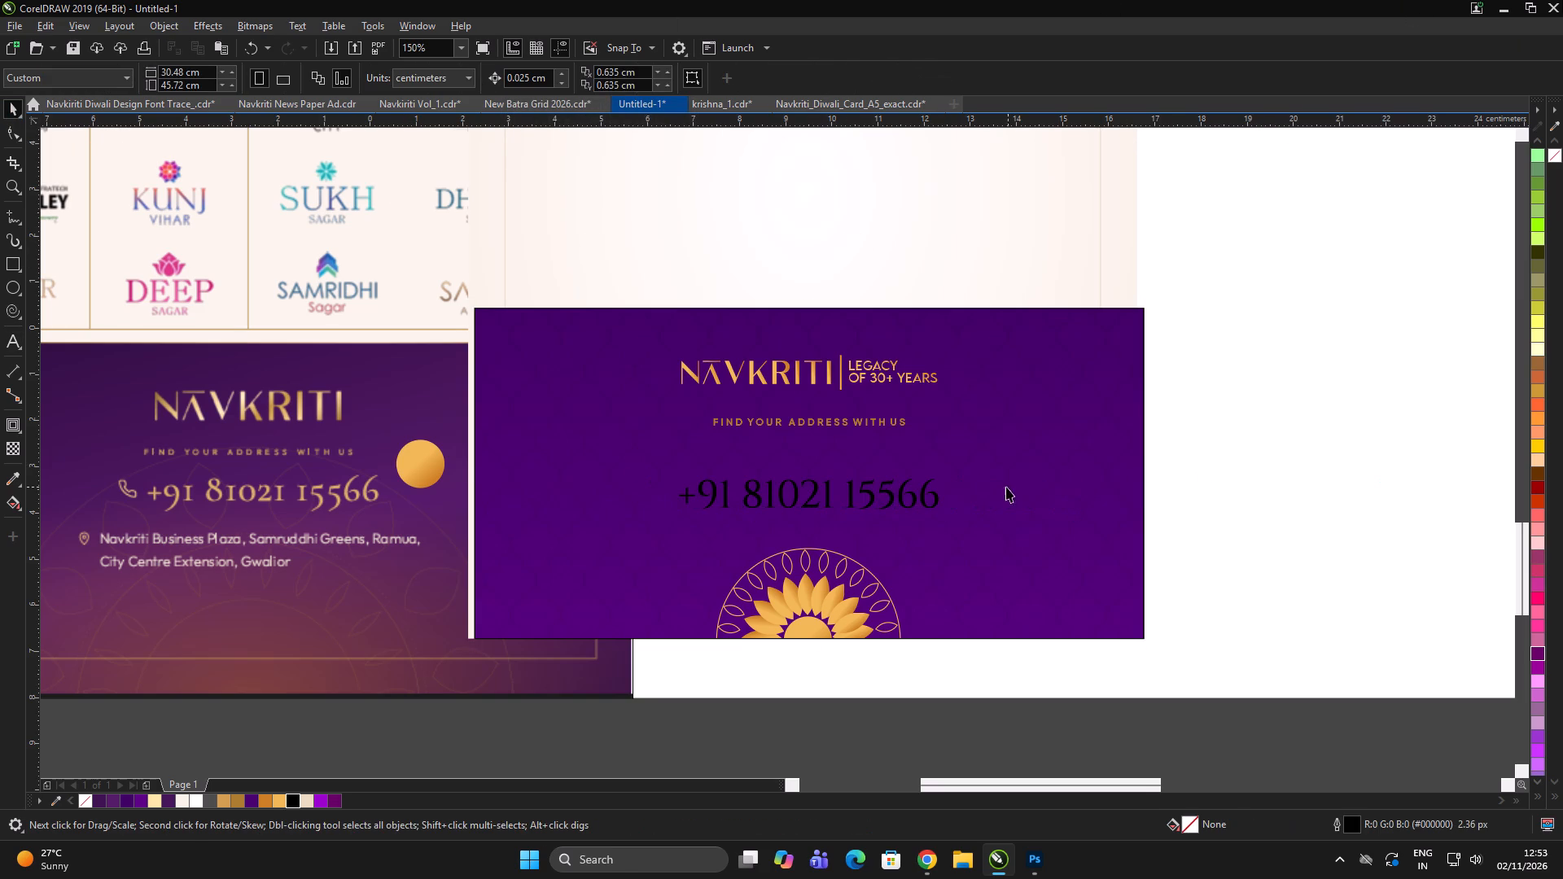
pyautogui.moveTo(927, 507); pyautogui.dragTo(929, 491)
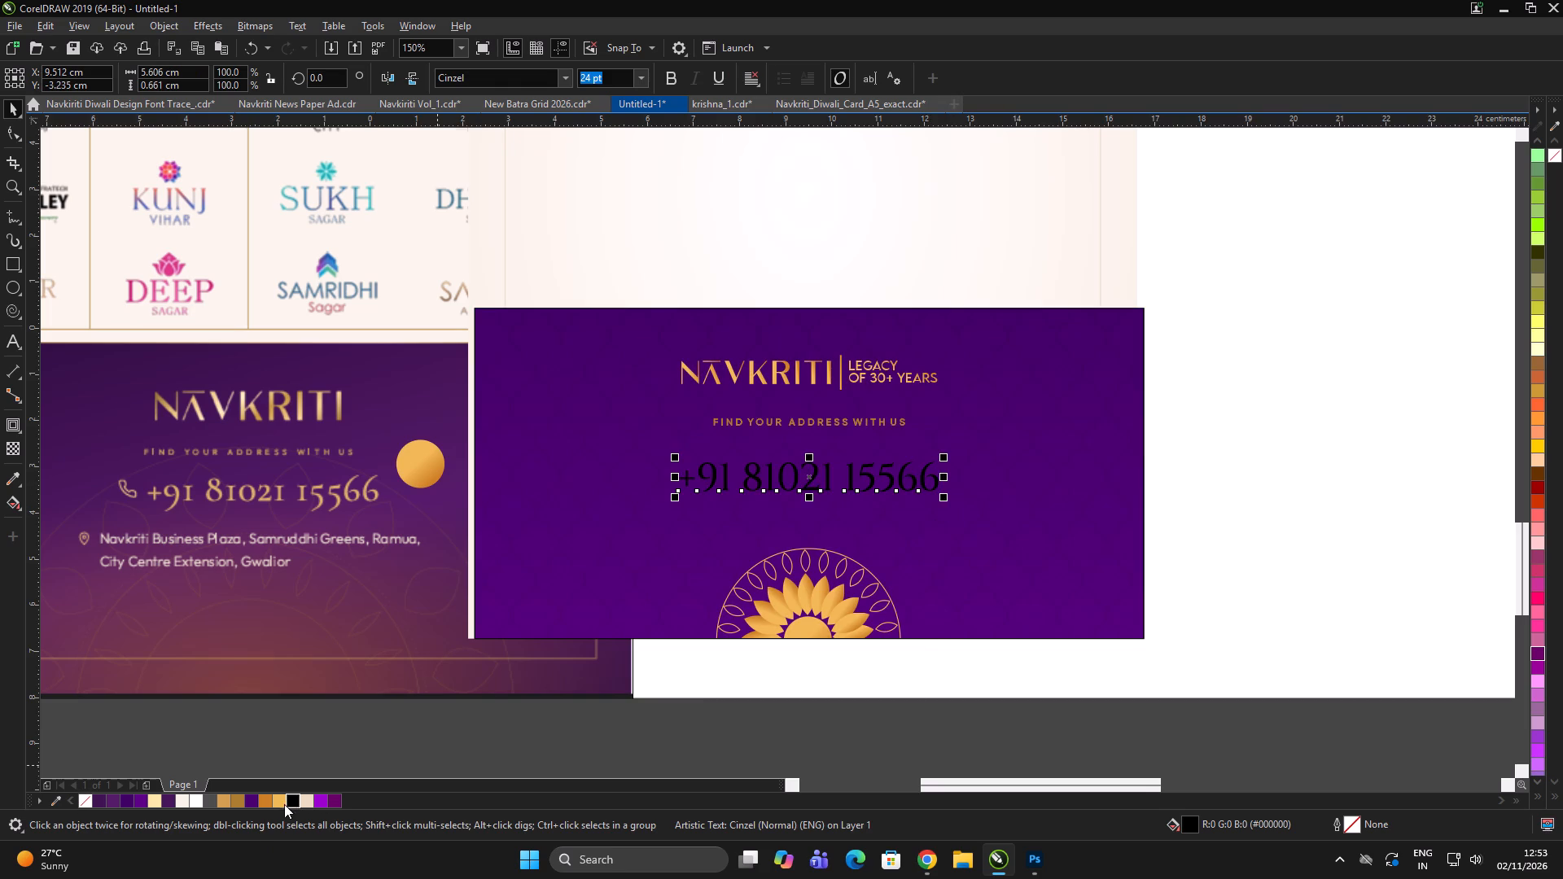
# Fill the phone number with the gold colour #F0B855.
pyautogui.click(282, 802)
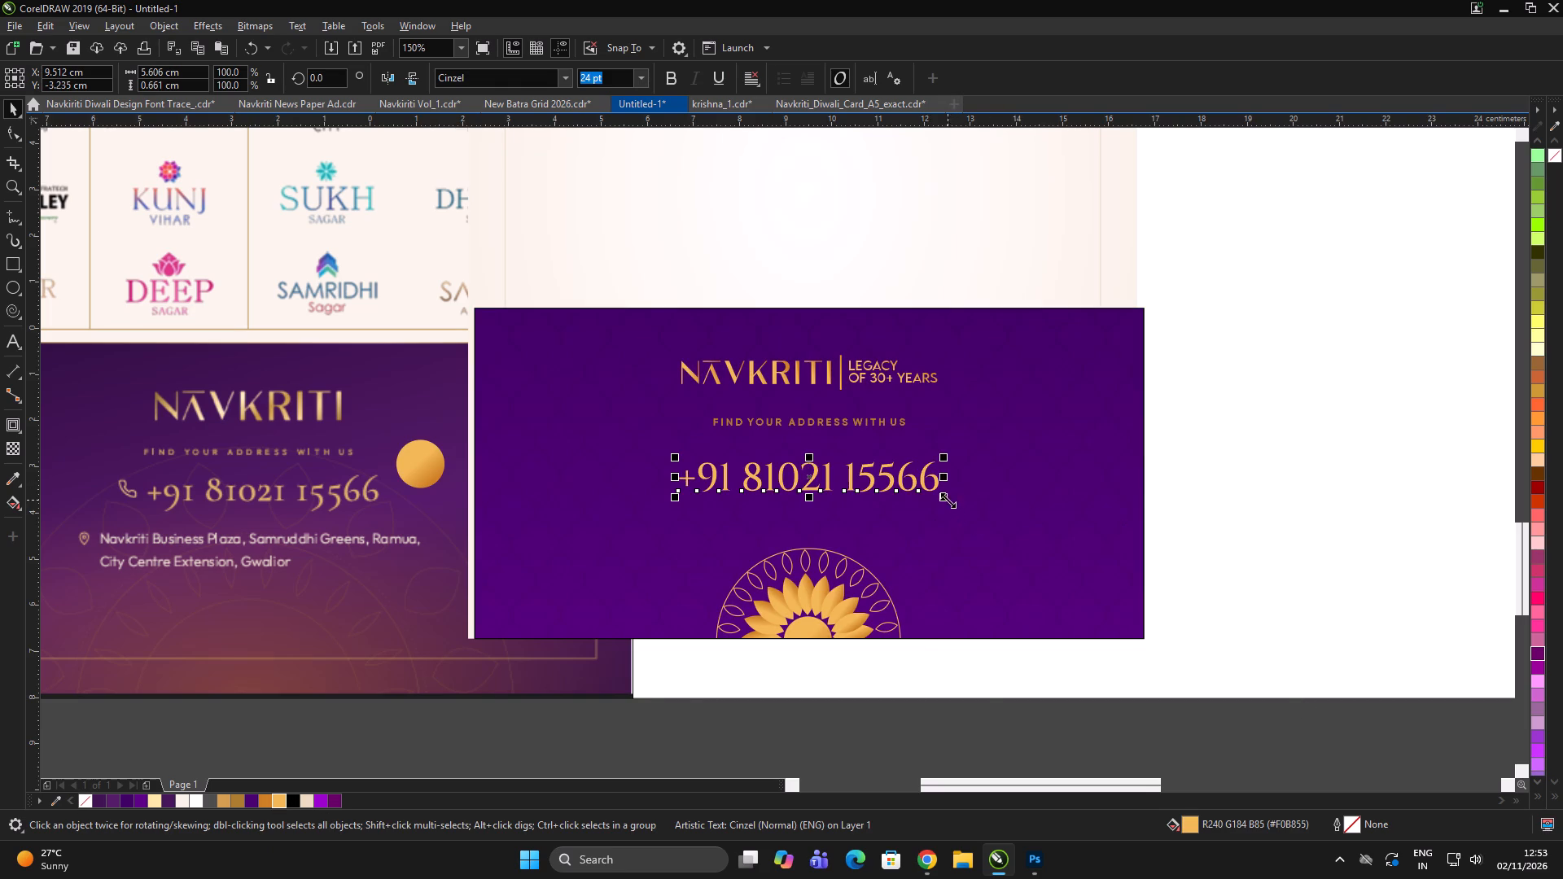
# Scale the phone number down slightly about its centre so it is narrower than the NAVKRITI logo line.
pyautogui.moveTo(945, 497); pyautogui.dragTo(925, 504)
pyautogui.click(1373, 496)
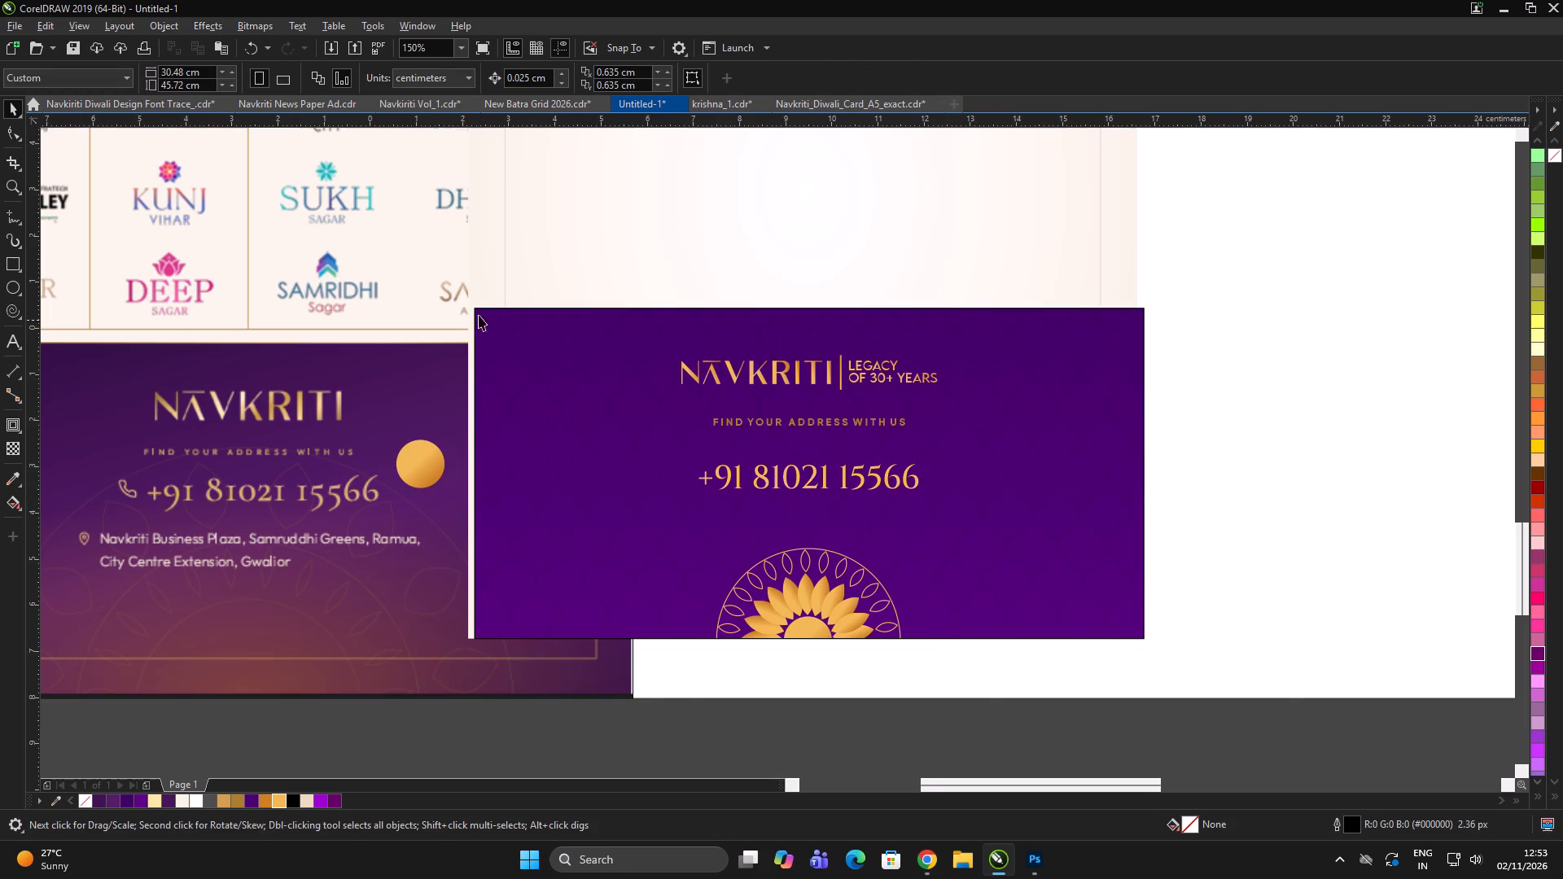
pyautogui.doubleClick(1434, 433)
pyautogui.click(1383, 420)
# Switch to Chrome to return to the Google Keep note holding the address lines.
pyautogui.hotkey('alt', 'Tab')
pyautogui.moveTo(922, 0); pyautogui.dragTo(935, 0)
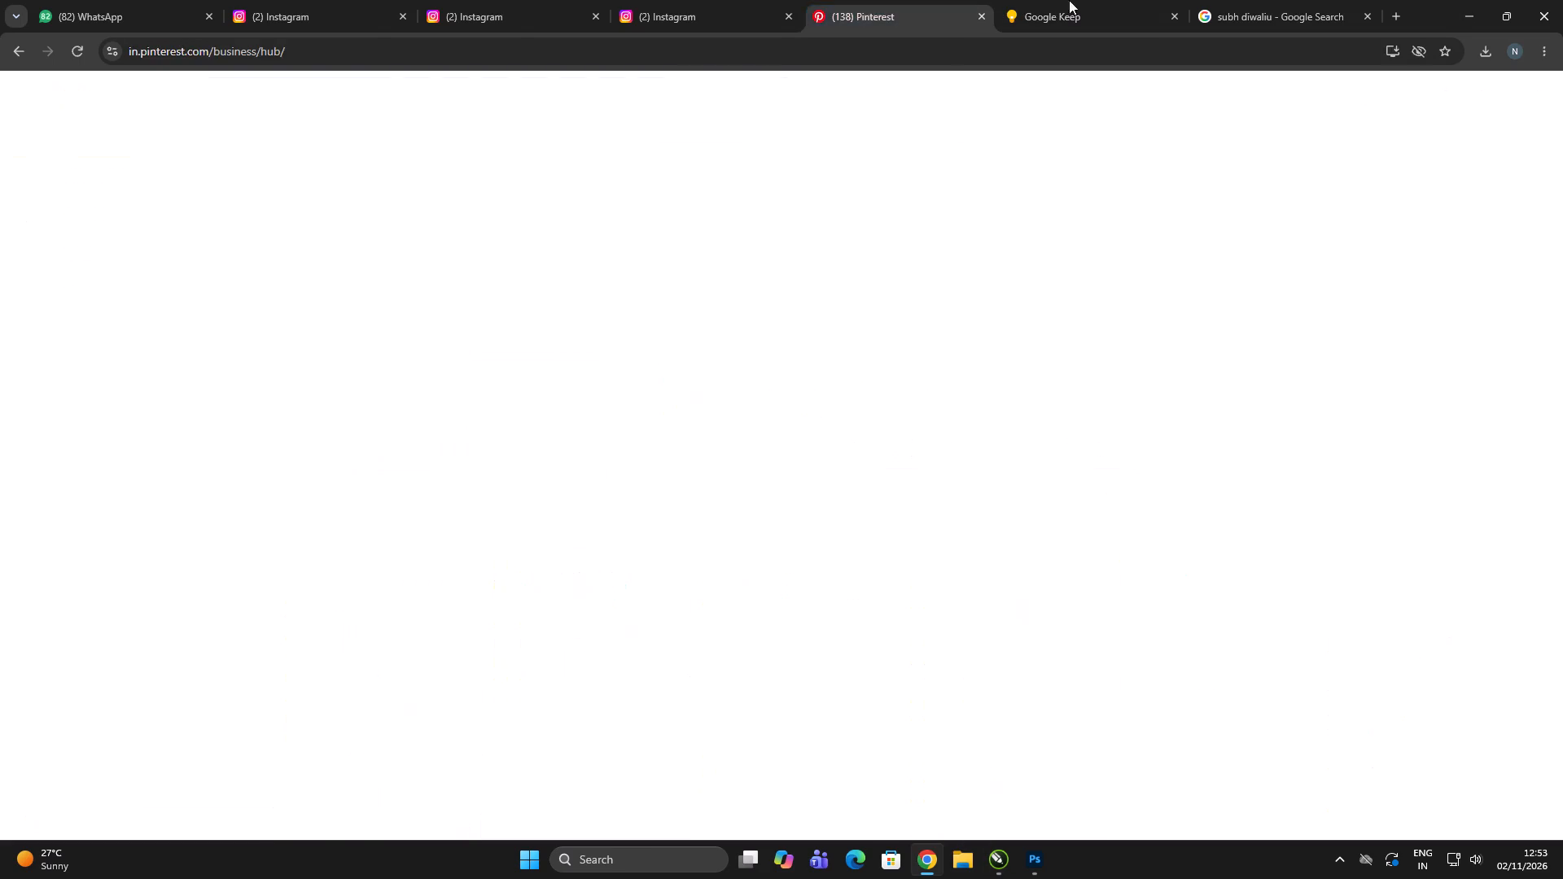
# Search Google Images for "call icon" in the browser.
pyautogui.click(1239, 0)
pyautogui.click(1289, 0)
pyautogui.click(1250, 55)
pyautogui.hotkey('ctrl', 'a')
pyautogui.press('c')
pyautogui.write('all icon')
pyautogui.press('Return')
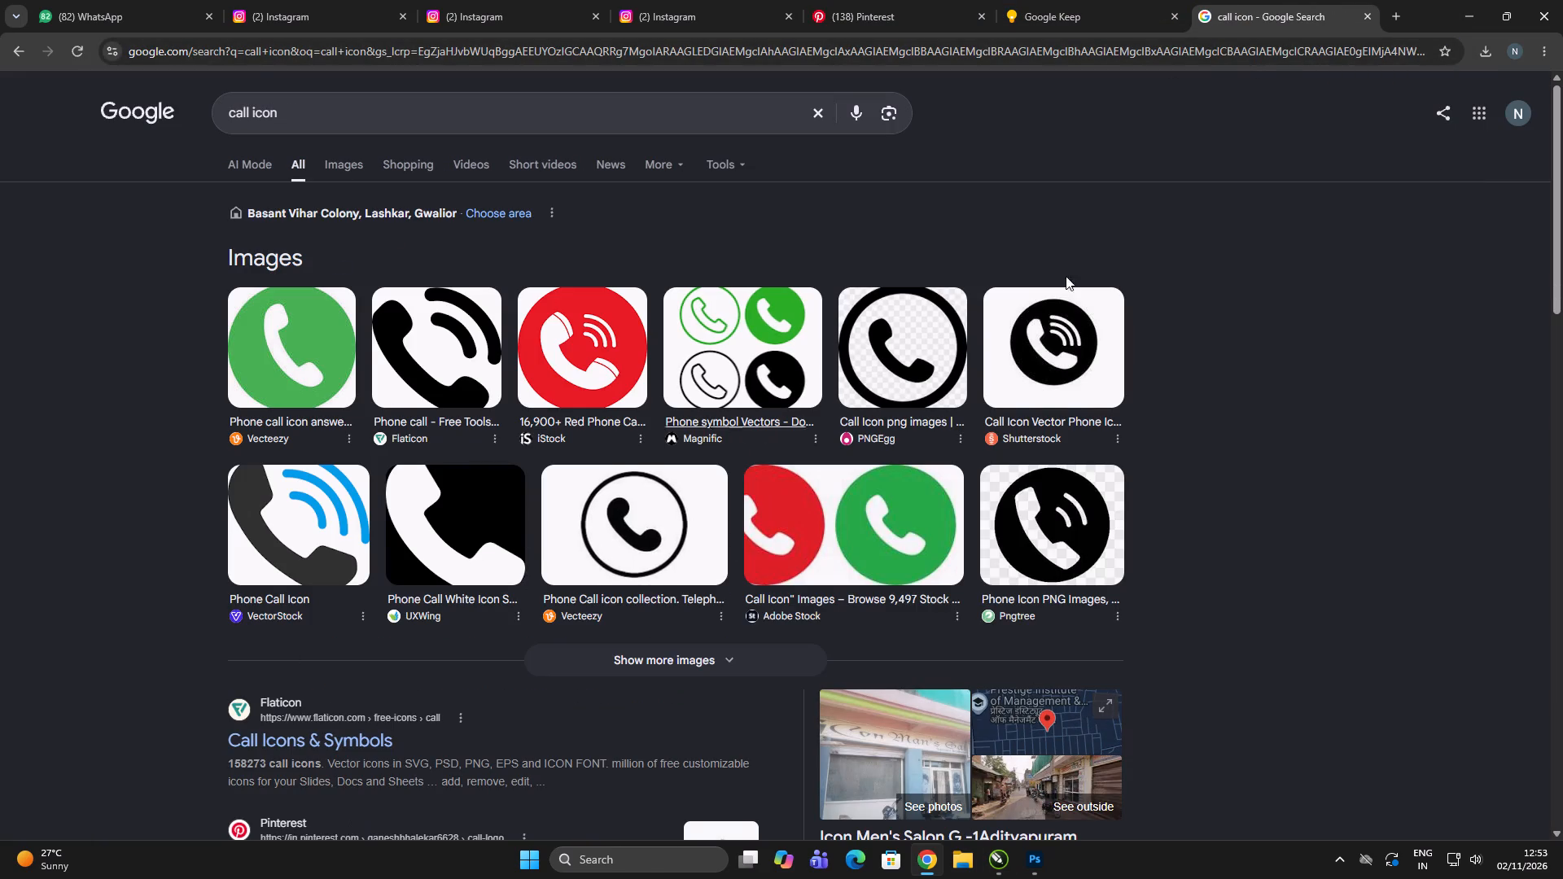
pyautogui.click(334, 172)
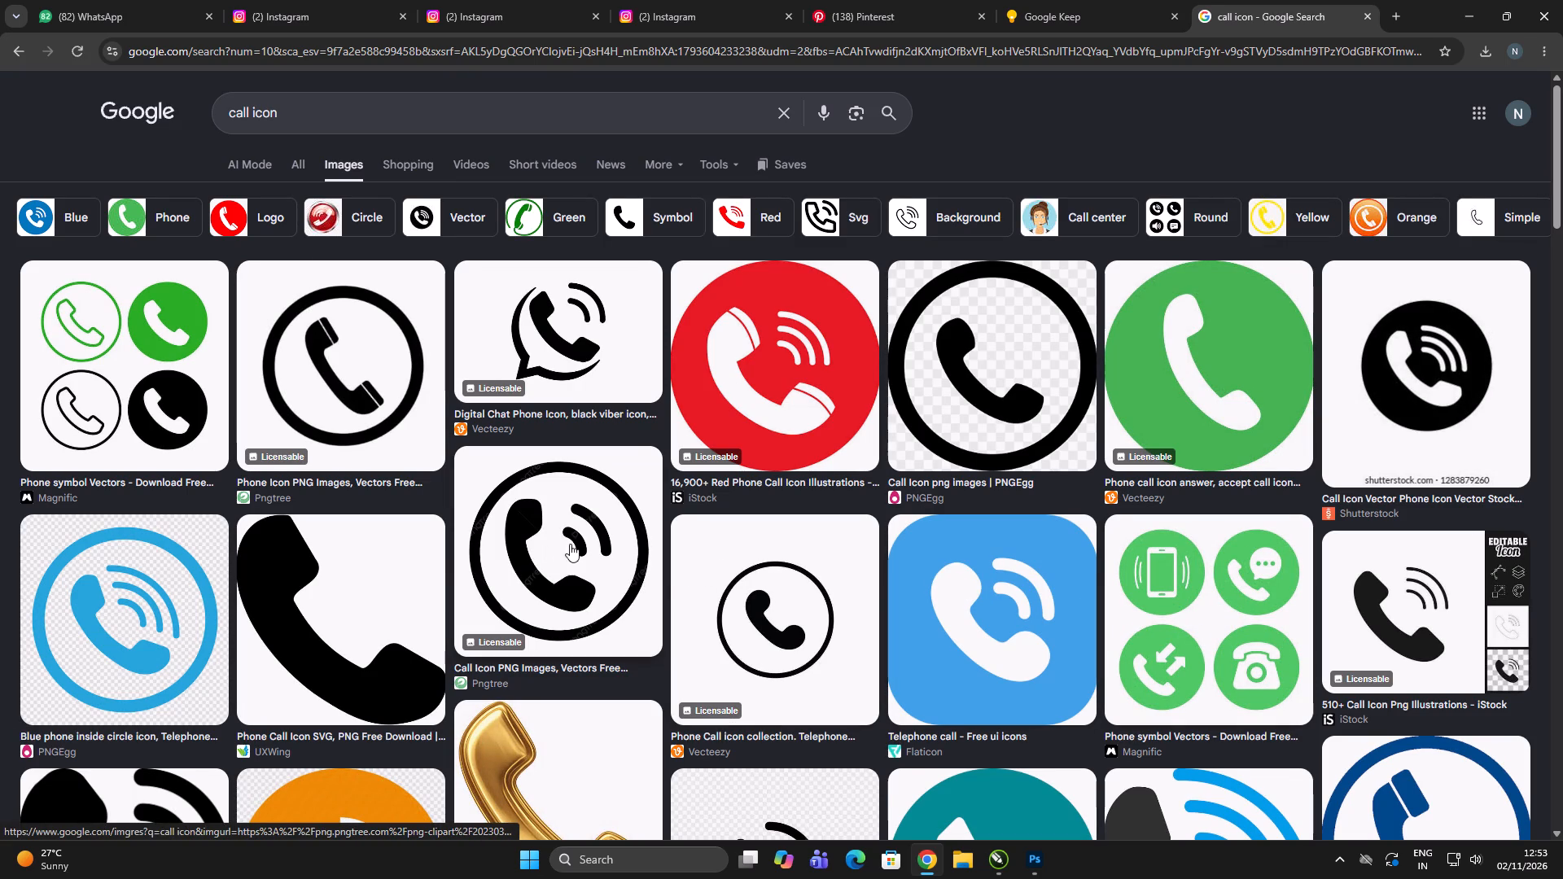
# Browse the call icon results and open the orange gradient handset-in-a-circle image from Flaticon.
pyautogui.scroll(-2, 738, 612)
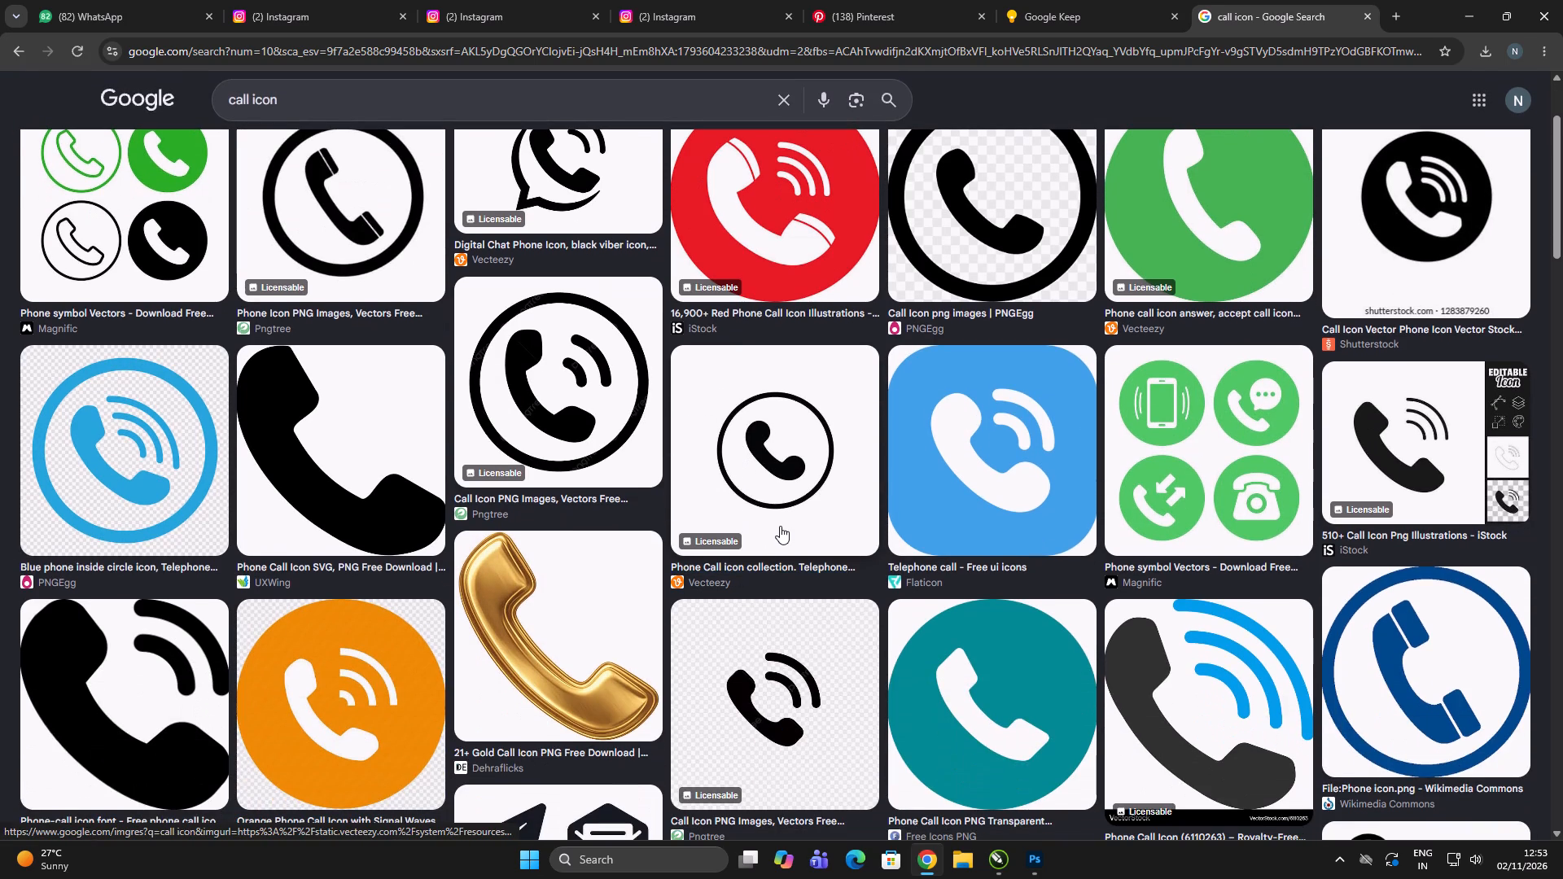
pyautogui.hotkey('alt', 'Tab')
pyautogui.hotkey('alt', 'Tab')
pyautogui.scroll(-3, 961, 519)
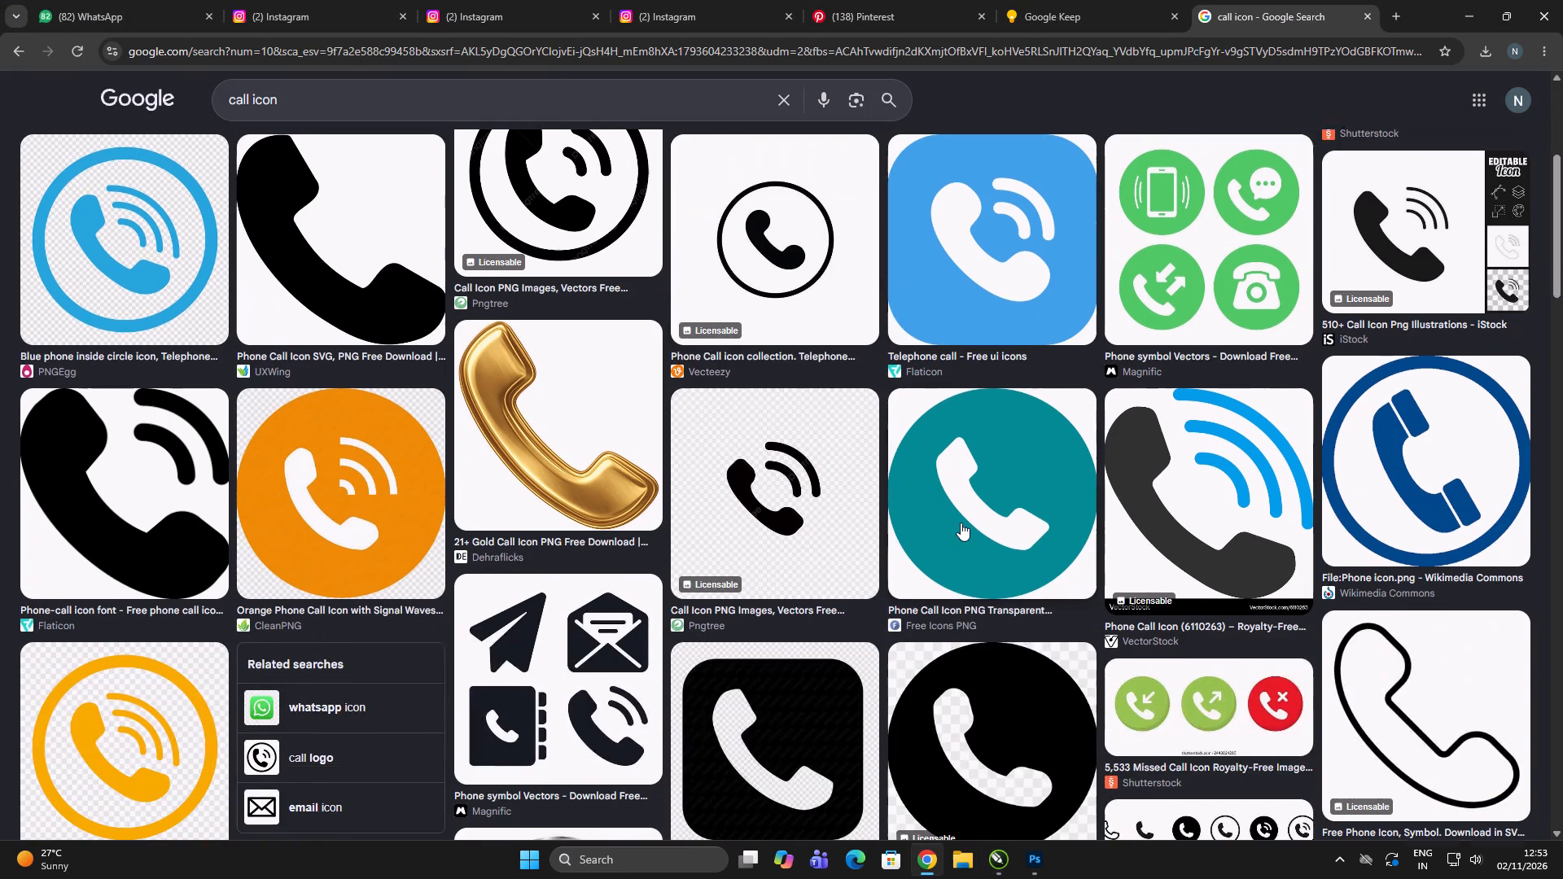
pyautogui.scroll(-6, 961, 523)
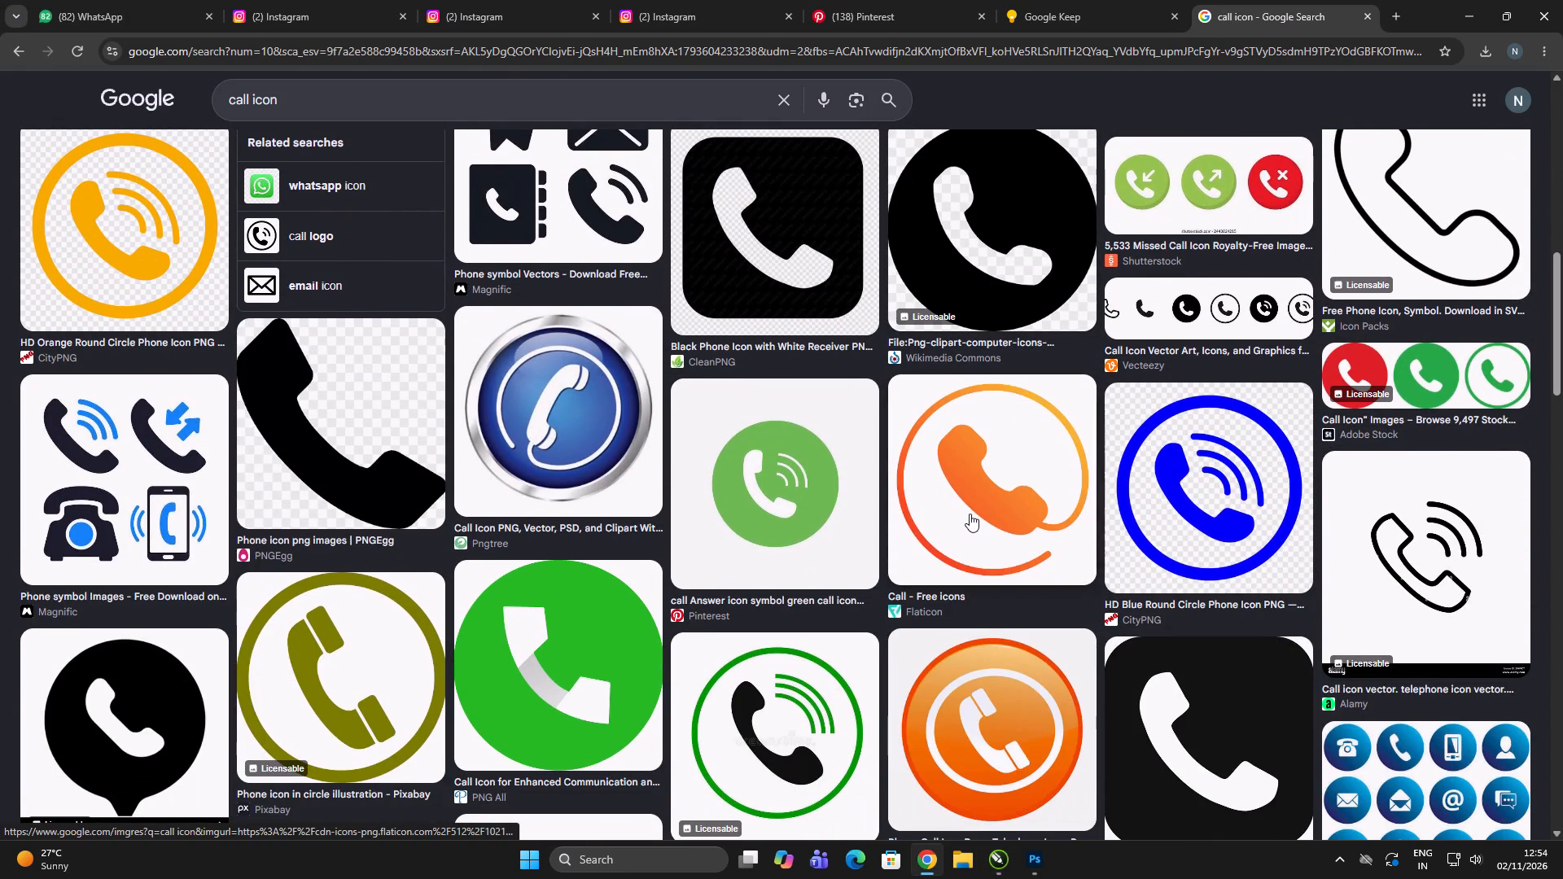
pyautogui.click(971, 509)
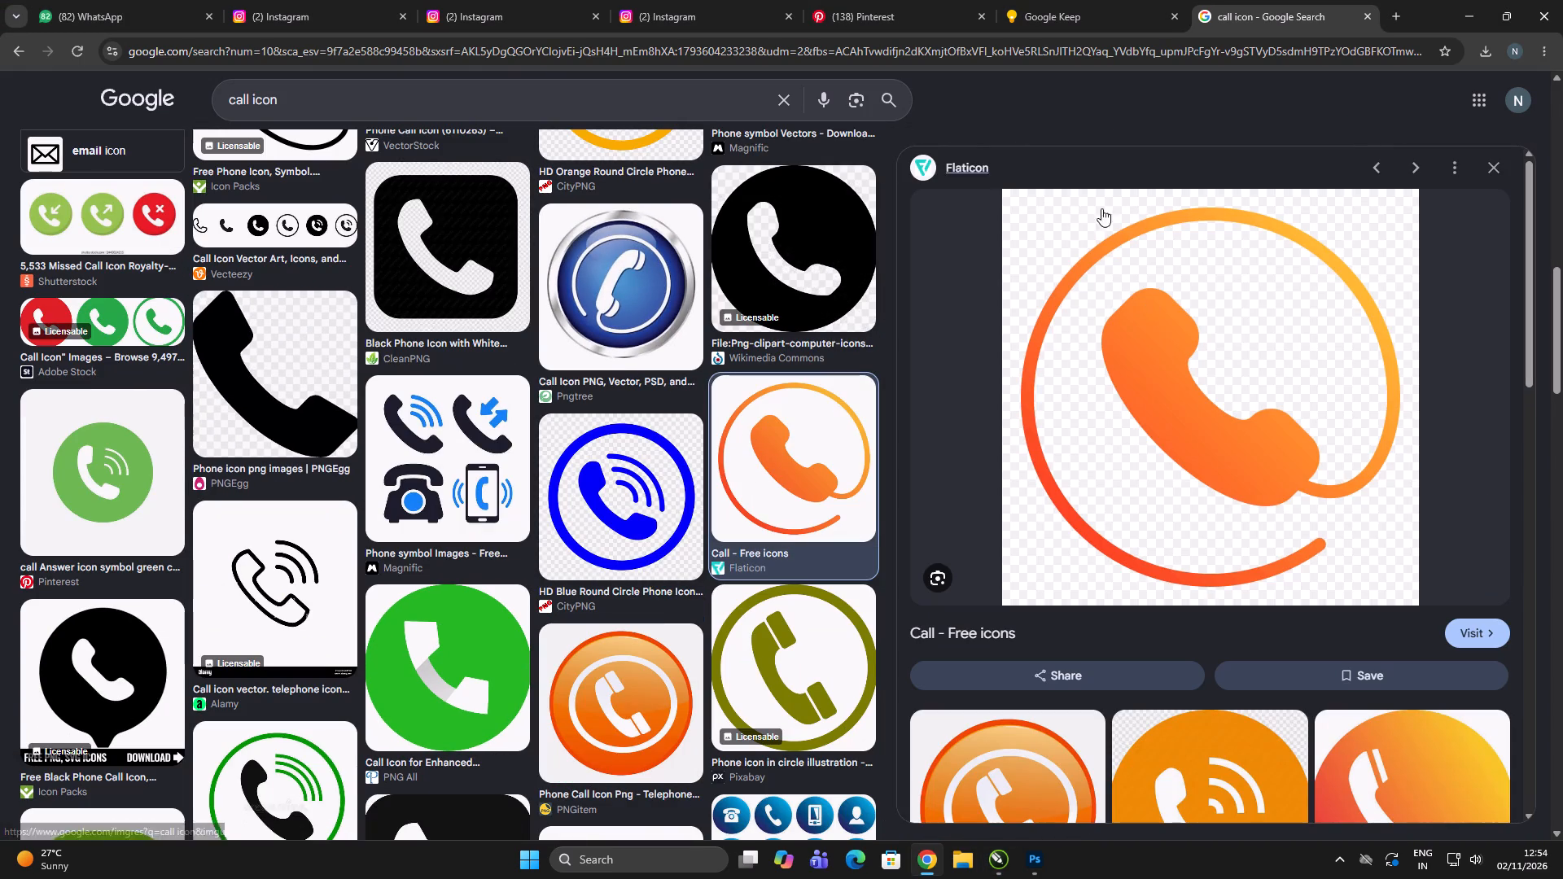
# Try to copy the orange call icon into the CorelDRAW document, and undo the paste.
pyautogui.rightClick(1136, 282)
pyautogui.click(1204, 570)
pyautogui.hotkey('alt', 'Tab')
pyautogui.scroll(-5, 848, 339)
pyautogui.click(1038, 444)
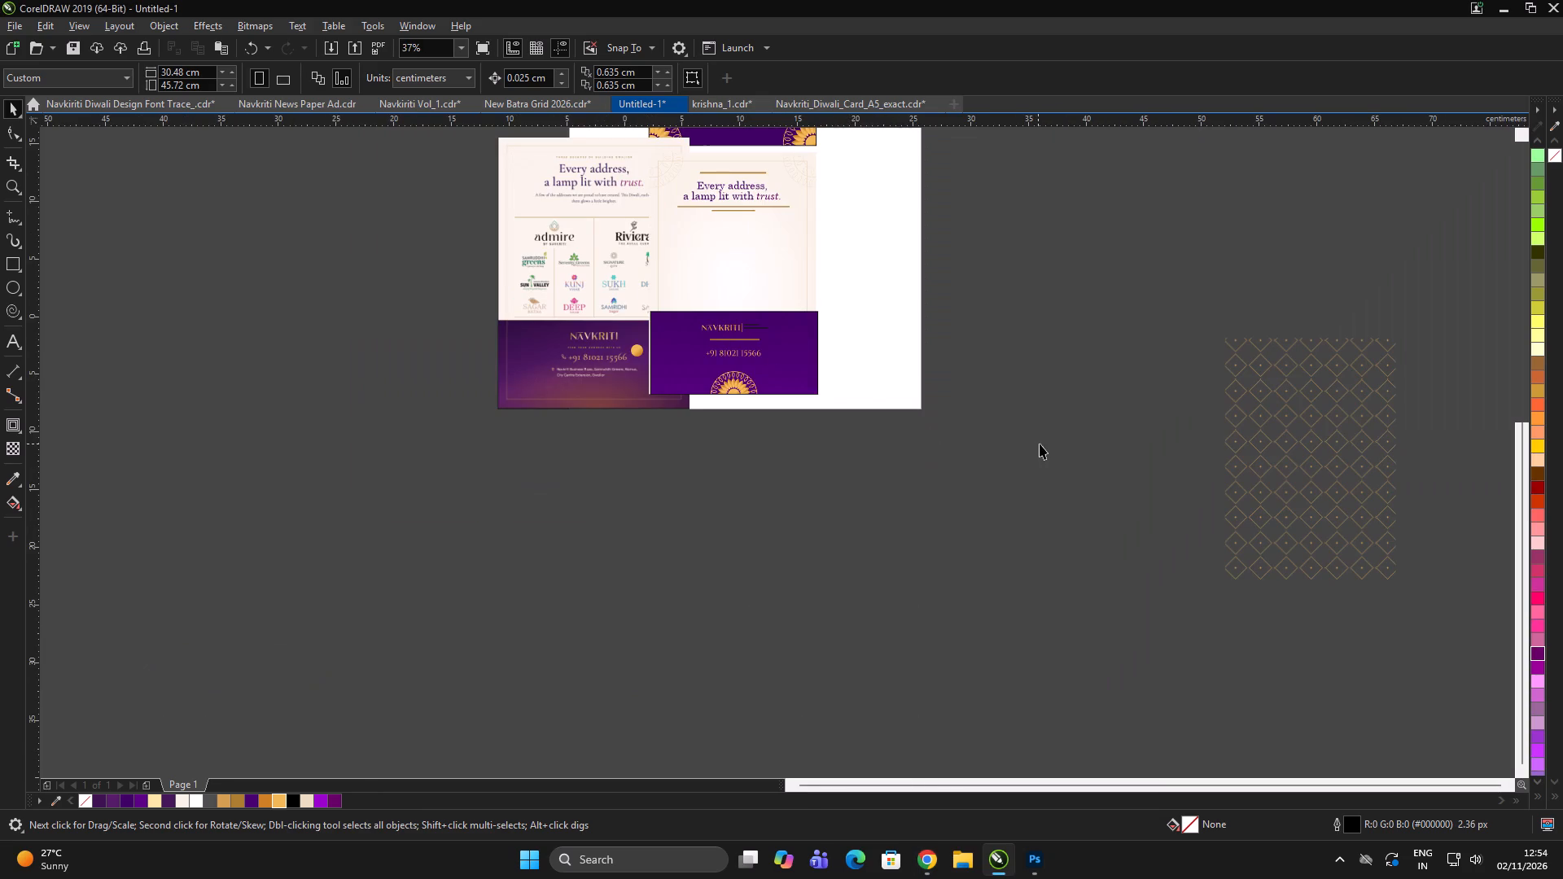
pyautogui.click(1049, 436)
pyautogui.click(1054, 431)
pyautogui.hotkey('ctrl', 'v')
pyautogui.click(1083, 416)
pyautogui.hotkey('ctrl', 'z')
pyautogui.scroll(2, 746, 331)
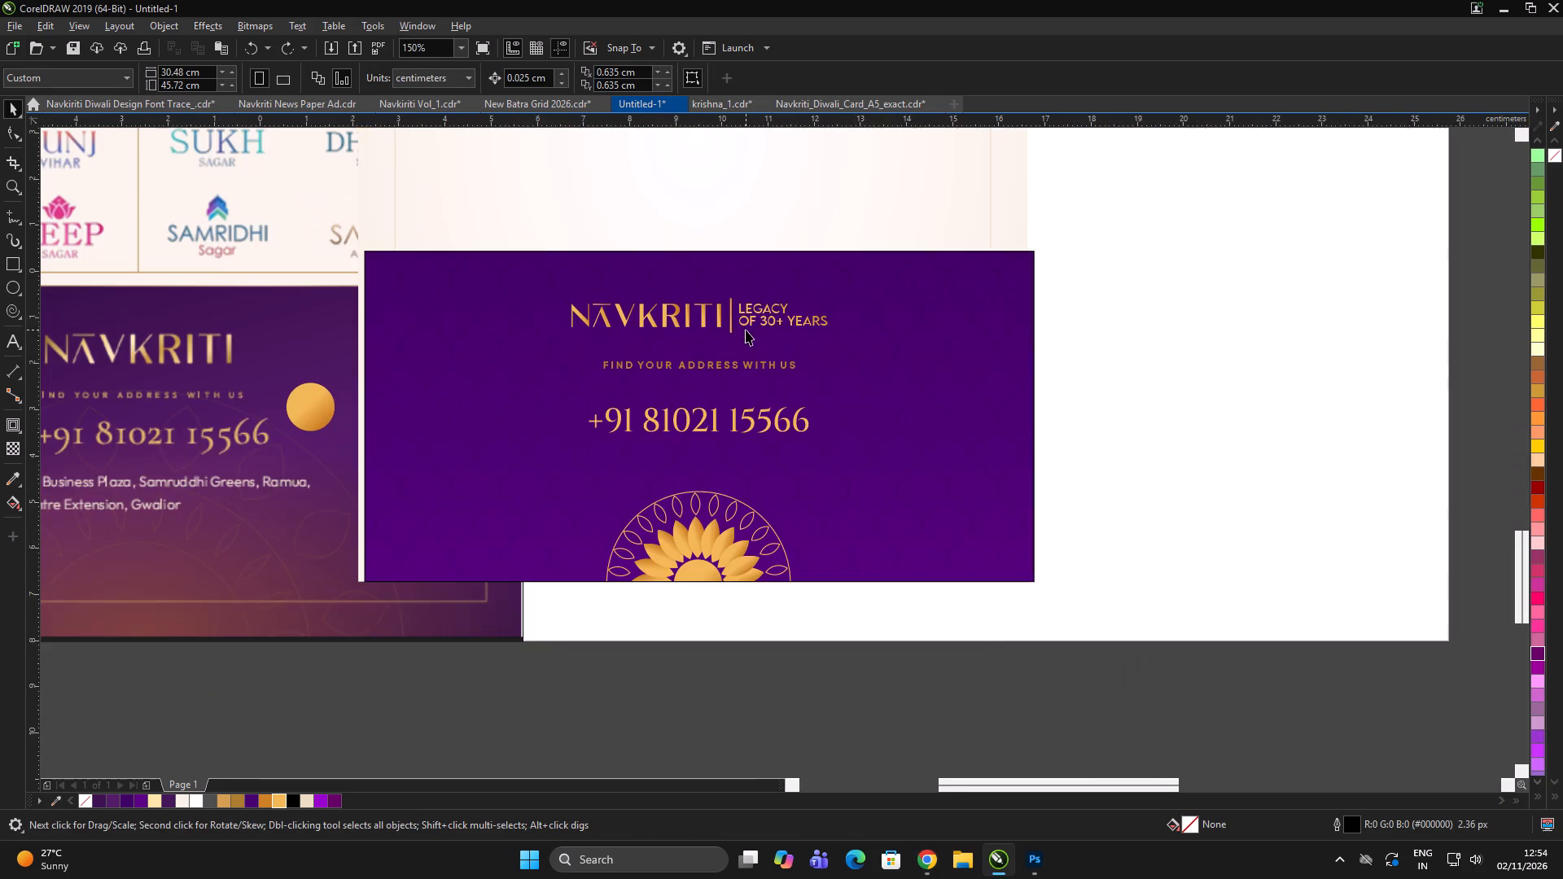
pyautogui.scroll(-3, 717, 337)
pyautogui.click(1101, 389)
# Copy the orange Flaticon call icon from the browser again and paste it into CorelDRAW, placing it outside the page.
pyautogui.hotkey('alt', 'Tab')
pyautogui.scroll(-5, 1202, 430)
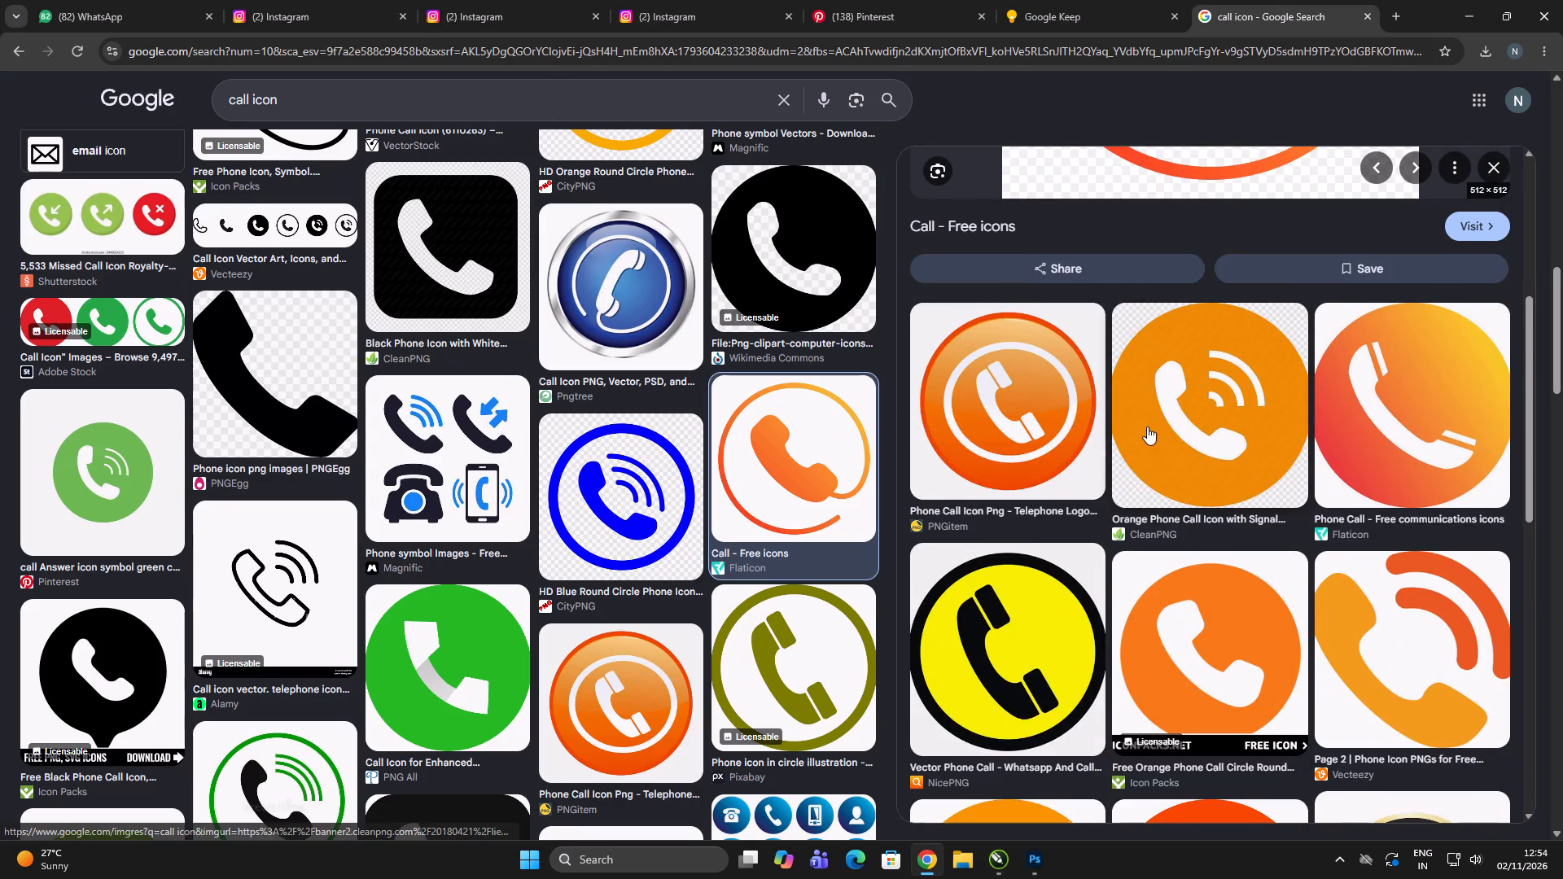
pyautogui.scroll(-2, 1147, 426)
pyautogui.scroll(11, 1147, 424)
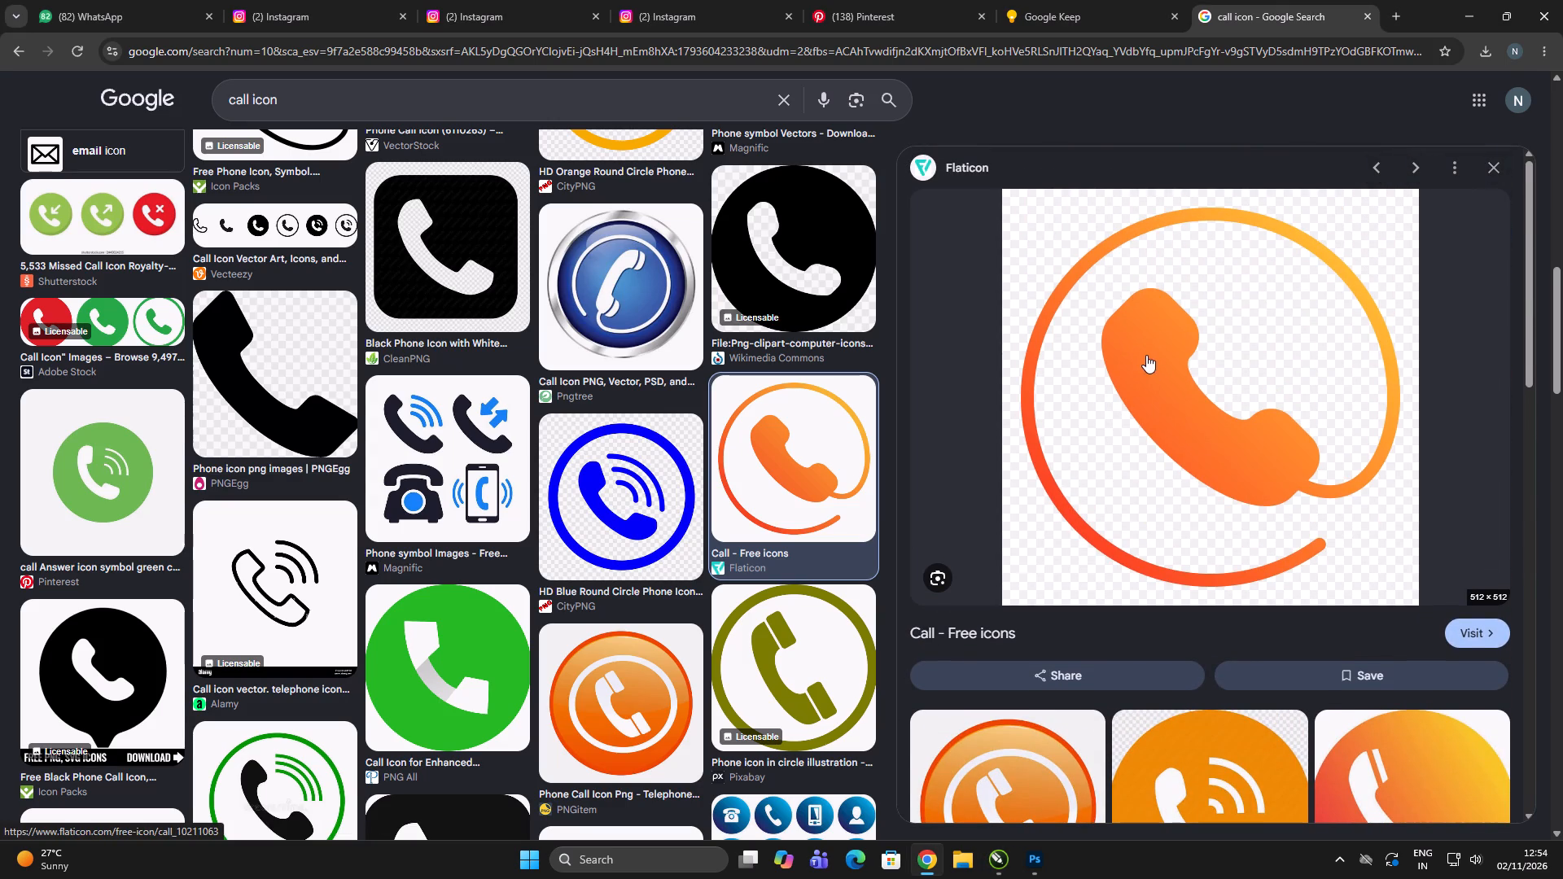
pyautogui.rightClick(1131, 303)
pyautogui.click(1189, 579)
pyautogui.hotkey('alt', 'Tab')
pyautogui.doubleClick(1139, 430)
pyautogui.hotkey('ctrl', 'v')
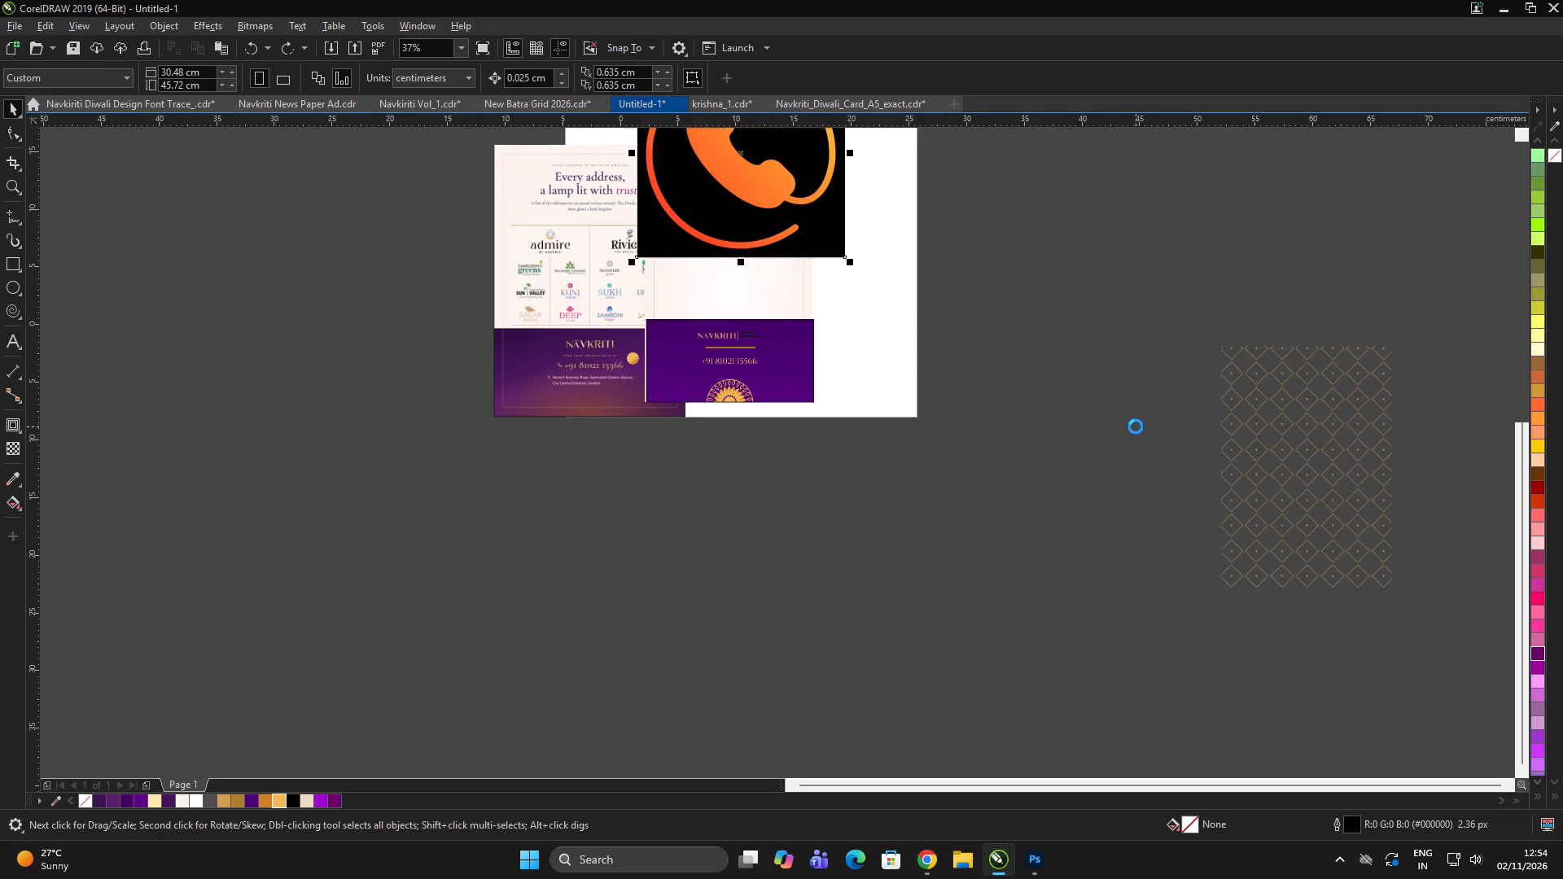
pyautogui.moveTo(744, 183); pyautogui.dragTo(1019, 520)
pyautogui.click(1065, 499)
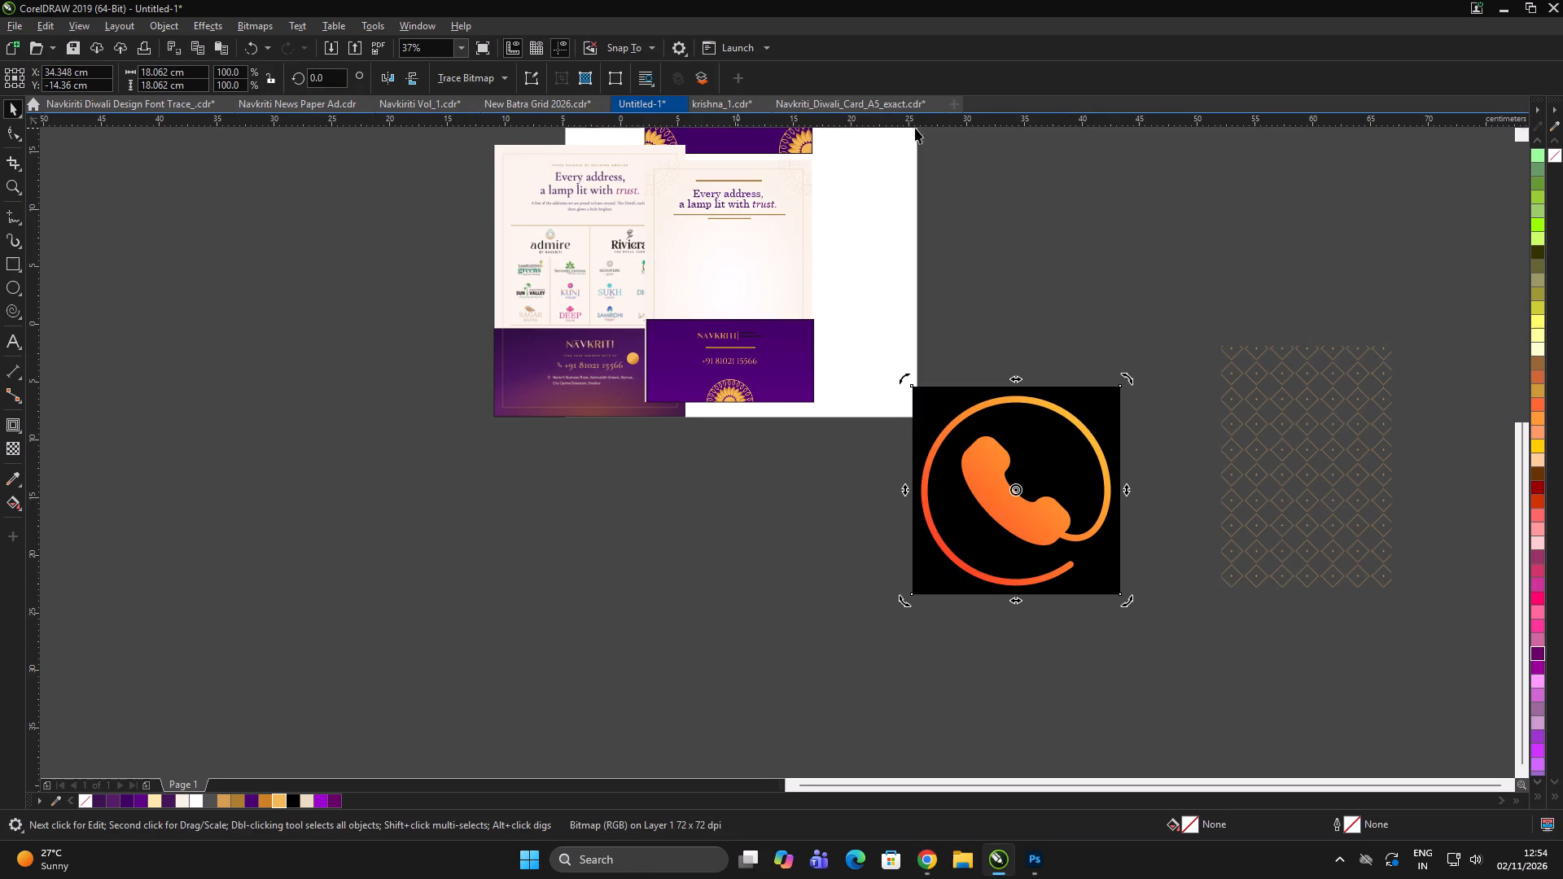
# Outline-trace the call icon as a low quality image, removing its background and original bitmap, and move the trace below the card artwork.
pyautogui.click(470, 81)
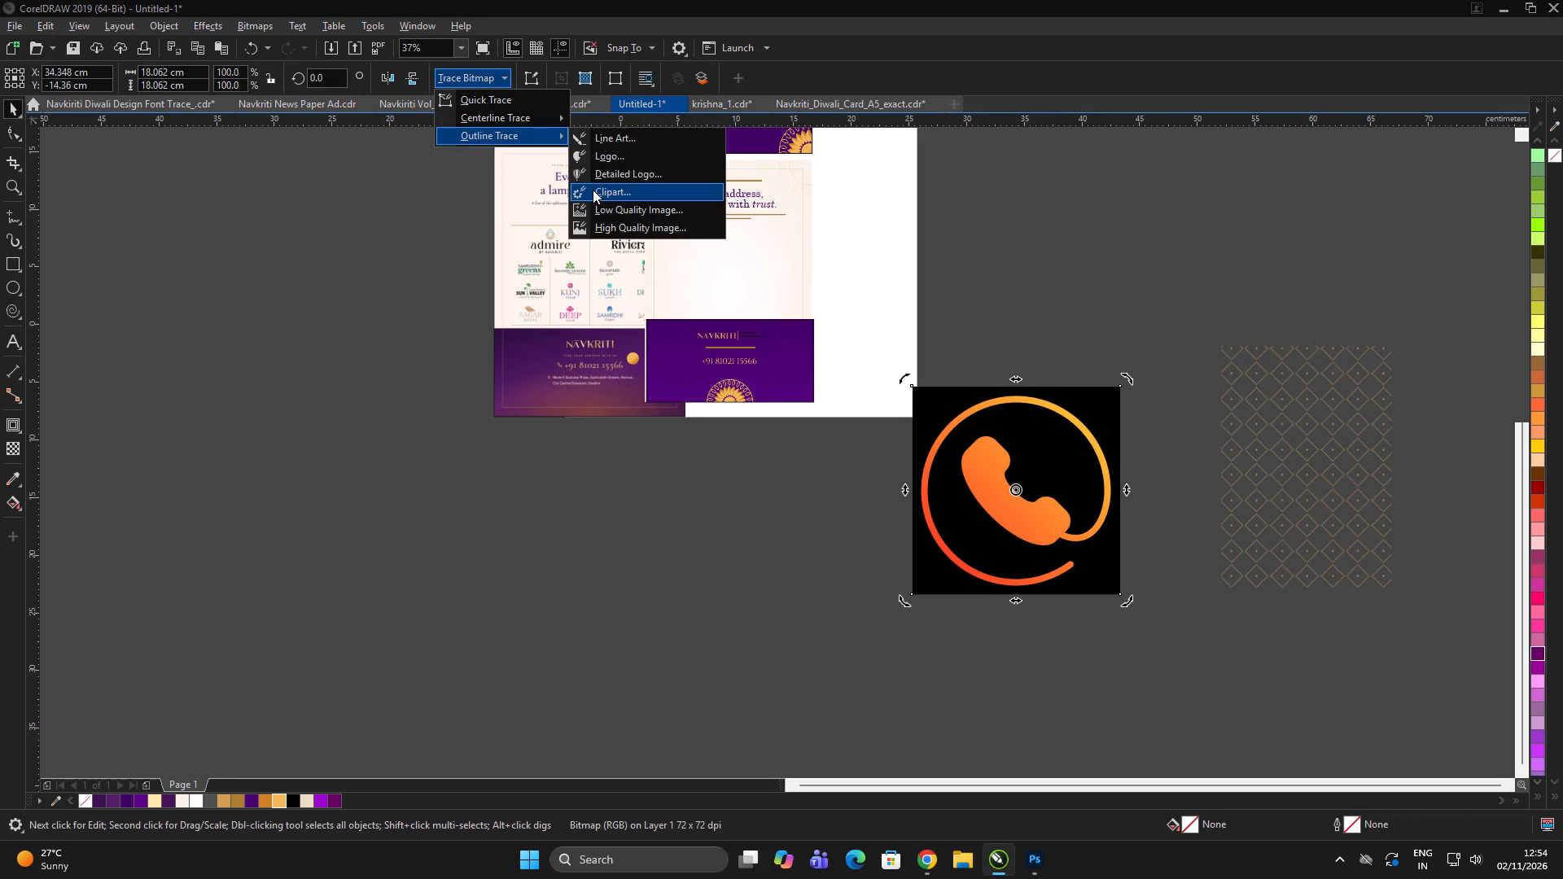
pyautogui.click(592, 207)
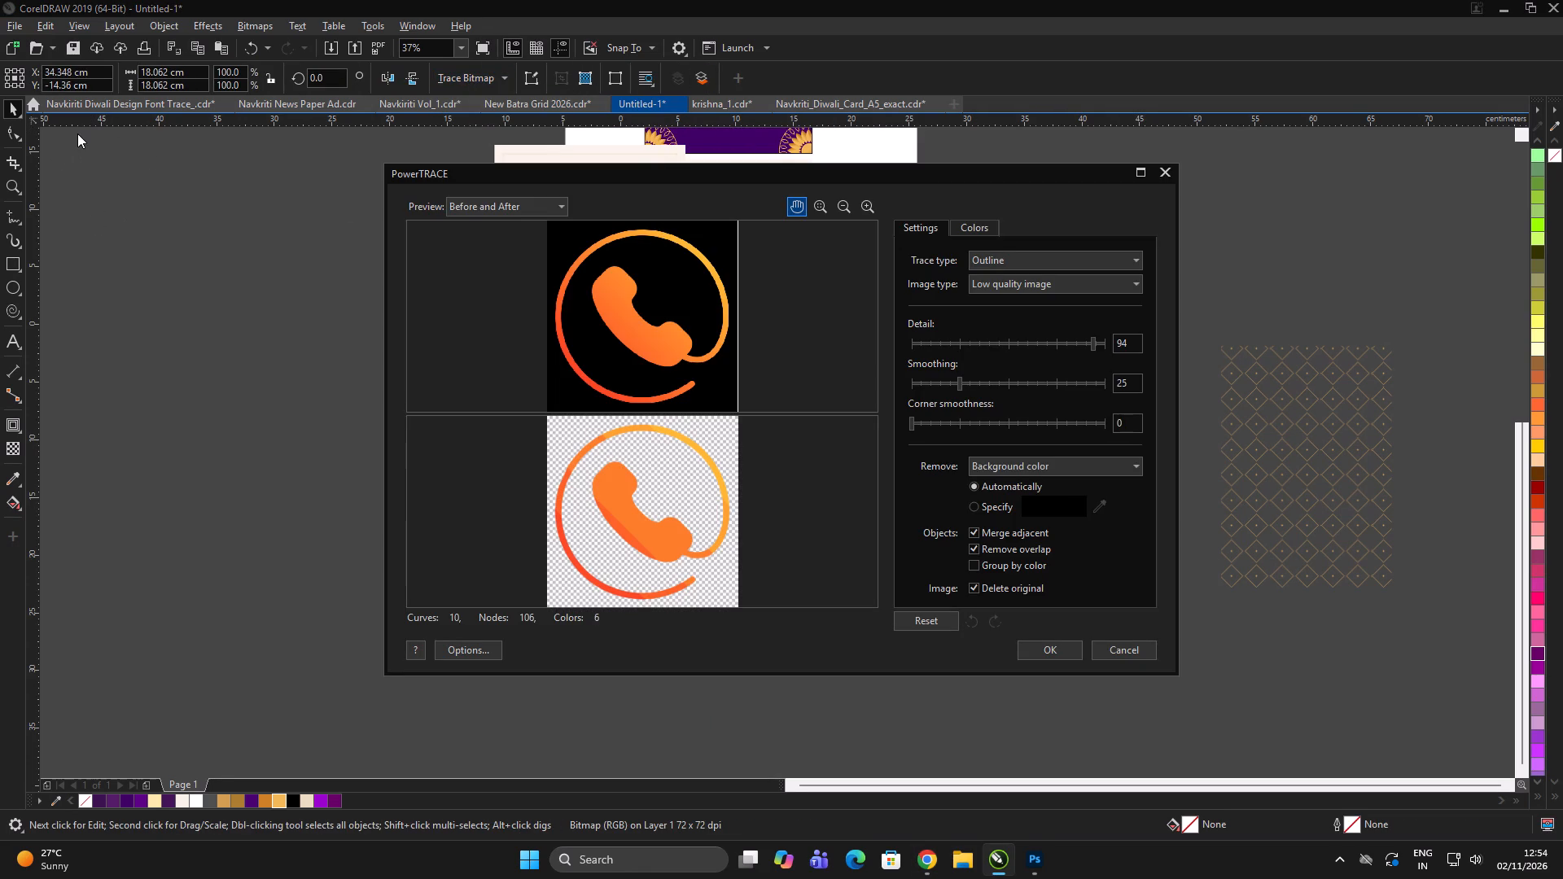
pyautogui.click(1059, 656)
pyautogui.moveTo(1033, 520); pyautogui.dragTo(672, 633)
pyautogui.click(996, 507)
pyautogui.press('Delete')
pyautogui.click(983, 507)
pyautogui.click(991, 503)
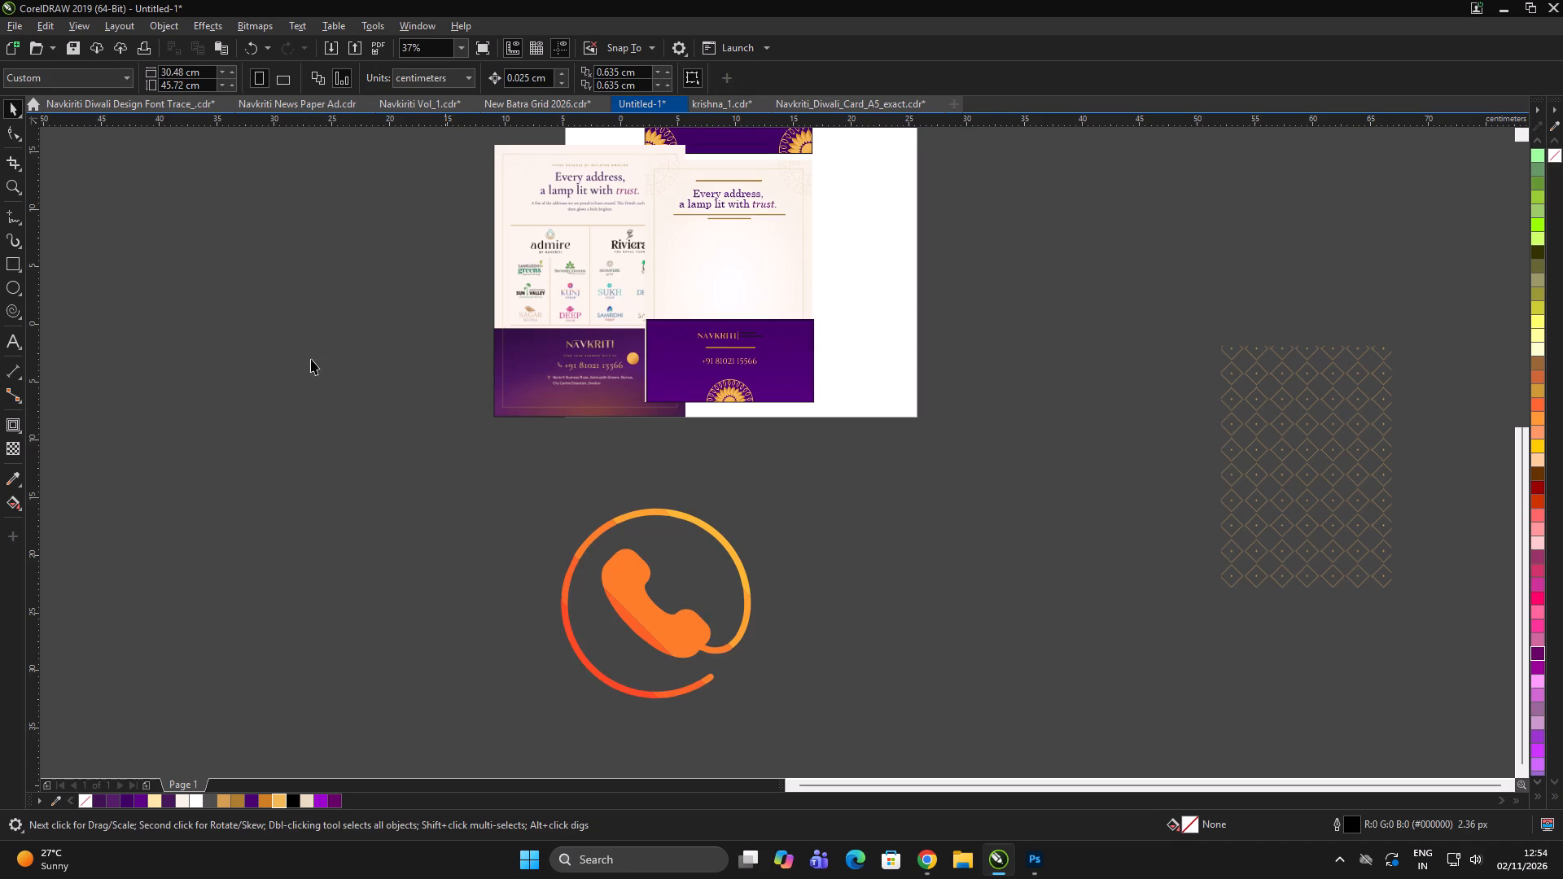
# Ungroup the traced call icon and weld all its pieces into a single shape.
pyautogui.moveTo(951, 488); pyautogui.dragTo(266, 775)
pyautogui.hotkey('ctrl', 'u')
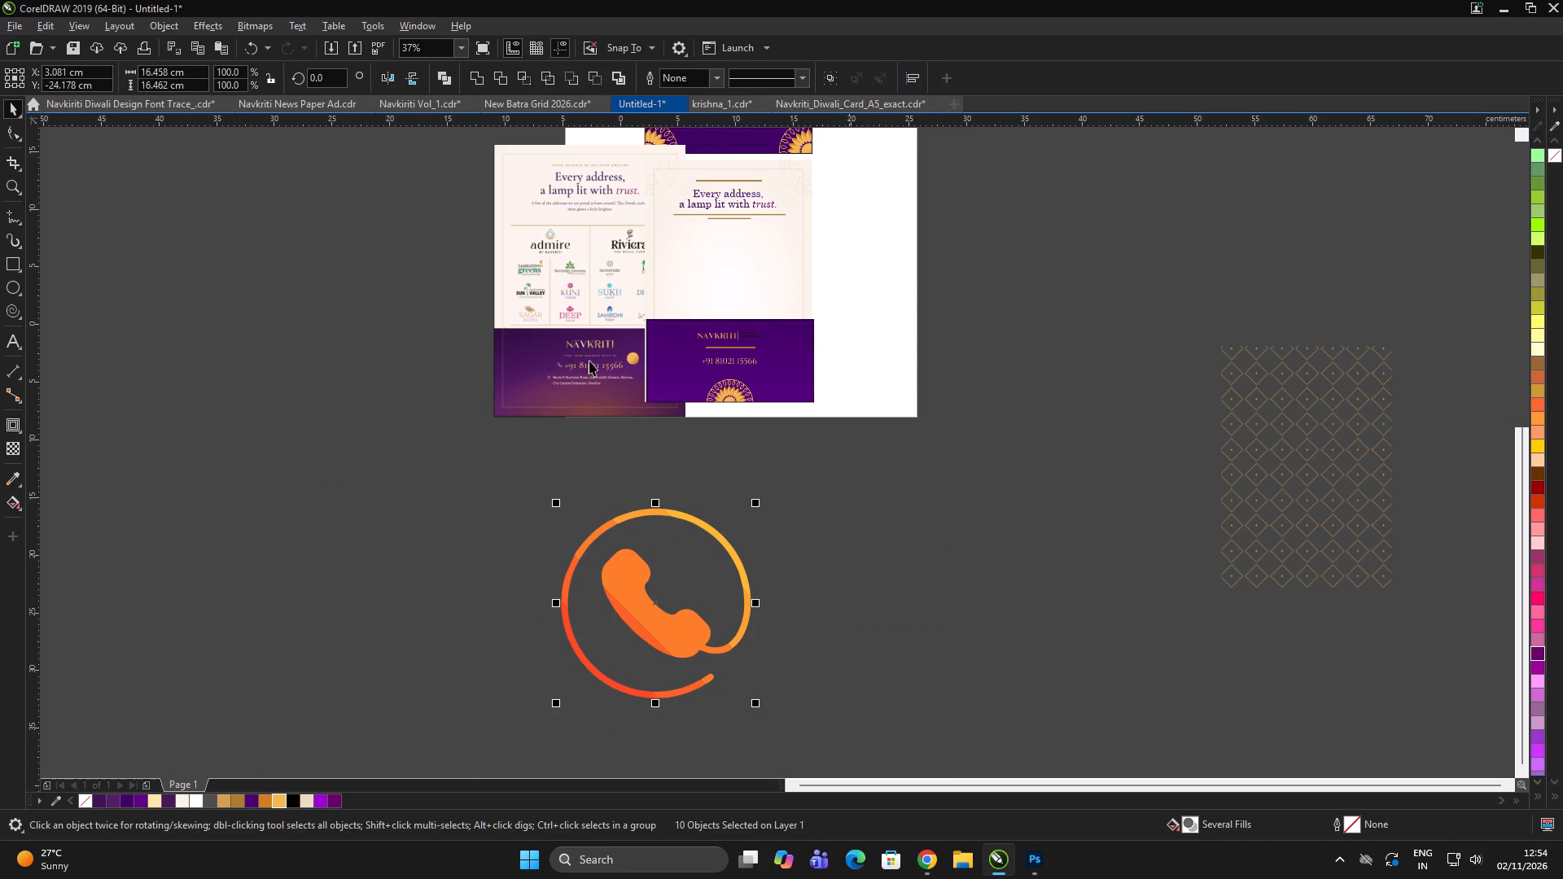
pyautogui.click(476, 75)
pyautogui.click(1153, 509)
pyautogui.moveTo(1153, 508); pyautogui.dragTo(1145, 514)
# Move the welded call icon just before the footer's phone number and shrink it to about 0.68 cm.
pyautogui.moveTo(659, 632); pyautogui.dragTo(733, 326)
pyautogui.scroll(2, 821, 251)
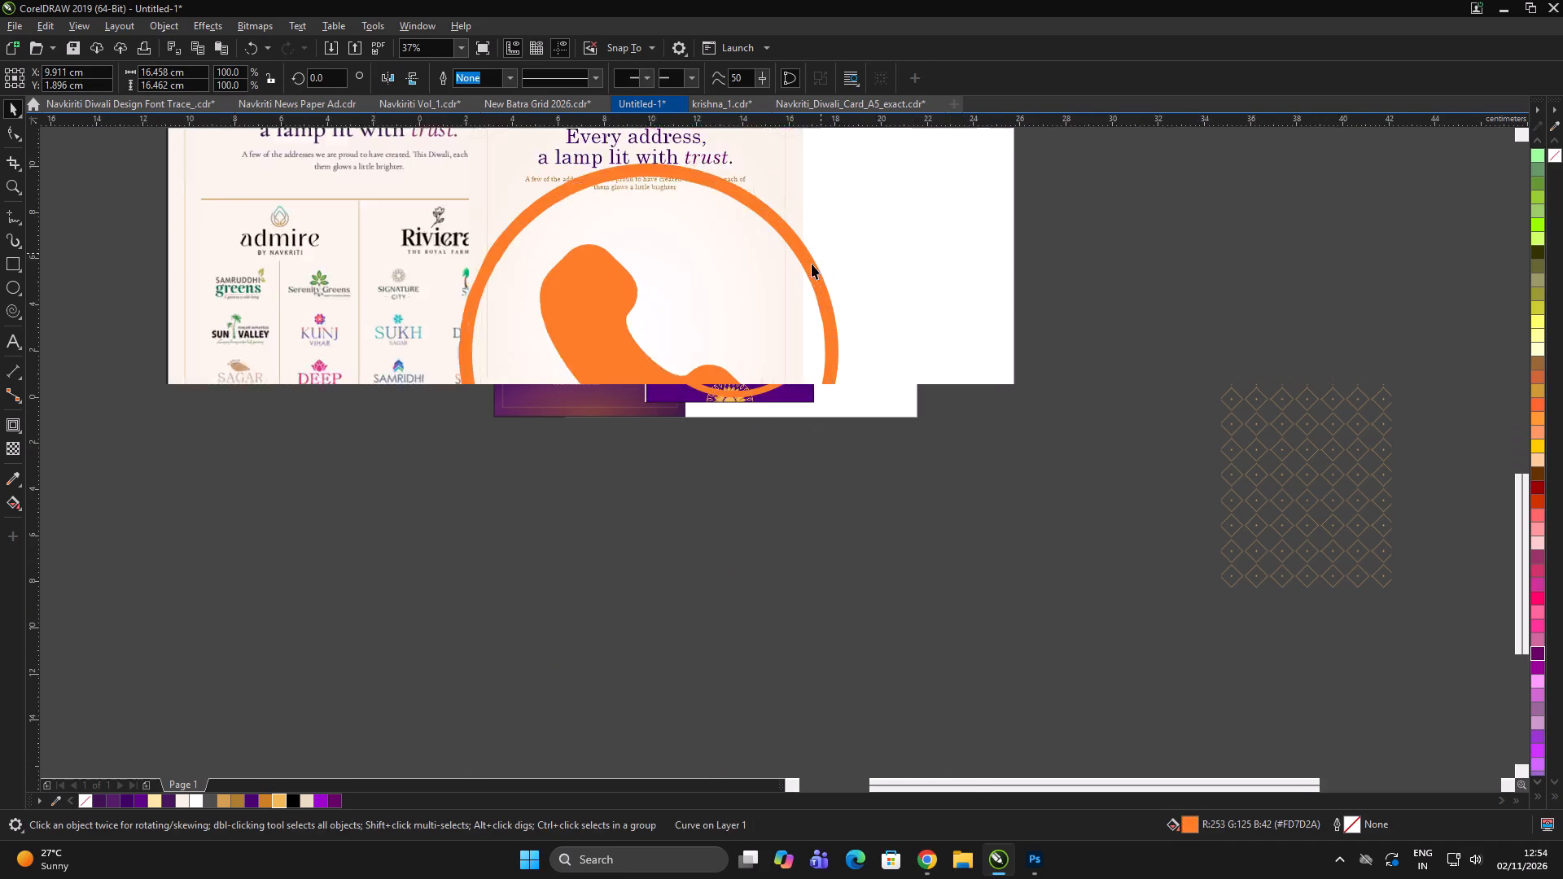
pyautogui.scroll(-1, 784, 374)
pyautogui.moveTo(828, 213); pyautogui.dragTo(799, 288)
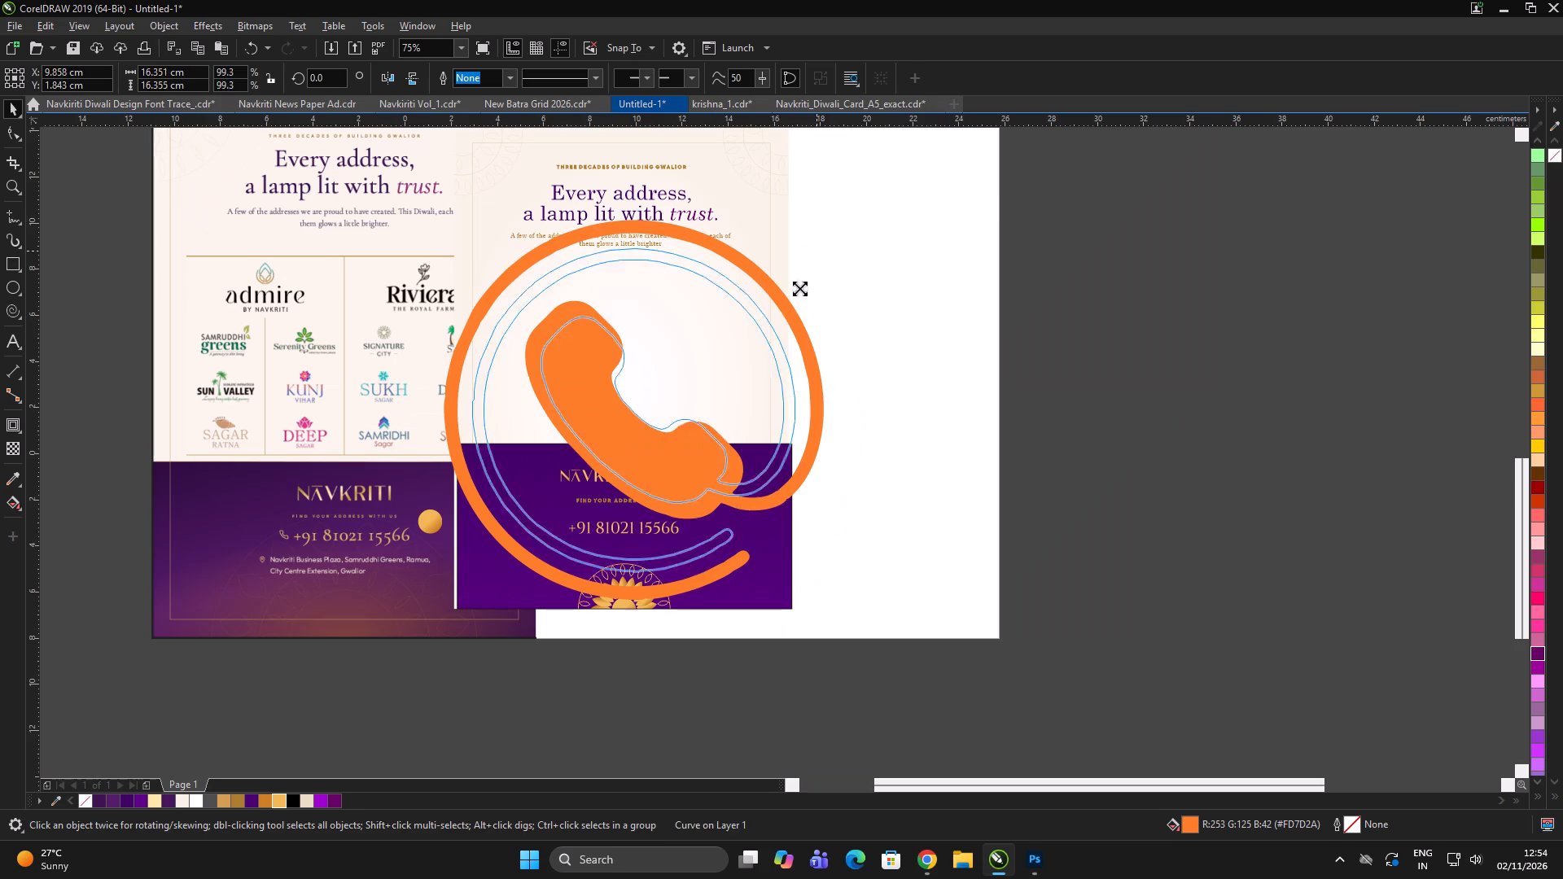
pyautogui.moveTo(799, 288); pyautogui.dragTo(752, 383)
pyautogui.moveTo(631, 412); pyautogui.dragTo(532, 532)
pyautogui.scroll(2, 567, 559)
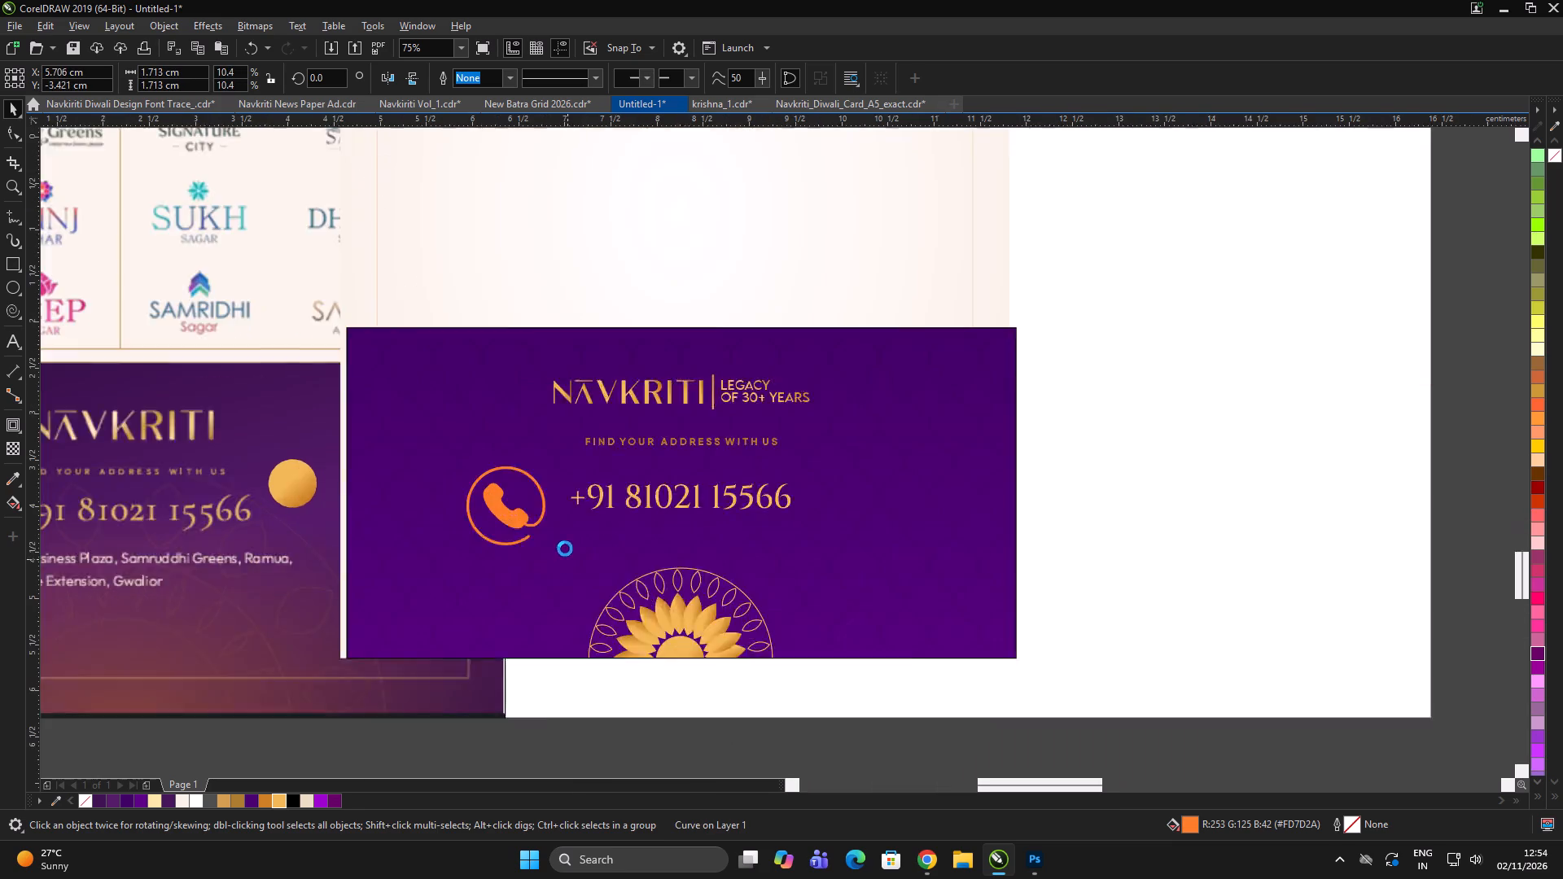
pyautogui.moveTo(531, 540); pyautogui.dragTo(493, 573)
pyautogui.scroll(1, 466, 488)
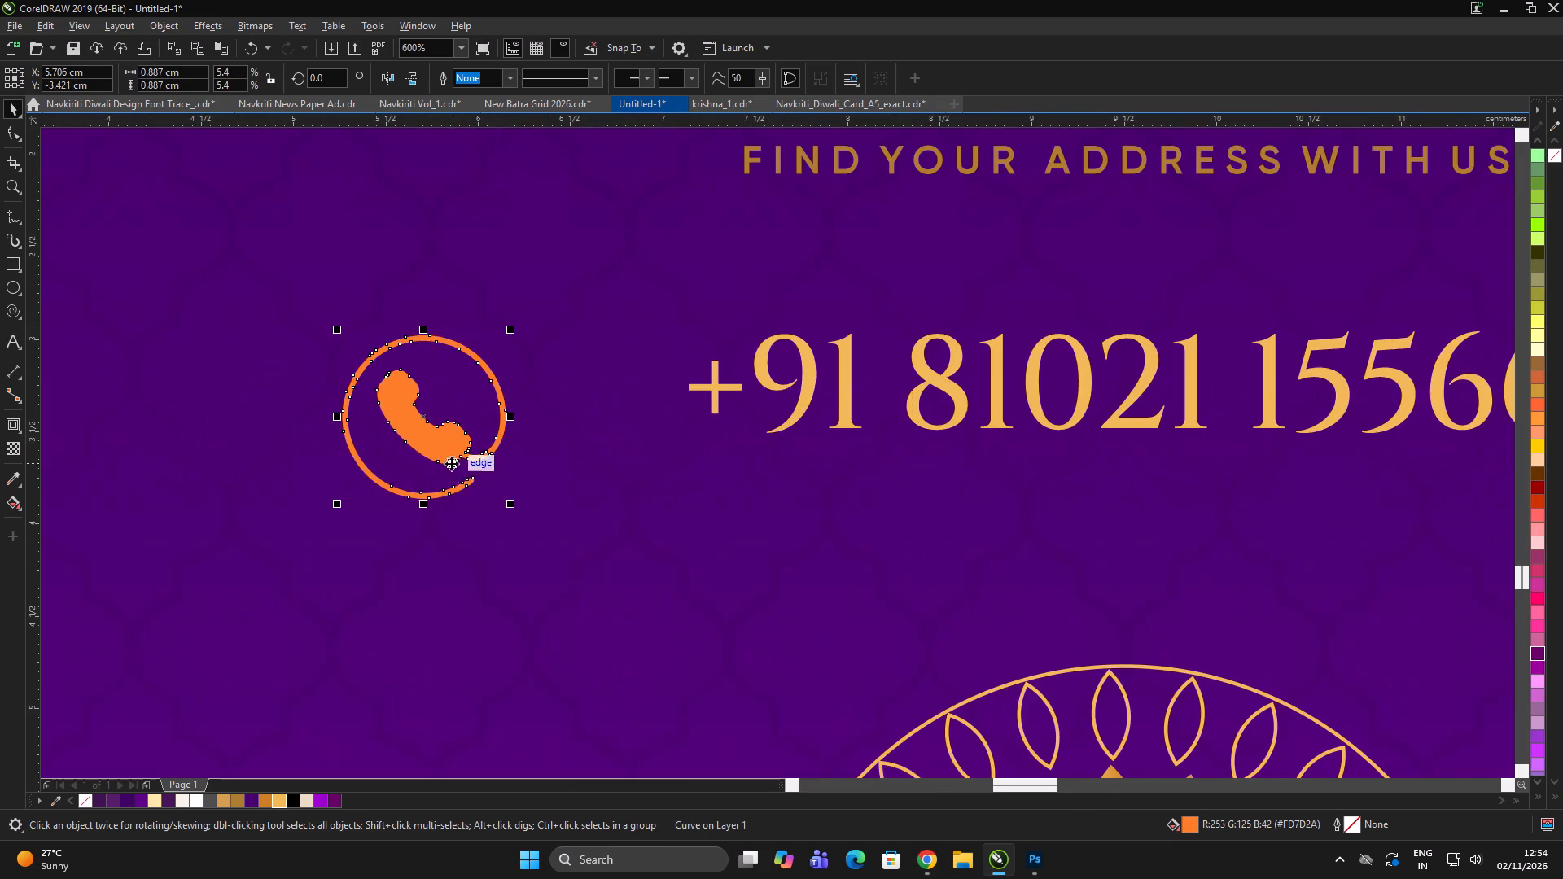
pyautogui.moveTo(450, 439); pyautogui.dragTo(561, 439)
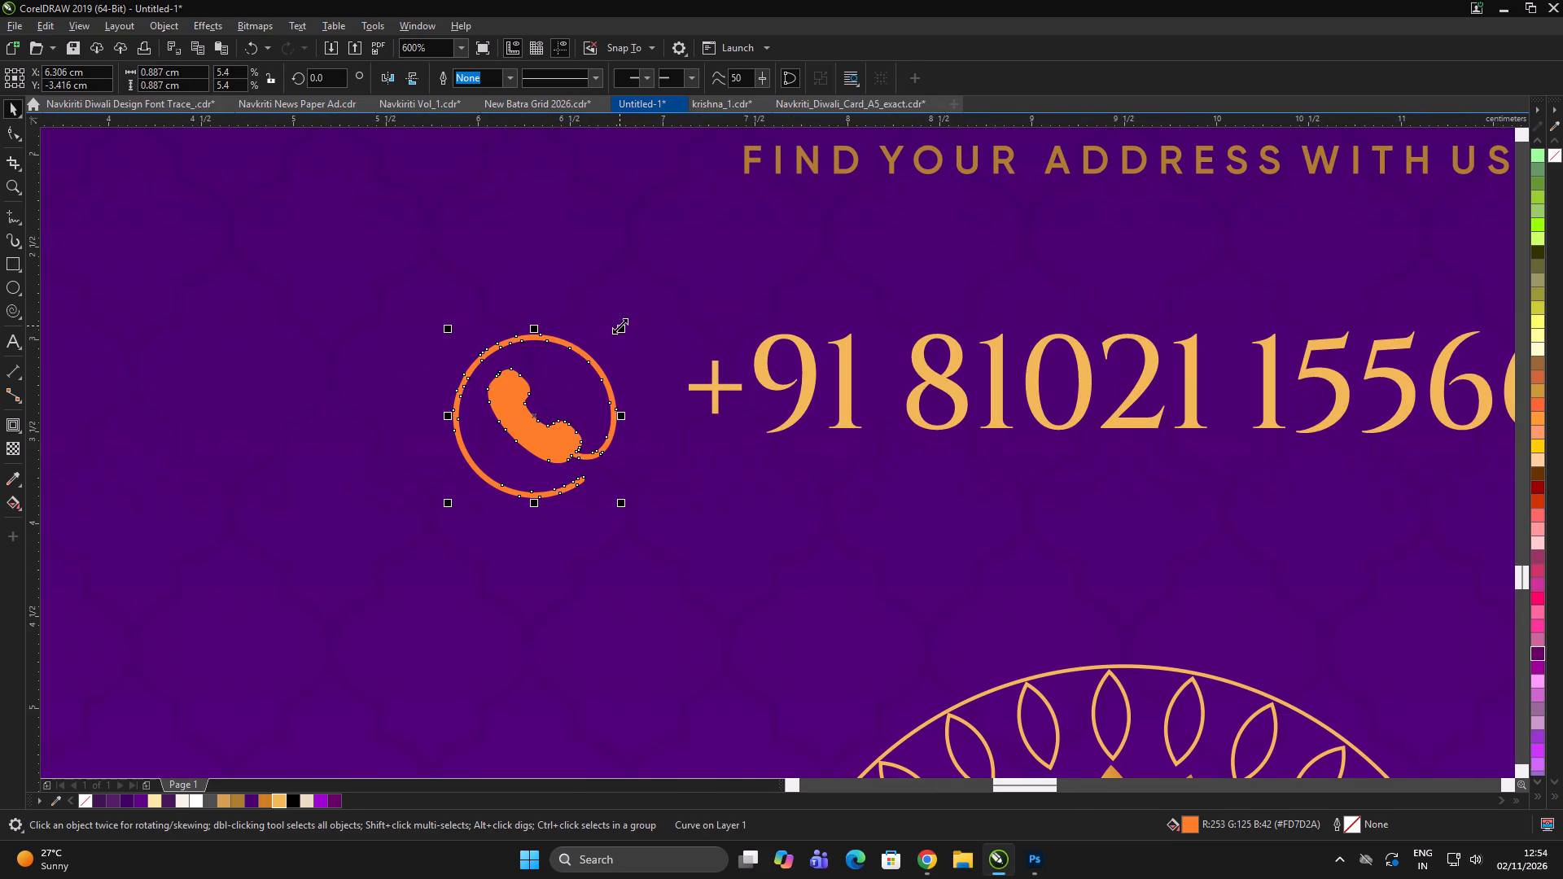
pyautogui.moveTo(620, 326); pyautogui.dragTo(617, 345)
pyautogui.moveTo(546, 441); pyautogui.dragTo(611, 439)
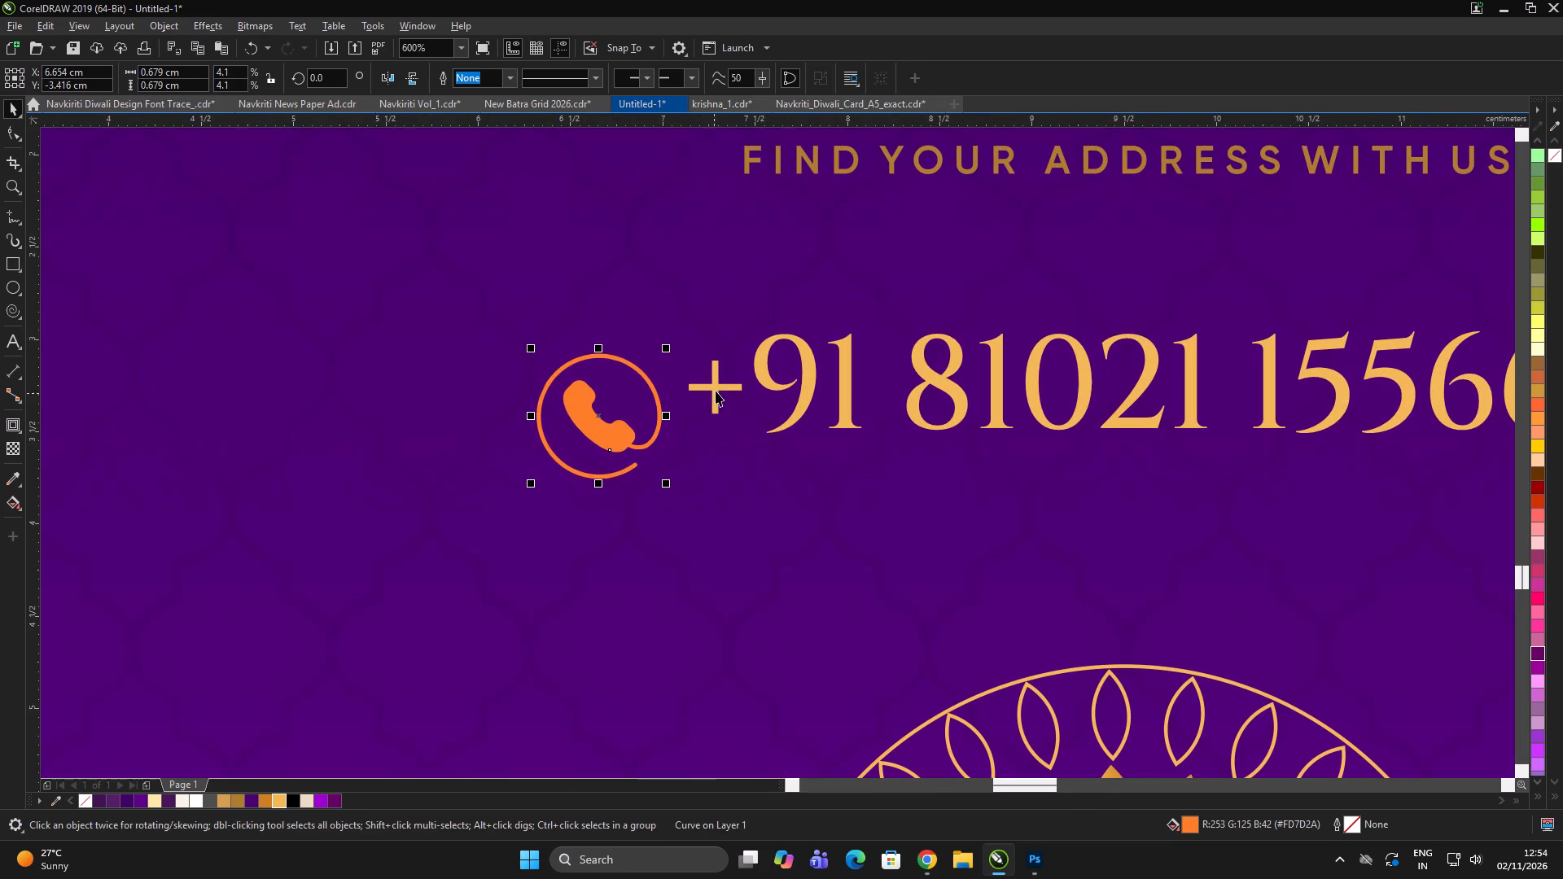
# Align the call icon vertically with the centre of the footer's phone number.
pyautogui.keyDown('shift'); pyautogui.click(719, 388); pyautogui.keyUp('shift')
pyautogui.press('e')
pyautogui.scroll(-3, 771, 371)
pyautogui.click(1024, 680)
pyautogui.click(1019, 672)
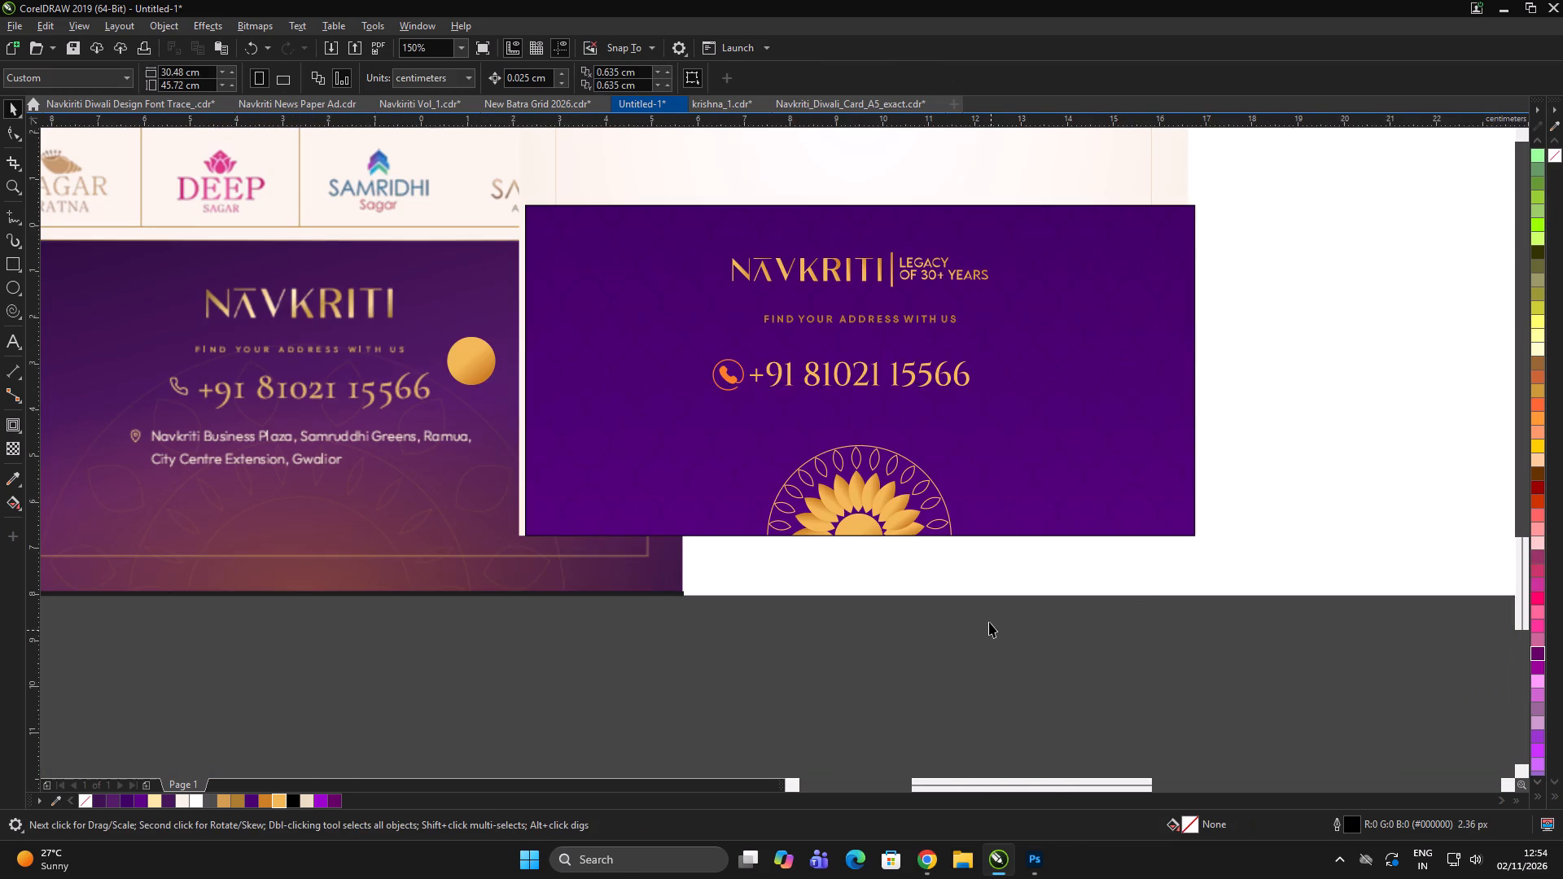
# Shift the call icon slightly away from the phone number and reduce it to about 0.64 cm.
pyautogui.scroll(1, 773, 374)
pyautogui.scroll(-2, 768, 376)
pyautogui.scroll(4, 746, 378)
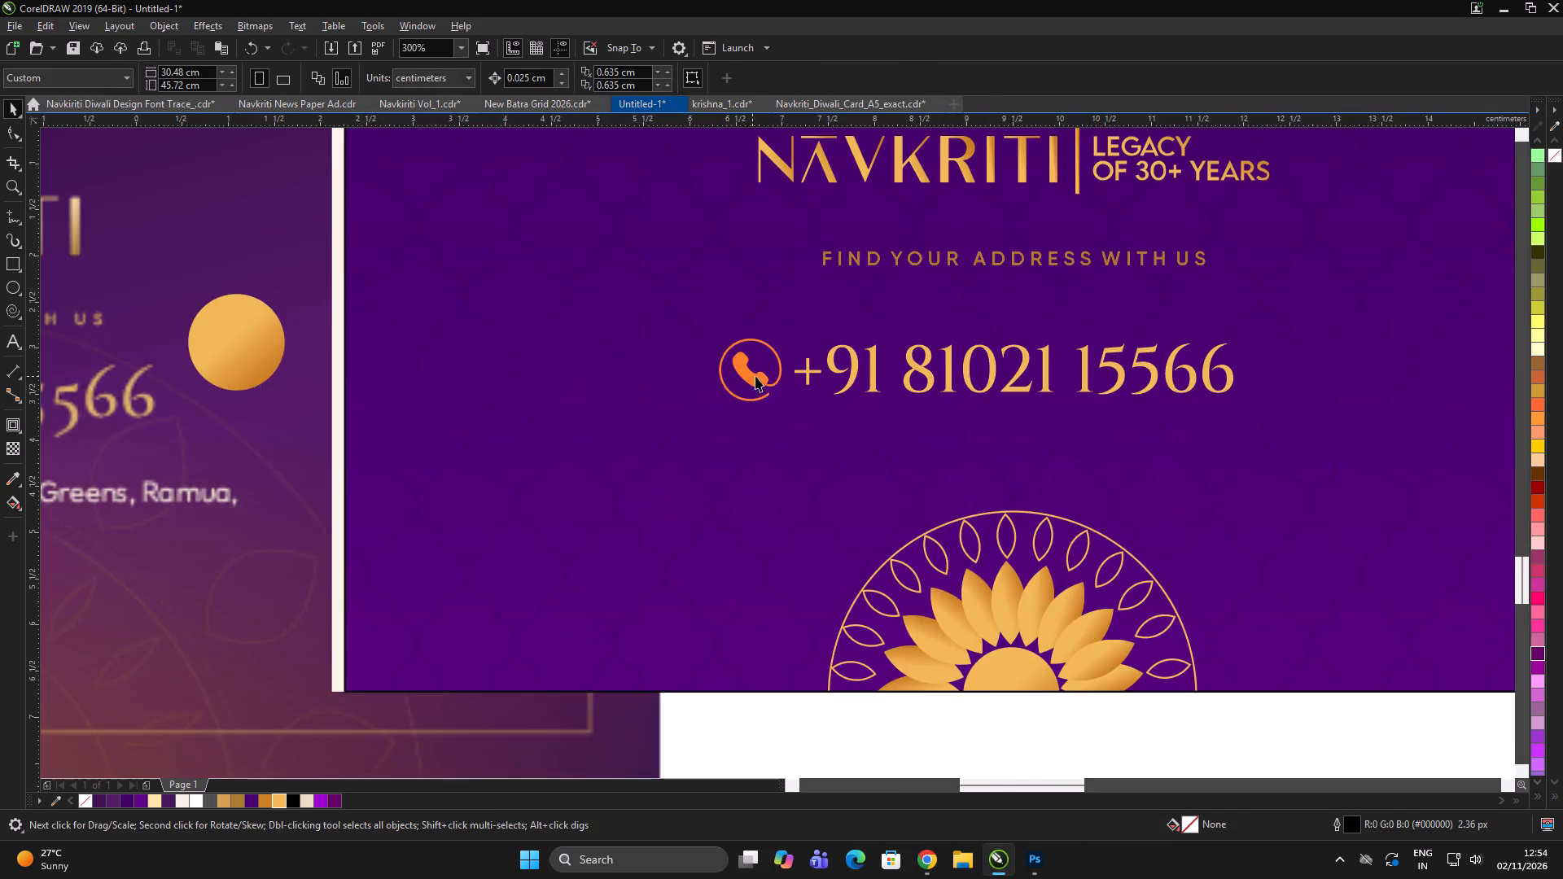
pyautogui.scroll(2, 768, 378)
pyautogui.click(765, 382)
pyautogui.moveTo(746, 387); pyautogui.dragTo(717, 387)
pyautogui.moveTo(798, 476); pyautogui.dragTo(790, 479)
# Recolour the call icon with the gold #F0B855 sampled from the phone number.
pyautogui.click(15, 487)
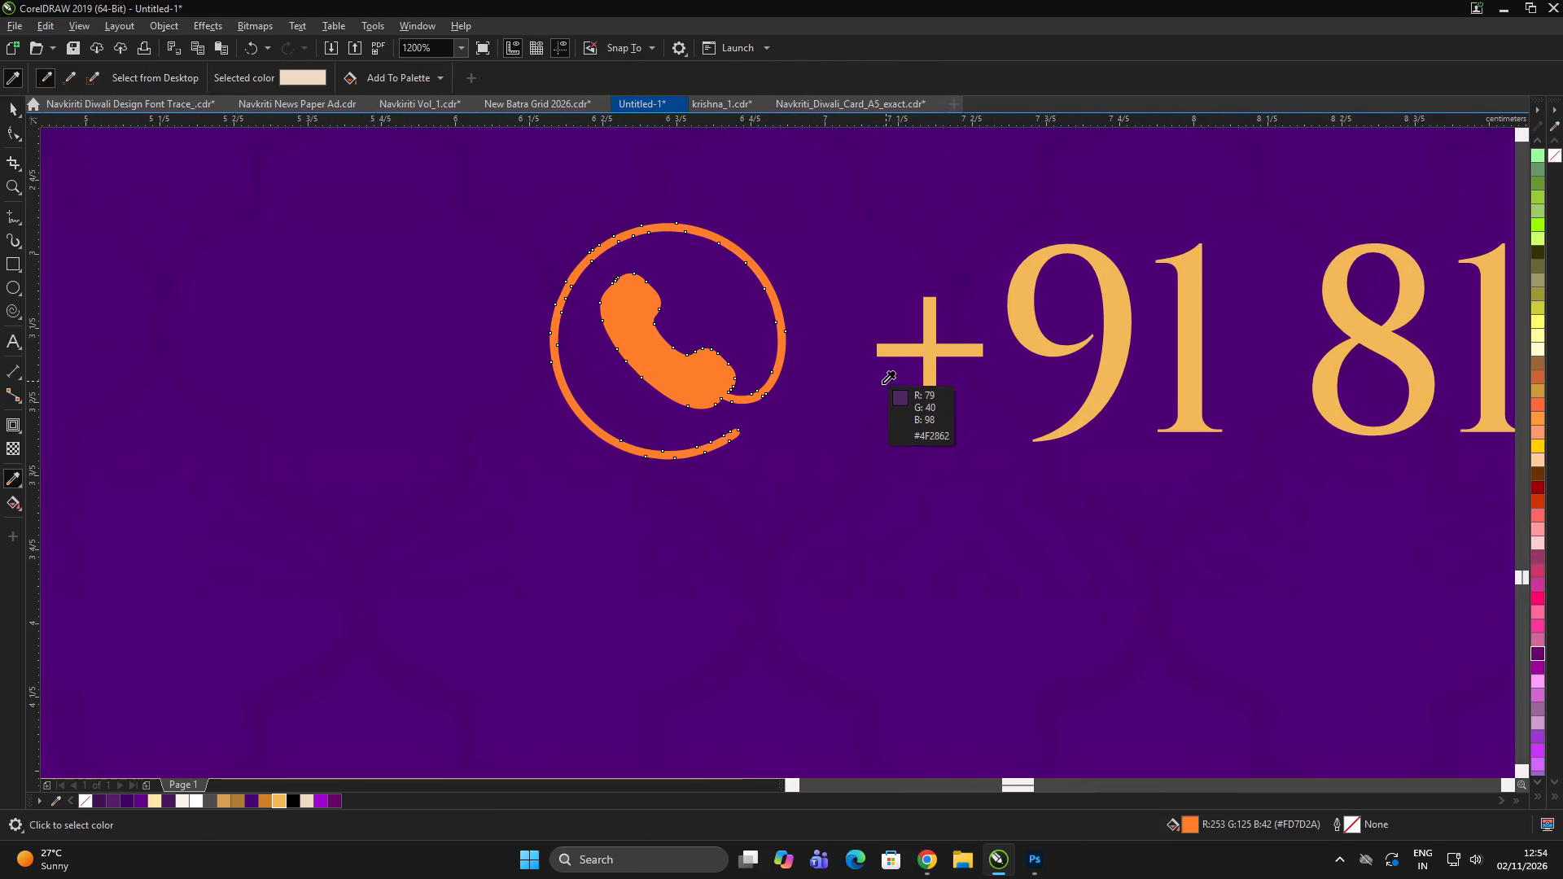
pyautogui.click(931, 350)
pyautogui.scroll(4, 775, 370)
pyautogui.click(542, 394)
pyautogui.scroll(-10, 581, 355)
pyautogui.press('space')
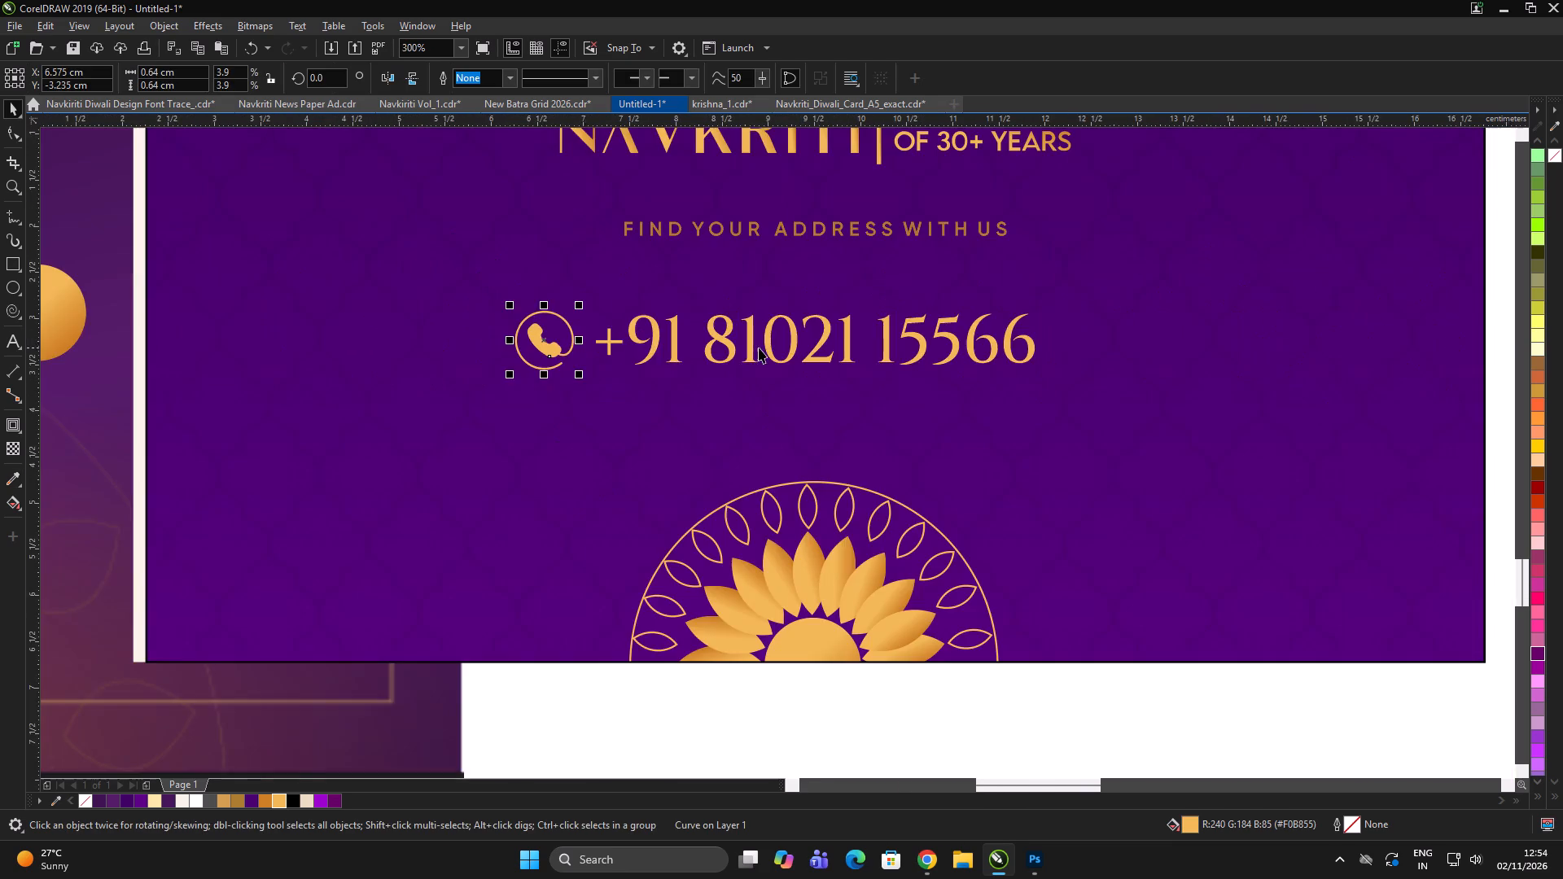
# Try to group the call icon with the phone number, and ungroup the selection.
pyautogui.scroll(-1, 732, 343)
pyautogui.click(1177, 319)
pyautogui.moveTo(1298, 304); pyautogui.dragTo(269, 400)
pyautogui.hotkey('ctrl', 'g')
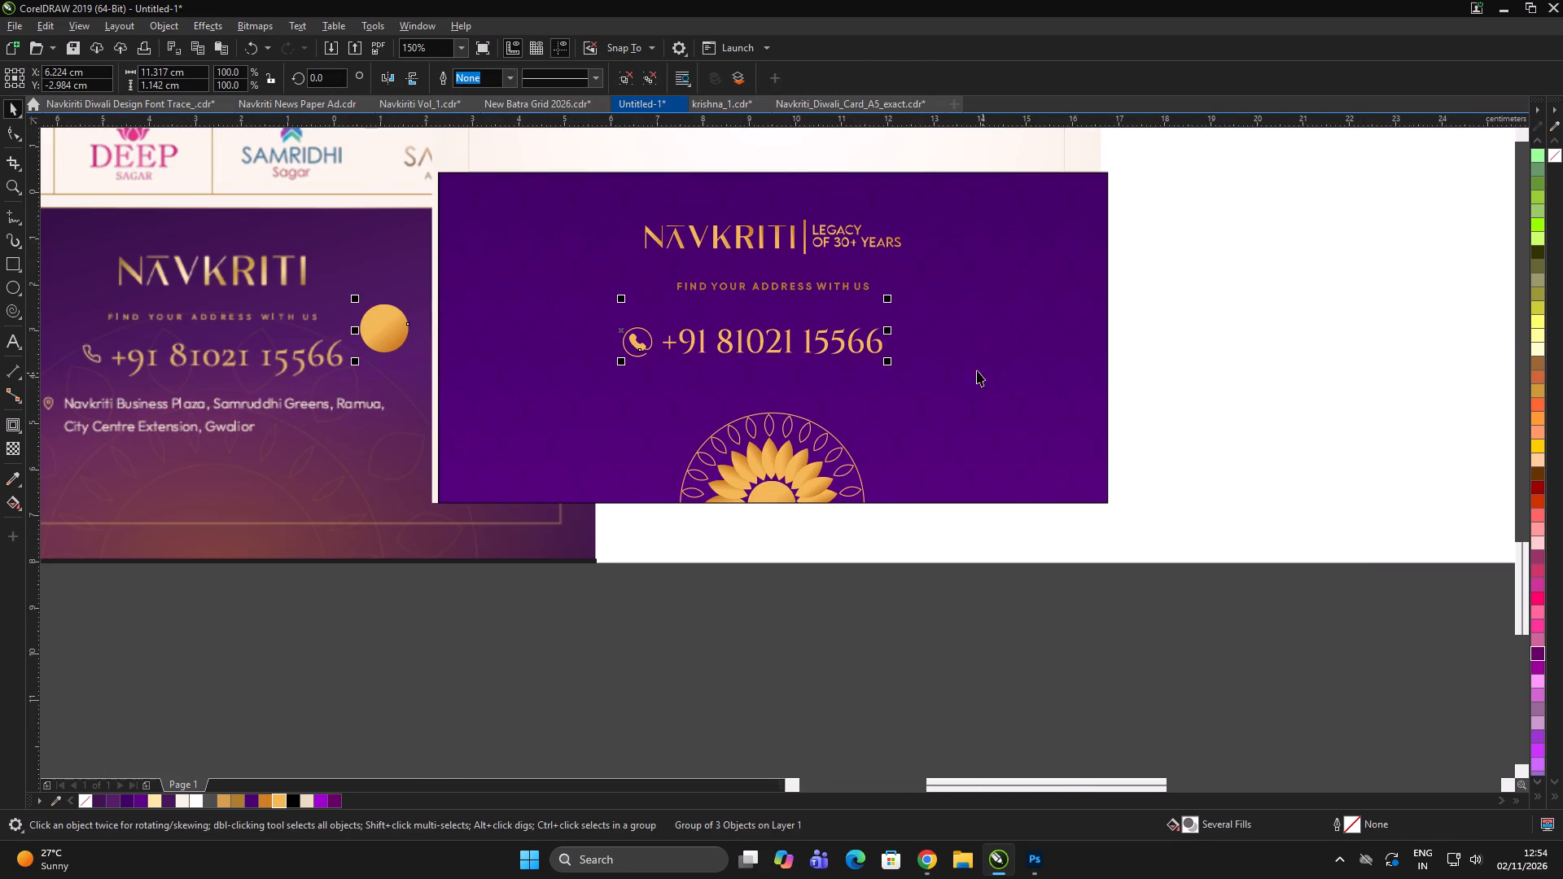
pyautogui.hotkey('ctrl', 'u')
# Group only the call icon and phone number, and centre the group horizontally on the purple footer.
pyautogui.keyDown('ctrl'); pyautogui.click(1269, 322); pyautogui.keyUp('ctrl')
pyautogui.moveTo(1264, 316); pyautogui.dragTo(421, 415)
pyautogui.hotkey('ctrl', 'h')
pyautogui.hotkey('ctrl', 'g')
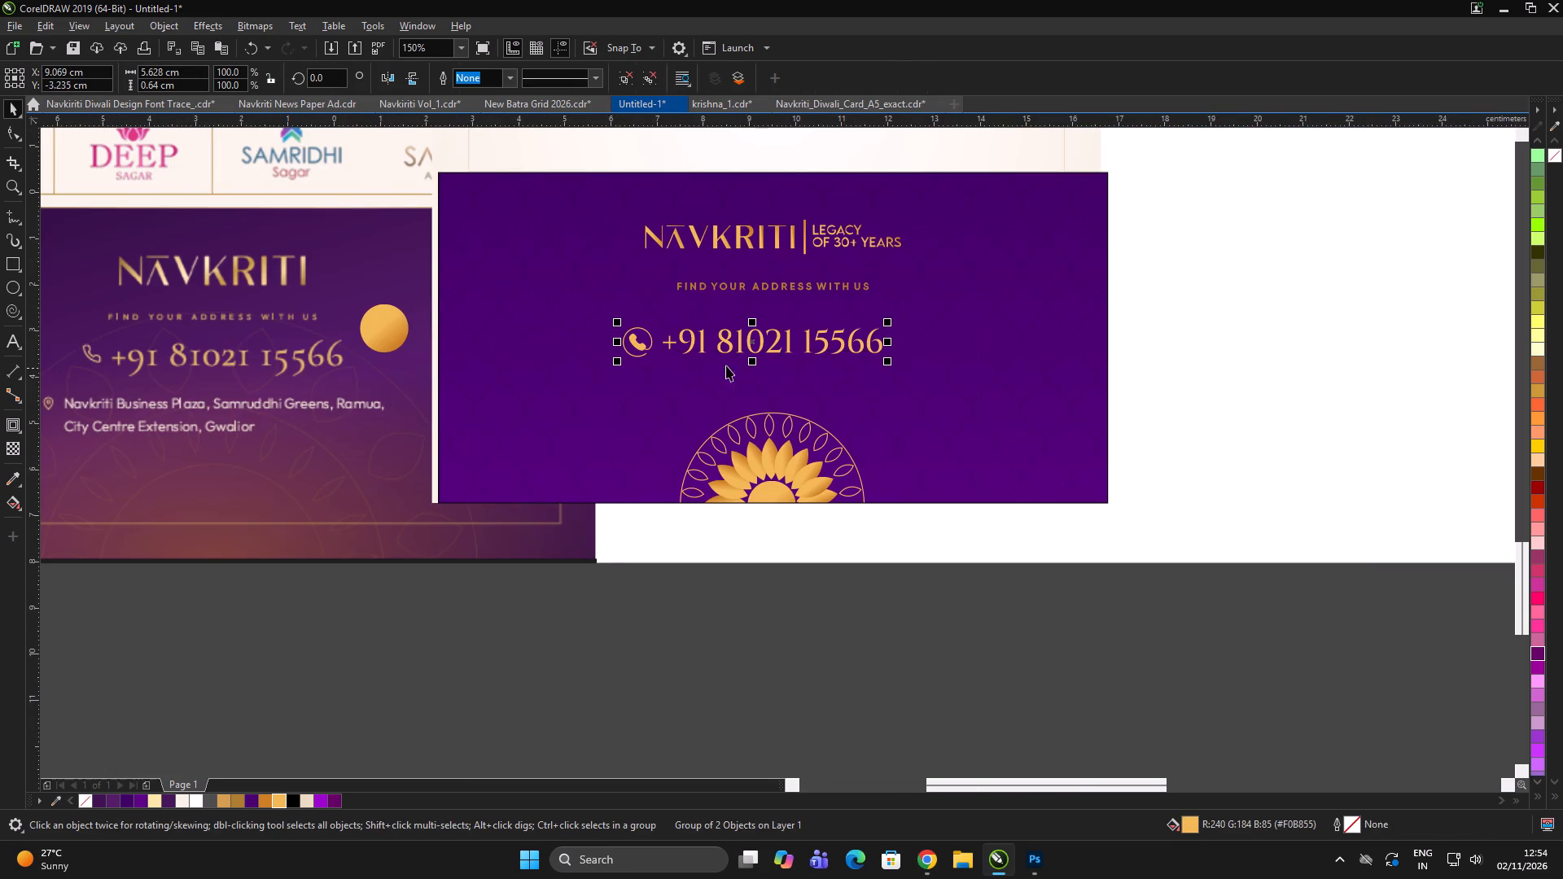
pyautogui.keyDown('shift'); pyautogui.click(1007, 319); pyautogui.keyUp('shift')
pyautogui.press('c')
pyautogui.doubleClick(1298, 315)
pyautogui.click(1304, 314)
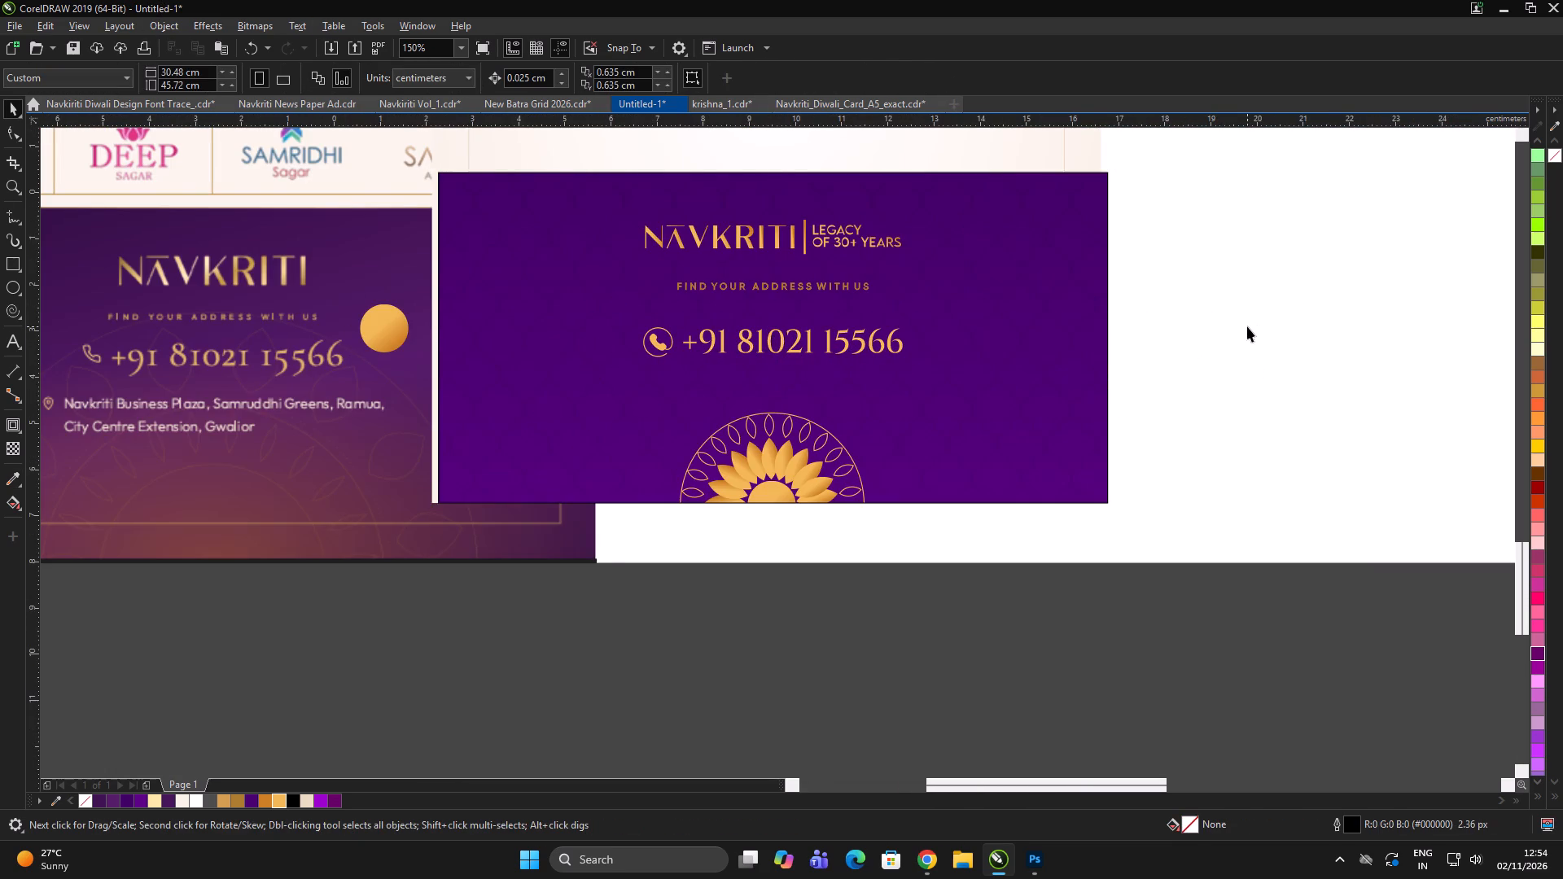
# Ungroup the call icon and phone number on the purple footer.
pyautogui.click(1294, 322)
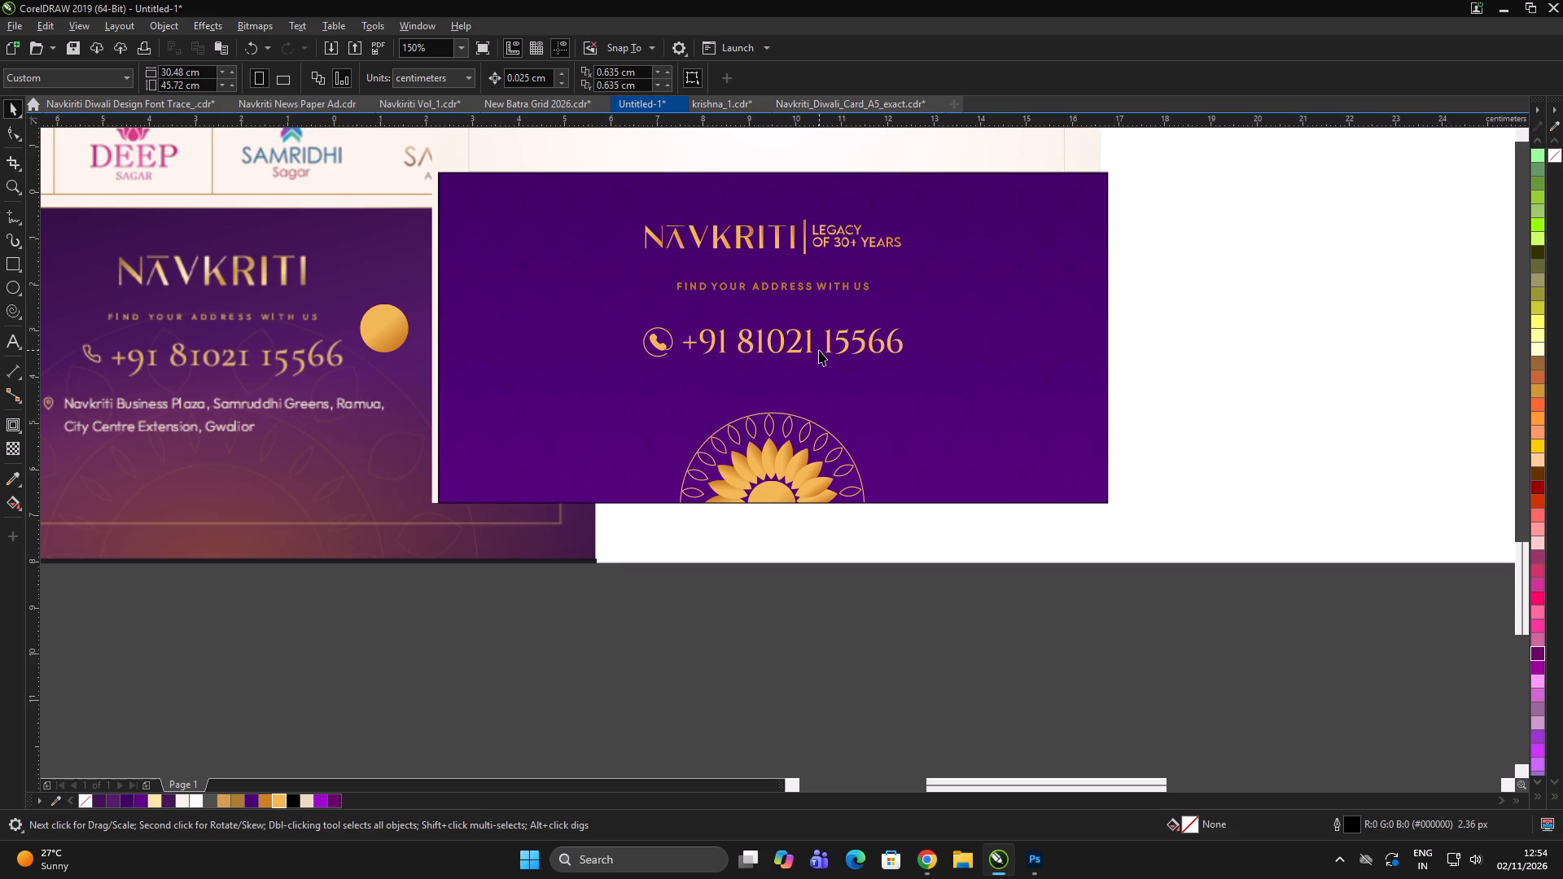
pyautogui.click(827, 348)
pyautogui.hotkey('ctrl', 'u')
pyautogui.click(916, 628)
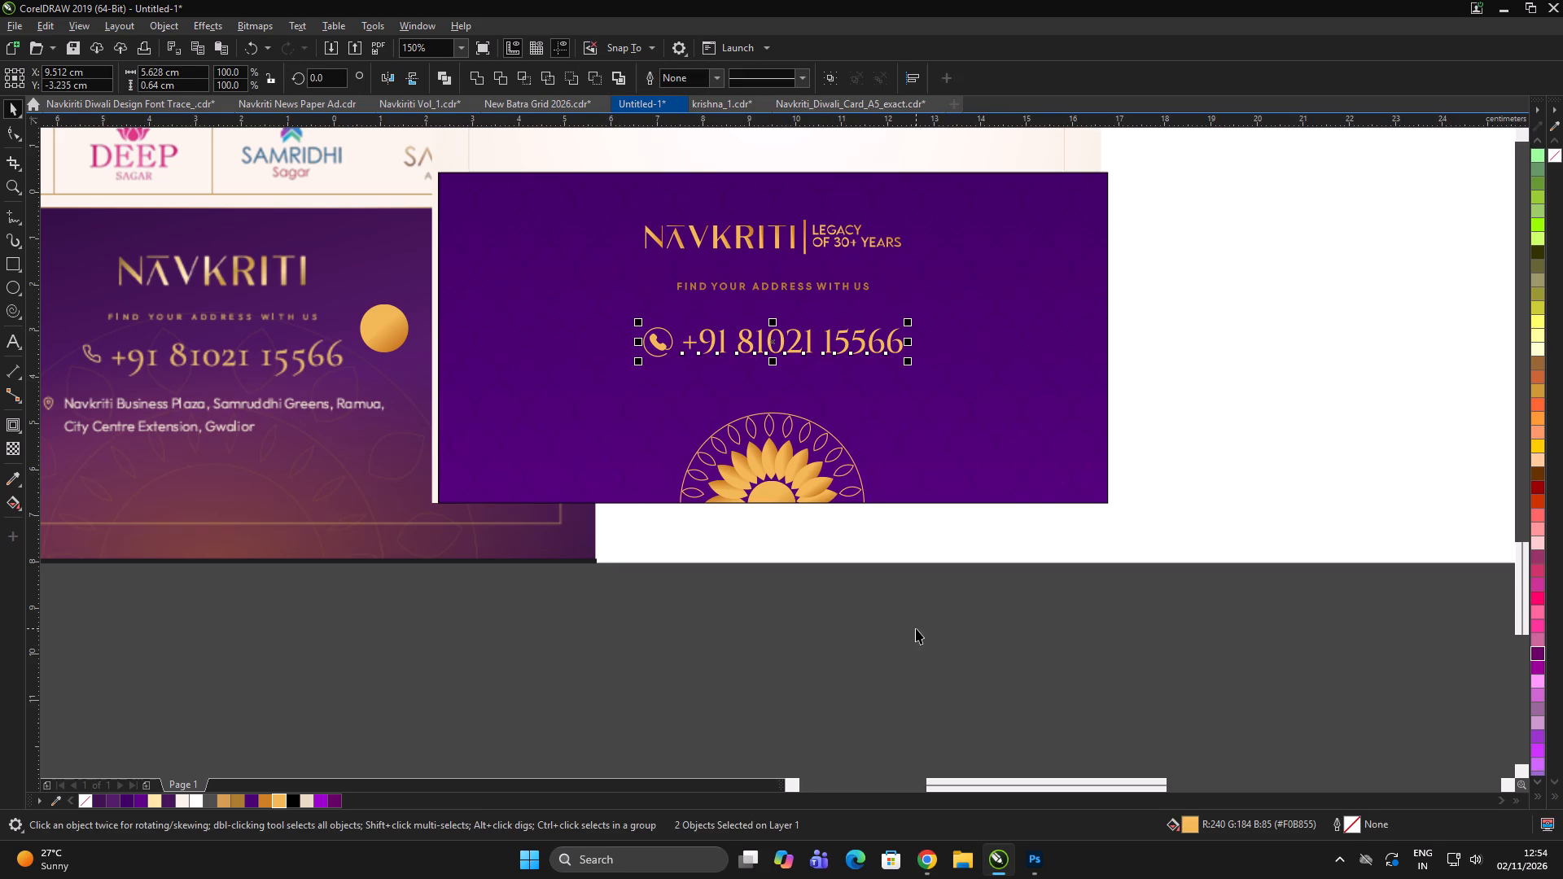
# Duplicate the small gold paragraph under the second card's "Every address" heading onto the purple footer, just below the phone number.
pyautogui.scroll(-2, 745, 409)
pyautogui.scroll(2, 781, 400)
pyautogui.scroll(-2, 775, 408)
pyautogui.click(1056, 333)
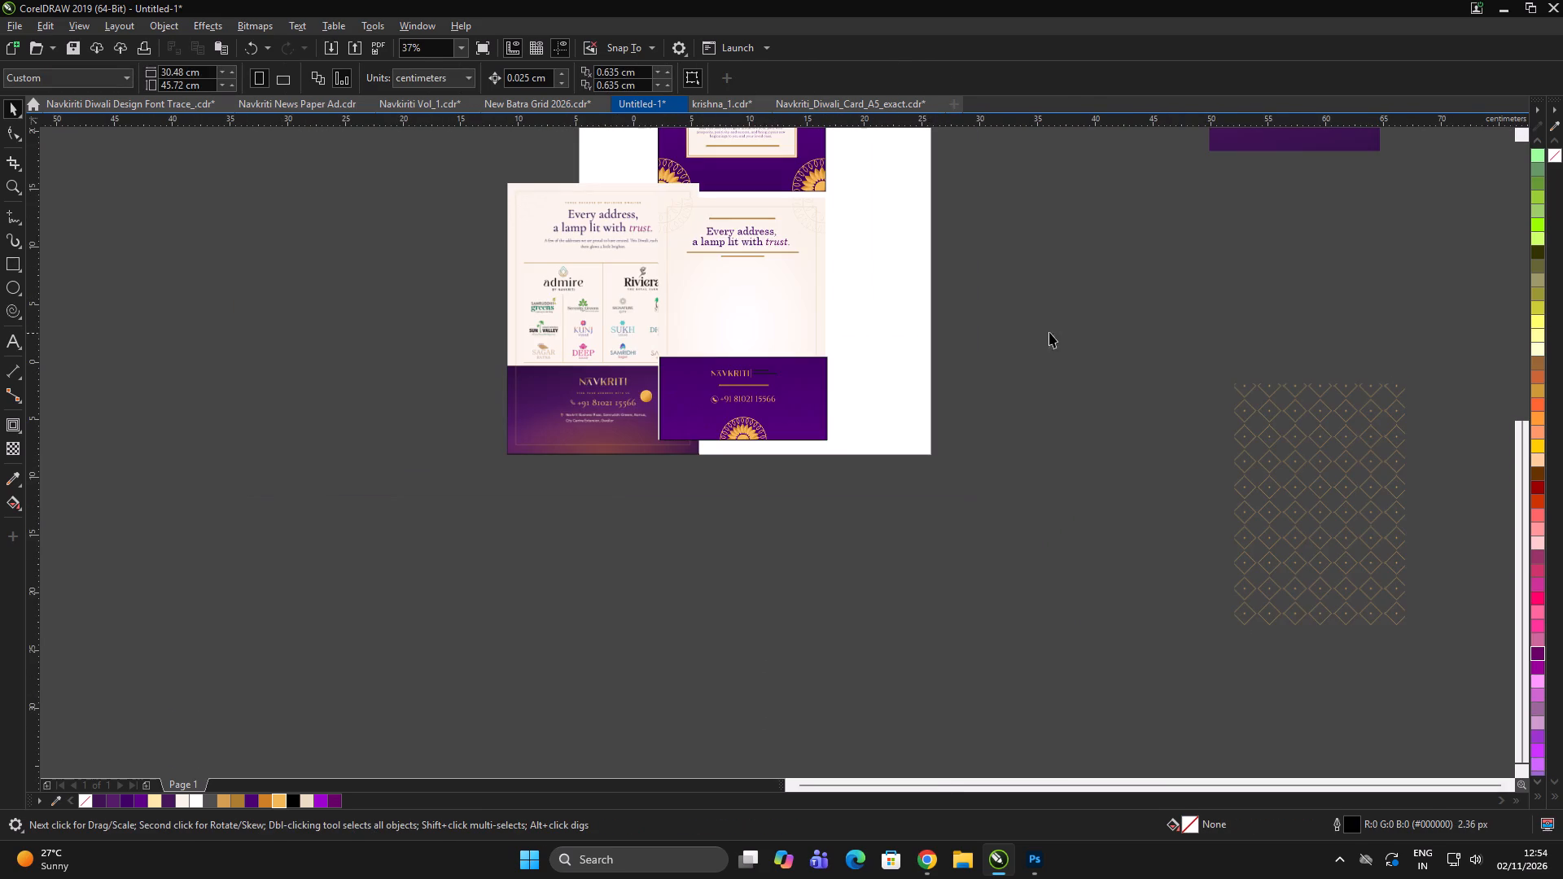
pyautogui.moveTo(750, 255); pyautogui.dragTo(741, 407)
pyautogui.keyDown('shift'); pyautogui.rightClick(741, 407); pyautogui.keyUp('shift')
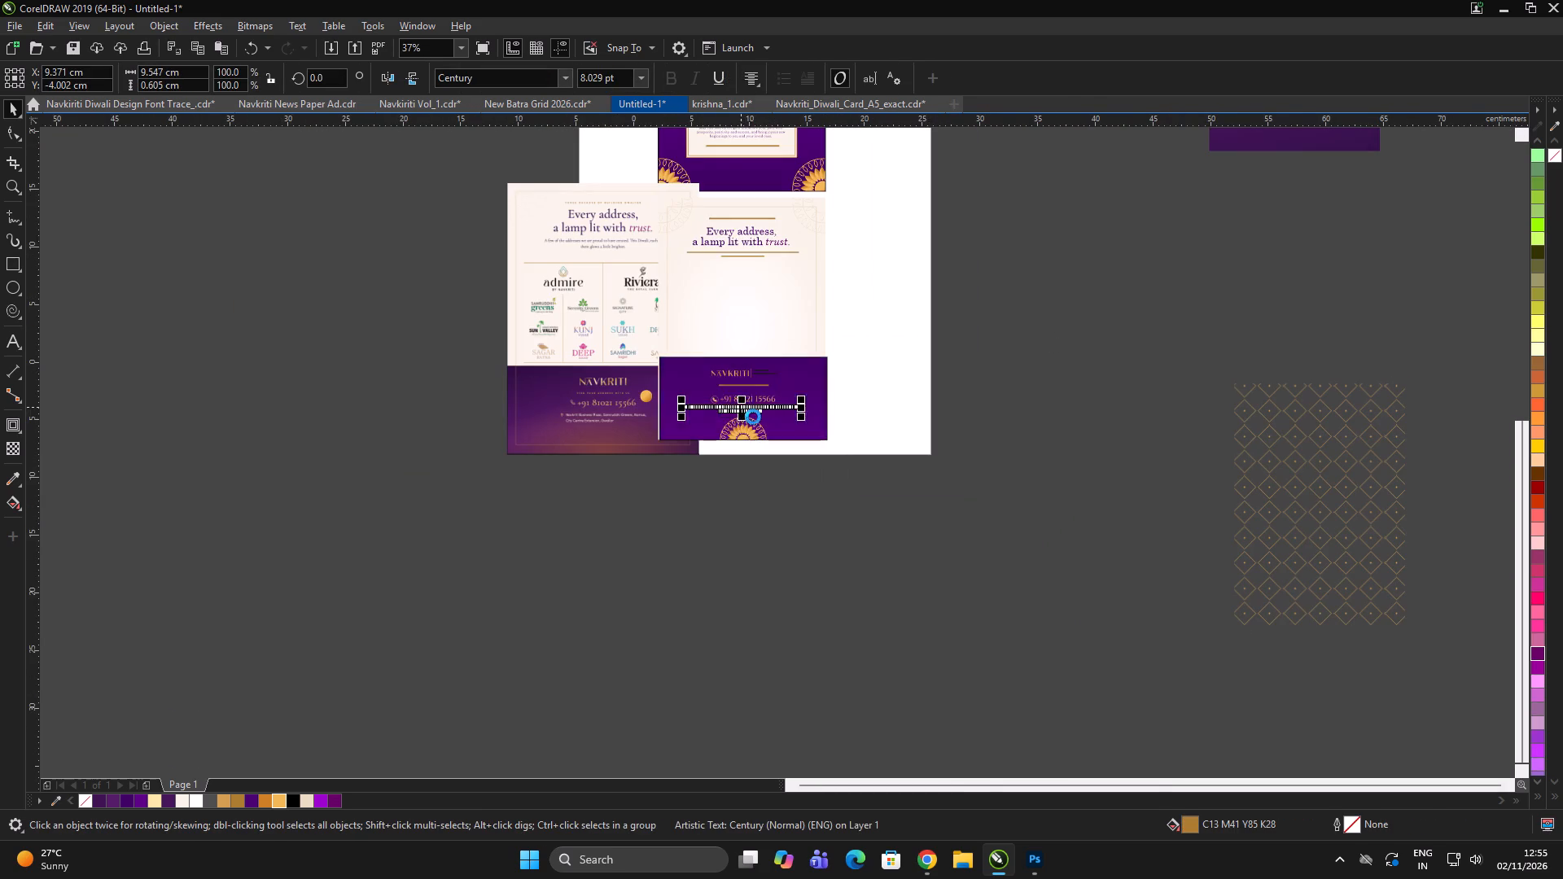
pyautogui.scroll(4, 753, 417)
pyautogui.scroll(-2, 1063, 370)
pyautogui.scroll(2, 656, 389)
# Switch to the Google Keep note in Chrome, copy the two-line Navkriti business address, and return to CorelDRAW.
pyautogui.hotkey('alt', 'Tab')
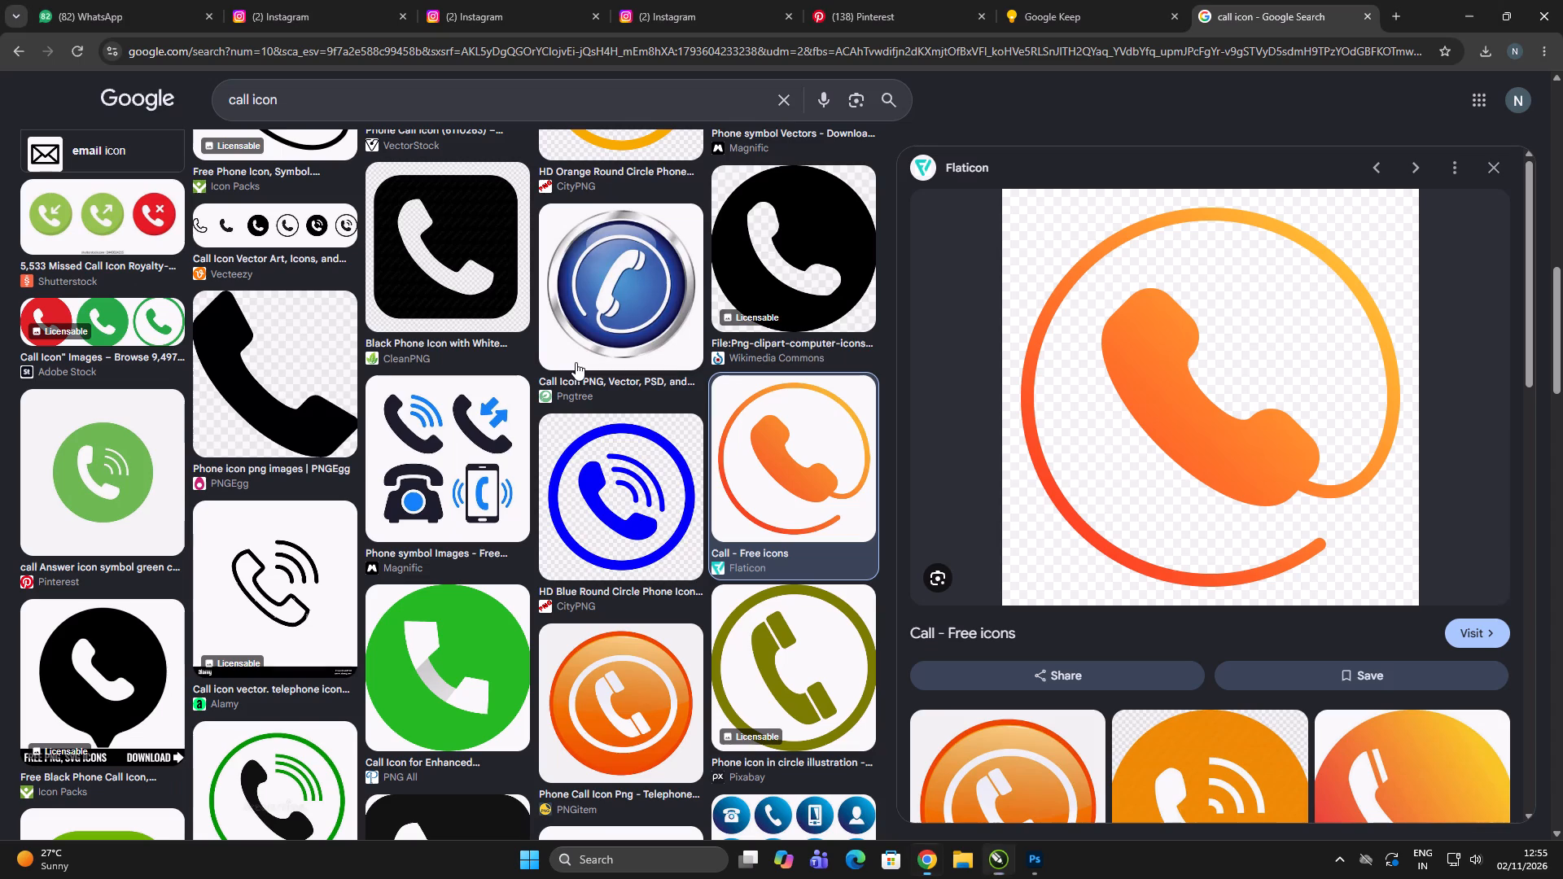
pyautogui.click(1077, 0)
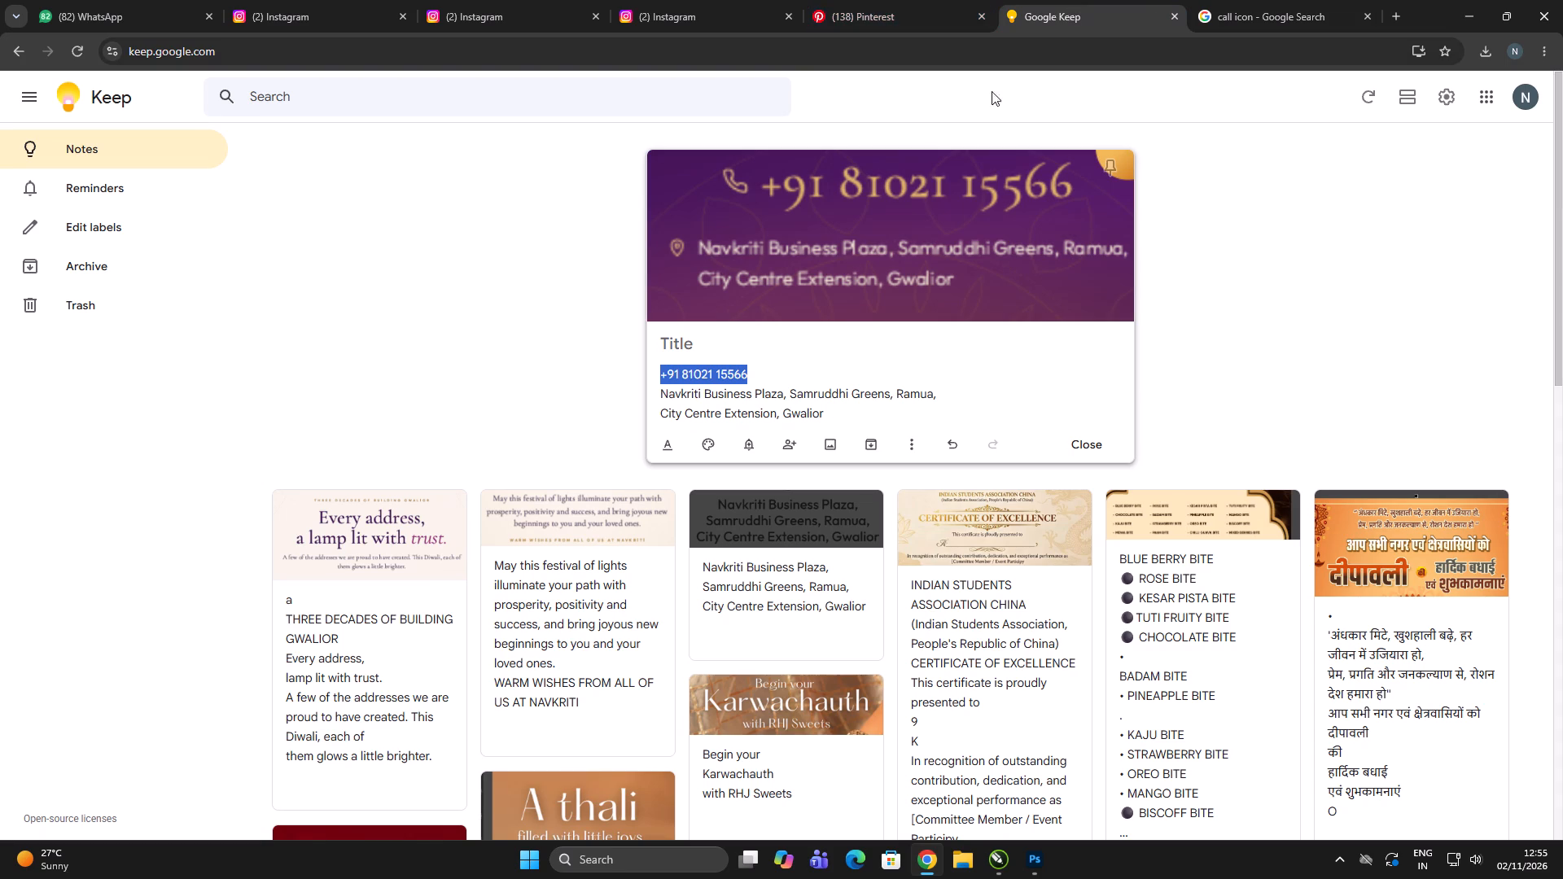
pyautogui.moveTo(659, 395); pyautogui.dragTo(834, 418)
pyautogui.hotkey('ctrl', 'c')
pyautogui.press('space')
pyautogui.hotkey('alt', 'Tab')
# Replace the duplicated paragraph's text below the phone number with the copied two-line business address.
pyautogui.scroll(-1, 694, 352)
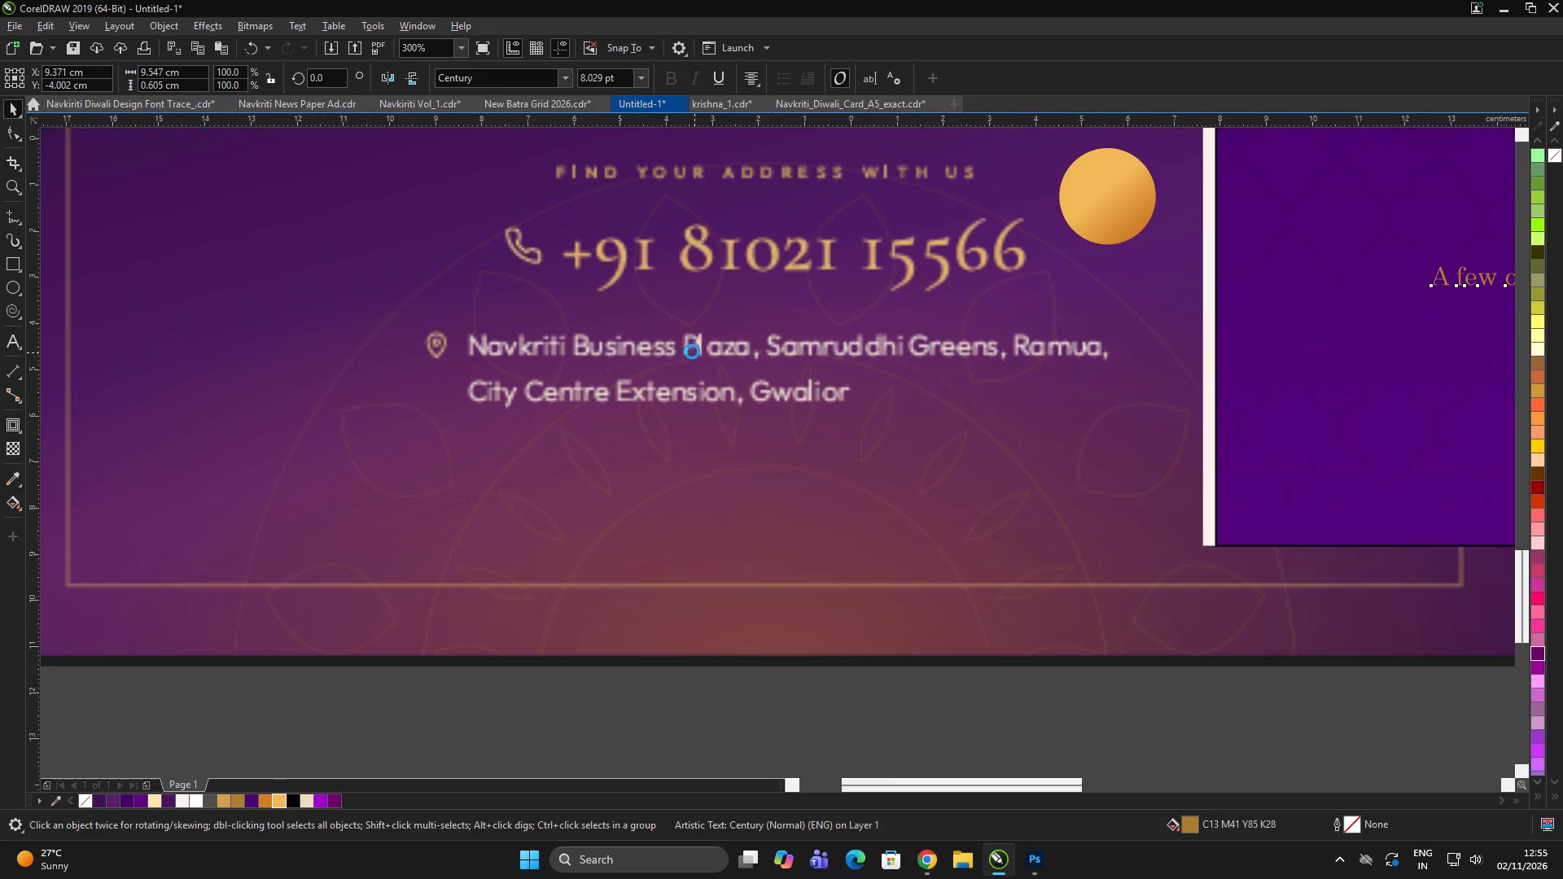
pyautogui.scroll(-1, 692, 352)
pyautogui.click(881, 541)
pyautogui.scroll(2, 1063, 328)
pyautogui.doubleClick(952, 373)
pyautogui.hotkey('ctrl', 'a')
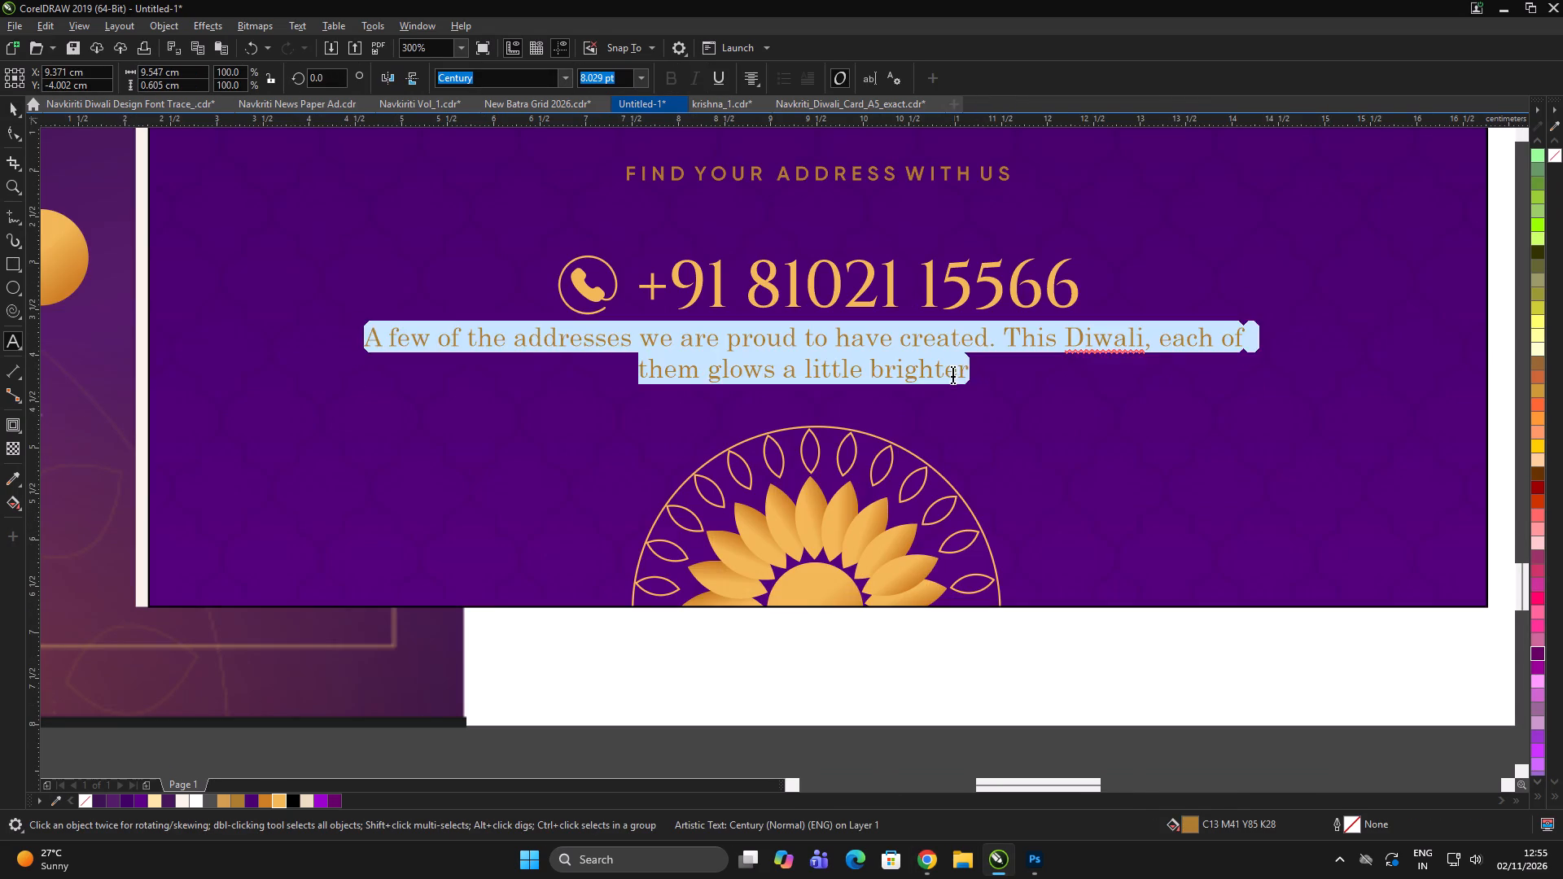
pyautogui.hotkey('ctrl', 'v')
pyautogui.click(14, 107)
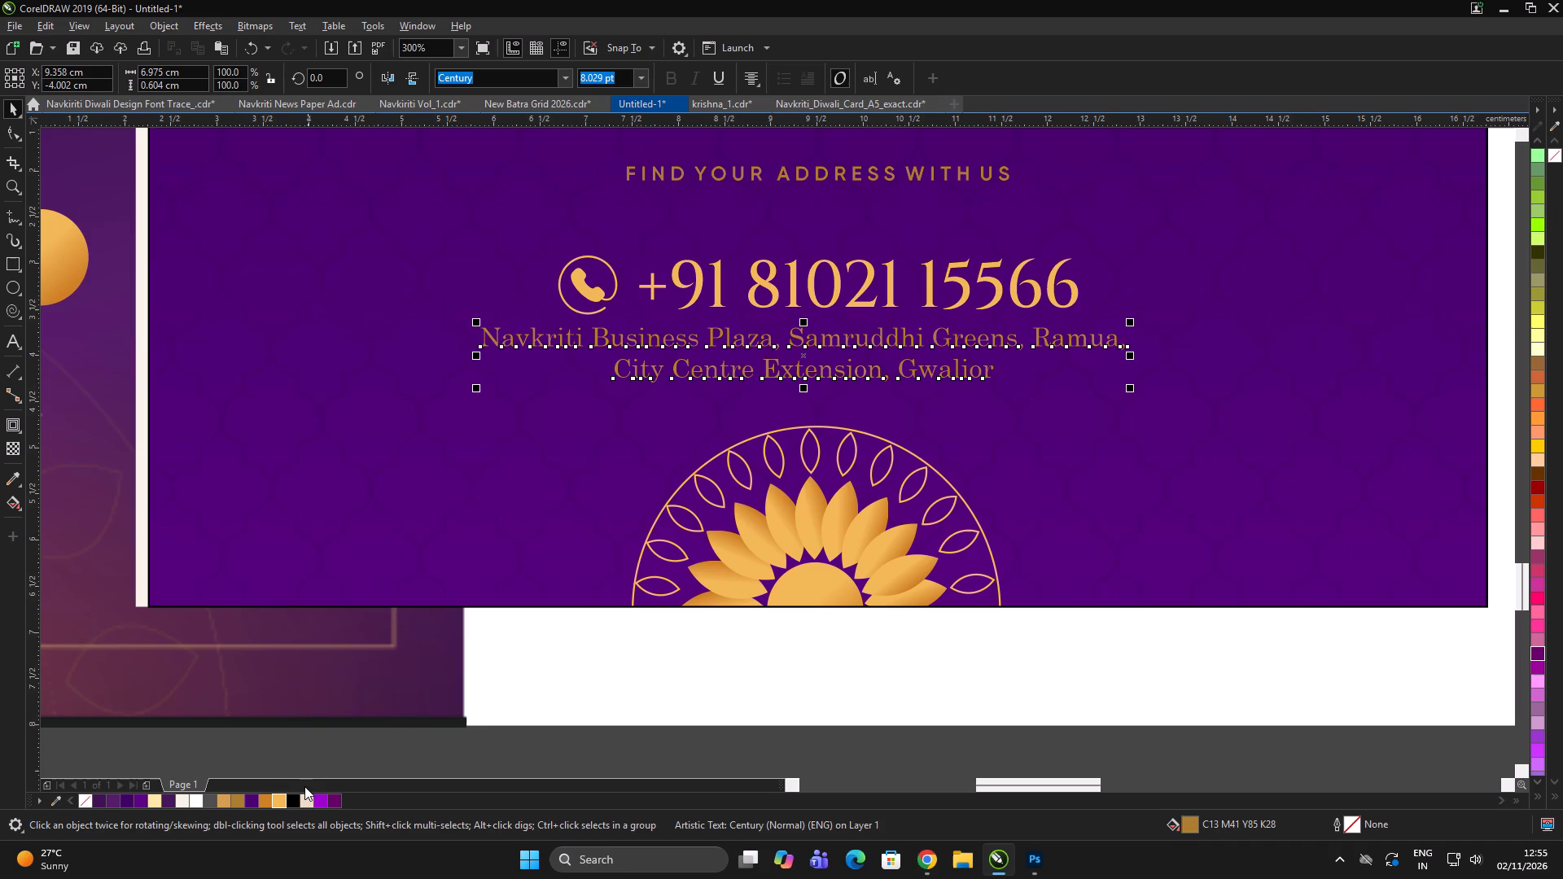
# Recolour the address text with the lighter gold from the document palette and centre it horizontally on the purple footer.
pyautogui.click(284, 803)
pyautogui.scroll(-2, 751, 395)
pyautogui.keyDown('shift'); pyautogui.click(865, 413); pyautogui.keyUp('shift')
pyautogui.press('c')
pyautogui.click(1147, 330)
pyautogui.moveTo(1146, 330); pyautogui.dragTo(1138, 330)
pyautogui.scroll(1, 890, 322)
pyautogui.click(1204, 260)
pyautogui.moveTo(1241, 234); pyautogui.dragTo(1009, 278)
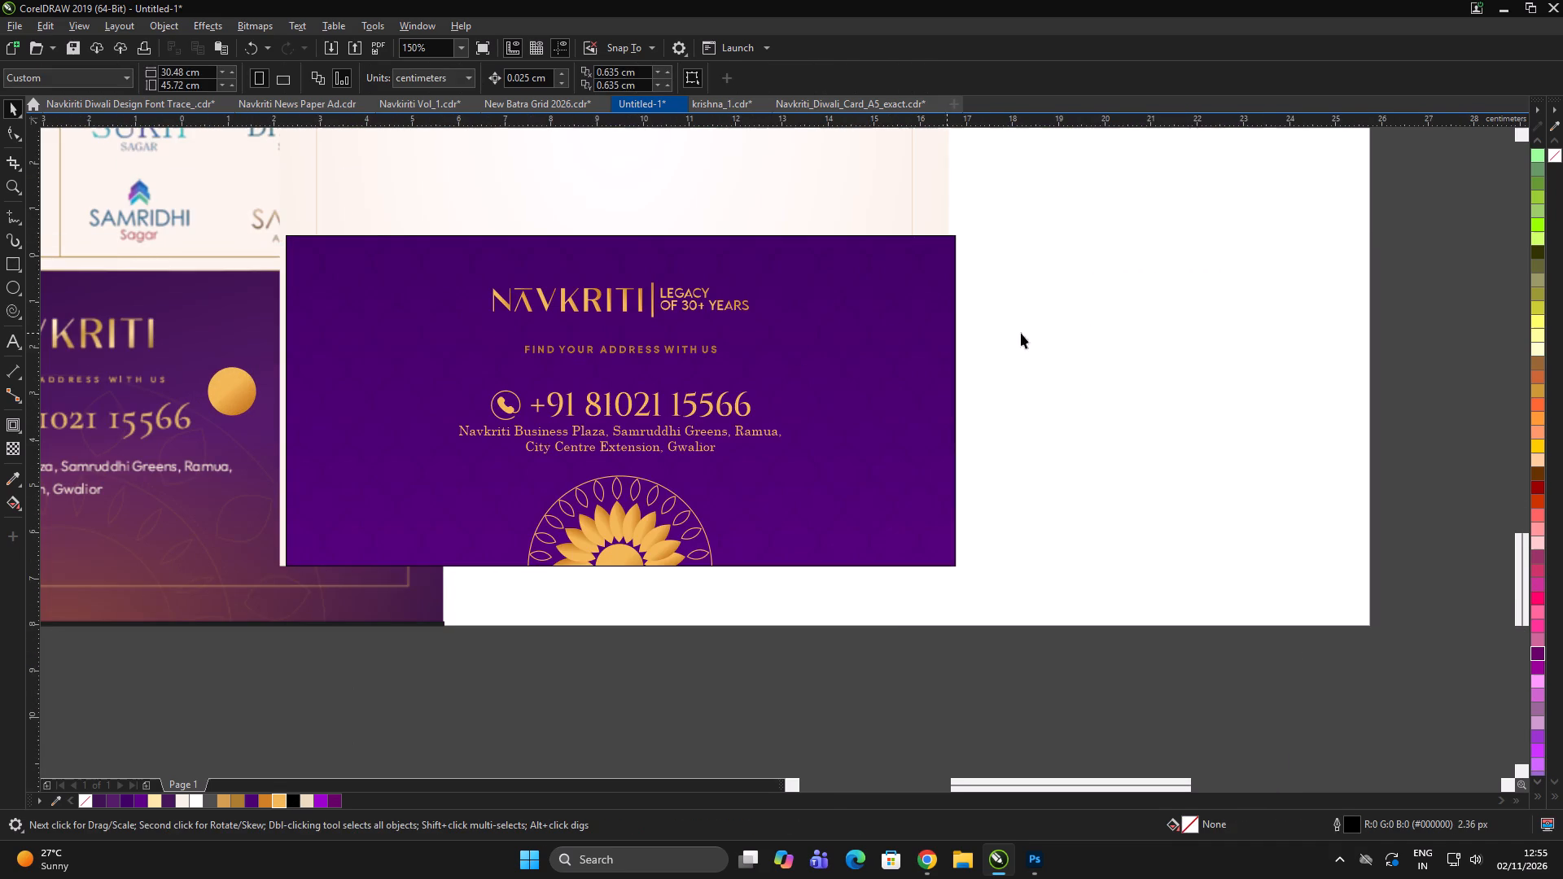
# Move the logo, tagline, phone line and address together slightly upward on the purple footer.
pyautogui.moveTo(1176, 258); pyautogui.dragTo(368, 477)
pyautogui.moveTo(687, 307); pyautogui.dragTo(687, 300)
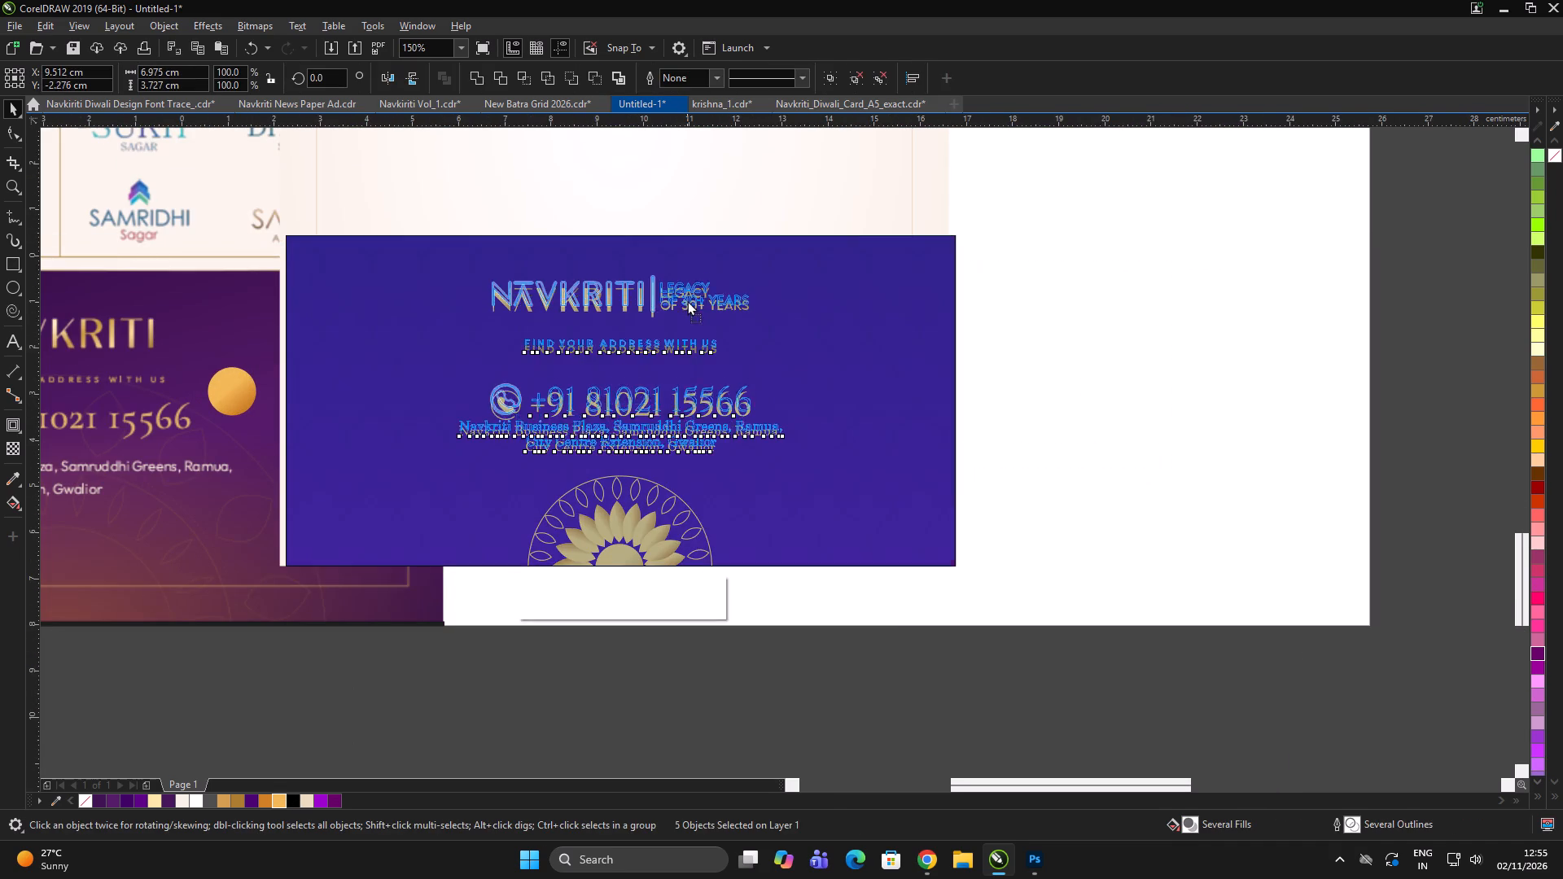
pyautogui.moveTo(687, 300); pyautogui.dragTo(689, 295)
pyautogui.doubleClick(1027, 304)
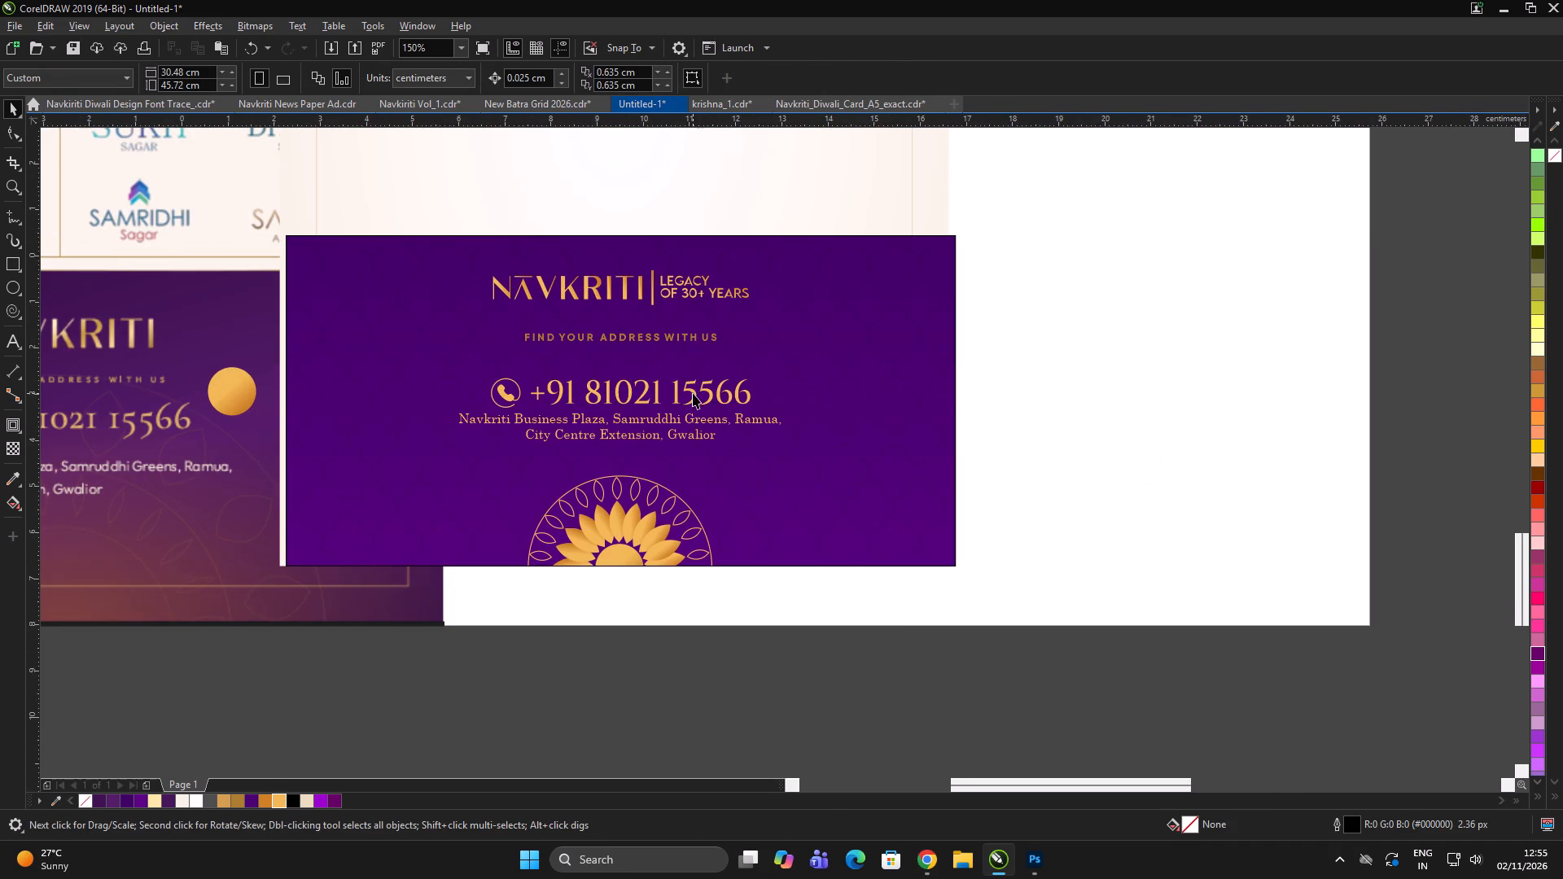
# Move the phone number and call icon straight up to sit close below the FIND YOUR ADDRESS WITH US tagline.
pyautogui.click(705, 396)
pyautogui.click(711, 393)
pyautogui.click(1162, 345)
pyautogui.moveTo(1150, 360); pyautogui.dragTo(495, 398)
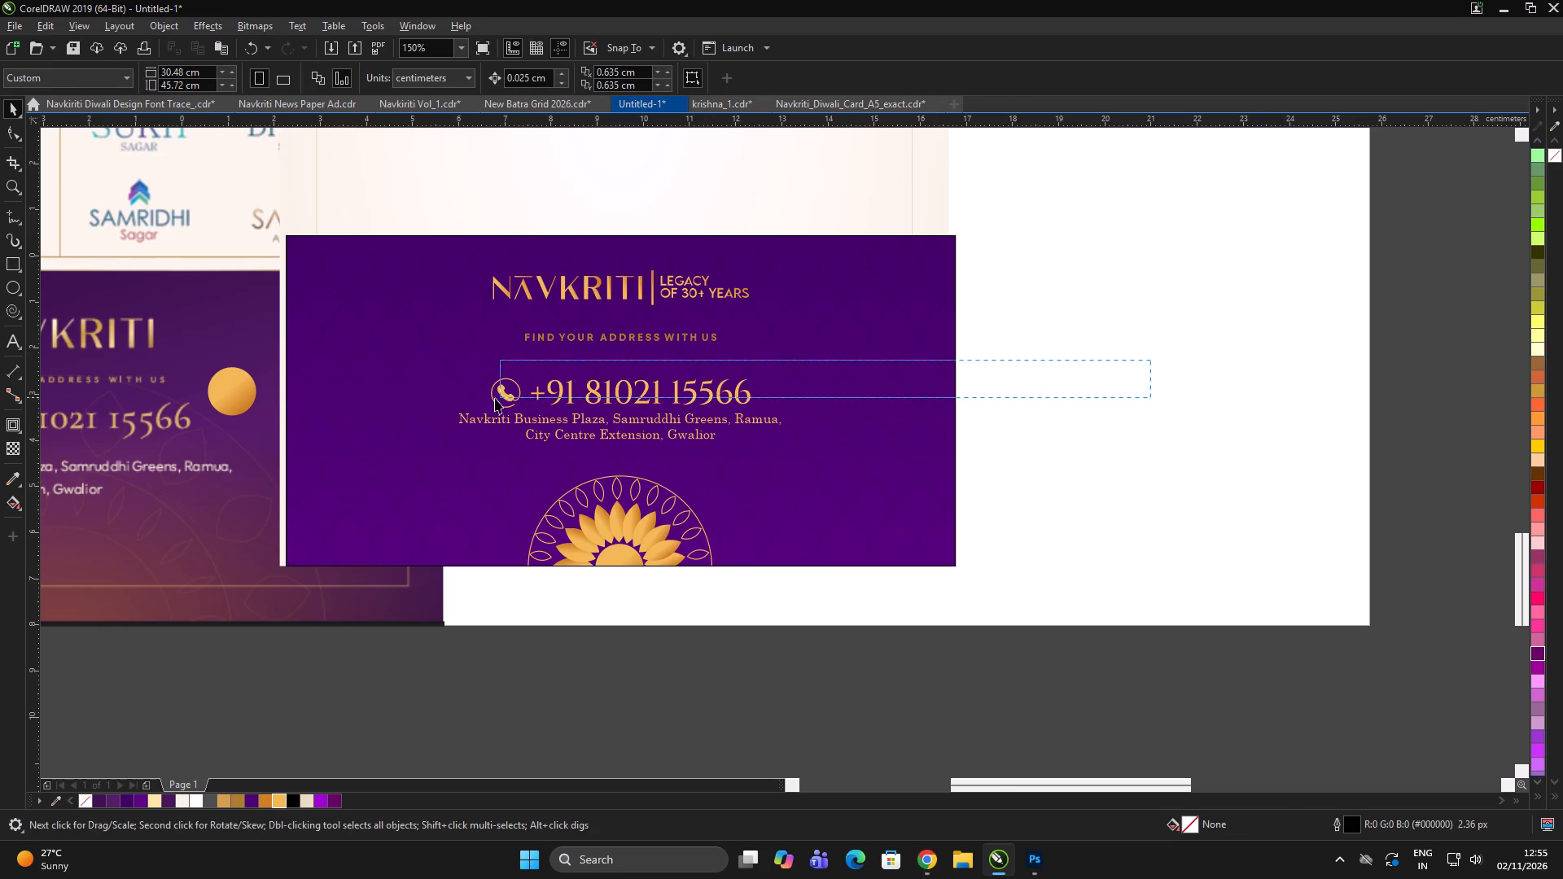
pyautogui.moveTo(495, 398); pyautogui.dragTo(458, 422)
pyautogui.scroll(2, 540, 378)
pyautogui.moveTo(426, 453); pyautogui.dragTo(443, 333)
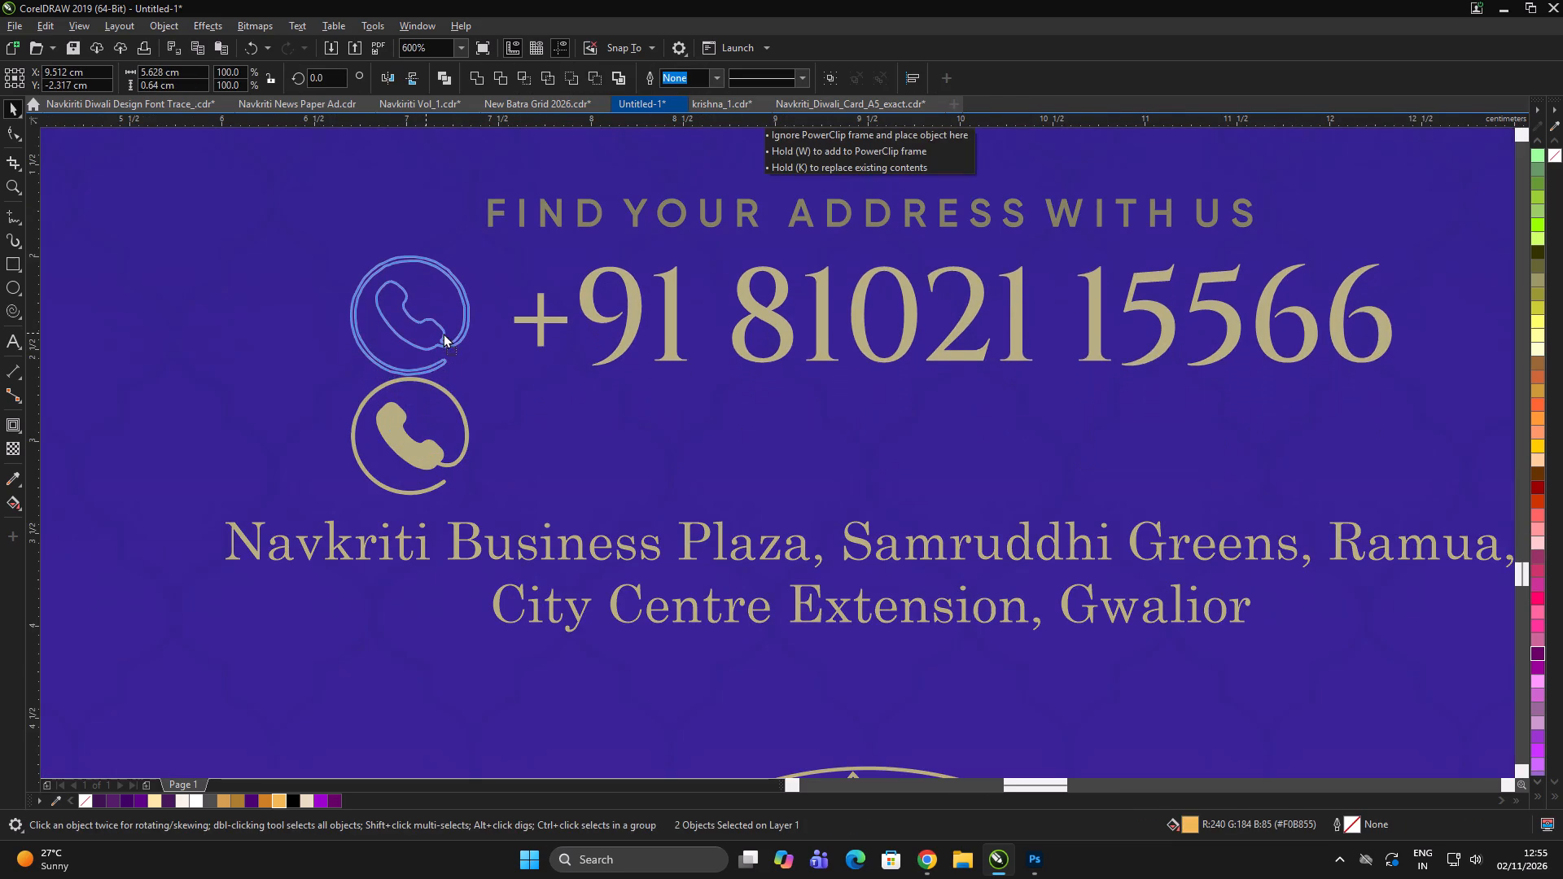
pyautogui.moveTo(443, 333); pyautogui.dragTo(440, 339)
pyautogui.scroll(-3, 593, 387)
# Group the phone number with the call icon and centre the group horizontally on the purple footer.
pyautogui.hotkey('ctrl', 'g')
pyautogui.keyDown('shift'); pyautogui.click(808, 375); pyautogui.keyUp('shift')
pyautogui.press('c')
pyautogui.doubleClick(1231, 310)
pyautogui.click(1221, 308)
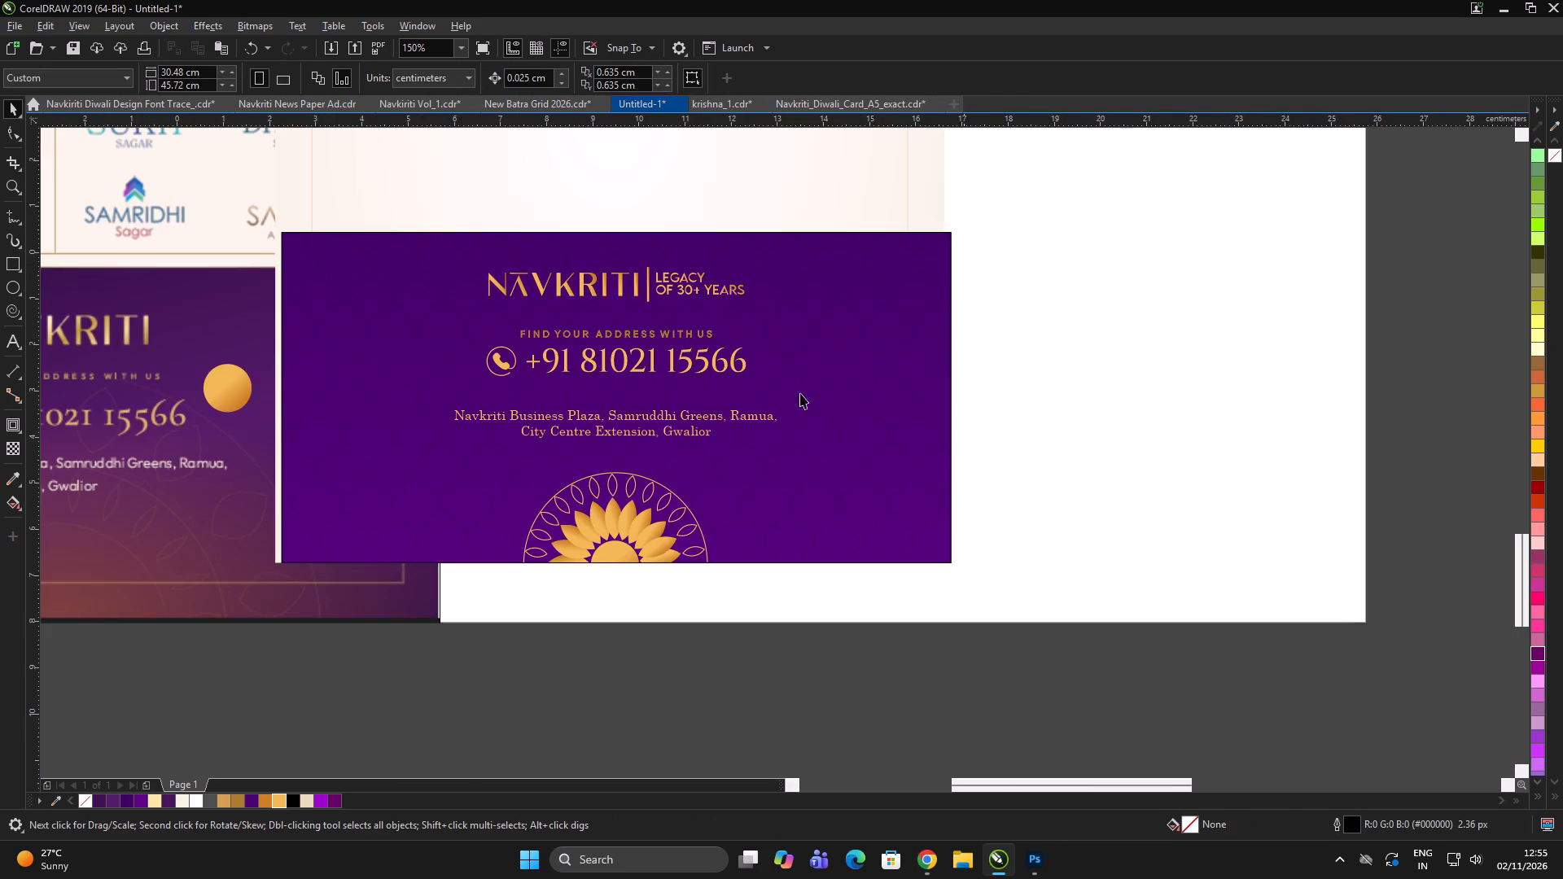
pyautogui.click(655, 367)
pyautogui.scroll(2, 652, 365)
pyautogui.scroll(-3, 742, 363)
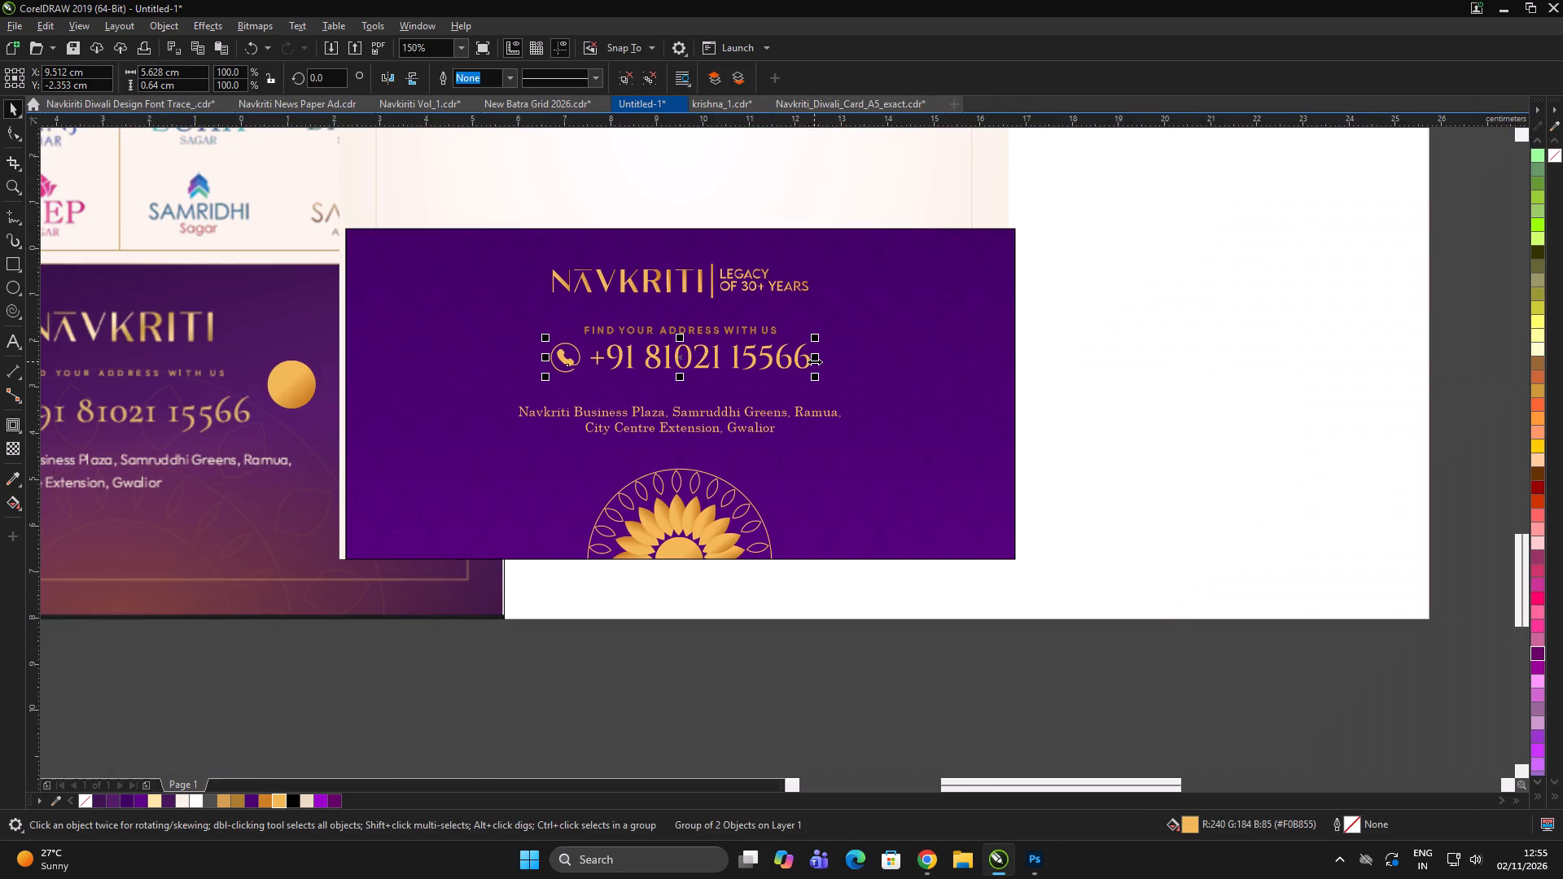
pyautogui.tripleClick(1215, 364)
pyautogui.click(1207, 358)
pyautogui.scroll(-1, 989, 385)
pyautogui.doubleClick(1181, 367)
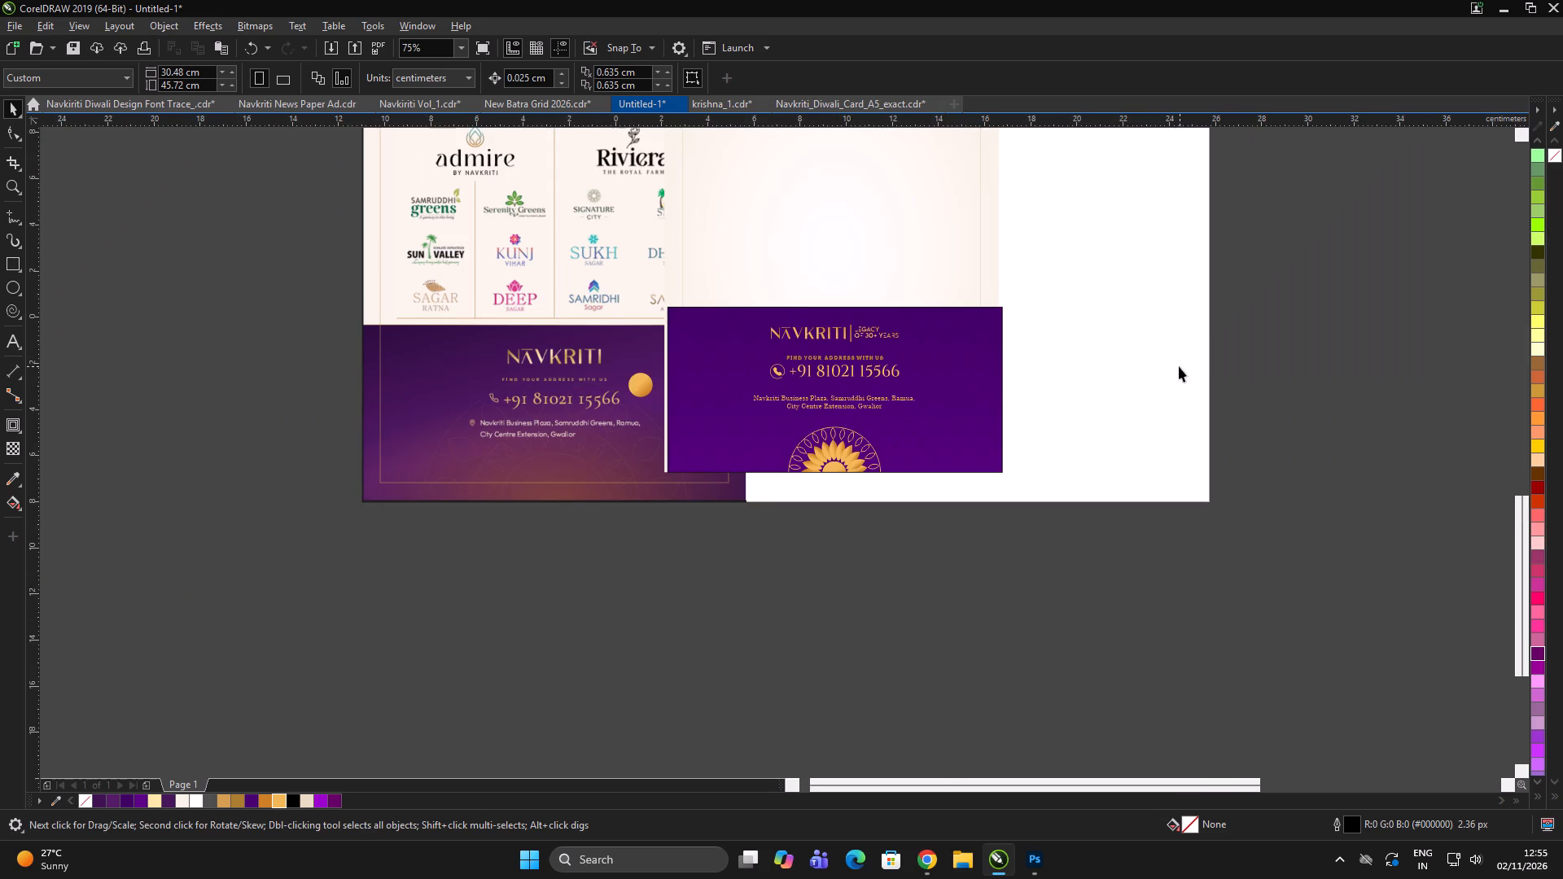
# Copy the location pin icon beside the NEW CITY CENTRE address in the Navkriti News Paper Ad document.
pyautogui.click(546, 101)
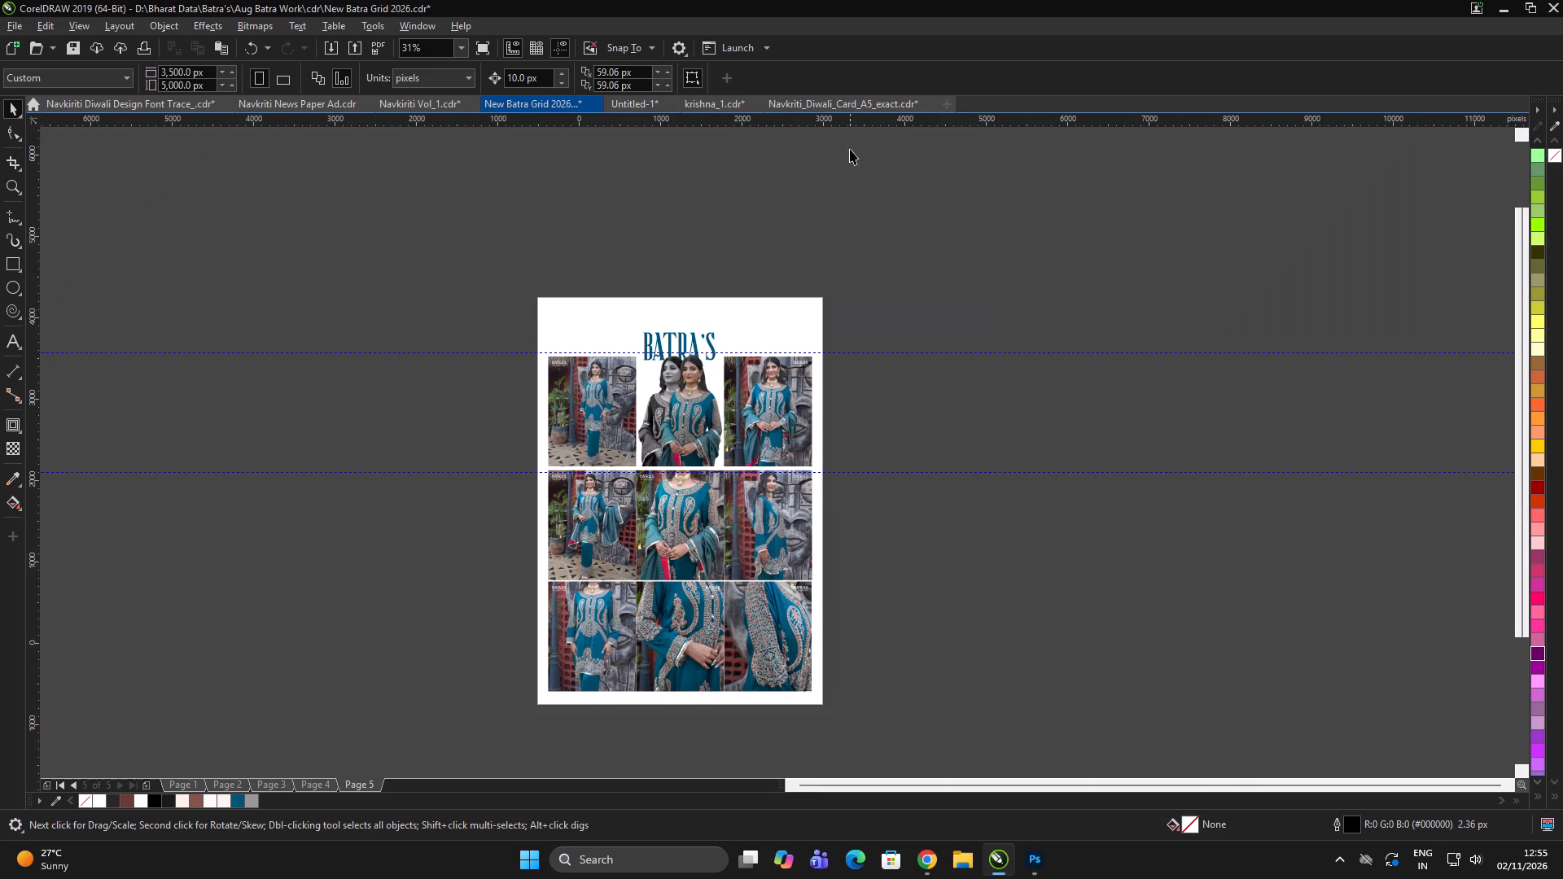
pyautogui.click(830, 105)
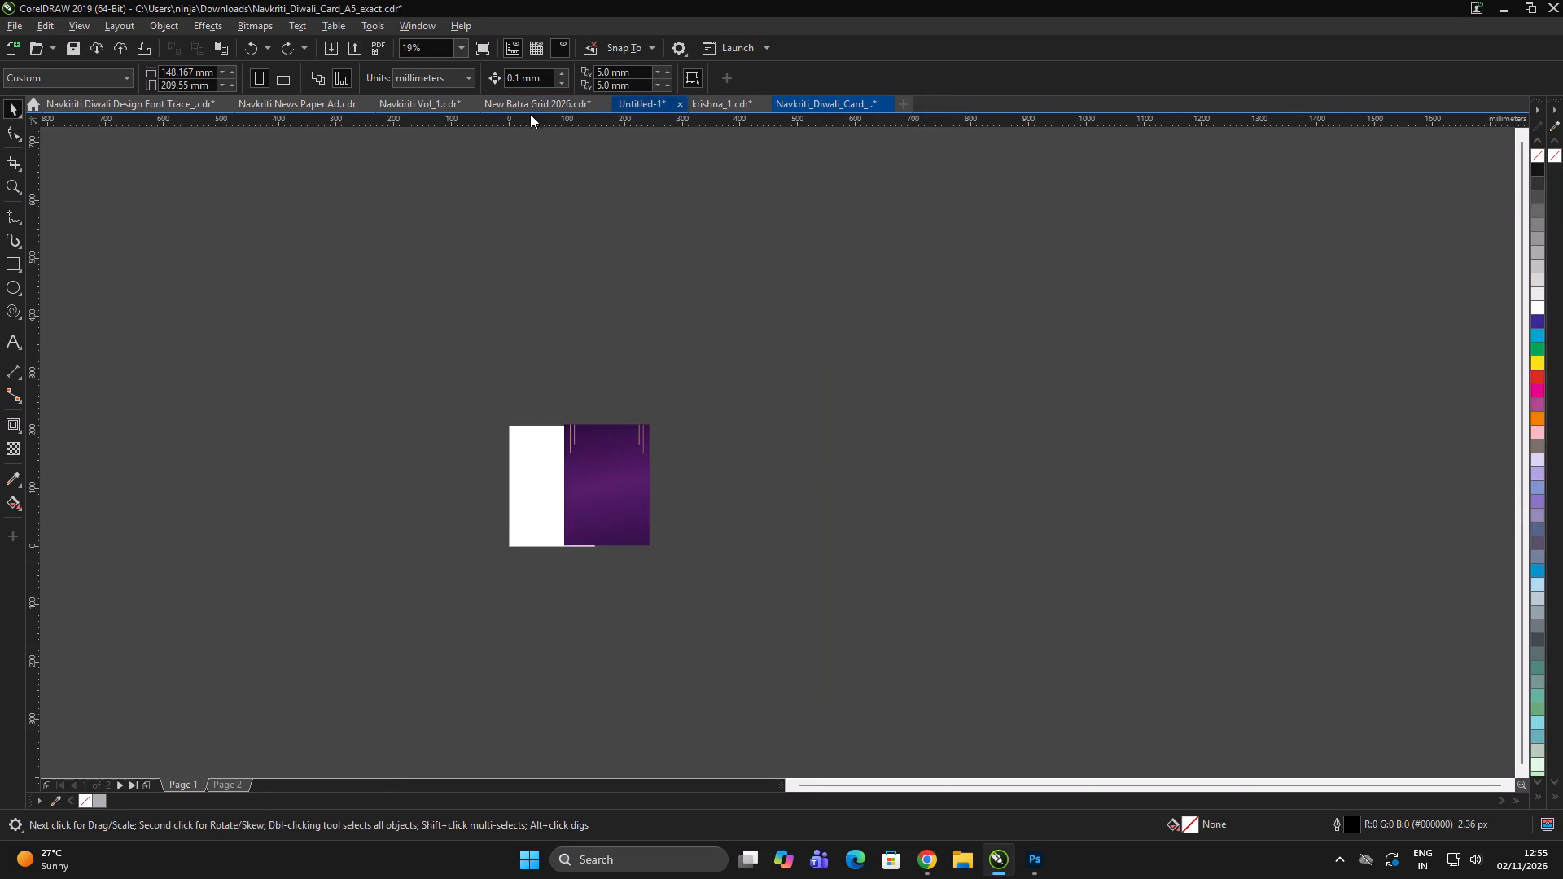
pyautogui.click(288, 103)
pyautogui.scroll(-1, 735, 536)
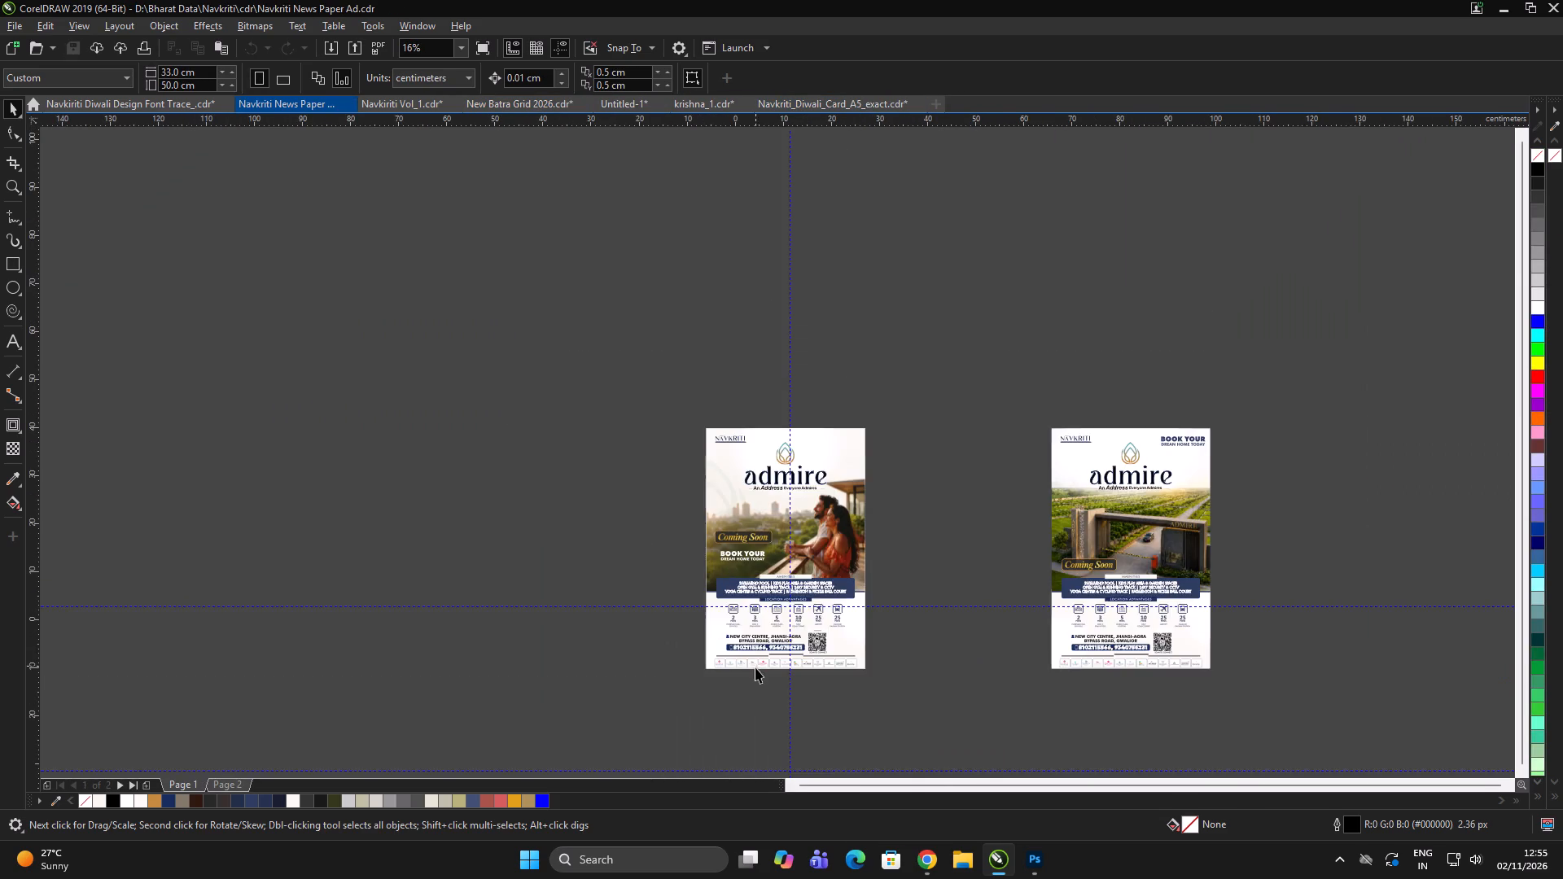
pyautogui.scroll(3, 746, 651)
pyautogui.moveTo(542, 564); pyautogui.dragTo(698, 619)
pyautogui.scroll(2, 678, 605)
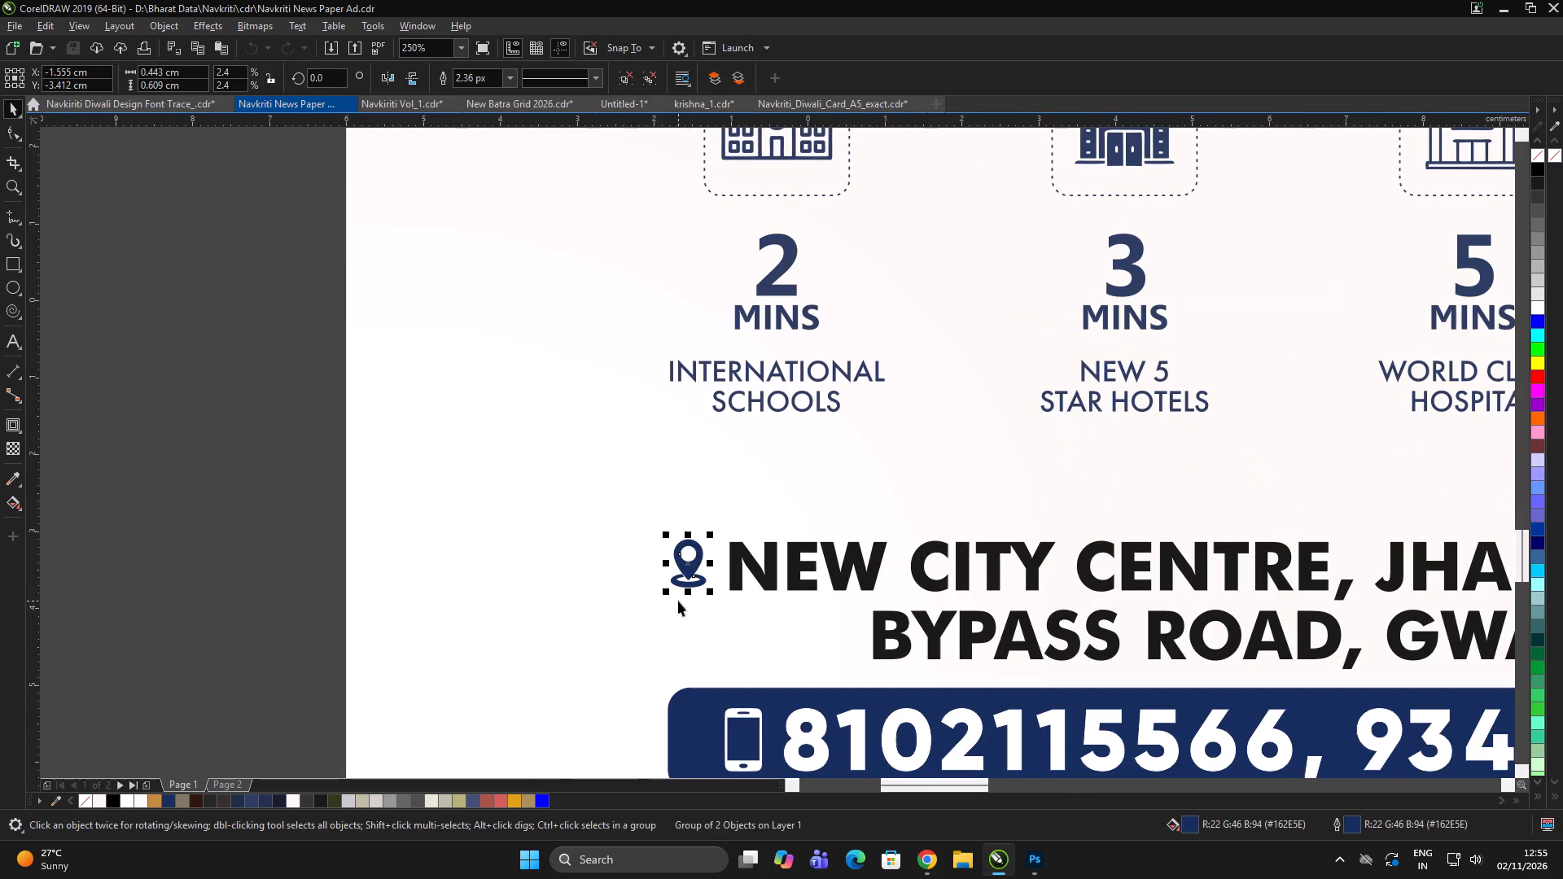
pyautogui.hotkey('ctrl', 'c')
pyautogui.click(276, 515)
# Paste the location pin into the Untitled-1 document and place it beside the start of the address on the purple footer.
pyautogui.click(686, 107)
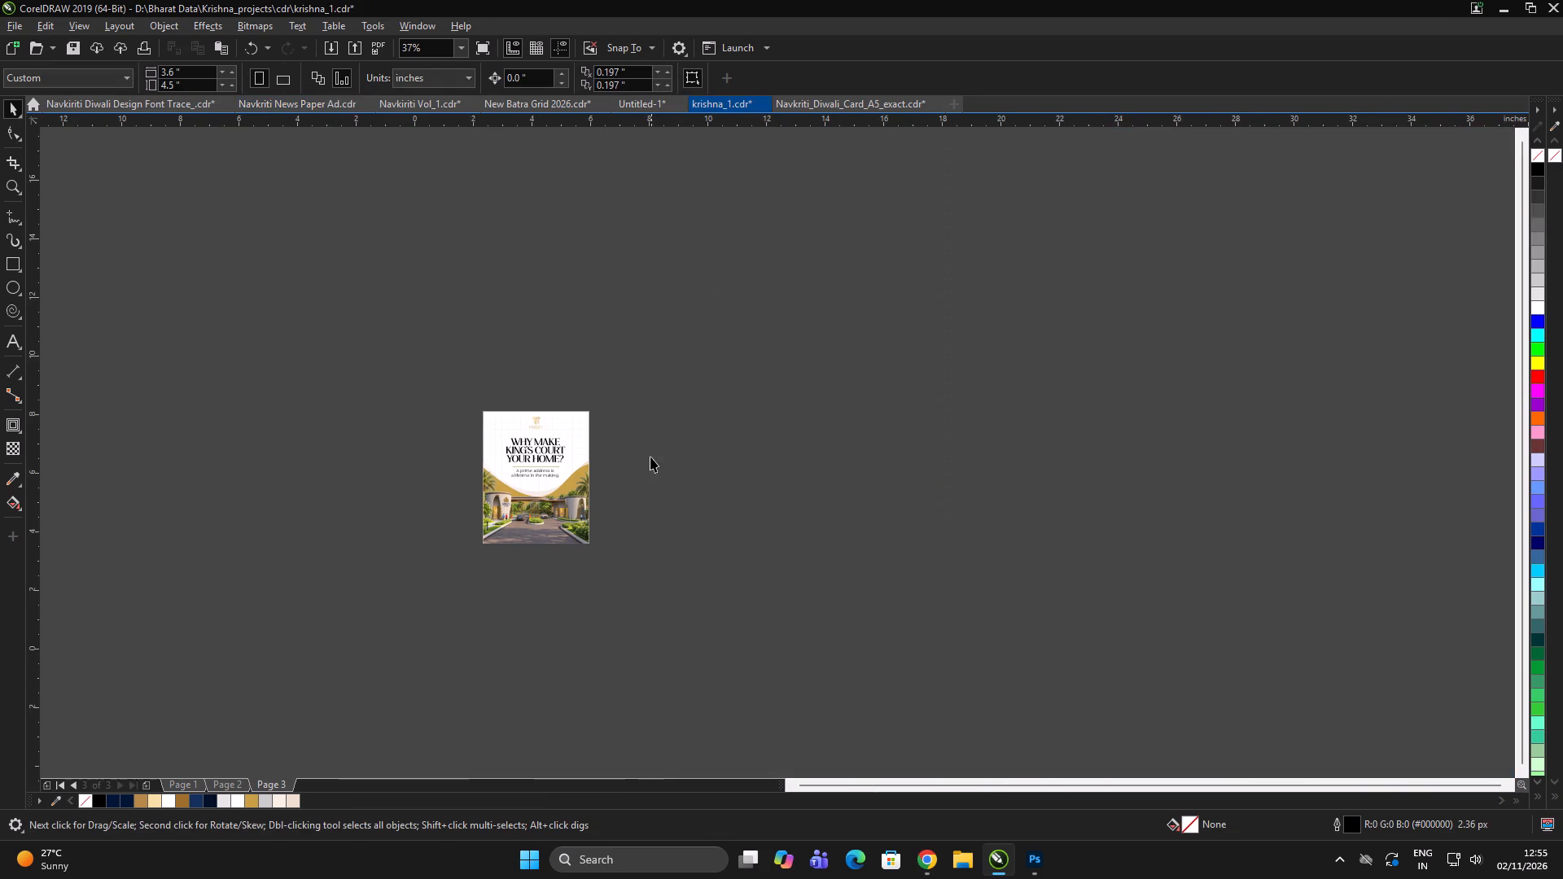
pyautogui.click(768, 453)
pyautogui.click(633, 104)
pyautogui.doubleClick(803, 645)
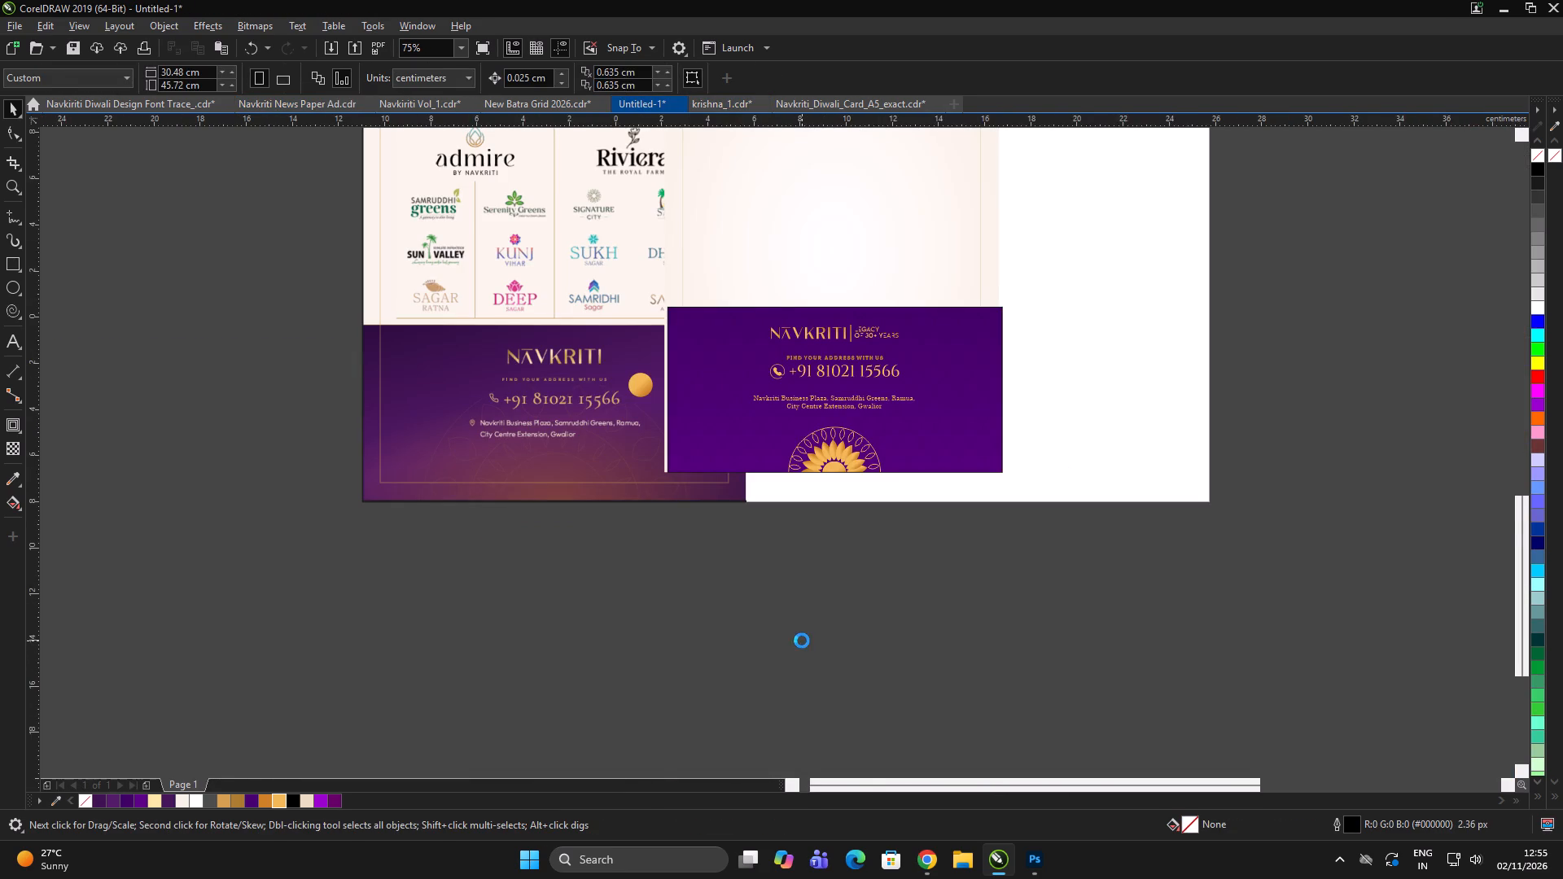
pyautogui.hotkey('ctrl', 'v')
pyautogui.scroll(2, 576, 400)
pyautogui.scroll(-1, 602, 403)
pyautogui.moveTo(597, 396); pyautogui.dragTo(778, 450)
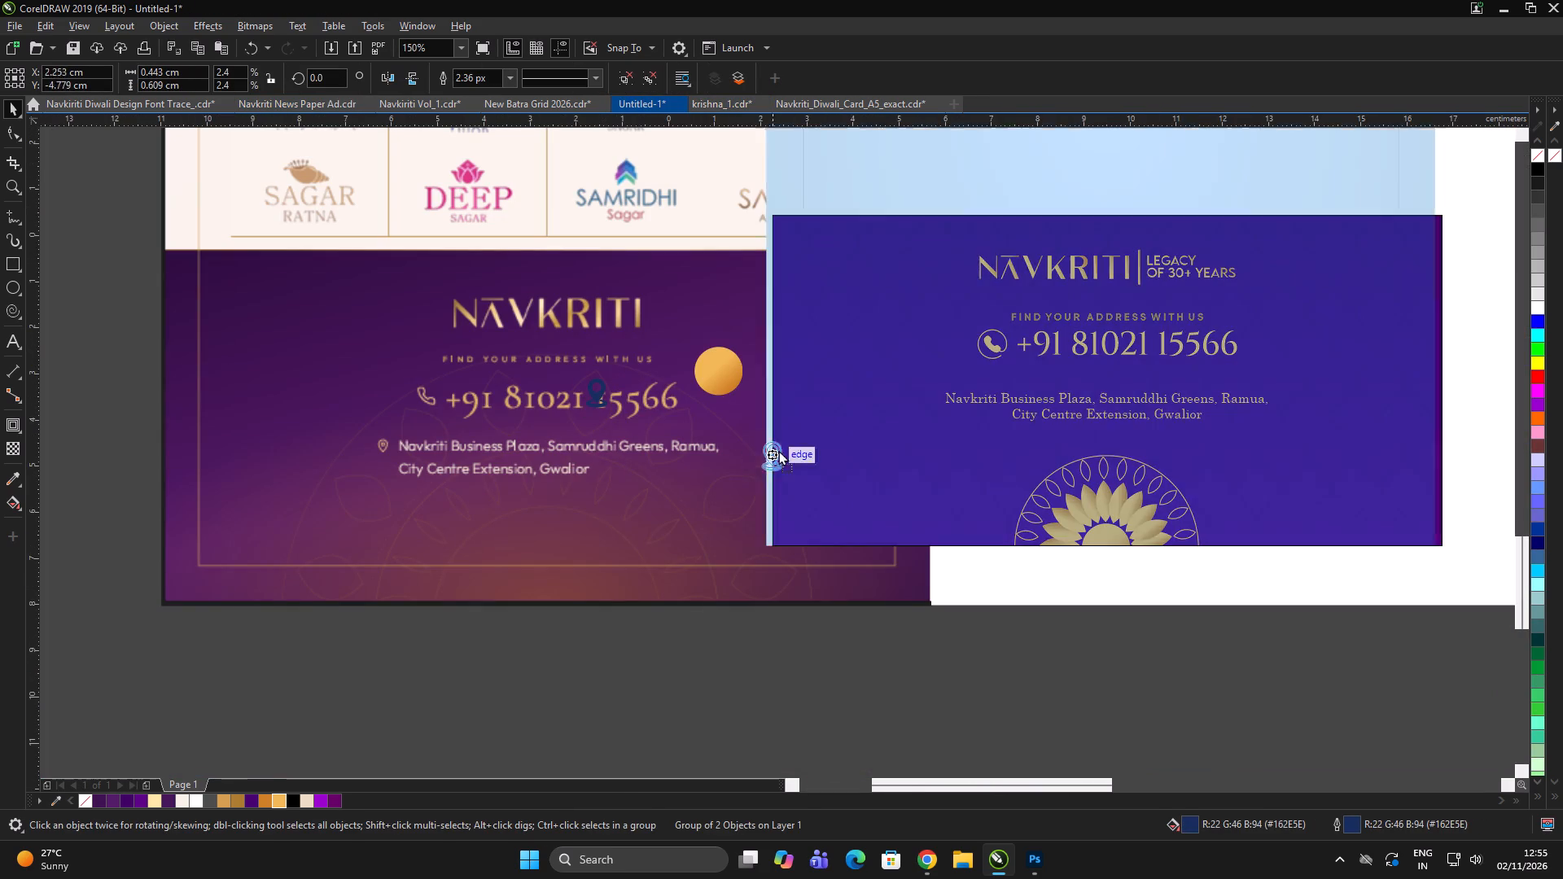
pyautogui.moveTo(778, 450); pyautogui.dragTo(926, 397)
pyautogui.scroll(2, 944, 396)
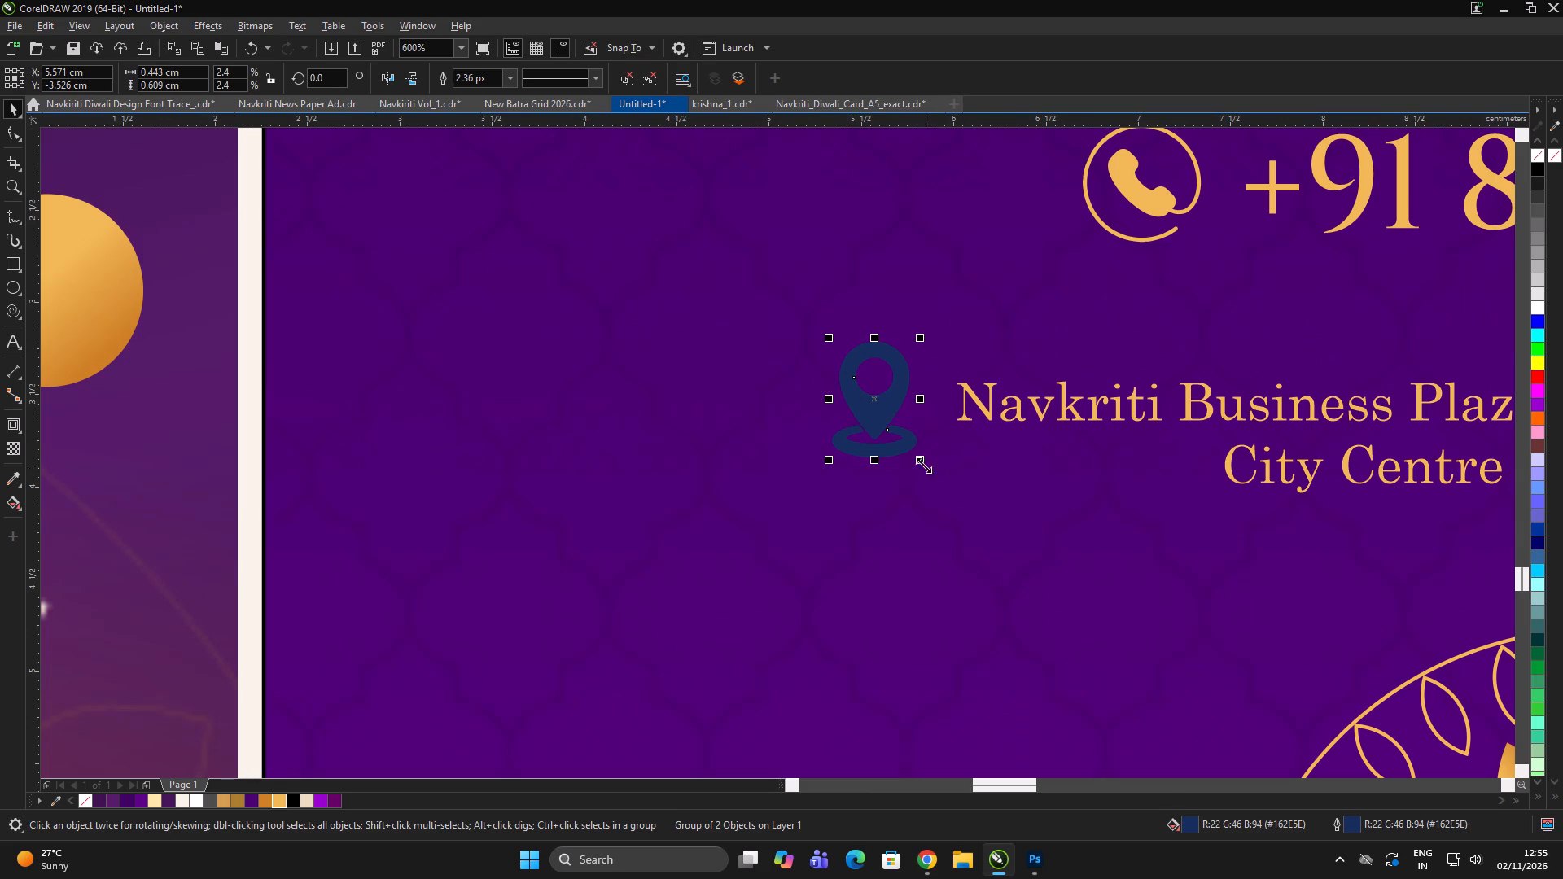
# Scale the location pin down to about 0.18 by 0.25 cm, just before the address text.
pyautogui.moveTo(922, 463); pyautogui.dragTo(897, 480)
pyautogui.scroll(1, 905, 415)
pyautogui.moveTo(842, 394); pyautogui.dragTo(873, 394)
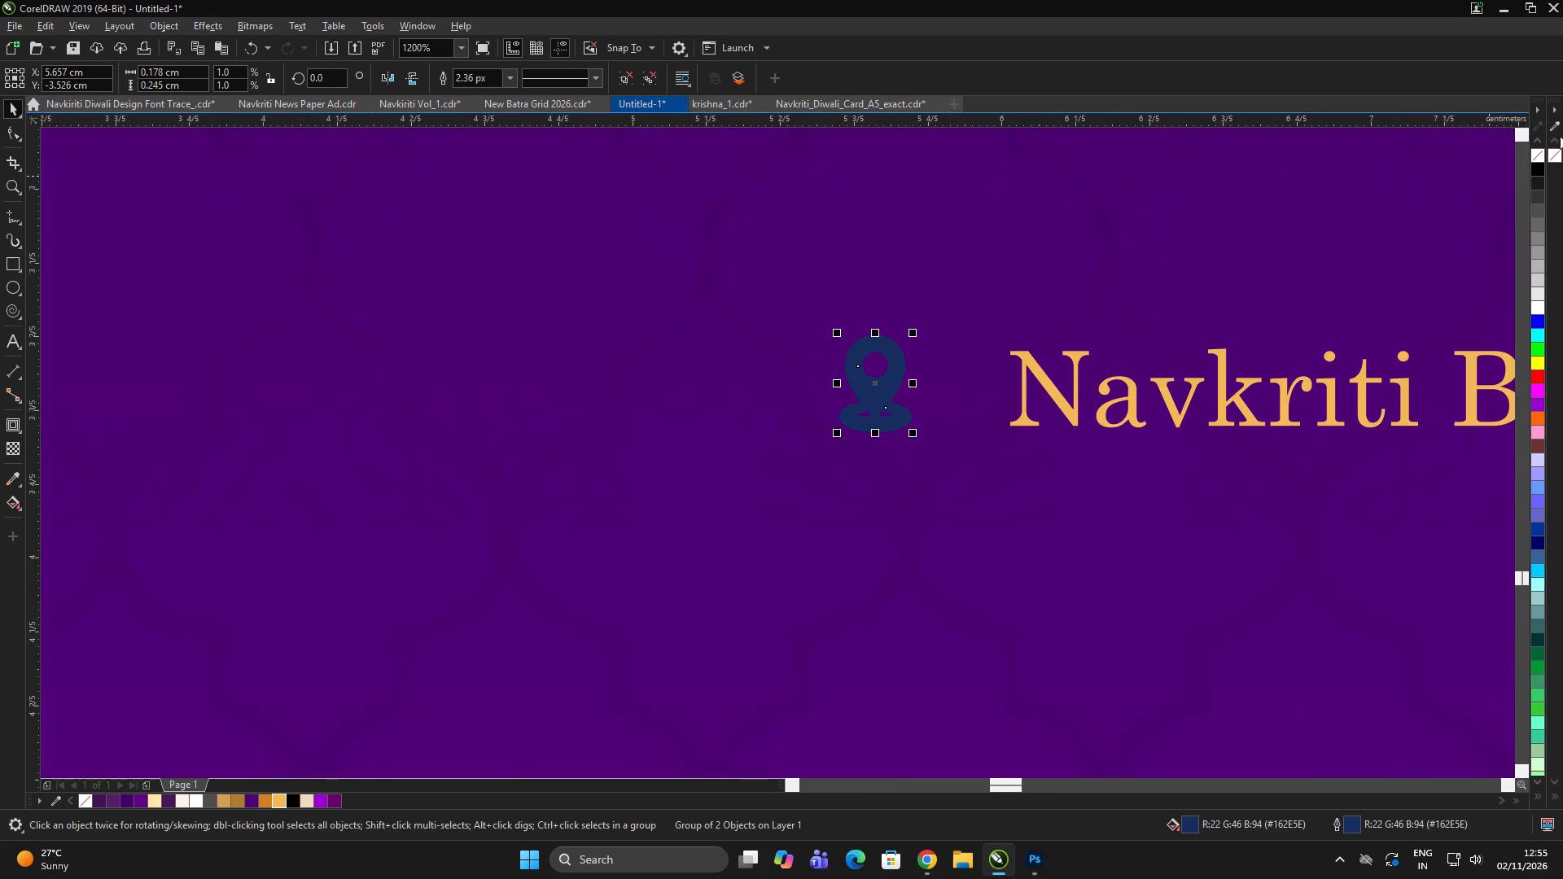
# Give the location pin a gold #F0B855 fill without an outline, and bring it close beside the word Navkriti.
pyautogui.rightClick(1539, 155)
pyautogui.scroll(2, 922, 407)
pyautogui.moveTo(788, 333); pyautogui.dragTo(1073, 383)
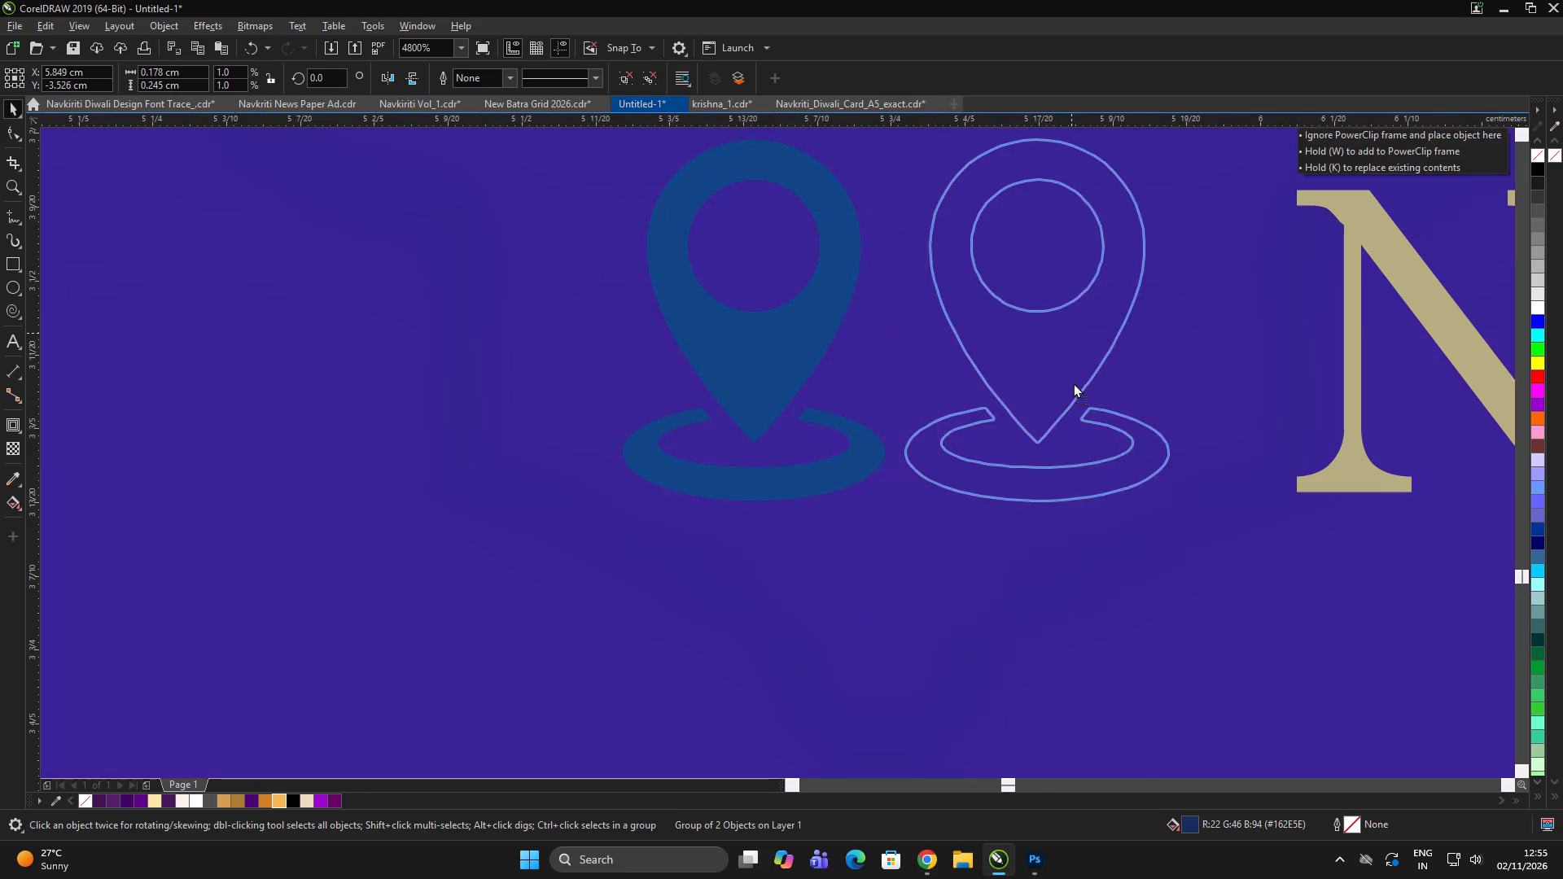
pyautogui.moveTo(1073, 383); pyautogui.dragTo(1075, 383)
pyautogui.click(279, 797)
pyautogui.scroll(-3, 792, 411)
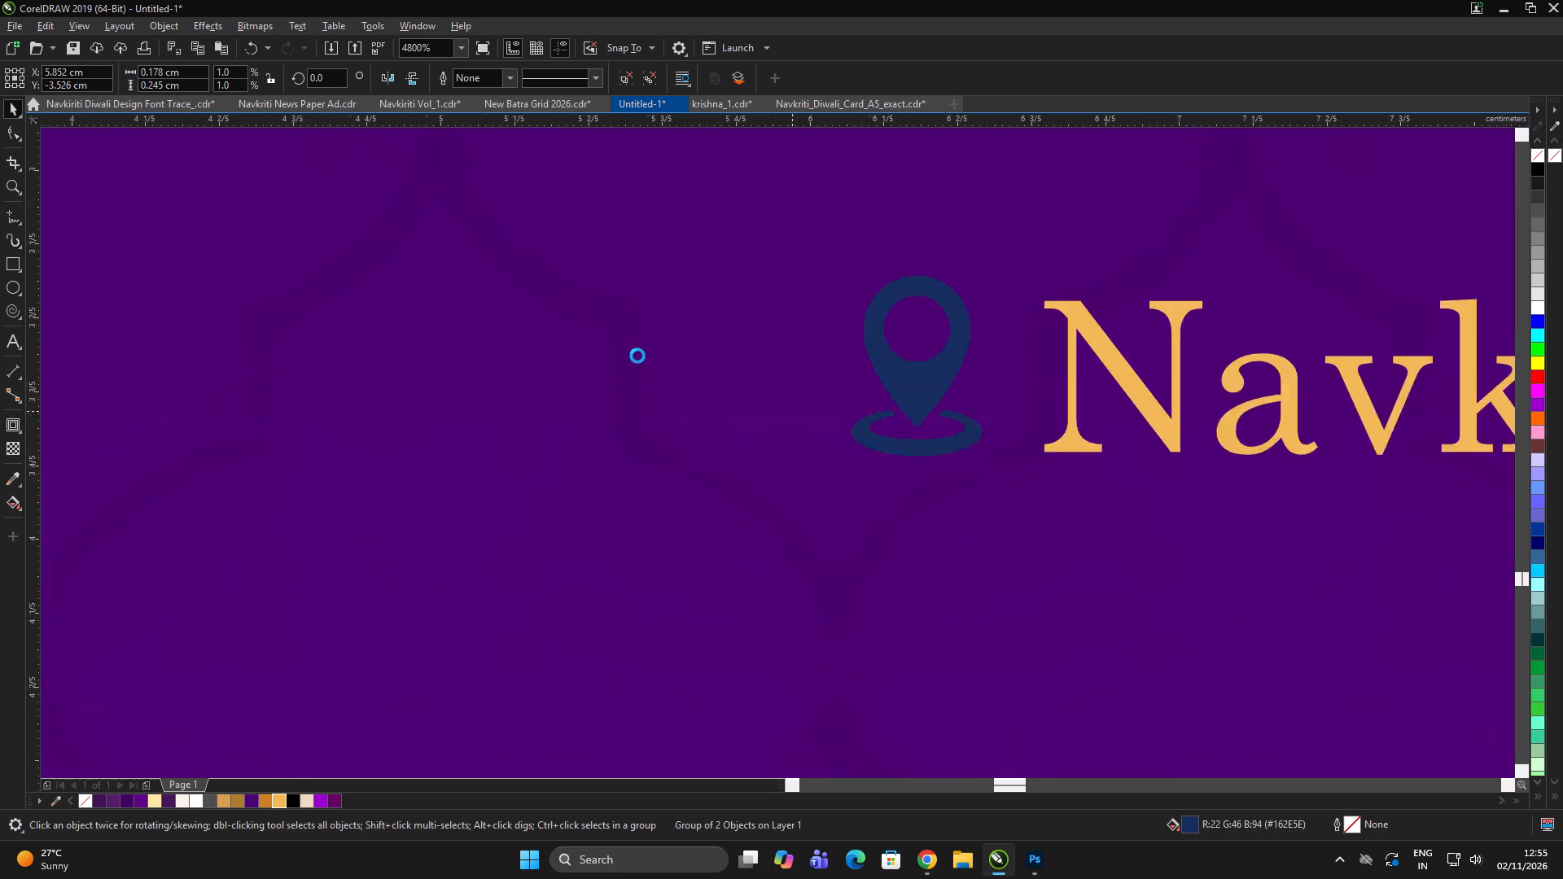
pyautogui.click(280, 803)
pyautogui.keyDown('ctrl'); pyautogui.scroll(1, 787, 349); pyautogui.keyUp('ctrl')
pyautogui.hotkey('ctrl', 'g')
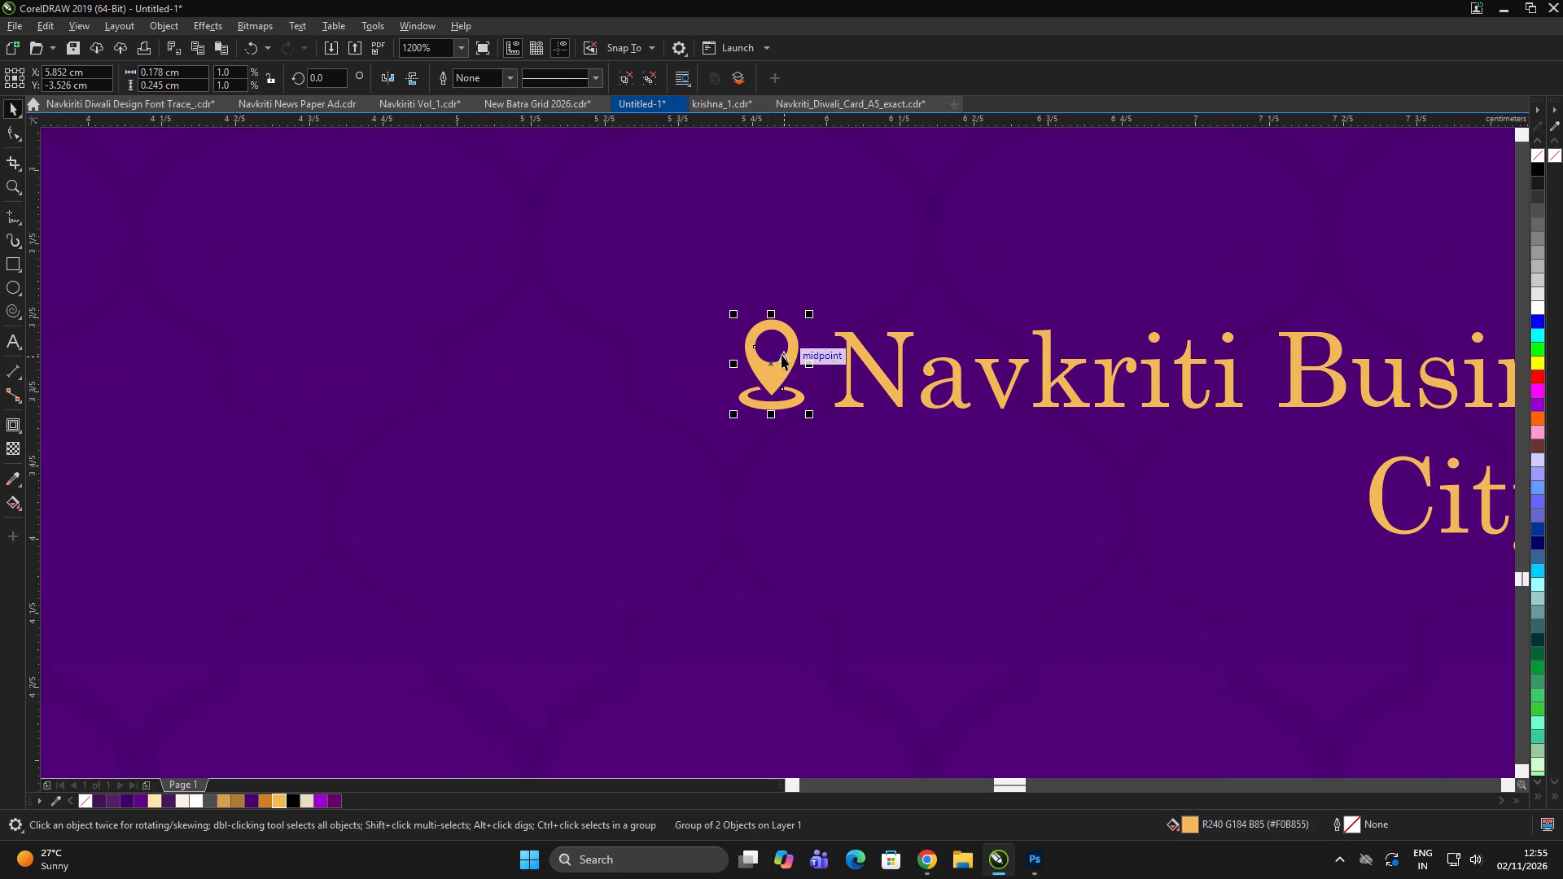
# Place a horizontal guideline at the top of the address's capital N and shrink the pin against it to about 0.16 by 0.23 cm.
pyautogui.scroll(3, 838, 350)
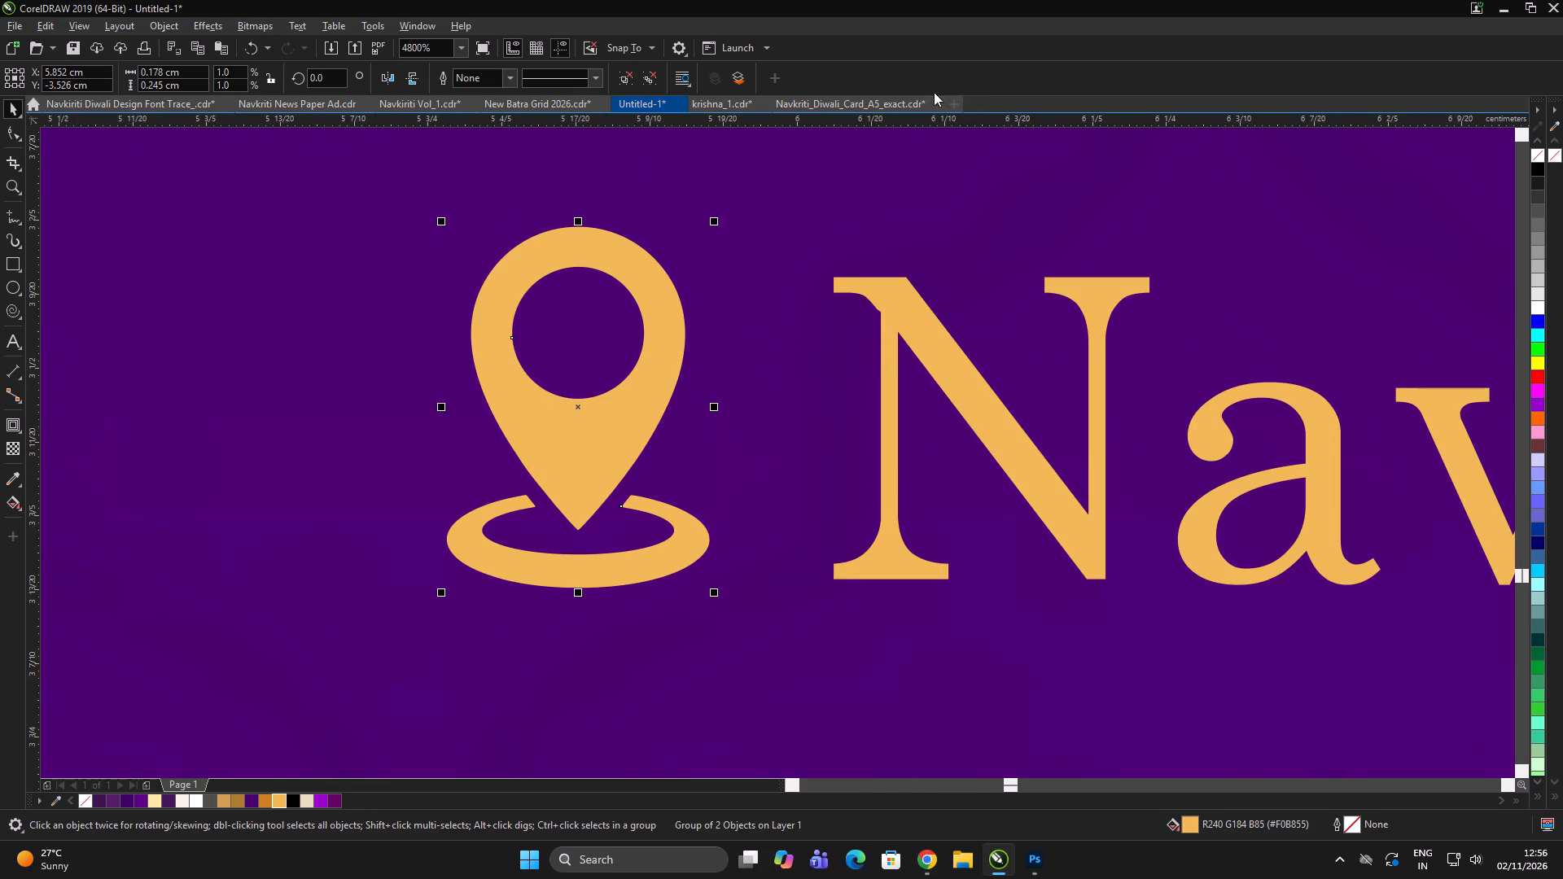
pyautogui.moveTo(914, 120); pyautogui.dragTo(899, 278)
pyautogui.rightClick(899, 278)
pyautogui.click(628, 347)
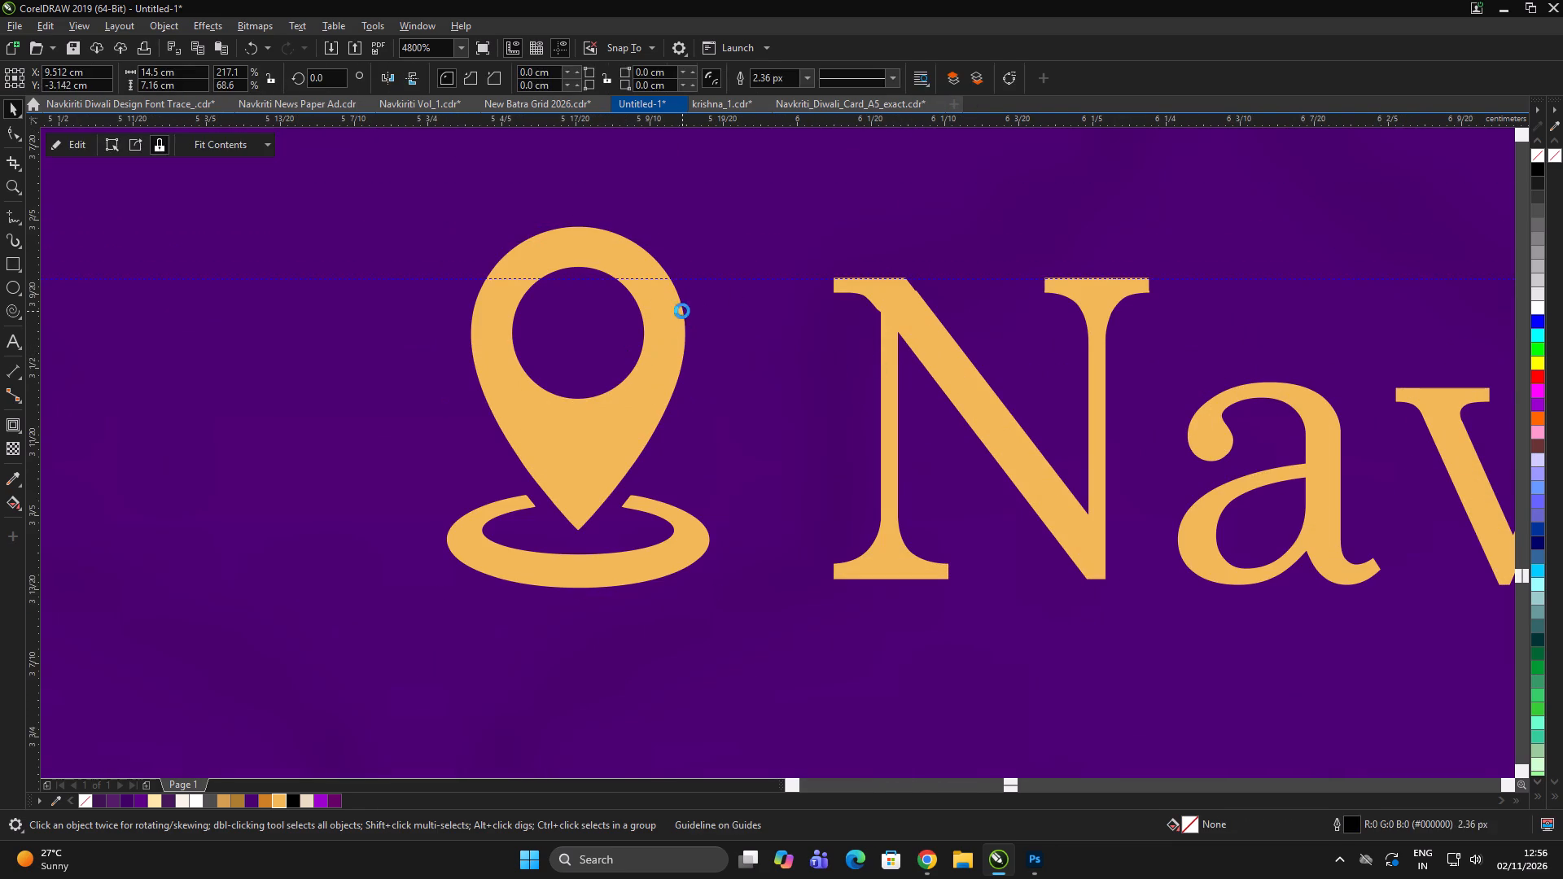
pyautogui.click(682, 311)
pyautogui.moveTo(665, 303); pyautogui.dragTo(659, 322)
pyautogui.moveTo(714, 237); pyautogui.dragTo(710, 251)
pyautogui.scroll(-2, 497, 295)
pyautogui.scroll(-3, 608, 365)
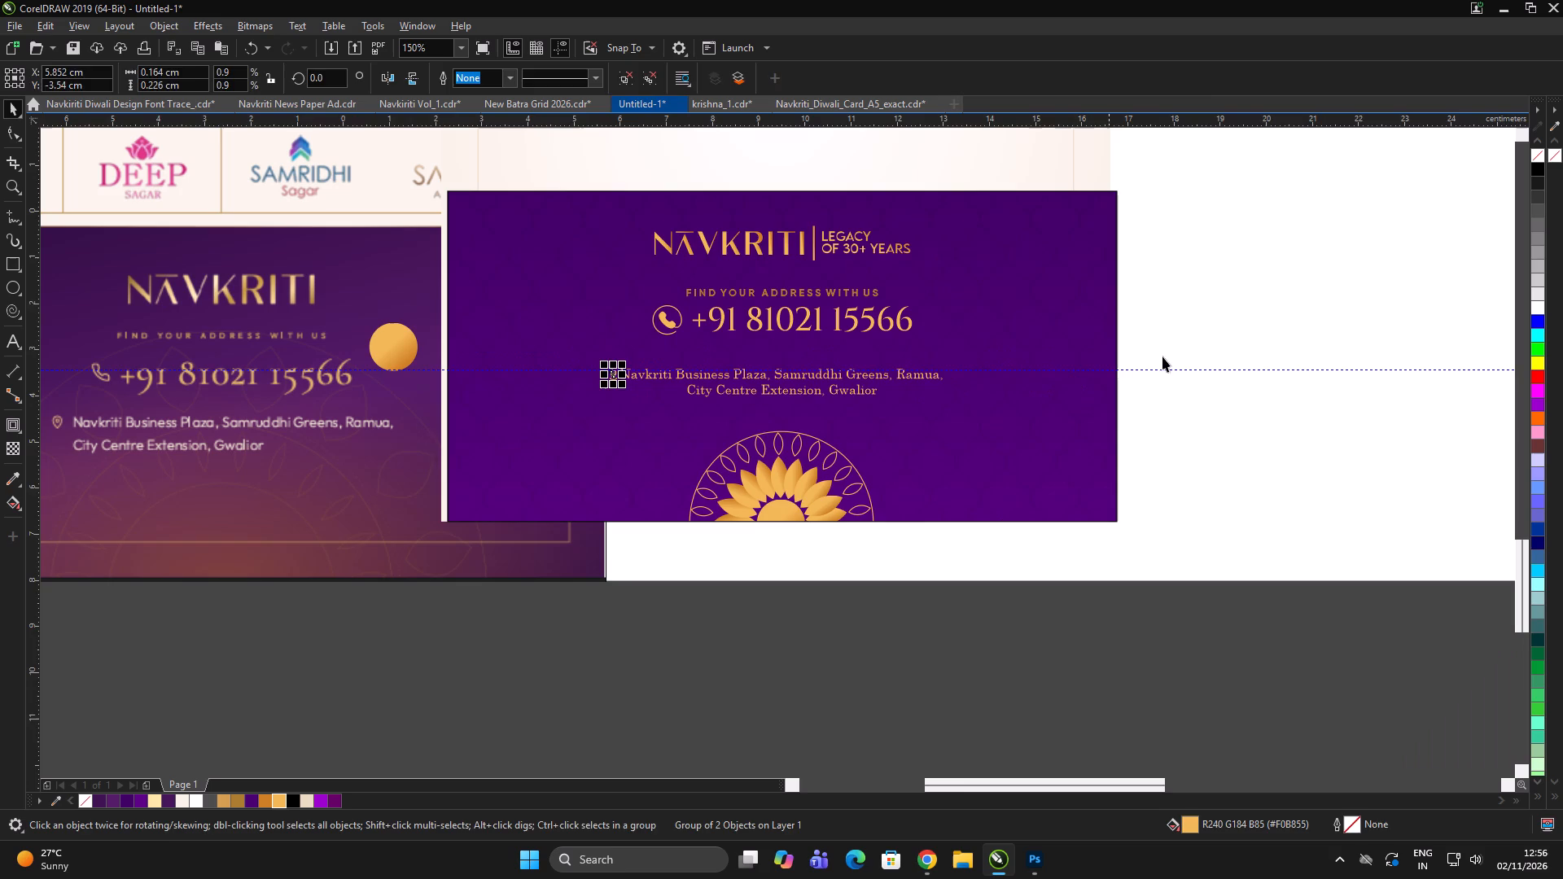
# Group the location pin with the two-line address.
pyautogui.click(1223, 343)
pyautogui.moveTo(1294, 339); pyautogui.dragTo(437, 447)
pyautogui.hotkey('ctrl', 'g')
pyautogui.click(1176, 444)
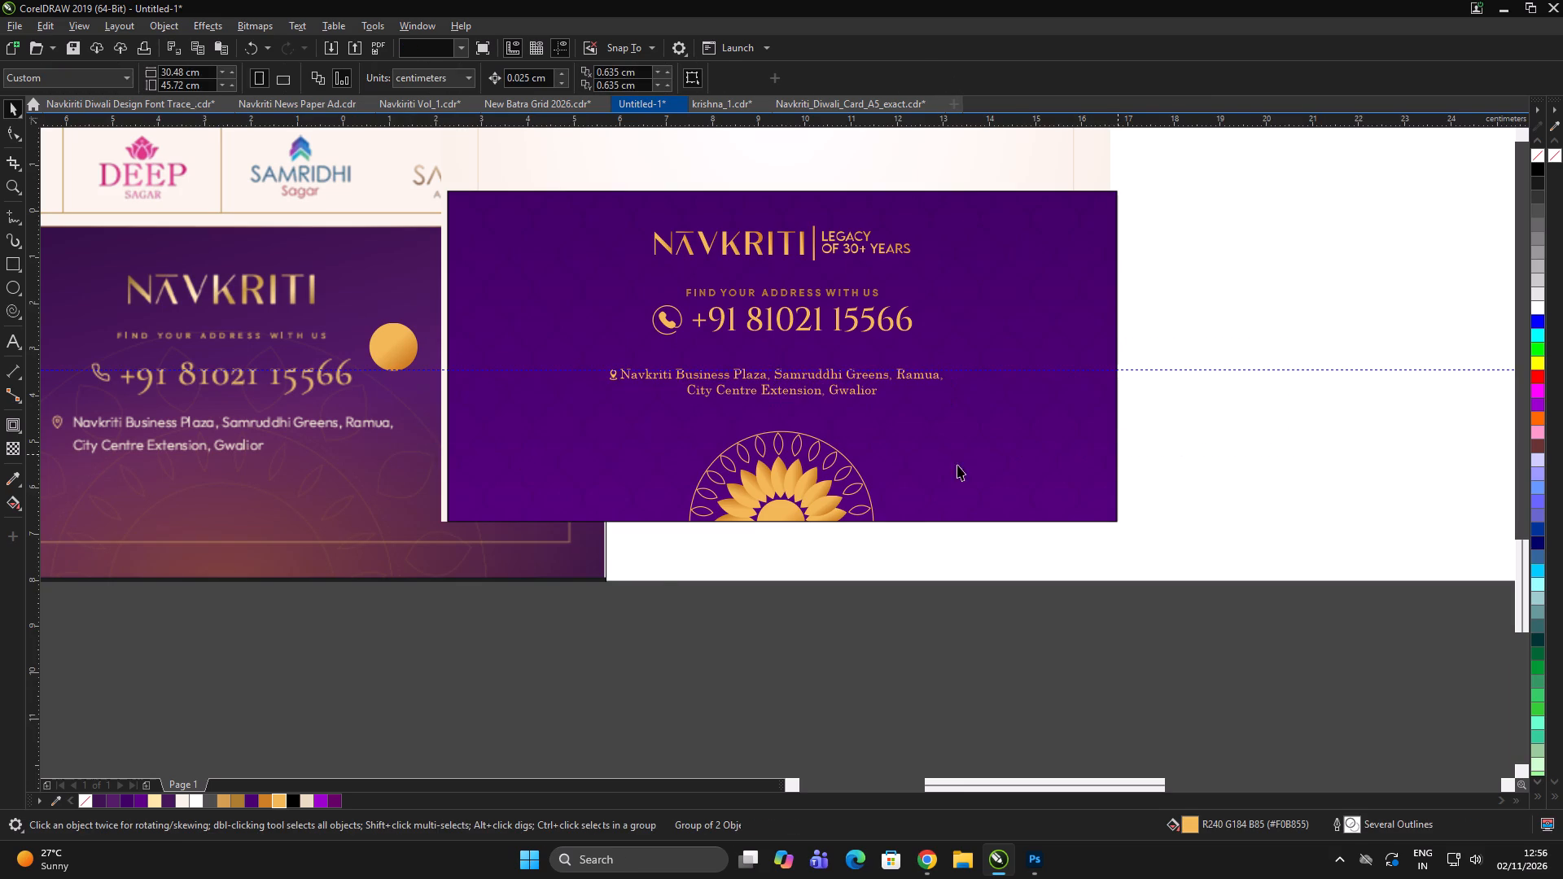
# Ungroup the pin and address, and move the pin slightly away from the text to widen the gap.
pyautogui.moveTo(680, 571); pyautogui.dragTo(508, 273)
pyautogui.scroll(2, 617, 388)
pyautogui.click(598, 335)
pyautogui.scroll(-2, 604, 331)
pyautogui.hotkey('ctrl', 'u')
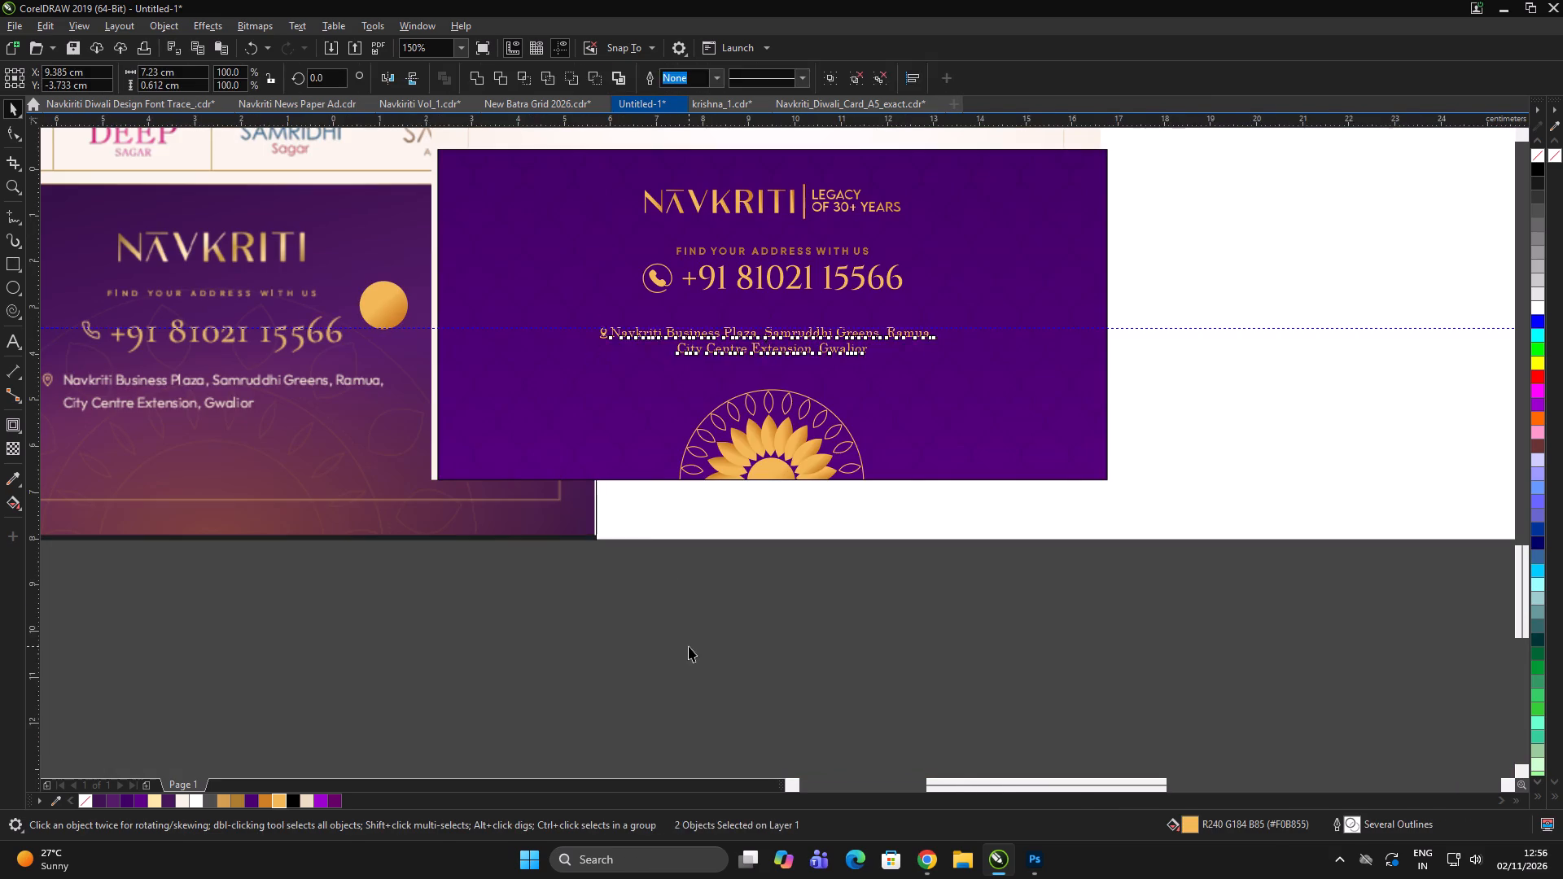
pyautogui.keyDown('ctrl'); pyautogui.click(689, 646); pyautogui.keyUp('ctrl')
pyautogui.moveTo(646, 565); pyautogui.dragTo(541, 319)
pyautogui.scroll(2, 587, 346)
pyautogui.scroll(2, 649, 300)
pyautogui.moveTo(655, 295); pyautogui.dragTo(614, 291)
pyautogui.scroll(1, 619, 291)
pyautogui.scroll(-2, 602, 295)
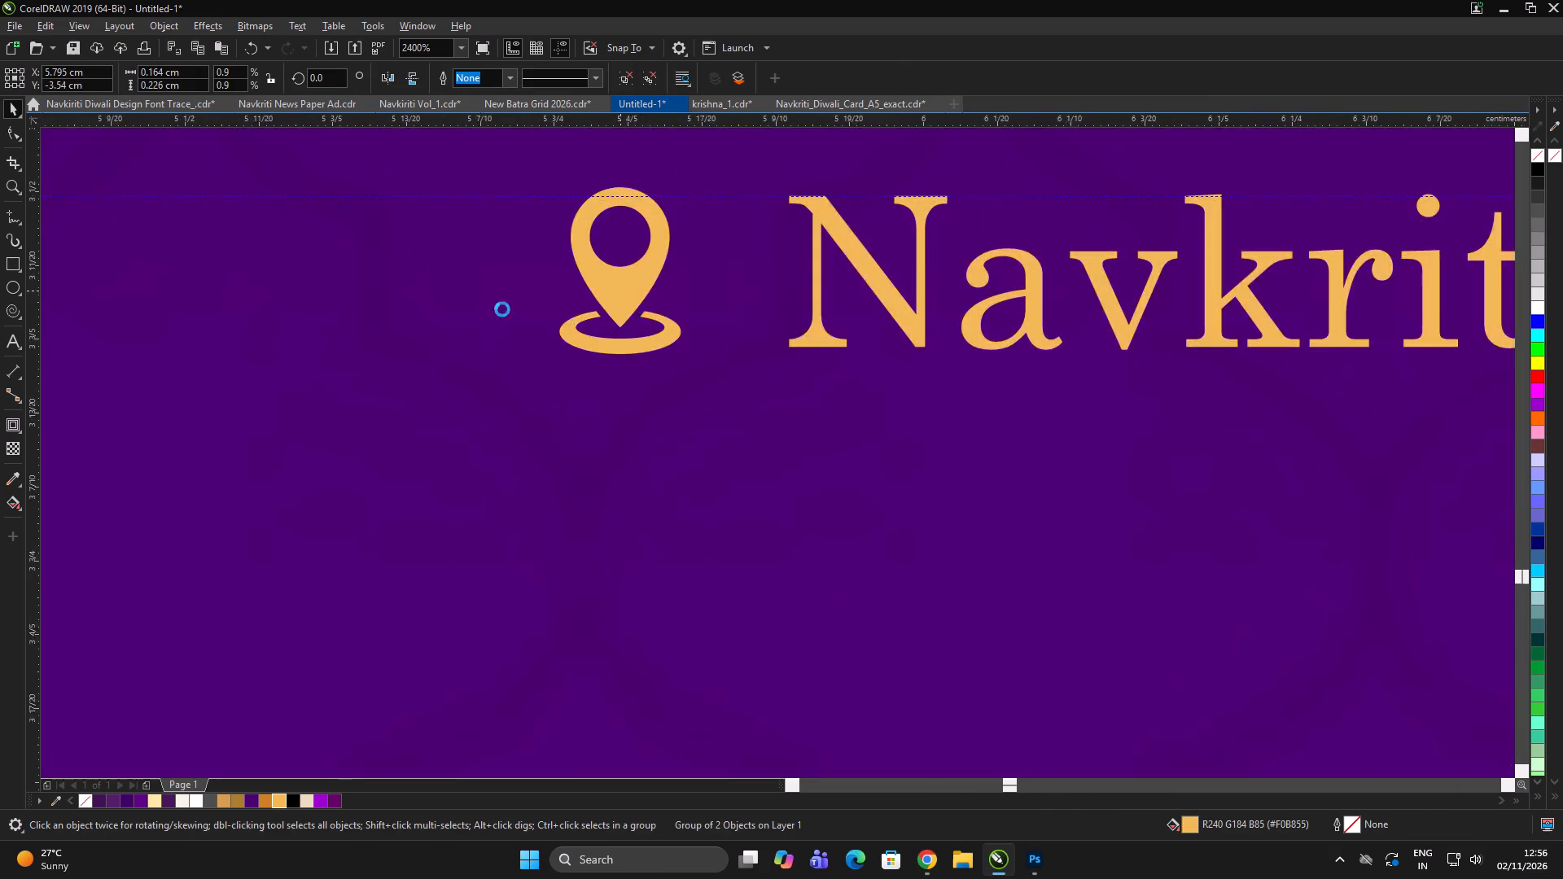
# Group the location pin with the address and centre the group horizontally on the purple footer.
pyautogui.scroll(-4, 502, 309)
pyautogui.scroll(-3, 422, 354)
pyautogui.moveTo(1137, 317); pyautogui.dragTo(326, 381)
pyautogui.hotkey('ctrl', 'g')
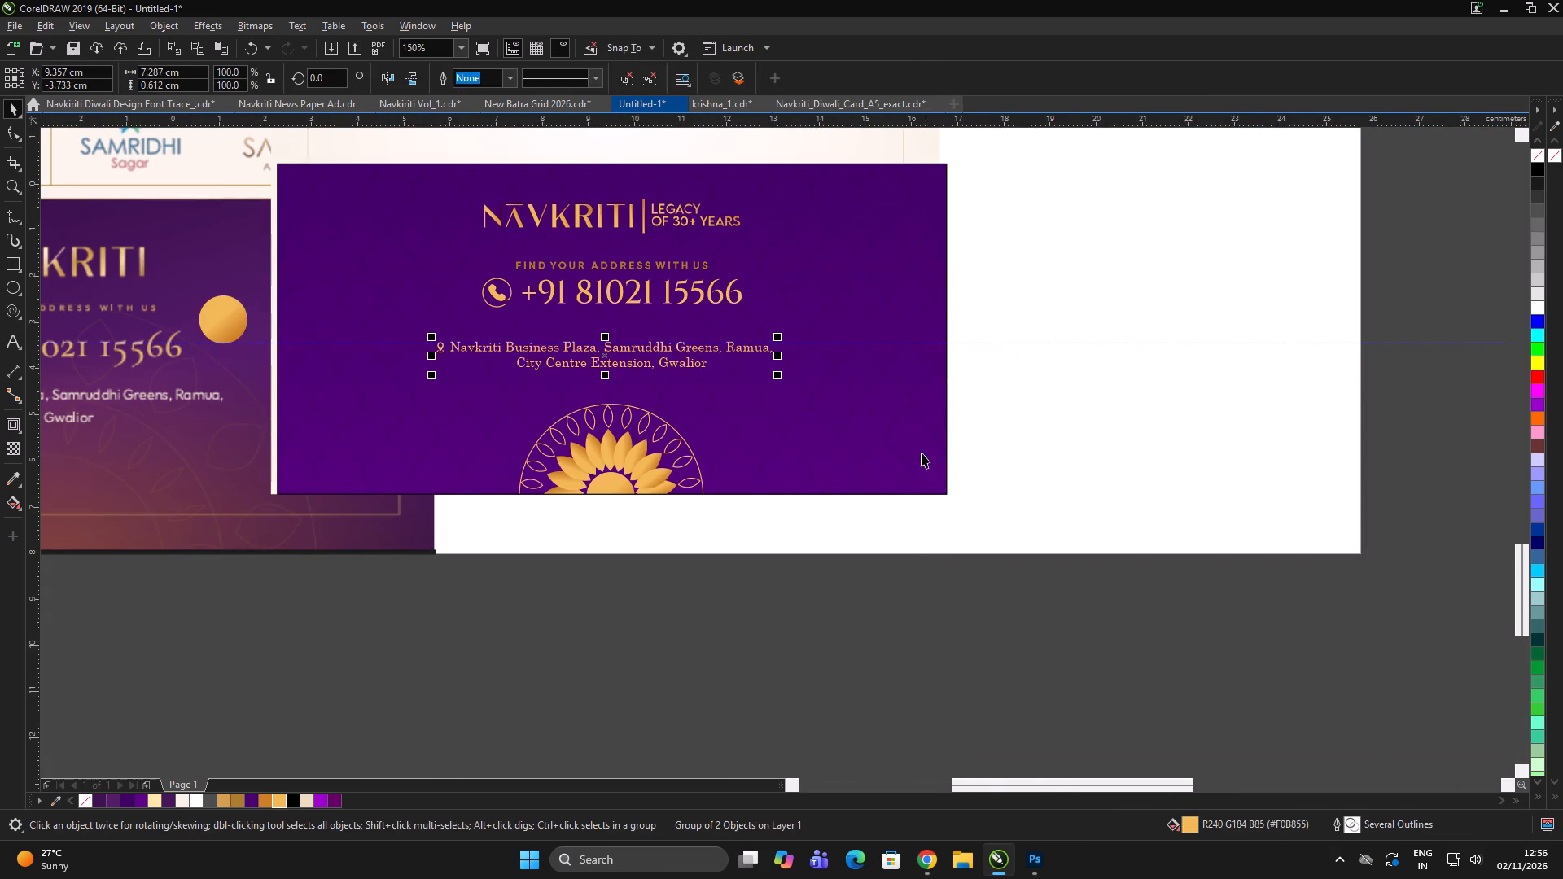
pyautogui.keyDown('shift'); pyautogui.click(878, 450); pyautogui.keyUp('shift')
pyautogui.press('c')
pyautogui.click(1166, 350)
pyautogui.scroll(-2, 885, 393)
pyautogui.click(1083, 501)
pyautogui.click(1090, 496)
pyautogui.click(1096, 483)
# Move the reference card image sideways, clear of the panel being built.
pyautogui.scroll(2, 795, 341)
pyautogui.click(685, 330)
pyautogui.moveTo(664, 263); pyautogui.dragTo(307, 268)
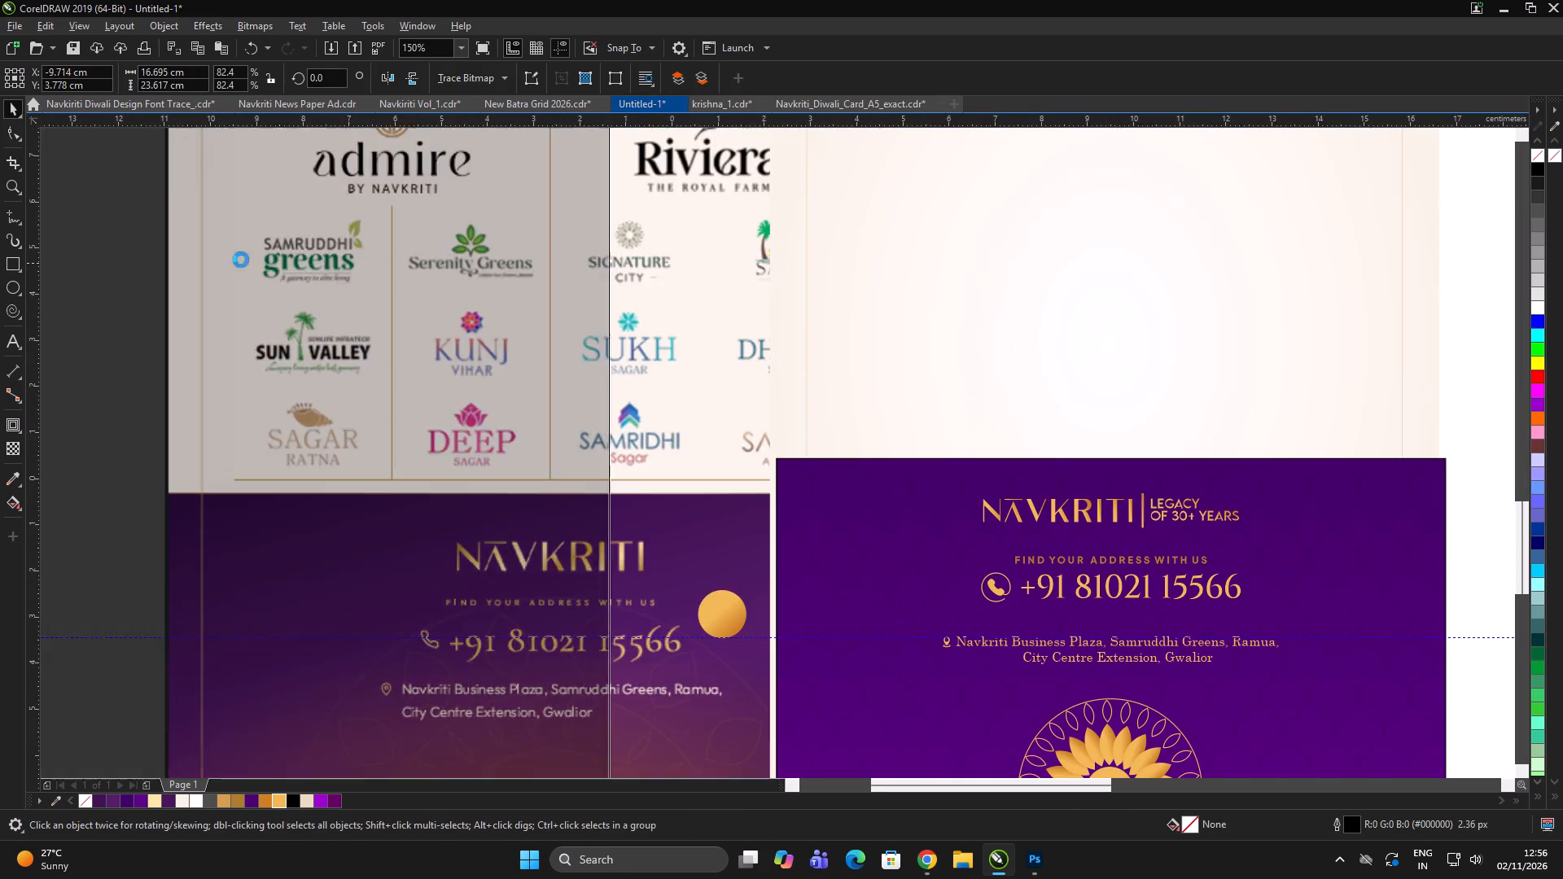
pyautogui.scroll(-2, 409, 336)
pyautogui.click(861, 465)
pyautogui.click(857, 451)
# Group the three heading texts on the cream panel and centre the group horizontally on the panel.
pyautogui.scroll(1, 572, 281)
pyautogui.moveTo(1126, 443); pyautogui.dragTo(514, 223)
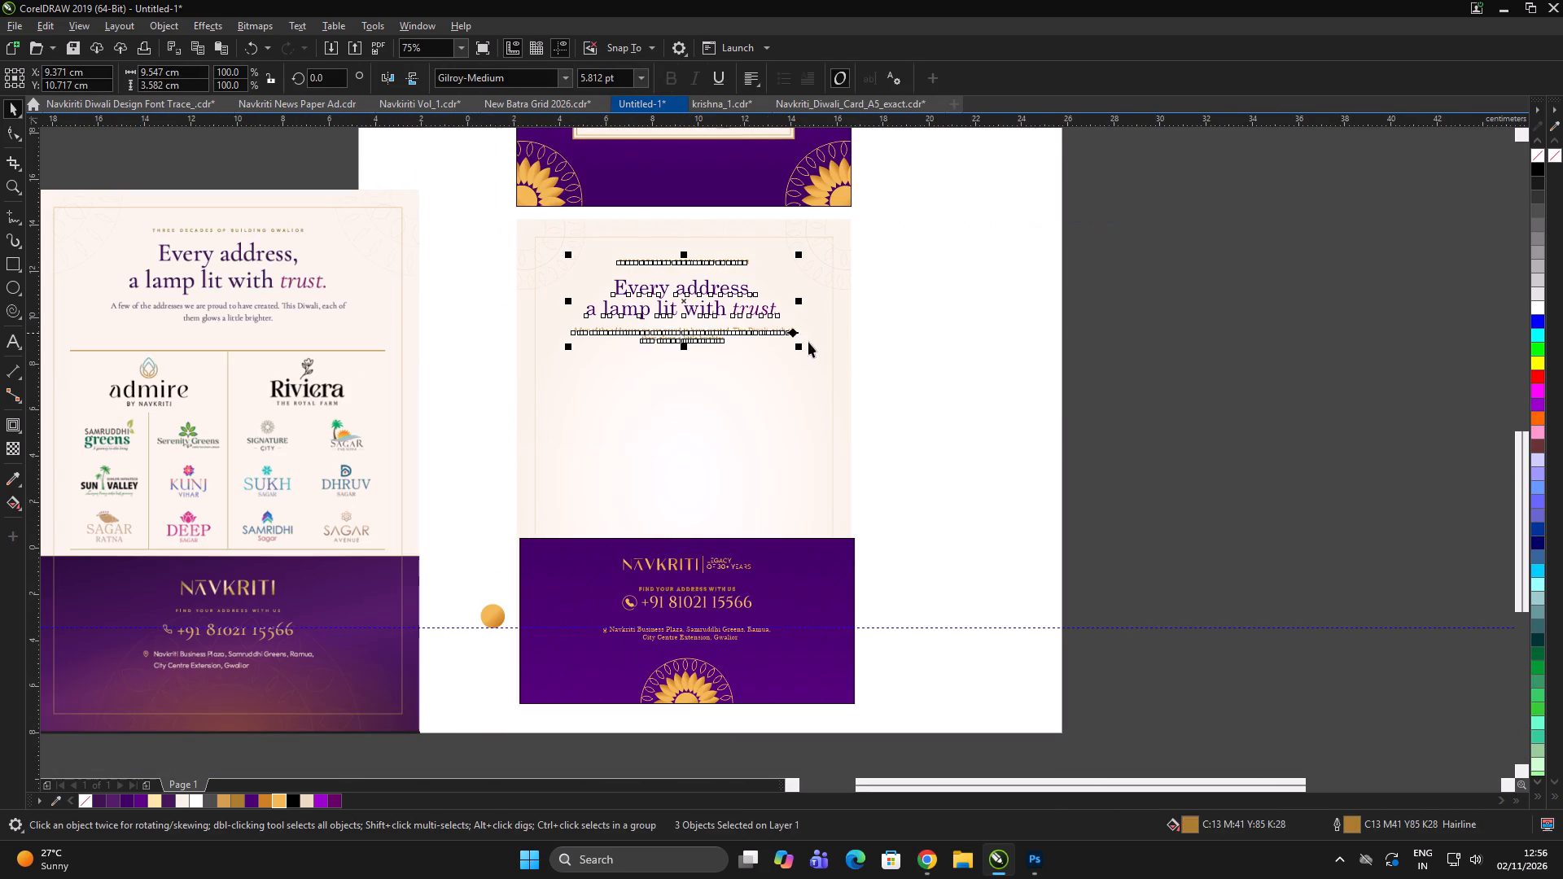
pyautogui.hotkey('ctrl', 'g')
pyautogui.keyDown('shift'); pyautogui.click(731, 431); pyautogui.keyUp('shift')
pyautogui.press('c')
pyautogui.tripleClick(1042, 336)
pyautogui.click(1049, 326)
pyautogui.click(1040, 313)
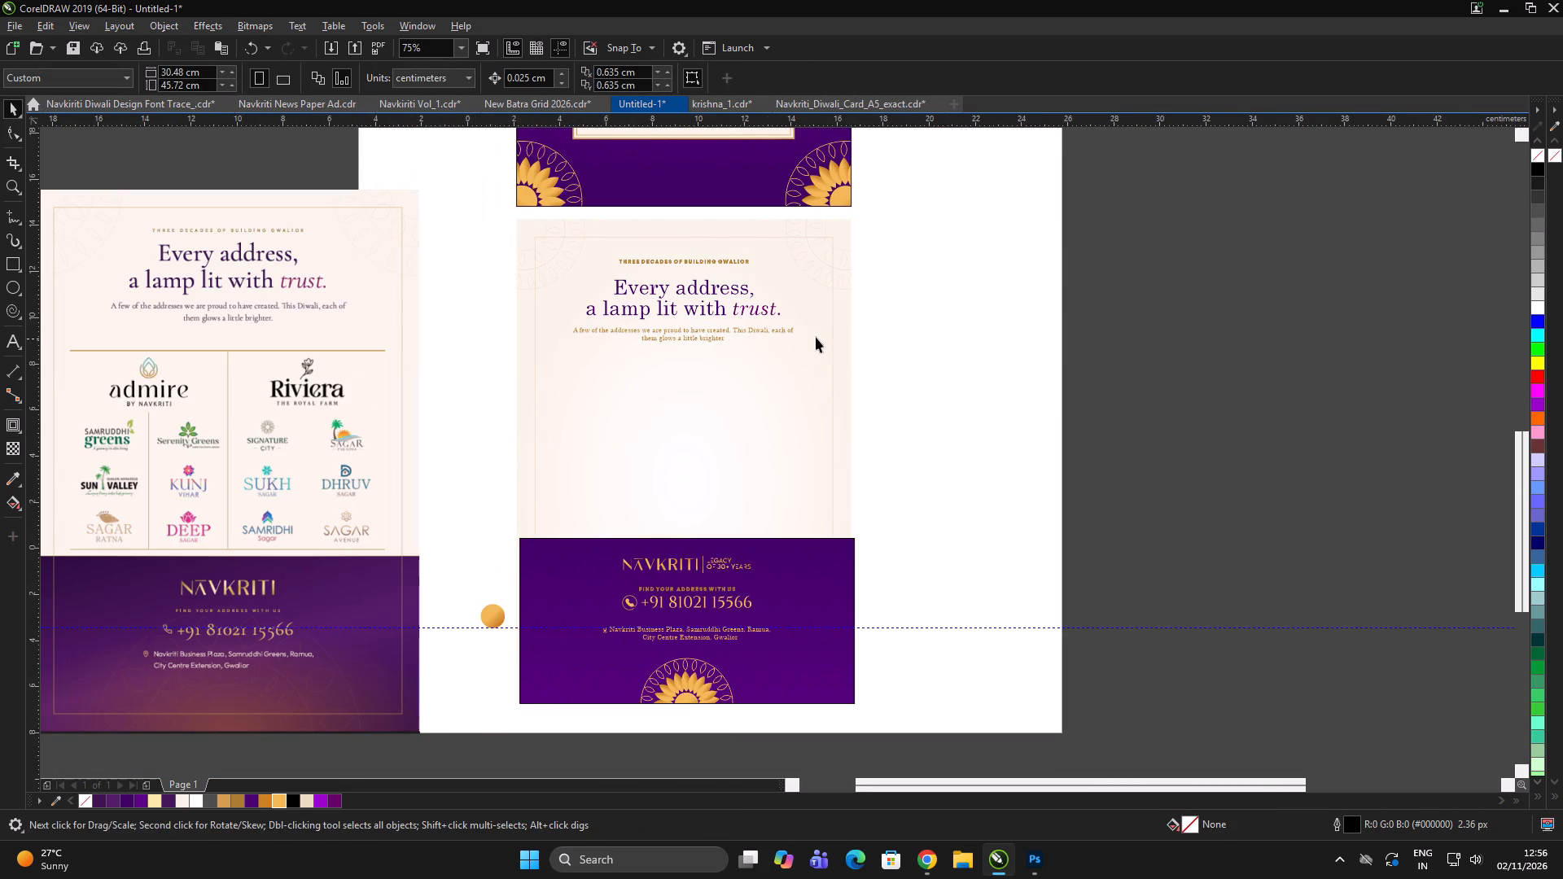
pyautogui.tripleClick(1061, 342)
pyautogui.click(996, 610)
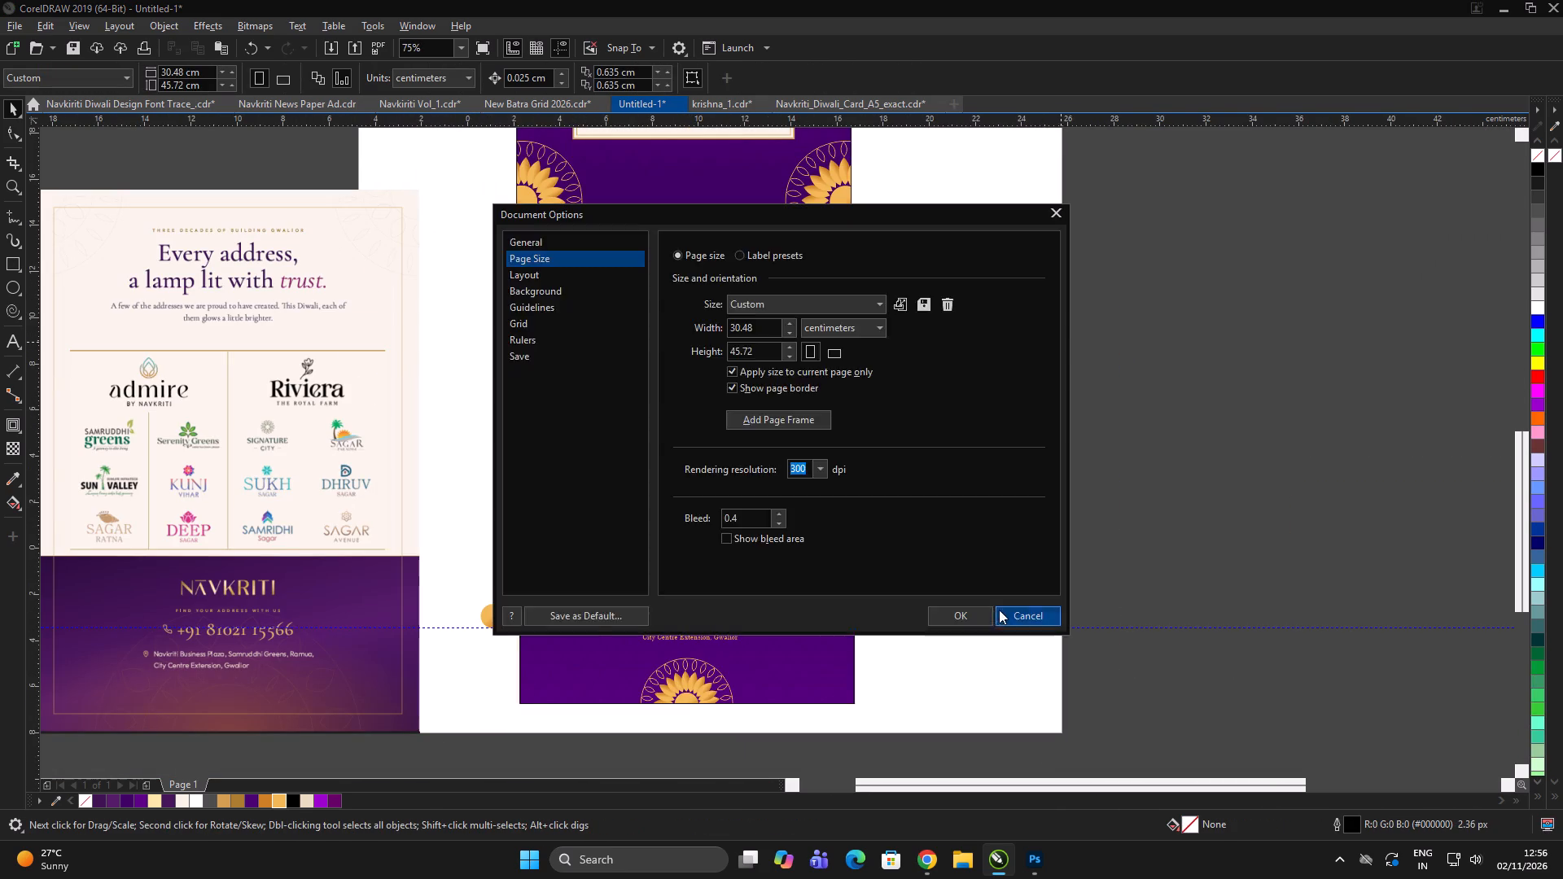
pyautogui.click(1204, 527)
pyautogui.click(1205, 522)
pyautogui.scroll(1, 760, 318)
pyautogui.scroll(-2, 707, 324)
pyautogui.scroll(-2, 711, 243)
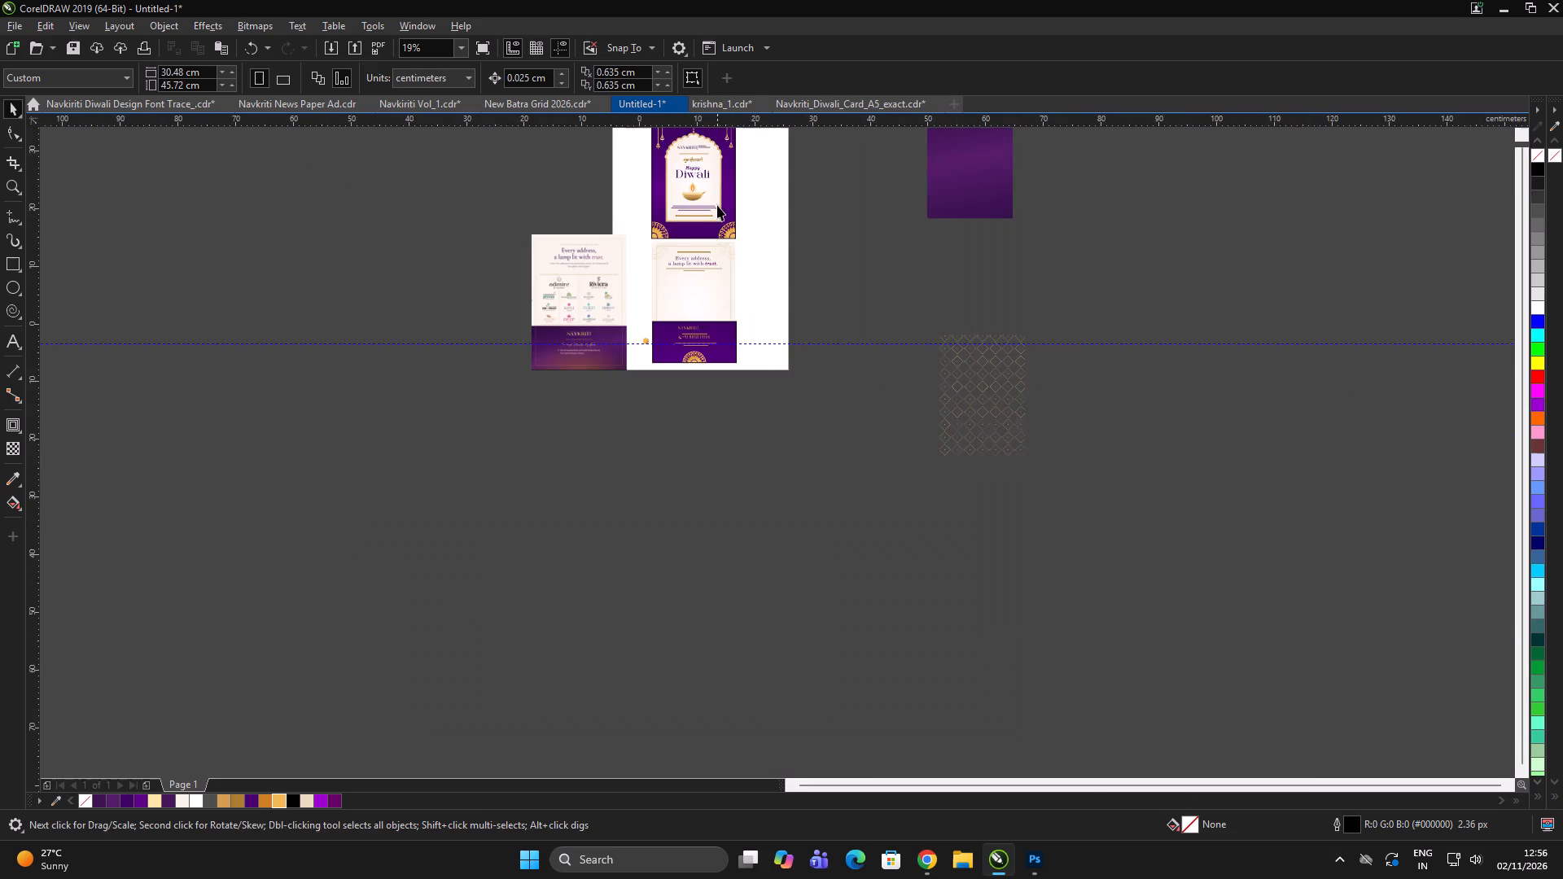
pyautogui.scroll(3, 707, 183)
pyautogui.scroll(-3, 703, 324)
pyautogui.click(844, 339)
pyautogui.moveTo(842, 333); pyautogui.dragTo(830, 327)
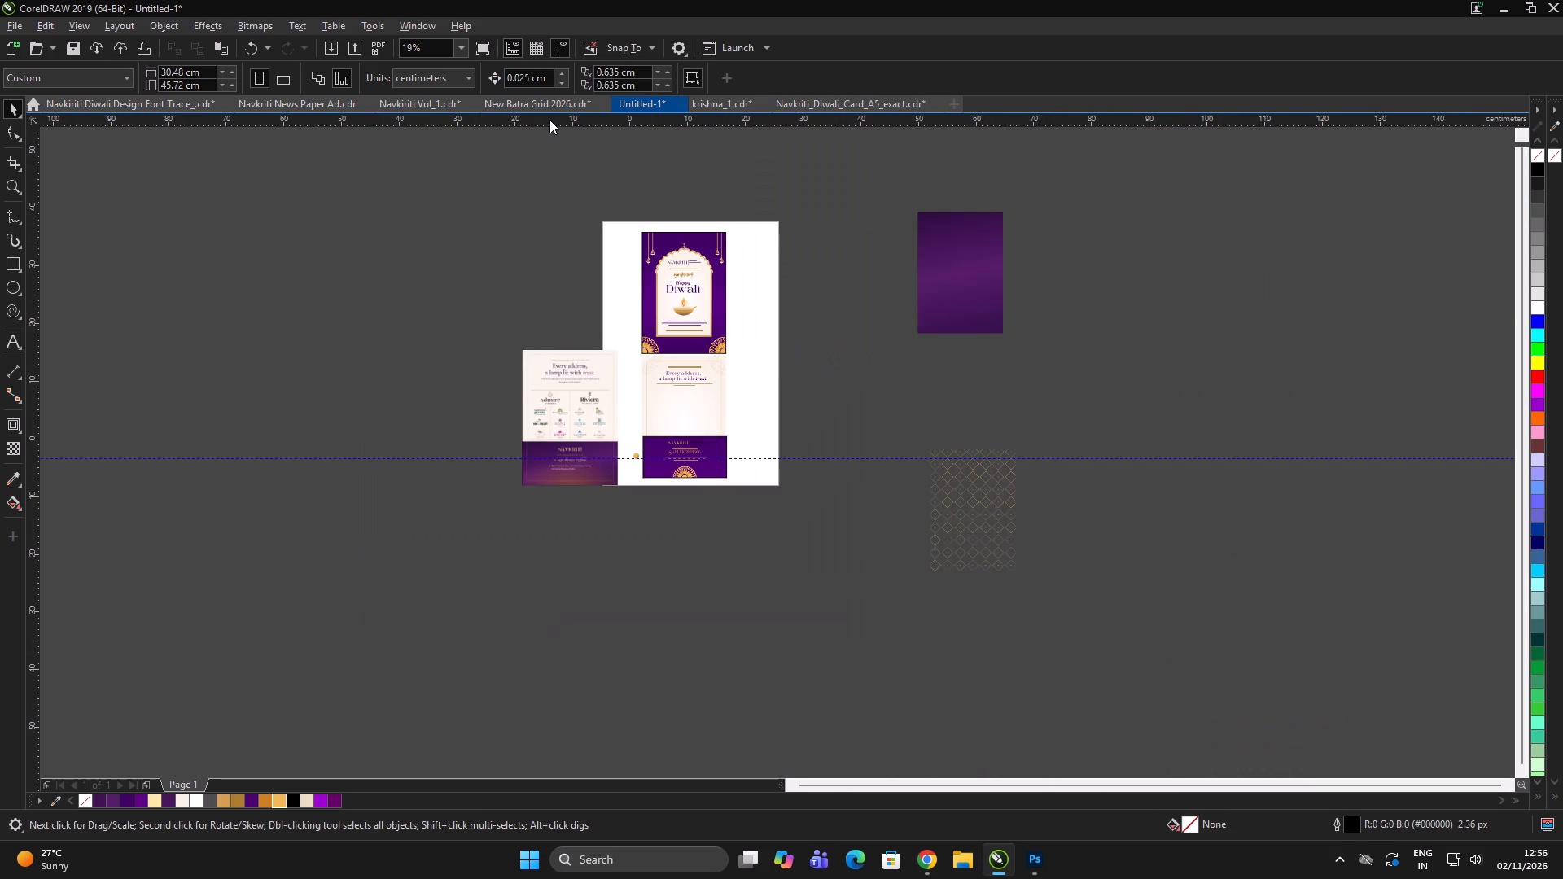
# Draw a thin divider bar about 11.5 by 0.1 cm below the heading texts, filled gold #F0B855 without an outline.
pyautogui.scroll(2, 725, 407)
pyautogui.press('F6')
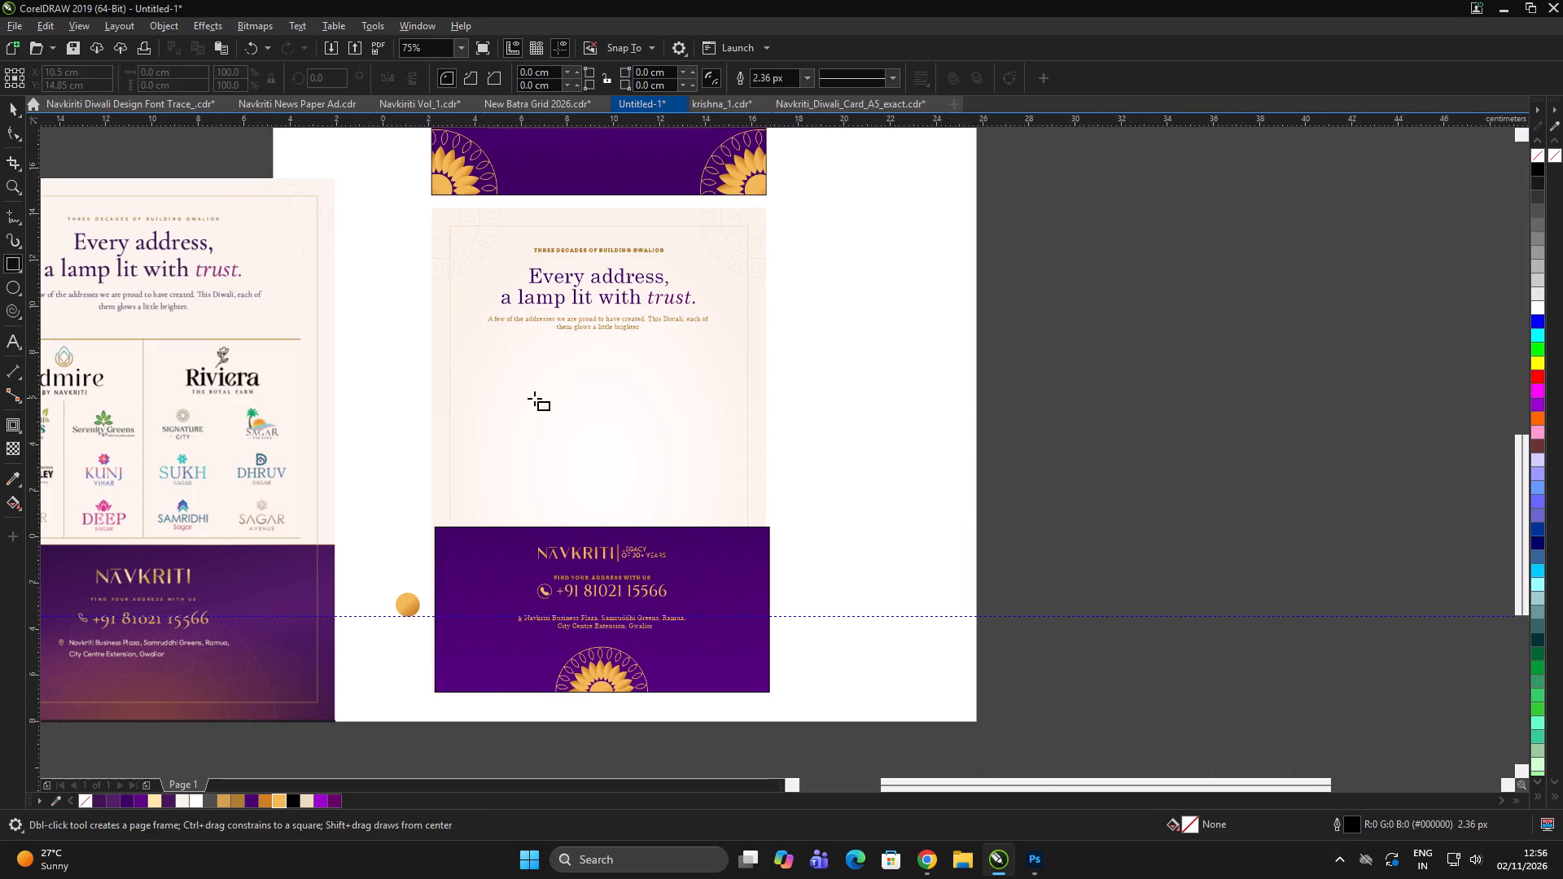
pyautogui.moveTo(488, 398); pyautogui.dragTo(753, 400)
pyautogui.press('space')
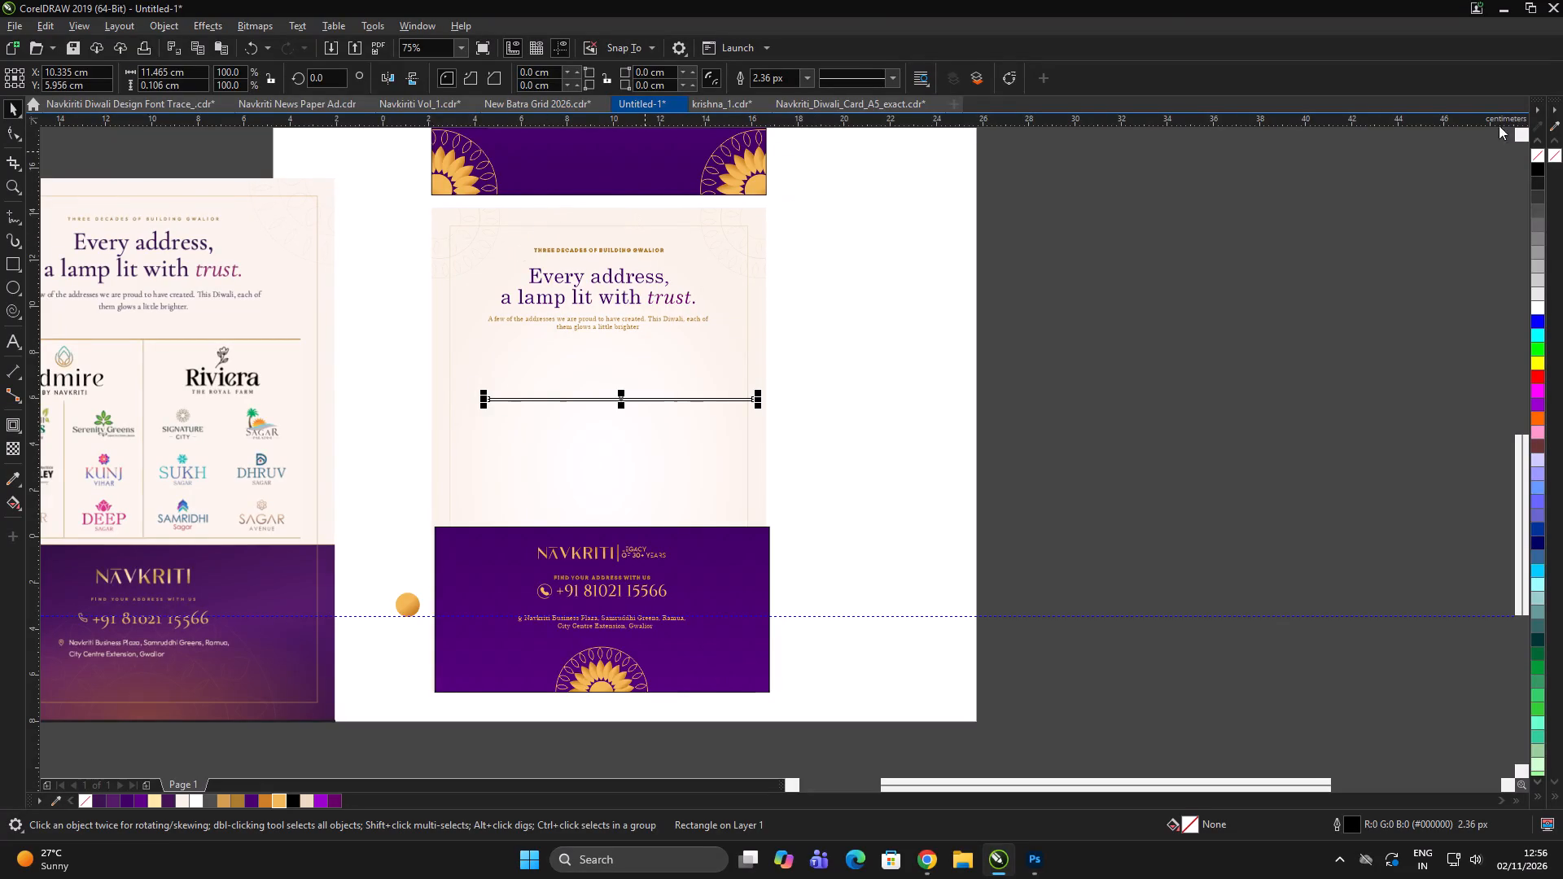
pyautogui.click(281, 802)
pyautogui.rightClick(1537, 156)
pyautogui.click(999, 420)
pyautogui.click(1006, 419)
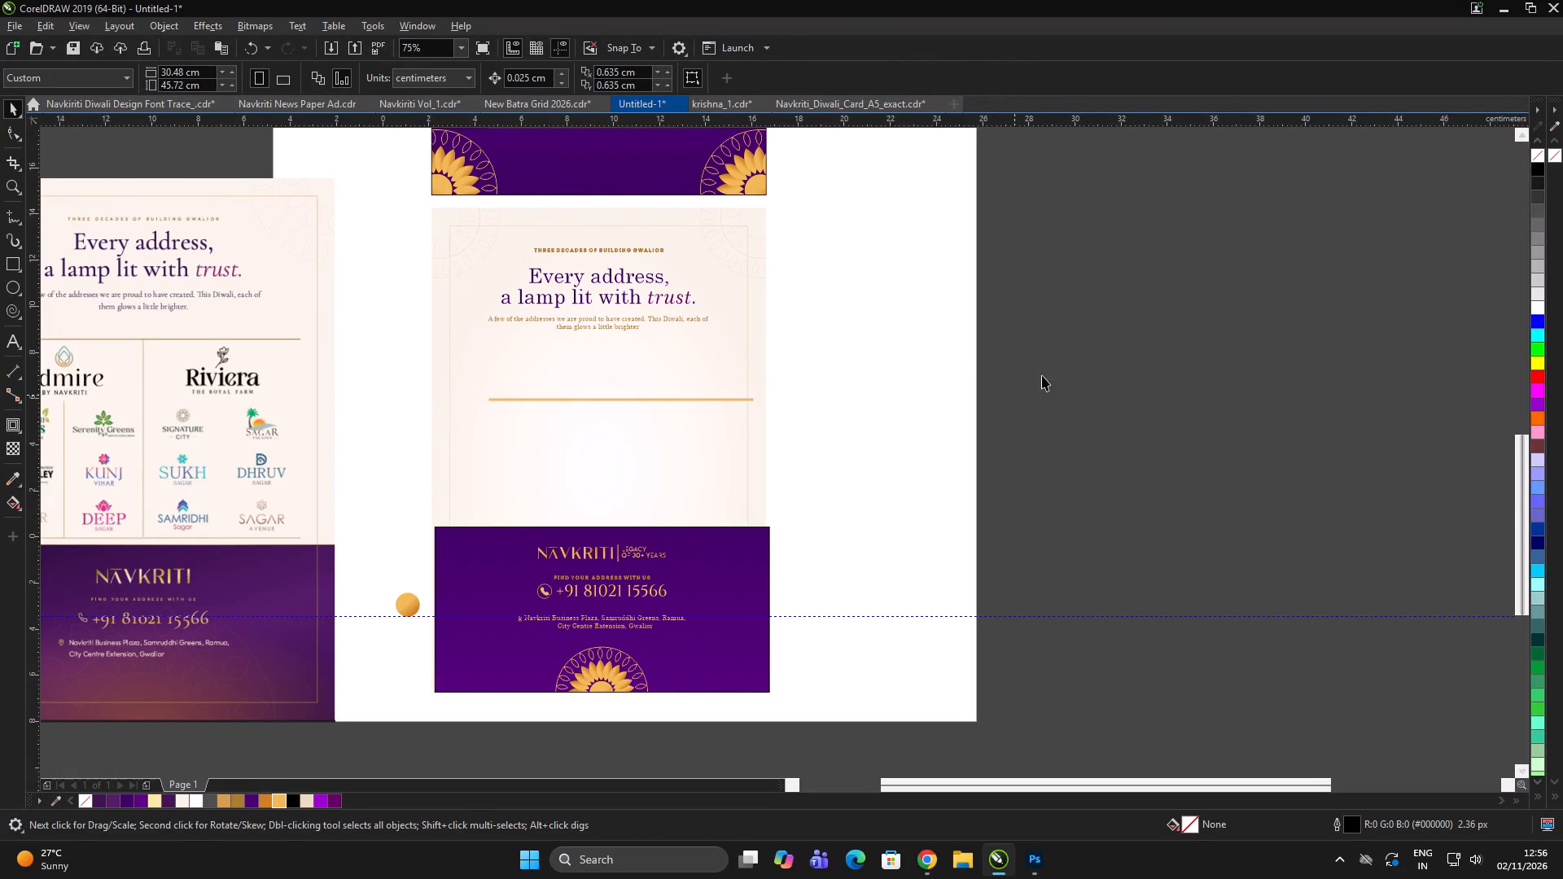
# Centre the gold divider bar horizontally on the cream panel.
pyautogui.moveTo(1131, 363); pyautogui.dragTo(372, 402)
pyautogui.keyDown('shift'); pyautogui.click(669, 443); pyautogui.keyUp('shift')
pyautogui.press('c')
pyautogui.tripleClick(1052, 341)
pyautogui.click(1040, 342)
# Recolour the gold divider bar with the brown-gold sampled from the "THREE DECADES OF BUILDING GWALIOR" heading text.
pyautogui.moveTo(979, 379); pyautogui.dragTo(217, 502)
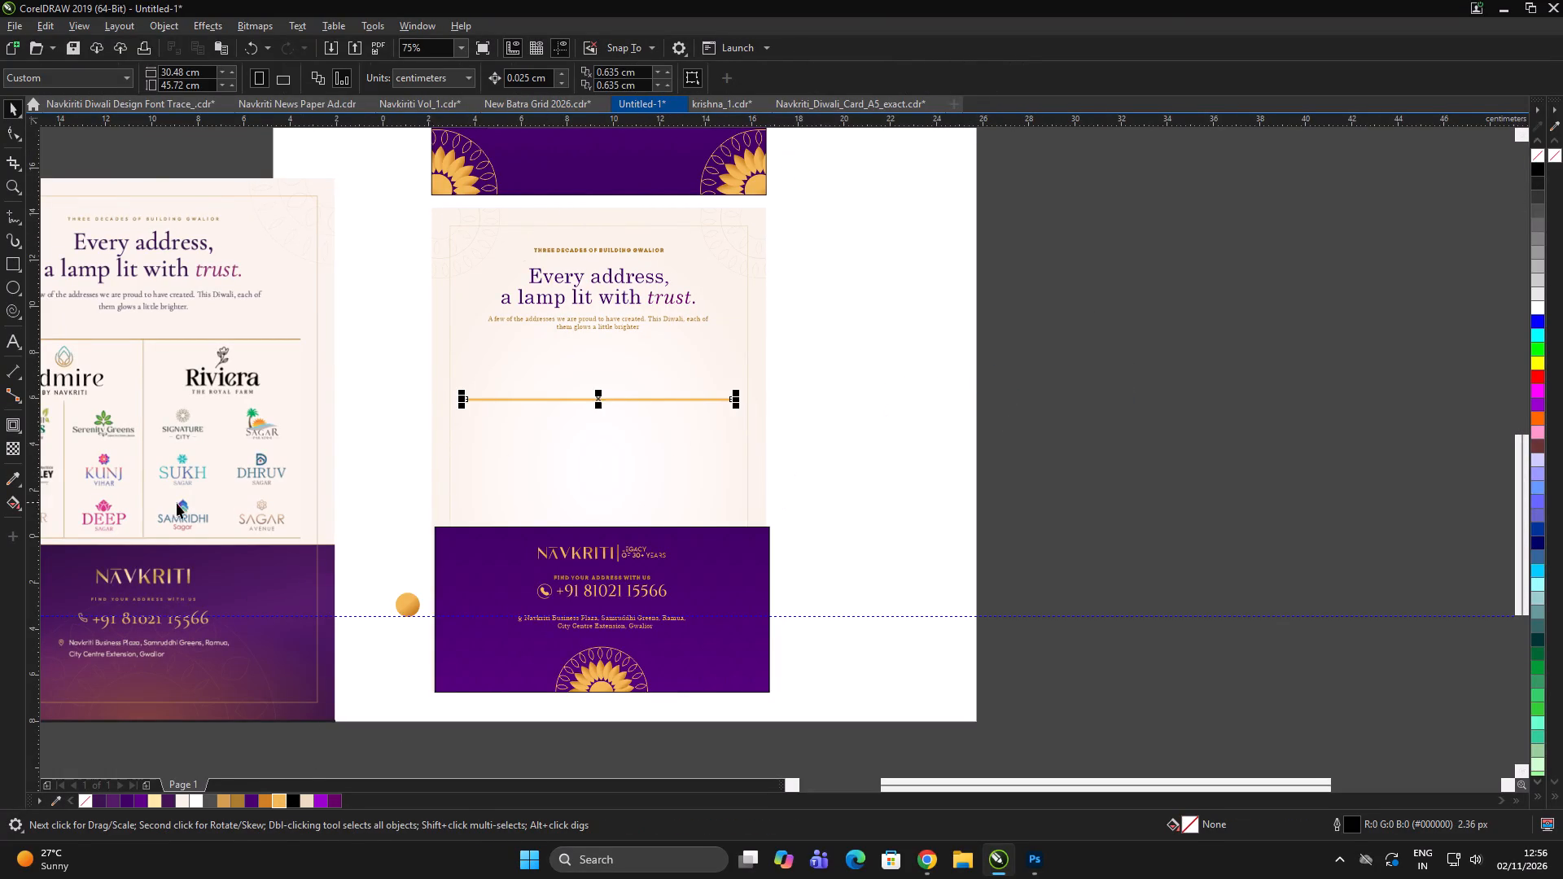
pyautogui.scroll(1, 643, 258)
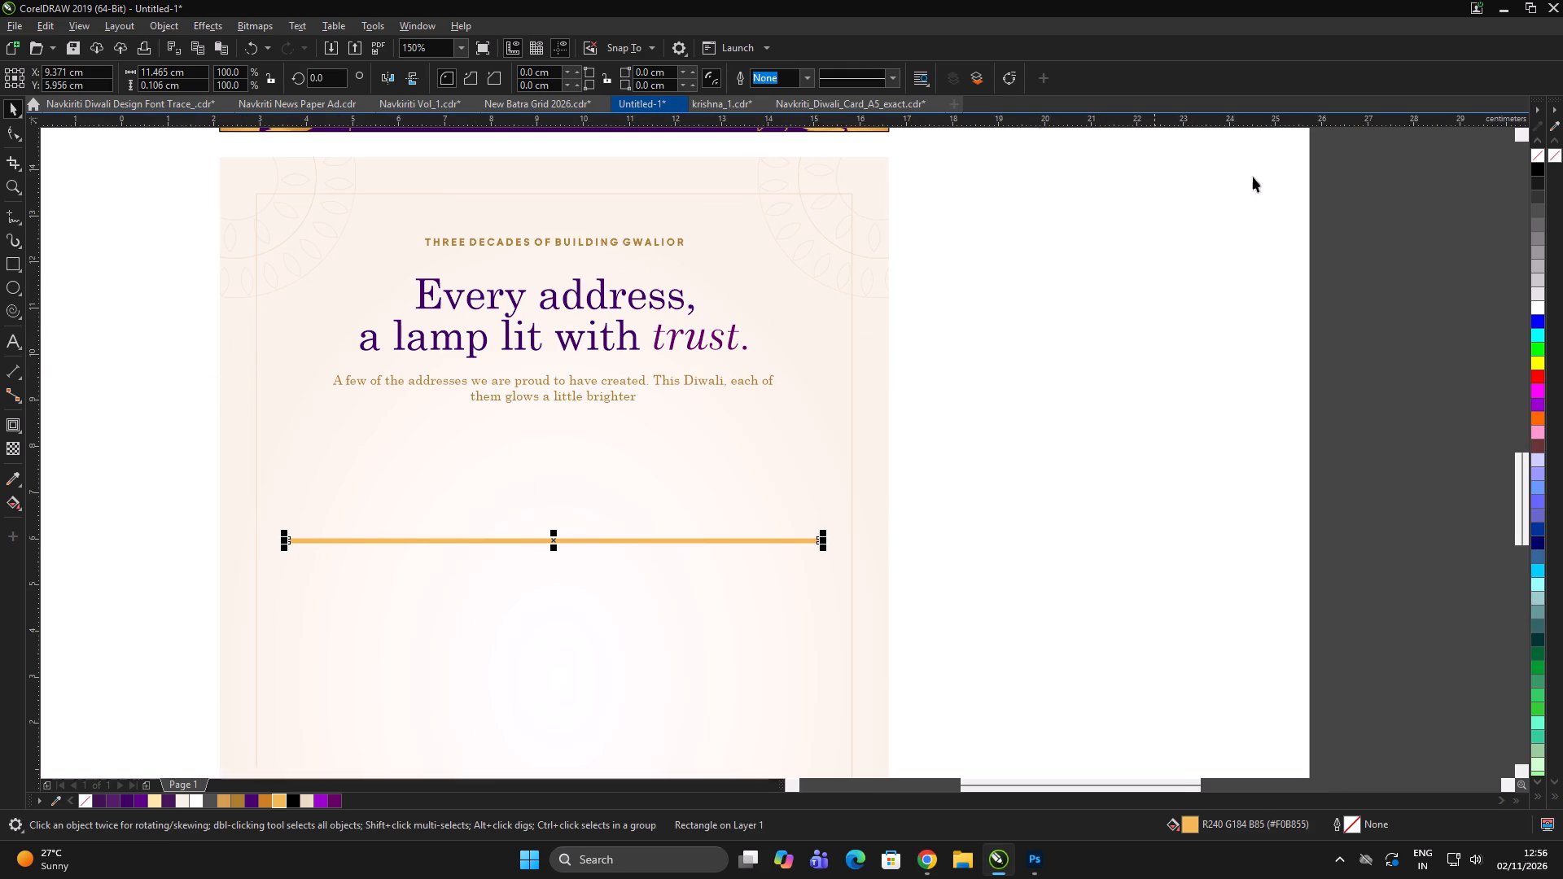
pyautogui.click(18, 478)
pyautogui.scroll(5, 550, 264)
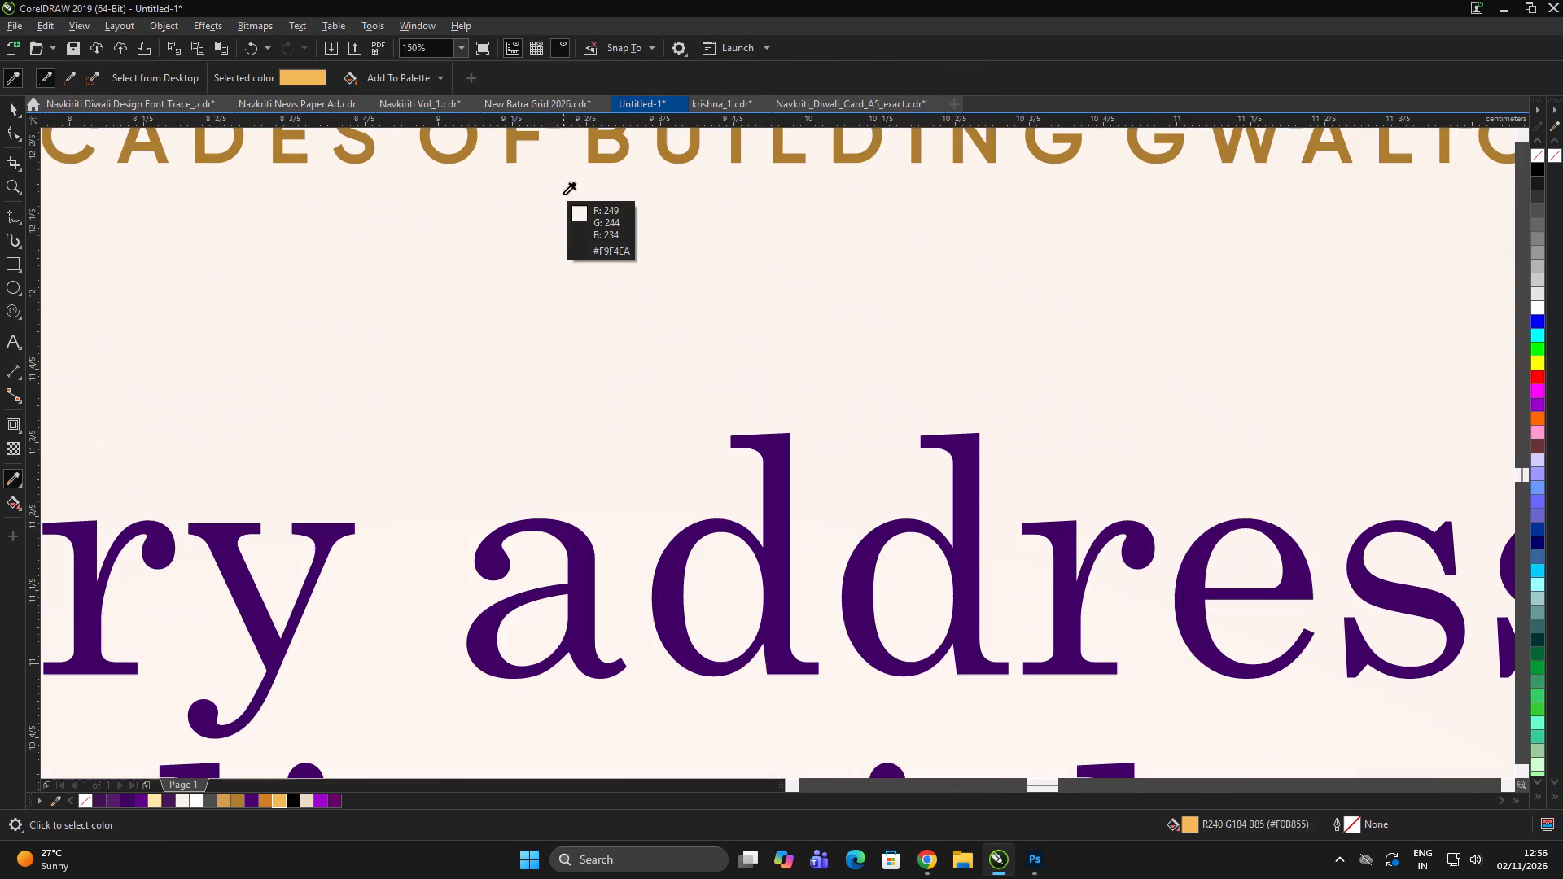
pyautogui.click(513, 144)
pyautogui.scroll(-4, 587, 164)
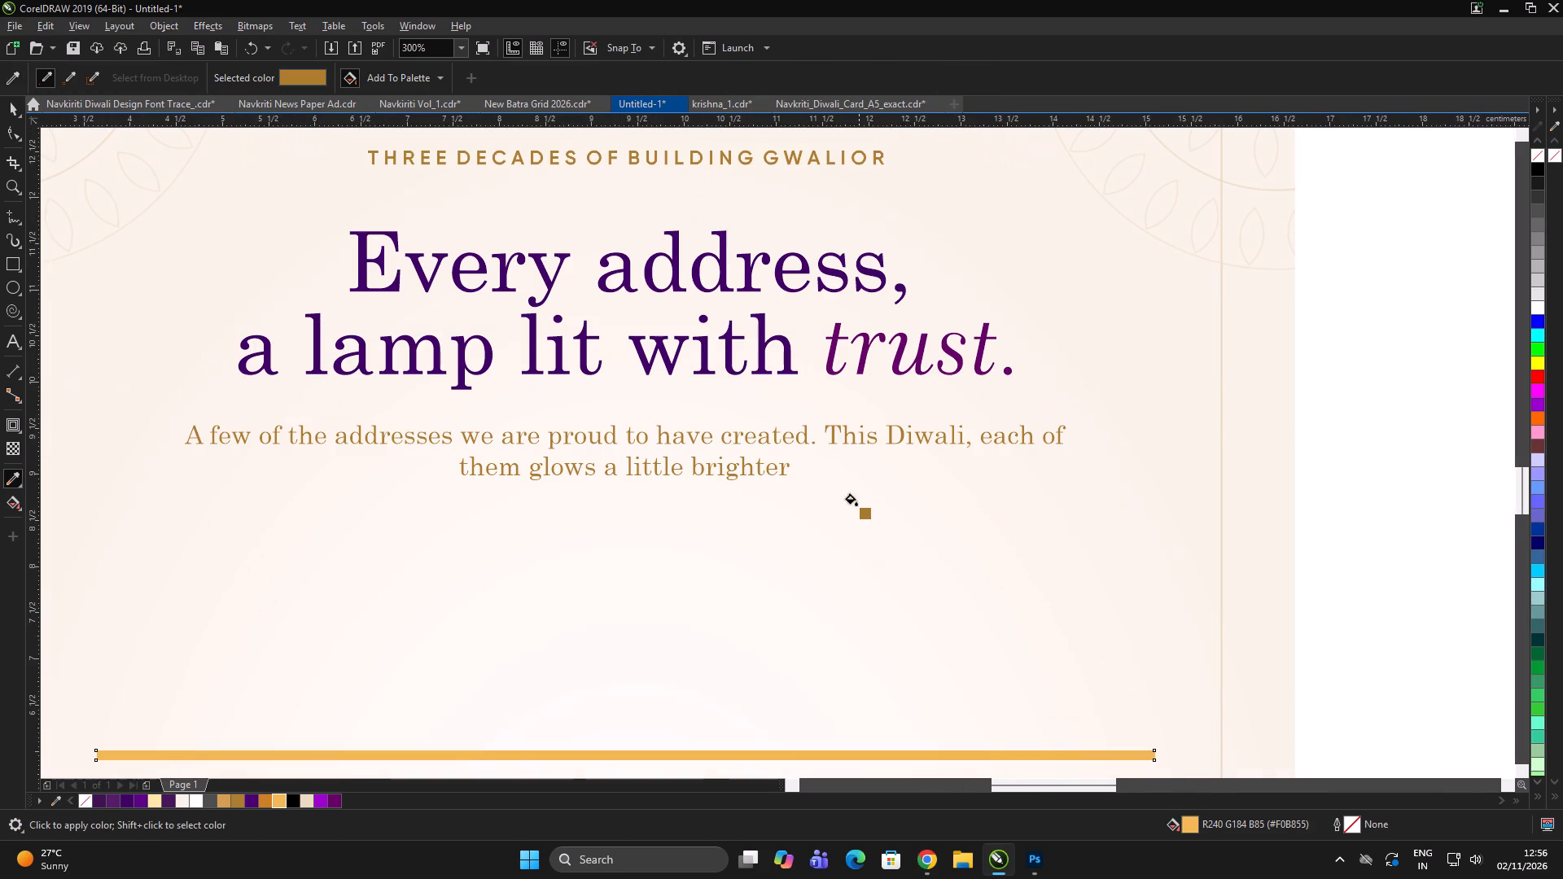
pyautogui.scroll(-1, 842, 420)
pyautogui.scroll(4, 877, 603)
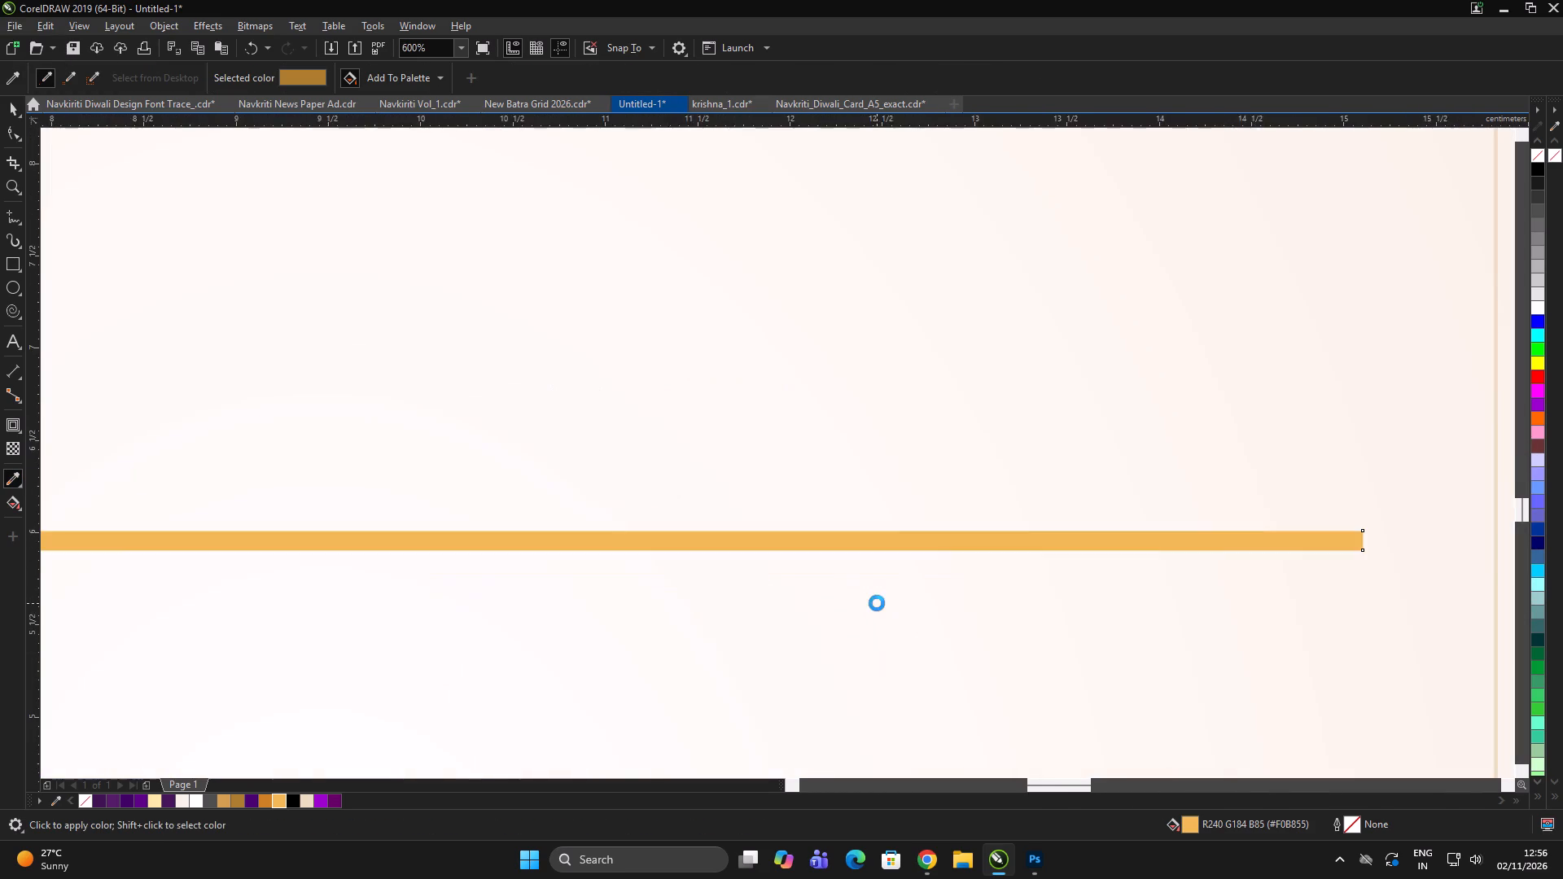
pyautogui.scroll(1, 877, 603)
pyautogui.click(831, 495)
pyautogui.scroll(-11, 891, 462)
pyautogui.press('space')
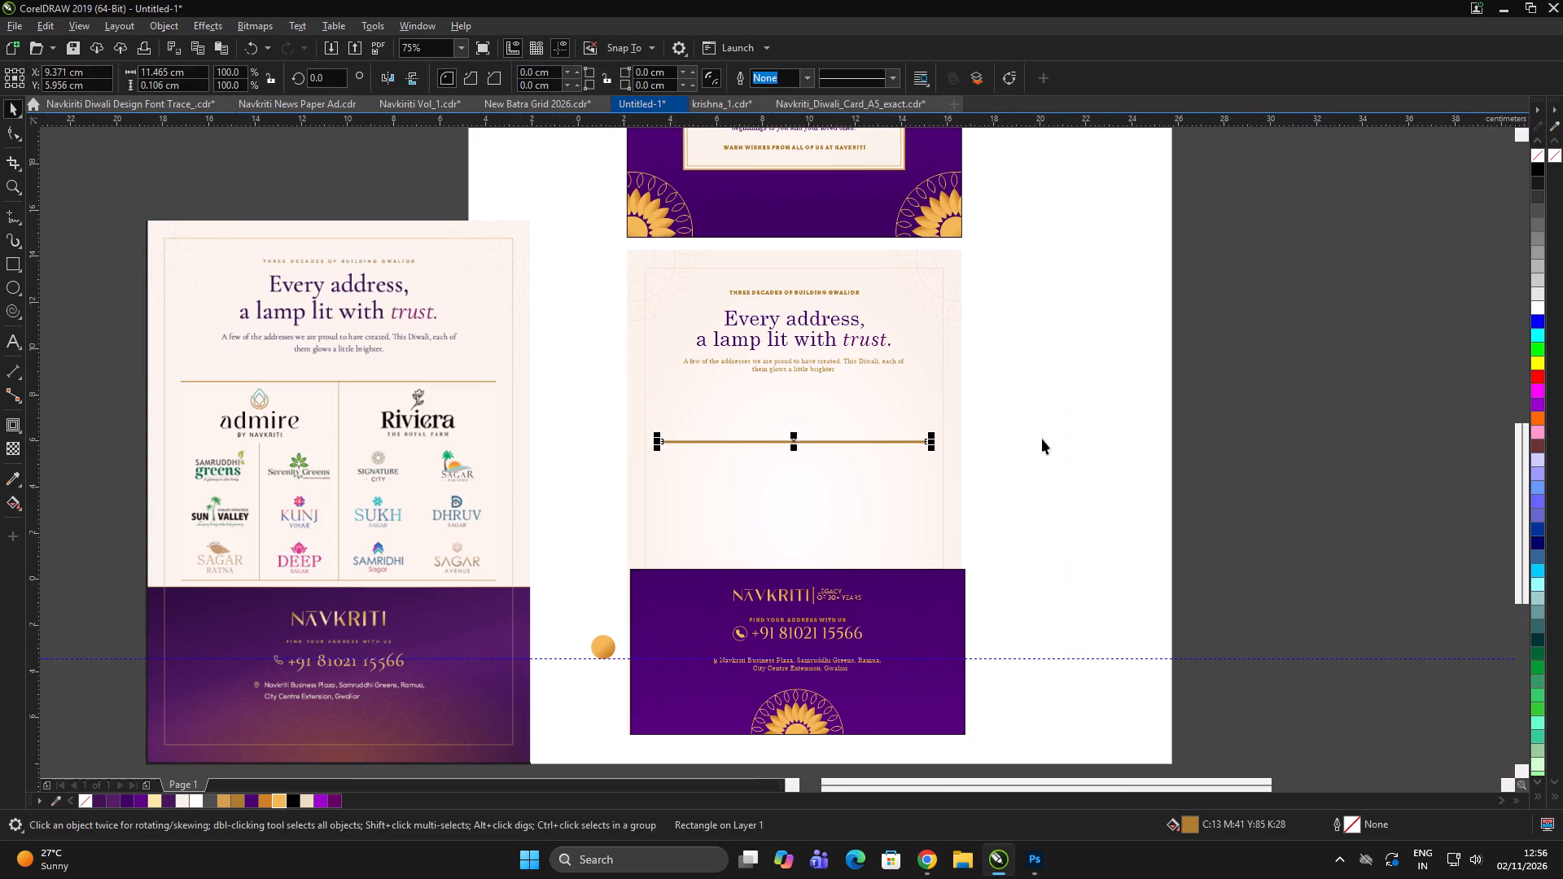
# Centre the recoloured divider bar horizontally on the cream panel.
pyautogui.click(1063, 430)
pyautogui.moveTo(1129, 401); pyautogui.dragTo(423, 503)
pyautogui.keyDown('shift'); pyautogui.click(749, 501); pyautogui.keyUp('shift')
pyautogui.press('c')
pyautogui.click(1101, 419)
# Thin the divider bar to a height of about 0.05 cm and centre it horizontally on the cream panel.
pyautogui.scroll(2, 859, 445)
pyautogui.click(736, 420)
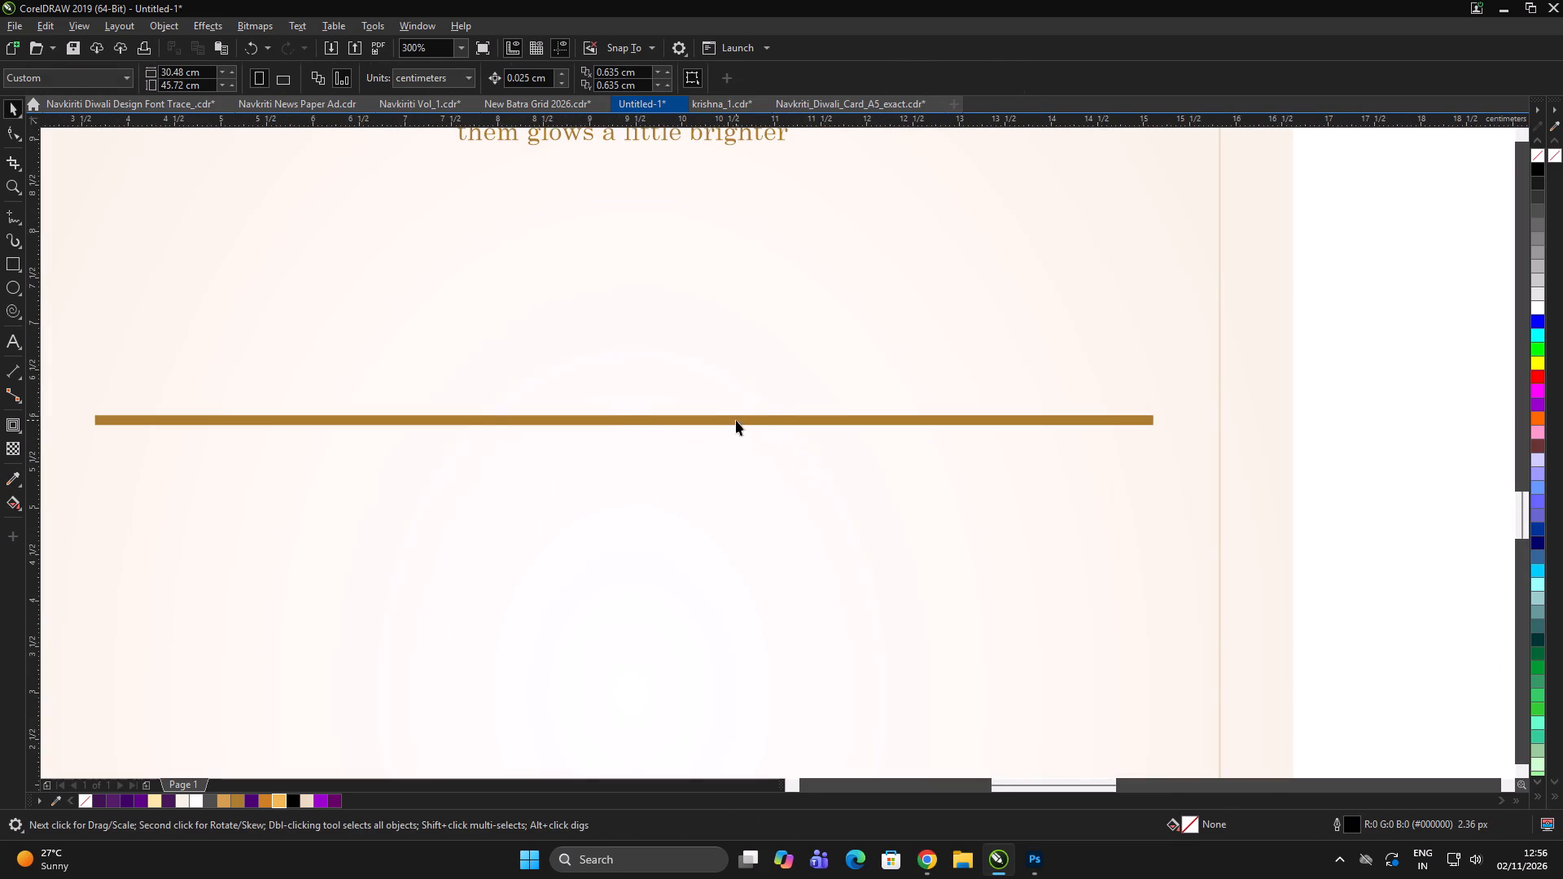
pyautogui.scroll(5, 610, 413)
pyautogui.scroll(-2, 629, 506)
pyautogui.moveTo(681, 584); pyautogui.dragTo(695, 540)
pyautogui.scroll(-4, 659, 512)
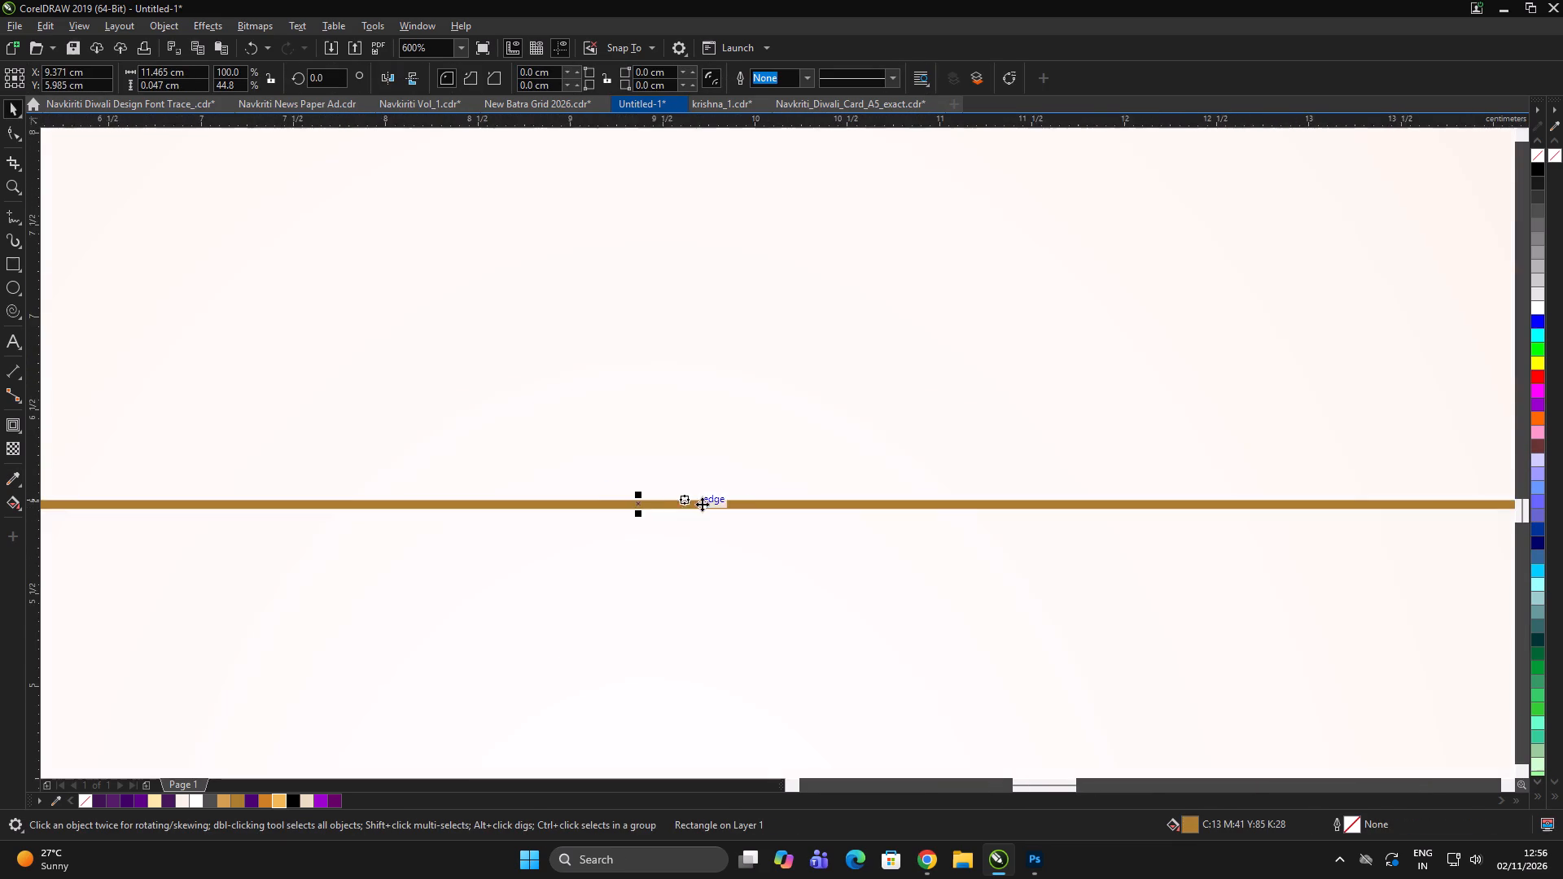
pyautogui.scroll(-5, 694, 505)
pyautogui.keyDown('shift'); pyautogui.click(725, 553); pyautogui.keyUp('shift')
pyautogui.press('c')
pyautogui.click(1006, 456)
# Move the thin divider bar up to sit just below the subheading text on the cream panel.
pyautogui.moveTo(1027, 450); pyautogui.dragTo(332, 557)
pyautogui.moveTo(684, 492); pyautogui.dragTo(698, 441)
pyautogui.doubleClick(1064, 415)
pyautogui.click(1052, 399)
pyautogui.click(1057, 399)
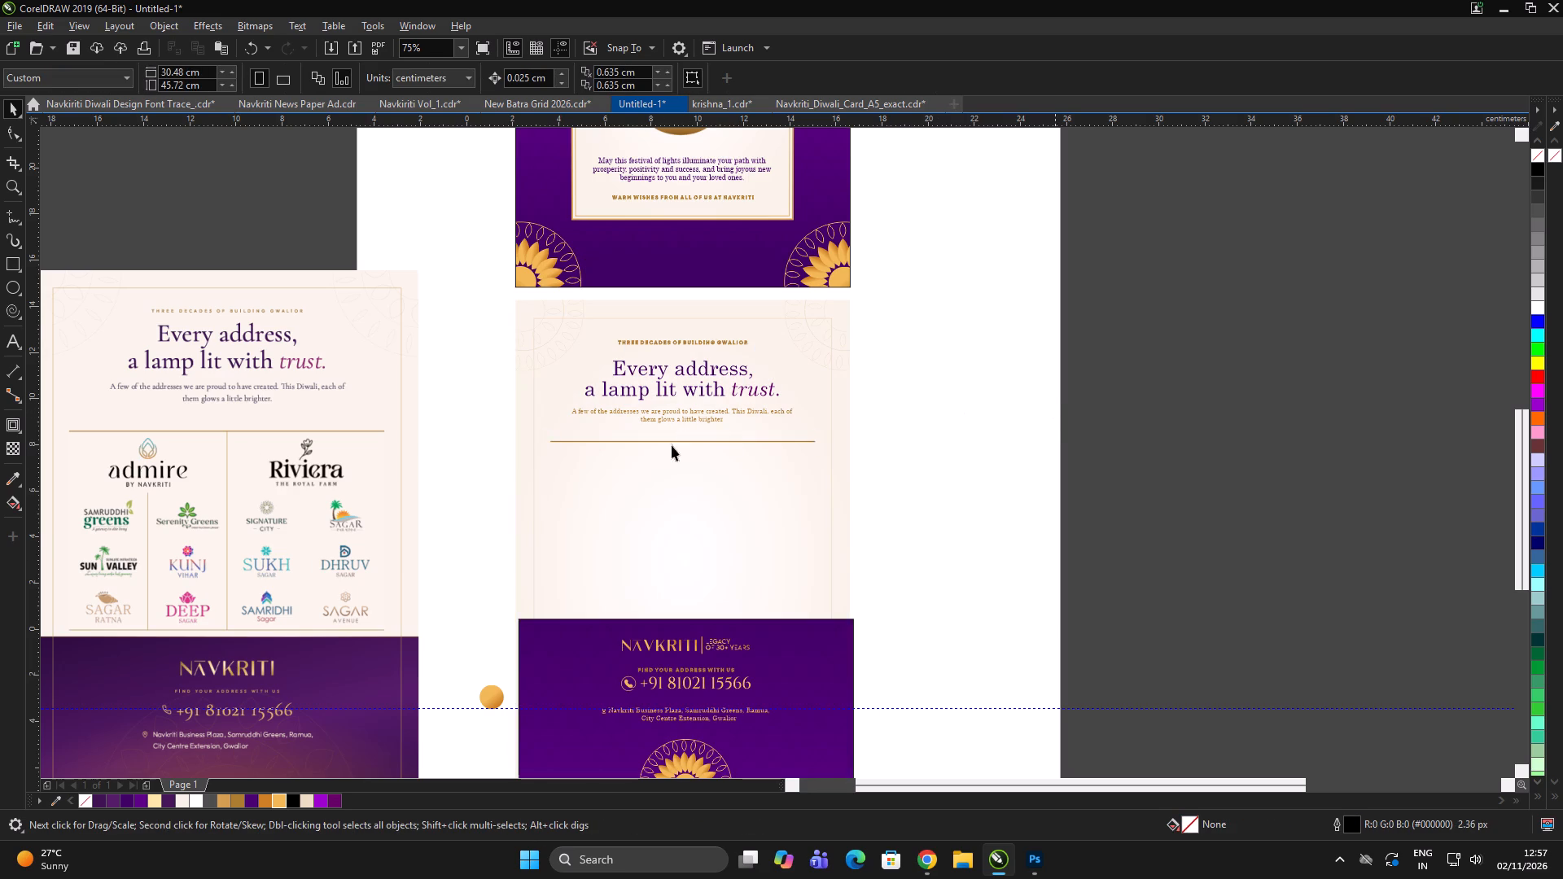
pyautogui.click(249, 453)
pyautogui.doubleClick(1175, 279)
pyautogui.tripleClick(1077, 278)
# Start opening a drawing and browse to the Navkriti folder inside Bharat Data on New Volume (D:).
pyautogui.hotkey('ctrl', 'o')
pyautogui.hotkey('ctrl', 'i')
pyautogui.scroll(-11, 119, 648)
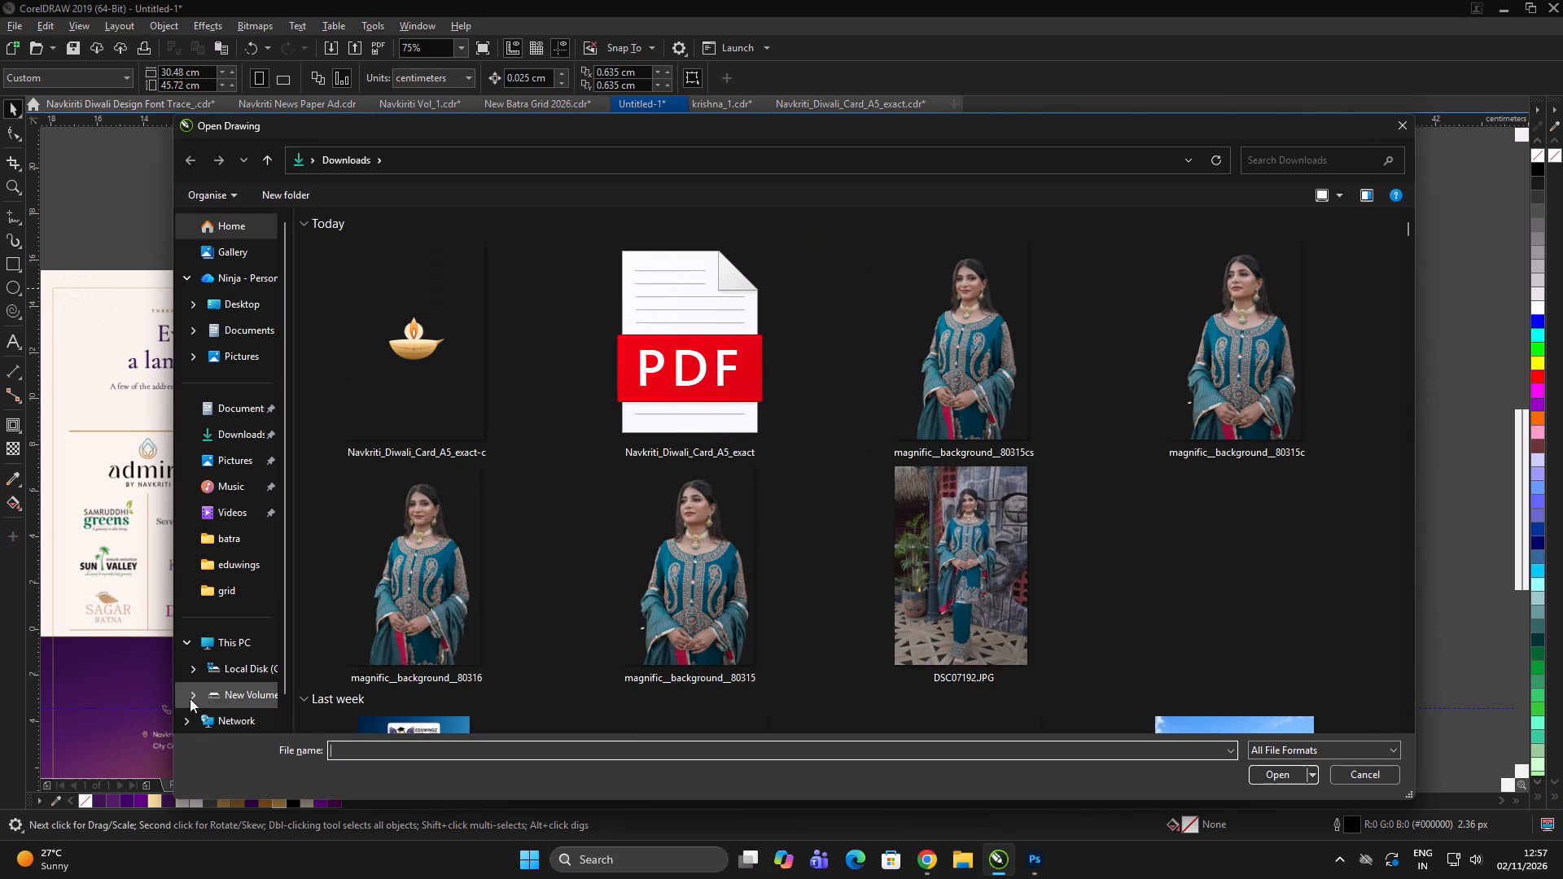
pyautogui.click(247, 699)
pyautogui.doubleClick(370, 278)
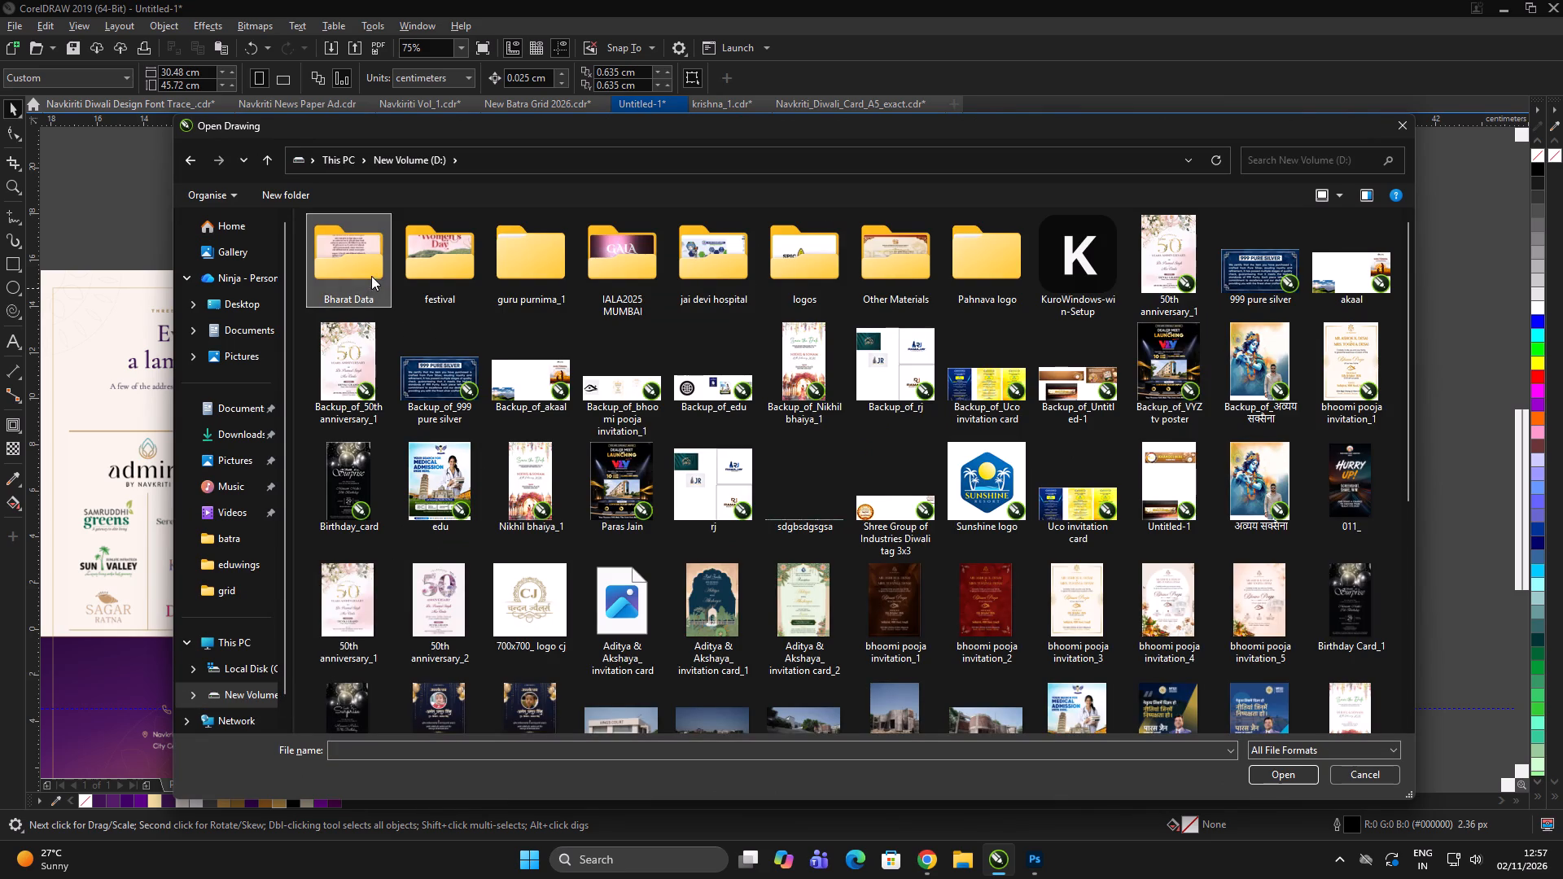
pyautogui.click(711, 422)
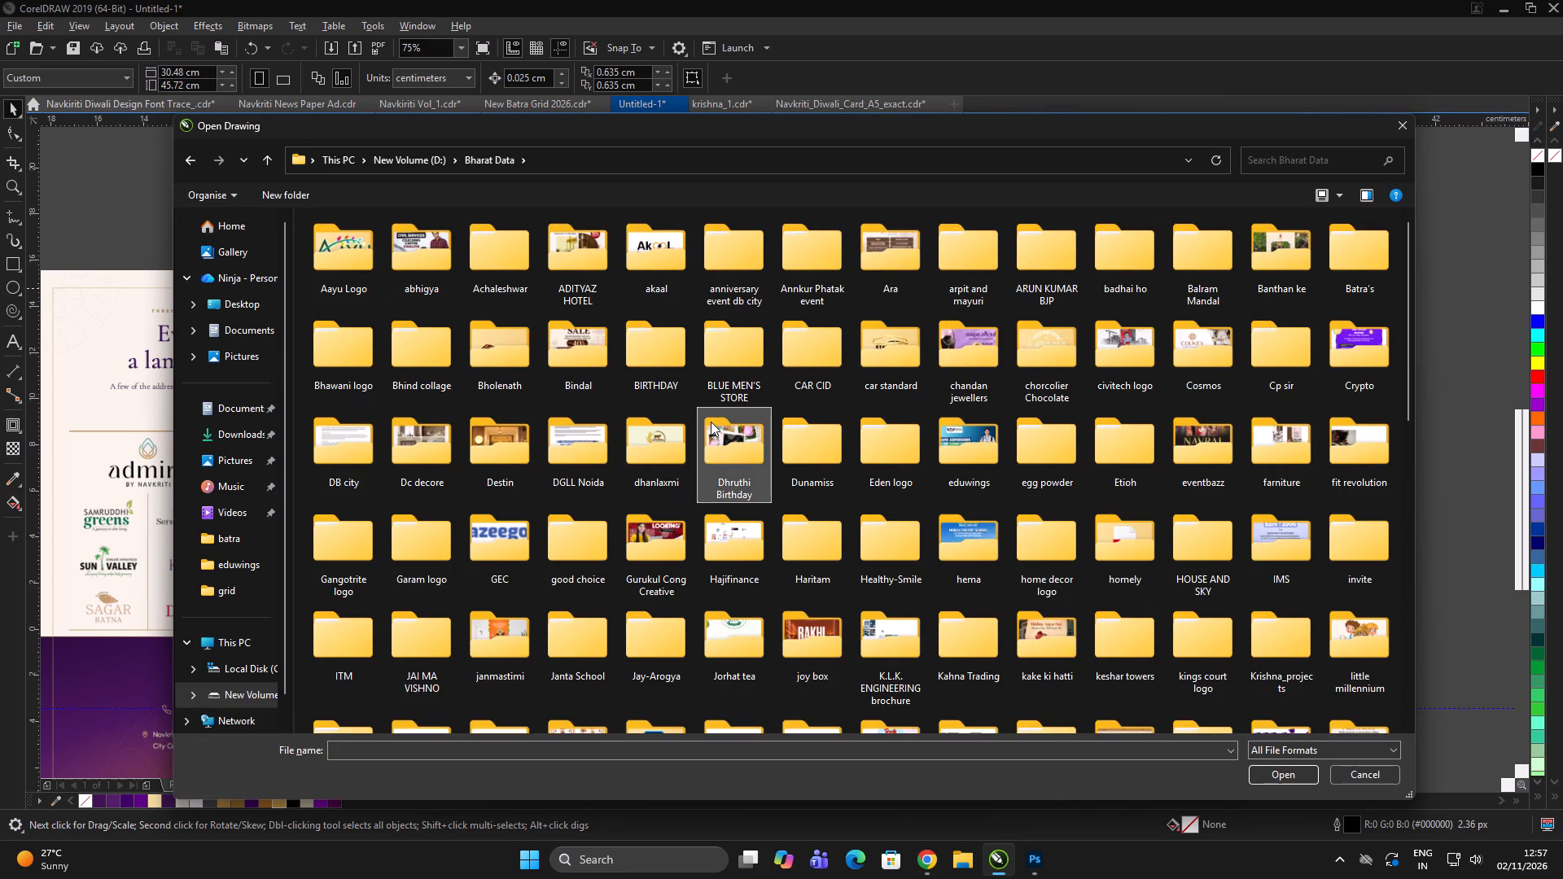
pyautogui.write('baa')
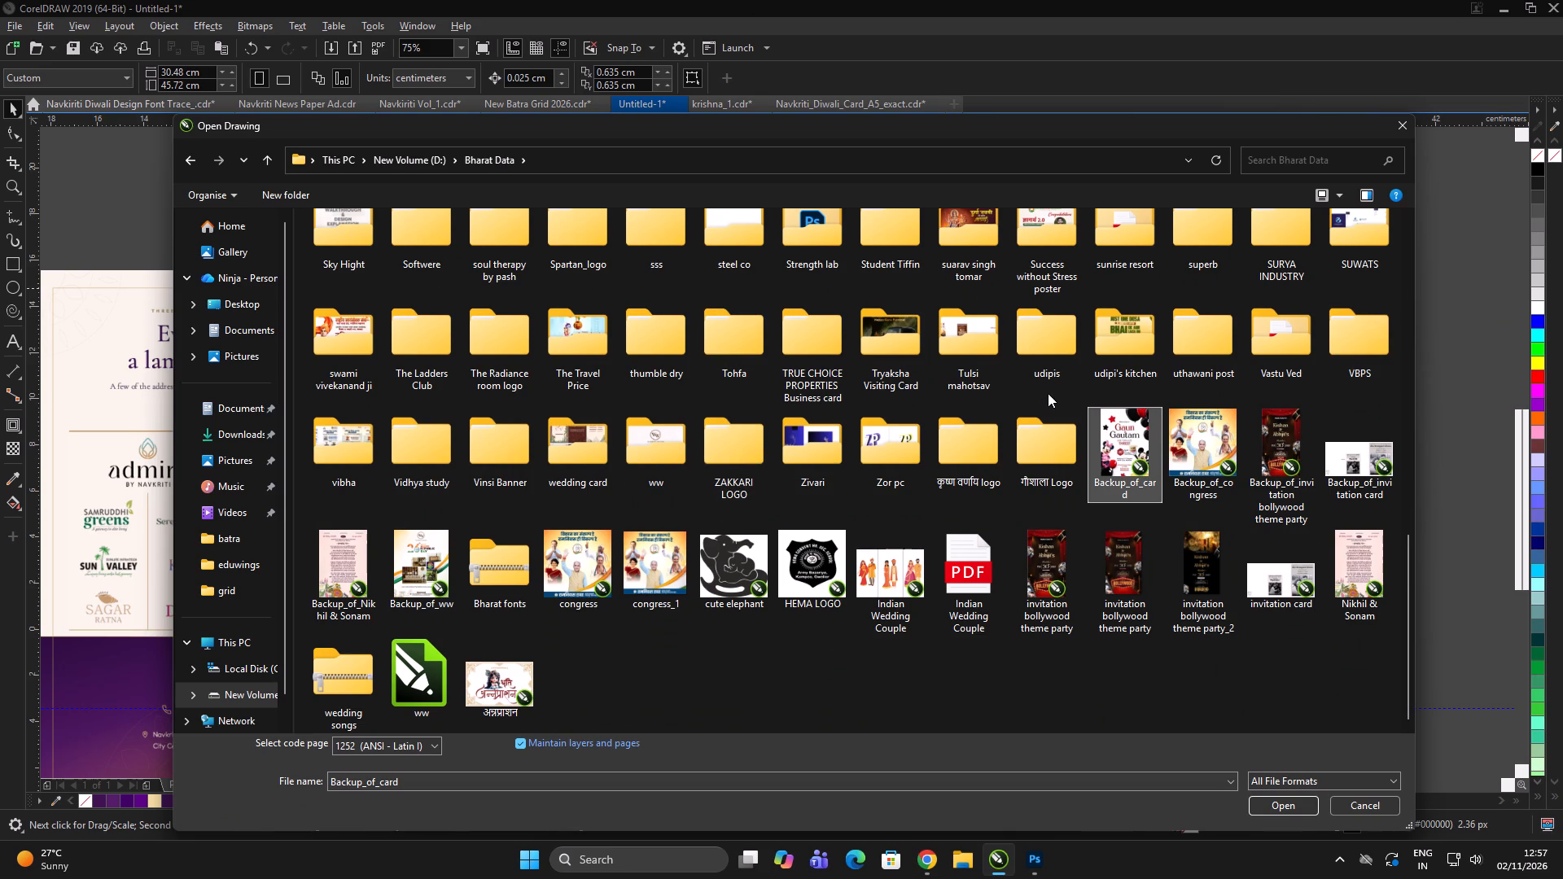
pyautogui.click(1213, 356)
pyautogui.click(1139, 359)
pyautogui.click(1285, 360)
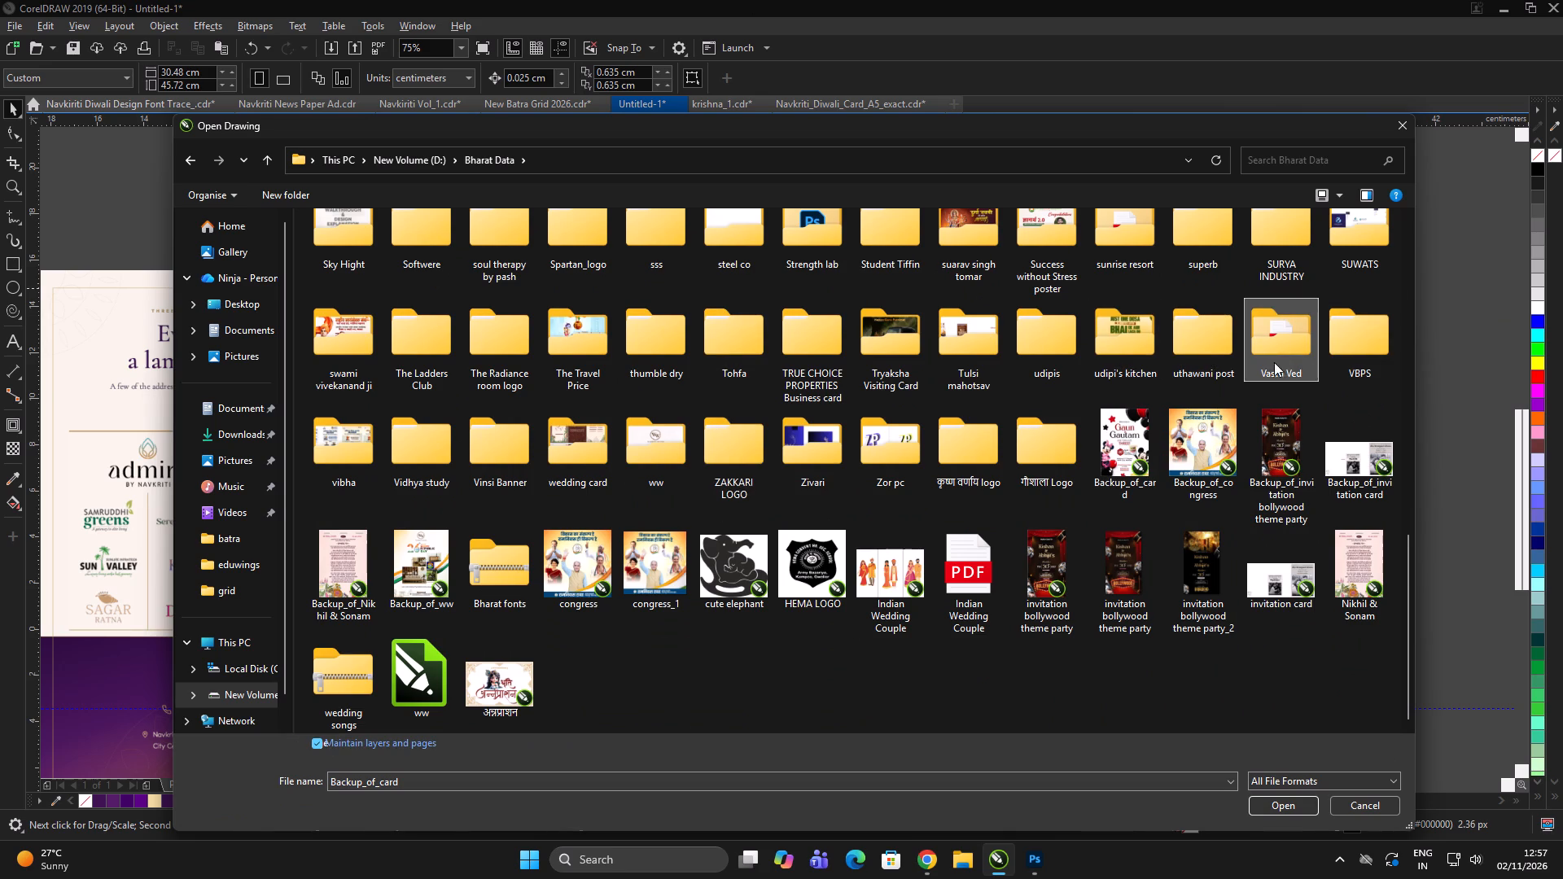
pyautogui.hotkey('alt', 'Tab')
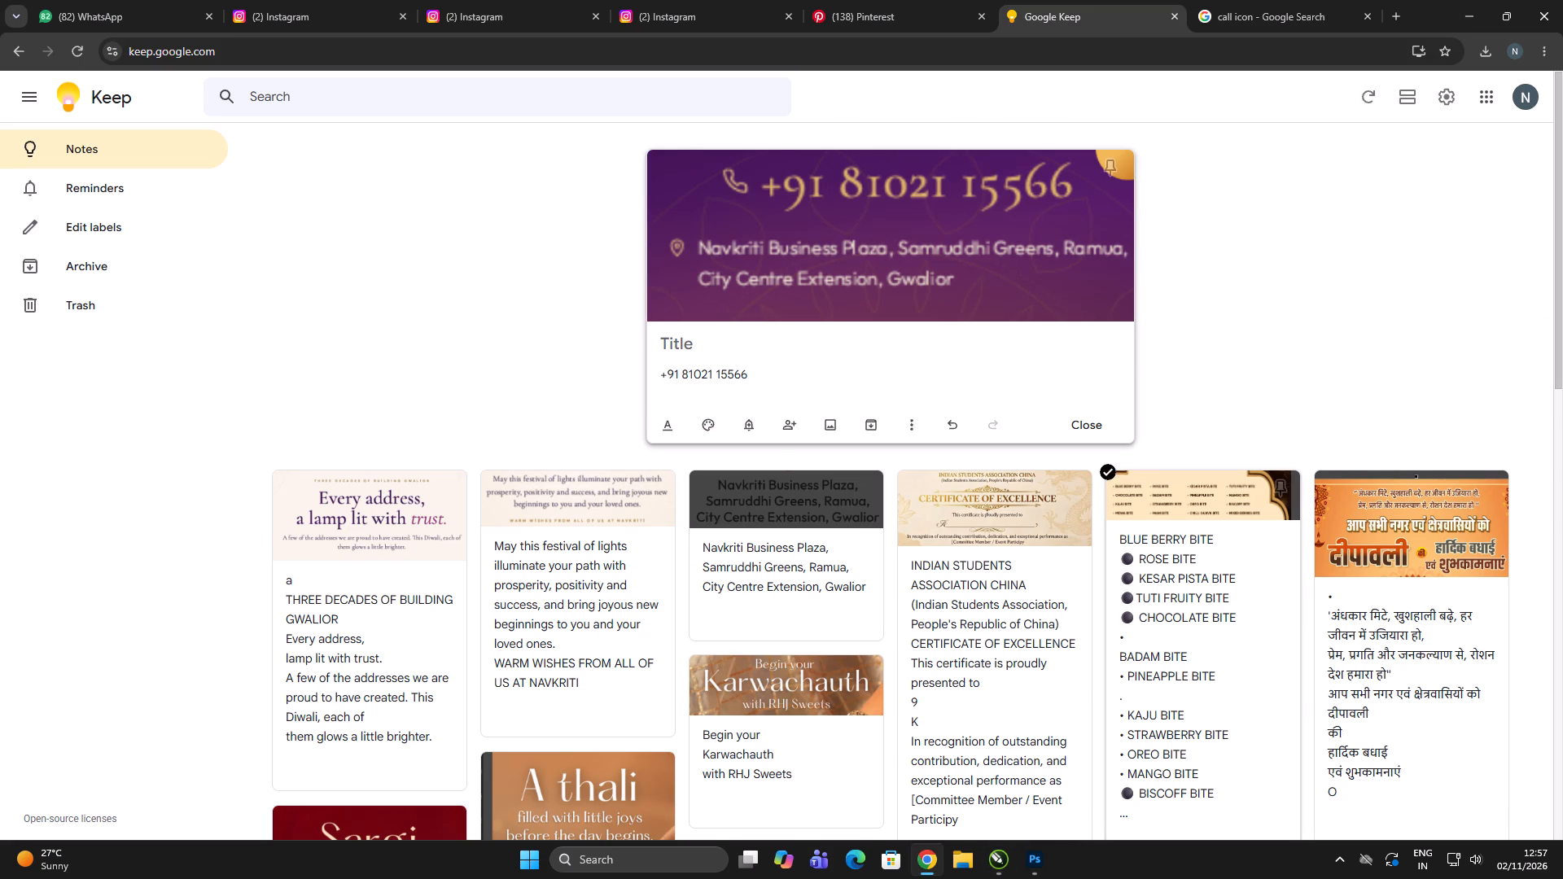
pyautogui.hotkey('alt', 'Tab')
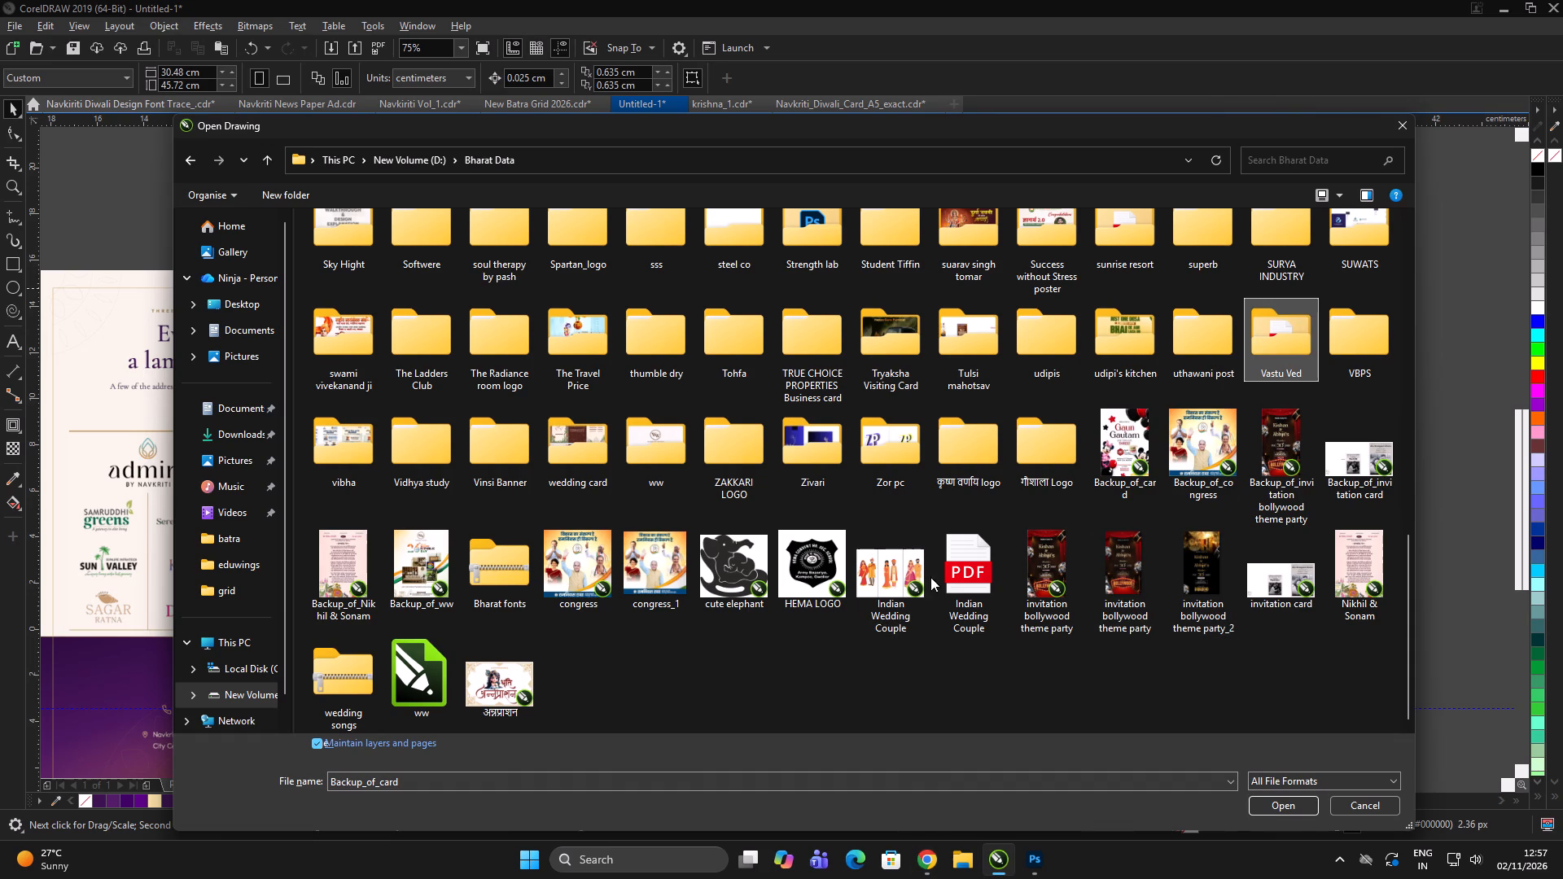
pyautogui.click(728, 469)
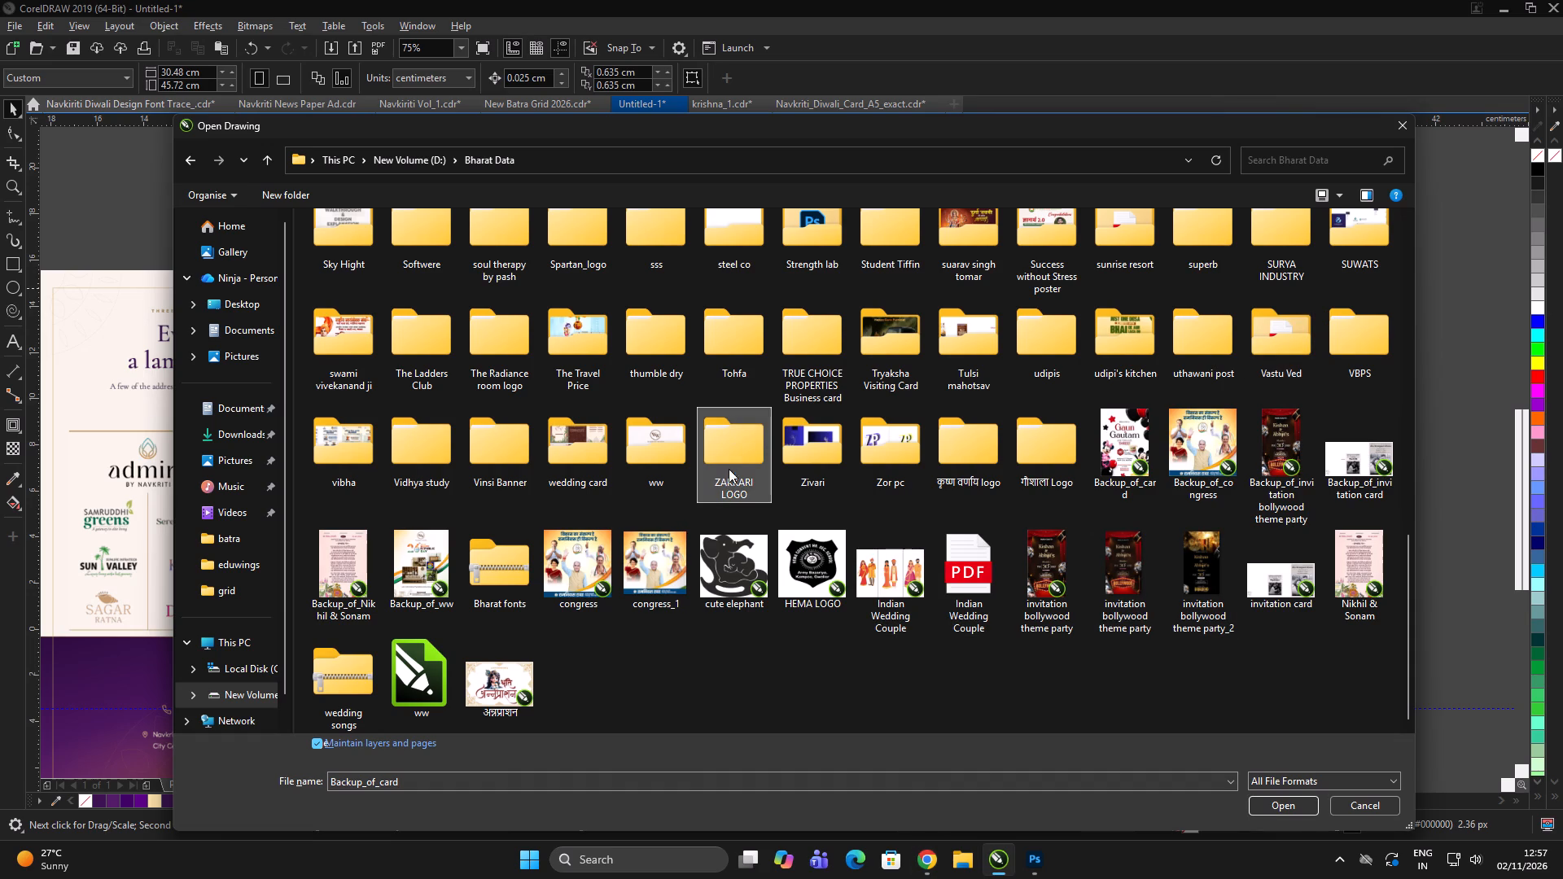
pyautogui.write('nav')
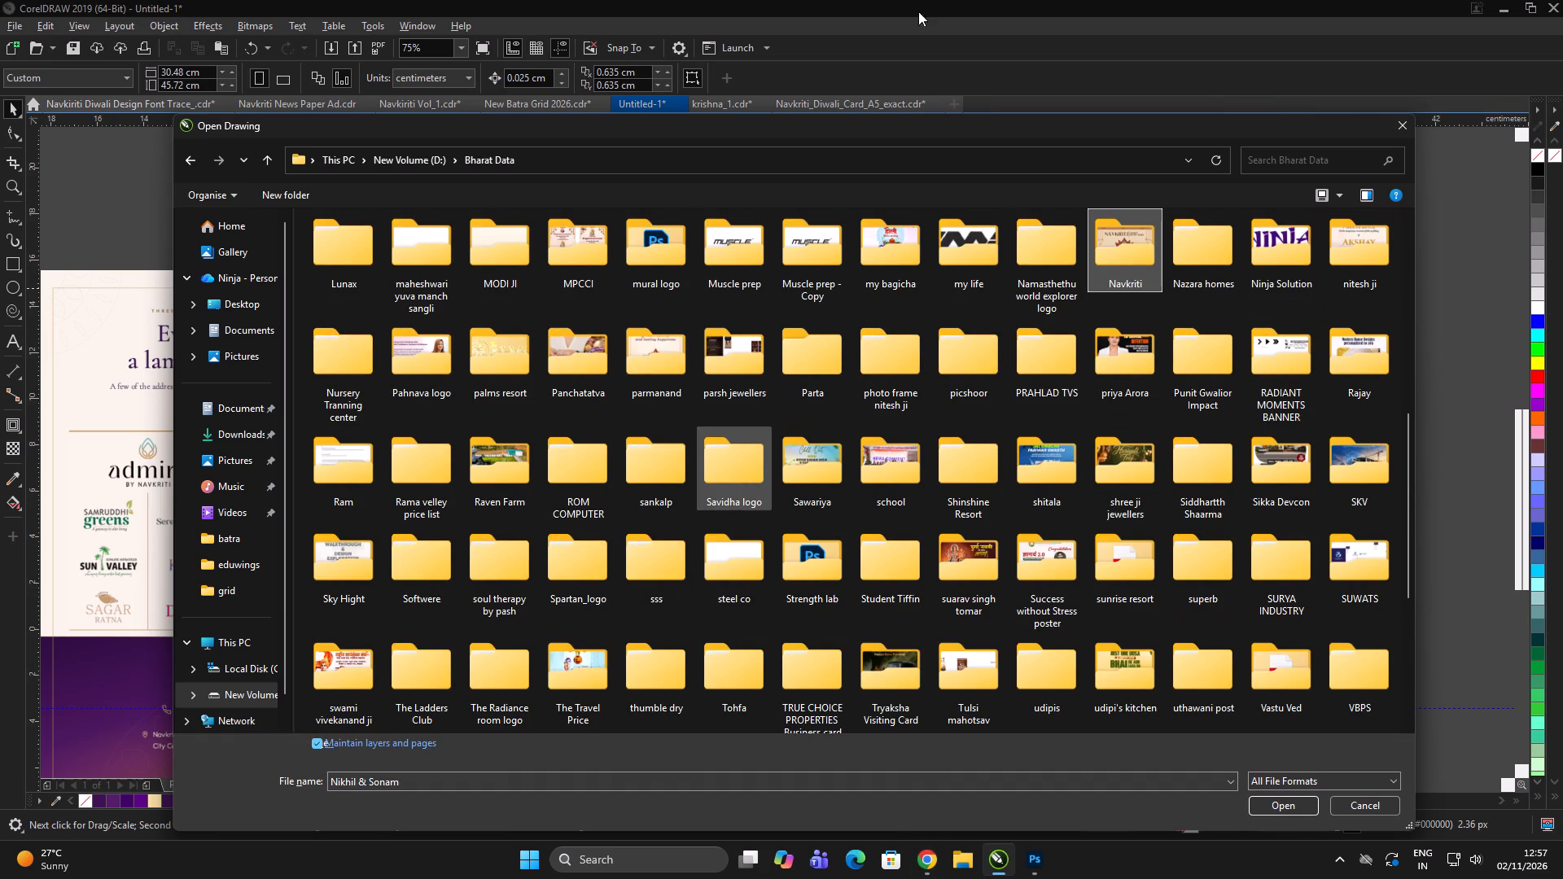
pyautogui.doubleClick(1136, 261)
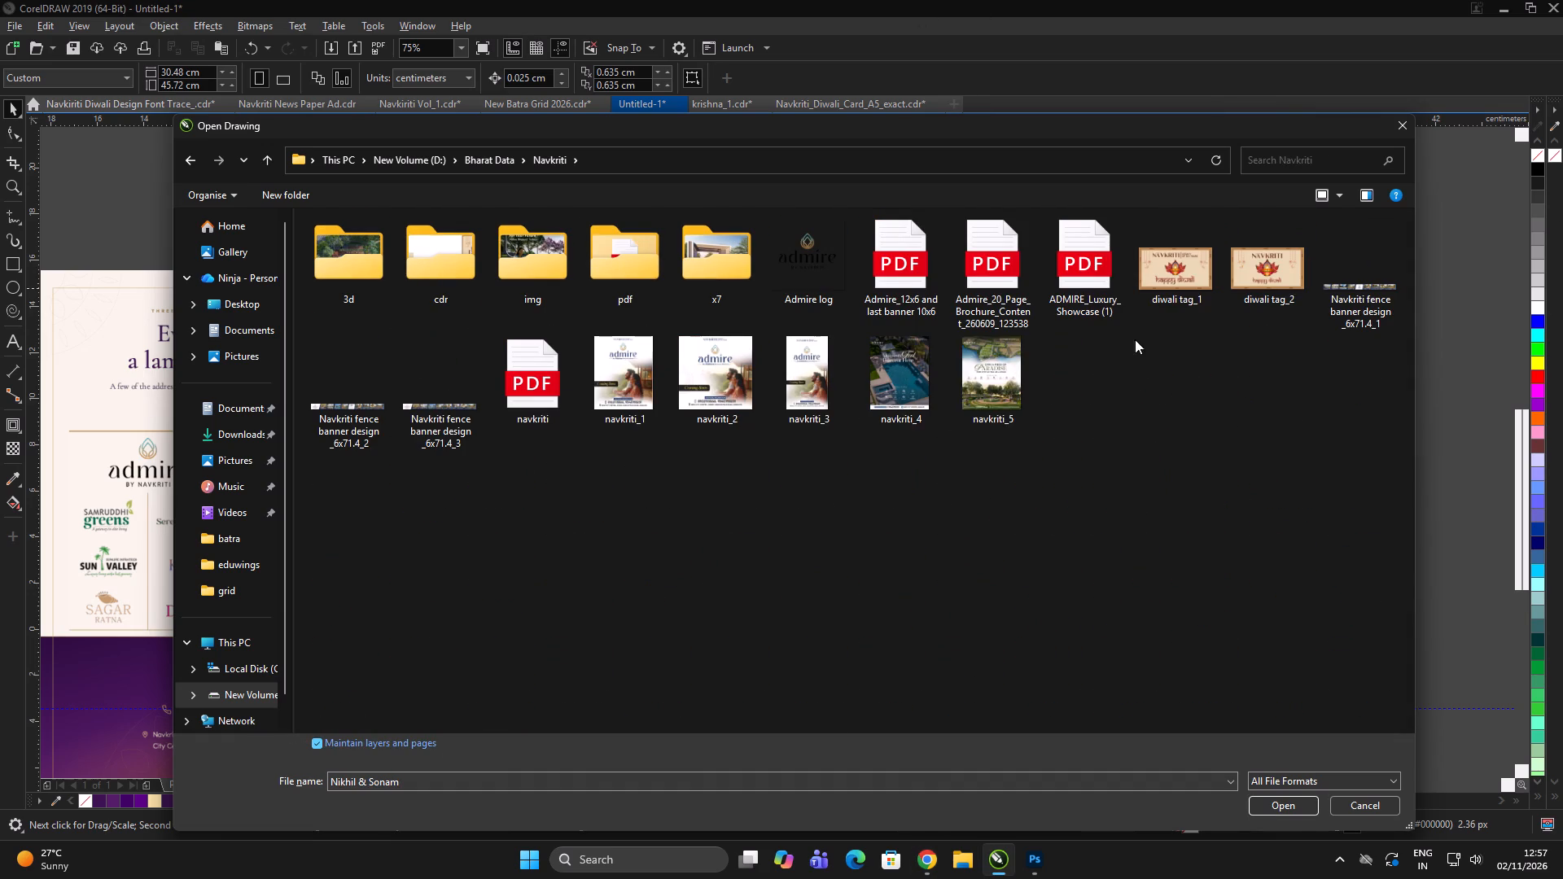
# Open the "Navkriti Diwali Design Font Trace_" drawing from the Navkriti project's cdr folder.
pyautogui.click(1090, 514)
pyautogui.click(1091, 509)
pyautogui.click(1092, 505)
pyautogui.click(449, 252)
pyautogui.click(454, 251)
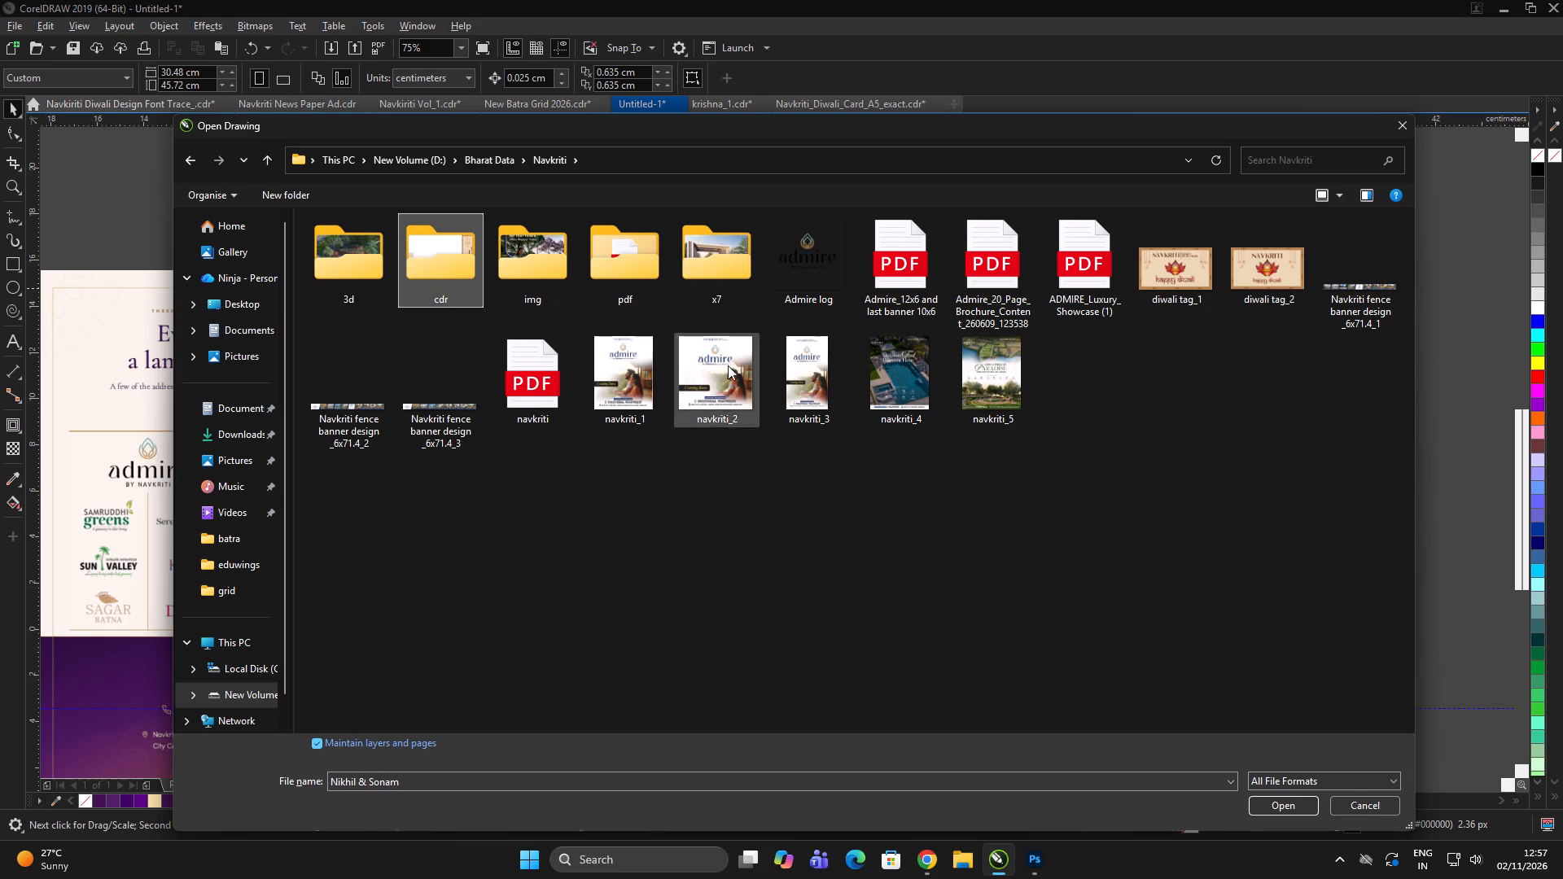
pyautogui.moveTo(1105, 542); pyautogui.dragTo(1096, 540)
pyautogui.doubleClick(438, 266)
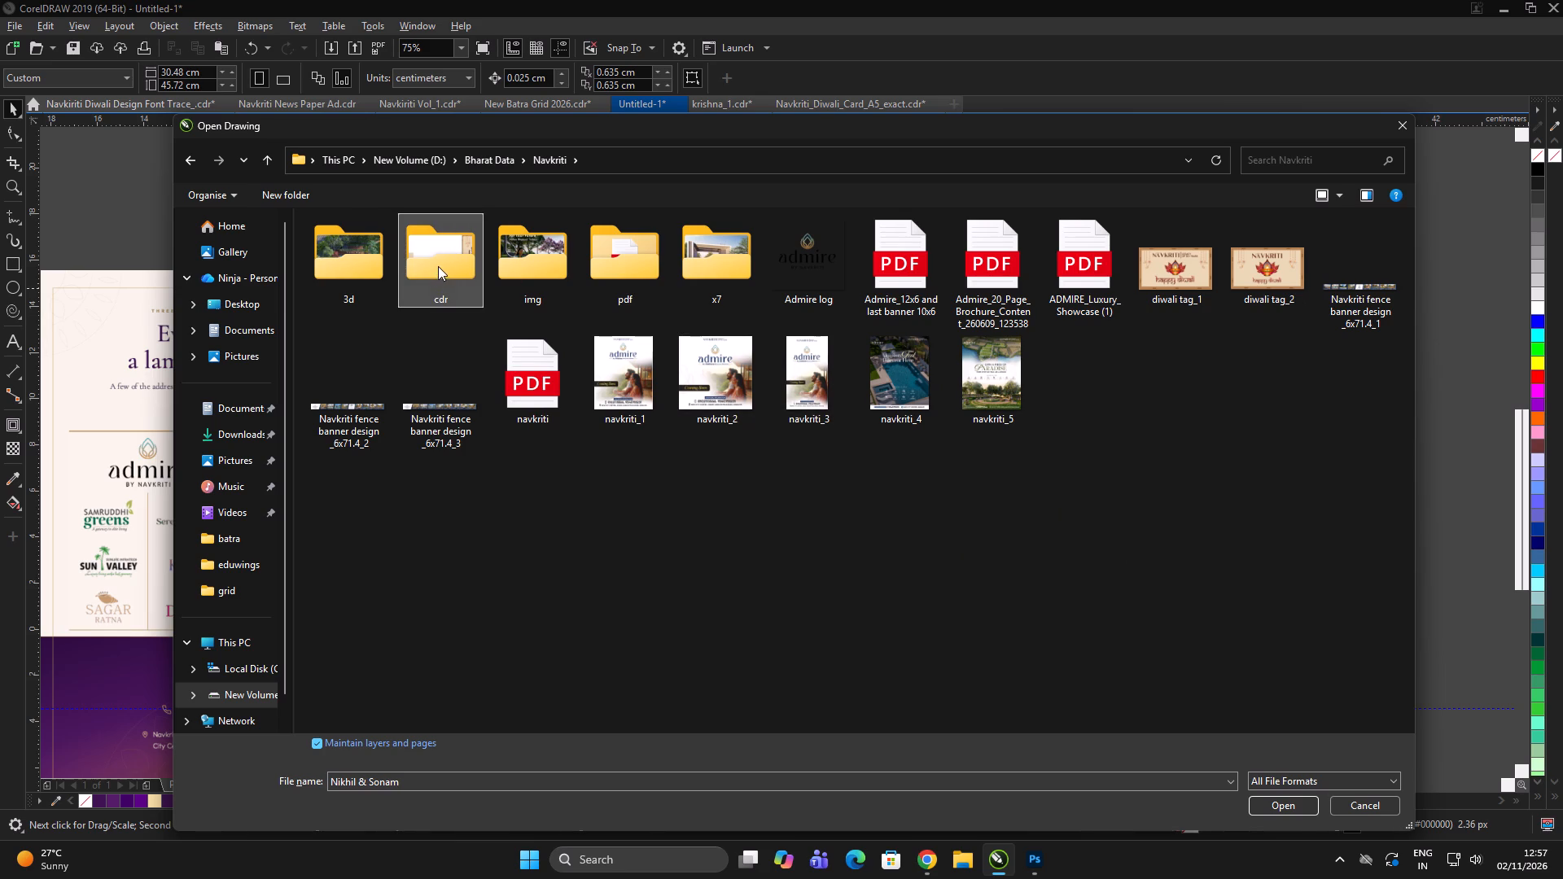
pyautogui.doubleClick(1108, 605)
pyautogui.click(1107, 599)
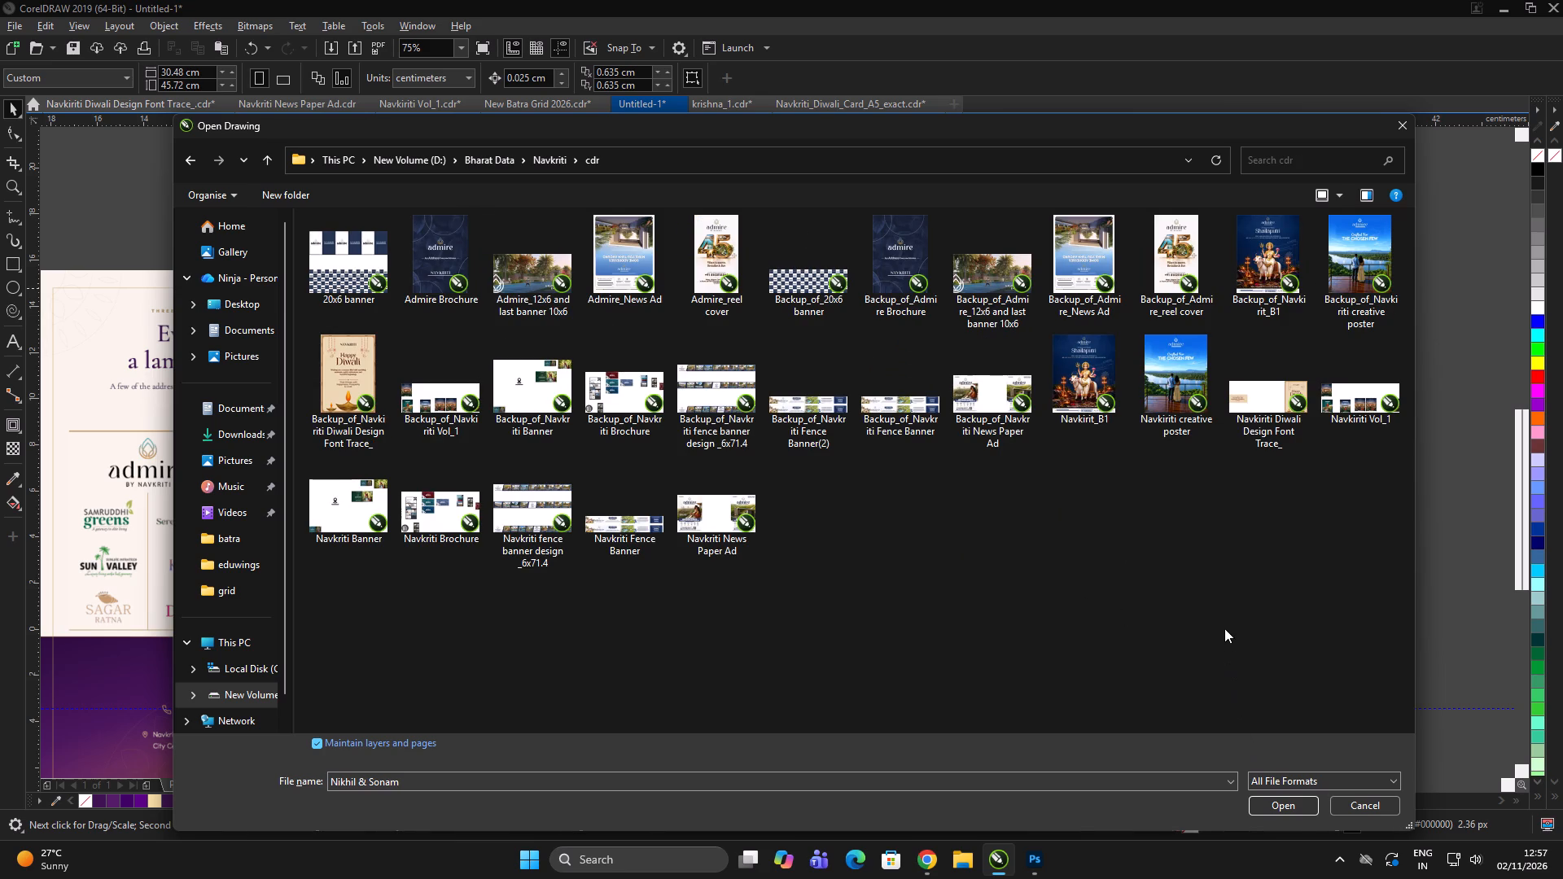
pyautogui.click(1221, 606)
pyautogui.click(1227, 600)
pyautogui.click(1281, 417)
pyautogui.click(1281, 806)
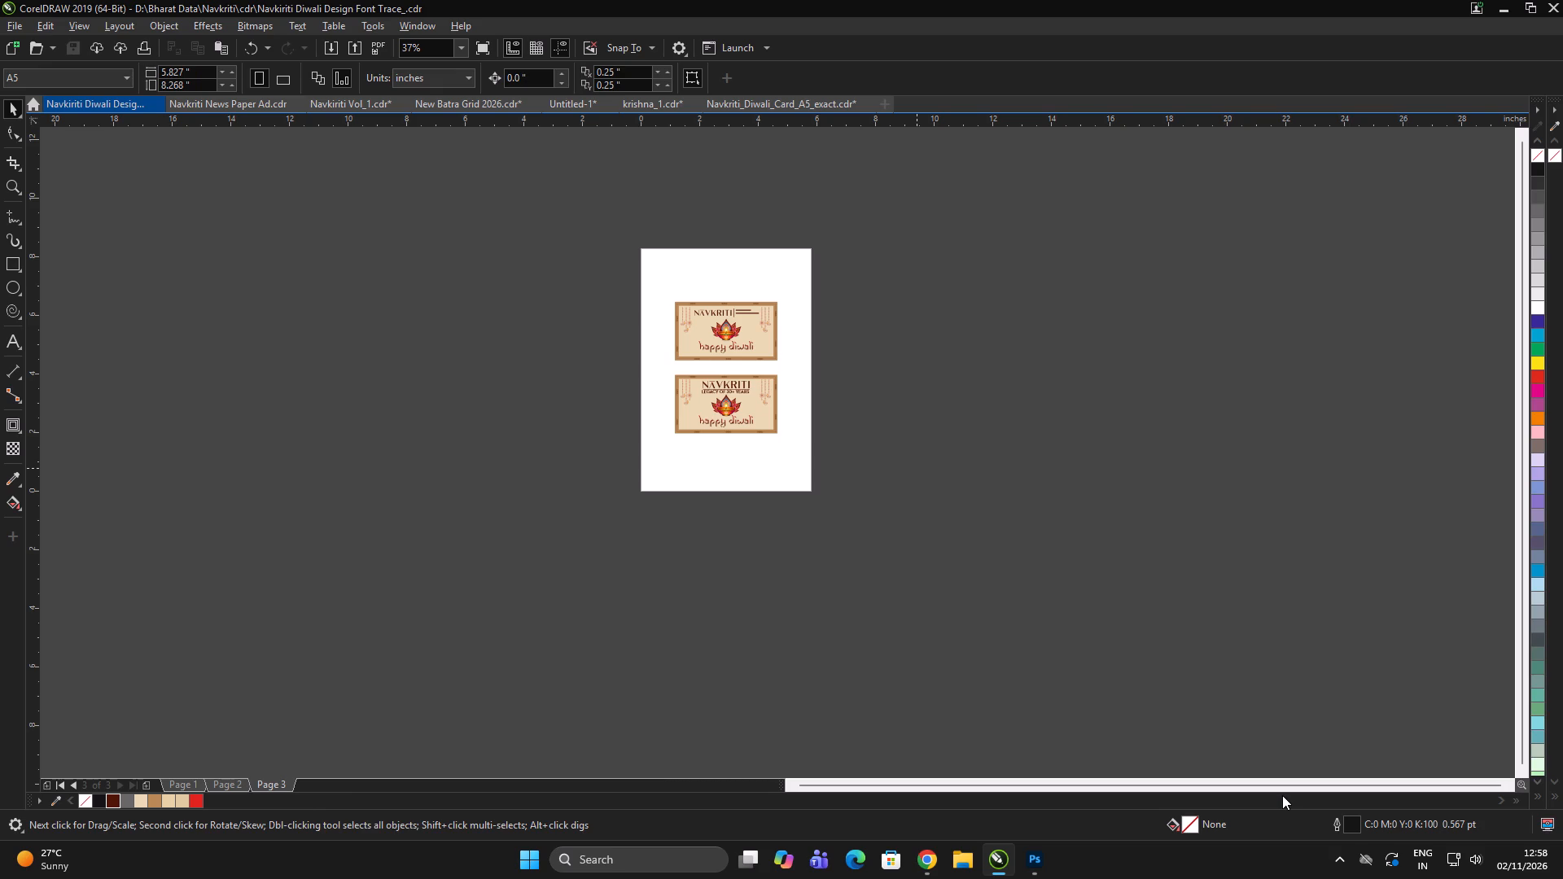
# Look through the Diwali tag drawing, krishna_1, Untitled-1 and Navkriti_Diwali_Card_A5_exact documents to check their artwork.
pyautogui.click(1446, 789)
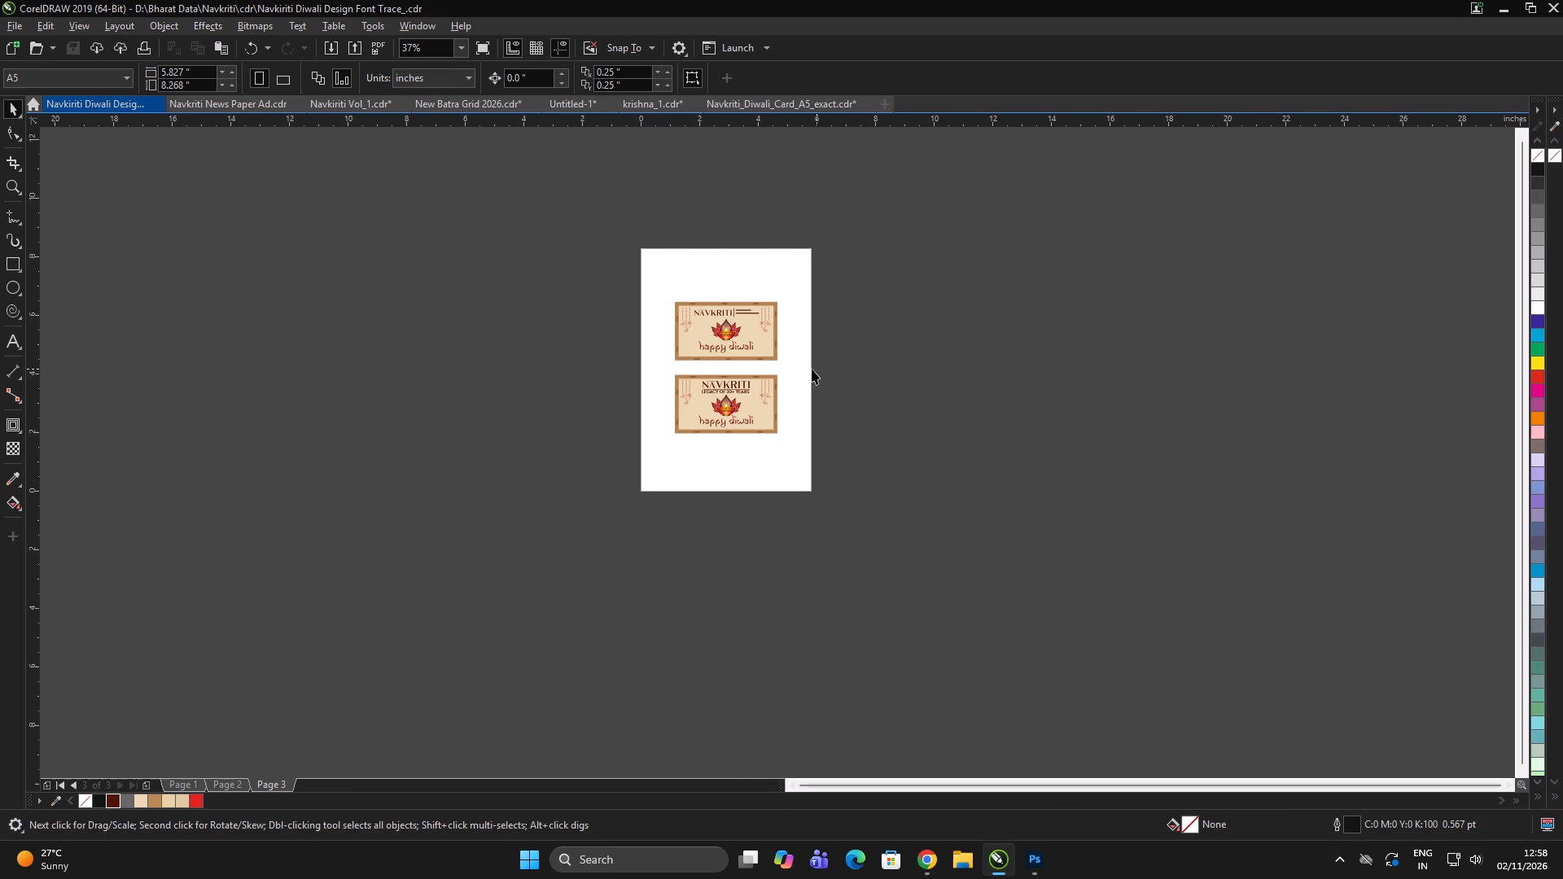
pyautogui.scroll(1, 780, 377)
pyautogui.doubleClick(887, 409)
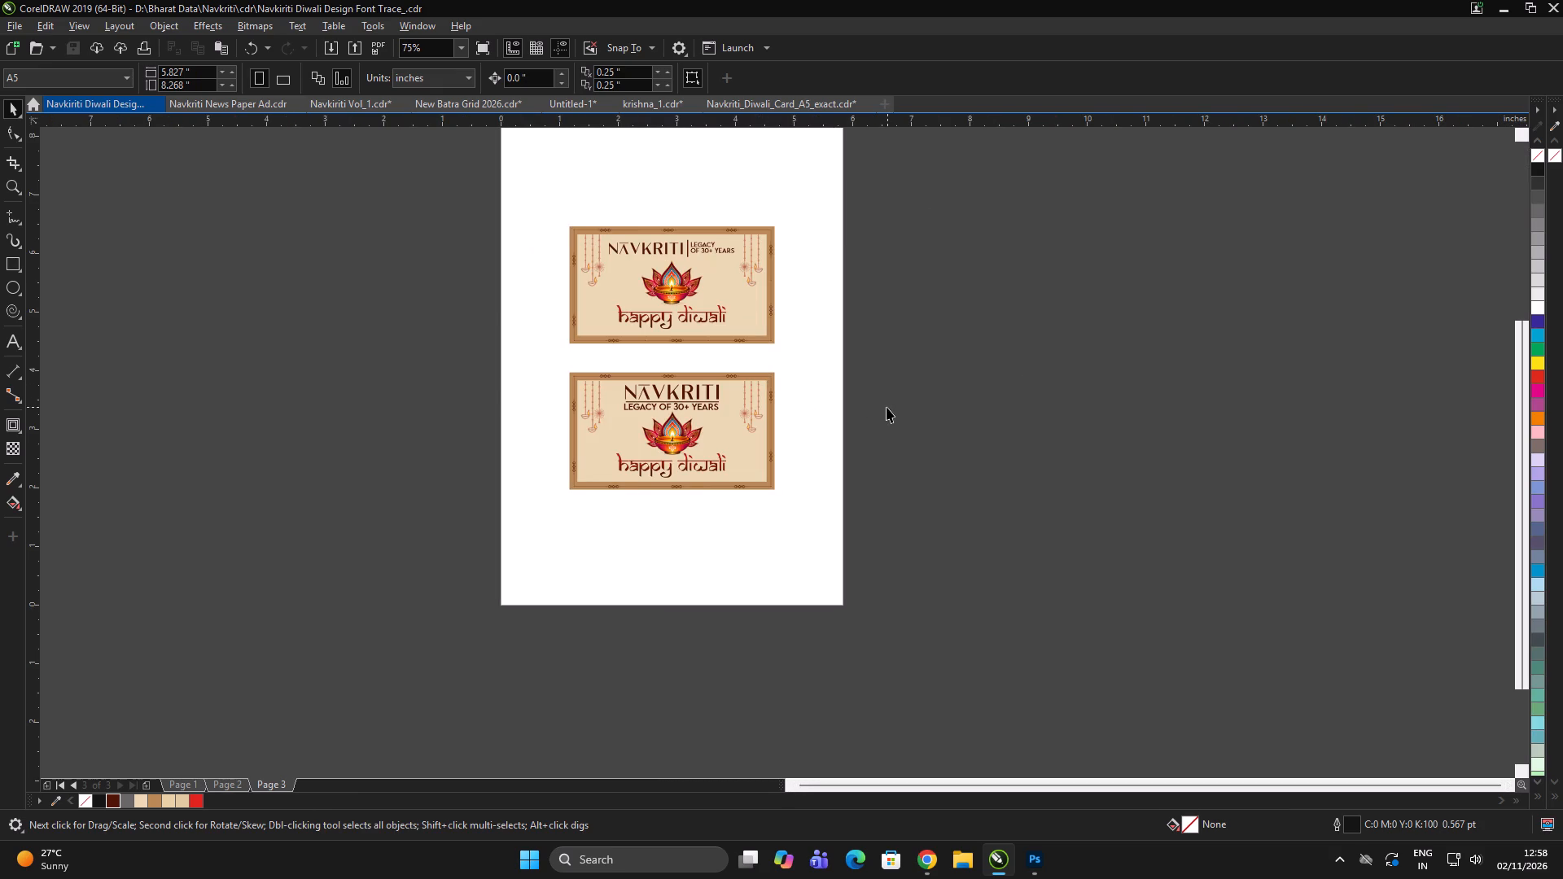
pyautogui.click(659, 96)
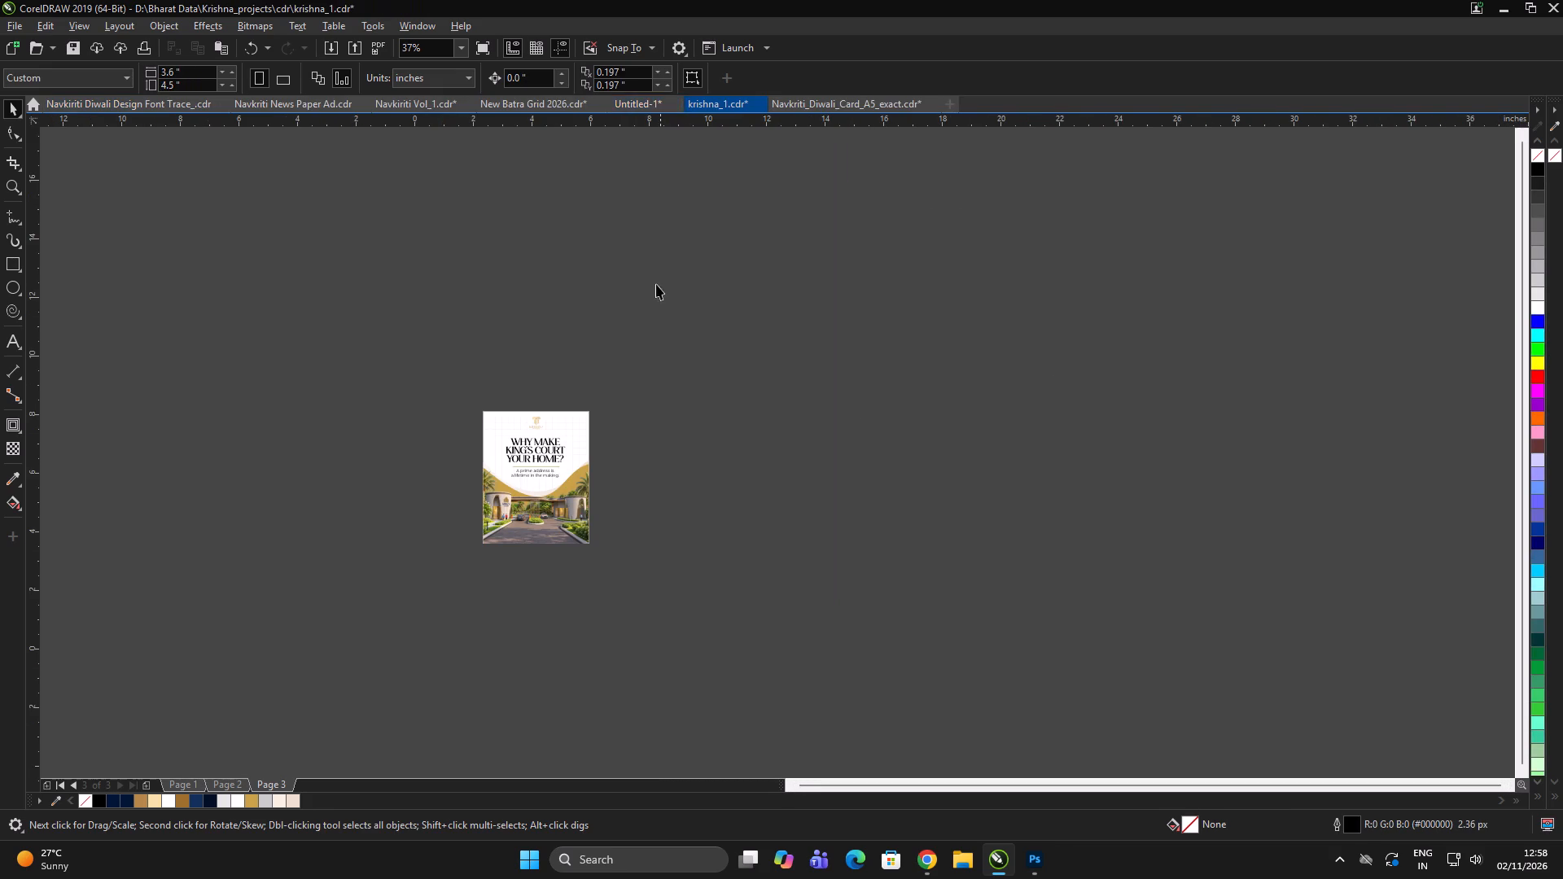
pyautogui.click(641, 107)
pyautogui.click(839, 363)
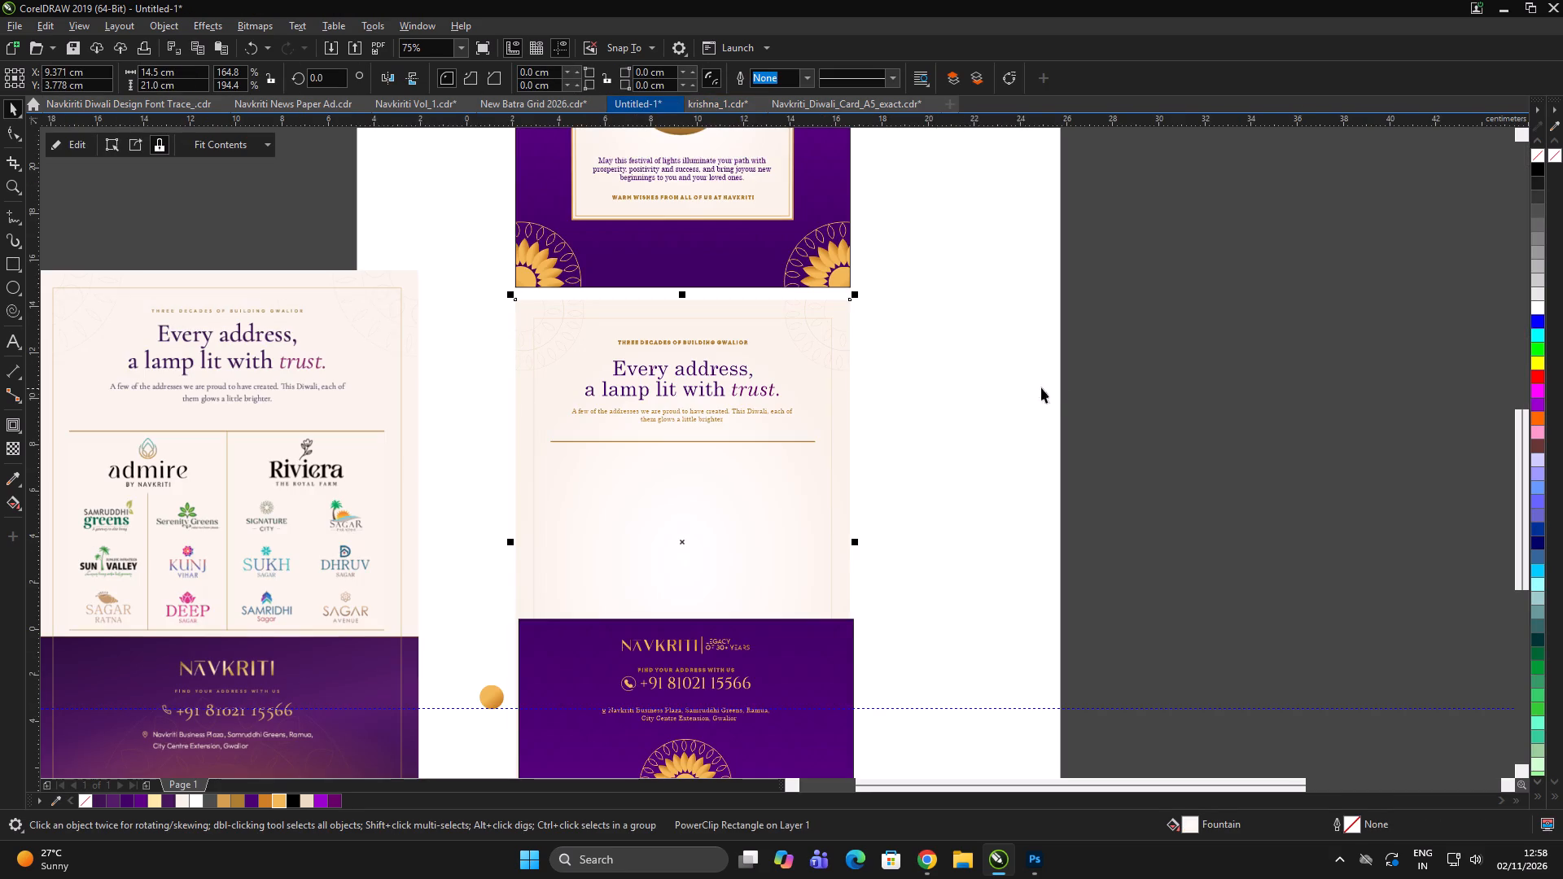
pyautogui.scroll(-1, 861, 351)
pyautogui.click(991, 368)
pyautogui.click(996, 370)
pyautogui.click(1002, 370)
pyautogui.doubleClick(1003, 376)
pyautogui.click(823, 109)
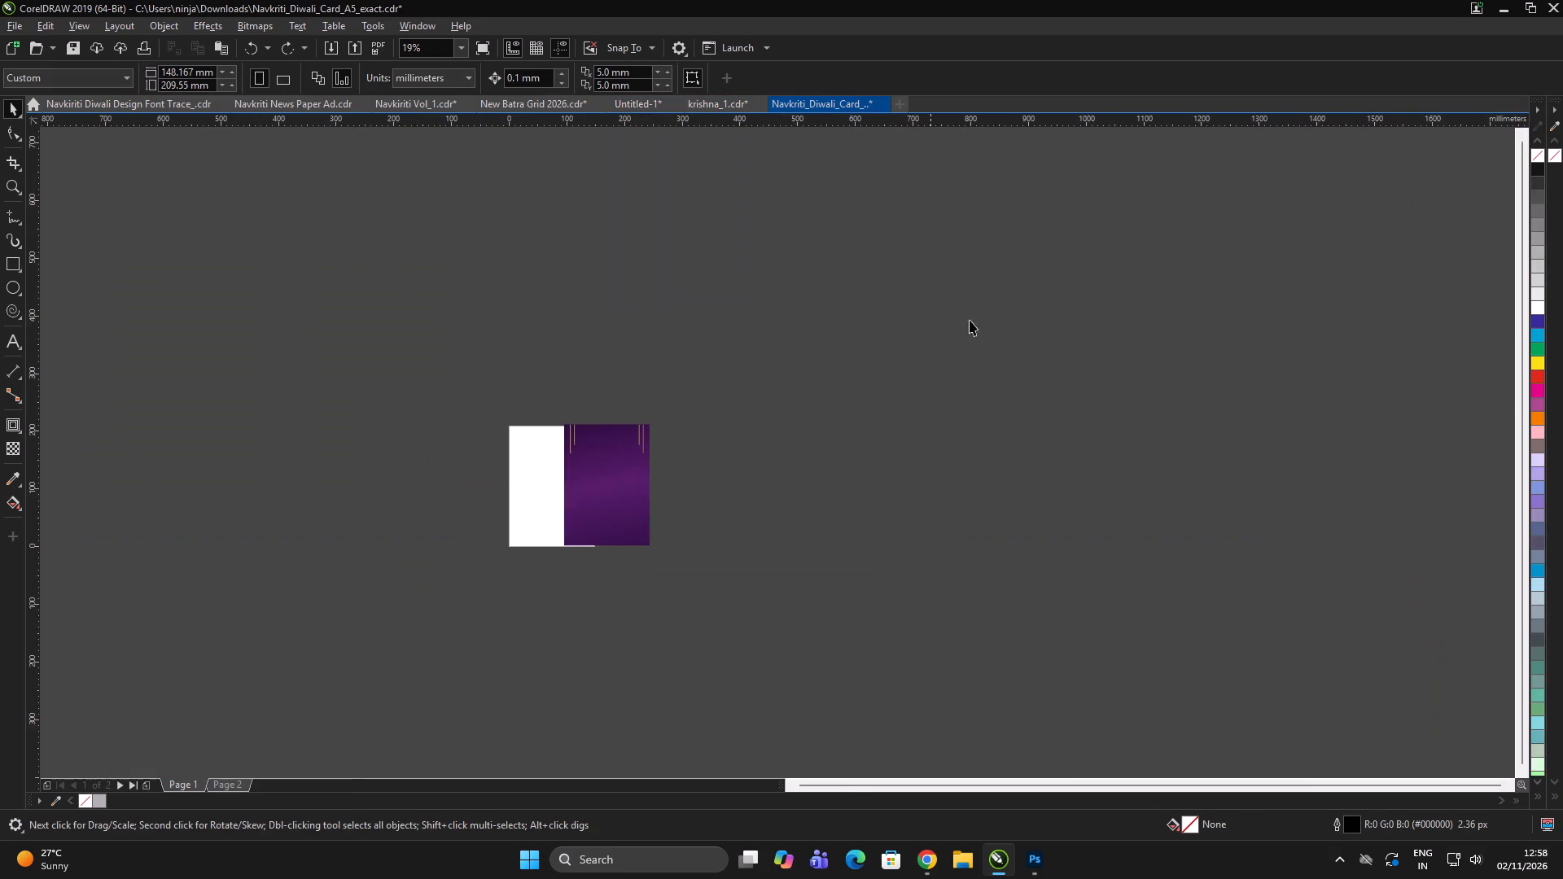
pyautogui.click(1077, 502)
pyautogui.scroll(1, 692, 476)
pyautogui.click(874, 412)
pyautogui.click(715, 105)
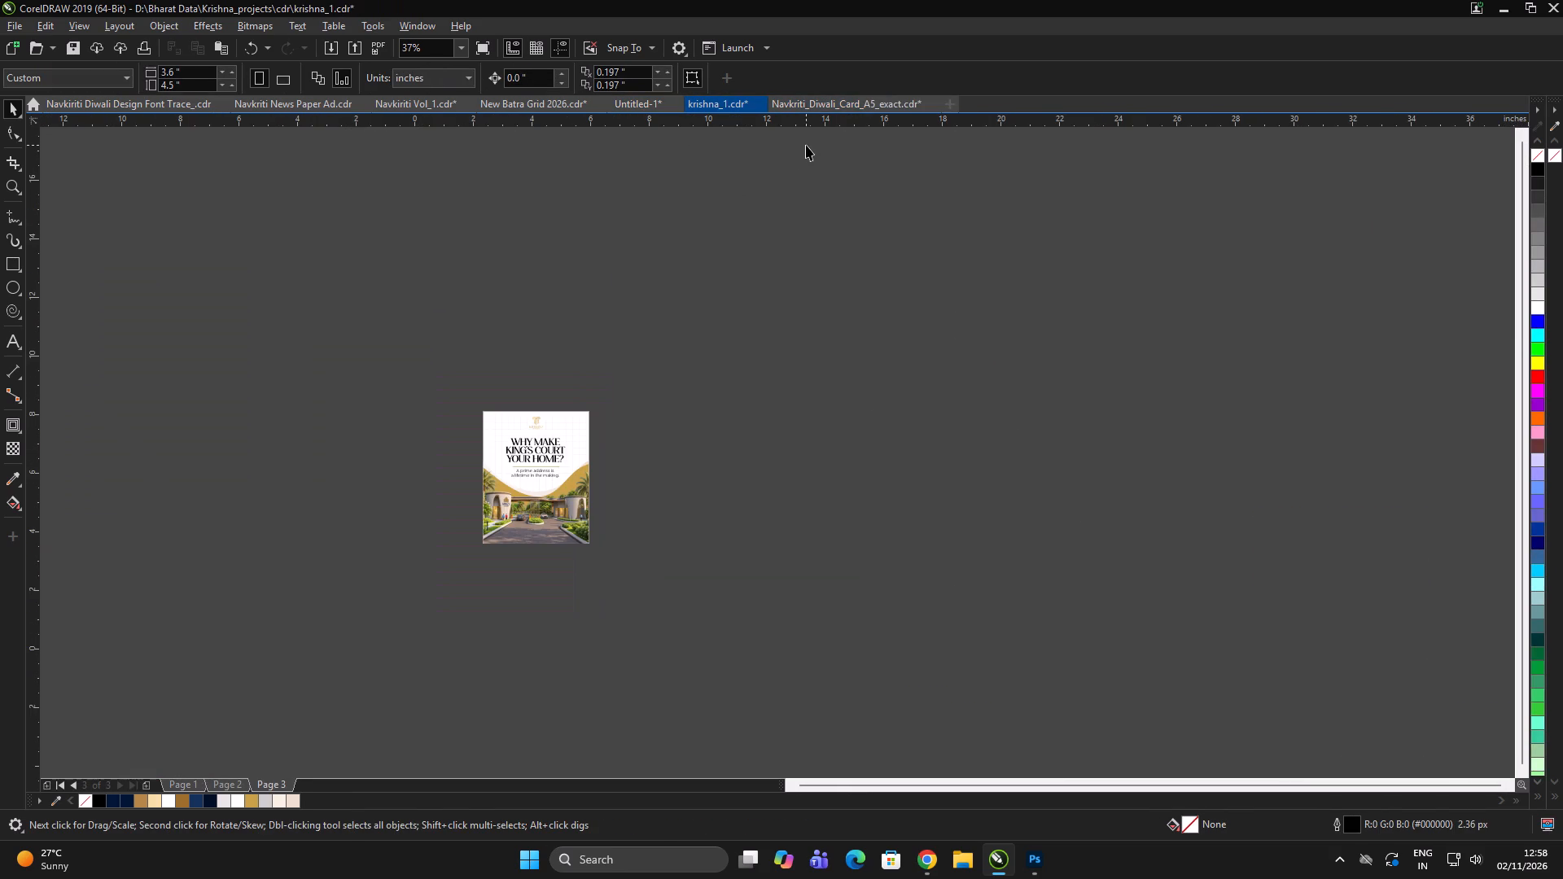
pyautogui.click(810, 180)
pyautogui.click(852, 96)
pyautogui.click(812, 258)
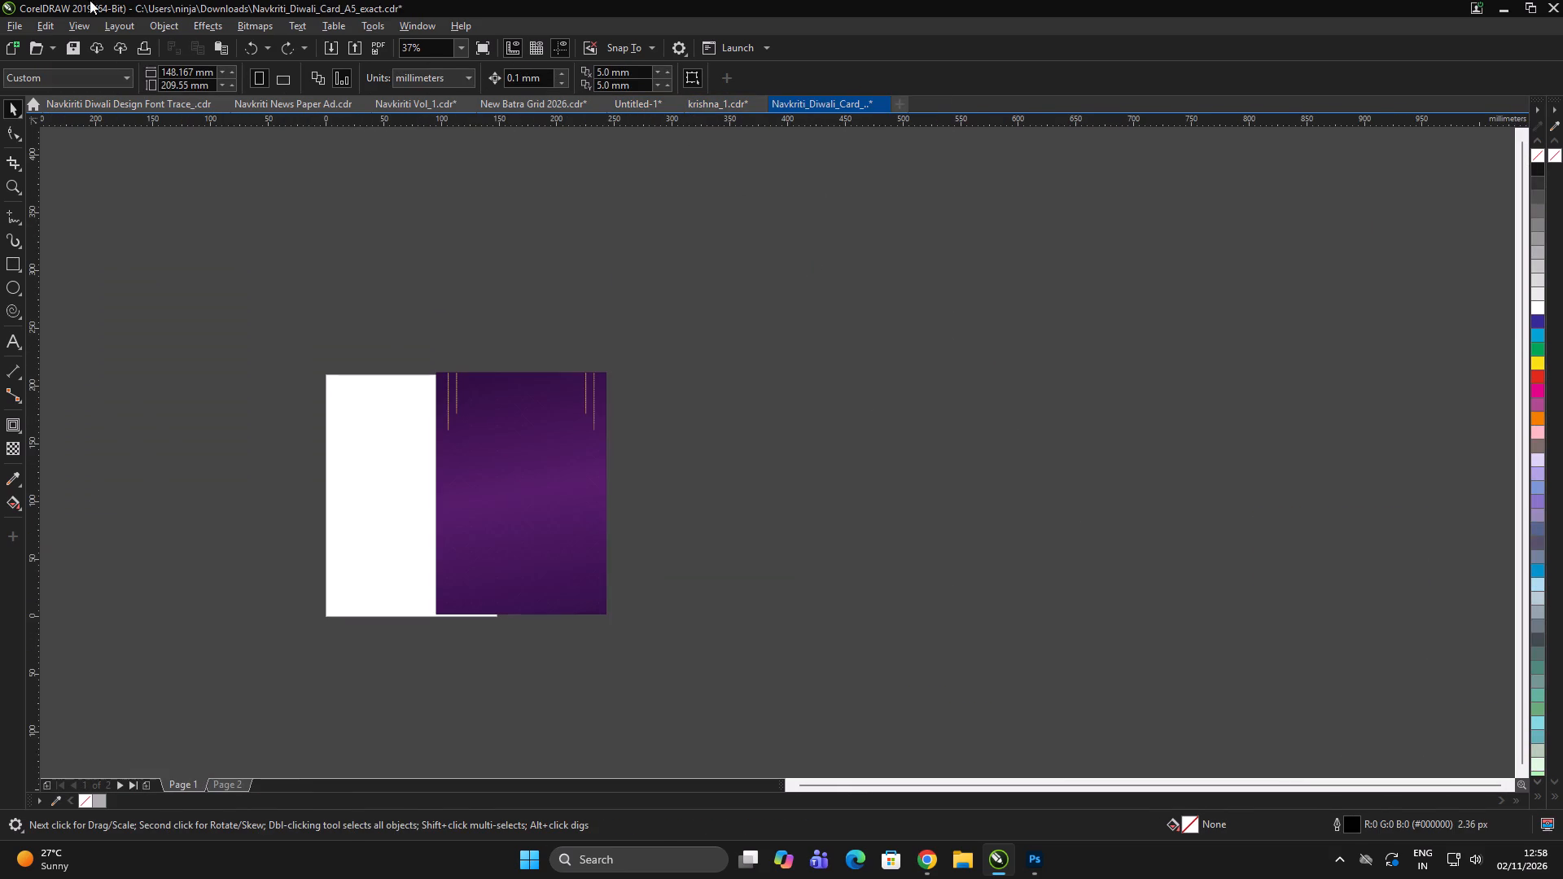
# Open the "Navkriti Diwali Design Font Trace_" drawing from the Navkriti project's cdr folder.
pyautogui.click(27, 22)
pyautogui.click(44, 80)
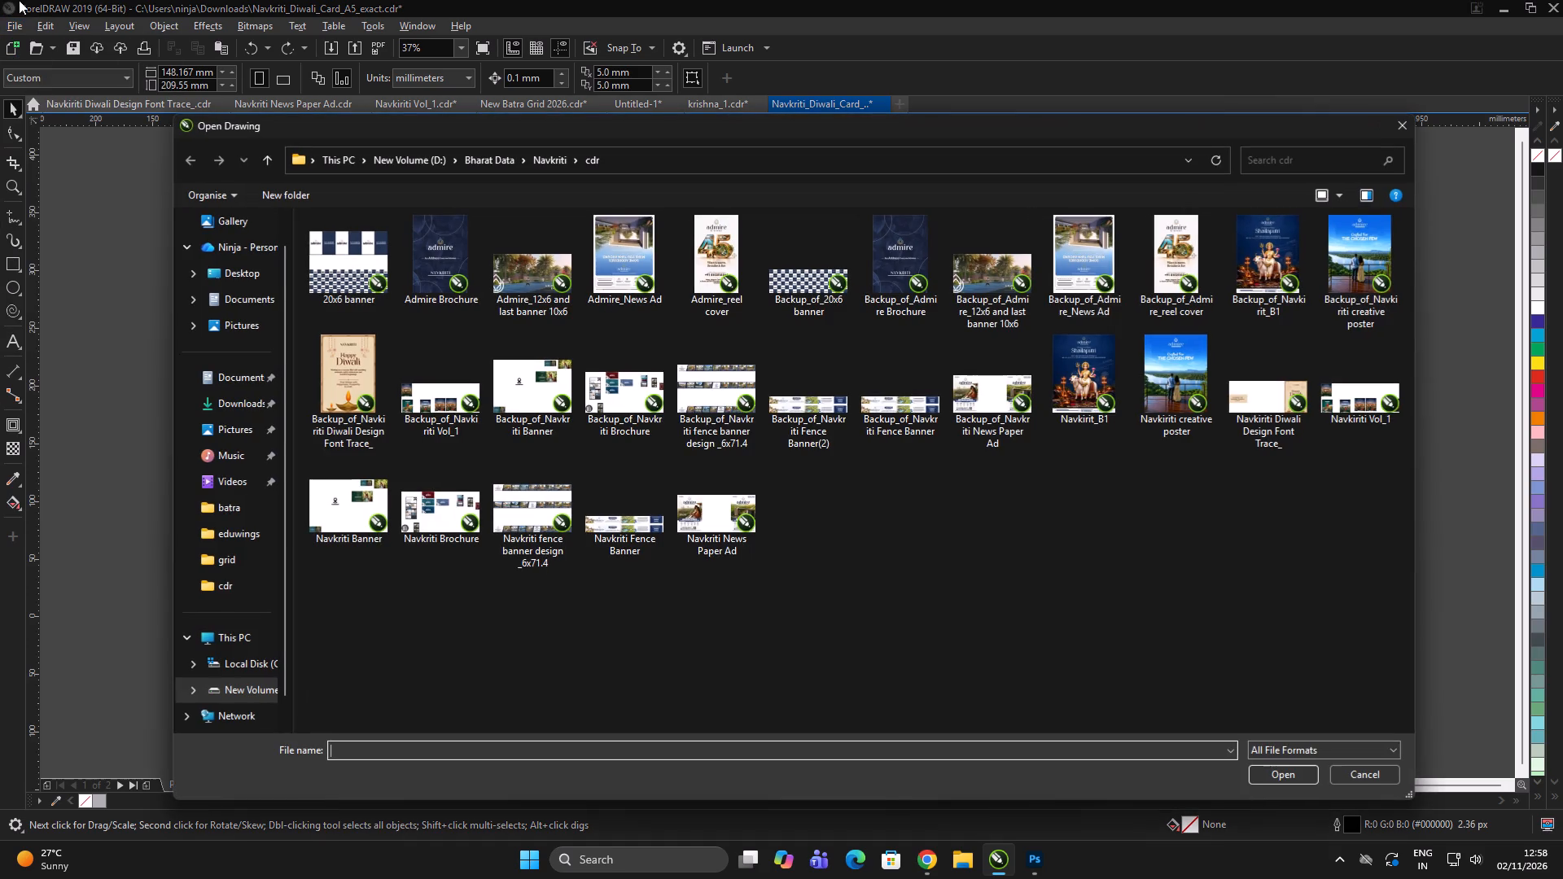
pyautogui.click(1092, 615)
pyautogui.click(1105, 607)
pyautogui.click(1107, 544)
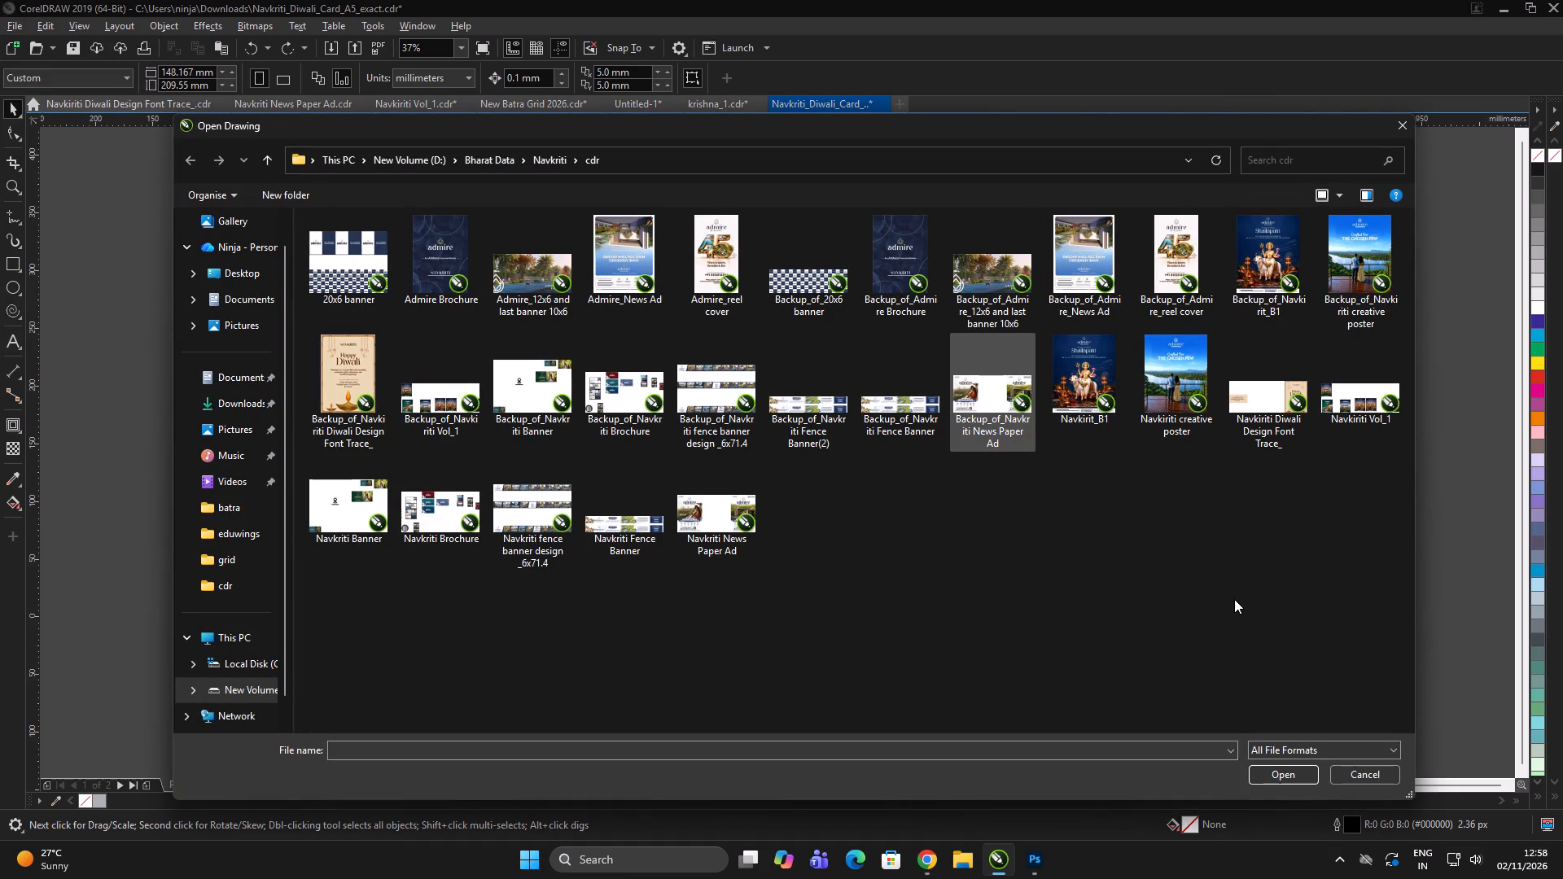
pyautogui.doubleClick(1114, 583)
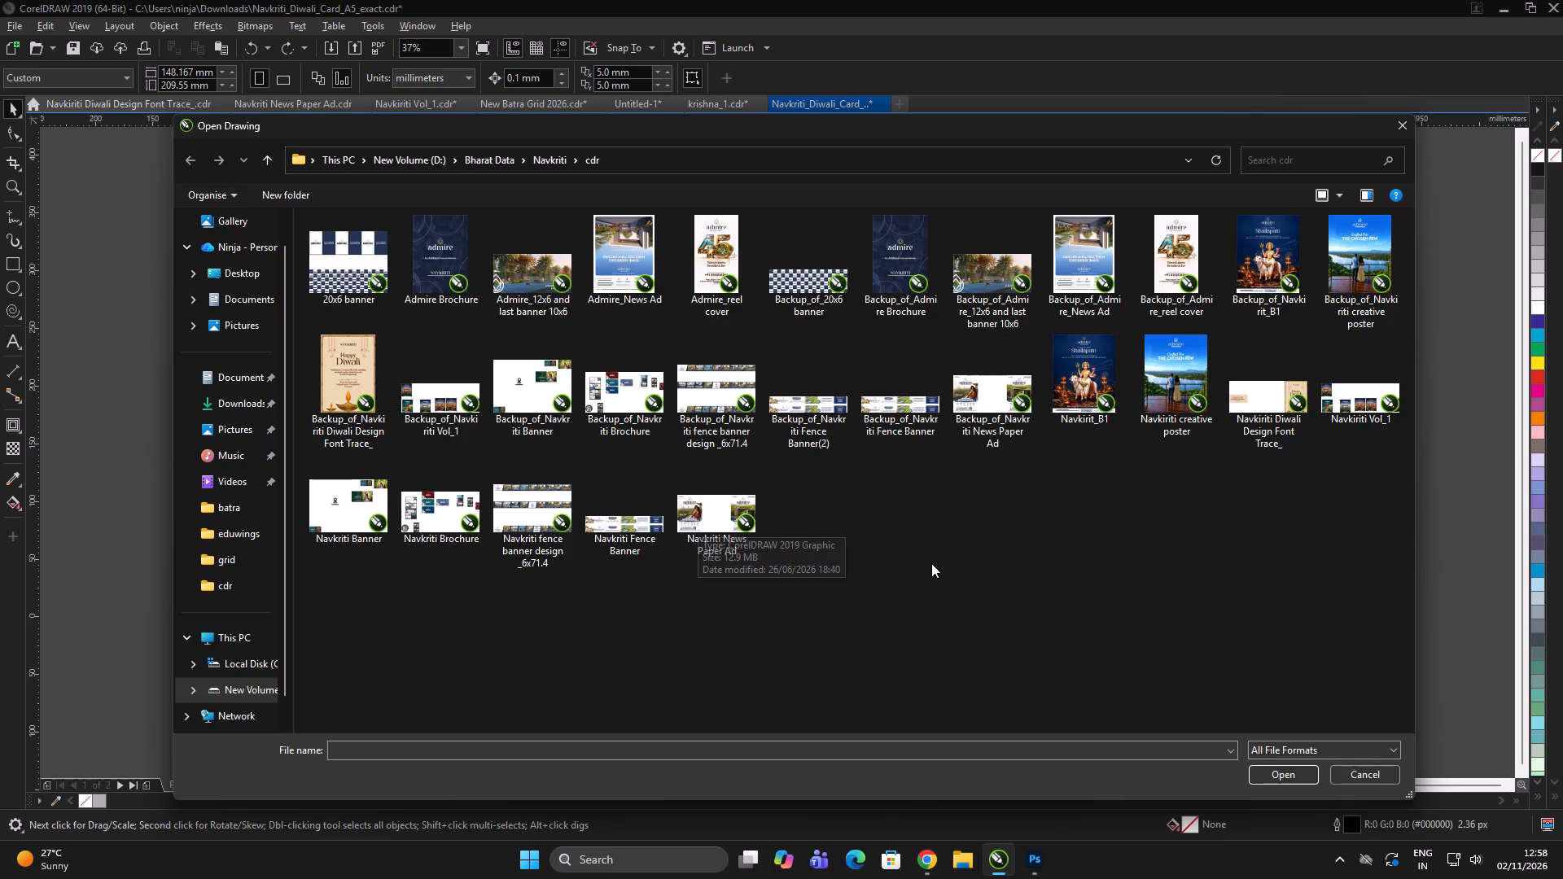
pyautogui.click(991, 541)
pyautogui.doubleClick(1066, 571)
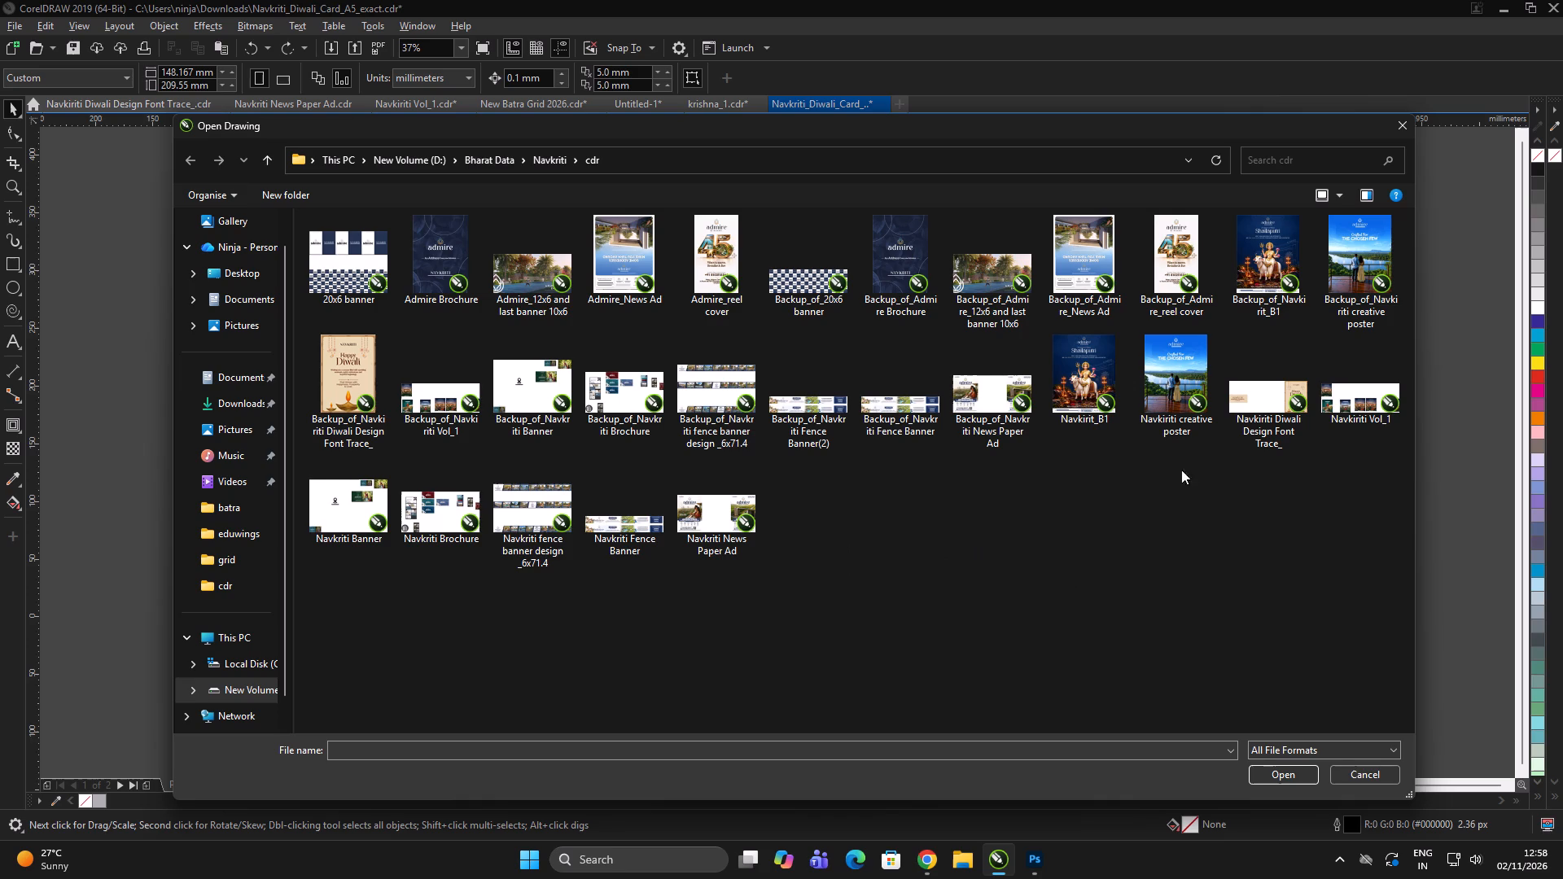
pyautogui.click(1253, 417)
pyautogui.click(1279, 798)
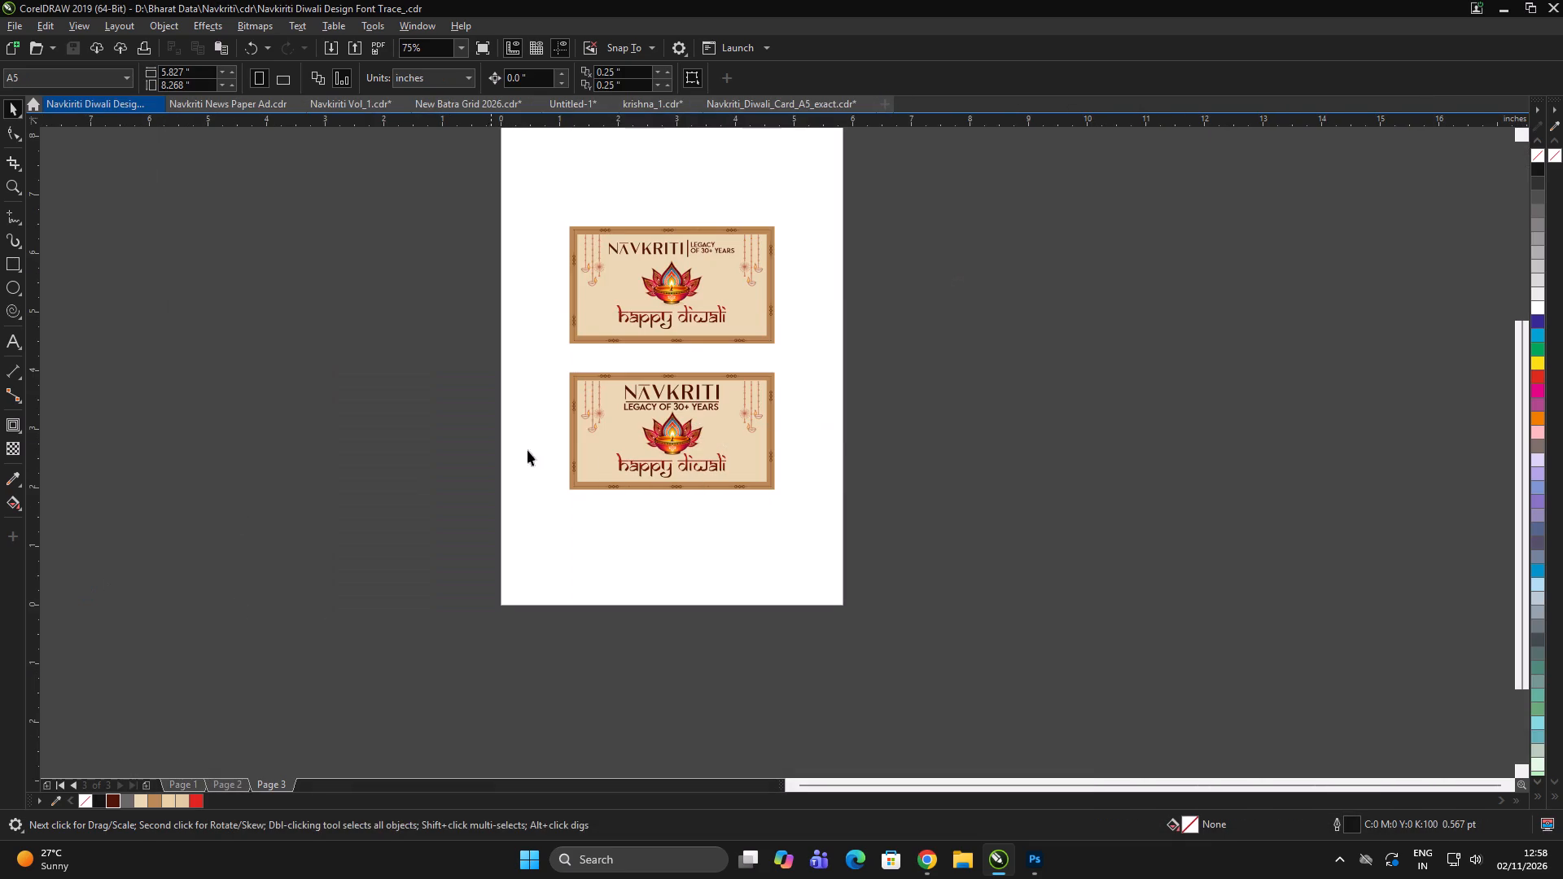
# On page 2 of the font trace drawing, duplicate the "Our Projects" logo grid beside the page and cut the duplicate.
pyautogui.doubleClick(981, 431)
pyautogui.click(1037, 429)
pyautogui.click(234, 785)
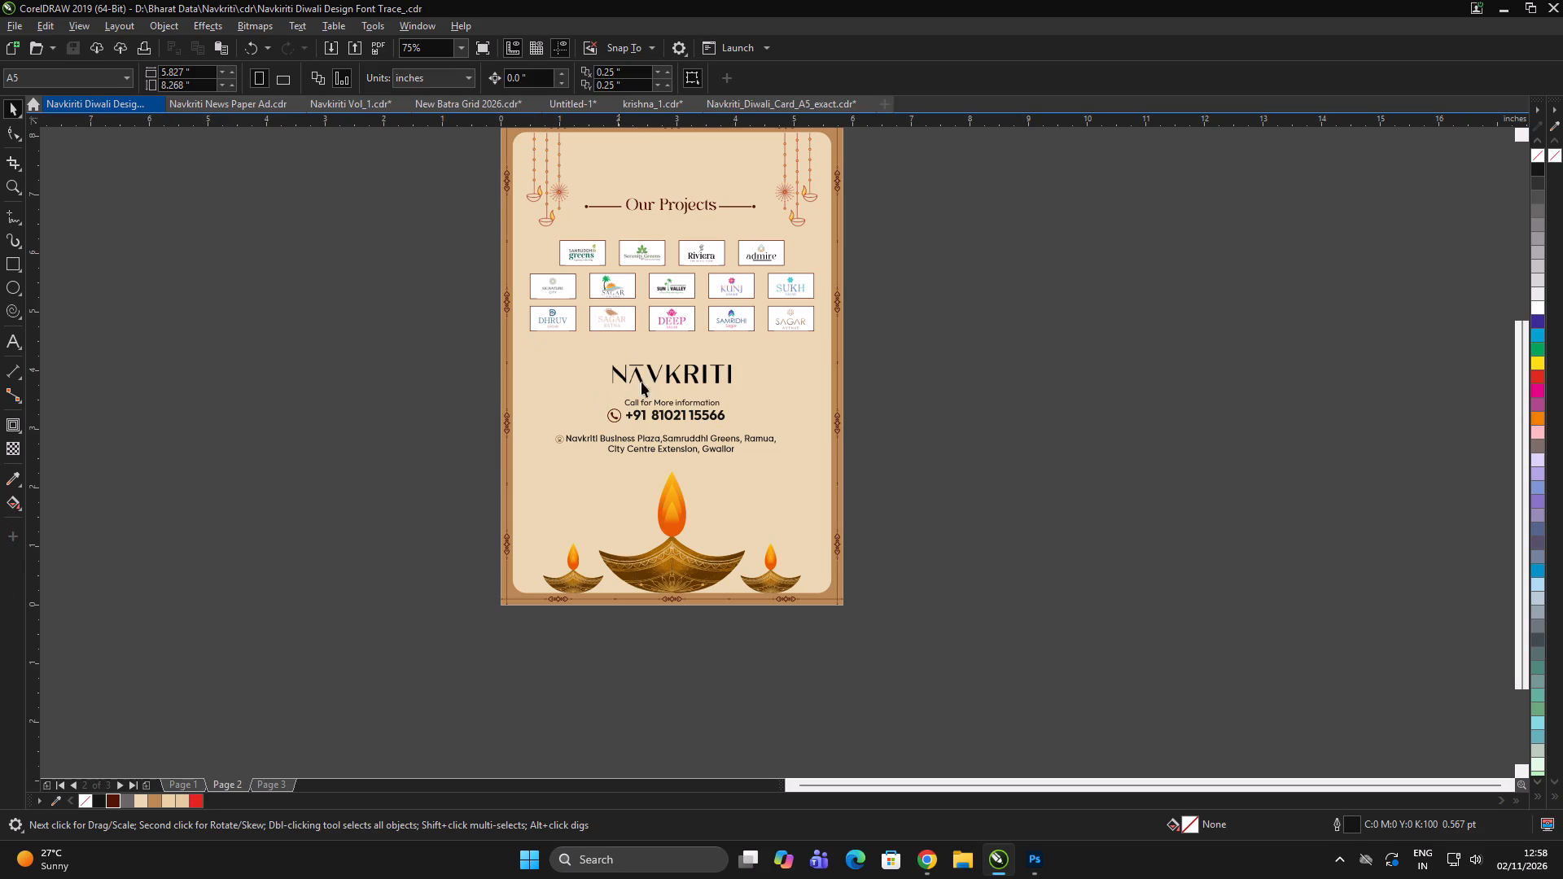
pyautogui.moveTo(863, 232); pyautogui.dragTo(774, 286)
pyautogui.moveTo(774, 286); pyautogui.dragTo(486, 349)
pyautogui.moveTo(672, 285); pyautogui.dragTo(1050, 287)
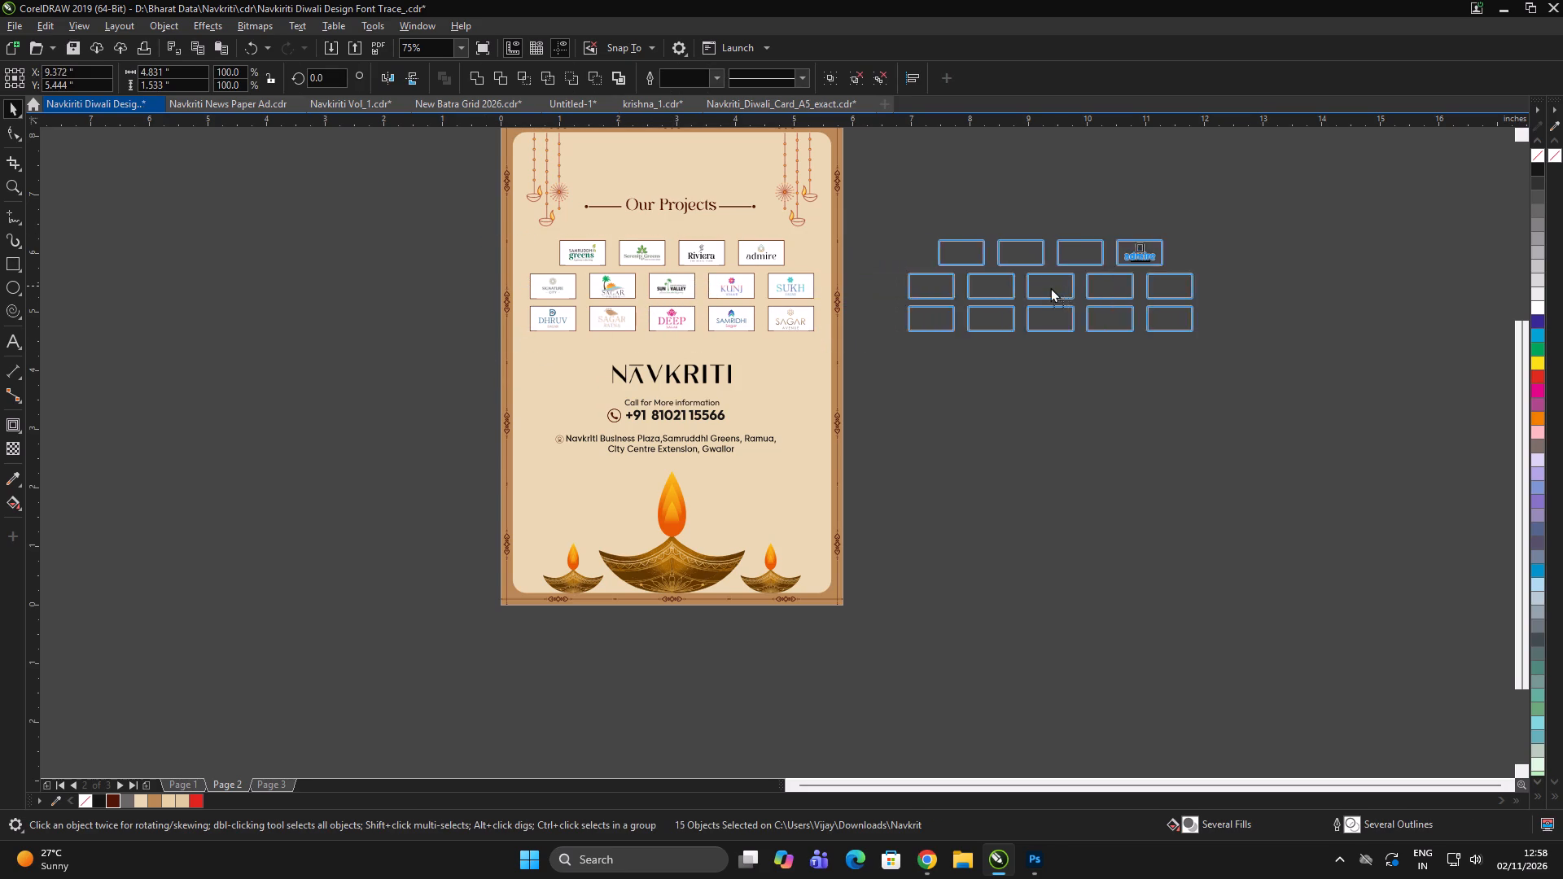
pyautogui.keyDown('shift'); pyautogui.rightClick(1051, 287); pyautogui.keyUp('shift')
pyautogui.moveTo(1050, 287); pyautogui.dragTo(1051, 286)
pyautogui.hotkey('ctrl', 'x')
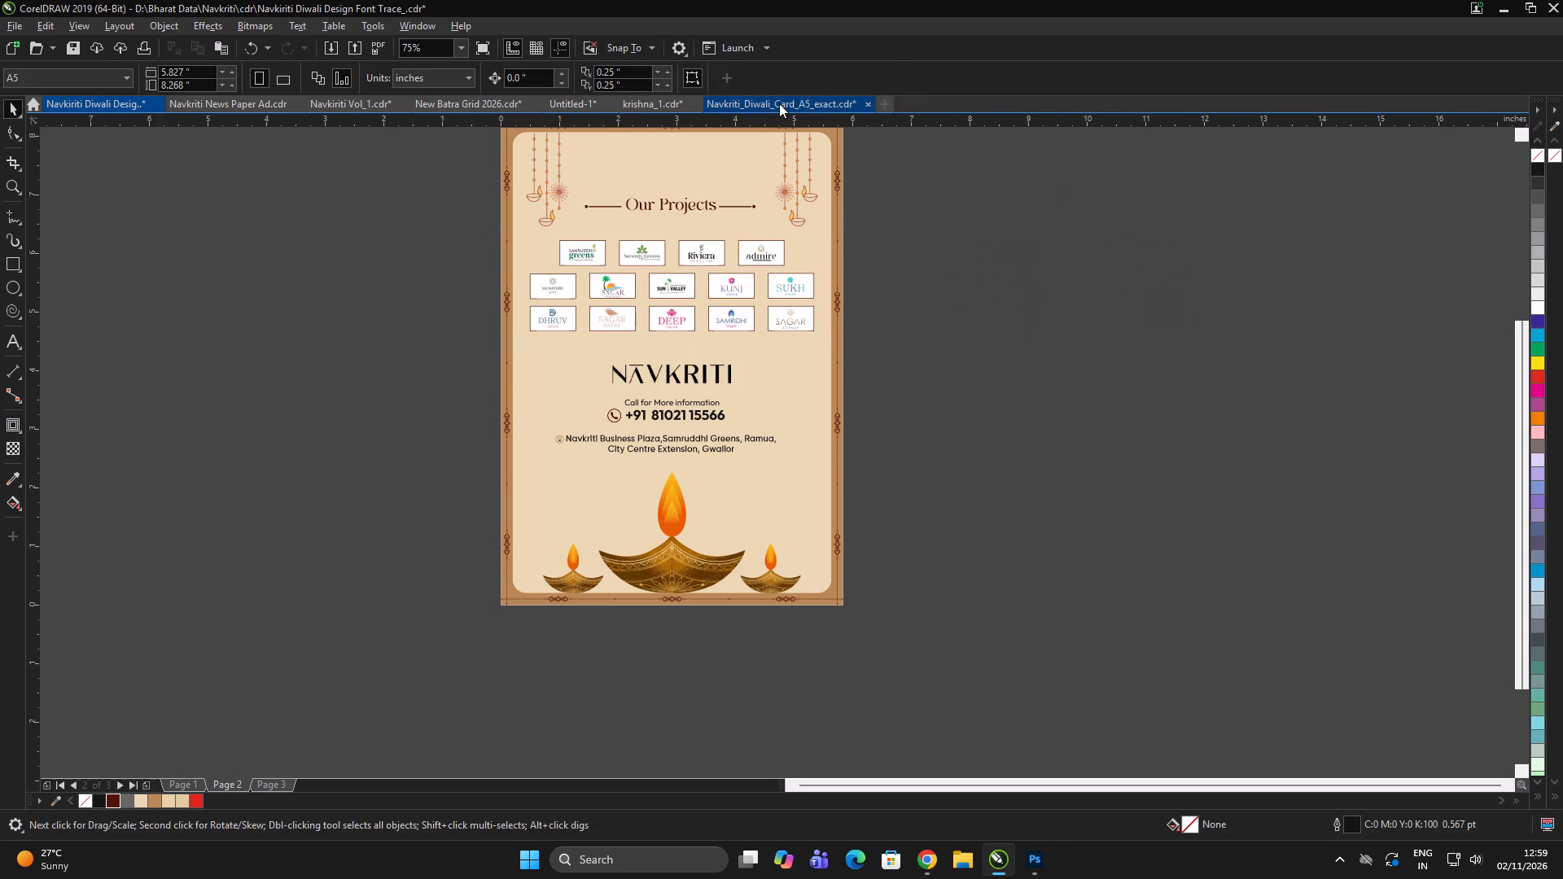
# Paste the logo grid into the Untitled-1 document and place it beside the card's second panel, at the page edge.
pyautogui.click(779, 103)
pyautogui.doubleClick(995, 343)
pyautogui.click(709, 108)
pyautogui.click(943, 315)
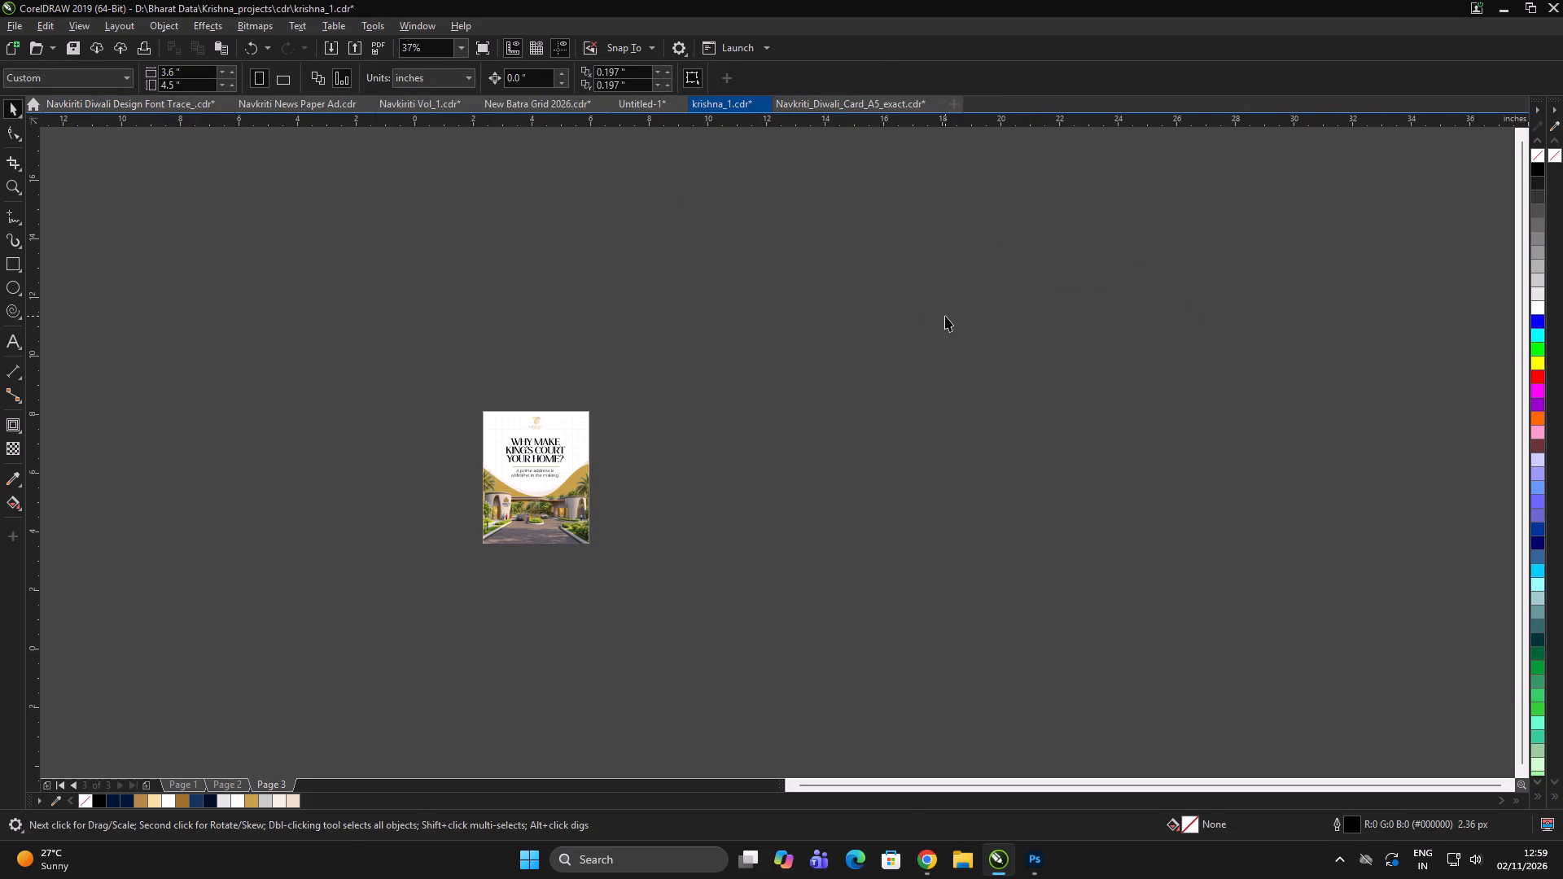
pyautogui.click(953, 316)
pyautogui.click(629, 98)
pyautogui.doubleClick(1101, 469)
pyautogui.hotkey('ctrl', 'b')
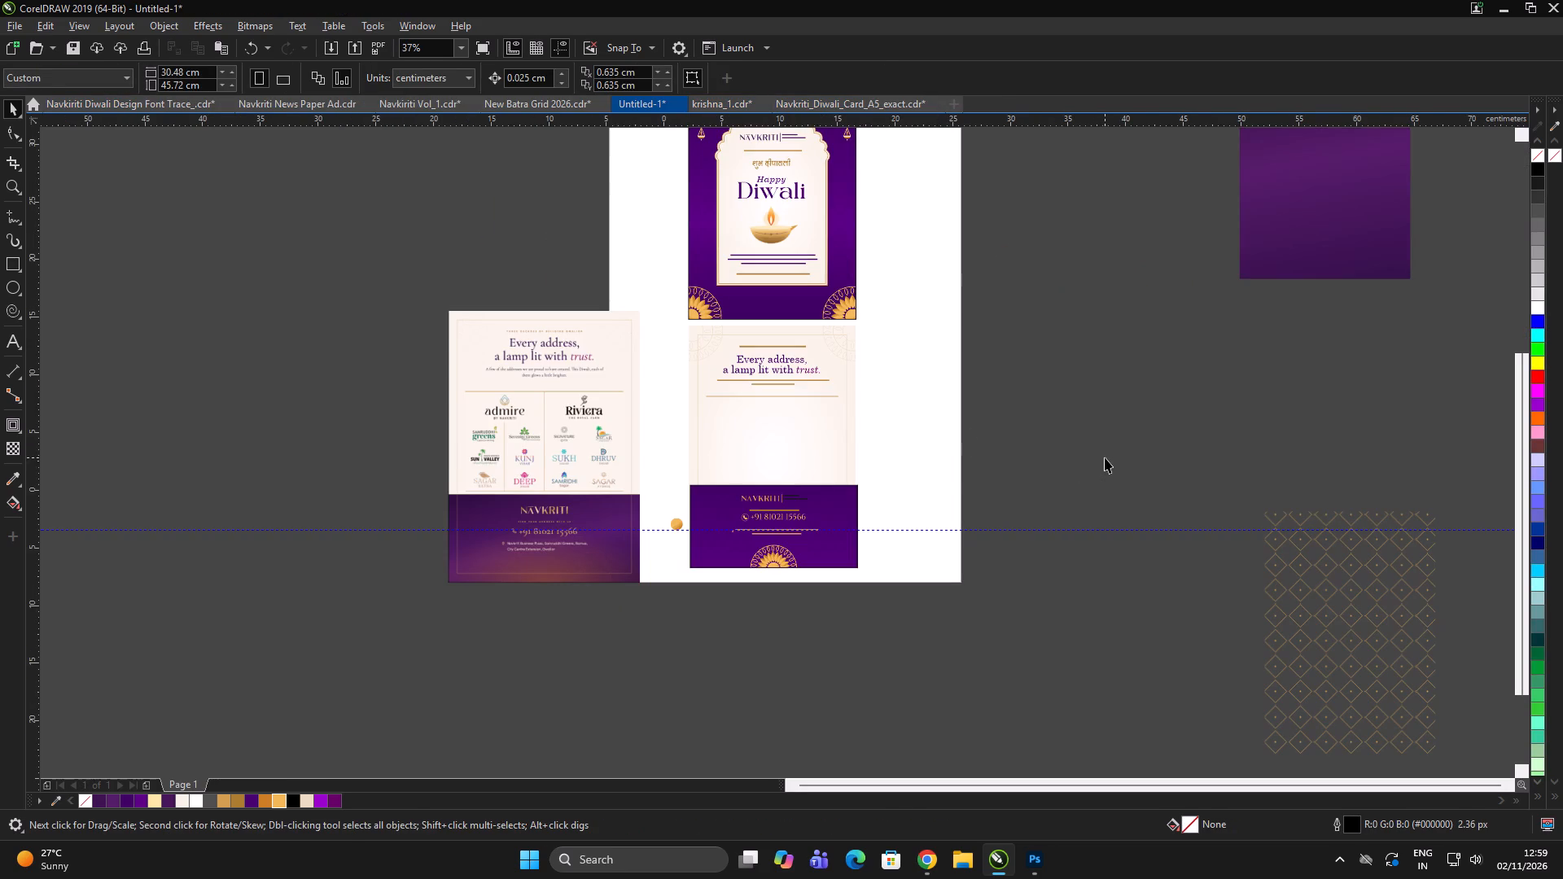
pyautogui.hotkey('ctrl', 'v')
pyautogui.moveTo(989, 282); pyautogui.dragTo(1012, 486)
pyautogui.scroll(1, 1009, 506)
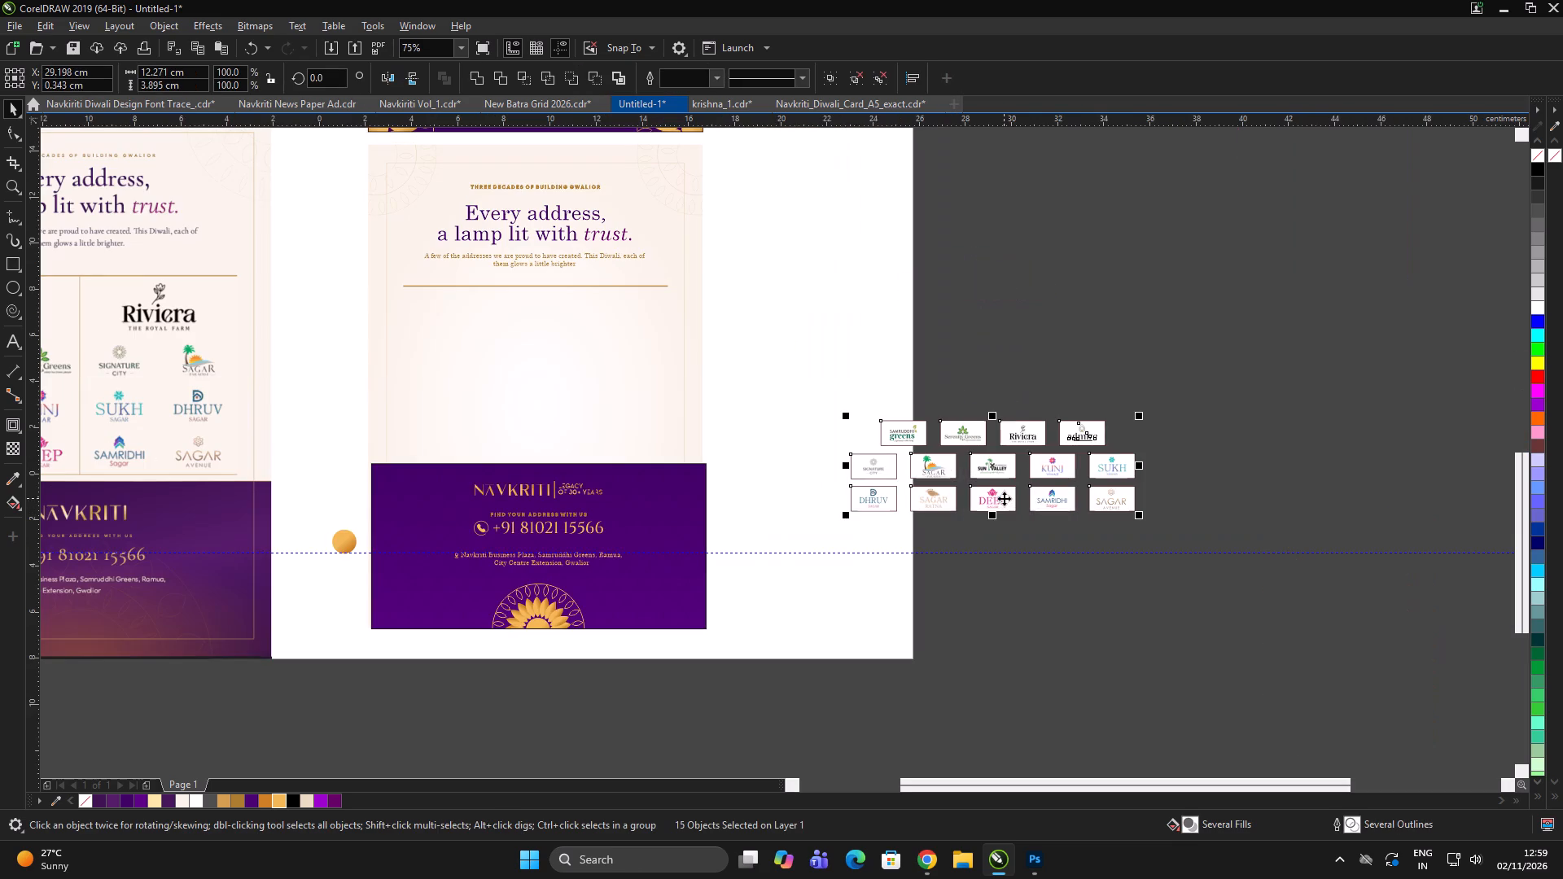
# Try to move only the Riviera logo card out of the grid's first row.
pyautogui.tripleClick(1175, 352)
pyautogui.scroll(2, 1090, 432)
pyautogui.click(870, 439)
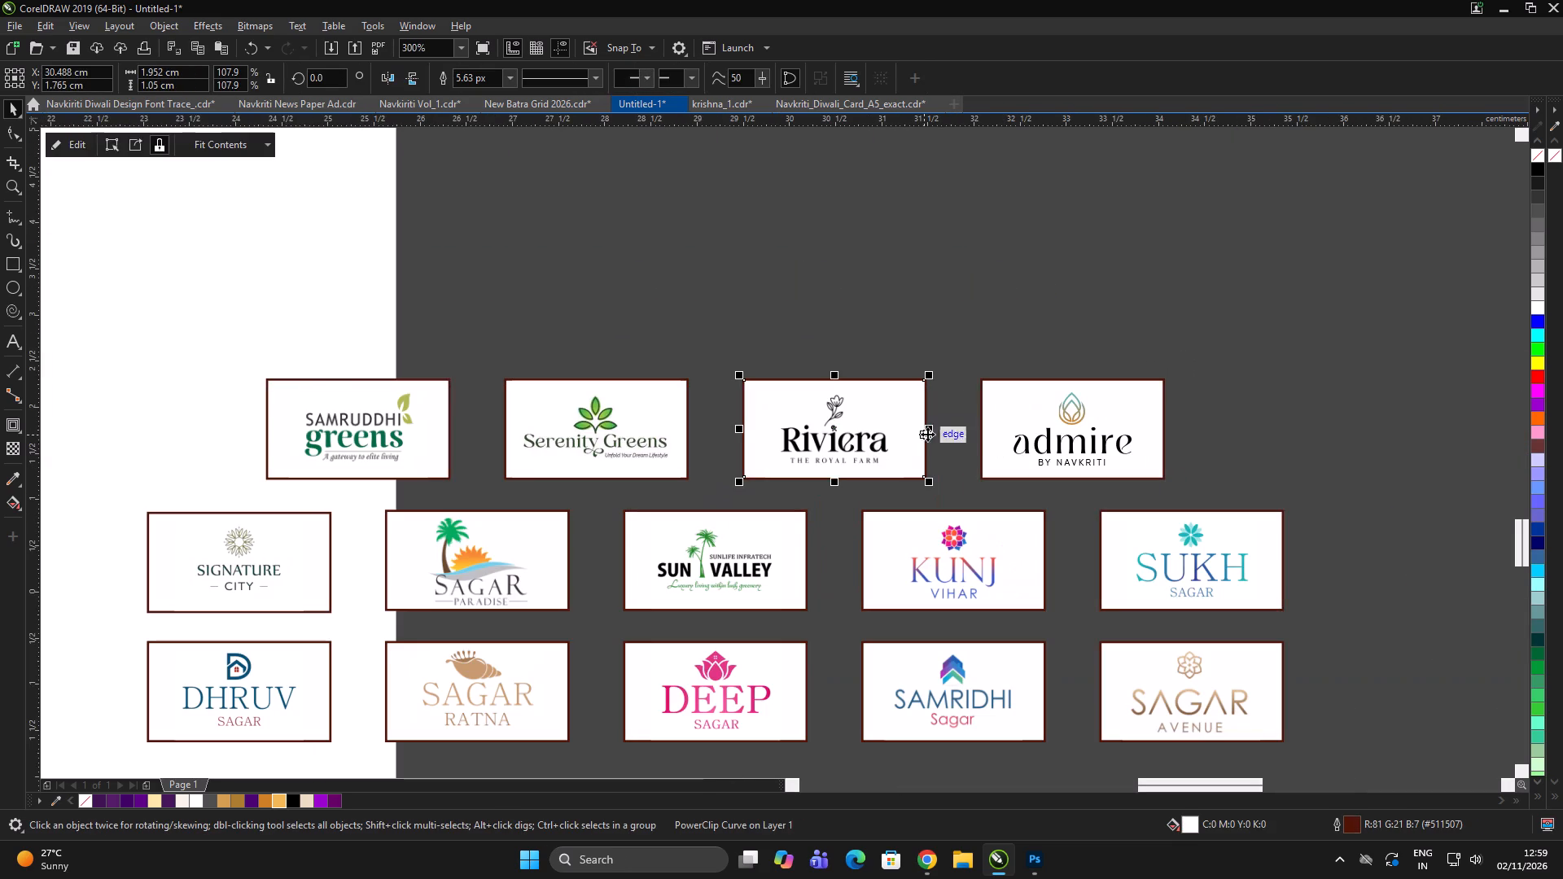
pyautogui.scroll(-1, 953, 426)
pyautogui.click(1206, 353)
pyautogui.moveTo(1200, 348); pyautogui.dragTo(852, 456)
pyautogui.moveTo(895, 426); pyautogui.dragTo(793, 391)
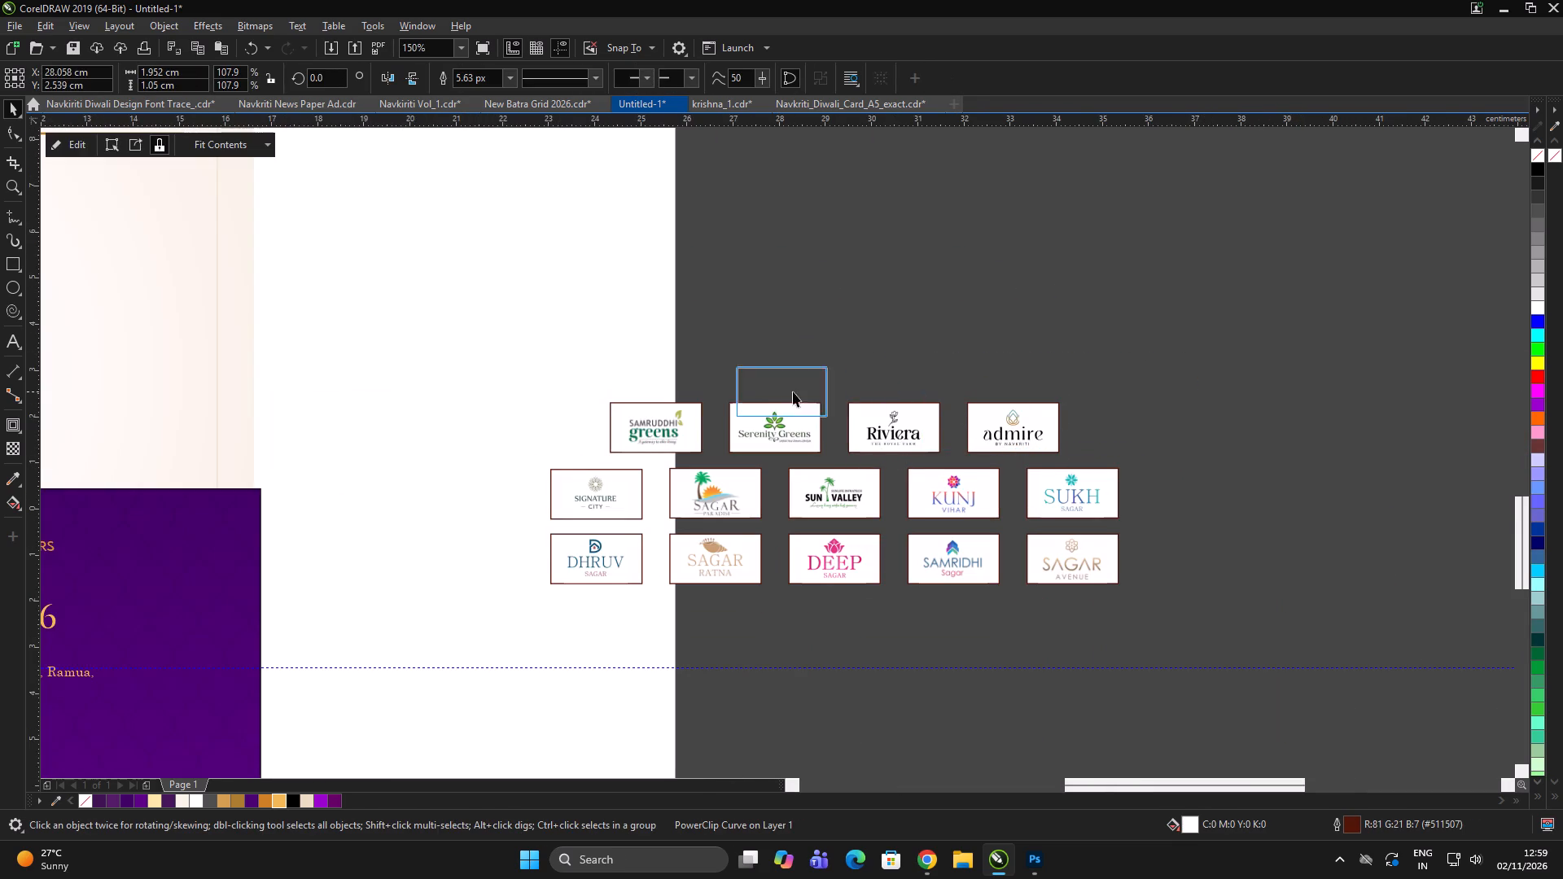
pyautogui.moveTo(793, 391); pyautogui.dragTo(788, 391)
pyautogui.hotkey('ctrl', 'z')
# Duplicate the Riviera and admire logo cards together to the empty area above the grid.
pyautogui.click(1150, 354)
pyautogui.moveTo(1157, 344); pyautogui.dragTo(830, 462)
pyautogui.moveTo(908, 428); pyautogui.dragTo(943, 336)
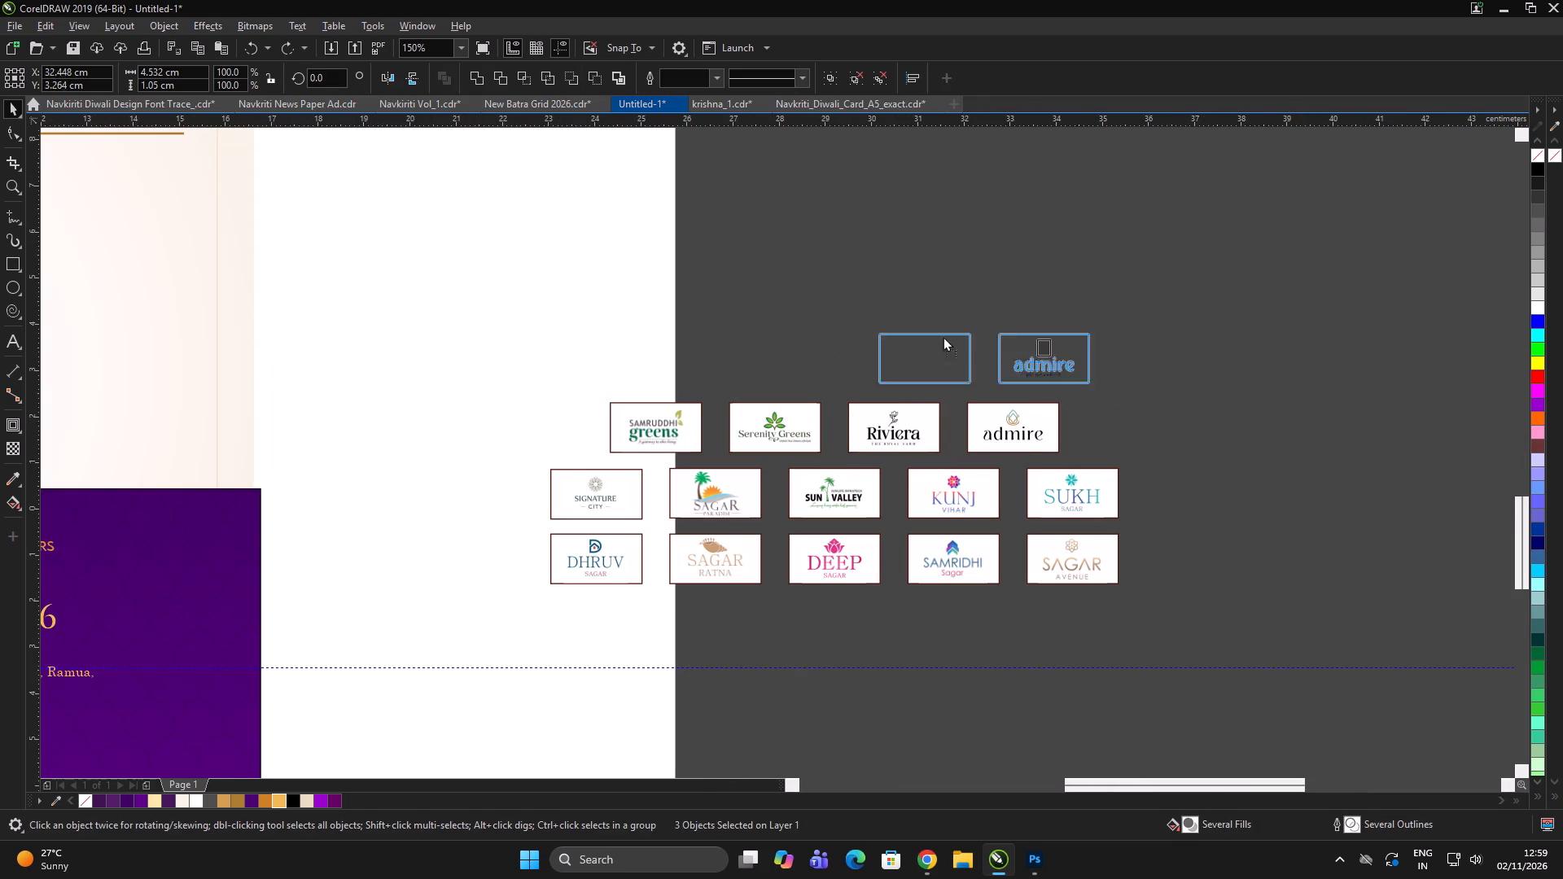
pyautogui.moveTo(943, 336); pyautogui.dragTo(812, 300)
pyautogui.rightClick(815, 300)
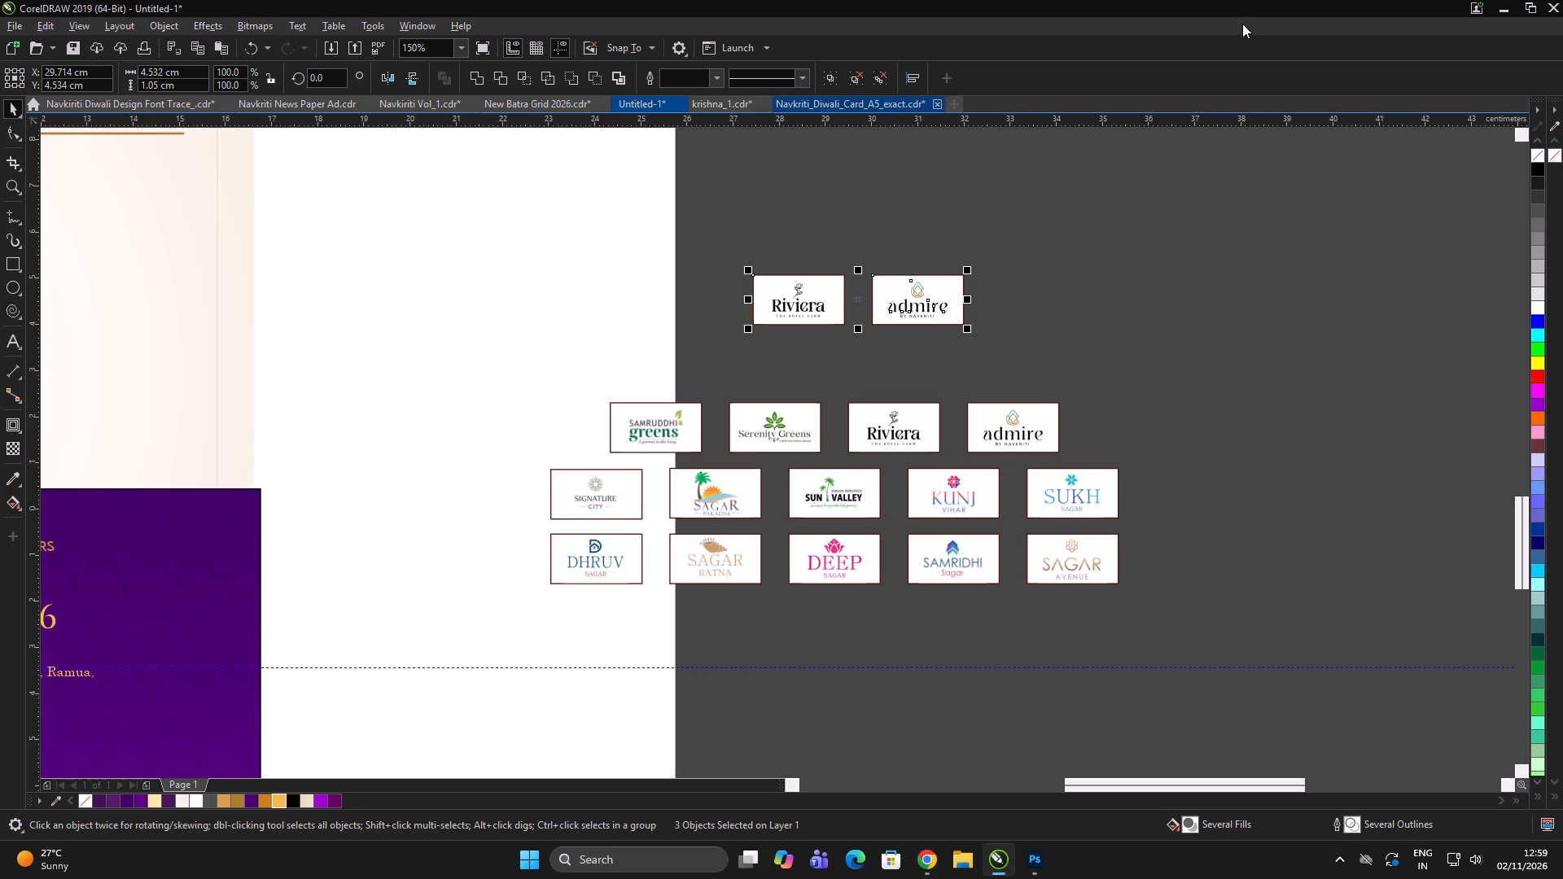
# Move the duplicated admire card closer to the duplicated Riviera card, leaving a narrow gap.
pyautogui.scroll(-2, 959, 301)
pyautogui.doubleClick(1067, 260)
pyautogui.scroll(5, 979, 278)
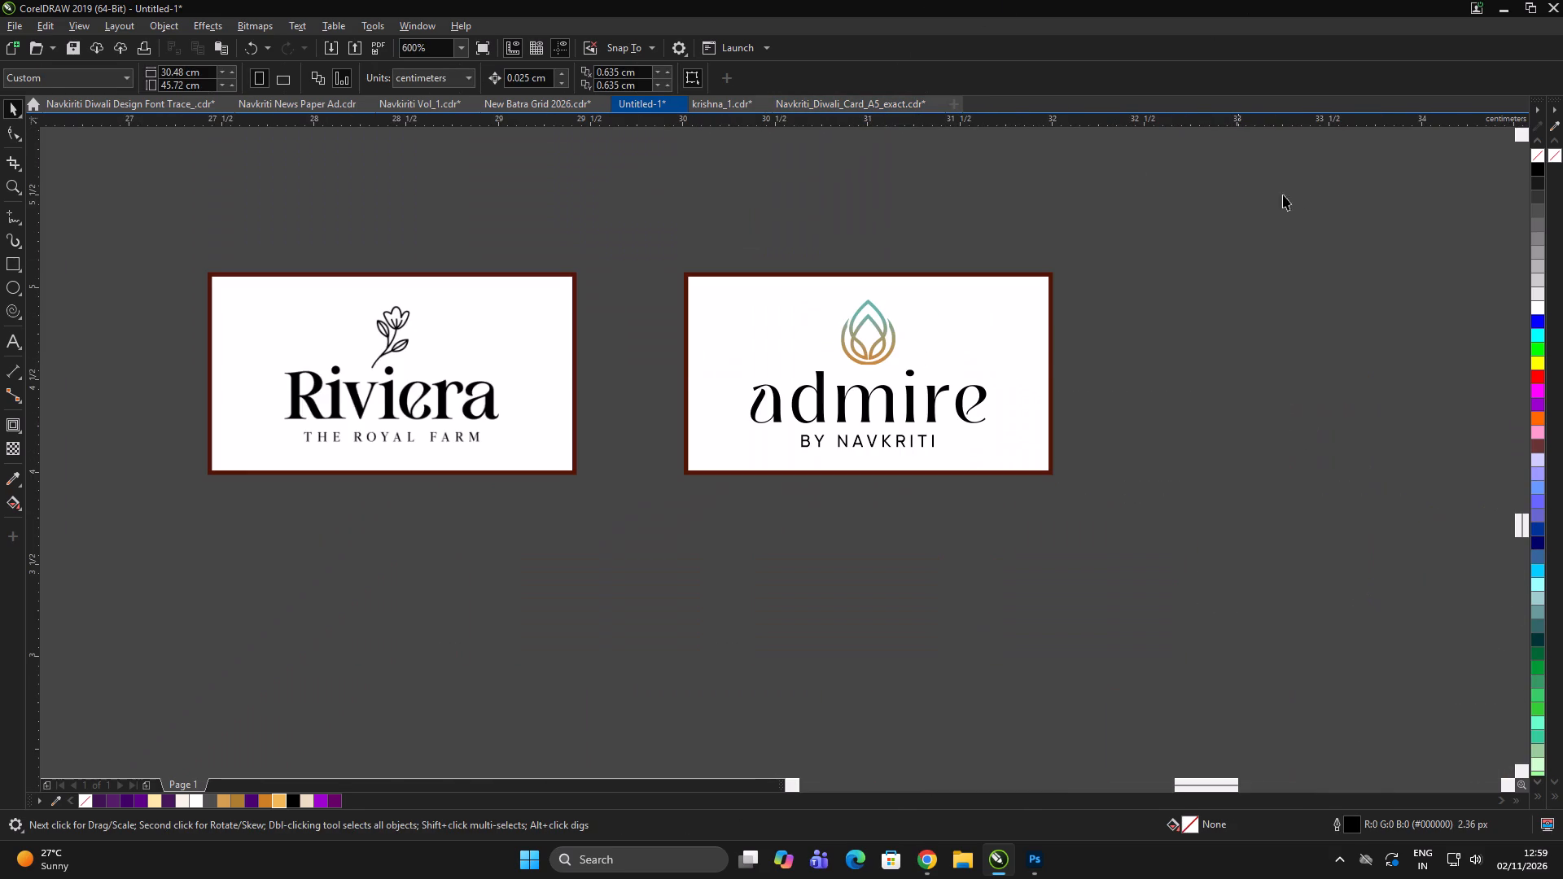
pyautogui.moveTo(1299, 189); pyautogui.dragTo(580, 532)
pyautogui.moveTo(844, 361); pyautogui.dragTo(758, 367)
pyautogui.scroll(-2, 771, 358)
pyautogui.click(1027, 304)
pyautogui.click(1005, 283)
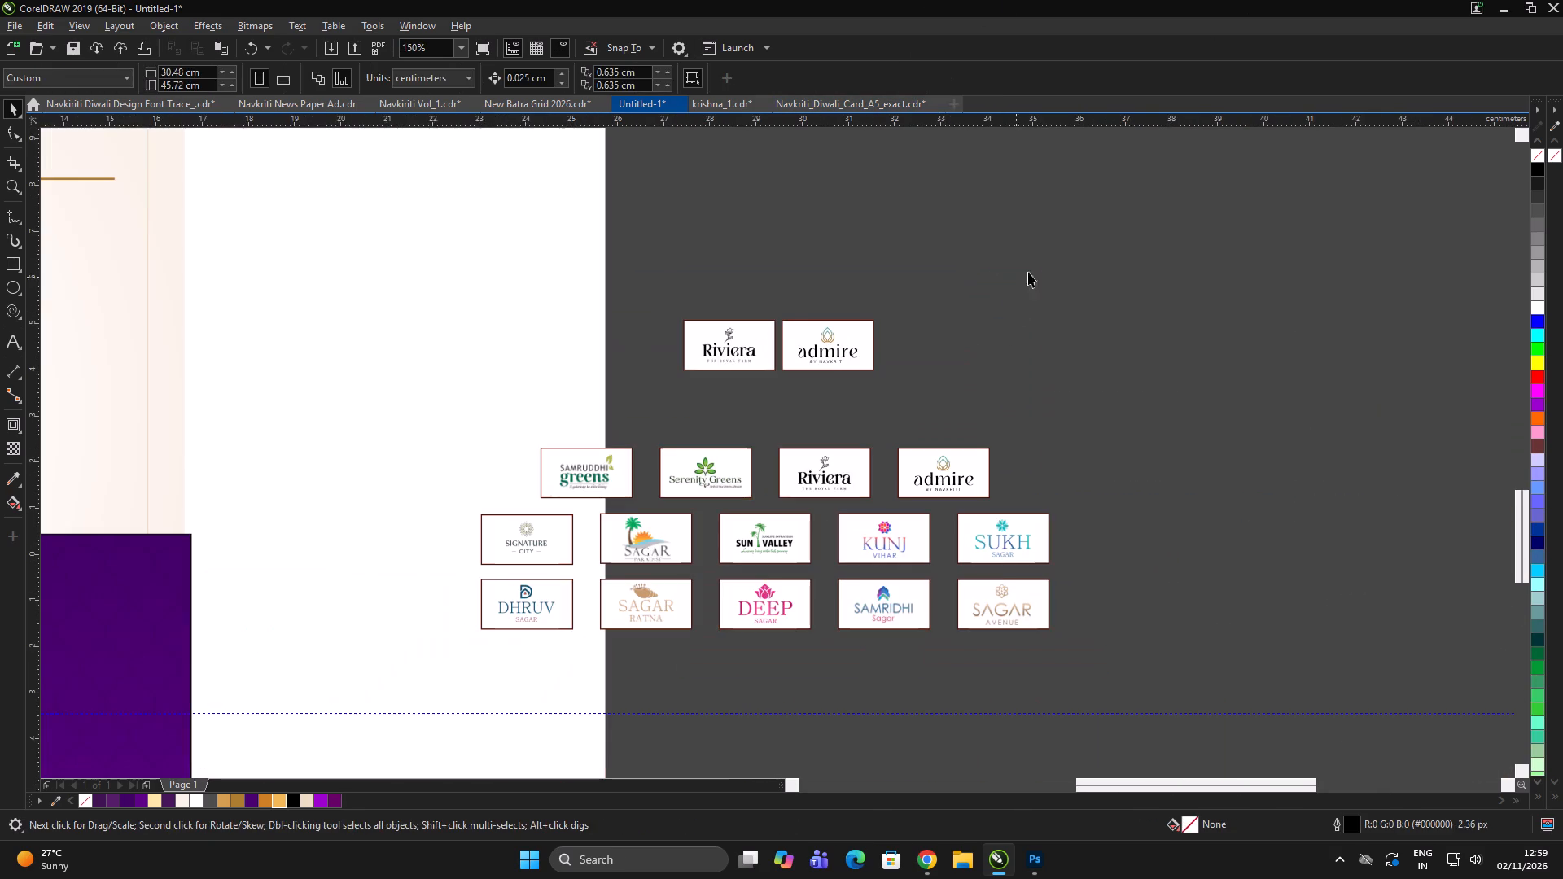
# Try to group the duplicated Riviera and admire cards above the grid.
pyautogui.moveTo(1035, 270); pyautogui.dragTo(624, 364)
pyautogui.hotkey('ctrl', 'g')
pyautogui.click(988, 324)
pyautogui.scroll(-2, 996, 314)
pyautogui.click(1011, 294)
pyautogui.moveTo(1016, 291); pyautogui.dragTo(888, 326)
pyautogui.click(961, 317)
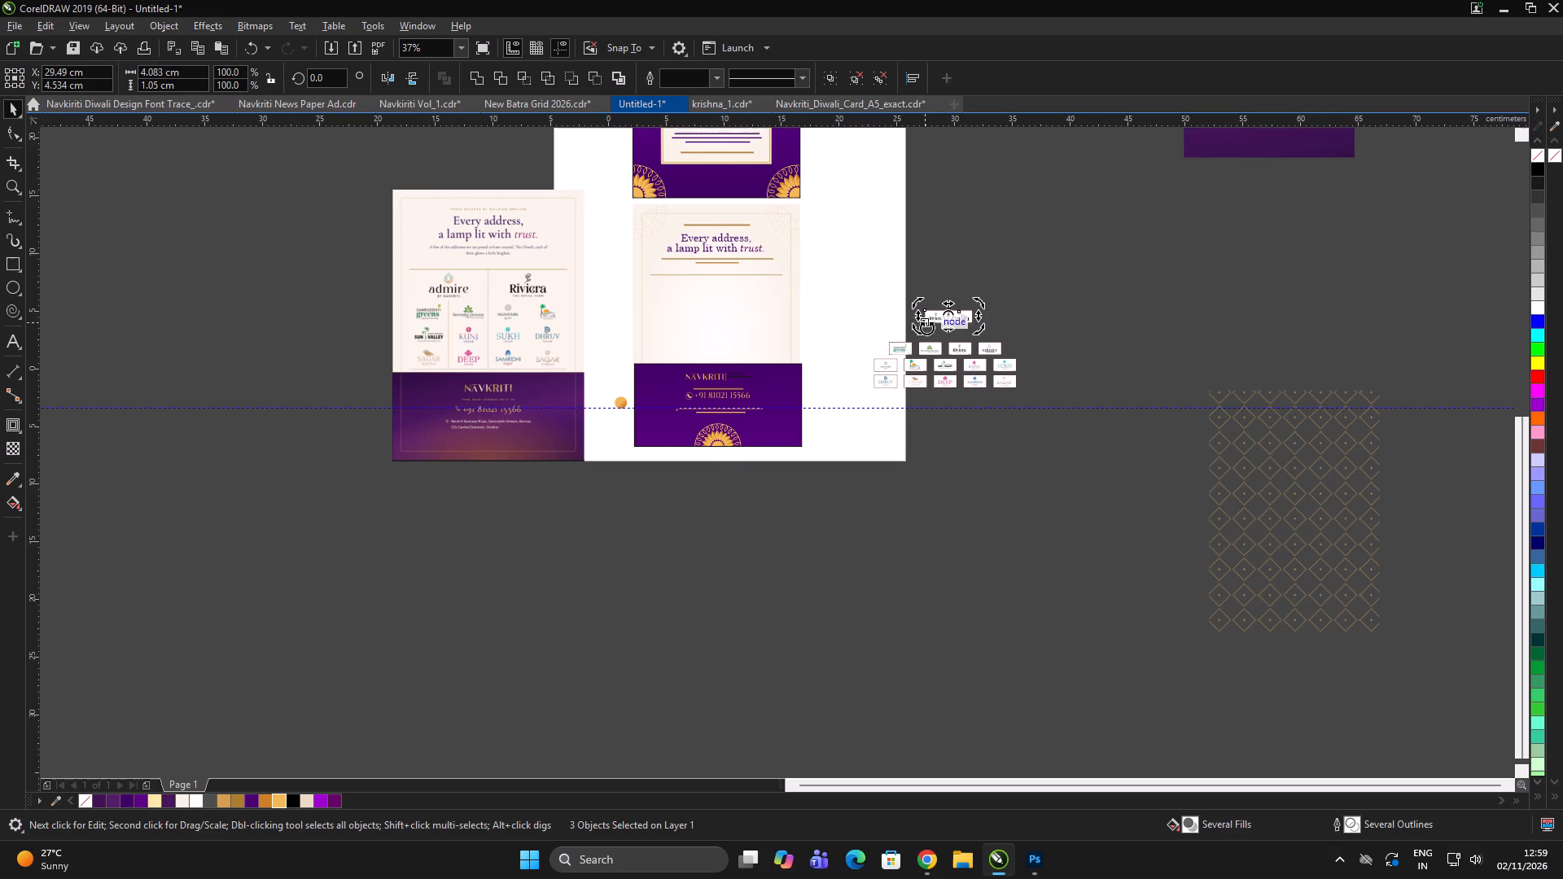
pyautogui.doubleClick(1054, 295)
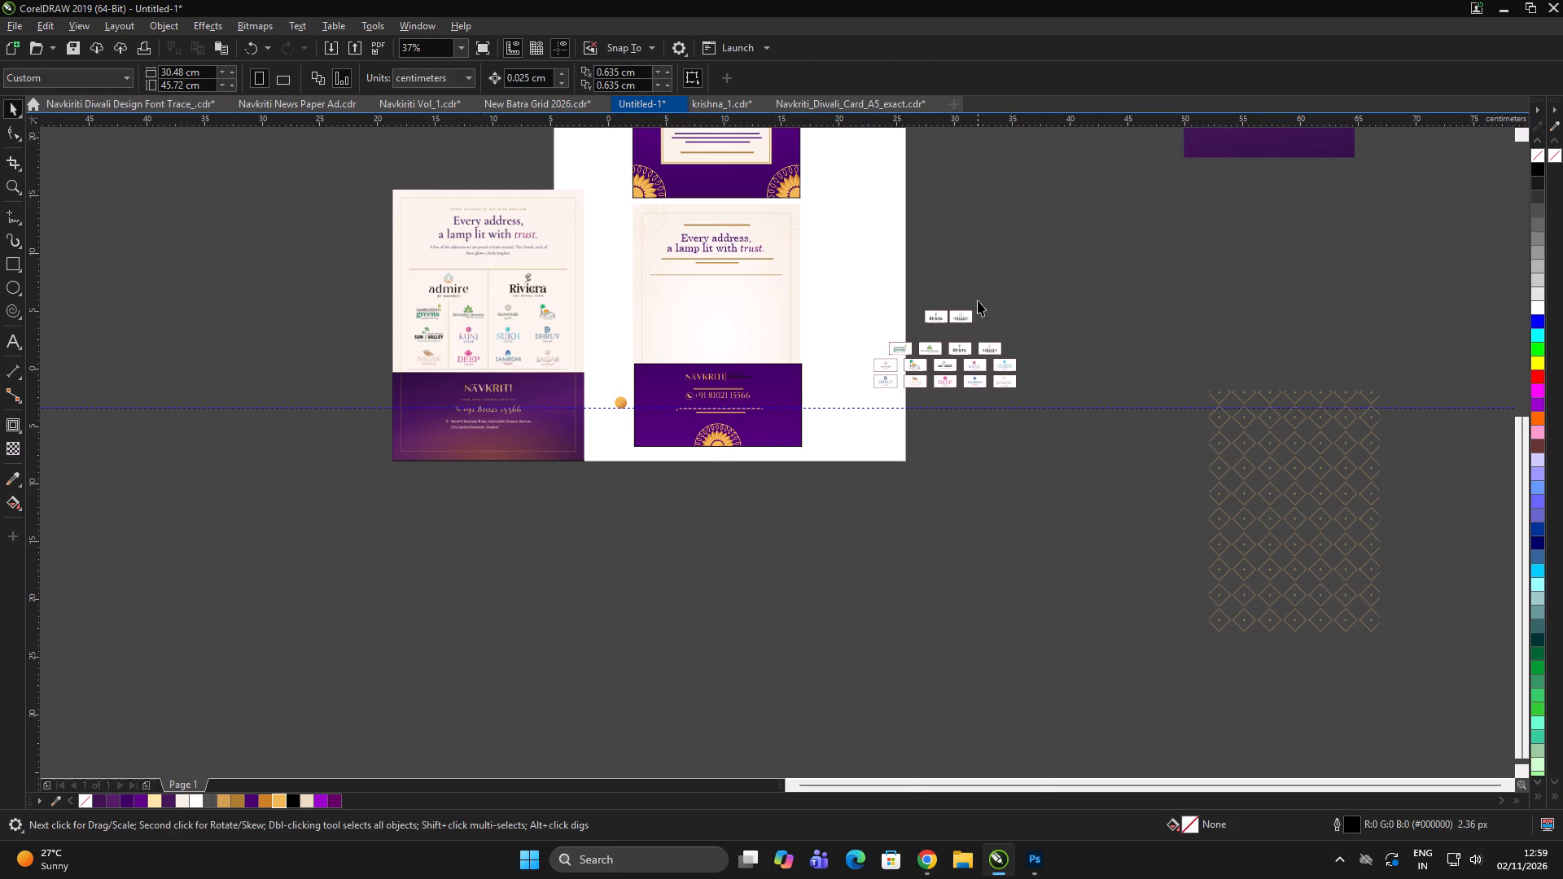
# Delete the original Riviera and admire cards from the logo grid's first row.
pyautogui.scroll(2, 939, 349)
pyautogui.moveTo(1286, 265); pyautogui.dragTo(942, 377)
pyautogui.press('Delete')
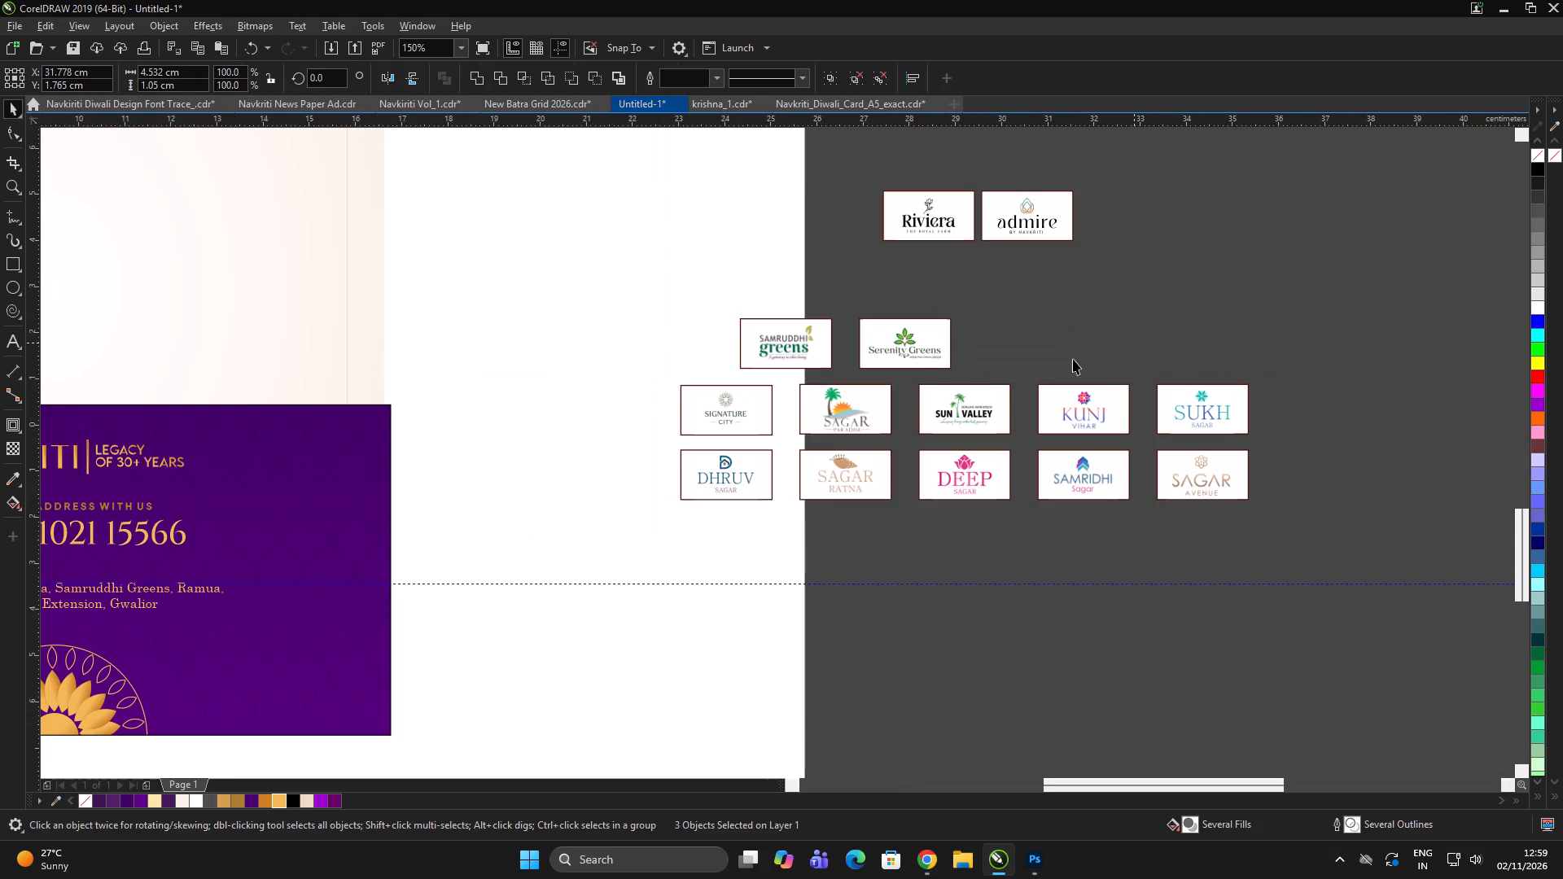
# Move the Signature City card up to the first row, next to the Serenity Greens card.
pyautogui.moveTo(602, 361); pyautogui.dragTo(789, 445)
pyautogui.moveTo(741, 411); pyautogui.dragTo(740, 410)
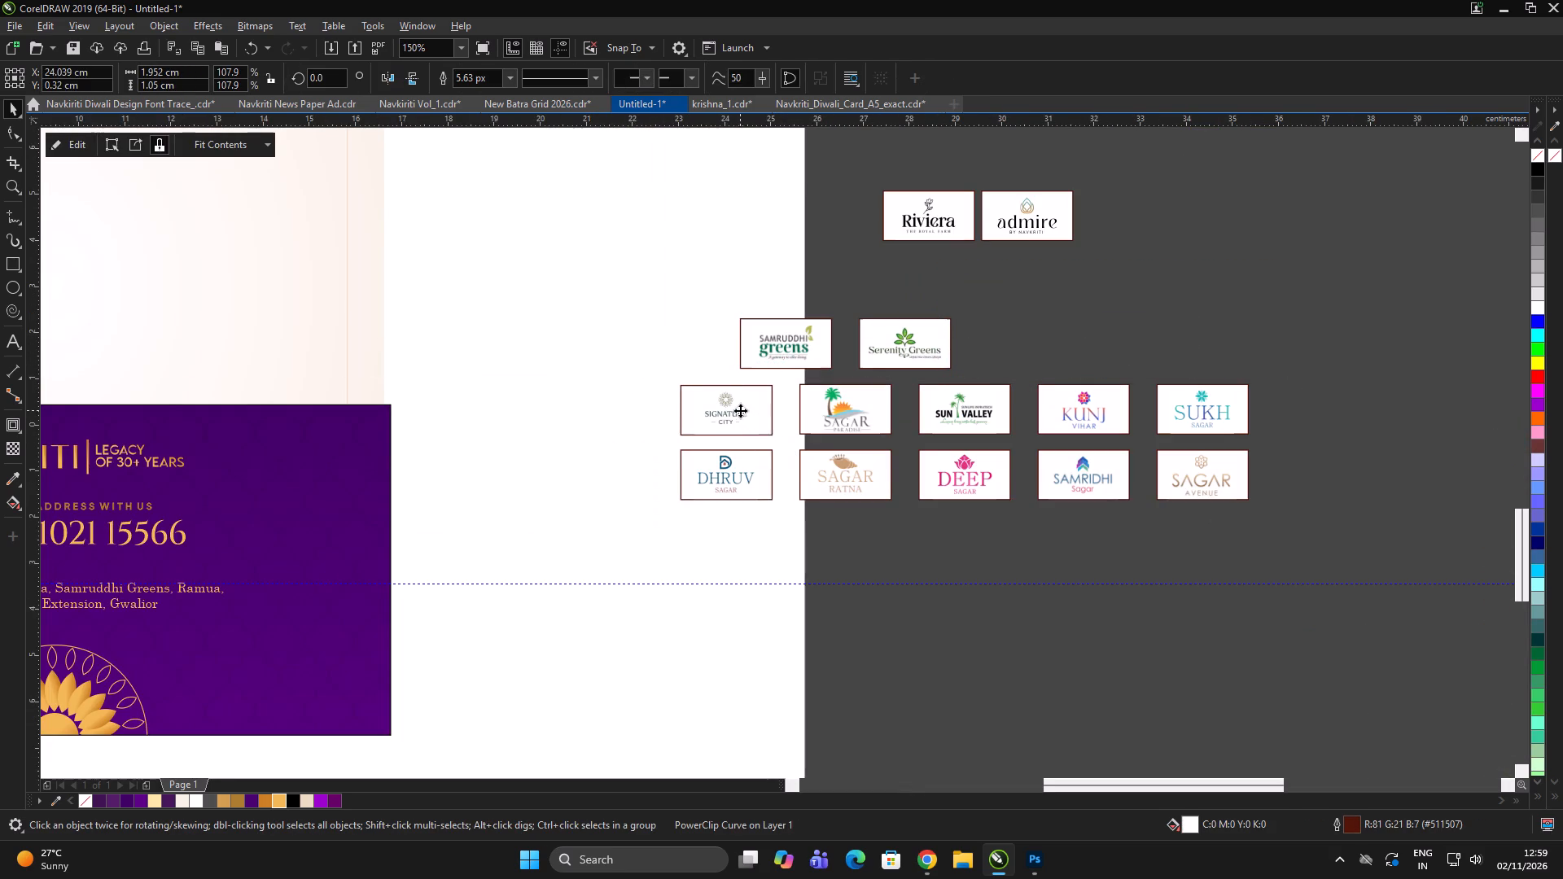
pyautogui.moveTo(740, 410); pyautogui.dragTo(1040, 343)
pyautogui.hotkey('ctrl', 'g')
pyautogui.click(1338, 359)
# Group the four cards of the grid's second row and the five cards of its third row as separate groups.
pyautogui.moveTo(1369, 352); pyautogui.dragTo(1282, 410)
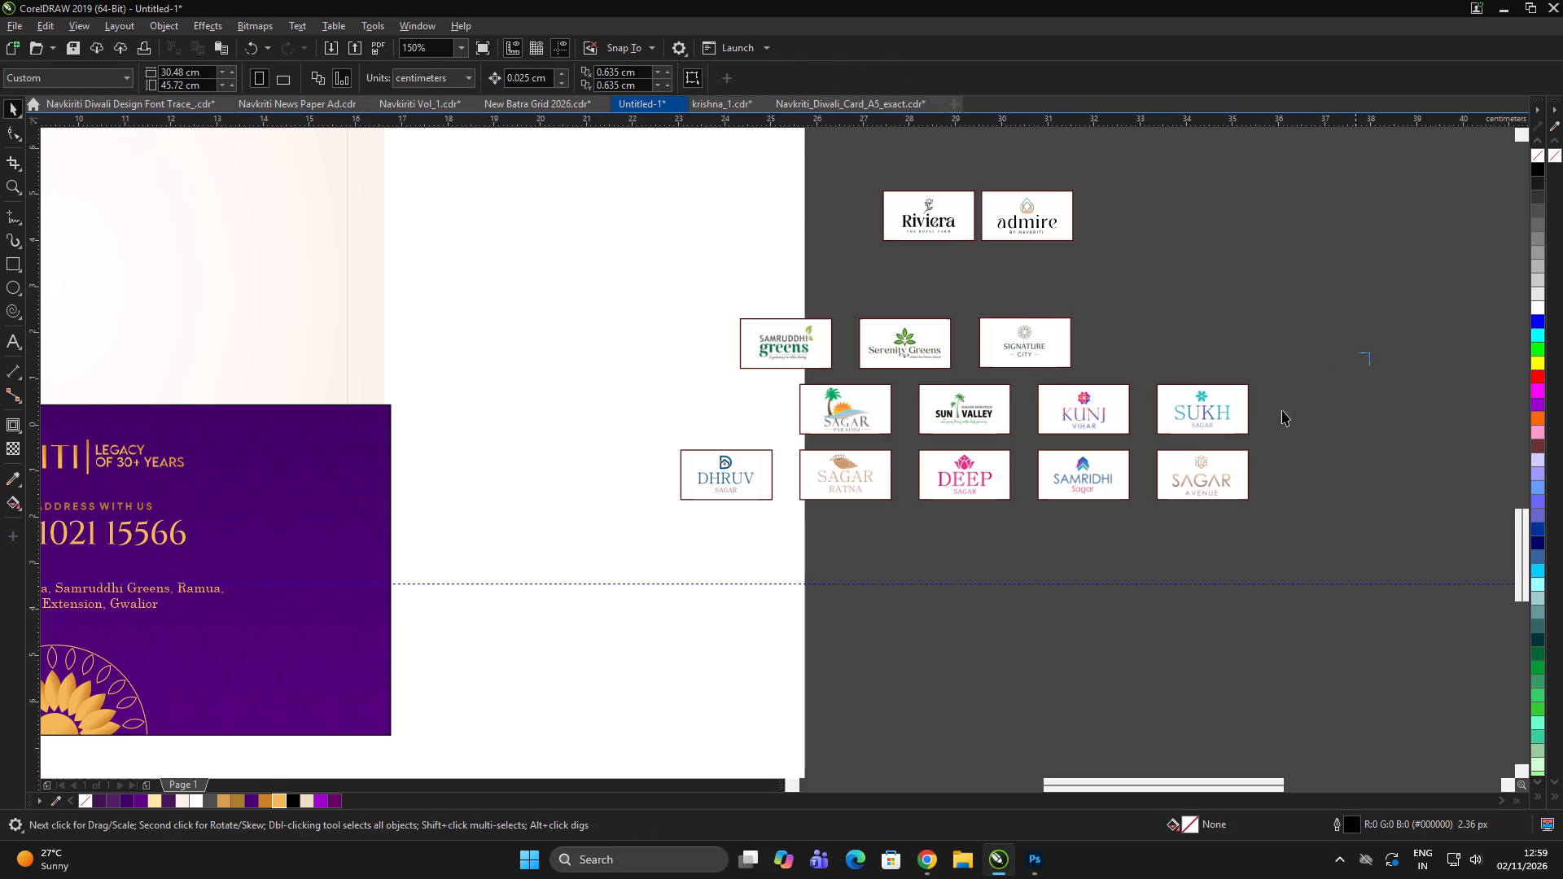
pyautogui.moveTo(1282, 410); pyautogui.dragTo(766, 437)
pyautogui.hotkey('ctrl', 'g')
pyautogui.moveTo(1334, 562); pyautogui.dragTo(599, 453)
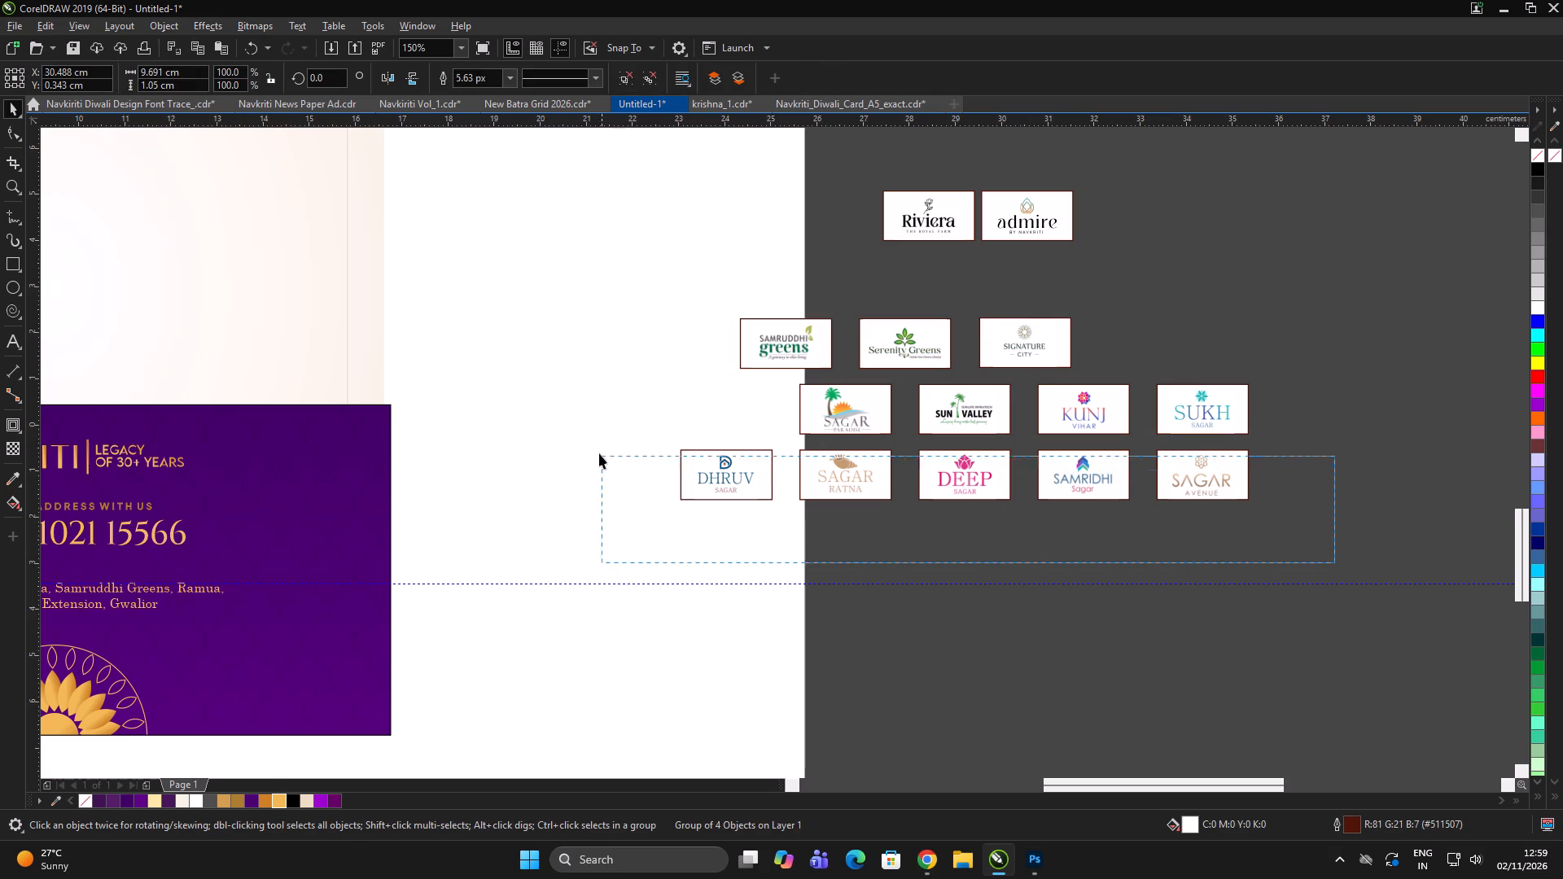
pyautogui.moveTo(599, 453); pyautogui.dragTo(598, 440)
pyautogui.hotkey('ctrl', 'g')
pyautogui.click(1110, 553)
# Centre the four-card row horizontally over the five-card row.
pyautogui.click(974, 420)
pyautogui.keyDown('shift'); pyautogui.click(940, 479); pyautogui.keyUp('shift')
pyautogui.press('c')
pyautogui.tripleClick(1408, 402)
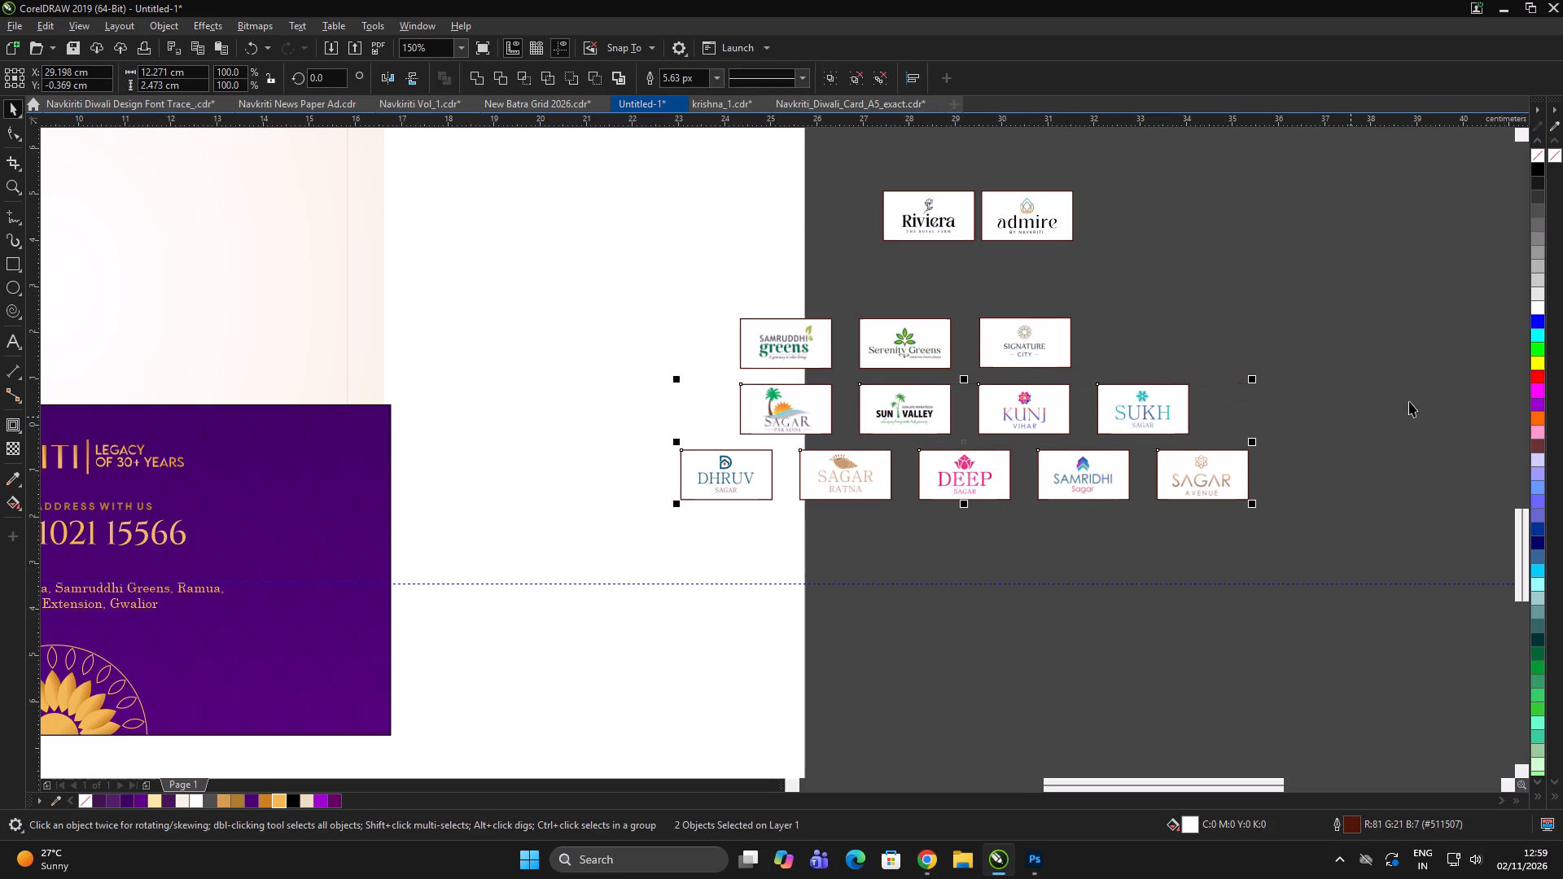
# Group the three cards of the first row and centre them horizontally over the second row.
pyautogui.scroll(-1, 1057, 435)
pyautogui.click(1202, 458)
pyautogui.scroll(1, 1088, 416)
pyautogui.moveTo(1167, 305); pyautogui.dragTo(601, 405)
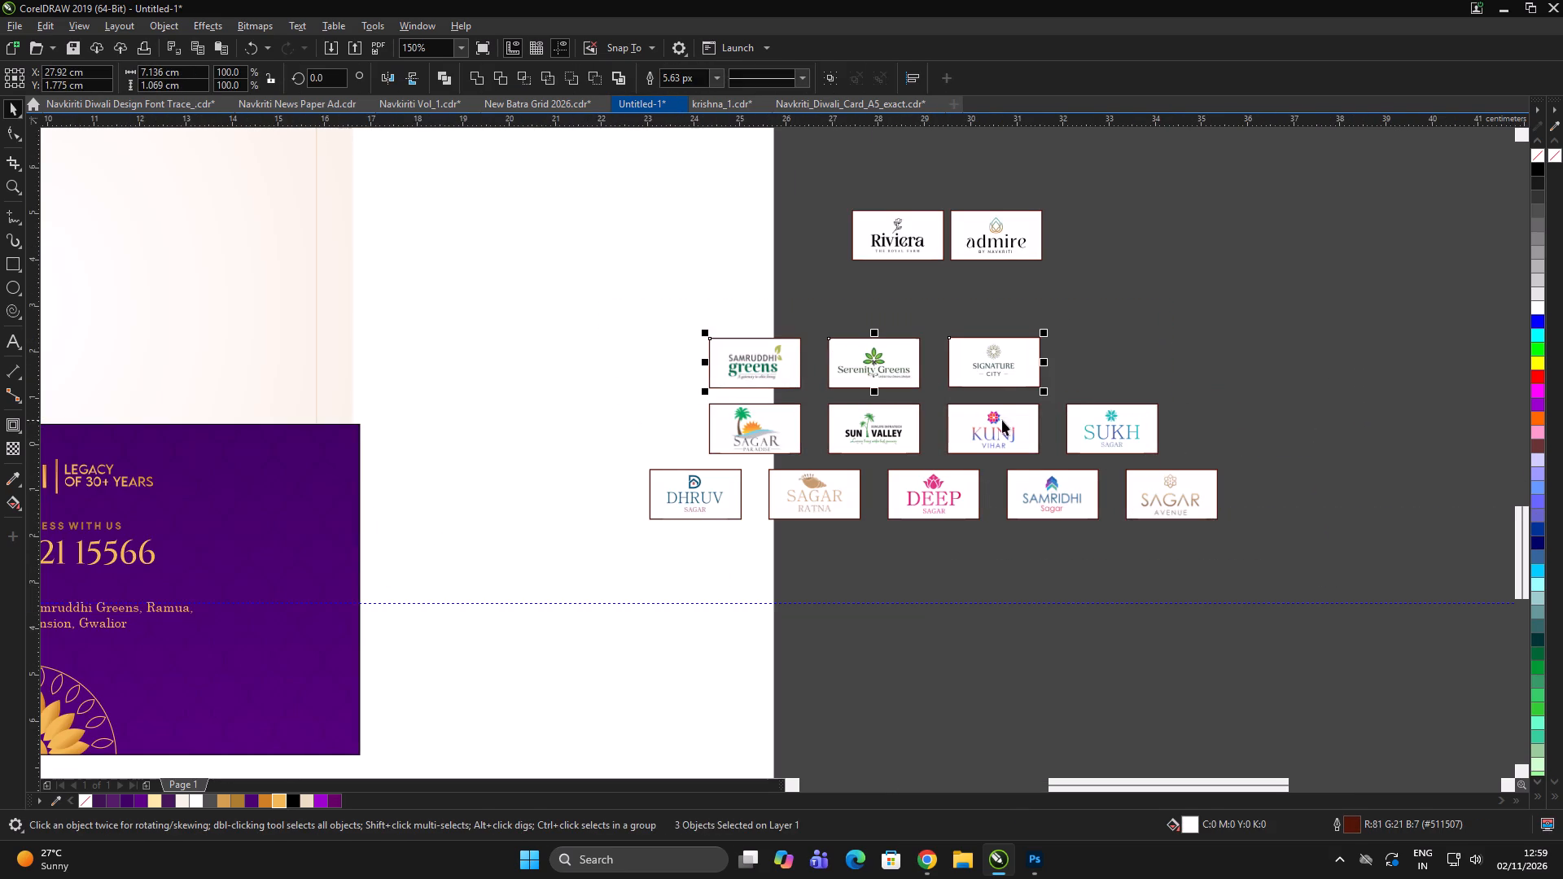
pyautogui.hotkey('ctrl', 'g')
pyautogui.keyDown('shift'); pyautogui.click(986, 431); pyautogui.keyUp('shift')
pyautogui.press('c')
pyautogui.tripleClick(1298, 313)
pyautogui.click(1290, 311)
pyautogui.click(1161, 357)
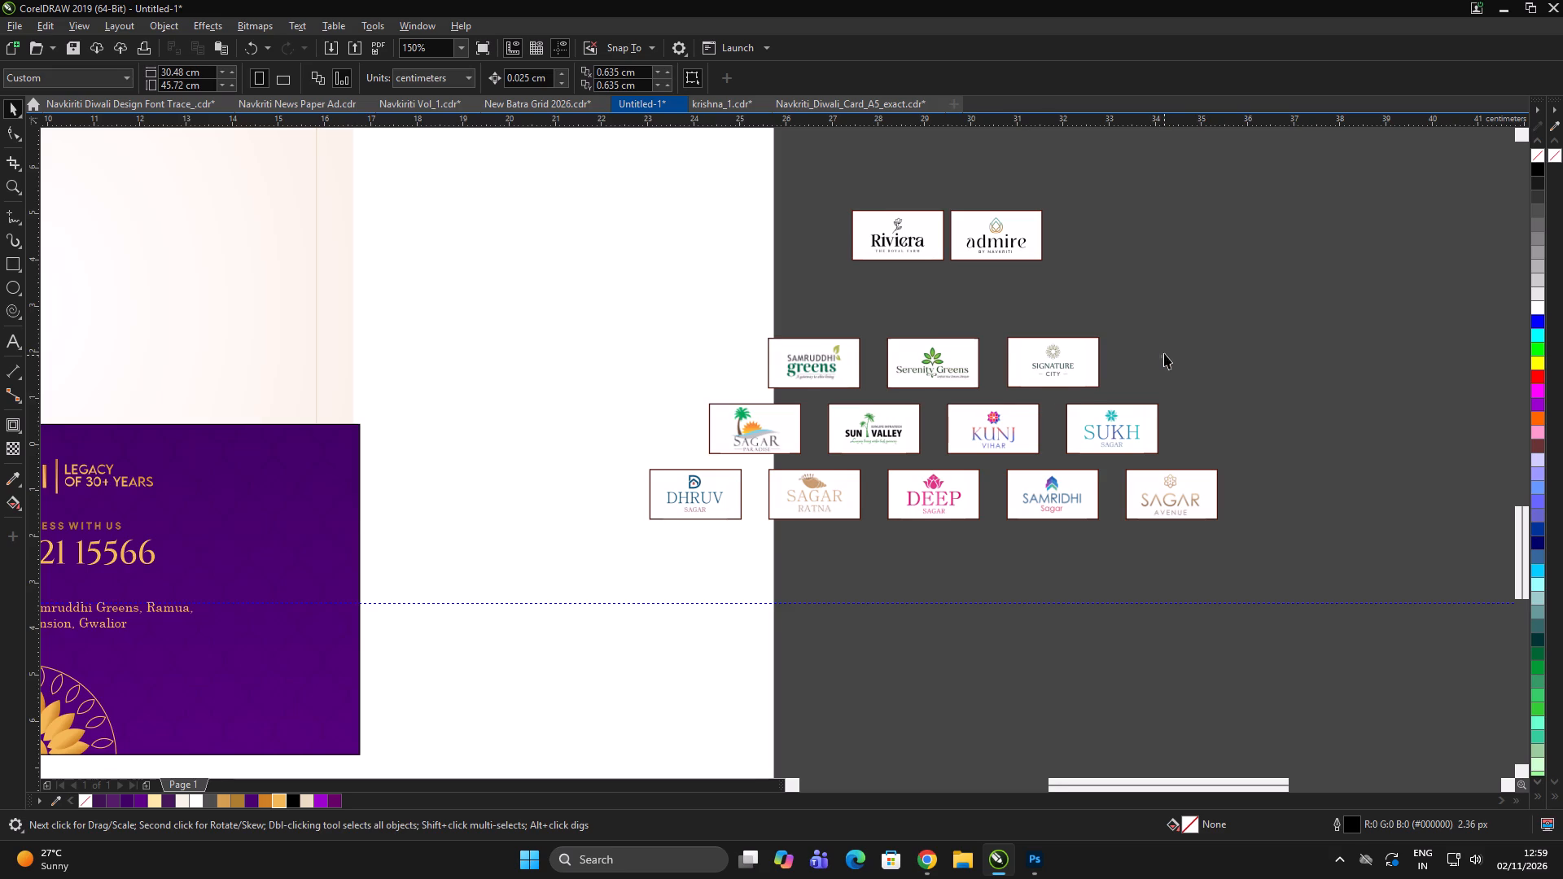
# Move the duplicated Riviera and admire cards onto the white page area beside the cream panel.
pyautogui.scroll(-1, 1120, 410)
pyautogui.click(1184, 389)
pyautogui.scroll(-1, 1080, 411)
pyautogui.scroll(1, 1036, 357)
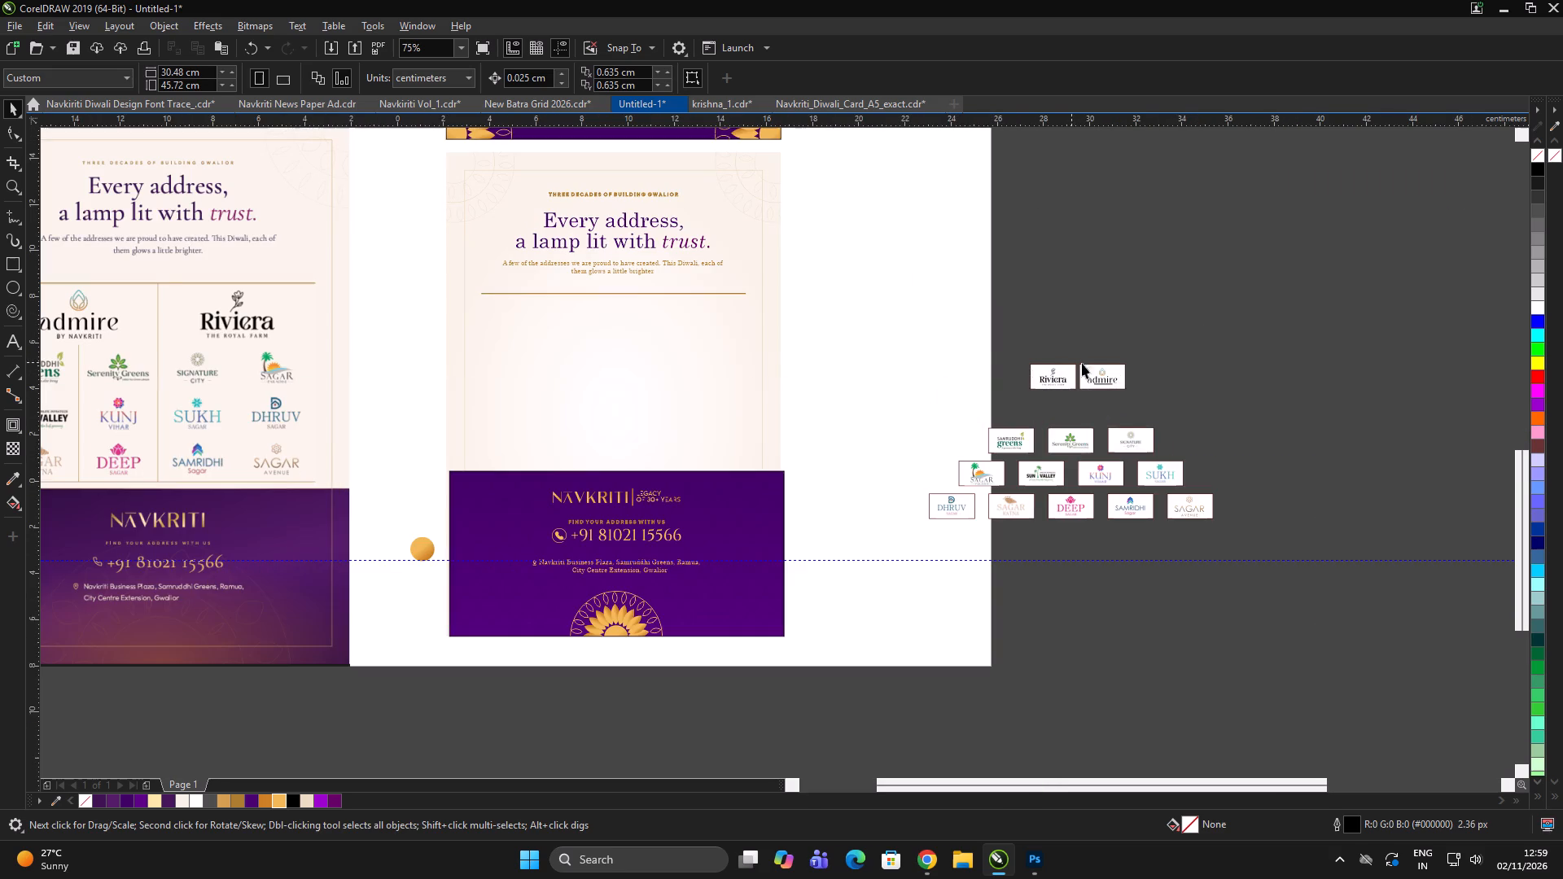
pyautogui.moveTo(974, 331); pyautogui.dragTo(1332, 450)
pyautogui.moveTo(1059, 382); pyautogui.dragTo(504, 357)
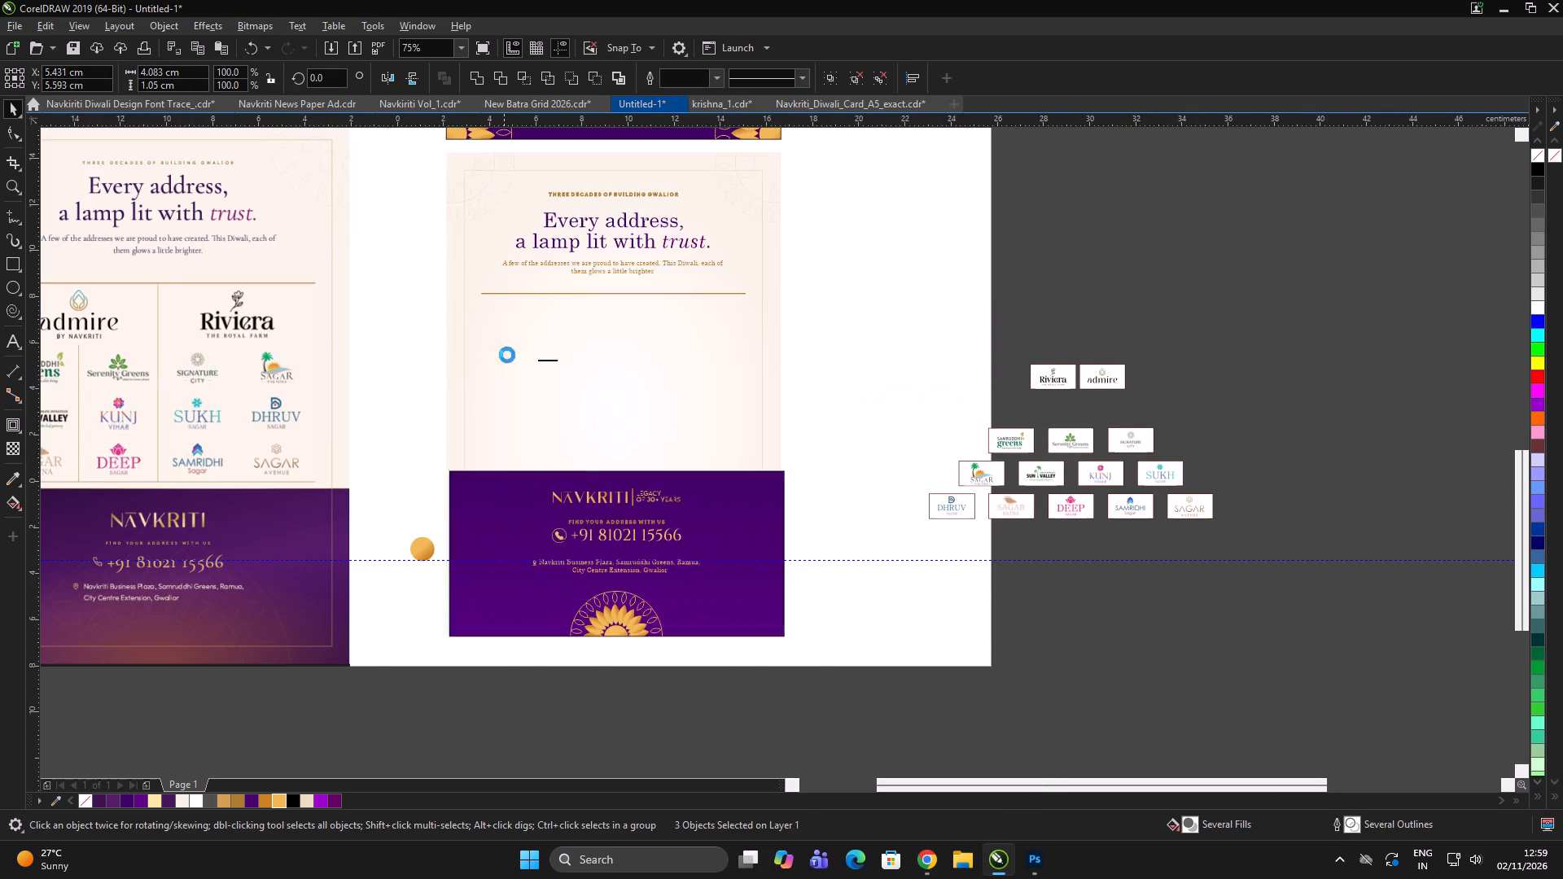
pyautogui.scroll(1, 516, 355)
pyautogui.moveTo(499, 352); pyautogui.dragTo(1280, 288)
pyautogui.click(1329, 421)
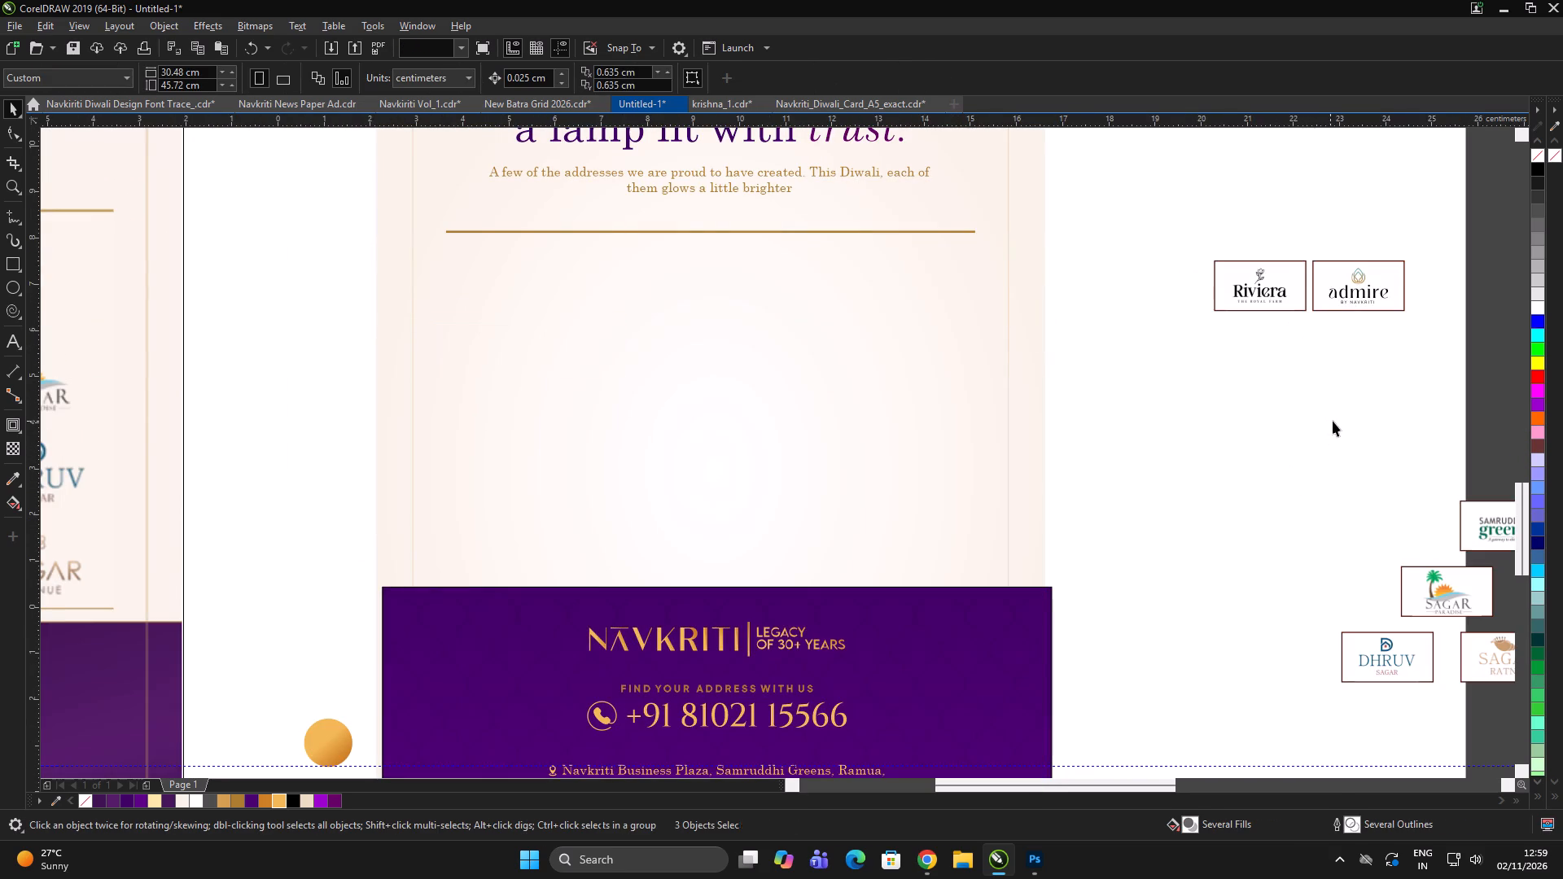
pyautogui.scroll(-2, 1000, 268)
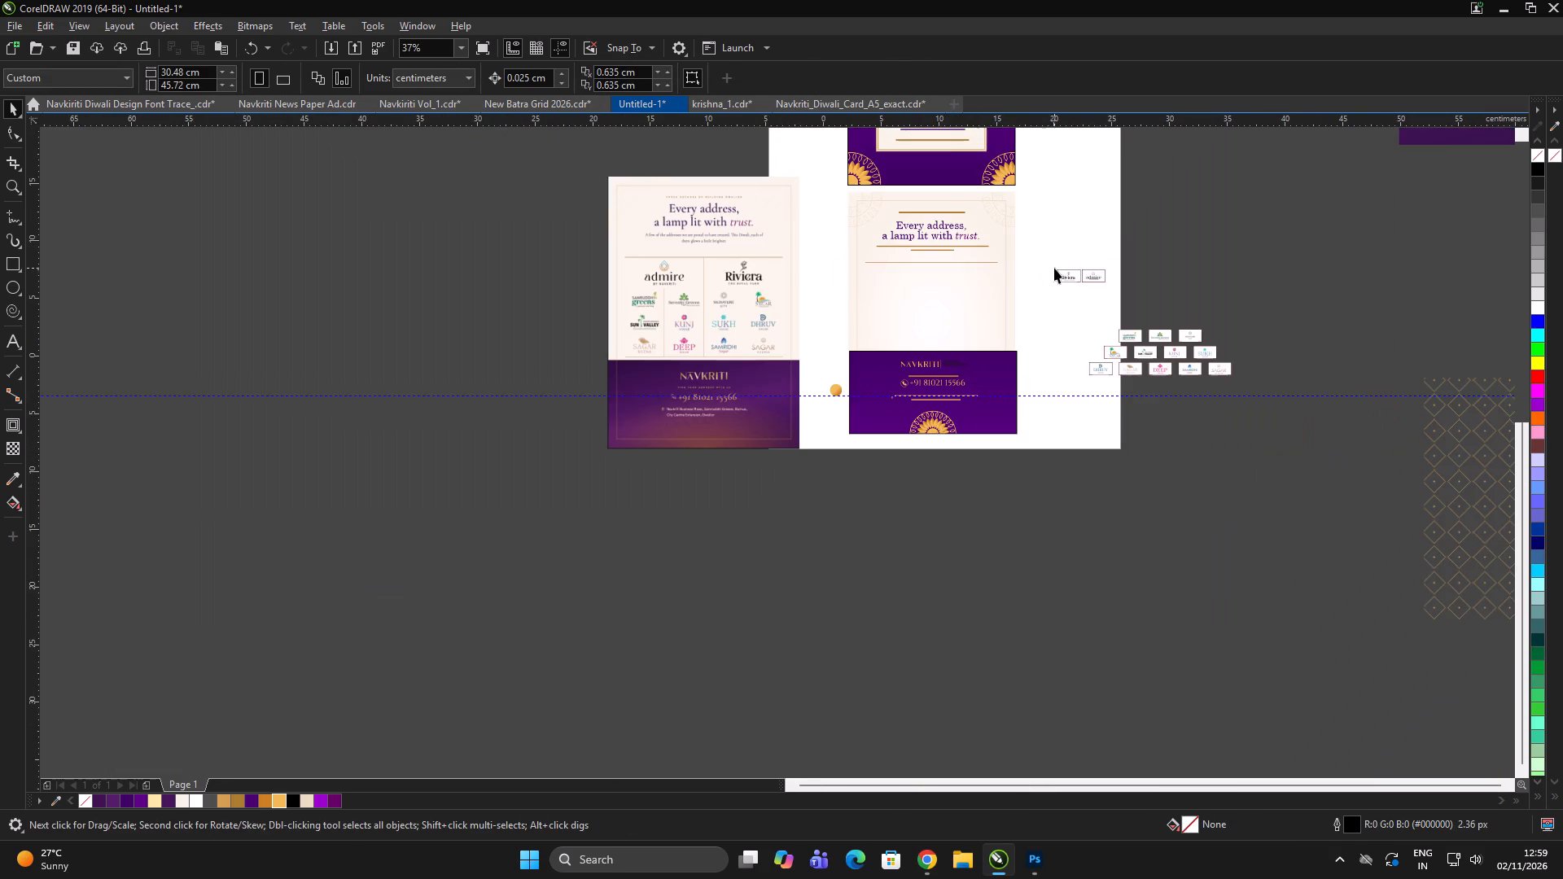
pyautogui.scroll(1, 1041, 267)
pyautogui.click(1105, 349)
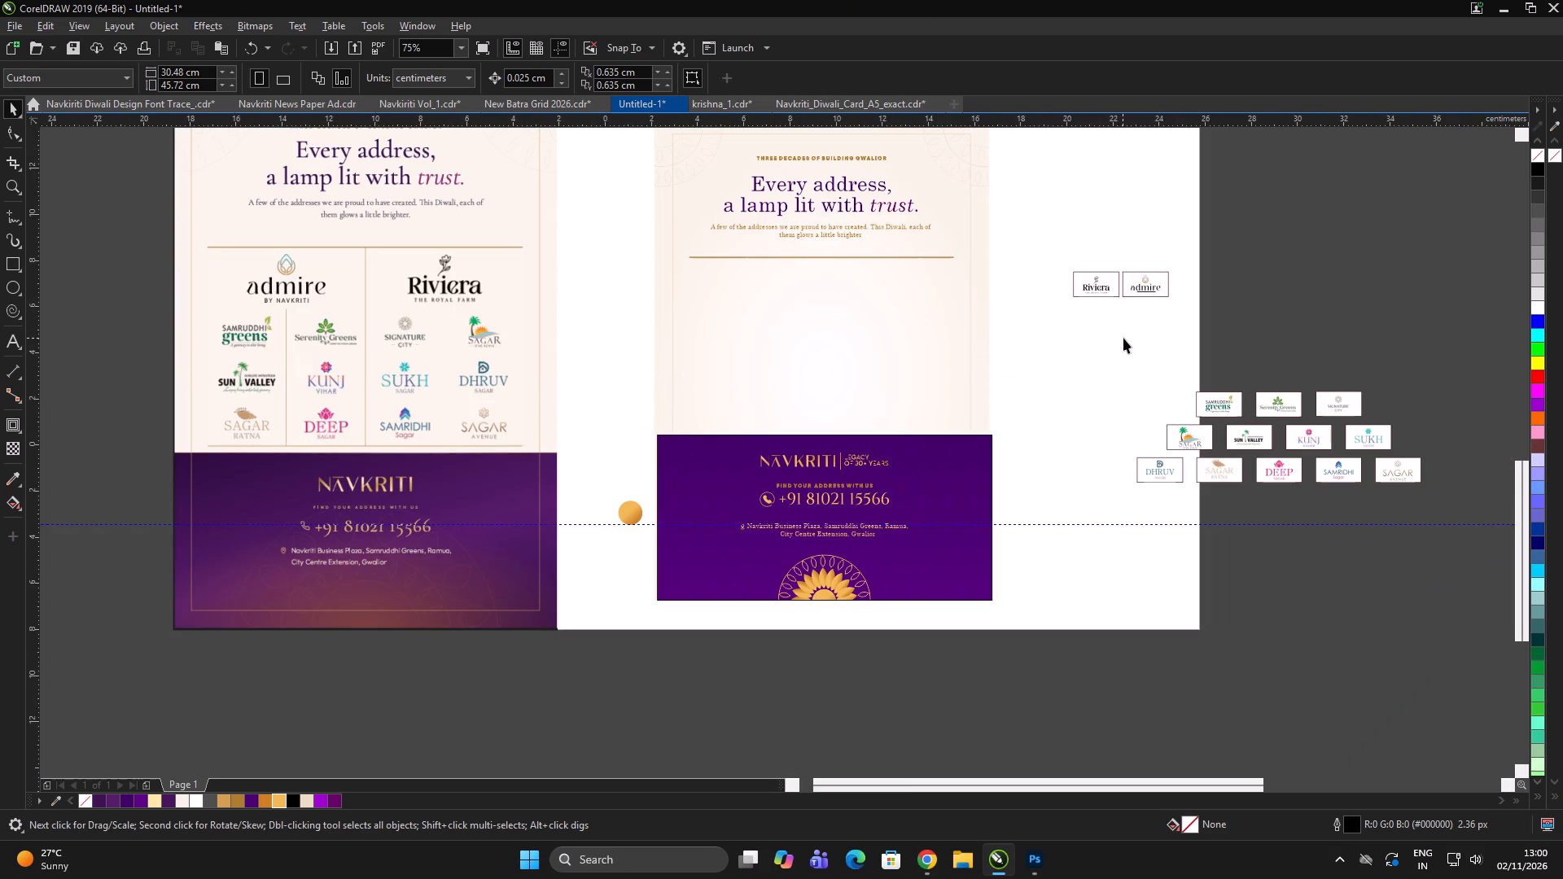
# Copy the admire logo without its frame onto the cream panel, just below the gold divider near its start.
pyautogui.click(1144, 288)
pyautogui.scroll(1, 1145, 287)
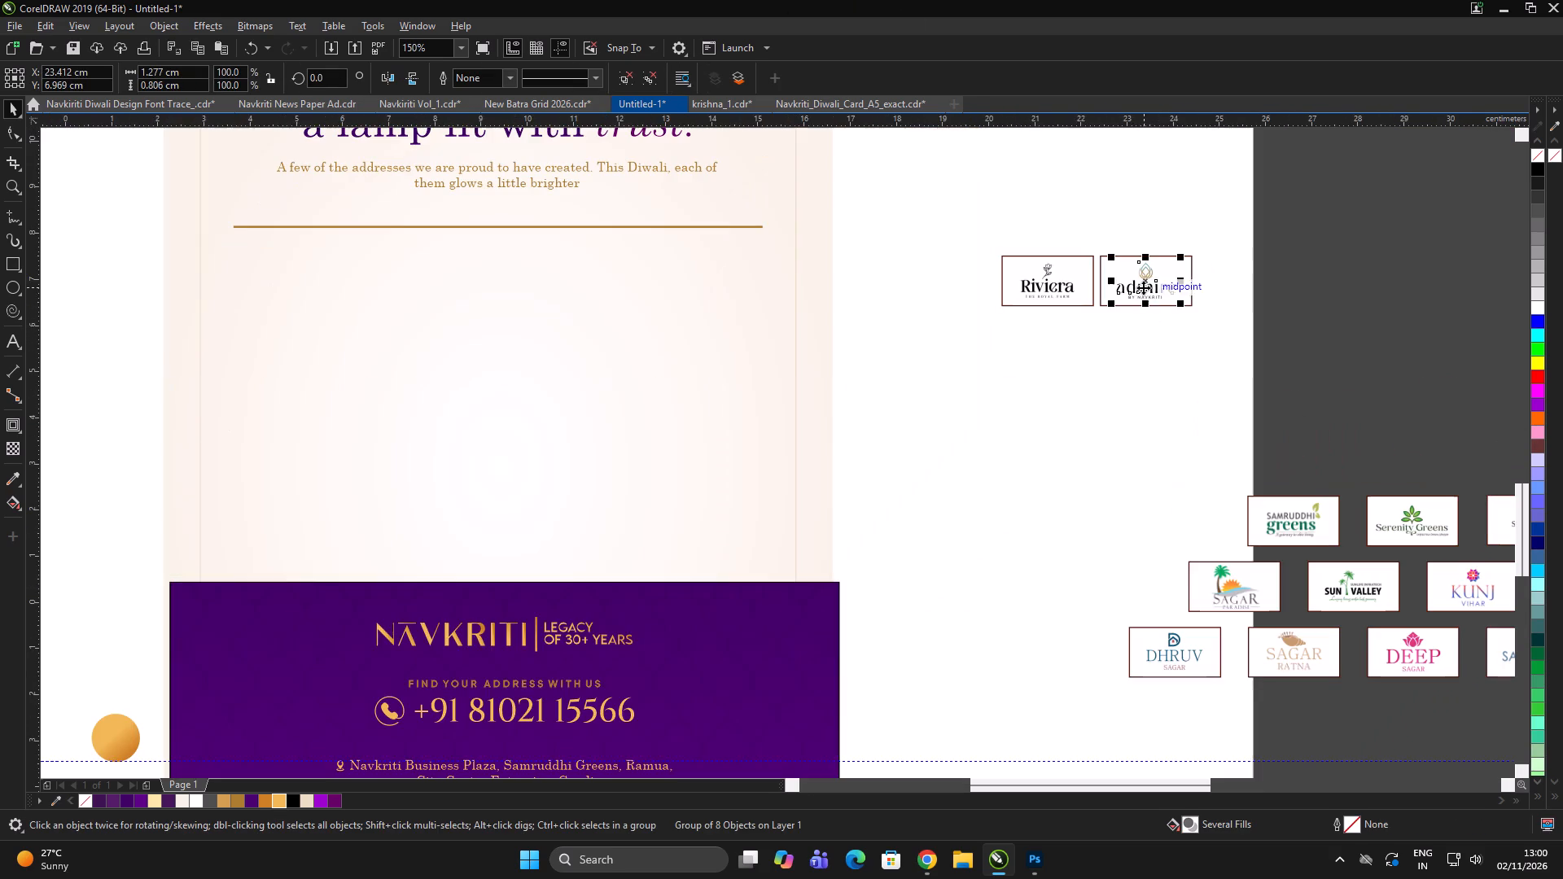
pyautogui.scroll(-1, 1150, 289)
pyautogui.moveTo(1149, 286); pyautogui.dragTo(726, 313)
pyautogui.rightClick(726, 313)
pyautogui.scroll(1, 762, 310)
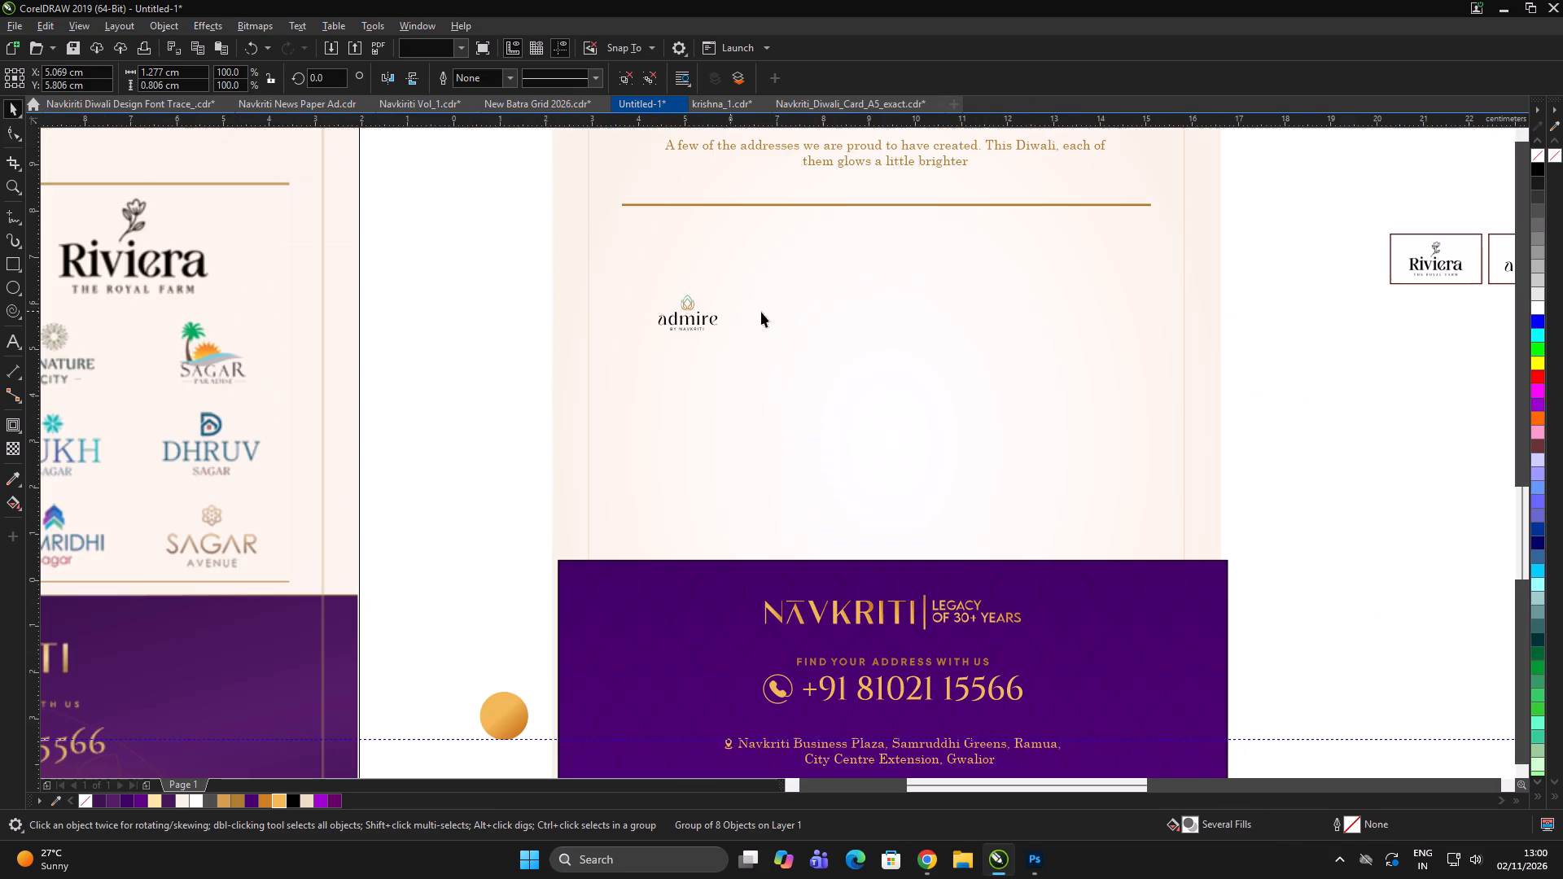
# Enlarge the admire logo to about 3.03 × 1.91 cm, position it below the gold divider, and group it.
pyautogui.moveTo(724, 337); pyautogui.dragTo(764, 392)
pyautogui.scroll(1, 840, 351)
pyautogui.scroll(-2, 842, 351)
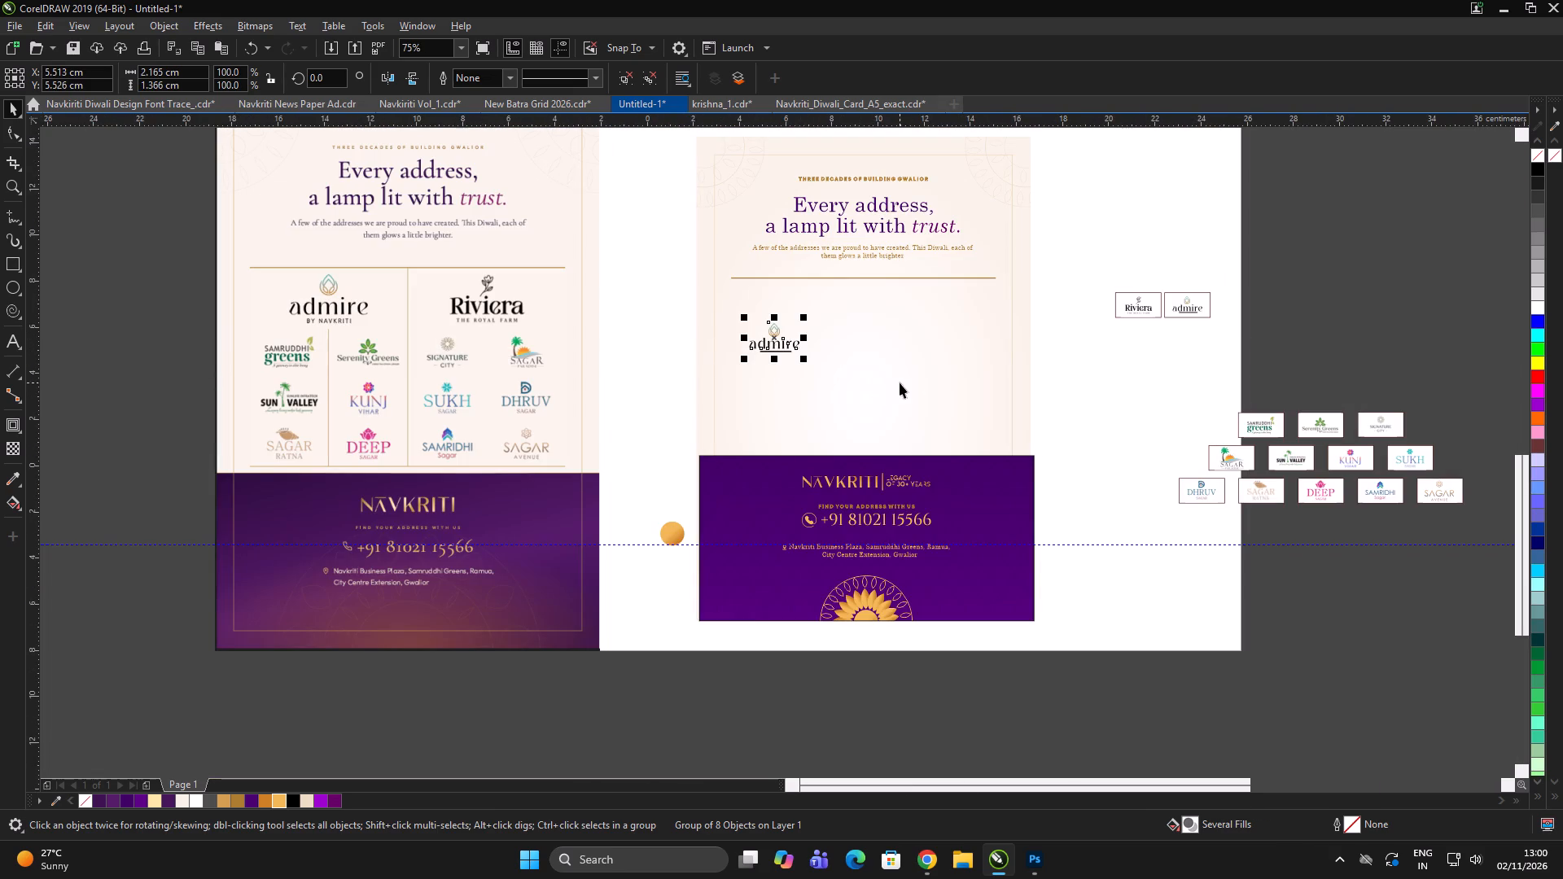
pyautogui.moveTo(803, 361); pyautogui.dragTo(824, 380)
pyautogui.scroll(1, 821, 364)
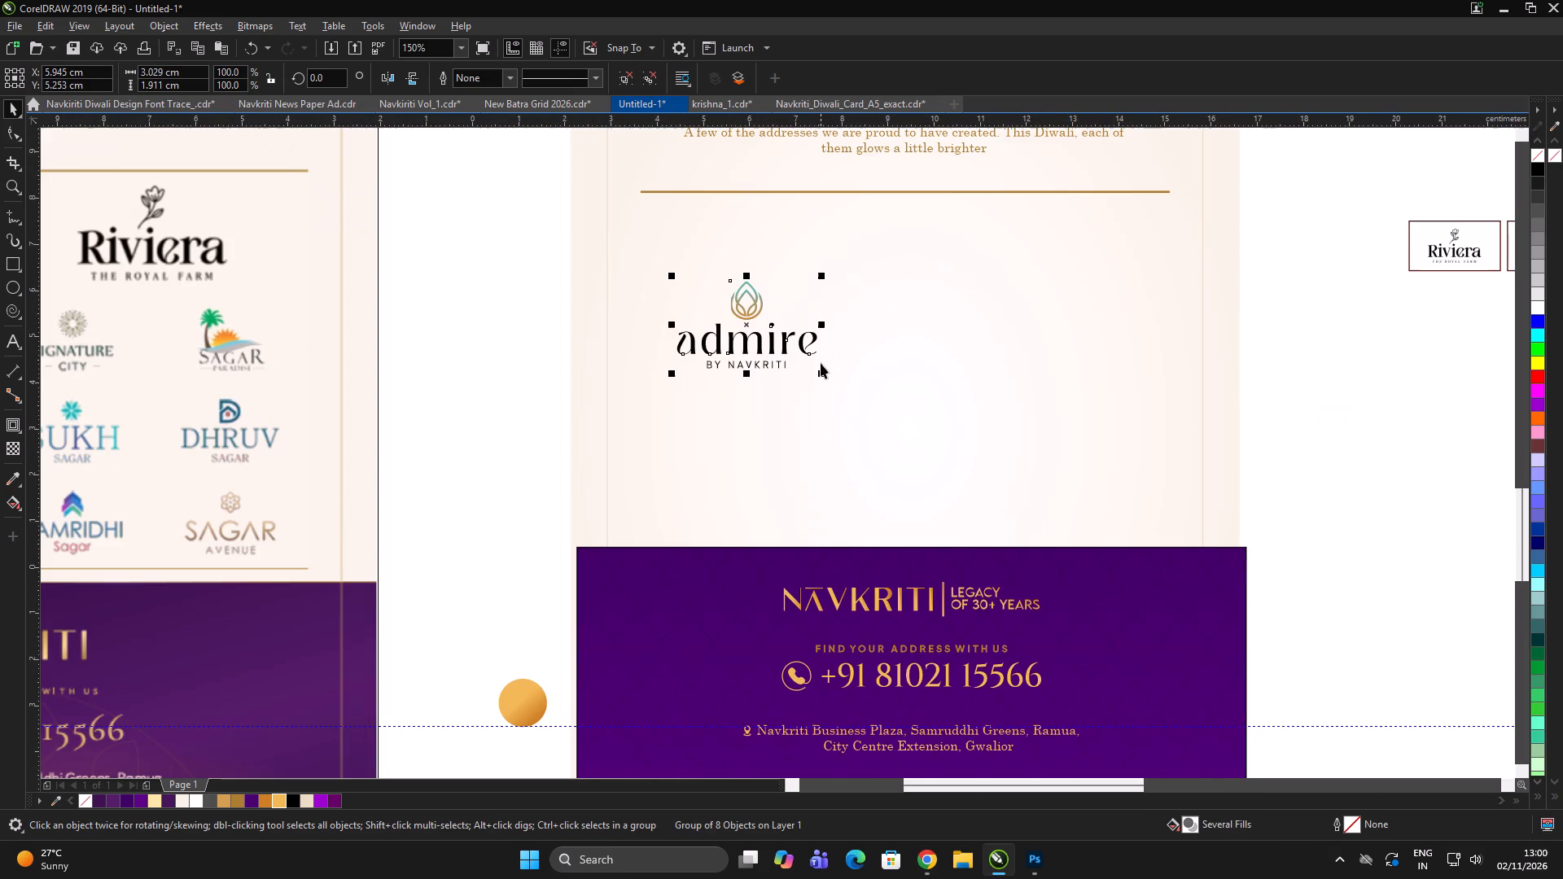
pyautogui.moveTo(803, 351); pyautogui.dragTo(807, 338)
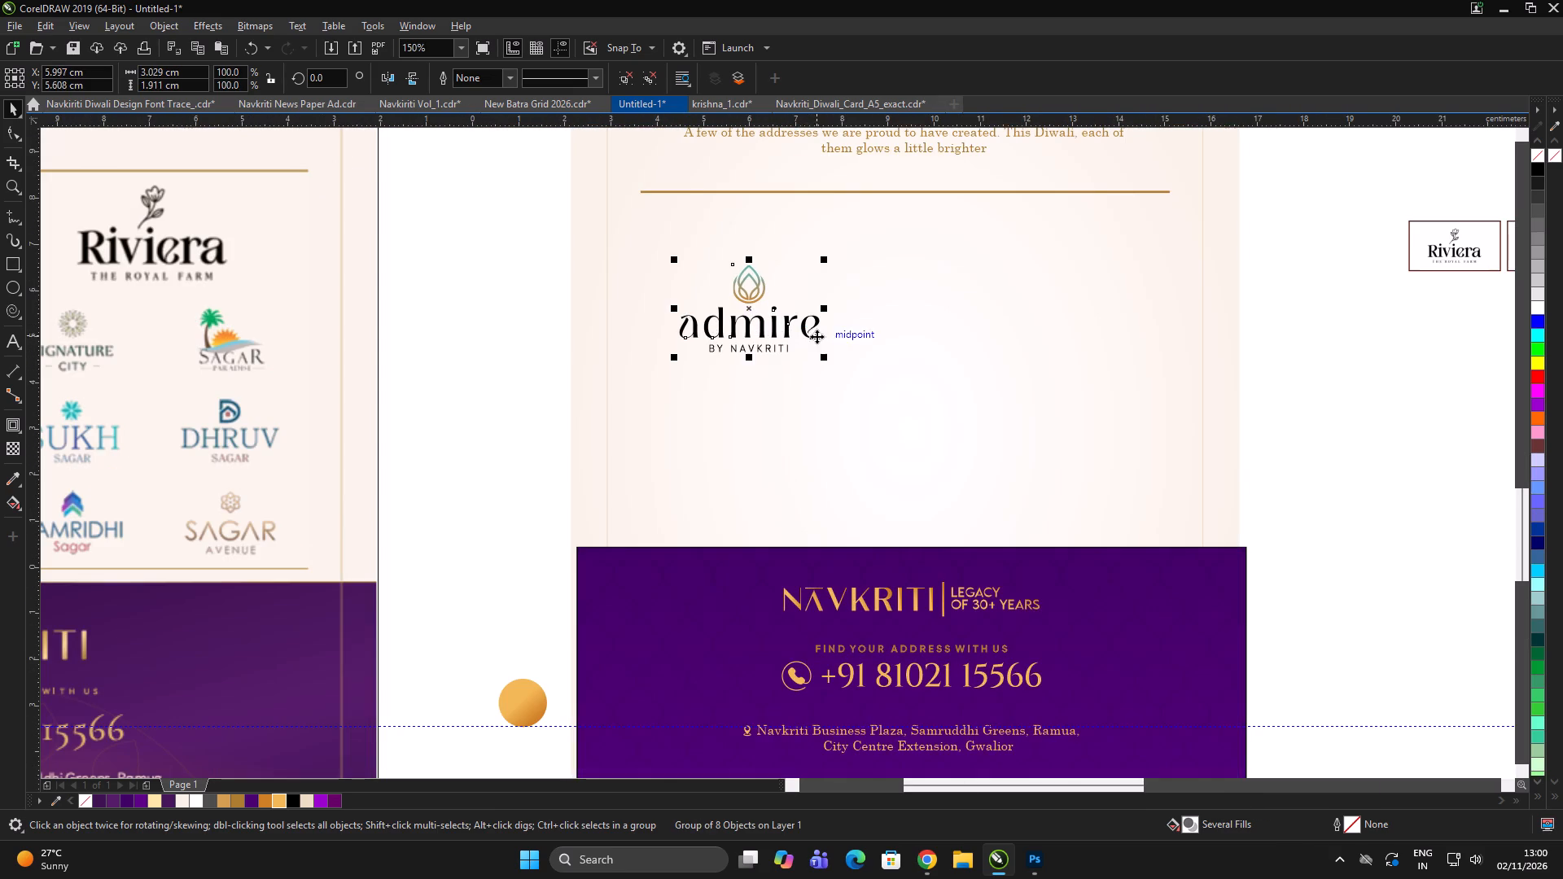
pyautogui.hotkey('ctrl', 'g')
# Copy the Riviera logo without its frame from its card onto the cream panel, below the admire logo.
pyautogui.scroll(-1, 806, 327)
pyautogui.doubleClick(1154, 385)
pyautogui.click(1127, 290)
pyautogui.scroll(1, 1123, 282)
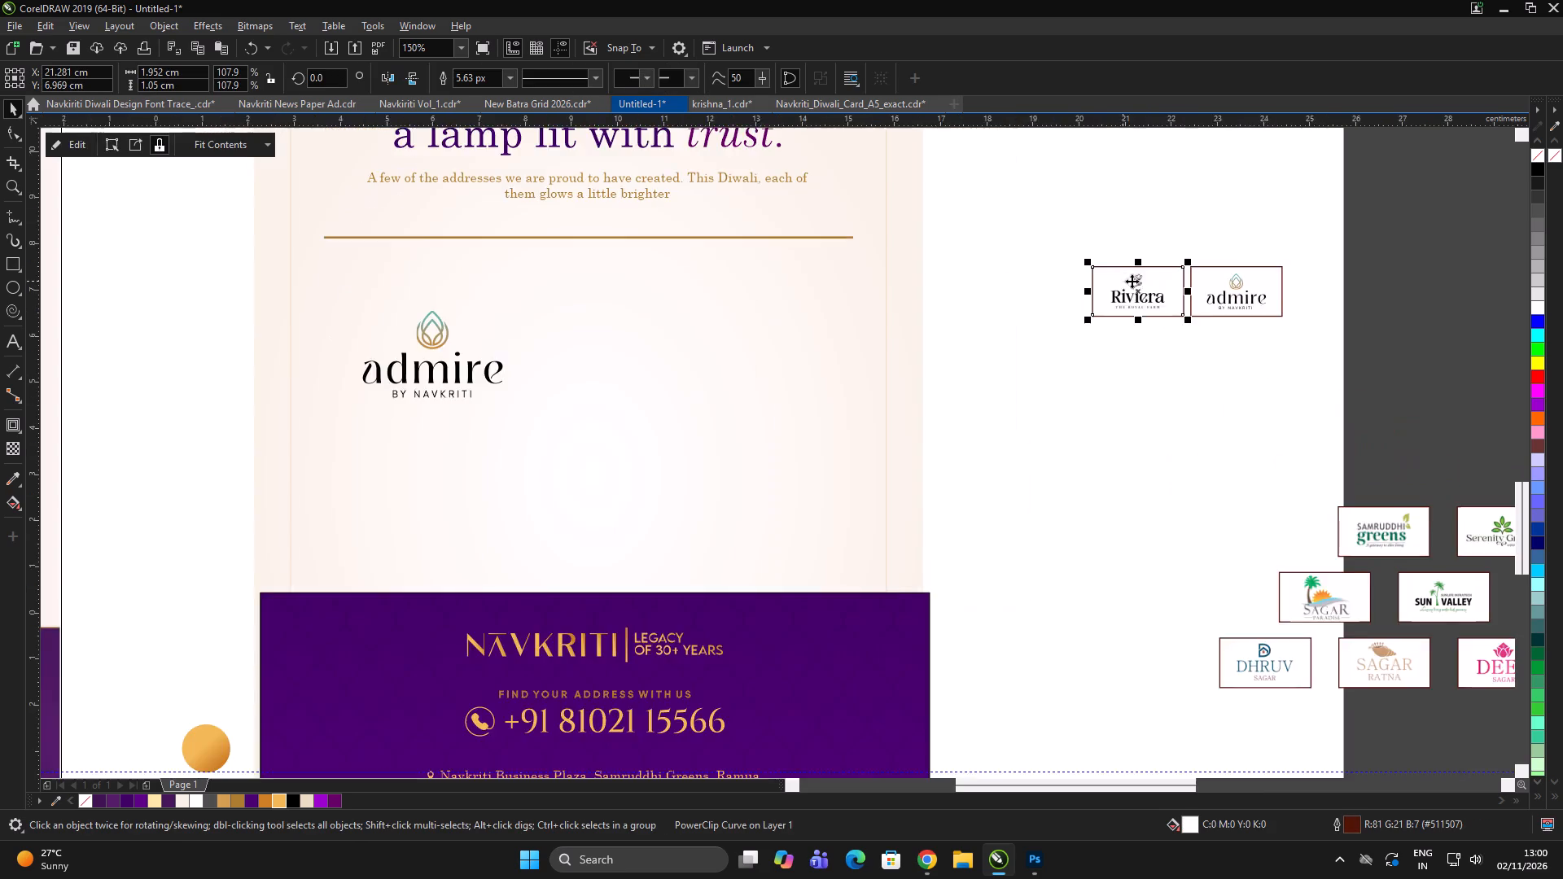
pyautogui.scroll(5, 1145, 286)
pyautogui.scroll(-7, 1091, 302)
pyautogui.hotkey('ctrl', 'u')
pyautogui.keyDown('ctrl'); pyautogui.click(929, 270); pyautogui.keyUp('ctrl')
pyautogui.moveTo(965, 265); pyautogui.dragTo(1032, 348)
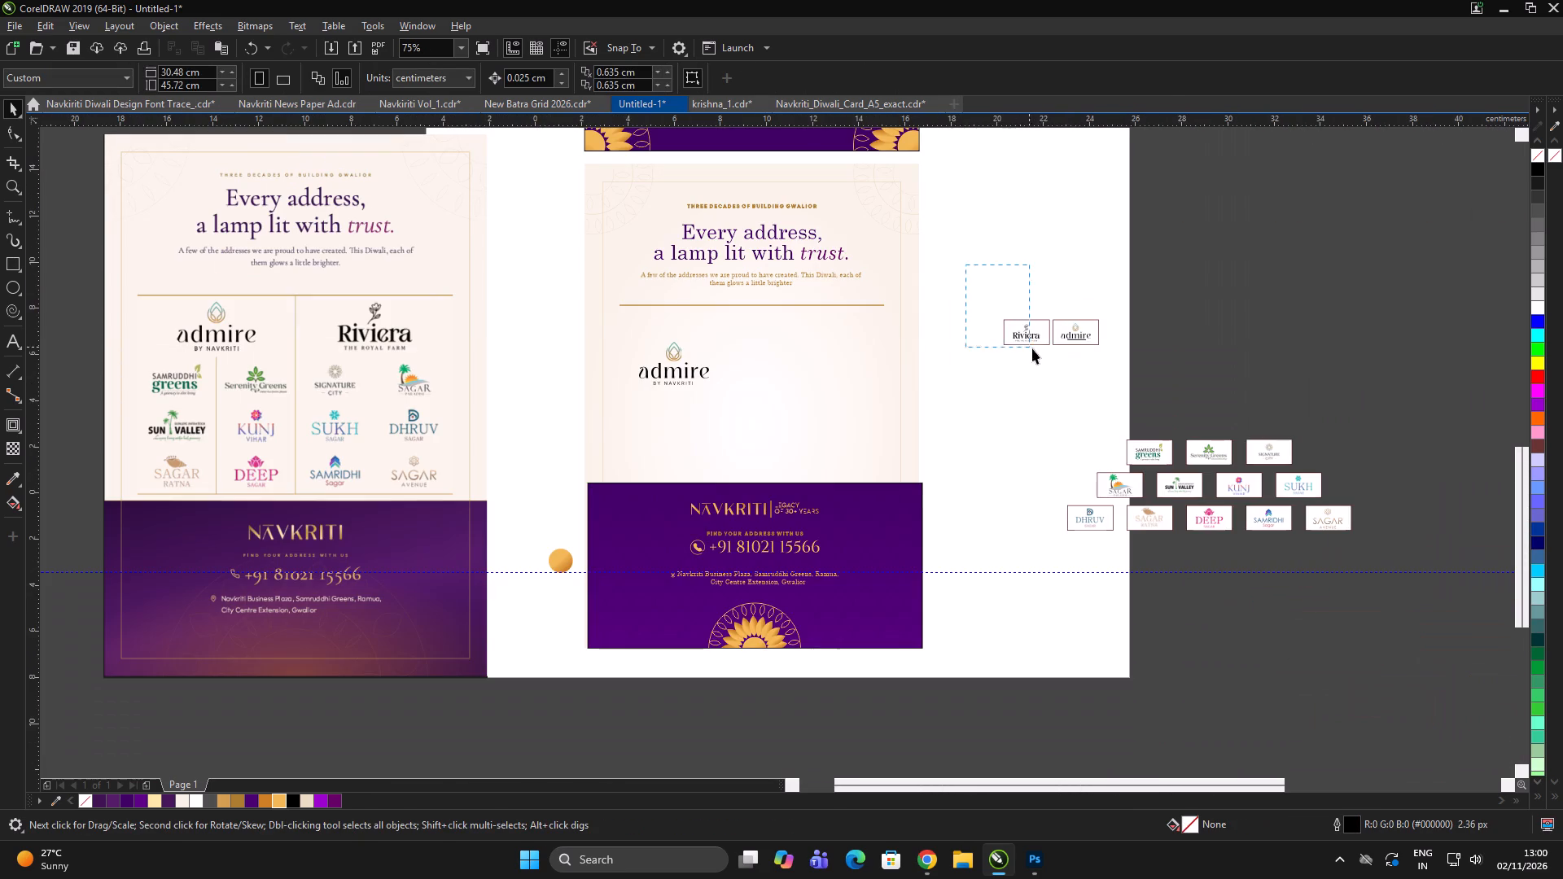
pyautogui.moveTo(1032, 348); pyautogui.dragTo(1049, 356)
pyautogui.click(1023, 332)
pyautogui.scroll(2, 1028, 332)
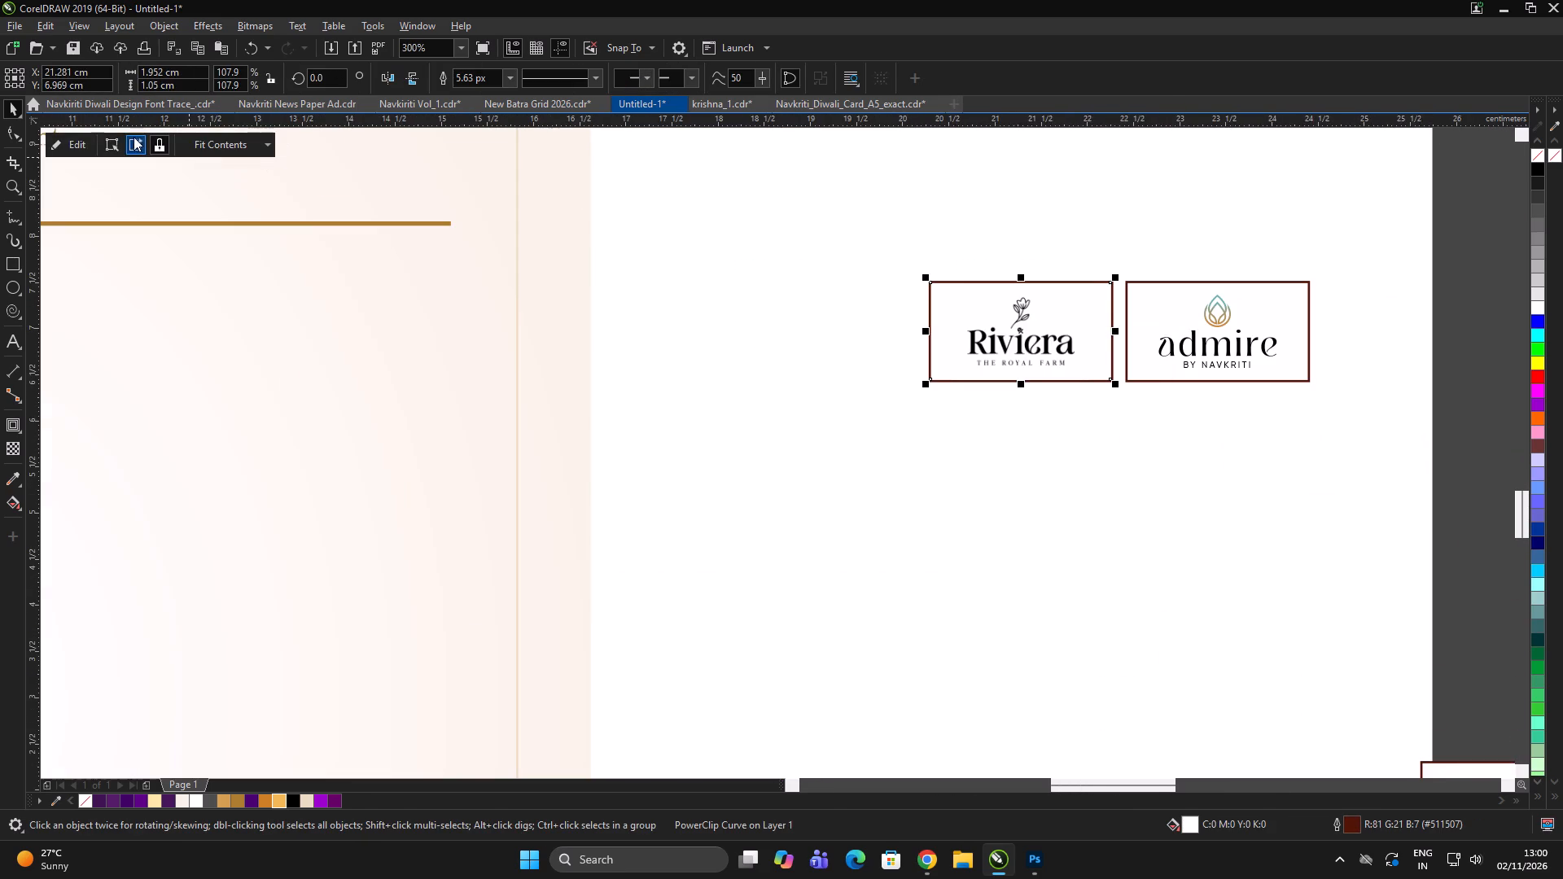
pyautogui.click(134, 137)
pyautogui.click(916, 579)
pyautogui.click(993, 338)
pyautogui.scroll(-1, 1035, 342)
pyautogui.moveTo(1036, 335); pyautogui.dragTo(530, 509)
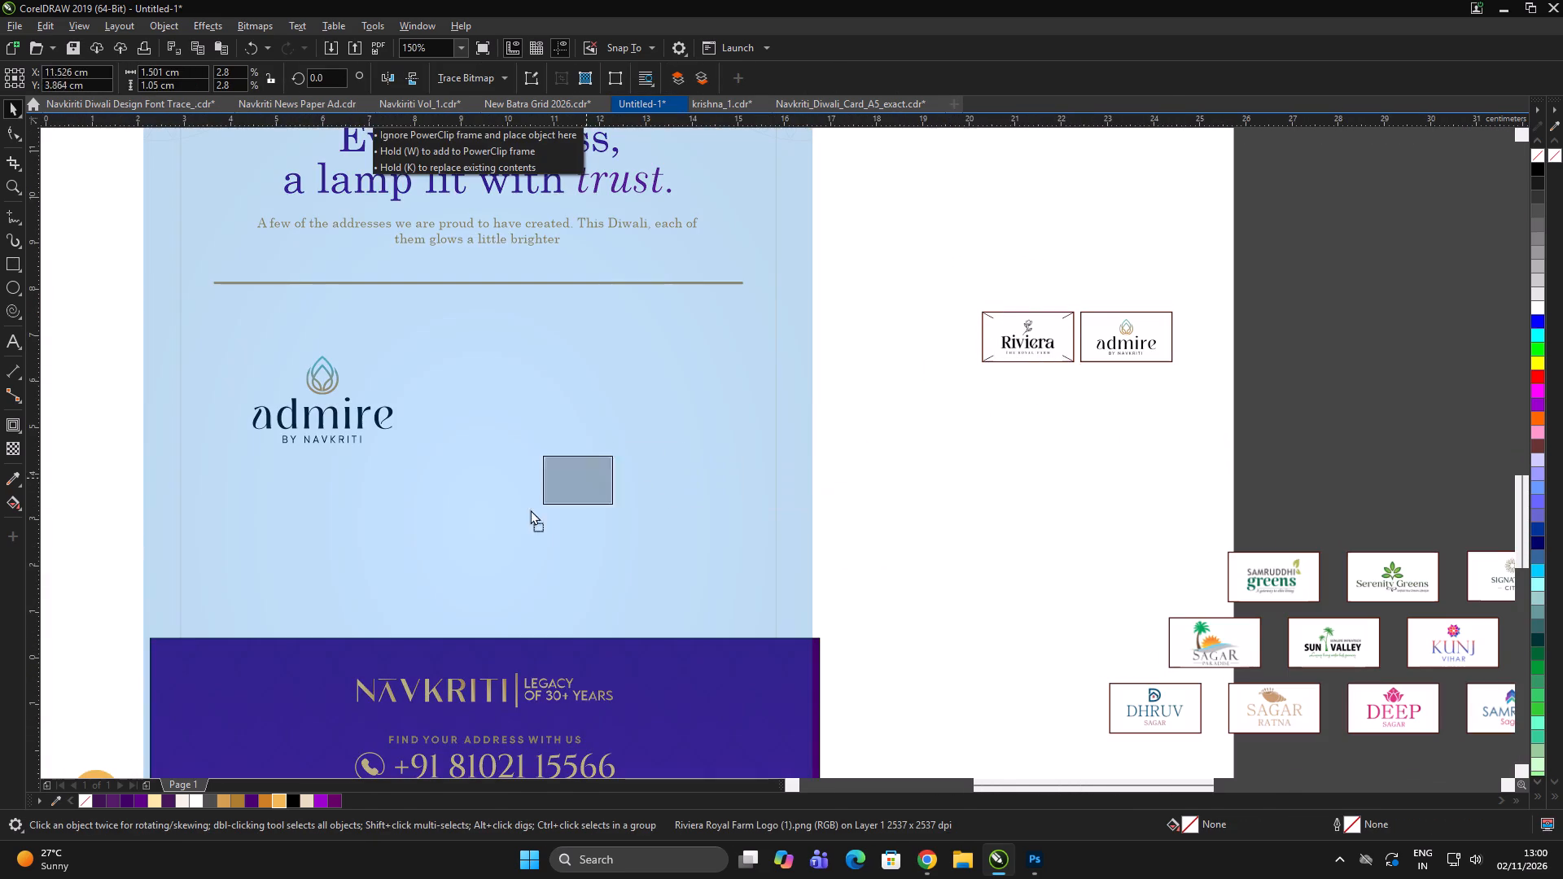
pyautogui.moveTo(530, 509); pyautogui.dragTo(295, 571)
pyautogui.moveTo(299, 571); pyautogui.dragTo(286, 562, button='right')
# Apply a Multiply transparency to the Riviera logo copy on the cream panel.
pyautogui.scroll(-2, 978, 398)
pyautogui.click(1020, 453)
pyautogui.scroll(1, 812, 471)
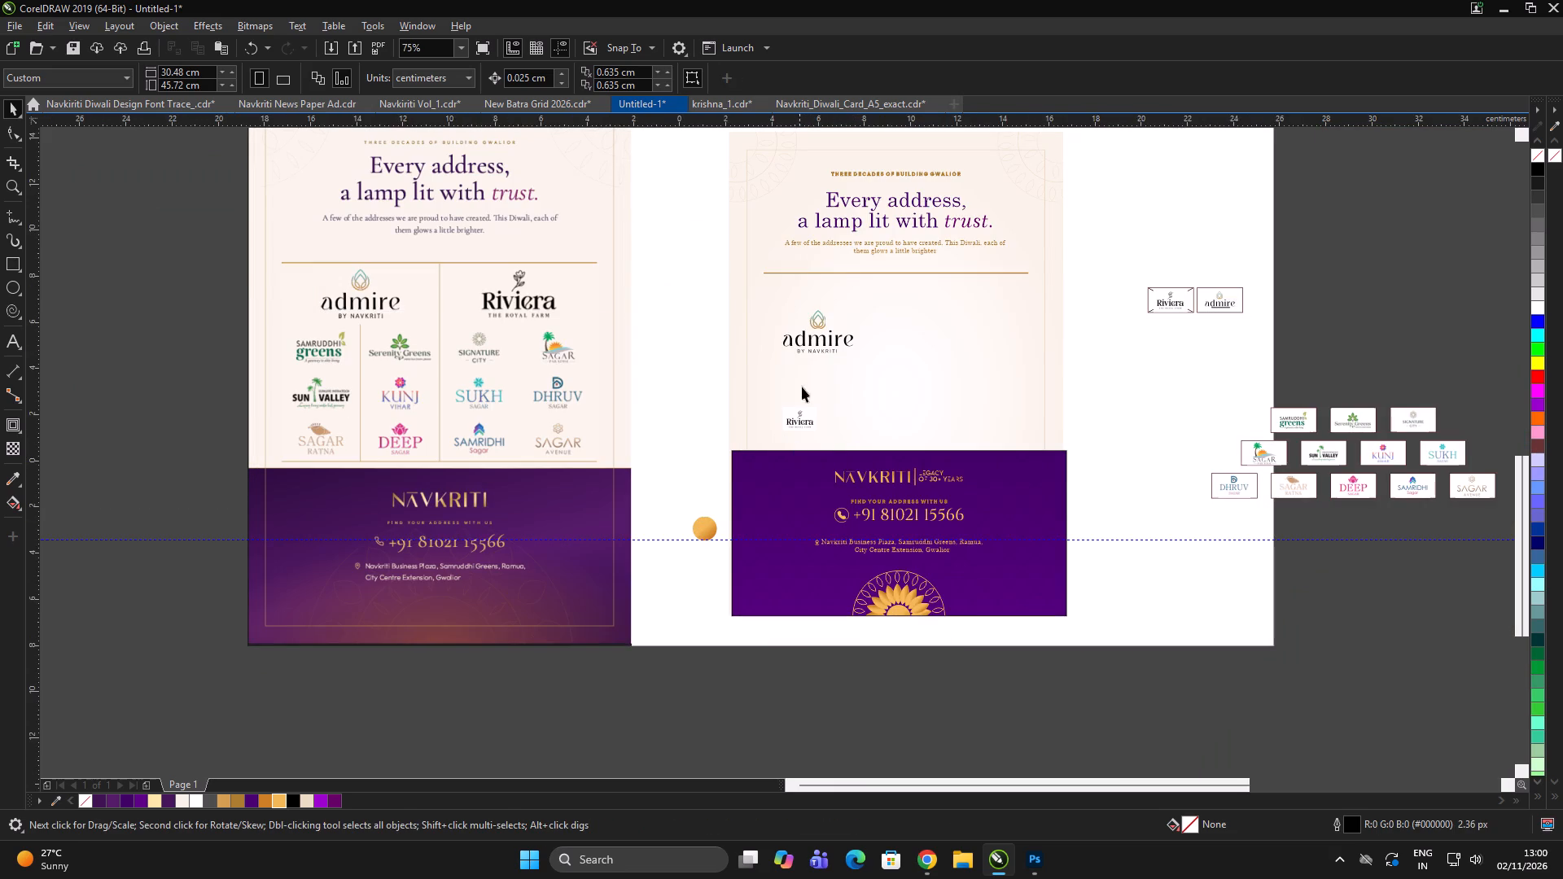
pyautogui.scroll(2, 804, 409)
pyautogui.click(787, 444)
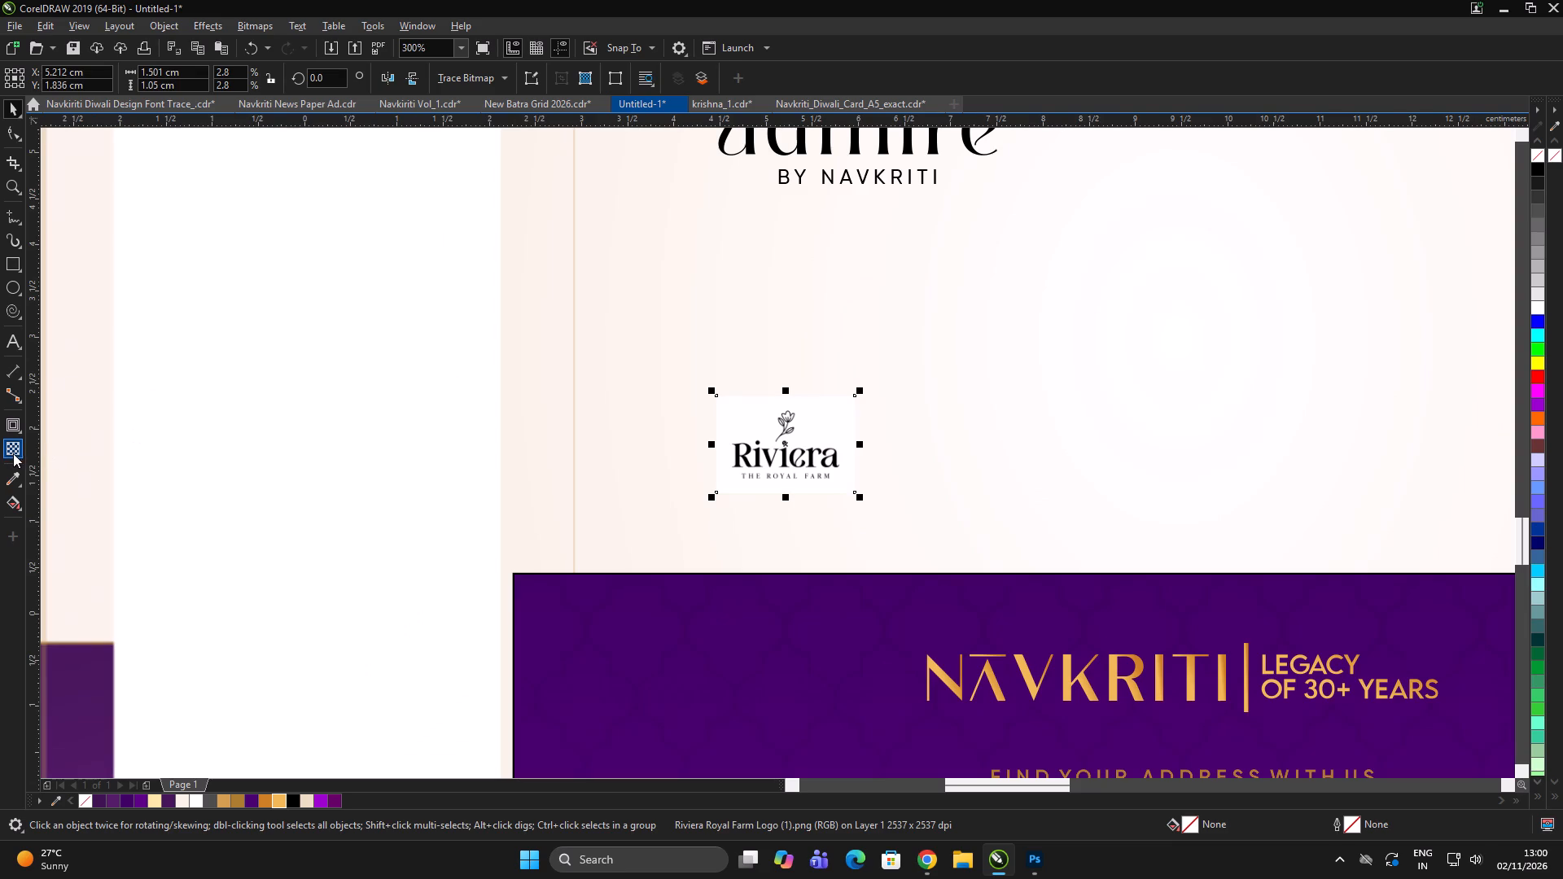
pyautogui.click(13, 453)
pyautogui.click(256, 73)
pyautogui.click(246, 164)
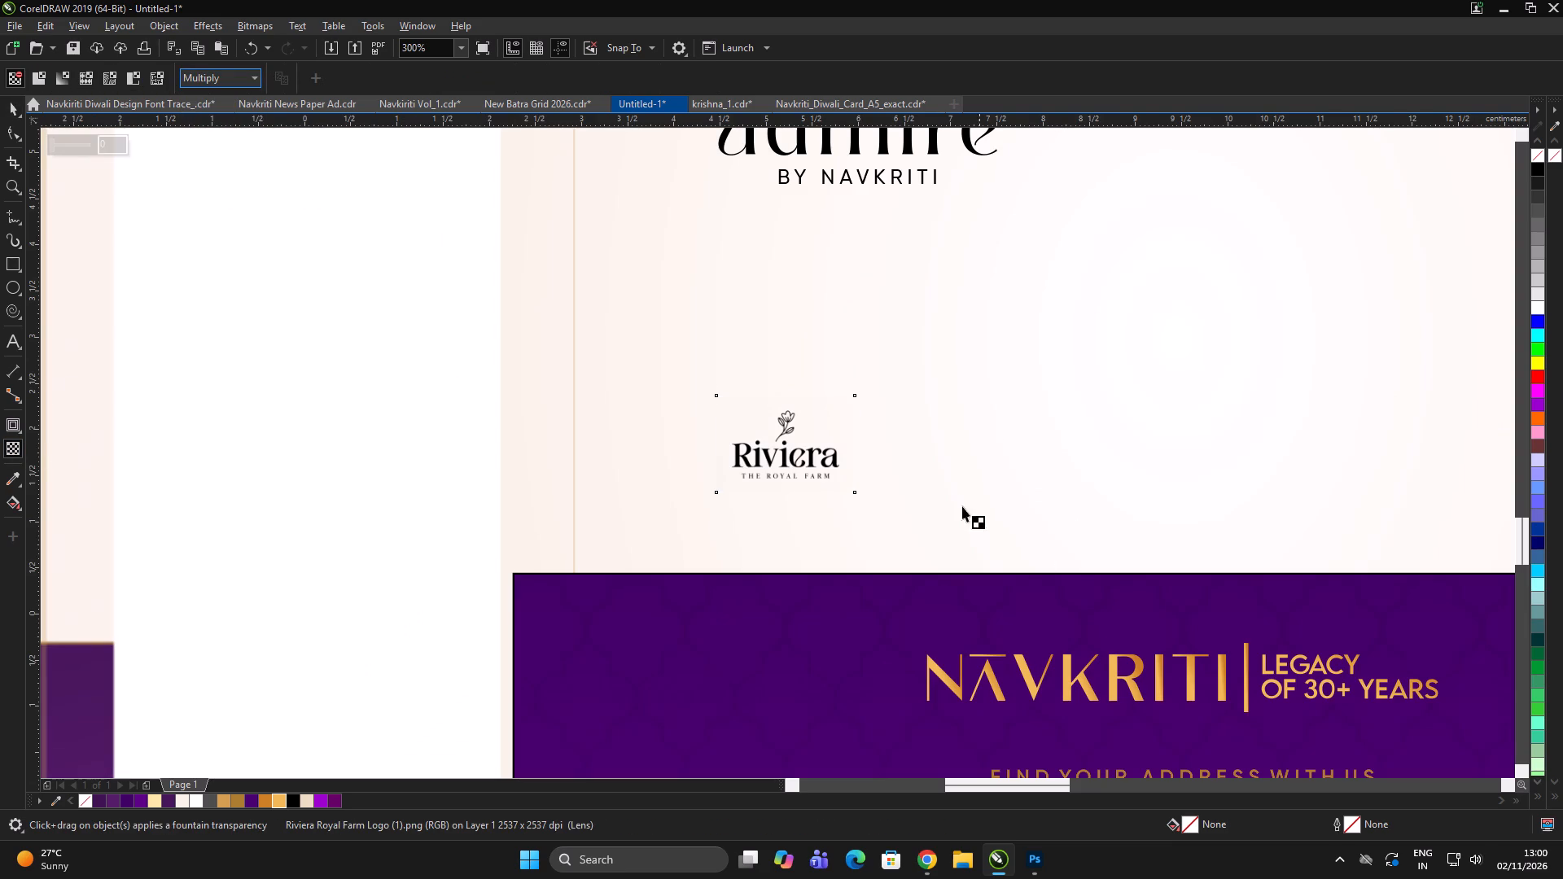
pyautogui.click(21, 116)
pyautogui.click(352, 471)
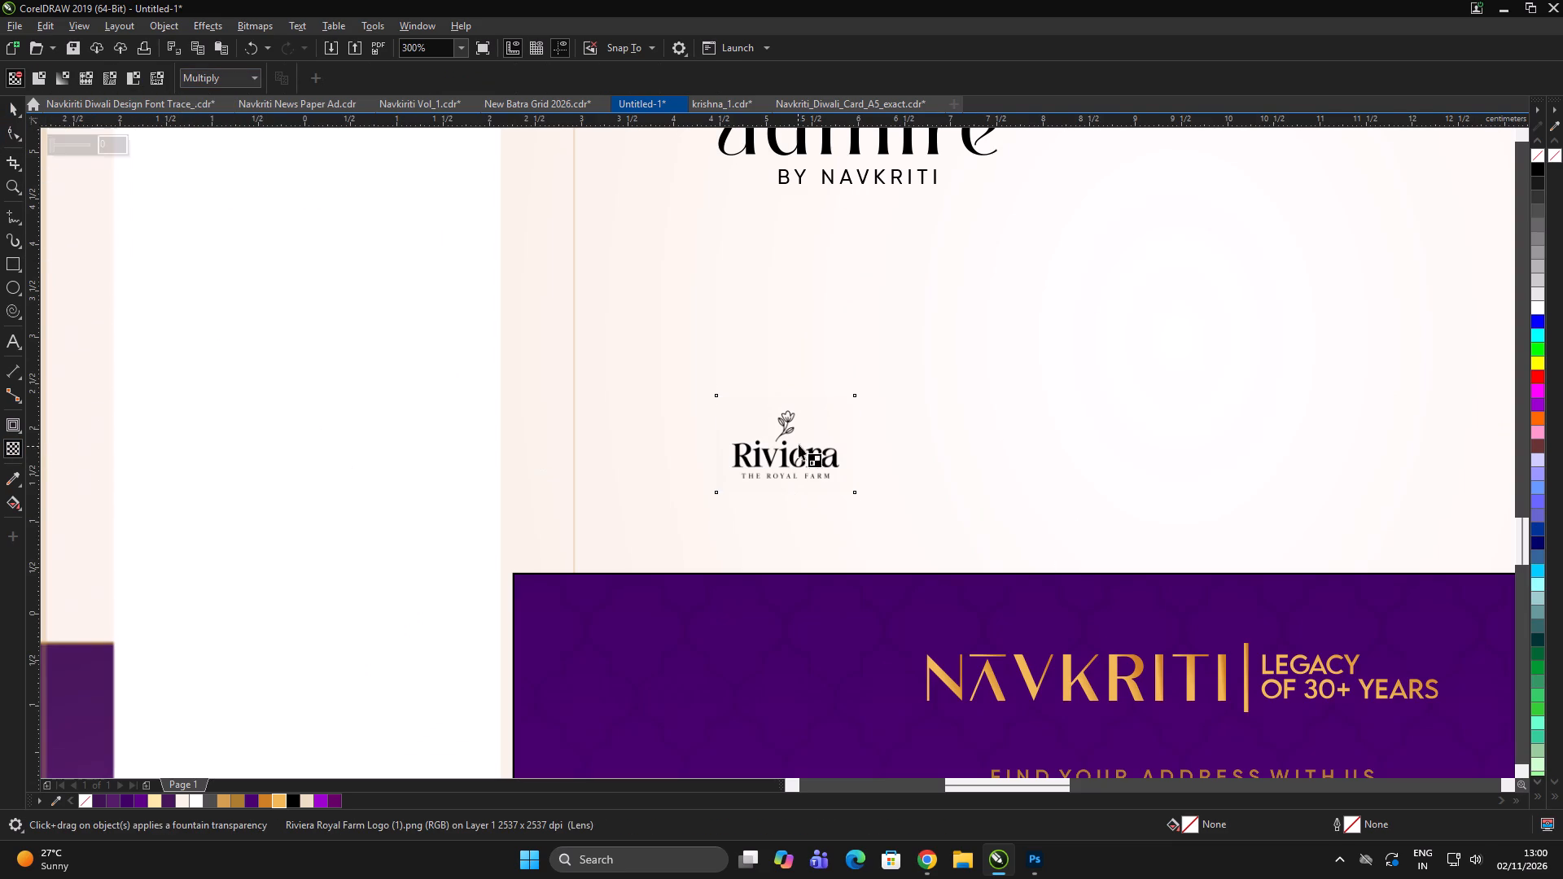
pyautogui.click(799, 444)
pyautogui.press('space')
# Enlarge the Riviera logo image to about 3.95 cm wide and position it centrally beneath the admire logo.
pyautogui.moveTo(863, 391); pyautogui.dragTo(1009, 325)
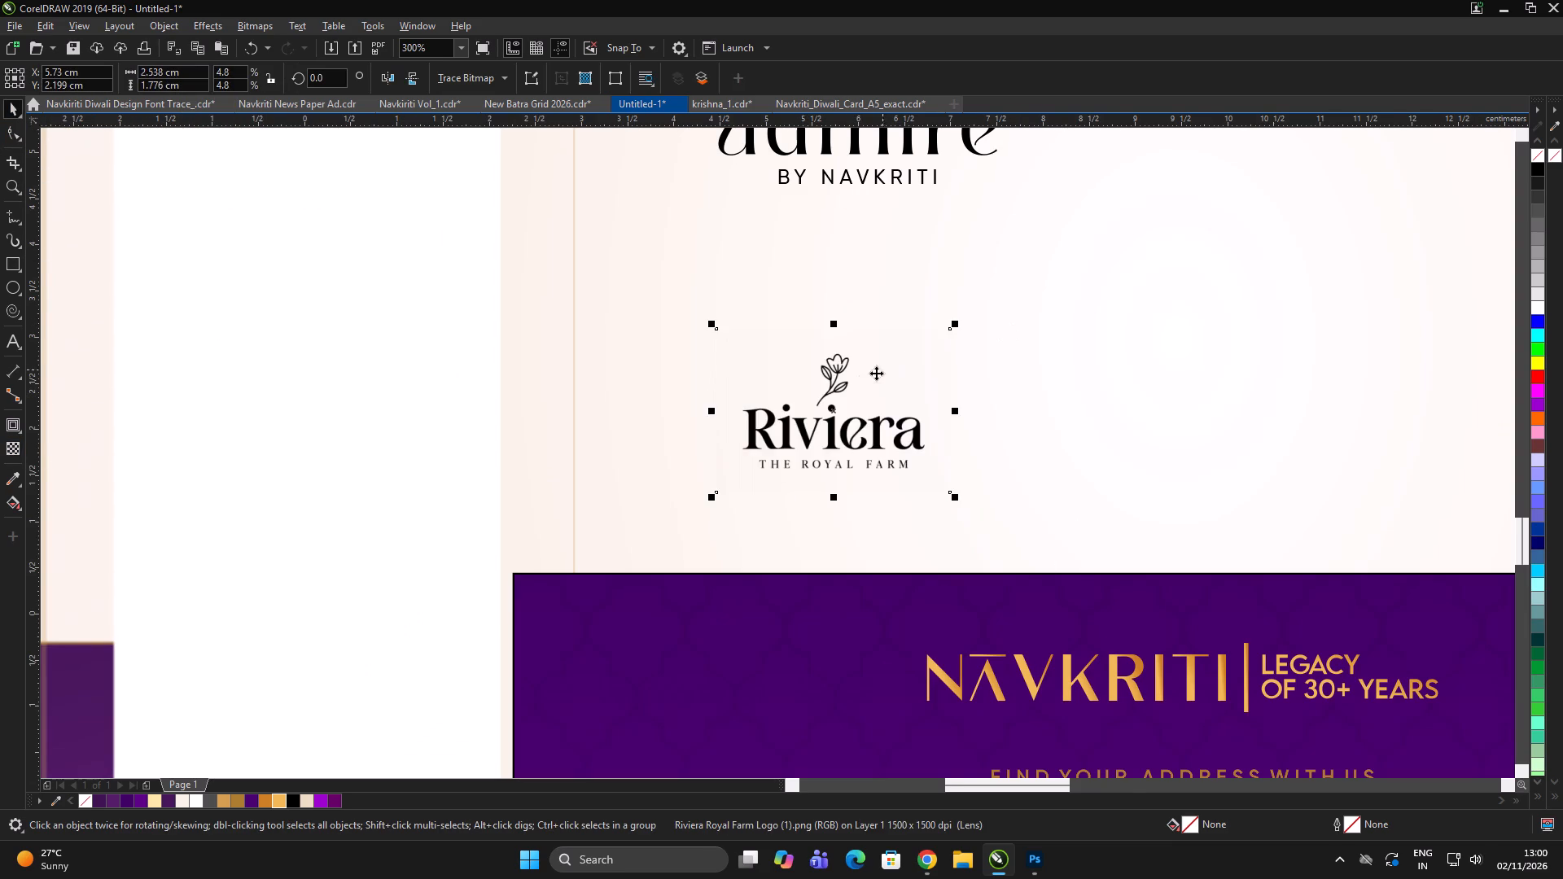
pyautogui.scroll(-1, 791, 389)
pyautogui.scroll(1, 838, 391)
pyautogui.moveTo(908, 495); pyautogui.dragTo(956, 556)
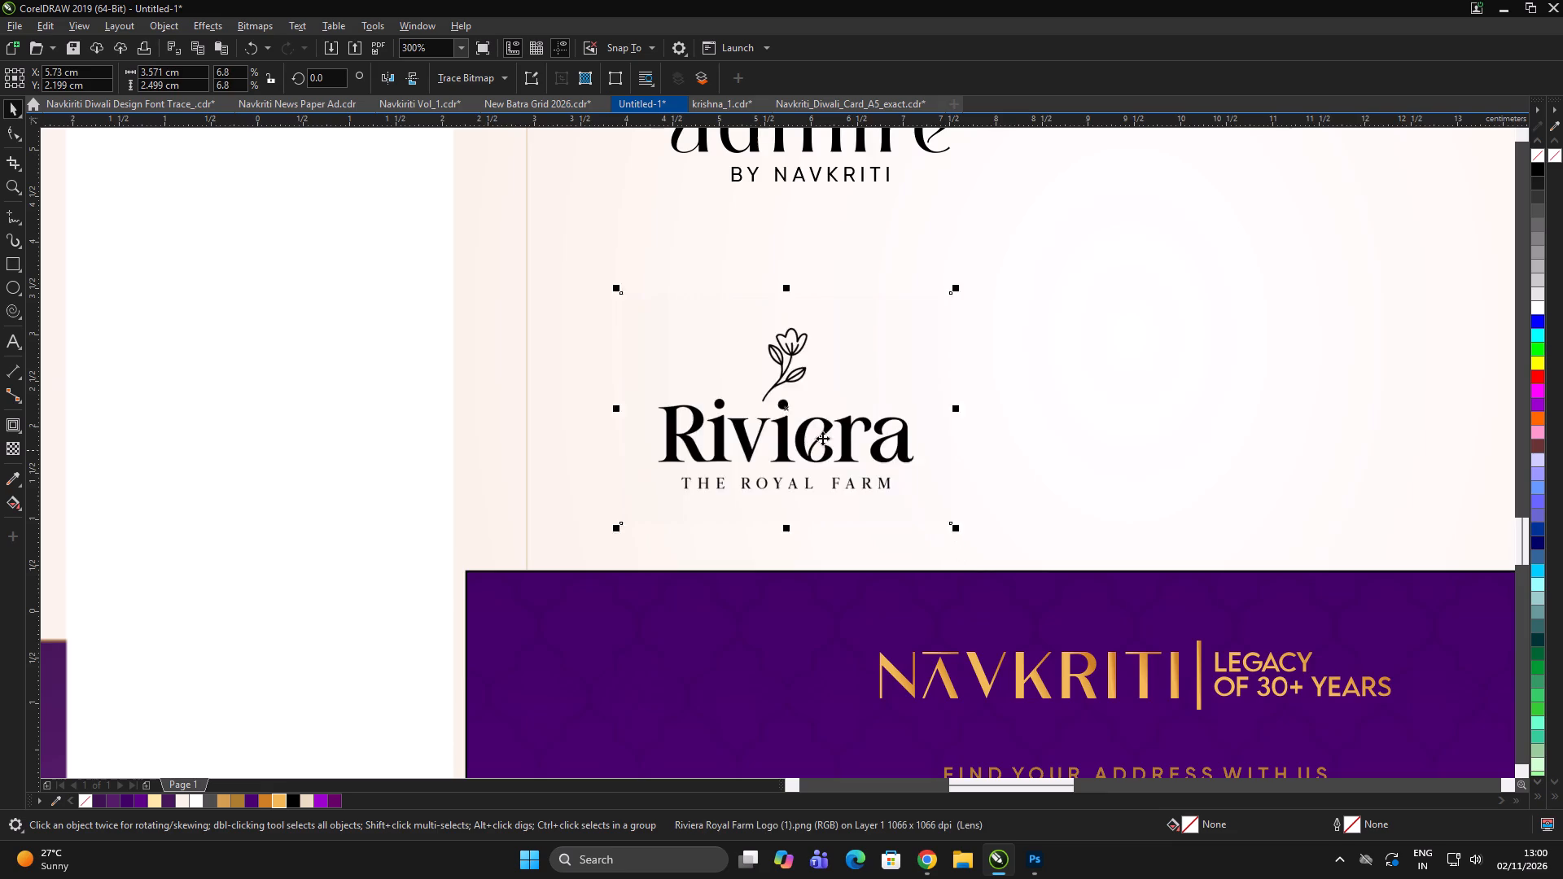
pyautogui.moveTo(822, 437); pyautogui.dragTo(863, 413)
pyautogui.scroll(-2, 794, 375)
pyautogui.scroll(3, 791, 325)
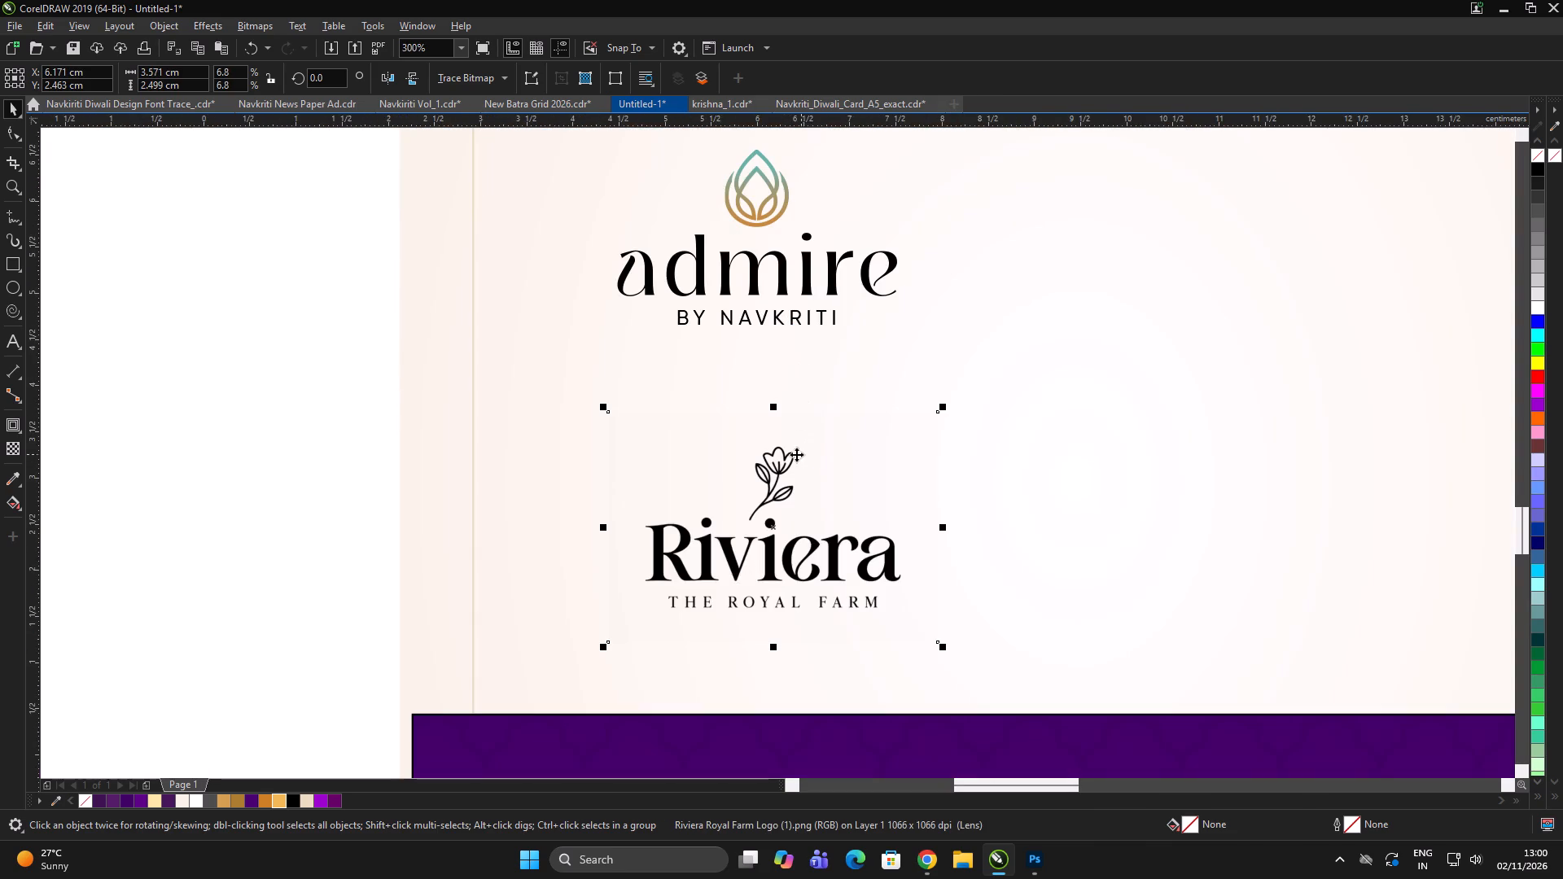
pyautogui.moveTo(788, 455); pyautogui.dragTo(774, 455)
pyautogui.moveTo(935, 405); pyautogui.dragTo(961, 394)
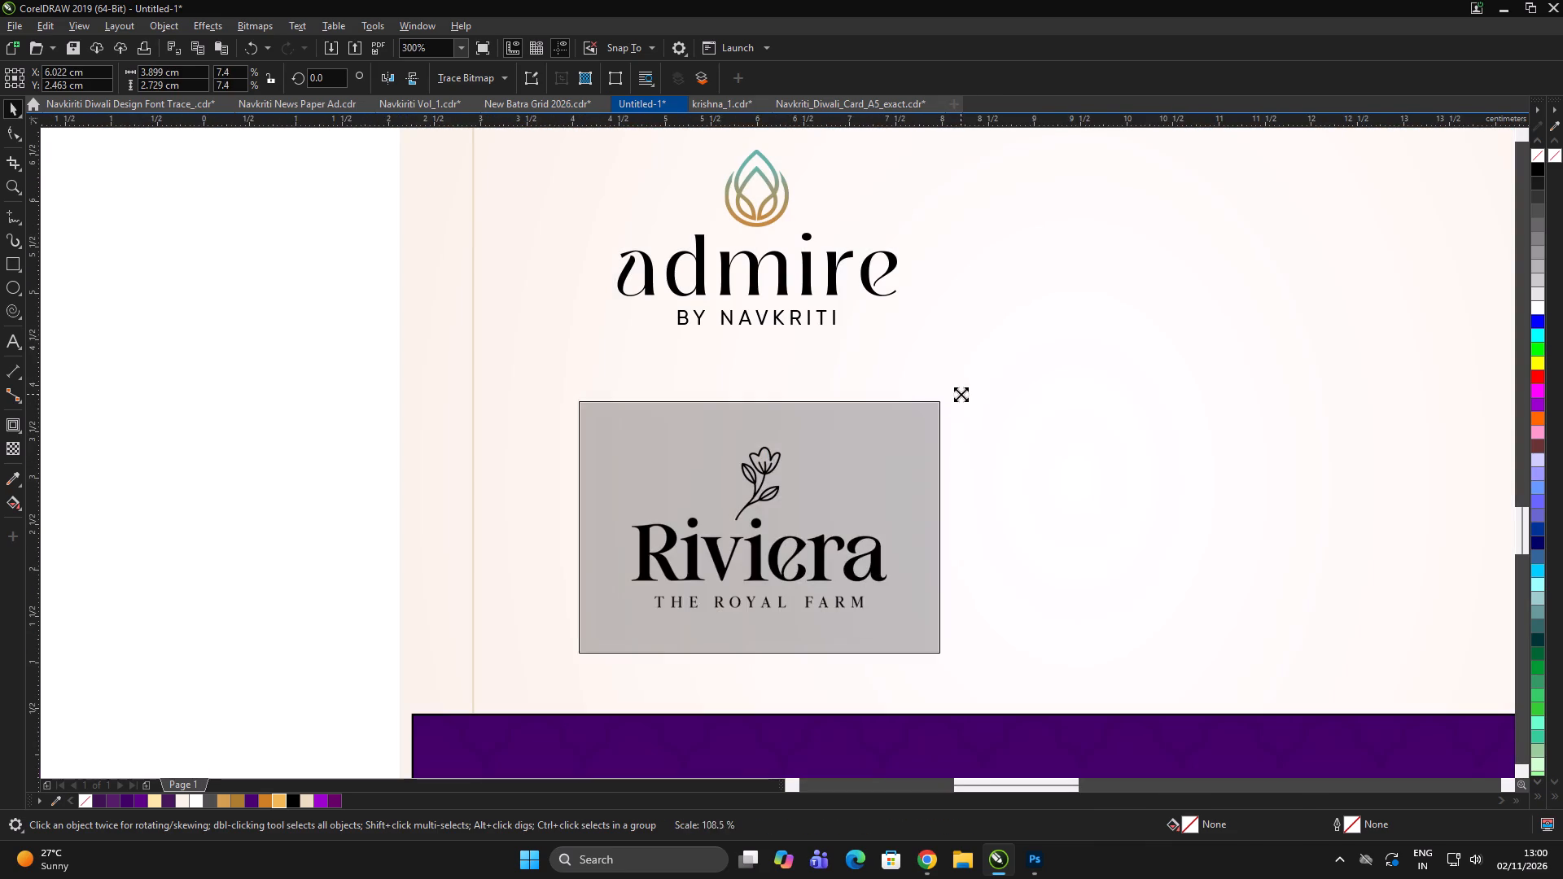
pyautogui.moveTo(961, 394); pyautogui.dragTo(965, 392)
pyautogui.moveTo(847, 536); pyautogui.dragTo(852, 506)
# Select the admire and Riviera logos together, reposition them, and enlarge the pair to about 4.24 × 5.55 cm.
pyautogui.scroll(-1, 799, 461)
pyautogui.click(530, 294)
pyautogui.moveTo(537, 255); pyautogui.dragTo(956, 569)
pyautogui.moveTo(792, 487); pyautogui.dragTo(777, 467)
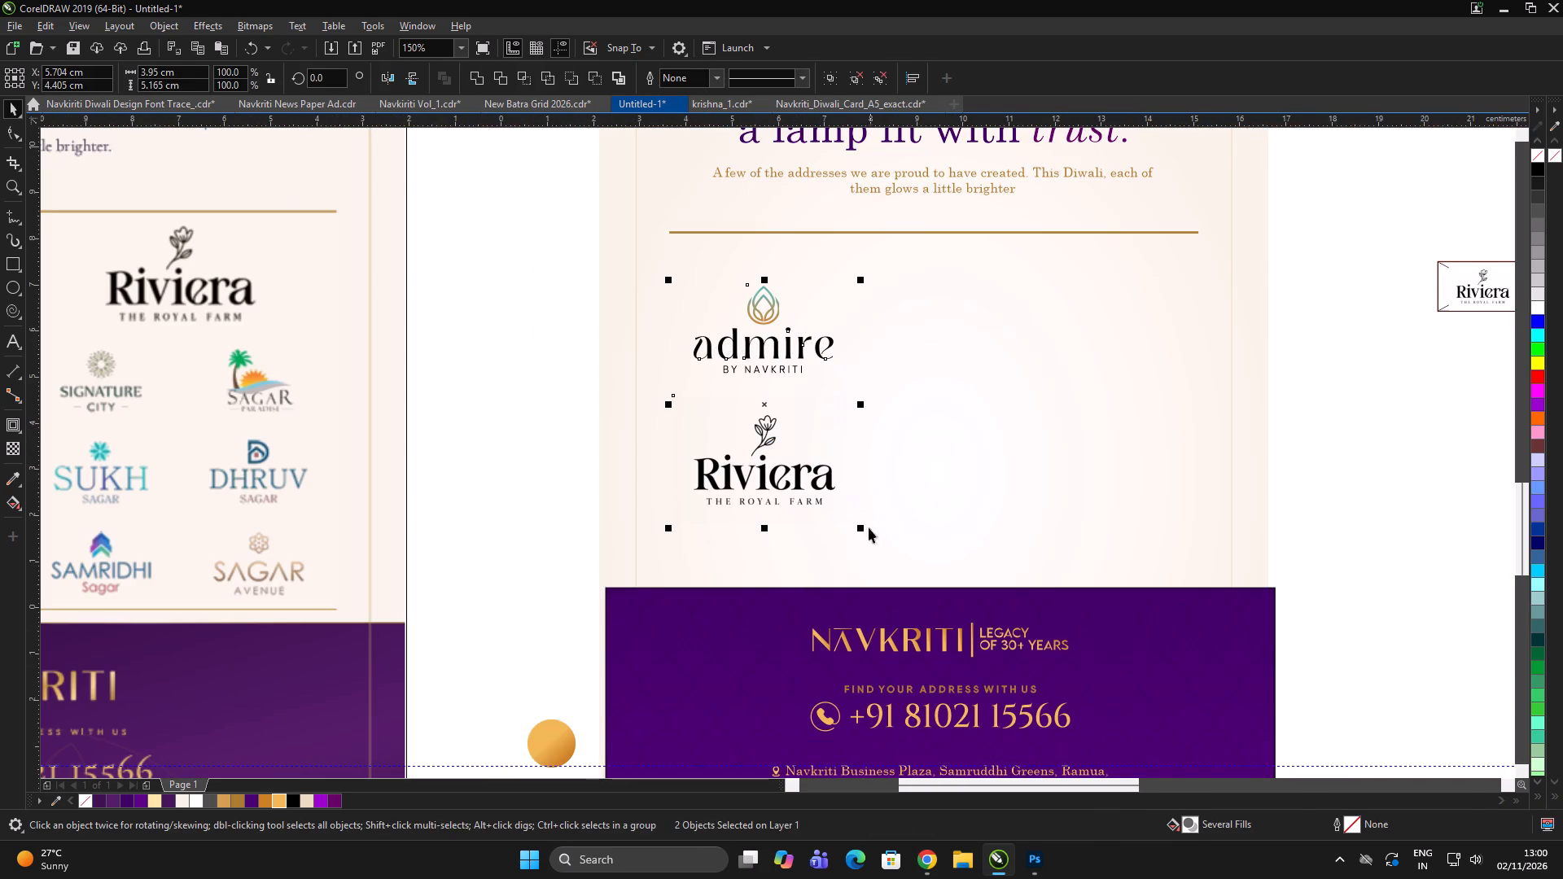
pyautogui.moveTo(864, 531); pyautogui.dragTo(872, 540)
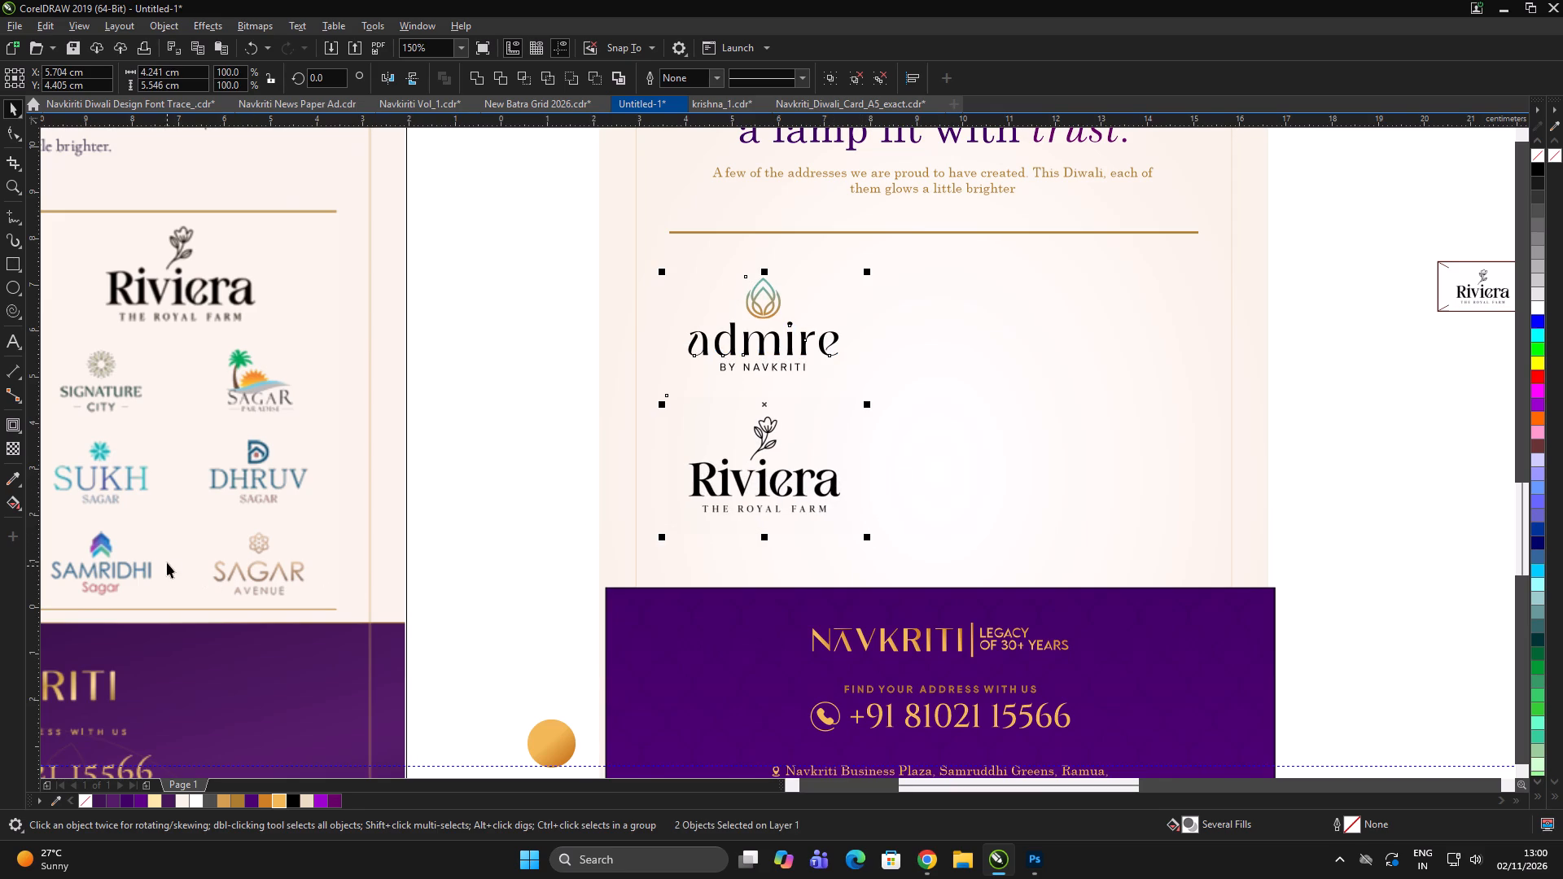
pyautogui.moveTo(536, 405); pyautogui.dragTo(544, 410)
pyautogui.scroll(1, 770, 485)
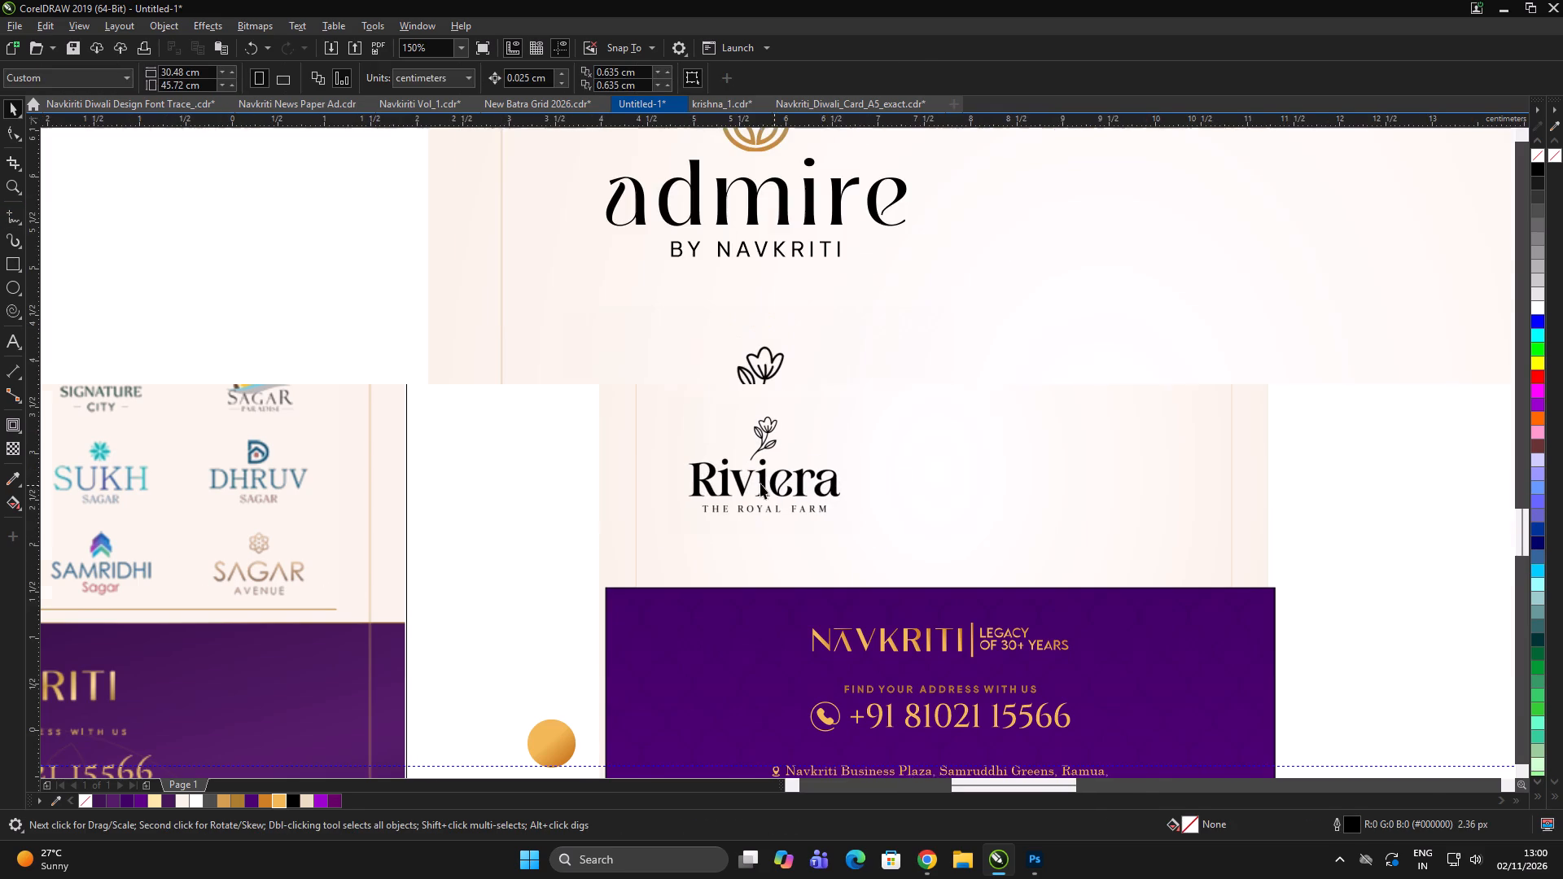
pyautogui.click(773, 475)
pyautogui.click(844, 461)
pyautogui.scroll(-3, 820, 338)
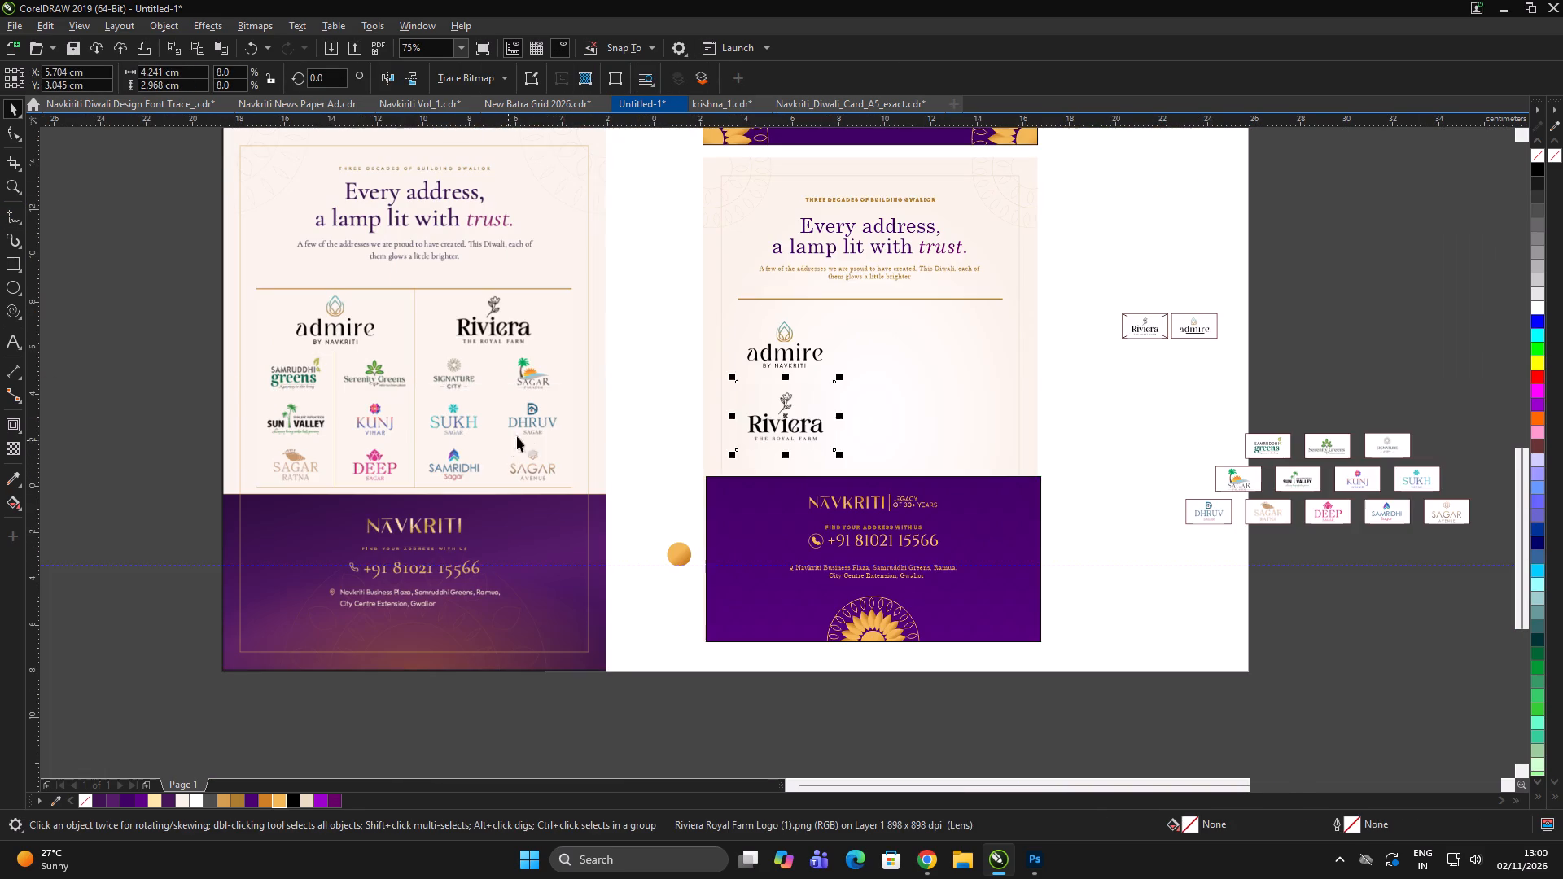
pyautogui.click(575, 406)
# Copy the gold divider between the admire and Riviera logos, shorten it to about 3.56 cm, and centre it over Riviera.
pyautogui.click(849, 300)
pyautogui.moveTo(860, 300); pyautogui.dragTo(860, 386)
pyautogui.keyDown('shift'); pyautogui.rightClick(860, 386); pyautogui.keyUp('shift')
pyautogui.scroll(1, 998, 378)
pyautogui.moveTo(1011, 391); pyautogui.dragTo(721, 418)
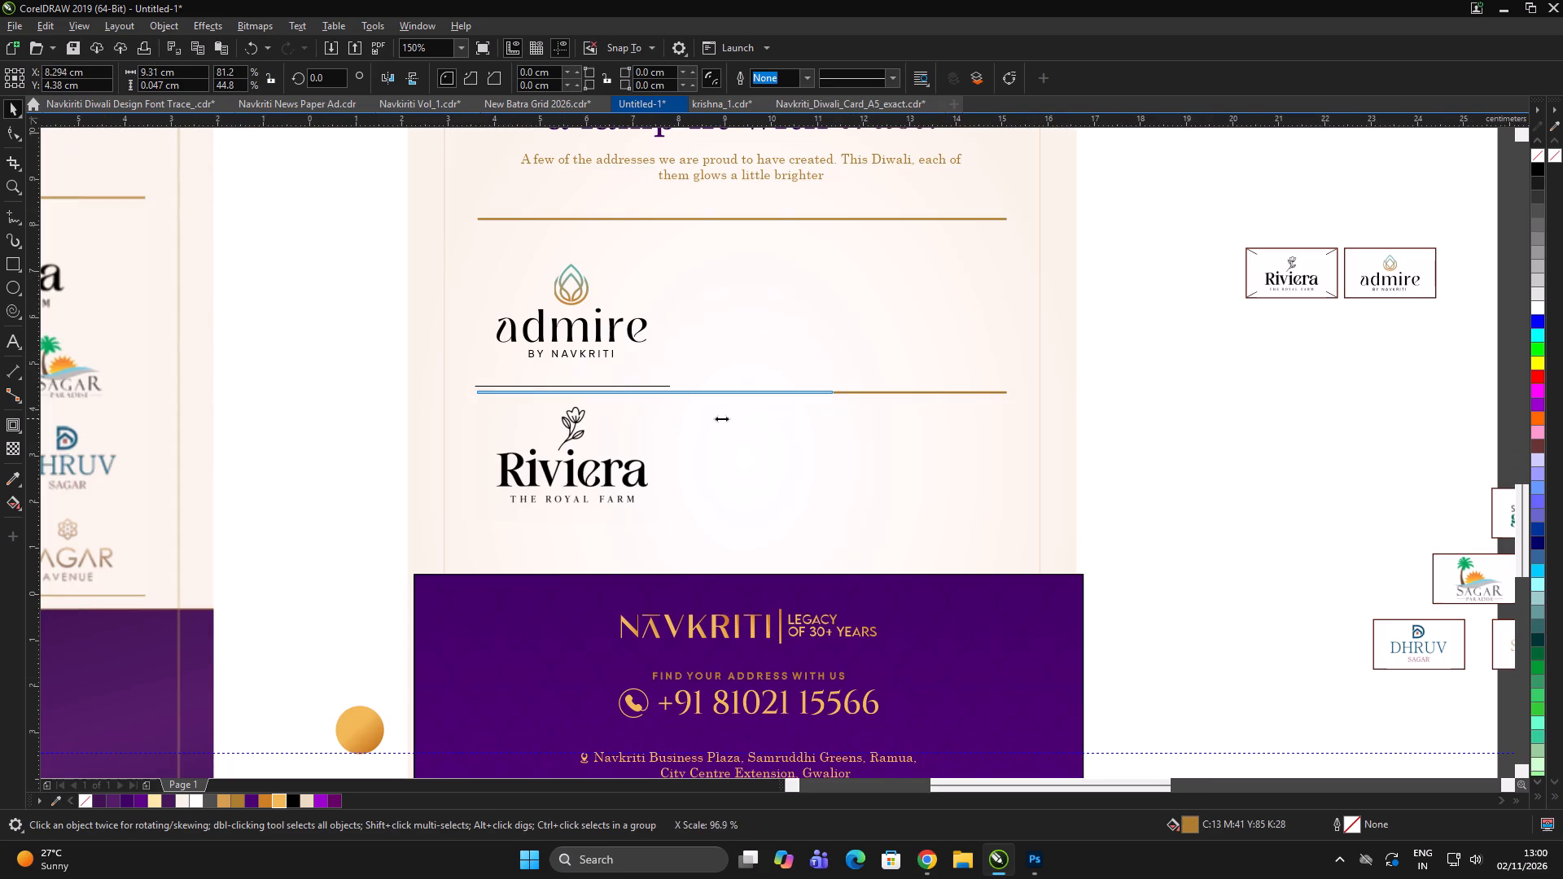
pyautogui.moveTo(721, 418); pyautogui.dragTo(646, 420)
pyautogui.keyDown('shift'); pyautogui.click(593, 481); pyautogui.keyUp('shift')
pyautogui.press('c')
pyautogui.doubleClick(1199, 425)
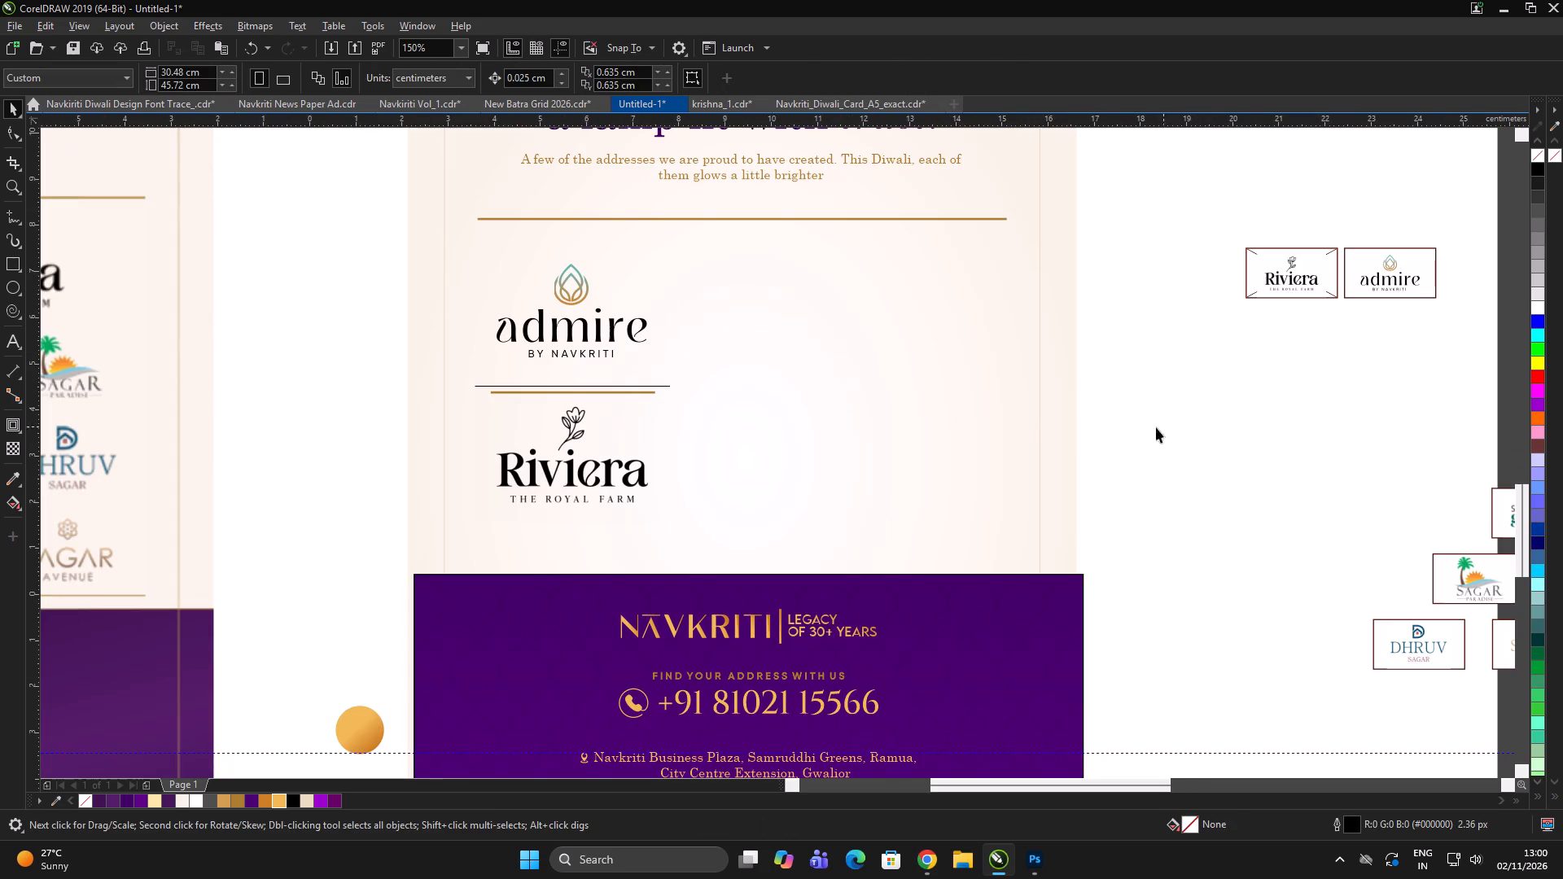
pyautogui.doubleClick(1224, 417)
# Recolour the short divider between the logos with the pale beige #EADBC0 sampled from the thin vertical border line.
pyautogui.moveTo(1171, 363); pyautogui.dragTo(308, 418)
pyautogui.scroll(2, 481, 406)
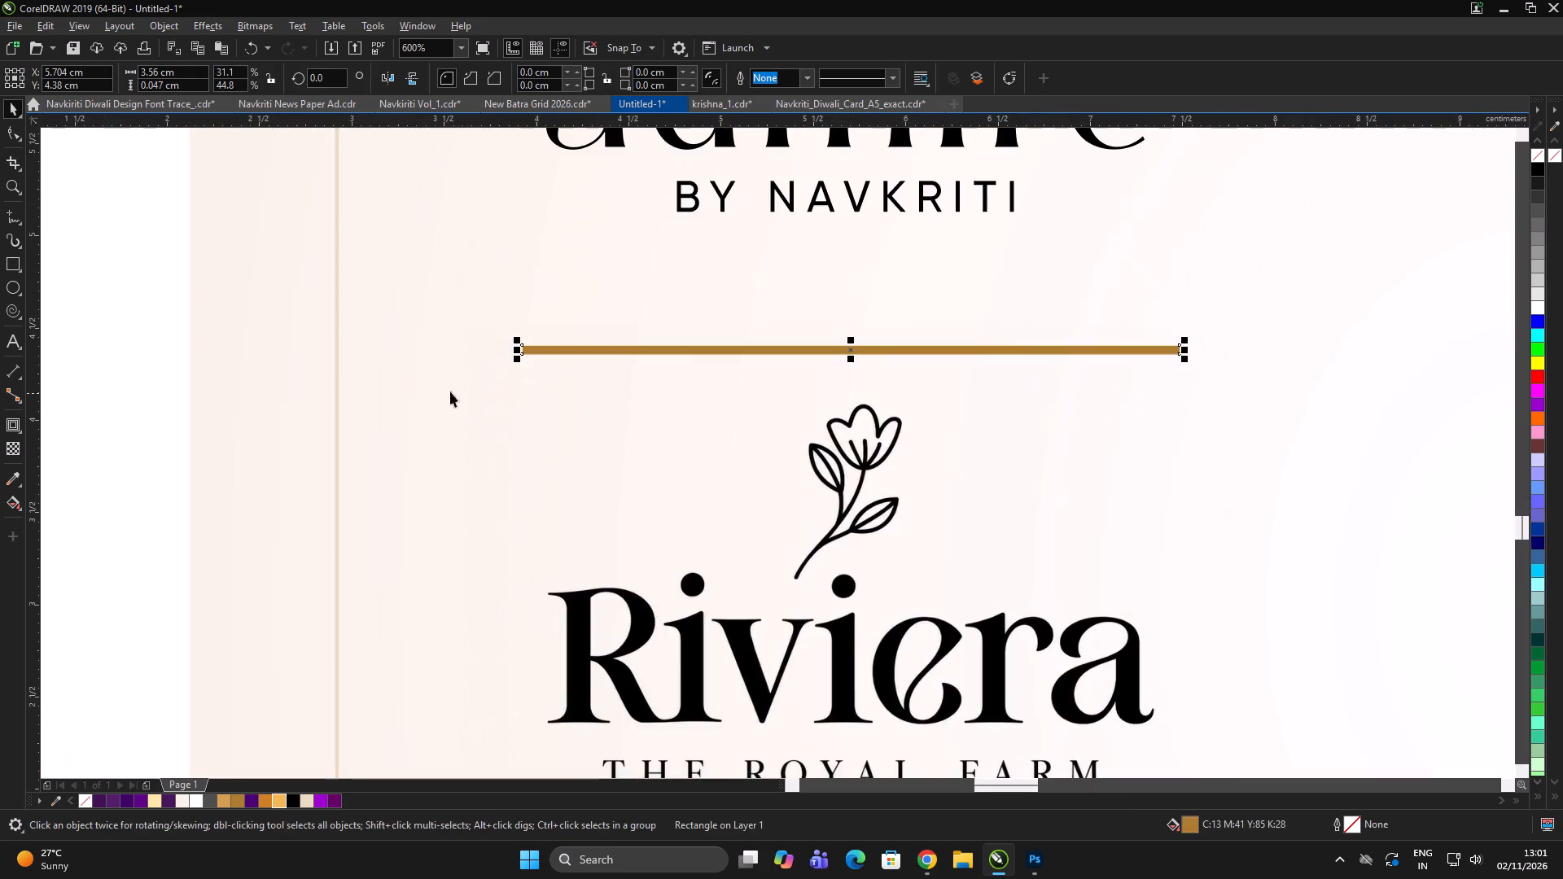
pyautogui.scroll(1, 334, 356)
pyautogui.click(13, 468)
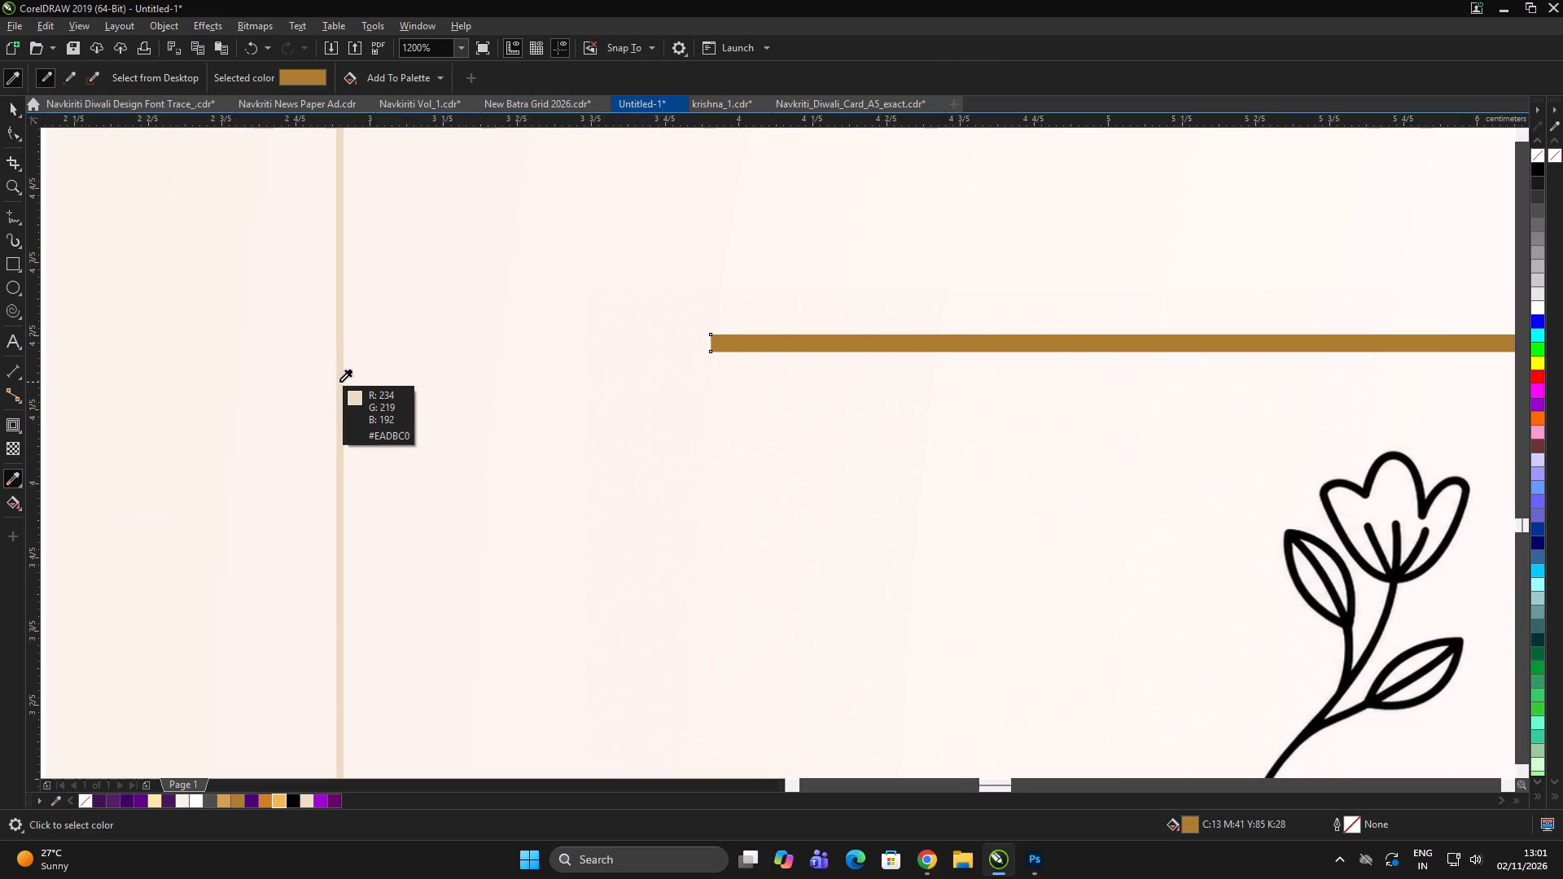
pyautogui.click(339, 382)
pyautogui.scroll(1, 735, 358)
pyautogui.click(745, 323)
pyautogui.scroll(-4, 408, 351)
pyautogui.press('space')
# Thin the beige divider between the two logos to about 0.023 cm.
pyautogui.scroll(4, 735, 352)
pyautogui.moveTo(683, 400); pyautogui.dragTo(689, 382)
pyautogui.scroll(-8, 680, 393)
pyautogui.scroll(-1, 569, 390)
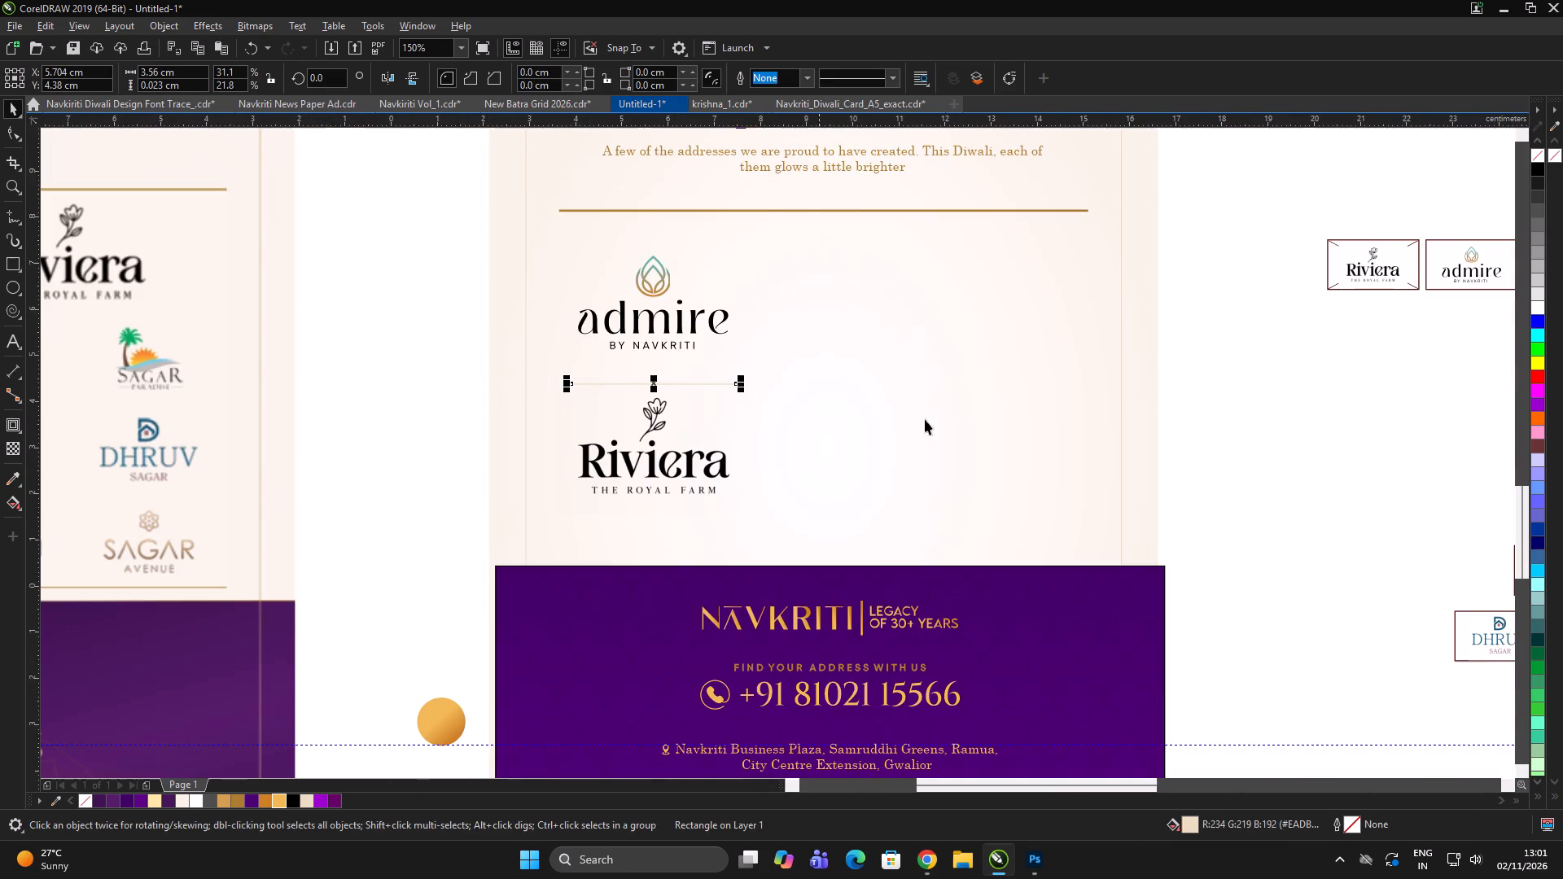
pyautogui.tripleClick(1280, 362)
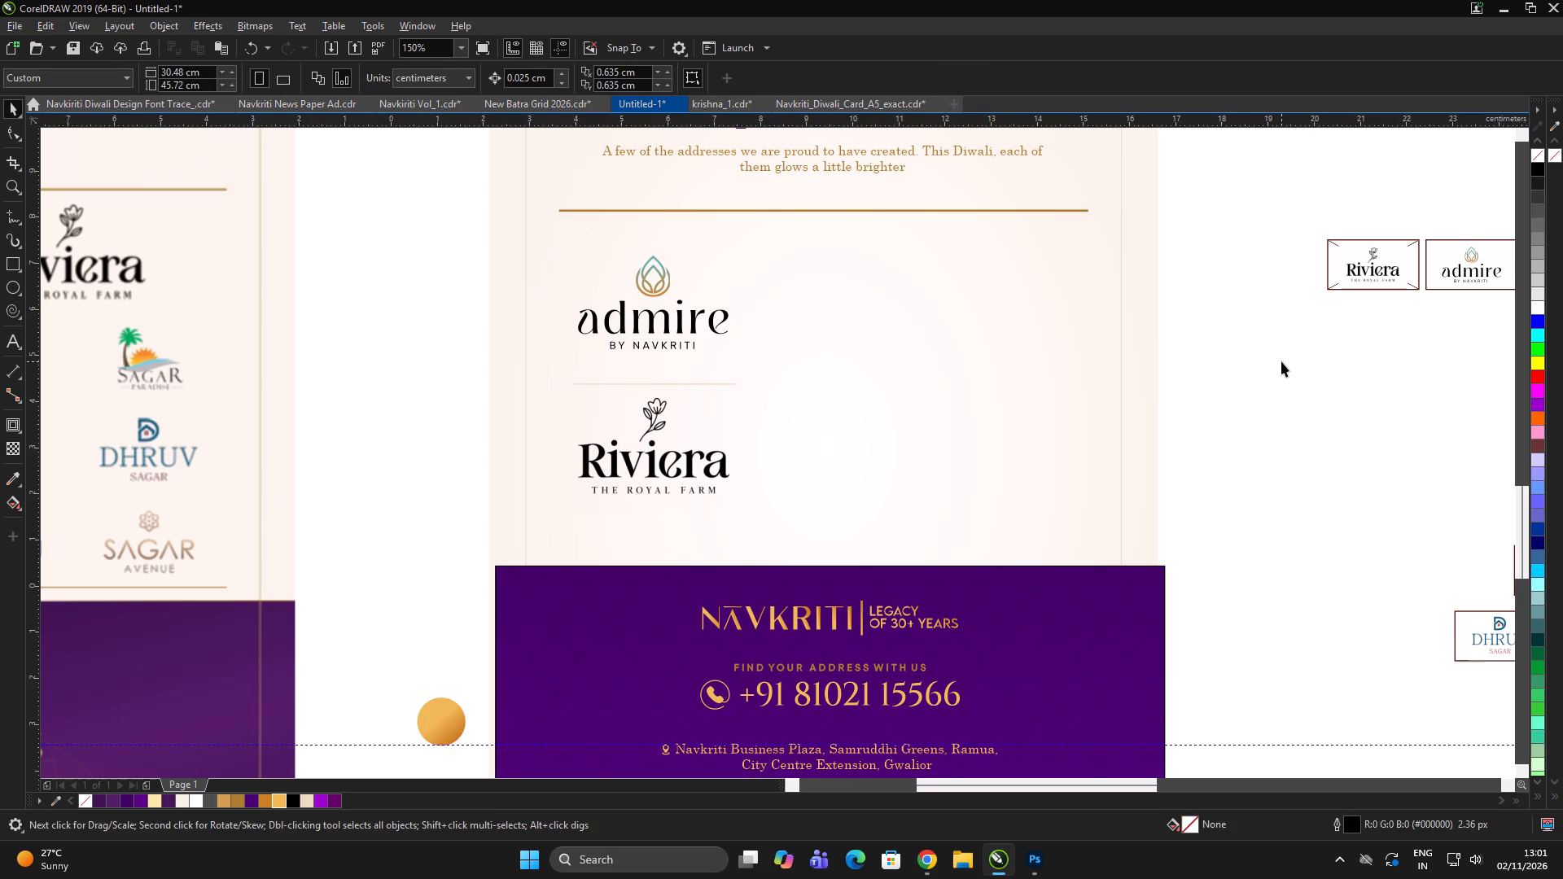
pyautogui.click(1284, 359)
# Duplicate the beige divider line and rotate the copy 90 degrees.
pyautogui.scroll(-2, 680, 358)
pyautogui.scroll(1, 764, 359)
pyautogui.doubleClick(944, 390)
pyautogui.scroll(2, 659, 380)
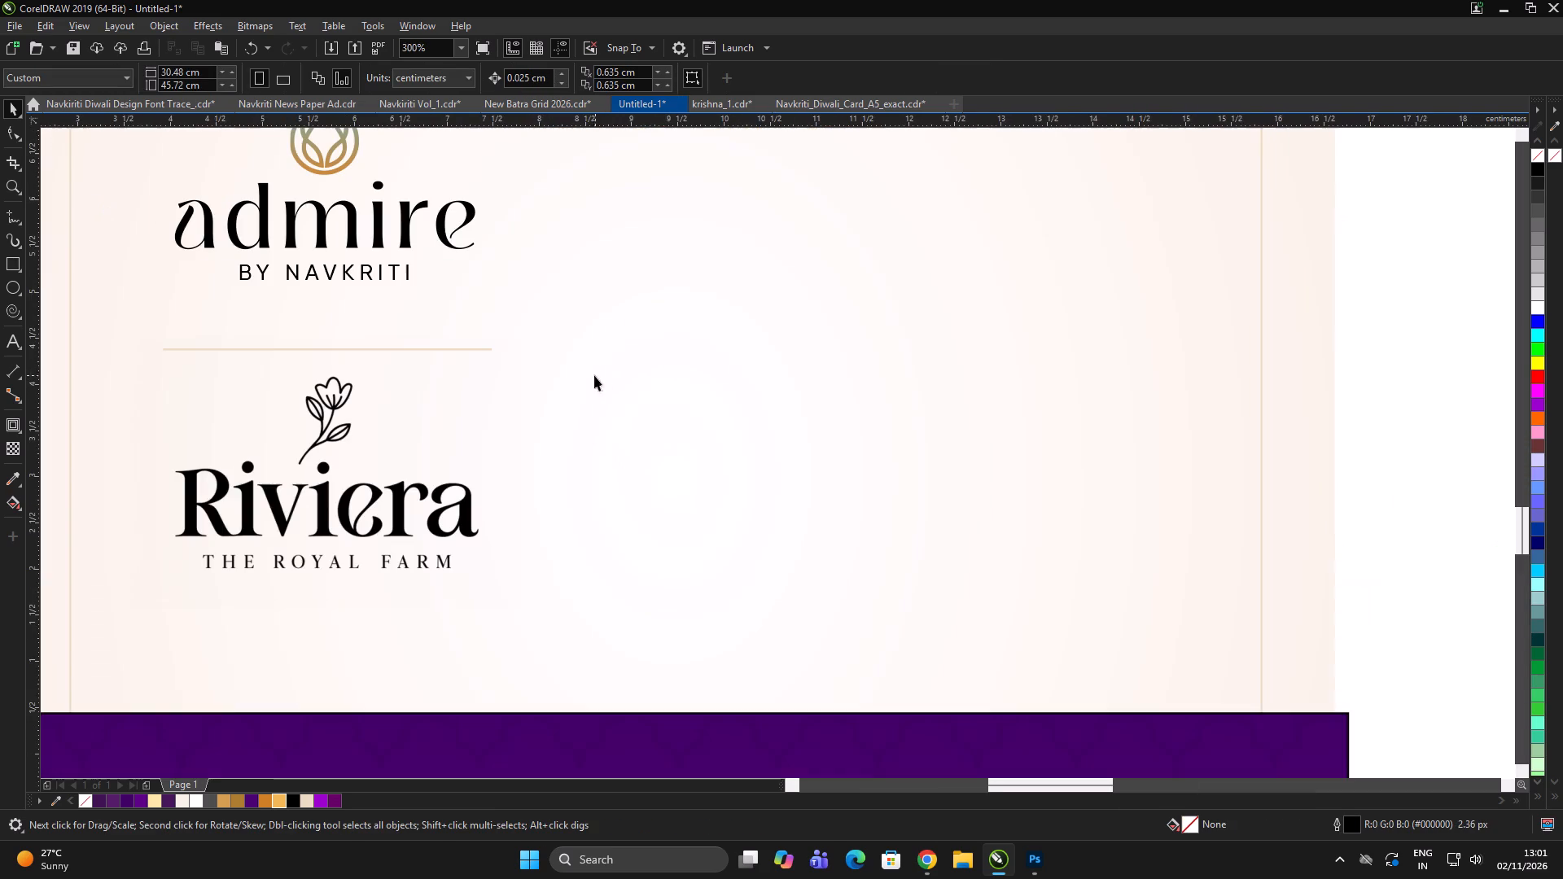
pyautogui.moveTo(482, 348); pyautogui.dragTo(546, 348)
pyautogui.keyDown('shift'); pyautogui.rightClick(546, 348); pyautogui.keyUp('shift')
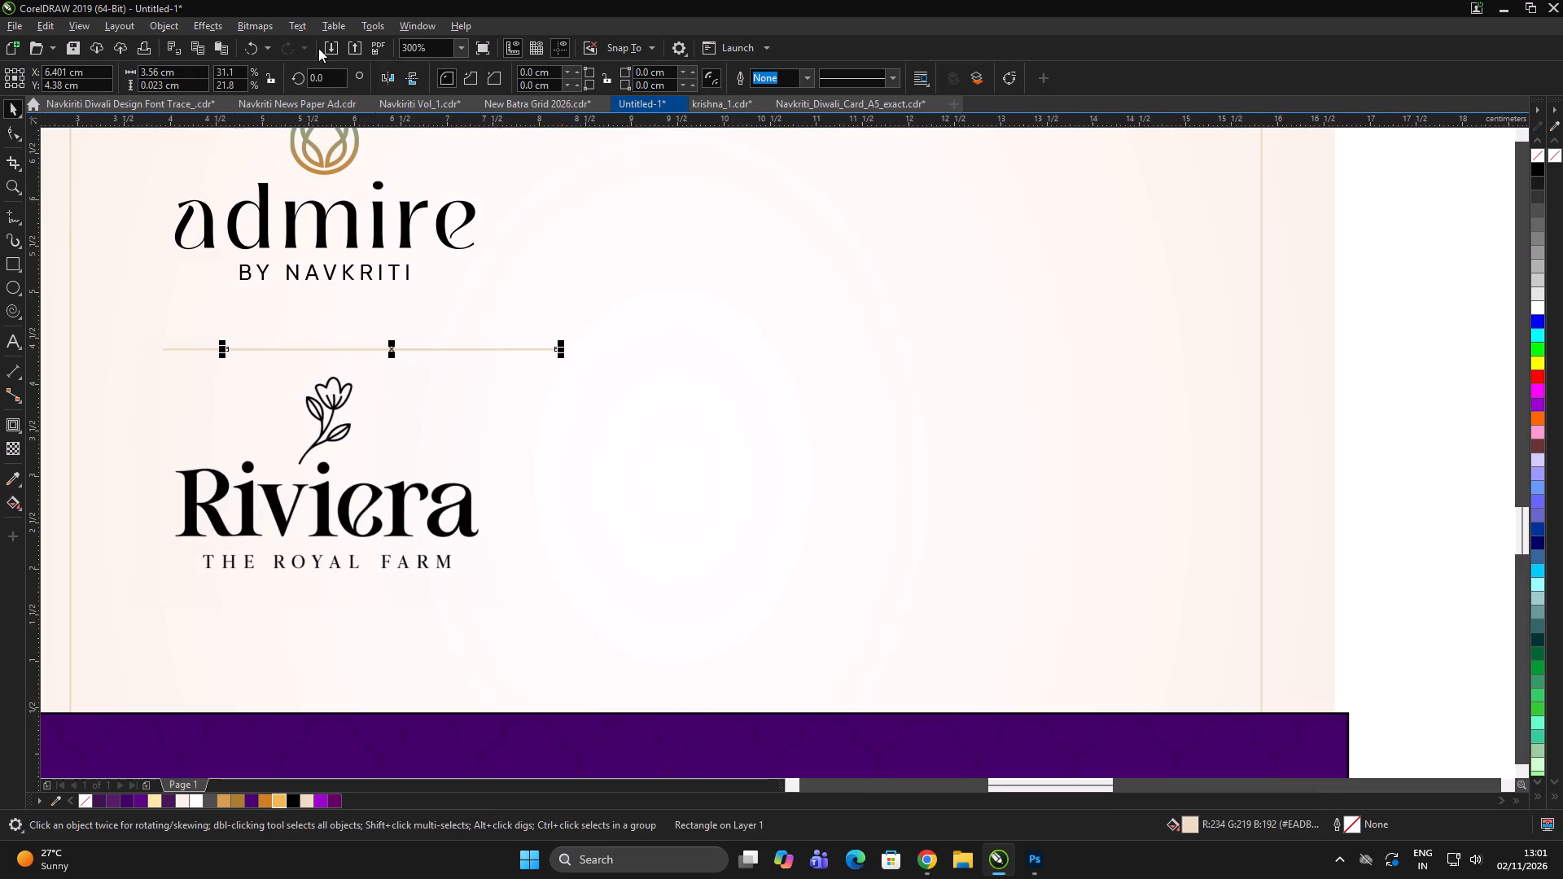
pyautogui.moveTo(326, 74); pyautogui.dragTo(270, 89)
pyautogui.write('90')
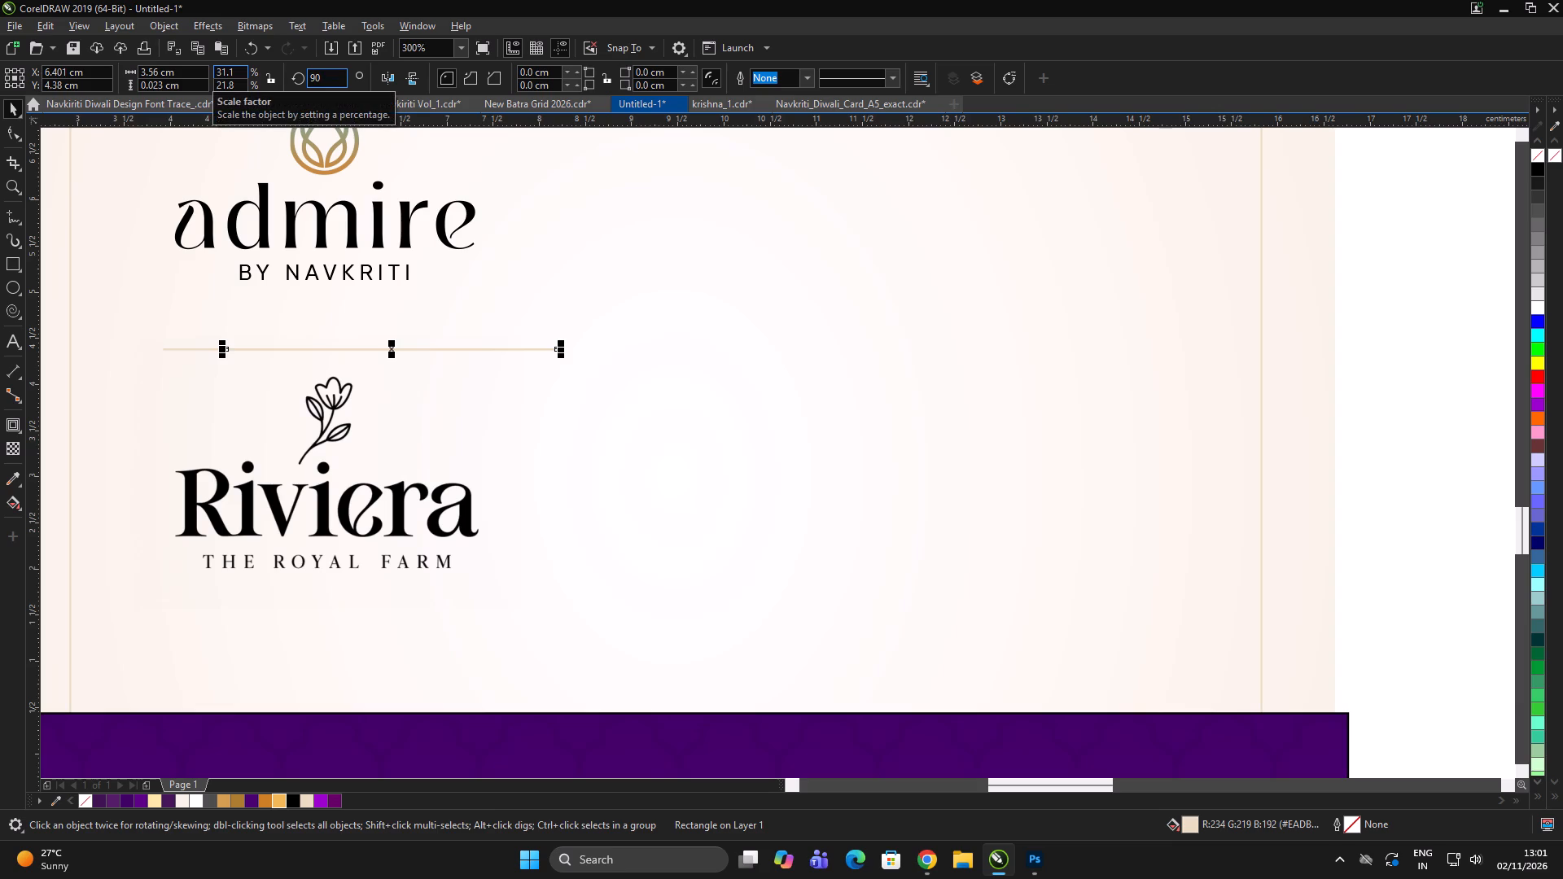
pyautogui.press('Return')
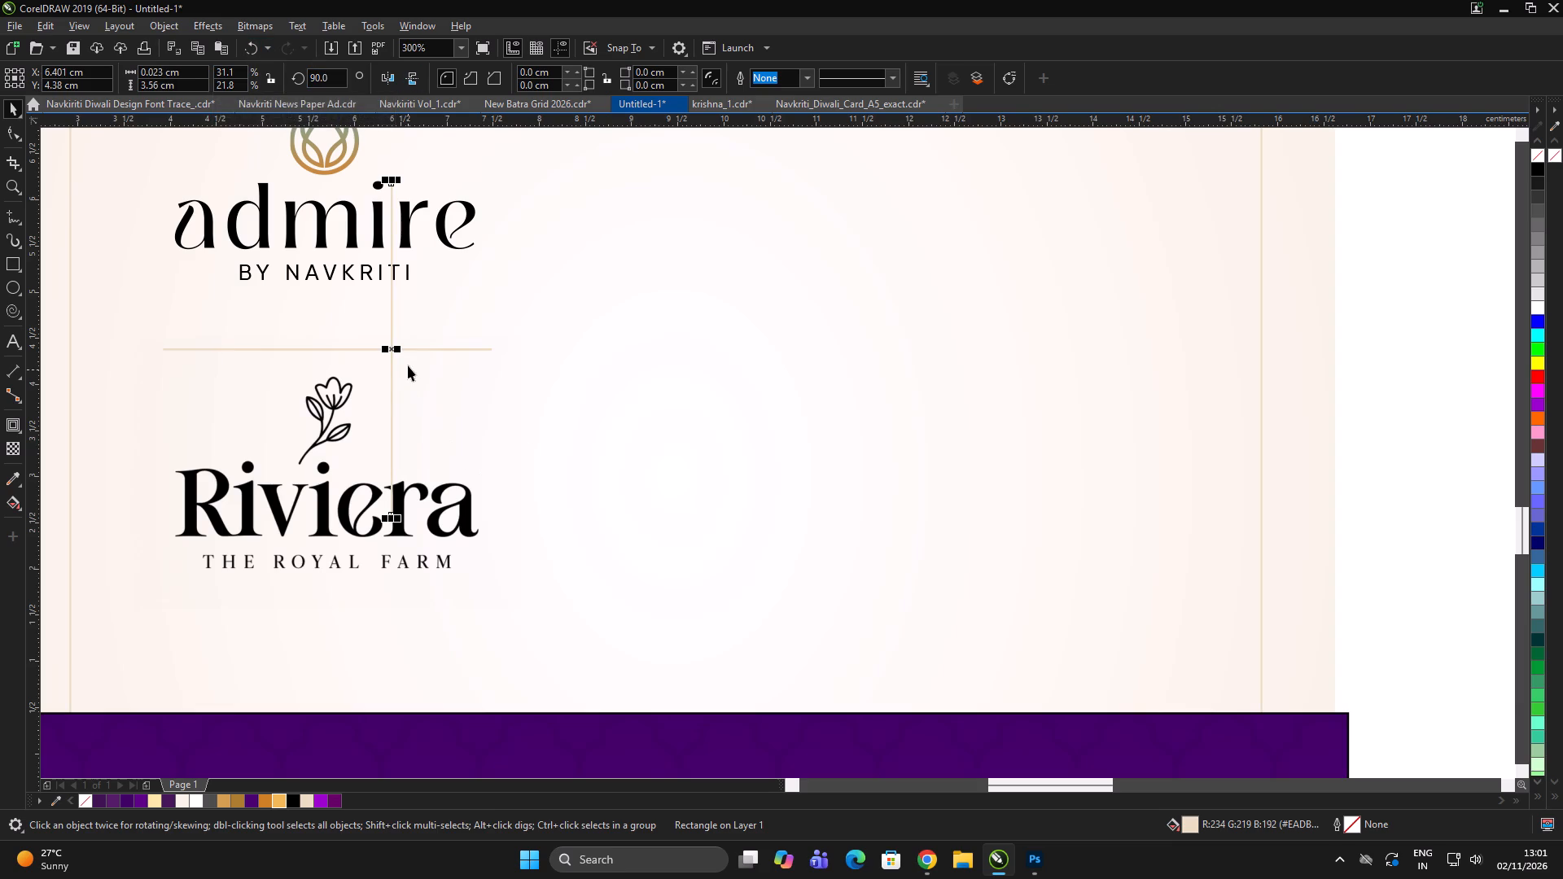
# Move the vertical line clear of the Riviera and admire logos, past the horizontal divider's end, at about X 8.23 cm.
pyautogui.moveTo(383, 349); pyautogui.dragTo(488, 361)
pyautogui.hotkey('ctrl', 'z')
pyautogui.scroll(2, 398, 341)
pyautogui.moveTo(370, 372); pyautogui.dragTo(774, 391)
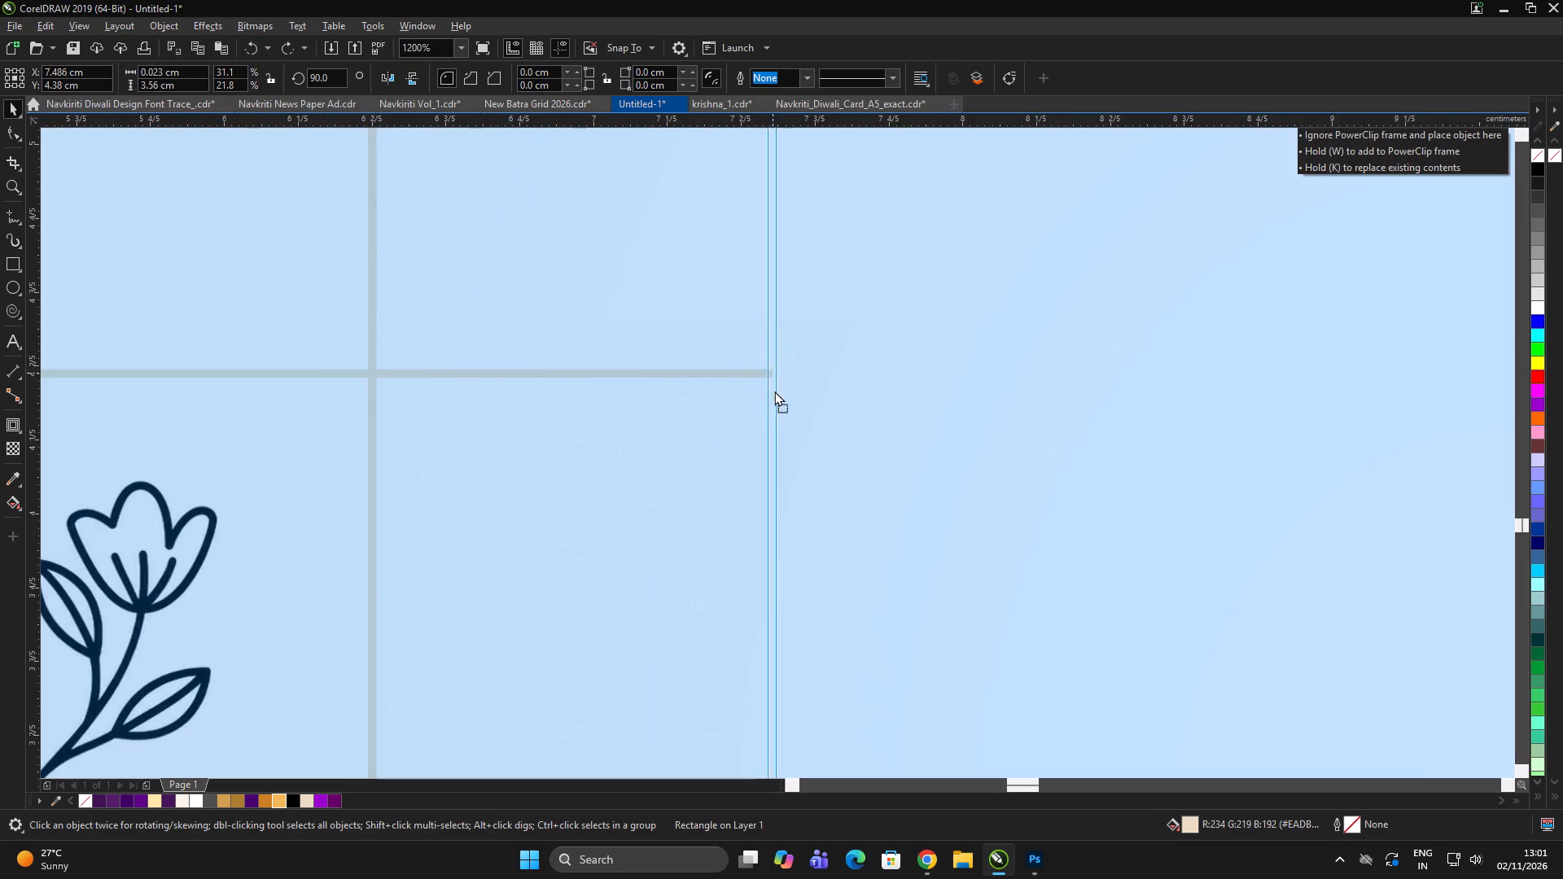
pyautogui.moveTo(774, 391); pyautogui.dragTo(774, 389)
pyautogui.scroll(-4, 835, 399)
pyautogui.moveTo(820, 391); pyautogui.dragTo(888, 397)
# Lengthen the horizontal divider between the logos to meet the vertical line.
pyautogui.click(812, 391)
pyautogui.moveTo(823, 393); pyautogui.dragTo(873, 395)
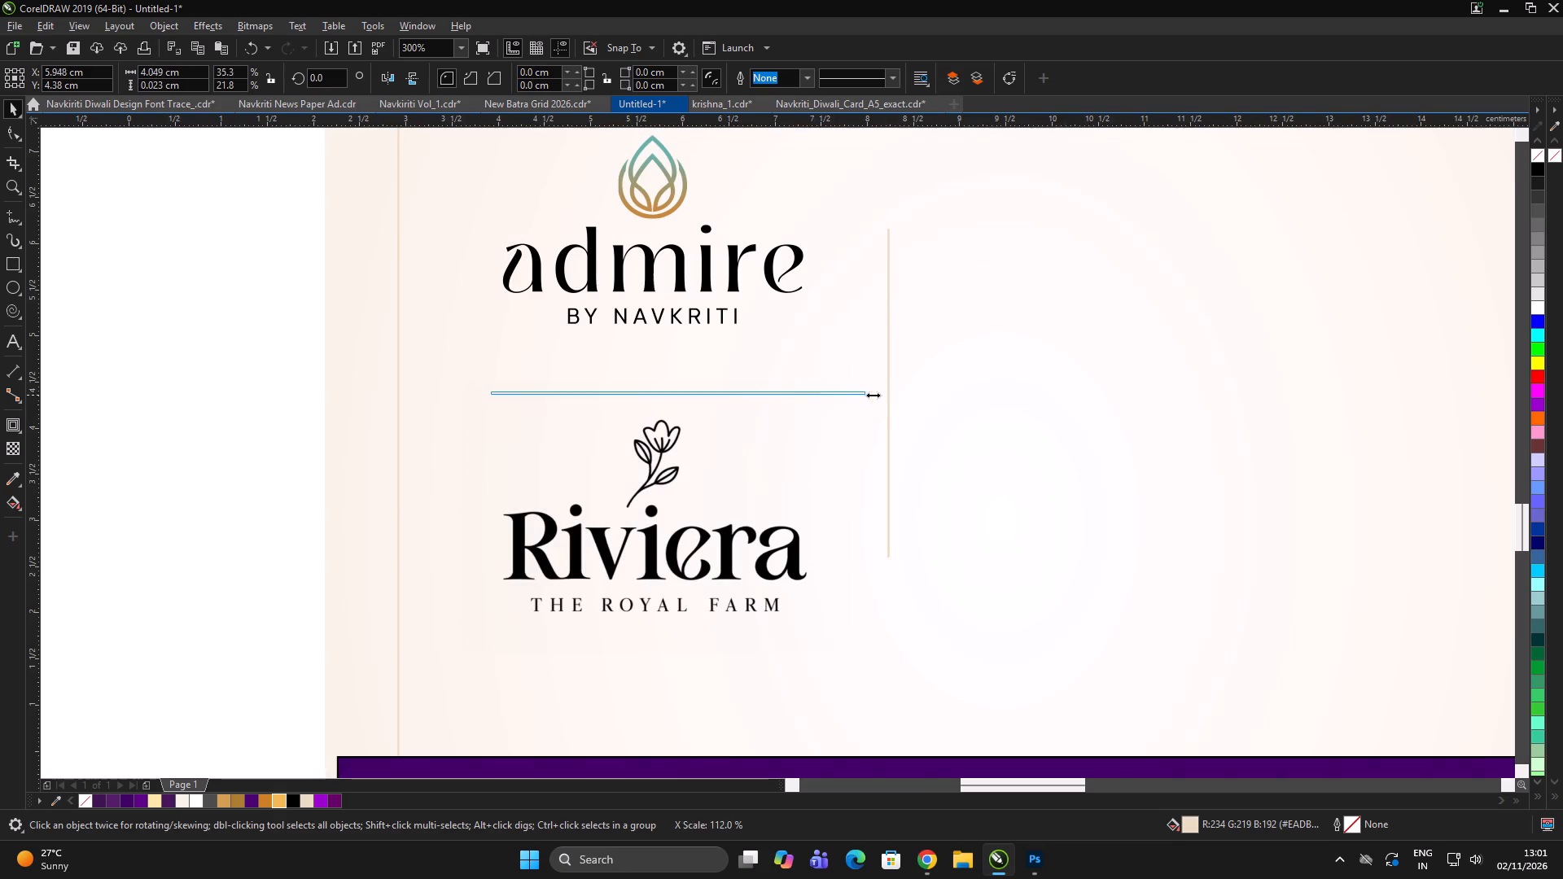
pyautogui.moveTo(873, 395); pyautogui.dragTo(890, 395)
# Select the vertical divider line beside the admire and Riviera logos.
pyautogui.scroll(1, 884, 412)
pyautogui.click(895, 453)
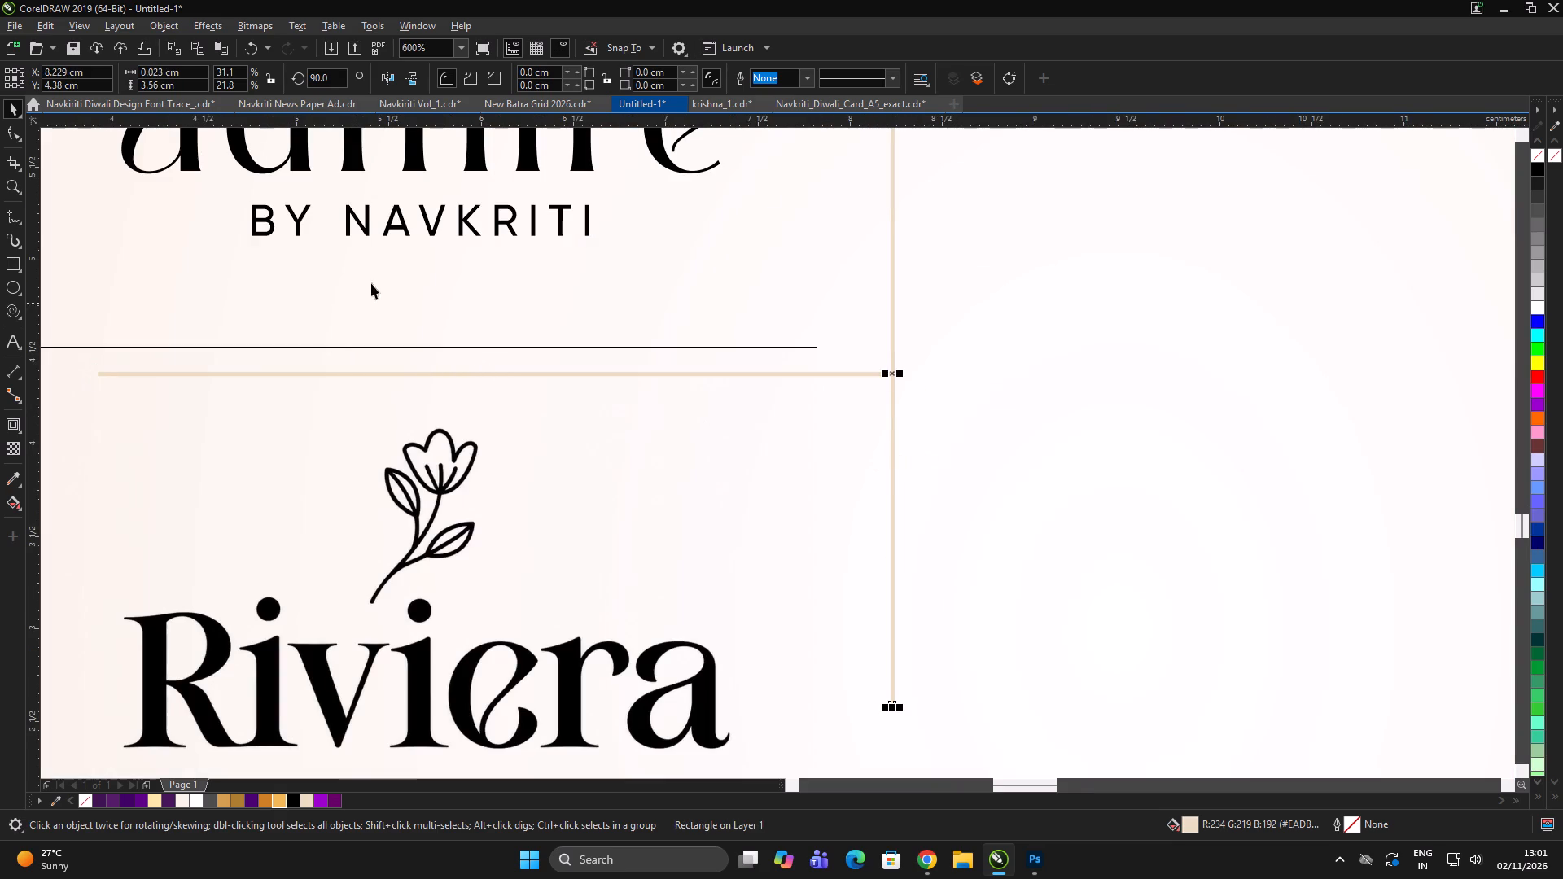
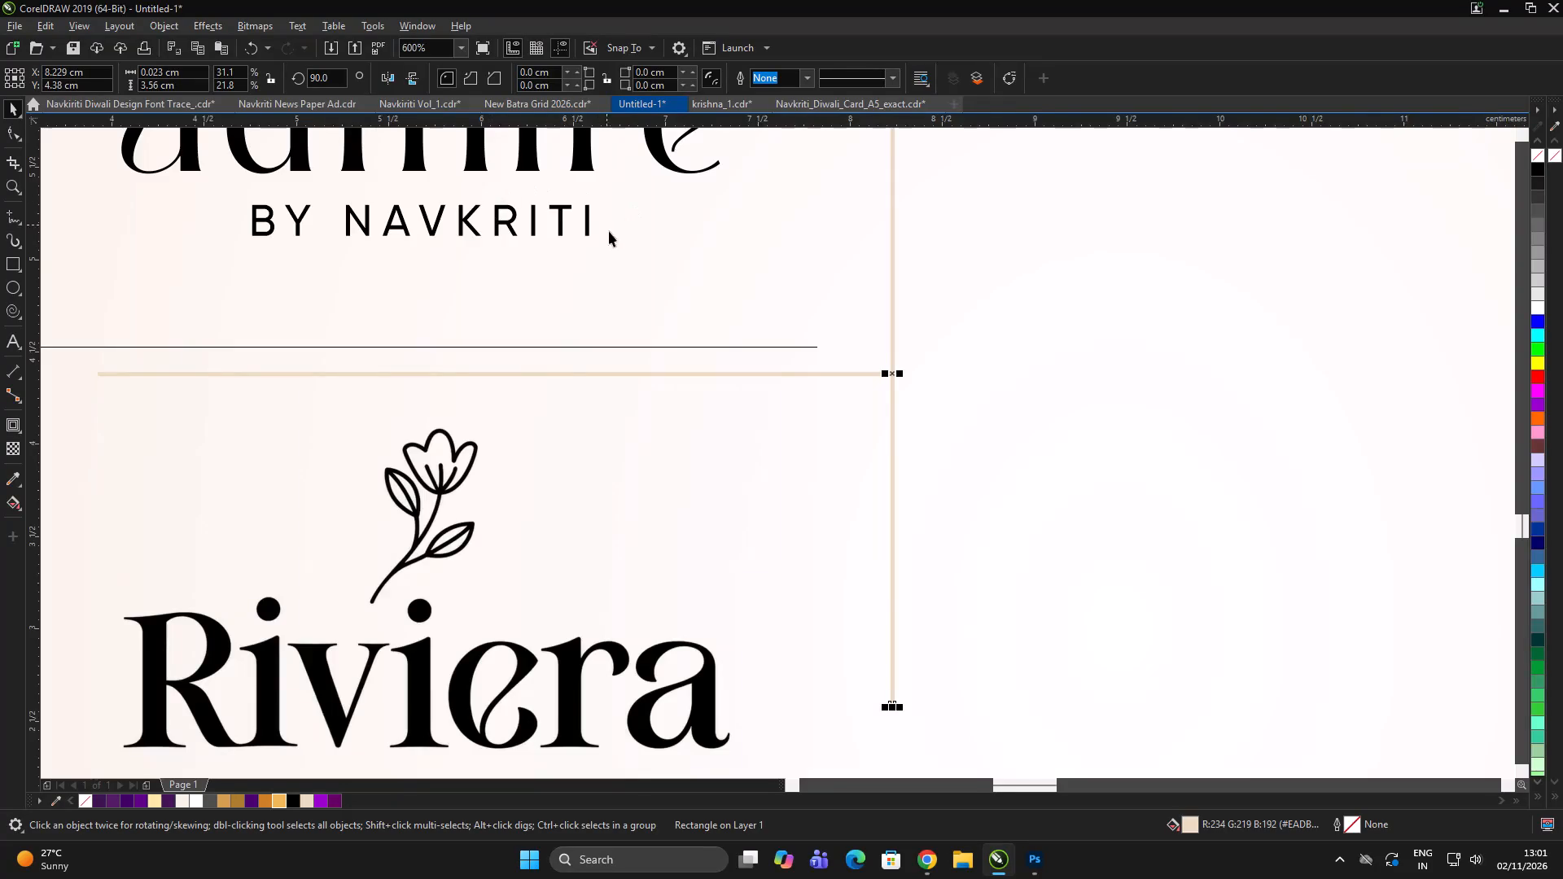
# Lengthen the vertical divider beside the admire and Riviera logos to about 5.96 cm.
pyautogui.scroll(-6, 842, 318)
pyautogui.click(471, 270)
pyautogui.scroll(1, 861, 288)
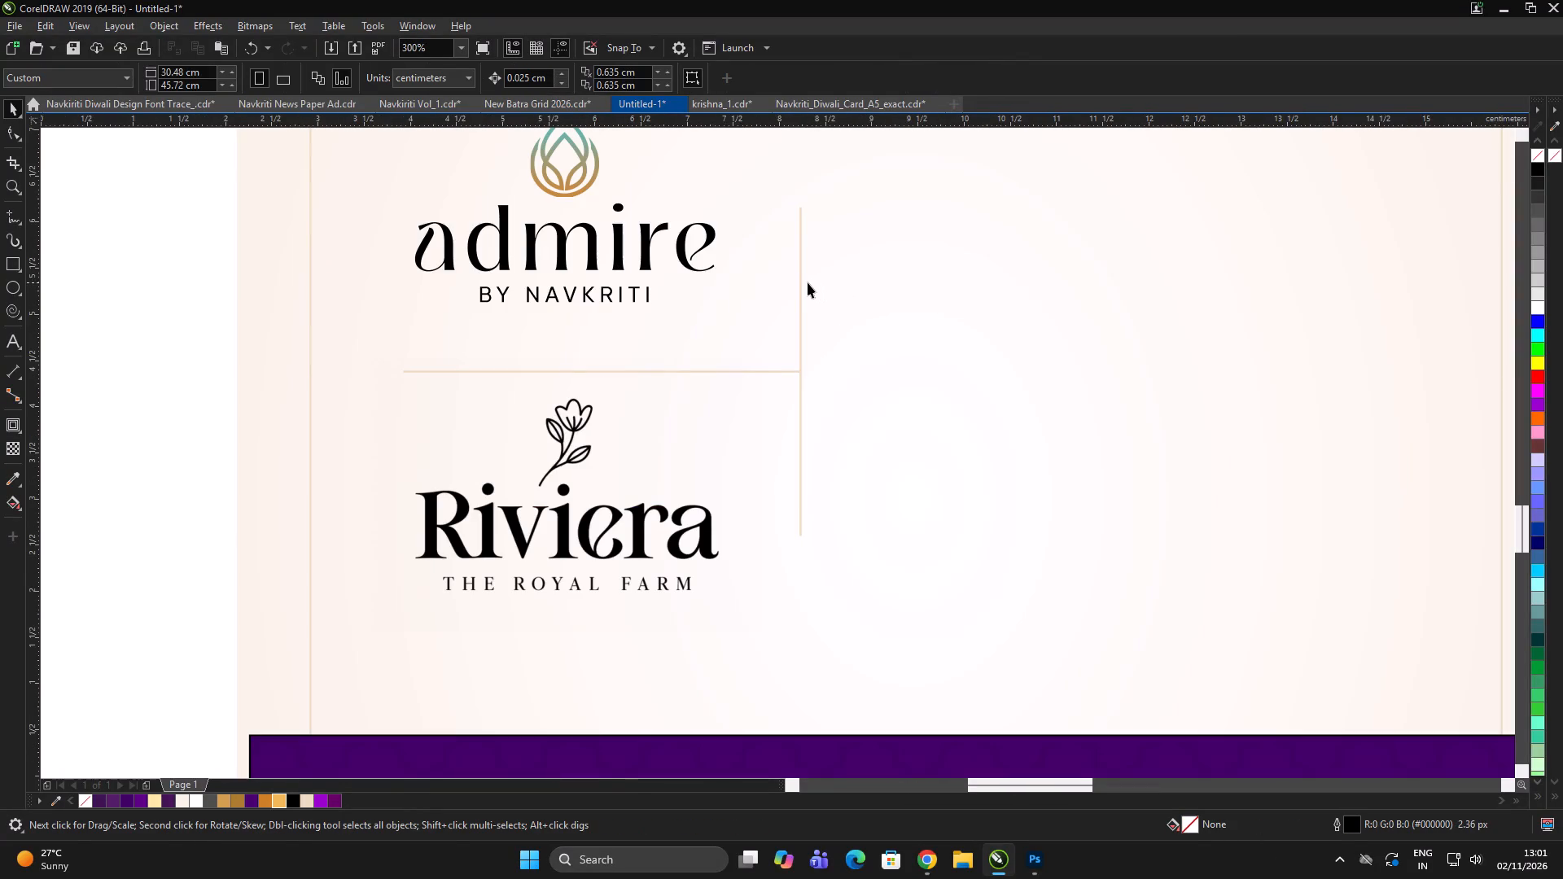
pyautogui.click(802, 286)
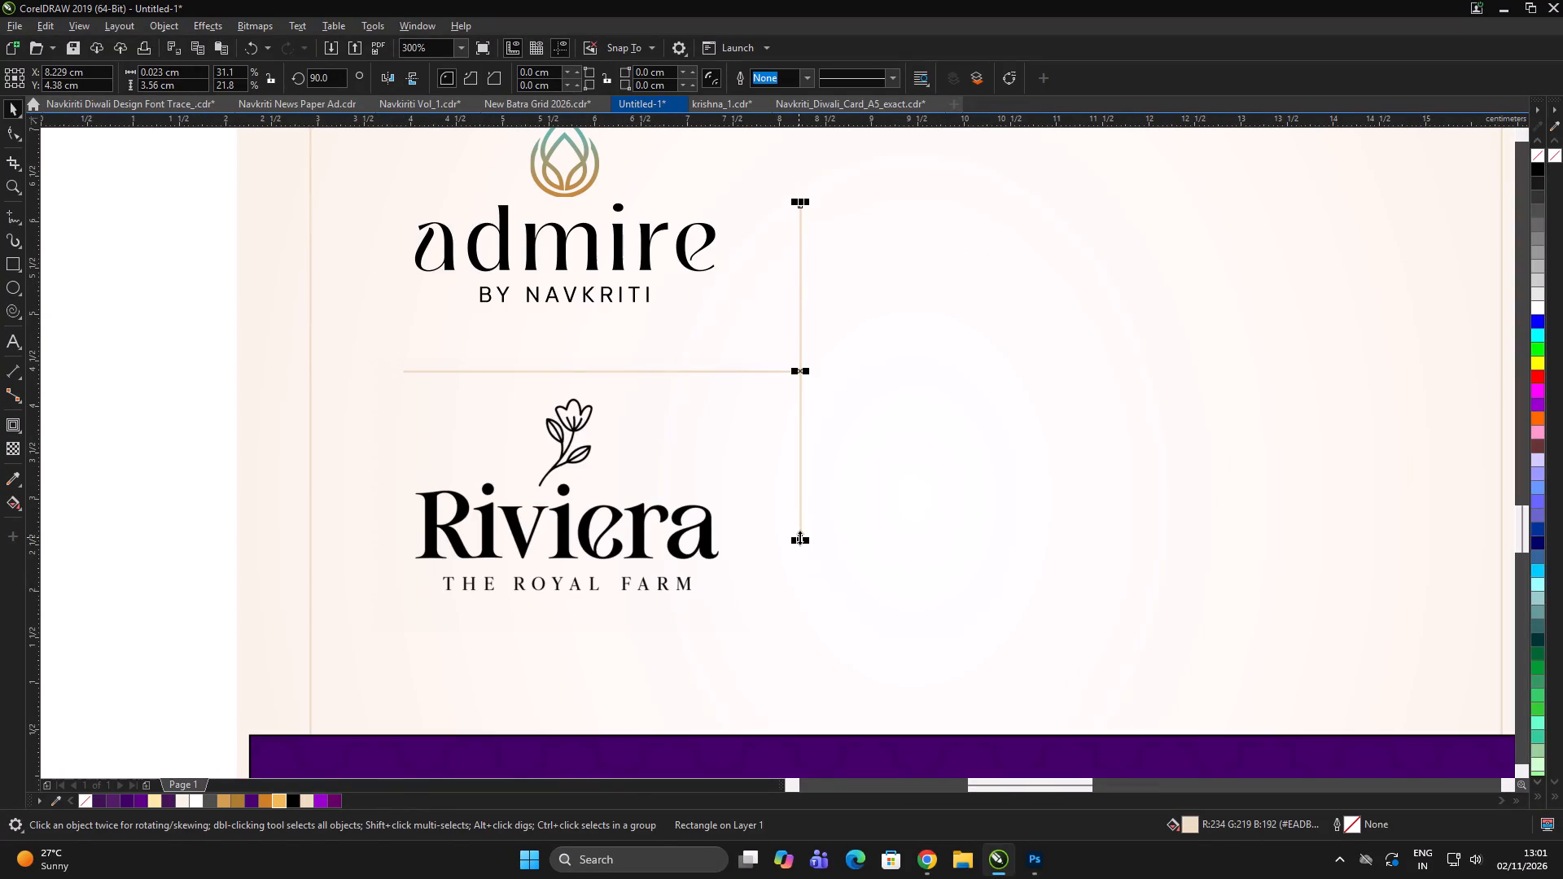
pyautogui.moveTo(801, 538); pyautogui.dragTo(833, 649)
pyautogui.scroll(-1, 812, 396)
pyautogui.scroll(1, 823, 357)
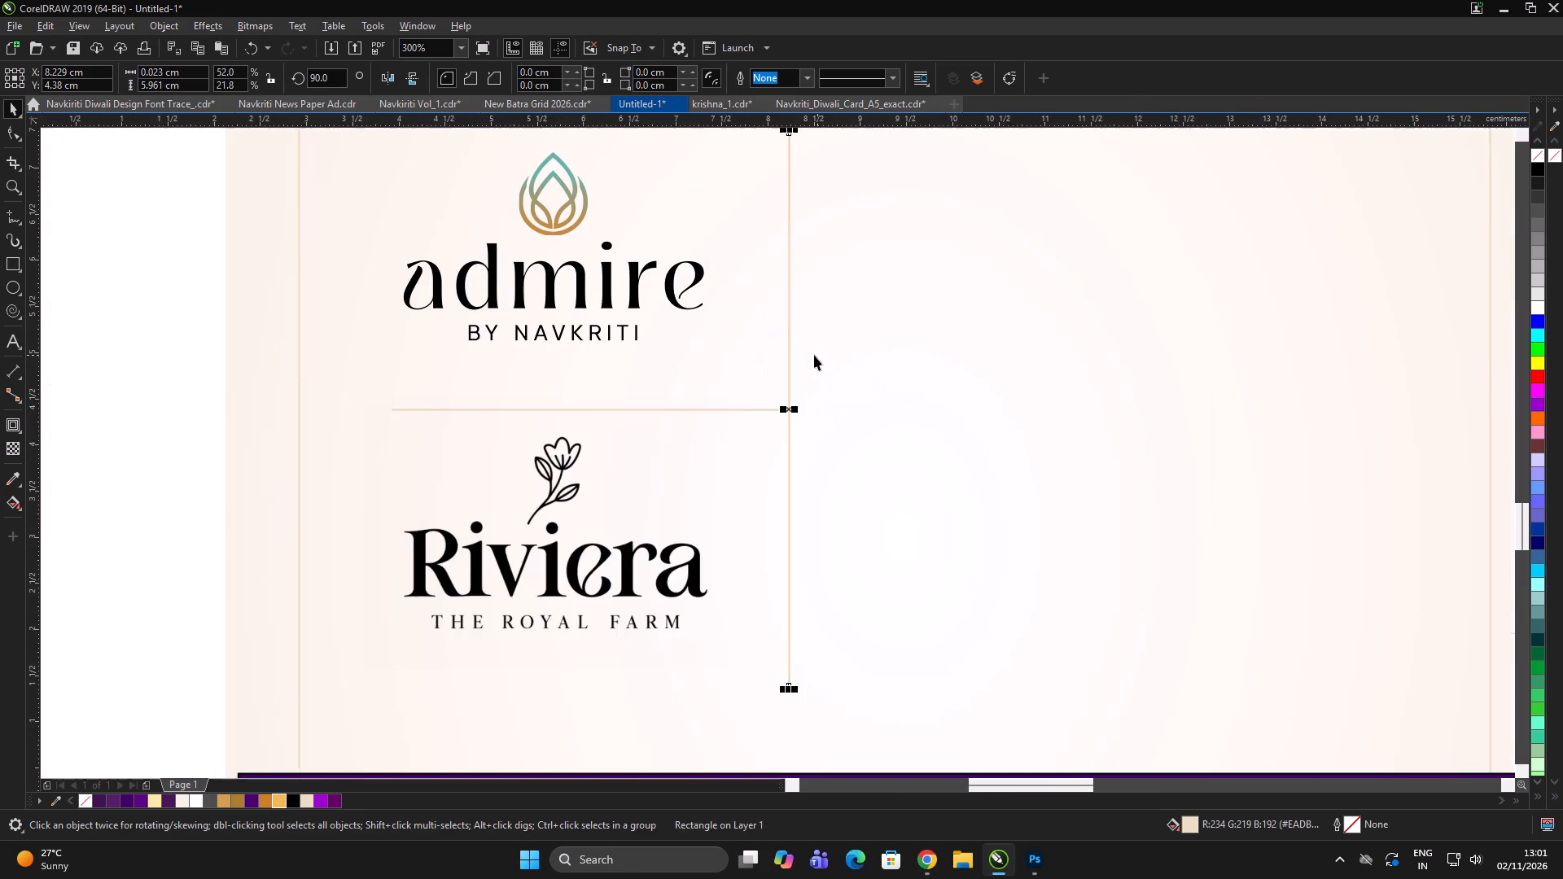
# Move the vertical divider closer to the admire and Riviera logos, at about X 8.09 cm.
pyautogui.scroll(3, 790, 408)
pyautogui.moveTo(788, 392); pyautogui.dragTo(735, 396)
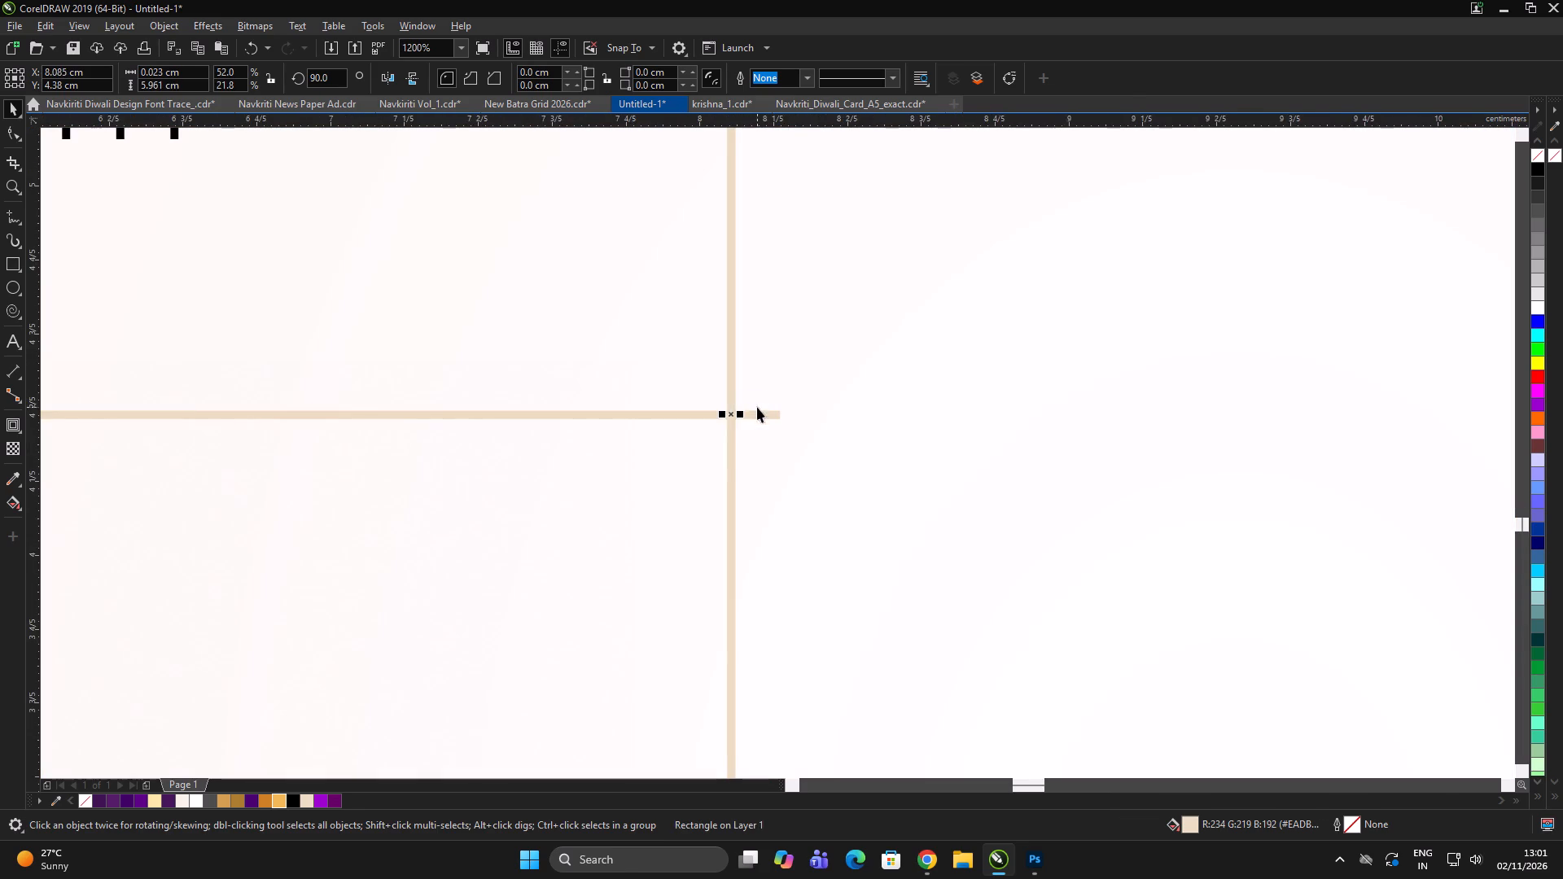
# Shorten the horizontal divider to about 4.17 cm so it ends at the vertical divider.
pyautogui.click(757, 407)
pyautogui.click(773, 414)
pyautogui.moveTo(788, 415); pyautogui.dragTo(744, 426)
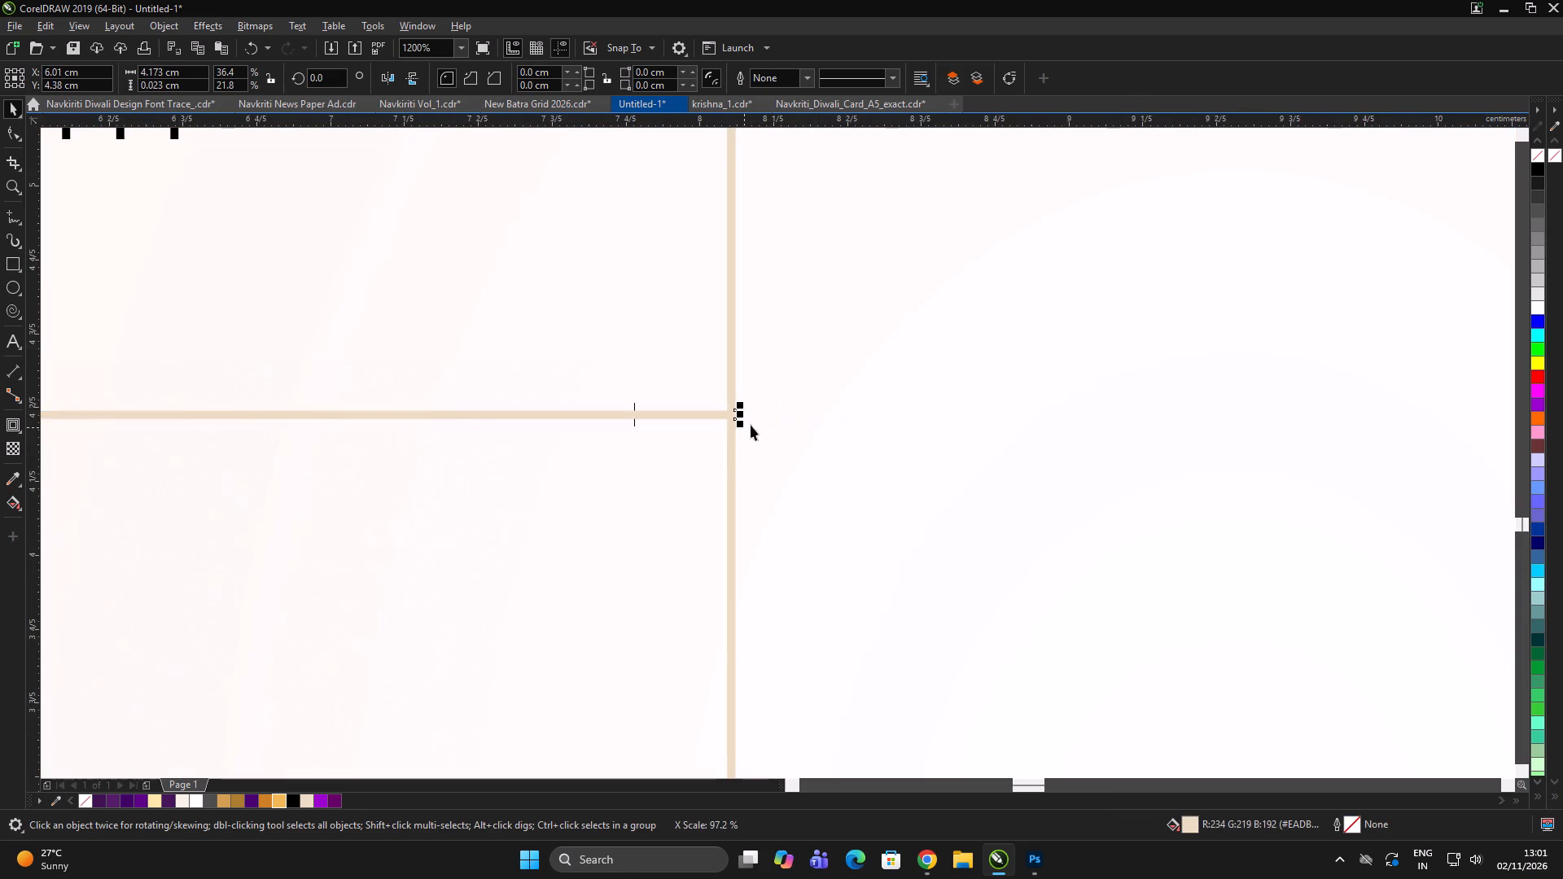
pyautogui.scroll(-10, 755, 426)
pyautogui.click(982, 407)
pyautogui.click(997, 405)
pyautogui.click(992, 399)
pyautogui.click(987, 395)
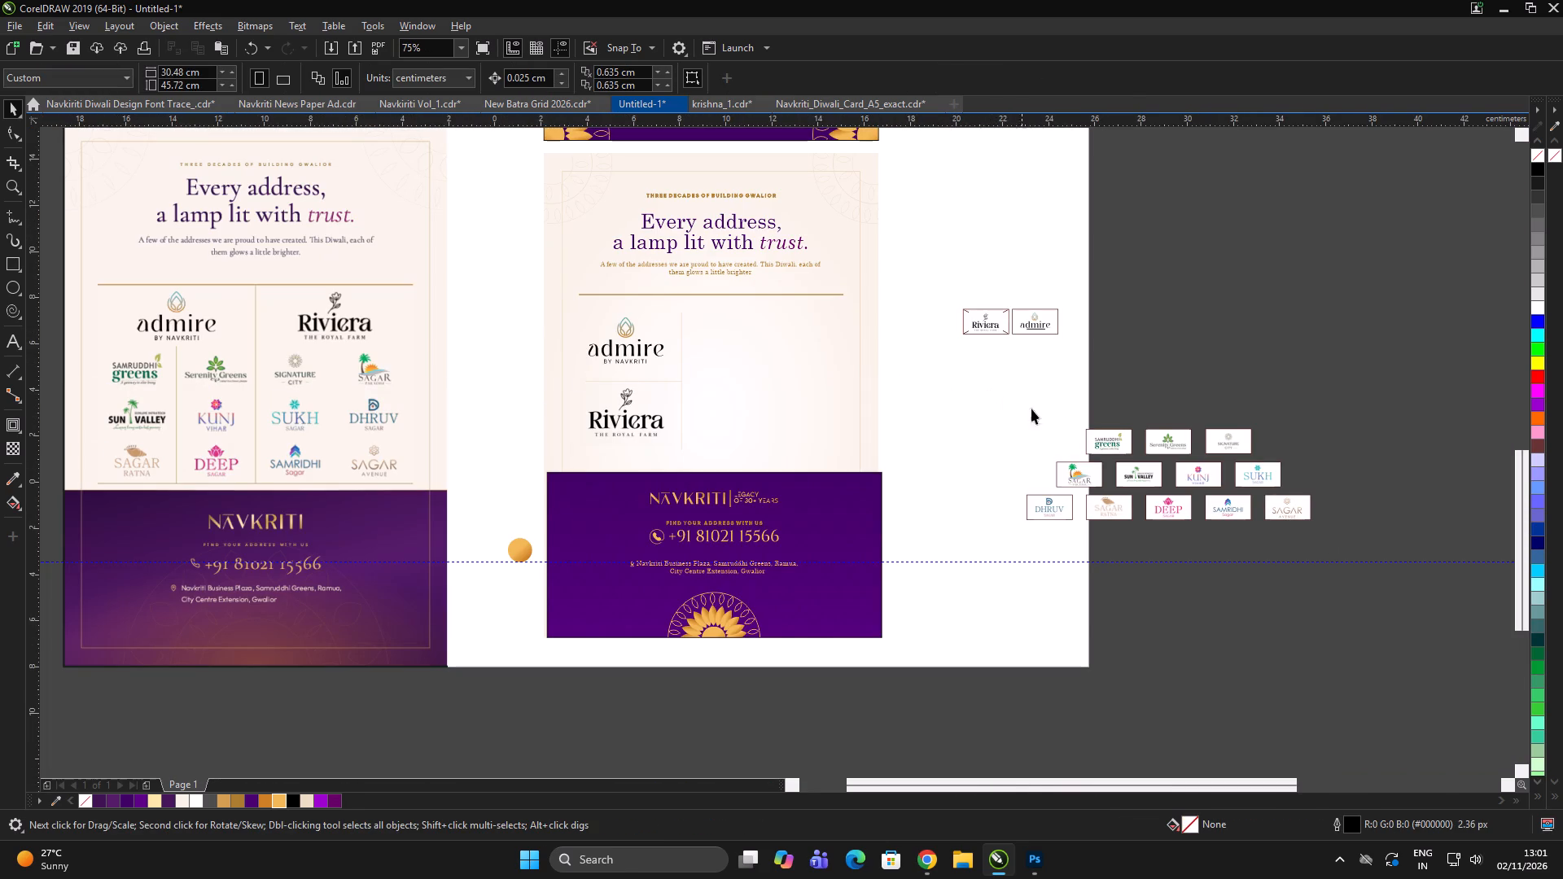
# Ungroup the second row of small project logos that starts with Sagar Paradise.
pyautogui.scroll(1, 1346, 423)
pyautogui.doubleClick(1224, 381)
pyautogui.moveTo(1224, 385); pyautogui.dragTo(733, 540)
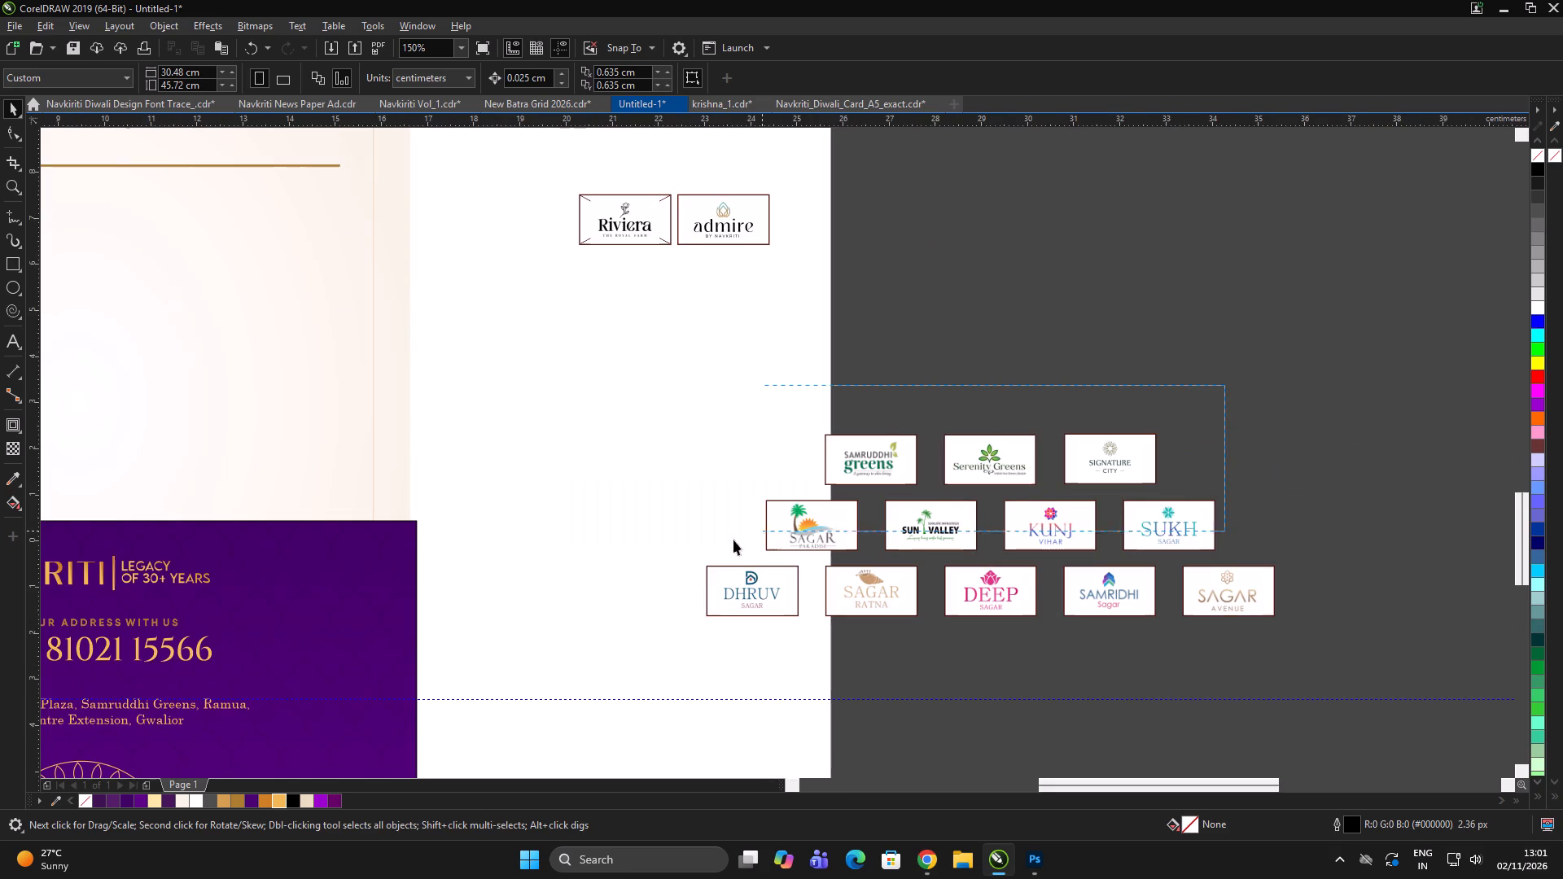
pyautogui.moveTo(733, 540); pyautogui.dragTo(678, 621)
pyautogui.click(1313, 355)
pyautogui.click(1430, 337)
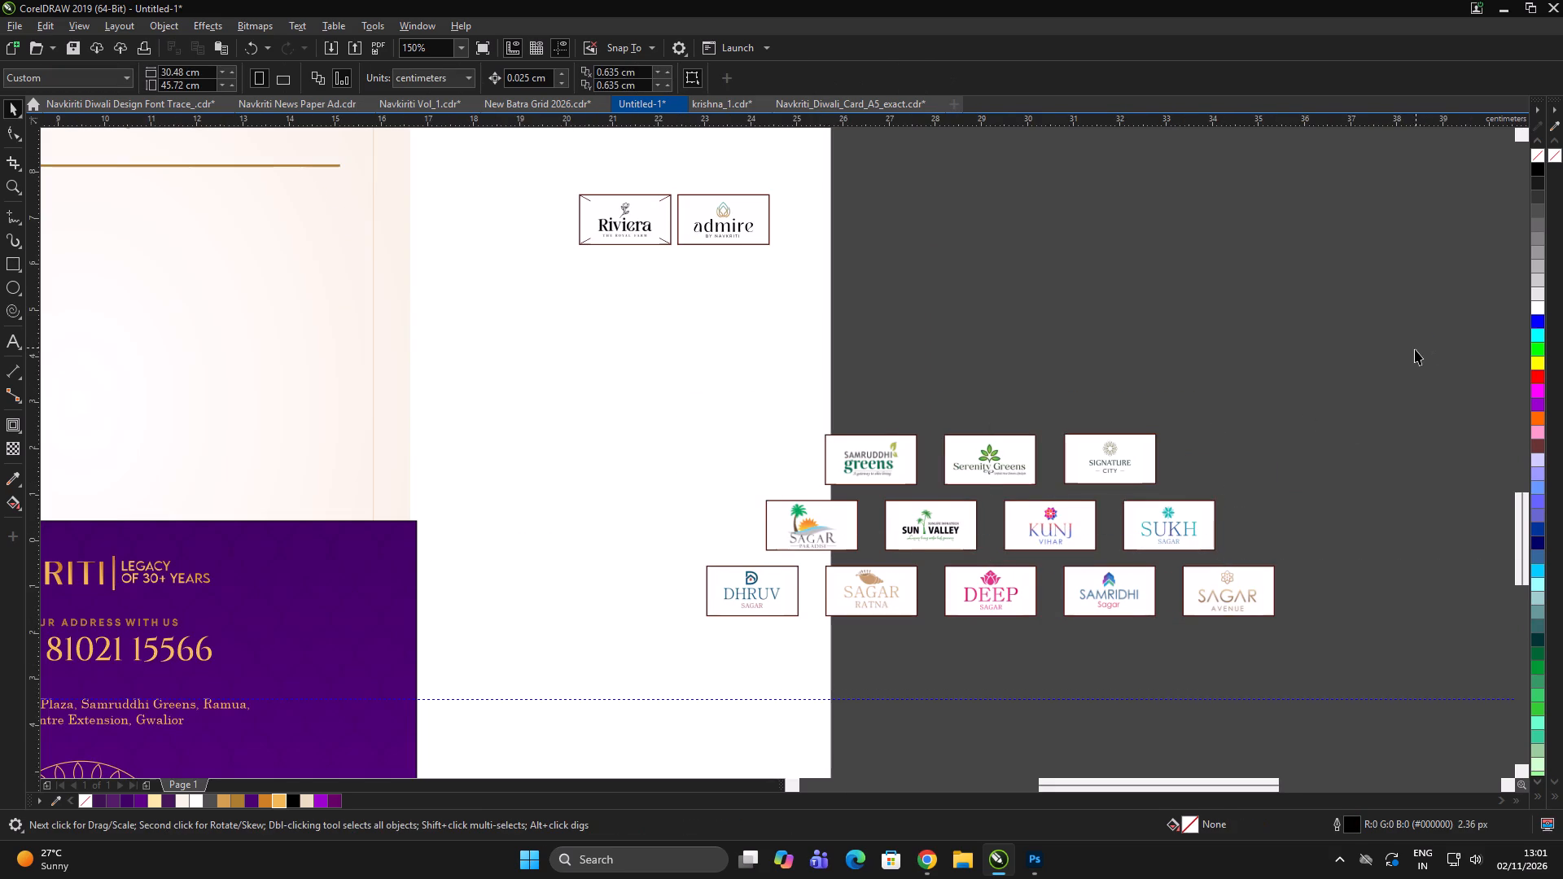
pyautogui.moveTo(717, 490); pyautogui.dragTo(843, 541)
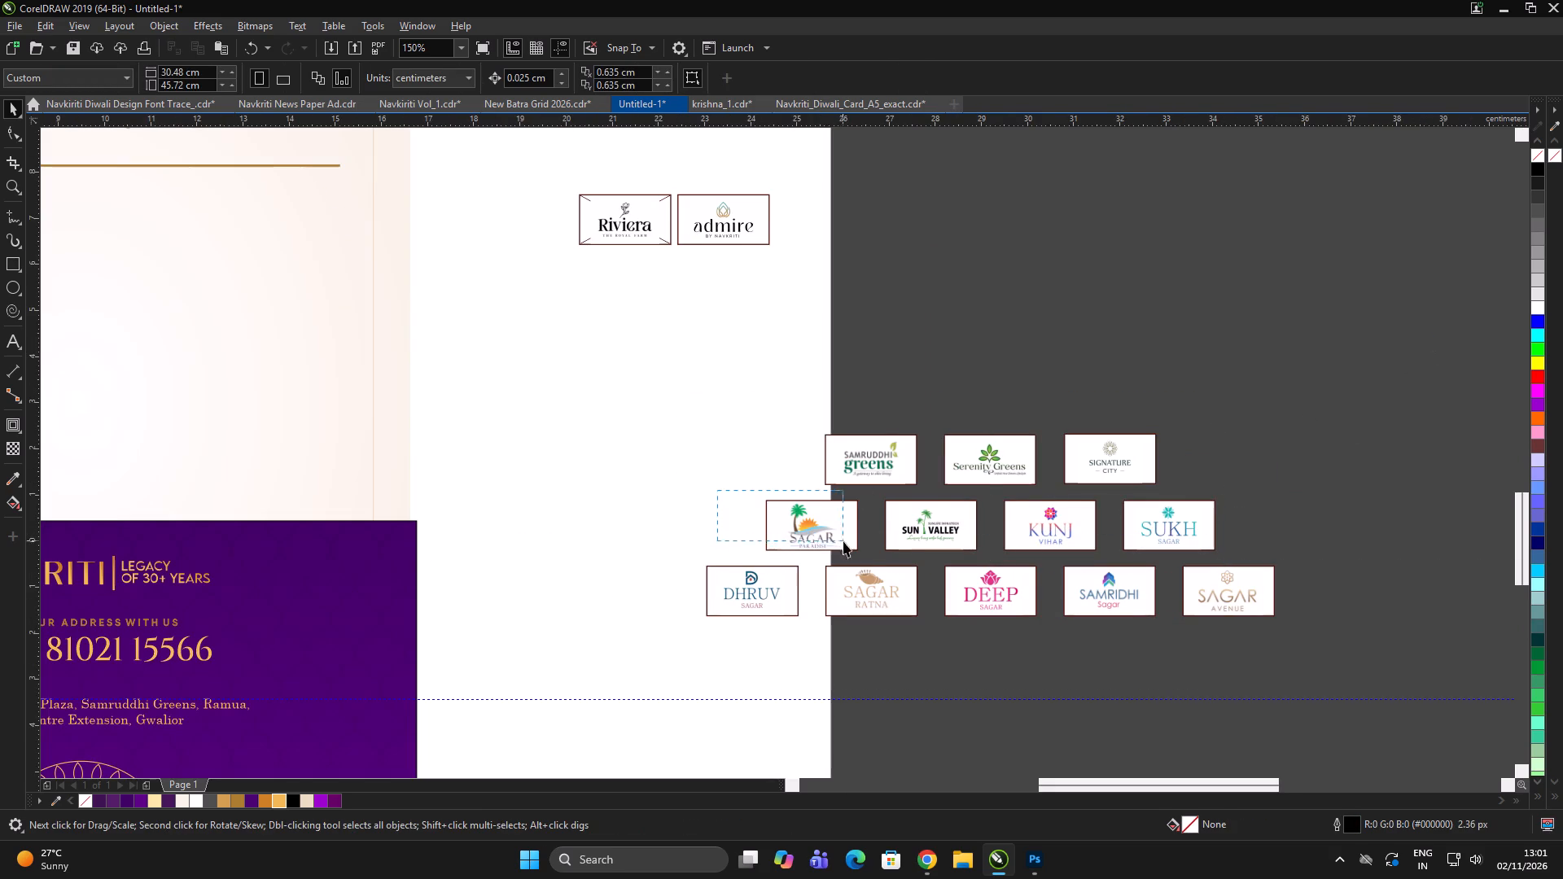
pyautogui.moveTo(843, 541); pyautogui.dragTo(869, 566)
pyautogui.click(825, 534)
pyautogui.hotkey('ctrl', 'u')
# Move the Sagar Paradise logo to the end of the first row, beside Signature City, and align their tops.
pyautogui.keyDown('ctrl'); pyautogui.click(726, 509); pyautogui.keyUp('ctrl')
pyautogui.moveTo(706, 505); pyautogui.dragTo(838, 556)
pyautogui.moveTo(723, 478); pyautogui.dragTo(882, 564)
pyautogui.moveTo(815, 523); pyautogui.dragTo(1232, 464)
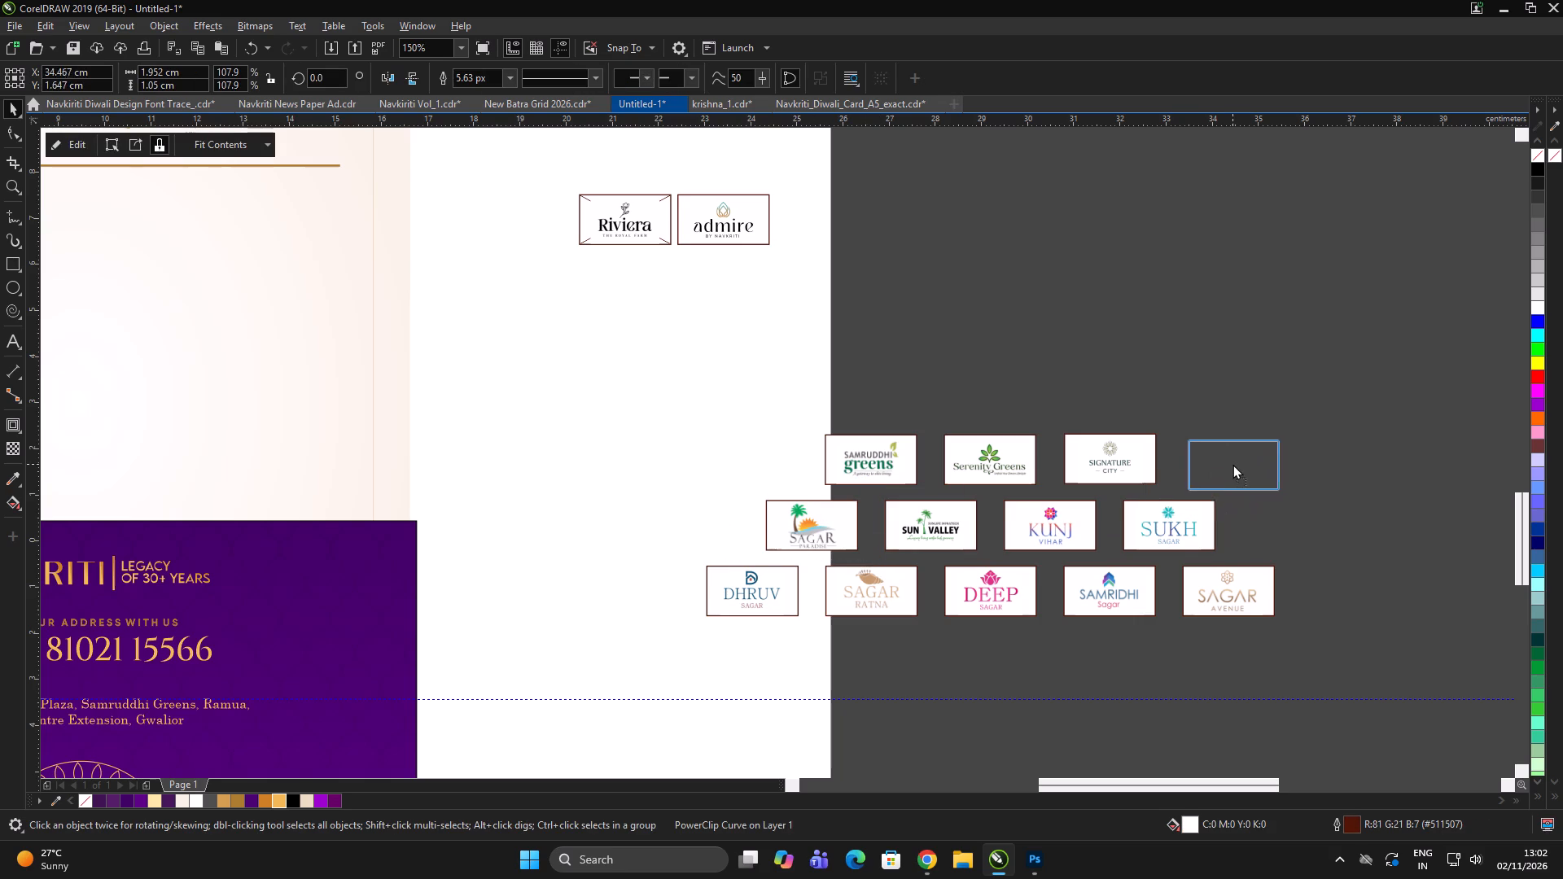
pyautogui.moveTo(1232, 464); pyautogui.dragTo(1232, 463)
pyautogui.hotkey('ctrl', 'g')
pyautogui.moveTo(1250, 520); pyautogui.dragTo(1264, 447)
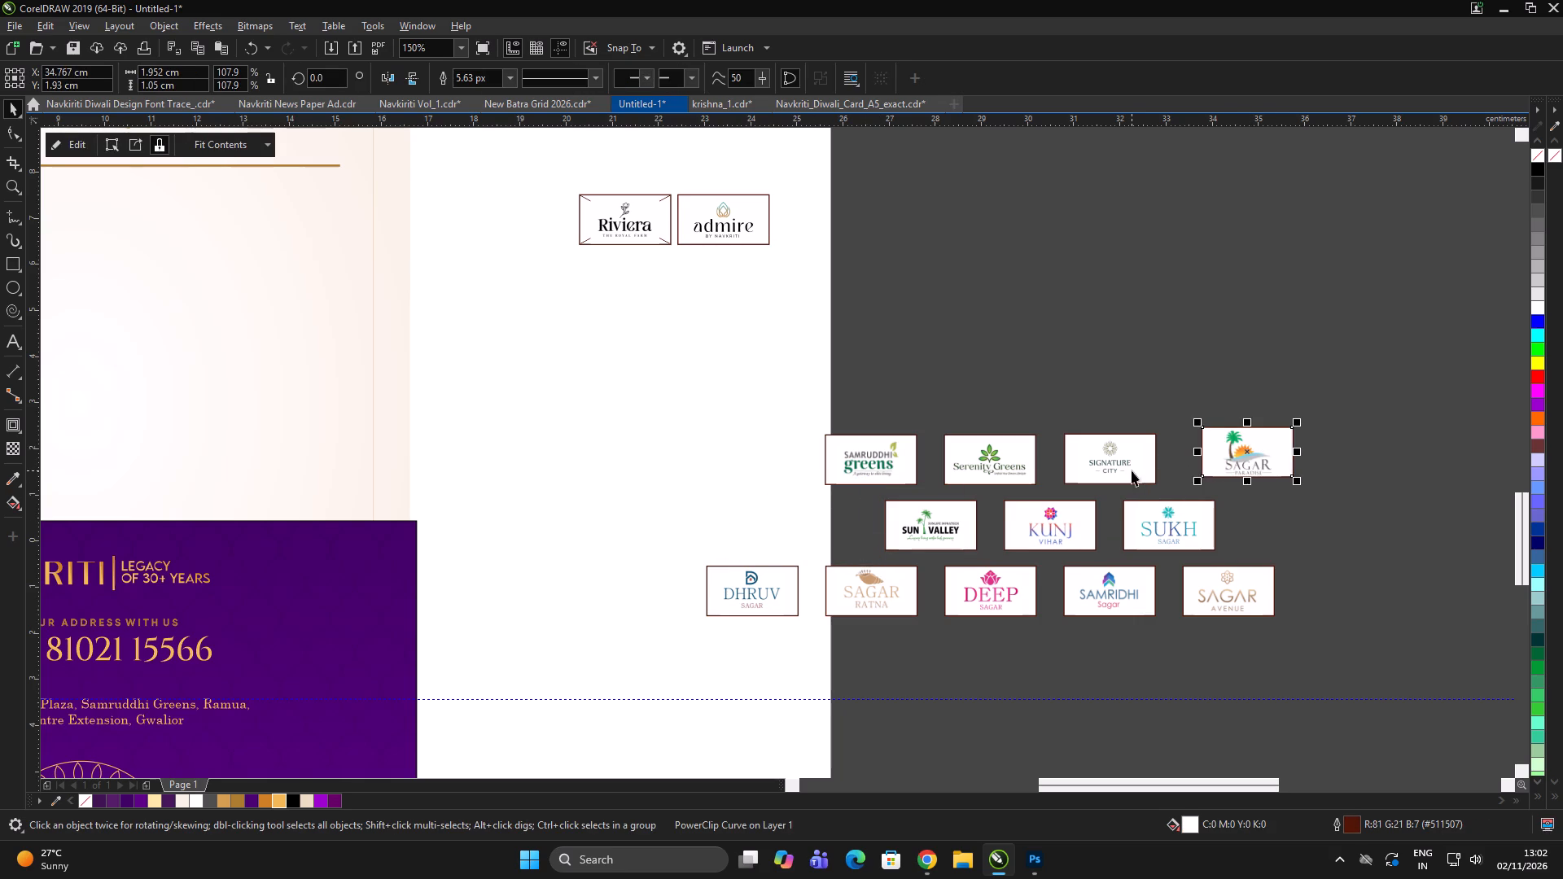
pyautogui.keyDown('shift'); pyautogui.click(1132, 465); pyautogui.keyUp('shift')
pyautogui.press('t')
pyautogui.click(1228, 315)
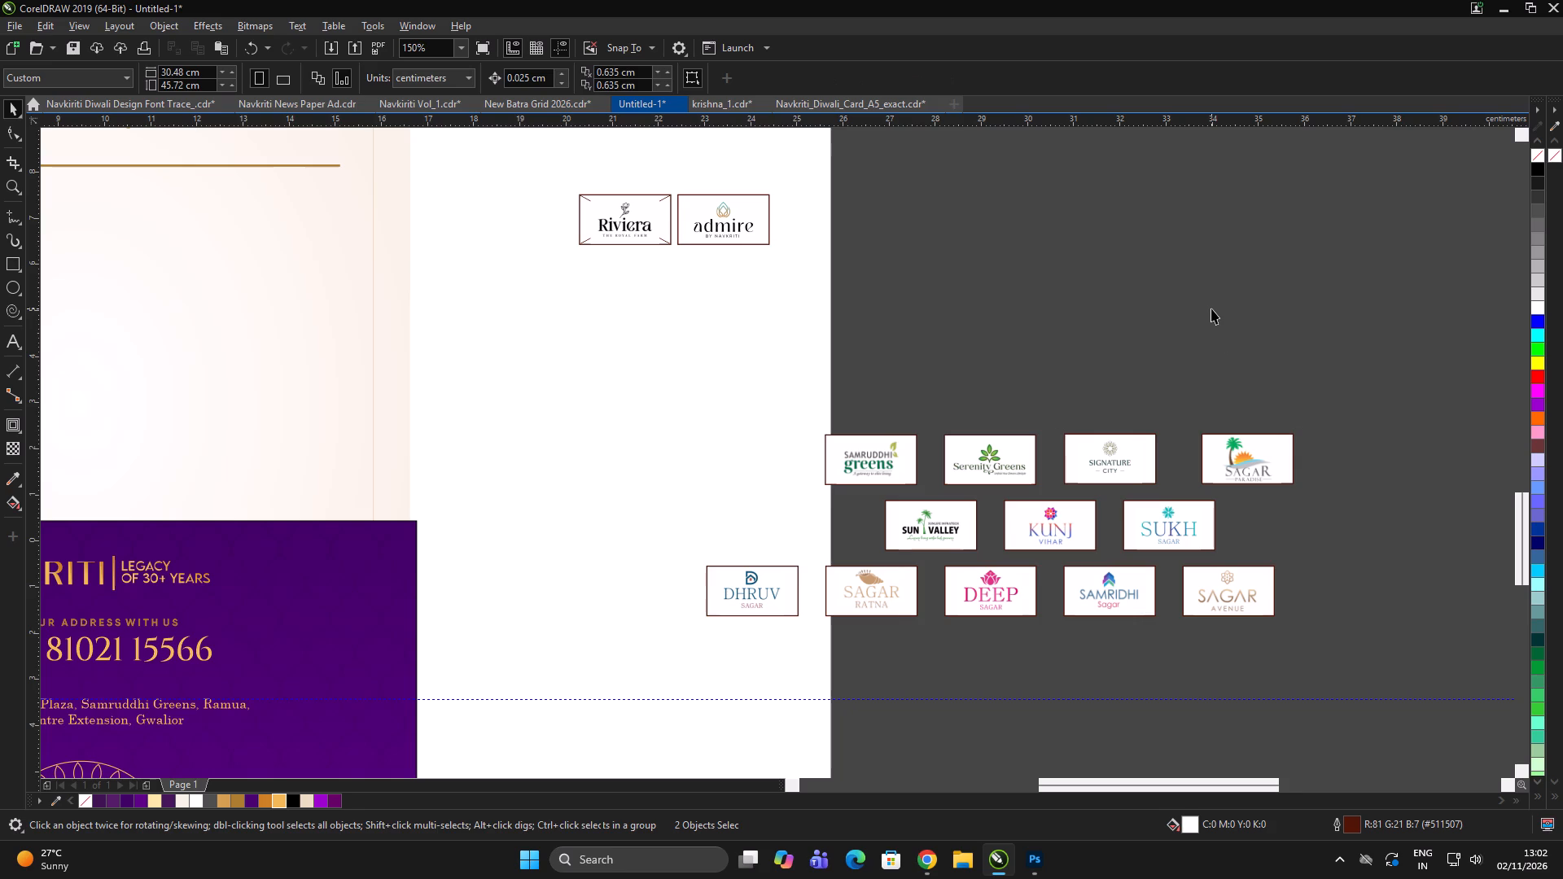
# Shift Sagar Paradise closer to Signature City and align the two on their horizontal centre line.
pyautogui.doubleClick(1482, 389)
pyautogui.scroll(2, 1232, 450)
pyautogui.click(1254, 444)
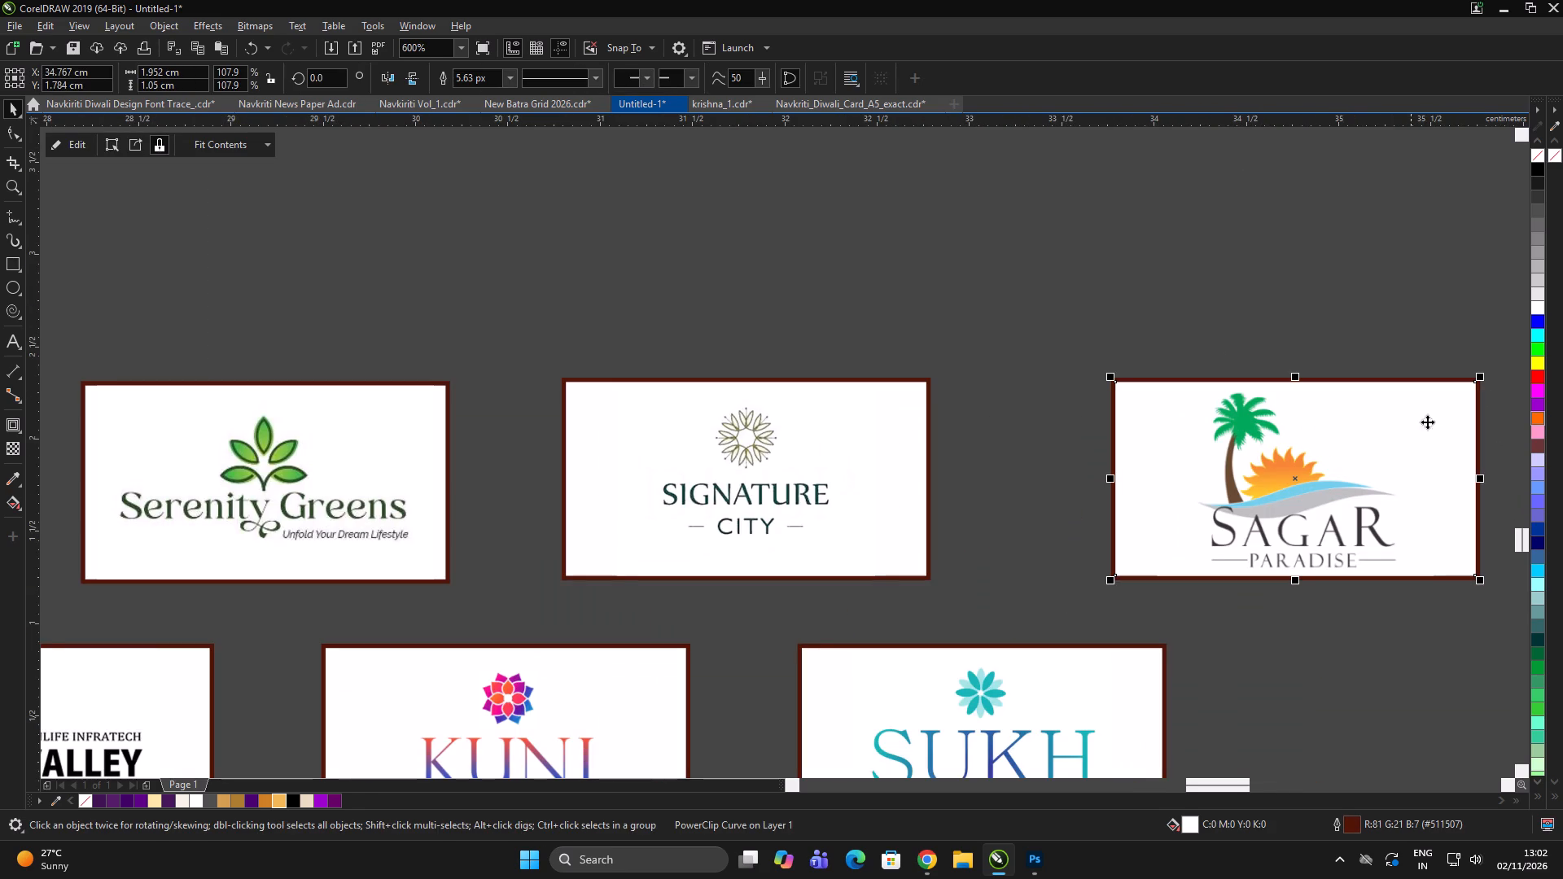
pyautogui.moveTo(1342, 451); pyautogui.dragTo(1252, 448)
pyautogui.keyDown('shift'); pyautogui.click(861, 457); pyautogui.keyUp('shift')
pyautogui.press('e')
pyautogui.click(1007, 304)
pyautogui.scroll(-1, 941, 301)
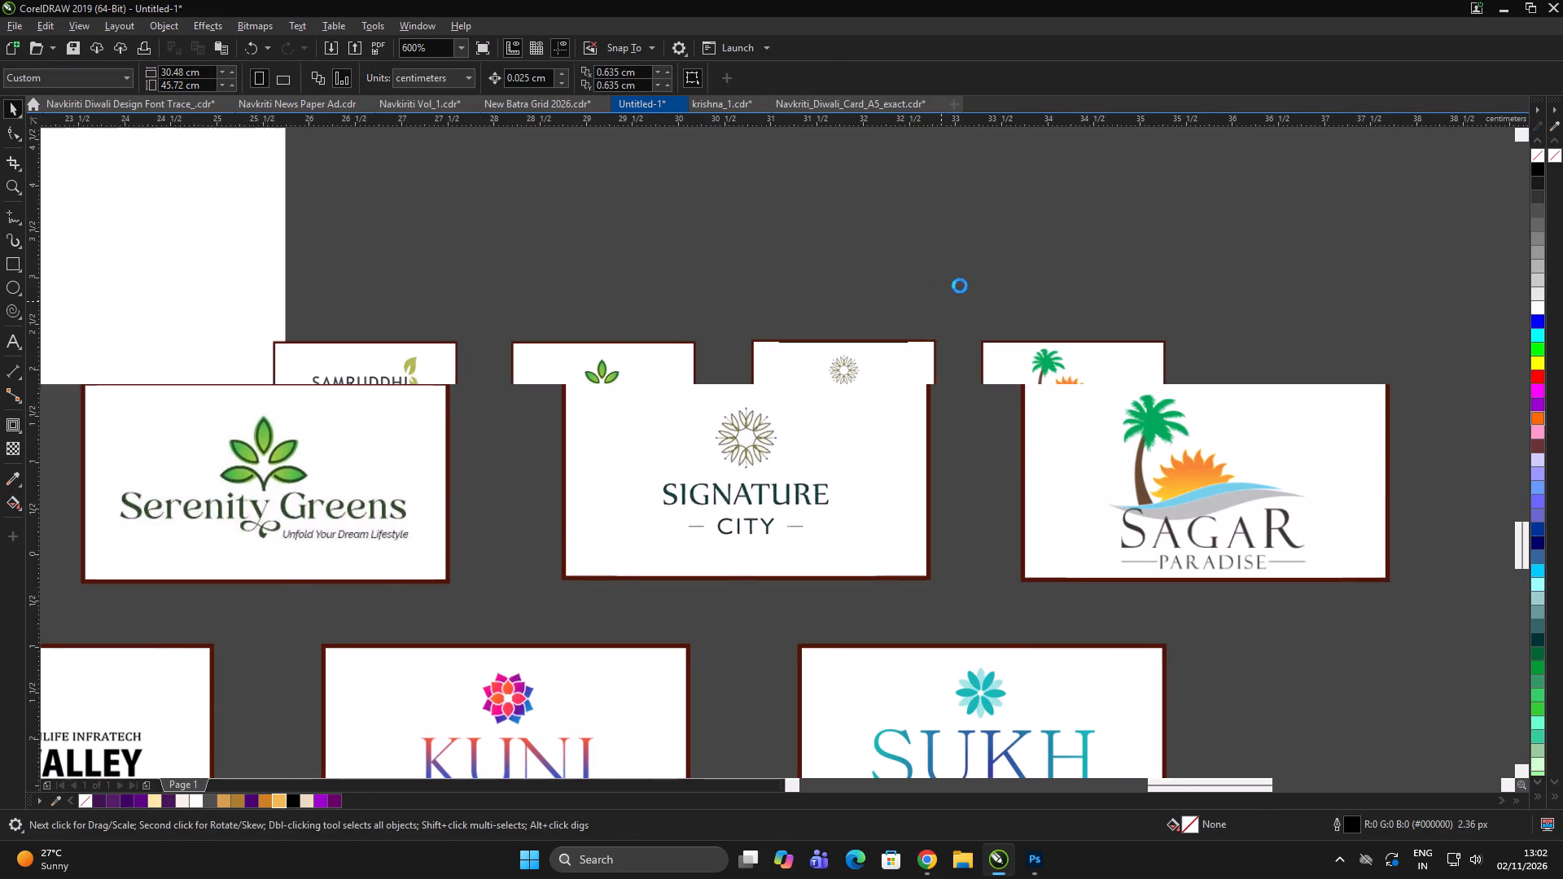
pyautogui.click(967, 273)
pyautogui.click(973, 273)
pyautogui.scroll(-1, 870, 444)
pyautogui.moveTo(394, 496); pyautogui.dragTo(553, 586)
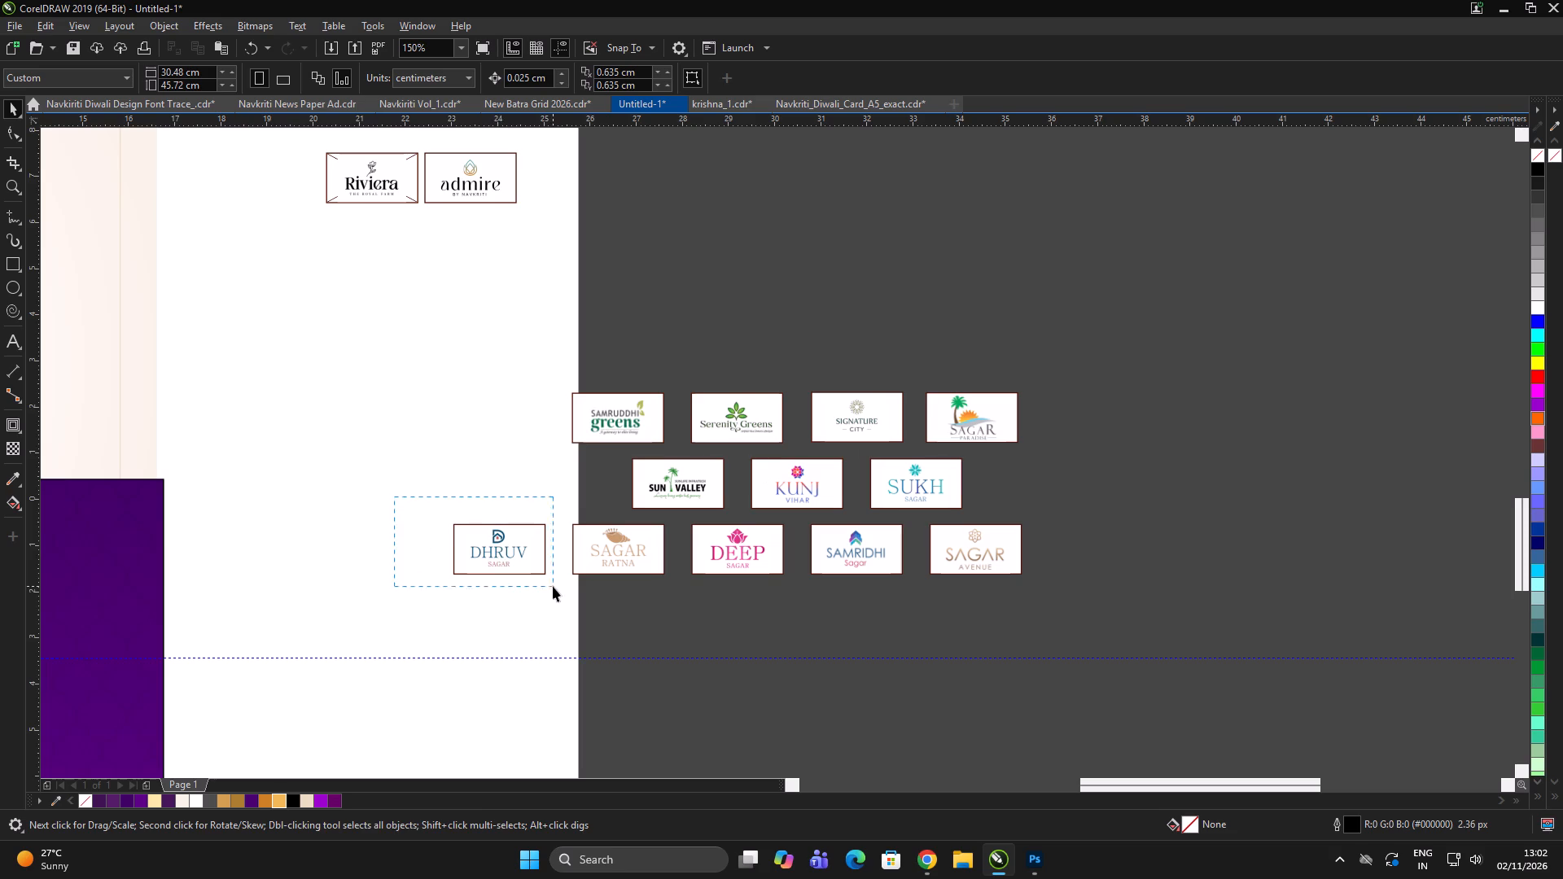
pyautogui.moveTo(553, 586); pyautogui.dragTo(562, 592)
pyautogui.click(501, 551)
pyautogui.hotkey('ctrl', 'u')
pyautogui.keyDown('ctrl'); pyautogui.doubleClick(469, 619); pyautogui.keyUp('ctrl')
# Move the Dhruv Sagar logo to the end of the second row, level with the centre of Sukh Sagar.
pyautogui.moveTo(386, 490); pyautogui.dragTo(554, 605)
pyautogui.moveTo(509, 553); pyautogui.dragTo(980, 518)
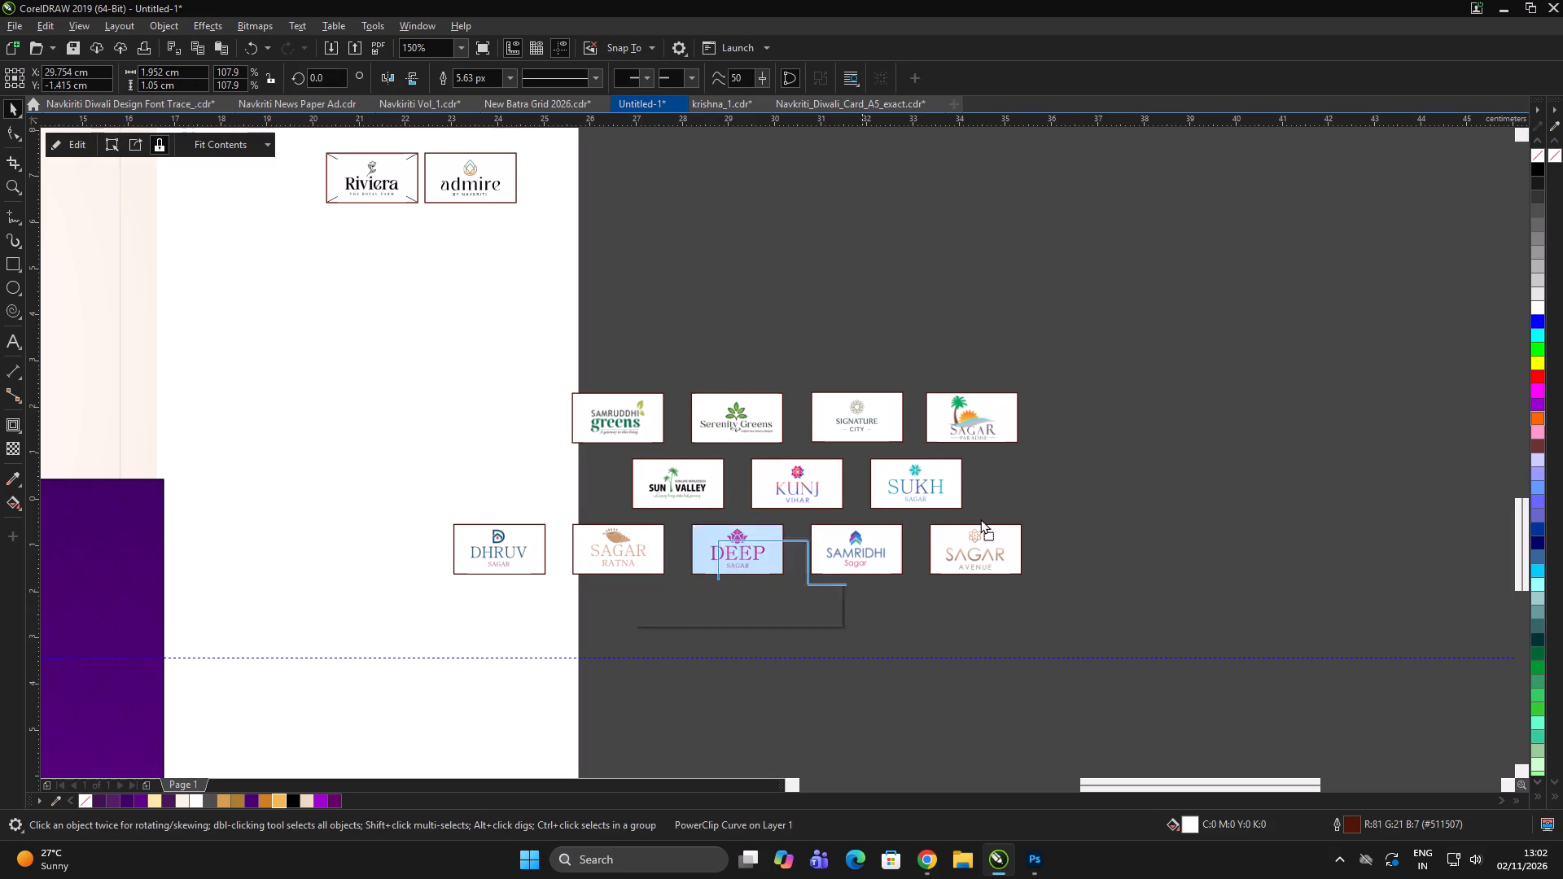
pyautogui.moveTo(980, 518); pyautogui.dragTo(1035, 483)
pyautogui.keyDown('ctrl'); pyautogui.scroll(1, 1033, 483); pyautogui.keyUp('ctrl')
pyautogui.hotkey('ctrl', 'g')
pyautogui.keyDown('shift'); pyautogui.click(921, 484); pyautogui.keyUp('shift')
pyautogui.press('e')
pyautogui.doubleClick(1198, 469)
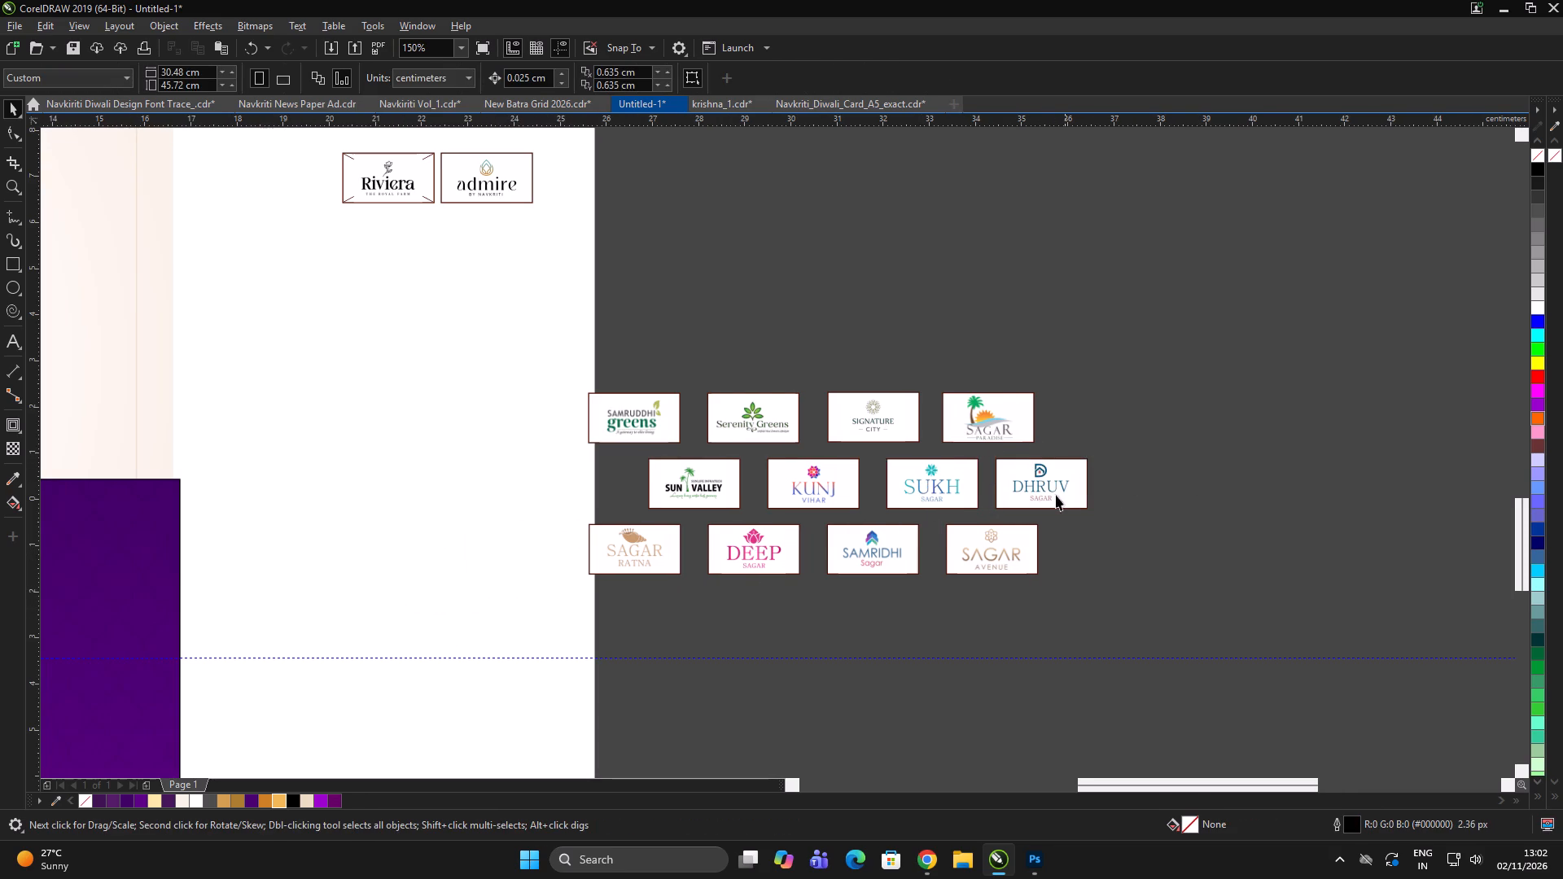
# Group the four logos of the second row and the four logos of the first row separately.
pyautogui.click(1268, 435)
pyautogui.moveTo(1265, 429); pyautogui.dragTo(571, 523)
pyautogui.hotkey('ctrl', 'g')
pyautogui.moveTo(1254, 488); pyautogui.dragTo(1219, 494)
pyautogui.click(963, 490)
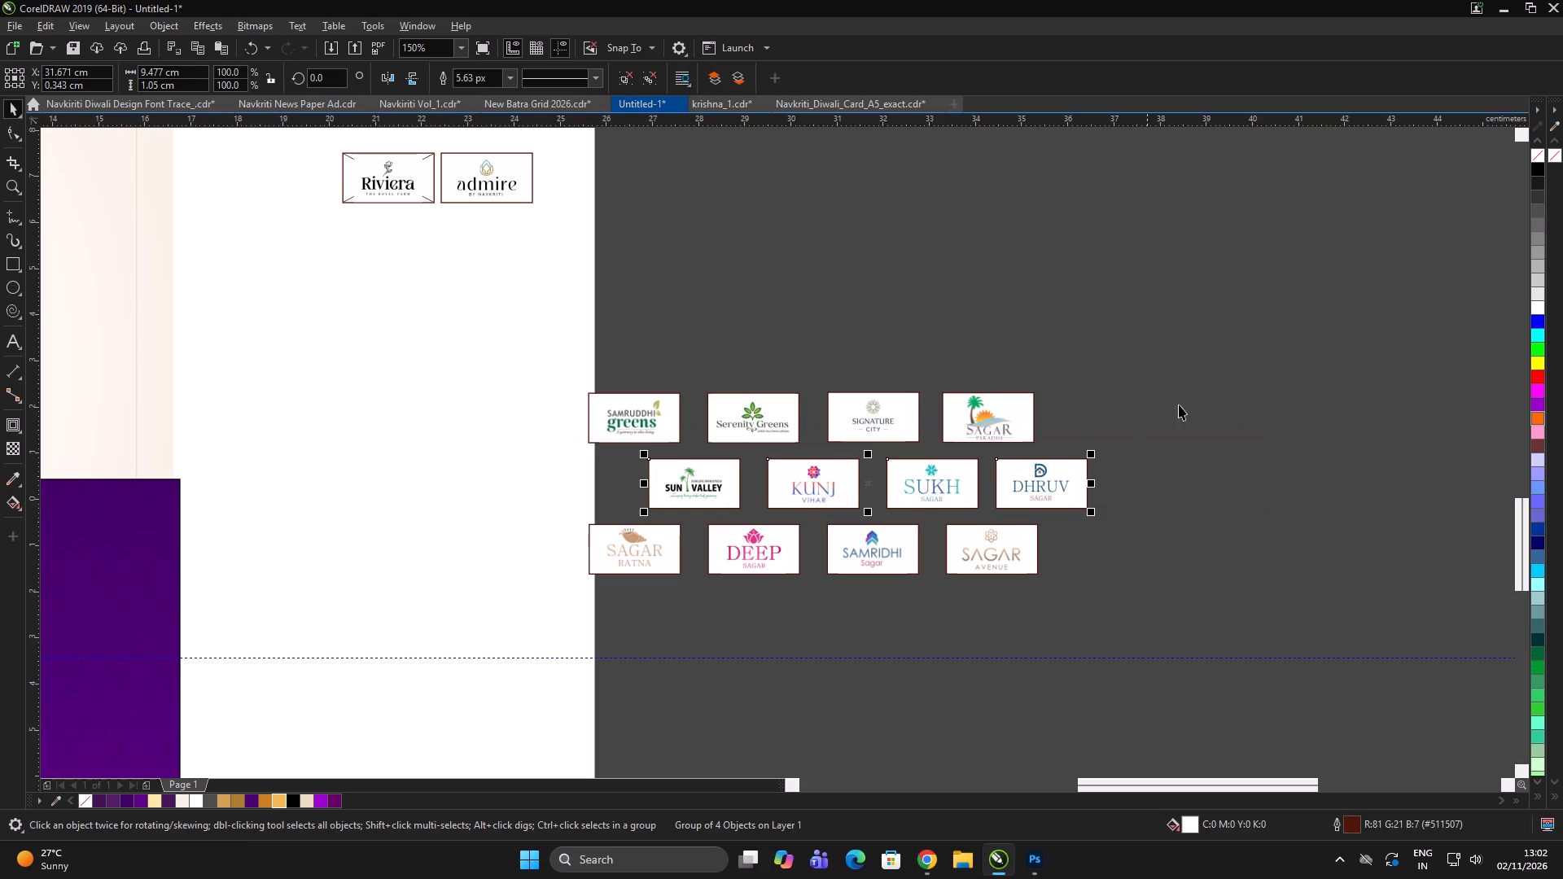
pyautogui.moveTo(1247, 335); pyautogui.dragTo(426, 461)
pyautogui.hotkey('ctrl', 'g')
pyautogui.moveTo(1272, 420); pyautogui.dragTo(1248, 433)
# Centre-align the first and second logo rows with each other on their vertical axis.
pyautogui.click(886, 481)
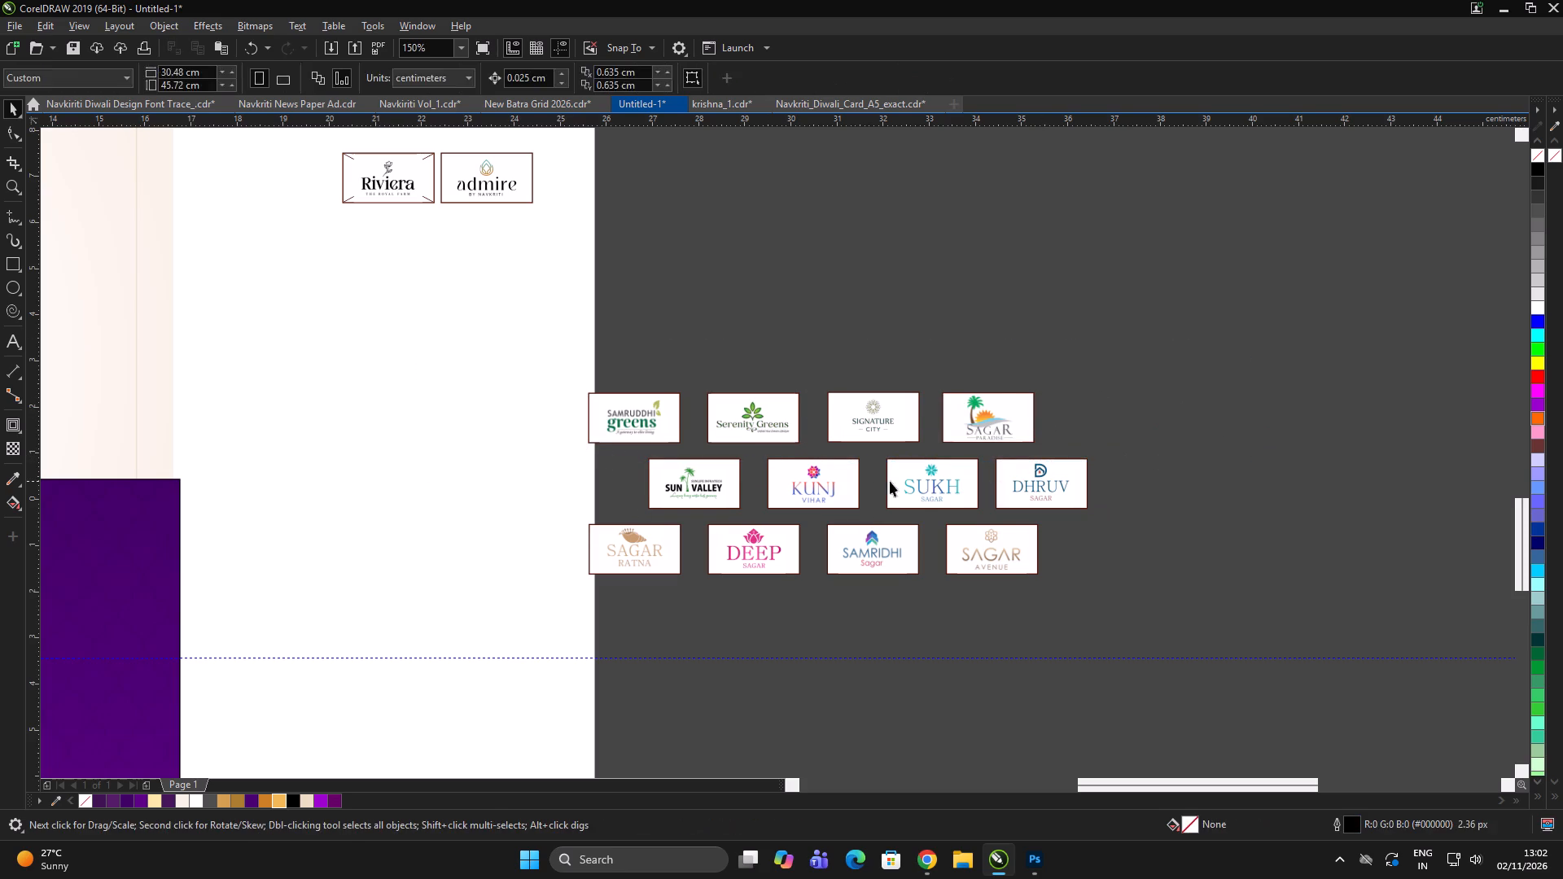
pyautogui.keyDown('shift'); pyautogui.click(900, 415); pyautogui.keyUp('shift')
pyautogui.press('c')
pyautogui.tripleClick(1281, 391)
pyautogui.click(1269, 394)
# Scale the twelve small logos to about 7.86 by 3.17 cm and place them on the card beside the vertical divider.
pyautogui.moveTo(1250, 339); pyautogui.dragTo(497, 669)
pyautogui.scroll(-1, 945, 445)
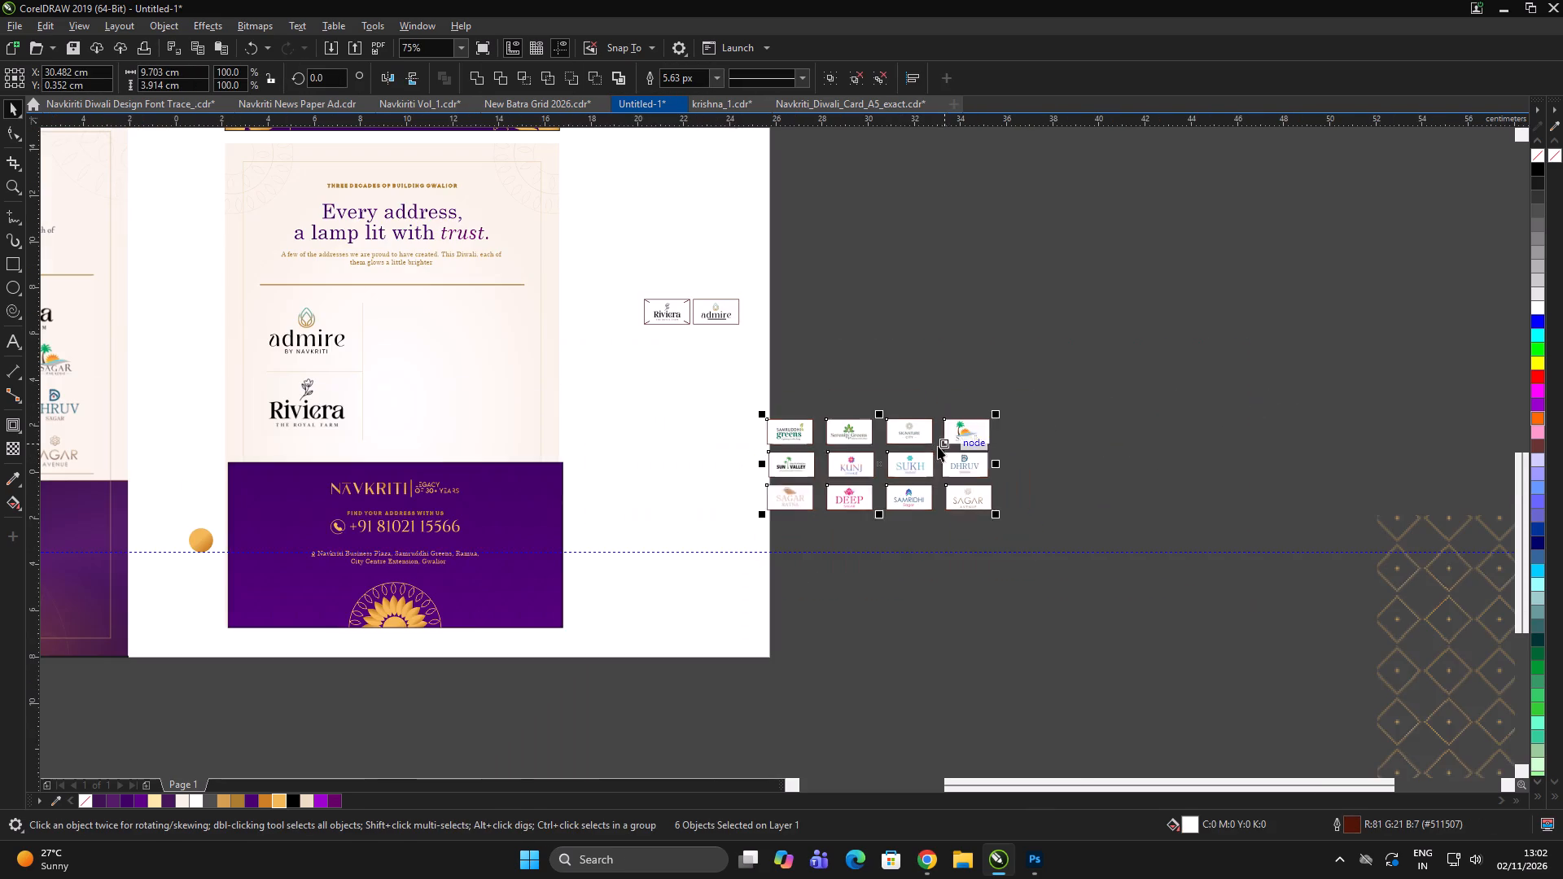
pyautogui.moveTo(935, 448); pyautogui.dragTo(514, 357)
pyautogui.scroll(1, 489, 348)
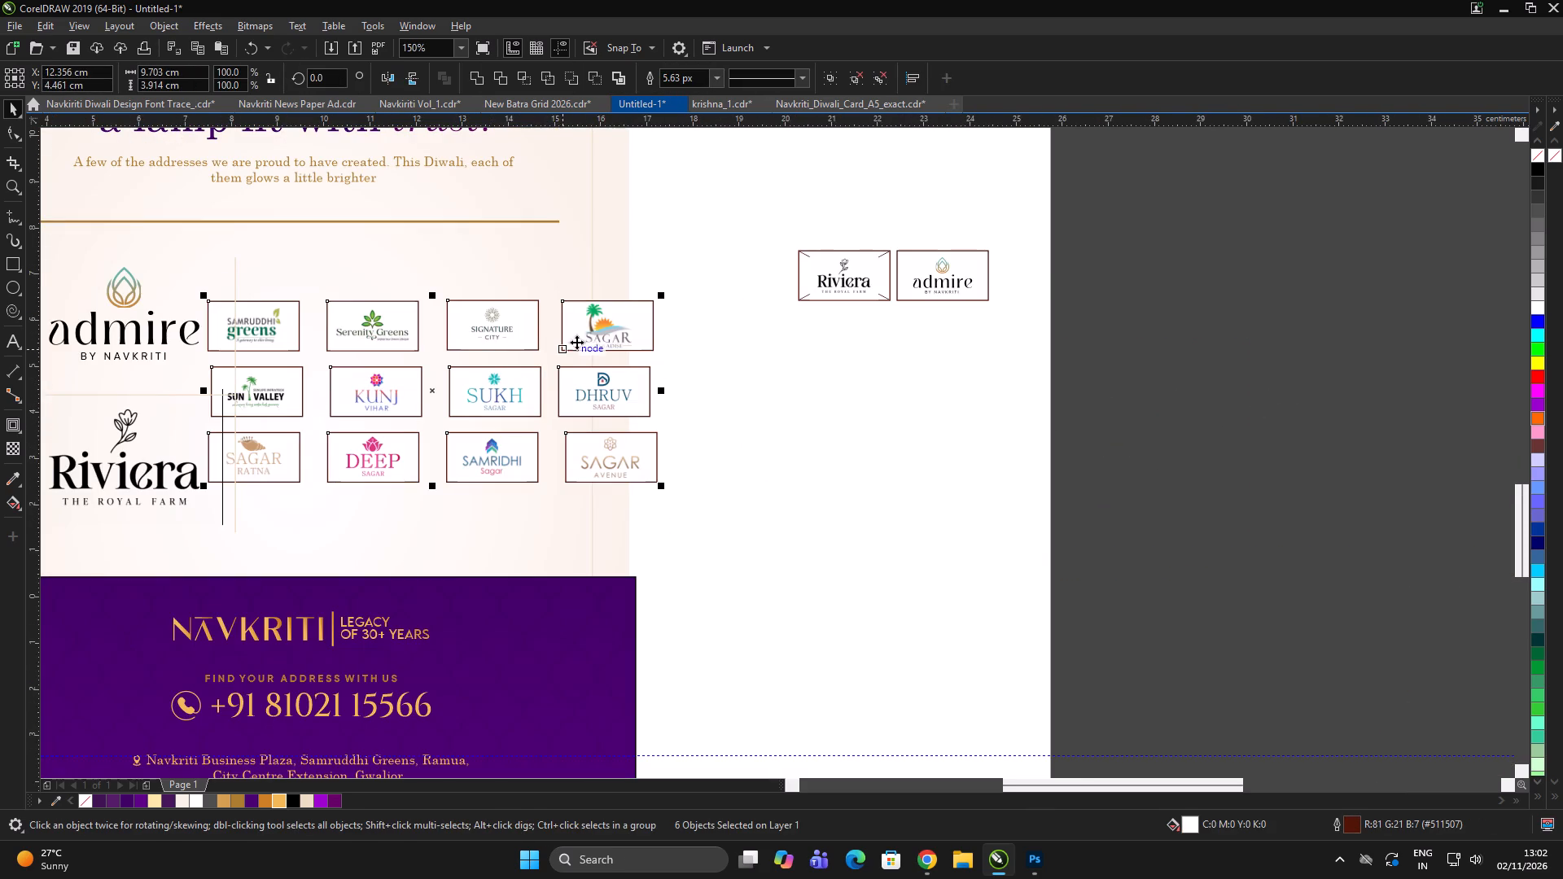
pyautogui.moveTo(587, 339); pyautogui.dragTo(867, 387)
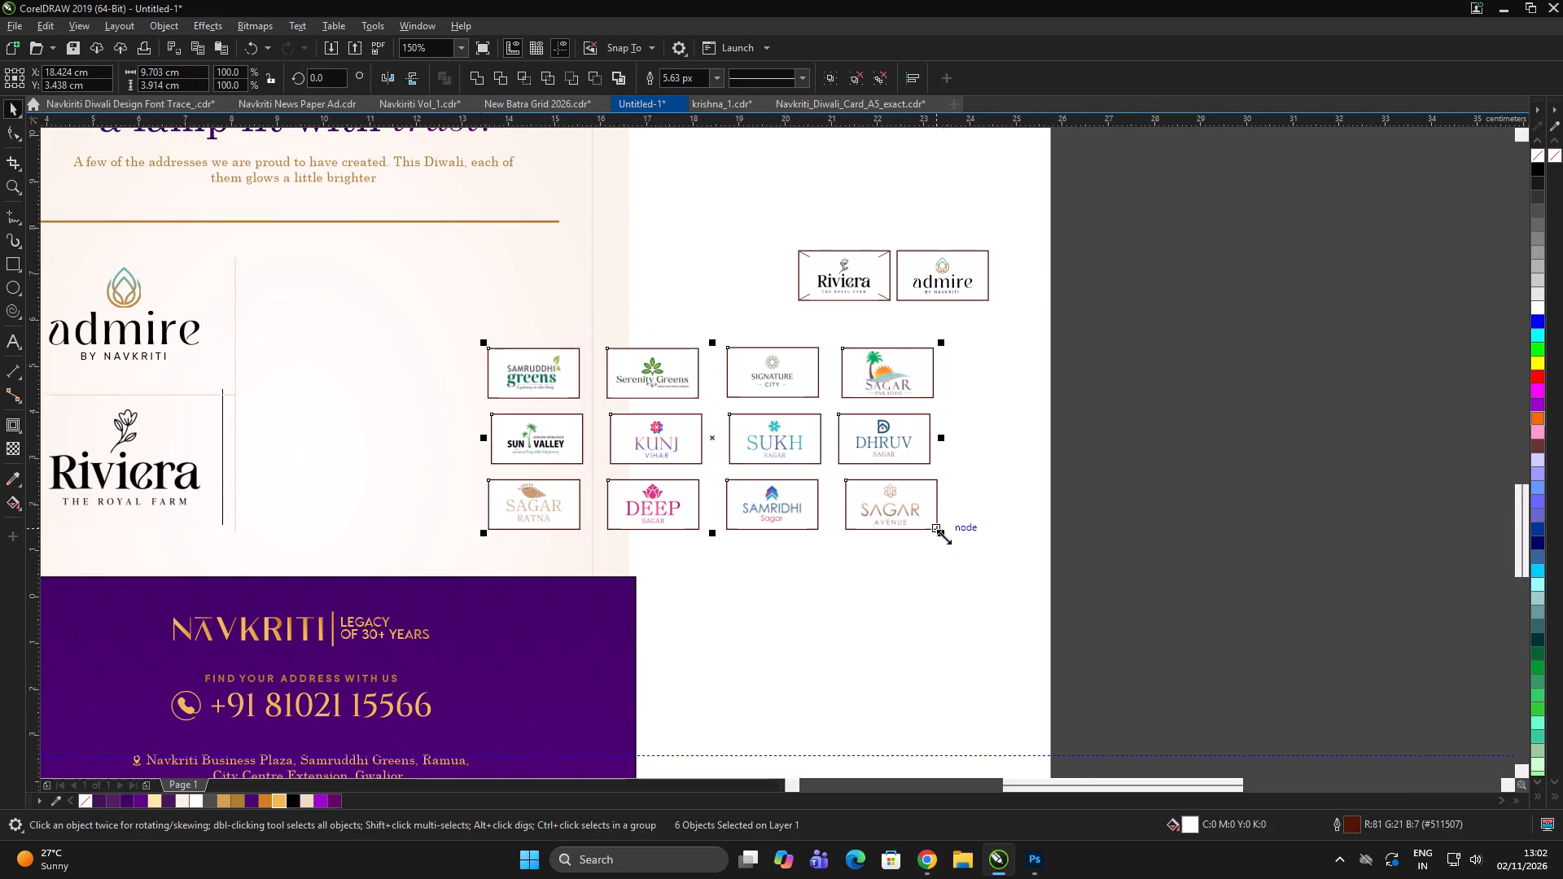
pyautogui.moveTo(943, 536); pyautogui.dragTo(858, 550)
pyautogui.moveTo(713, 420); pyautogui.dragTo(535, 344)
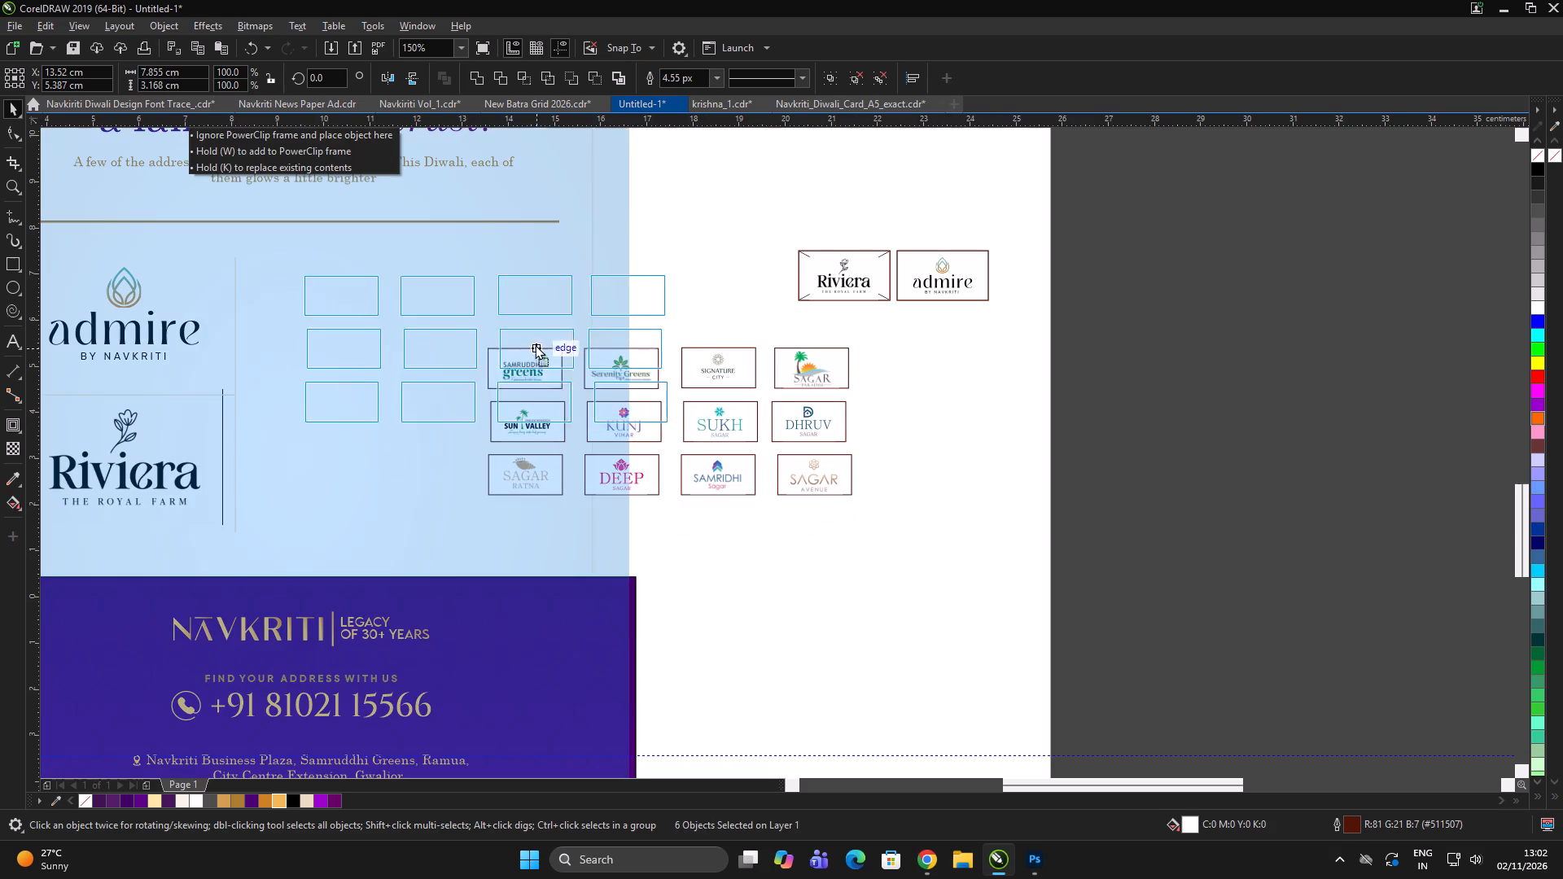
pyautogui.moveTo(535, 344); pyautogui.dragTo(493, 352)
# Resize the twelve-logo grid on the card to about 9.52 by 3.84 cm.
pyautogui.scroll(2, 479, 325)
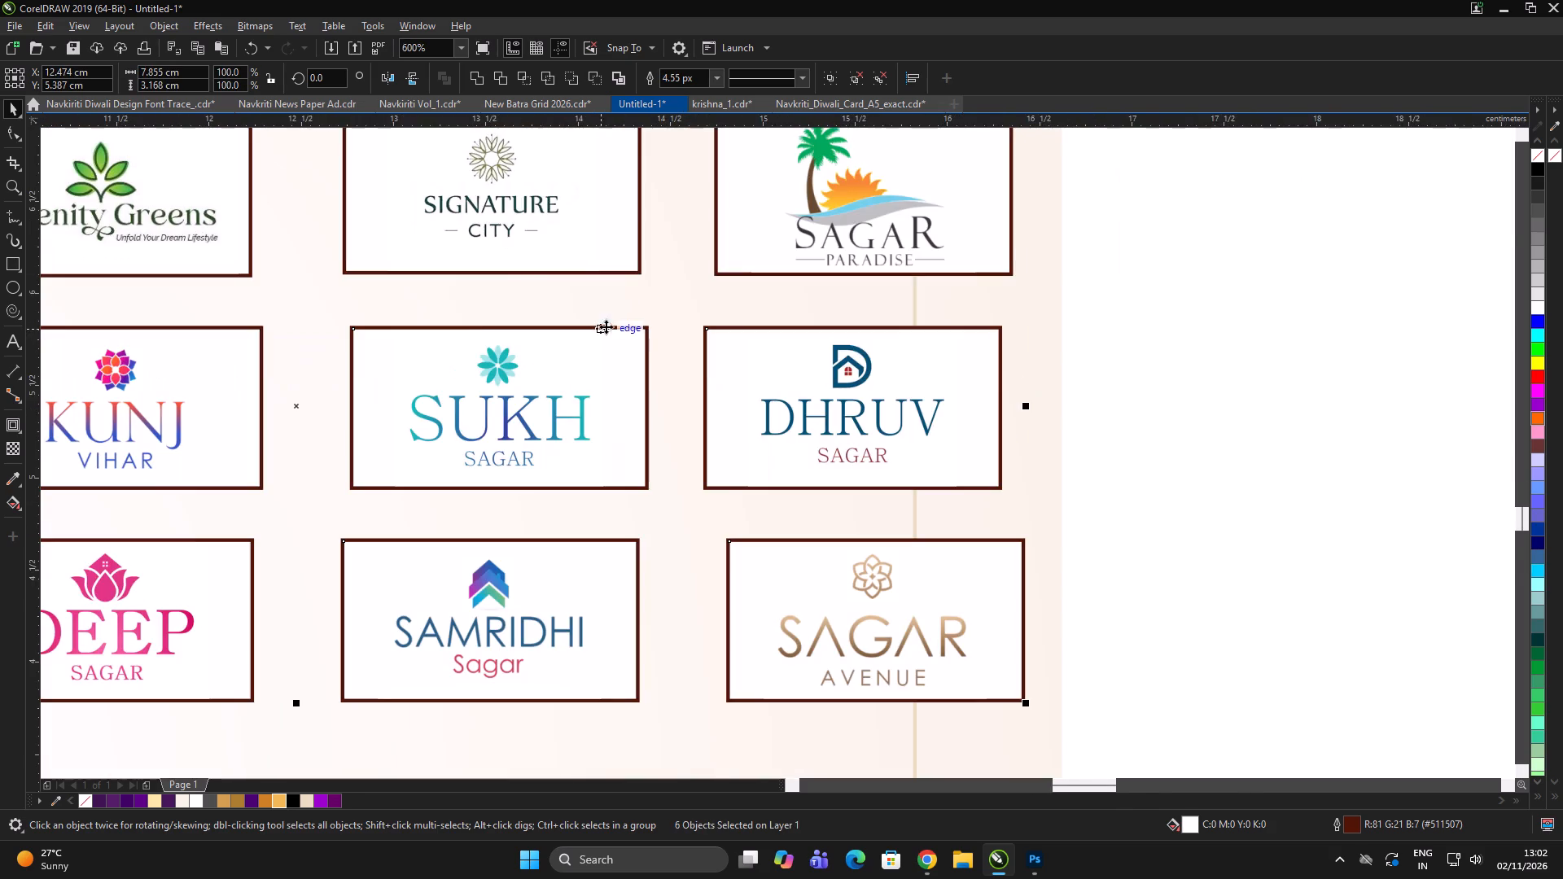
pyautogui.scroll(-2, 602, 336)
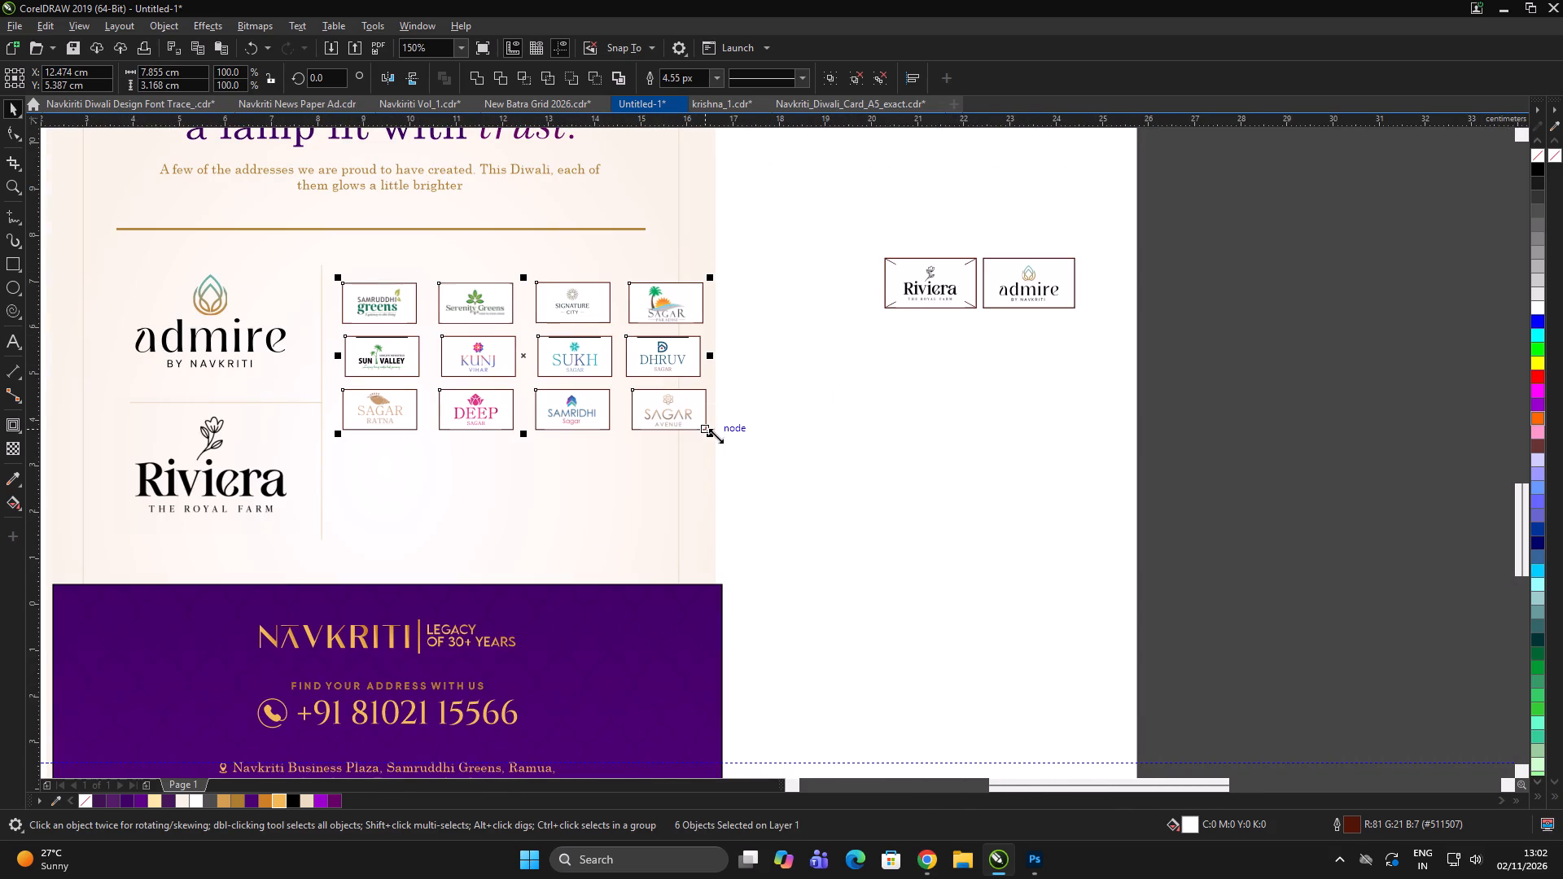
pyautogui.moveTo(716, 435); pyautogui.dragTo(842, 523)
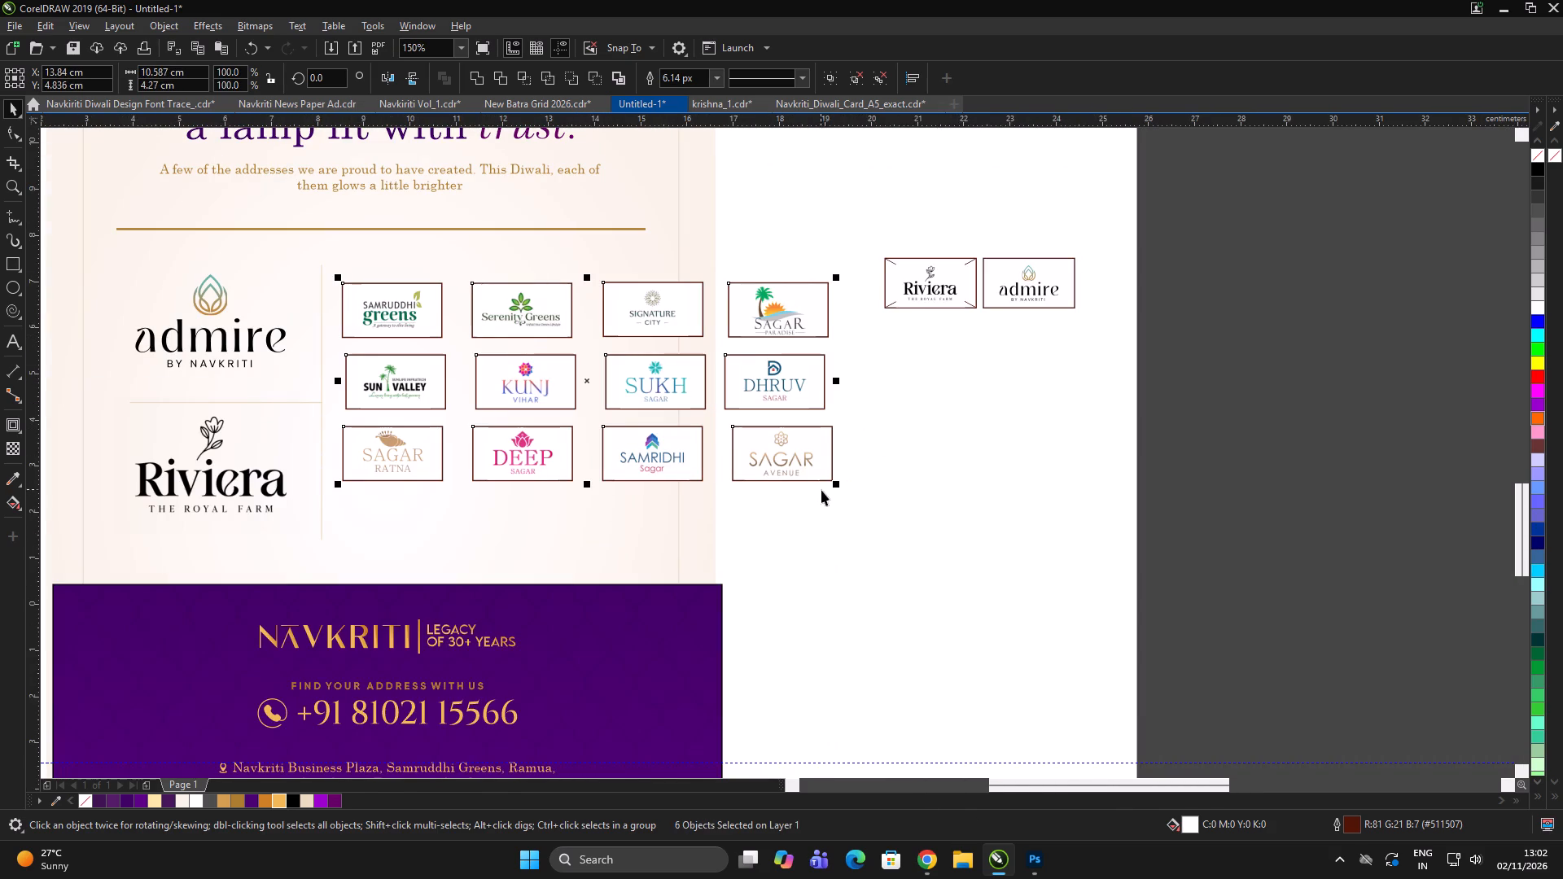
pyautogui.moveTo(838, 486); pyautogui.dragTo(786, 492)
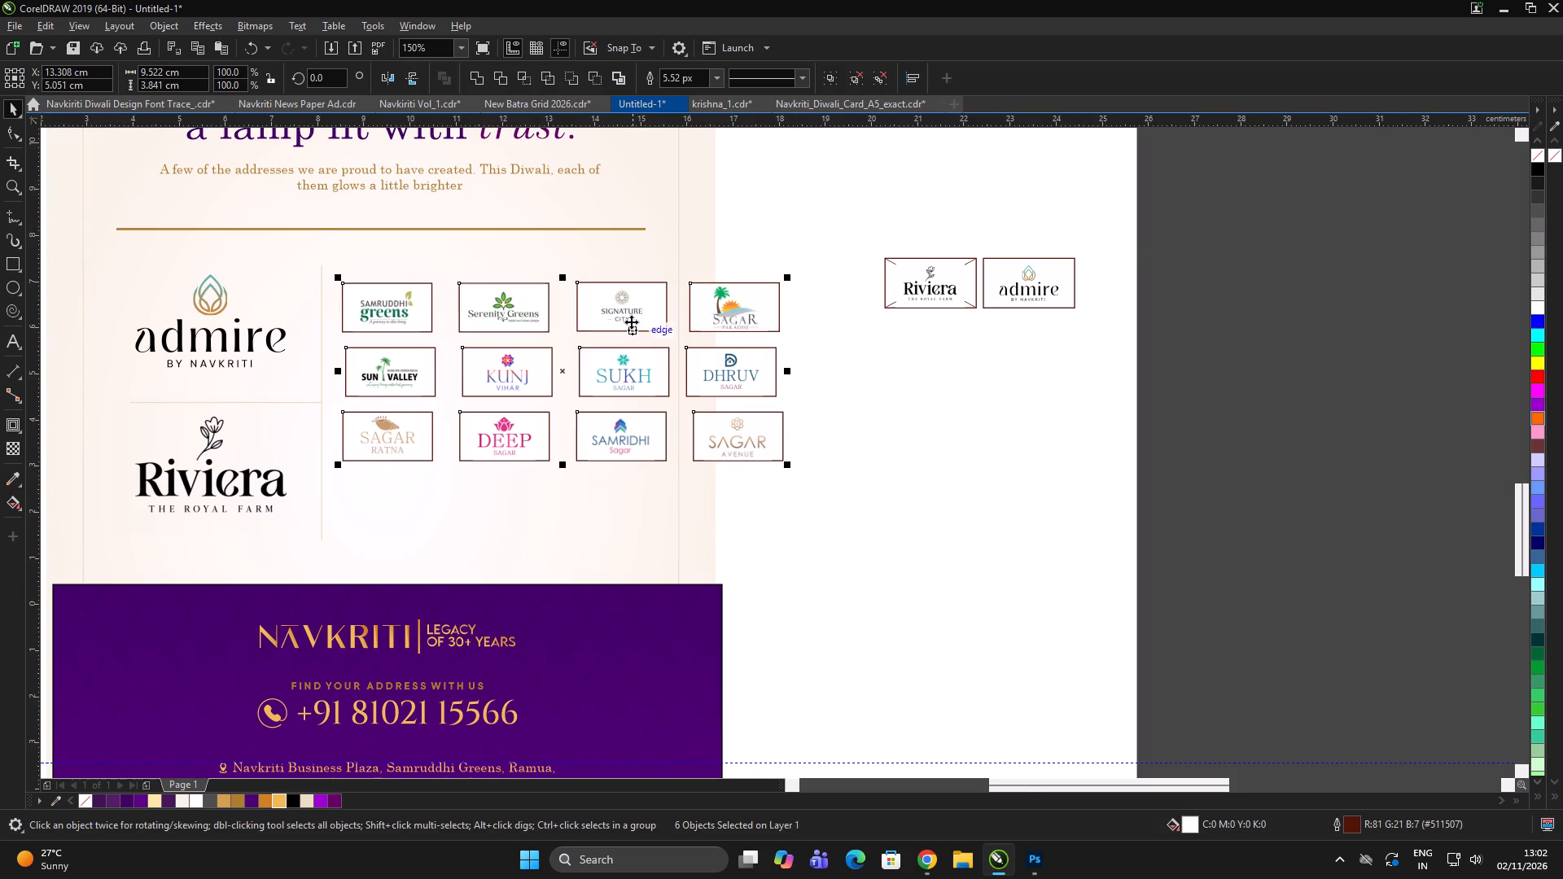
# Nudge the logo grid slightly toward the vertical divider and ungroup its rows.
pyautogui.scroll(1, 629, 319)
pyautogui.moveTo(624, 309); pyautogui.dragTo(615, 307)
pyautogui.hotkey('ctrl', 'u')
pyautogui.keyDown('ctrl'); pyautogui.click(989, 291); pyautogui.keyUp('ctrl')
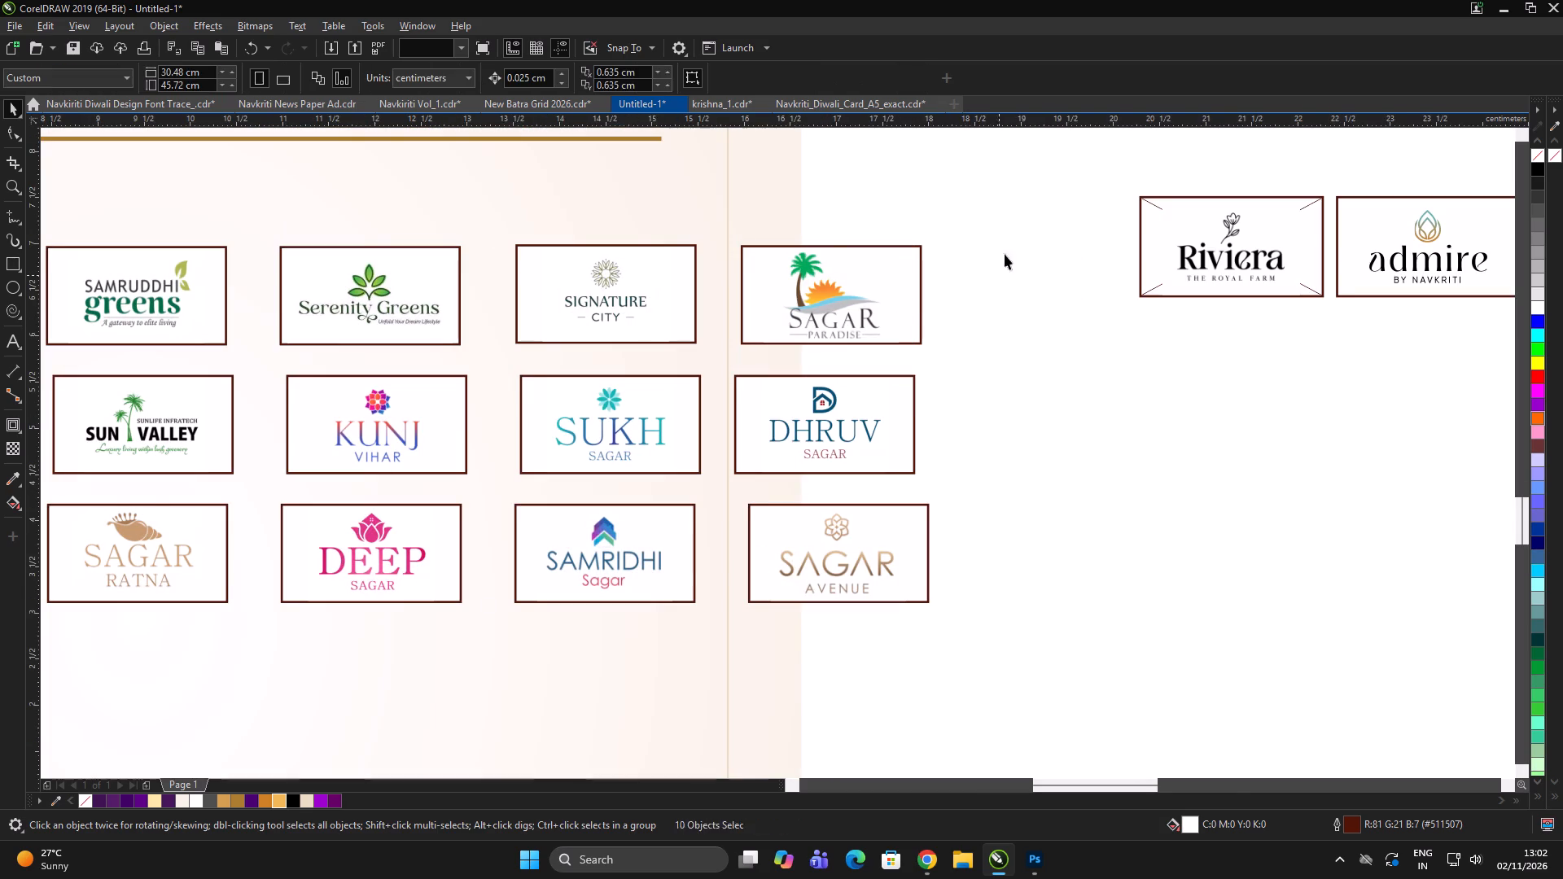
# Move the last logo column, Sagar Paradise, Dhruv Sagar and Sagar Avenue, off the card near the spare Riviera logo.
pyautogui.moveTo(1015, 200); pyautogui.dragTo(696, 614)
pyautogui.moveTo(801, 442); pyautogui.dragTo(1169, 477)
pyautogui.click(1085, 552)
# Centre-align the Signature City, Sukh Sagar and Samridhi Sagar logos into one column.
pyautogui.moveTo(871, 155); pyautogui.dragTo(624, 540)
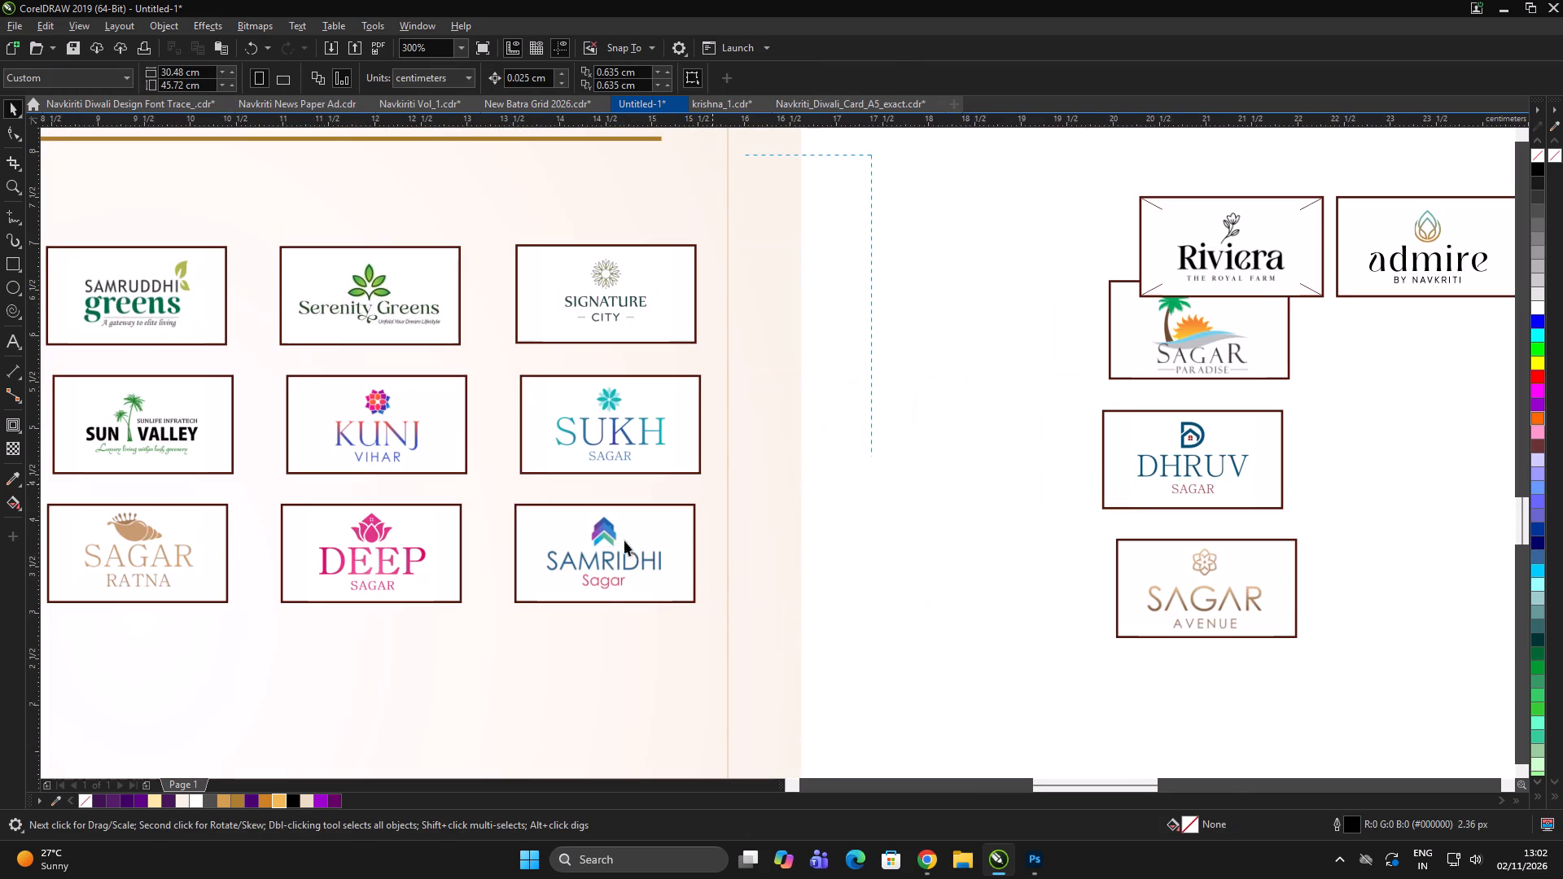
pyautogui.moveTo(624, 540); pyautogui.dragTo(486, 641)
pyautogui.press('c')
pyautogui.doubleClick(881, 499)
# Centre the Kunj Vihar logo directly beneath Serenity Greens.
pyautogui.click(464, 465)
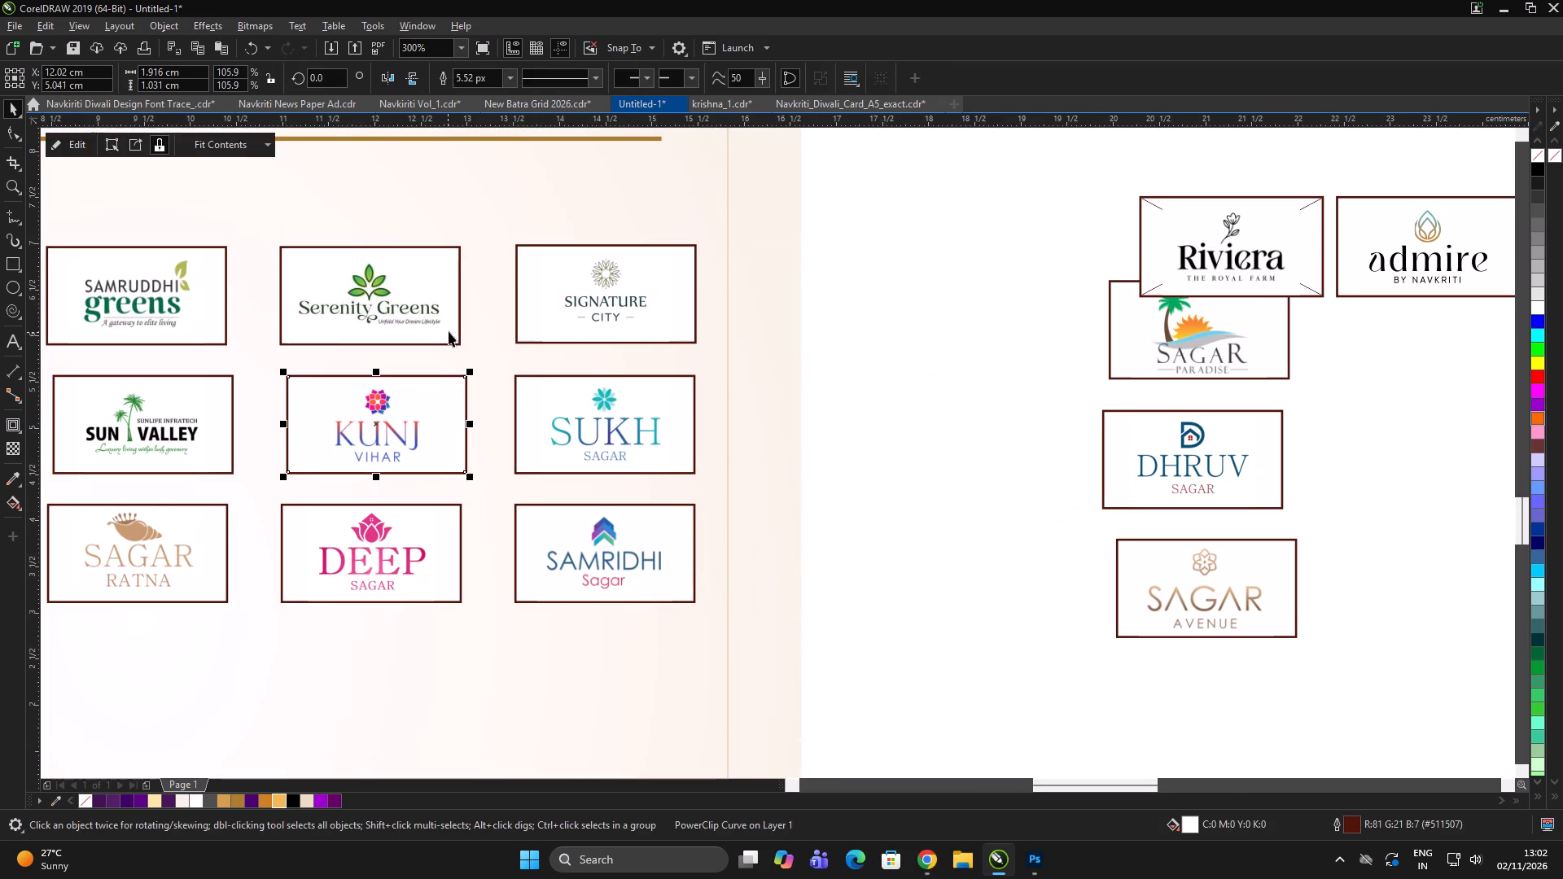
pyautogui.keyDown('shift'); pyautogui.click(449, 330); pyautogui.keyUp('shift')
pyautogui.press('c')
pyautogui.click(847, 355)
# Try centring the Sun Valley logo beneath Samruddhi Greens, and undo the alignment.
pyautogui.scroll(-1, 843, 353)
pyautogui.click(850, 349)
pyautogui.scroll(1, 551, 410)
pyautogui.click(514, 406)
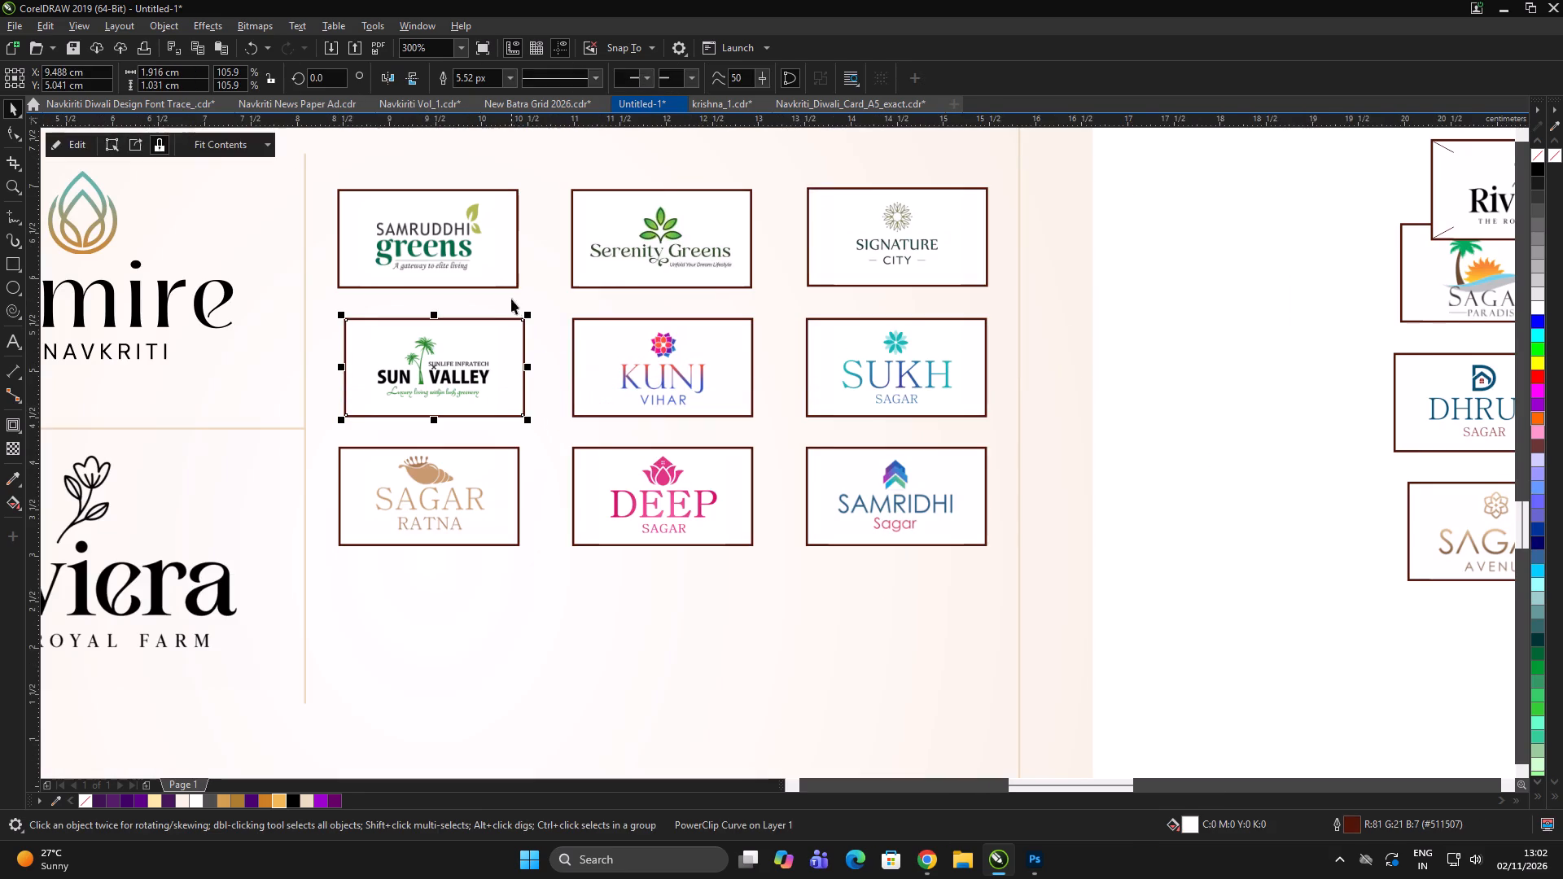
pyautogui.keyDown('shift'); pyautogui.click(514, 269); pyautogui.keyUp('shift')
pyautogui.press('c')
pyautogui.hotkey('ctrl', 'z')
# Ungroup the selected Sun Valley and Samruddhi Greens logos and centre Sun Valley beneath Samruddhi Greens.
pyautogui.hotkey('ctrl', 'u')
pyautogui.keyDown('ctrl'); pyautogui.click(1223, 400); pyautogui.keyUp('ctrl')
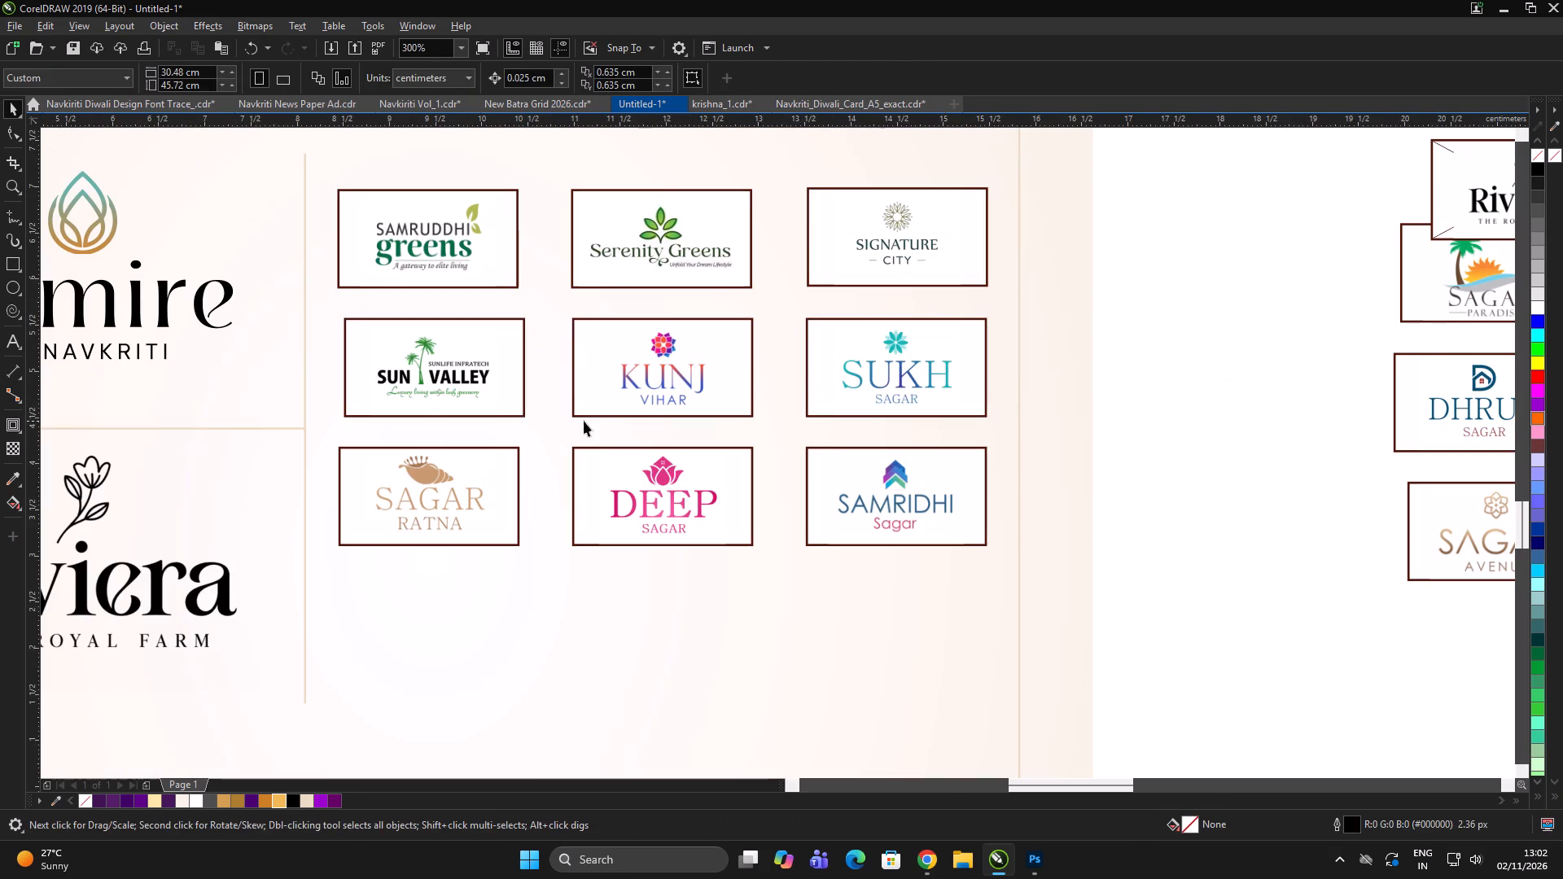
pyautogui.click(502, 398)
pyautogui.keyDown('shift'); pyautogui.click(493, 258); pyautogui.keyUp('shift')
pyautogui.press('c')
pyautogui.scroll(-1, 483, 384)
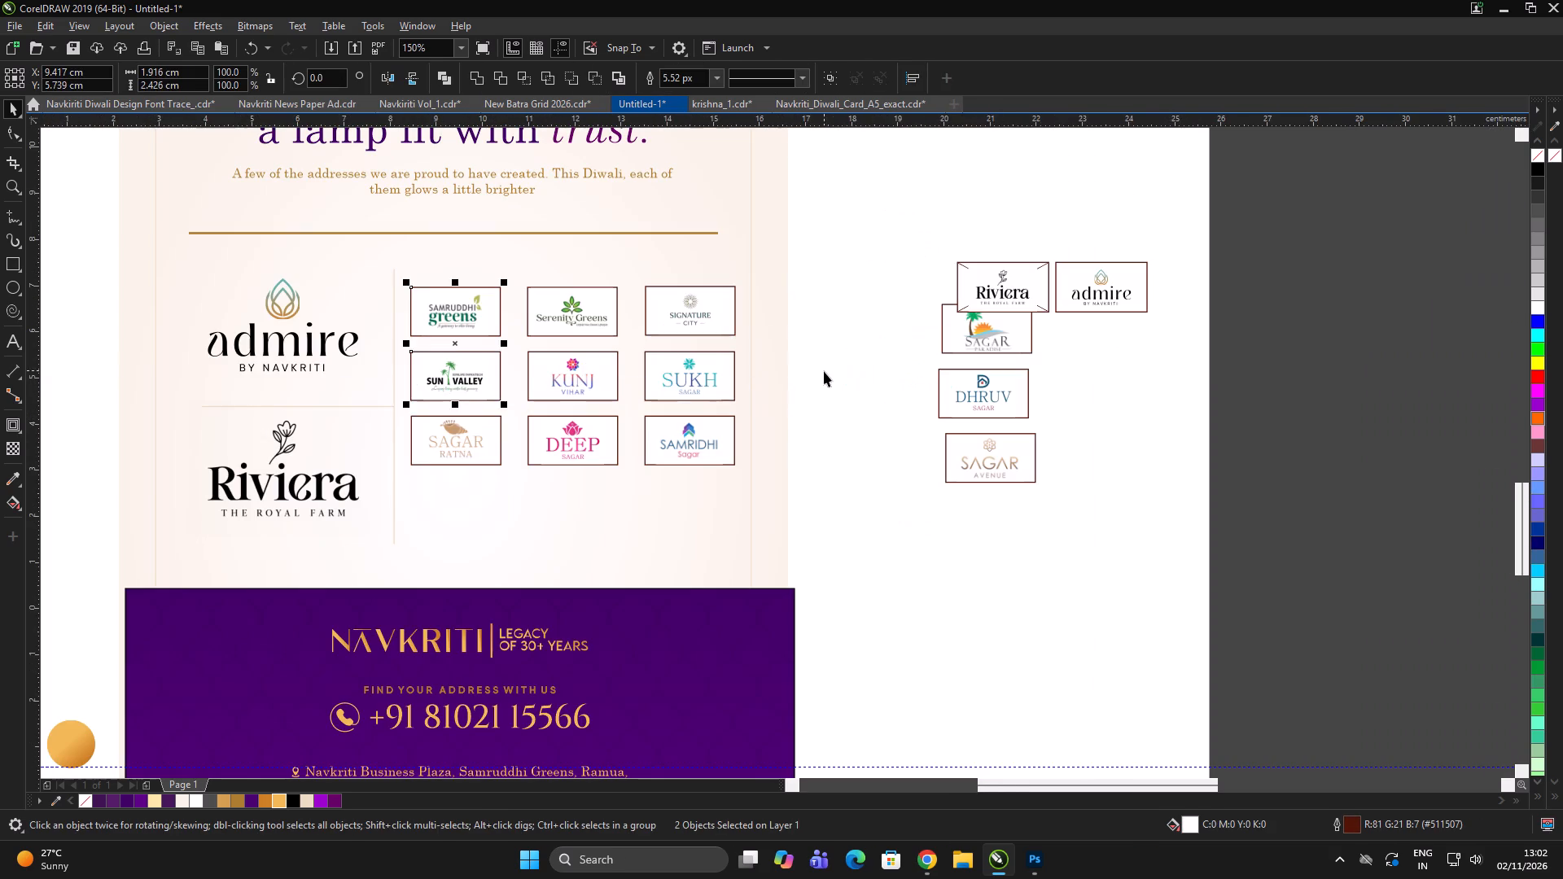
# Delete the leftover Riviera frame and contents and the leftover Admire logo beside the card.
pyautogui.click(825, 369)
pyautogui.click(1006, 296)
pyautogui.scroll(1, 1019, 282)
pyautogui.press('Delete')
pyautogui.click(999, 295)
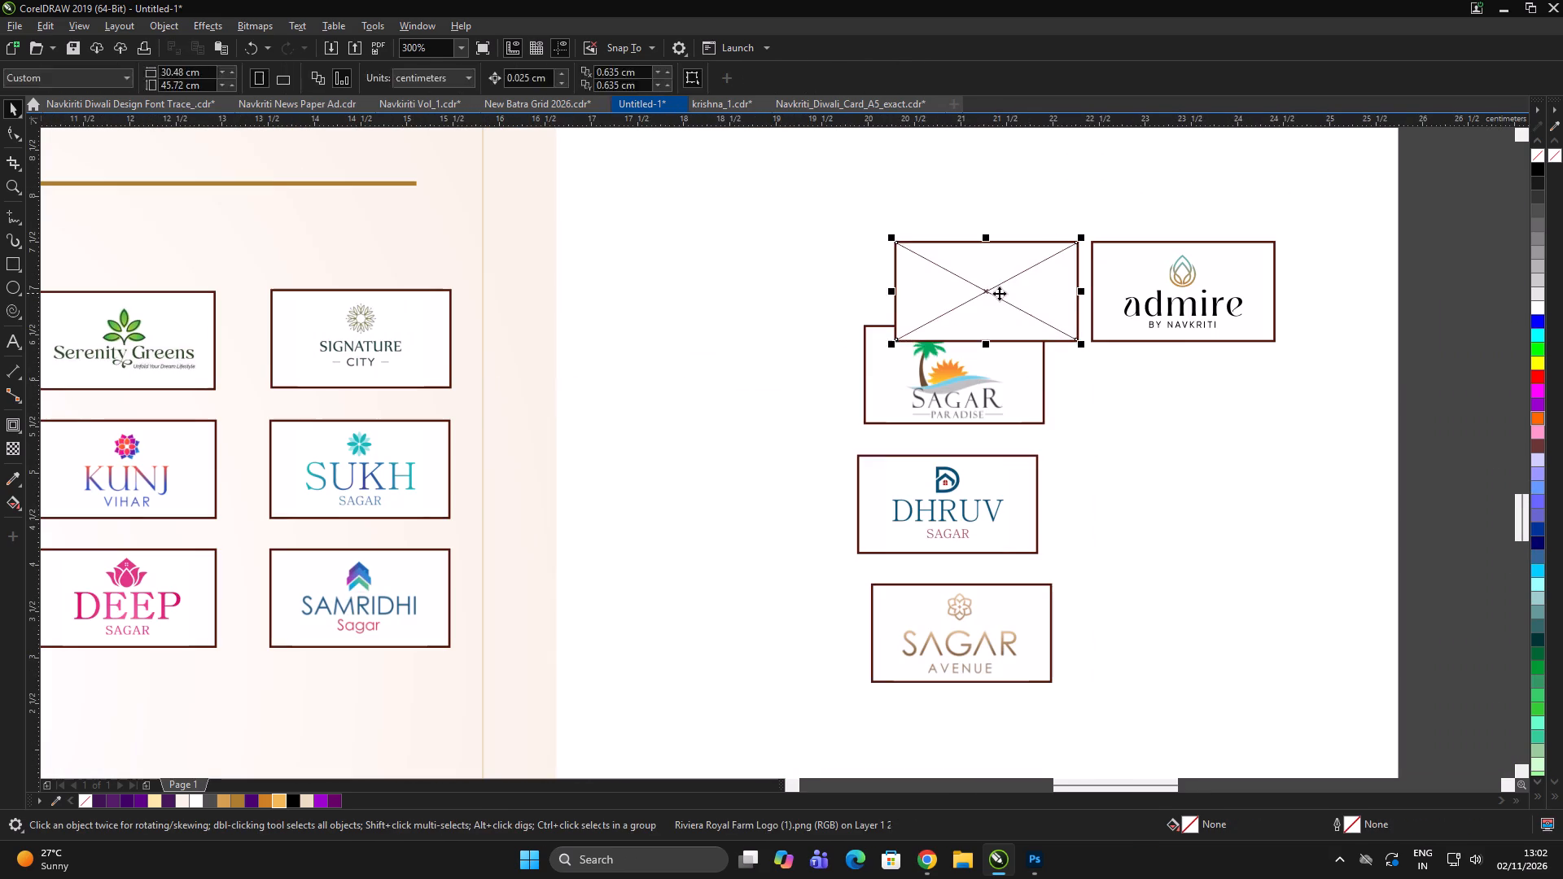
pyautogui.press('Delete')
pyautogui.moveTo(1064, 203); pyautogui.dragTo(1438, 408)
pyautogui.press('Delete')
pyautogui.click(1380, 400)
pyautogui.moveTo(1378, 400); pyautogui.dragTo(1366, 398)
# Place a copy of the Sagar Paradise logo below Sagar Ratna and centre it in that column.
pyautogui.moveTo(1271, 283); pyautogui.dragTo(837, 472)
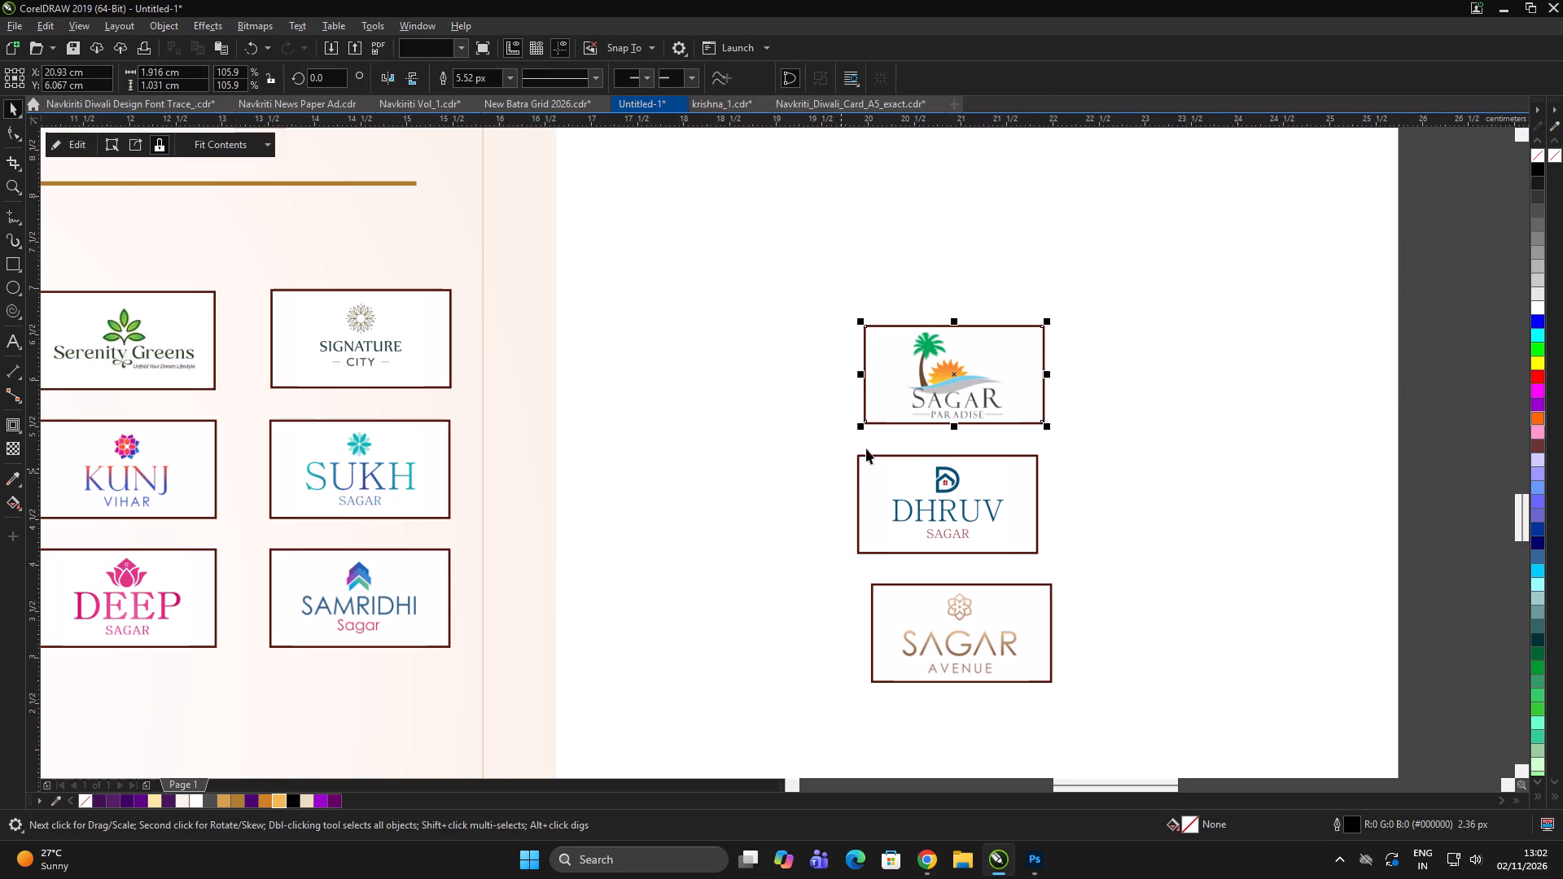
pyautogui.scroll(-2, 950, 410)
pyautogui.moveTo(955, 392); pyautogui.dragTo(707, 508)
pyautogui.rightClick(707, 508)
pyautogui.scroll(2, 695, 488)
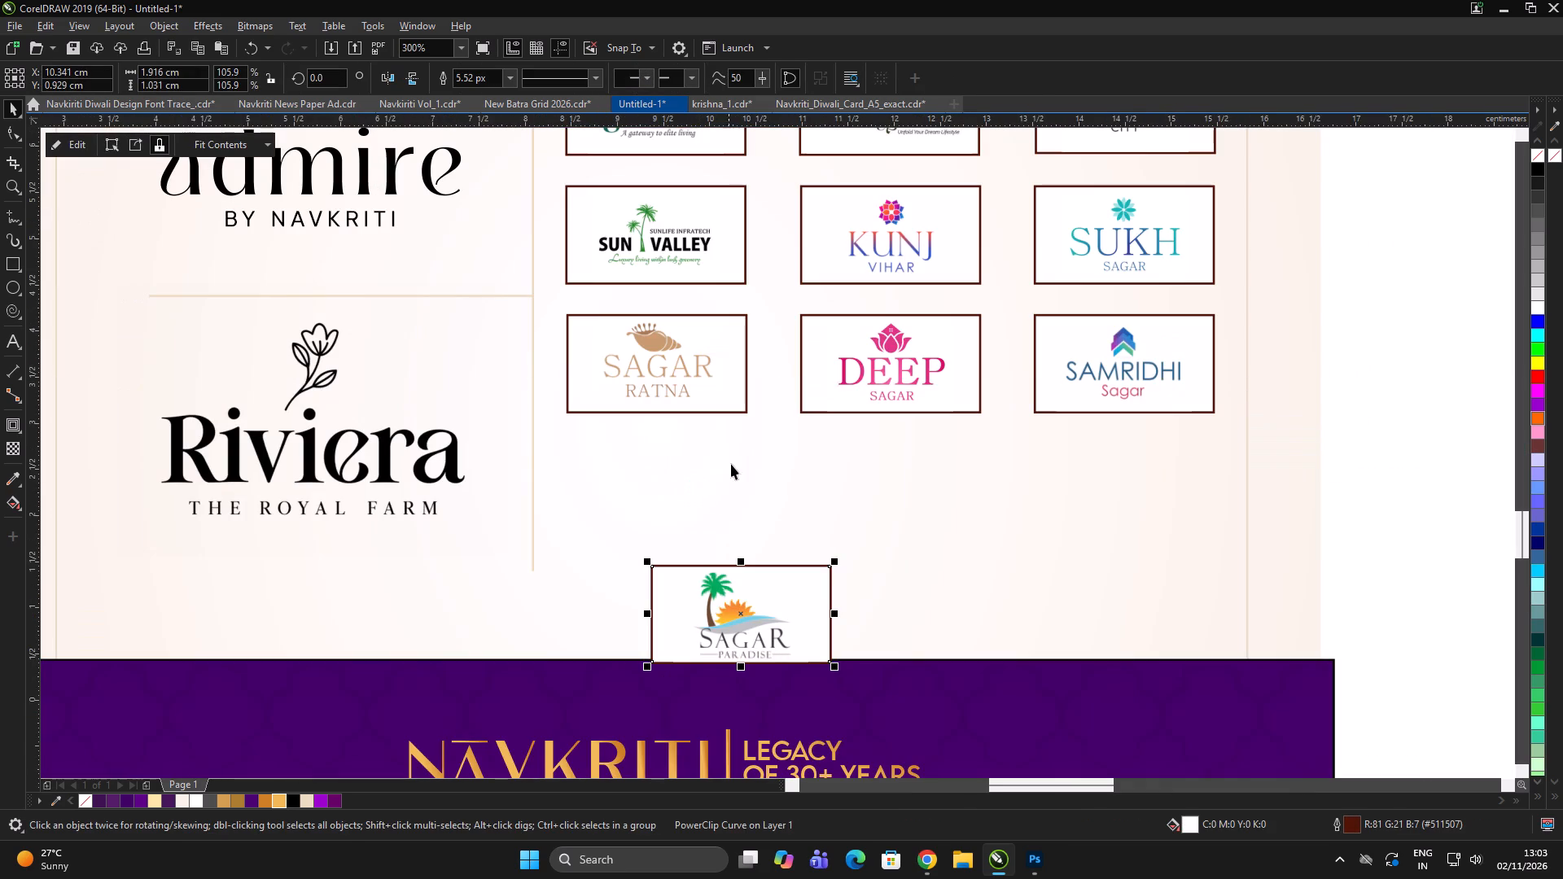
pyautogui.scroll(4, 786, 604)
pyautogui.scroll(-2, 735, 488)
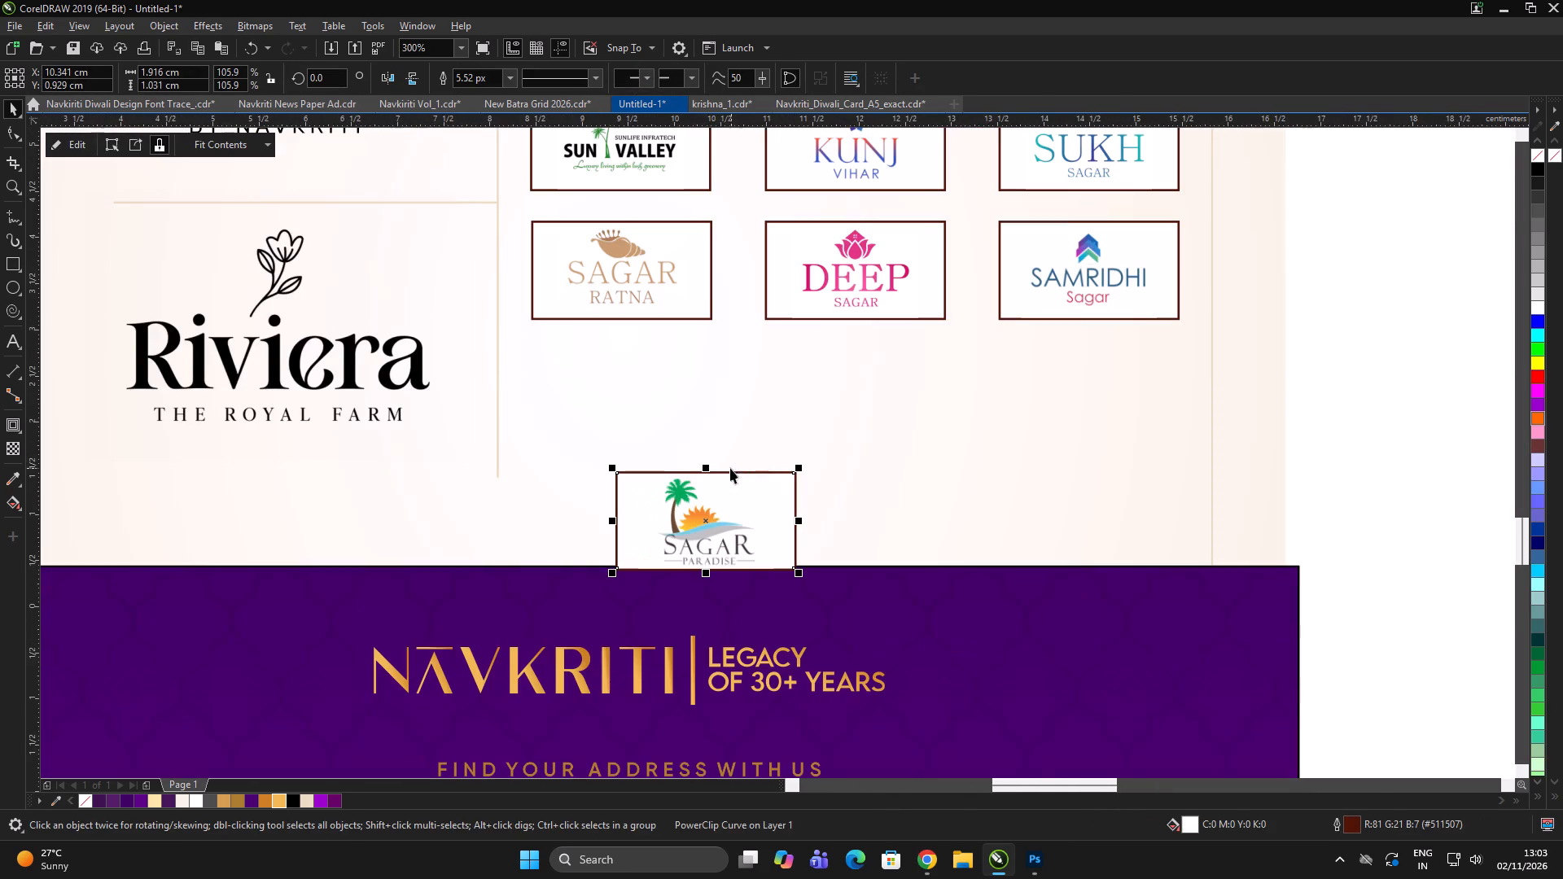
pyautogui.hotkey('ctrl', 'g')
pyautogui.keyDown('shift'); pyautogui.click(701, 286); pyautogui.keyUp('shift')
pyautogui.press('c')
pyautogui.click(1171, 482)
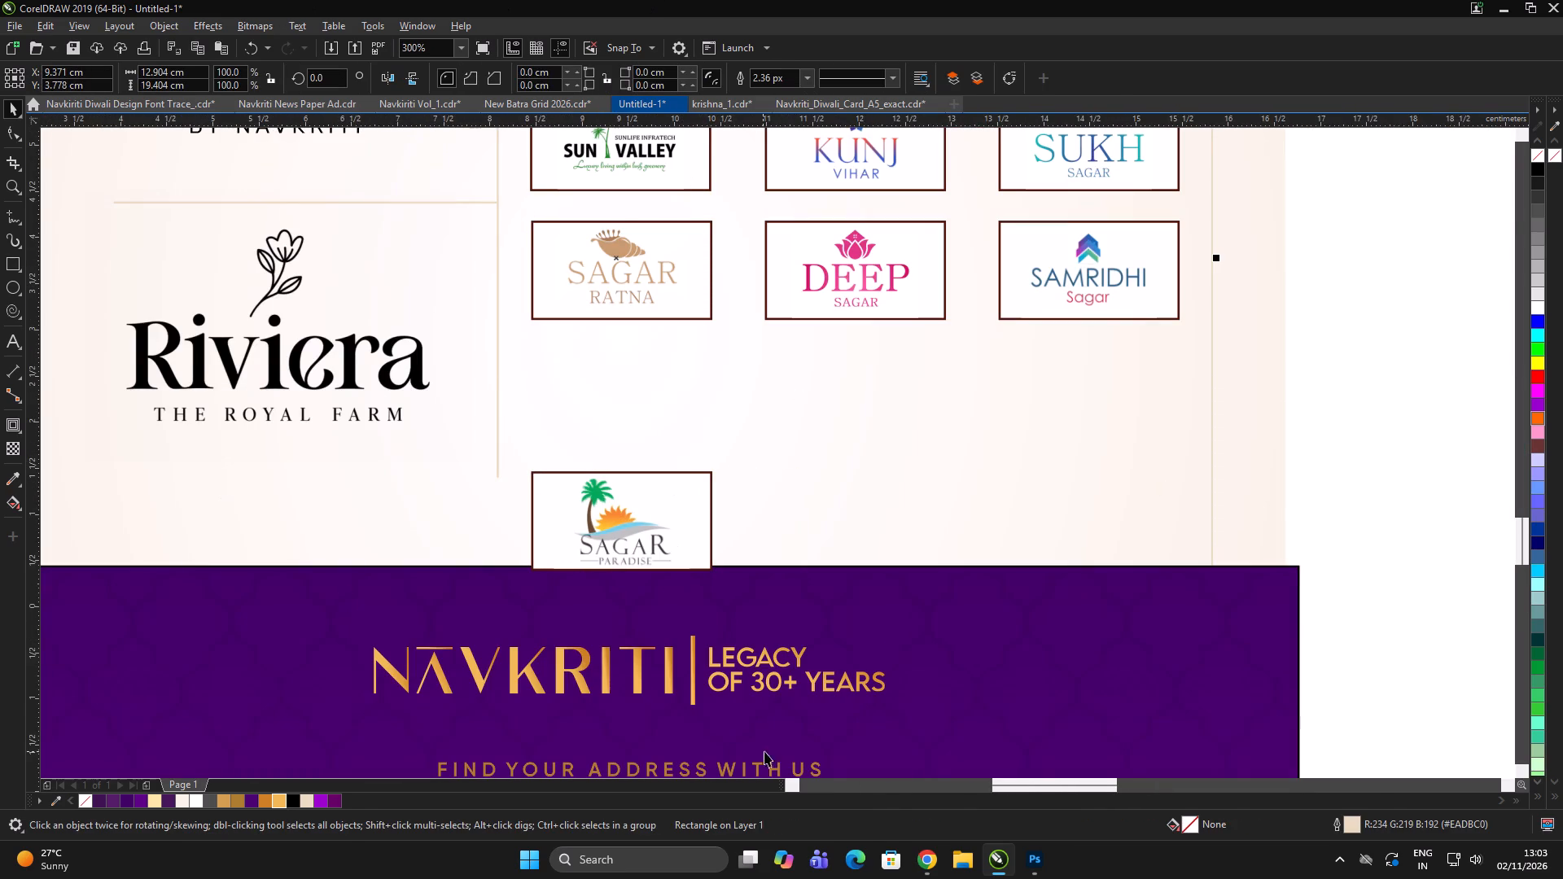
pyautogui.click(1347, 417)
# Raise the copied Sagar Paradise logo towards Sagar Ratna, clear of the purple footer.
pyautogui.click(679, 523)
pyautogui.moveTo(635, 546); pyautogui.dragTo(641, 457)
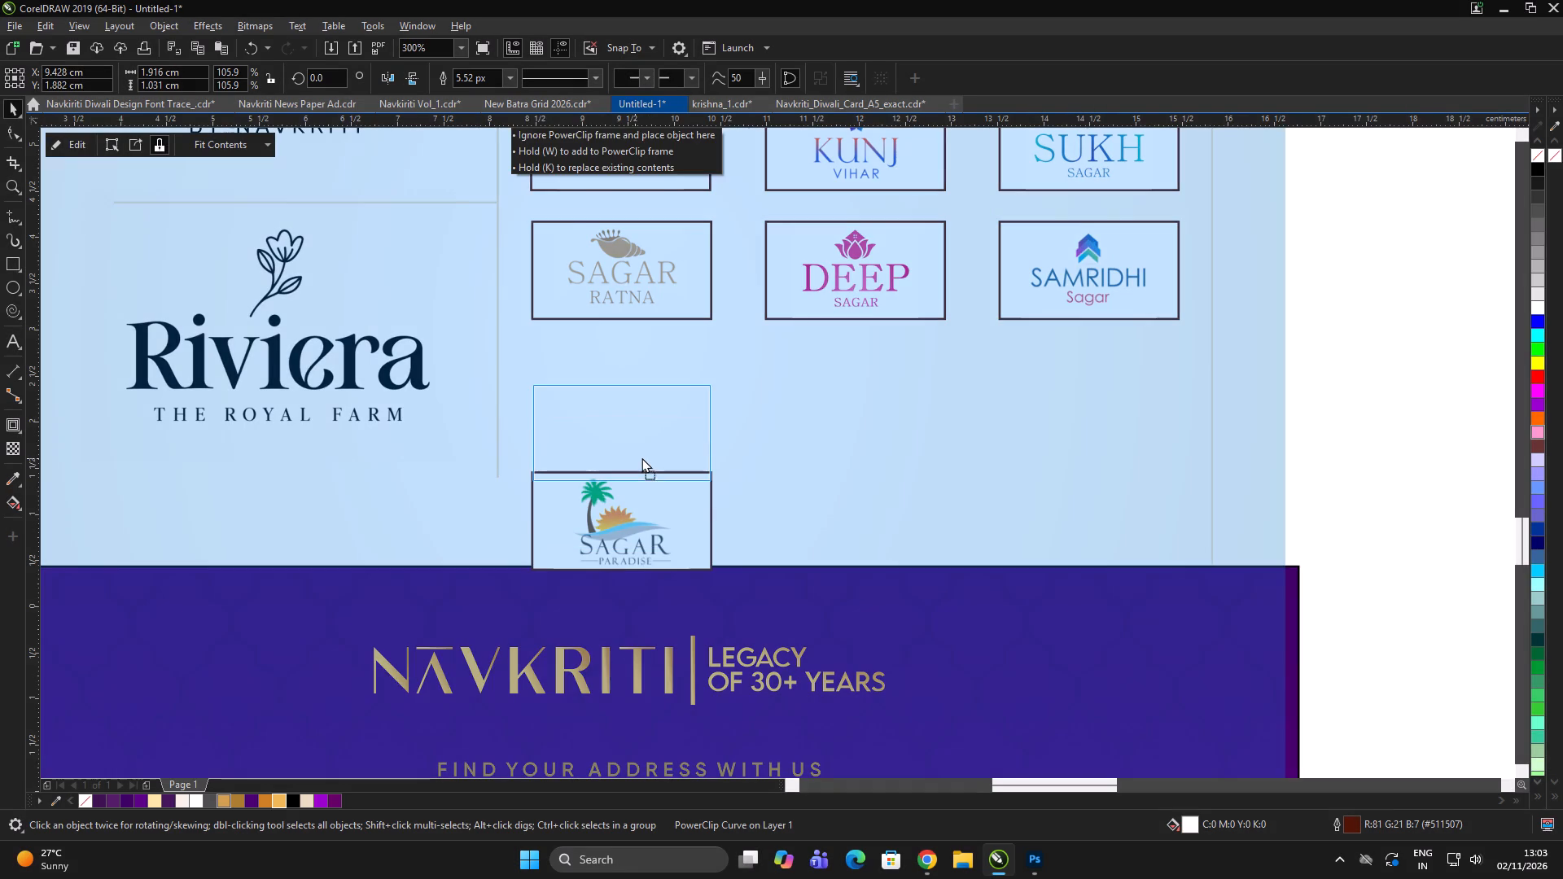
pyautogui.moveTo(641, 457); pyautogui.dragTo(641, 453)
pyautogui.scroll(-1, 661, 348)
pyautogui.scroll(1, 671, 331)
# Draw a vertical spacer line about 0.31 cm long across the gap between the Sun Valley and Sagar Ratna frames.
pyautogui.press('F5')
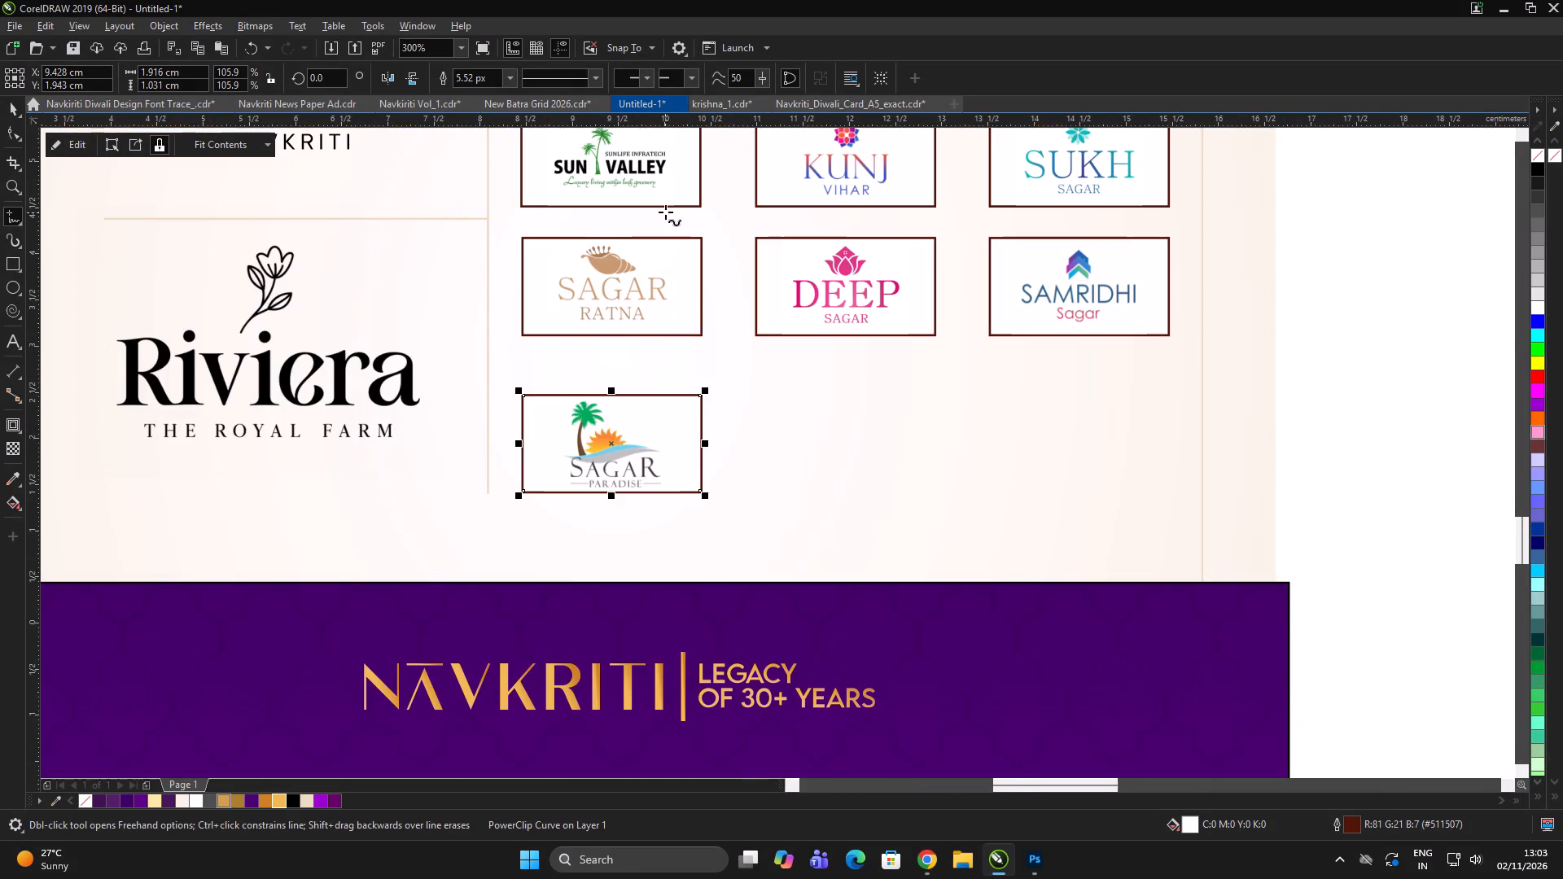
pyautogui.scroll(2, 666, 208)
pyautogui.click(670, 201)
pyautogui.keyDown('shift'); pyautogui.click(667, 317); pyautogui.keyUp('shift')
pyautogui.press('space')
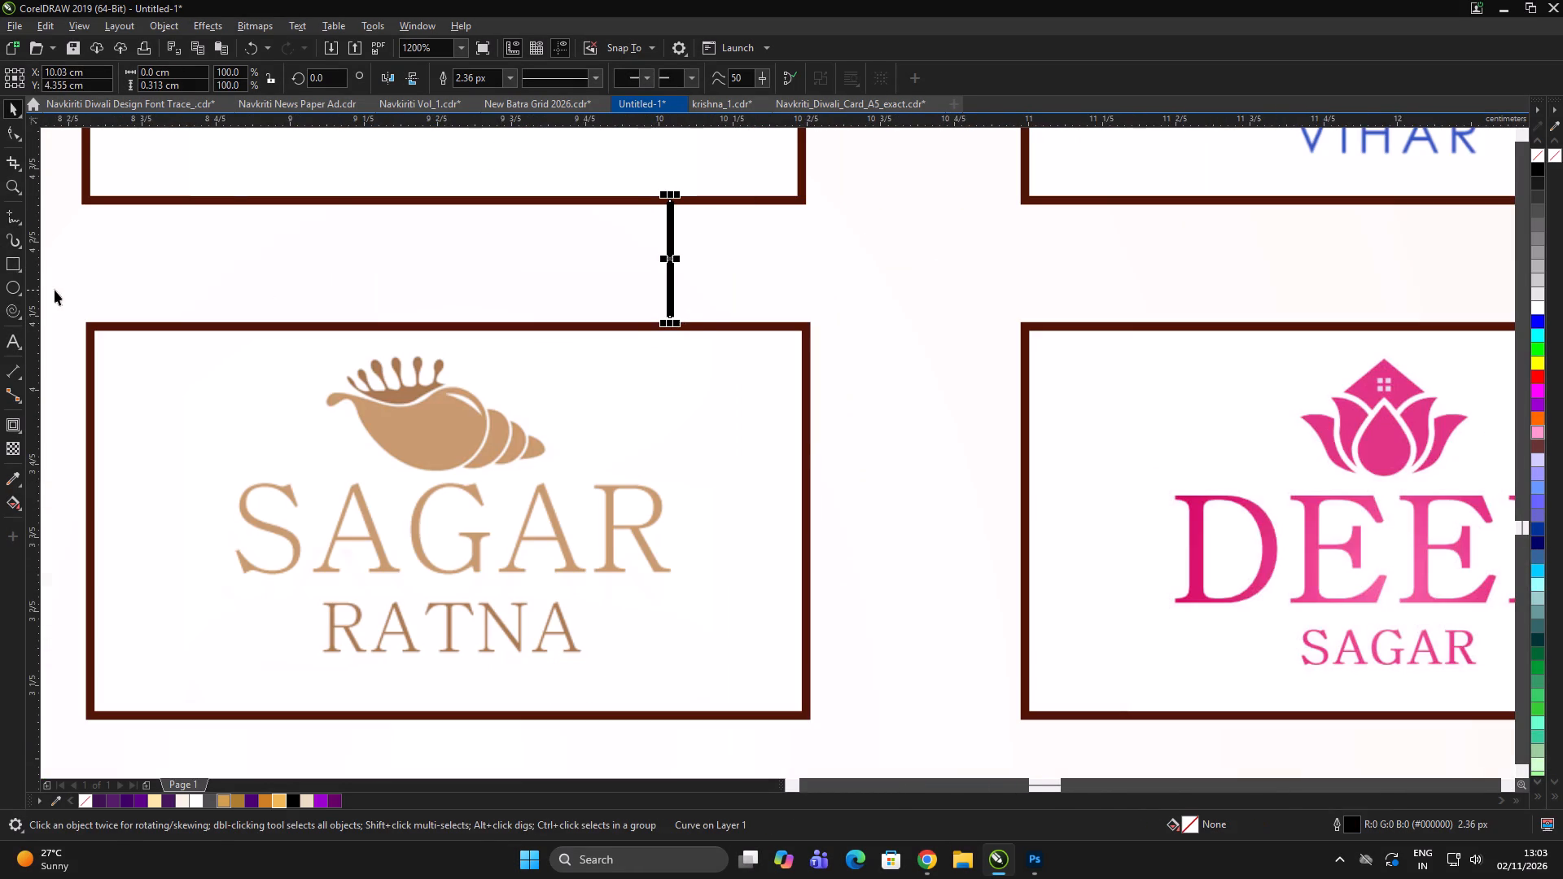
# Move the spacer line beneath Sagar Ratna, raise Sagar Paradise to meet it, and centre the two logos.
pyautogui.scroll(-1, 673, 236)
pyautogui.moveTo(672, 246); pyautogui.dragTo(675, 270)
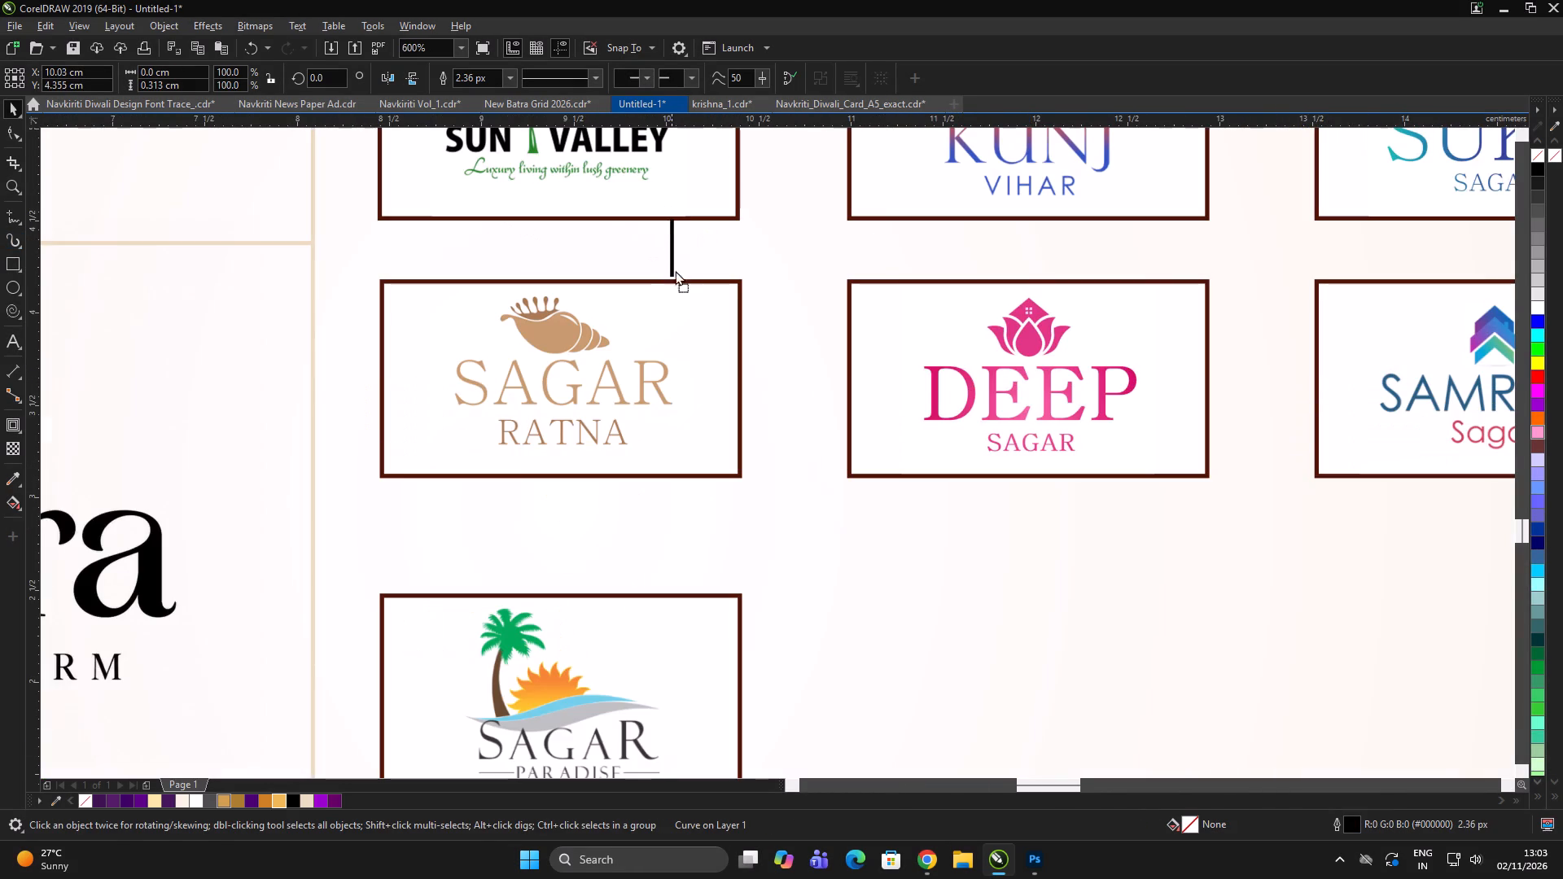
pyautogui.moveTo(675, 270); pyautogui.dragTo(663, 507)
pyautogui.click(703, 622)
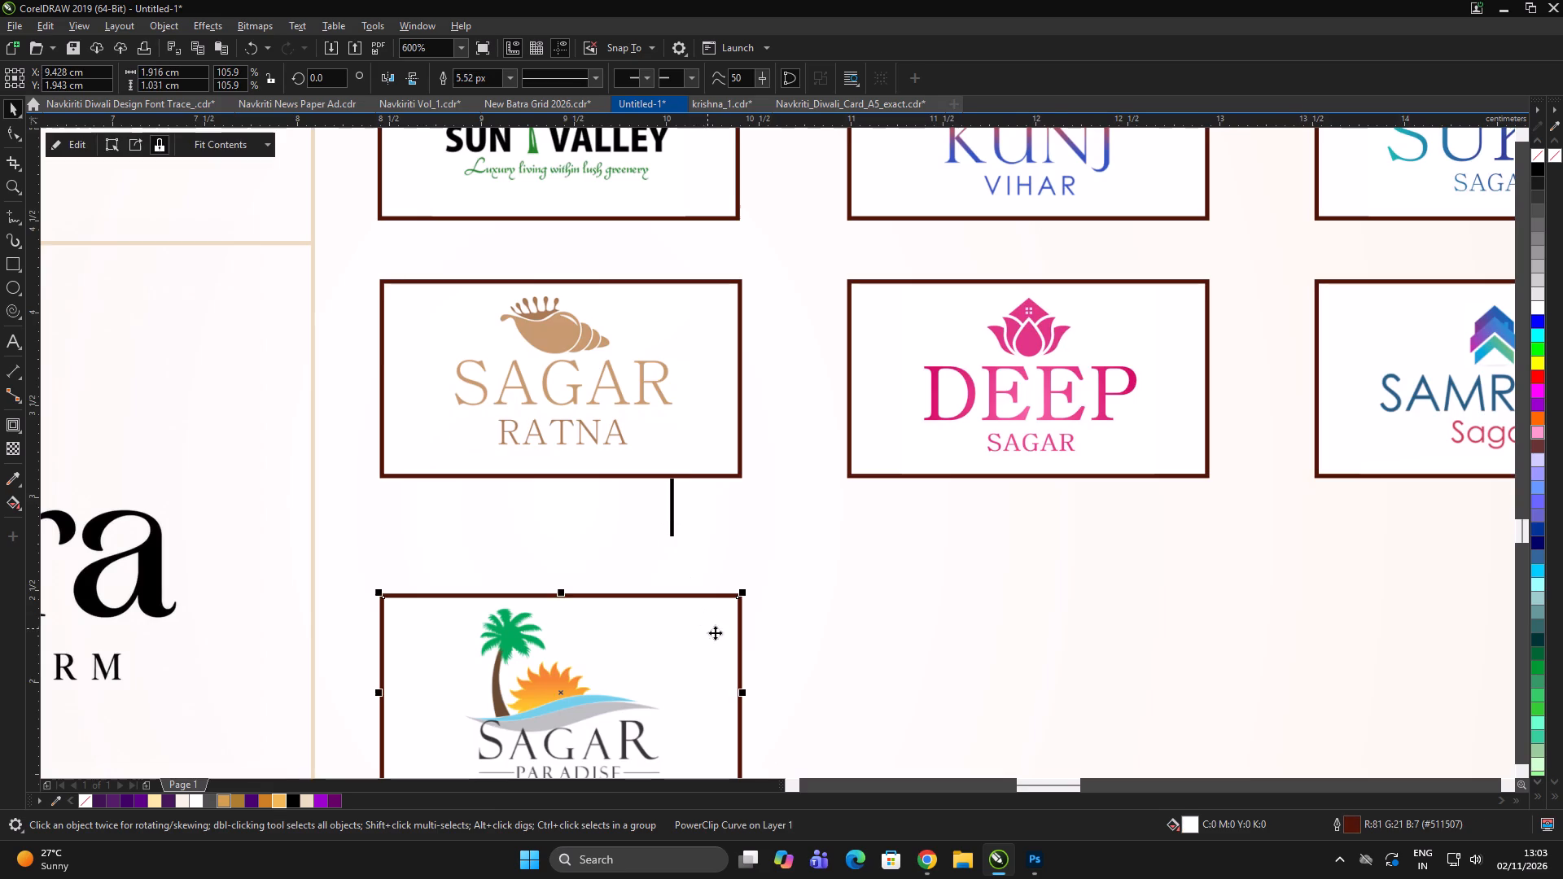
pyautogui.scroll(1, 723, 654)
pyautogui.moveTo(719, 623); pyautogui.dragTo(741, 502)
pyautogui.scroll(-1, 733, 456)
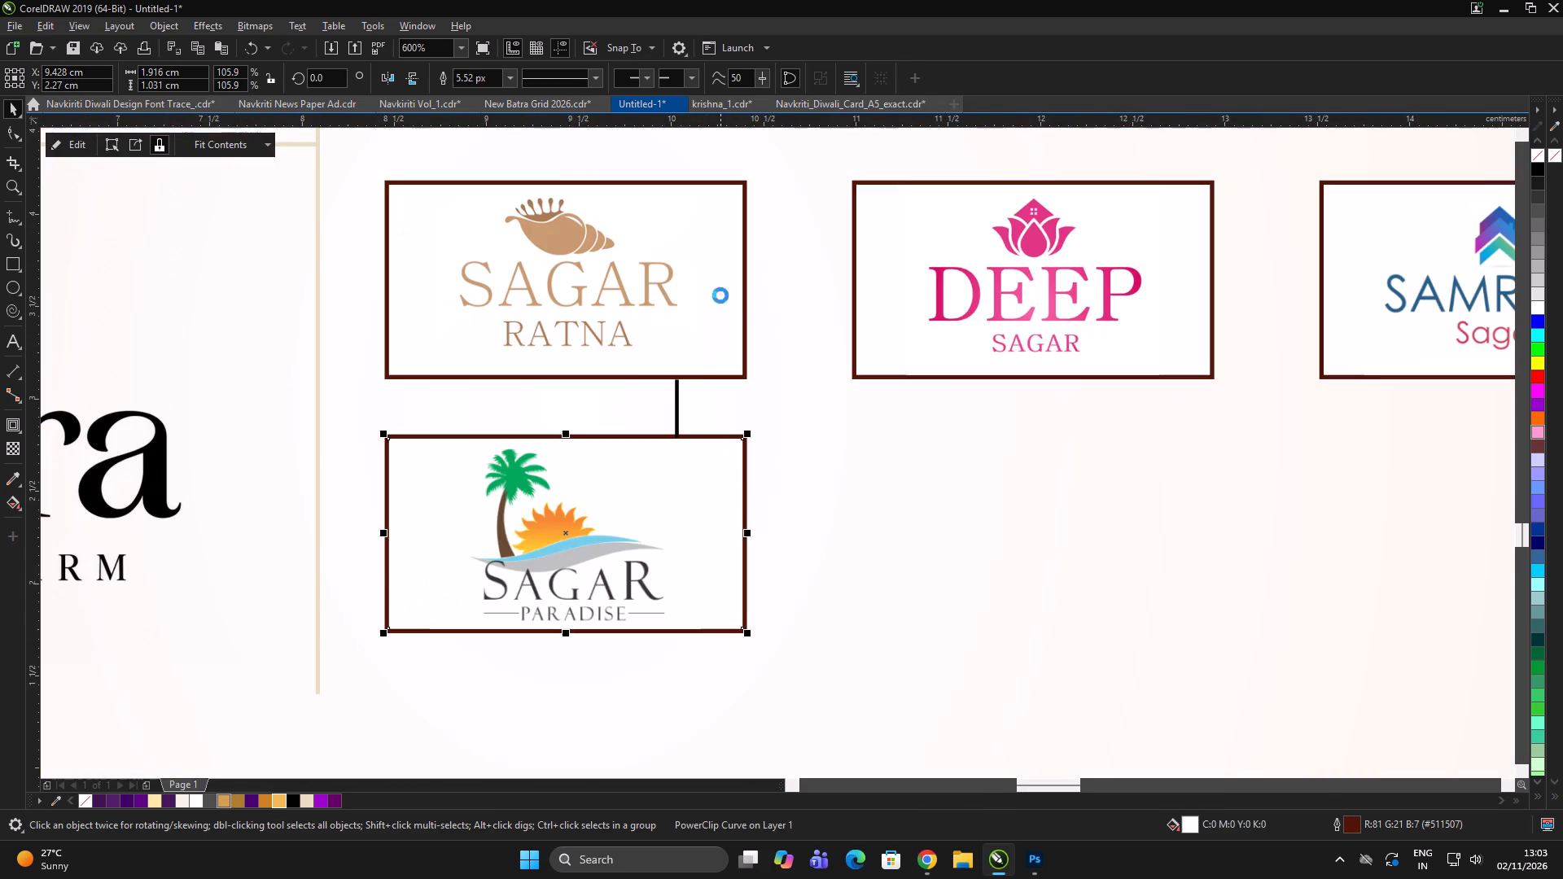
pyautogui.keyDown('shift'); pyautogui.click(720, 295); pyautogui.keyUp('shift')
pyautogui.press('c')
pyautogui.scroll(-2, 651, 389)
pyautogui.click(1132, 415)
# Move the Dhruv Sagar logo into the grid, roughly below Deep Sagar.
pyautogui.click(1220, 308)
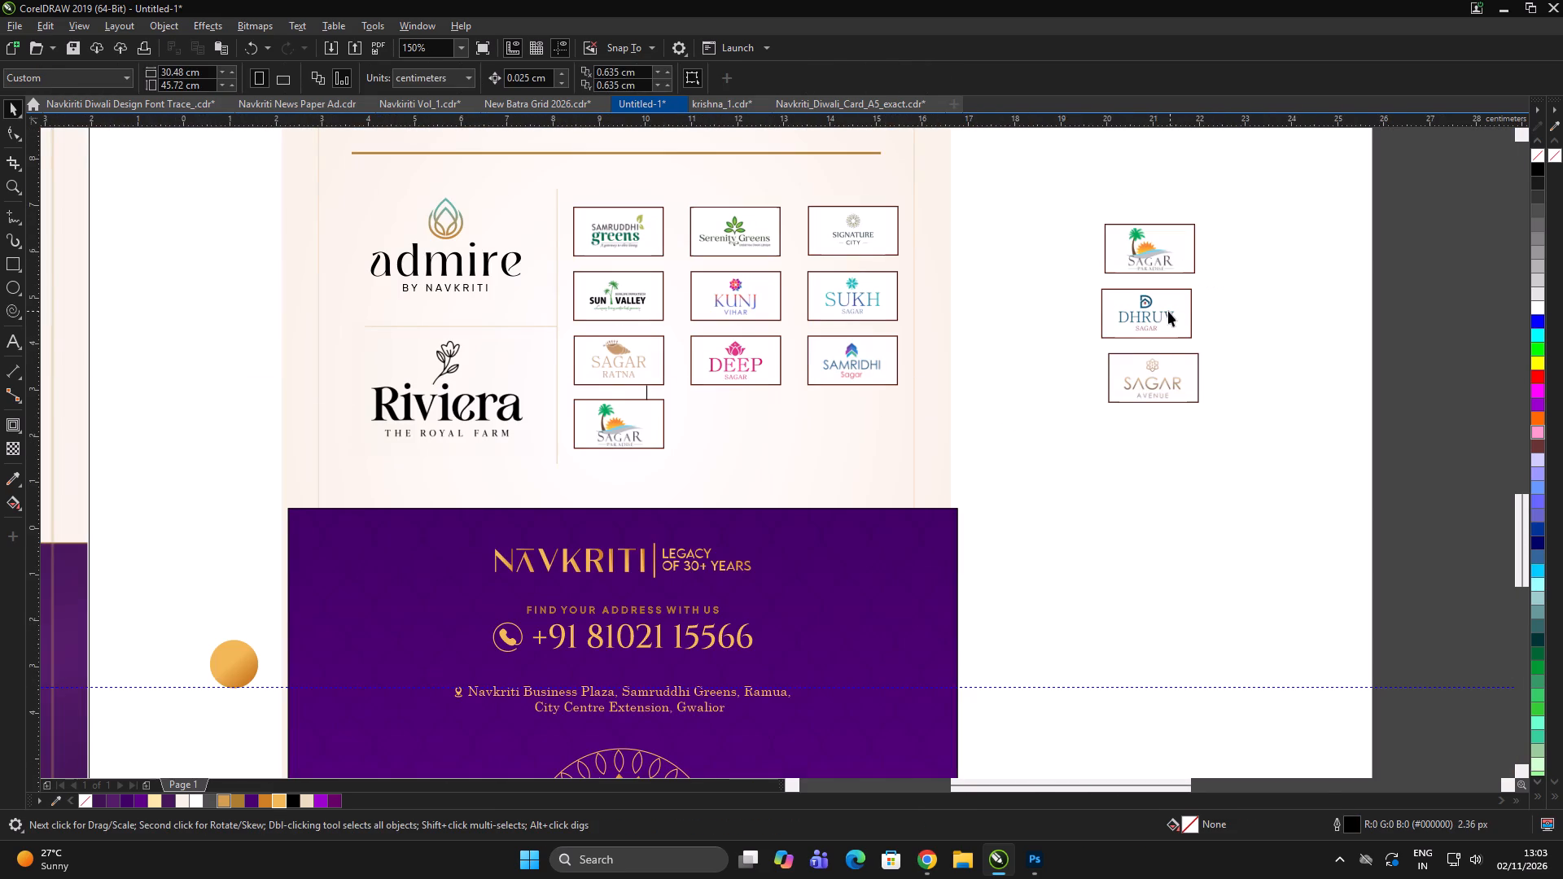
pyautogui.click(1165, 311)
pyautogui.moveTo(1159, 304); pyautogui.dragTo(773, 436)
pyautogui.scroll(1, 760, 405)
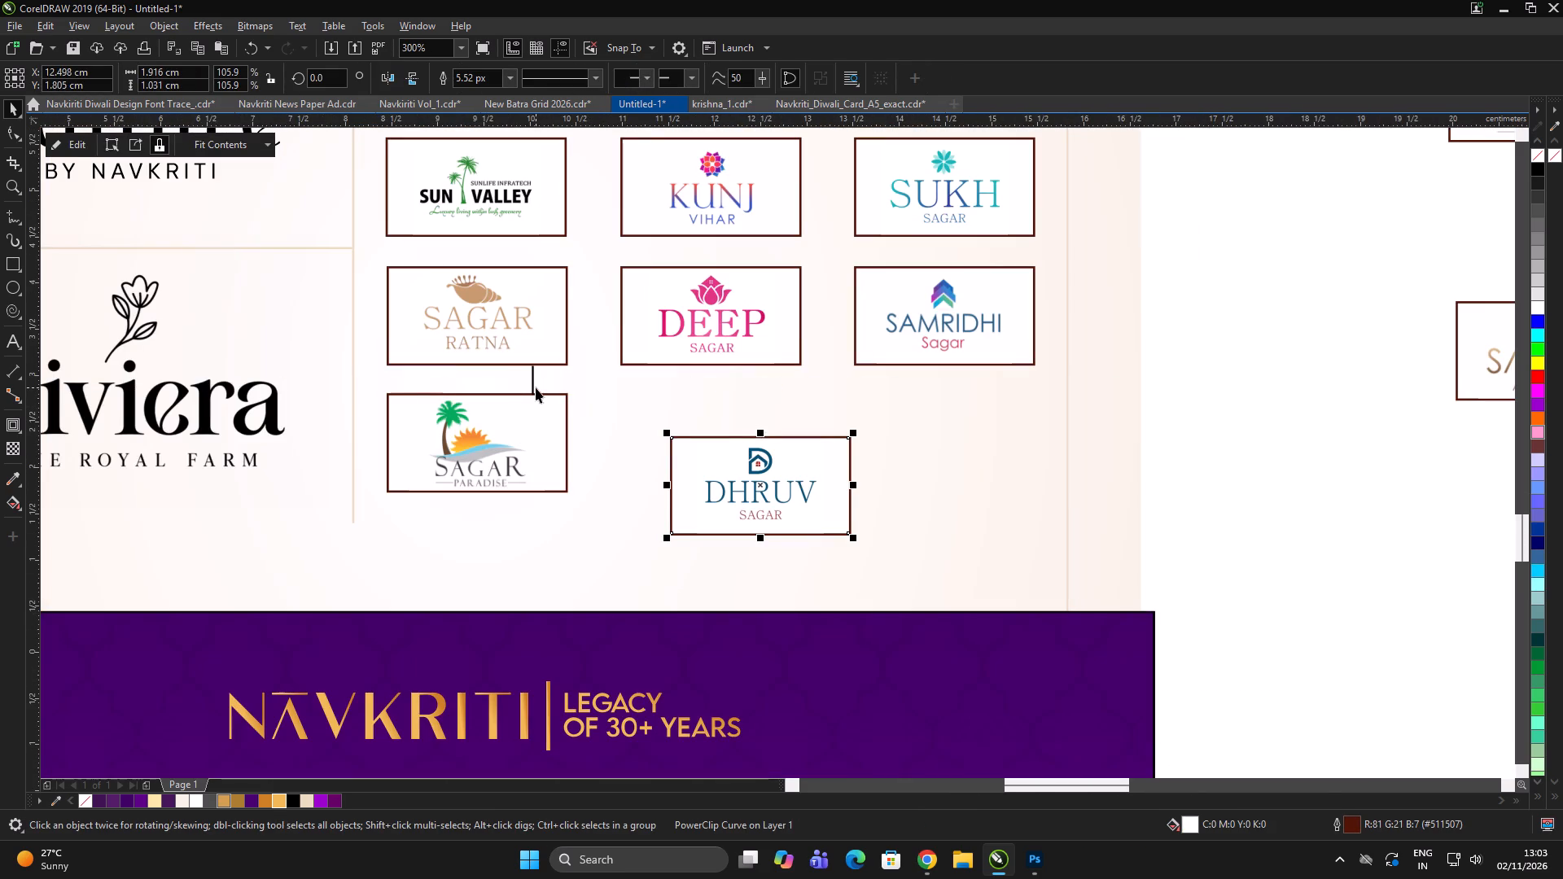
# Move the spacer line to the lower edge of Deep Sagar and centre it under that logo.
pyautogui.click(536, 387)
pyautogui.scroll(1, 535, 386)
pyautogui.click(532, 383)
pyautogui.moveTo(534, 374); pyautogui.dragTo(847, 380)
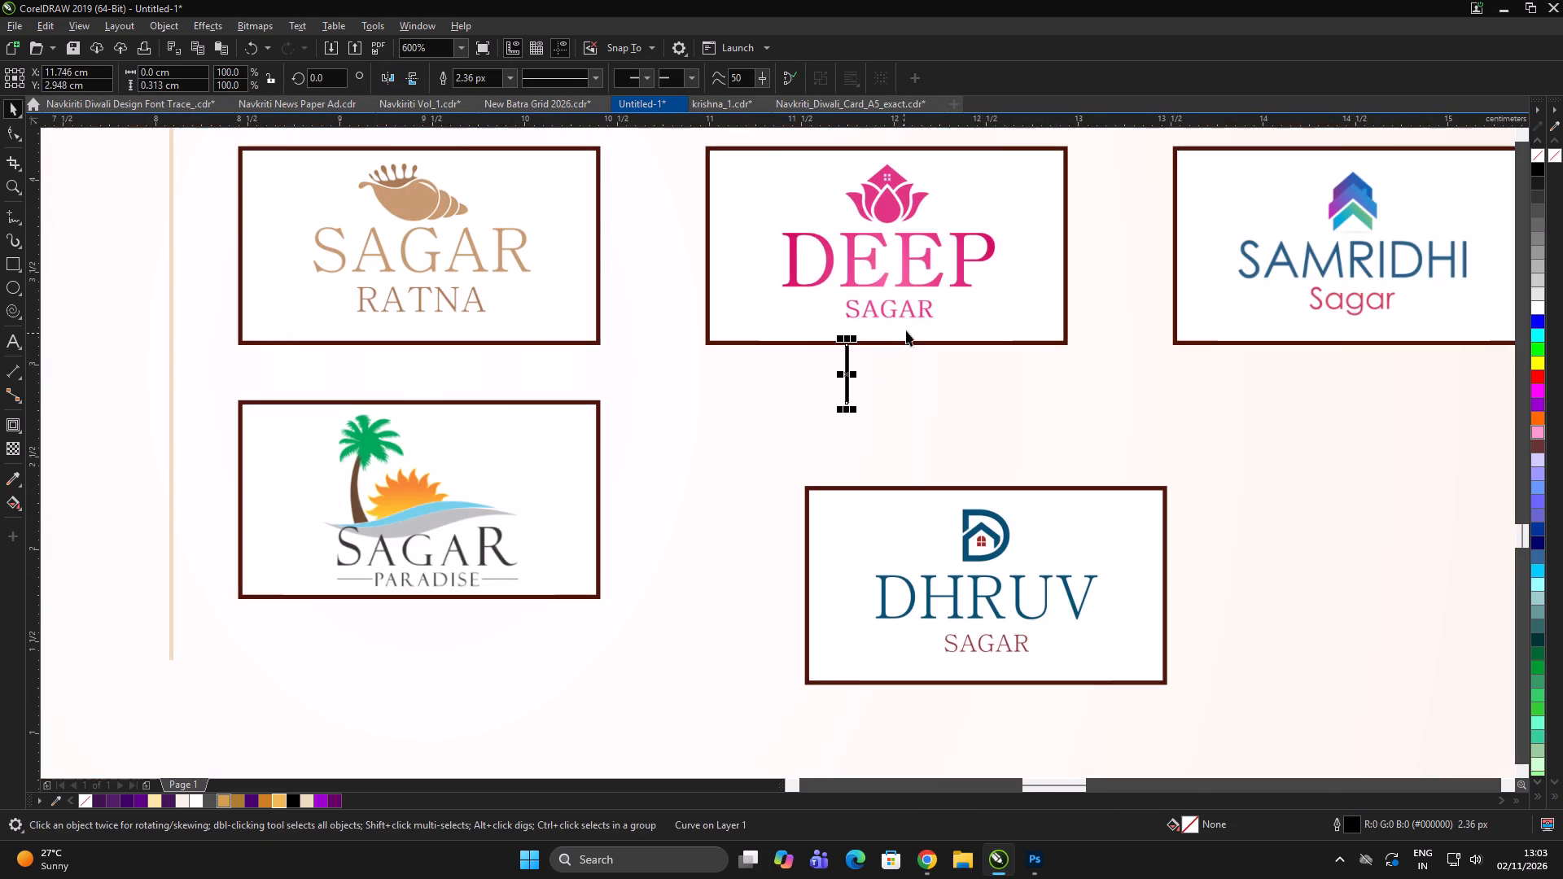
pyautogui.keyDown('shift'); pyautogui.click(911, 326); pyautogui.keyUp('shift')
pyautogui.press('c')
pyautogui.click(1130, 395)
# Align Dhruv Sagar vertically with the Sagar Paradise logo and centre it beneath Deep Sagar.
pyautogui.click(1046, 538)
pyautogui.keyDown('shift'); pyautogui.click(528, 489); pyautogui.keyUp('shift')
pyautogui.press('e')
pyautogui.click(1180, 322)
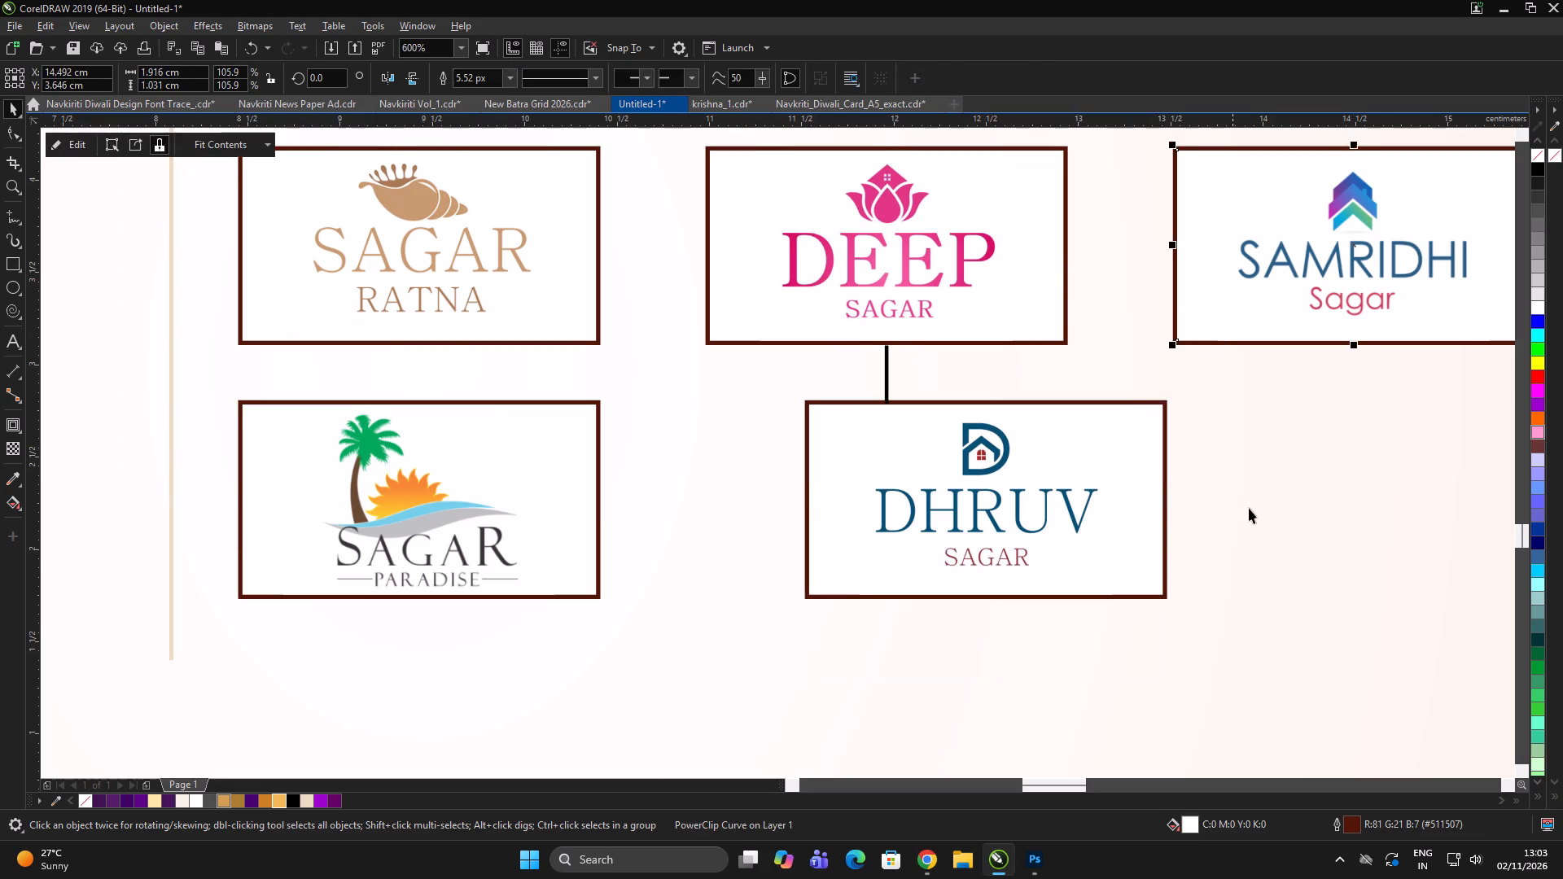
pyautogui.click(1250, 508)
pyautogui.click(1092, 488)
pyautogui.keyDown('shift'); pyautogui.click(1051, 290); pyautogui.keyUp('shift')
pyautogui.press('c')
pyautogui.click(1292, 419)
pyautogui.click(889, 385)
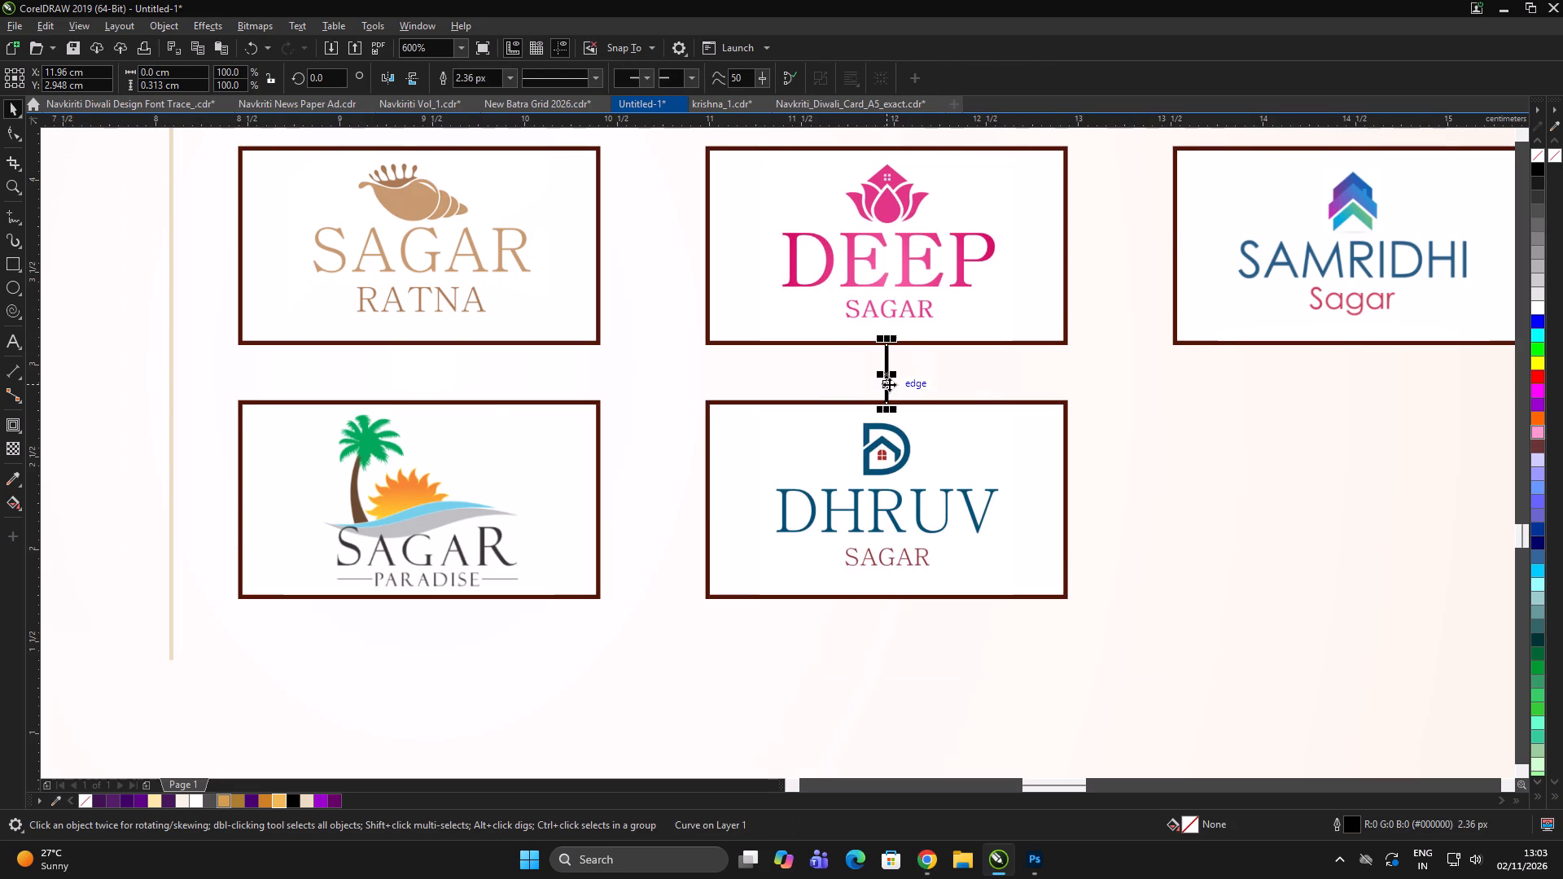
pyautogui.scroll(-3, 644, 447)
pyautogui.press('Delete')
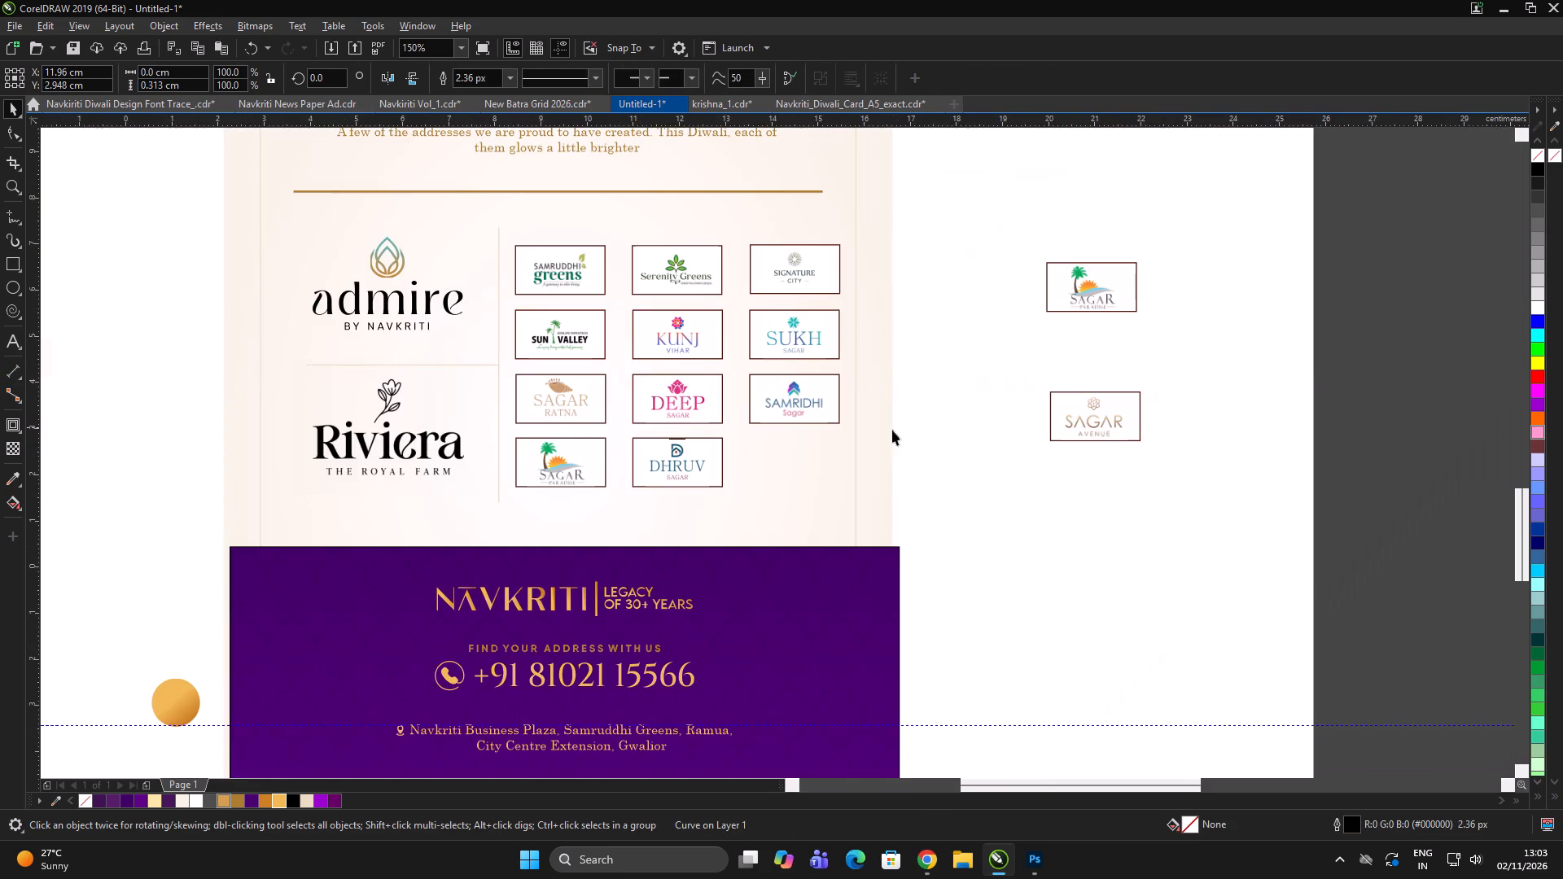
pyautogui.click(1193, 490)
pyautogui.scroll(1, 1090, 413)
pyautogui.click(1091, 411)
pyautogui.moveTo(1137, 405); pyautogui.dragTo(563, 501)
pyautogui.keyDown('shift'); pyautogui.click(289, 537); pyautogui.keyUp('shift')
pyautogui.press('e')
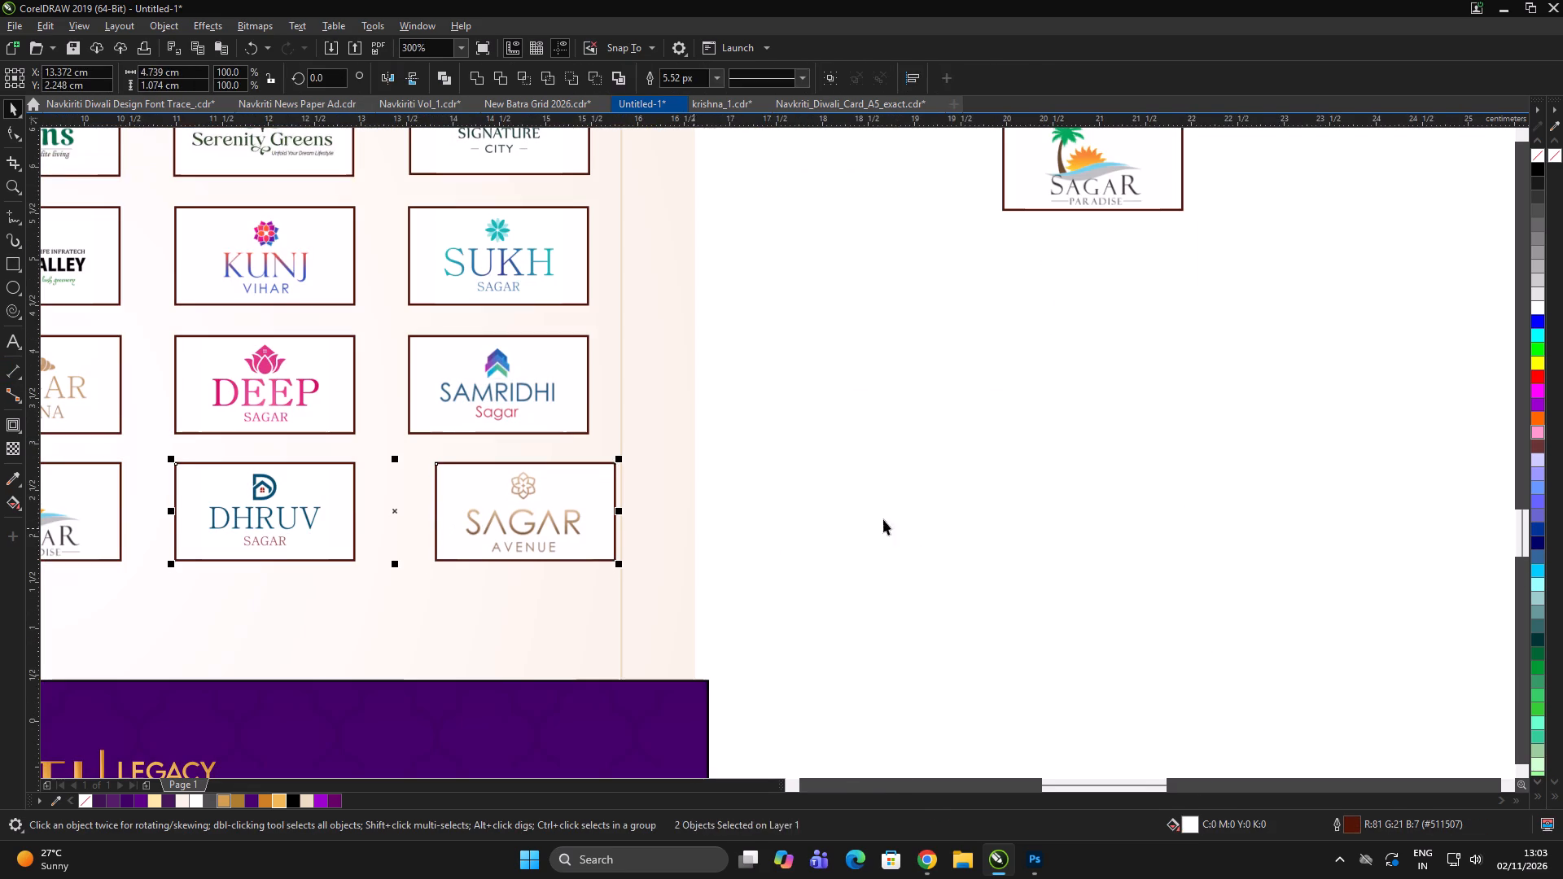
pyautogui.click(961, 500)
pyautogui.click(540, 507)
pyautogui.keyDown('shift'); pyautogui.click(569, 409); pyautogui.keyUp('shift')
pyautogui.press('c')
pyautogui.click(975, 430)
pyautogui.scroll(-1, 857, 472)
pyautogui.doubleClick(931, 496)
# Delete the spare Sagar Paradise logo beside the card.
pyautogui.moveTo(1159, 495); pyautogui.dragTo(1141, 453)
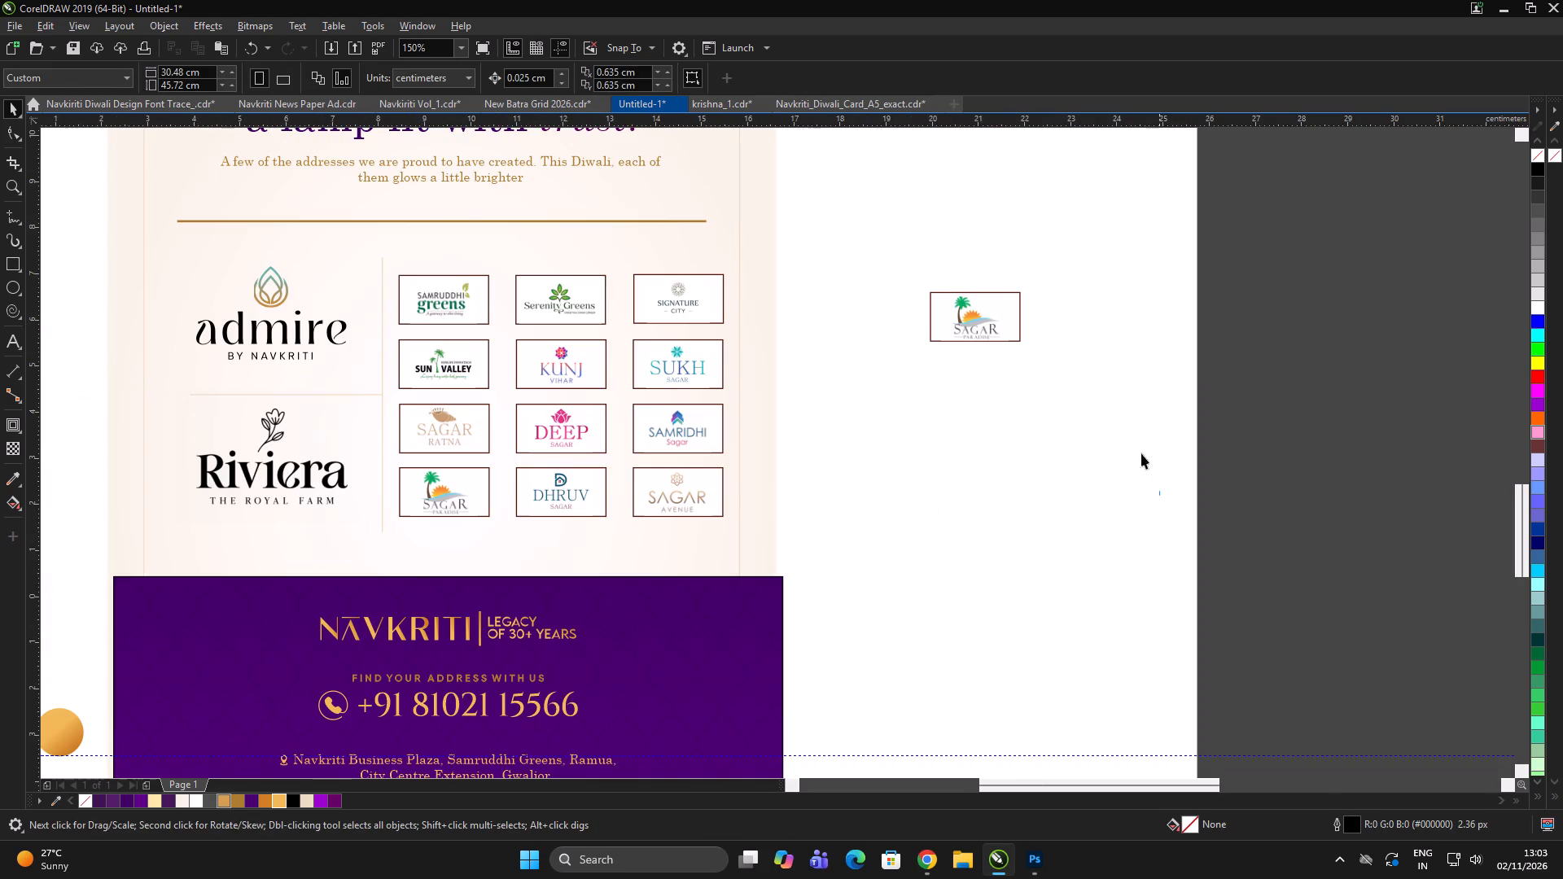
pyautogui.moveTo(1141, 453); pyautogui.dragTo(872, 181)
pyautogui.press('Delete')
pyautogui.click(1031, 454)
pyautogui.moveTo(958, 437); pyautogui.dragTo(940, 437)
# Shift the second and third logo columns about 0.22 cm closer to the first column.
pyautogui.moveTo(871, 229); pyautogui.dragTo(770, 373)
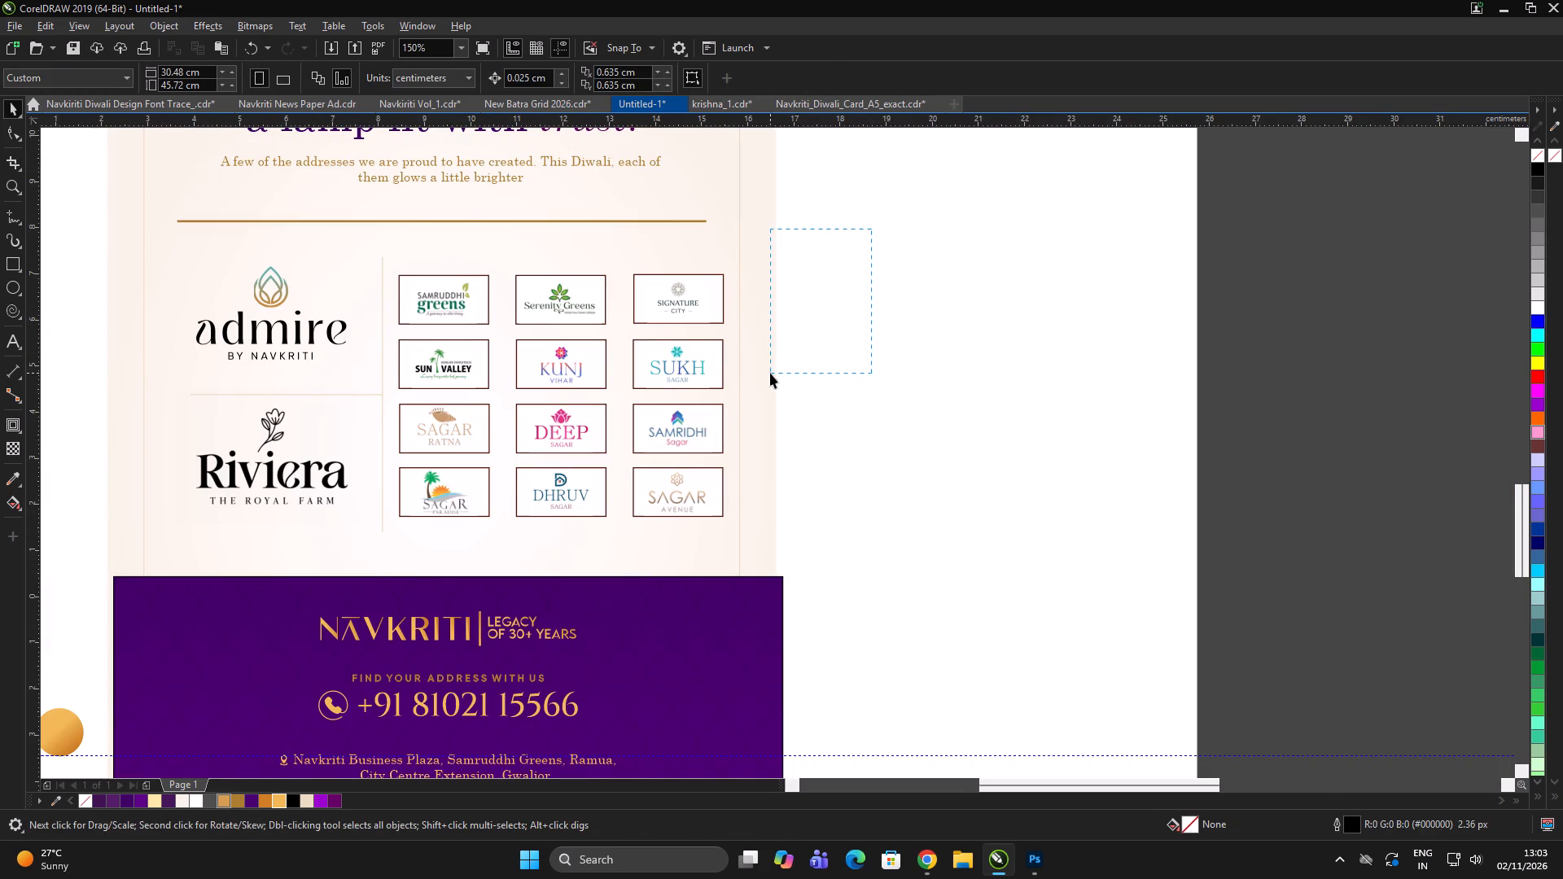
pyautogui.moveTo(770, 373); pyautogui.dragTo(744, 417)
pyautogui.moveTo(744, 417); pyautogui.dragTo(500, 554)
pyautogui.scroll(1, 554, 387)
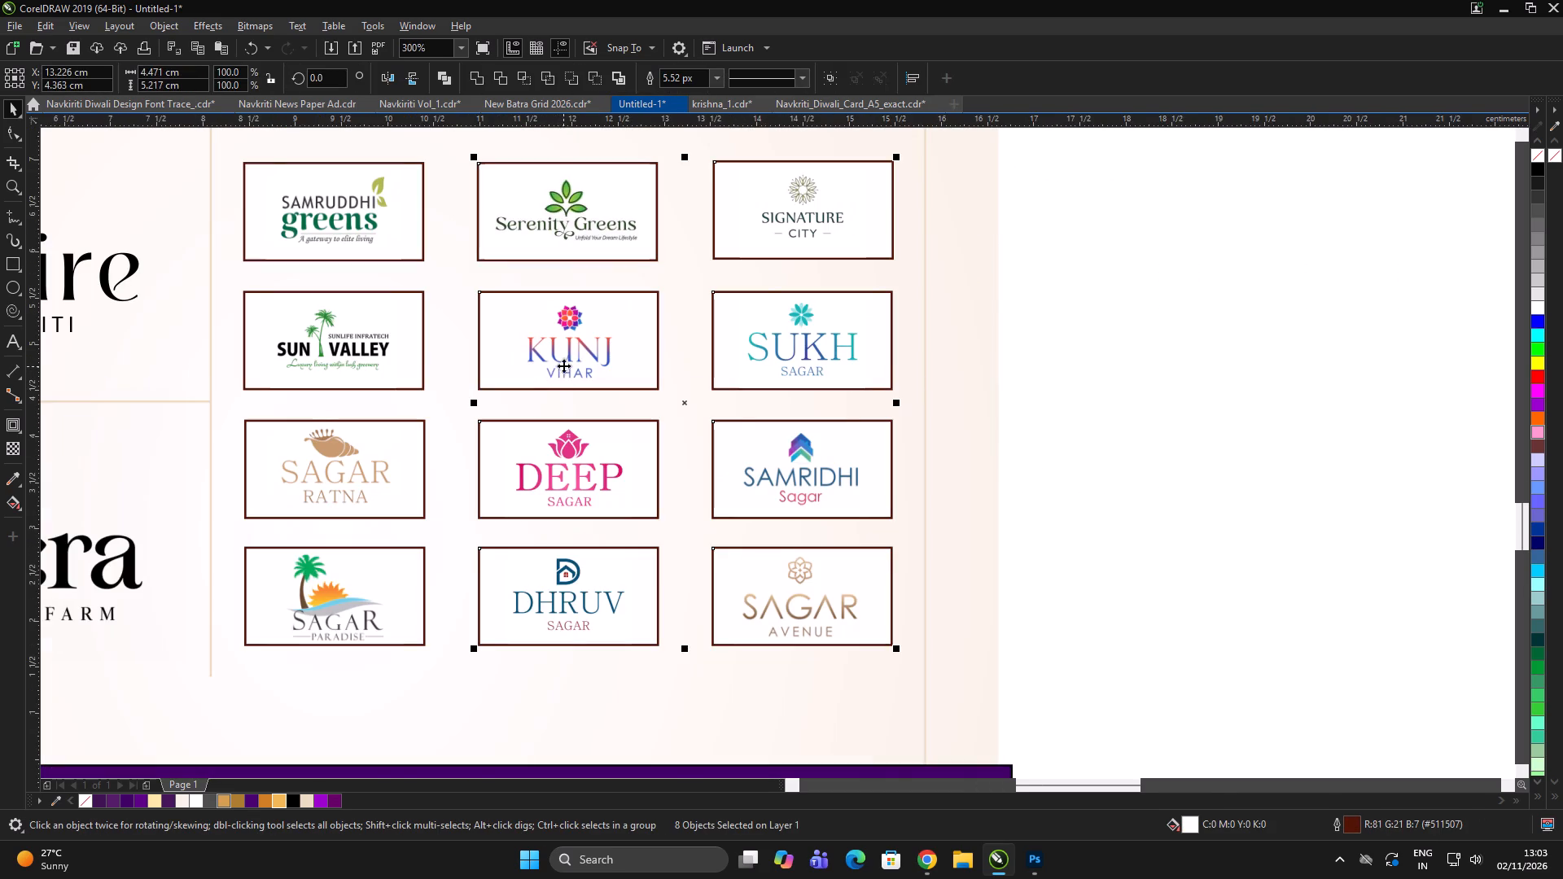
pyautogui.moveTo(557, 360); pyautogui.dragTo(536, 362)
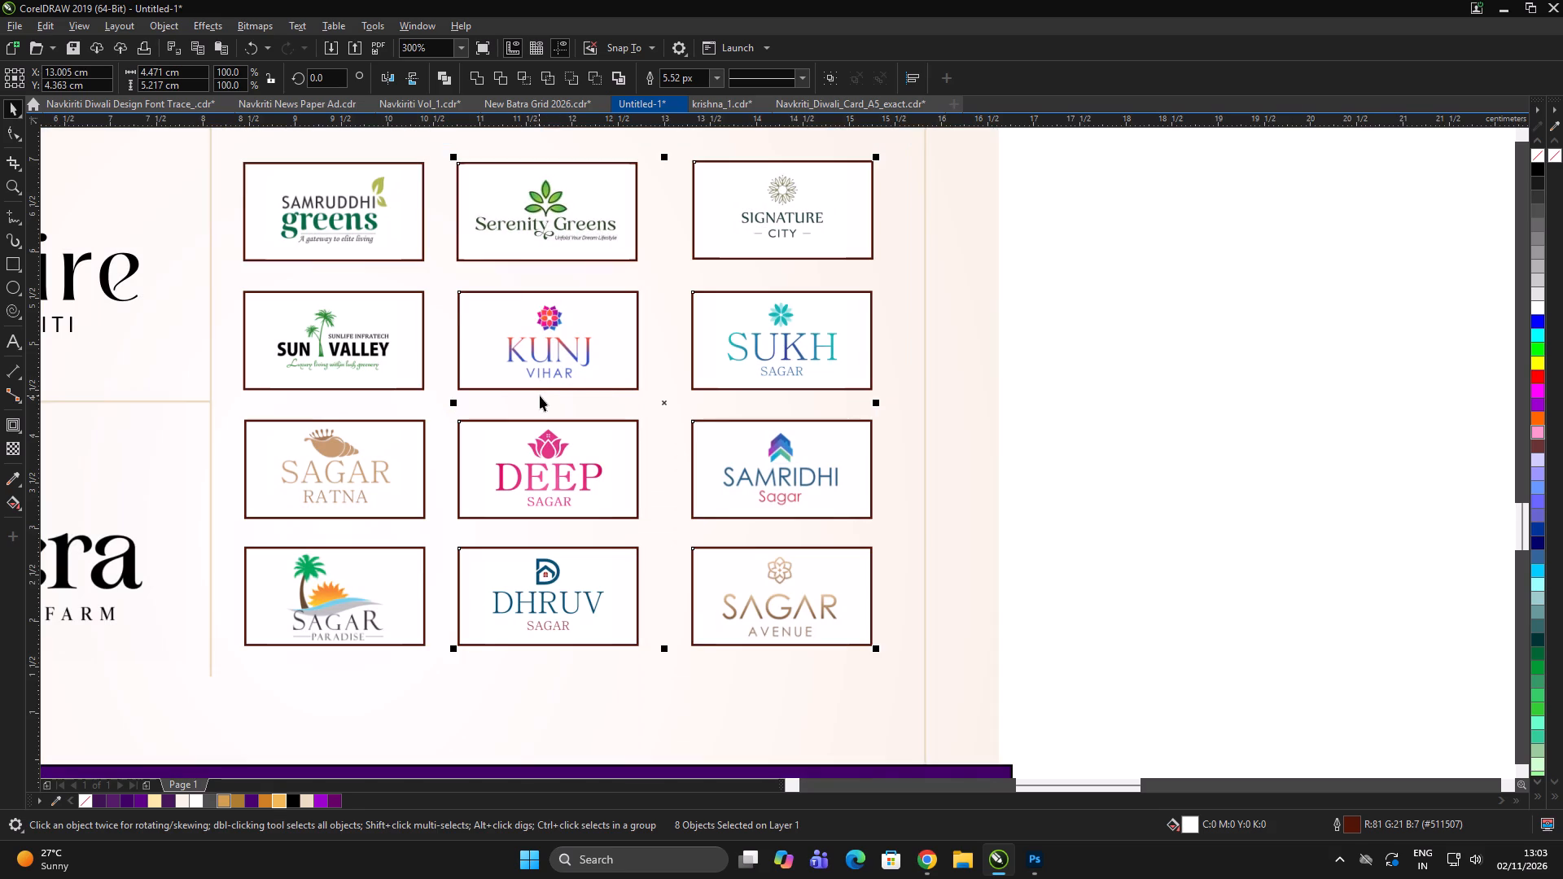
pyautogui.click(1180, 505)
pyautogui.scroll(-1, 819, 322)
pyautogui.click(983, 279)
# Centre-align the four third-column logos and shift them about 0.26 cm closer to the second column.
pyautogui.moveTo(979, 212); pyautogui.dragTo(823, 398)
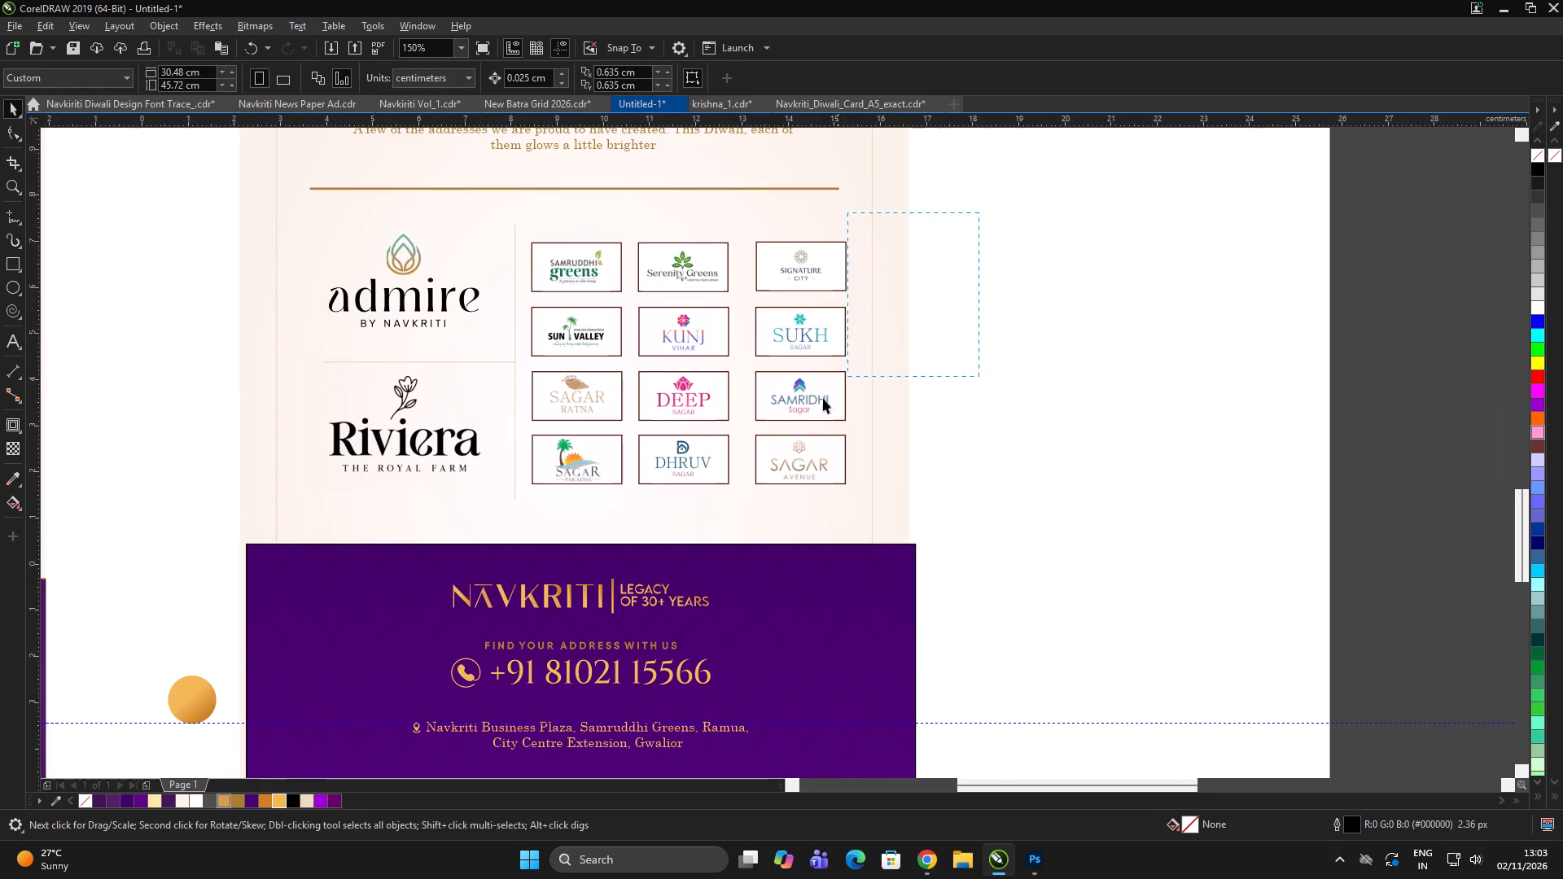
pyautogui.moveTo(823, 398); pyautogui.dragTo(726, 523)
pyautogui.press('c')
pyautogui.scroll(1, 823, 310)
pyautogui.moveTo(821, 337); pyautogui.dragTo(818, 337)
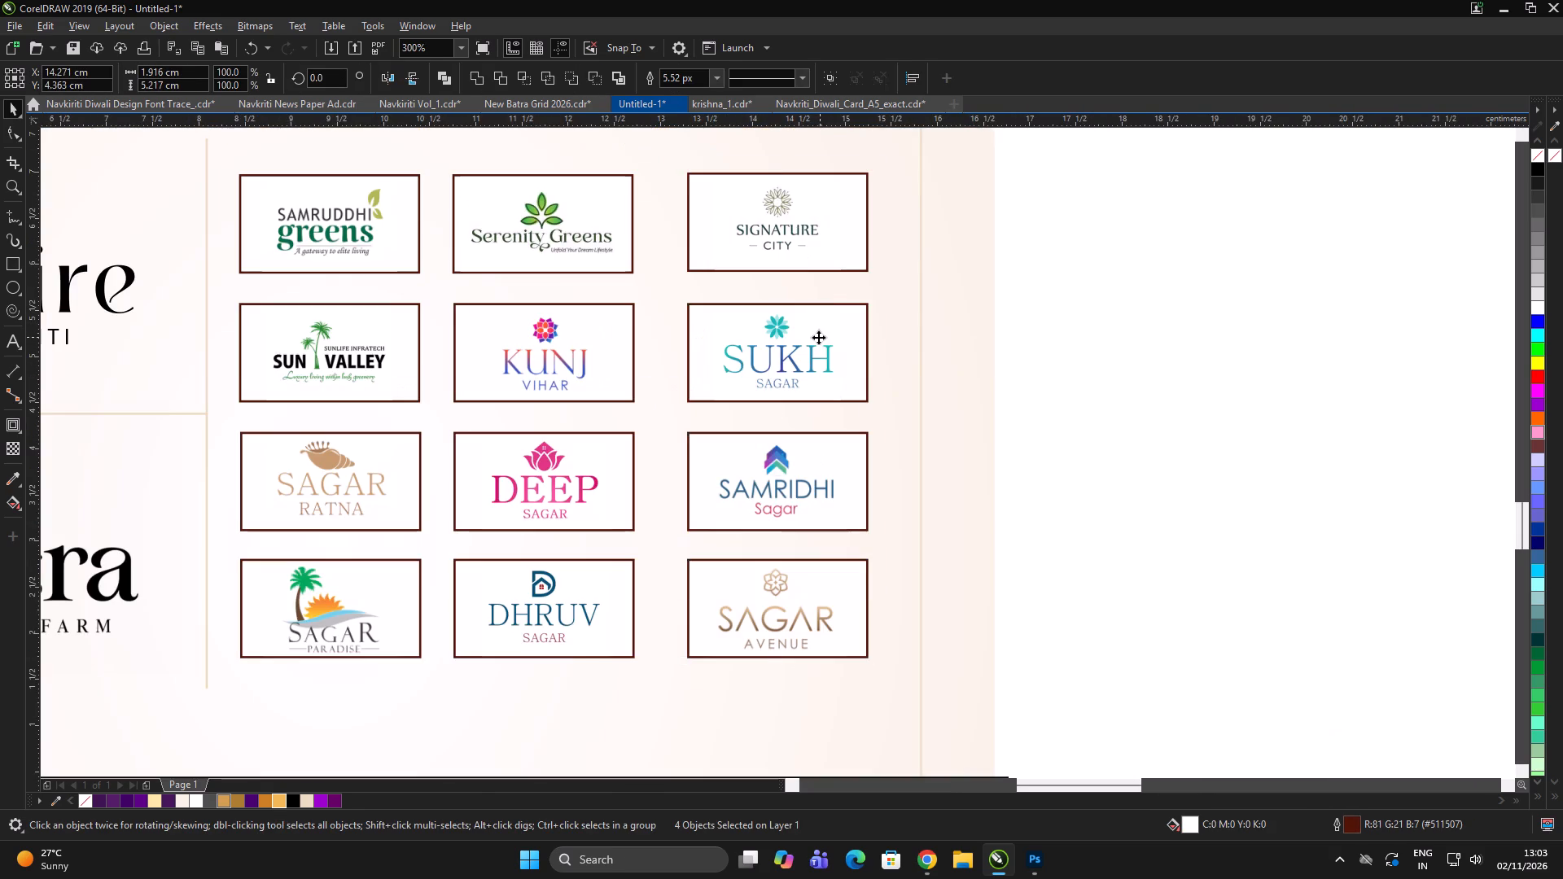
pyautogui.moveTo(818, 337); pyautogui.dragTo(797, 344)
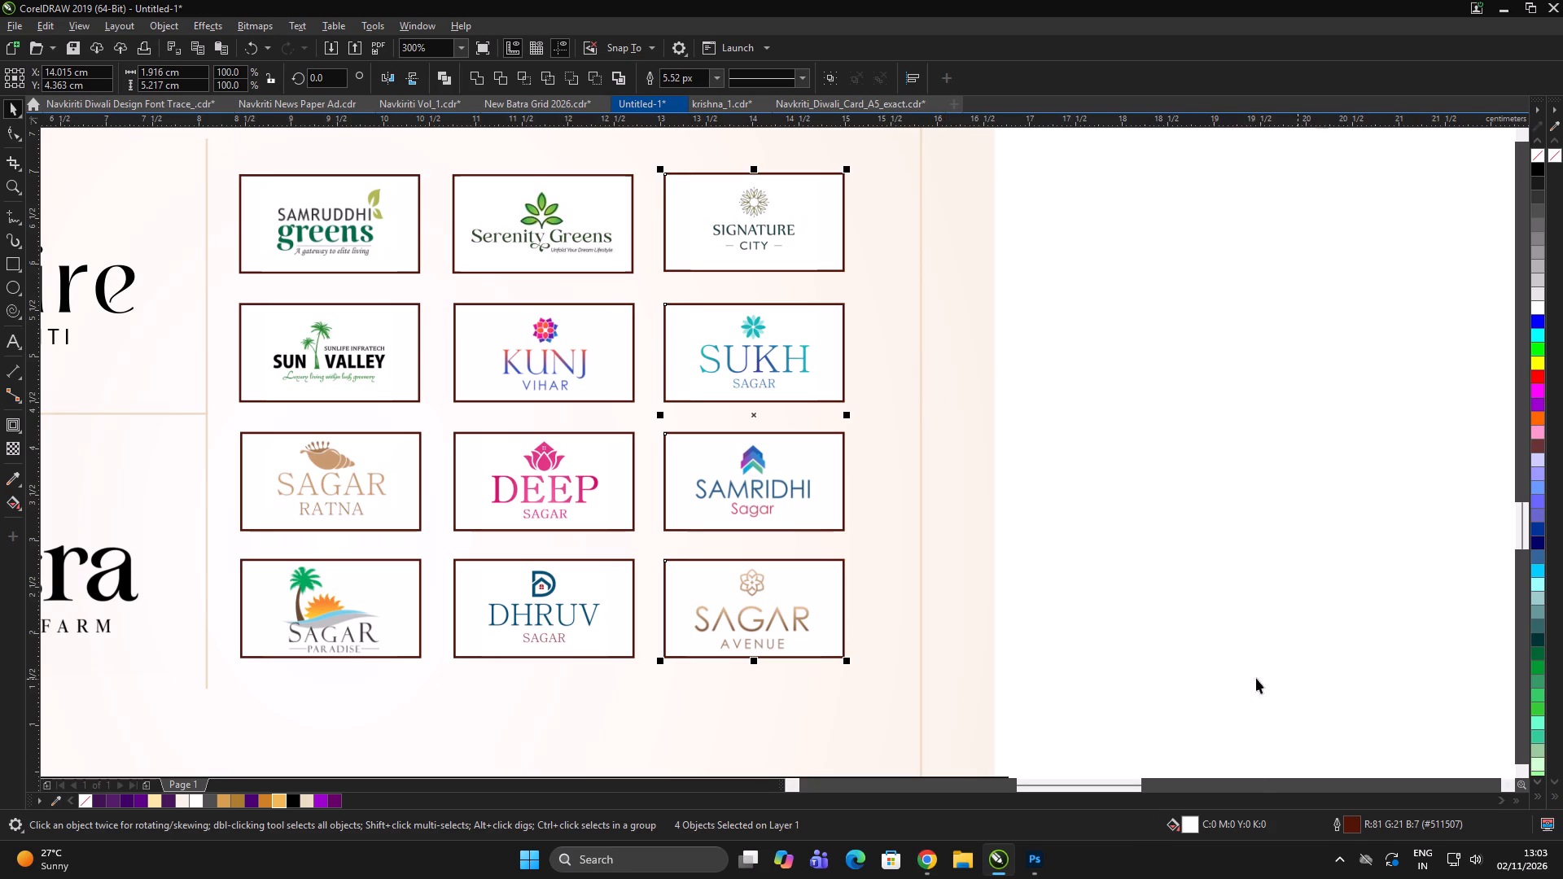
pyautogui.scroll(-2, 1097, 515)
pyautogui.doubleClick(1189, 504)
pyautogui.scroll(1, 1084, 520)
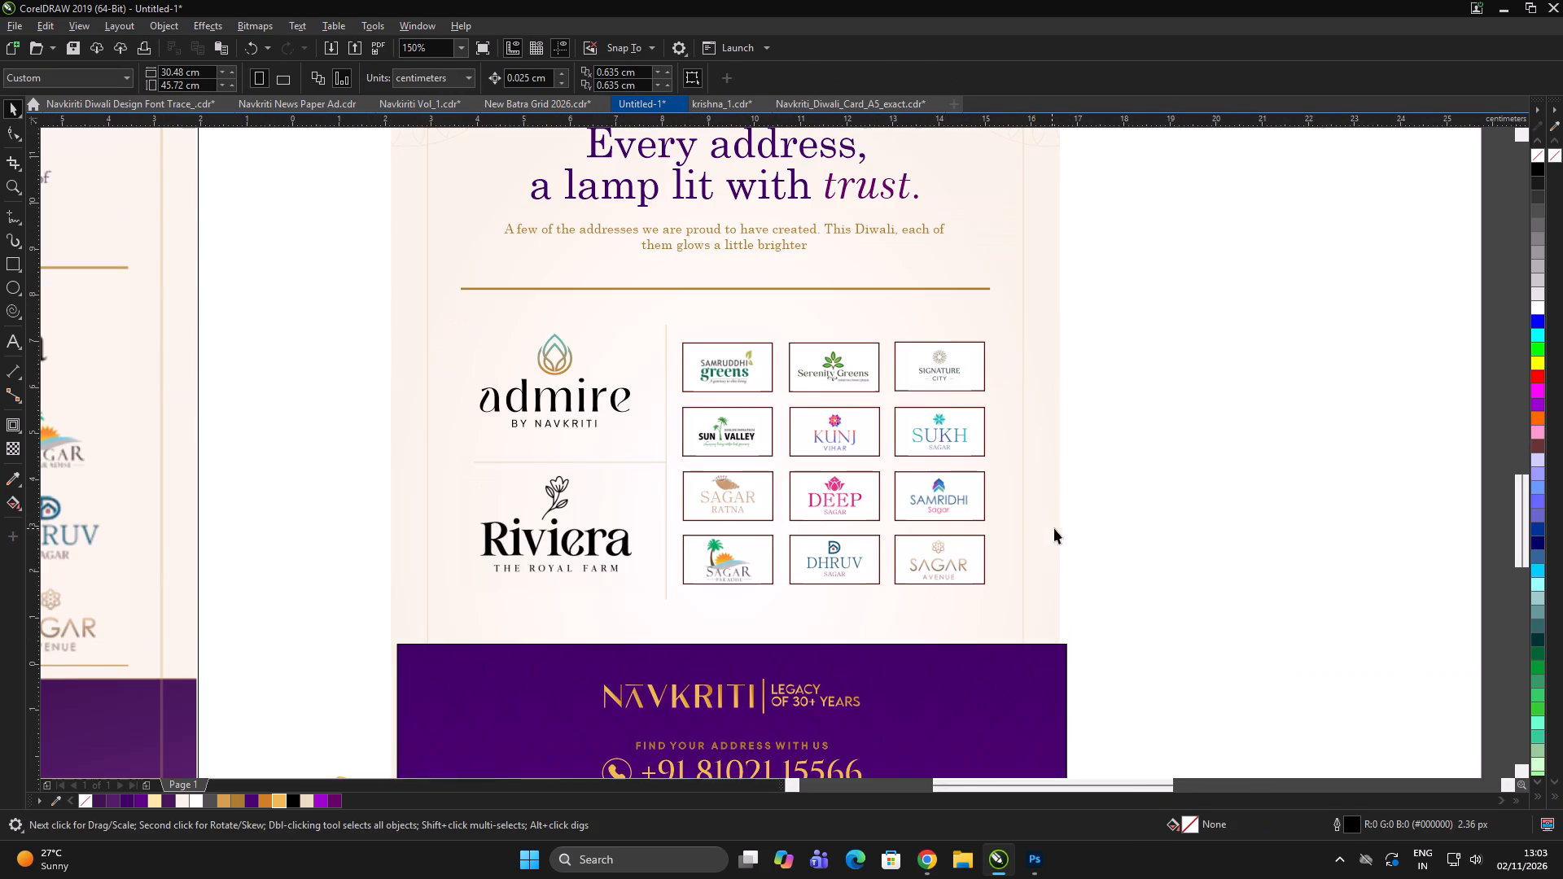
pyautogui.doubleClick(1171, 464)
# Centre the Sagar Avenue and Samridhi Sagar logos with each other.
pyautogui.scroll(1, 974, 544)
pyautogui.click(978, 553)
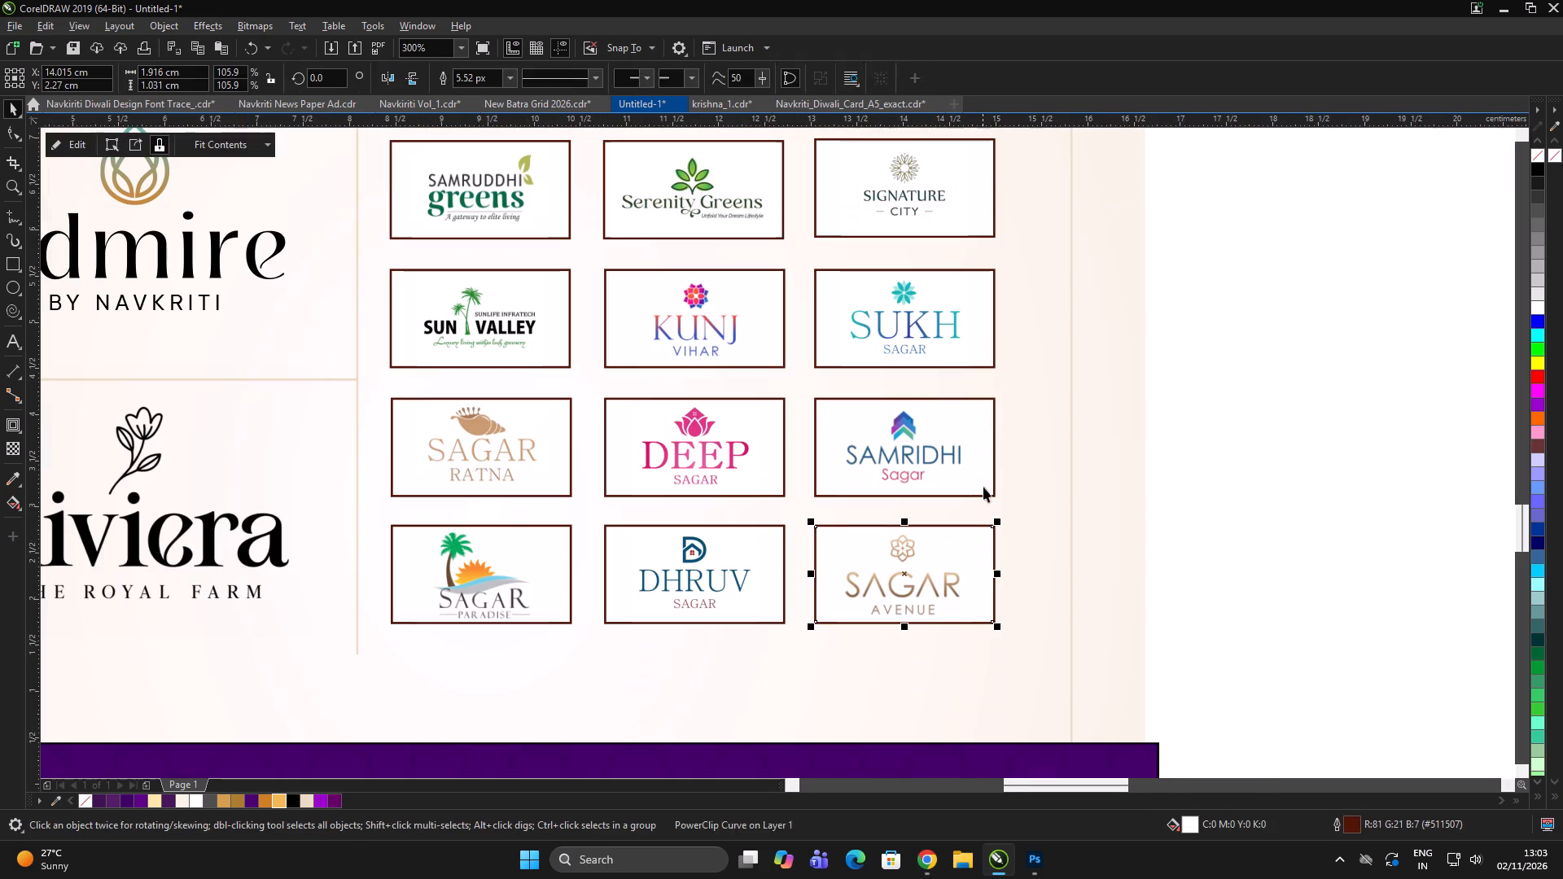
pyautogui.keyDown('shift'); pyautogui.click(988, 476); pyautogui.keyUp('shift')
pyautogui.press('c')
pyautogui.scroll(-1, 1020, 499)
pyautogui.doubleClick(1145, 506)
# Shift all twelve logos slightly away from the vertical divider and enlarge them together to about 6.77 × 5.42 cm.
pyautogui.moveTo(1129, 296); pyautogui.dragTo(699, 584)
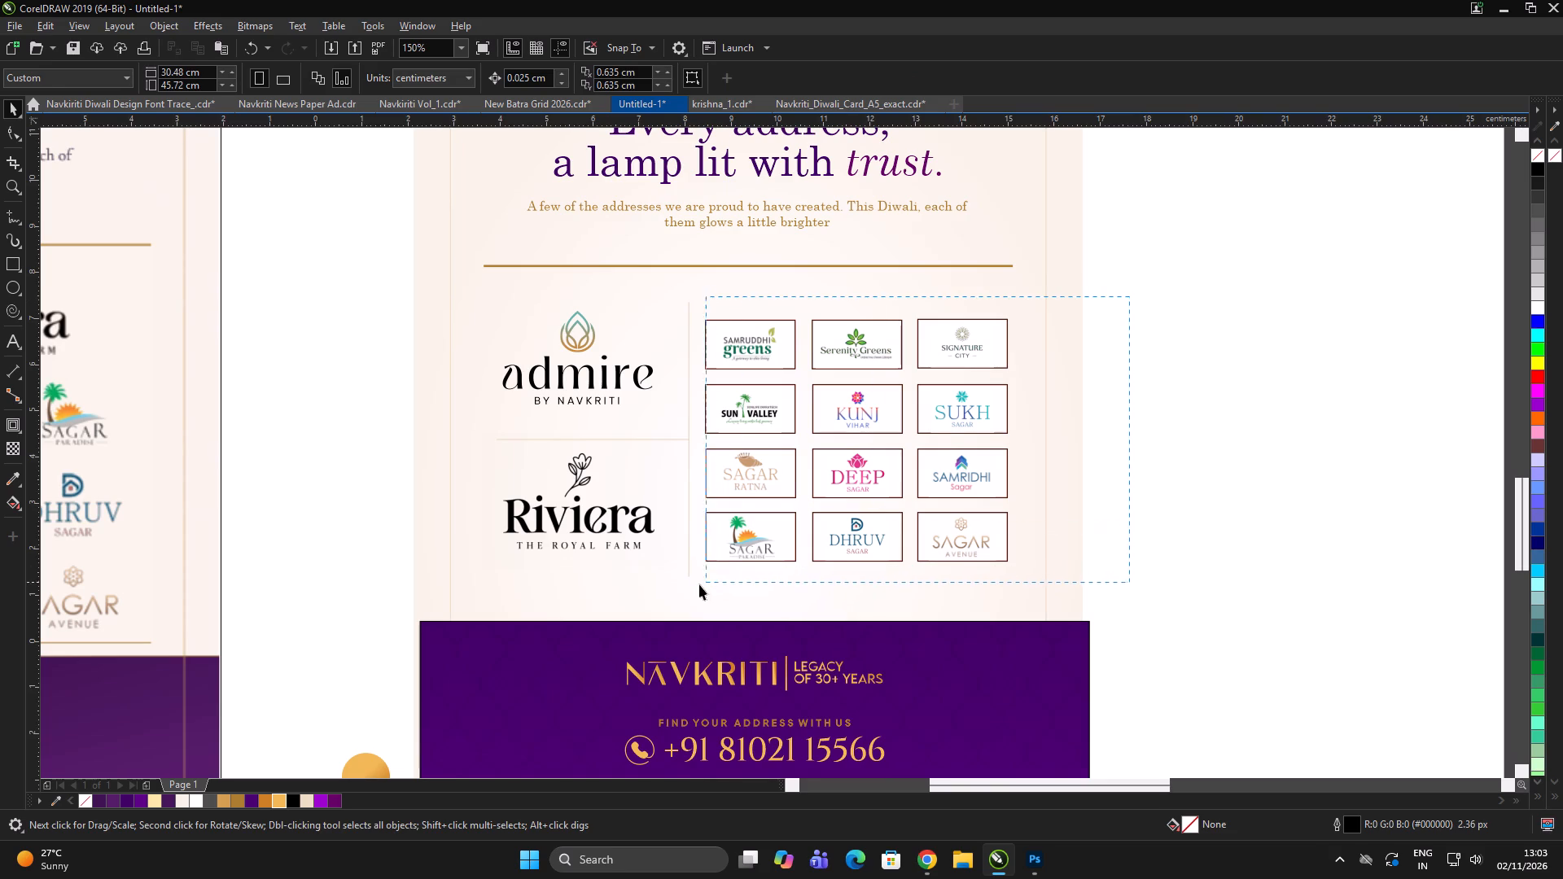
pyautogui.moveTo(699, 584); pyautogui.dragTo(698, 585)
pyautogui.moveTo(964, 518); pyautogui.dragTo(974, 518)
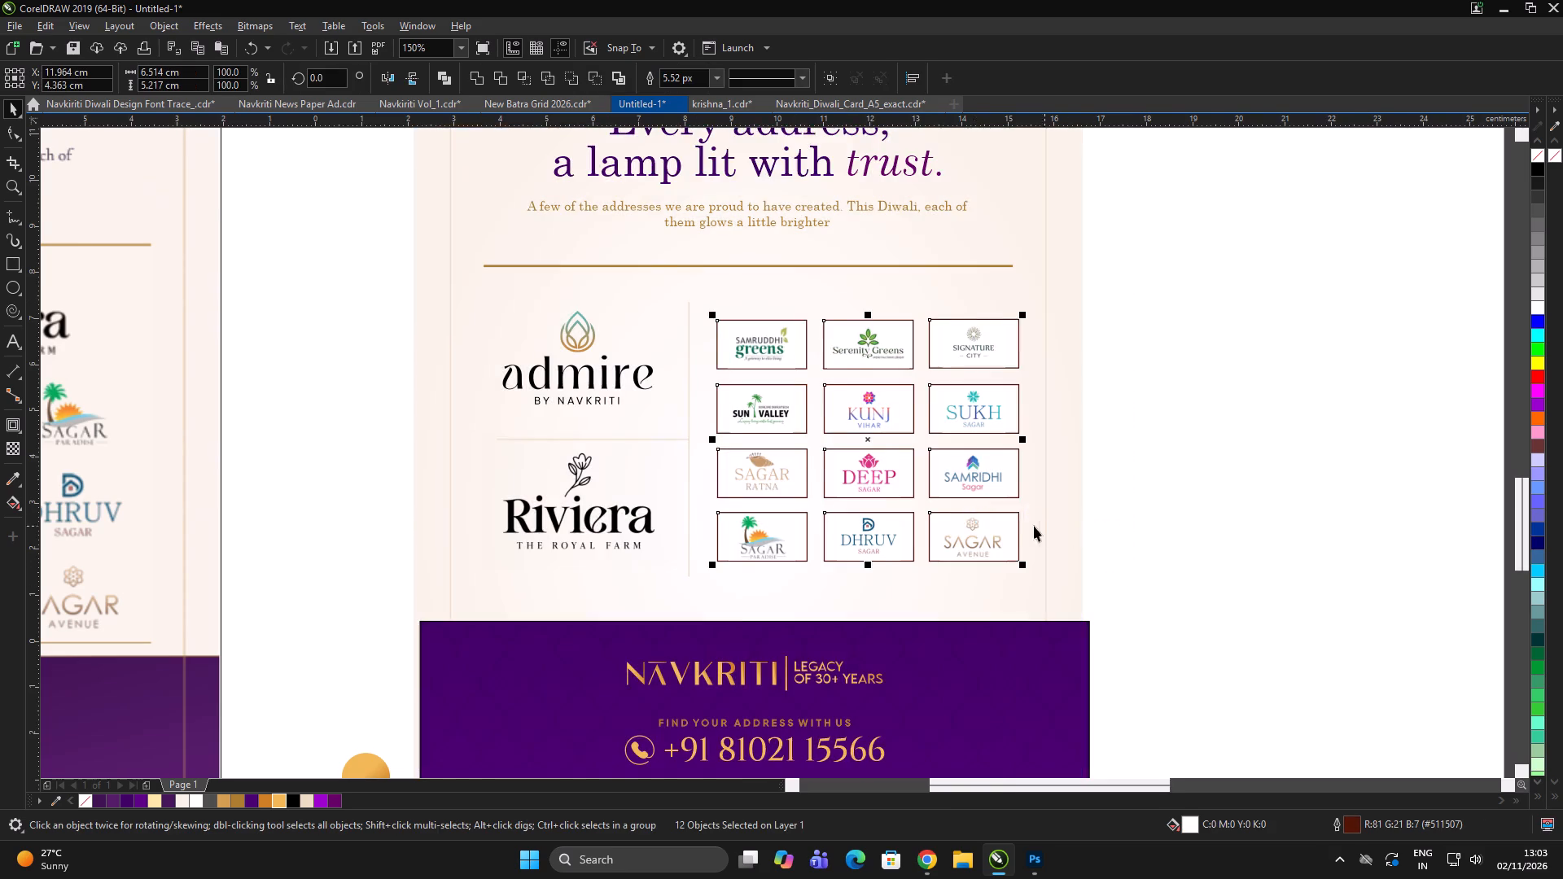
pyautogui.scroll(1, 1034, 526)
pyautogui.moveTo(1013, 603); pyautogui.dragTo(1024, 616)
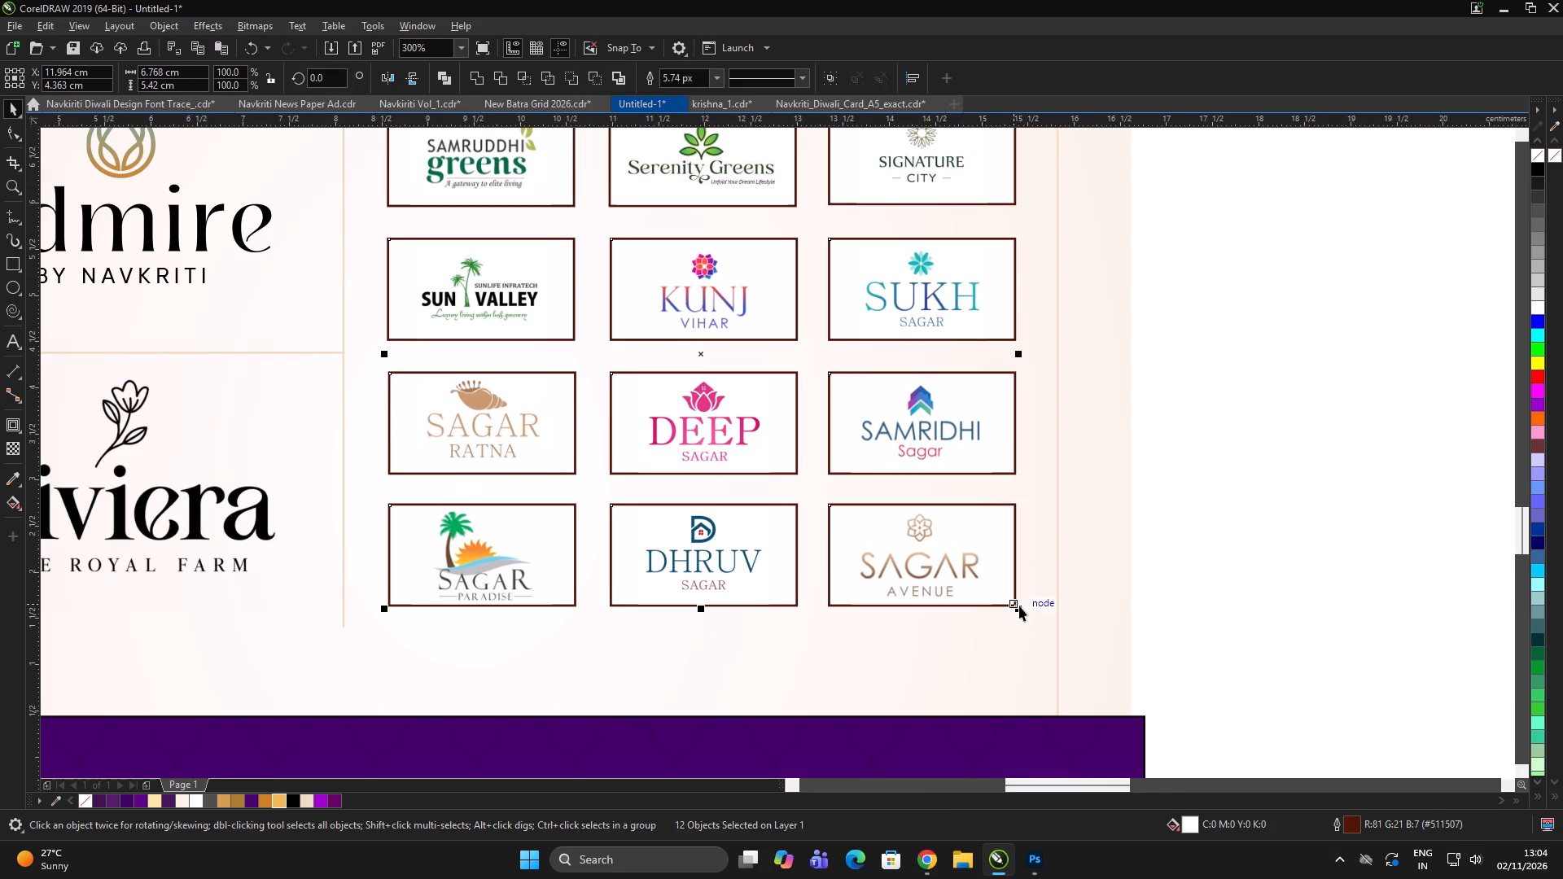
pyautogui.scroll(-2, 891, 533)
pyautogui.doubleClick(1070, 511)
pyautogui.click(1088, 504)
pyautogui.click(1108, 431)
pyautogui.click(1115, 431)
pyautogui.click(1126, 429)
# Delete the reference card image that overlaps the page's left edge.
pyautogui.scroll(-2, 973, 442)
pyautogui.click(1075, 453)
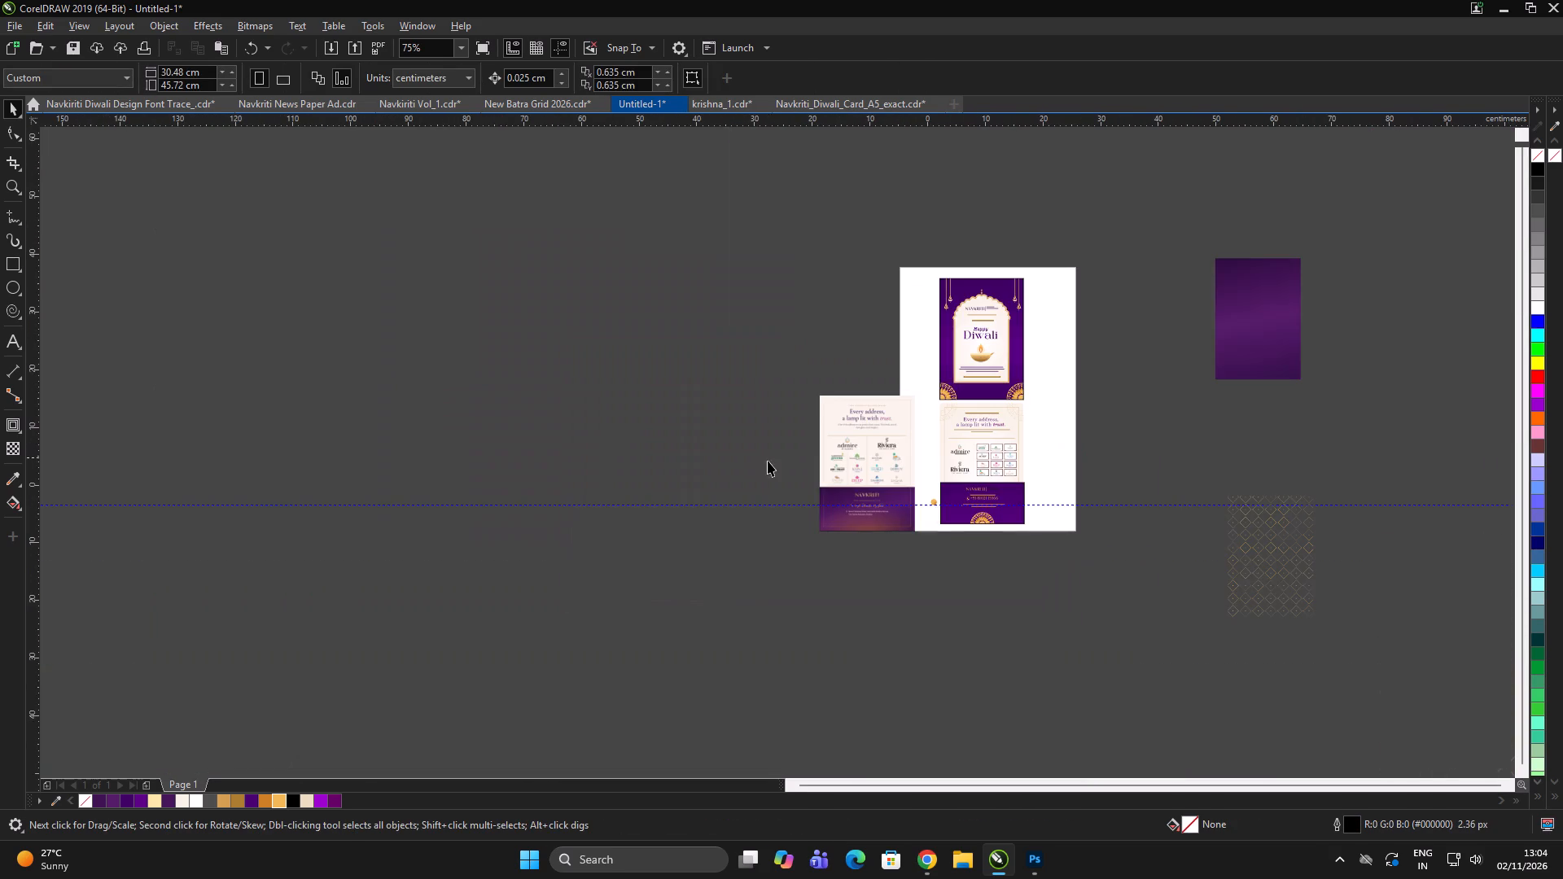
pyautogui.moveTo(799, 376); pyautogui.dragTo(926, 544)
pyautogui.scroll(1, 930, 492)
pyautogui.press('Delete')
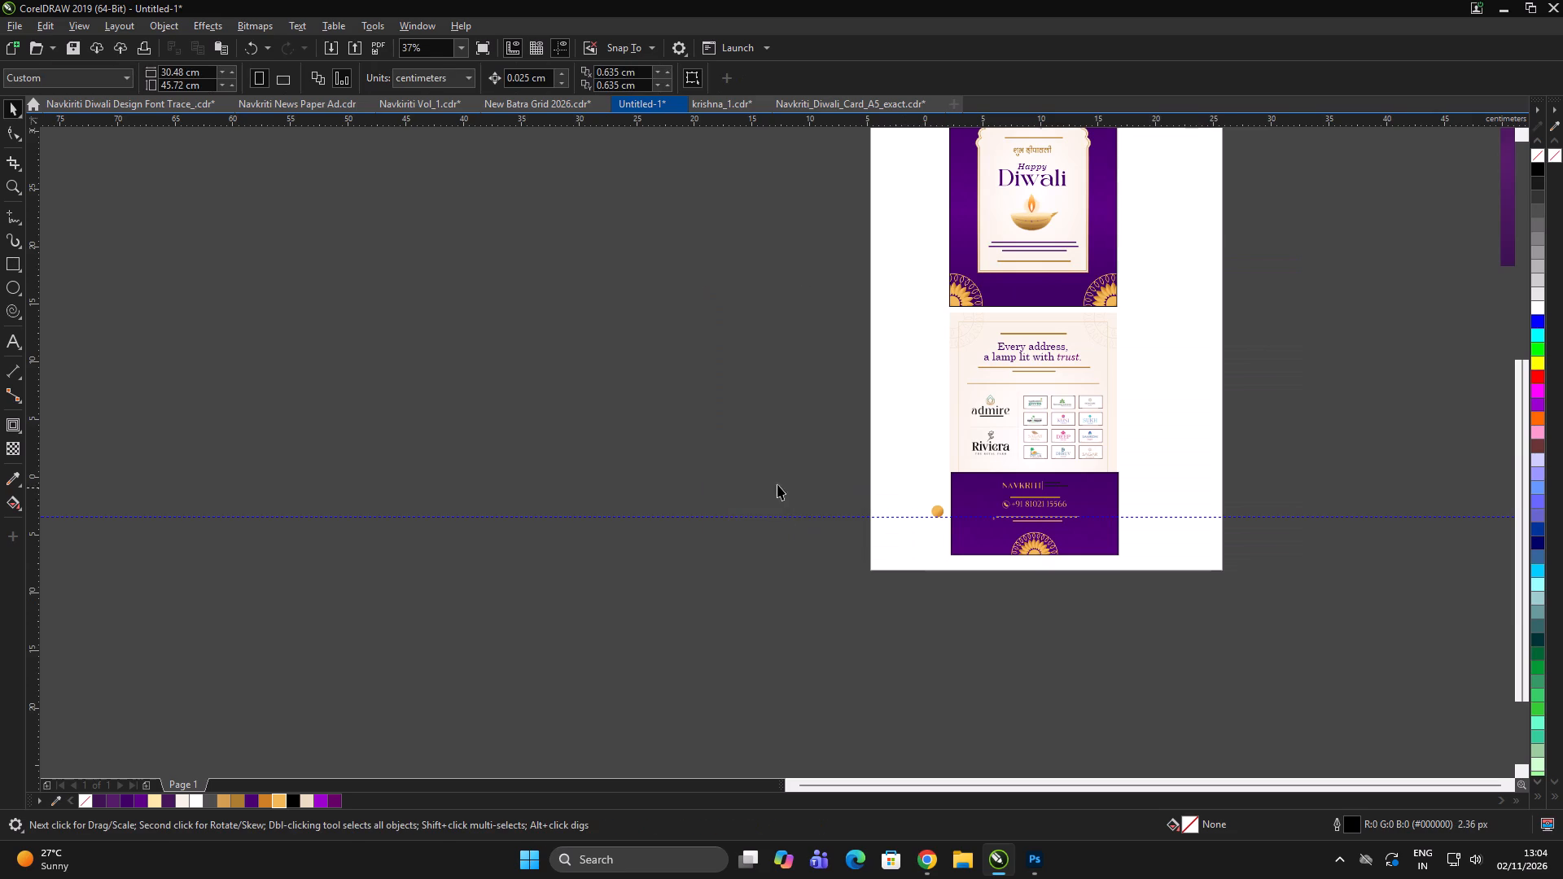
pyautogui.click(773, 486)
# Delete the orange gradient circle beside the purple footer.
pyautogui.scroll(1, 904, 509)
pyautogui.moveTo(865, 461); pyautogui.dragTo(994, 549)
pyautogui.press('Delete')
pyautogui.scroll(-2, 608, 560)
pyautogui.click(541, 567)
pyautogui.click(550, 570)
pyautogui.click(558, 566)
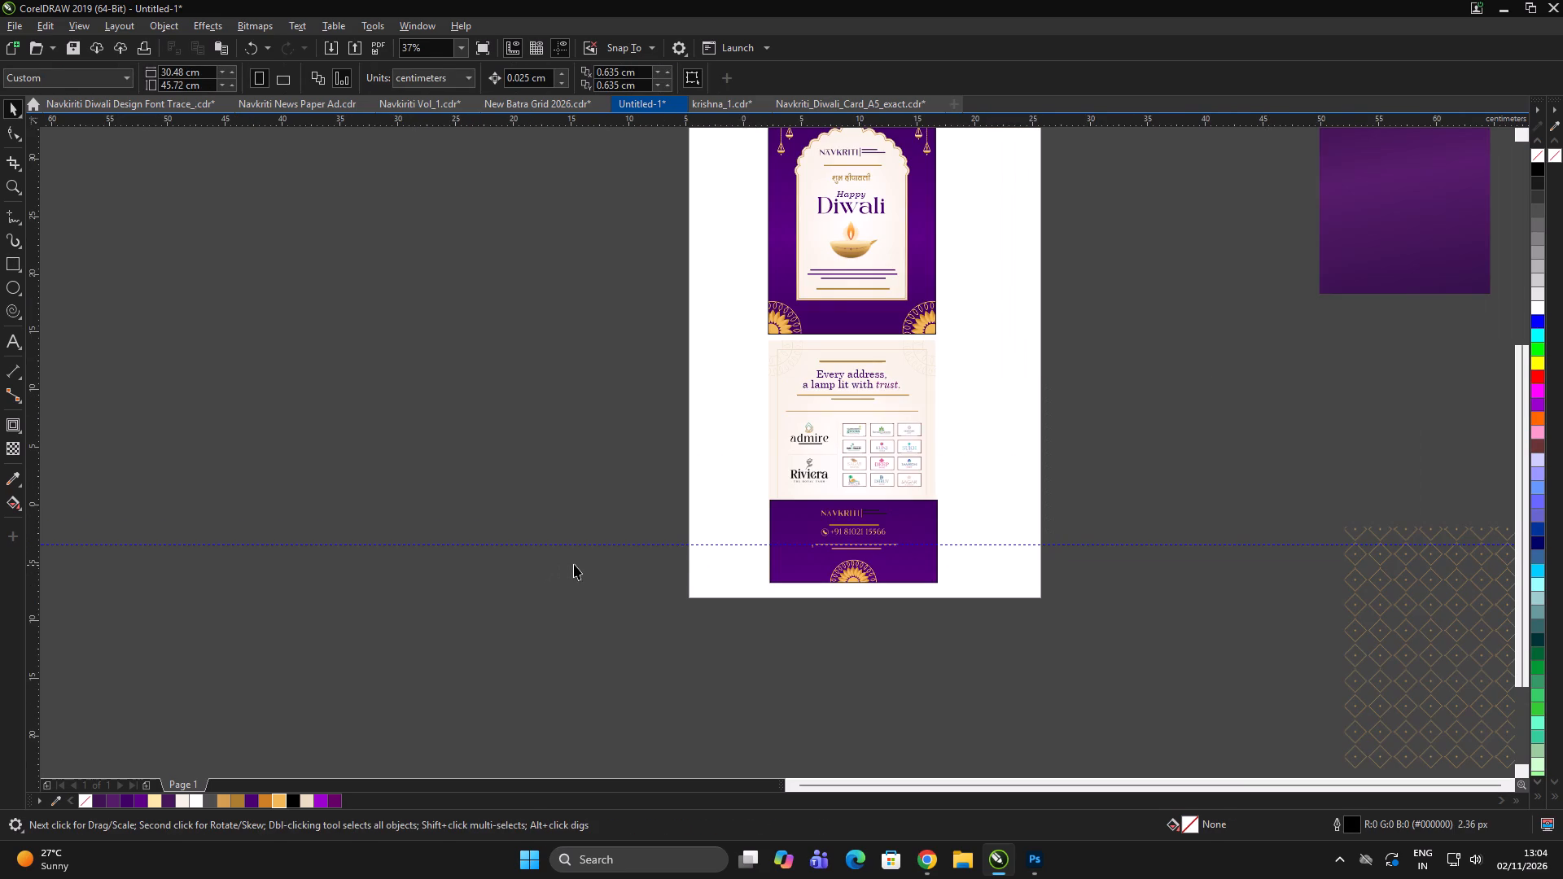
pyautogui.click(574, 564)
pyautogui.click(589, 564)
# Delete the spare purple gradient background and gold lattice pattern lying off the page.
pyautogui.scroll(-1, 885, 584)
pyautogui.click(933, 666)
pyautogui.moveTo(1081, 248); pyautogui.dragTo(1408, 718)
pyautogui.press('Delete')
pyautogui.click(1319, 706)
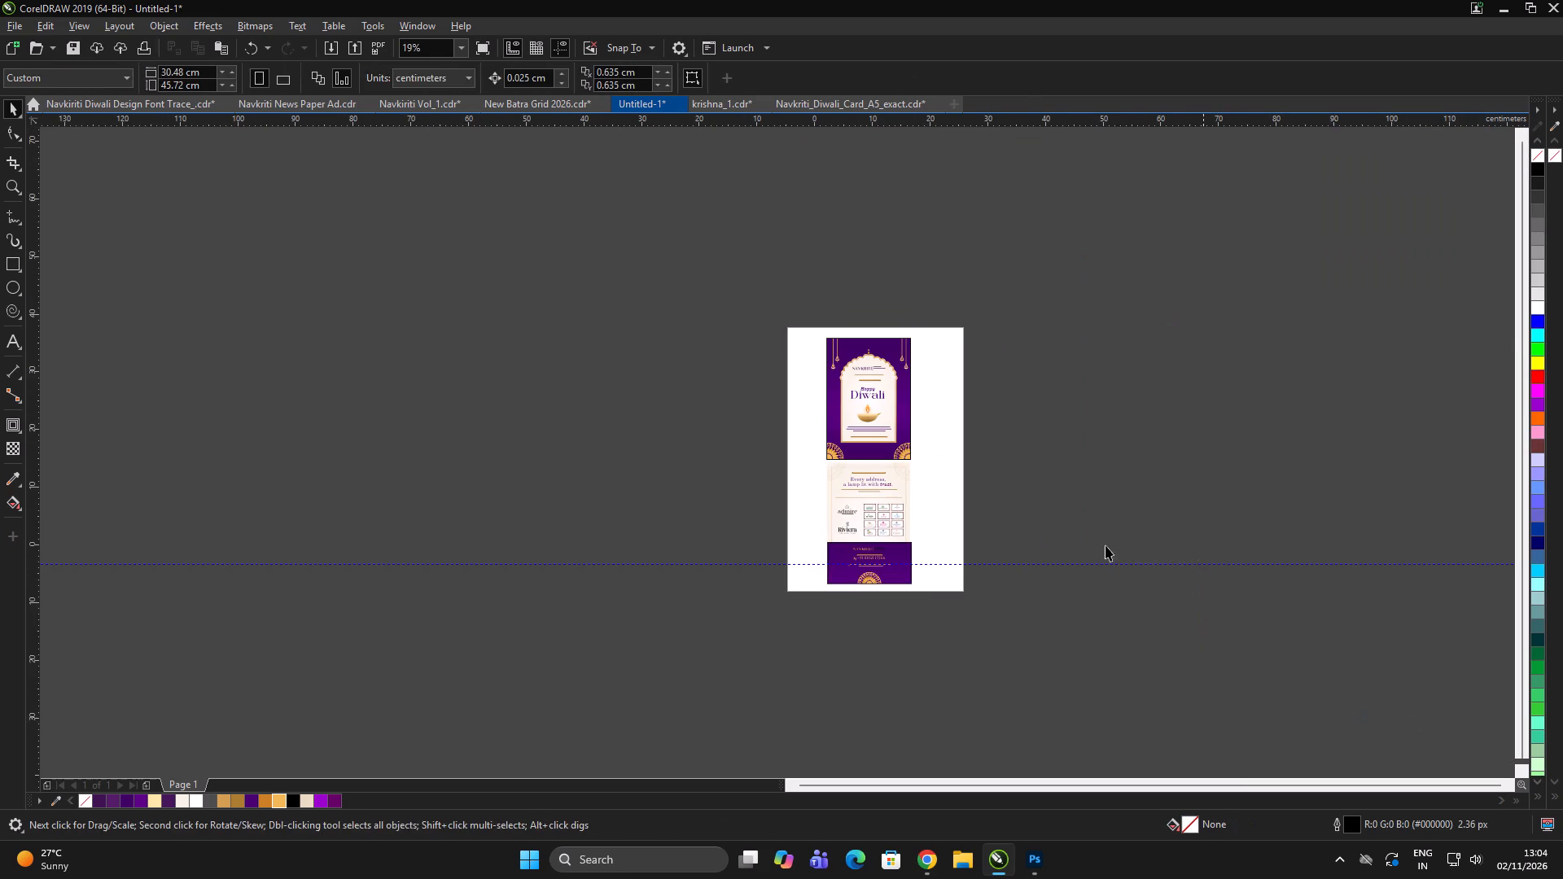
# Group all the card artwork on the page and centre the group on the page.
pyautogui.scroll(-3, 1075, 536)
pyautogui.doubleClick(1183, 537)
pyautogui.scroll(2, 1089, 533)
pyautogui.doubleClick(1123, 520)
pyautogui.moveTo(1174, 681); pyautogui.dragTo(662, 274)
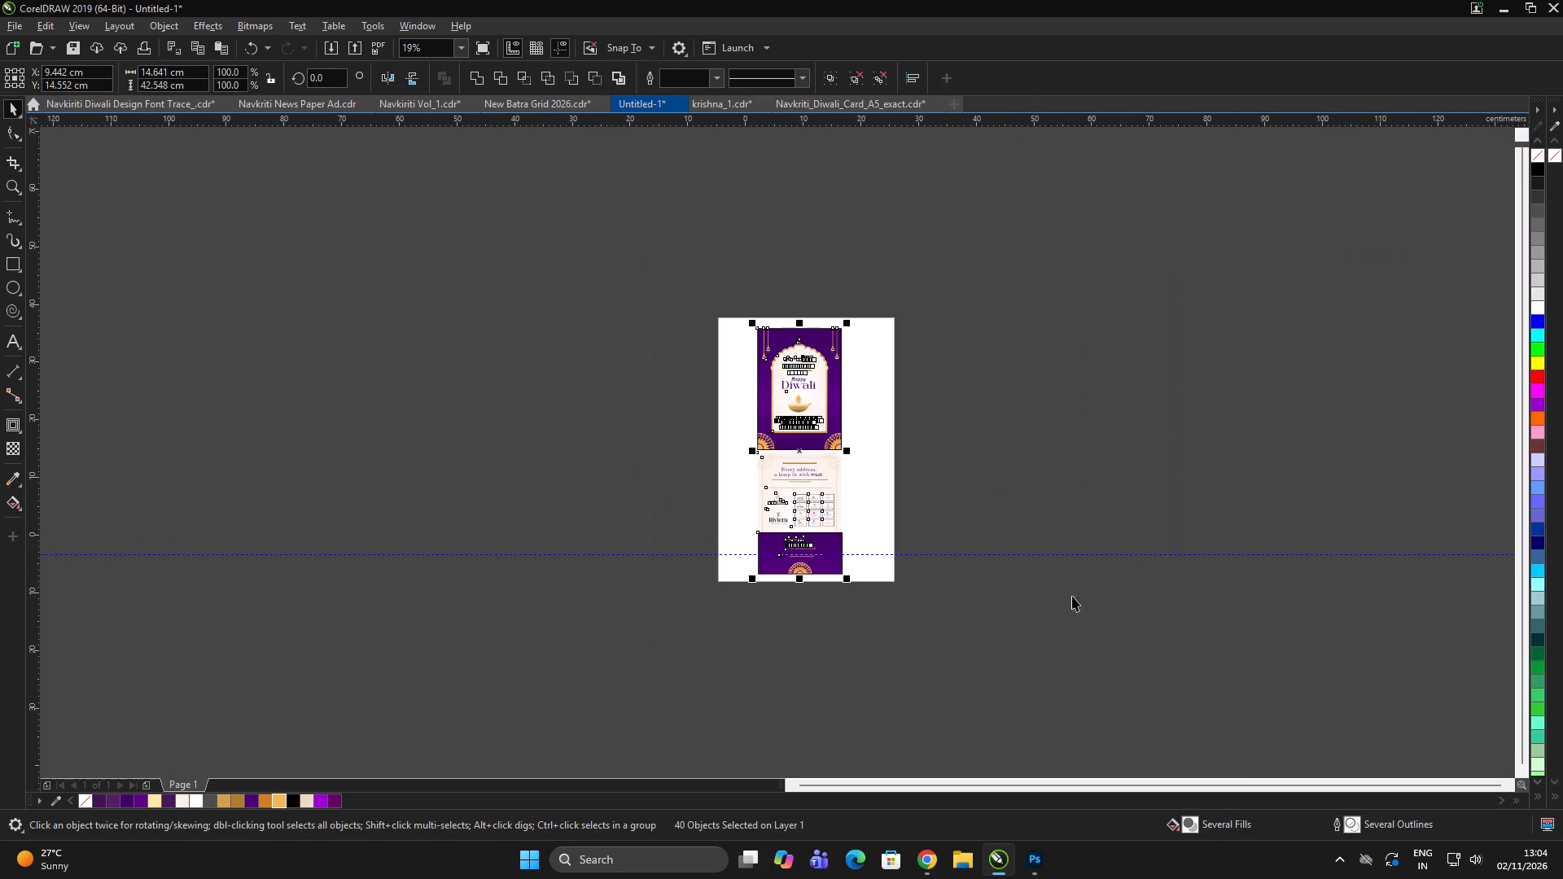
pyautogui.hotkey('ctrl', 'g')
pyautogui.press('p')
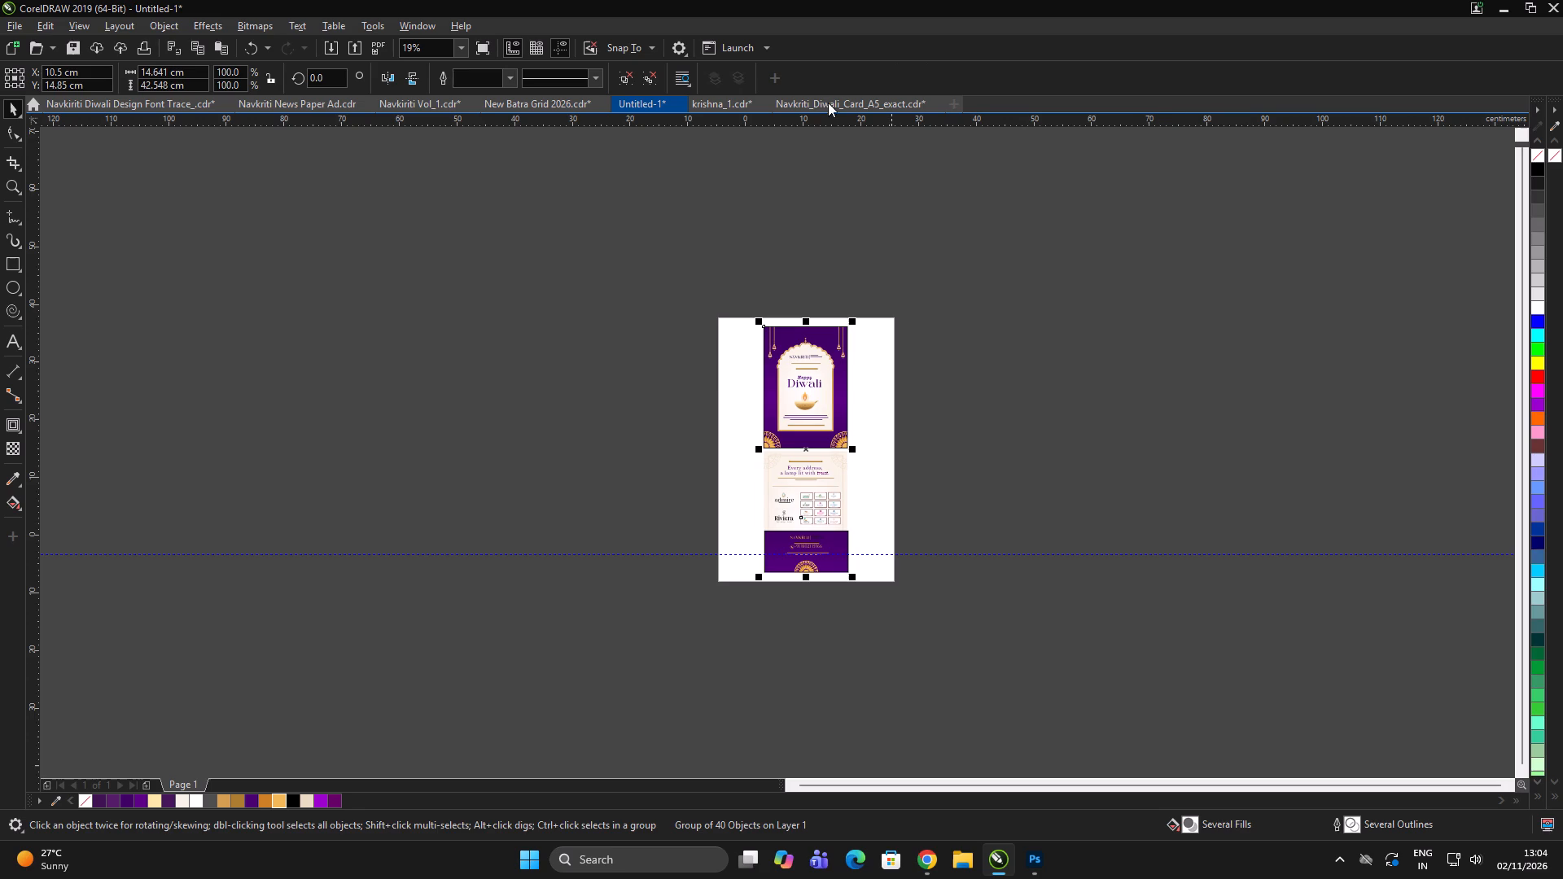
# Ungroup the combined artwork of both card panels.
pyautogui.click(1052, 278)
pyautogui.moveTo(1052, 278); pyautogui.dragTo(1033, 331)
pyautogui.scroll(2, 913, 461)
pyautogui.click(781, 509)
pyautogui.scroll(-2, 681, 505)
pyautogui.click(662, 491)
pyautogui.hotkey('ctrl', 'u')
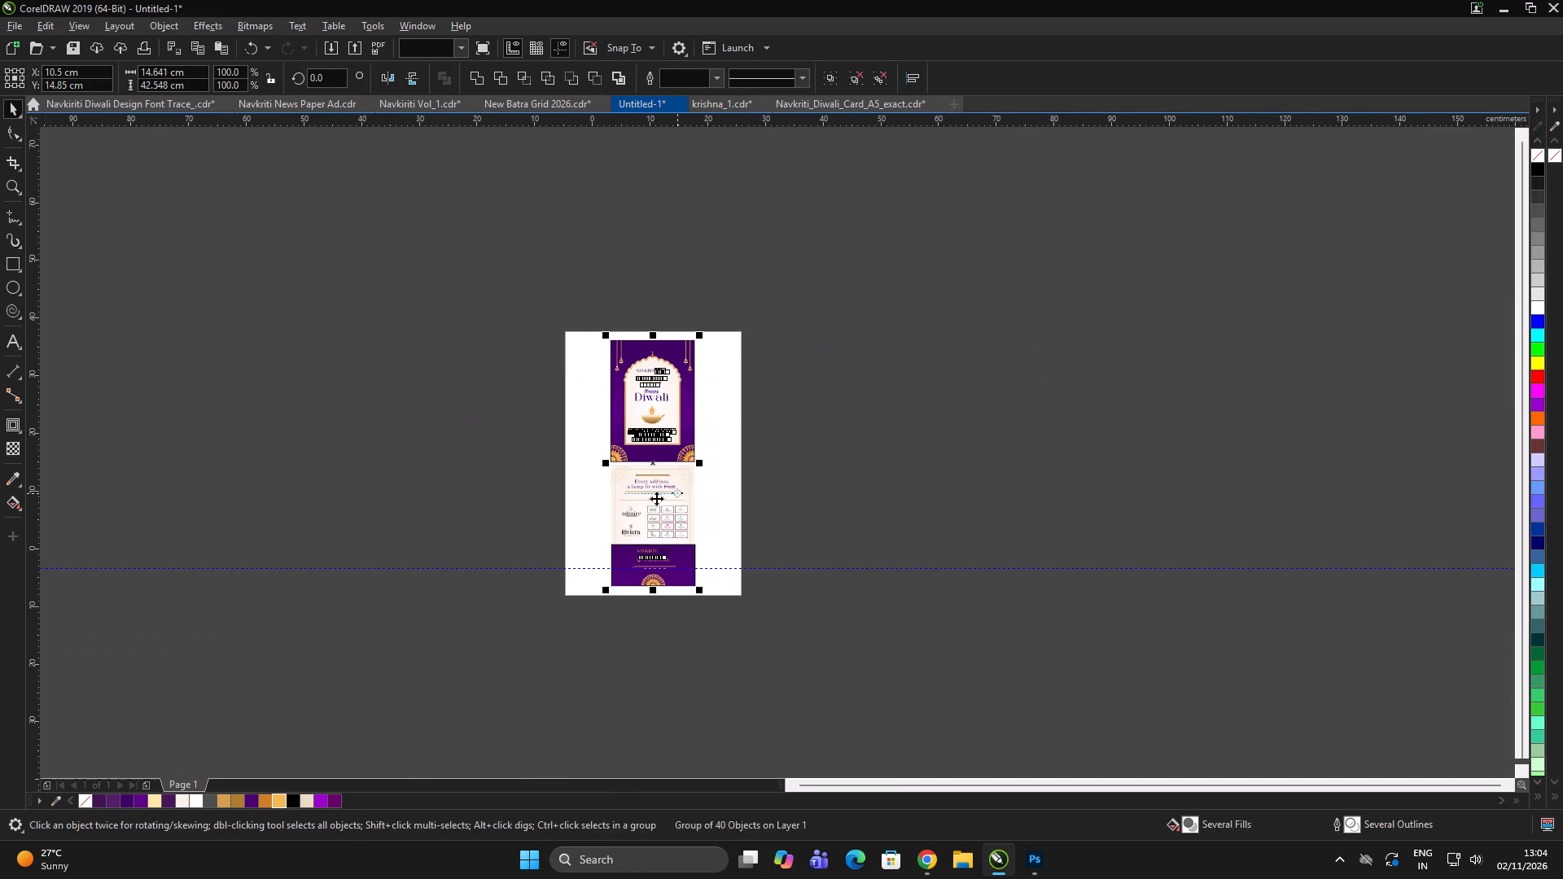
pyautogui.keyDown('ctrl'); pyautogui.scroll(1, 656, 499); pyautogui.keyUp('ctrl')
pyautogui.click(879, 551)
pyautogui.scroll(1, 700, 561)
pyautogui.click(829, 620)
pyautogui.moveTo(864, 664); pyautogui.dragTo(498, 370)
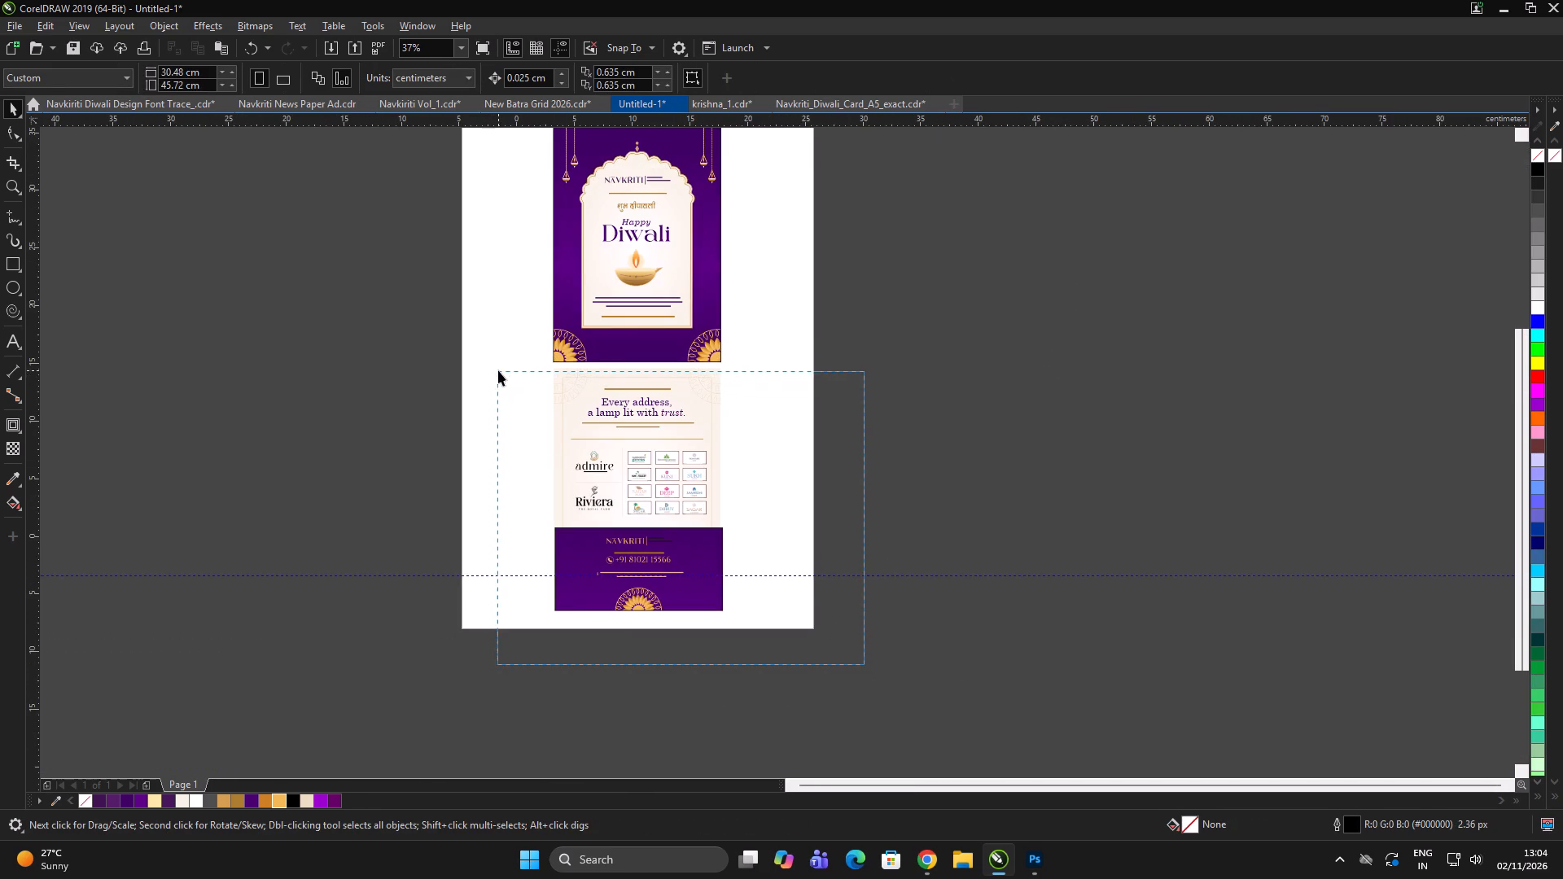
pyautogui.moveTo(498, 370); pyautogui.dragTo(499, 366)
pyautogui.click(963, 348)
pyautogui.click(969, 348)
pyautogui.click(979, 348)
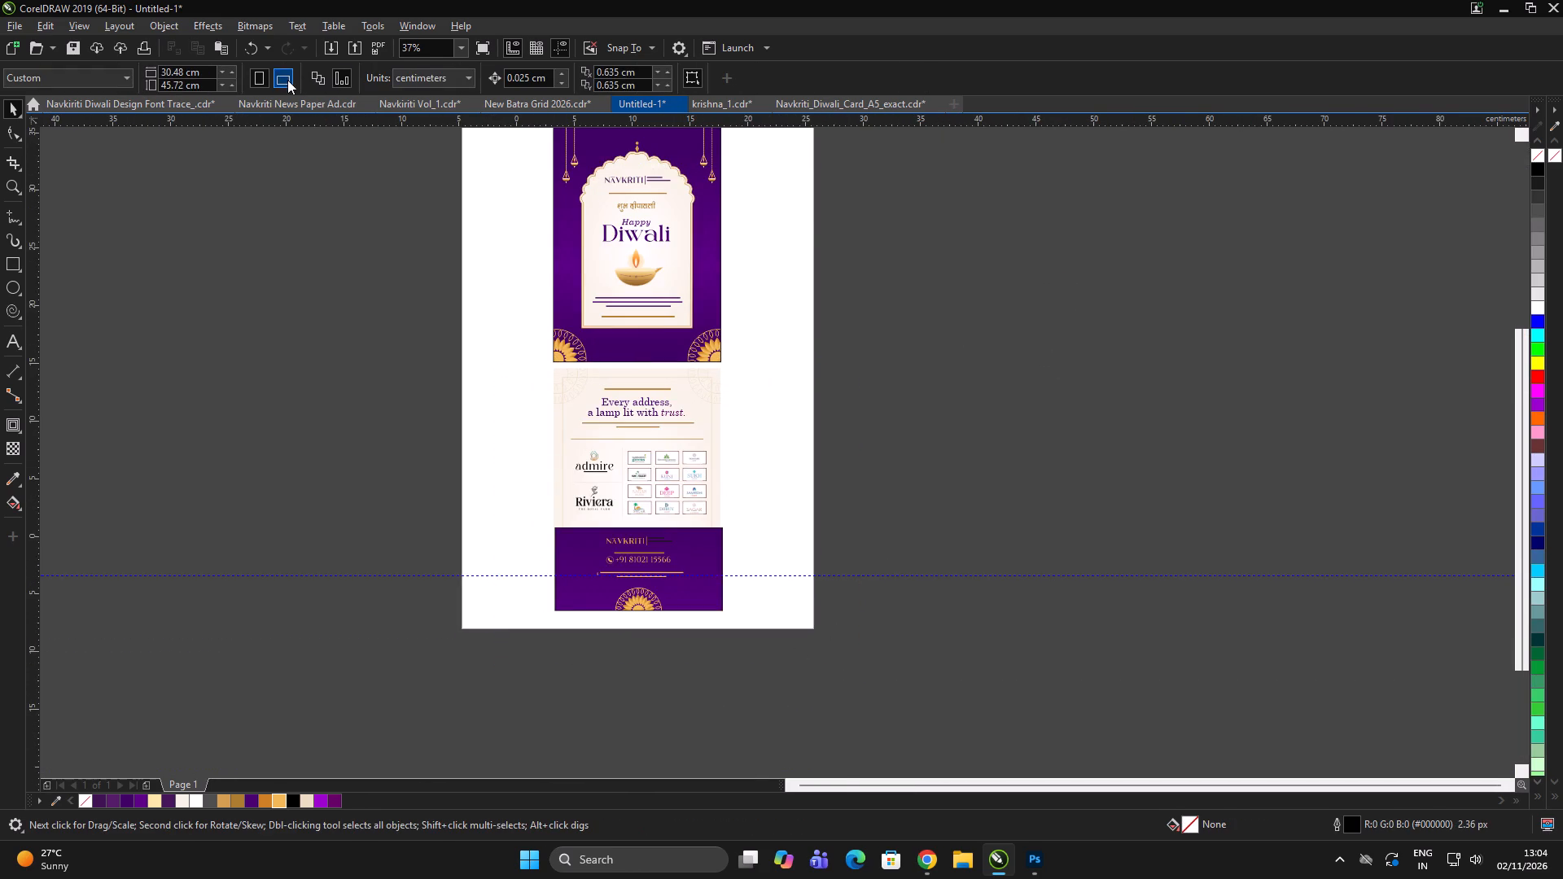
# Switch the page to landscape orientation, 45.72 × 30.48 cm.
pyautogui.click(282, 80)
pyautogui.scroll(-2, 795, 356)
pyautogui.click(917, 381)
# Remove the black outline from the purple background of the Happy Diwali front panel.
pyautogui.scroll(1, 786, 344)
pyautogui.scroll(2, 753, 260)
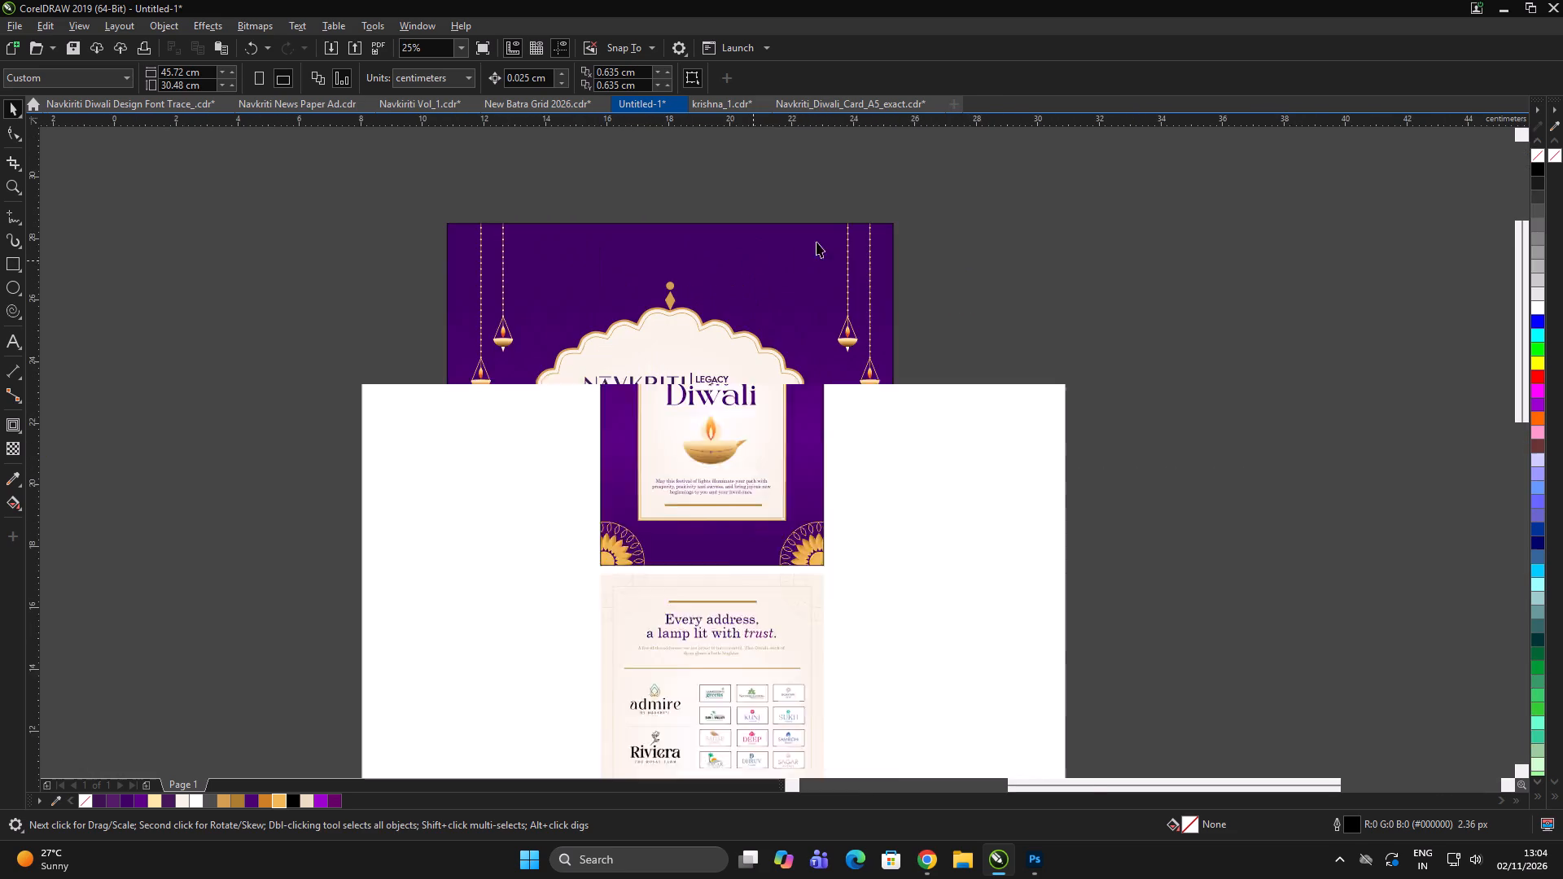
pyautogui.scroll(2, 865, 238)
pyautogui.click(925, 210)
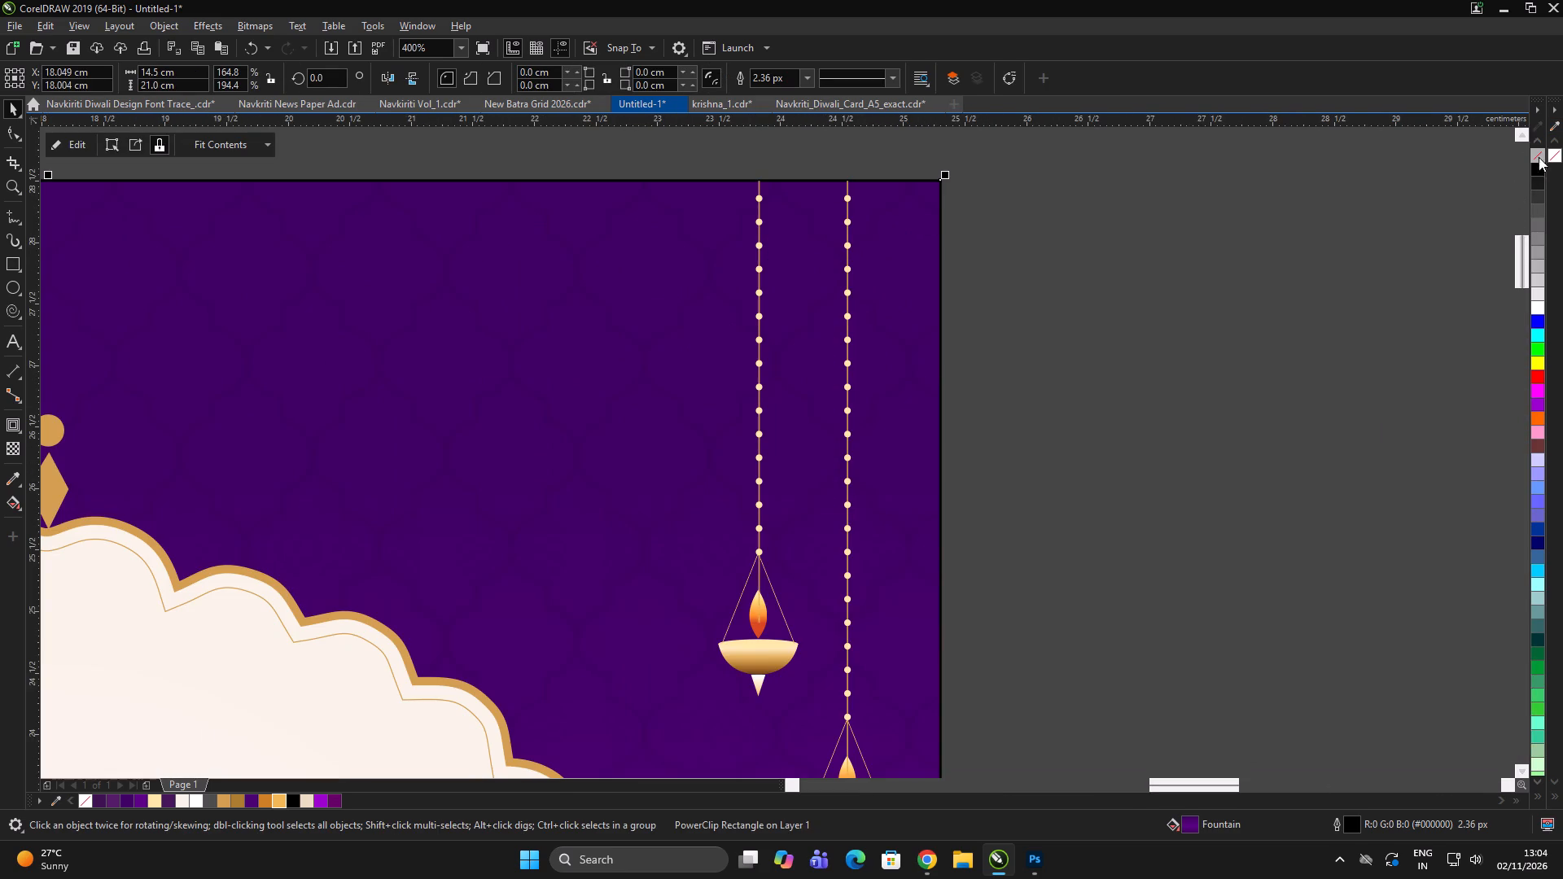
pyautogui.rightClick(1546, 152)
pyautogui.rightClick(1537, 152)
pyautogui.scroll(-2, 925, 255)
pyautogui.click(1039, 226)
pyautogui.click(1044, 227)
# Group all objects of the Happy Diwali front panel and move the group off the page's left side.
pyautogui.scroll(-1, 941, 239)
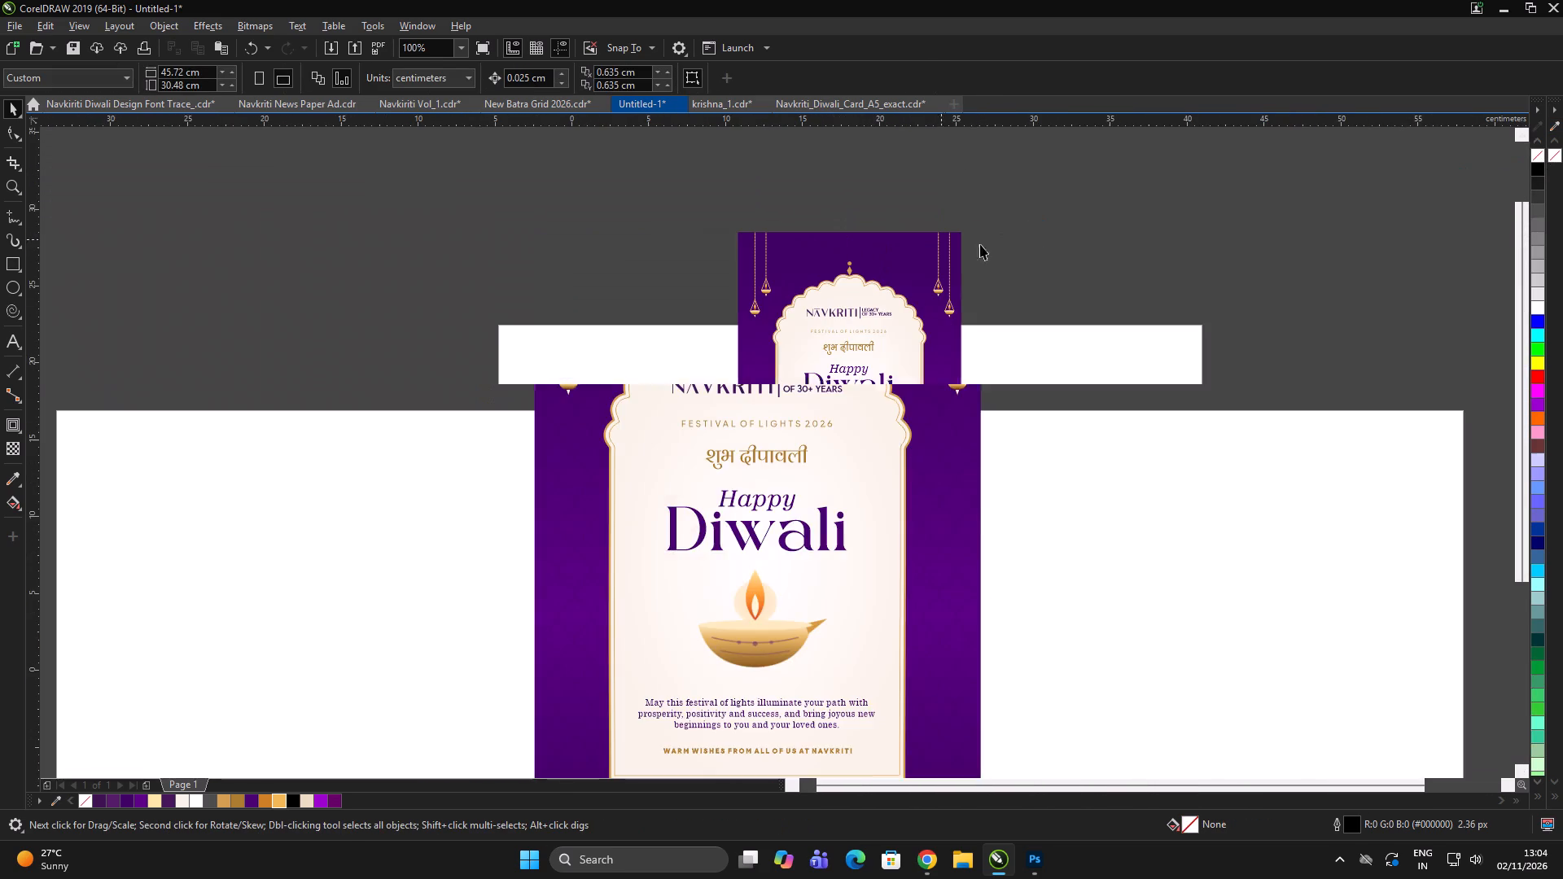
pyautogui.click(1000, 235)
pyautogui.moveTo(676, 185); pyautogui.dragTo(1053, 559)
pyautogui.hotkey('ctrl', 'g')
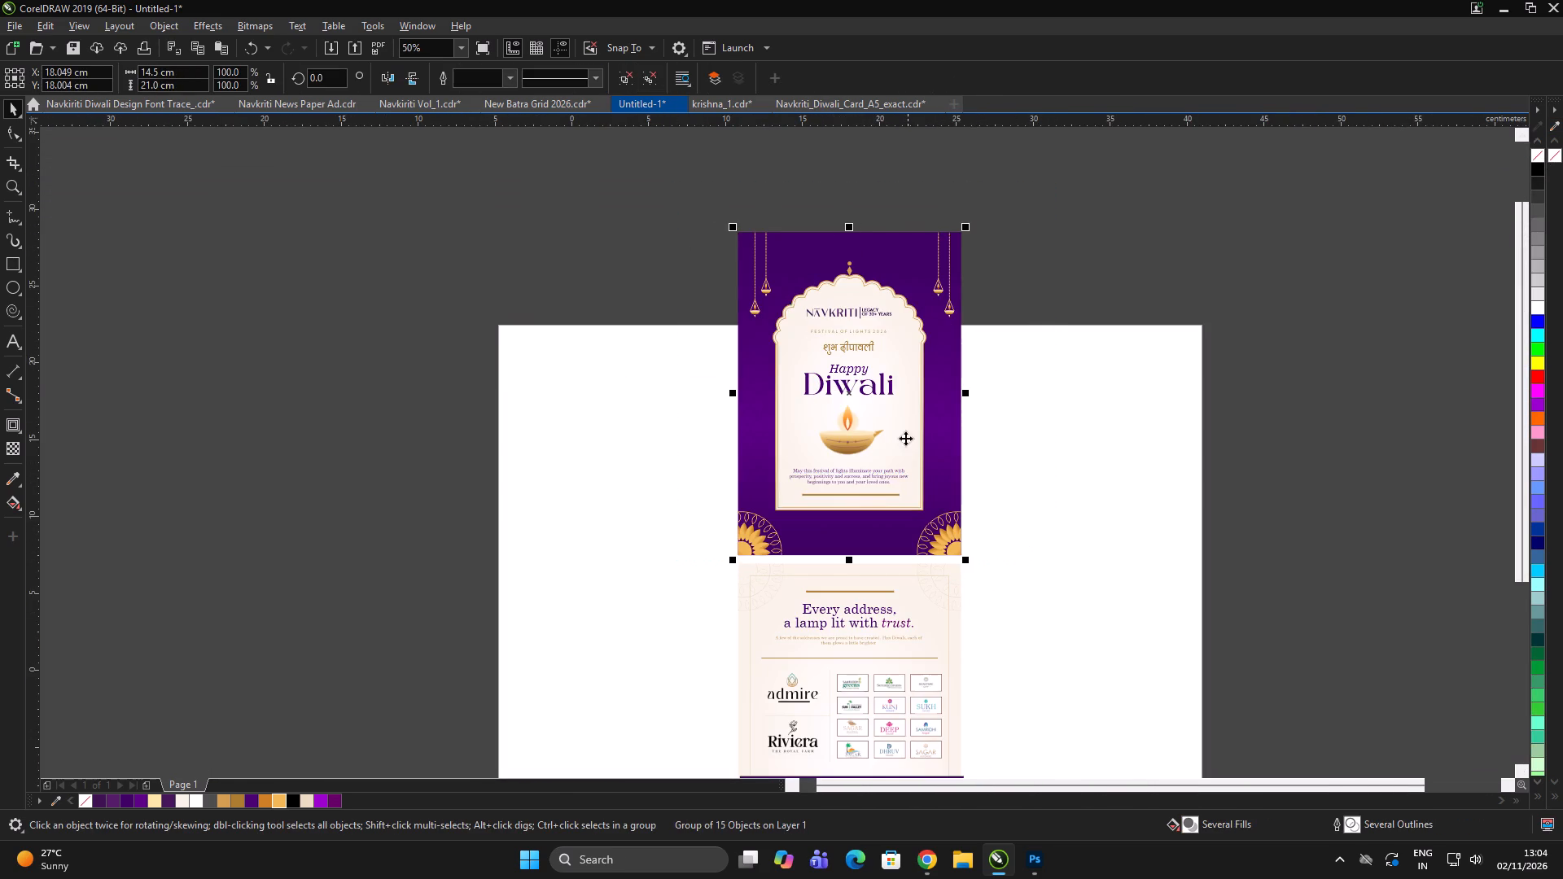
pyautogui.moveTo(897, 434); pyautogui.dragTo(386, 445)
pyautogui.click(926, 423)
# Select every object of the back panel, including the purple footer, and ungroup them.
pyautogui.scroll(-1, 1029, 354)
pyautogui.click(949, 347)
pyautogui.moveTo(889, 351); pyautogui.dragTo(1104, 706)
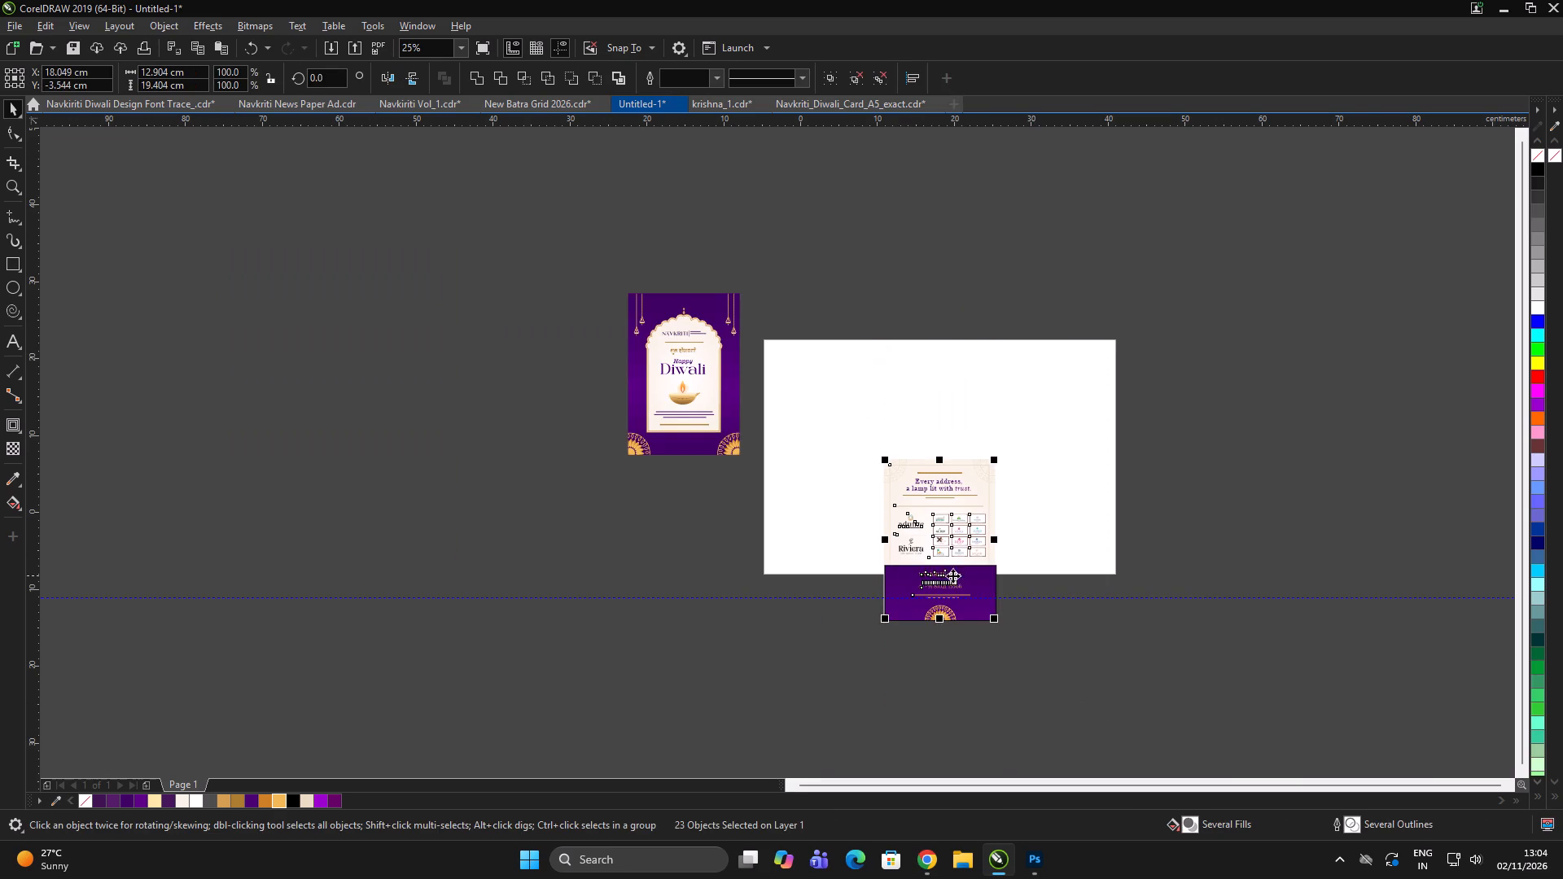
pyautogui.moveTo(1107, 407); pyautogui.dragTo(694, 798)
pyautogui.scroll(2, 854, 637)
pyautogui.scroll(1, 1082, 552)
pyautogui.scroll(-2, 729, 645)
pyautogui.hotkey('ctrl', 'u')
pyautogui.keyDown('ctrl'); pyautogui.click(738, 759); pyautogui.keyUp('ctrl')
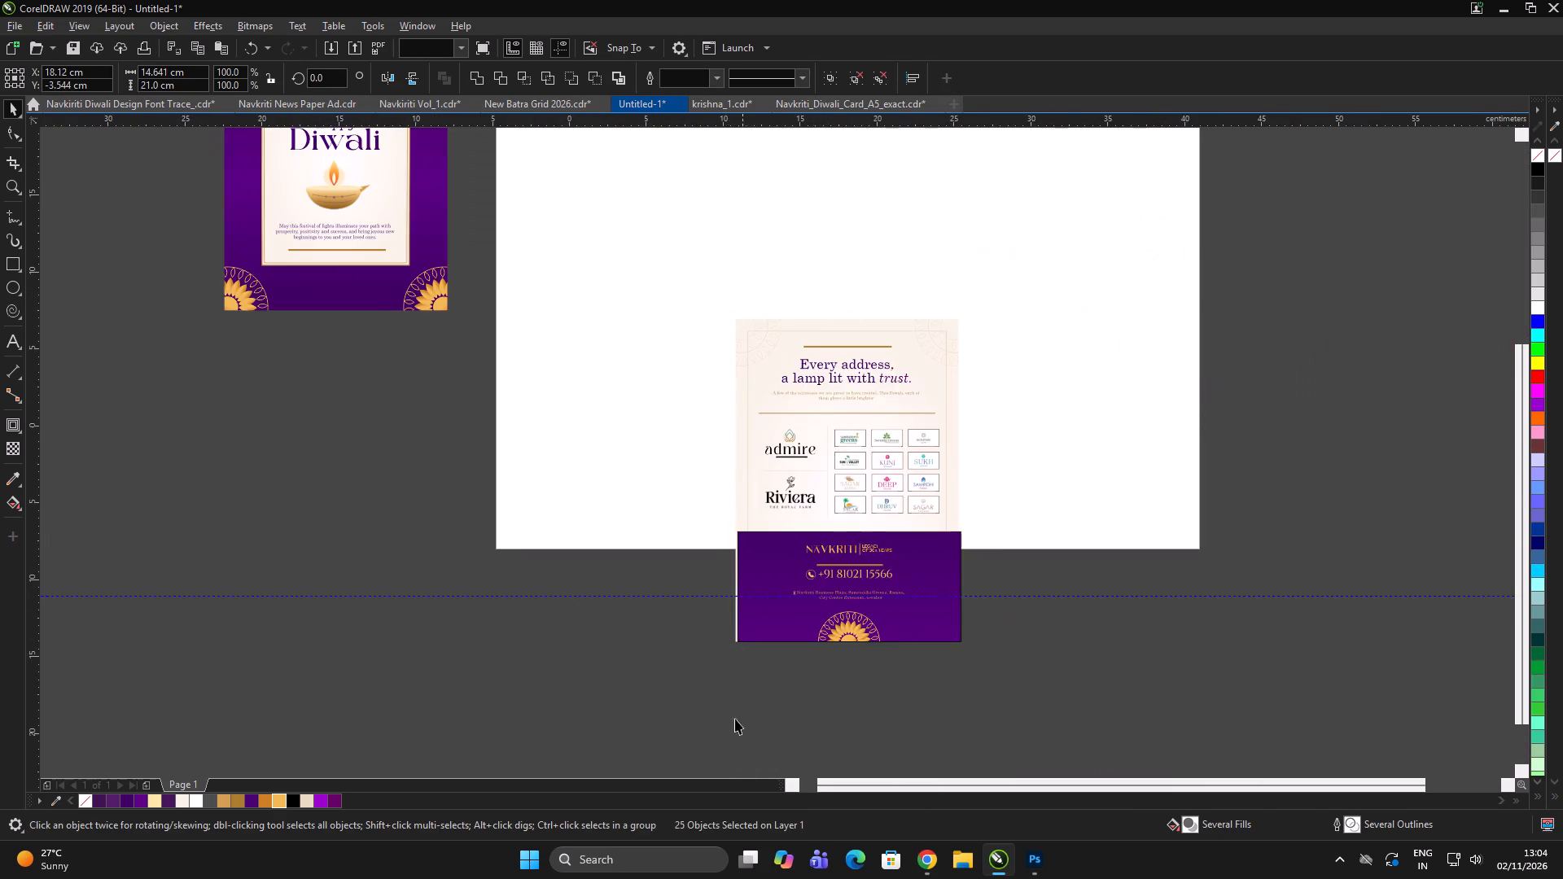
# Align the purple footer horizontally centred with the back panel's cream background.
pyautogui.scroll(1, 755, 638)
pyautogui.click(767, 628)
pyautogui.keyDown('shift'); pyautogui.click(721, 405); pyautogui.keyUp('shift')
pyautogui.press('c')
pyautogui.click(580, 516)
pyautogui.click(580, 523)
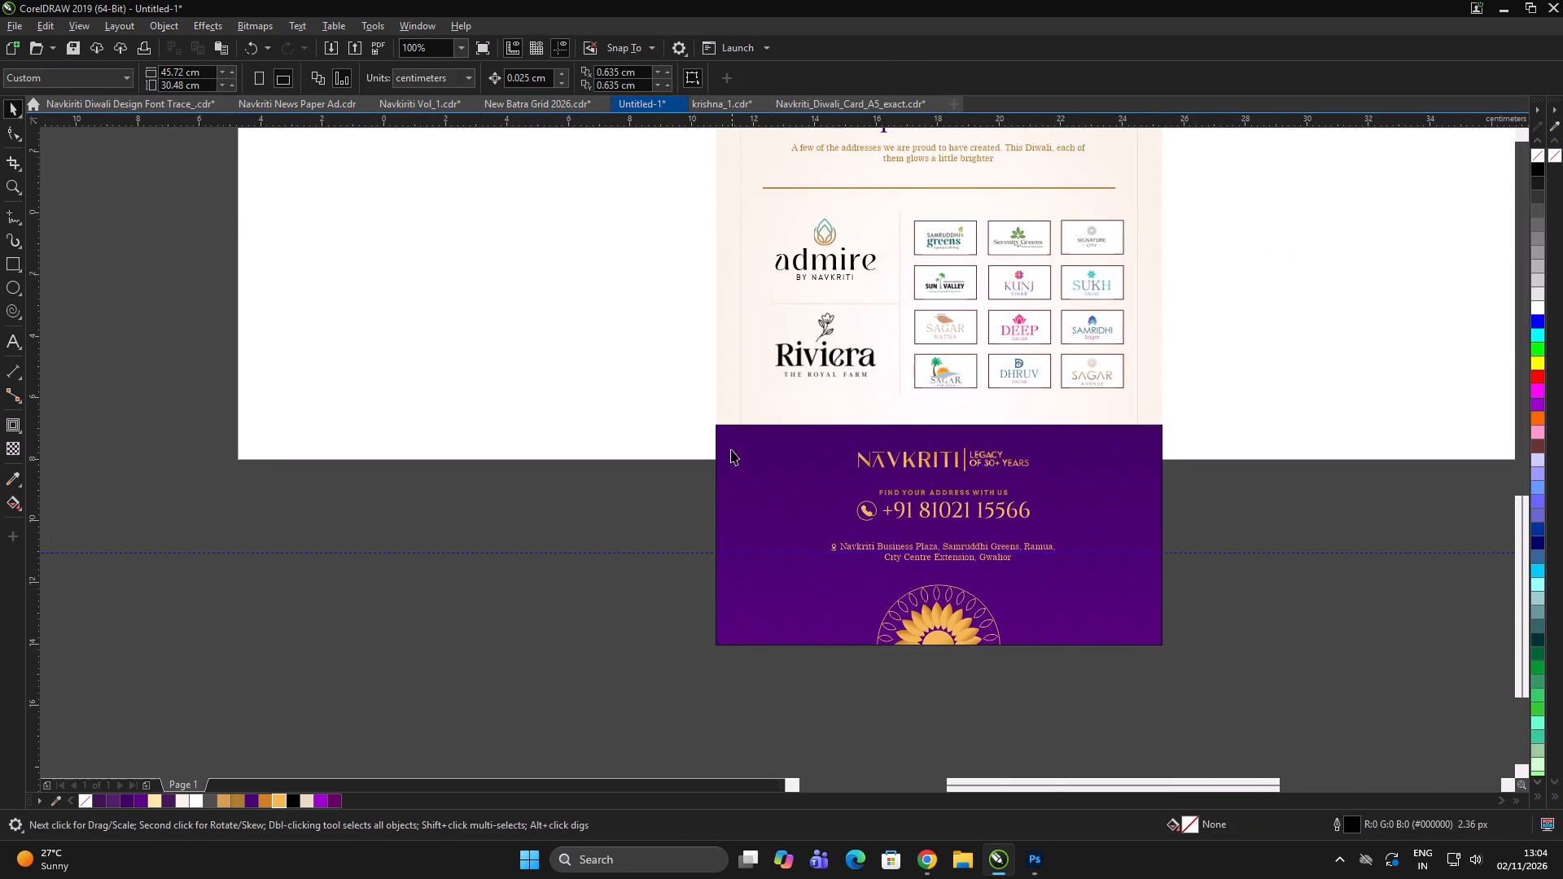
# Remove the outline from the back panel's purple footer.
pyautogui.scroll(3, 735, 423)
pyautogui.click(724, 444)
pyautogui.rightClick(1540, 155)
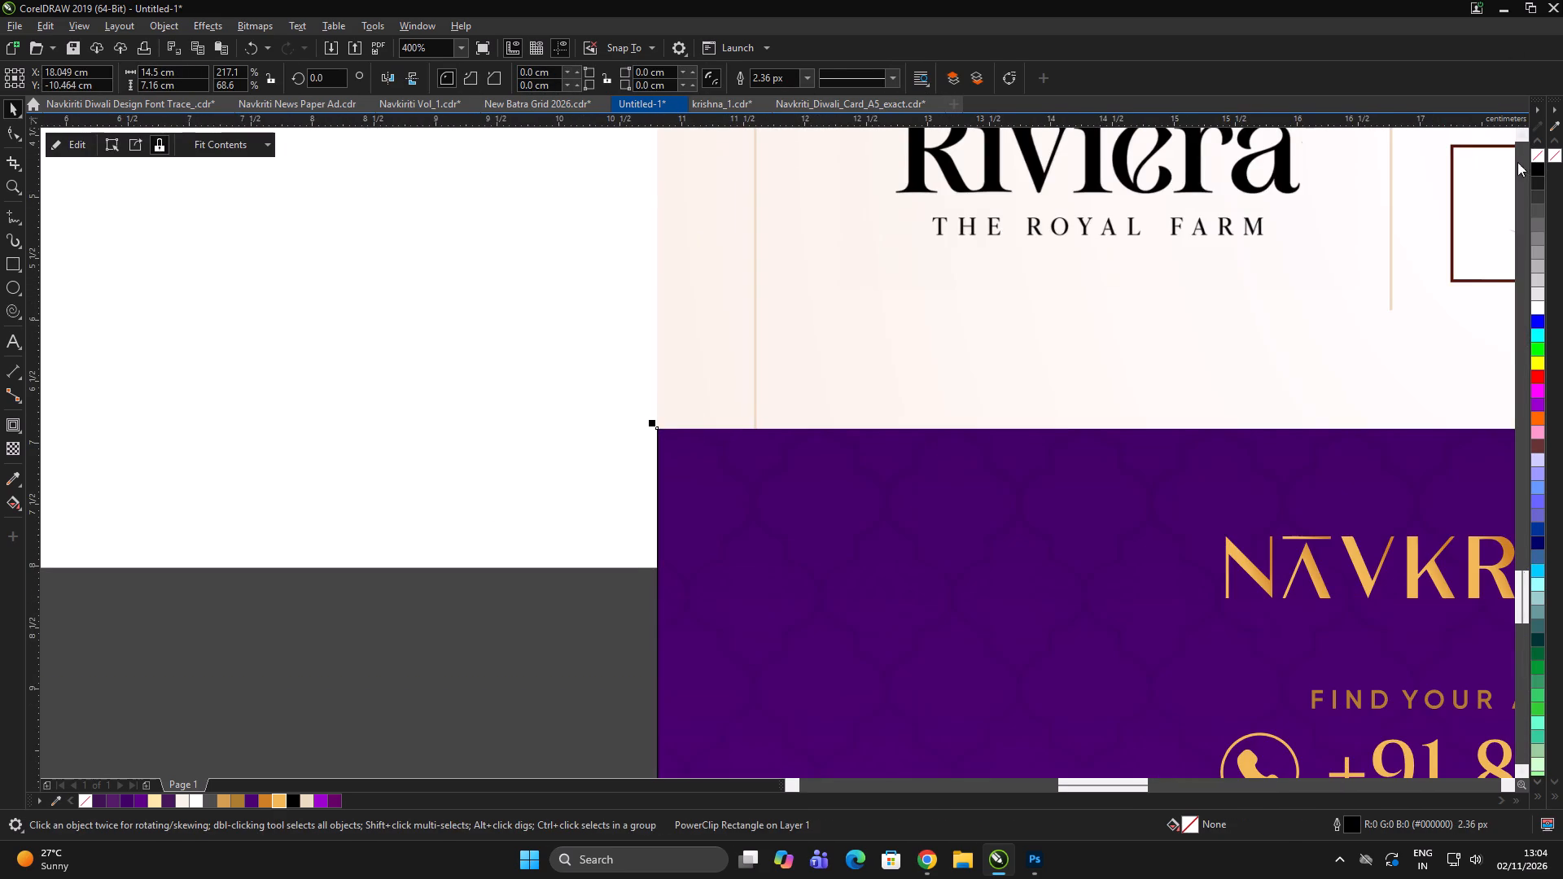
pyautogui.click(545, 340)
# PowerClip the purple footer inside the back panel's cream background.
pyautogui.click(702, 443)
pyautogui.rightClick(703, 441)
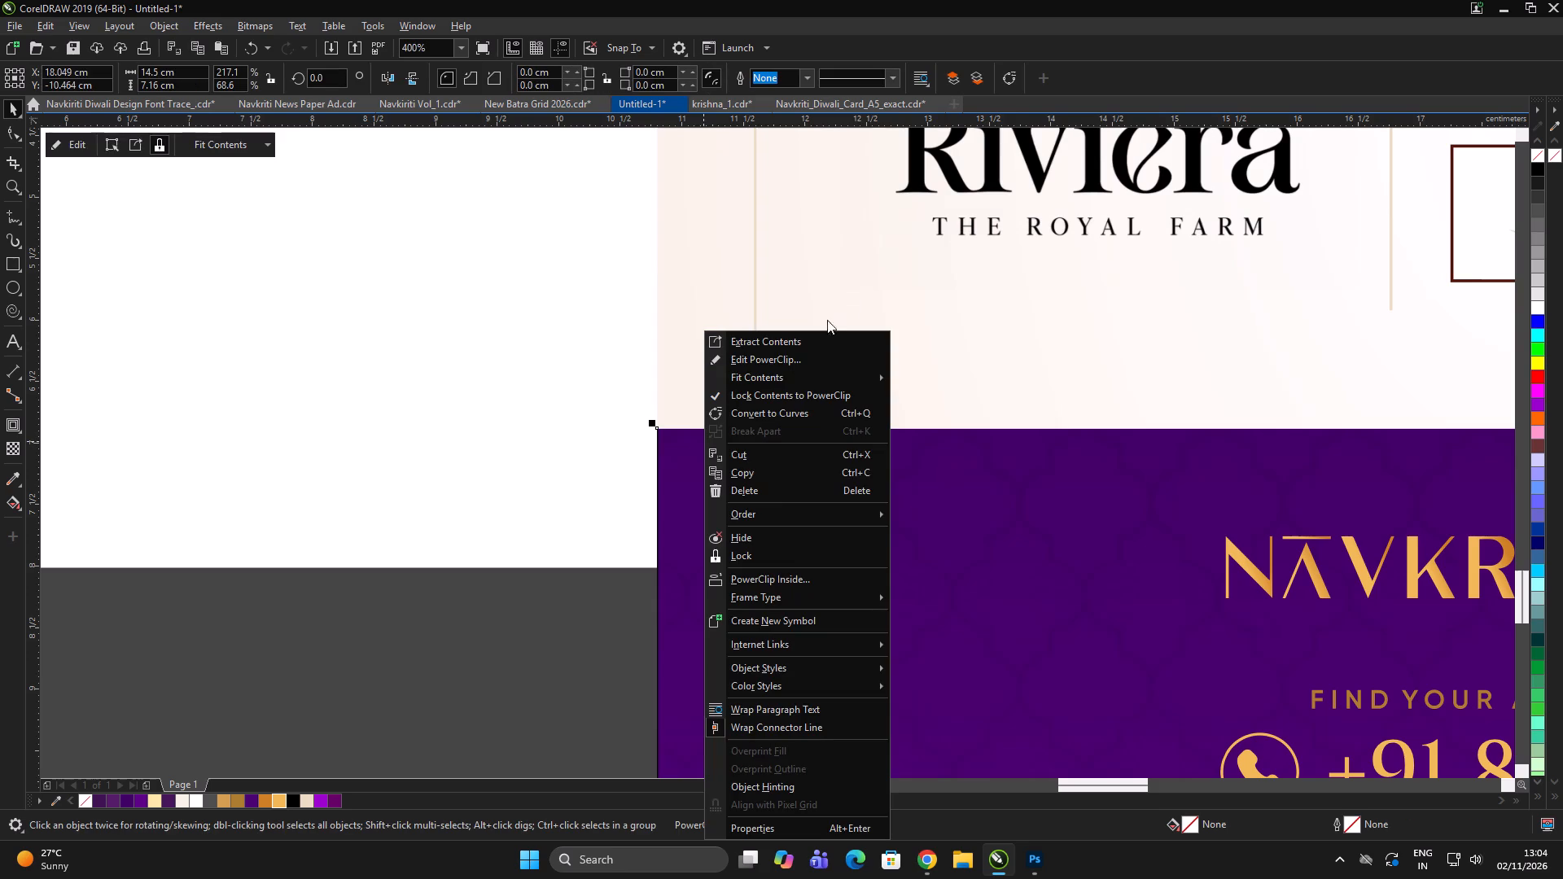
pyautogui.click(777, 584)
pyautogui.click(709, 344)
pyautogui.scroll(-3, 738, 373)
pyautogui.click(604, 396)
pyautogui.moveTo(612, 391); pyautogui.dragTo(628, 391)
# Group all the back panel's objects and move the group onto the right half of the landscape page.
pyautogui.scroll(-2, 891, 495)
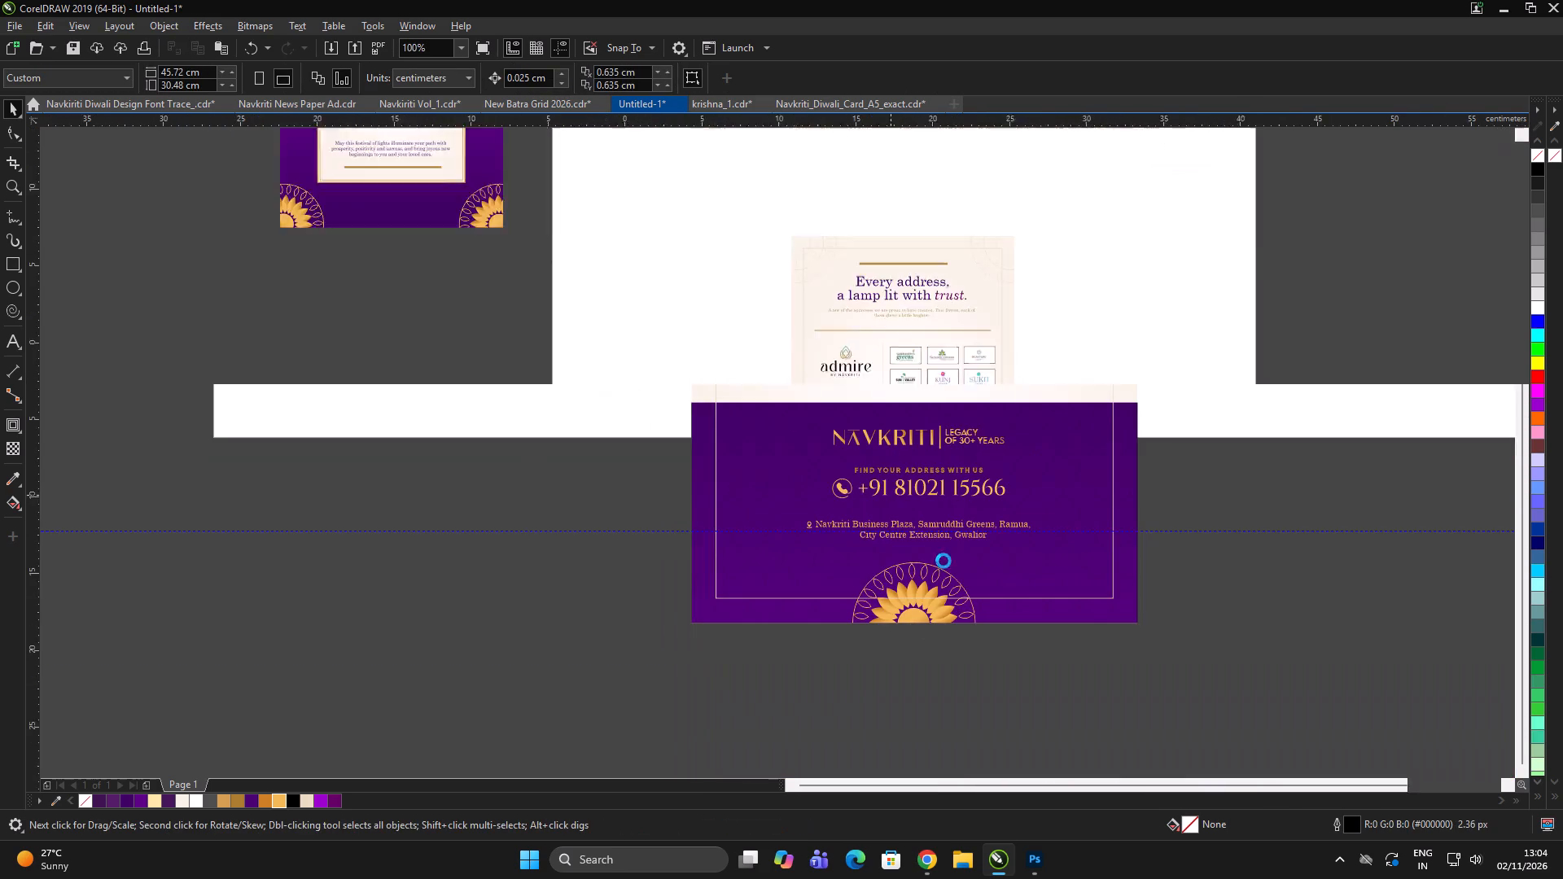
pyautogui.click(1074, 579)
pyautogui.moveTo(1113, 632); pyautogui.dragTo(808, 340)
pyautogui.scroll(1, 953, 456)
pyautogui.hotkey('ctrl', 'g')
pyautogui.moveTo(882, 448); pyautogui.dragTo(1040, 234)
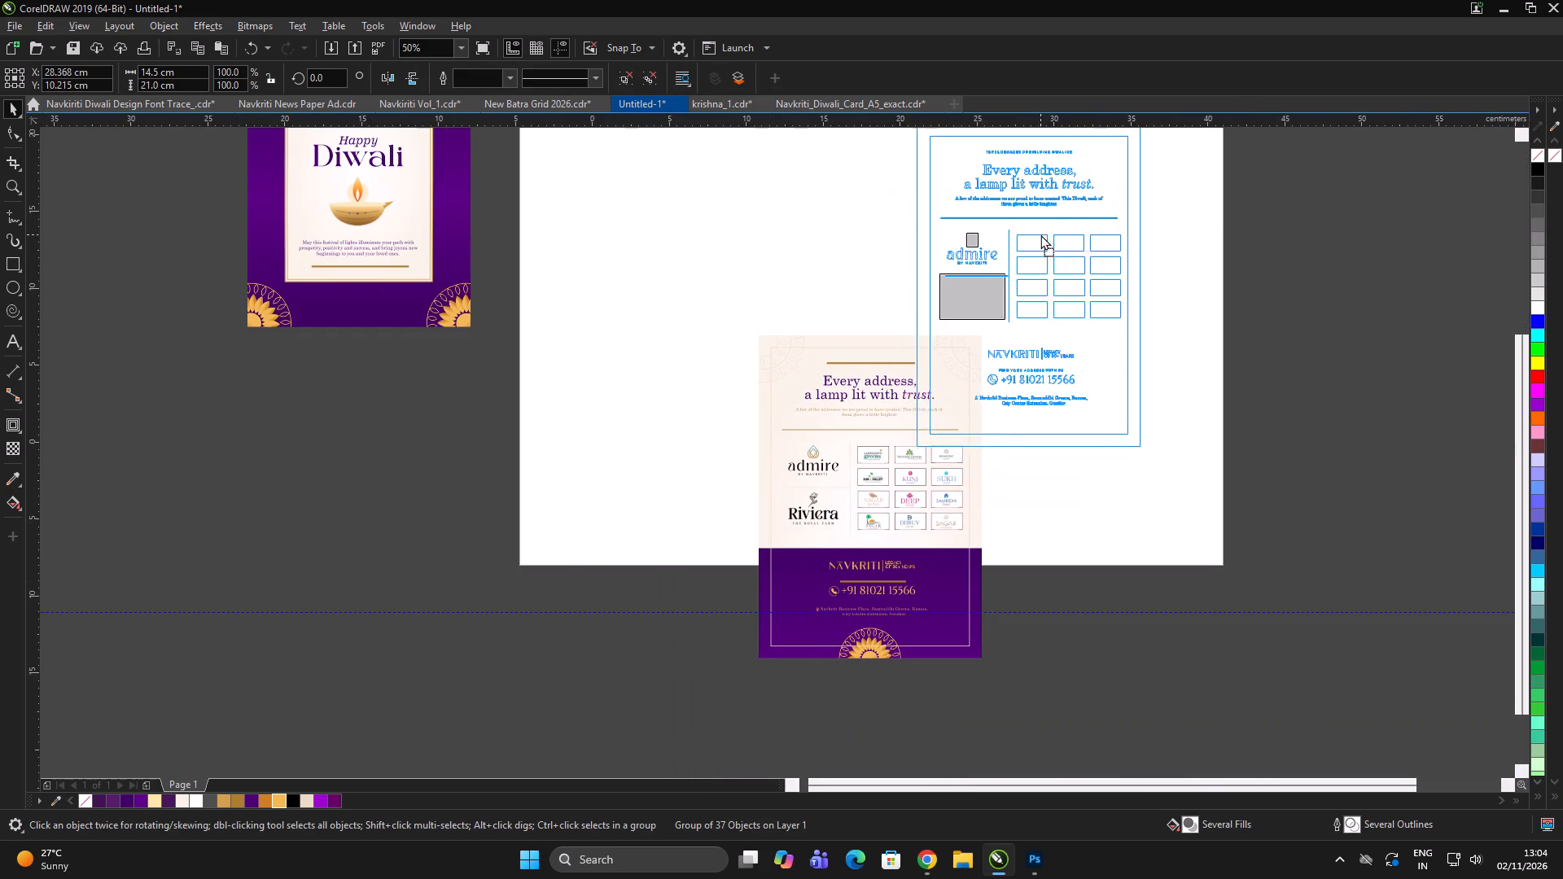
pyautogui.moveTo(1040, 234); pyautogui.dragTo(1035, 240)
pyautogui.click(1285, 356)
pyautogui.moveTo(1285, 356); pyautogui.dragTo(1265, 355)
# Move the front panel group back onto the left half of the page, beside the back panel.
pyautogui.scroll(-2, 717, 361)
pyautogui.click(700, 383)
pyautogui.moveTo(735, 188); pyautogui.dragTo(513, 462)
pyautogui.scroll(1, 724, 389)
pyautogui.hotkey('ctrl', 'g')
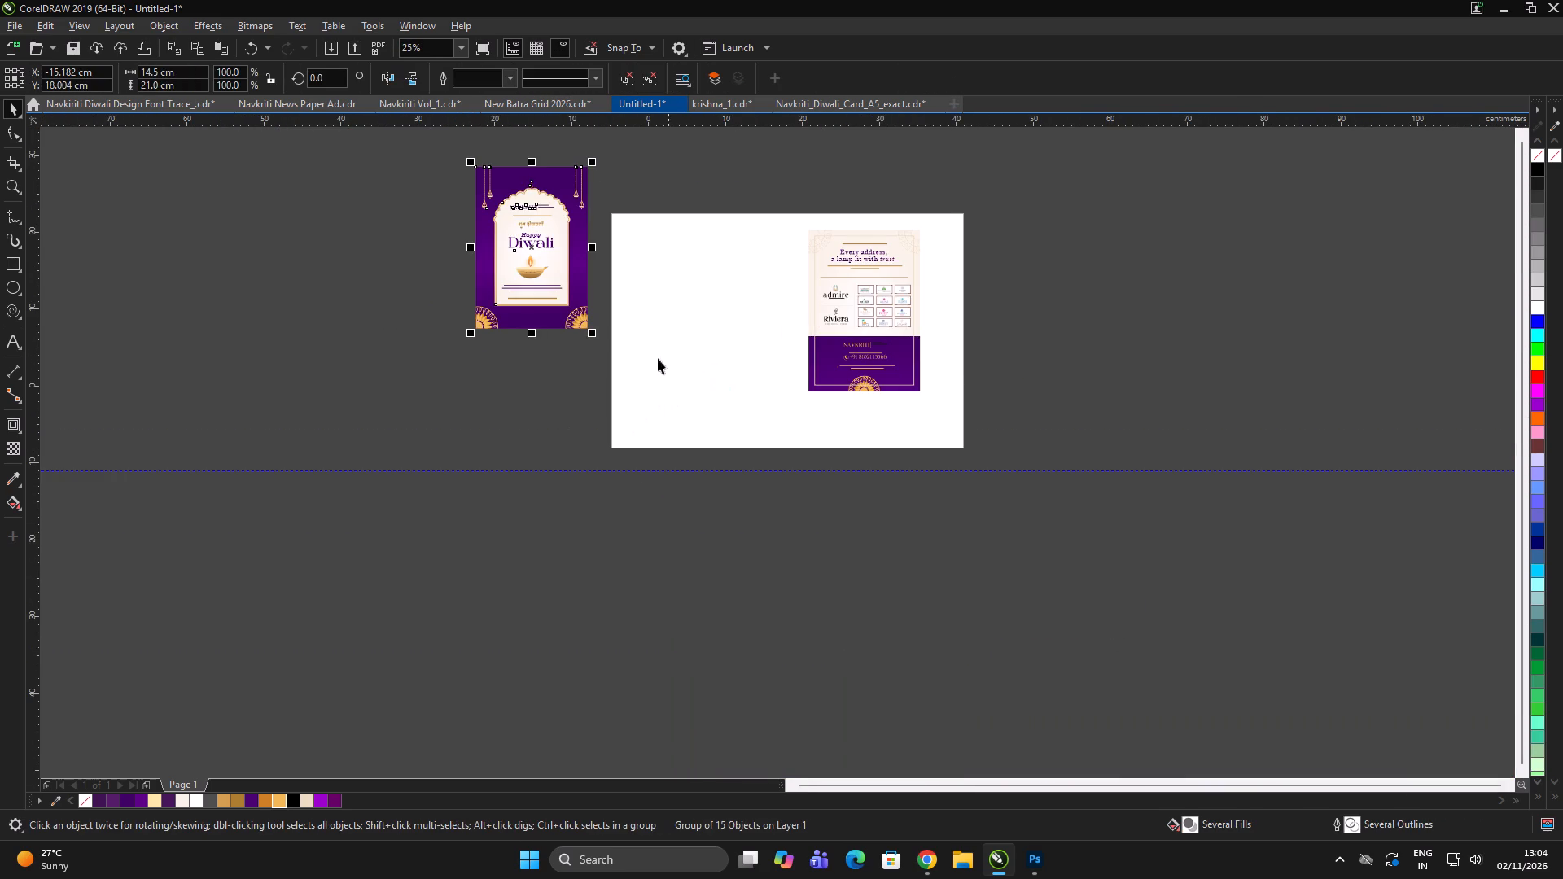
pyautogui.click(366, 469)
pyautogui.moveTo(536, 284); pyautogui.dragTo(697, 374)
# Align the vertical centres of the front and back panels.
pyautogui.scroll(1, 862, 355)
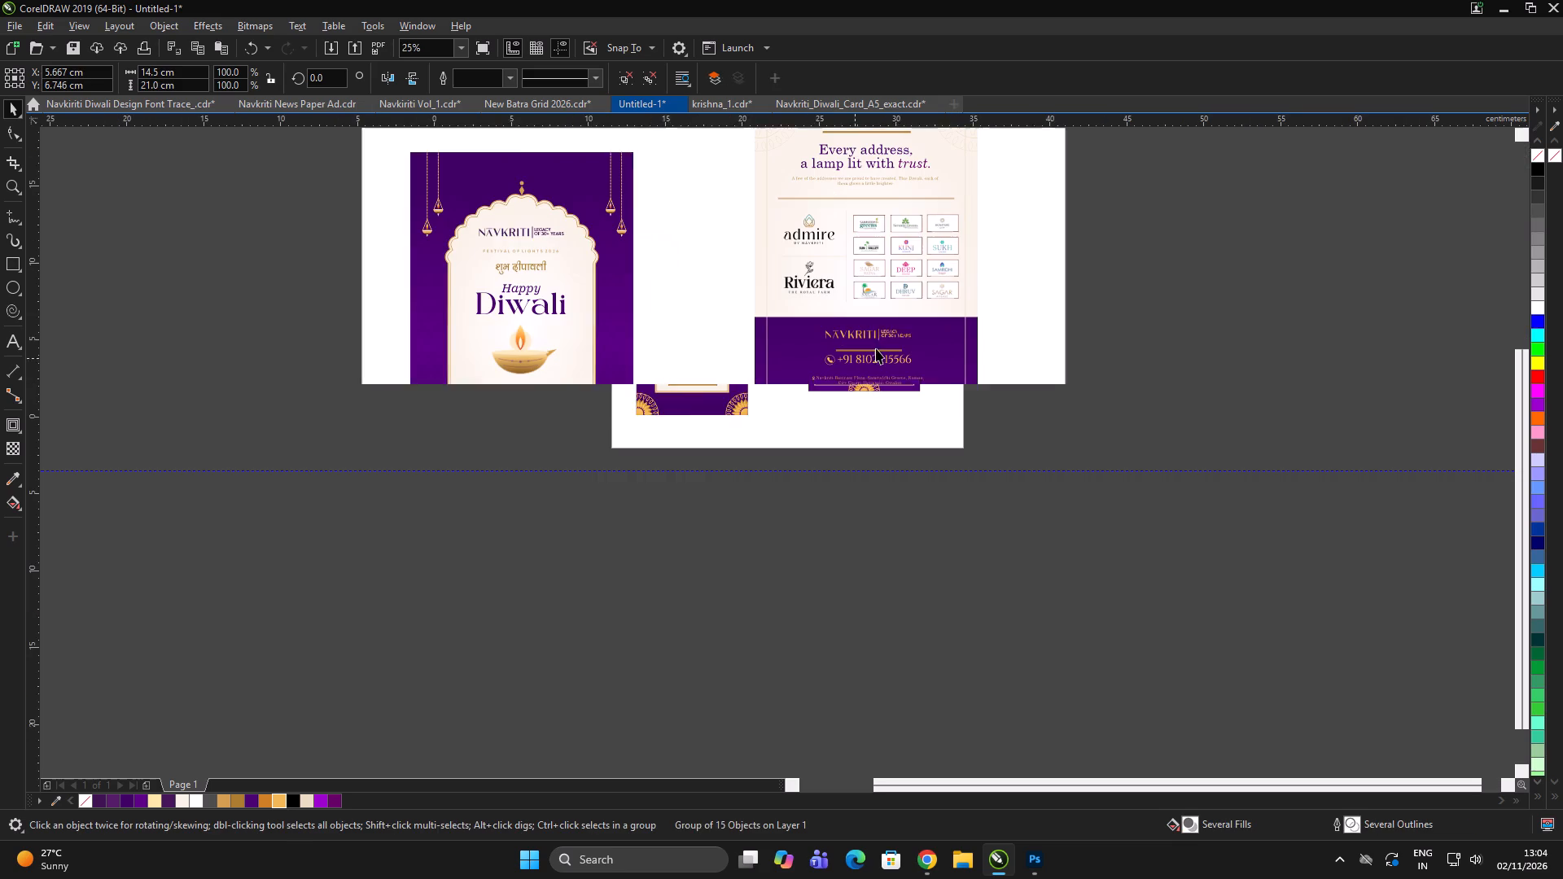
pyautogui.keyDown('shift'); pyautogui.click(878, 335); pyautogui.keyUp('shift')
pyautogui.press('e')
pyautogui.doubleClick(1228, 363)
# Move the back panel closer to the front panel, leaving a gap of about 1.2 cm.
pyautogui.click(928, 375)
pyautogui.moveTo(902, 338); pyautogui.dragTo(799, 346)
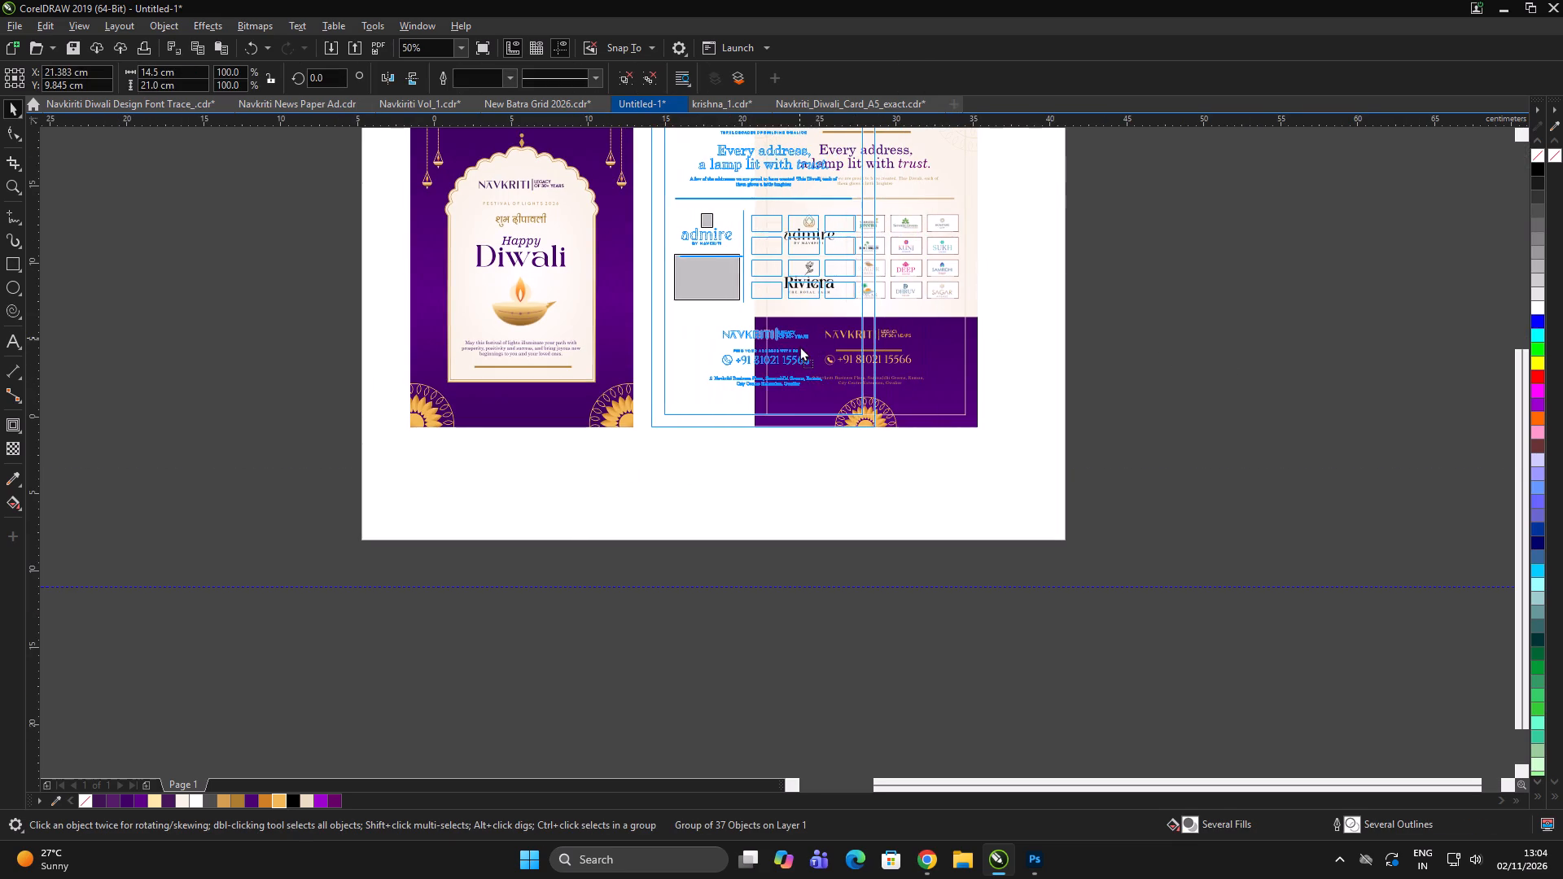
pyautogui.moveTo(799, 346); pyautogui.dragTo(799, 348)
pyautogui.scroll(-1, 786, 403)
# Group the front and back panels together and centre them on the page.
pyautogui.click(901, 480)
pyautogui.moveTo(929, 479); pyautogui.dragTo(361, 132)
pyautogui.hotkey('ctrl', 'g')
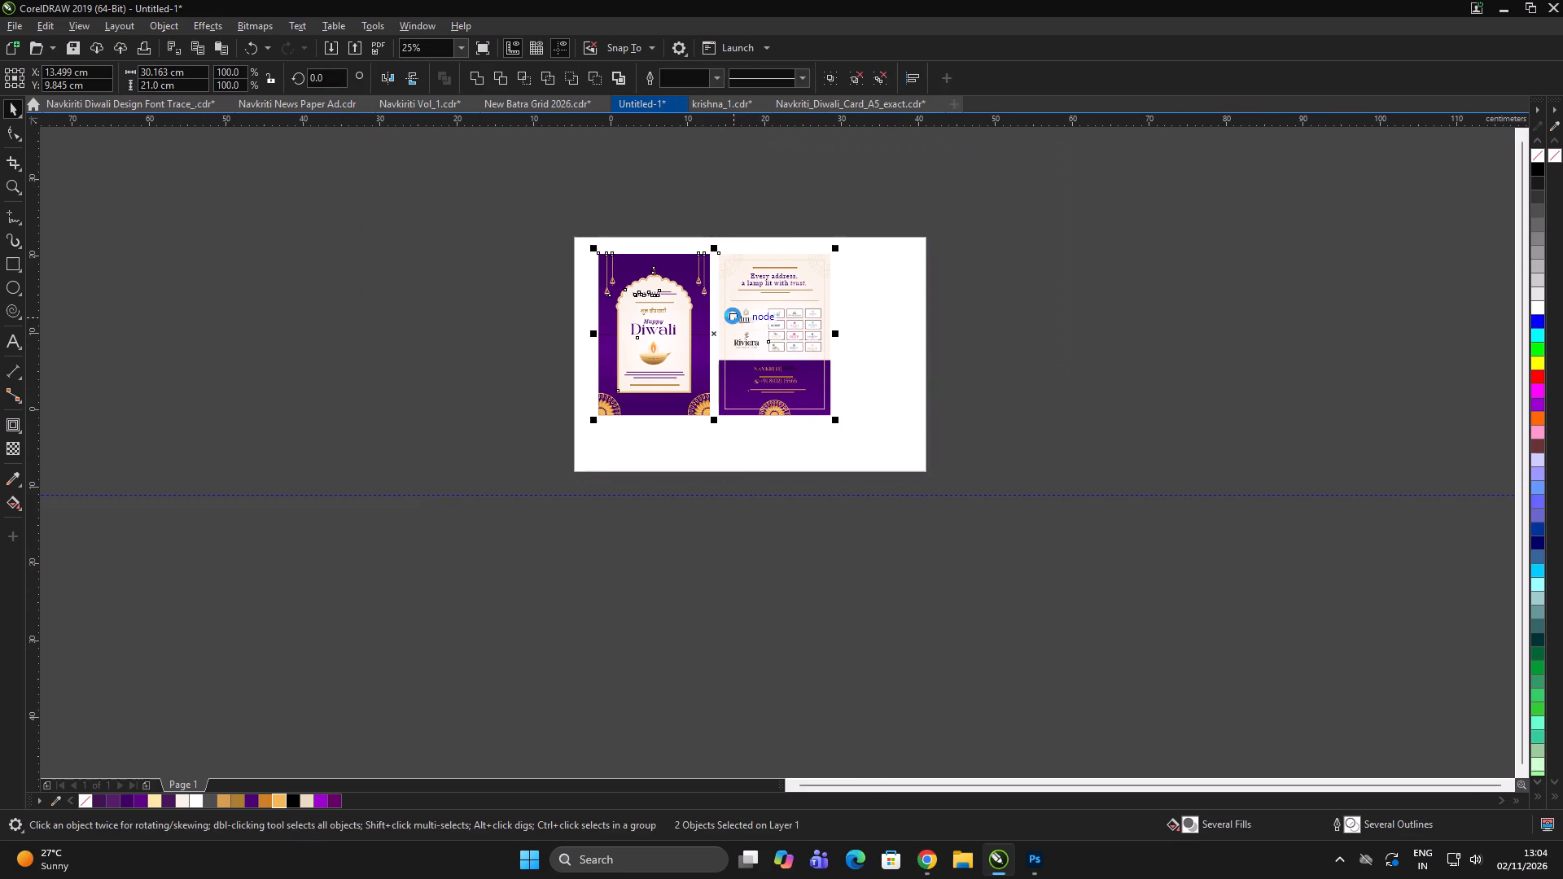
pyautogui.press('p')
pyautogui.doubleClick(1171, 418)
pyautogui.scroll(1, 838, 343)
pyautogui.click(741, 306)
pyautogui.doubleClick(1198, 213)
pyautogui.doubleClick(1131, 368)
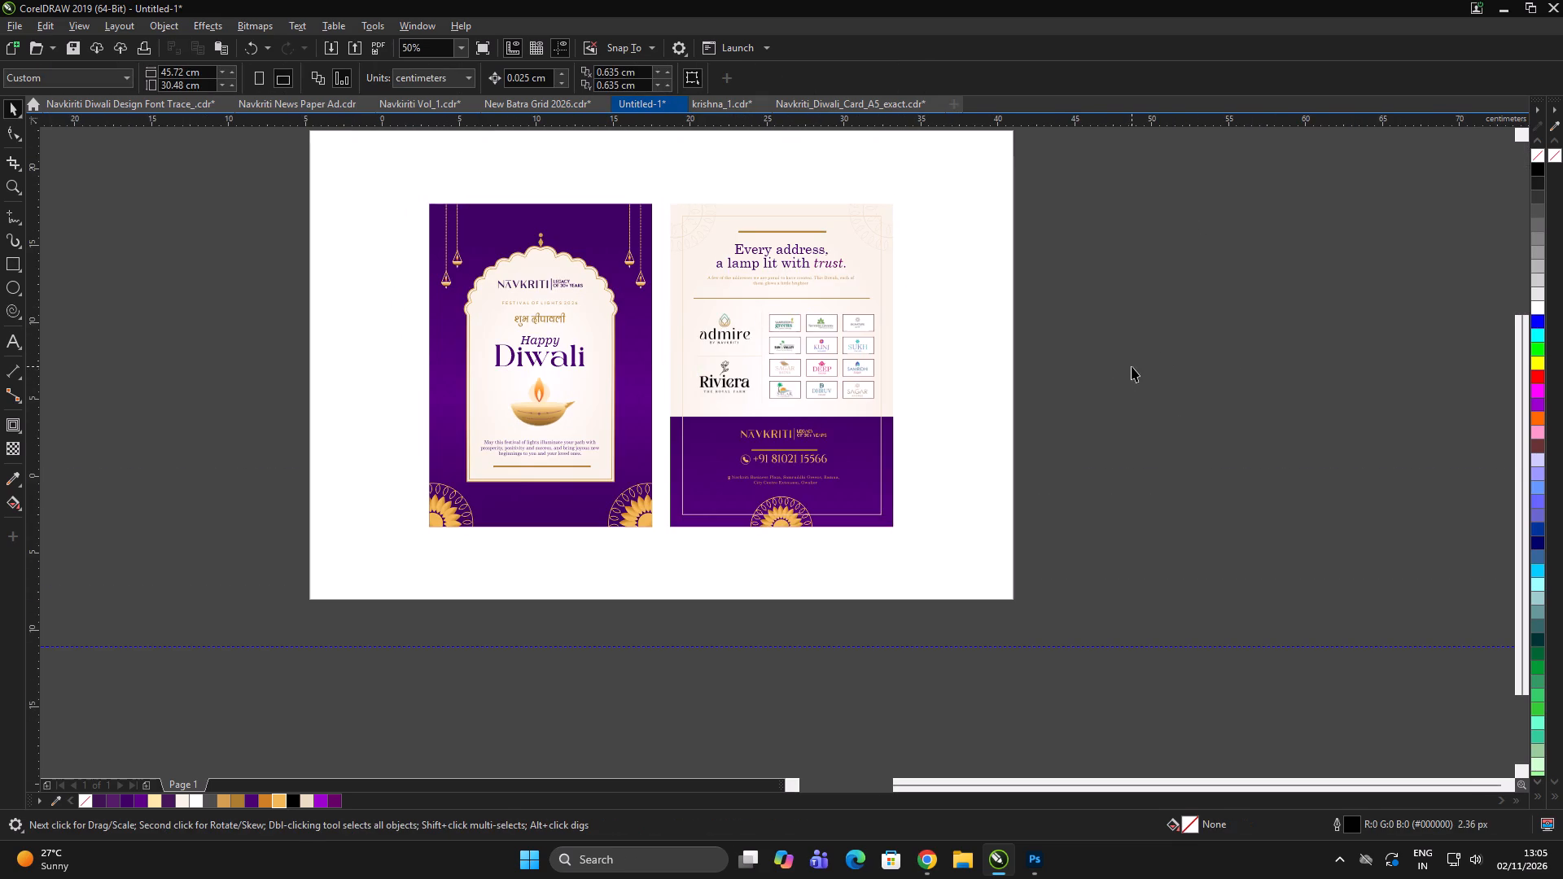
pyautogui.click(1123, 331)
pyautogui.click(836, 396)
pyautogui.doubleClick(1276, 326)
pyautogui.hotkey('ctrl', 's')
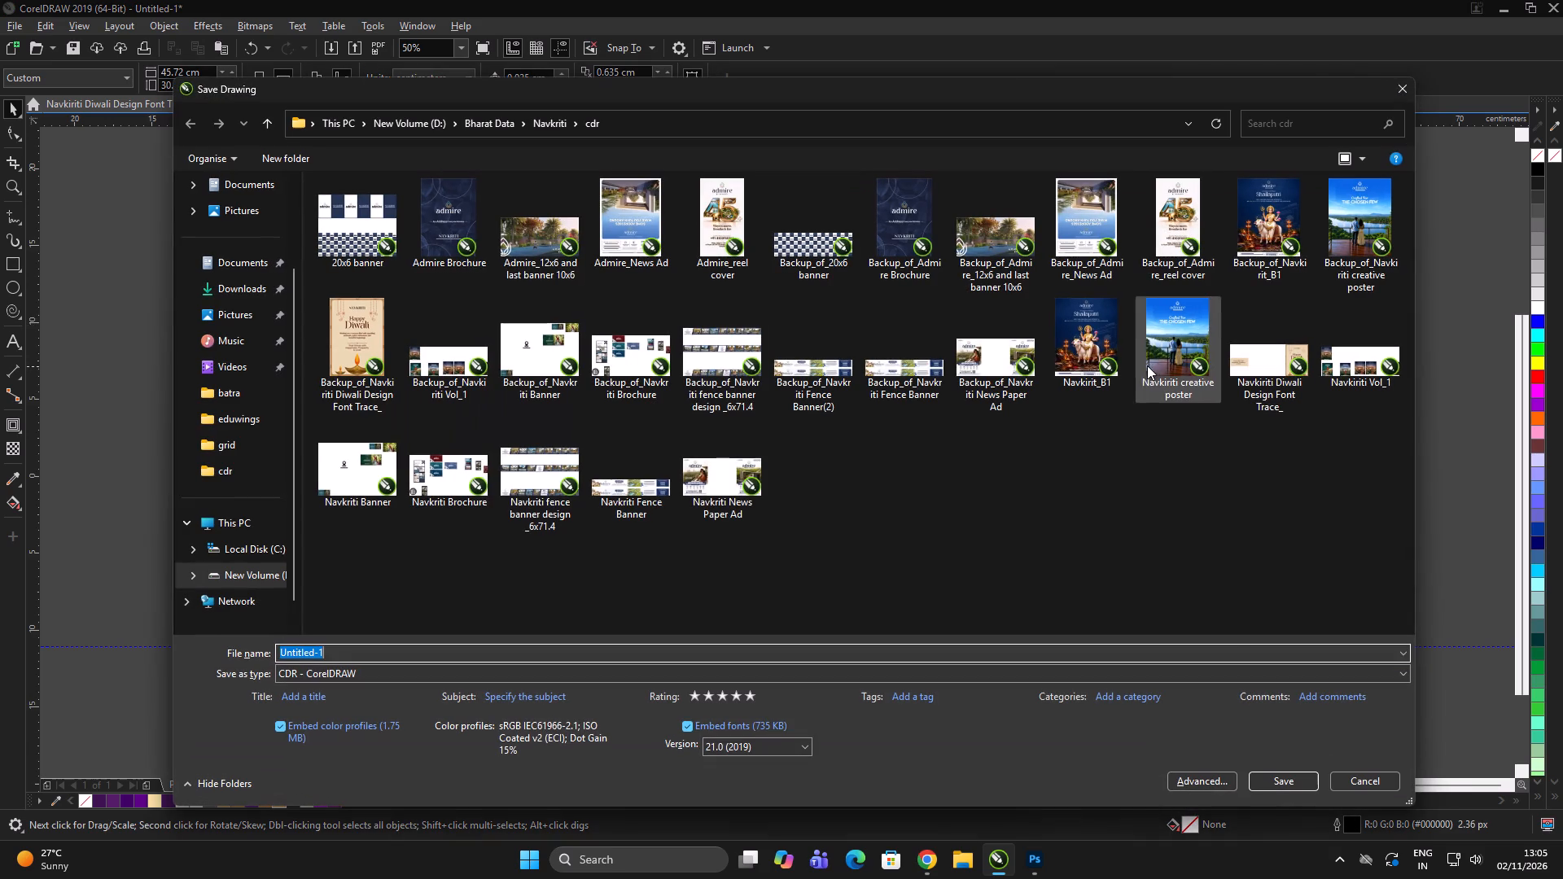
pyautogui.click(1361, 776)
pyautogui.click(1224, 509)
# Ungroup the combined pair into separate front and back panel groups.
pyautogui.click(844, 318)
pyautogui.hotkey('ctrl', 'u')
pyautogui.keyDown('ctrl'); pyautogui.moveTo(1044, 301); pyautogui.dragTo(1030, 295); pyautogui.keyUp('ctrl')
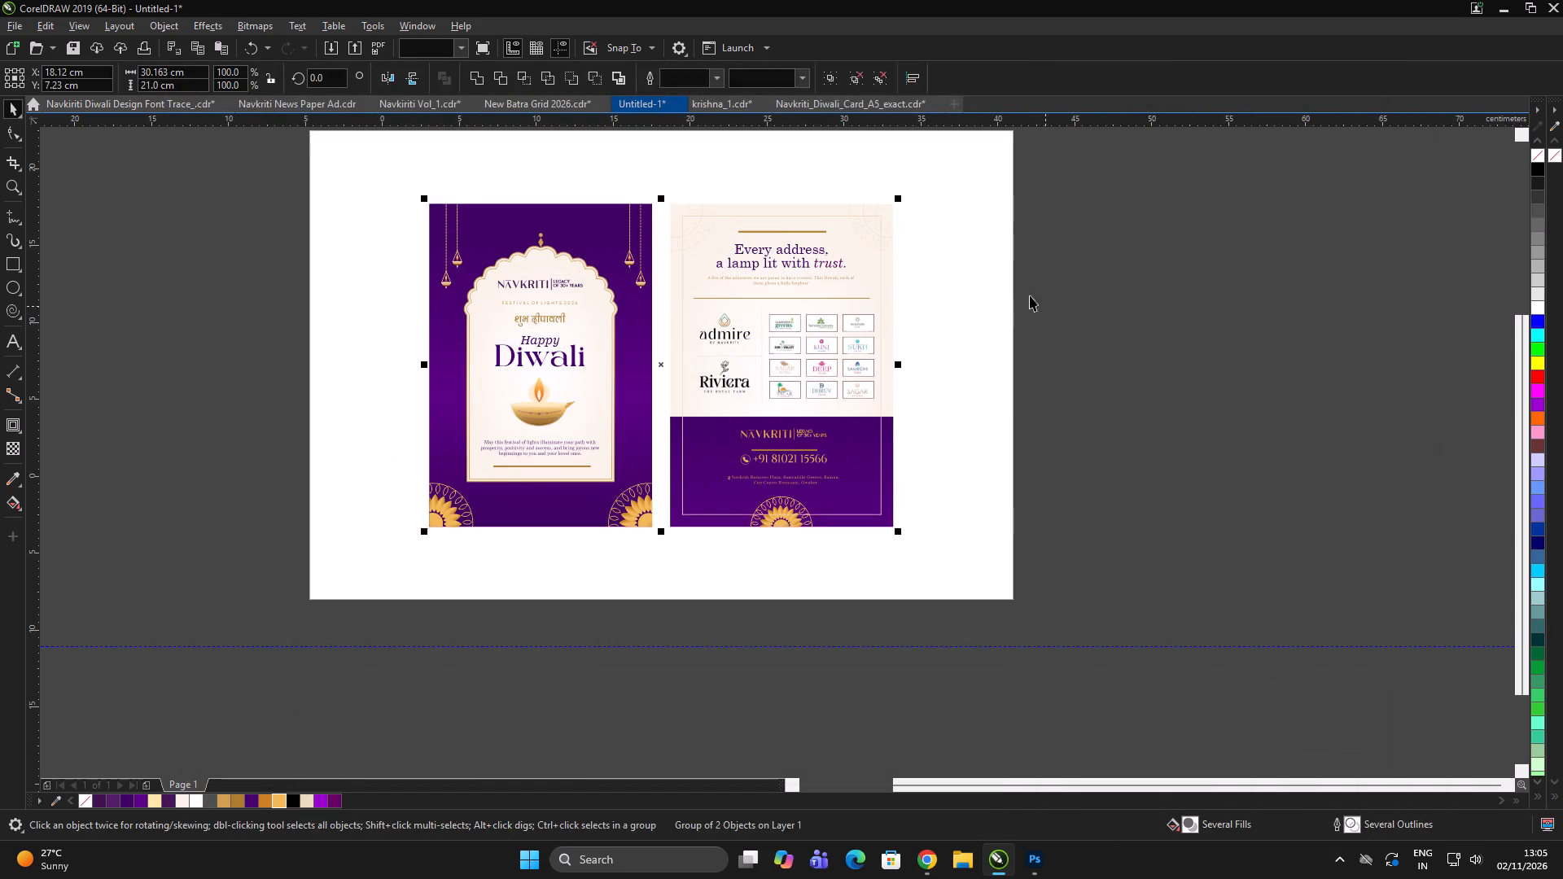
pyautogui.keyDown('ctrl'); pyautogui.moveTo(1030, 295); pyautogui.dragTo(1036, 298); pyautogui.keyUp('ctrl')
pyautogui.click(890, 234)
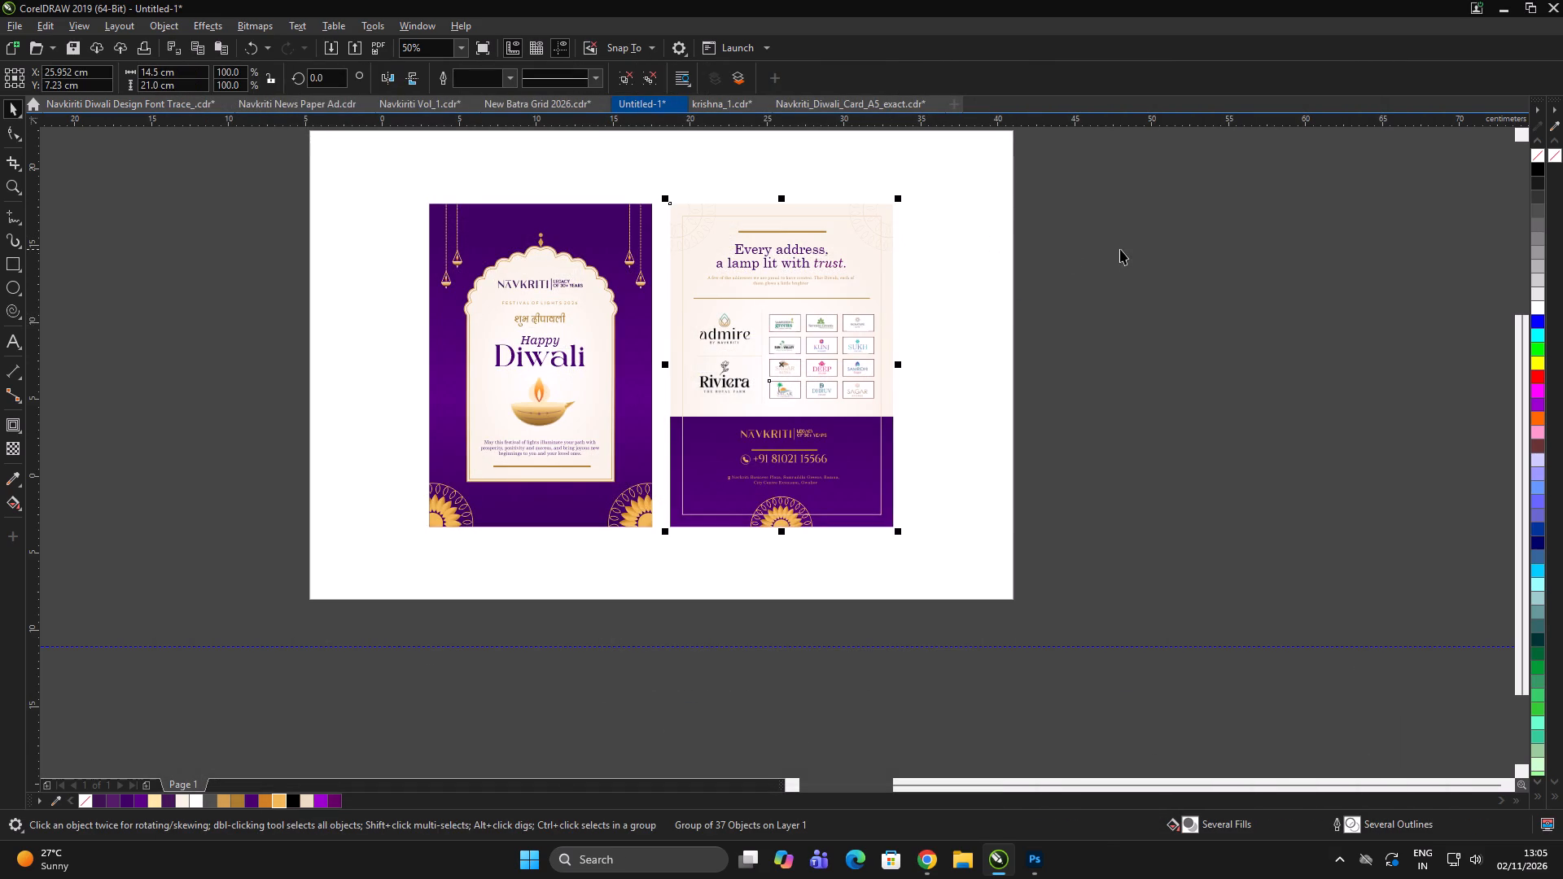
pyautogui.click(1125, 251)
pyautogui.click(1133, 251)
# Save the drawing as a CDR file named "Navkriti_21x14.5 card" in the Navkriti cdr folder, copying the file name for reuse.
pyautogui.hotkey('ctrl', 's')
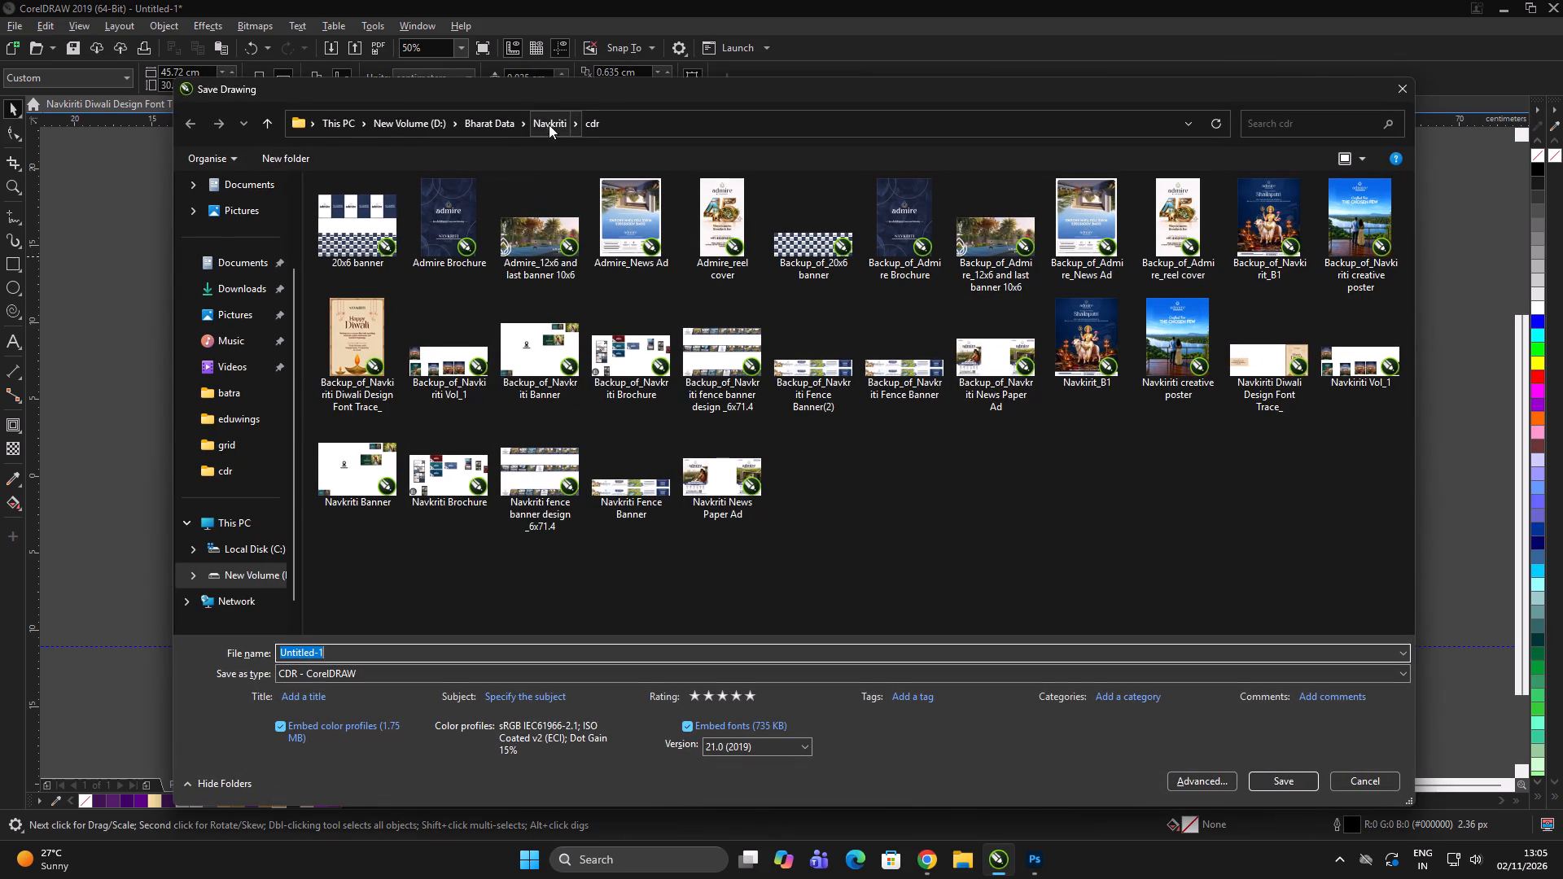
pyautogui.write('NA')
pyautogui.press('v')
pyautogui.press('BackSpace')
pyautogui.press('BackSpace')
pyautogui.press('a')
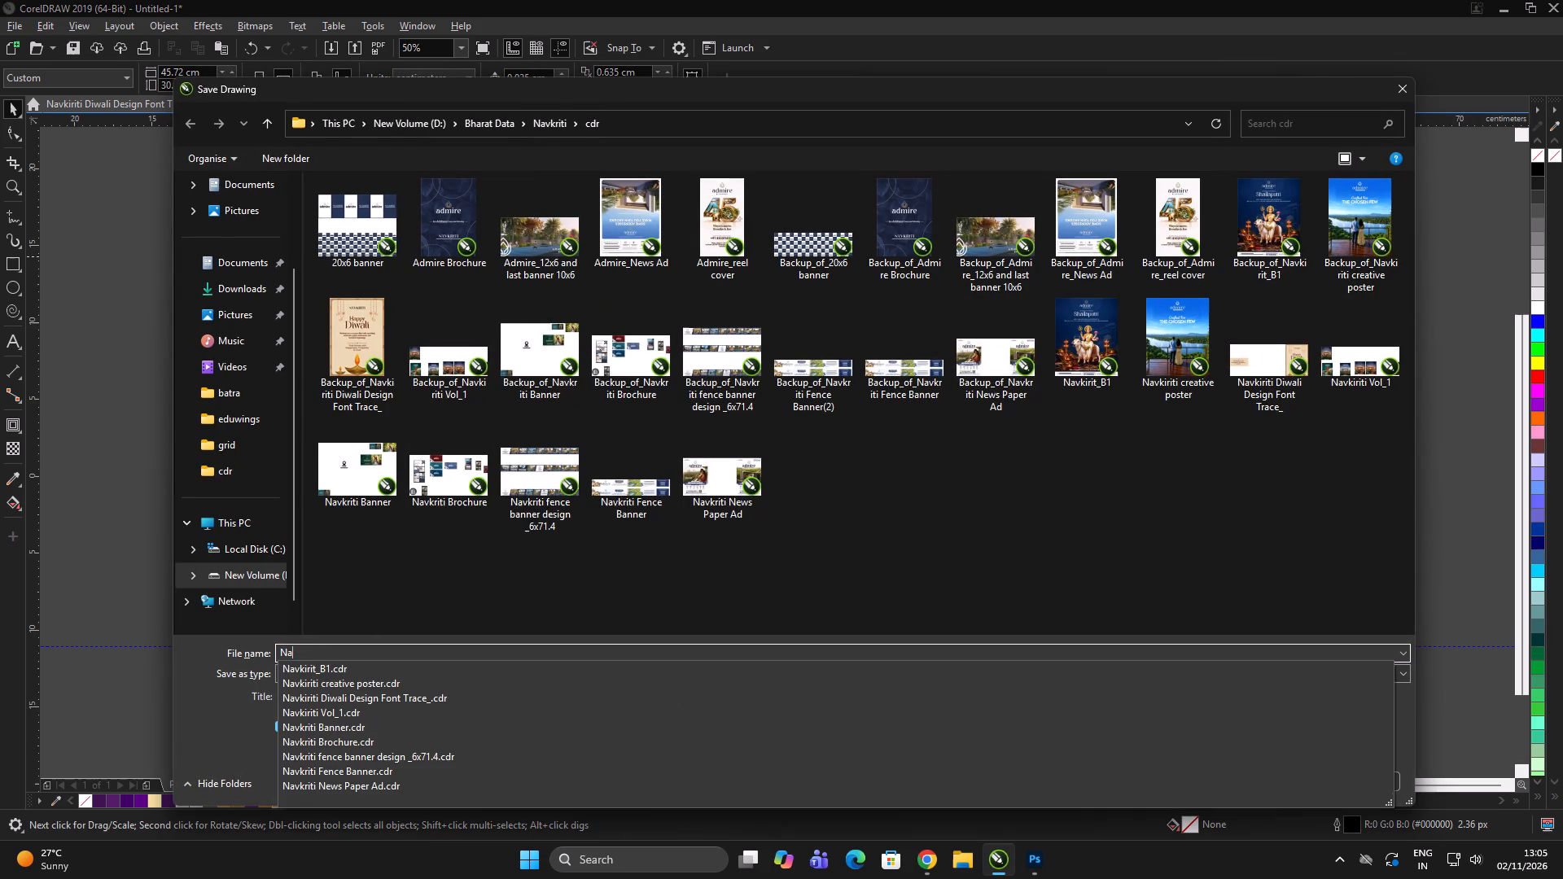
pyautogui.press('v')
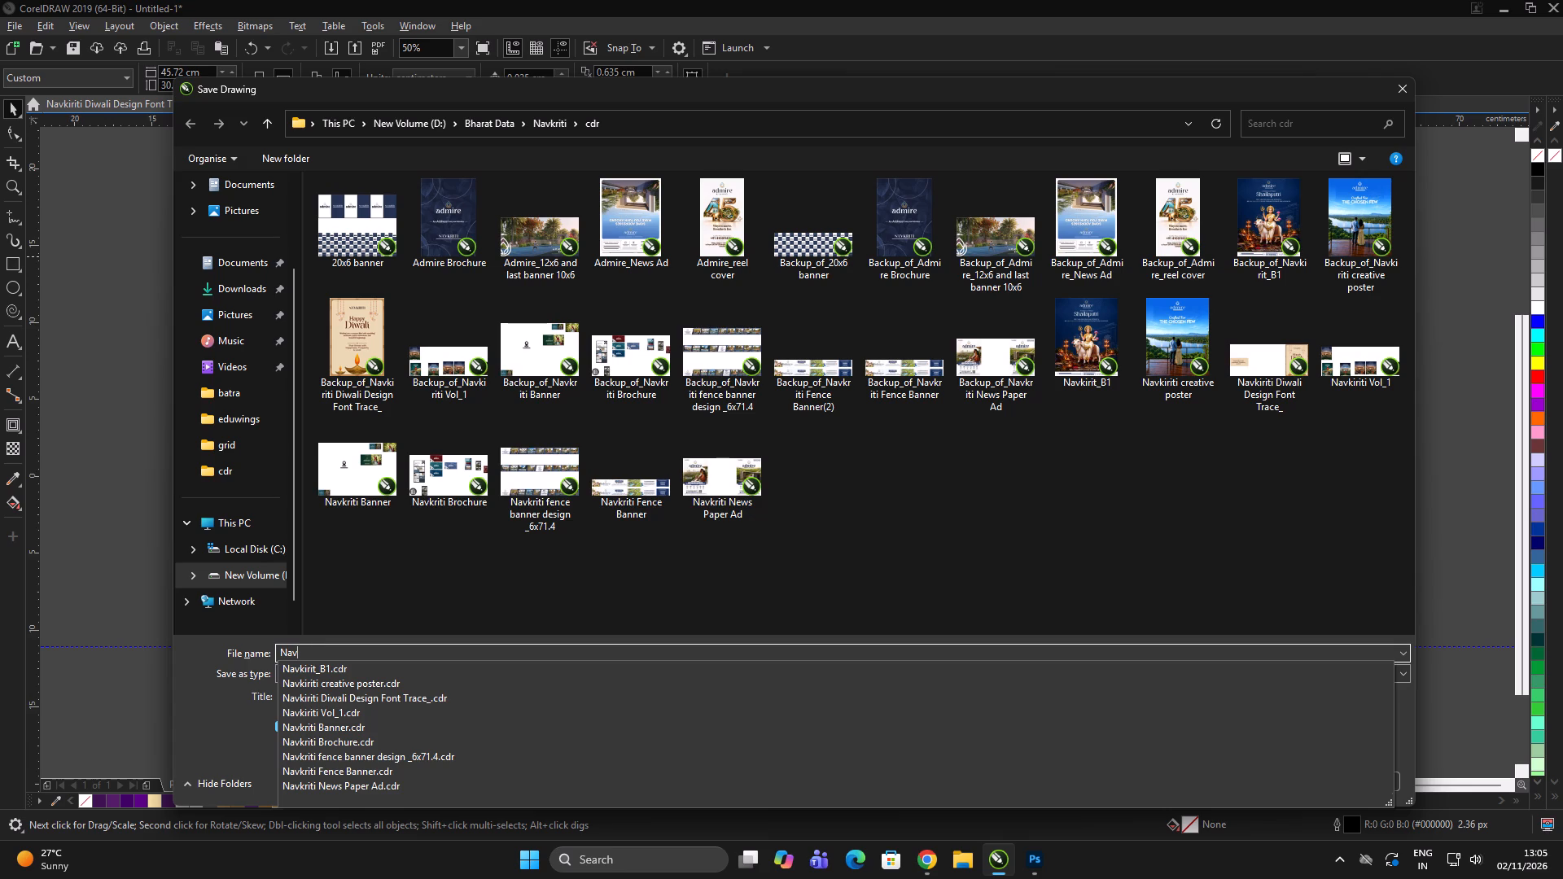
pyautogui.write('krit')
pyautogui.press('BackSpace')
pyautogui.press('BackSpace')
pyautogui.press('BackSpace')
pyautogui.press('BackSpace')
pyautogui.write('kriti')
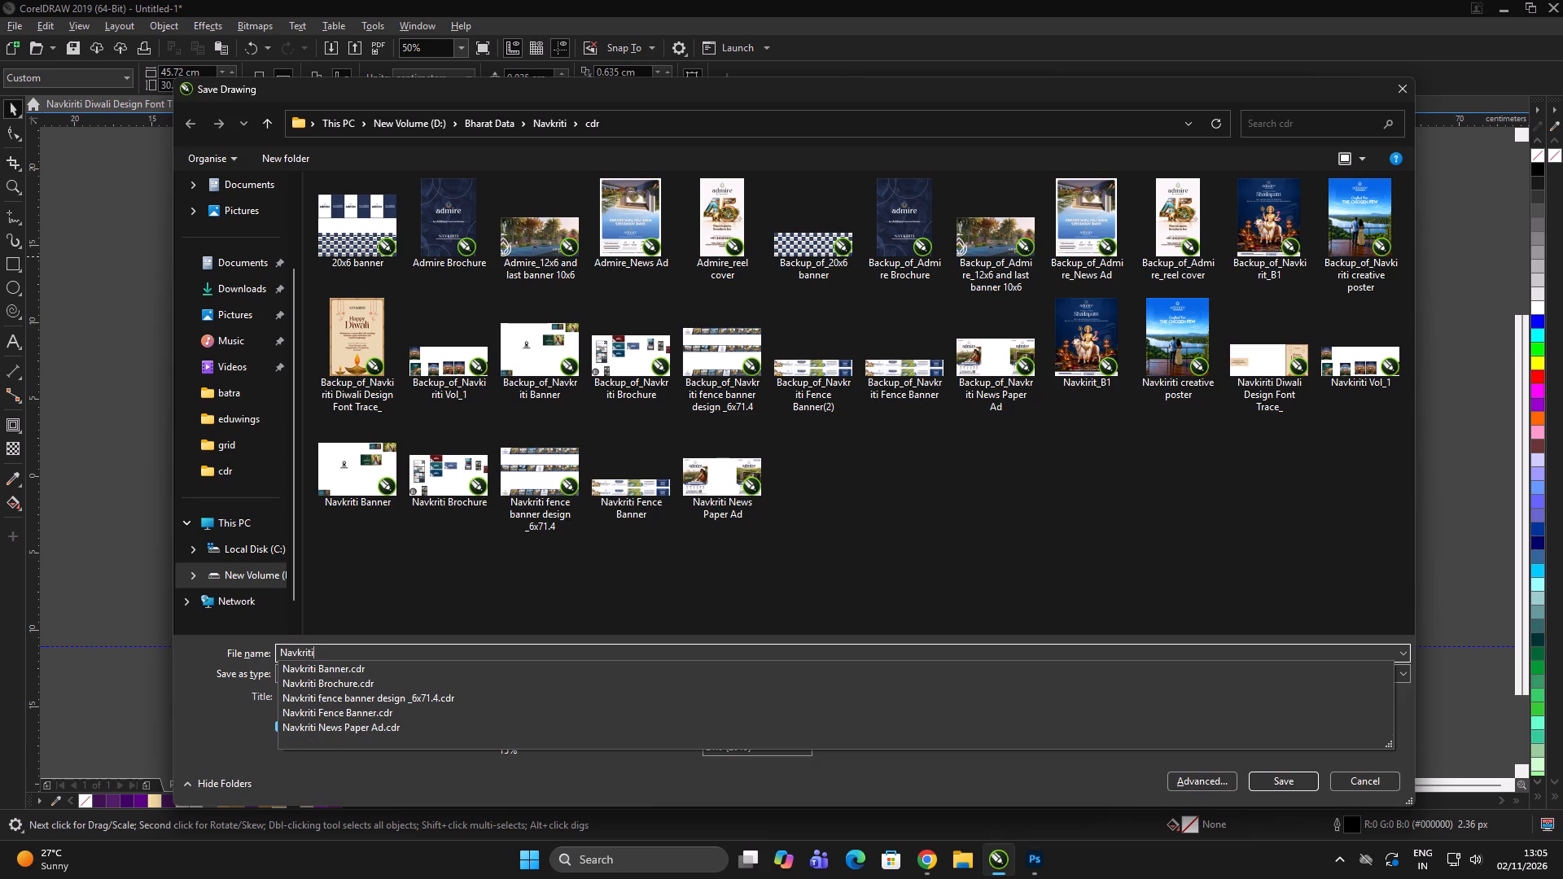
pyautogui.write('_21c')
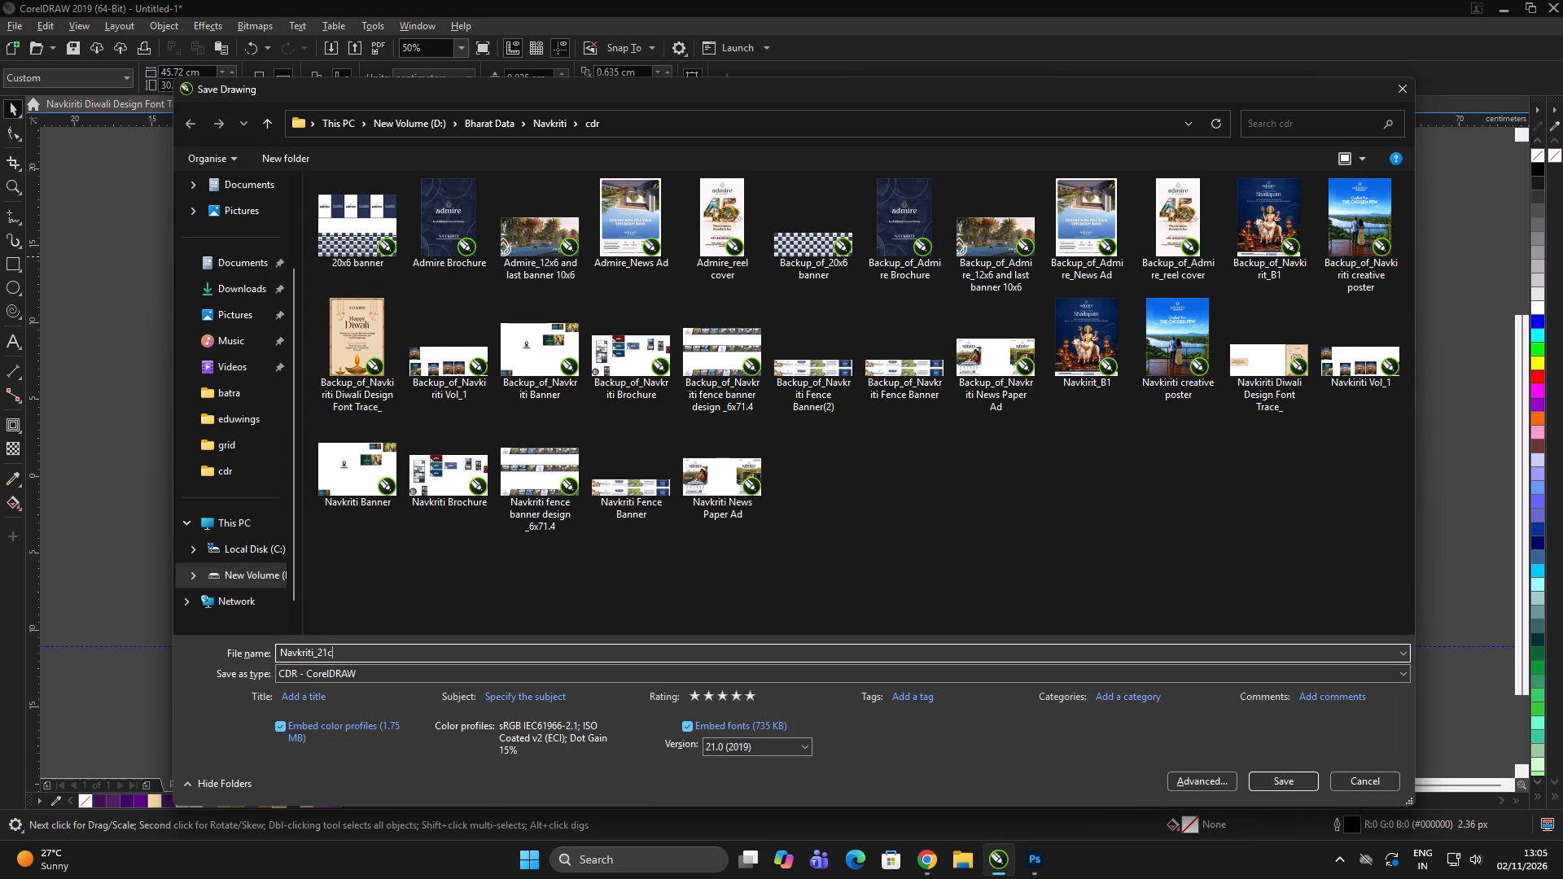
pyautogui.press('BackSpace')
pyautogui.press('x')
pyautogui.write('14.5')
pyautogui.press('Right')
pyautogui.press('space')
pyautogui.write('ta')
pyautogui.press('BackSpace')
pyautogui.press('BackSpace')
pyautogui.hotkey('ctrl', 'a')
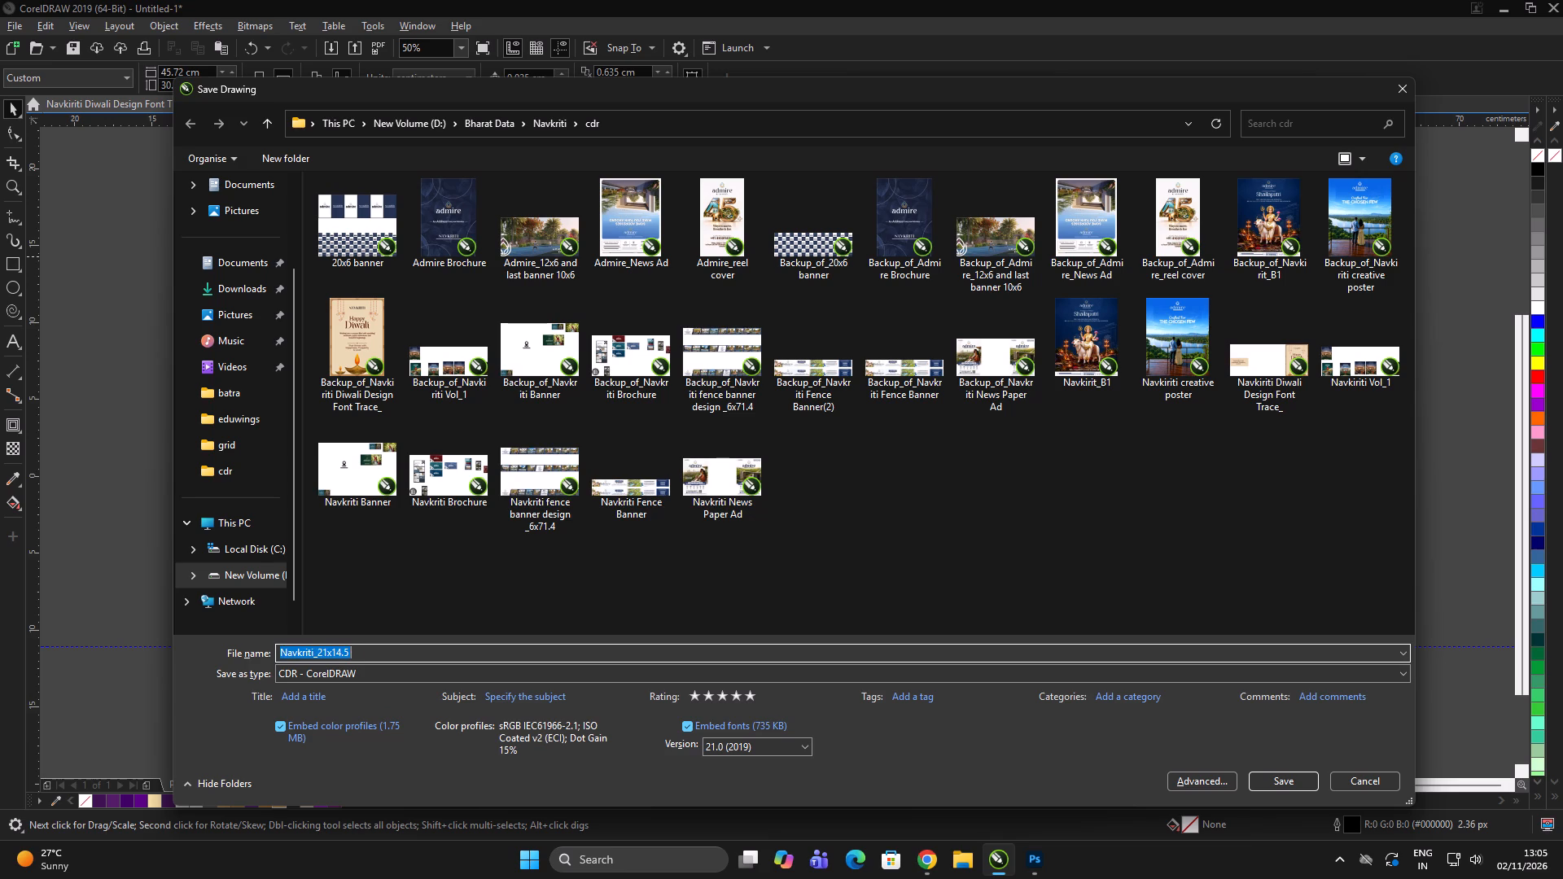
pyautogui.hotkey('ctrl', 'c')
pyautogui.press('Right')
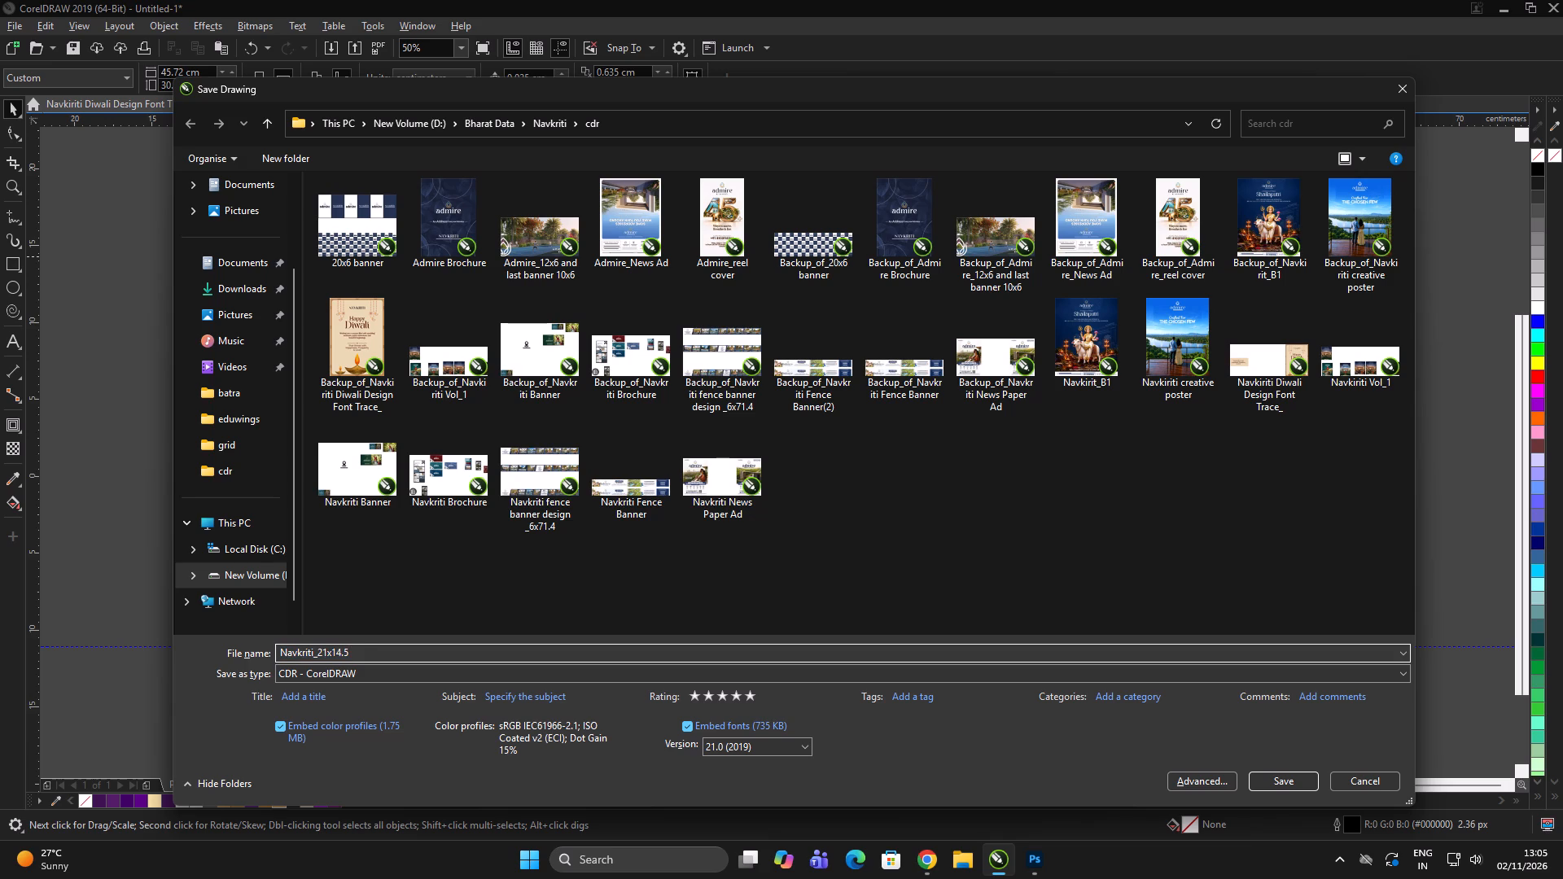
pyautogui.write('card')
pyautogui.press('BackSpace')
pyautogui.press('BackSpace')
pyautogui.press('BackSpace')
pyautogui.press('BackSpace')
pyautogui.write('card')
pyautogui.hotkey('ctrl', 'a')
pyautogui.hotkey('ctrl', 'c')
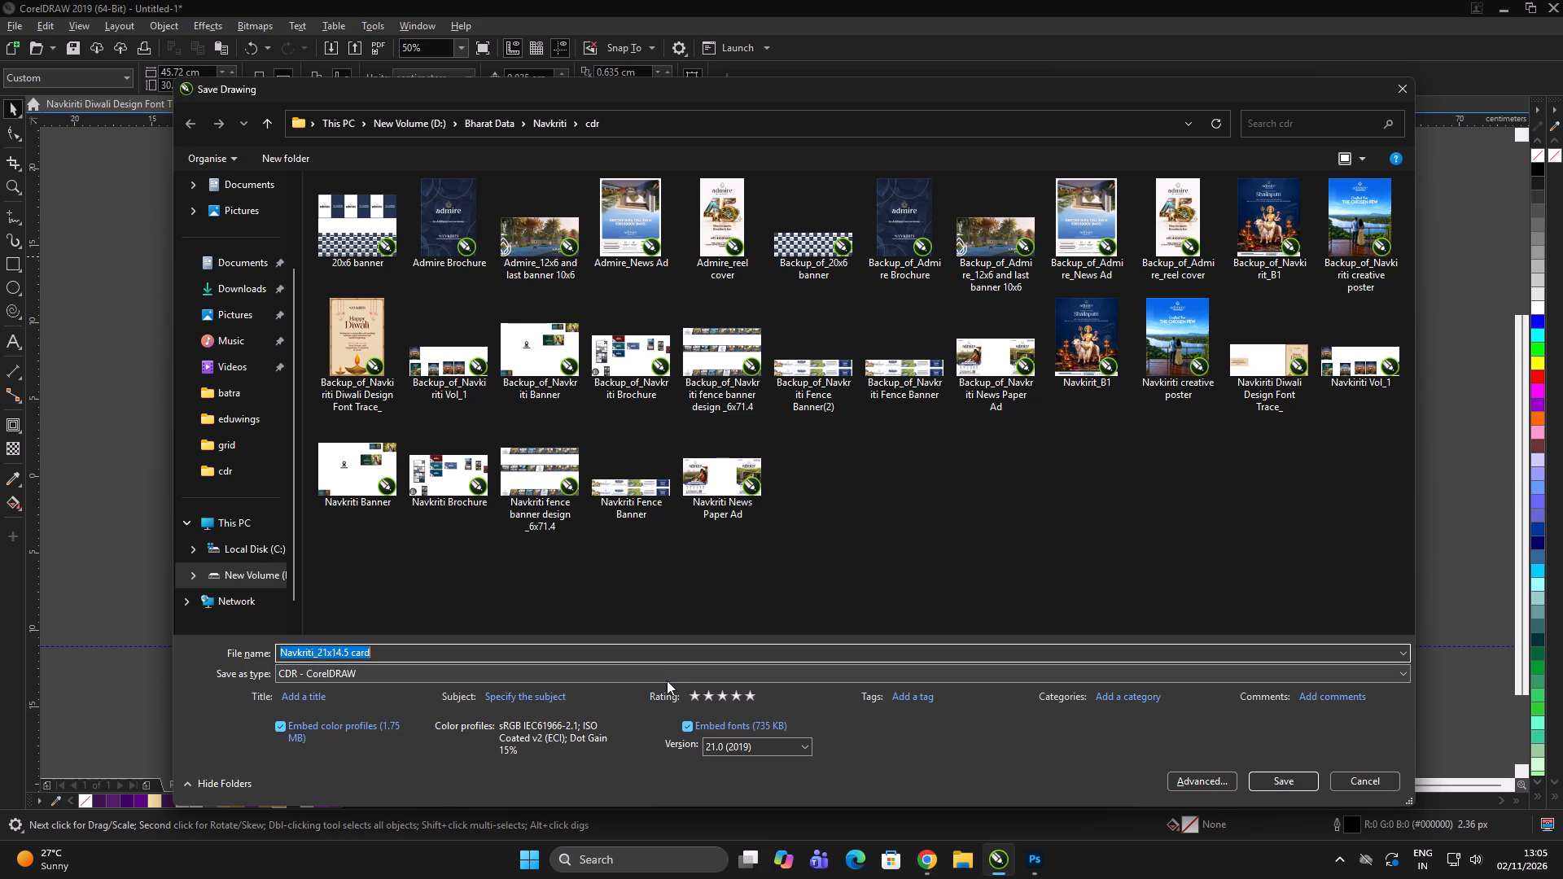
pyautogui.hotkey('ctrl', 'c')
pyautogui.click(1265, 779)
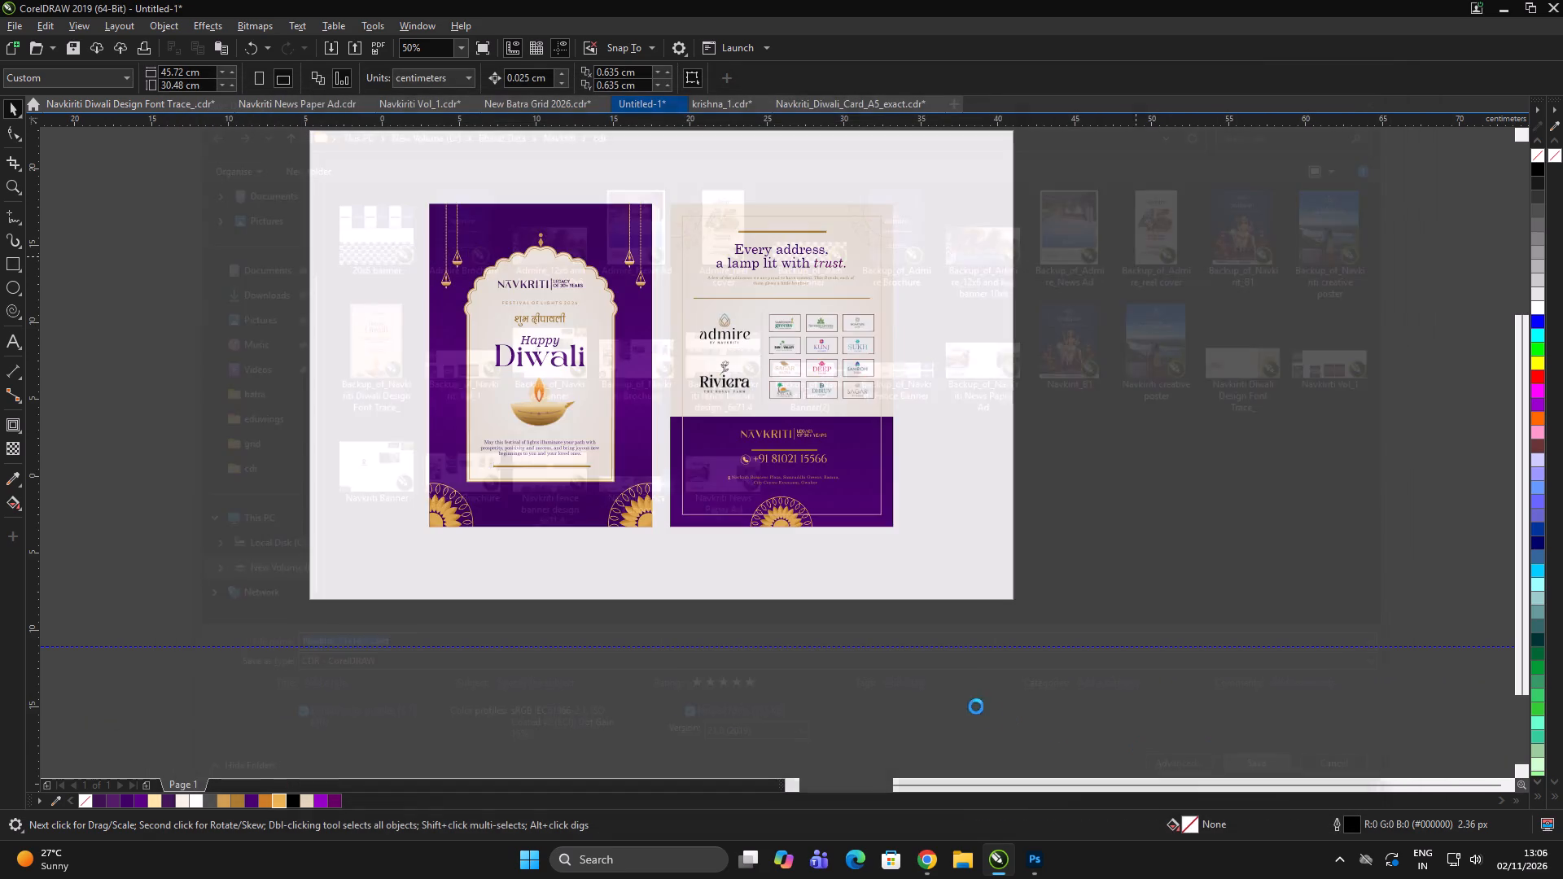
# Start exporting the drawing and browse to the Bharat Data folder.
pyautogui.doubleClick(1118, 510)
pyautogui.hotkey('ctrl', 'e')
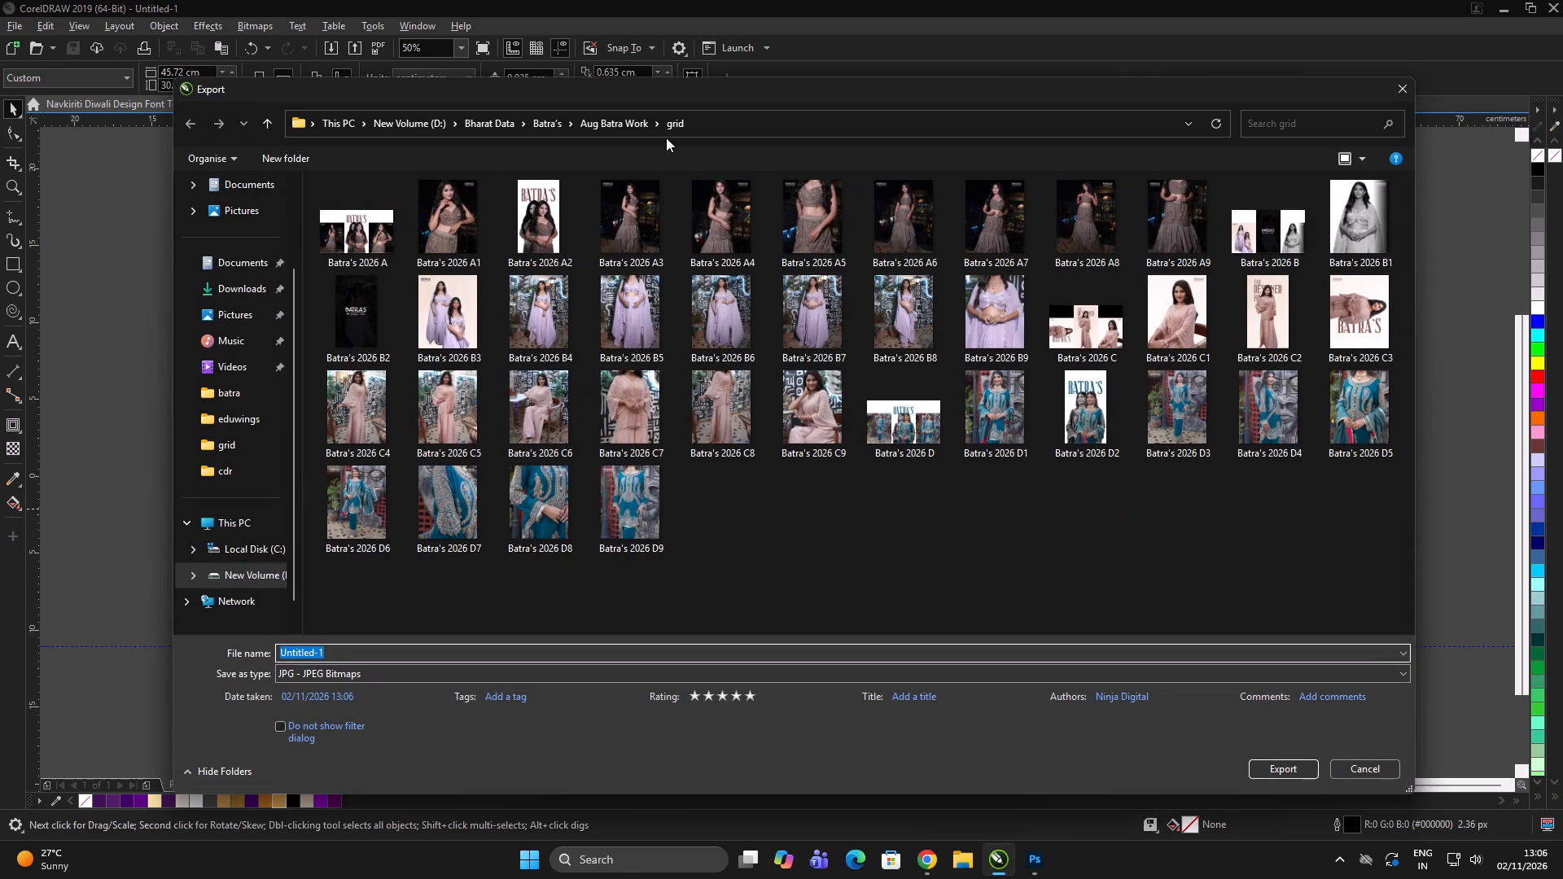
pyautogui.click(606, 127)
pyautogui.click(488, 126)
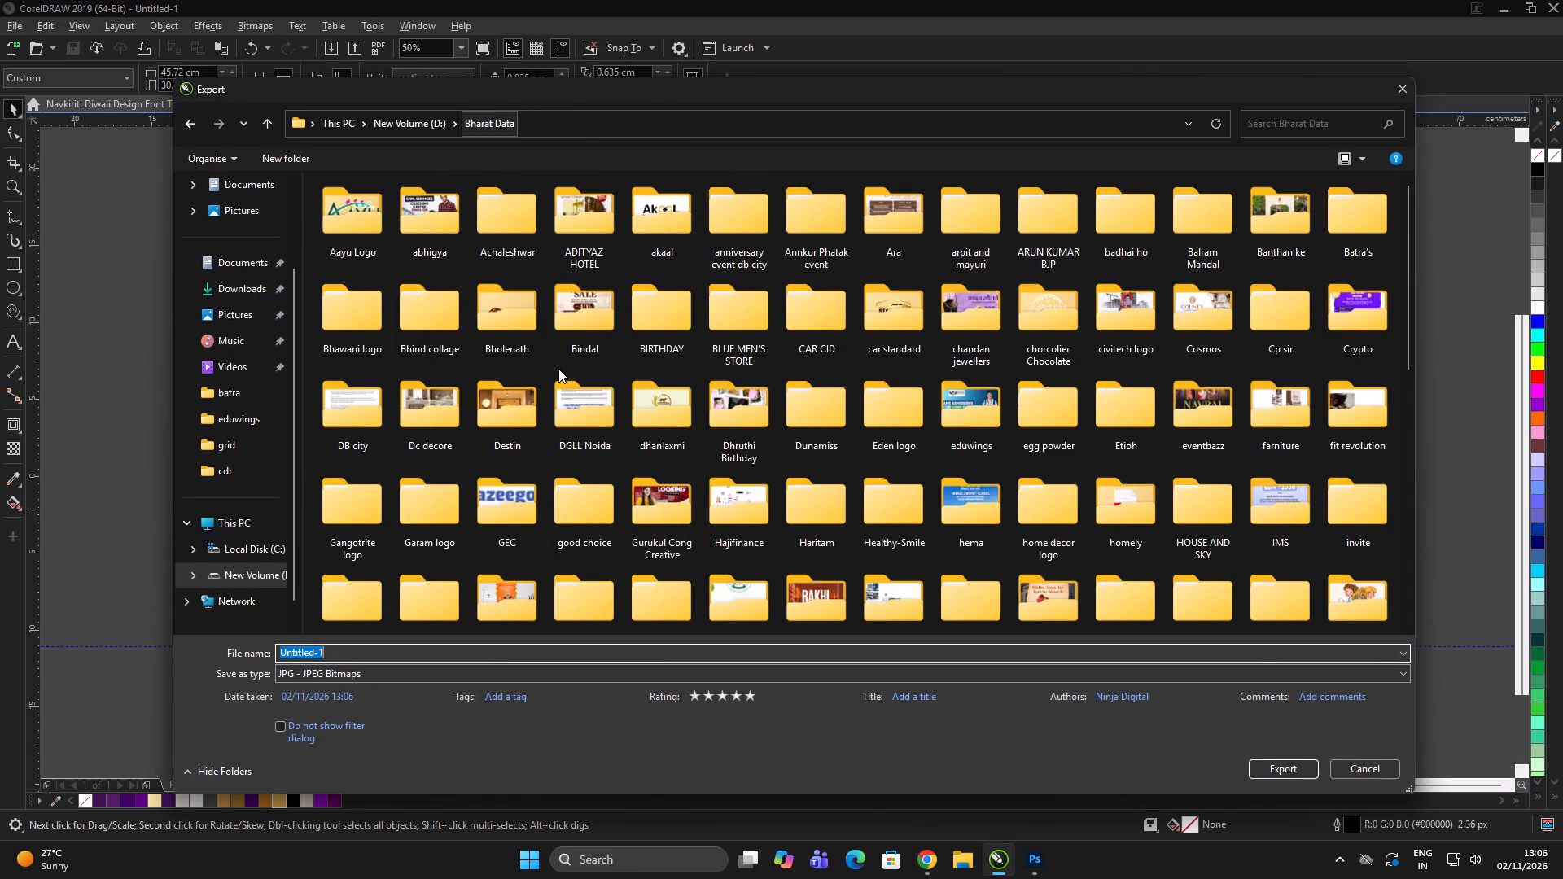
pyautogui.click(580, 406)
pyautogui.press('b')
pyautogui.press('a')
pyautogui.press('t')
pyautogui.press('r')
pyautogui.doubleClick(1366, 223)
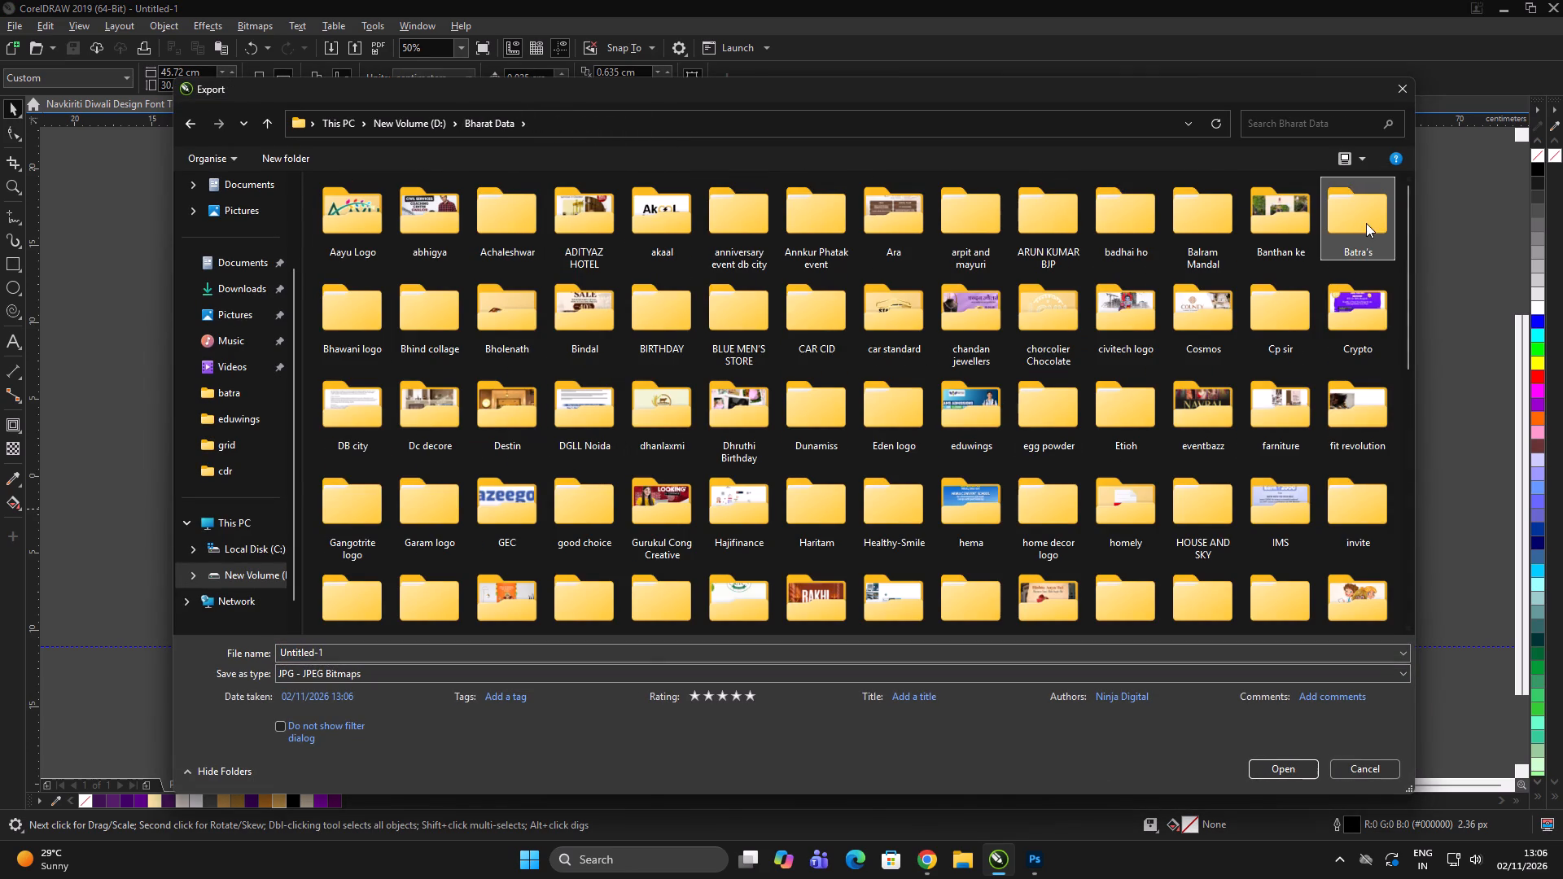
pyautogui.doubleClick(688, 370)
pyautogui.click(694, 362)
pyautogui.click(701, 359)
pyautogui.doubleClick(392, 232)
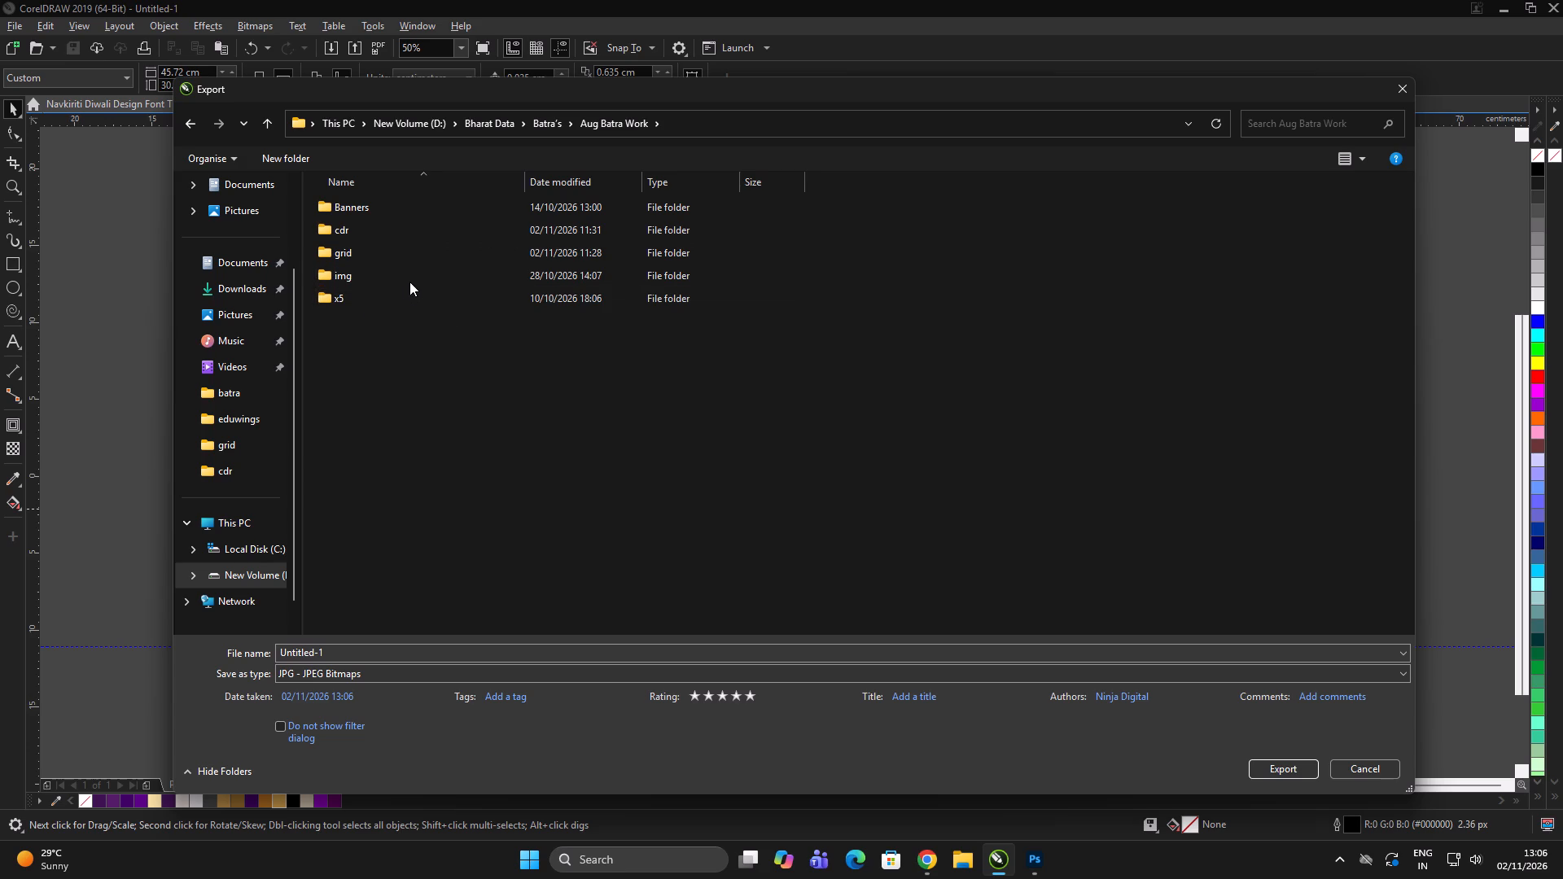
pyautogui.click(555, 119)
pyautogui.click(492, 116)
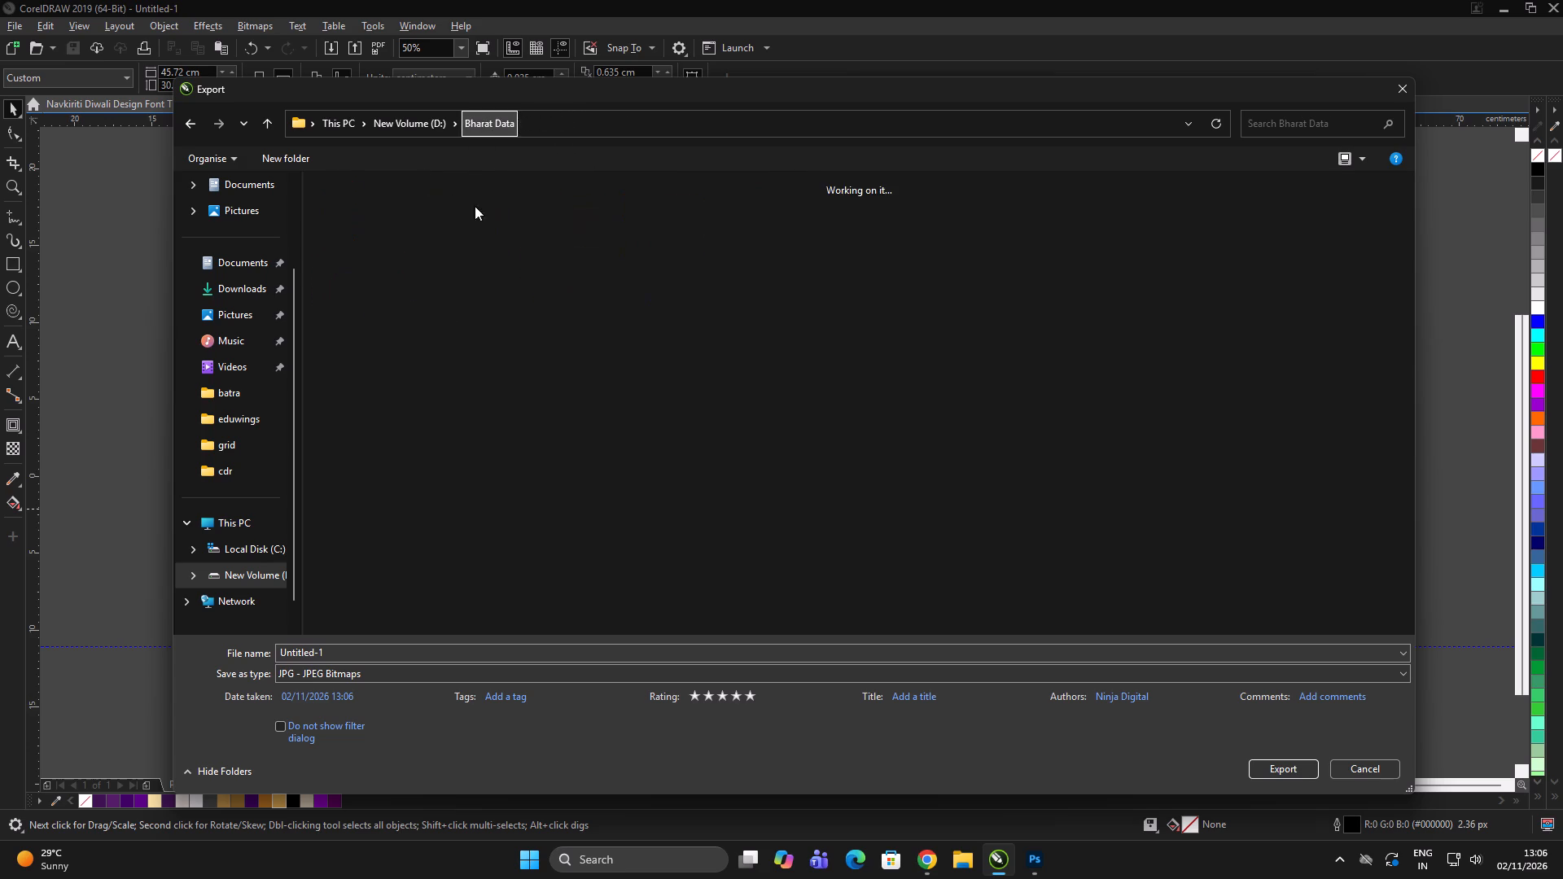
# Choose the pdf folder inside the Navkriti folder as the export destination.
pyautogui.click(454, 320)
pyautogui.press('n')
pyautogui.write('av')
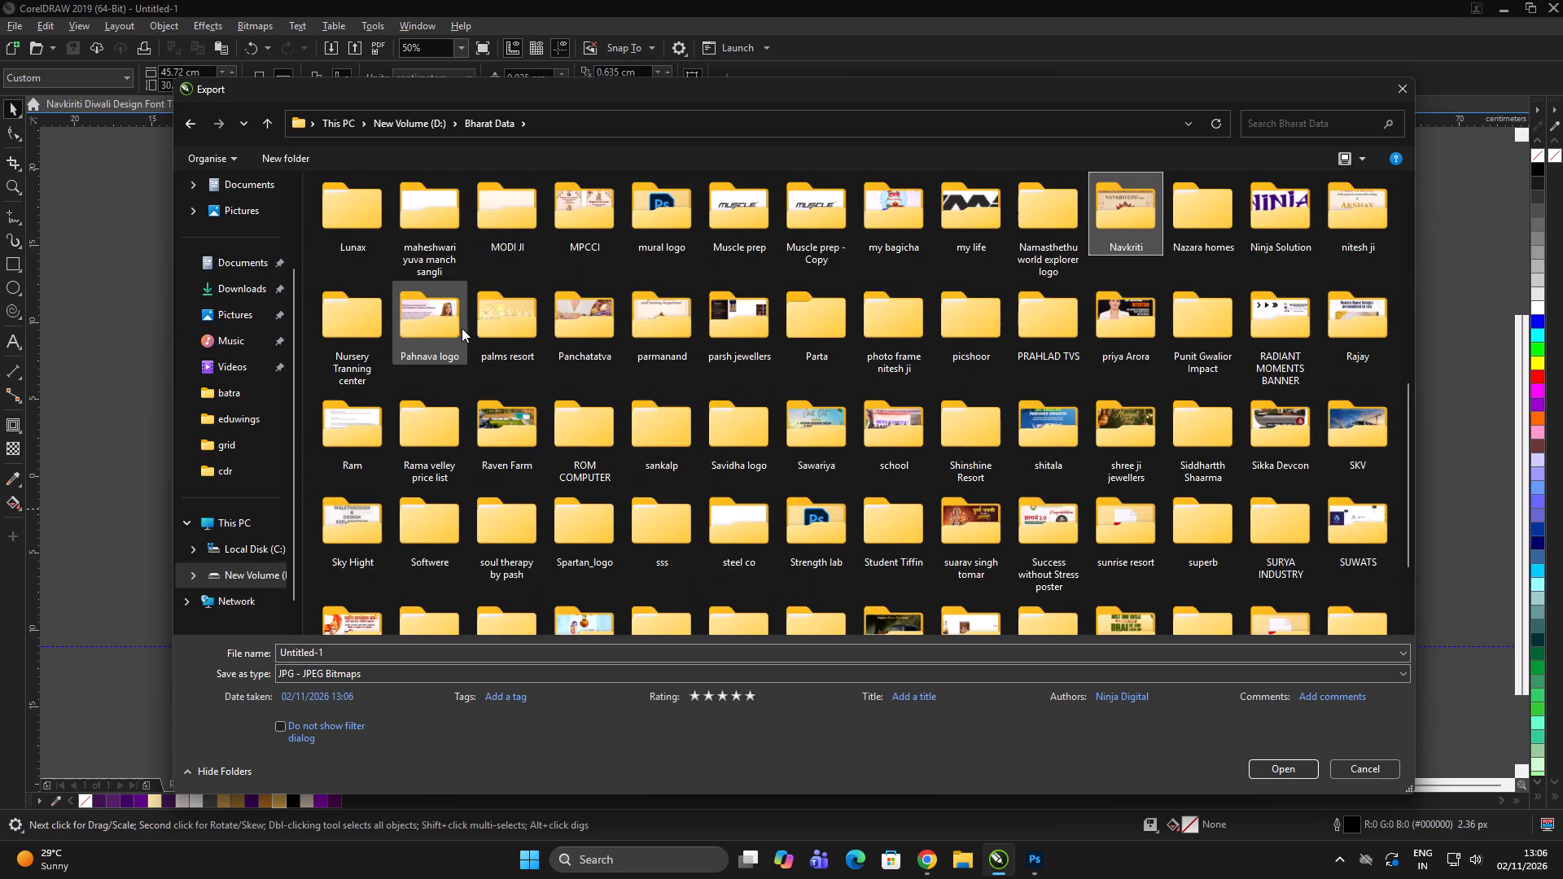
pyautogui.doubleClick(1145, 231)
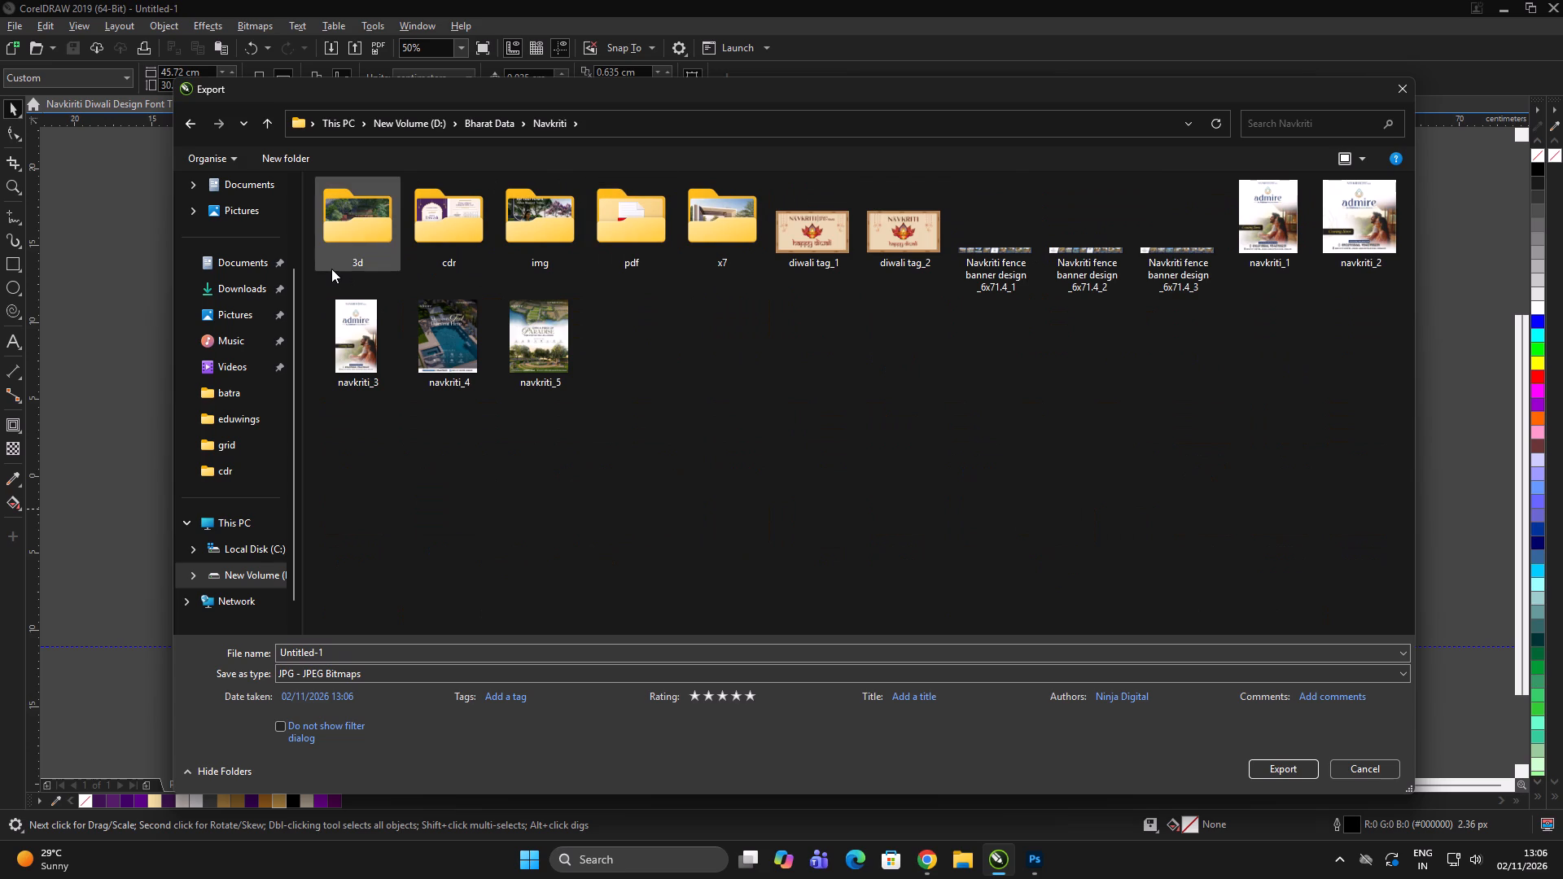
pyautogui.tripleClick(935, 425)
pyautogui.doubleClick(640, 234)
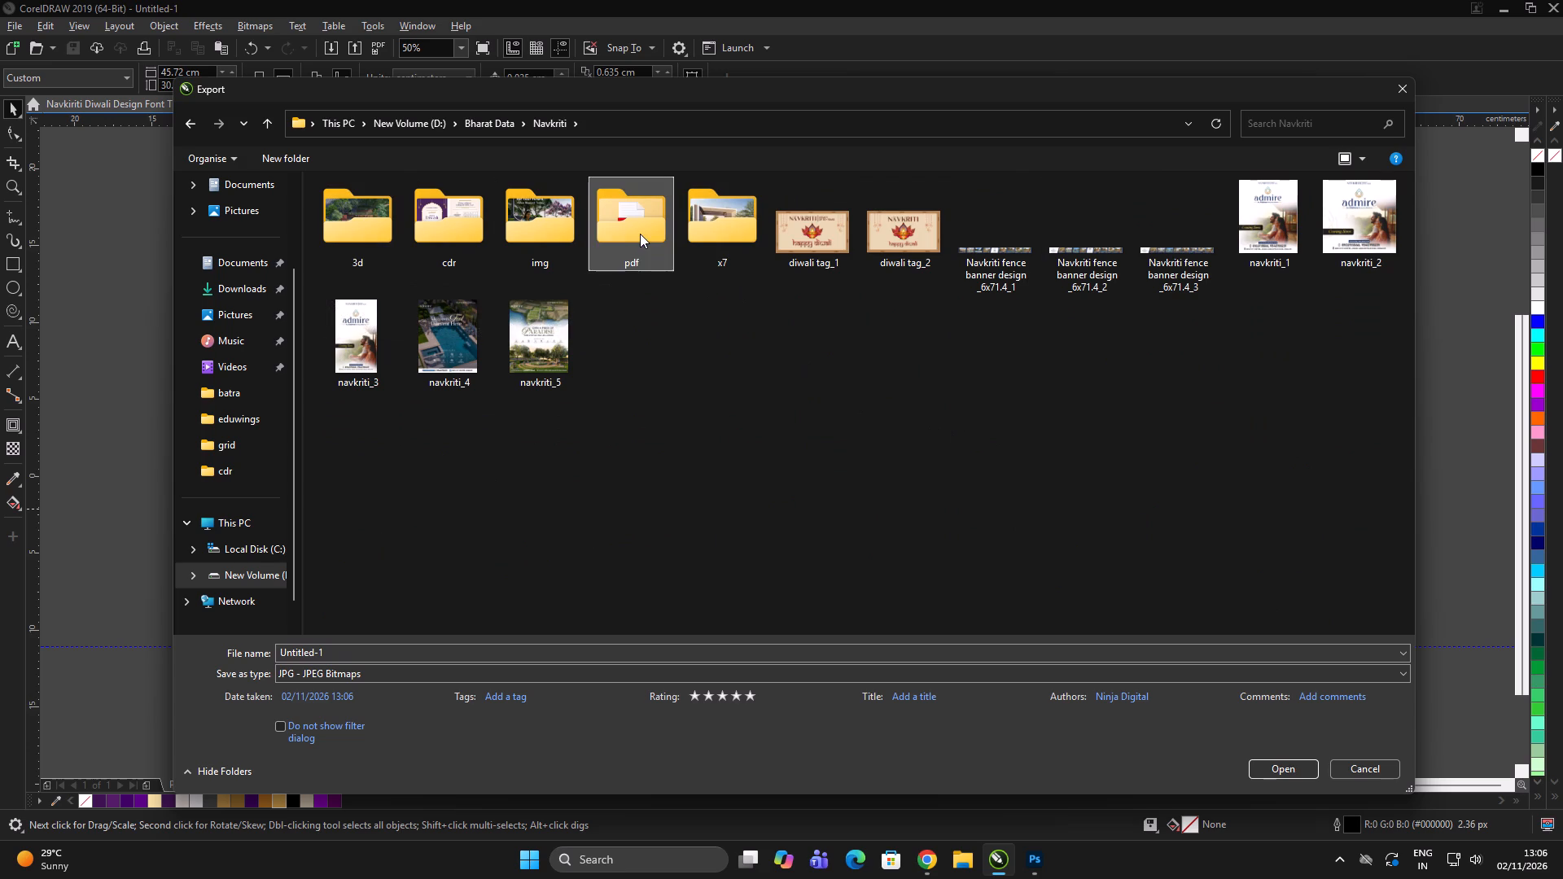
# Set the export format to PDF - Adobe Portable Document Format and paste "Navkriti_21x14.5 card" as the file name.
pyautogui.click(419, 674)
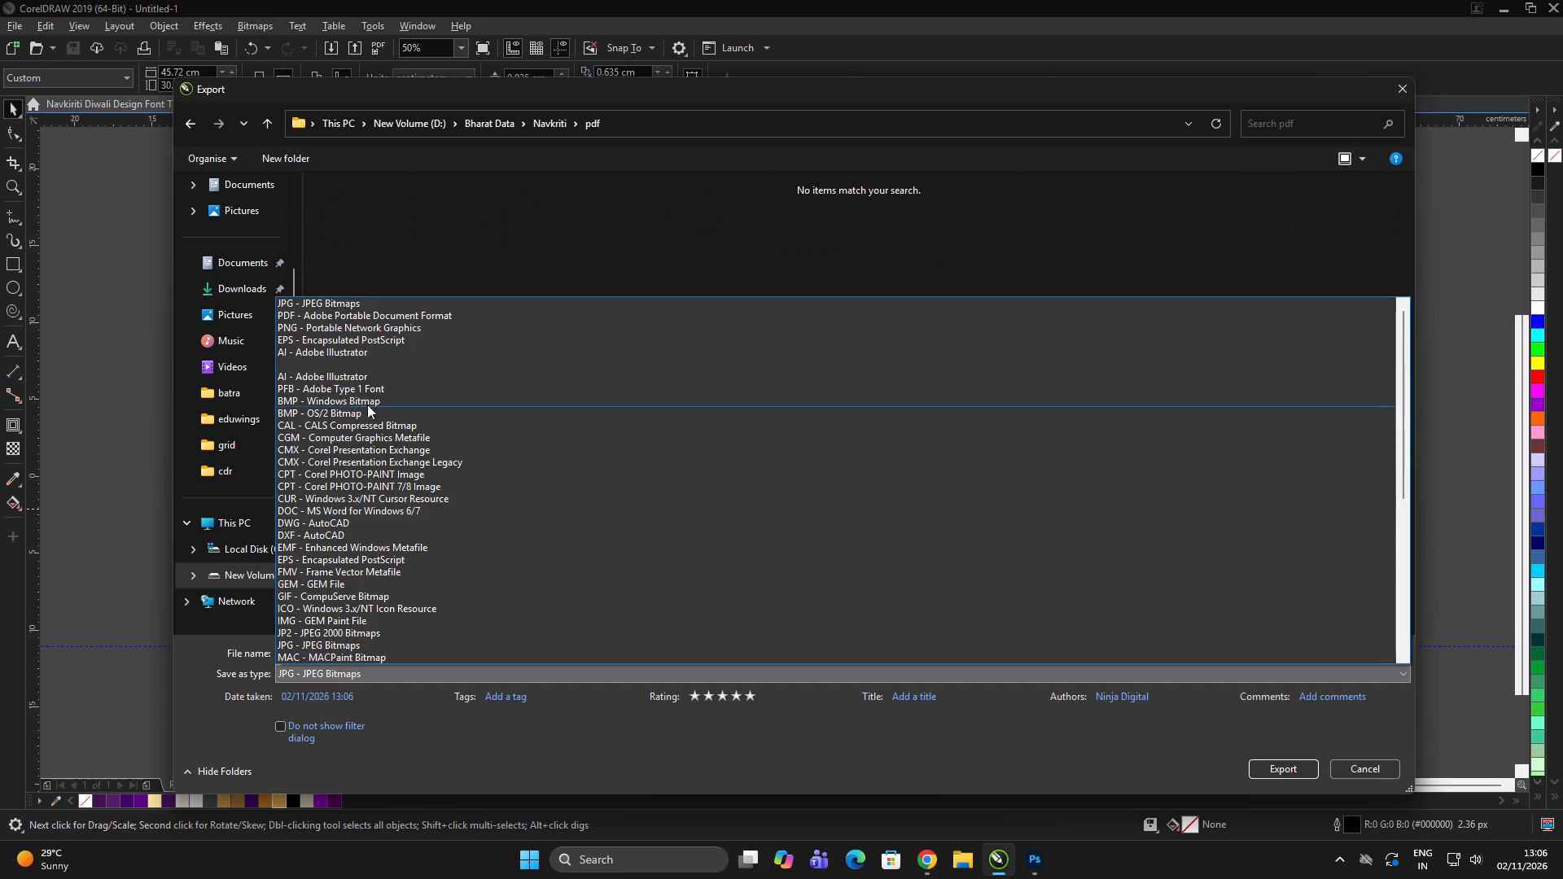
pyautogui.click(336, 321)
pyautogui.click(366, 677)
pyautogui.scroll(2, 392, 527)
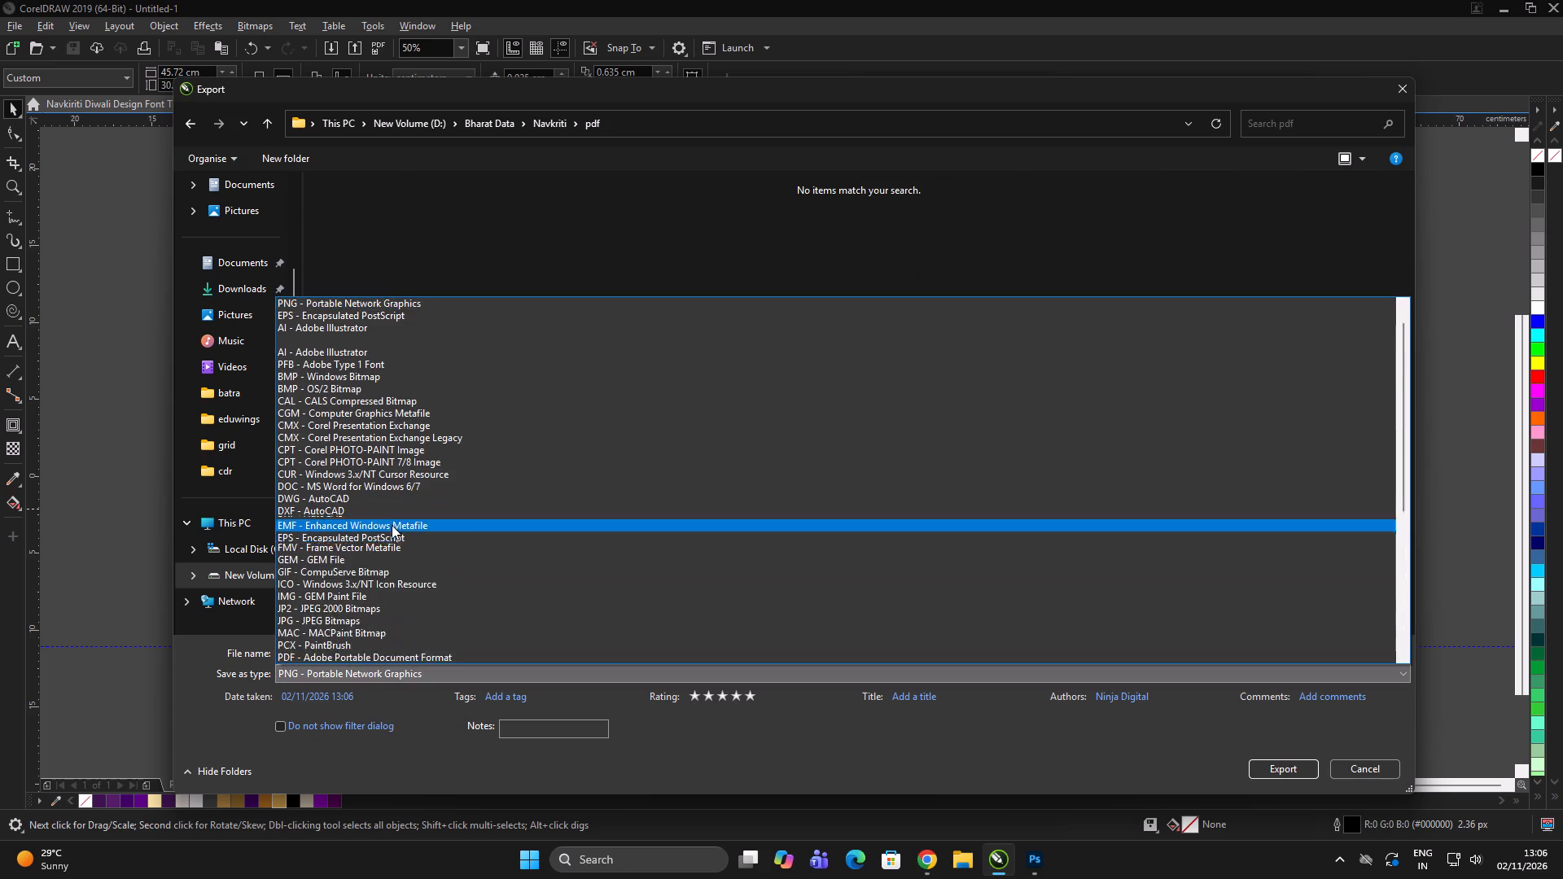
pyautogui.scroll(2, 392, 525)
pyautogui.click(334, 312)
pyautogui.click(636, 528)
pyautogui.click(453, 658)
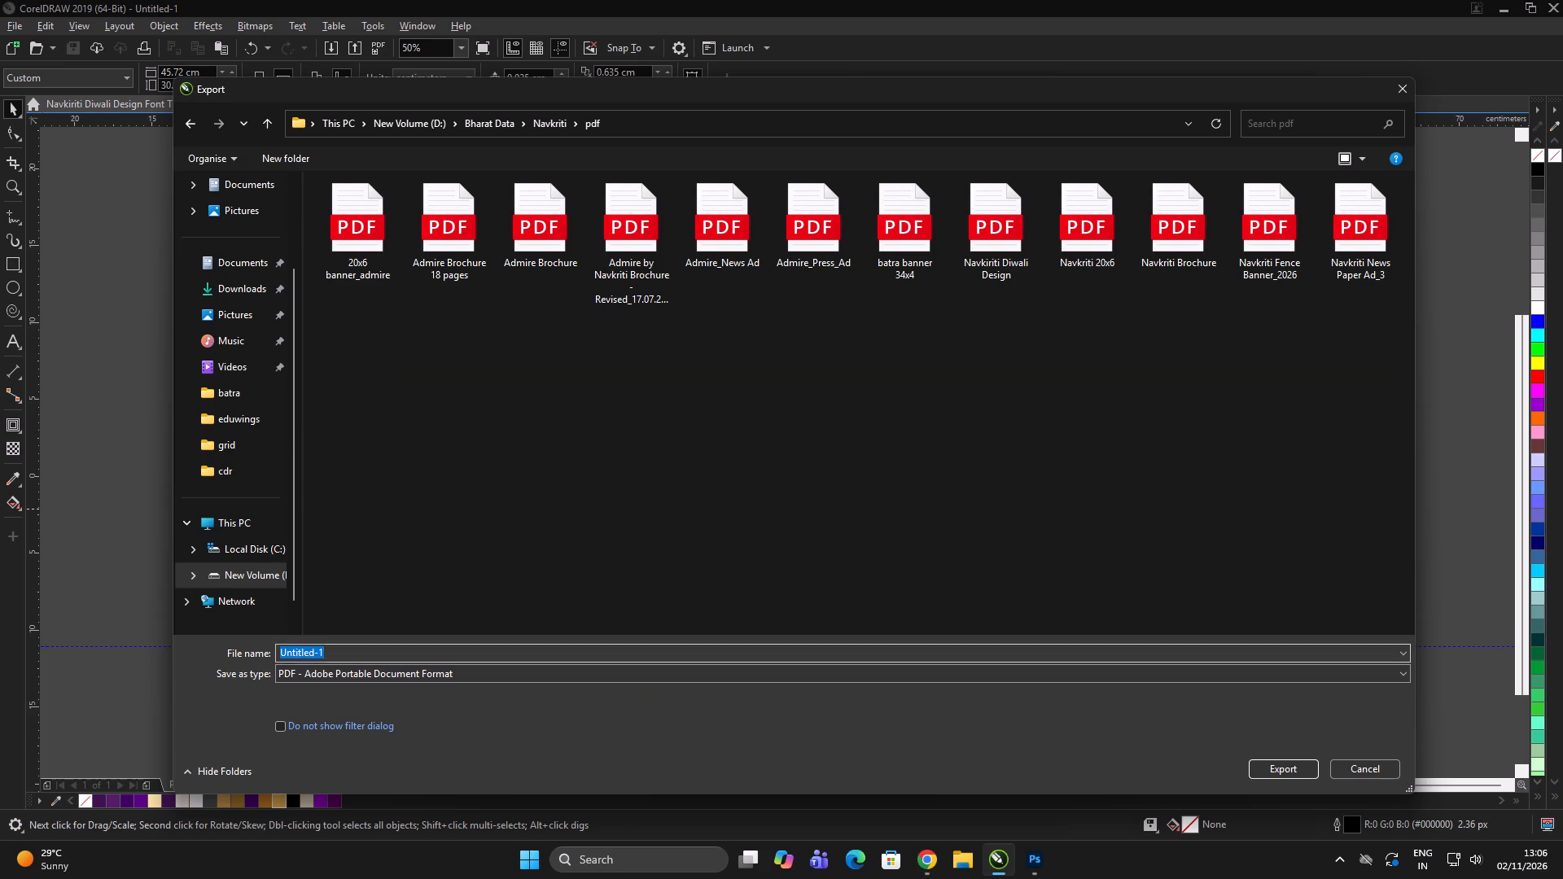
pyautogui.hotkey('ctrl', 'v')
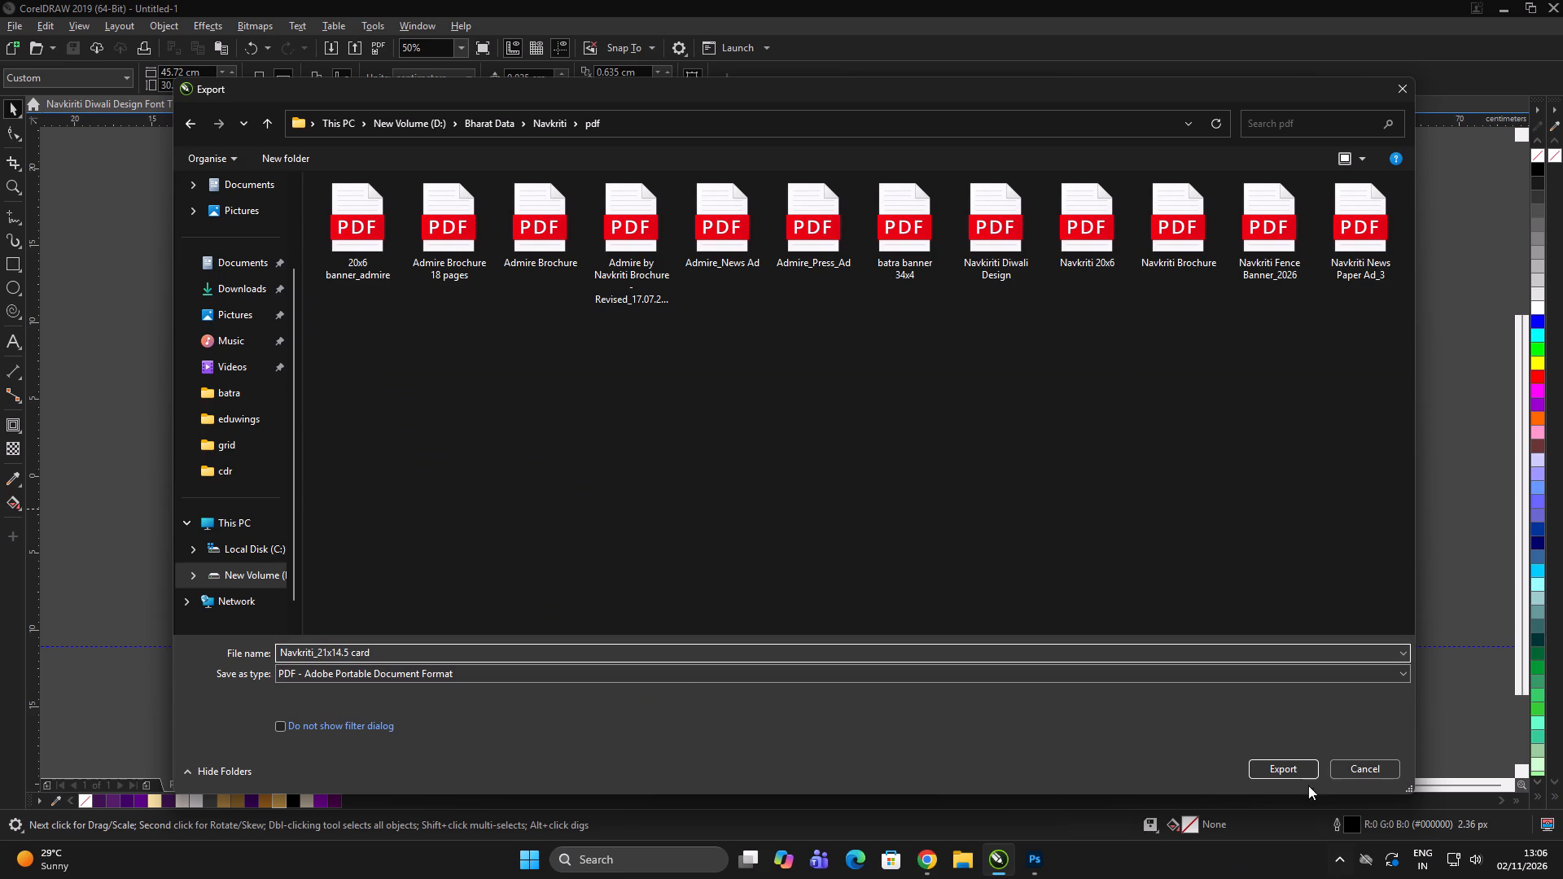
# Export the card to PDF with the export range set to page 1.
pyautogui.click(1285, 767)
pyautogui.click(676, 345)
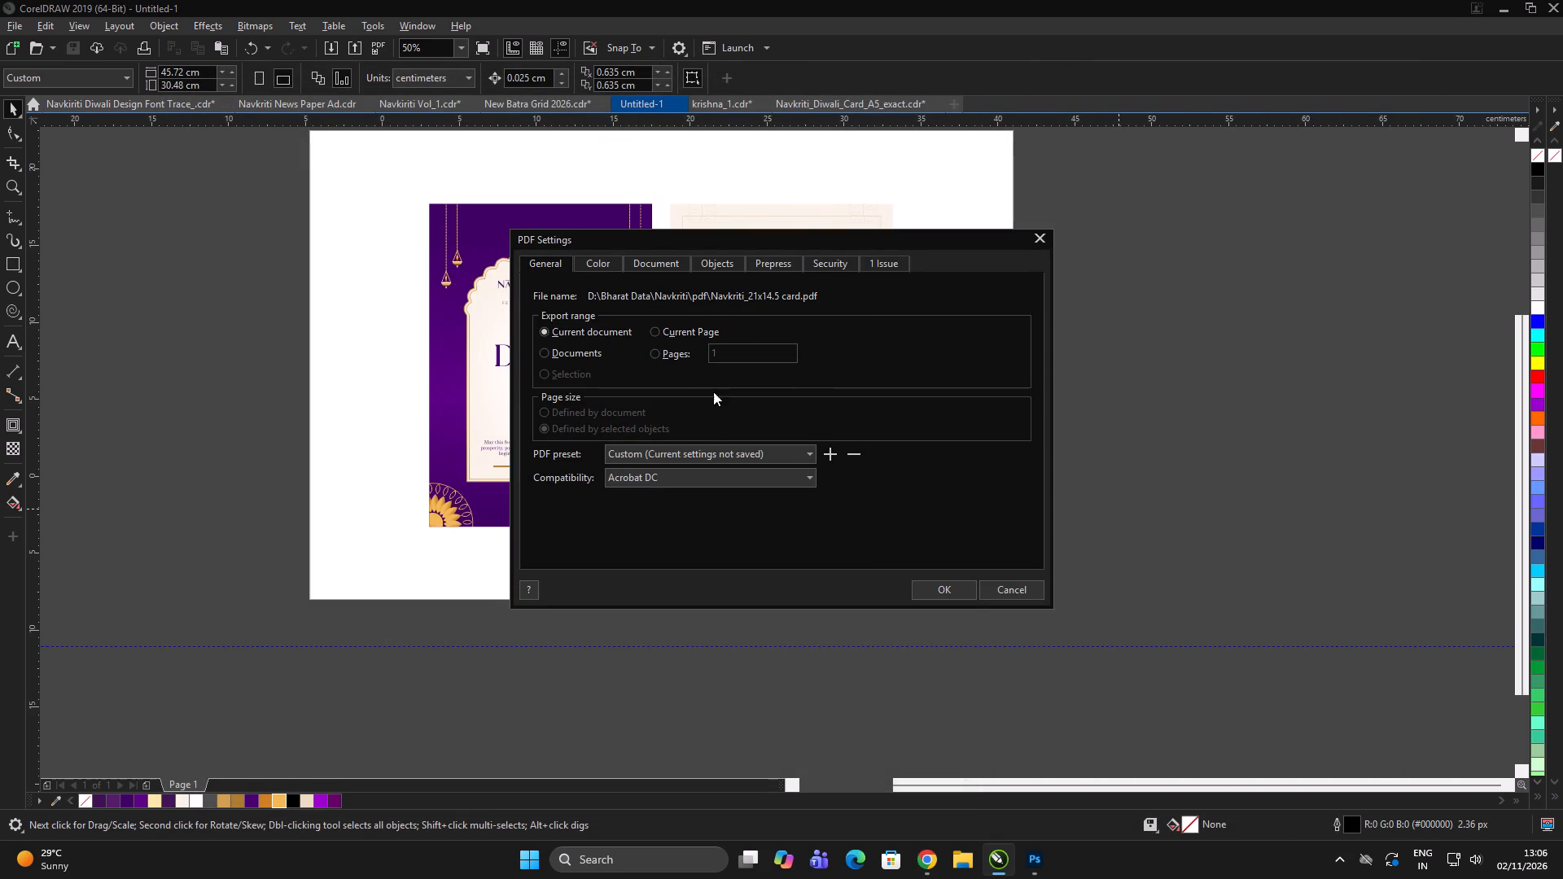
pyautogui.click(665, 348)
pyautogui.click(942, 590)
pyautogui.tripleClick(1220, 275)
pyautogui.doubleClick(1220, 269)
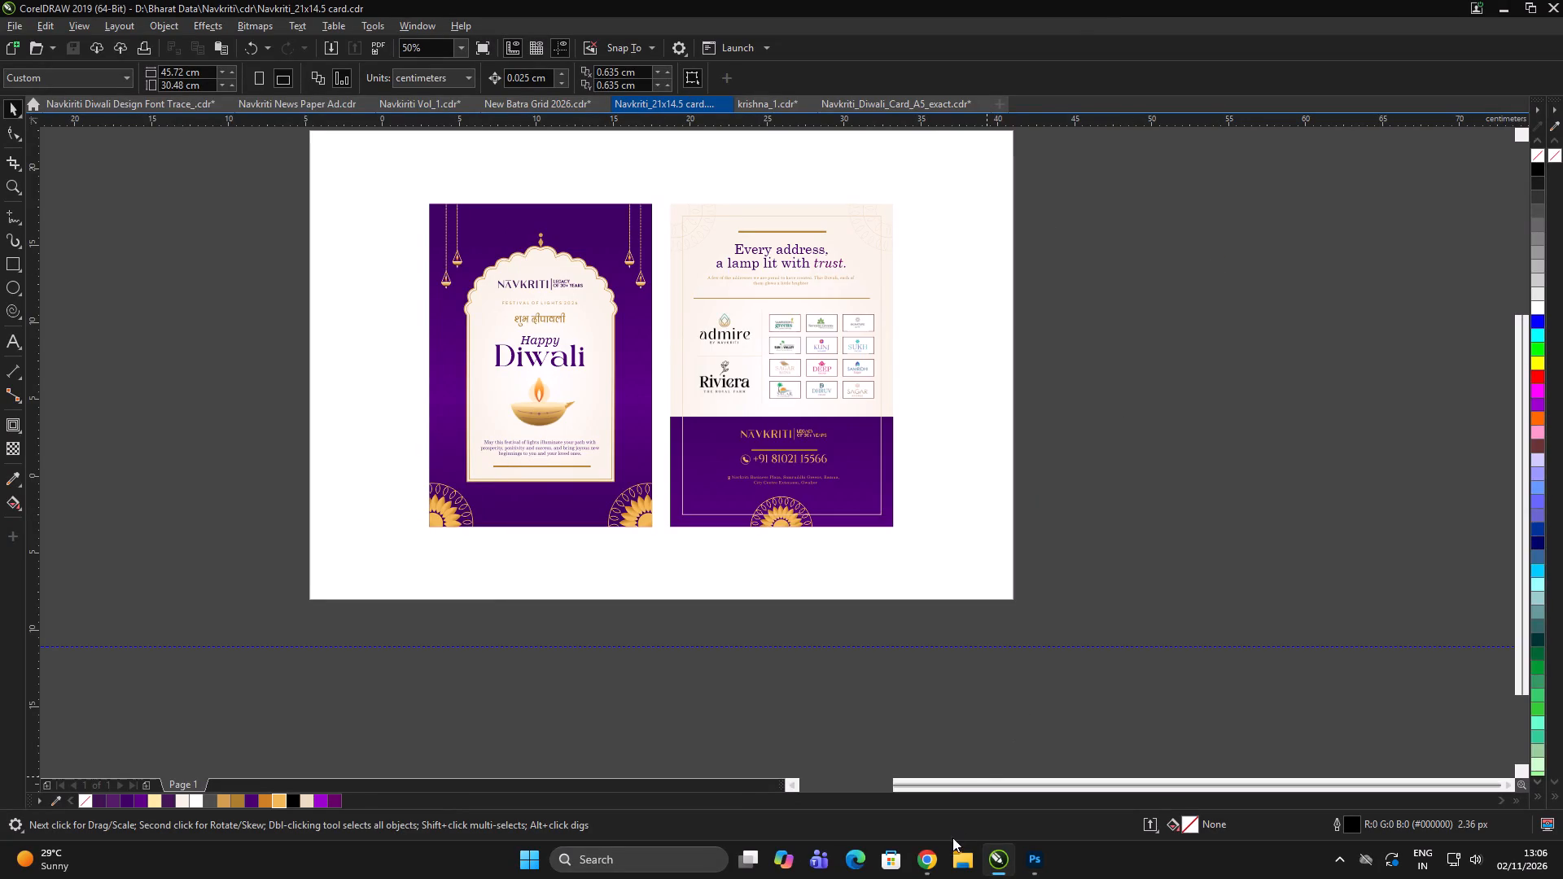
# Switch to Google Chrome.
pyautogui.moveTo(935, 859); pyautogui.dragTo(927, 876)
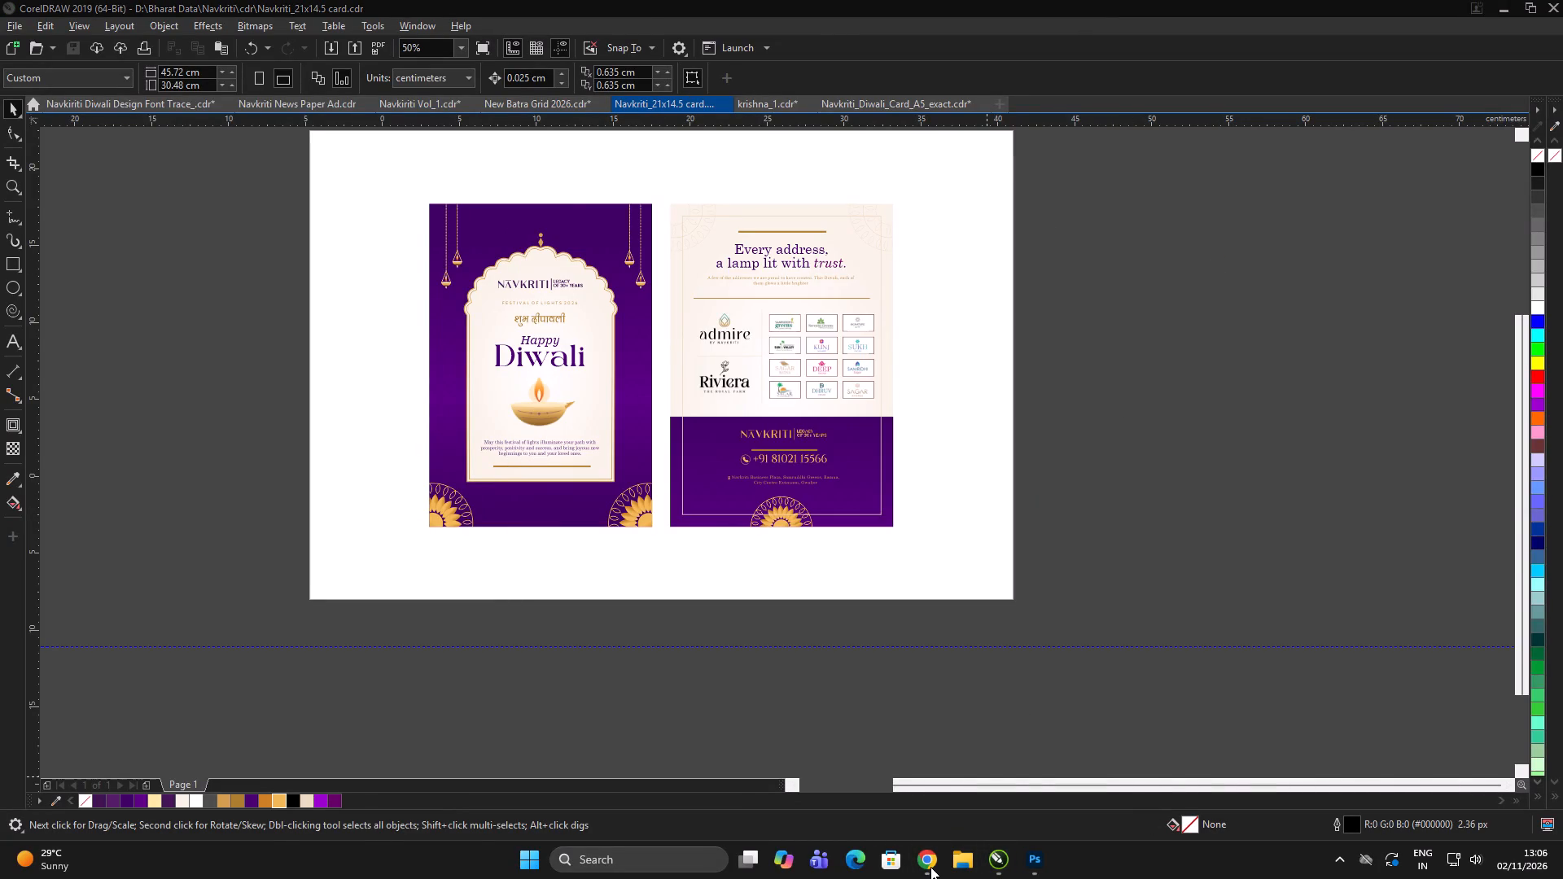
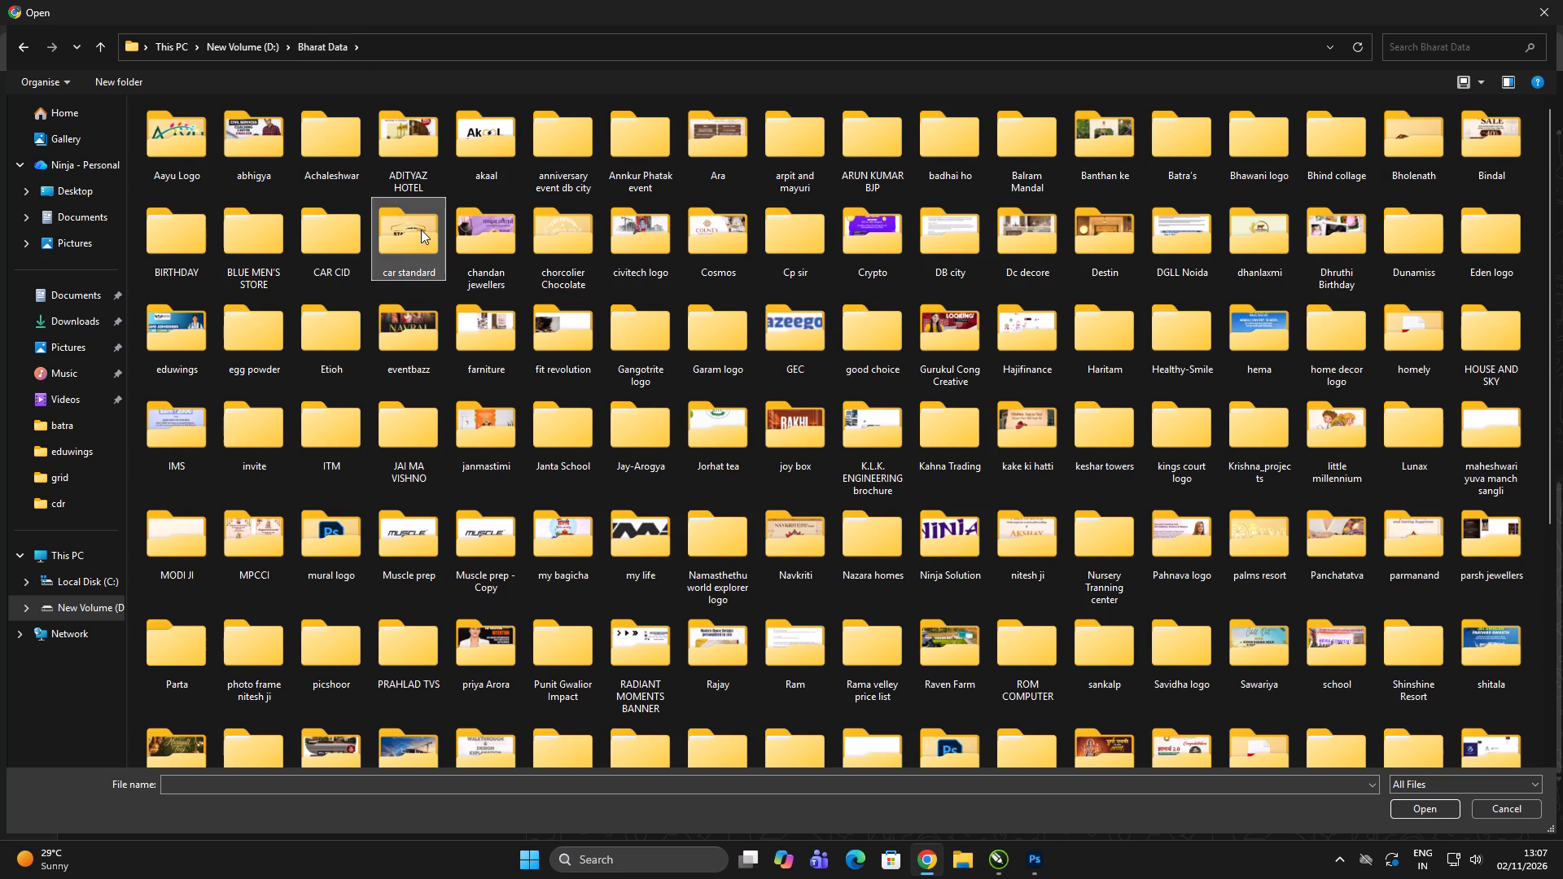
# Open the pdf folder inside Bharat Data's Navkriti folder and pick out the exported "Navkriti_21x14.5 card" PDF.
pyautogui.write('av')
pyautogui.doubleClick(817, 561)
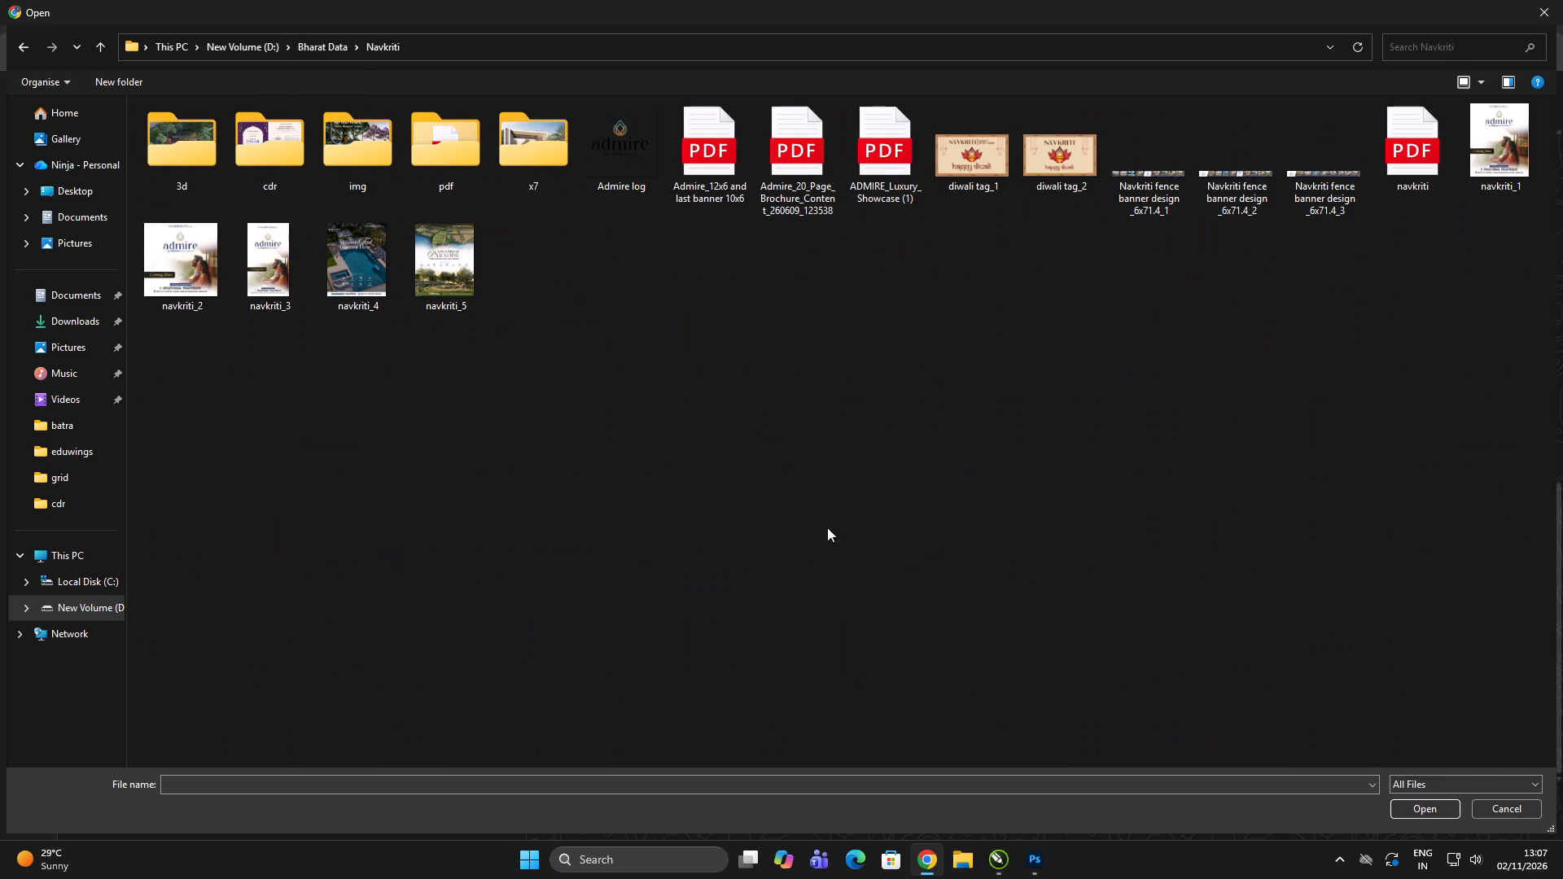
pyautogui.doubleClick(799, 407)
pyautogui.doubleClick(440, 164)
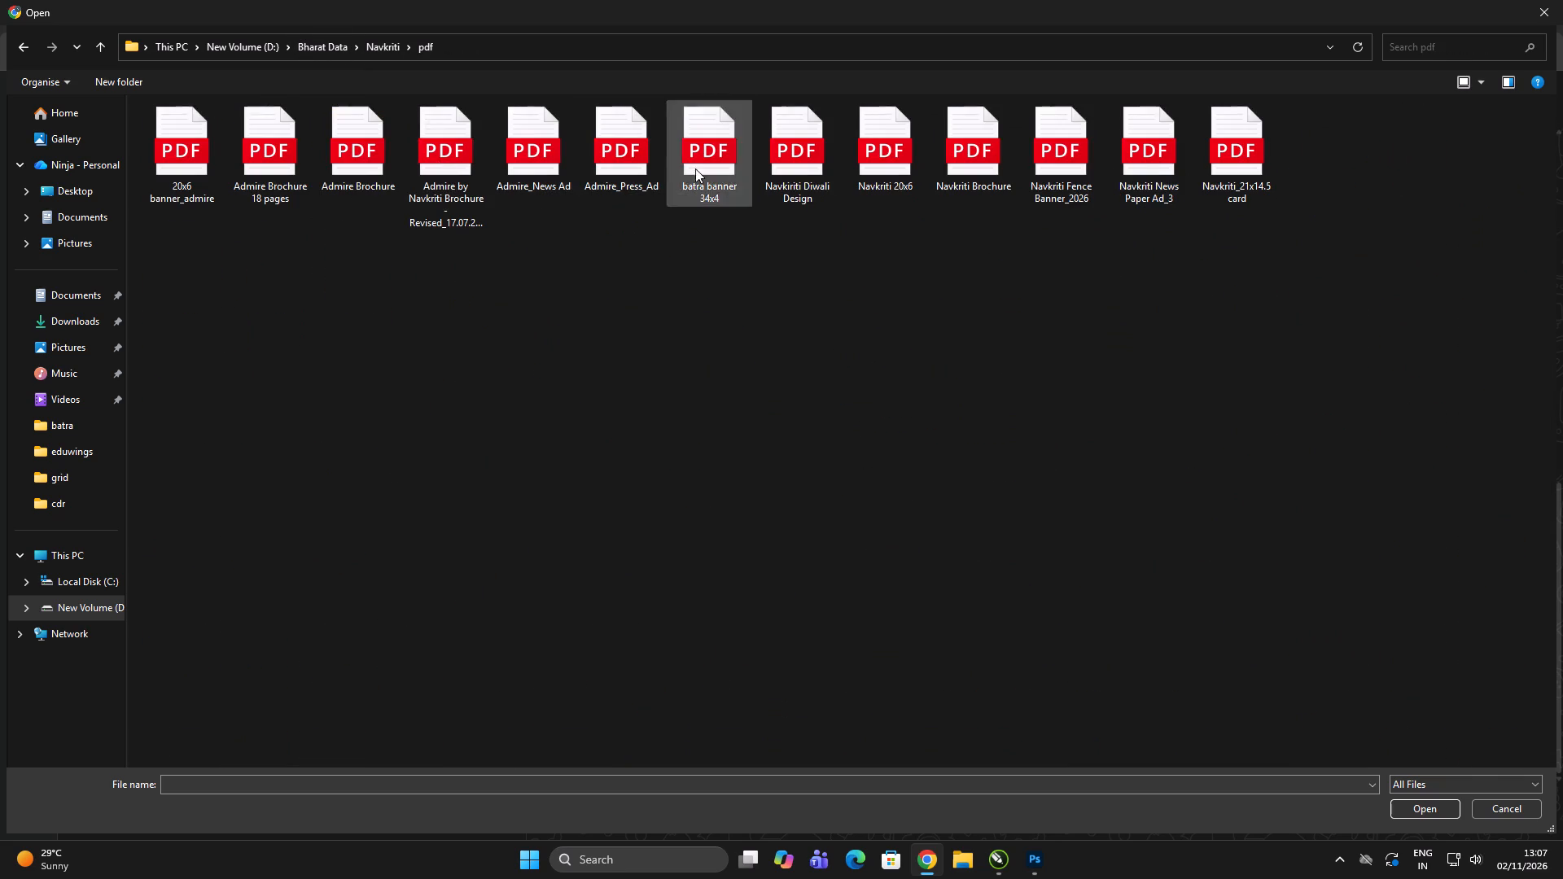
pyautogui.click(869, 156)
pyautogui.click(971, 140)
pyautogui.click(1118, 135)
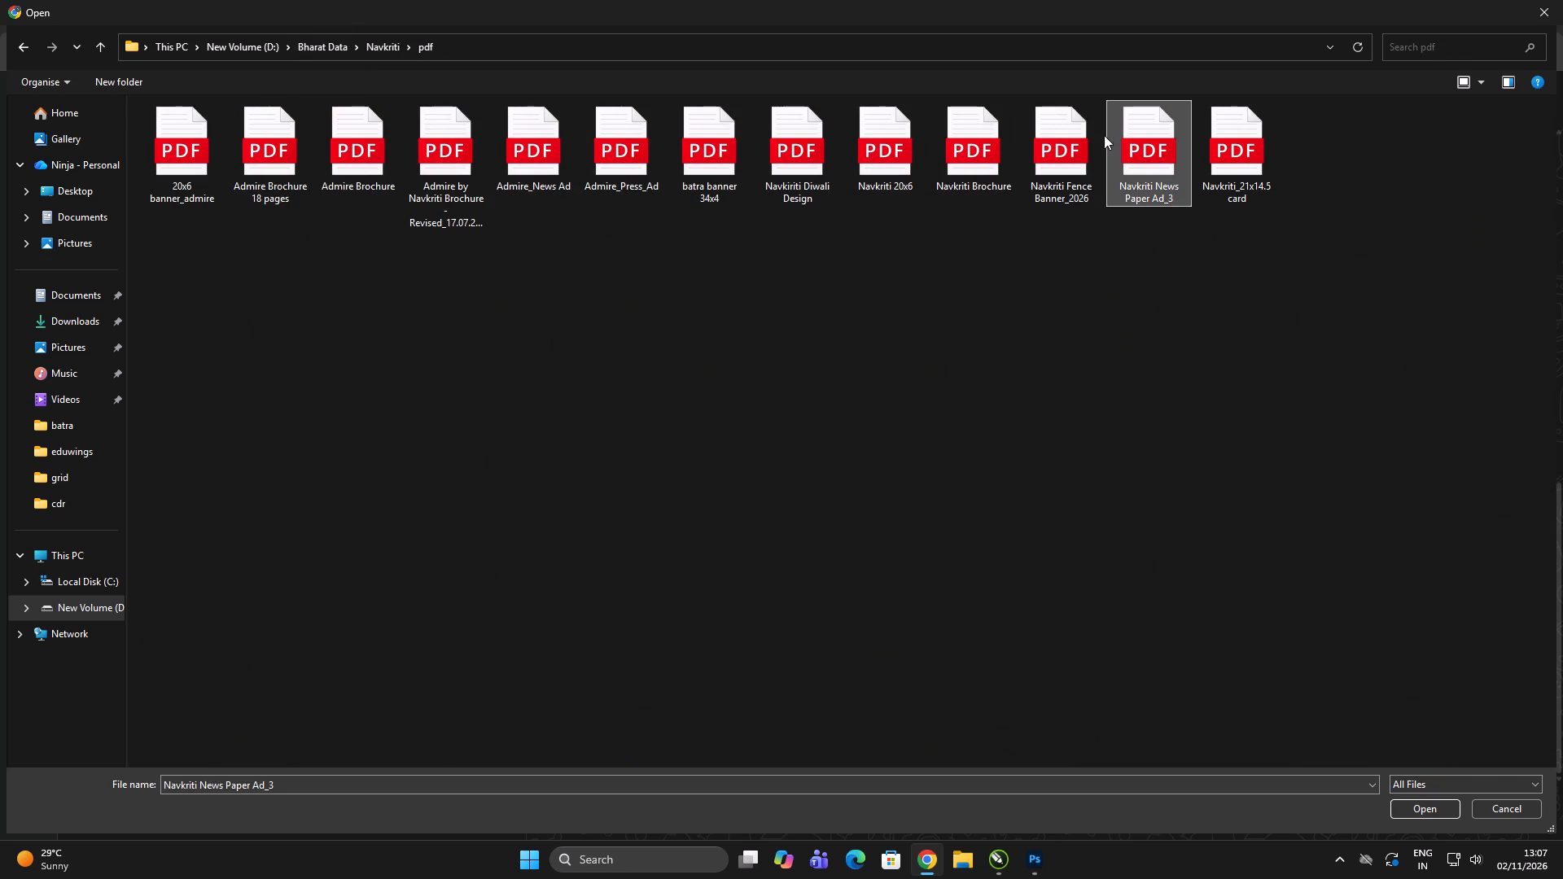
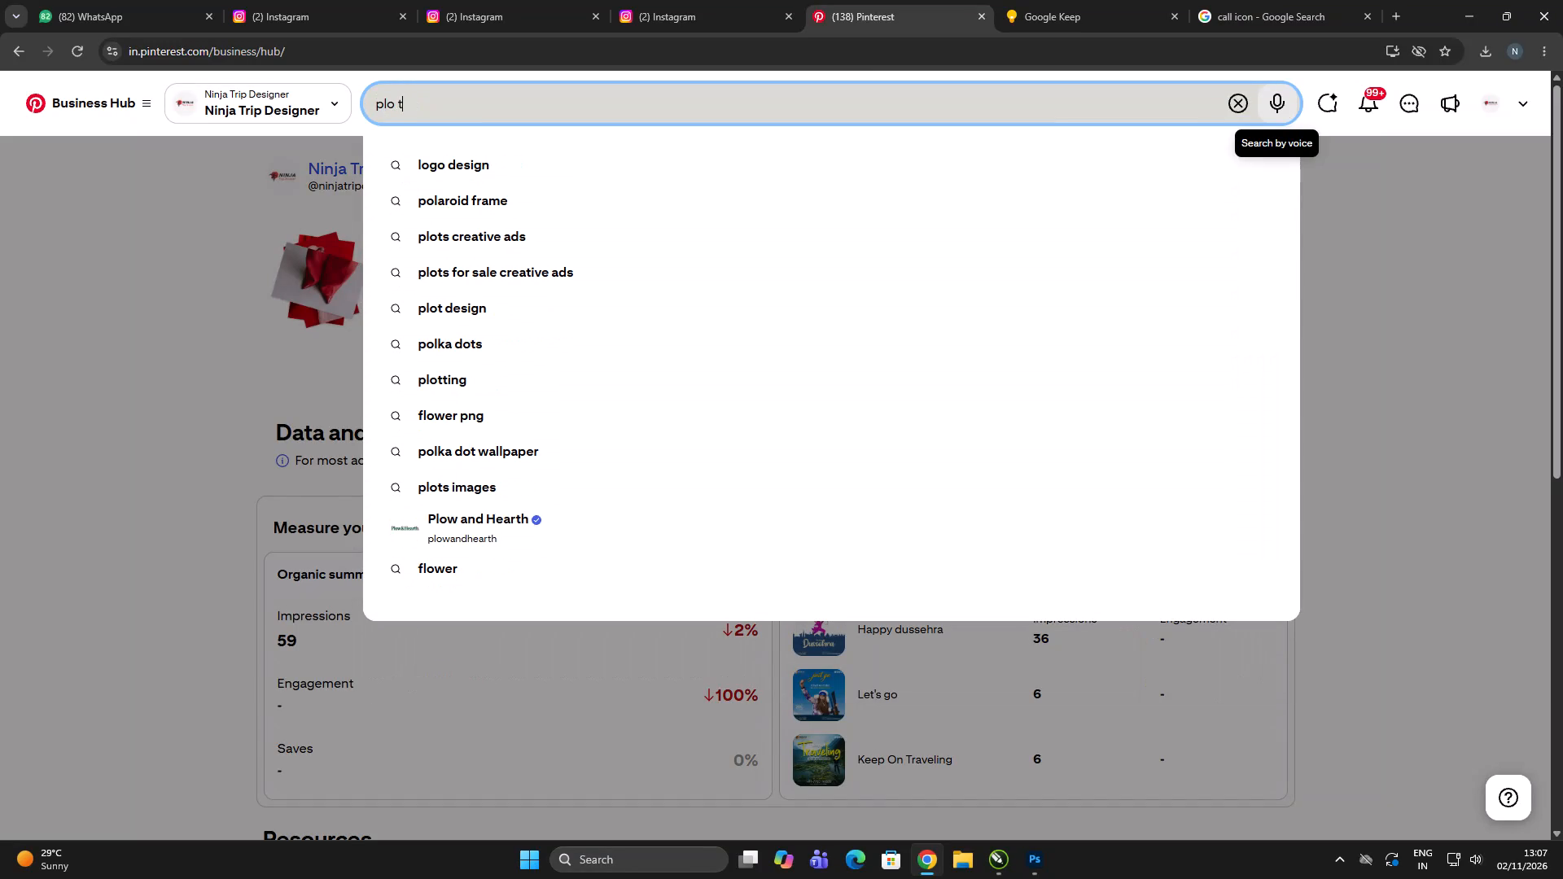
# Search Pinterest for "plot single house".
pyautogui.press('BackSpace')
pyautogui.press('BackSpace')
pyautogui.press('BackSpace')
pyautogui.write('t')
pyautogui.press('space')
pyautogui.press('BackSpace')
pyautogui.press('BackSpace')
pyautogui.write('ot sing')
pyautogui.press('space')
pyautogui.press('BackSpace')
pyautogui.press('BackSpace')
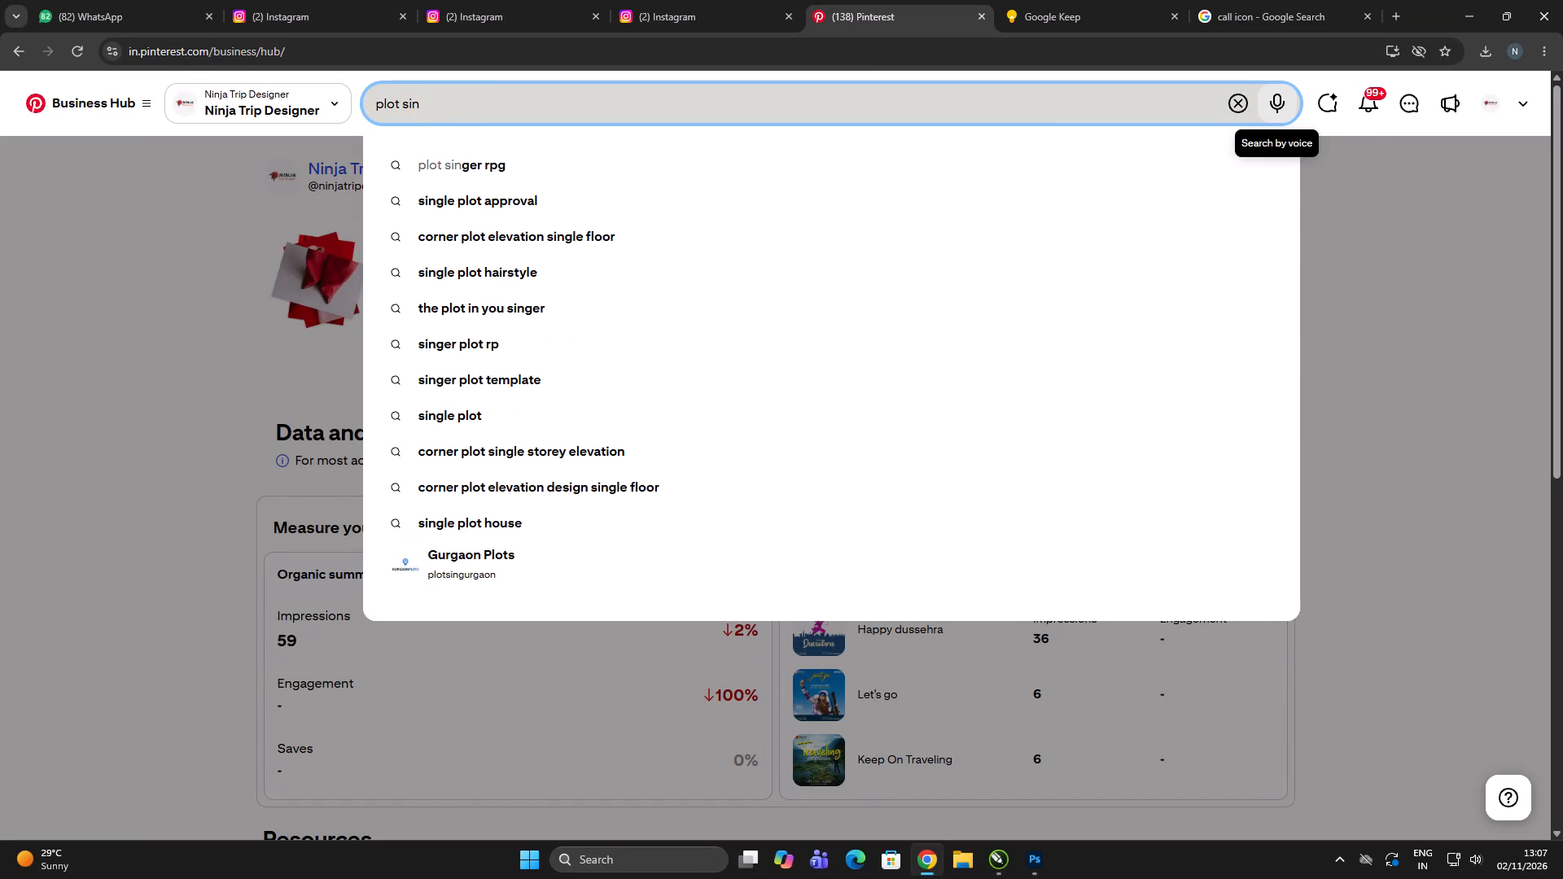
pyautogui.write('gle house')
pyautogui.press('Return')
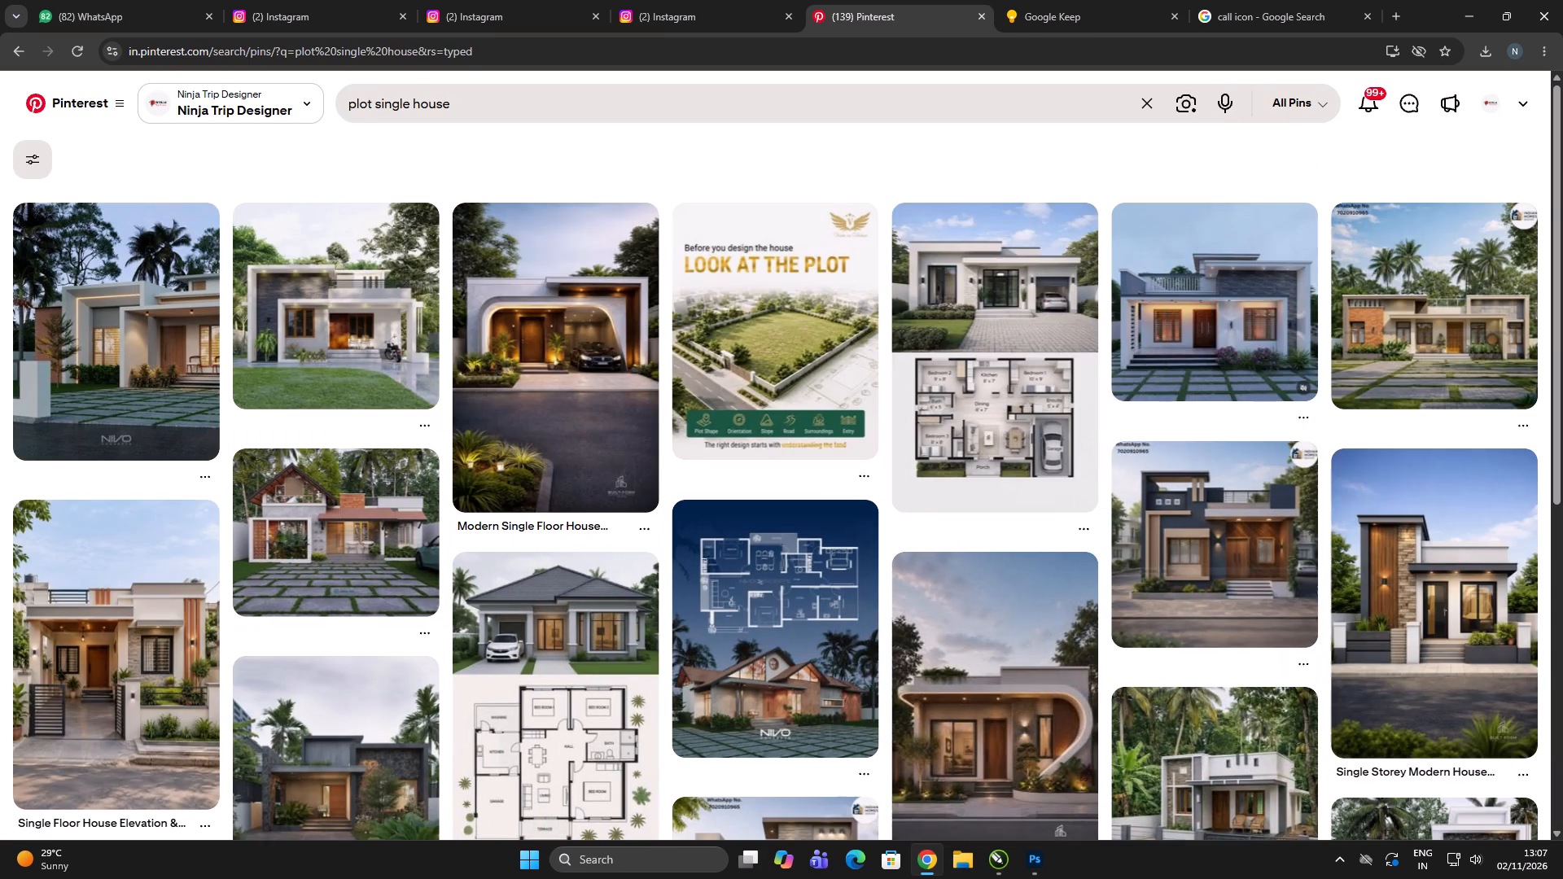
# Examine the house results, including the pin of the grey-roofed house among green fields and its related pins.
pyautogui.scroll(-2, 758, 277)
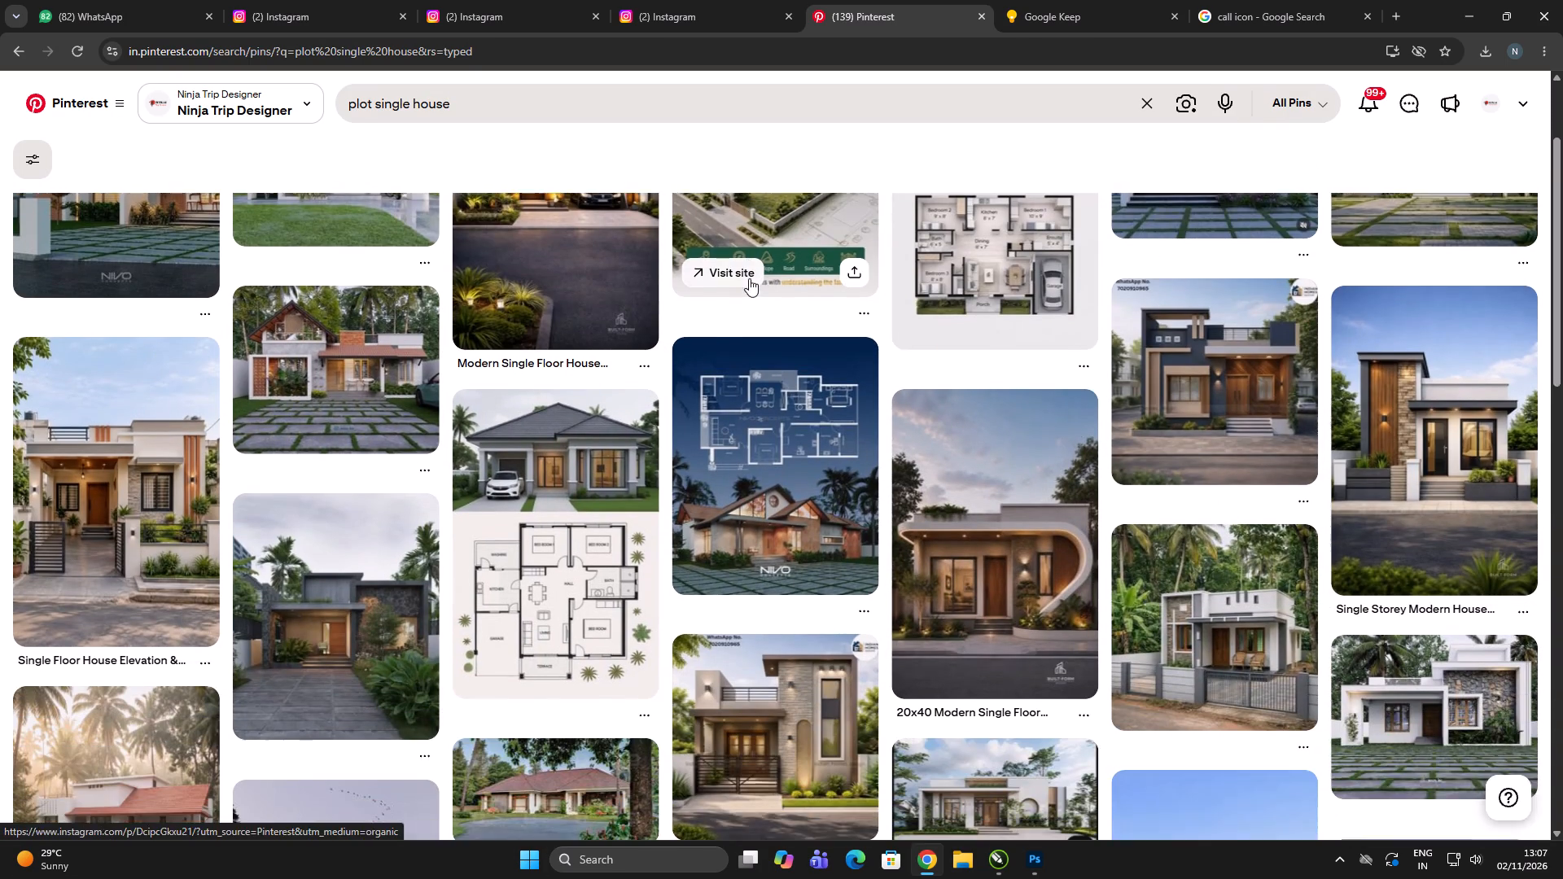
pyautogui.scroll(-12, 749, 277)
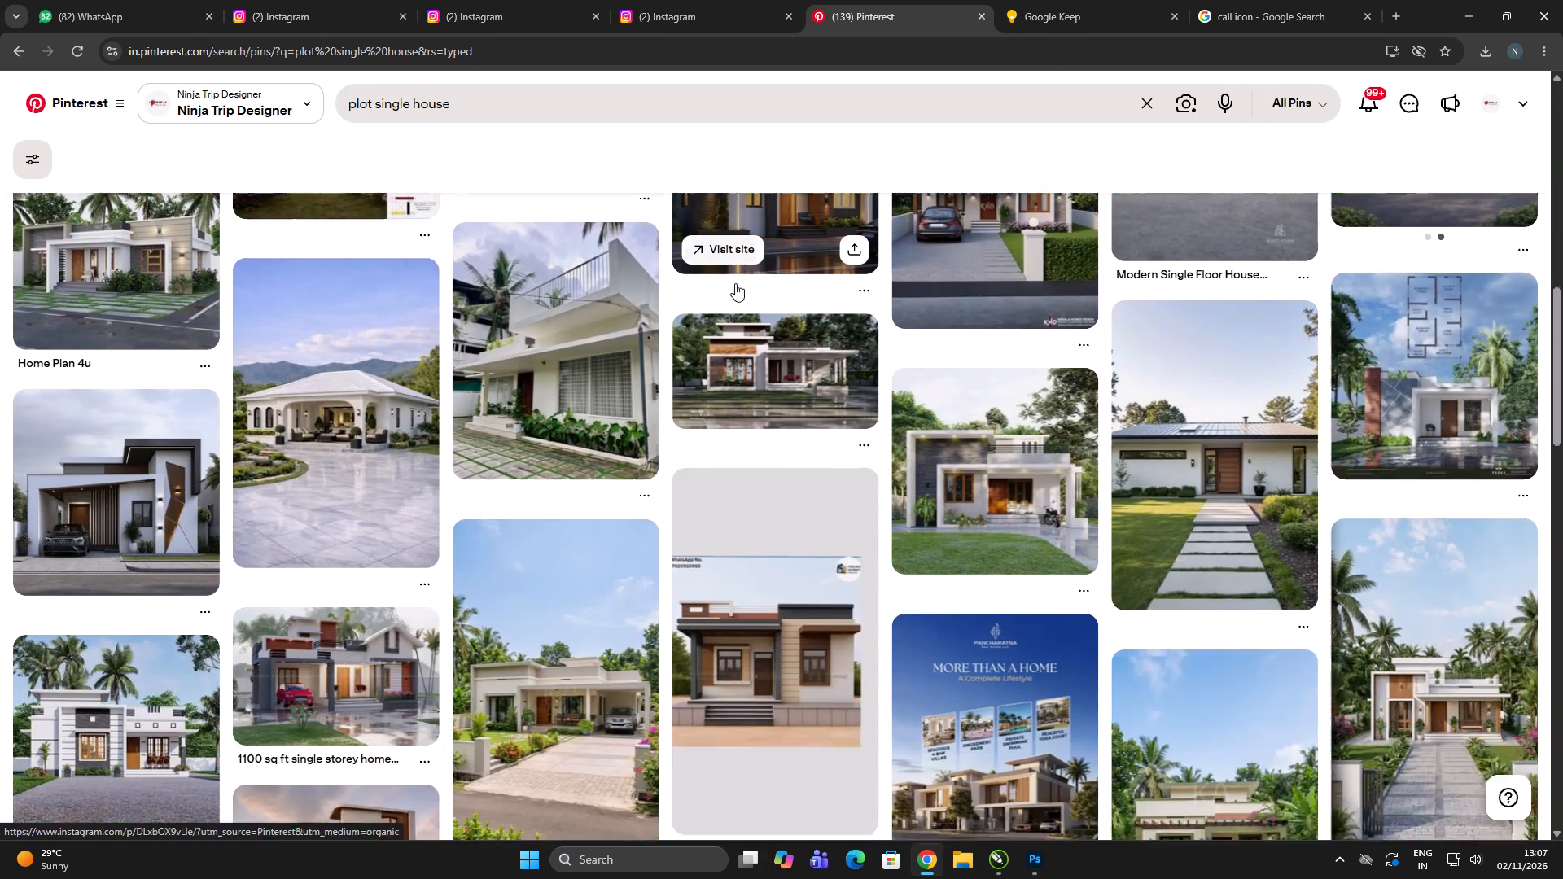
pyautogui.scroll(-4, 734, 299)
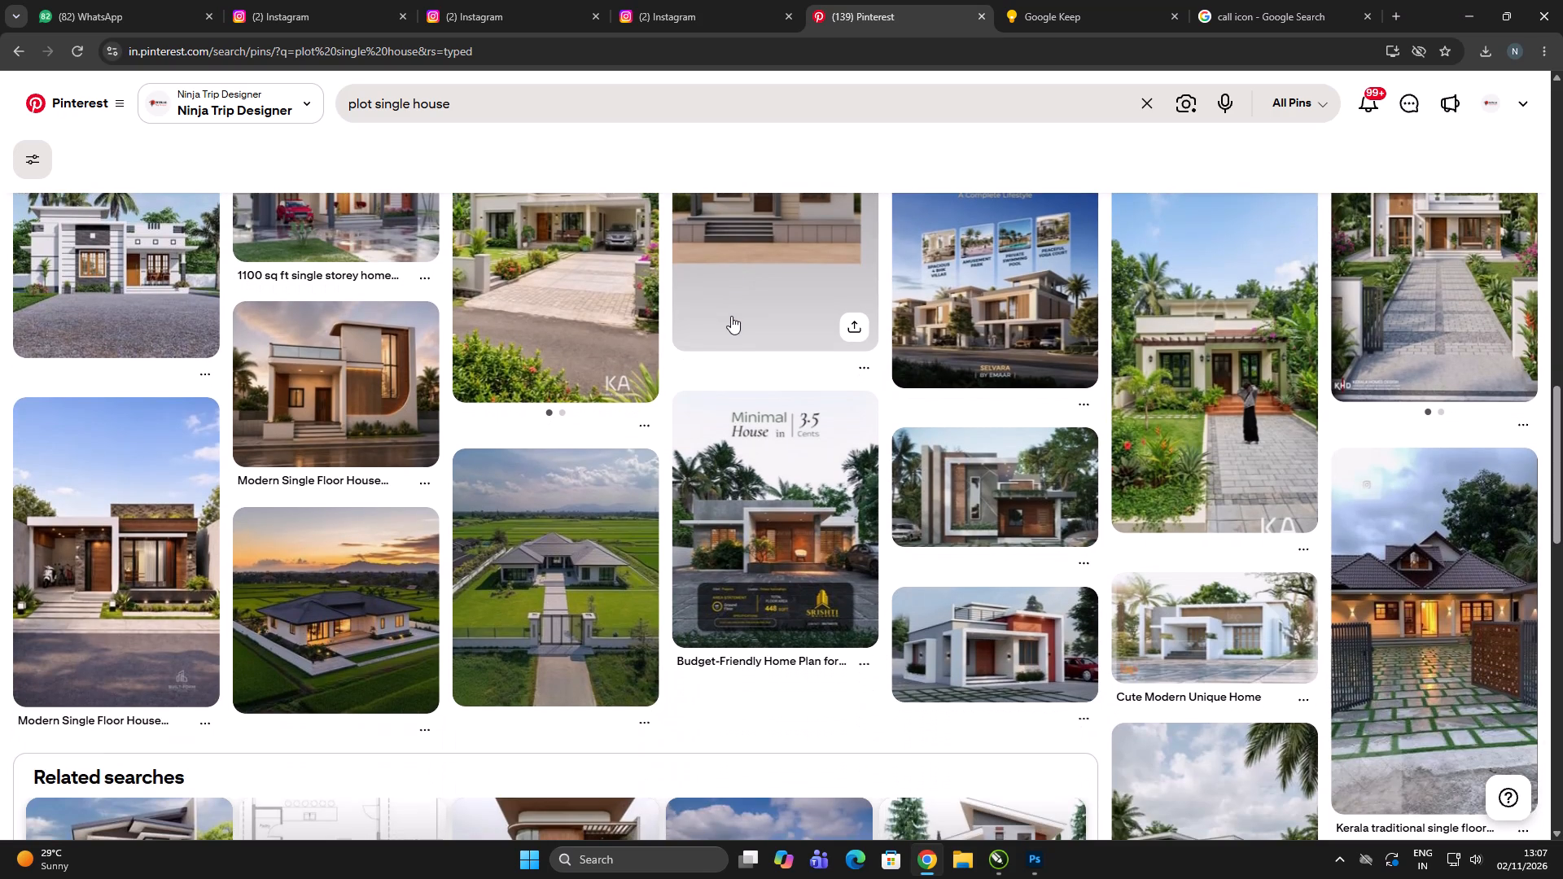
pyautogui.click(577, 563)
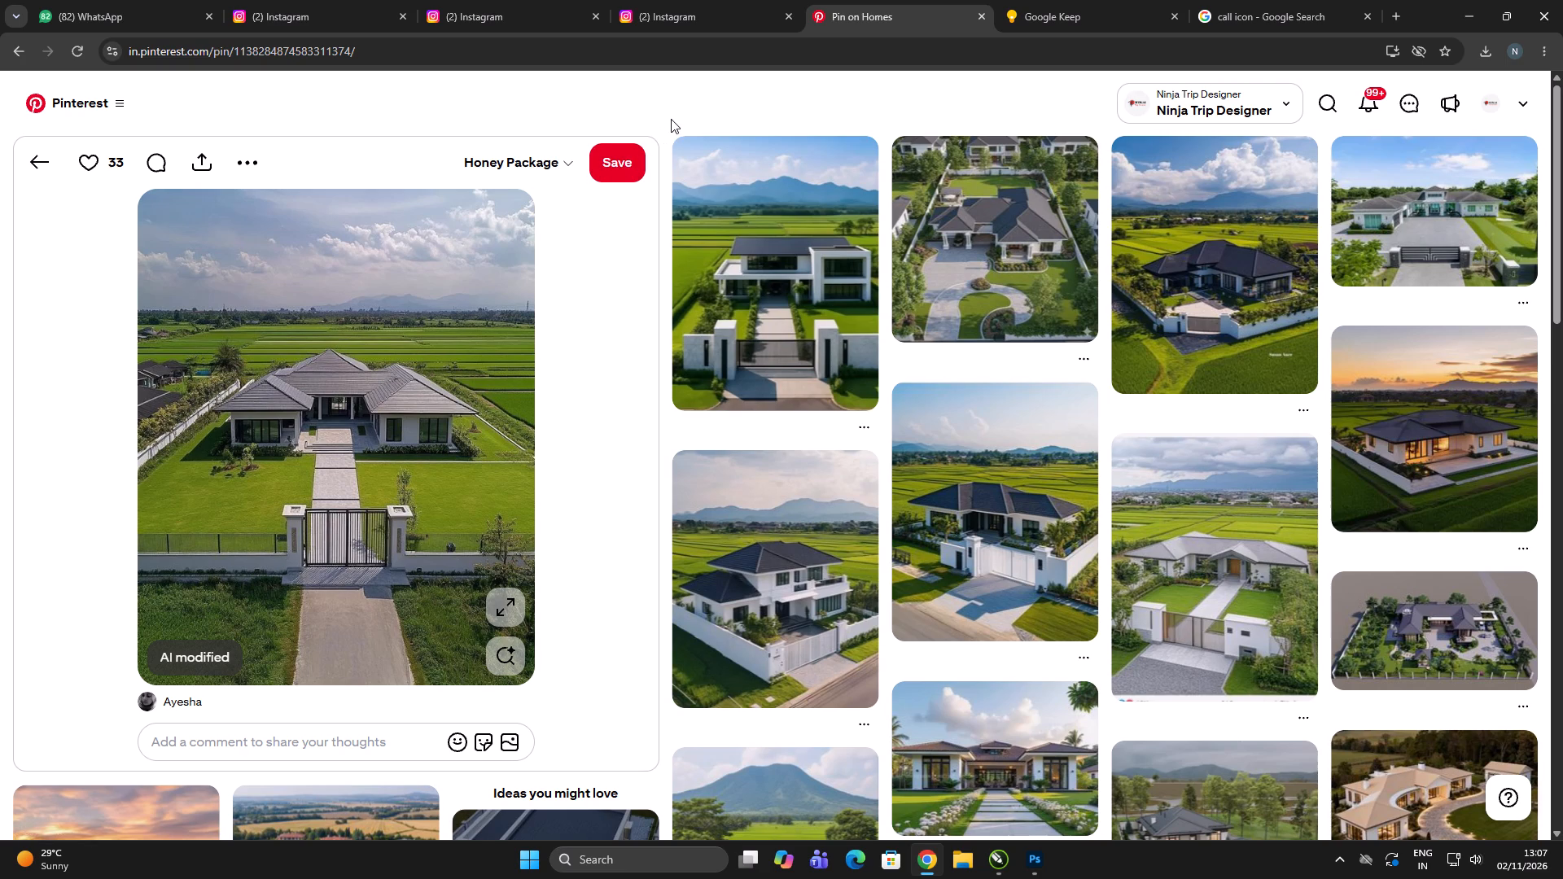
pyautogui.scroll(-3, 1203, 524)
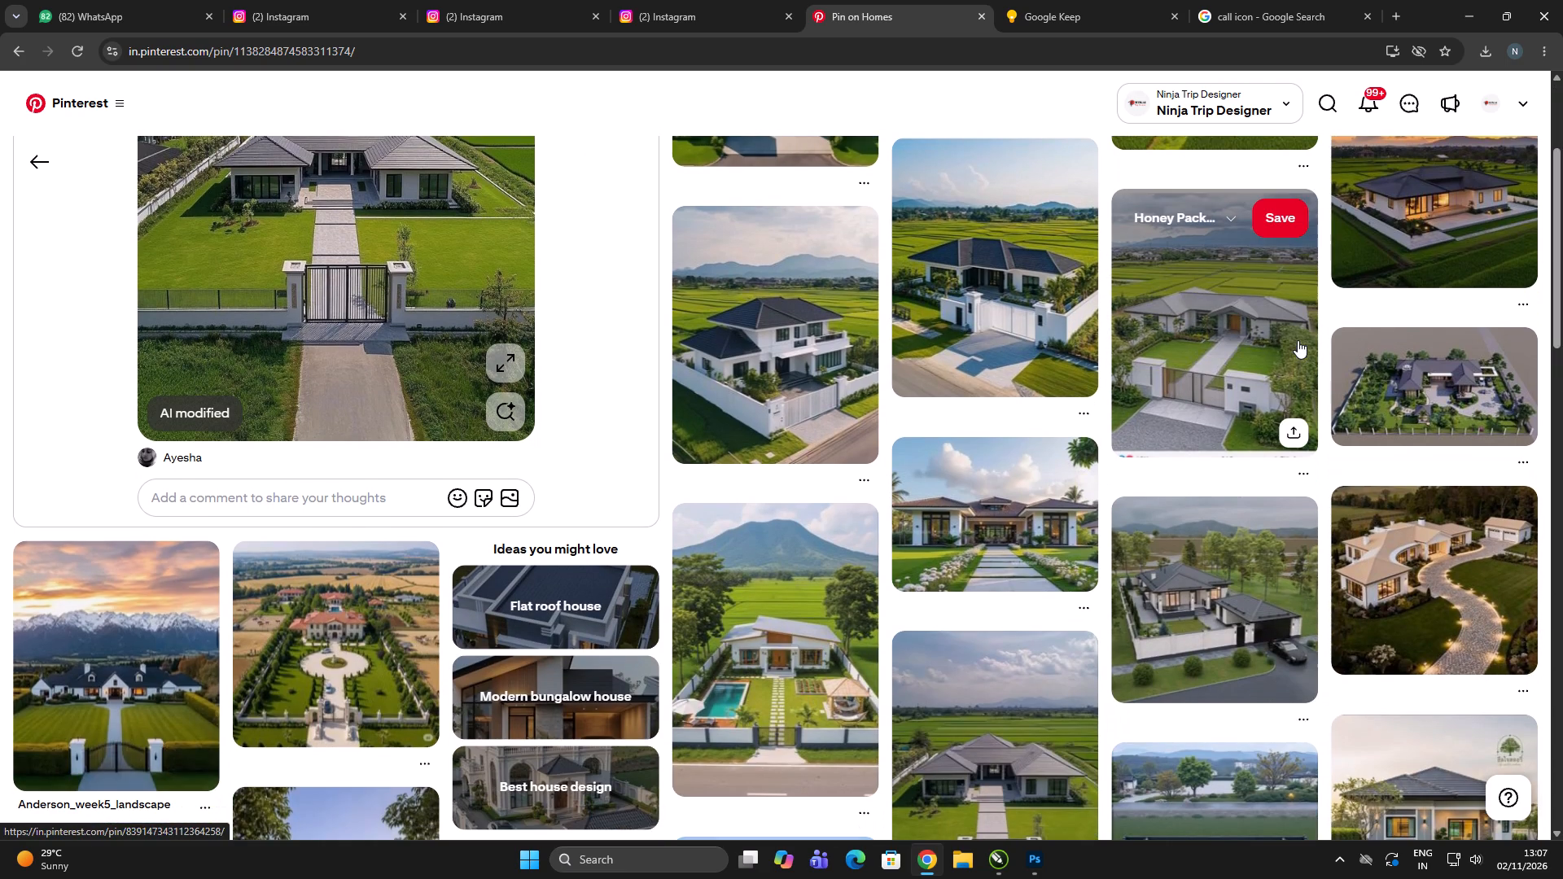
pyautogui.scroll(-1, 1150, 499)
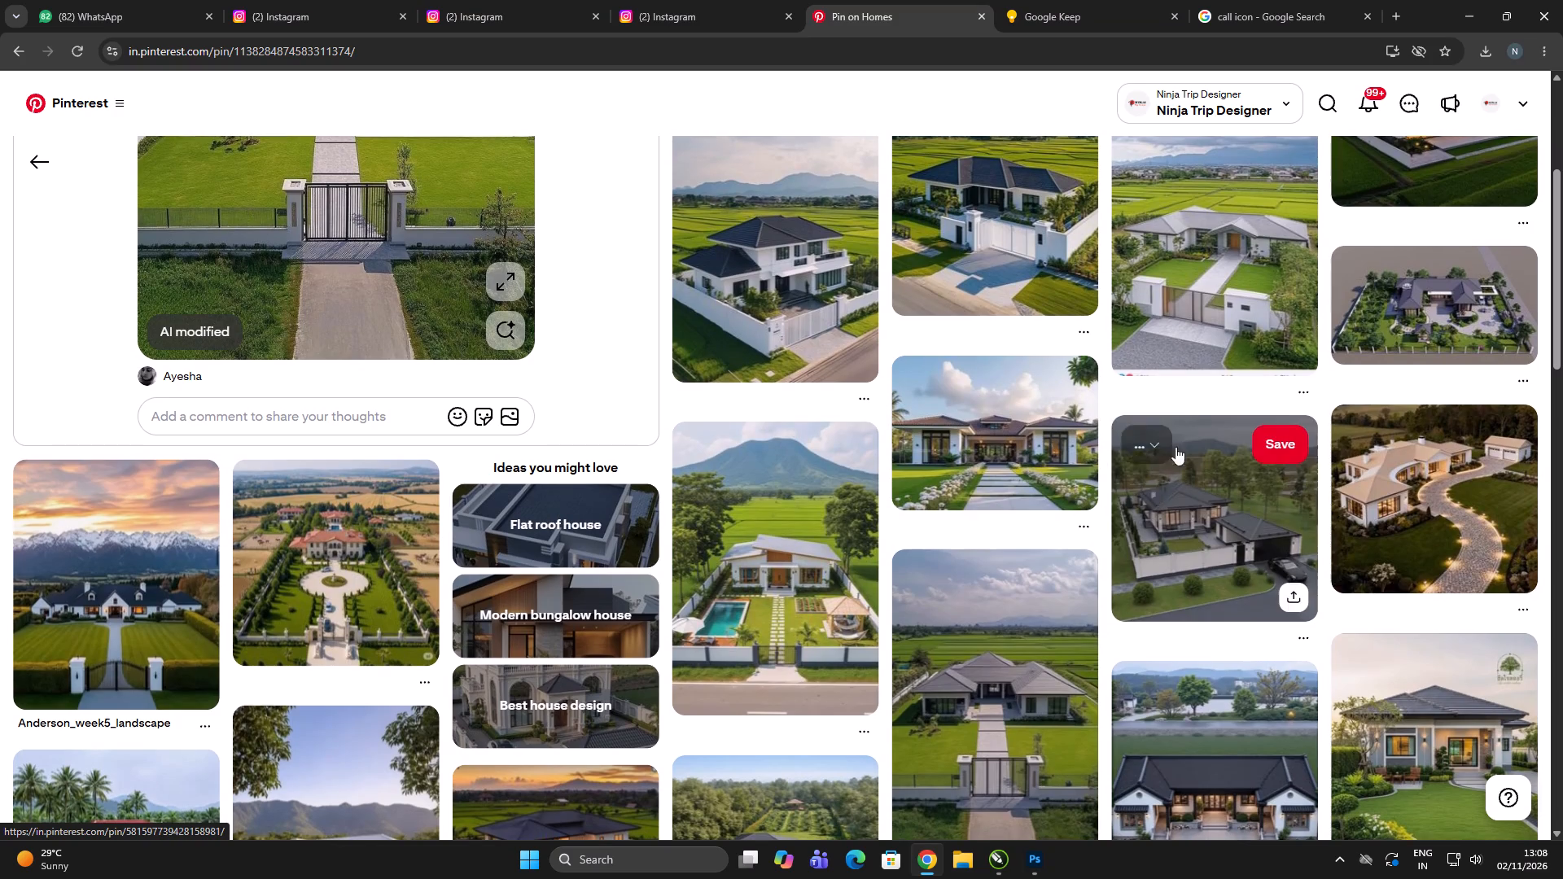
# Switch to CorelDRAW and bring up the "Navkriti_21x14.5 card" document.
pyautogui.hotkey('alt', 'Tab')
pyautogui.click(773, 424)
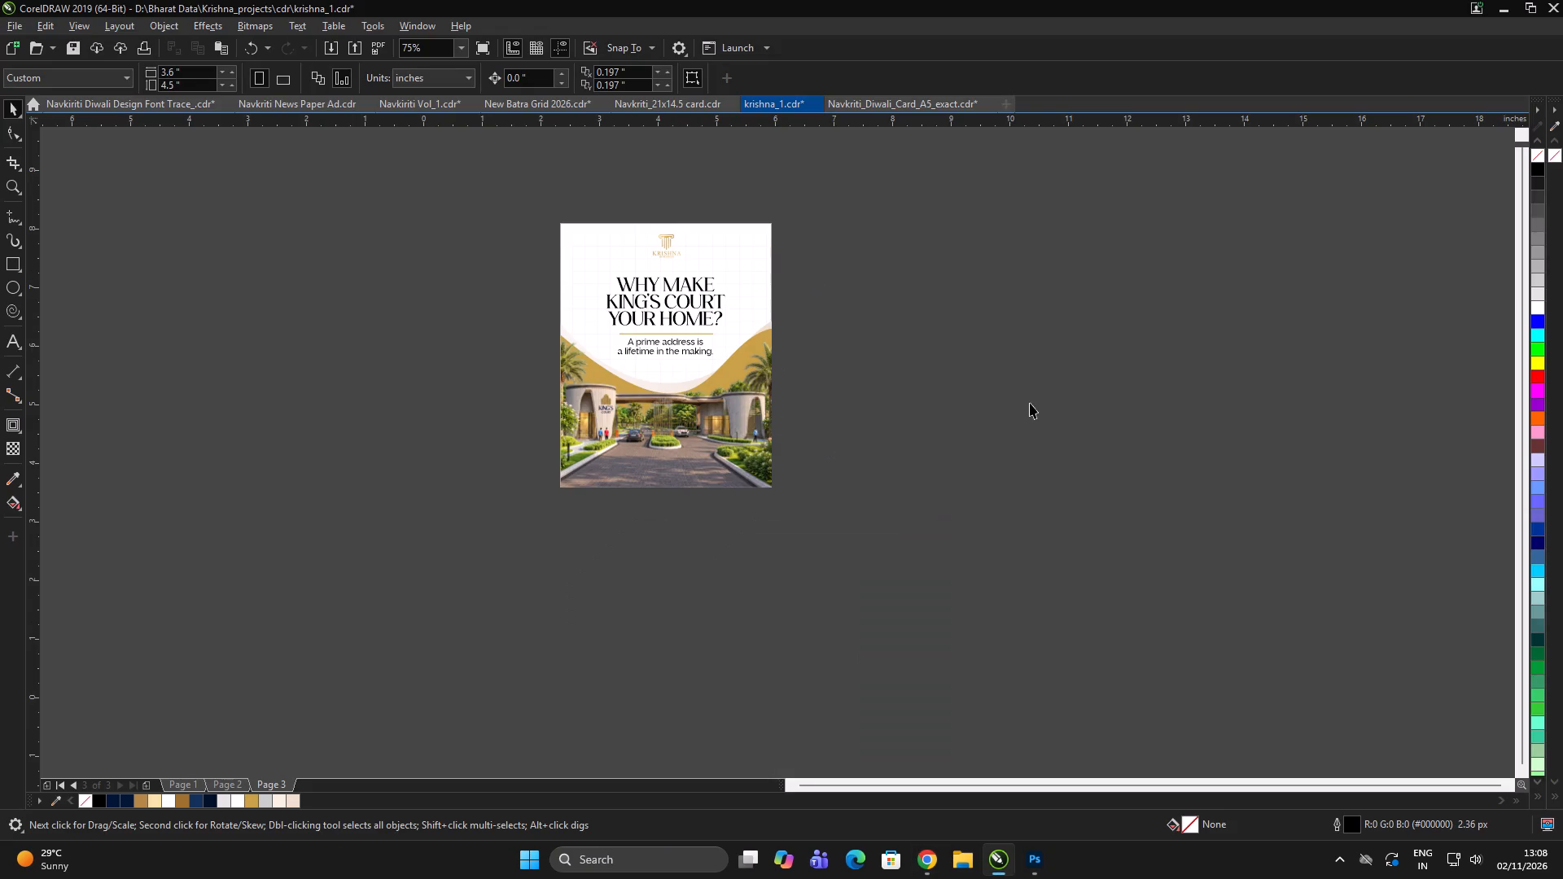
pyautogui.click(1028, 400)
pyautogui.click(1016, 391)
pyautogui.click(902, 107)
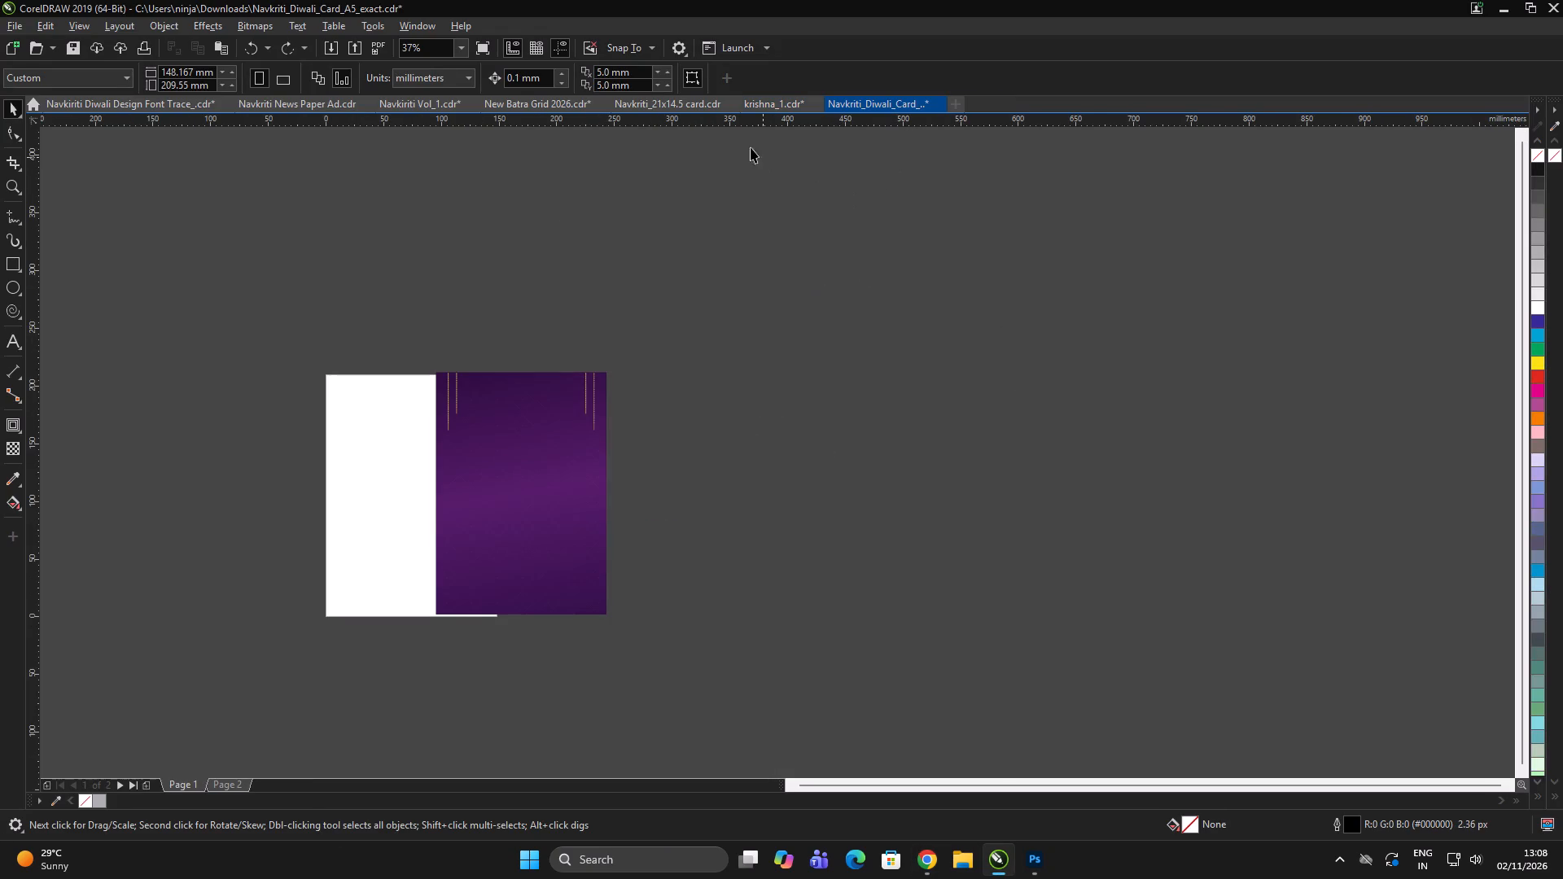
pyautogui.click(650, 104)
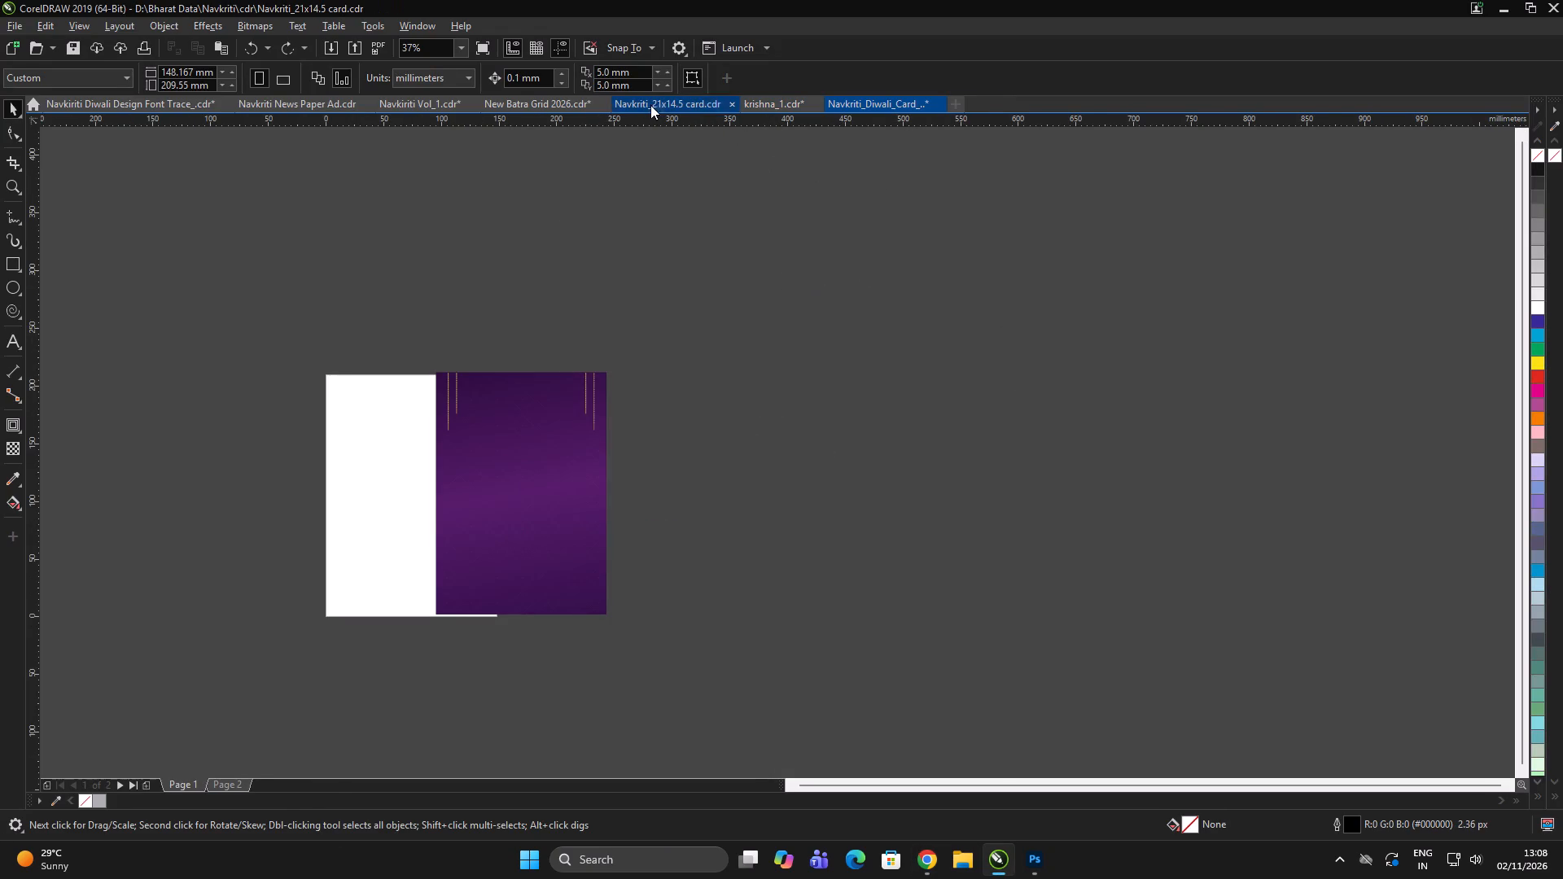
# Ungroup the project logo grid on the card's cream panel.
pyautogui.scroll(1, 913, 426)
pyautogui.scroll(2, 973, 378)
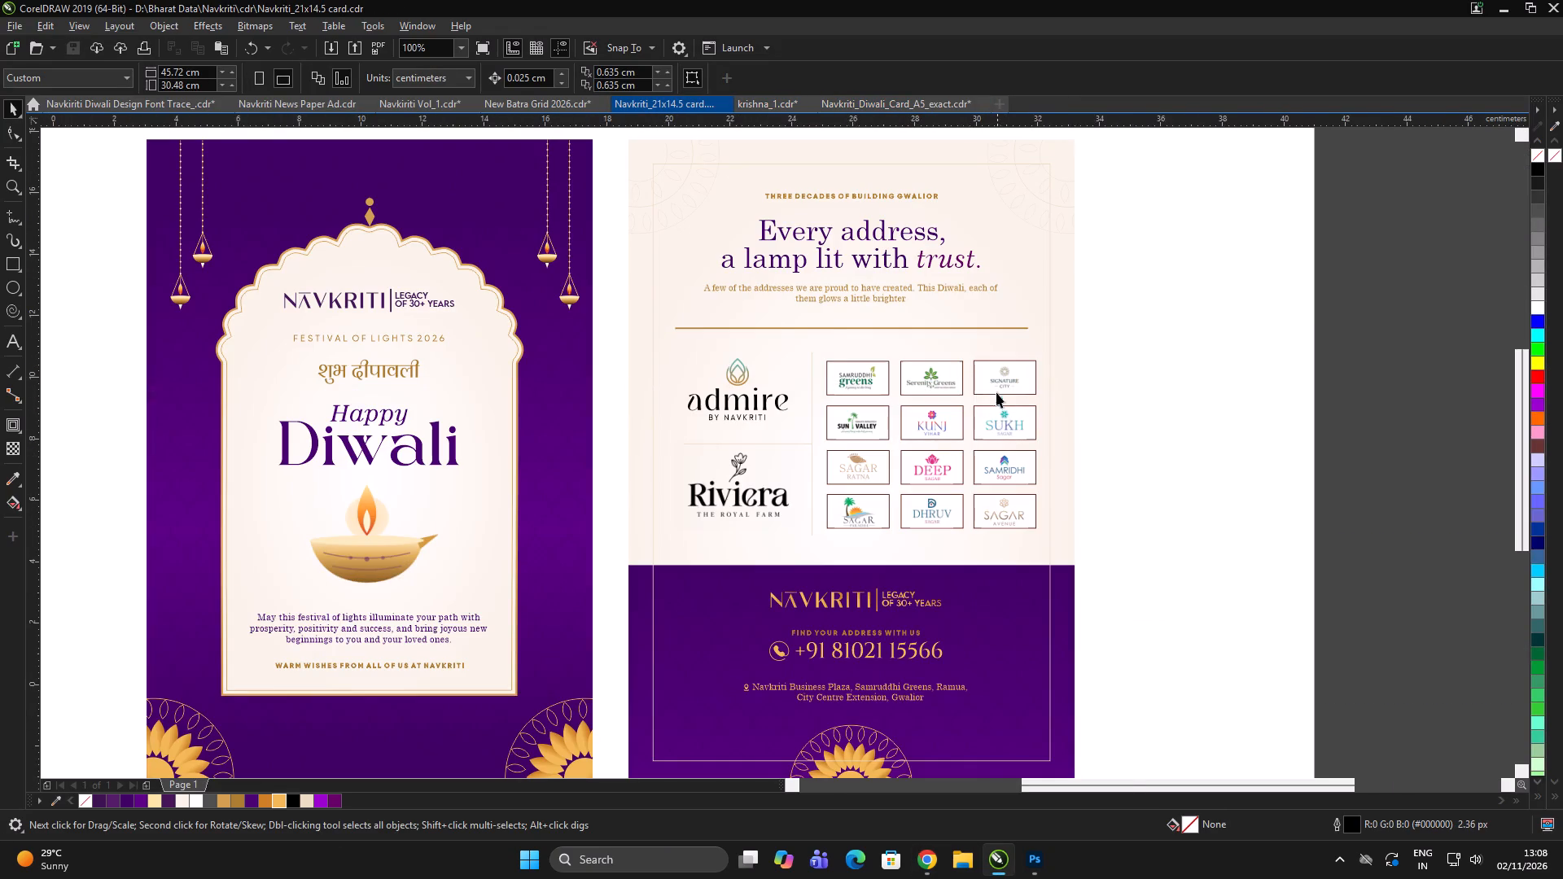
pyautogui.scroll(3, 1030, 383)
pyautogui.click(1023, 378)
pyautogui.scroll(-2, 890, 353)
pyautogui.hotkey('ctrl', 'u')
pyautogui.keyDown('ctrl'); pyautogui.click(1173, 387); pyautogui.keyUp('ctrl')
pyautogui.moveTo(1167, 383); pyautogui.dragTo(1142, 378)
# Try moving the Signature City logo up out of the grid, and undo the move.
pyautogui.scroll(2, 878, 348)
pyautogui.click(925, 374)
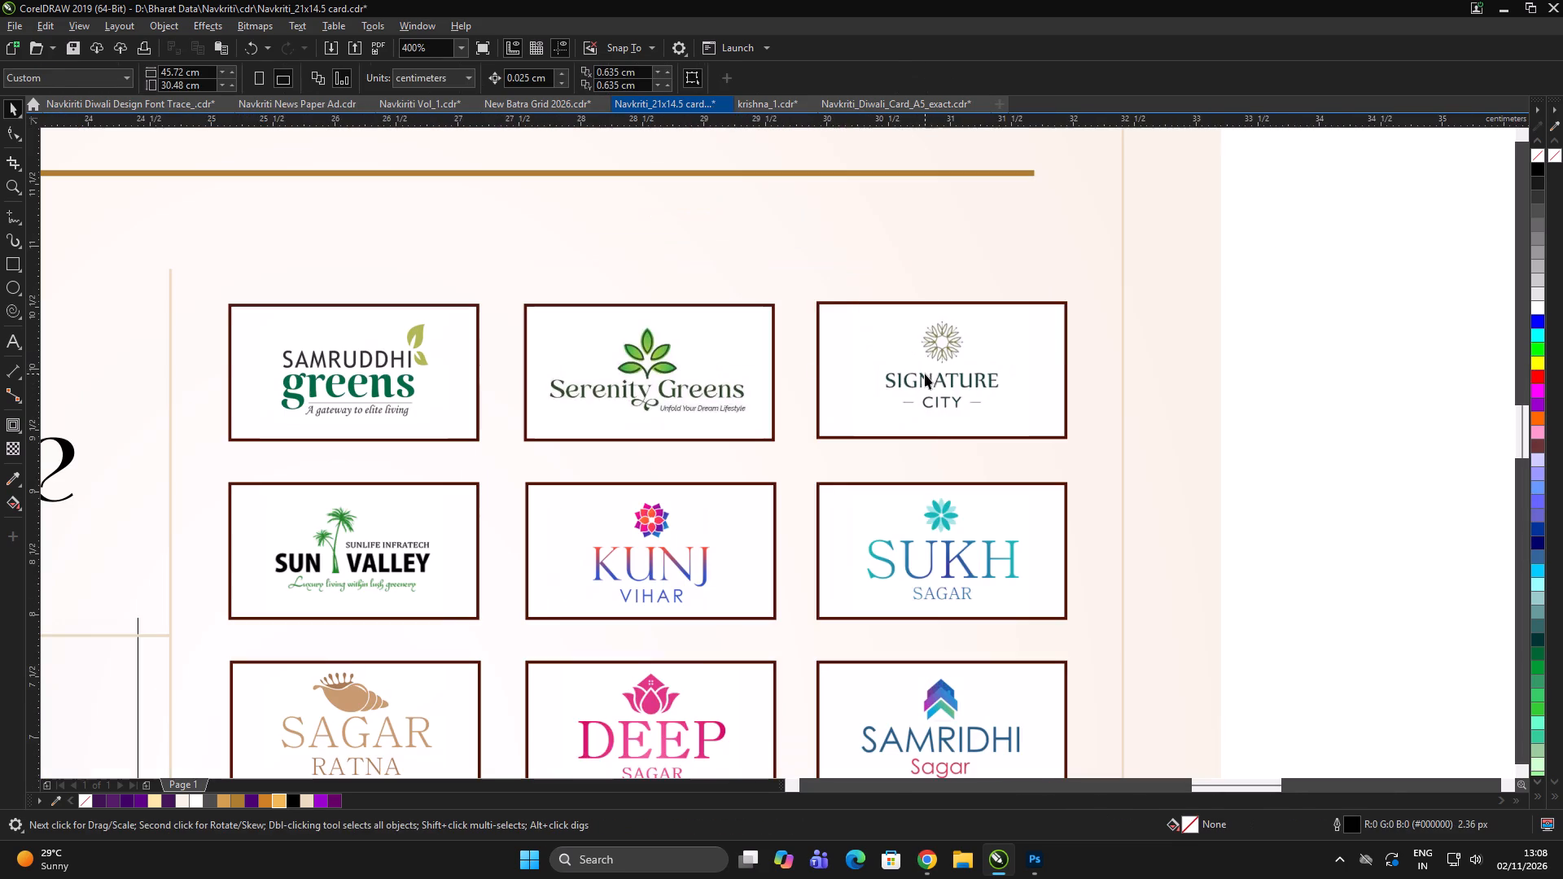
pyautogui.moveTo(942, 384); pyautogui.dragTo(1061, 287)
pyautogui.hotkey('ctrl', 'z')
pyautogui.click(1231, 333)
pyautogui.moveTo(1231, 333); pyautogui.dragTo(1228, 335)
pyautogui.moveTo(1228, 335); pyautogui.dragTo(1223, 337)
# Extract the Signature City logo from its PowerClip frame and delete the emptied frame.
pyautogui.scroll(1, 987, 379)
pyautogui.click(985, 374)
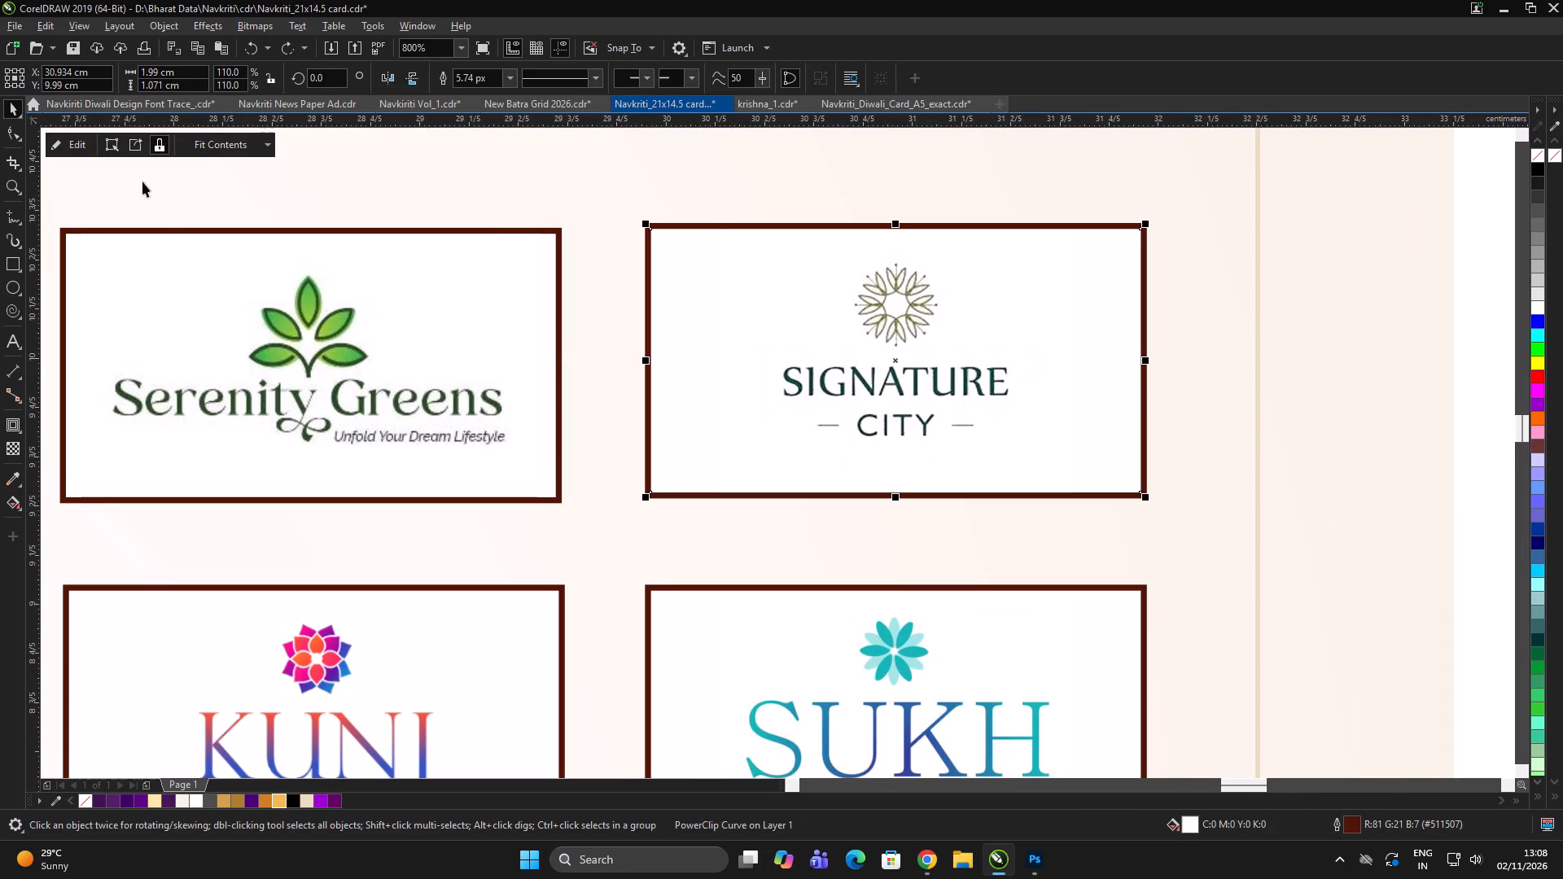
pyautogui.click(142, 148)
pyautogui.scroll(-1, 917, 353)
pyautogui.moveTo(911, 346); pyautogui.dragTo(1222, 335)
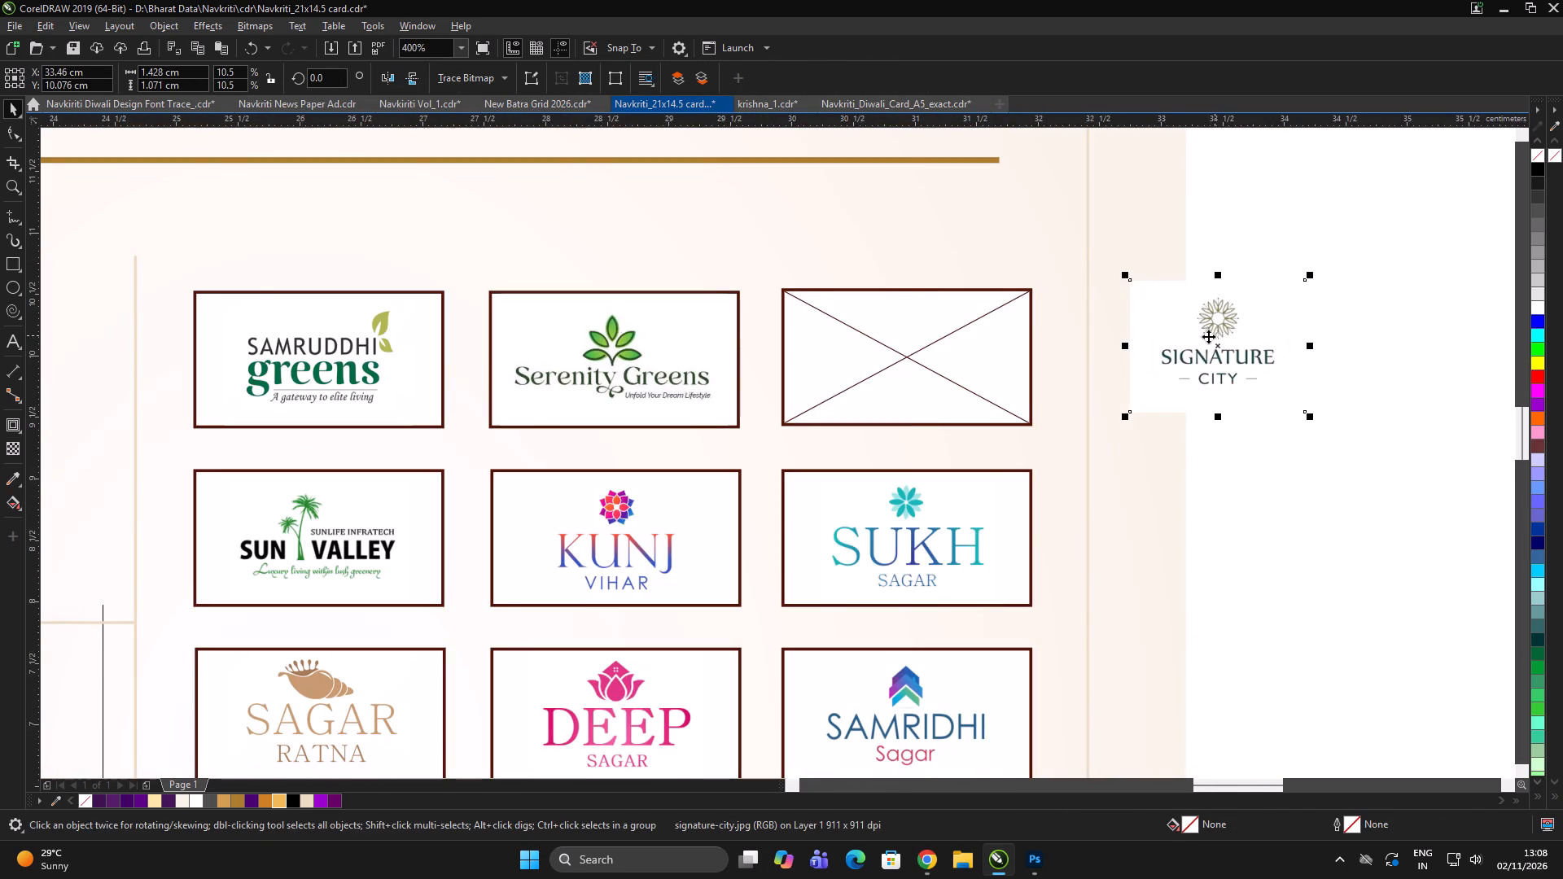
pyautogui.hotkey('ctrl', 'z')
pyautogui.scroll(1, 1016, 337)
pyautogui.click(1021, 328)
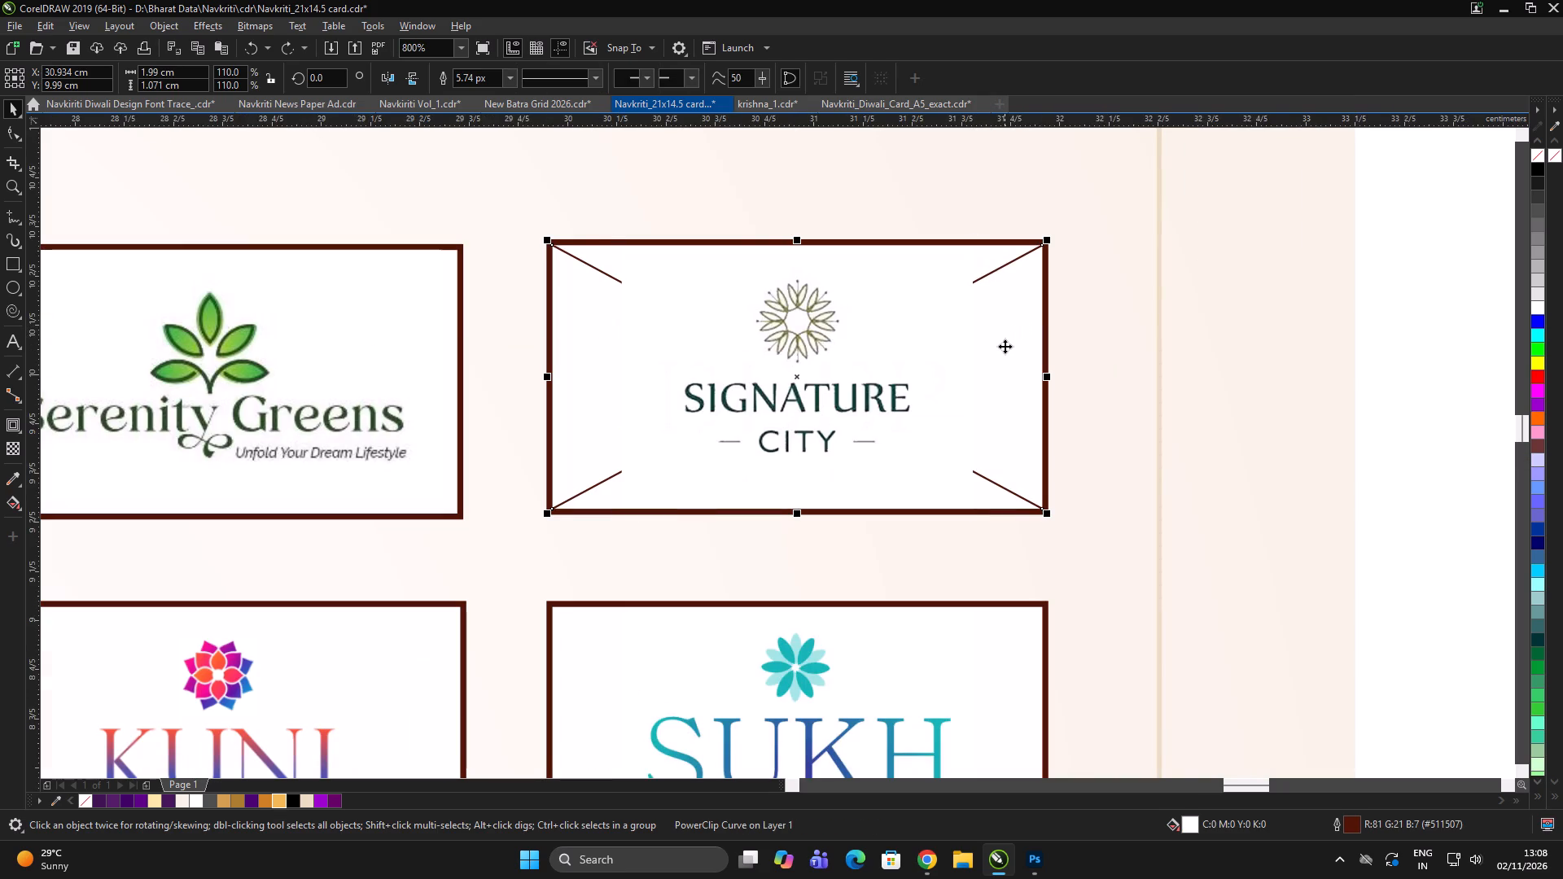
pyautogui.press('Delete')
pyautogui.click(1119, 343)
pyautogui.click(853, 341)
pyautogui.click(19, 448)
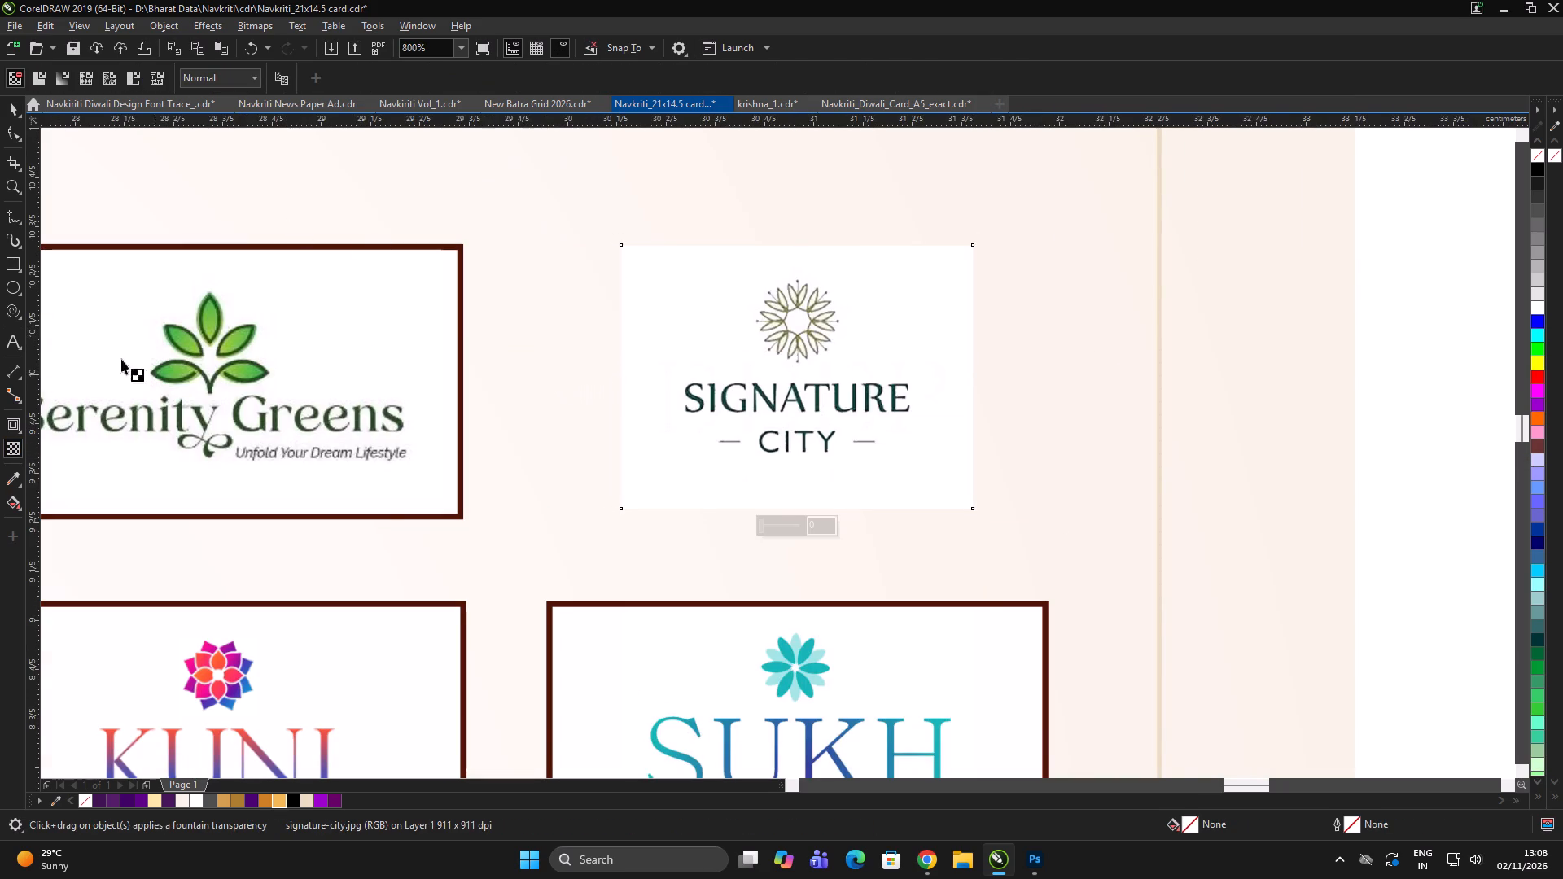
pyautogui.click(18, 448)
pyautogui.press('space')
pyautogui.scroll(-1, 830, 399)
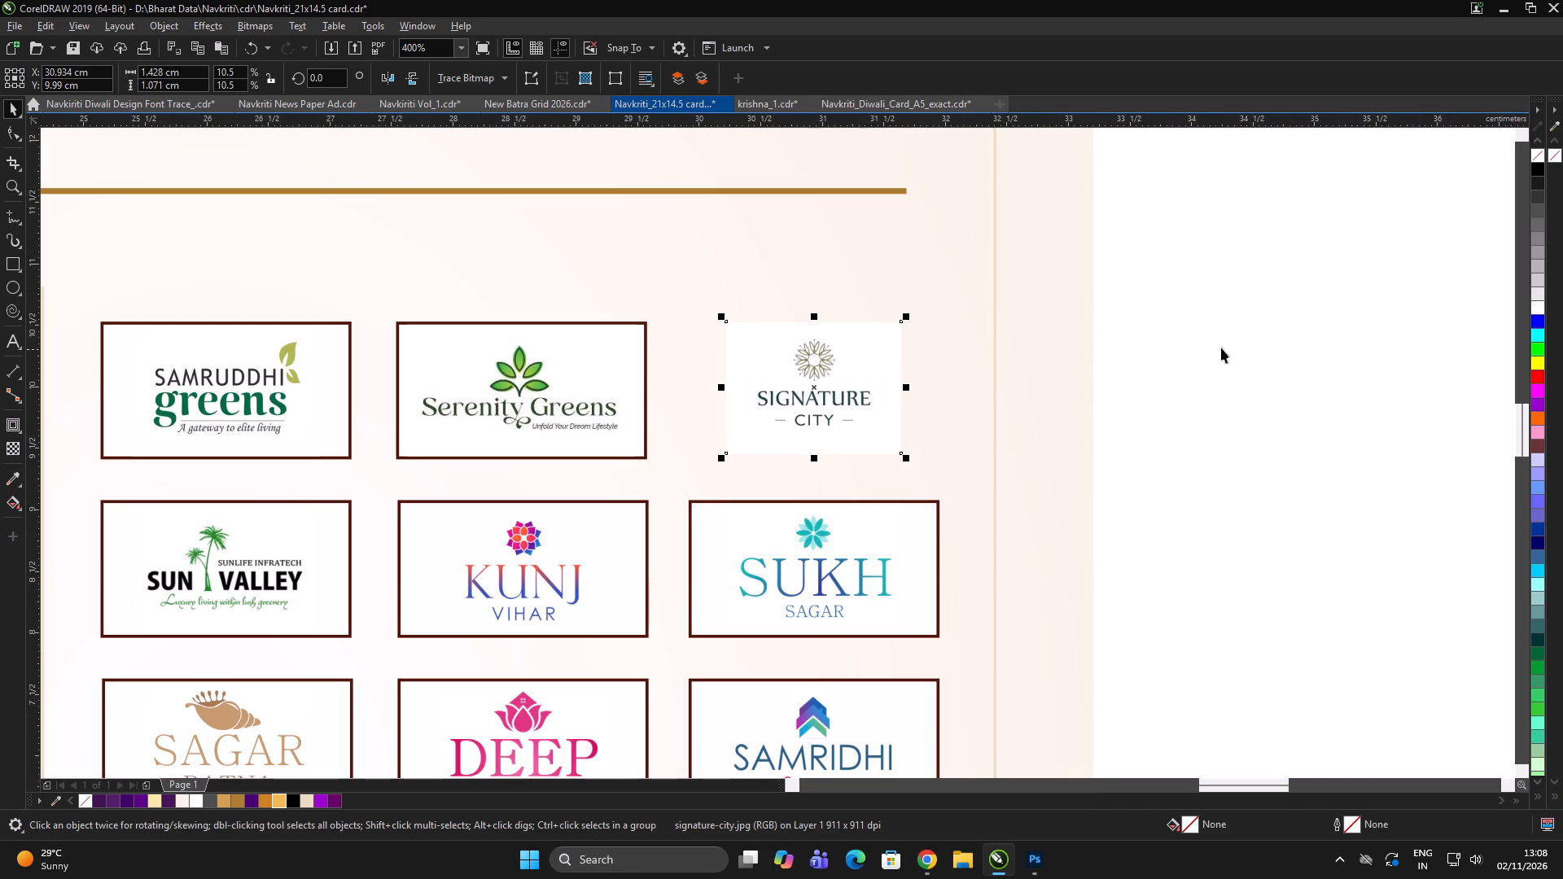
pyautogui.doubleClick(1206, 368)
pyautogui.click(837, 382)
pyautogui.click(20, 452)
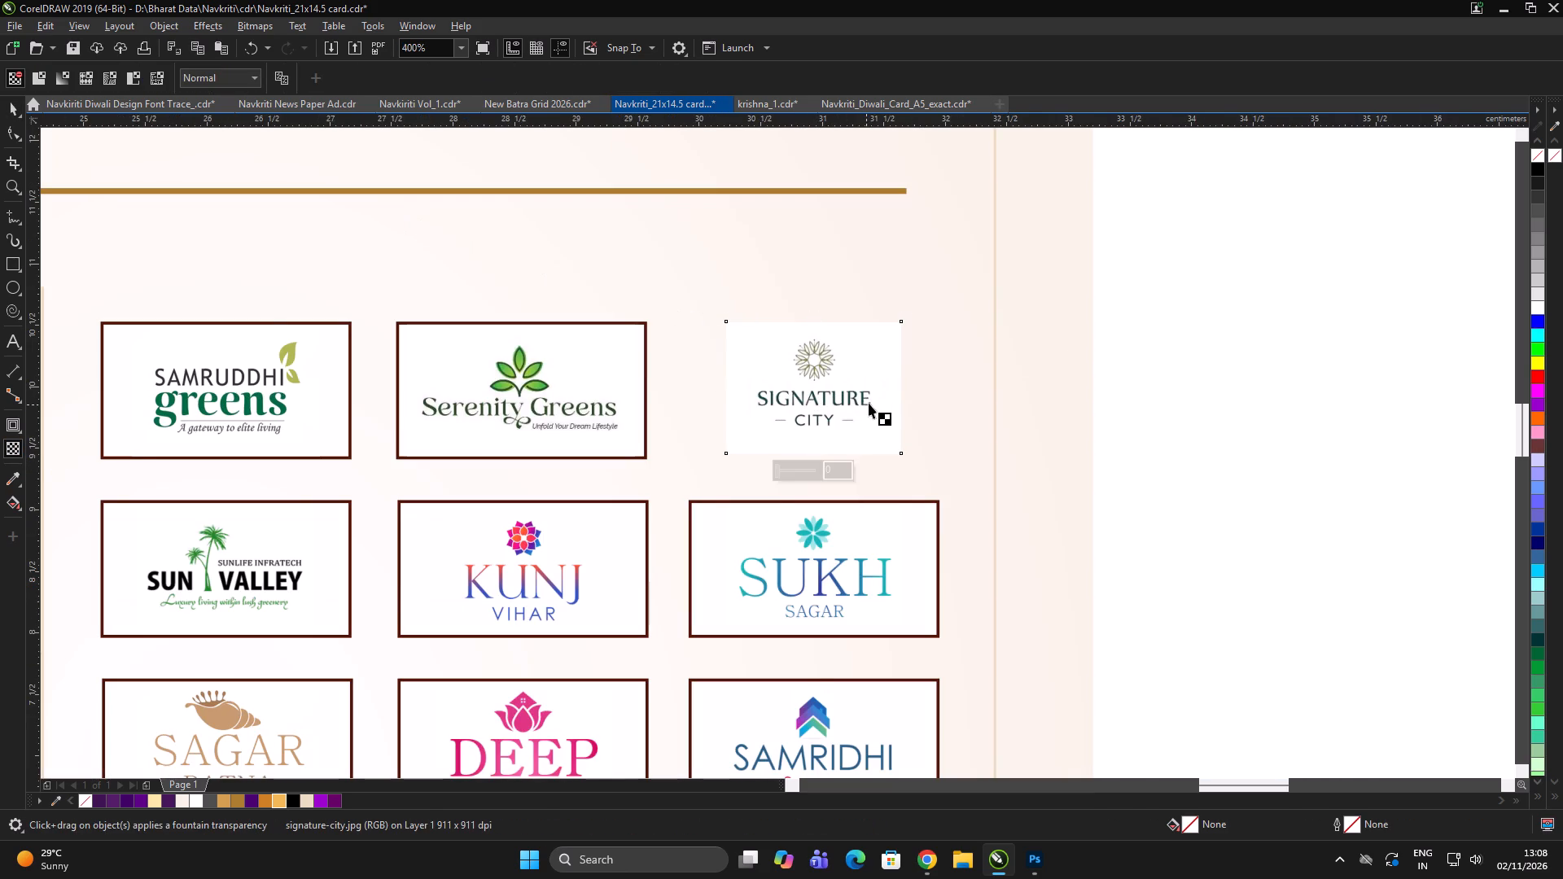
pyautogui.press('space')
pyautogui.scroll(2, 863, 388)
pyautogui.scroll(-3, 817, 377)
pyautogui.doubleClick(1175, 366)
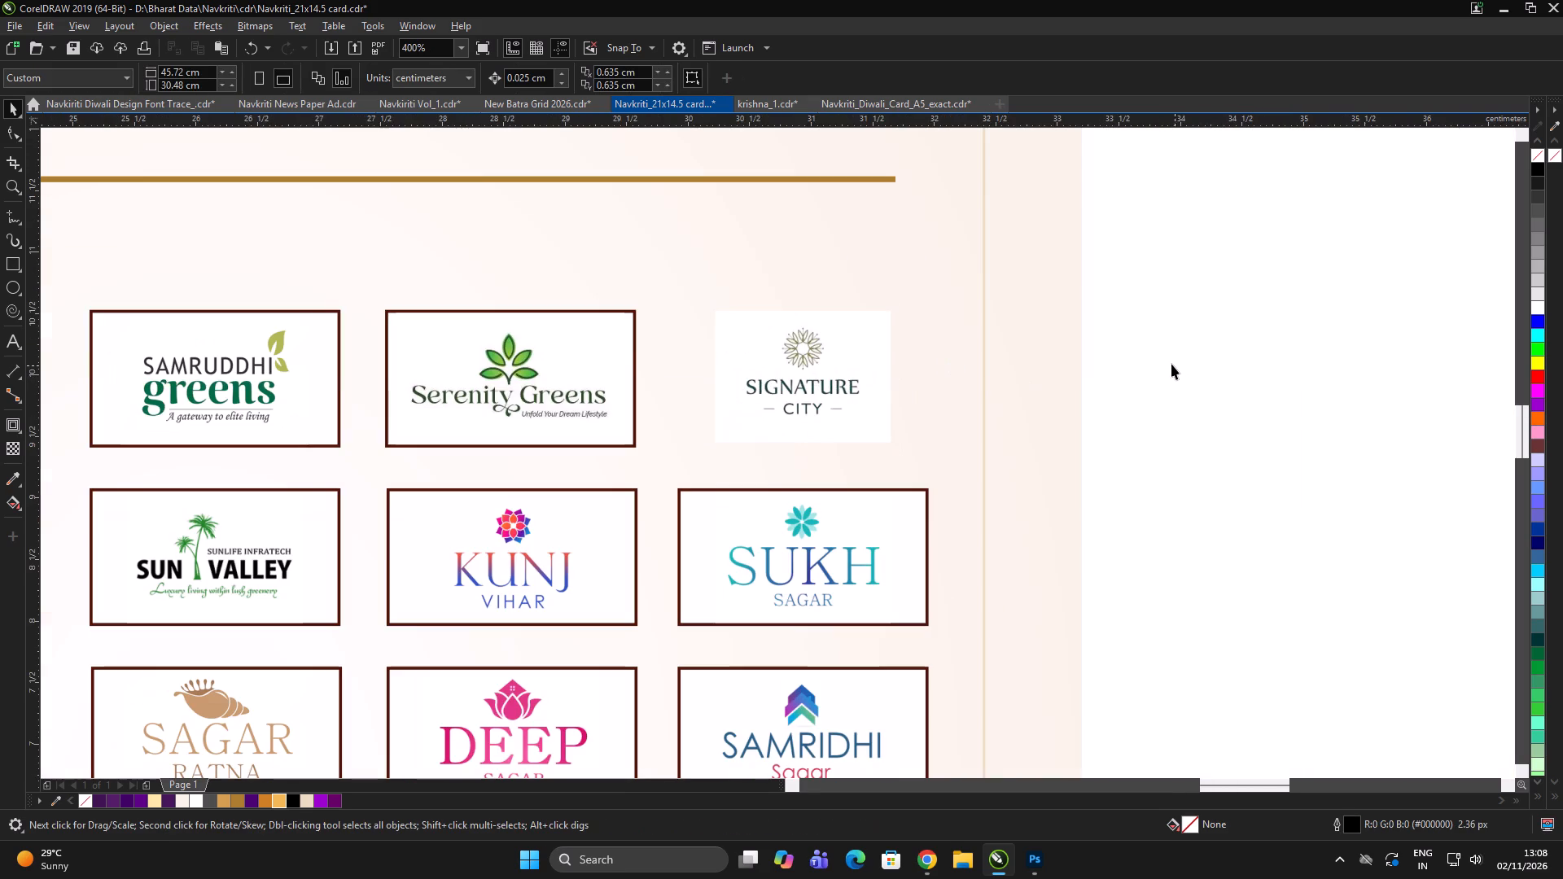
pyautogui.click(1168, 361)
# Open the "Admire Brochure" drawing from the Navkriti cdr folder.
pyautogui.hotkey('ctrl', 'o')
pyautogui.click(1034, 609)
pyautogui.click(1029, 597)
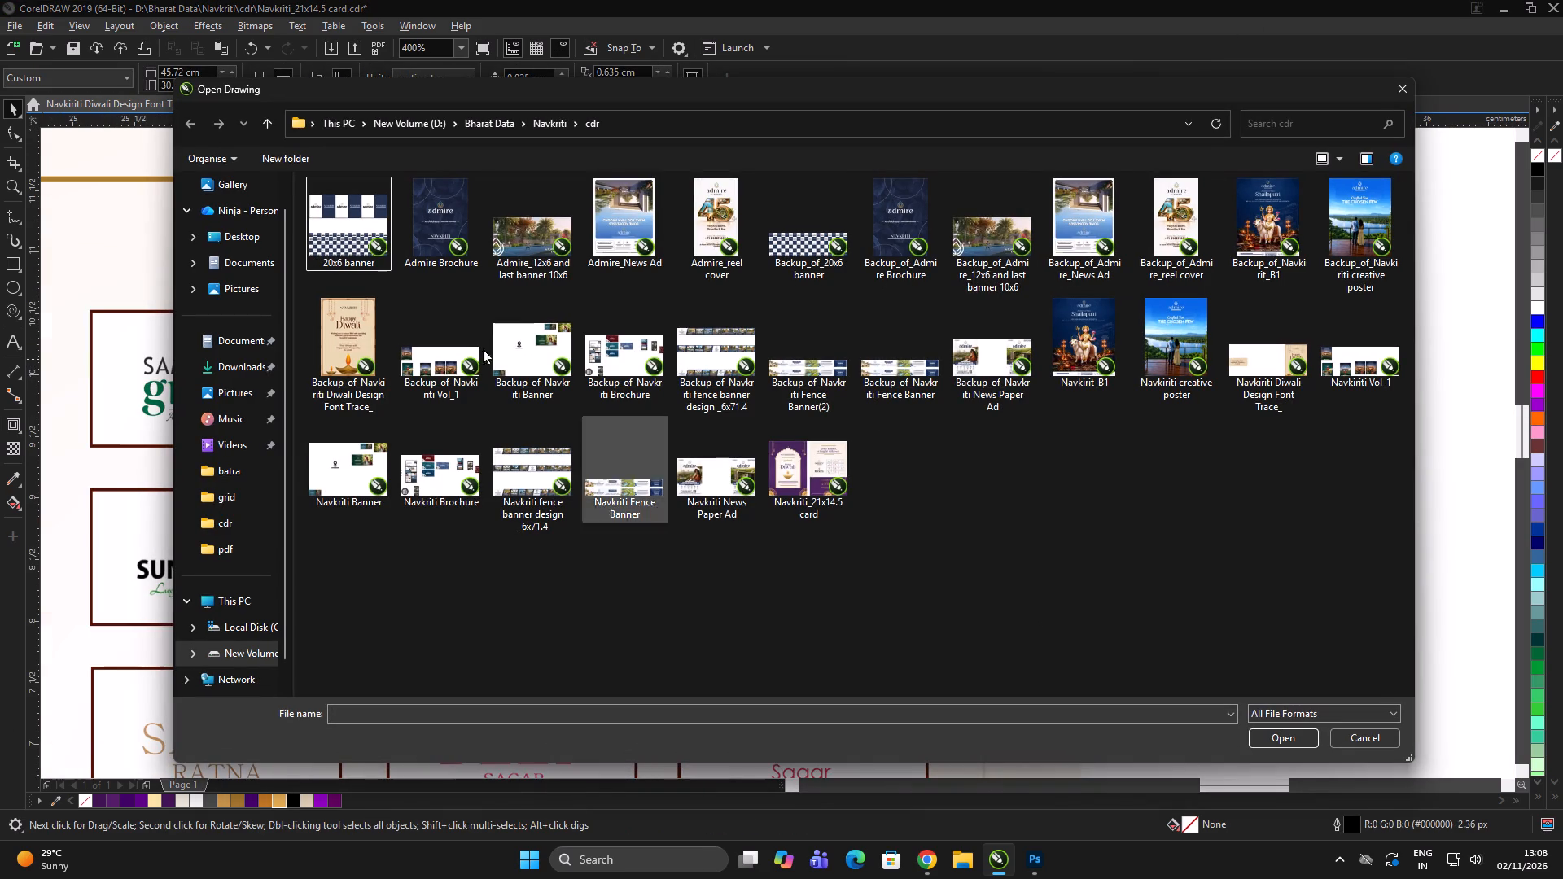
pyautogui.click(461, 233)
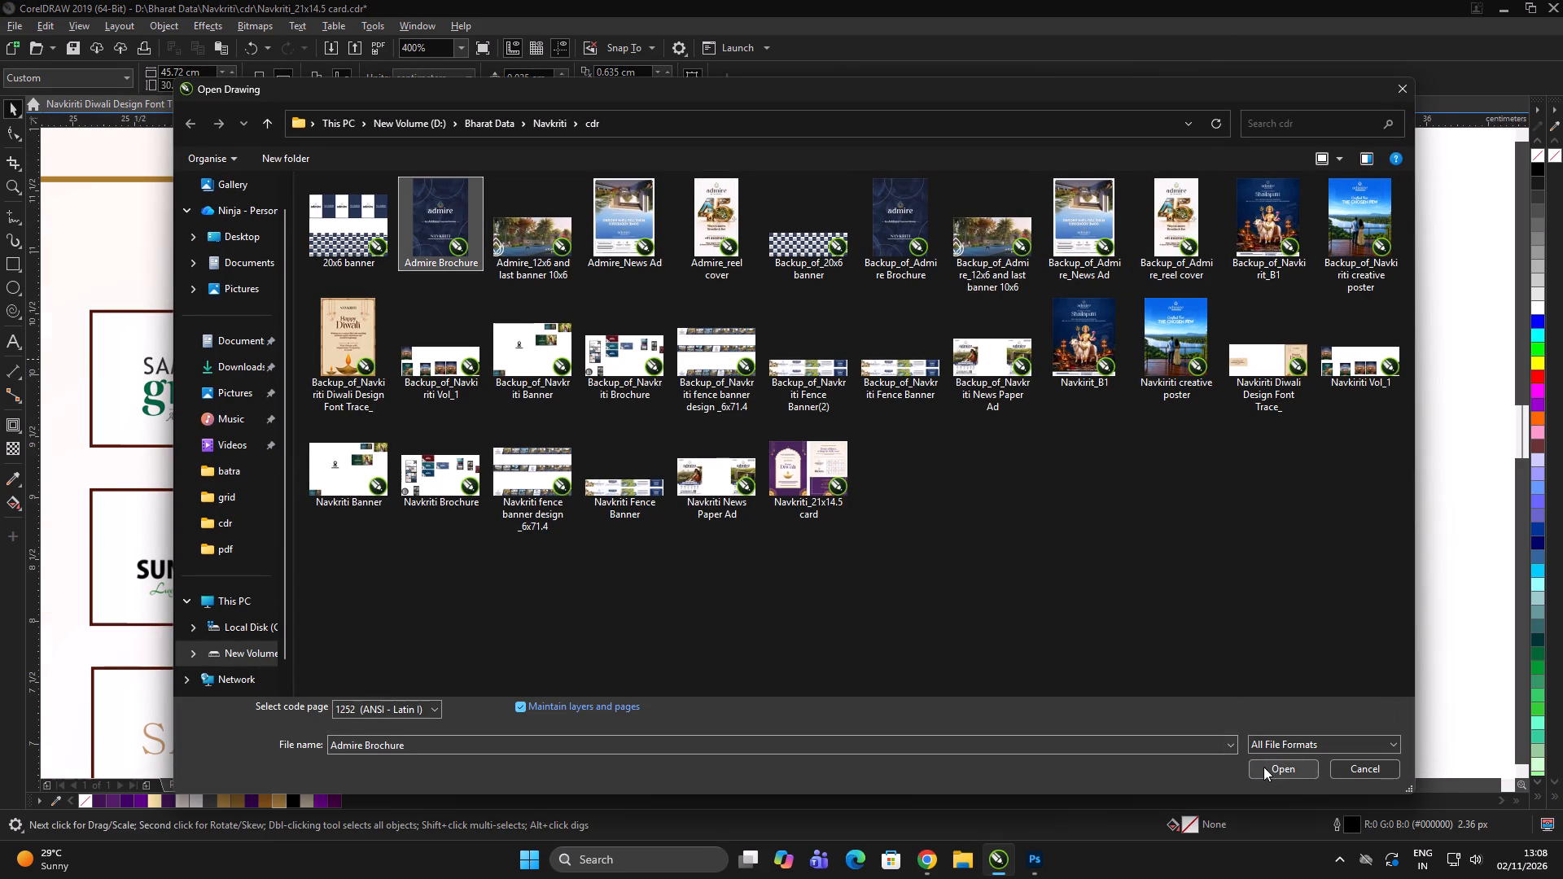
pyautogui.click(1264, 767)
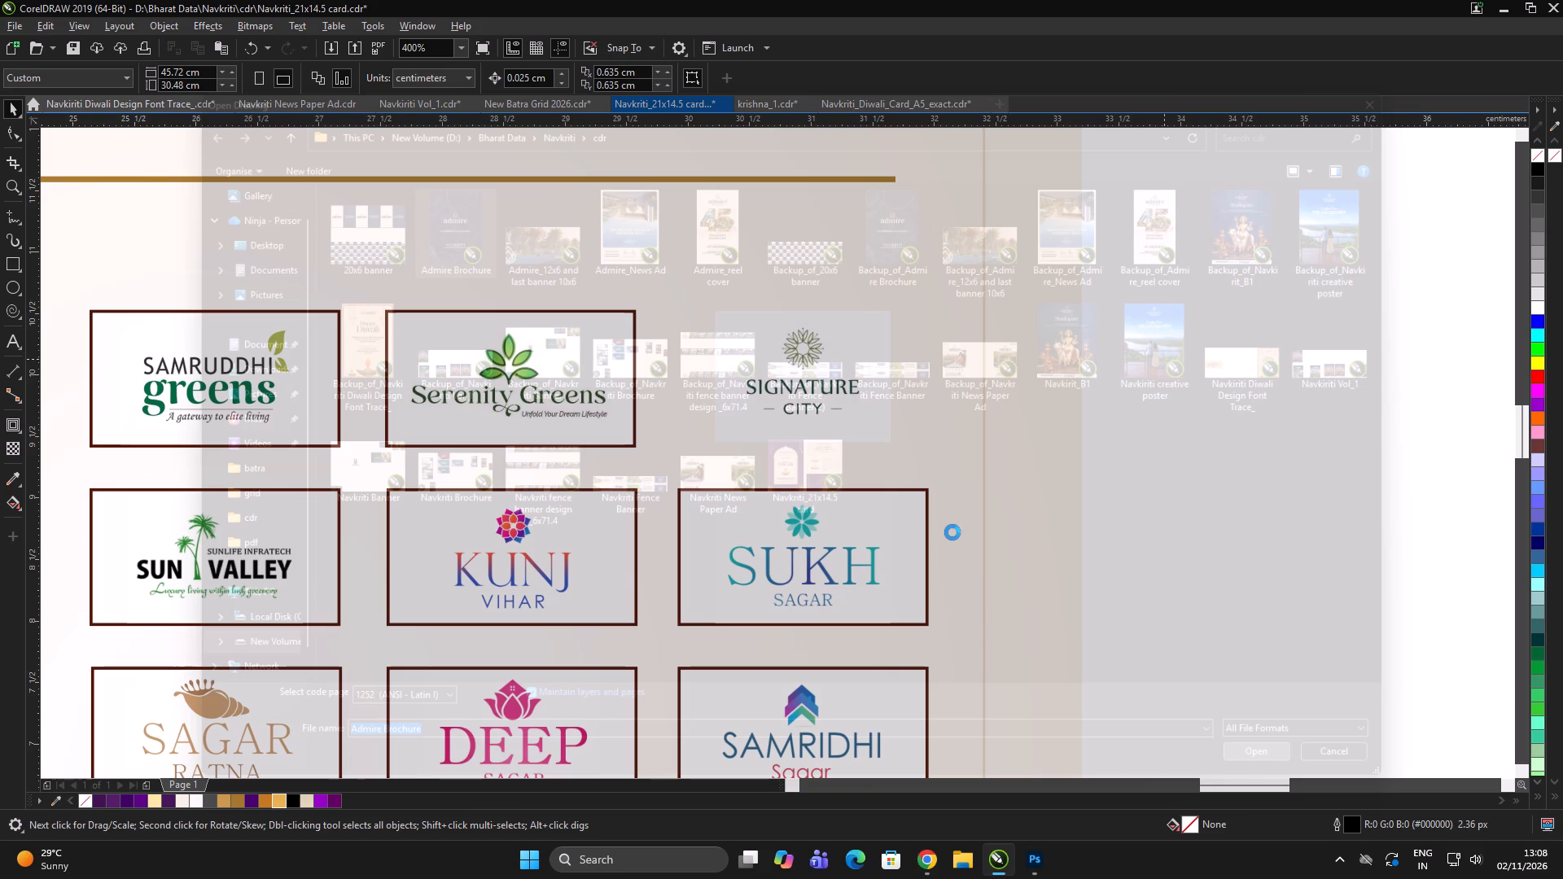
pyautogui.doubleClick(1111, 445)
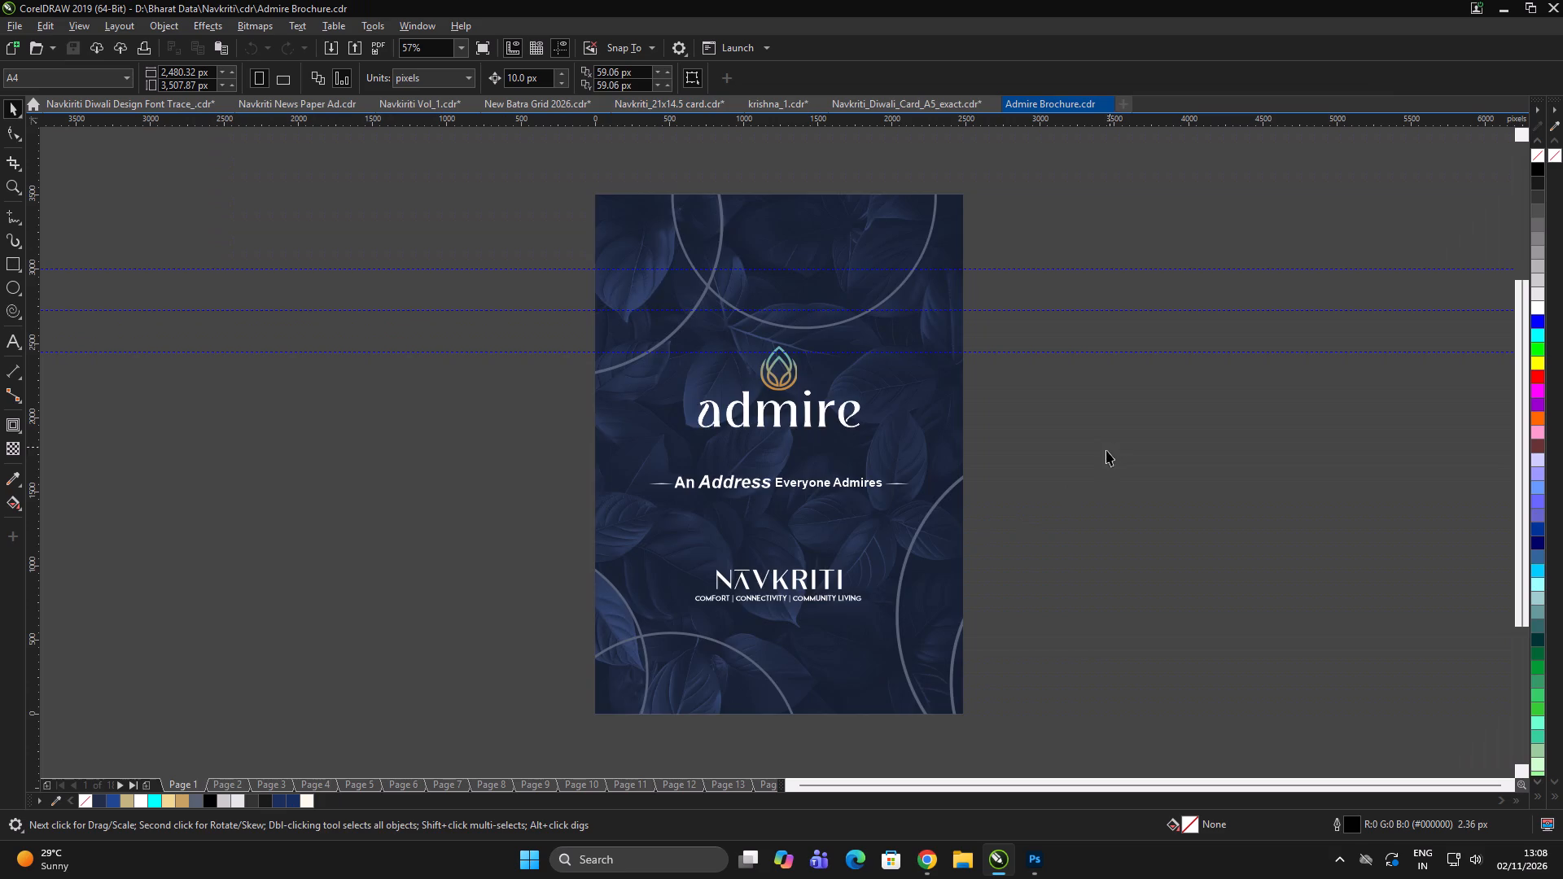
# Look through the Admire Brochure's pages up to the project logo timeline on page 17.
pyautogui.press('pagedown')
pyautogui.press('pagedown')
pyautogui.press('pagedown')
pyautogui.press('pagedown')
pyautogui.press('pagedown')
pyautogui.press('pagedown')
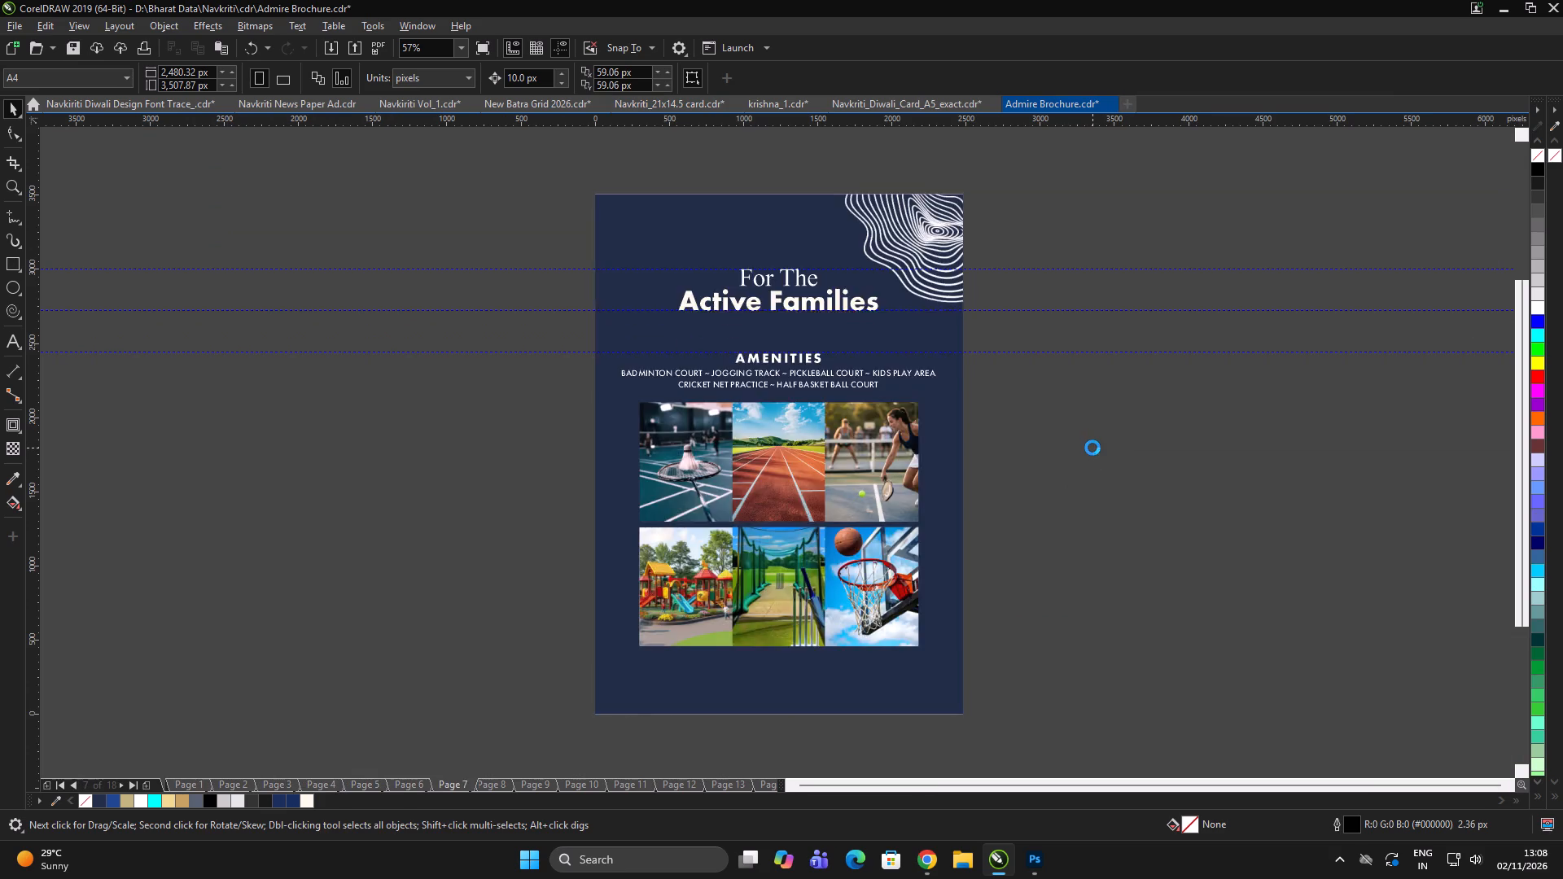
pyautogui.press('pagedown')
pyautogui.press('pagedown')
pyautogui.press('pagedown')
pyautogui.press('pagedown')
pyautogui.press('pagedown')
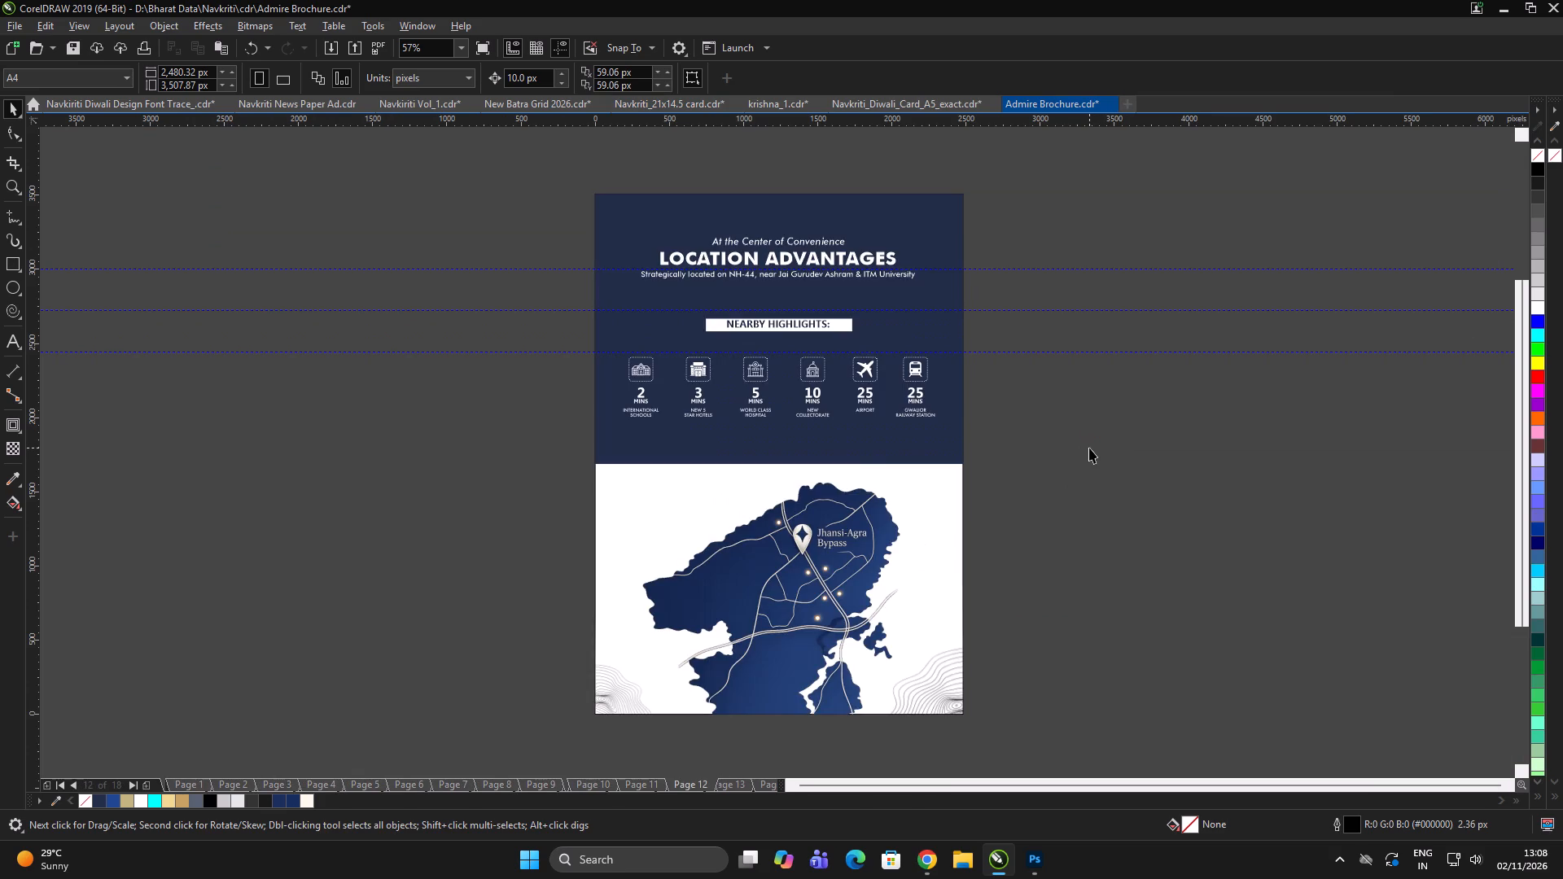
pyautogui.press('pagedown')
pyautogui.press('pagedown')
pyautogui.press('pagedown')
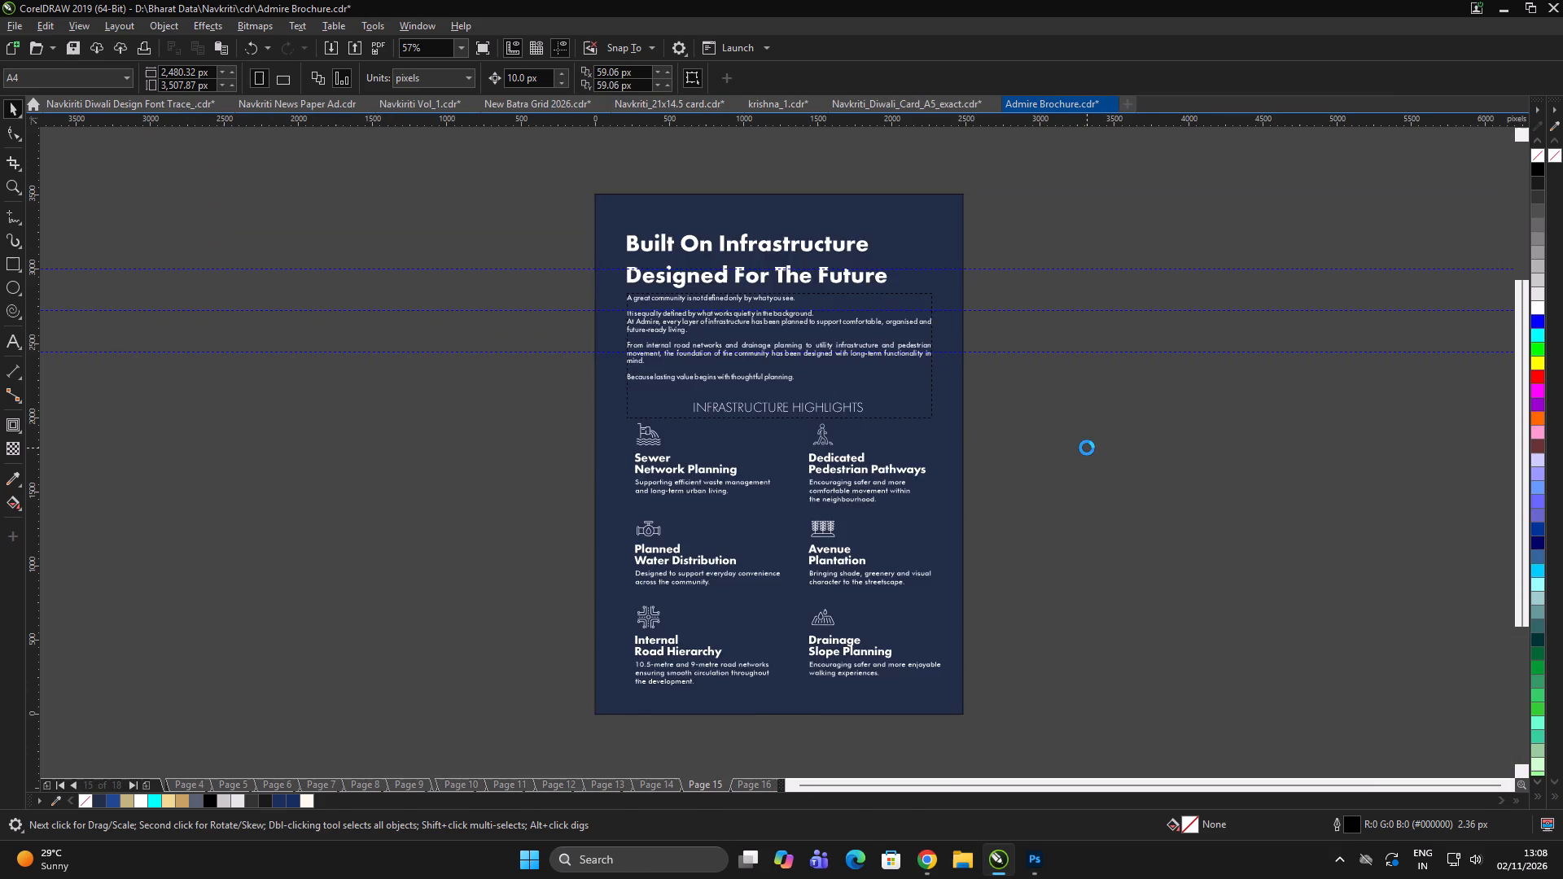
pyautogui.press('pagedown')
pyautogui.press('pagedown')
# Examine the project logos on the Admire Brochure's page 17 timeline, from Kunj Vihar and Sukh Sagar to Sagar Paradise.
pyautogui.scroll(6, 831, 480)
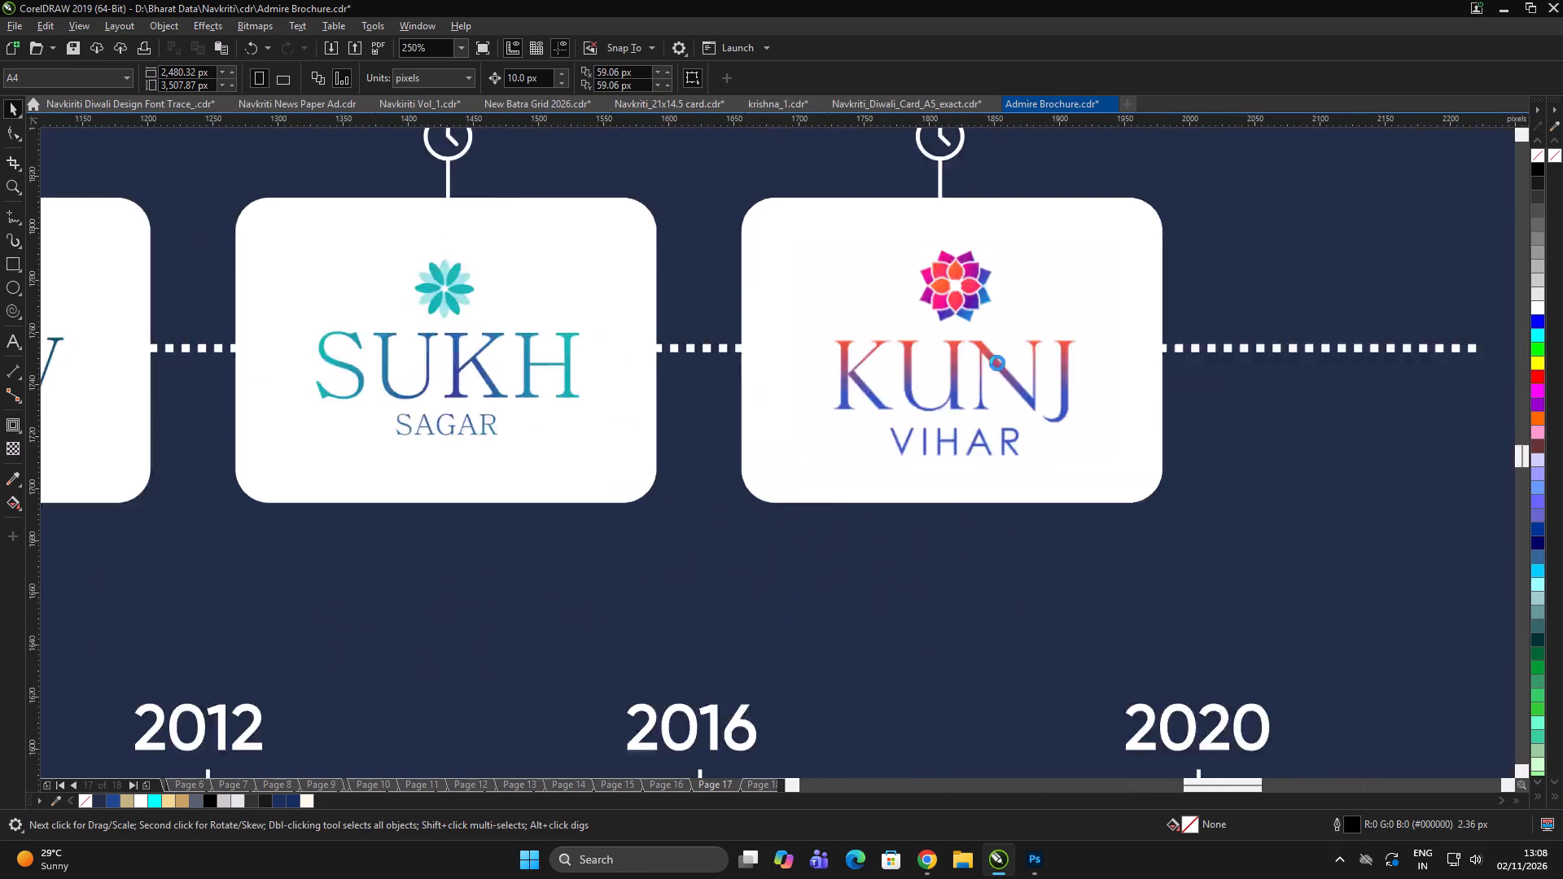
pyautogui.scroll(1, 997, 363)
pyautogui.scroll(-4, 1127, 388)
pyautogui.scroll(5, 817, 378)
pyautogui.scroll(-6, 1003, 376)
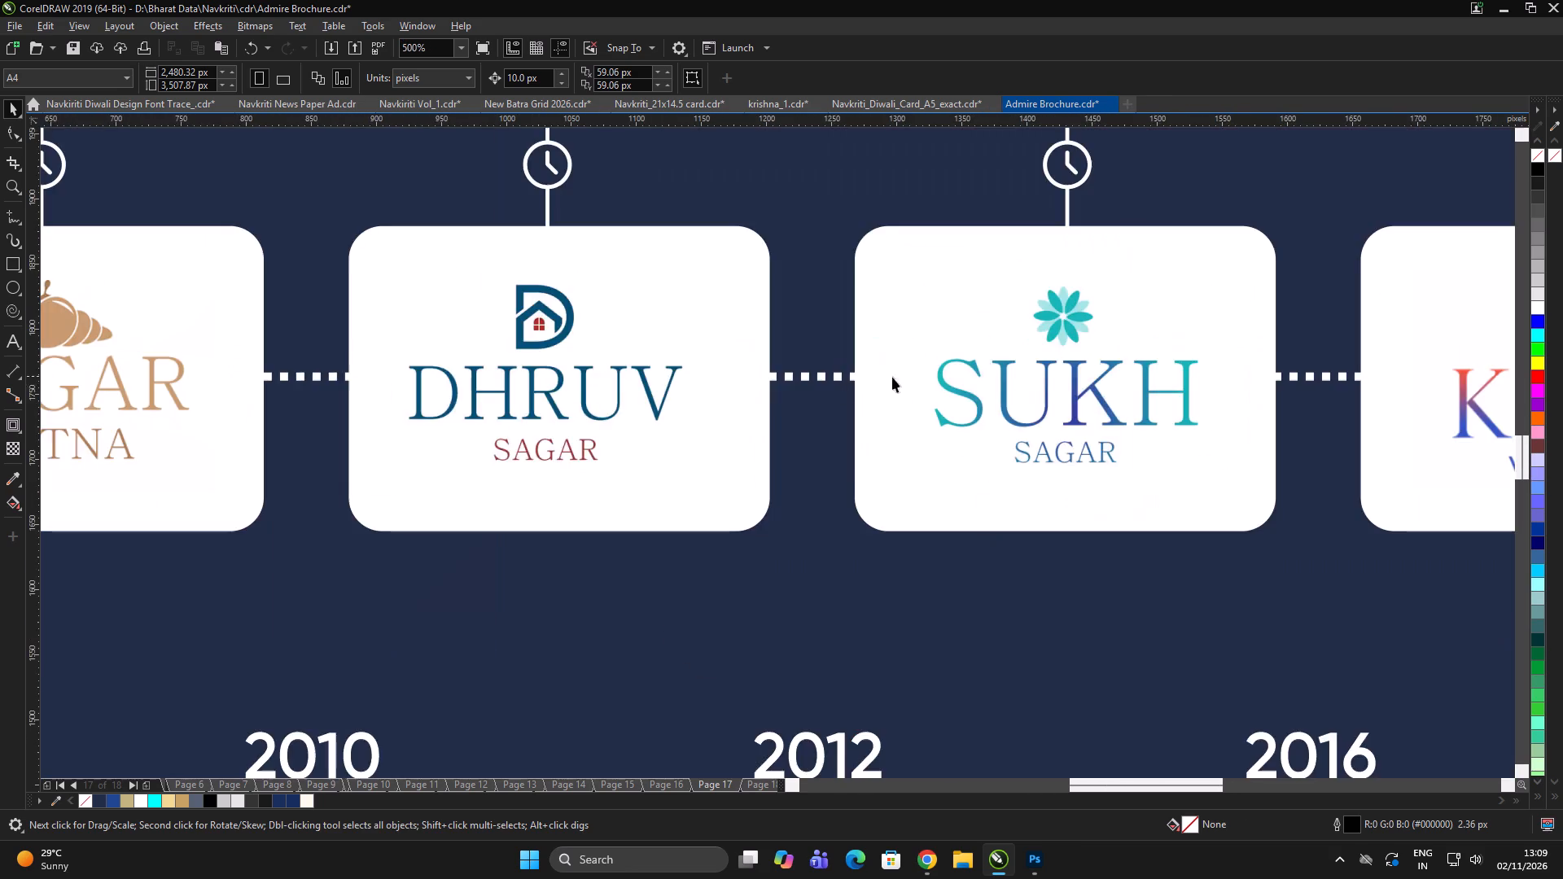
pyautogui.scroll(3, 729, 394)
pyautogui.scroll(-6, 857, 396)
pyautogui.scroll(3, 388, 426)
pyautogui.scroll(-6, 694, 405)
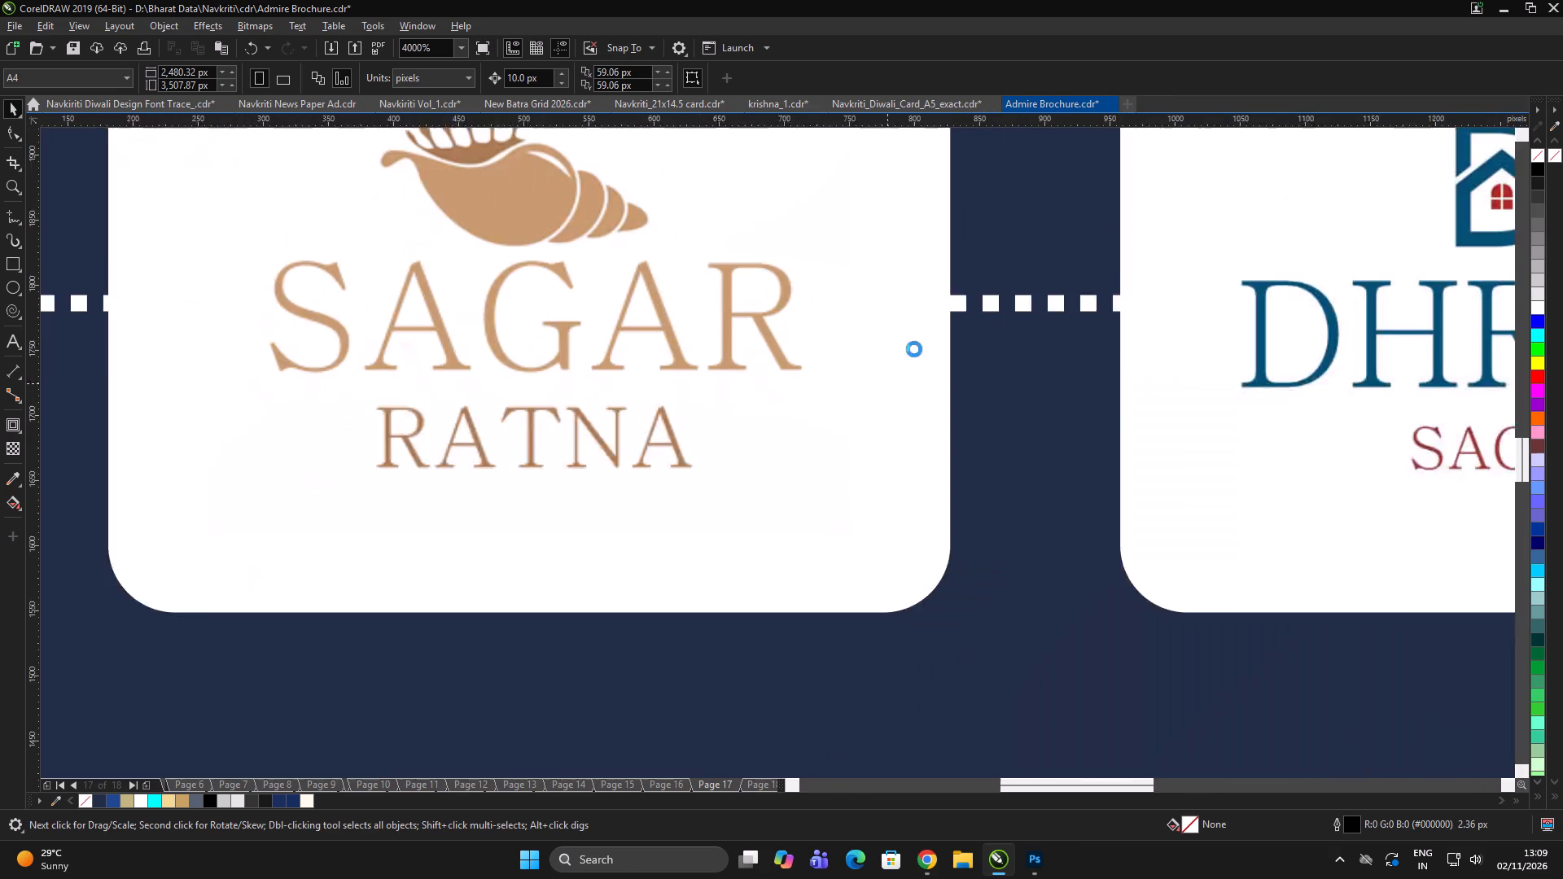
pyautogui.scroll(-1, 821, 362)
pyautogui.scroll(4, 702, 689)
pyautogui.scroll(-5, 530, 480)
pyautogui.scroll(4, 663, 381)
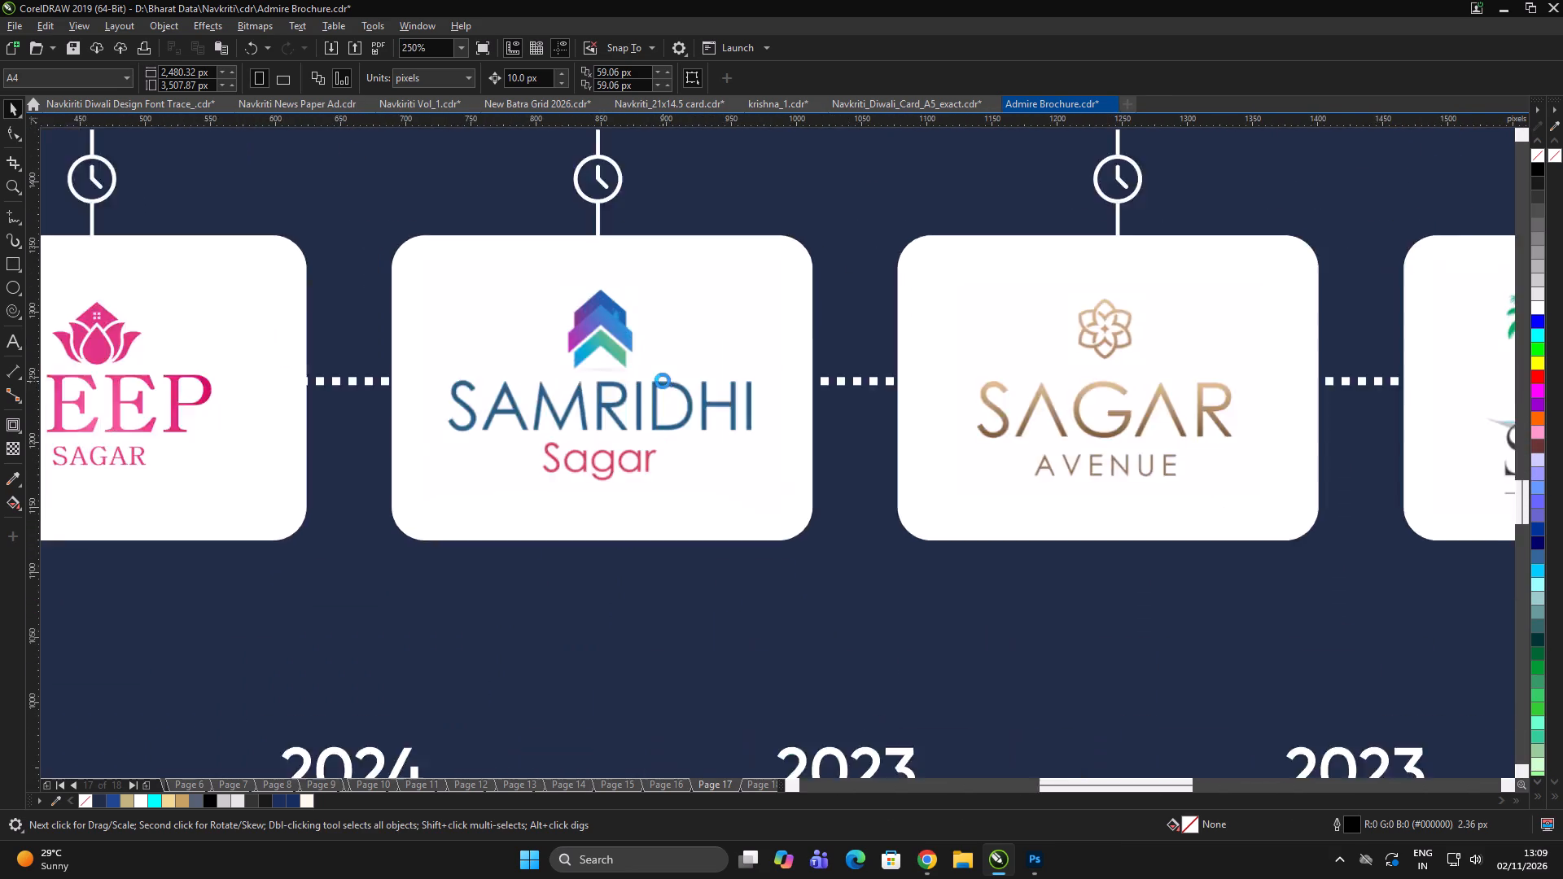
pyautogui.scroll(-4, 536, 381)
pyautogui.scroll(2, 667, 403)
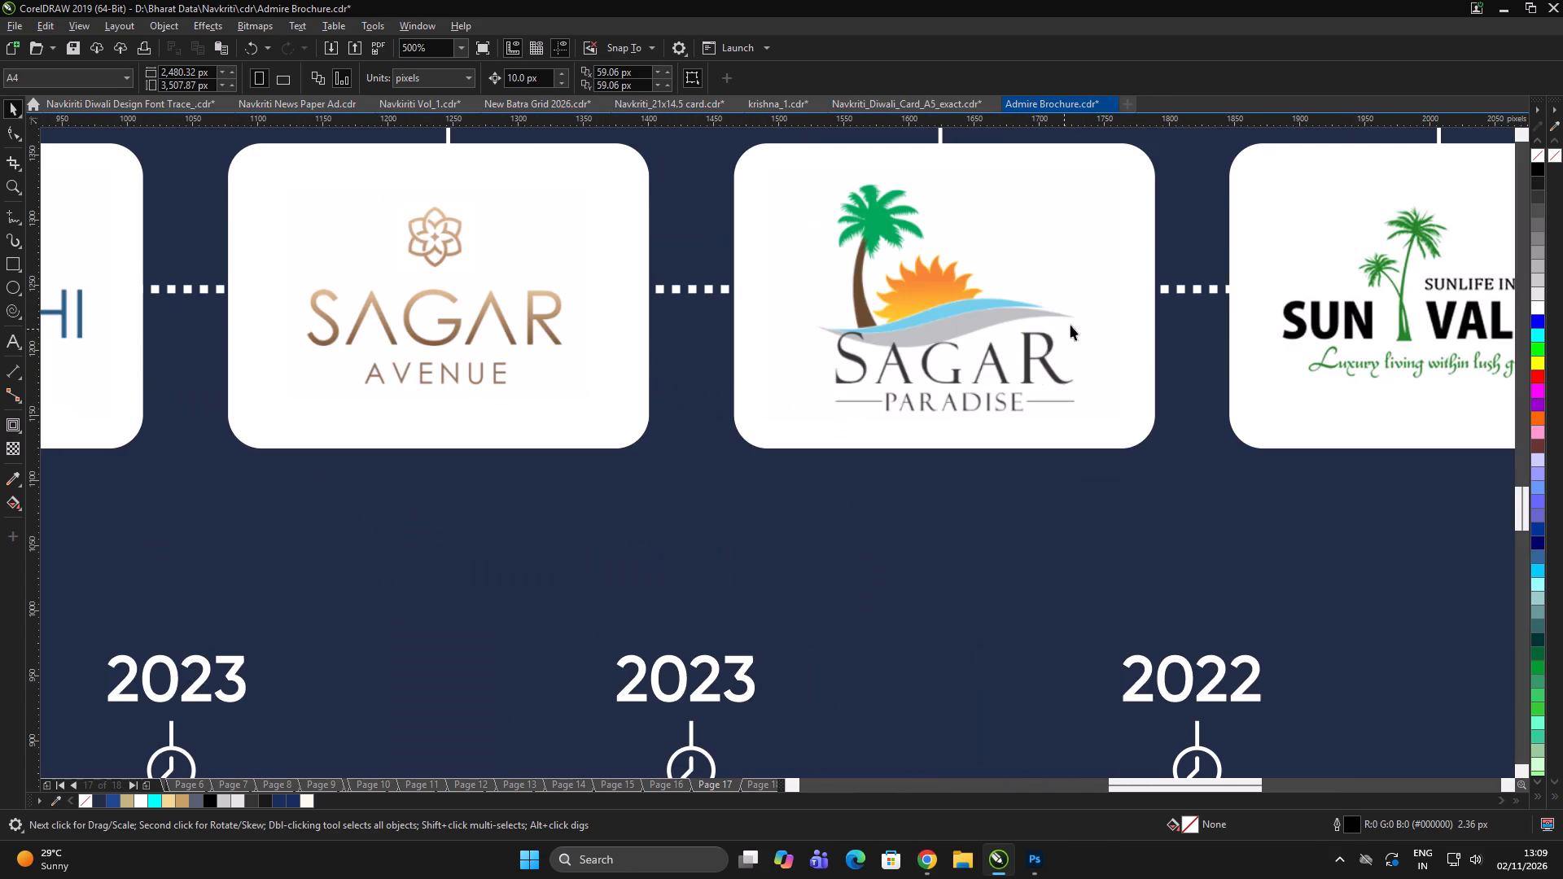
pyautogui.scroll(2, 1075, 320)
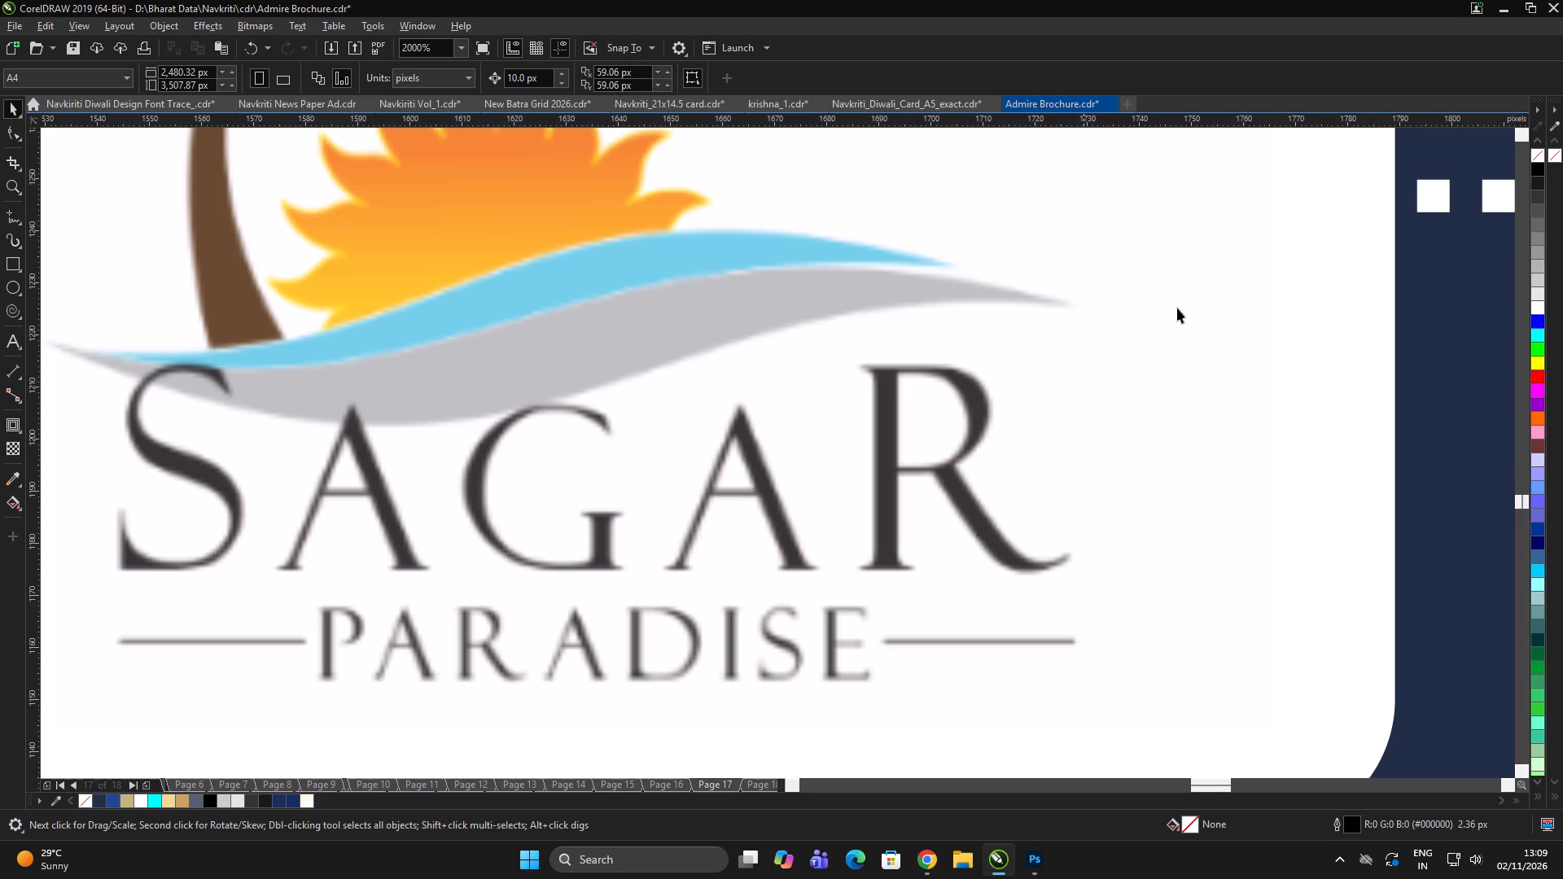
pyautogui.scroll(-5, 1012, 375)
pyautogui.scroll(4, 1150, 373)
pyautogui.scroll(-6, 957, 391)
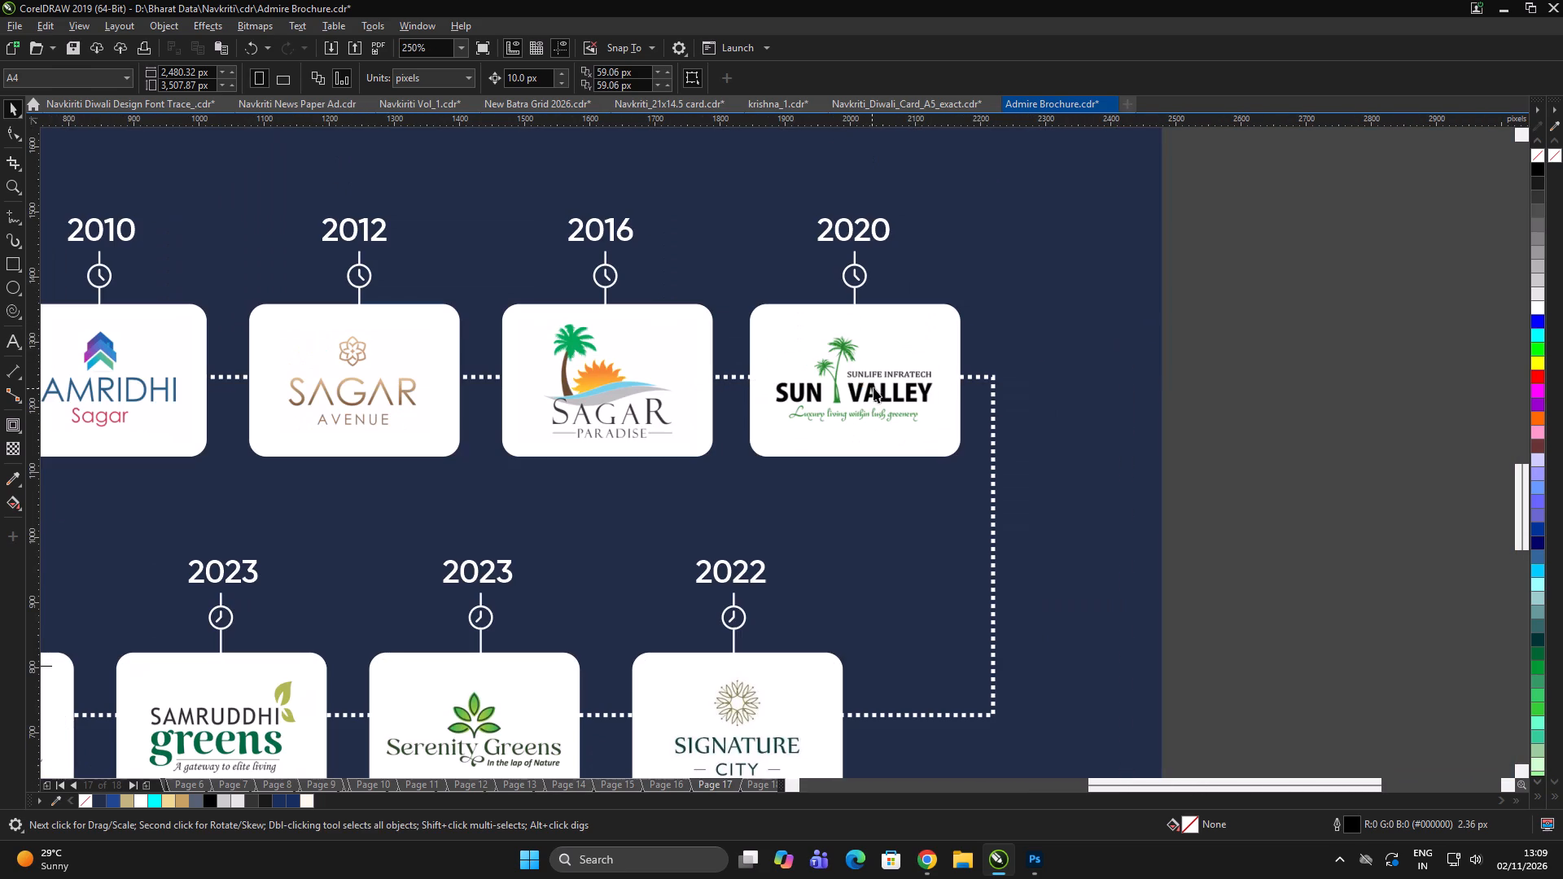
# Inspect the Sun Valley logo image up close and check the whole logo timeline on page 17.
pyautogui.click(873, 387)
pyautogui.doubleClick(1293, 365)
pyautogui.scroll(2, 895, 412)
pyautogui.click(898, 405)
pyautogui.scroll(-3, 873, 416)
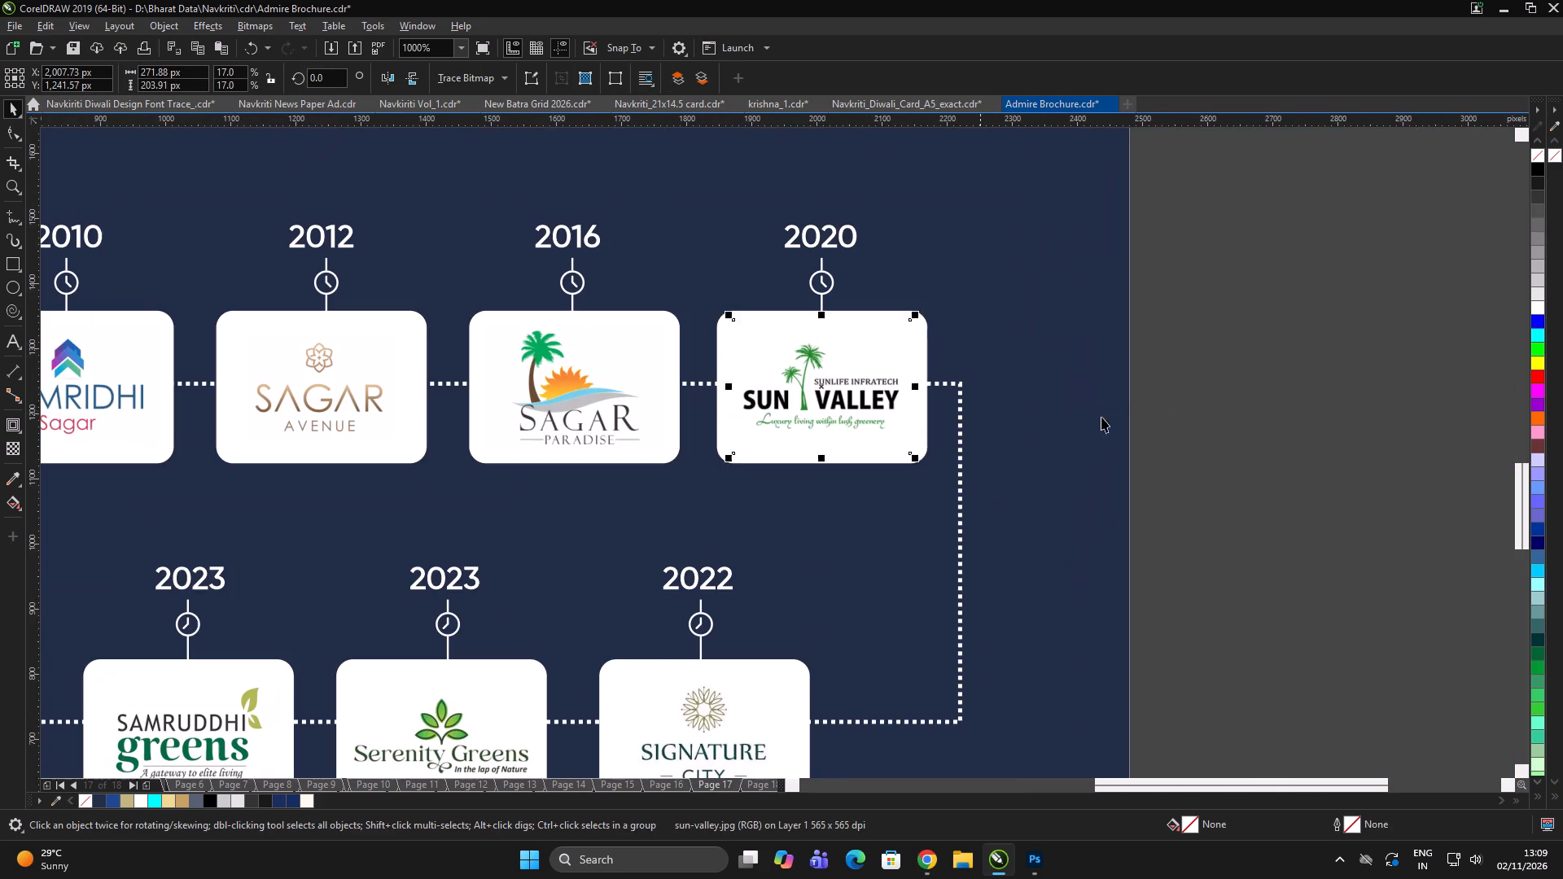
pyautogui.doubleClick(1178, 406)
pyautogui.scroll(-2, 910, 400)
pyautogui.doubleClick(1141, 405)
pyautogui.scroll(1, 937, 386)
pyautogui.doubleClick(1239, 383)
pyautogui.doubleClick(1231, 376)
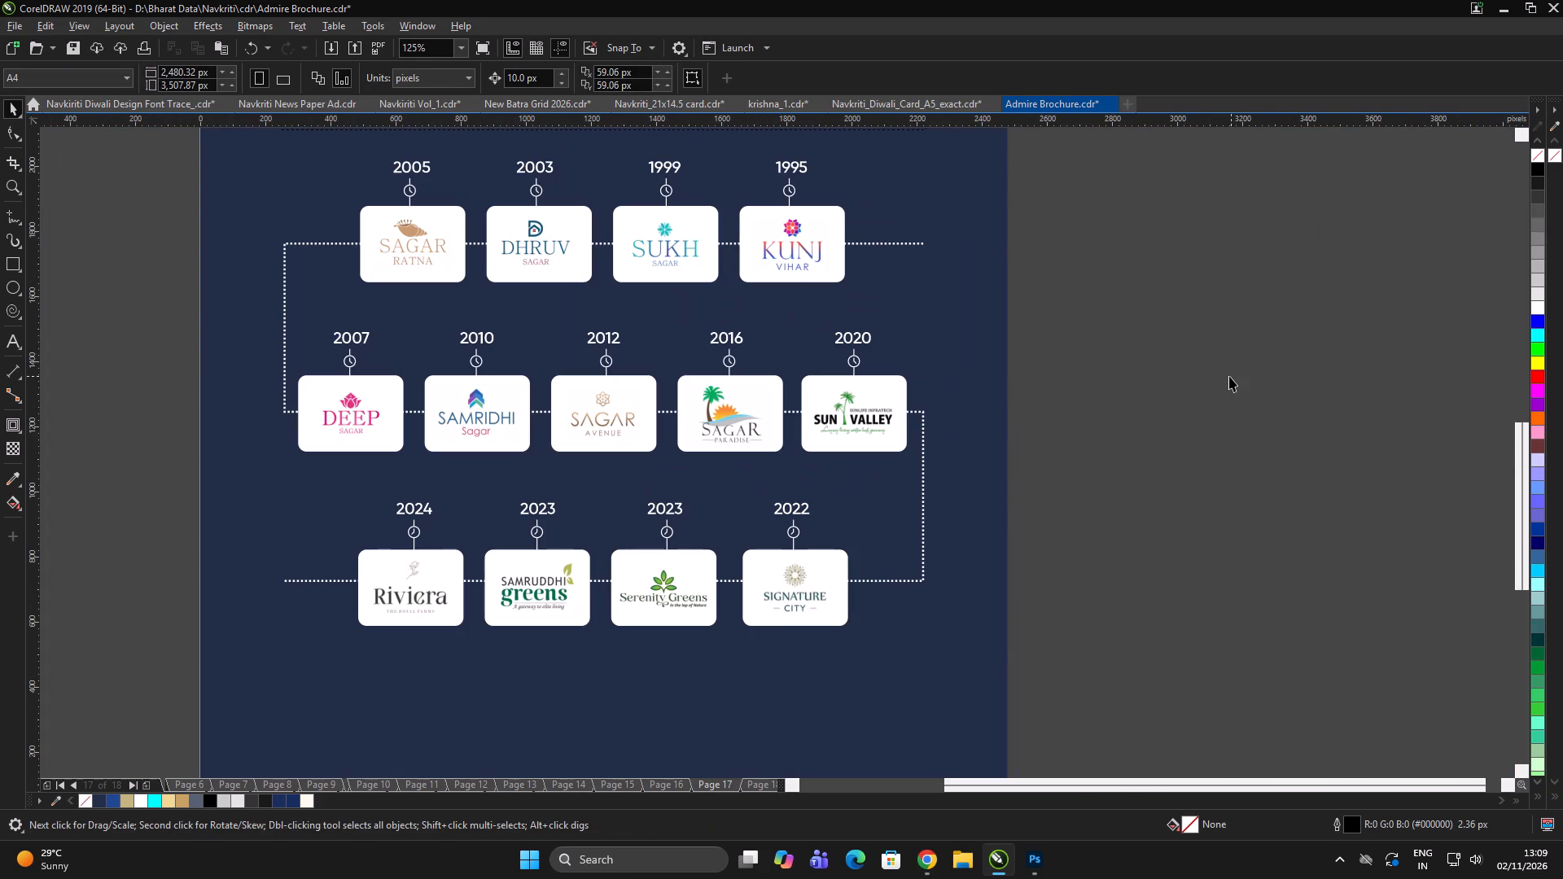
# Return to the Navkriti_21x14.5 card drawing and undo the Signature City logo's extraction and the deletion of its frame.
pyautogui.click(934, 107)
pyautogui.click(679, 106)
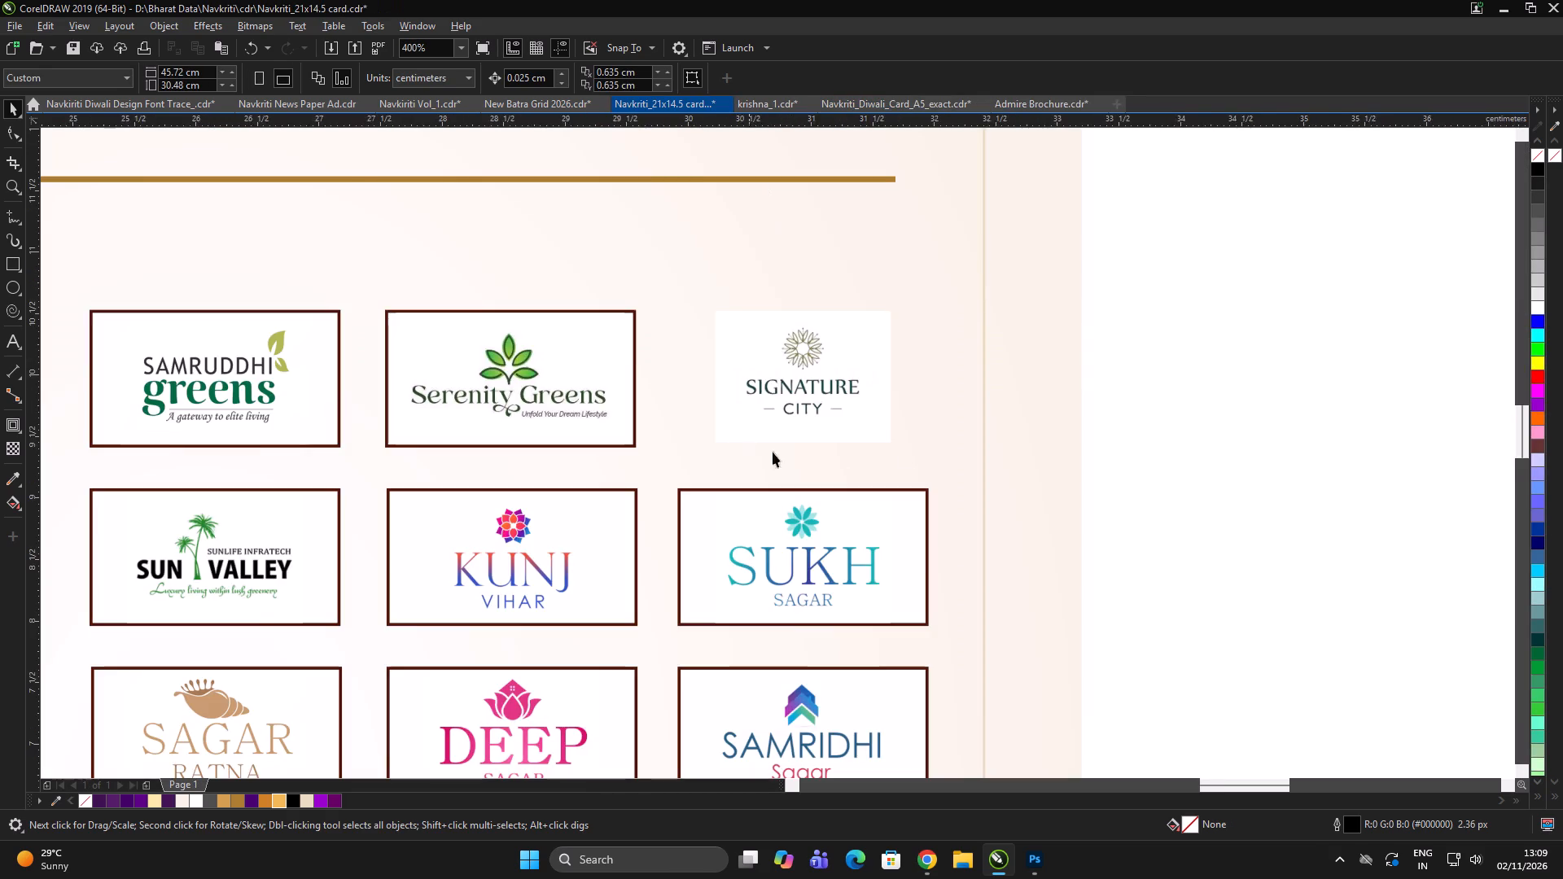
pyautogui.scroll(-3, 904, 452)
pyautogui.click(1063, 423)
pyautogui.scroll(1, 671, 419)
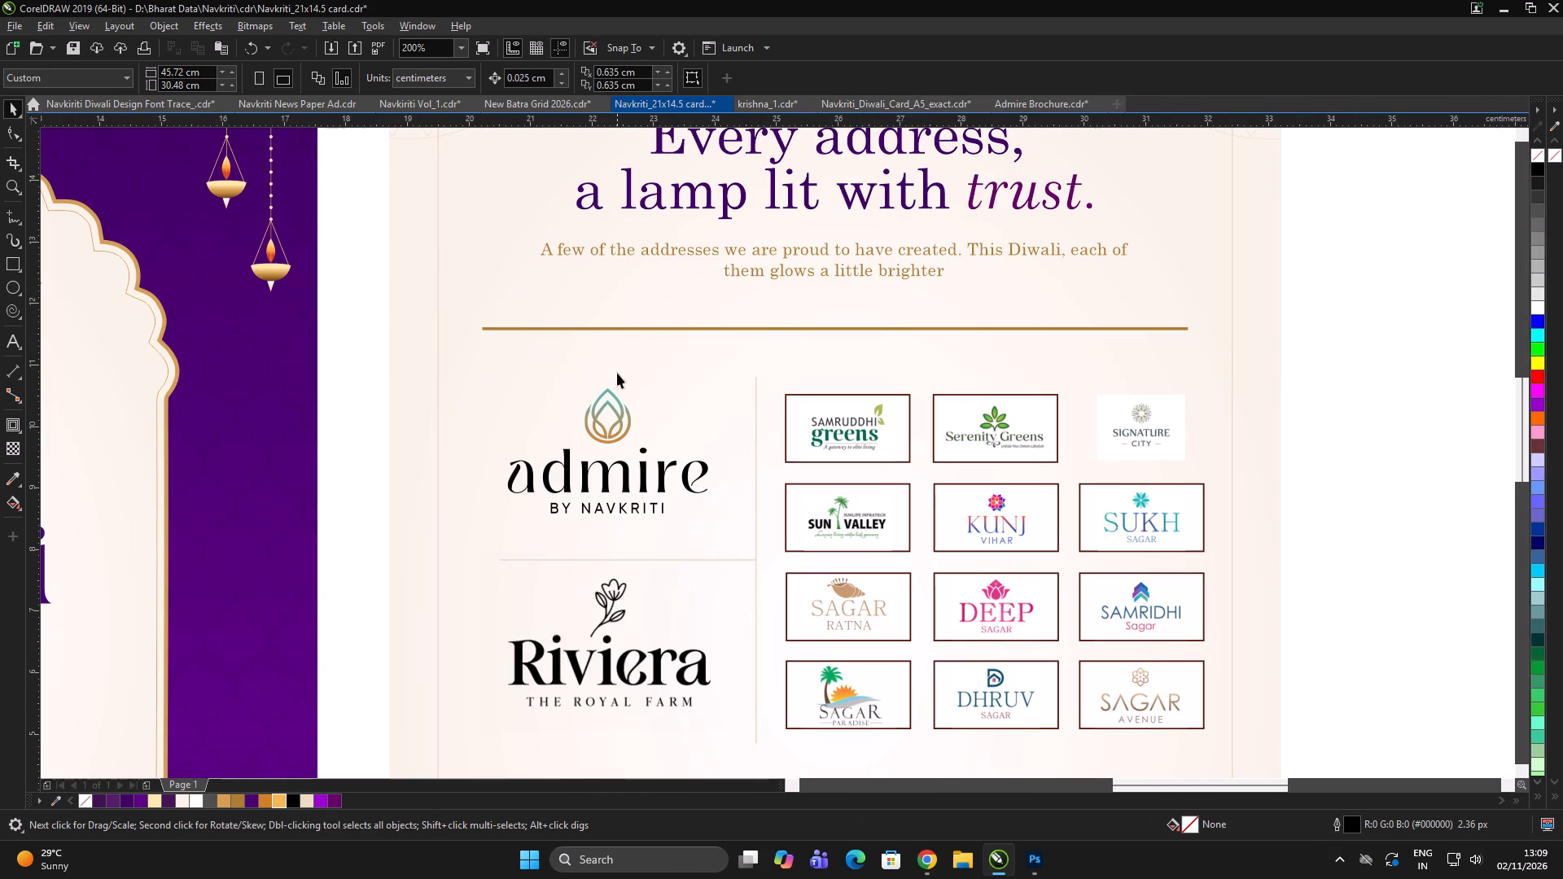
pyautogui.click(1370, 359)
pyautogui.hotkey('ctrl', 'z')
pyautogui.hotkey('ctrl', 'z')
pyautogui.tripleClick(1354, 354)
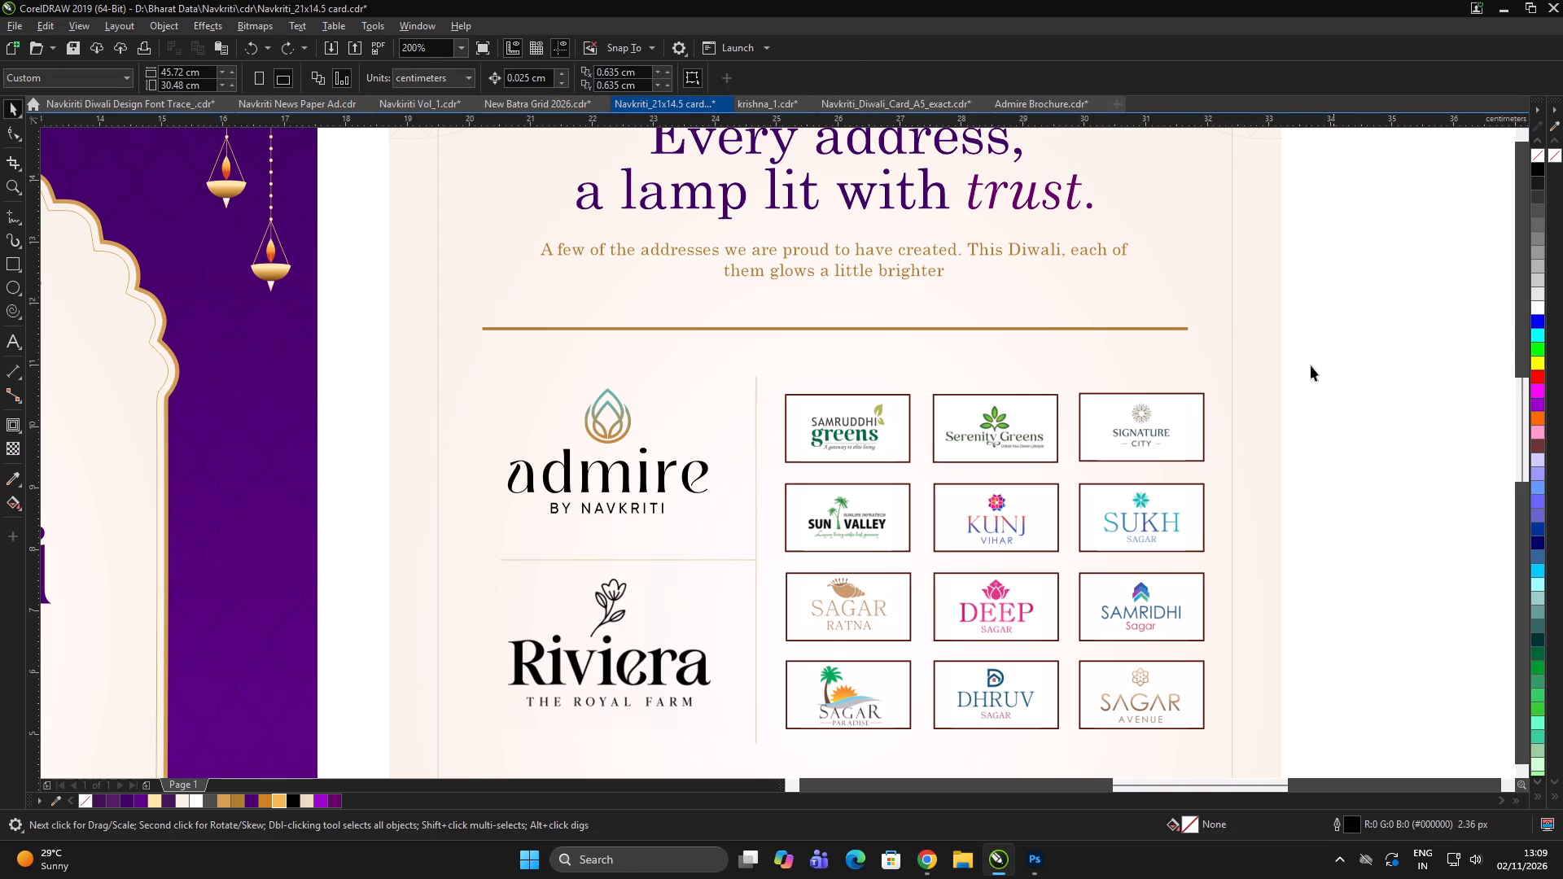
# Review the card's front and back layouts, checking the project logo grid and the Signature City frame up close.
pyautogui.scroll(-1, 844, 417)
pyautogui.scroll(1, 964, 414)
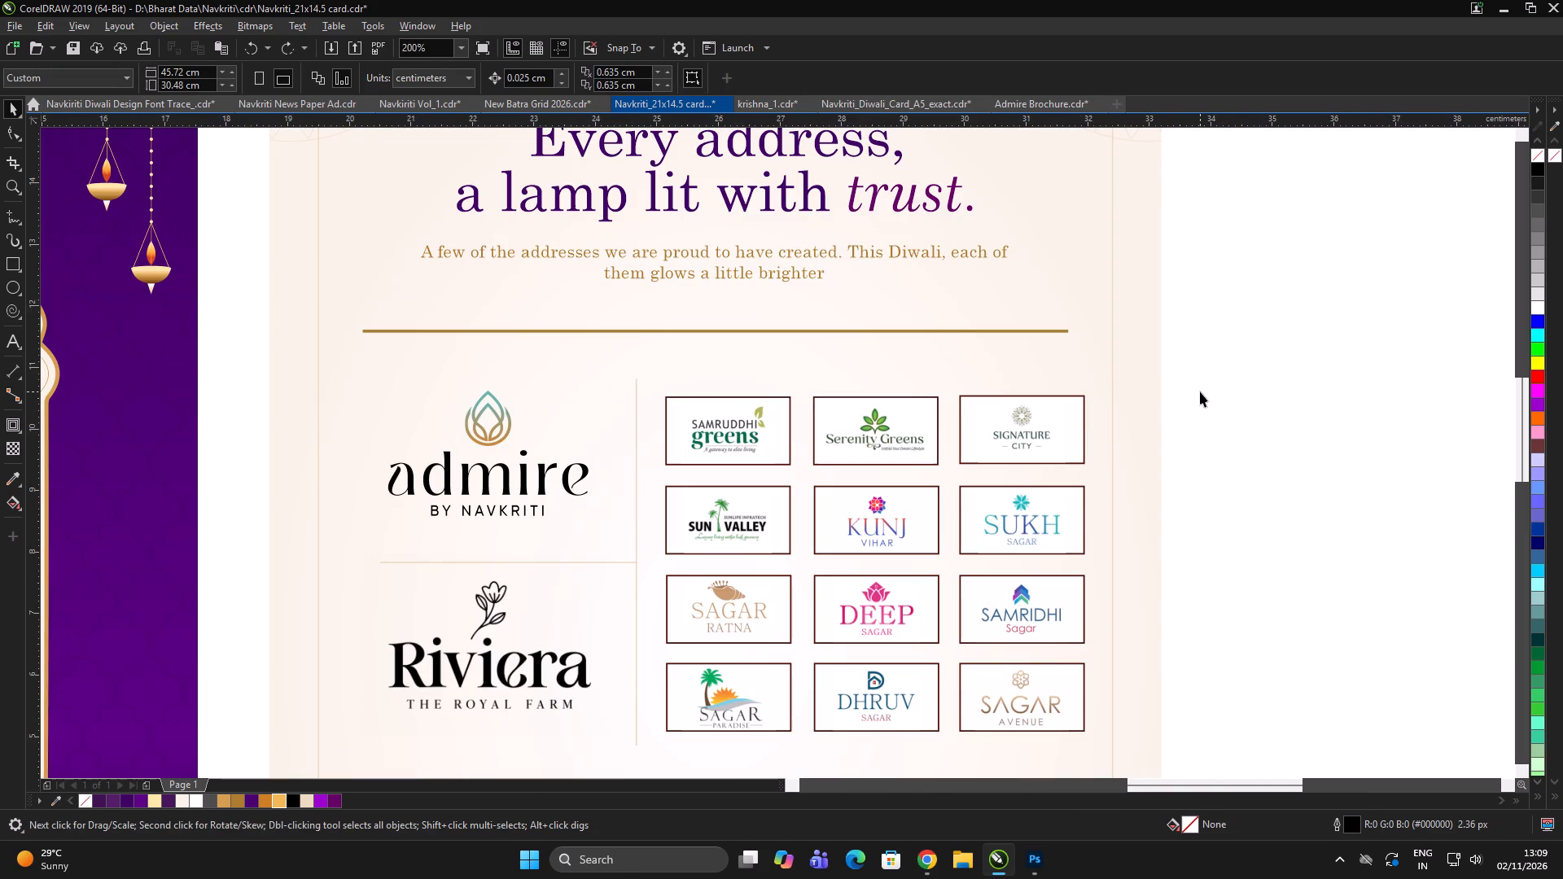
pyautogui.doubleClick(1249, 374)
pyautogui.scroll(-1, 1238, 372)
pyautogui.tripleClick(1228, 370)
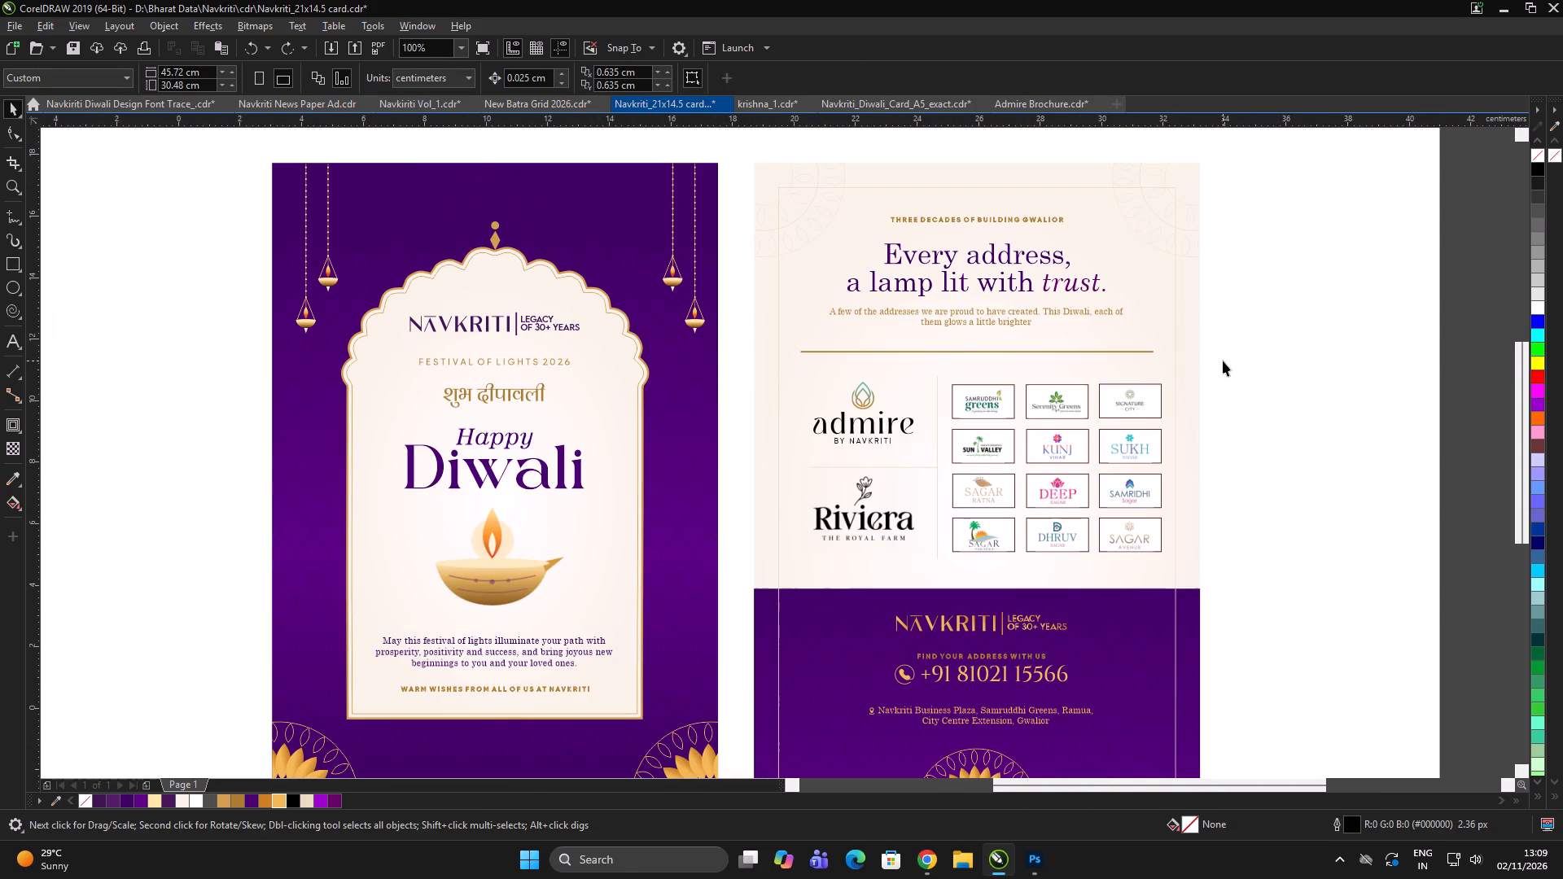
pyautogui.doubleClick(1273, 339)
pyautogui.scroll(-1, 837, 361)
pyautogui.doubleClick(1192, 349)
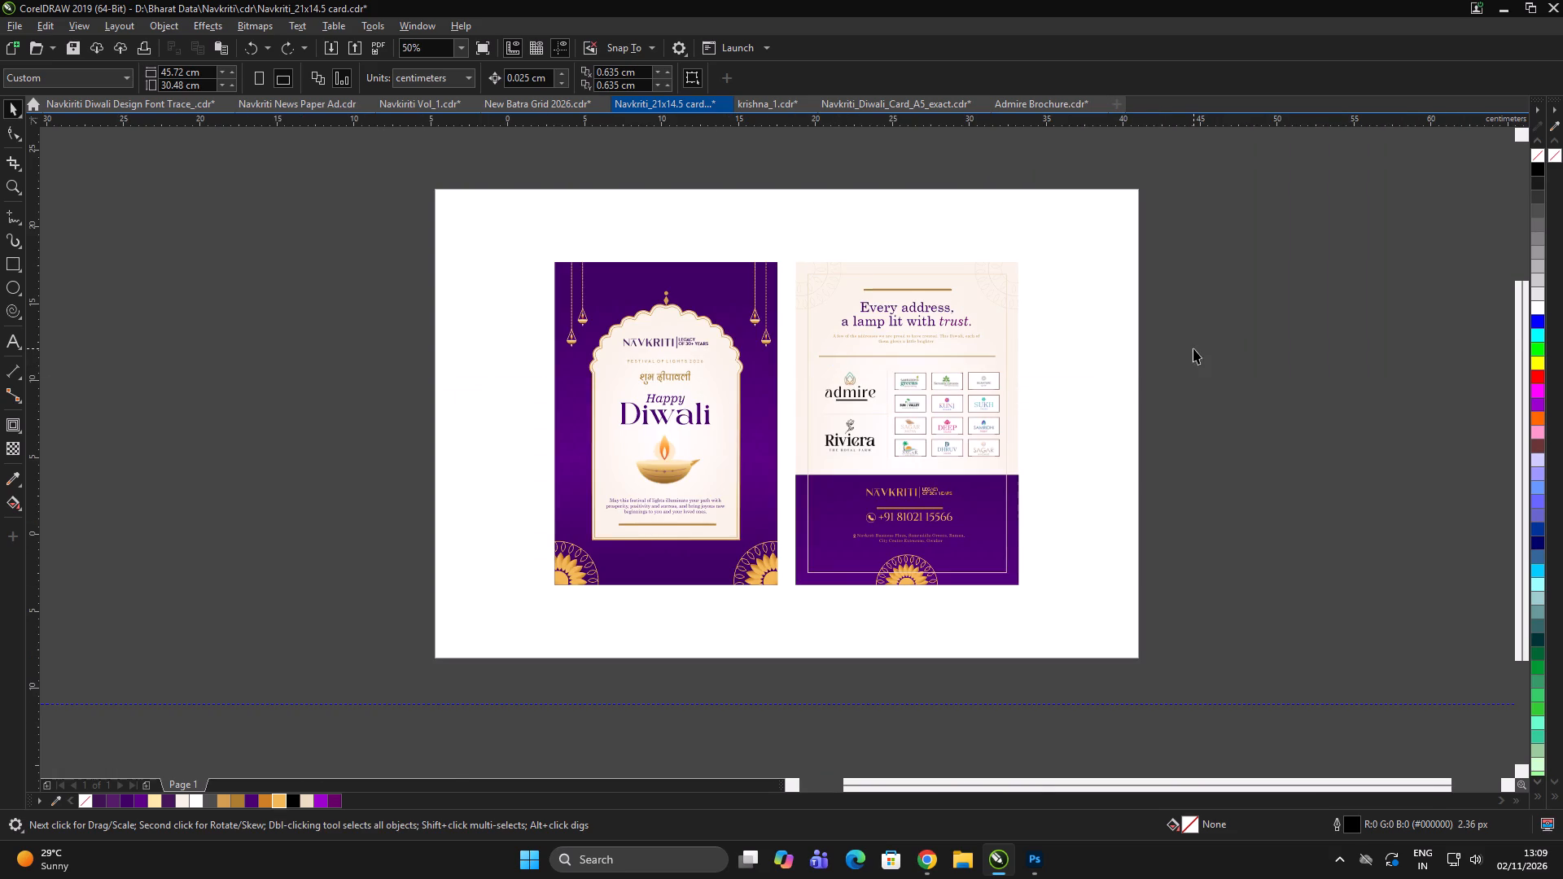
pyautogui.scroll(1, 1056, 348)
pyautogui.click(1077, 346)
pyautogui.scroll(2, 942, 381)
pyautogui.click(925, 439)
pyautogui.scroll(-1, 953, 381)
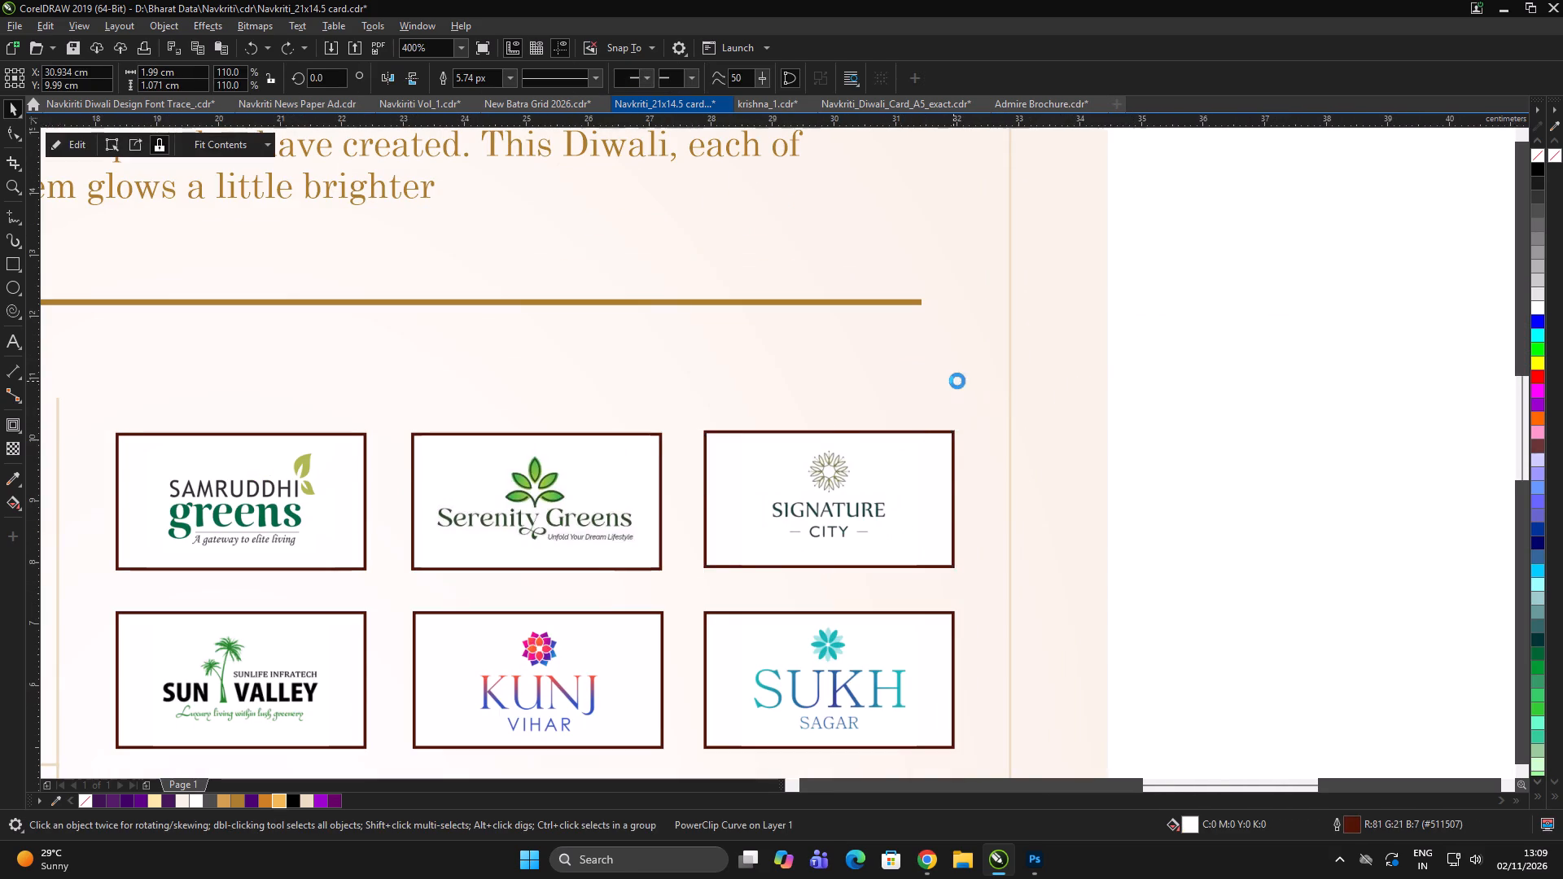
pyautogui.doubleClick(1103, 369)
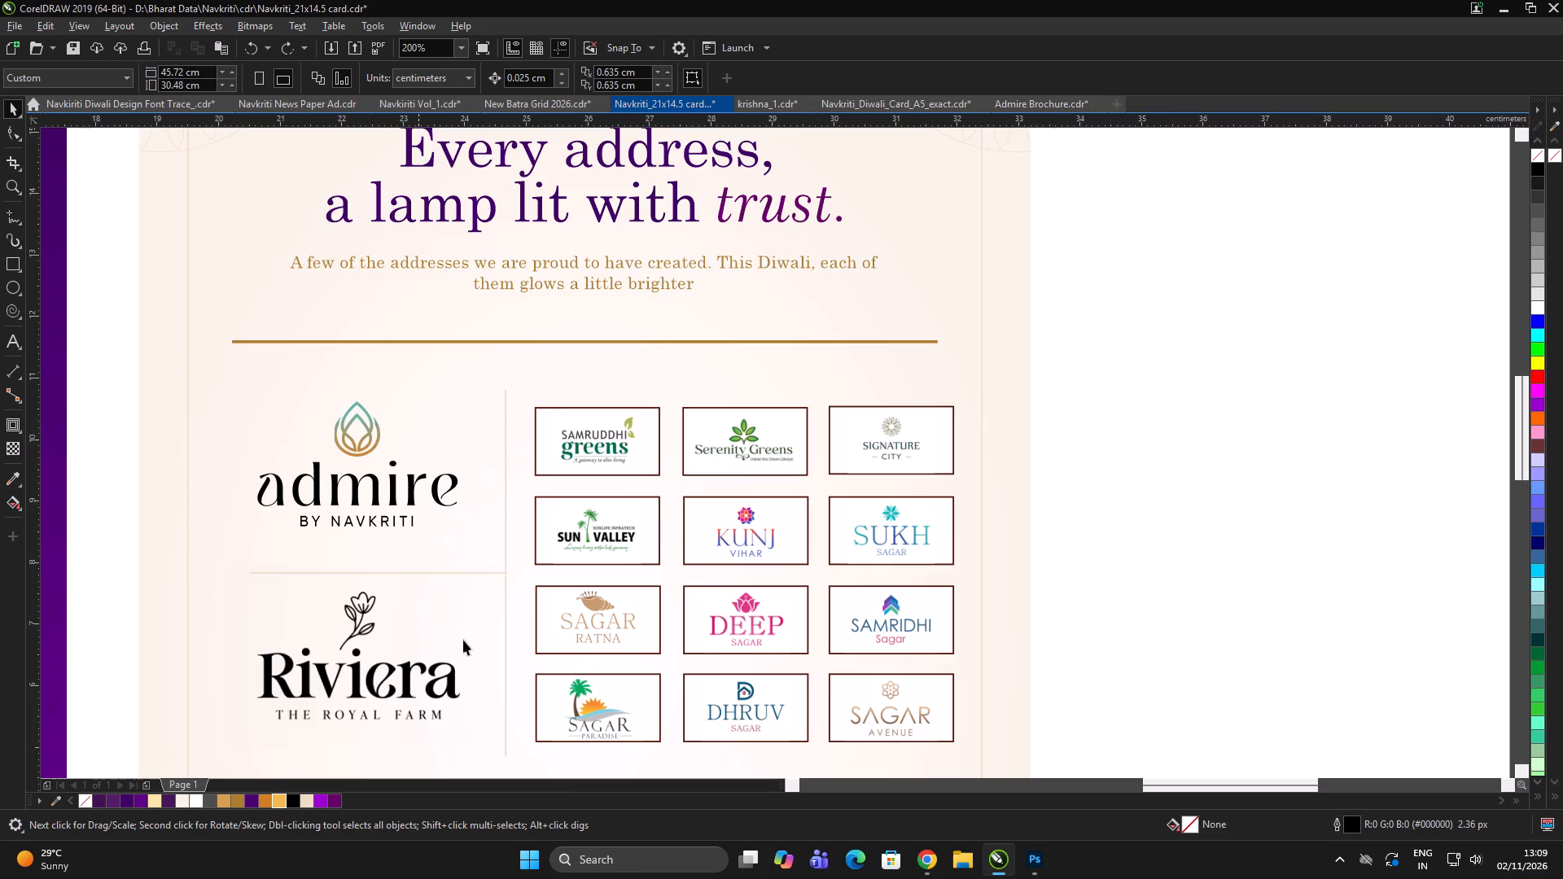
pyautogui.scroll(-3, 761, 523)
pyautogui.click(1074, 439)
pyautogui.moveTo(1075, 438); pyautogui.dragTo(1065, 435)
pyautogui.scroll(1, 598, 501)
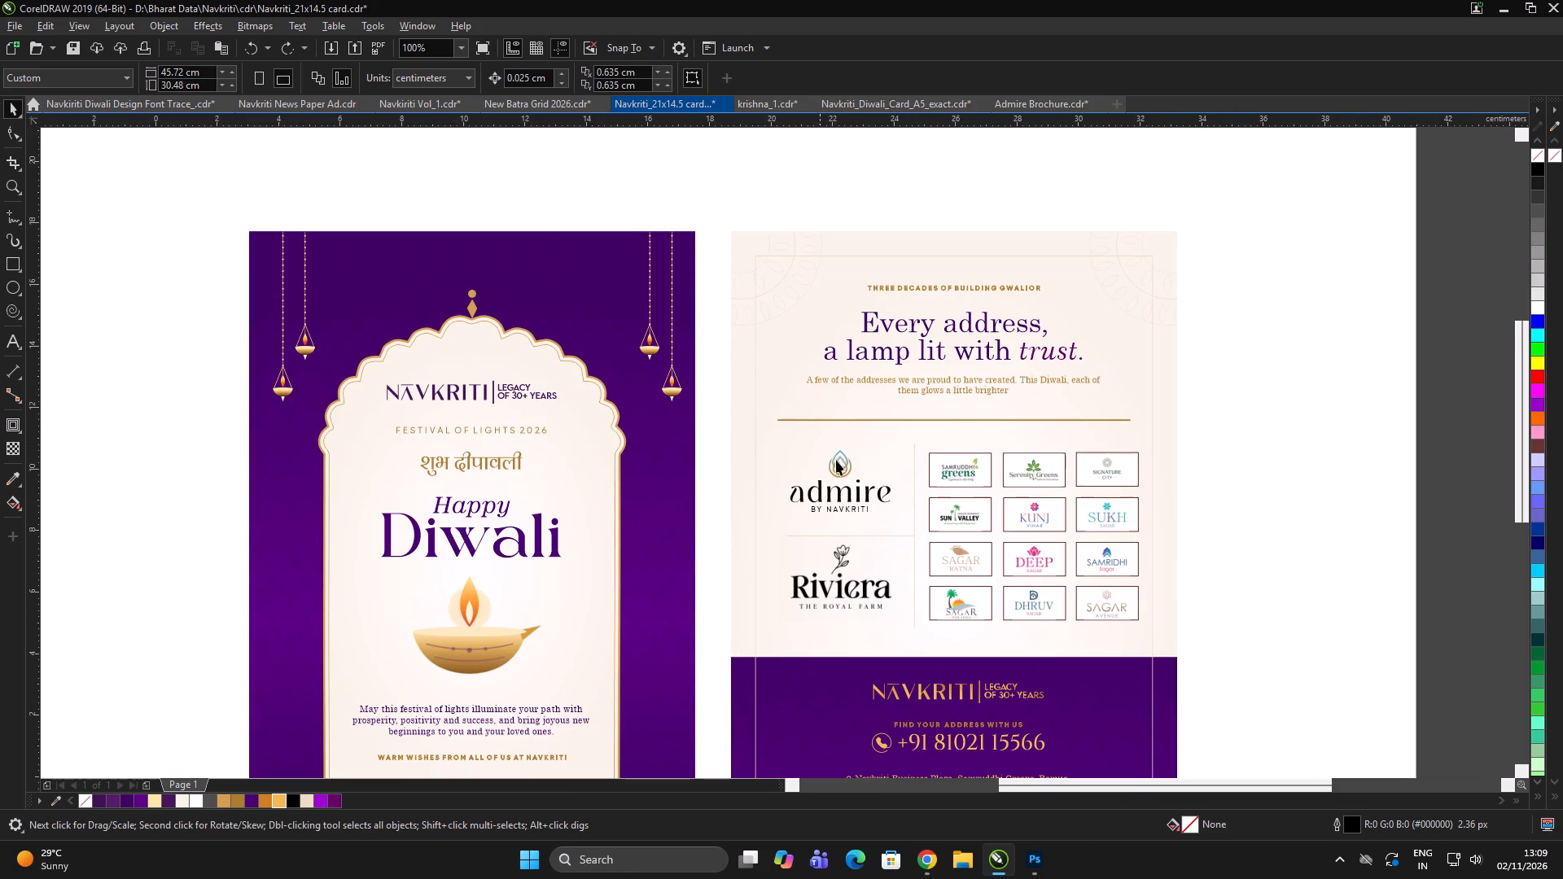
pyautogui.scroll(-1, 916, 382)
pyautogui.scroll(1, 675, 507)
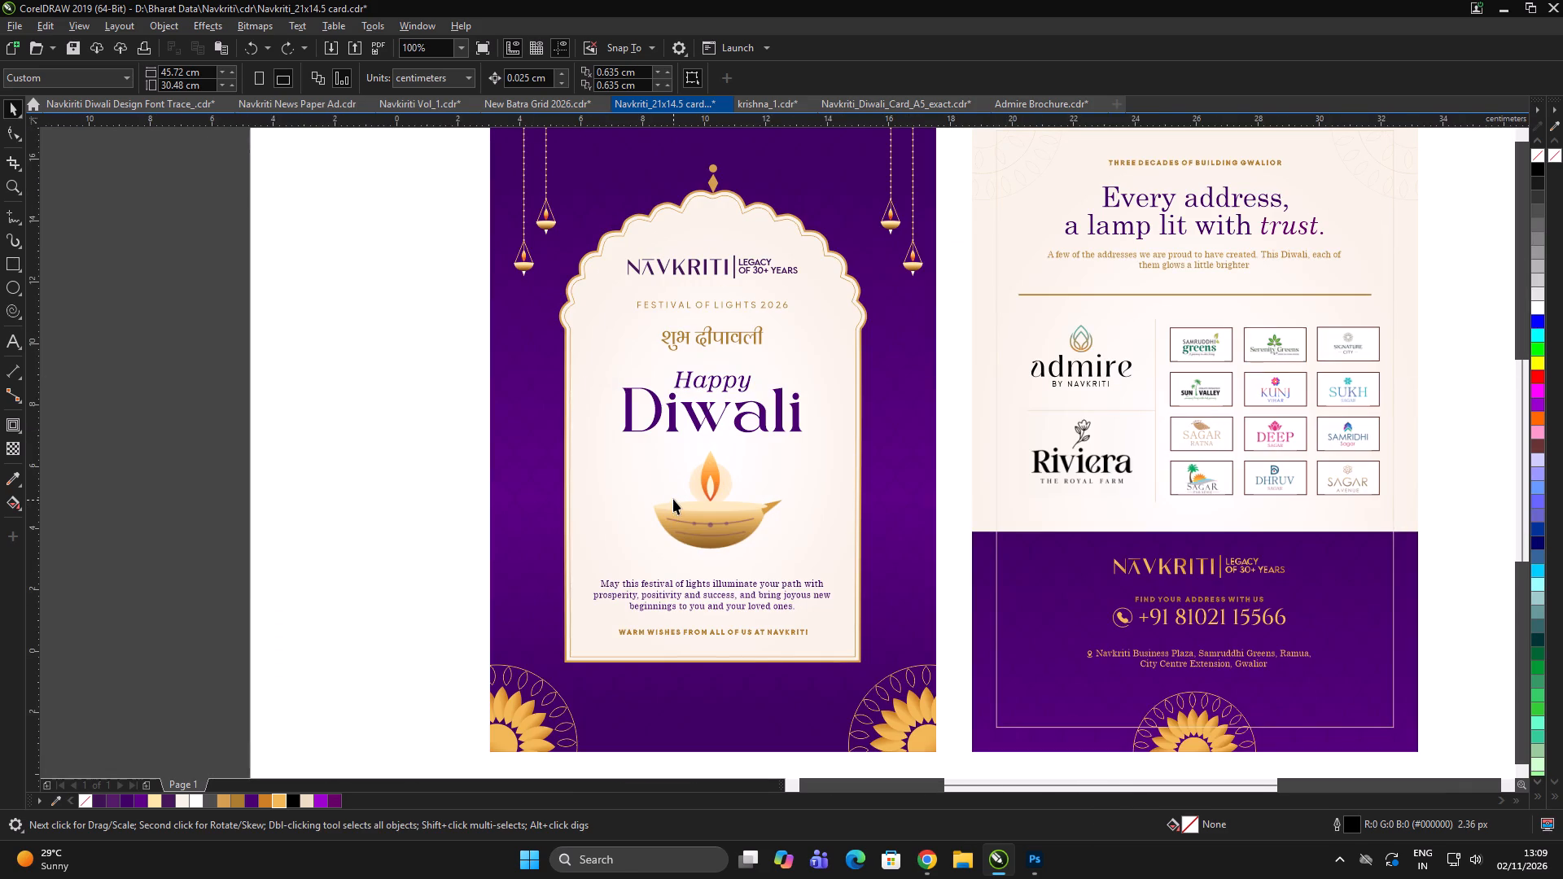
# Select the grouped front side of the Diwali card.
pyautogui.click(699, 529)
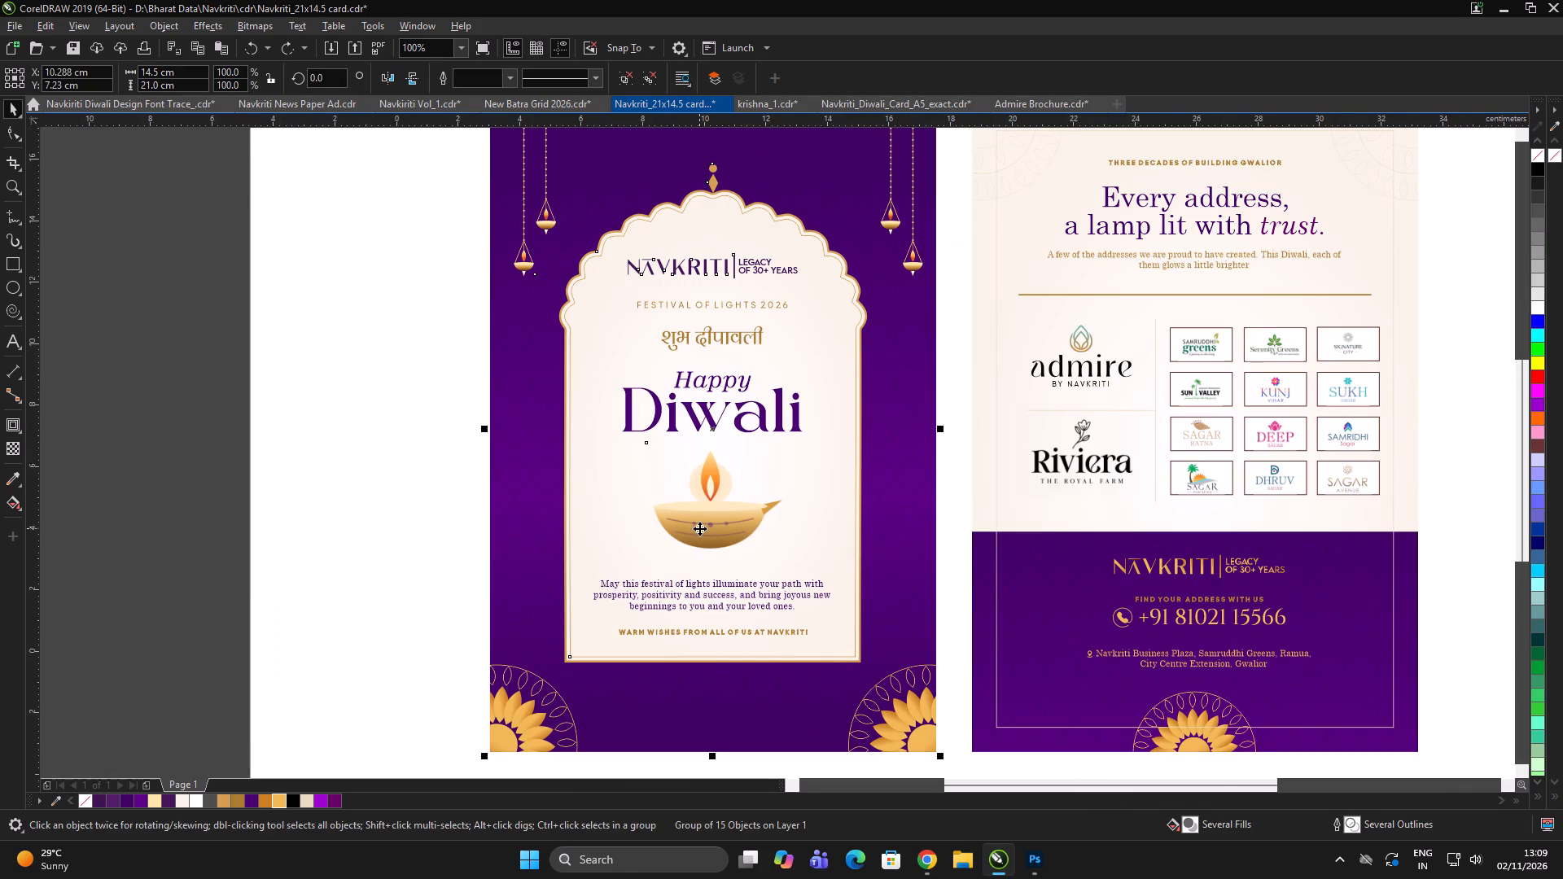
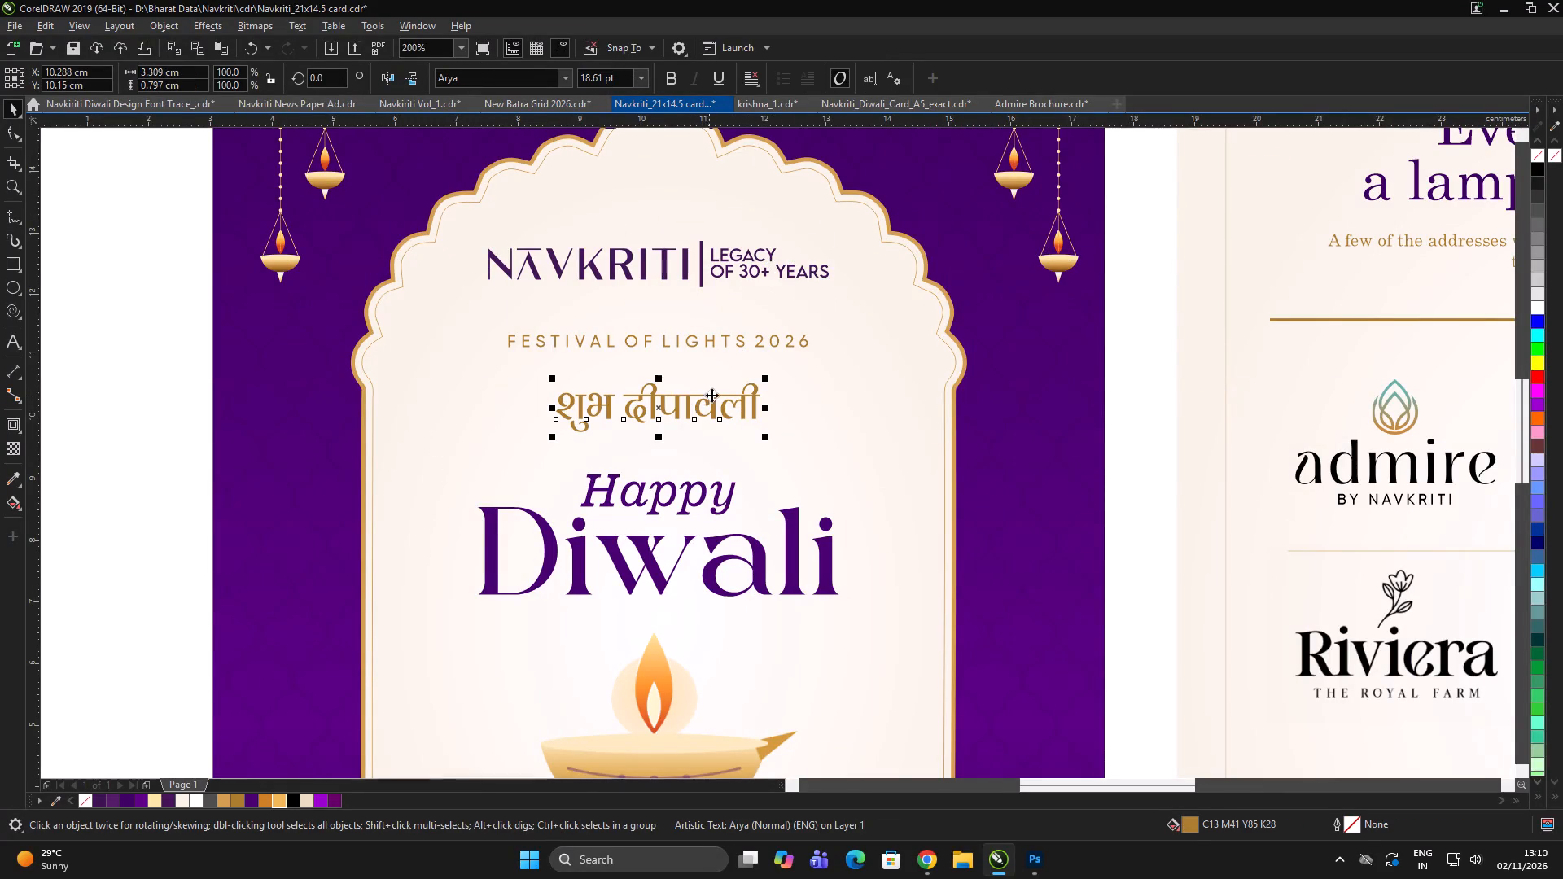
# Delete the Hindi greeting "शुभ दीपावली" and move the "FESTIVAL OF LIGHTS 2026" line down into its place above "Happy".
pyautogui.press('Delete')
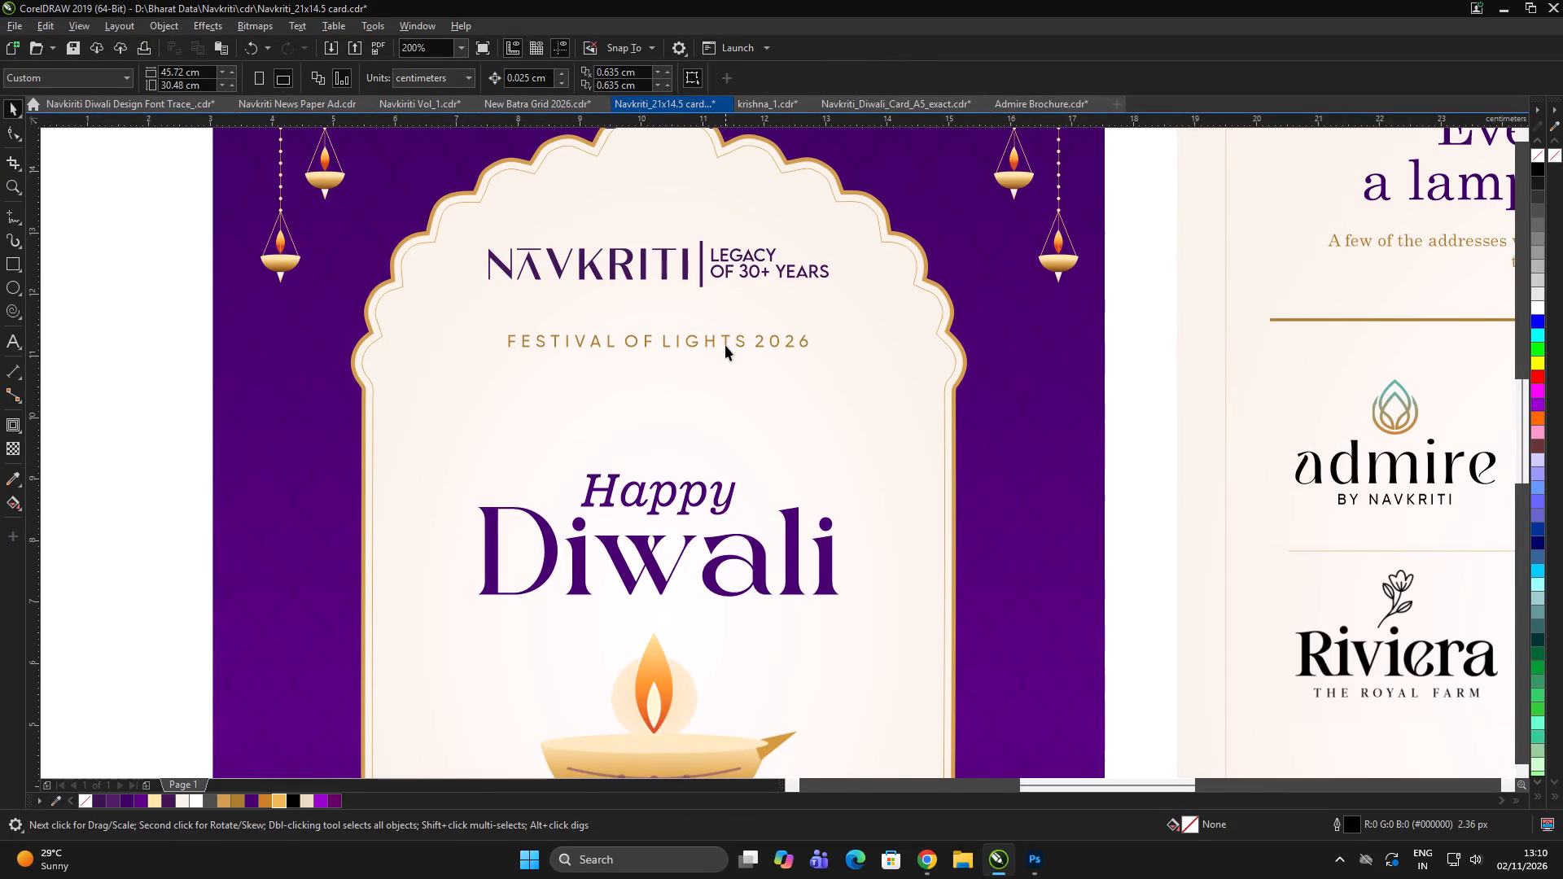
pyautogui.moveTo(727, 342); pyautogui.dragTo(714, 419)
# Apply the deep purple C78 M100 Y7 K36 as fill and outline to all three parts of the Navkriti legacy logo.
pyautogui.click(762, 266)
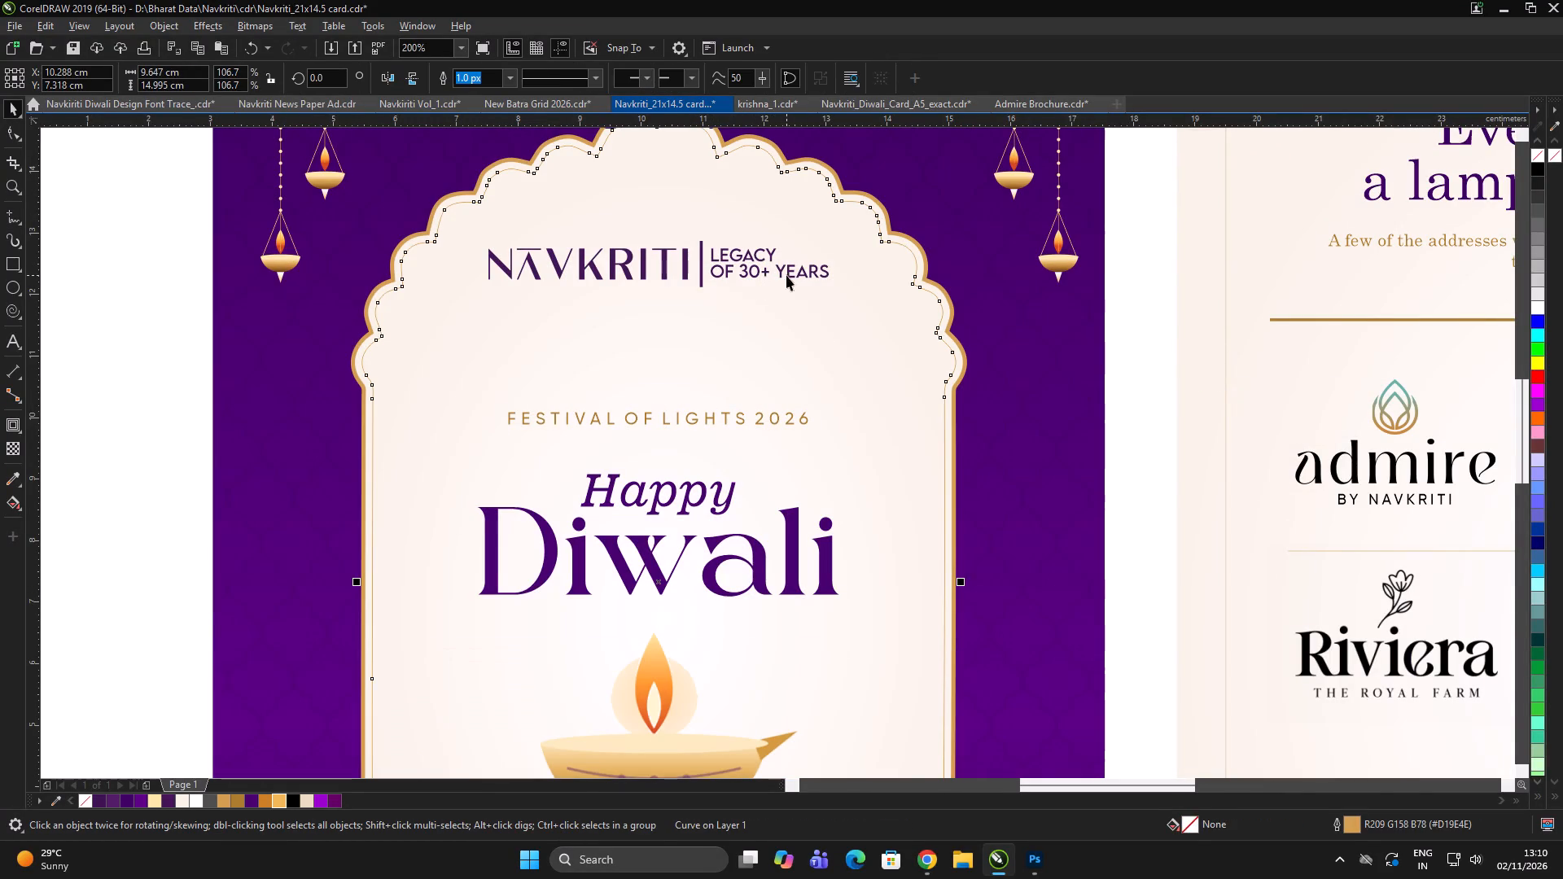
pyautogui.click(787, 275)
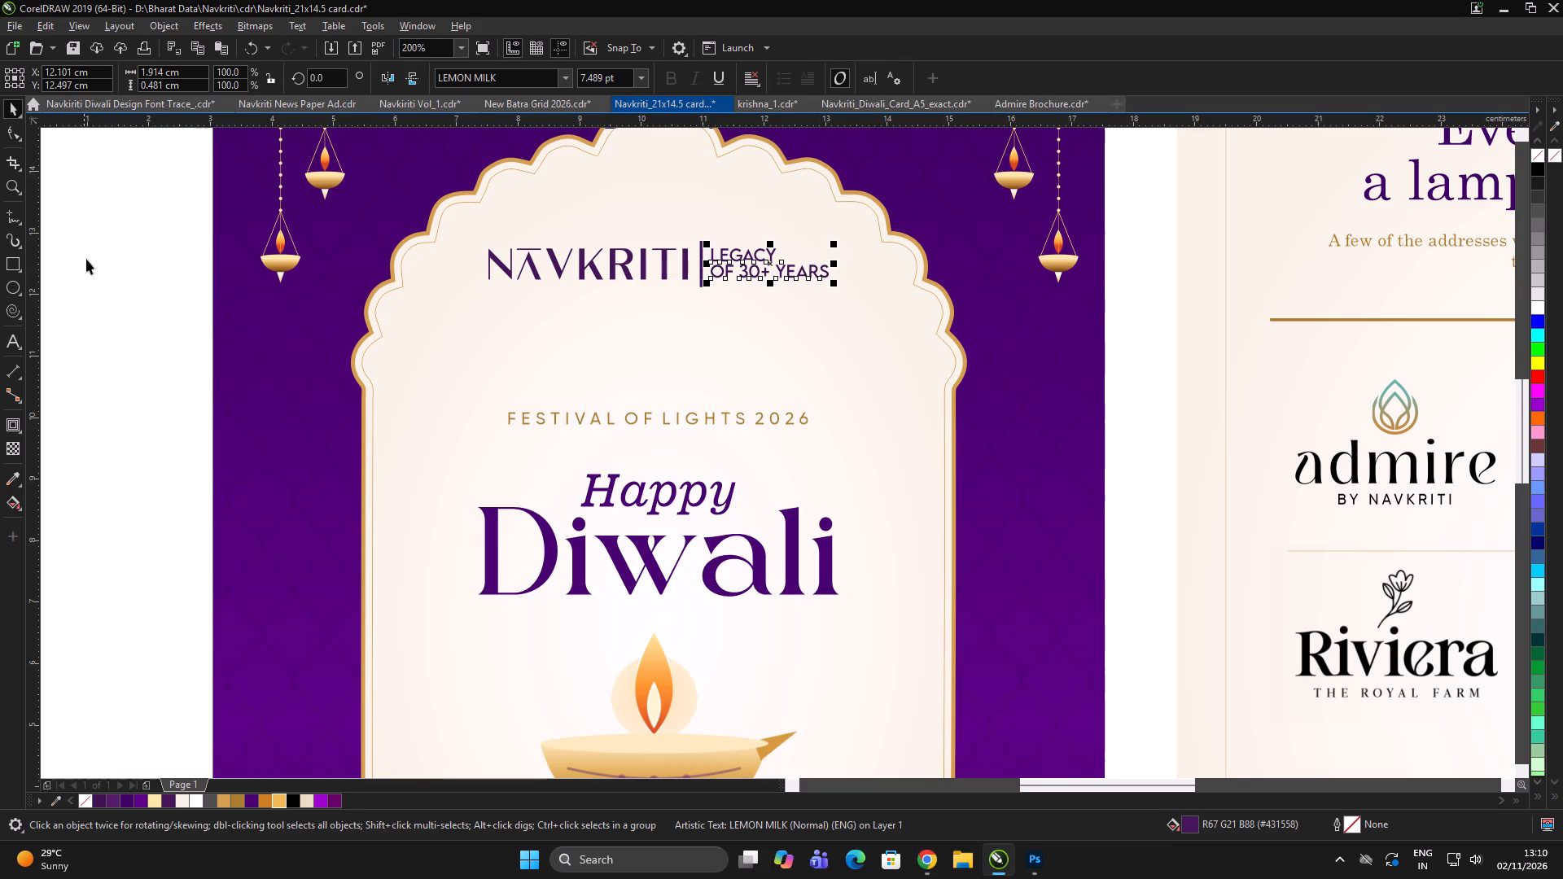
pyautogui.moveTo(106, 251); pyautogui.dragTo(800, 335)
pyautogui.moveTo(124, 210); pyautogui.dragTo(851, 319)
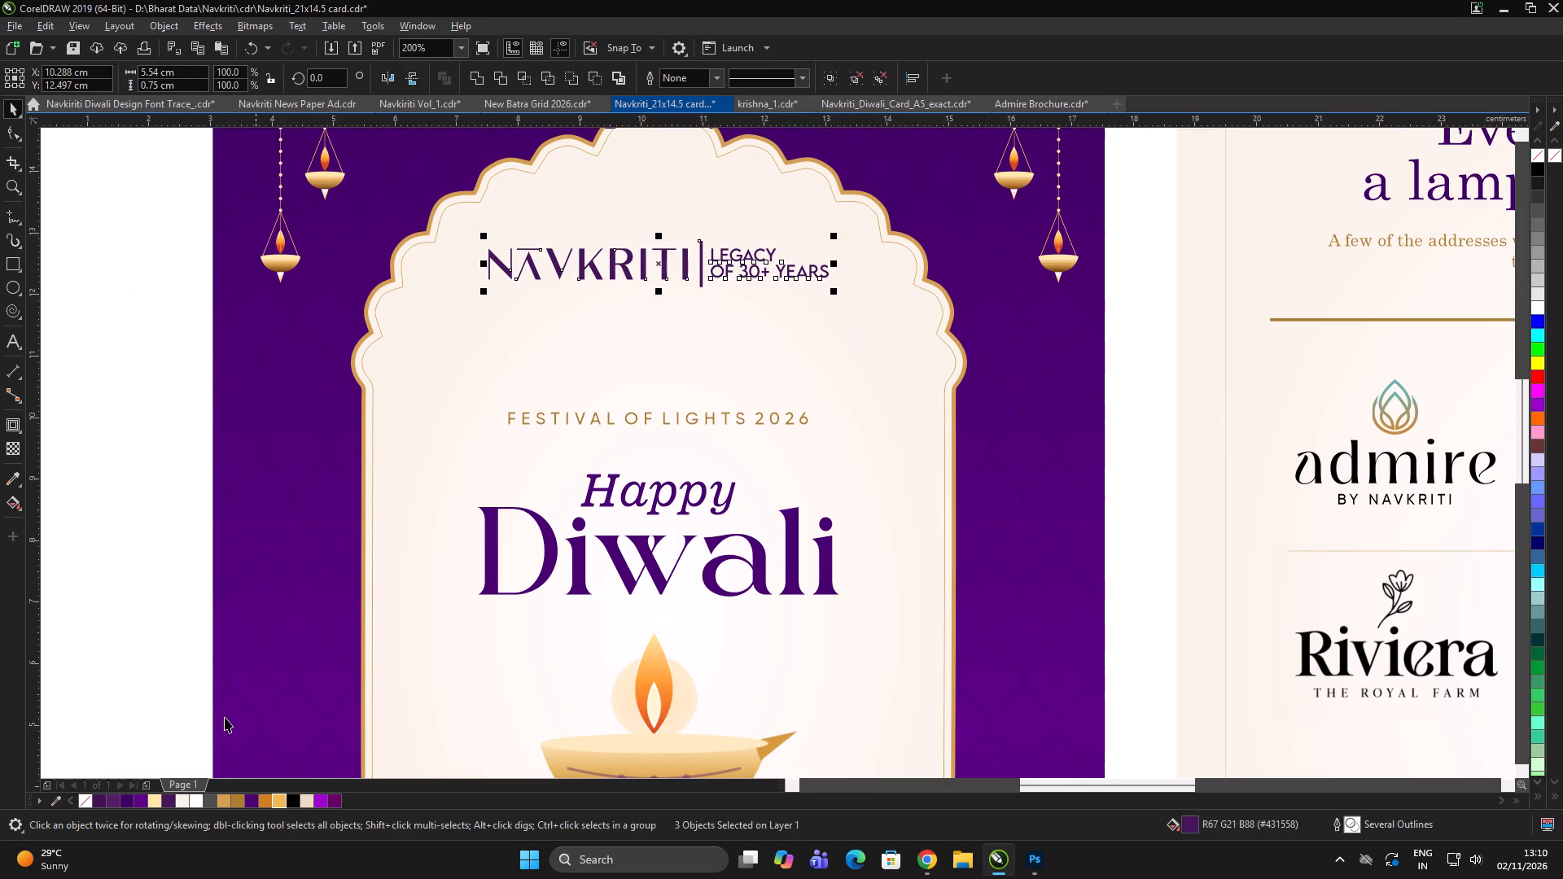
pyautogui.click(255, 800)
pyautogui.rightClick(256, 797)
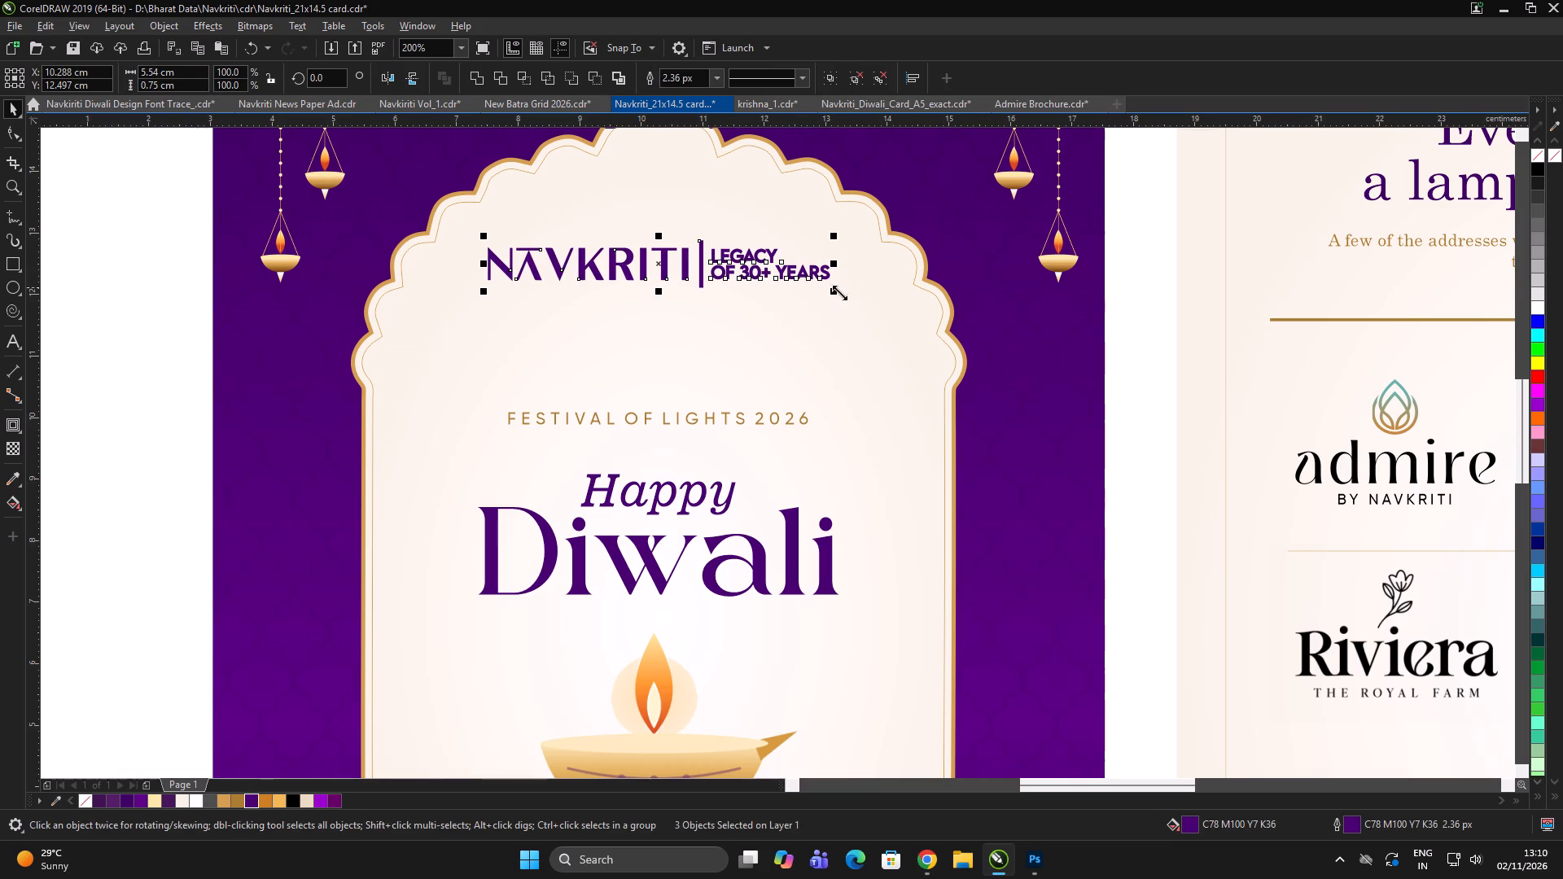
# Enlarge the Navkriti legacy logo about its centre to about 6.59 cm wide.
pyautogui.moveTo(836, 295); pyautogui.dragTo(869, 317)
pyautogui.moveTo(837, 275); pyautogui.dragTo(838, 327)
pyautogui.hotkey('ctrl', 'z')
pyautogui.click(820, 278)
pyautogui.click(836, 272)
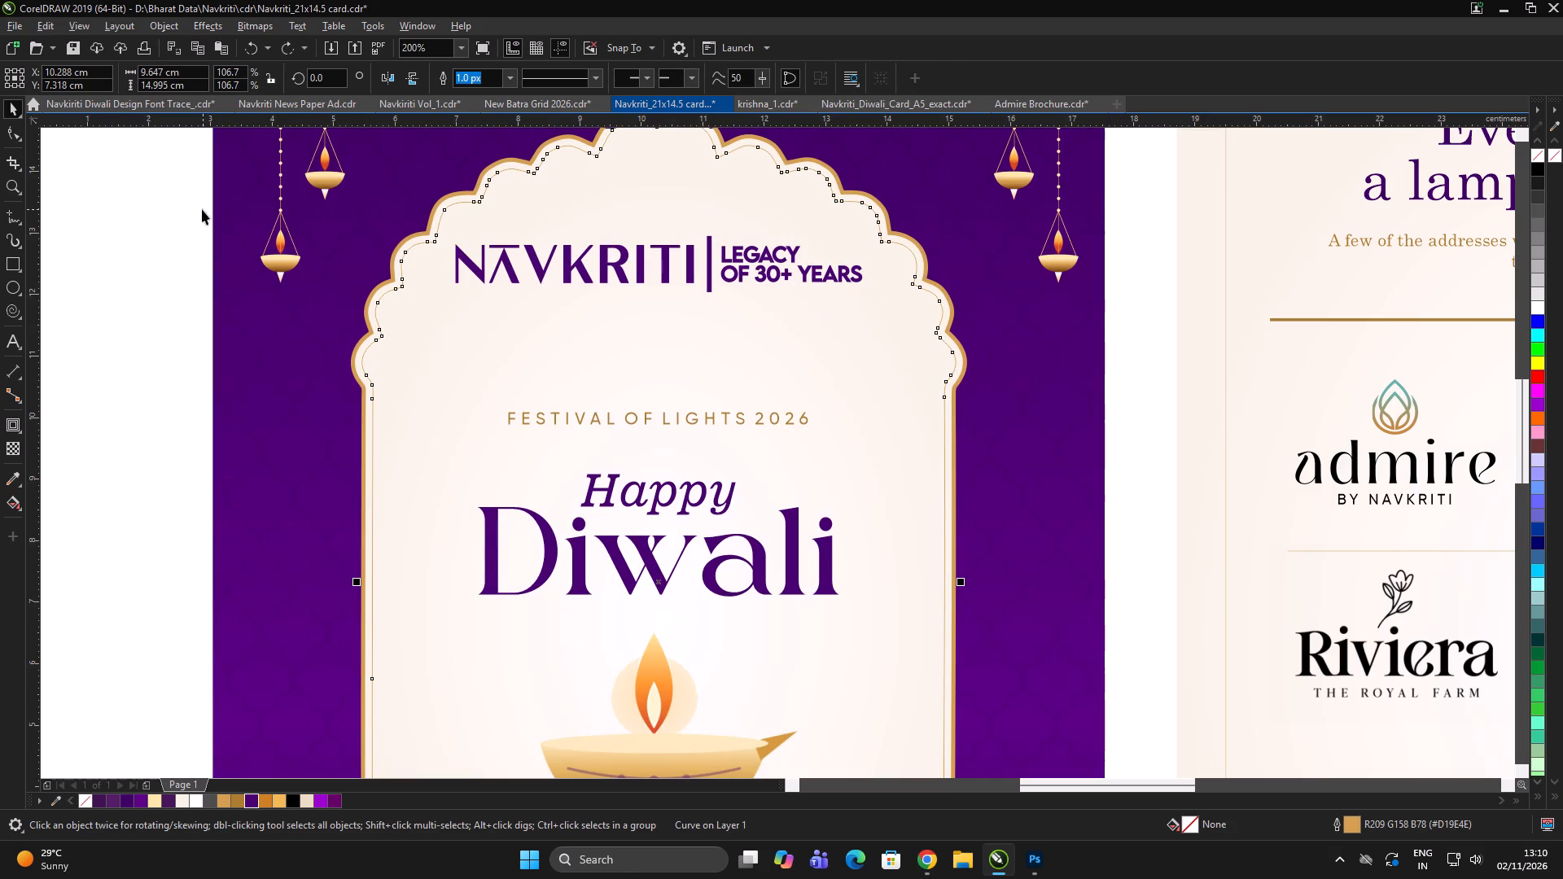
# Group the three parts of the Navkriti logo and move it straight down, closer to the "FESTIVAL OF LIGHTS 2026" line.
pyautogui.moveTo(95, 210); pyautogui.dragTo(938, 335)
pyautogui.hotkey('ctrl', 'g')
pyautogui.moveTo(773, 280); pyautogui.dragTo(770, 352)
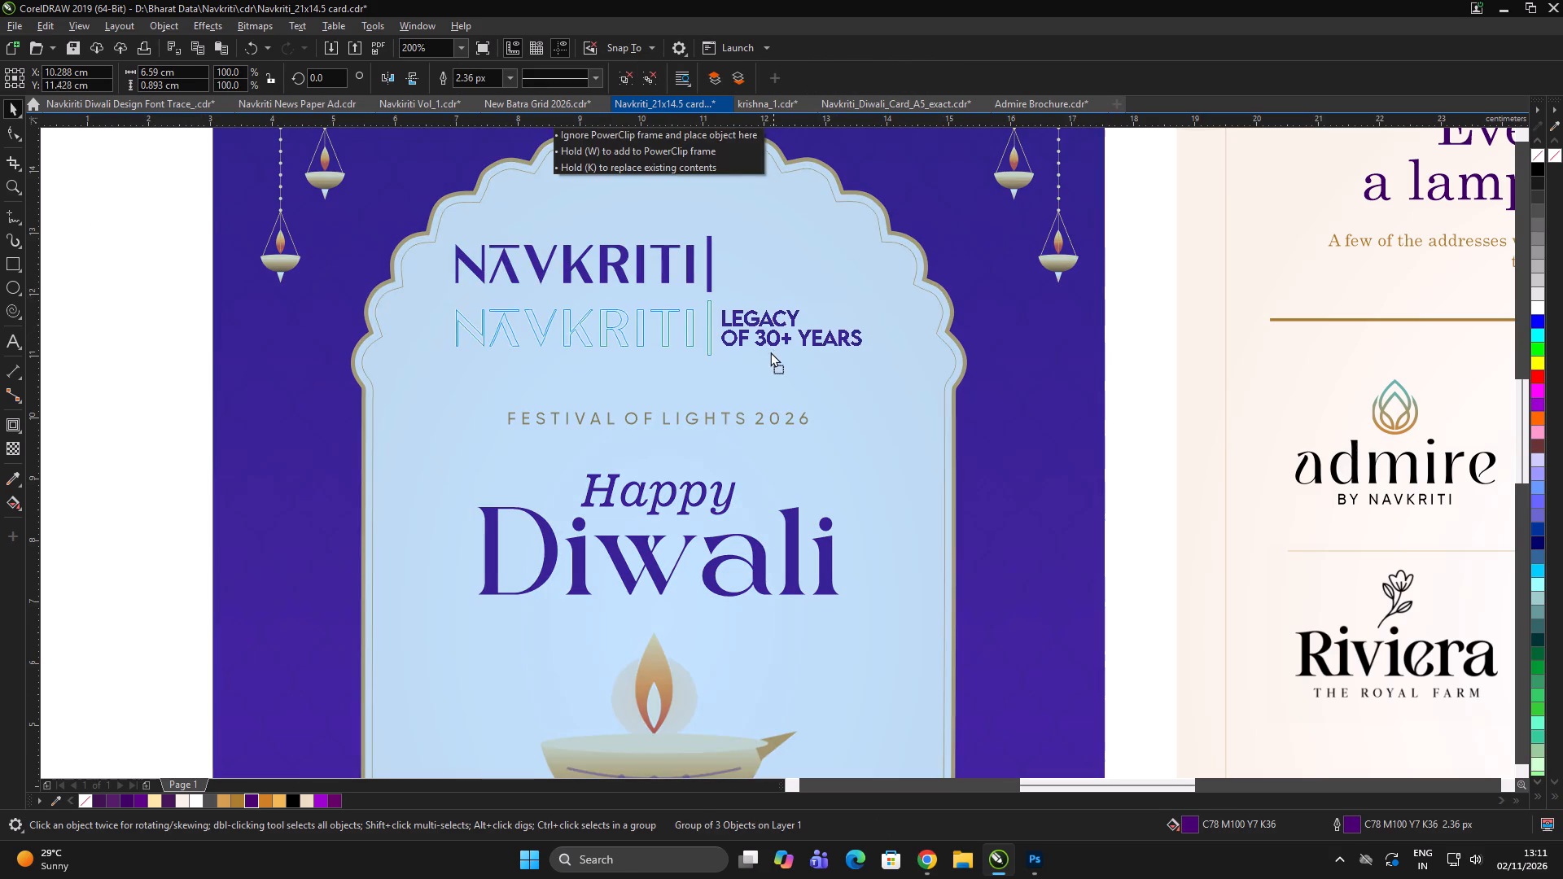
pyautogui.moveTo(770, 352); pyautogui.dragTo(775, 356)
# Enlarge the grouped Navkriti logo about its centre to about 7.04 cm wide.
pyautogui.moveTo(866, 373); pyautogui.dragTo(880, 386)
pyautogui.hotkey('ctrl', 'g')
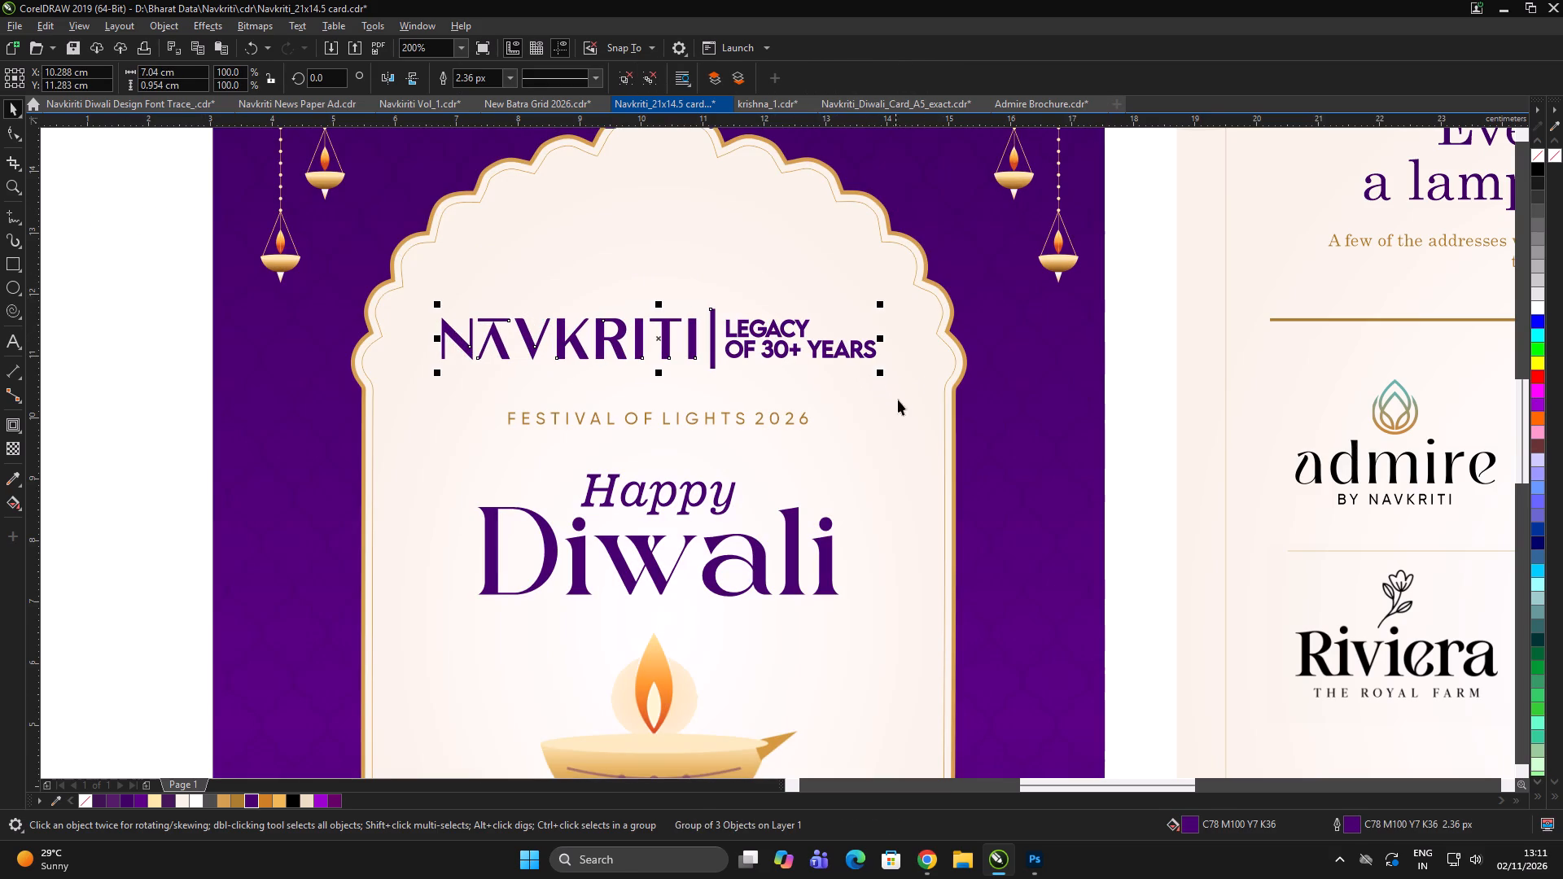
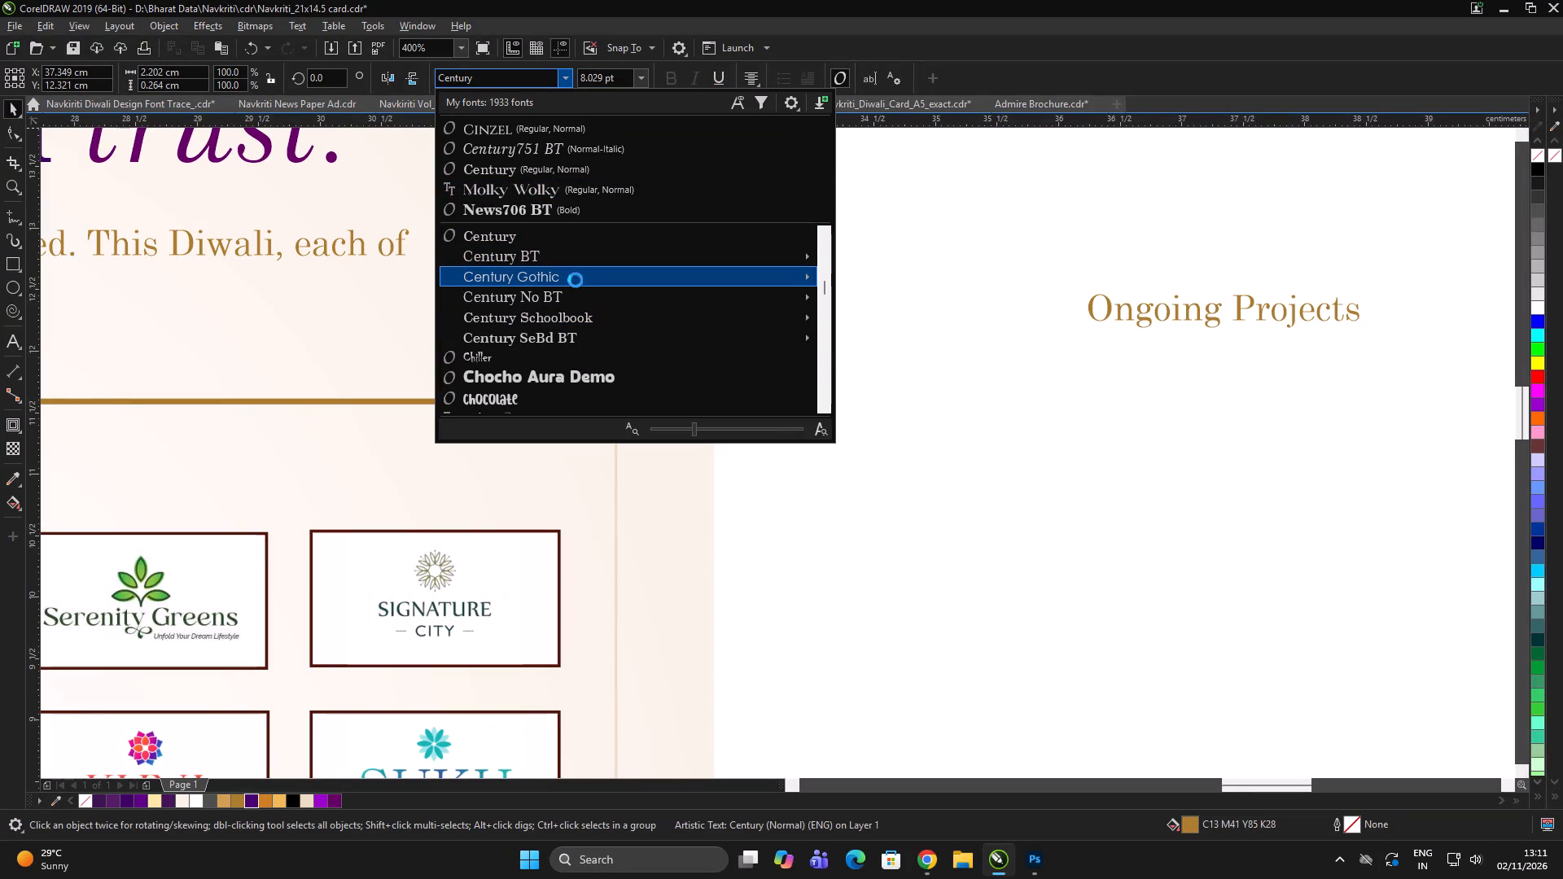
# Set the "Ongoing Projects" text in Century751 BT Normal-Italic.
pyautogui.click(900, 297)
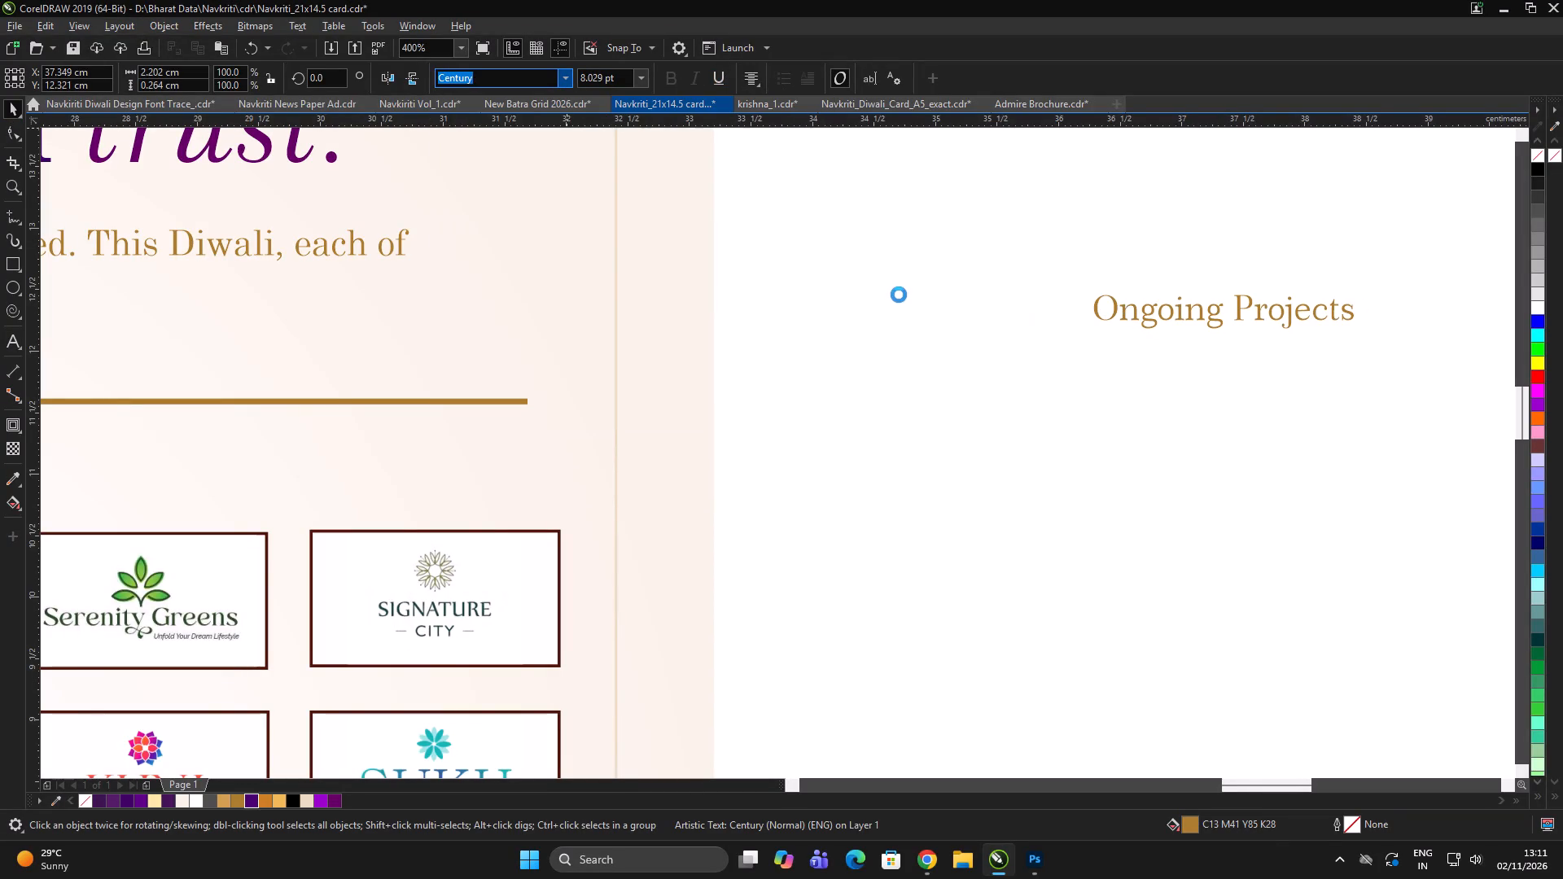
# Move the "Ongoing Projects" heading above the admire logo, under the gold line, and enlarge it to about 10 pt.
pyautogui.scroll(-1, 1233, 331)
pyautogui.moveTo(1223, 322); pyautogui.dragTo(892, 353)
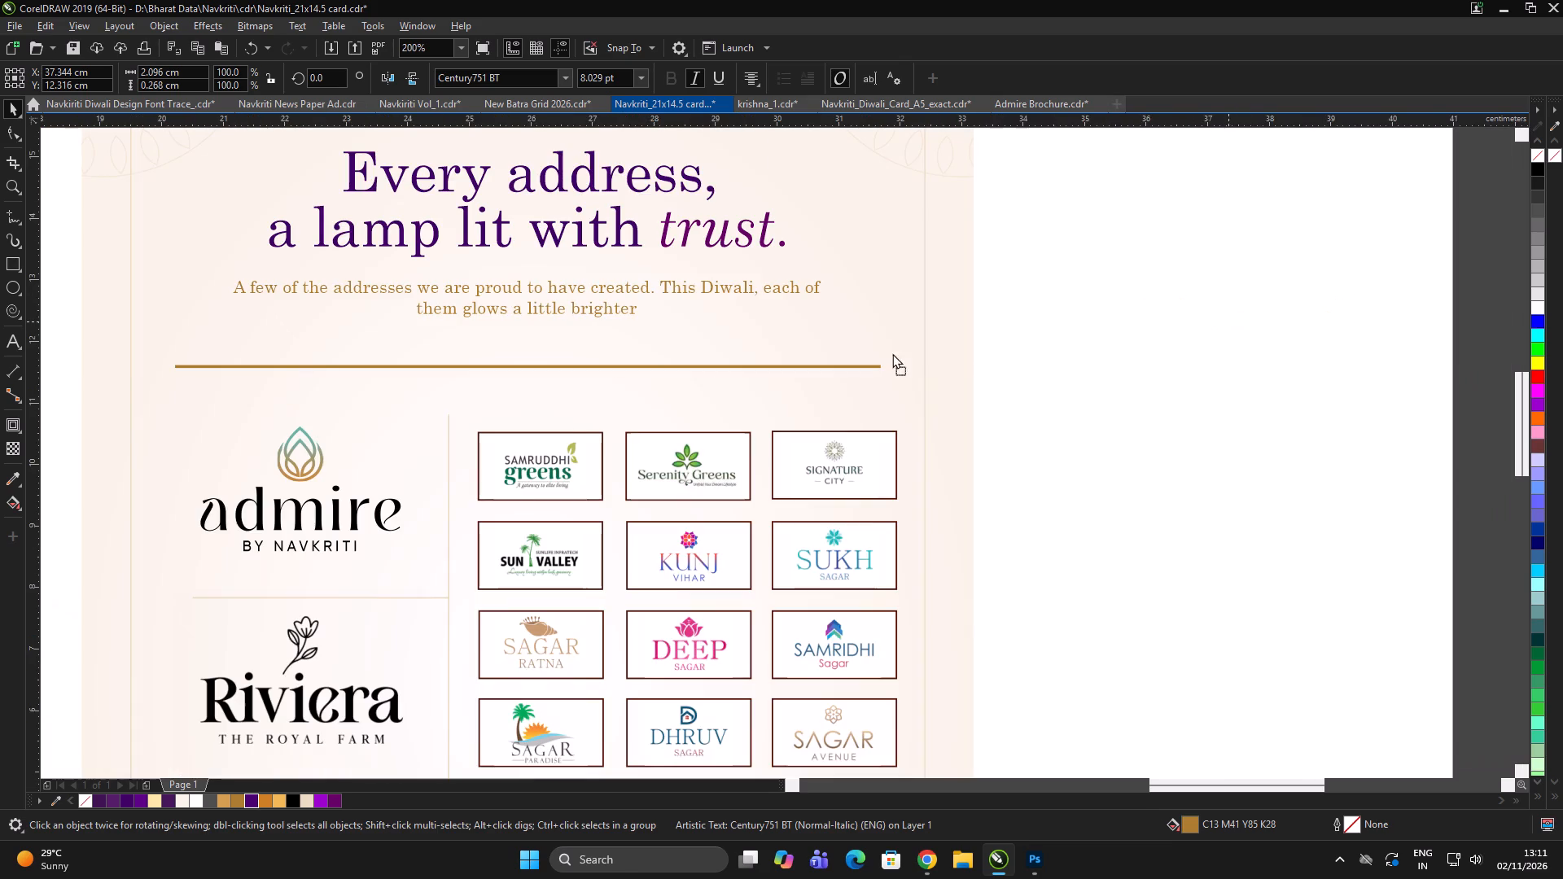
pyautogui.moveTo(892, 353); pyautogui.dragTo(292, 397)
pyautogui.scroll(2, 354, 415)
pyautogui.scroll(-2, 972, 373)
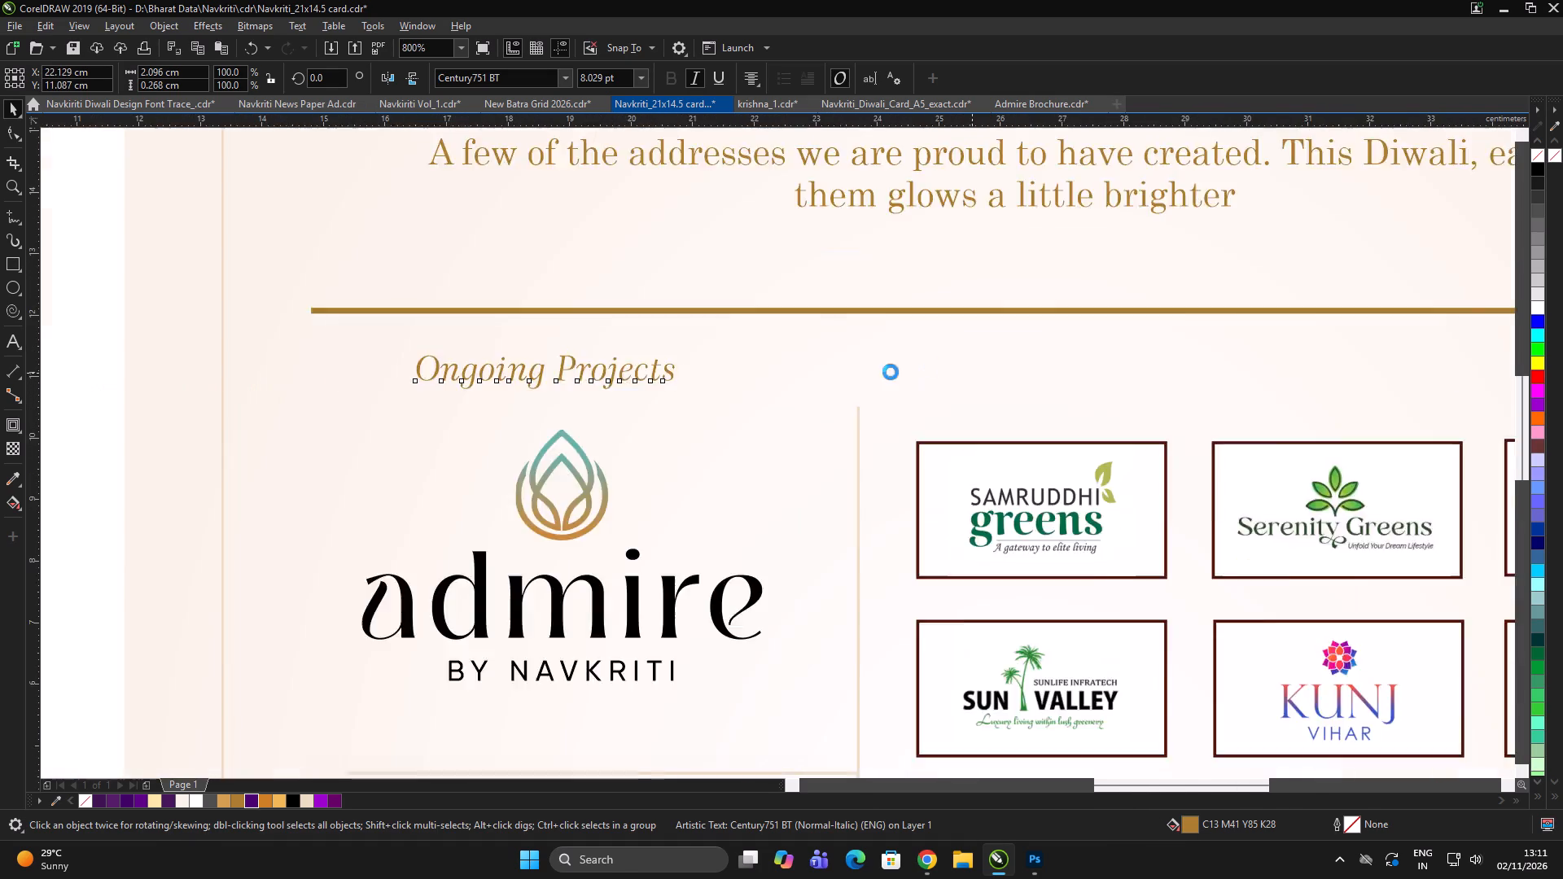
pyautogui.scroll(1, 820, 381)
pyautogui.moveTo(837, 383); pyautogui.dragTo(868, 392)
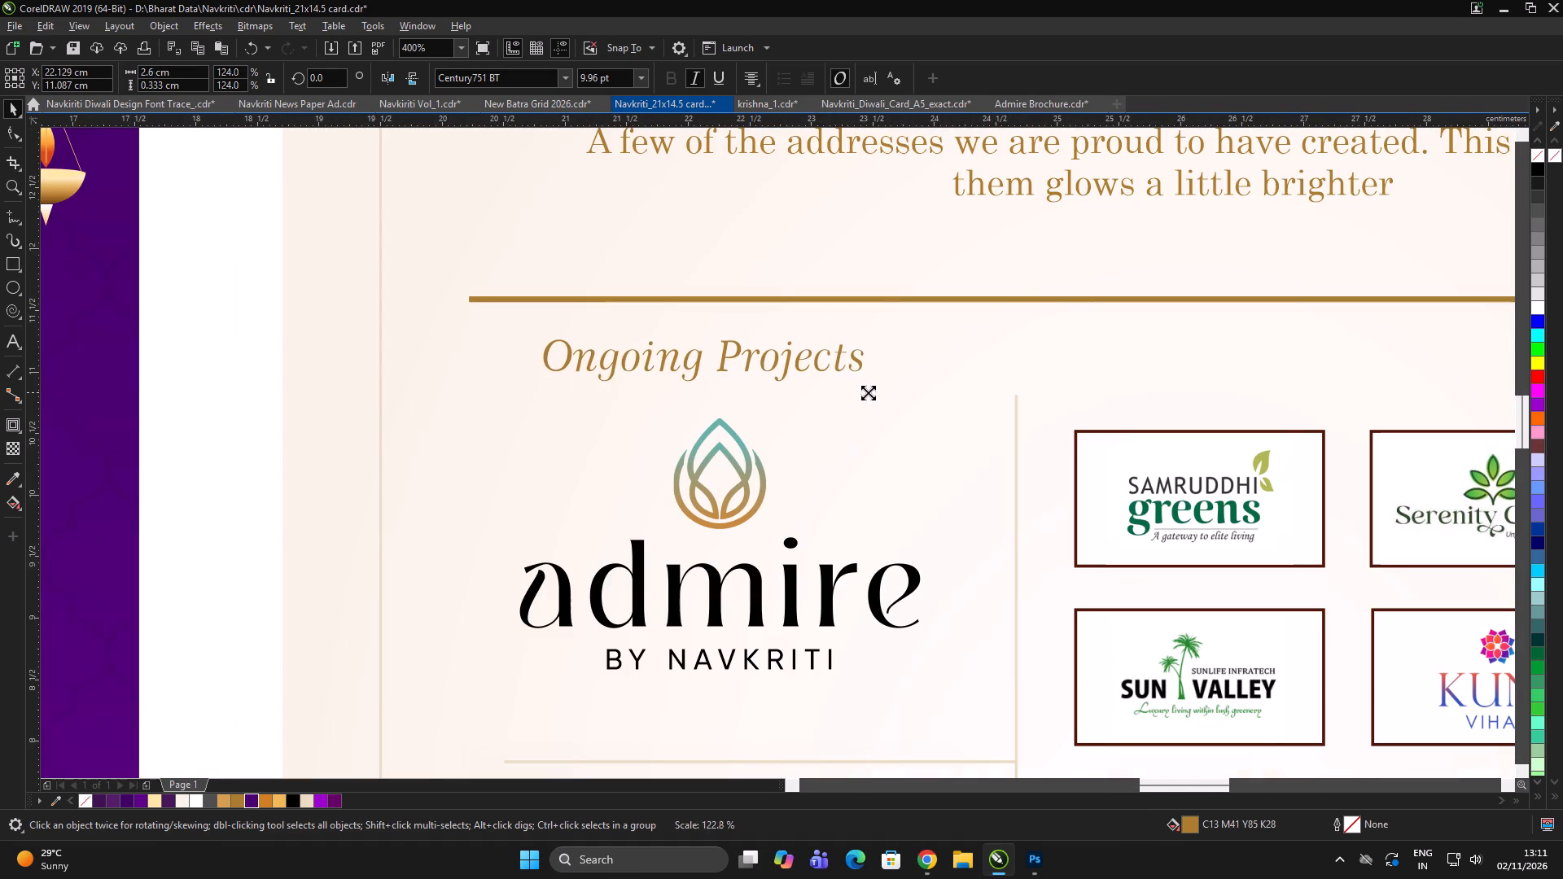
pyautogui.moveTo(868, 392); pyautogui.dragTo(869, 392)
# Centre the "Ongoing Projects" heading horizontally on the admire logo's emblem and clear the selection.
pyautogui.keyDown('shift'); pyautogui.click(750, 457); pyautogui.keyUp('shift')
pyautogui.press('c')
pyautogui.scroll(-3, 694, 378)
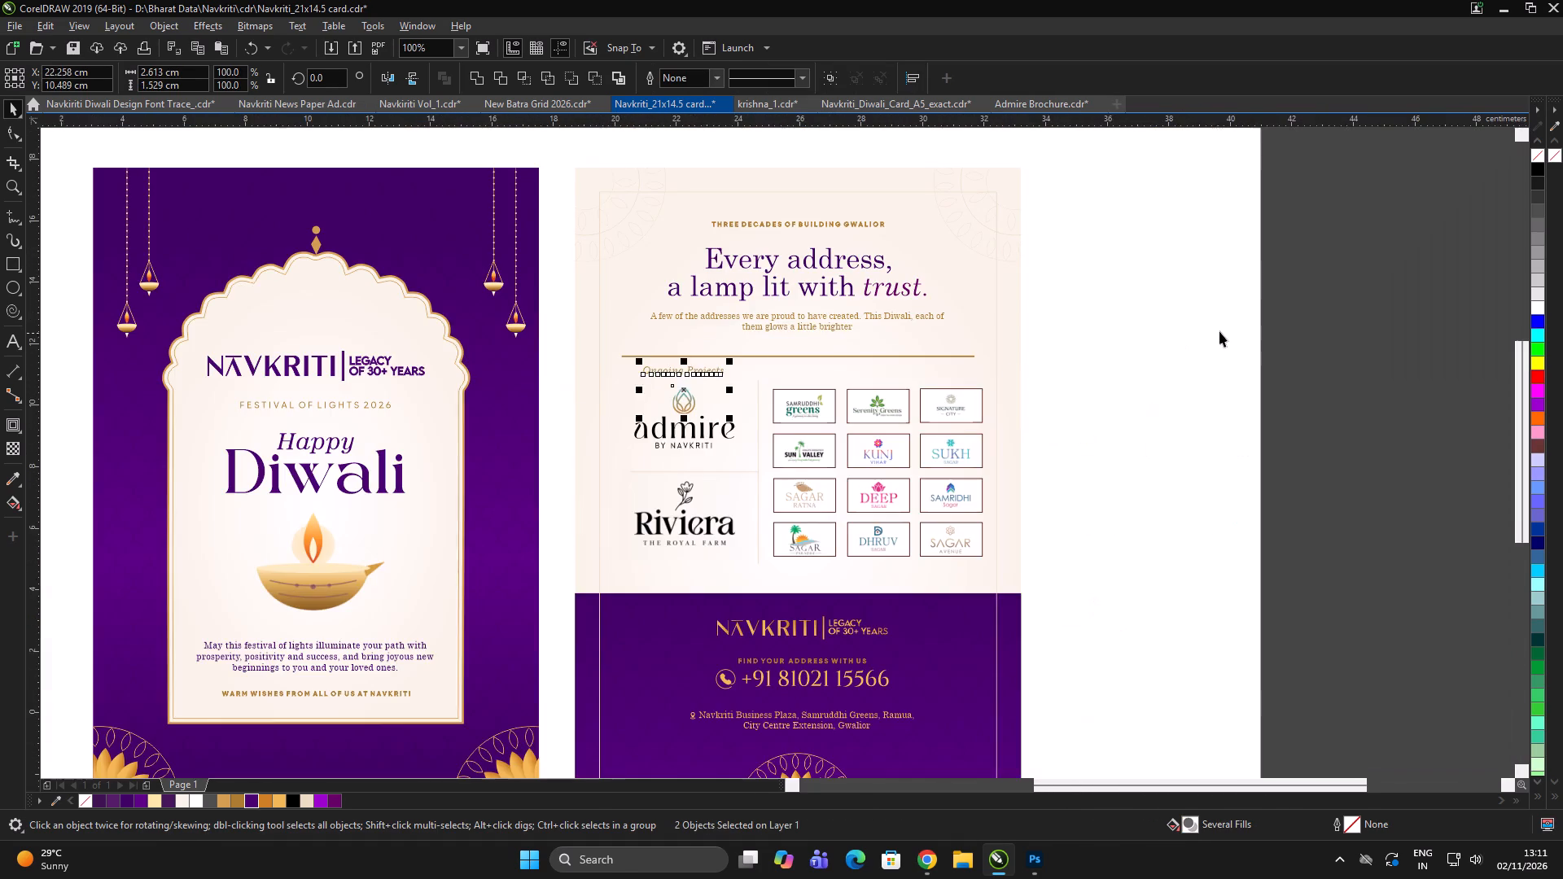
pyautogui.click(1219, 331)
pyautogui.moveTo(1216, 331); pyautogui.dragTo(1193, 333)
# Carry the "Ongoing Projects" heading horizontally across towards the space above the framed project logo grid.
pyautogui.scroll(1, 763, 369)
pyautogui.scroll(-1, 721, 343)
pyautogui.moveTo(692, 356); pyautogui.dragTo(746, 358)
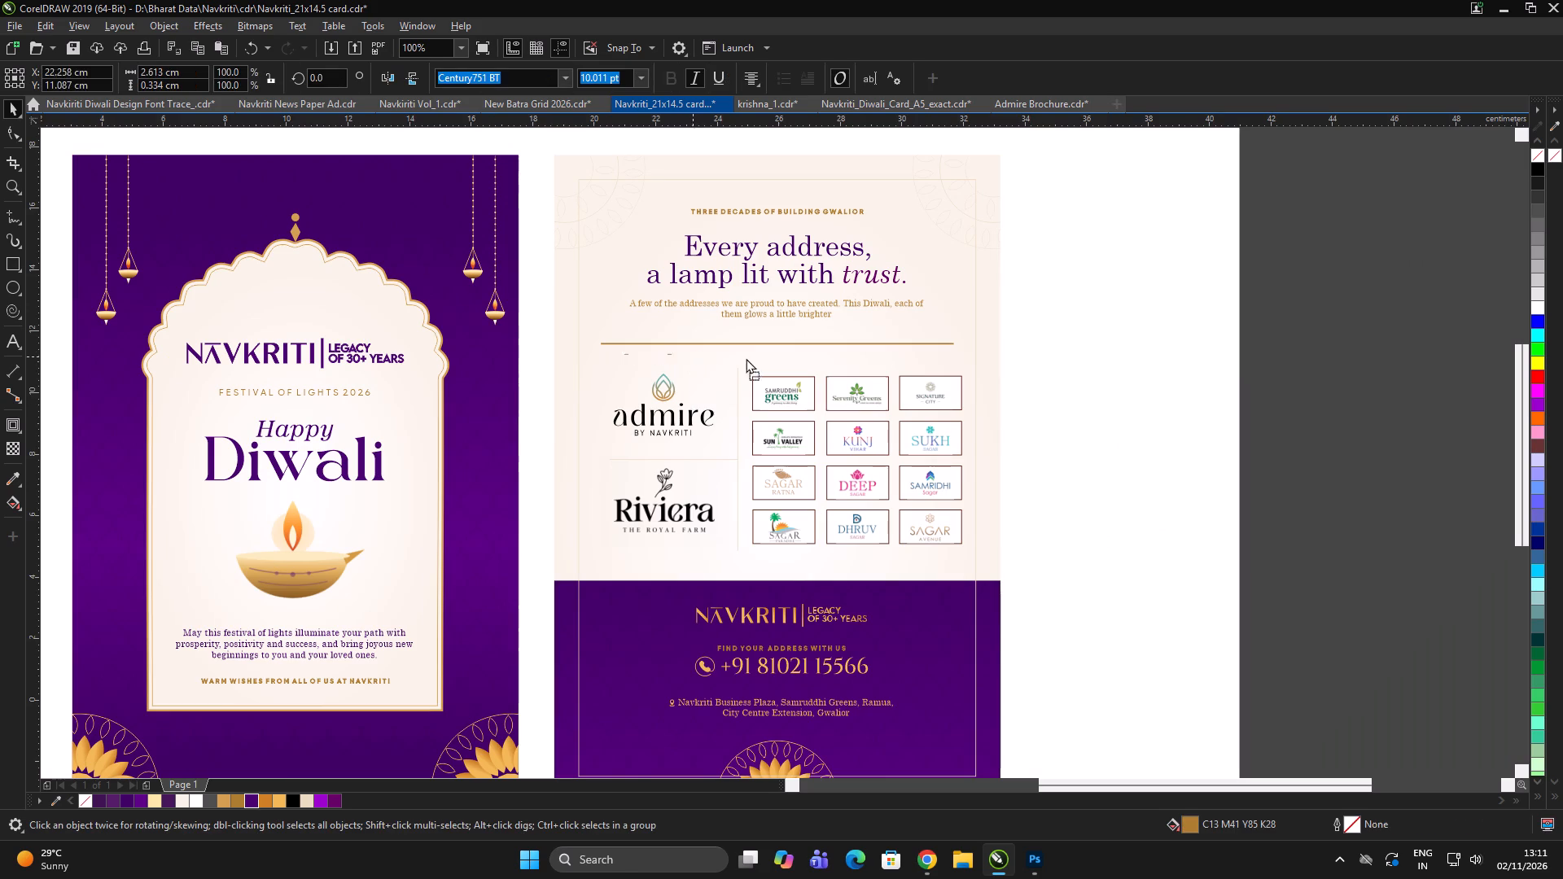
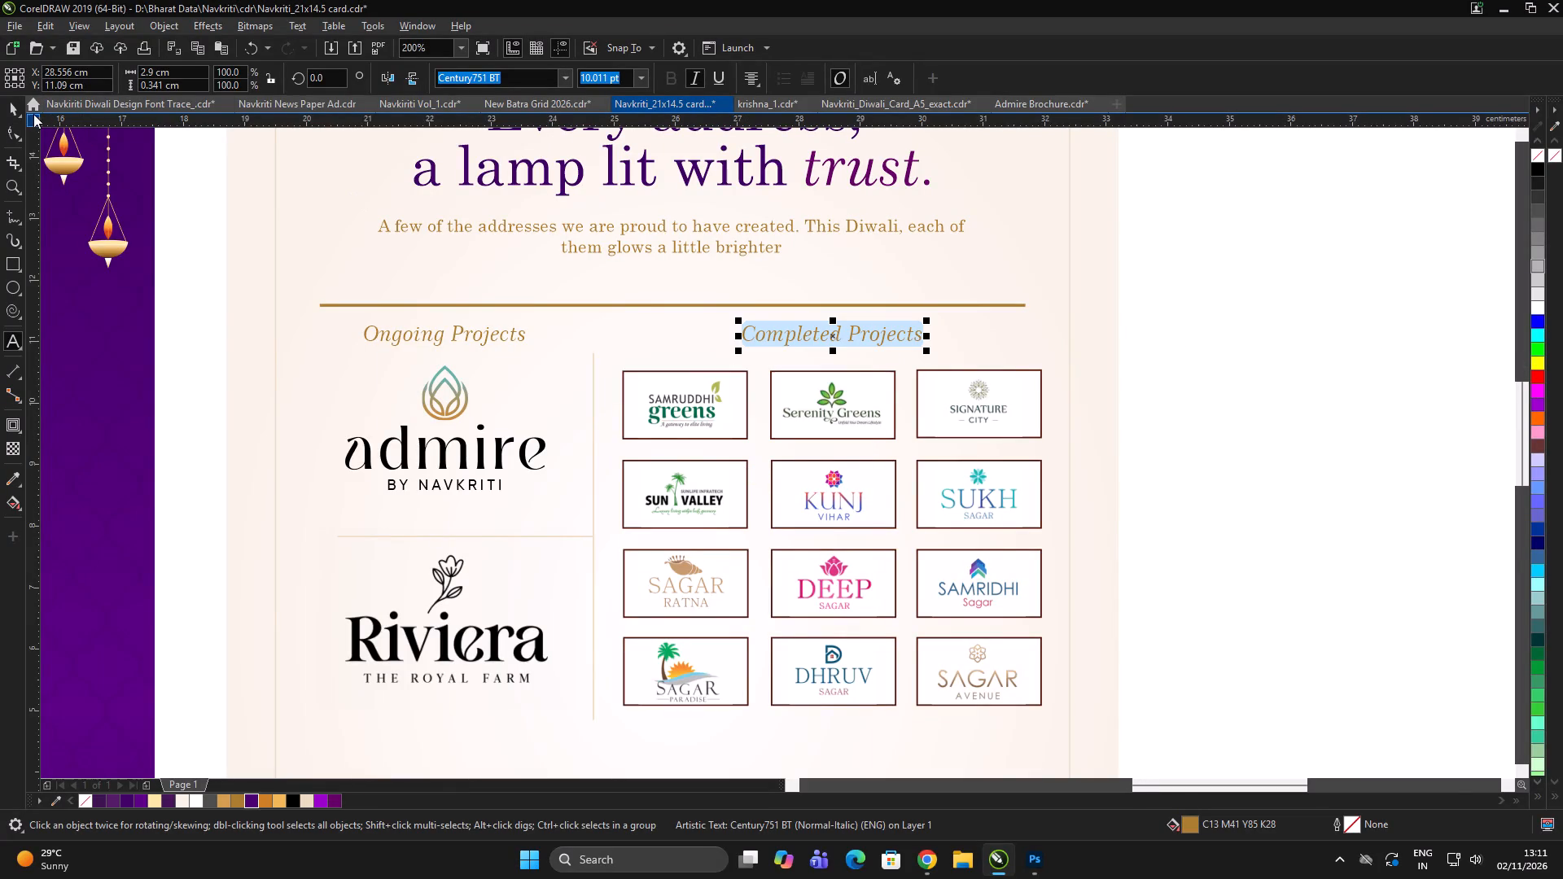
# Copy both the front and back faces of the card and paste them onto a new page 2.
pyautogui.click(16, 109)
pyautogui.scroll(-2, 676, 289)
pyautogui.doubleClick(1219, 410)
pyautogui.click(1127, 294)
pyautogui.moveTo(1090, 192); pyautogui.dragTo(900, 453)
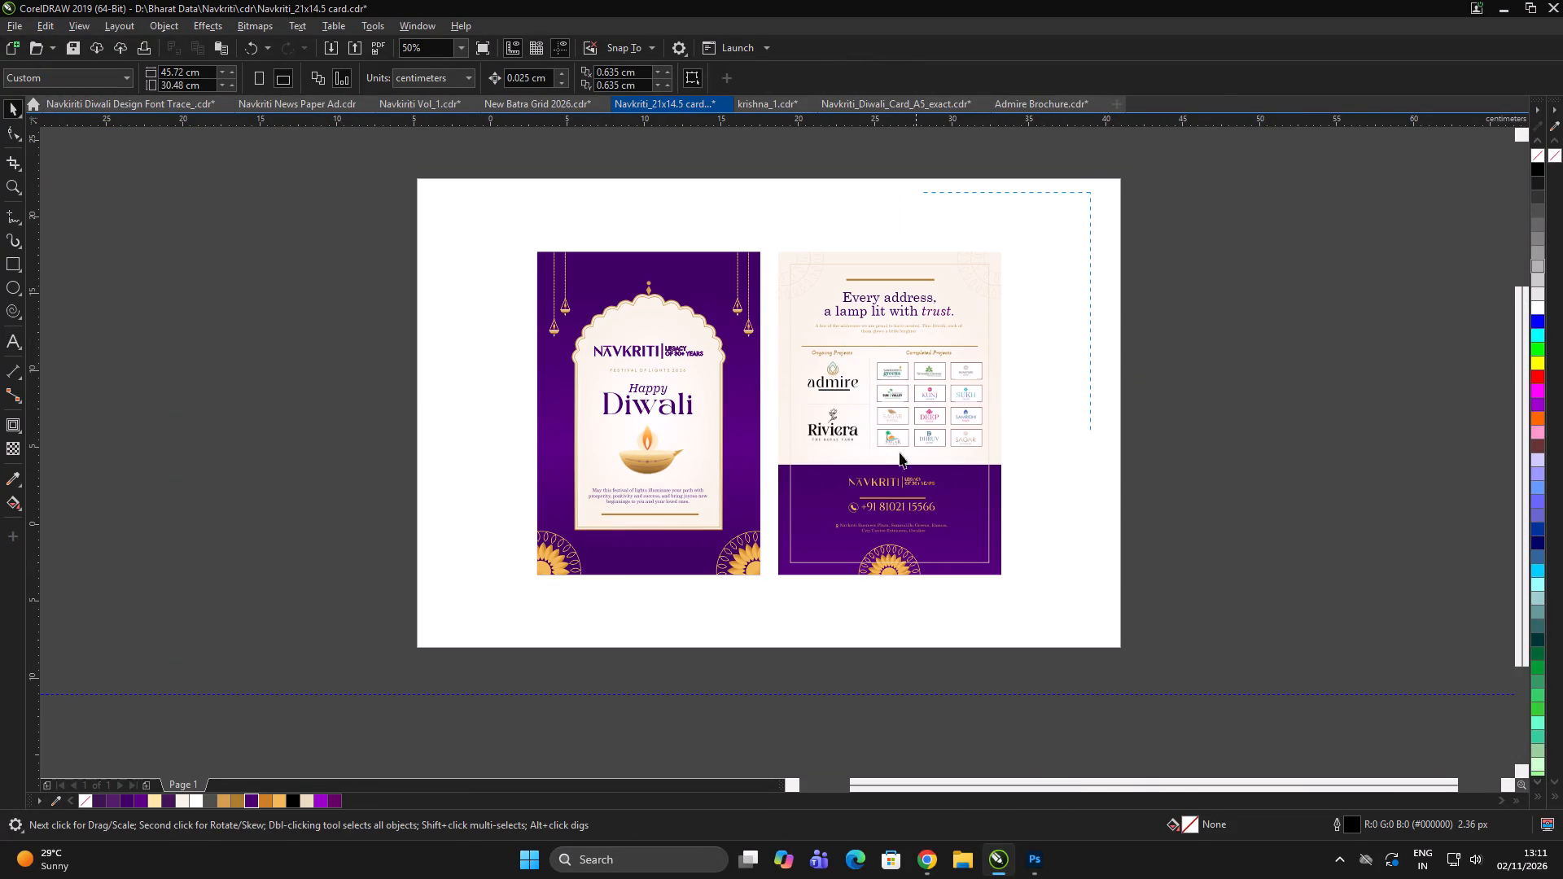
pyautogui.moveTo(900, 453); pyautogui.dragTo(546, 606)
pyautogui.click(464, 255)
pyautogui.moveTo(441, 191); pyautogui.dragTo(1169, 644)
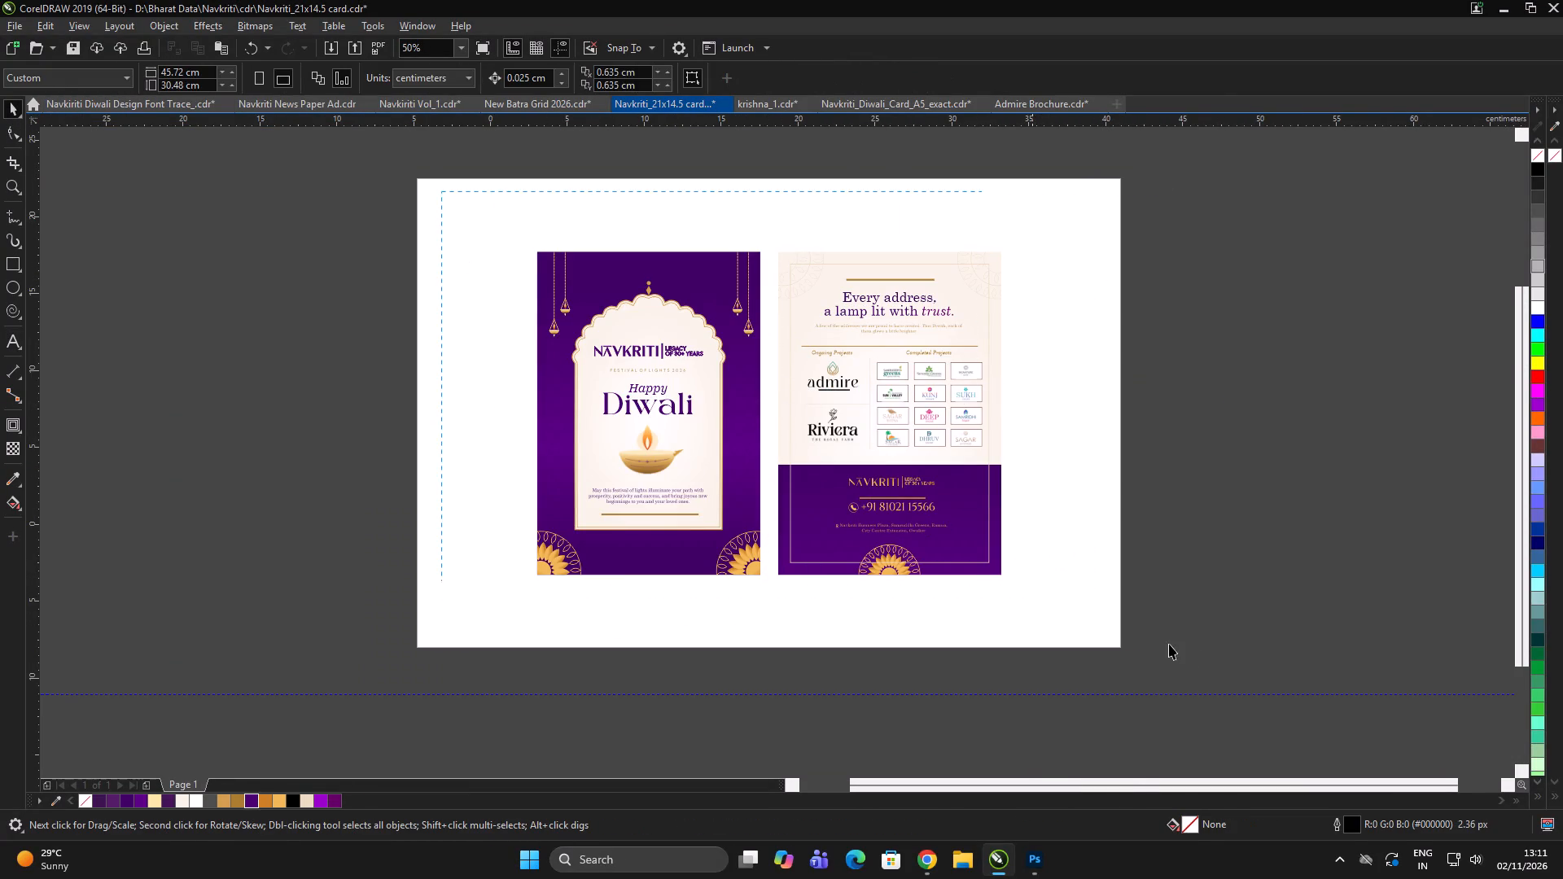
pyautogui.moveTo(1169, 644); pyautogui.dragTo(1180, 636)
pyautogui.hotkey('ctrl', 'c')
pyautogui.doubleClick(1129, 498)
pyautogui.click(1135, 494)
pyautogui.doubleClick(1141, 488)
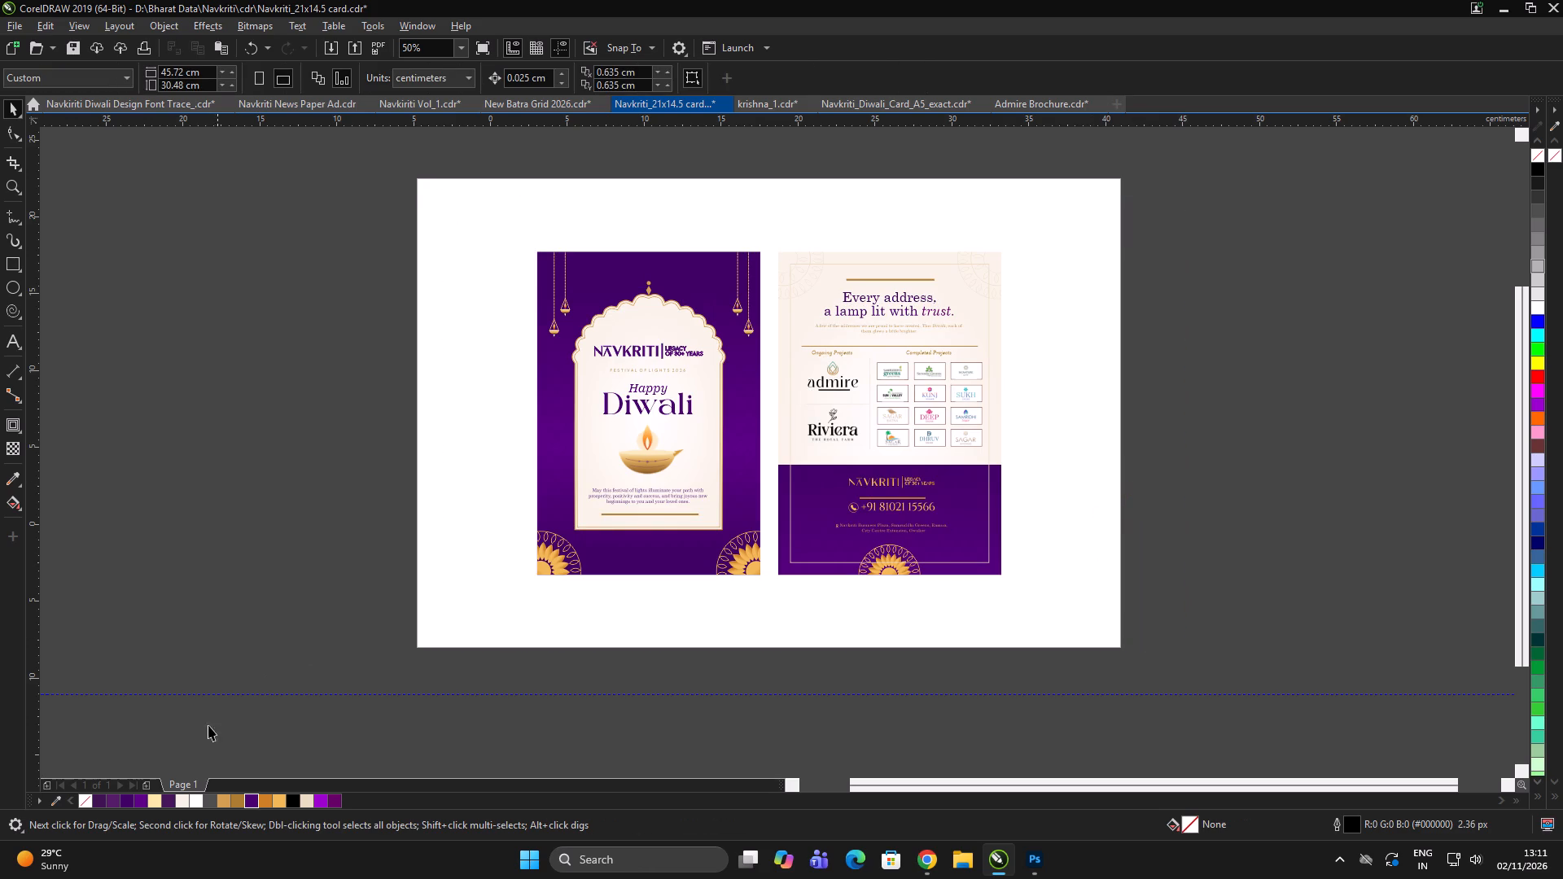
pyautogui.click(149, 782)
pyautogui.click(202, 585)
pyautogui.hotkey('ctrl', 'v')
# Switch page 2 to landscape orientation and clear the selection.
pyautogui.doubleClick(1149, 439)
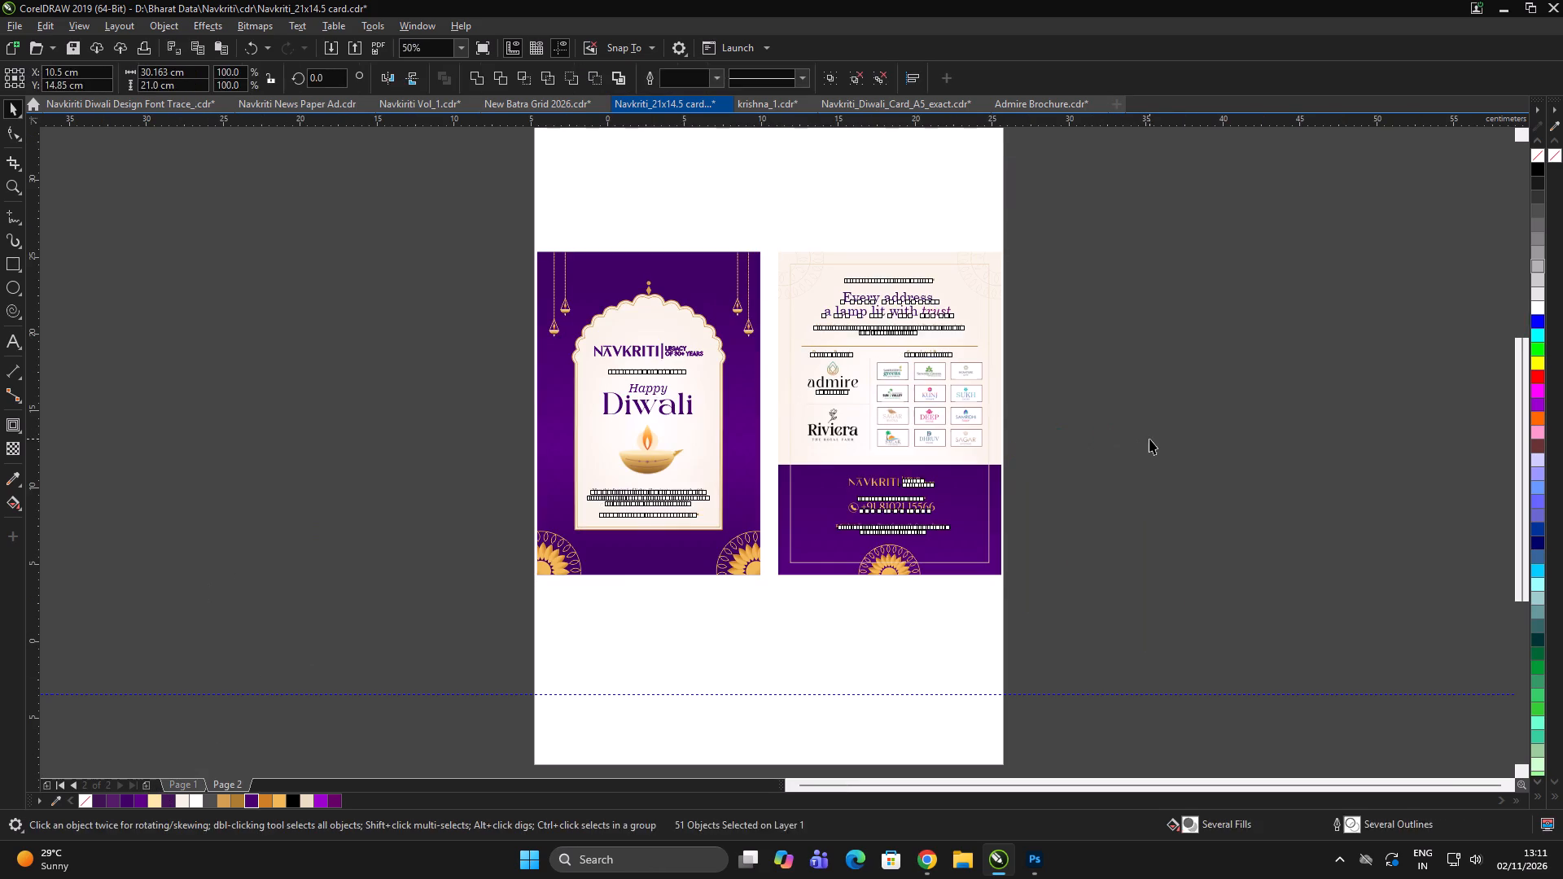
pyautogui.click(275, 83)
pyautogui.doubleClick(190, 391)
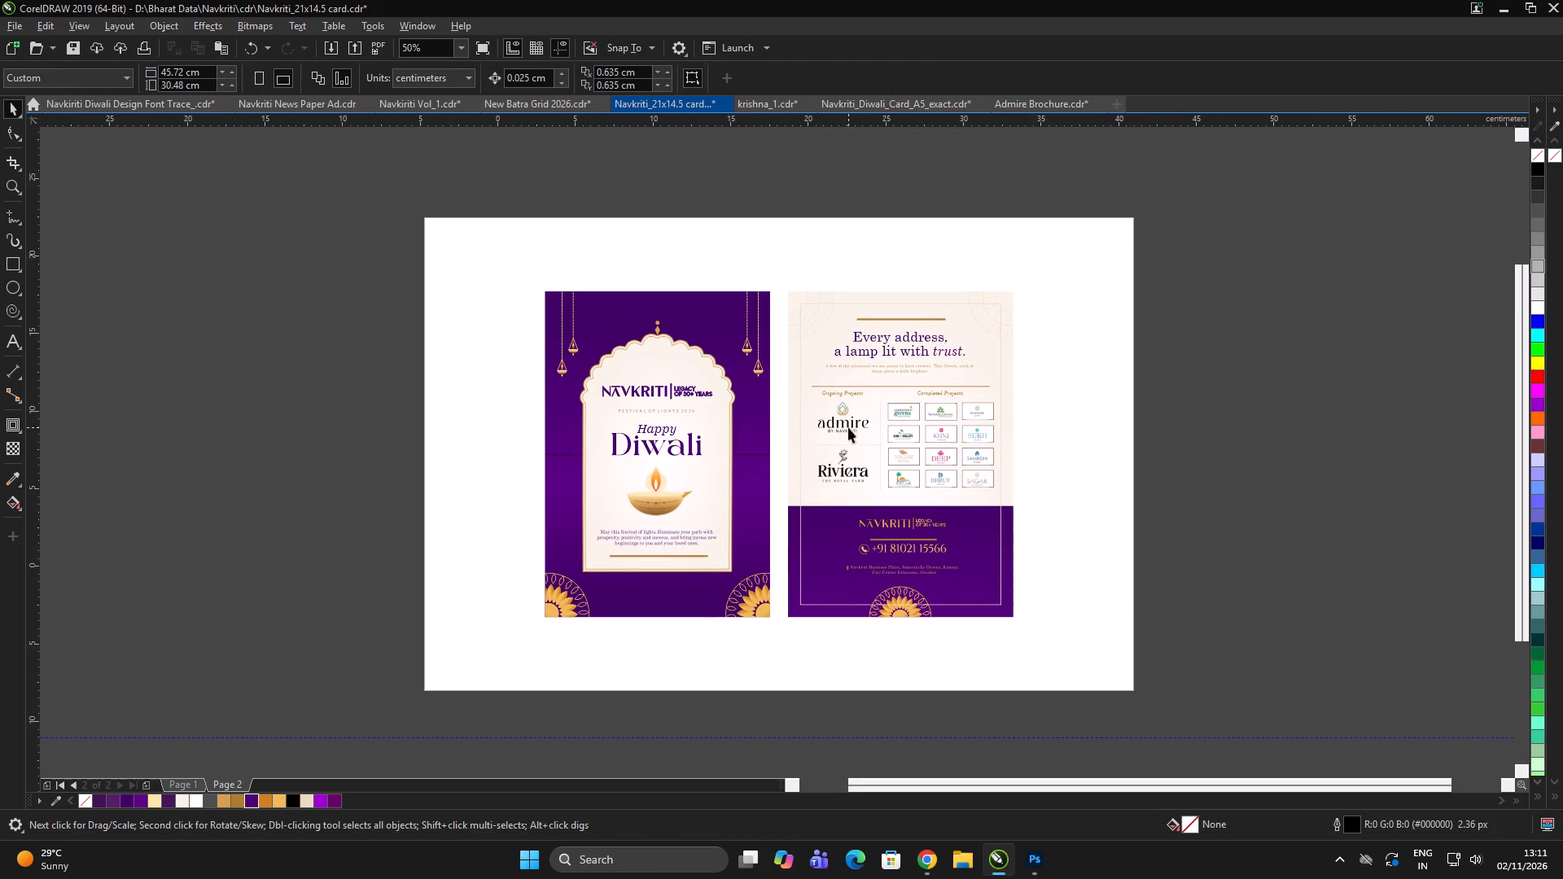
# Remove the outlines from all twelve framed logos under "Completed Projects" on page 2.
pyautogui.click(848, 427)
pyautogui.hotkey('ctrl', 'u')
pyautogui.keyDown('ctrl'); pyautogui.click(1296, 323); pyautogui.keyUp('ctrl')
pyautogui.scroll(2, 1015, 434)
pyautogui.moveTo(1129, 309); pyautogui.dragTo(515, 614)
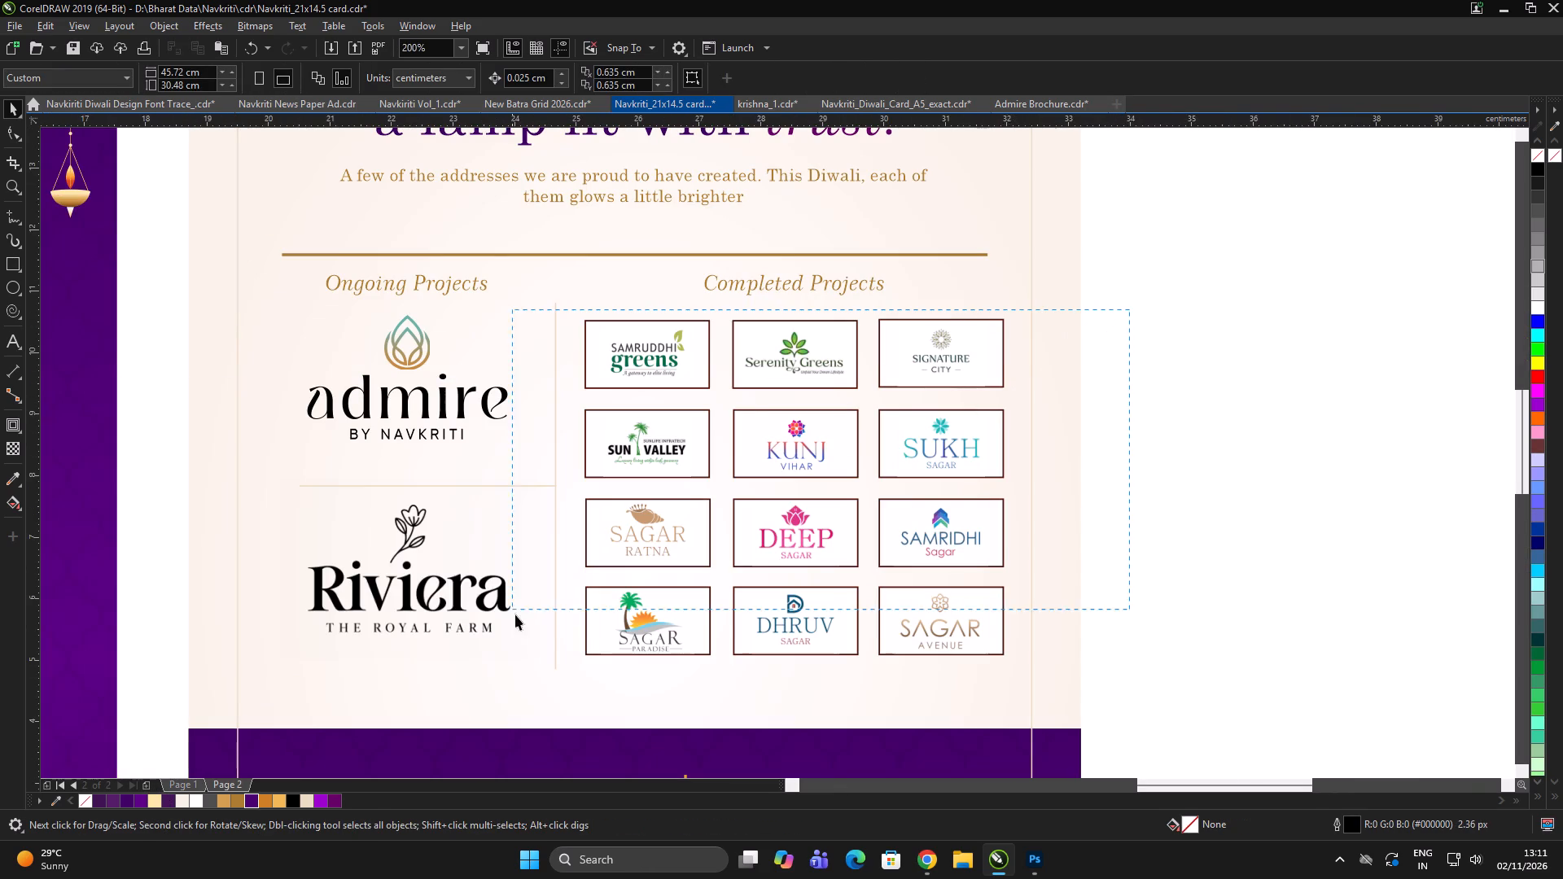
pyautogui.moveTo(515, 614); pyautogui.dragTo(540, 669)
pyautogui.rightClick(1539, 157)
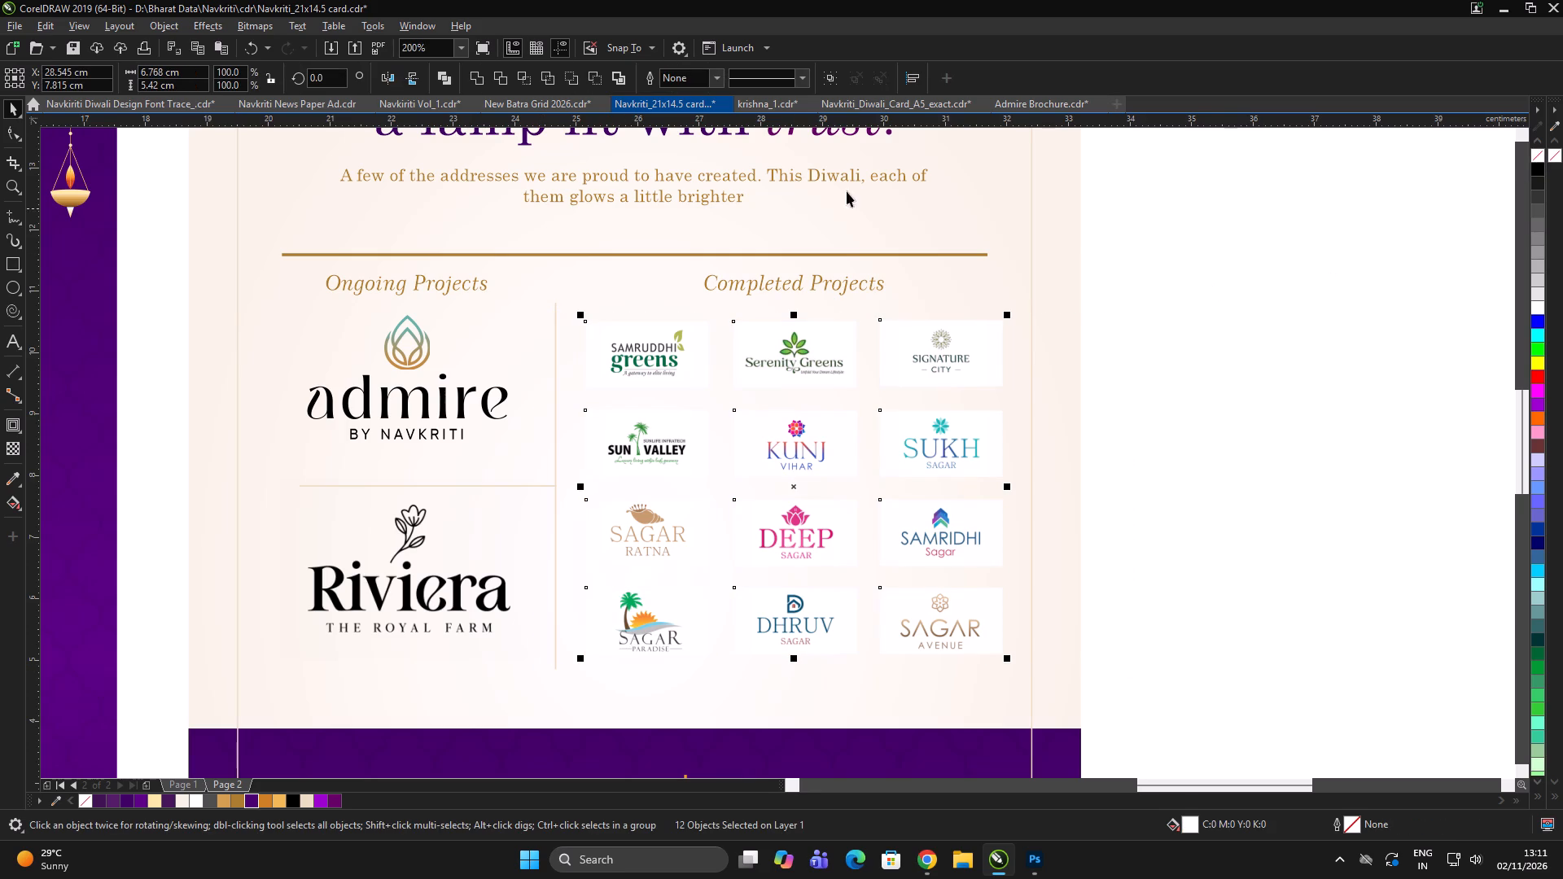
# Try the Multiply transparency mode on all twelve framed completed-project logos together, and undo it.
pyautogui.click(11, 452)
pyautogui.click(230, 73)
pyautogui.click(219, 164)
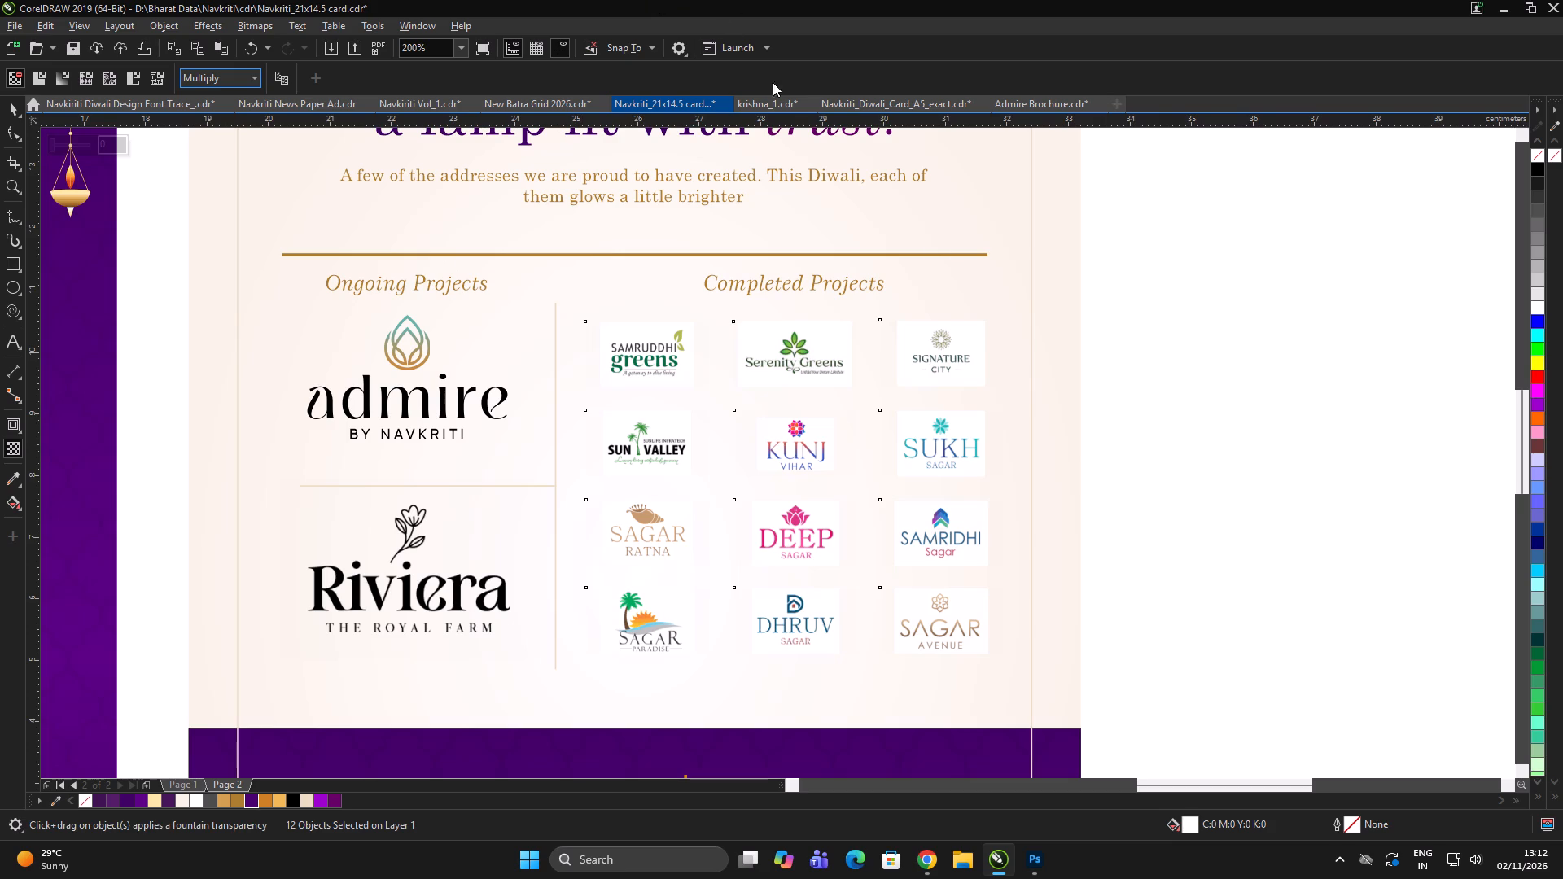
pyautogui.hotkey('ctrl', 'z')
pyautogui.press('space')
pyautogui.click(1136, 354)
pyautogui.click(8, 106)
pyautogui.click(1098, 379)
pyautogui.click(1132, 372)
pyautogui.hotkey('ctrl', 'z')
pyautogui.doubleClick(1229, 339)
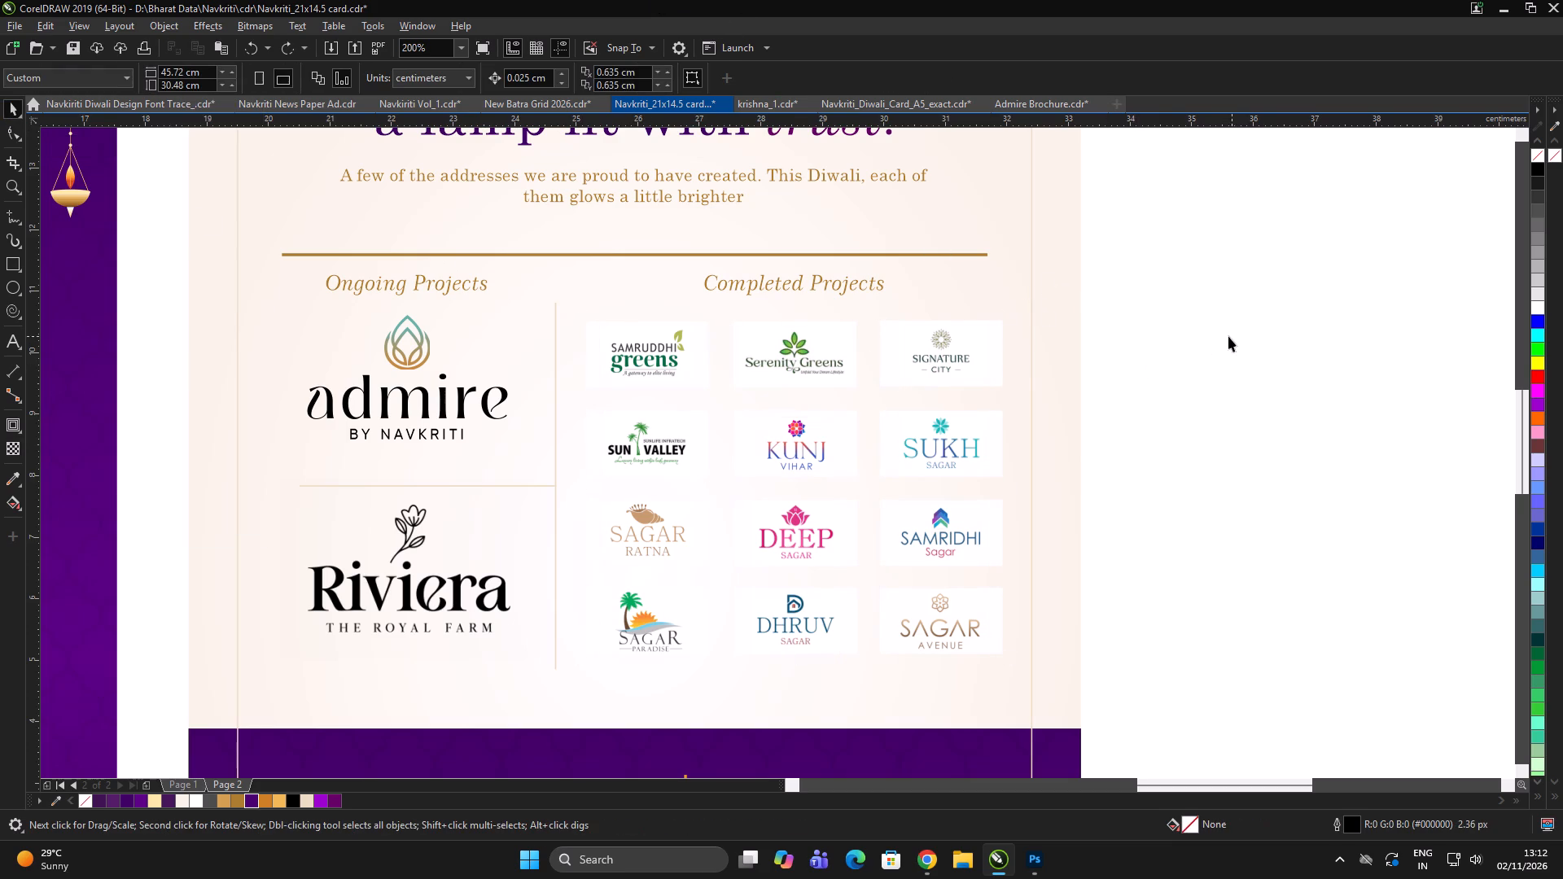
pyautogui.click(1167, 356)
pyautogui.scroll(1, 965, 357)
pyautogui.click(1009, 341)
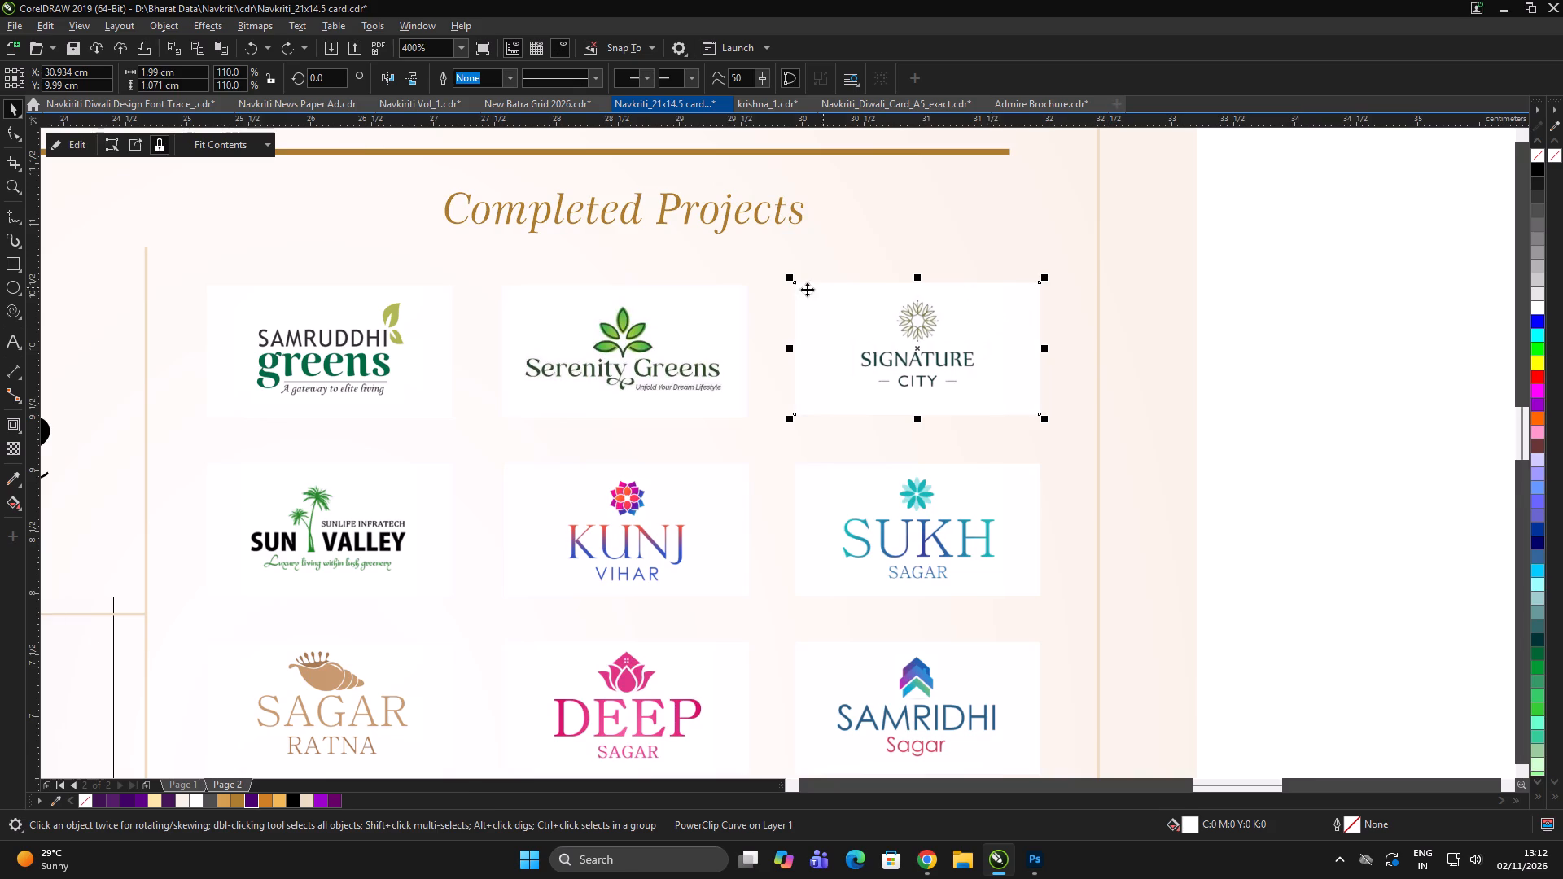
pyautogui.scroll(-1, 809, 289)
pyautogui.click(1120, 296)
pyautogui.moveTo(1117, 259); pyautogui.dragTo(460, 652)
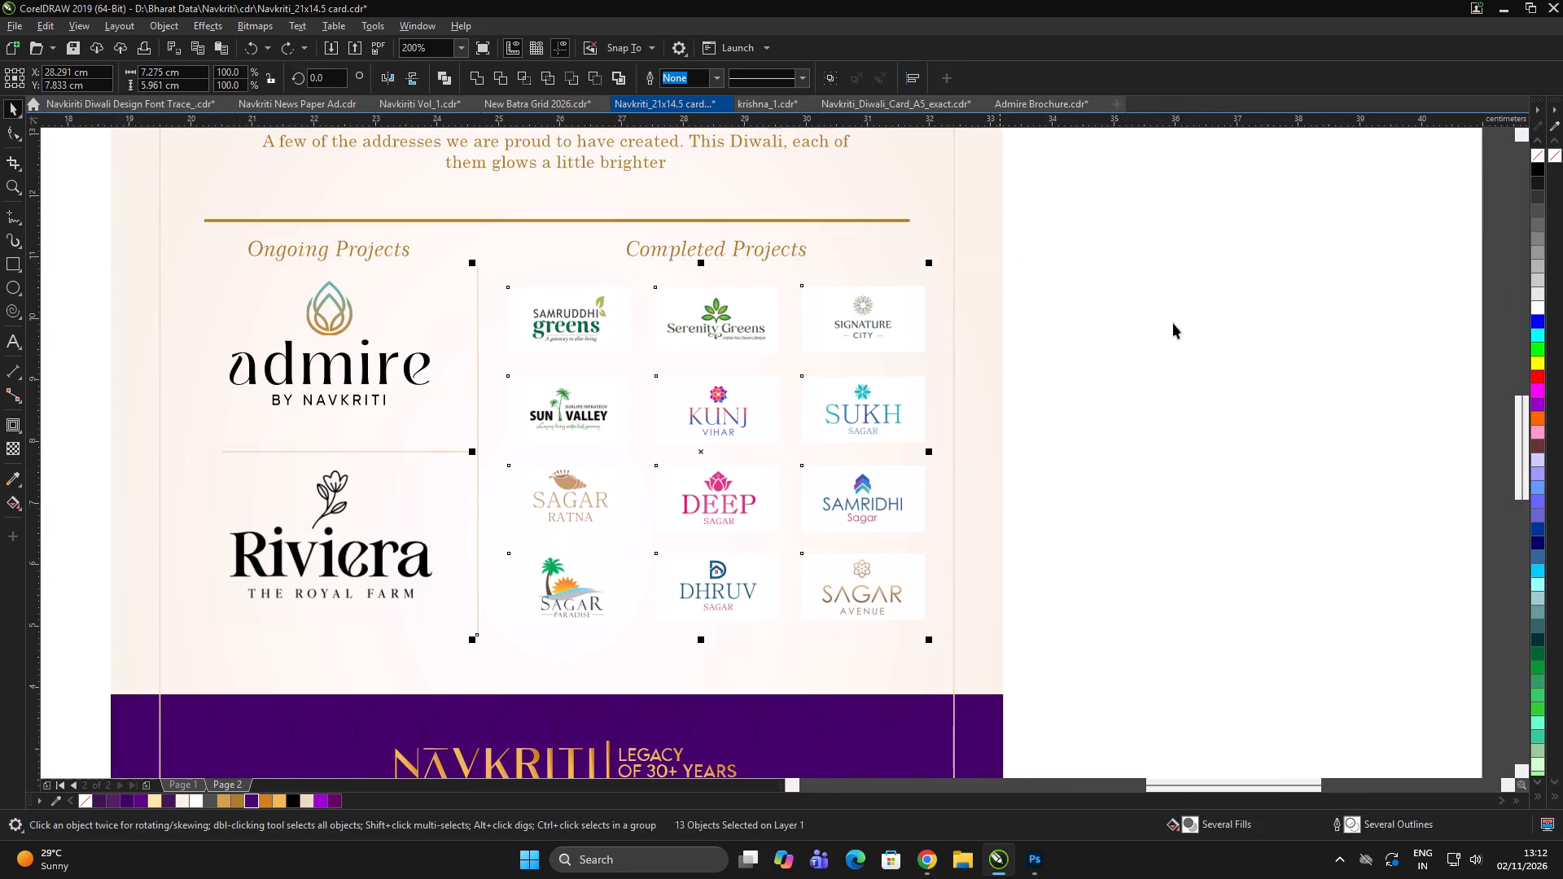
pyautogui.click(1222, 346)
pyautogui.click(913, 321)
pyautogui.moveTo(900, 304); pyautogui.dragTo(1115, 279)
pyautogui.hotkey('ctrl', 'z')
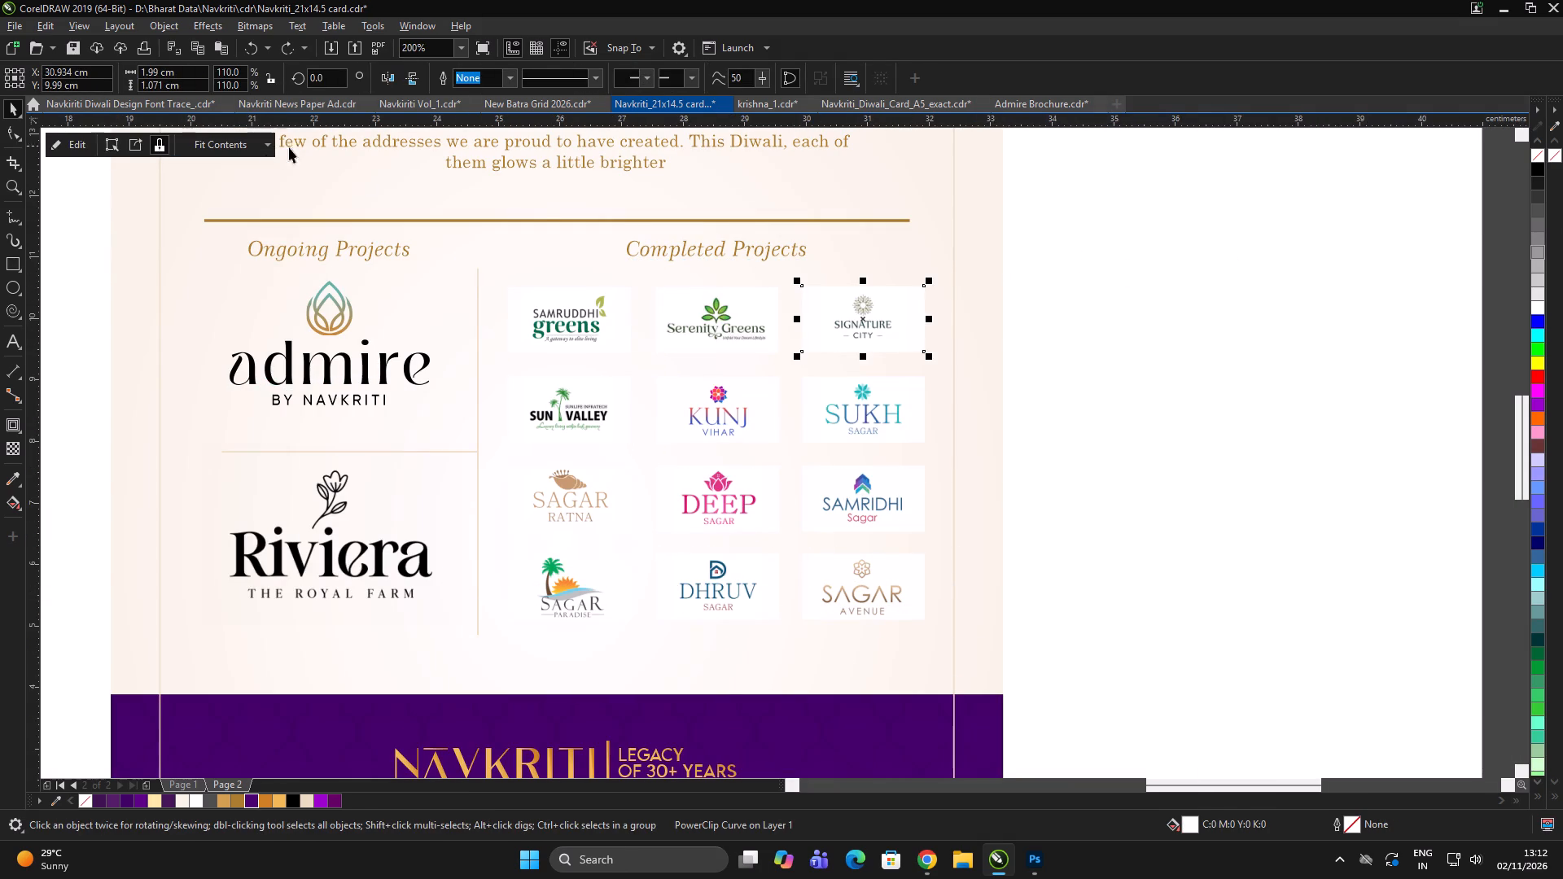
# Extract the Signature City logo from its PowerClip frame and delete the empty frame, keeping the logo image.
pyautogui.click(138, 142)
pyautogui.press('Delete')
pyautogui.click(1310, 317)
pyautogui.scroll(1, 935, 316)
pyautogui.hotkey('ctrl', 'z')
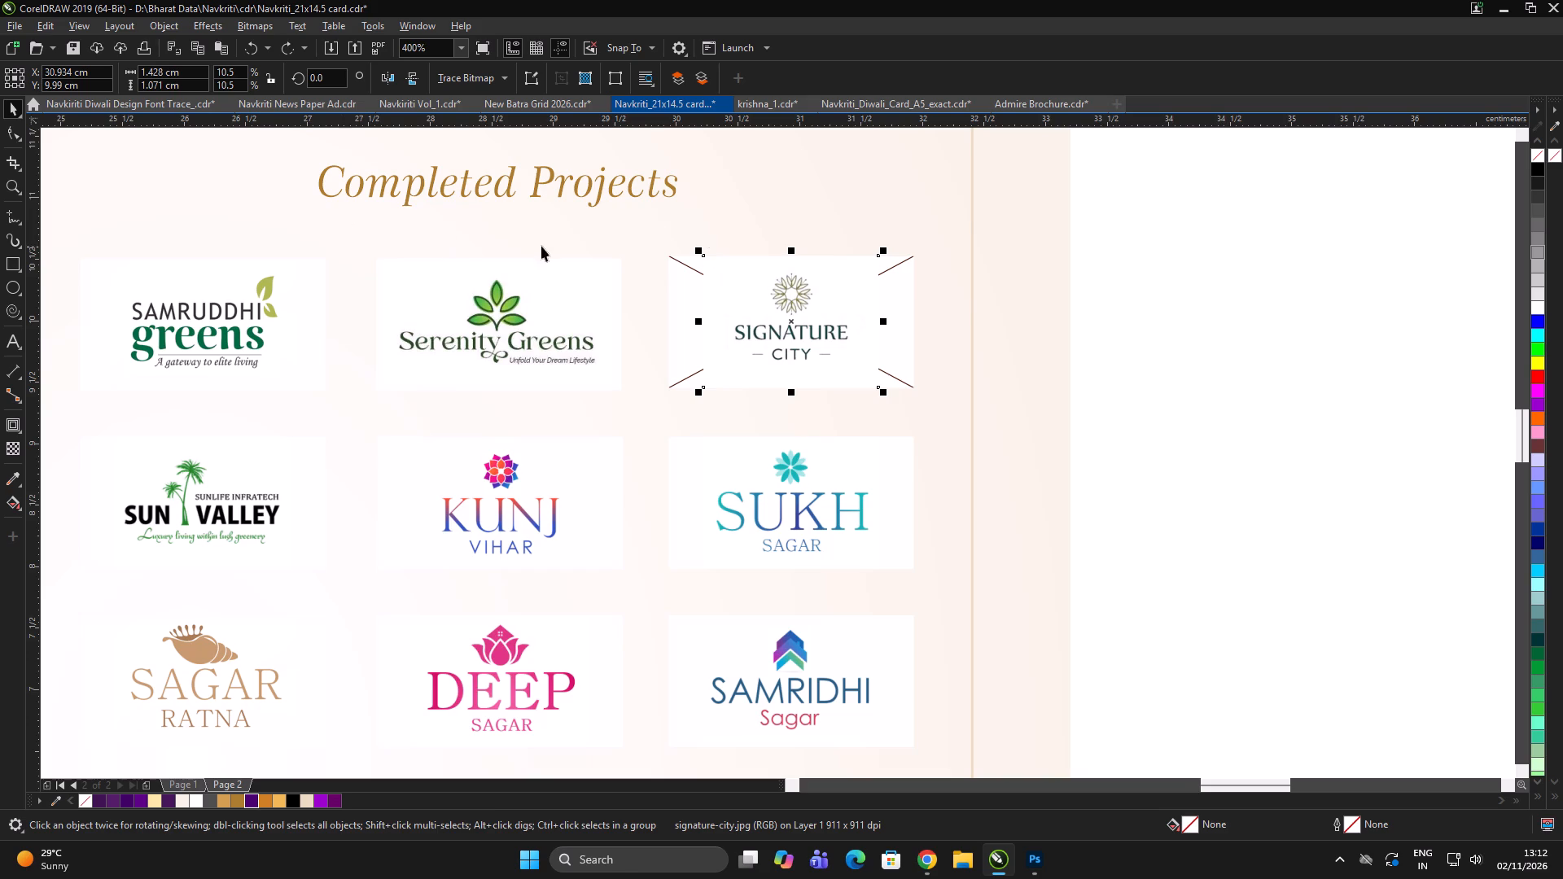
pyautogui.moveTo(1167, 337); pyautogui.dragTo(1157, 336)
pyautogui.scroll(1, 879, 317)
pyautogui.click(914, 300)
pyautogui.press('Delete')
# Set the extracted Signature City logo's transparency mode to Multiply.
pyautogui.click(775, 317)
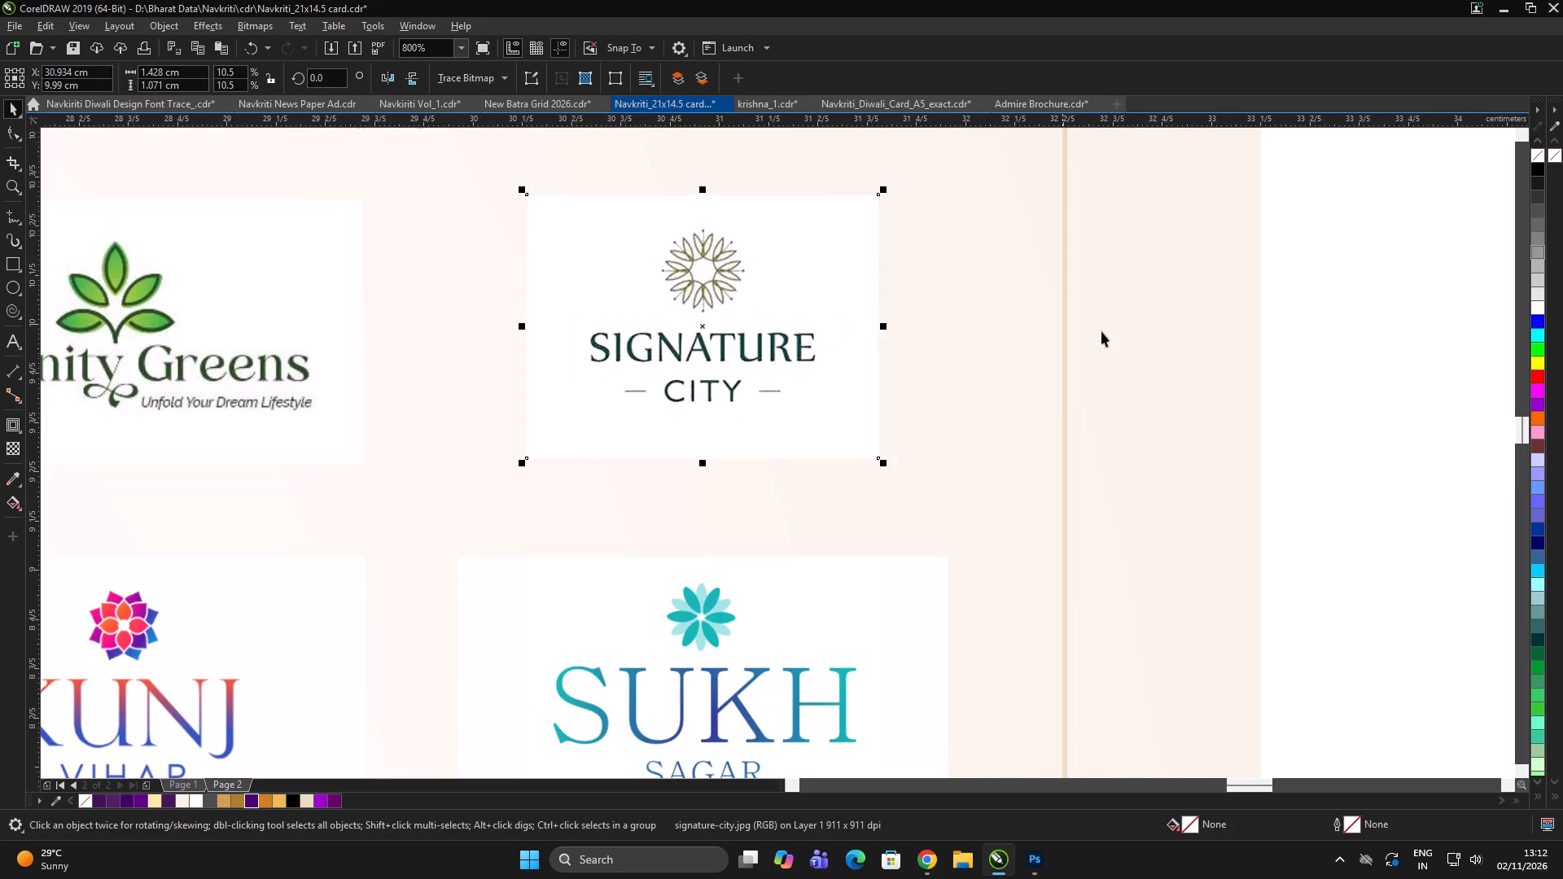
pyautogui.click(8, 450)
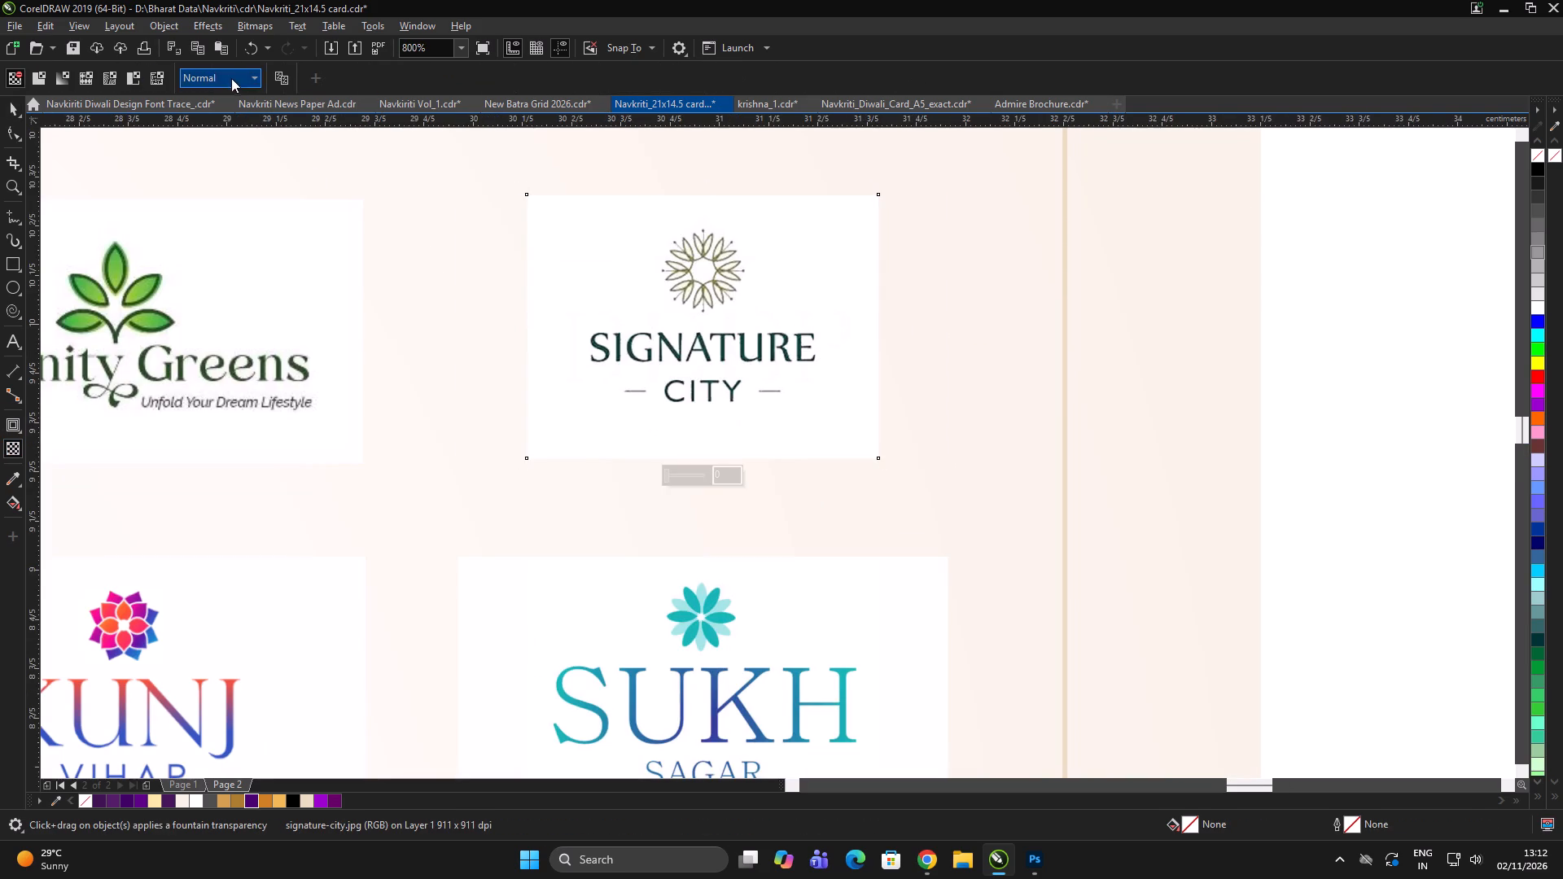
pyautogui.click(230, 77)
pyautogui.click(205, 160)
pyautogui.scroll(-1, 804, 334)
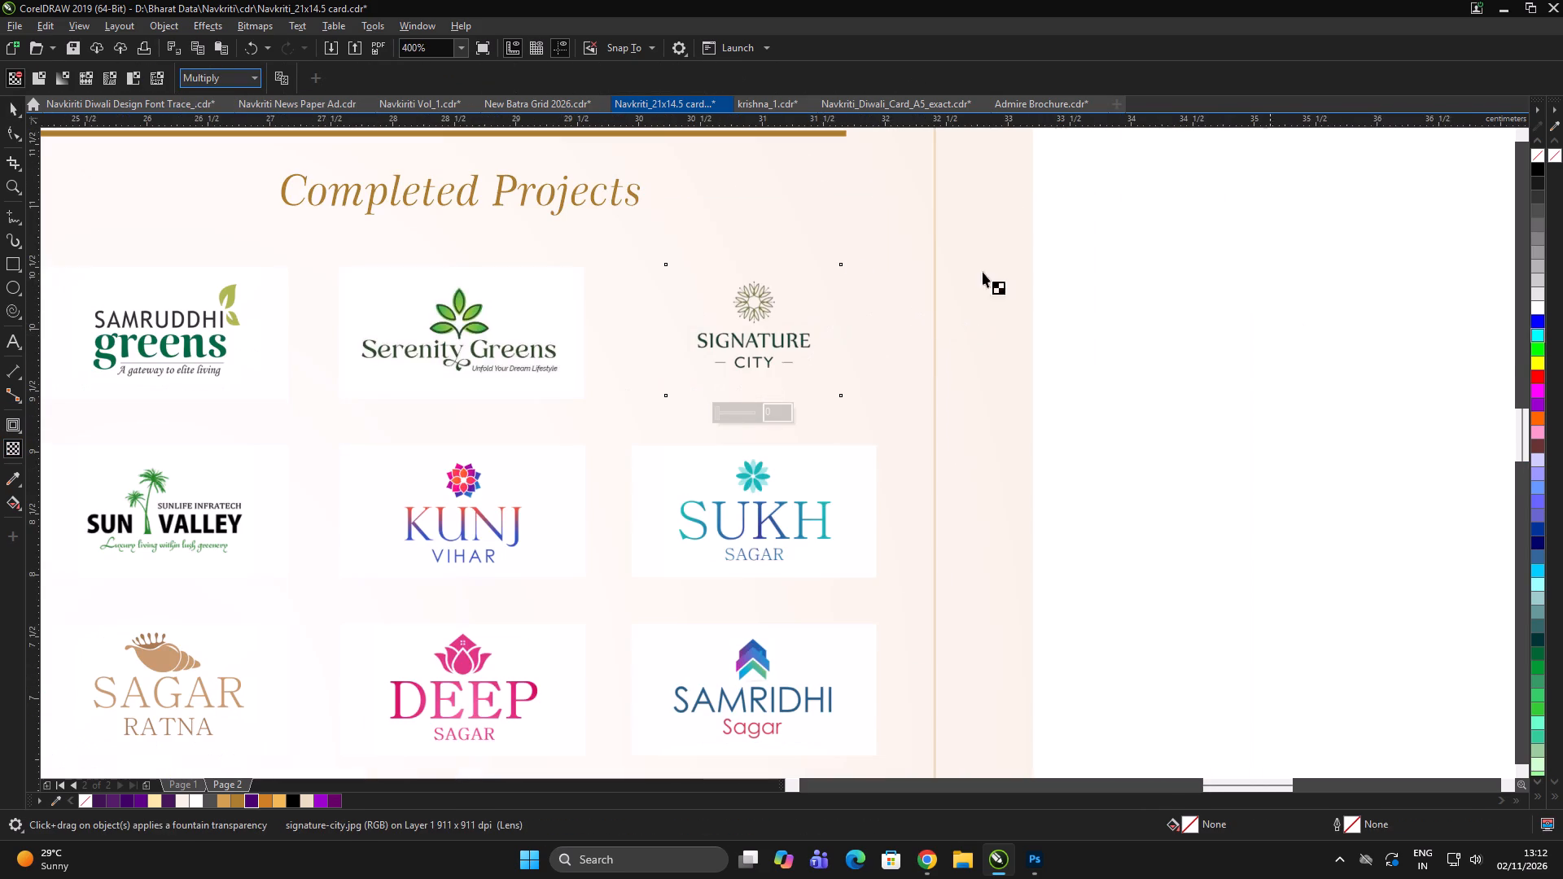
pyautogui.click(9, 107)
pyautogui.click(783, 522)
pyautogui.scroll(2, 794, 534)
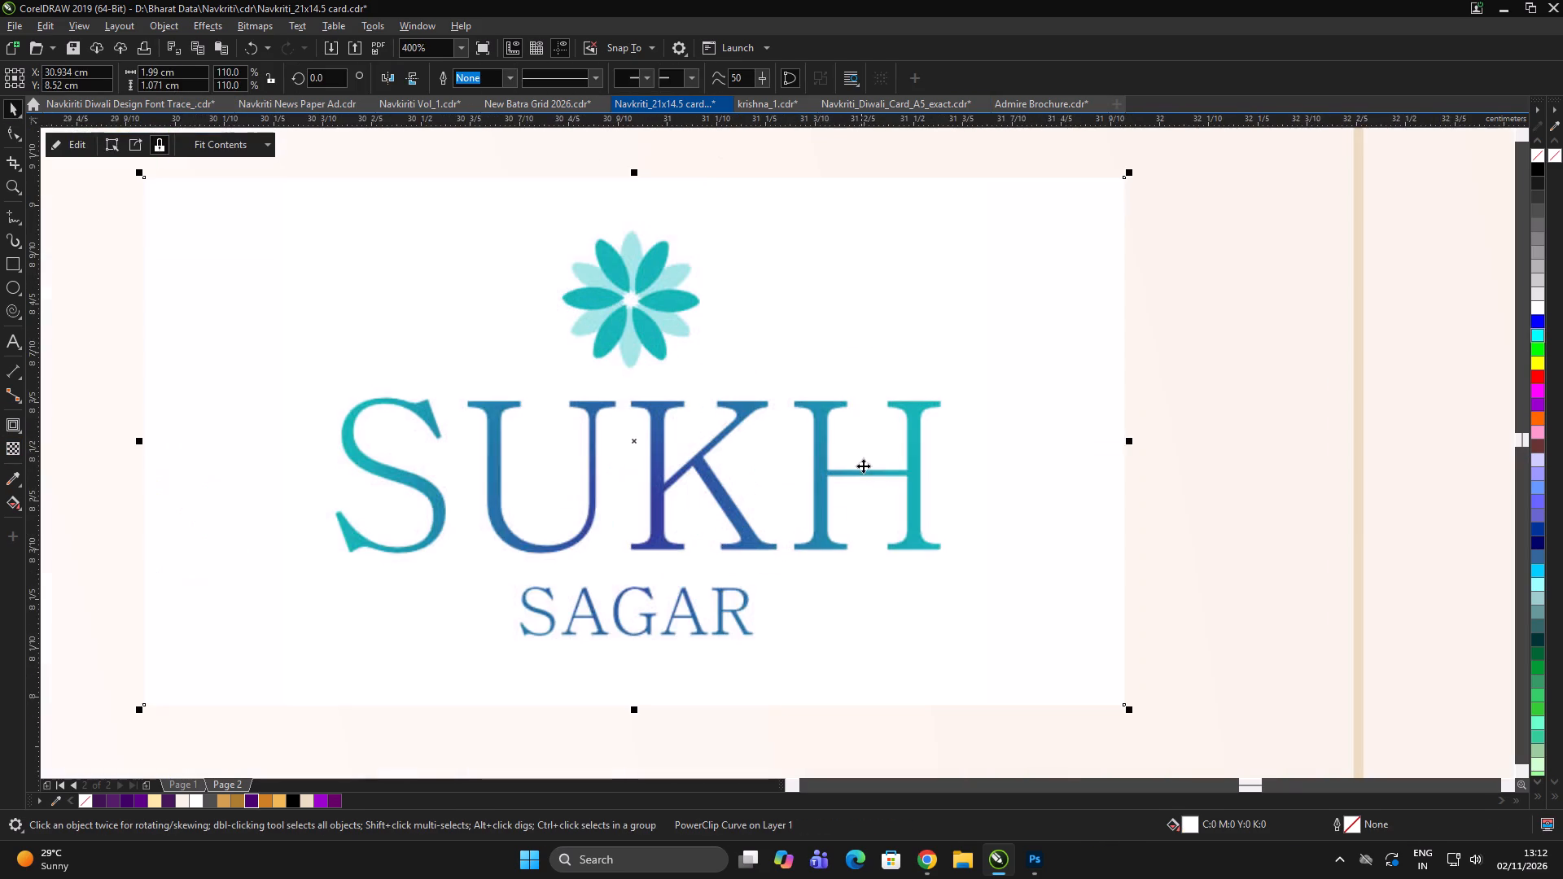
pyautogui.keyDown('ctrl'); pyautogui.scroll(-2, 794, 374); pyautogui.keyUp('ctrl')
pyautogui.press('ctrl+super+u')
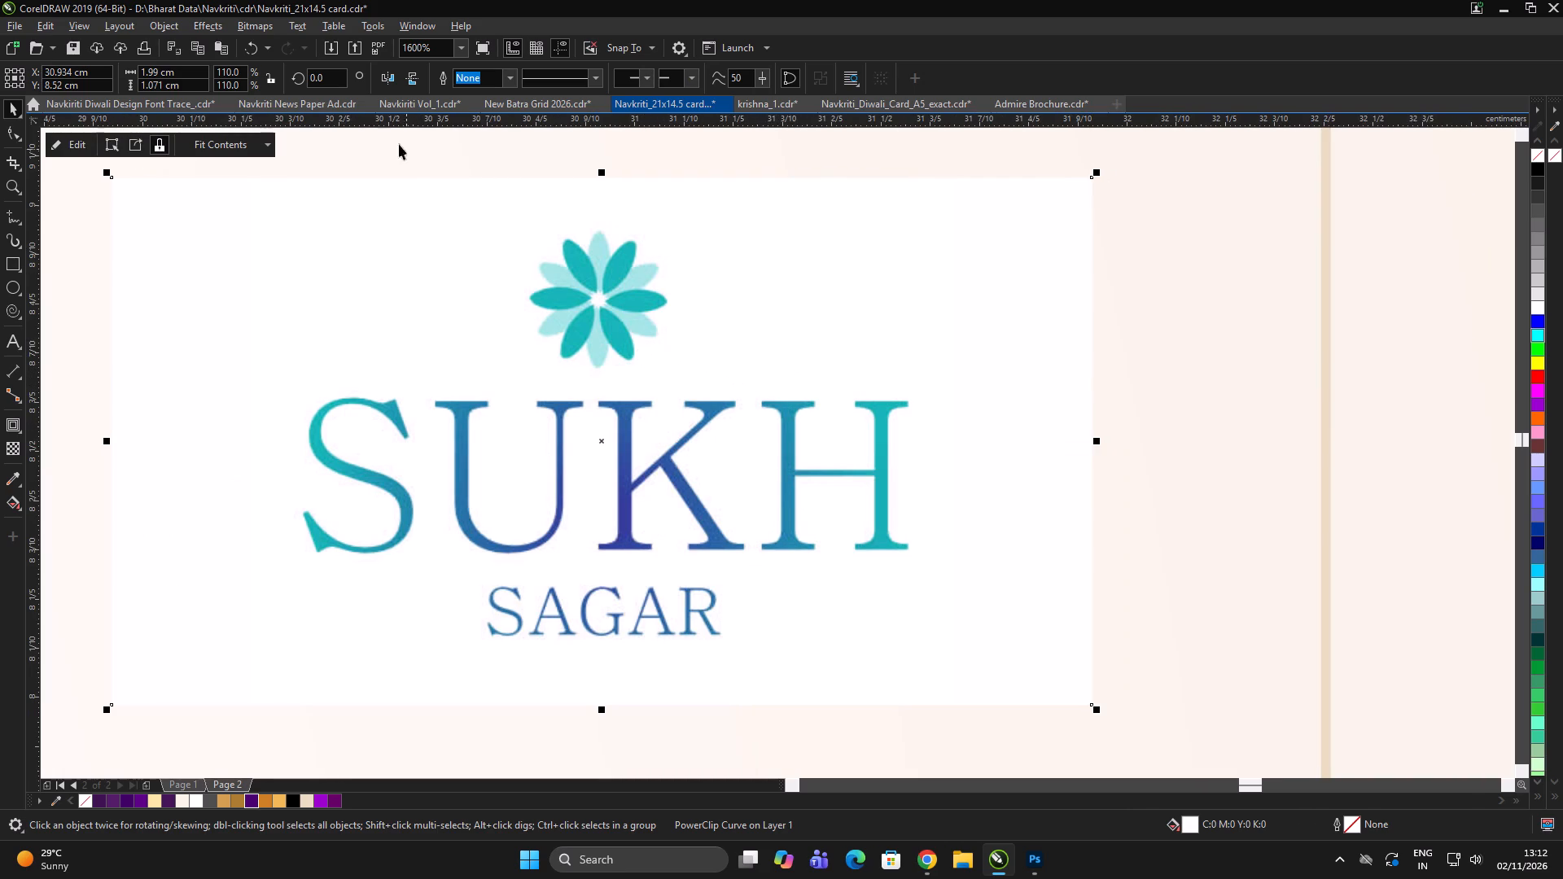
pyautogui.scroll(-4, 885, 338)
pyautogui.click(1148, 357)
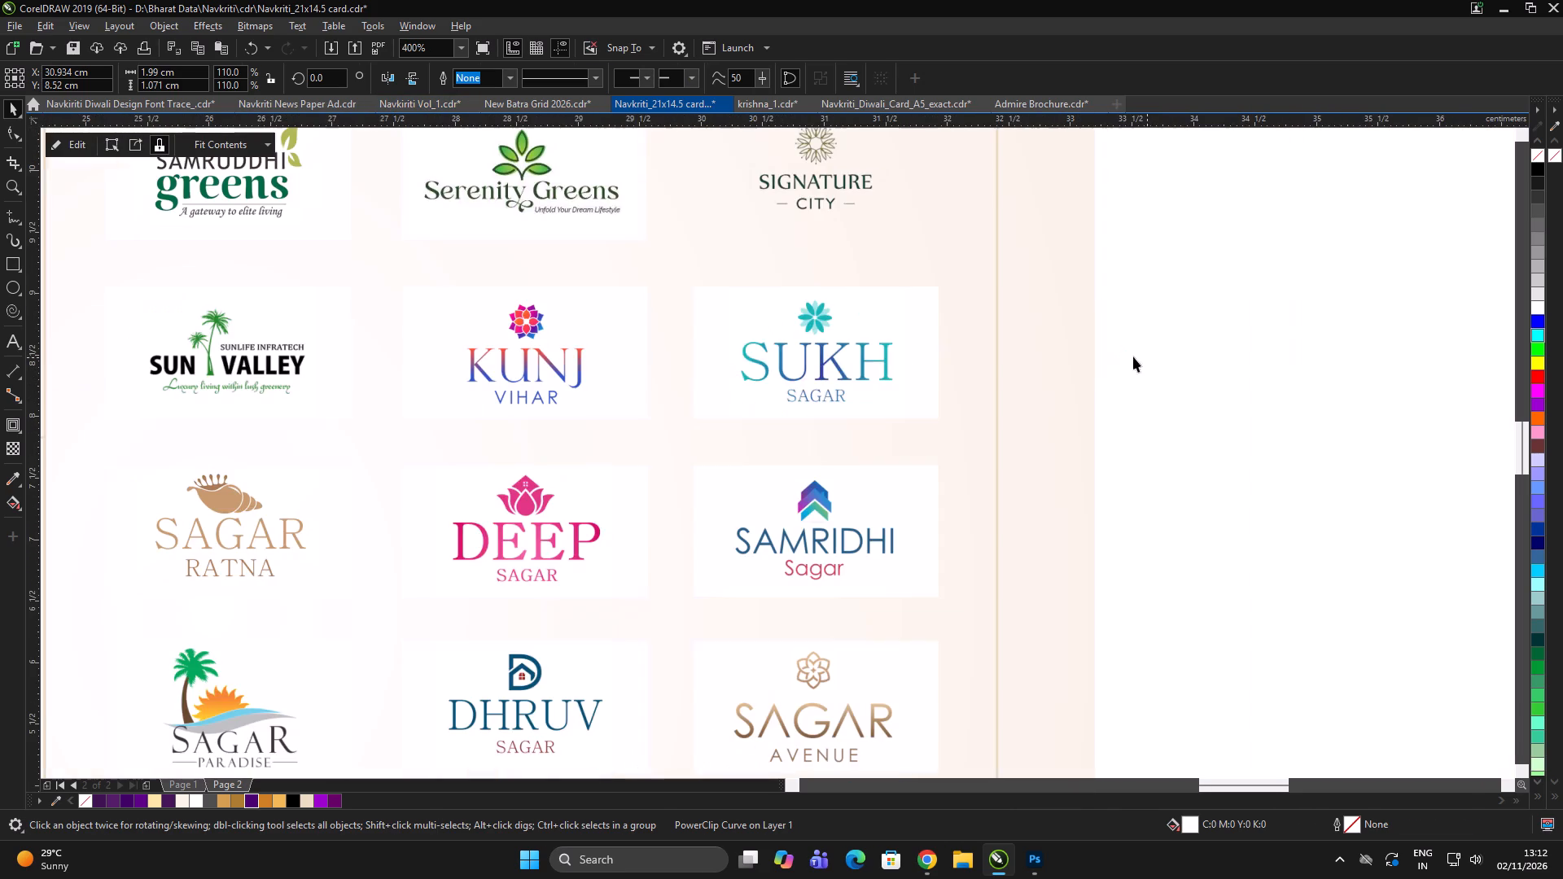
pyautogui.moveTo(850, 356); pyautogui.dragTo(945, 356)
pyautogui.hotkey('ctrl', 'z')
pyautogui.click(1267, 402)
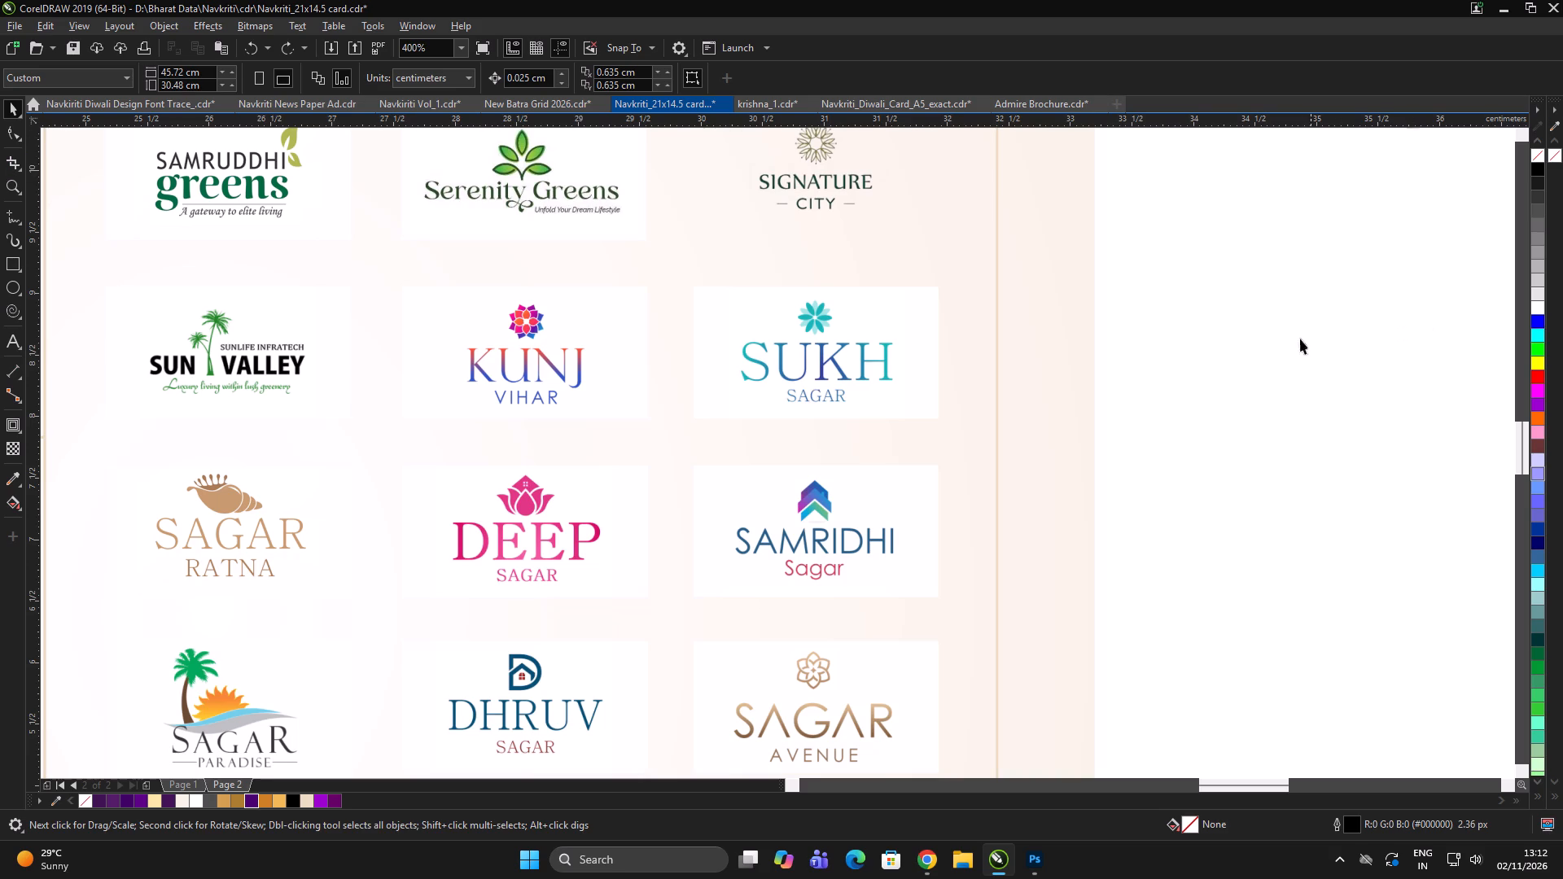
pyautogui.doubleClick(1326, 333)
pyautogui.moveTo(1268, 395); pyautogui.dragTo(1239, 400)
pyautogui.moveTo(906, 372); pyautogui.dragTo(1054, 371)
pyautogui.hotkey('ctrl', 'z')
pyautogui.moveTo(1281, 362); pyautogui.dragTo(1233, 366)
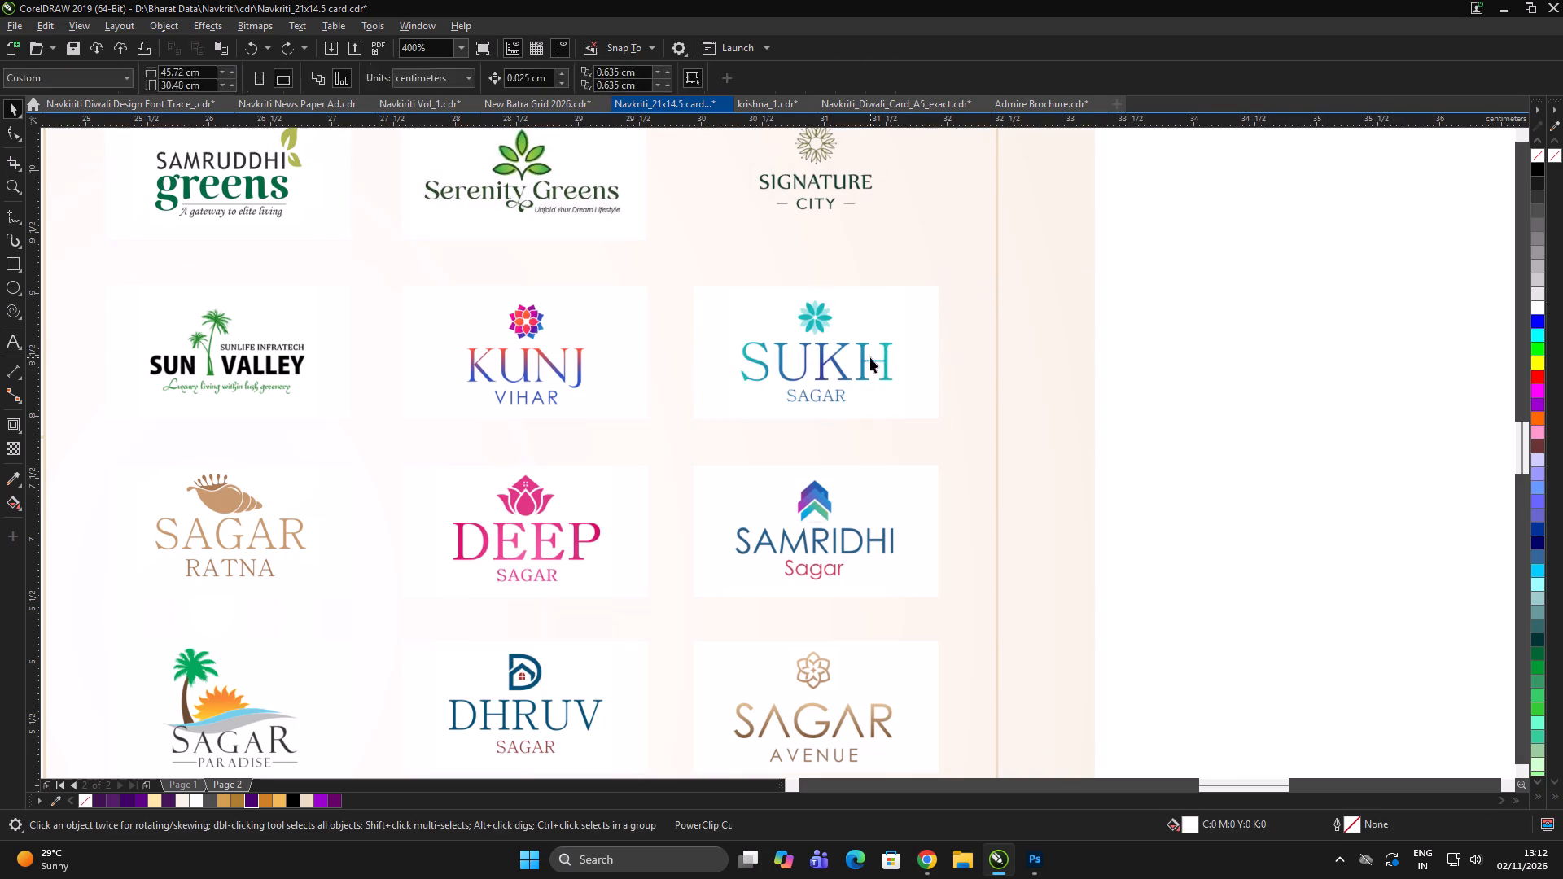
# Extract the Sukh Sagar logo from its PowerClip frame and delete the empty frame.
pyautogui.click(870, 357)
pyautogui.click(133, 142)
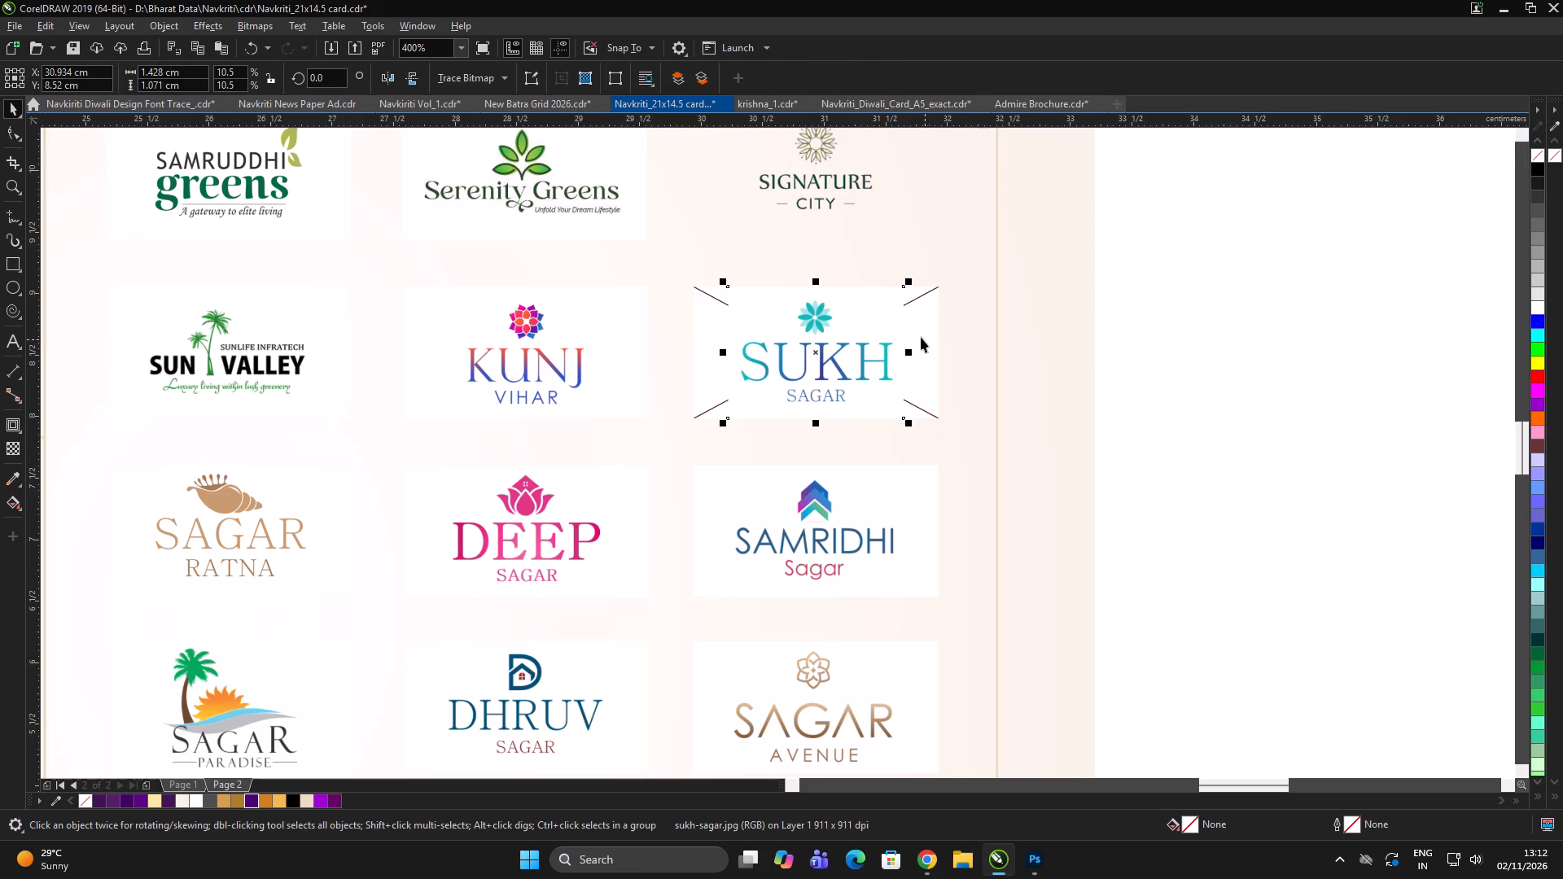
pyautogui.click(919, 335)
pyautogui.press('Delete')
pyautogui.doubleClick(1353, 289)
# Set the extracted Sukh Sagar logo's transparency mode to Multiply.
pyautogui.click(902, 326)
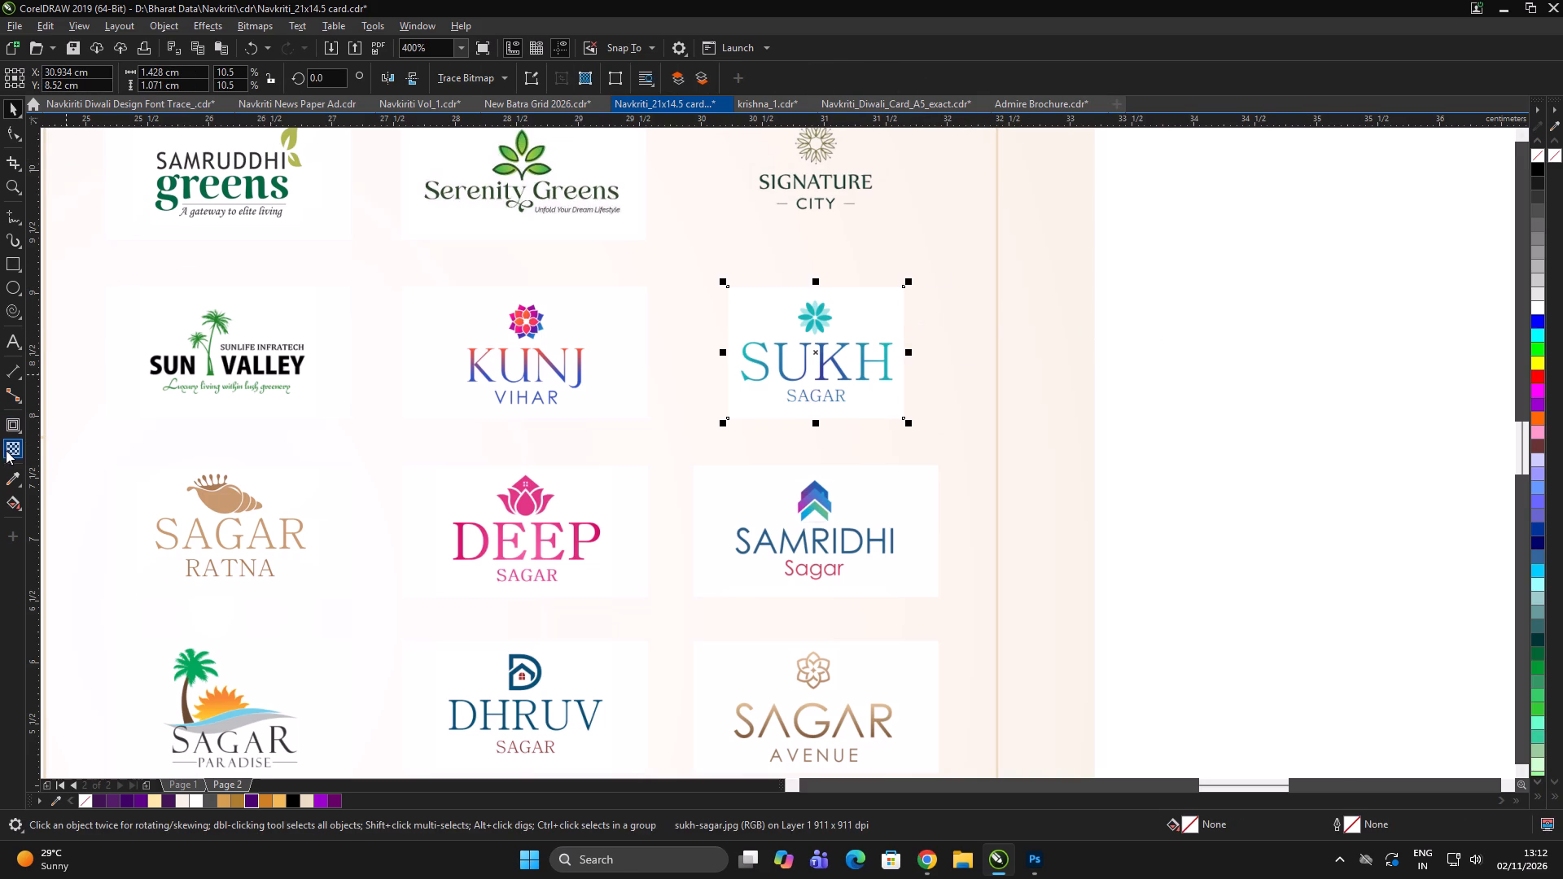
pyautogui.click(7, 450)
pyautogui.click(242, 81)
pyautogui.click(230, 164)
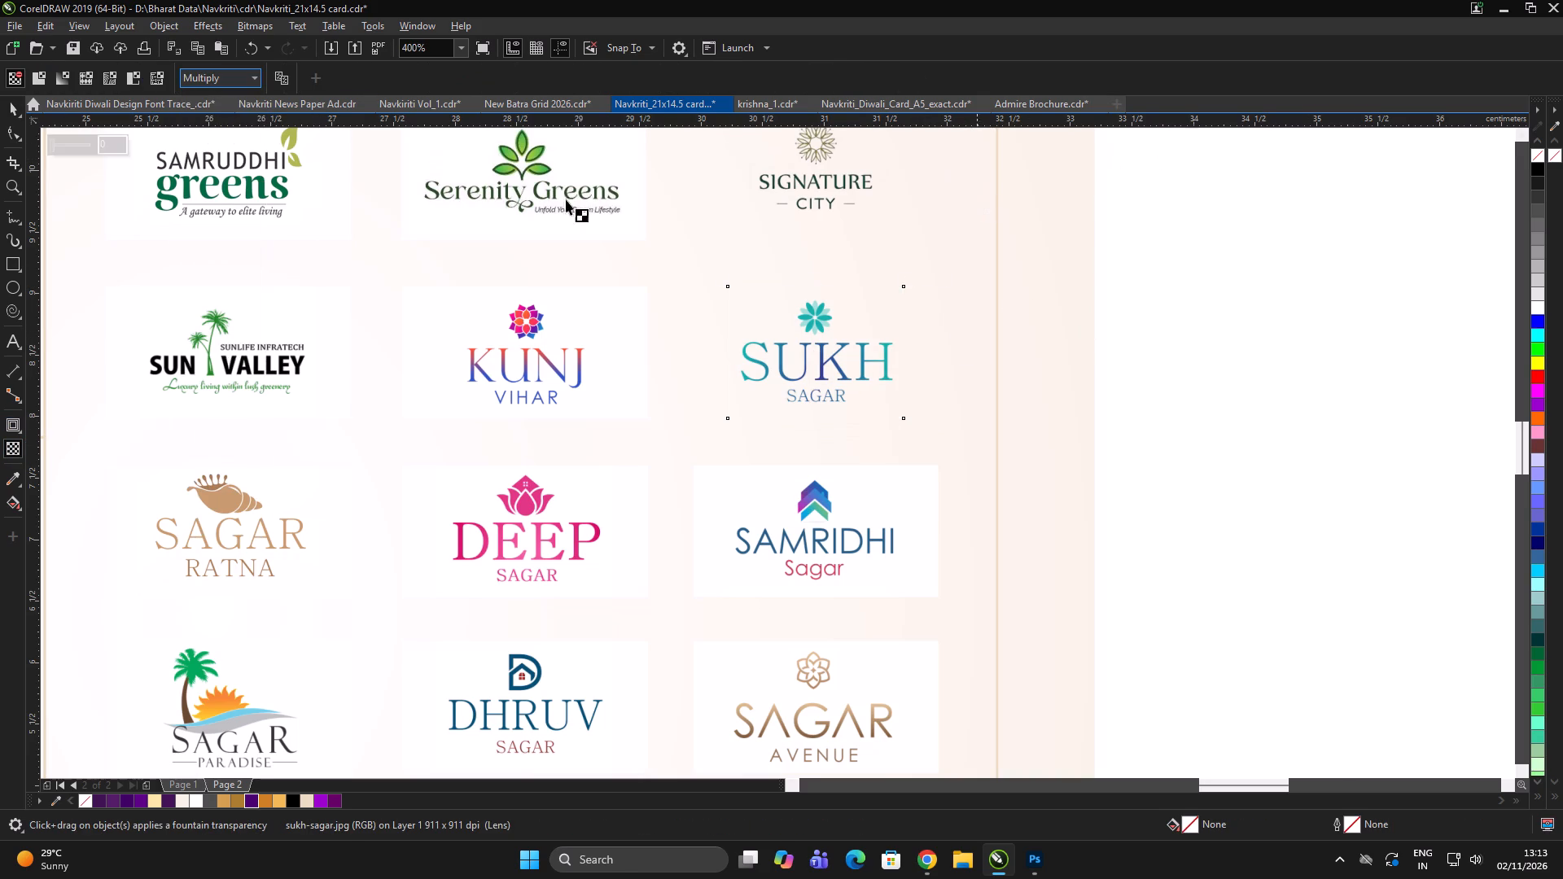
pyautogui.click(8, 114)
# Extract the Samridhi Sagar logo from its PowerClip frame and delete the empty frame, keeping the logo image.
pyautogui.scroll(-4, 588, 160)
pyautogui.click(992, 272)
pyautogui.scroll(2, 619, 240)
pyautogui.click(759, 291)
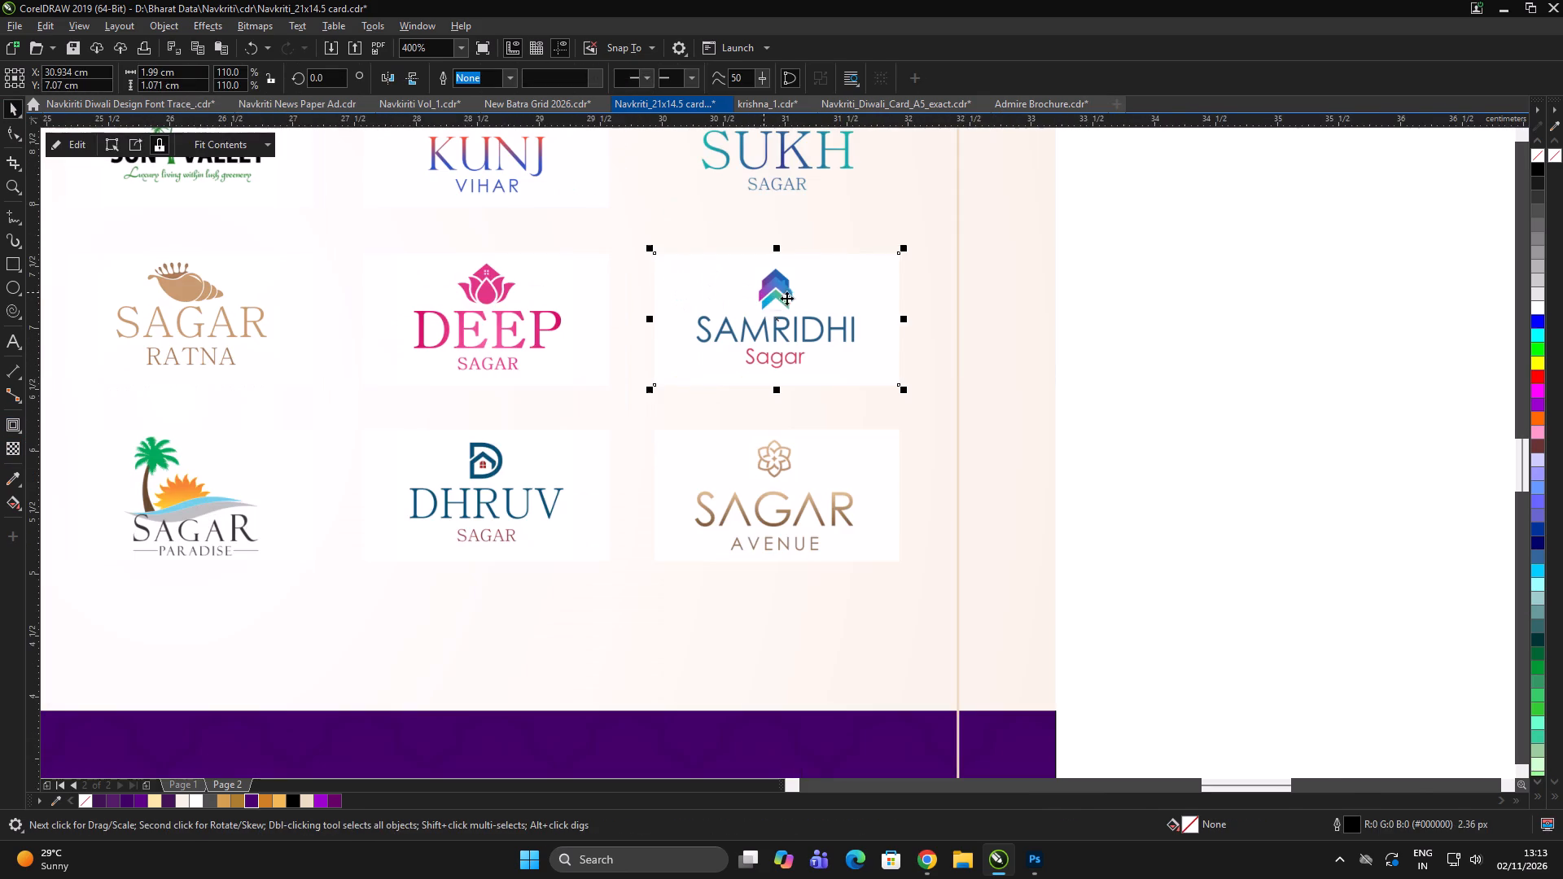
pyautogui.click(130, 139)
pyautogui.press('Delete')
pyautogui.click(1128, 295)
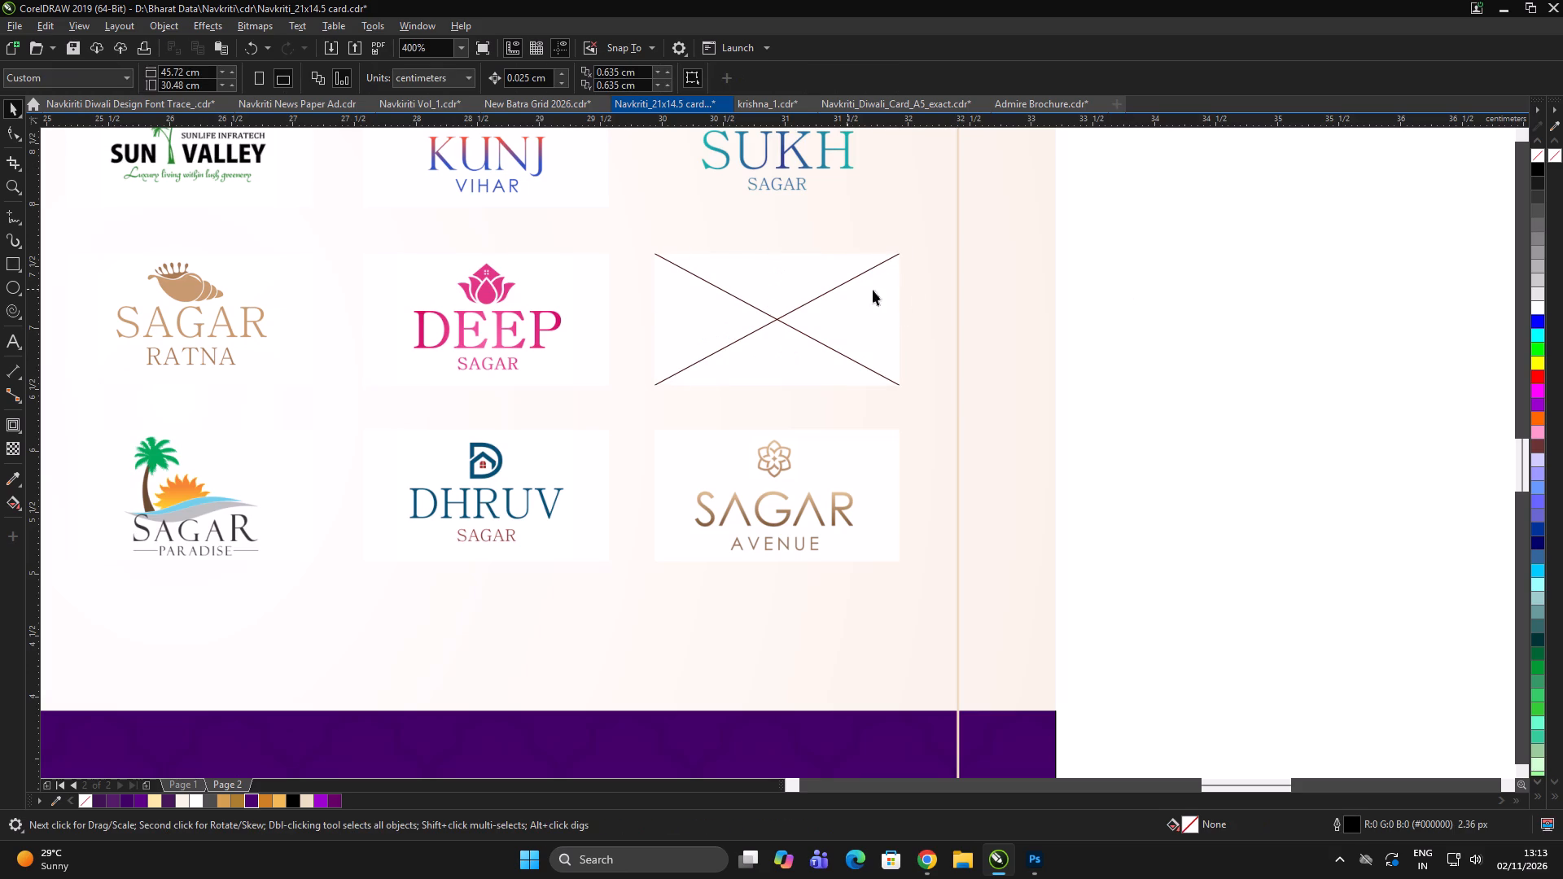
pyautogui.hotkey('ctrl', 'z')
pyautogui.click(1219, 285)
pyautogui.click(891, 304)
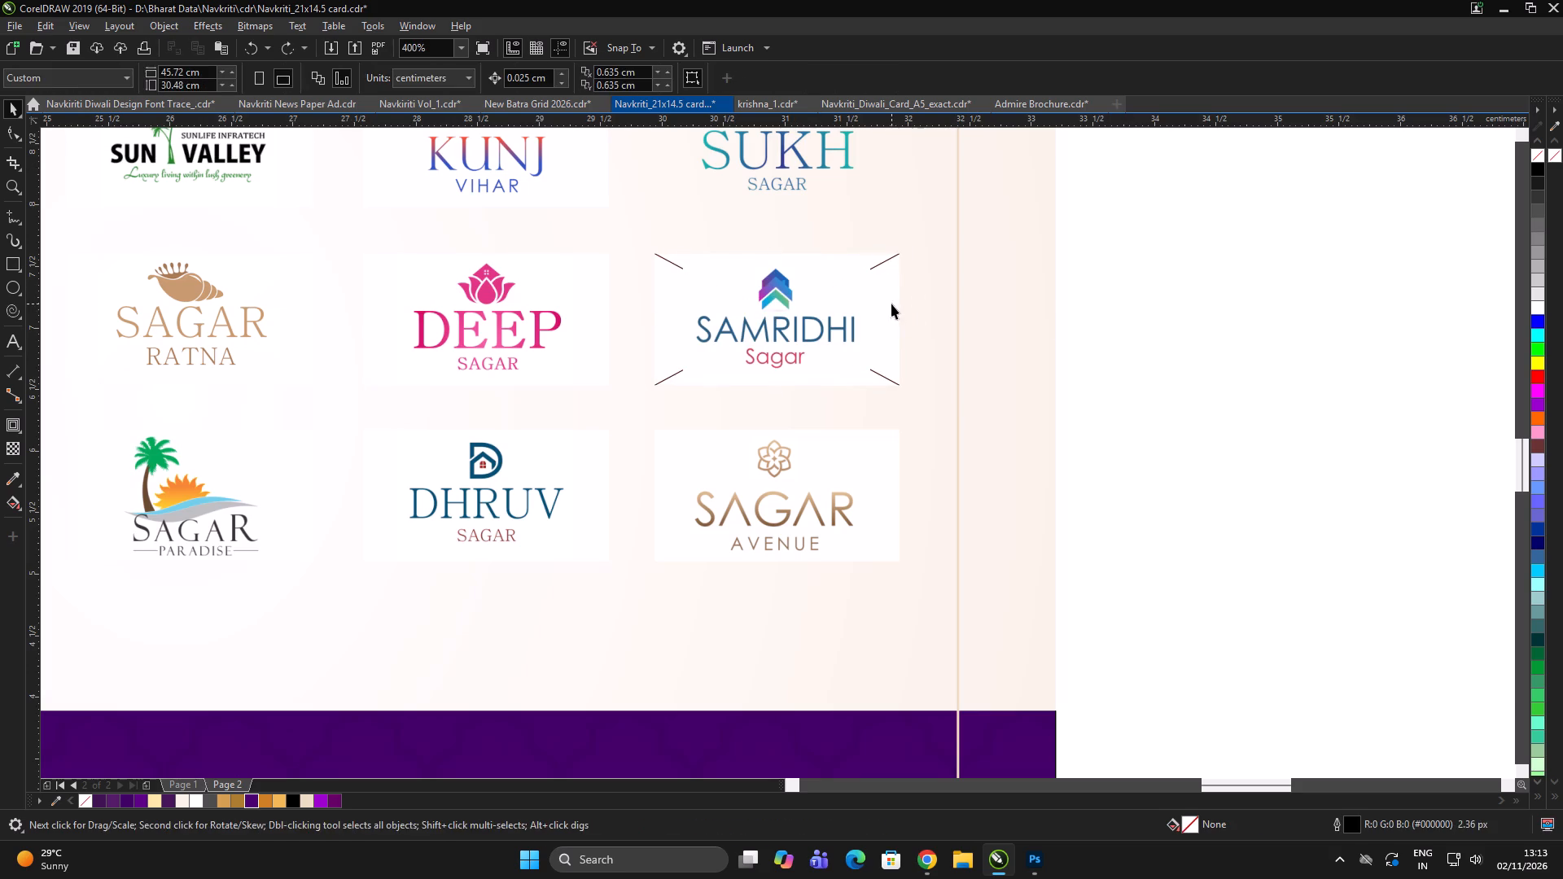
pyautogui.press('Delete')
pyautogui.moveTo(1263, 313); pyautogui.dragTo(1252, 312)
# Set the extracted Samridhi Sagar logo's transparency mode to Multiply.
pyautogui.click(791, 313)
pyautogui.click(6, 446)
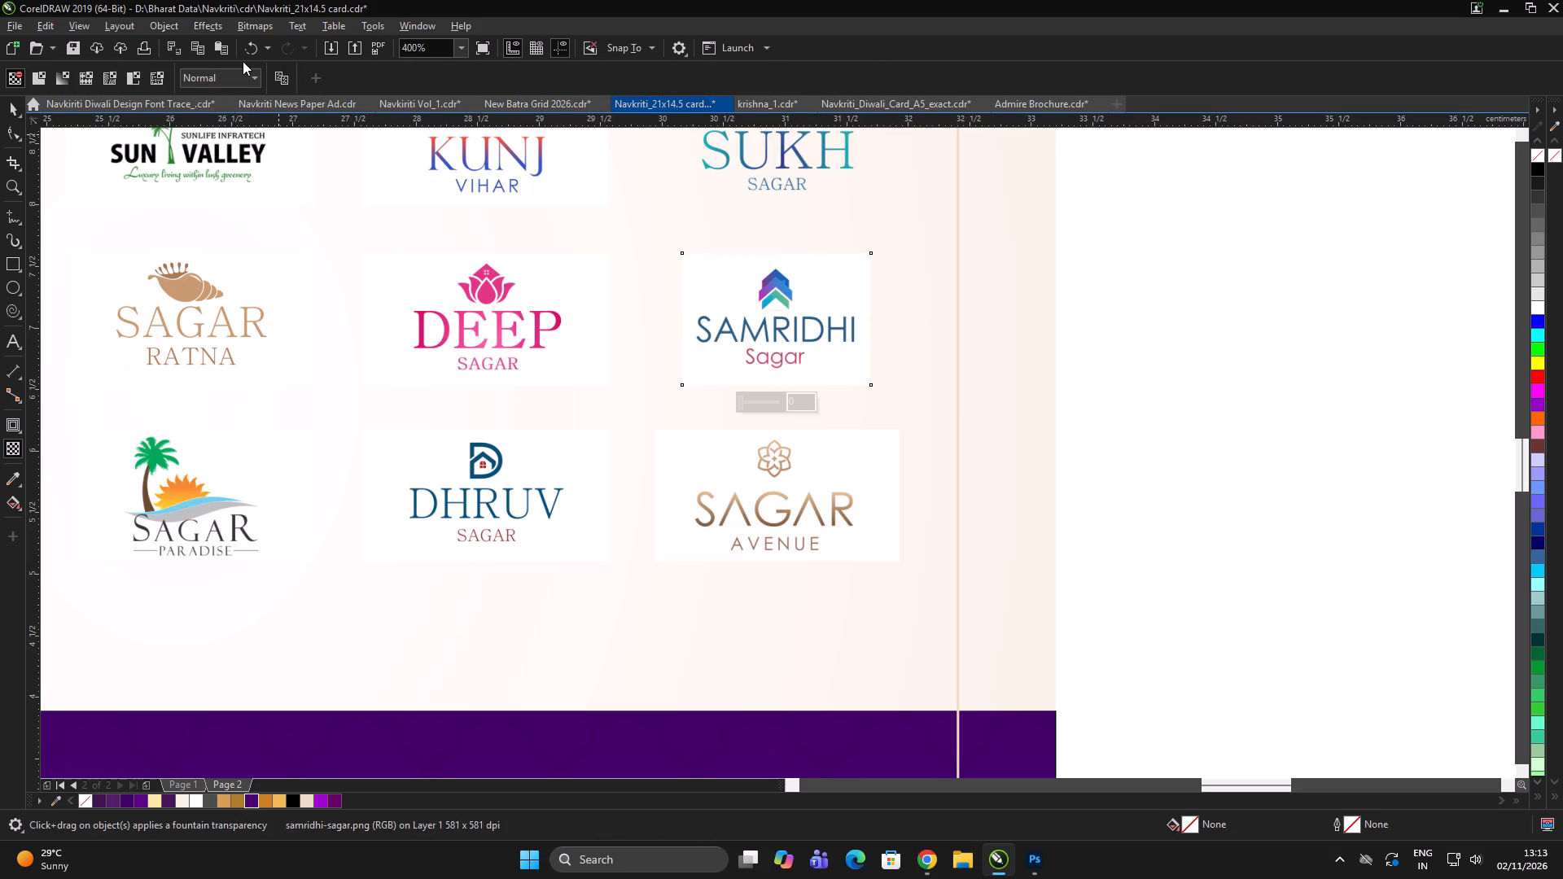
pyautogui.click(235, 63)
pyautogui.click(229, 78)
pyautogui.click(201, 160)
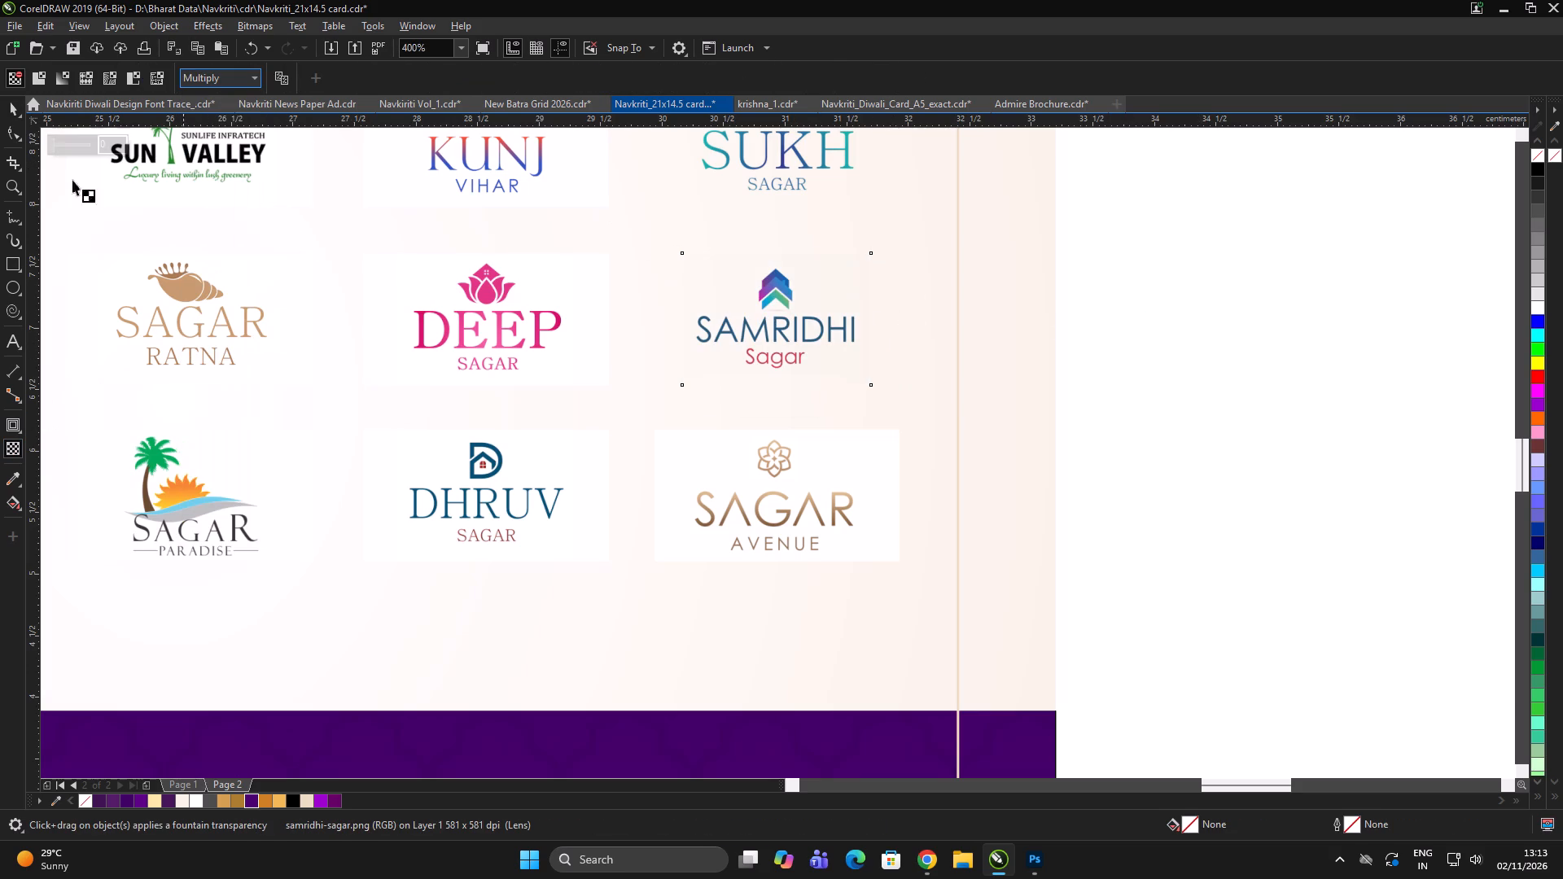
pyautogui.click(5, 110)
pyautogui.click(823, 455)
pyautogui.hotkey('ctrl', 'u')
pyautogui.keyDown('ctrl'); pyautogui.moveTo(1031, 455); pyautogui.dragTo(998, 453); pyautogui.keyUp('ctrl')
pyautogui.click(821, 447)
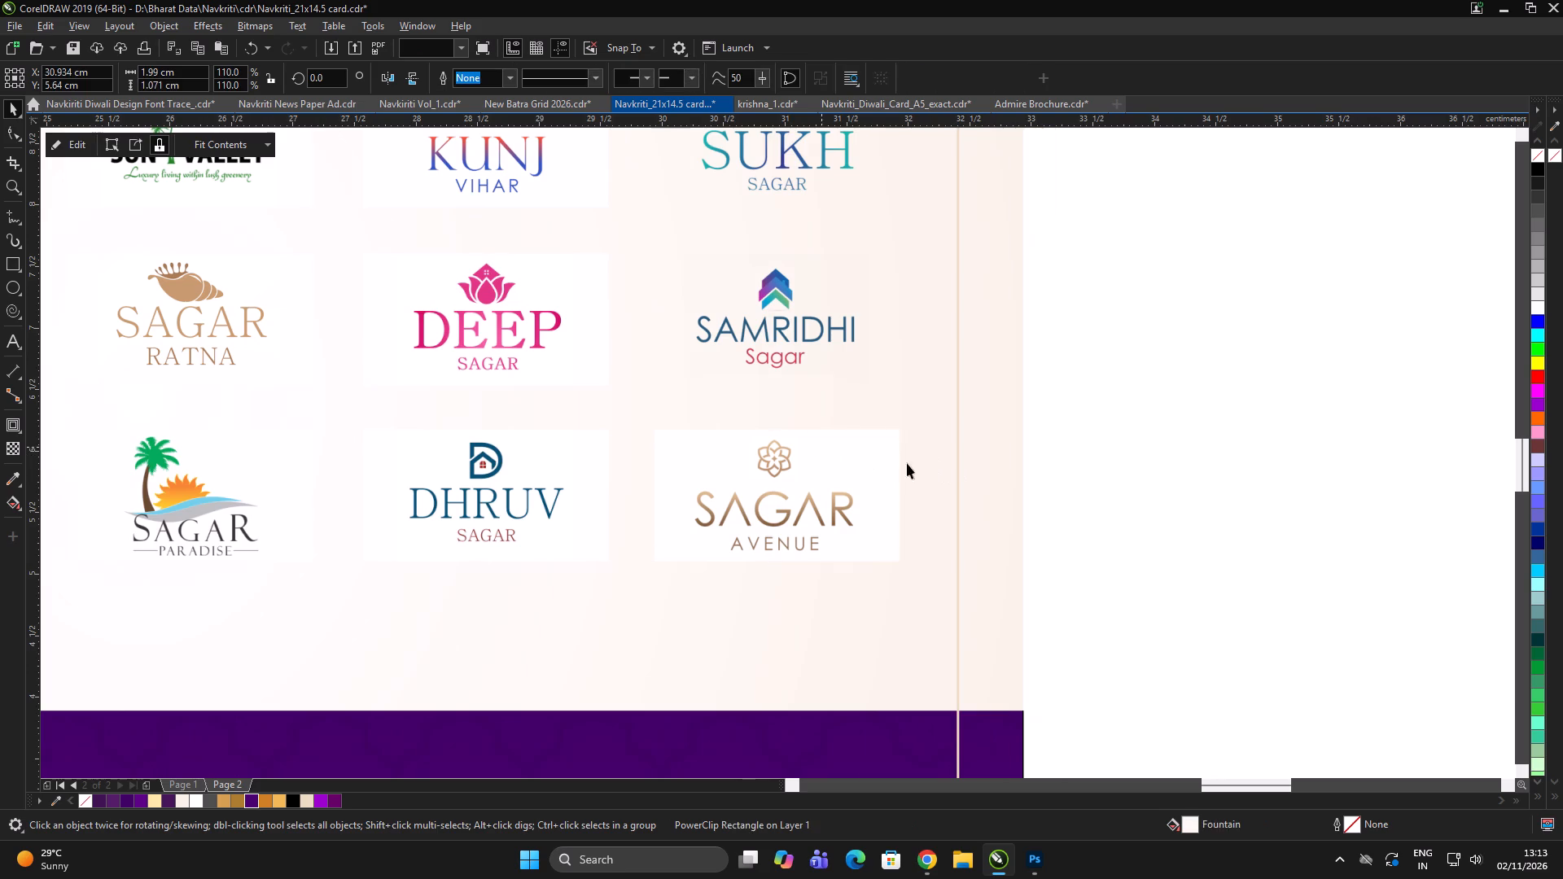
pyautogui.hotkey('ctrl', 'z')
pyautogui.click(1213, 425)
# Extract the Sagar Avenue logo from its PowerClip frame and delete the empty frame, keeping the logo image.
pyautogui.click(816, 501)
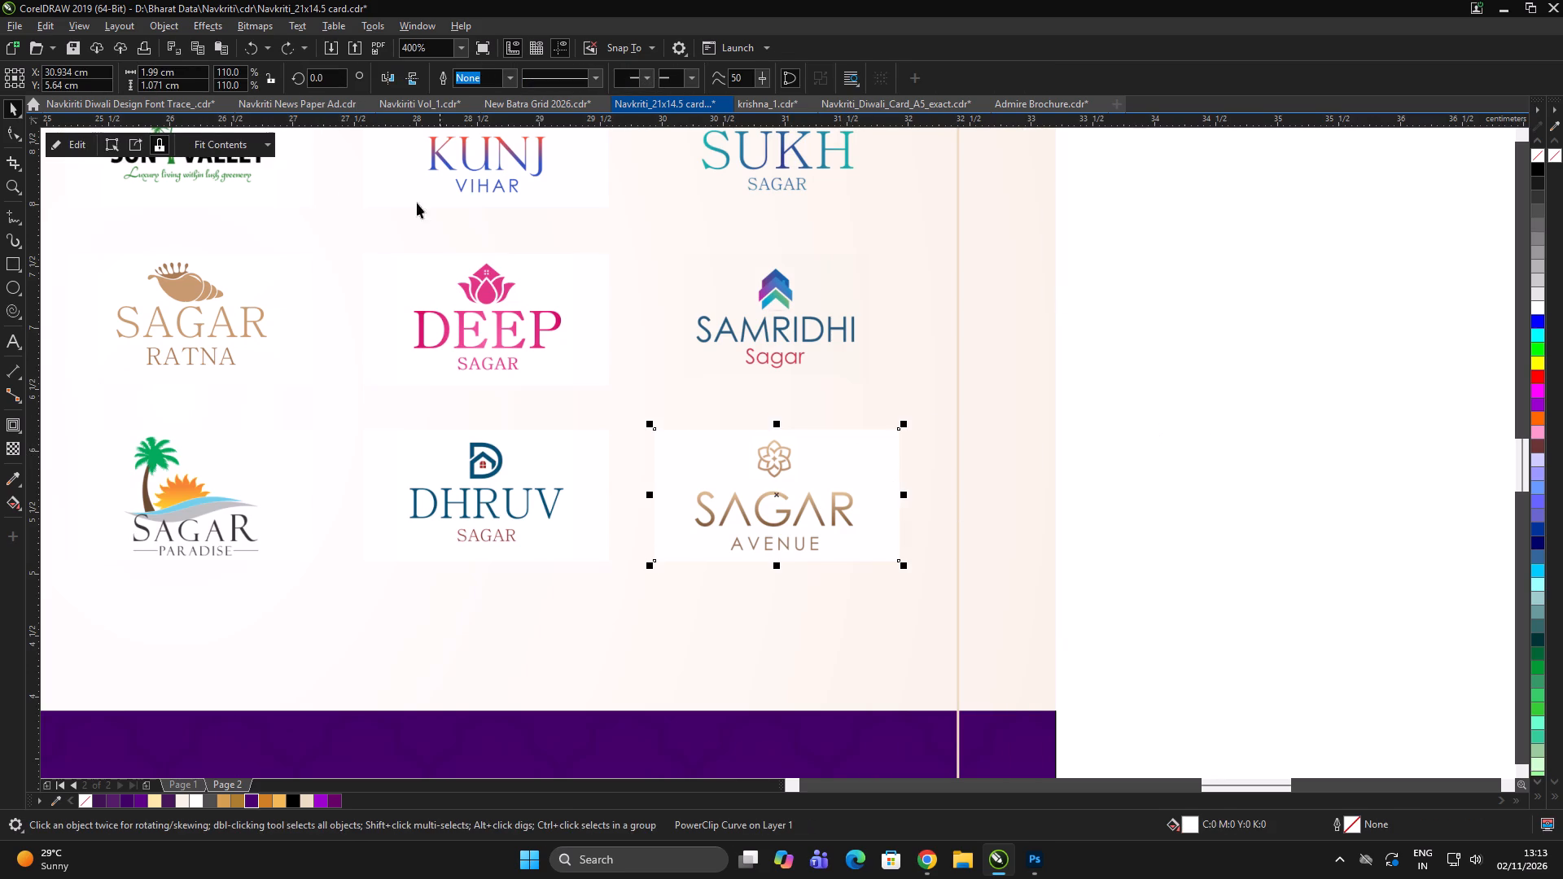
pyautogui.click(128, 146)
pyautogui.press('Delete')
pyautogui.click(1203, 431)
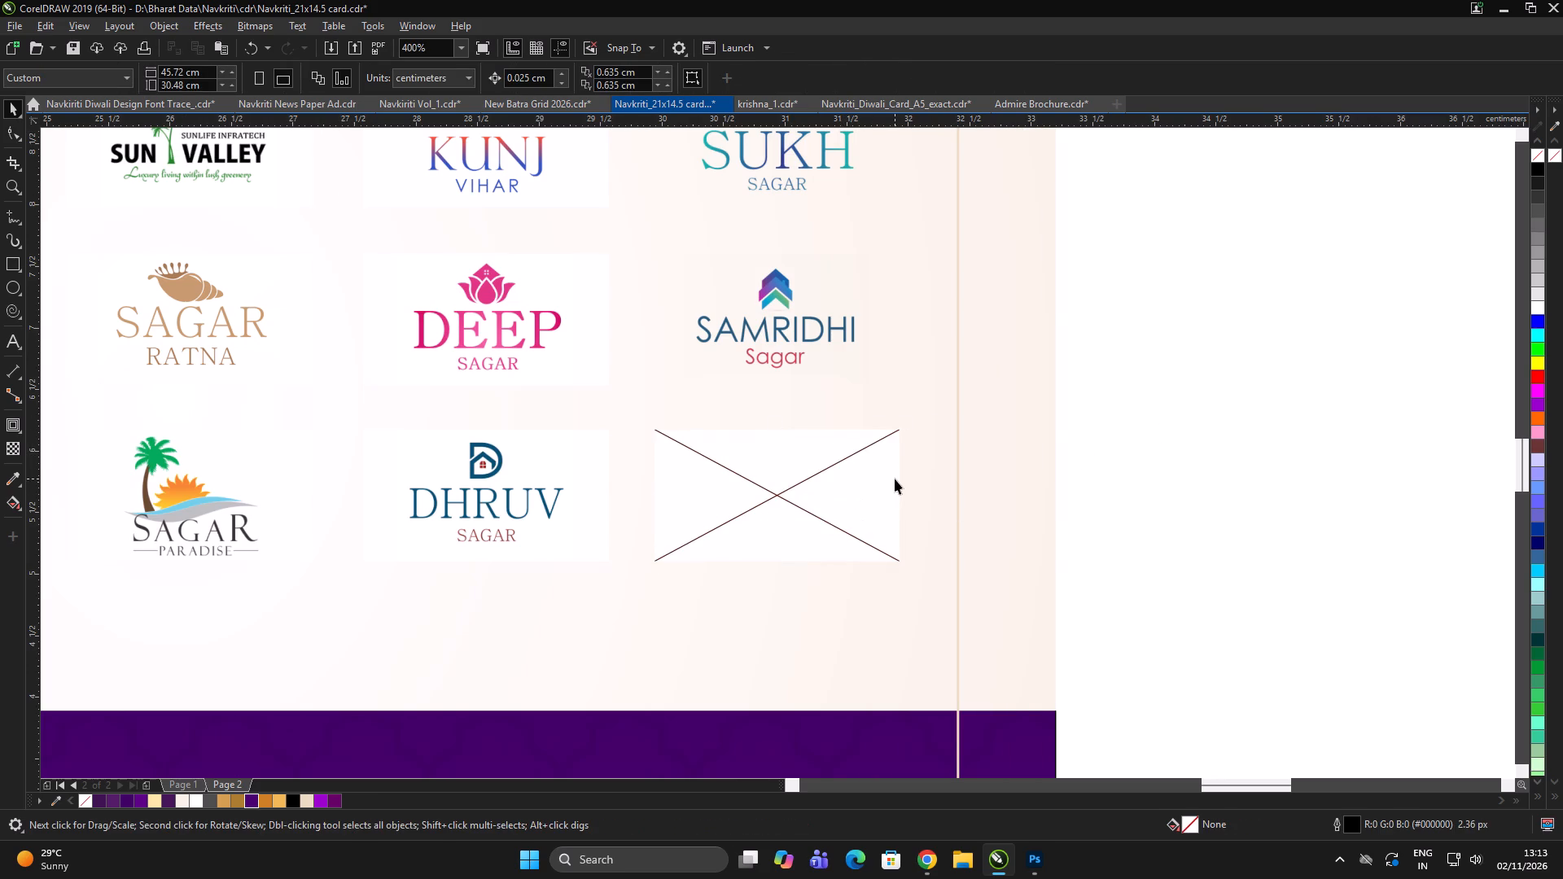
pyautogui.hotkey('ctrl', 'z')
pyautogui.moveTo(1145, 491); pyautogui.dragTo(1112, 492)
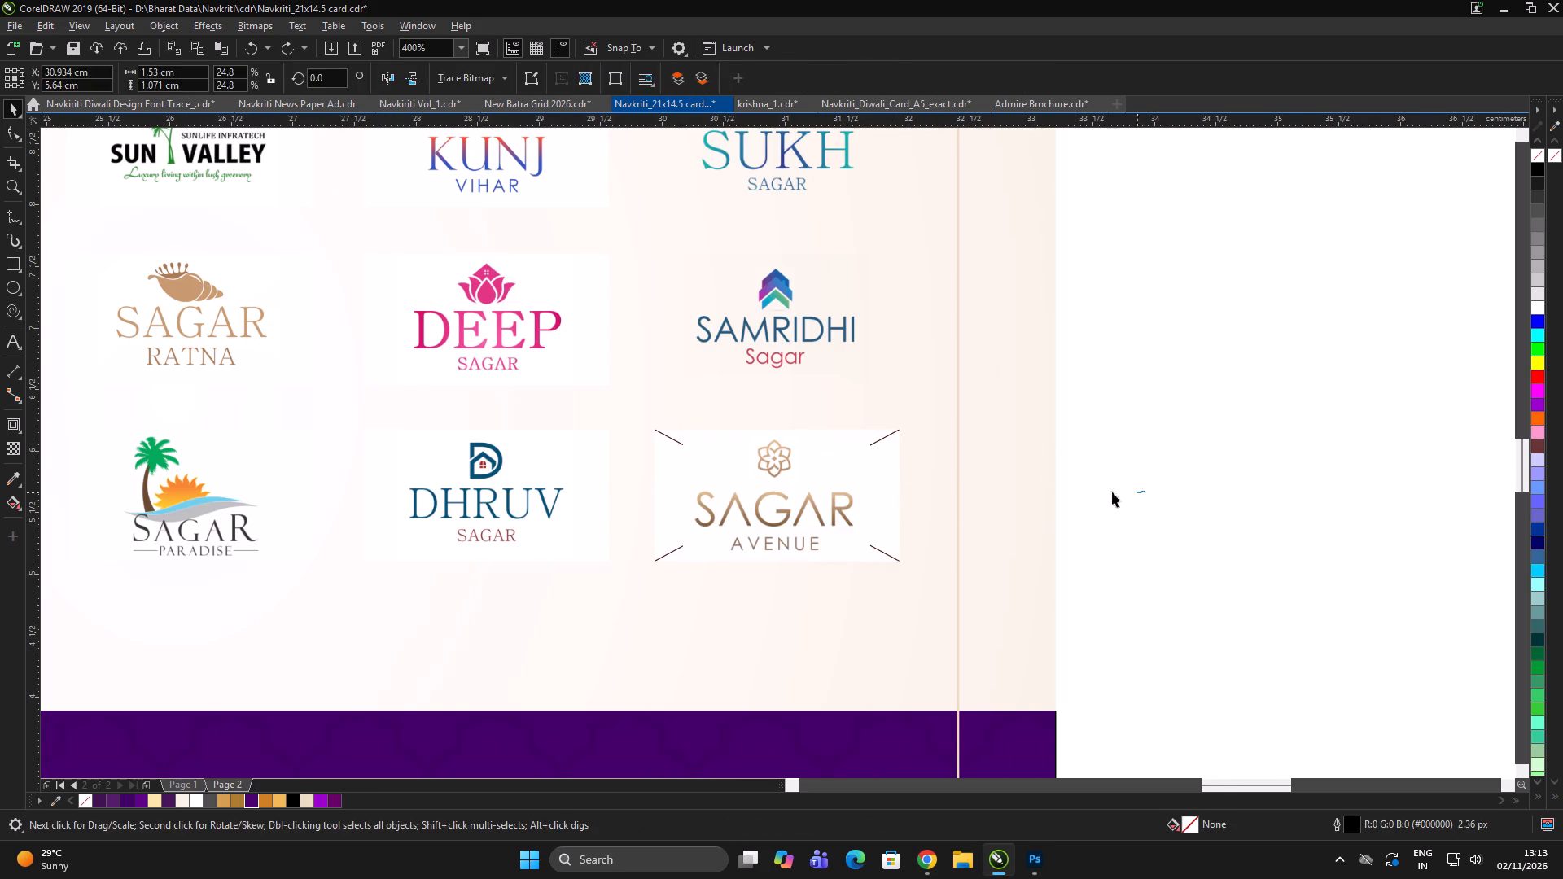
pyautogui.moveTo(1112, 492); pyautogui.dragTo(1119, 492)
pyautogui.scroll(1, 893, 484)
pyautogui.click(872, 470)
pyautogui.click(724, 465)
pyautogui.click(886, 468)
pyautogui.press('Delete')
# Set the extracted Sagar Avenue logo's transparency mode to Multiply.
pyautogui.click(687, 476)
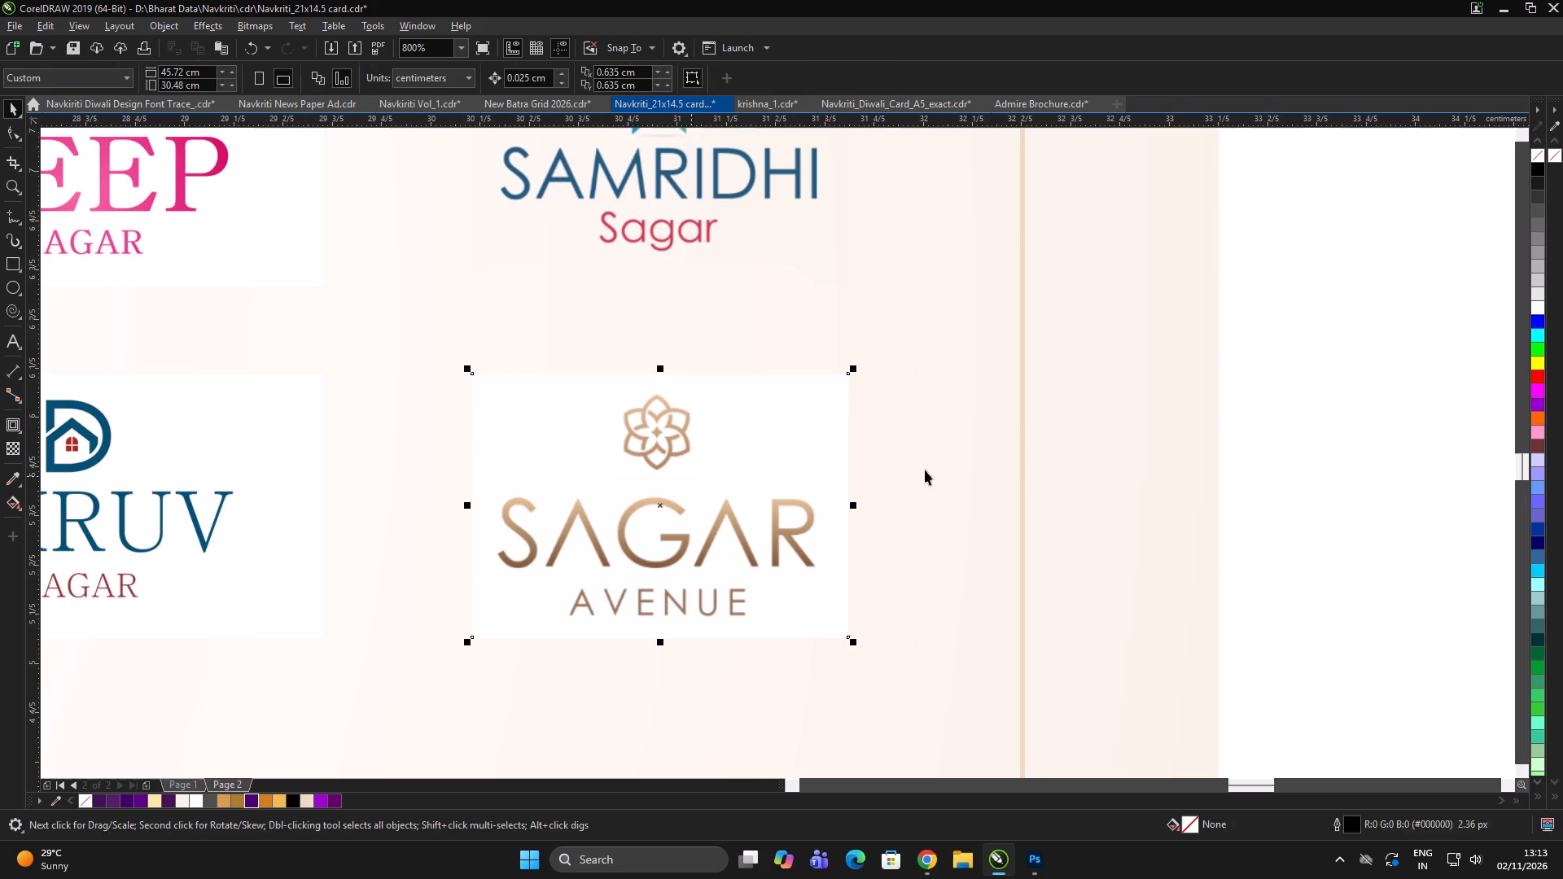
pyautogui.click(18, 446)
pyautogui.click(204, 81)
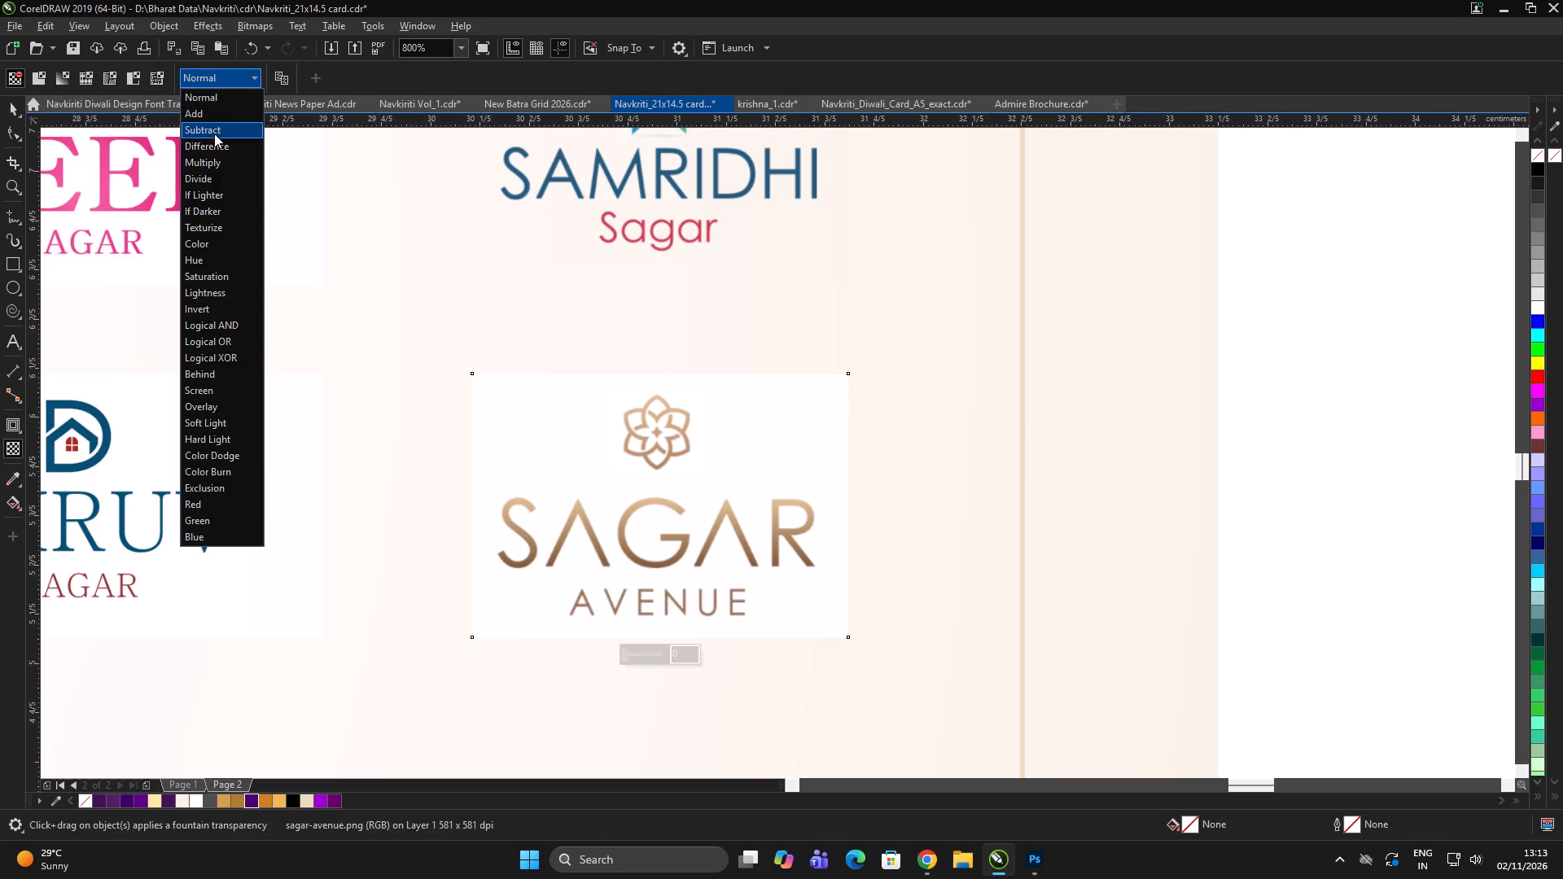
pyautogui.click(203, 161)
pyautogui.click(6, 106)
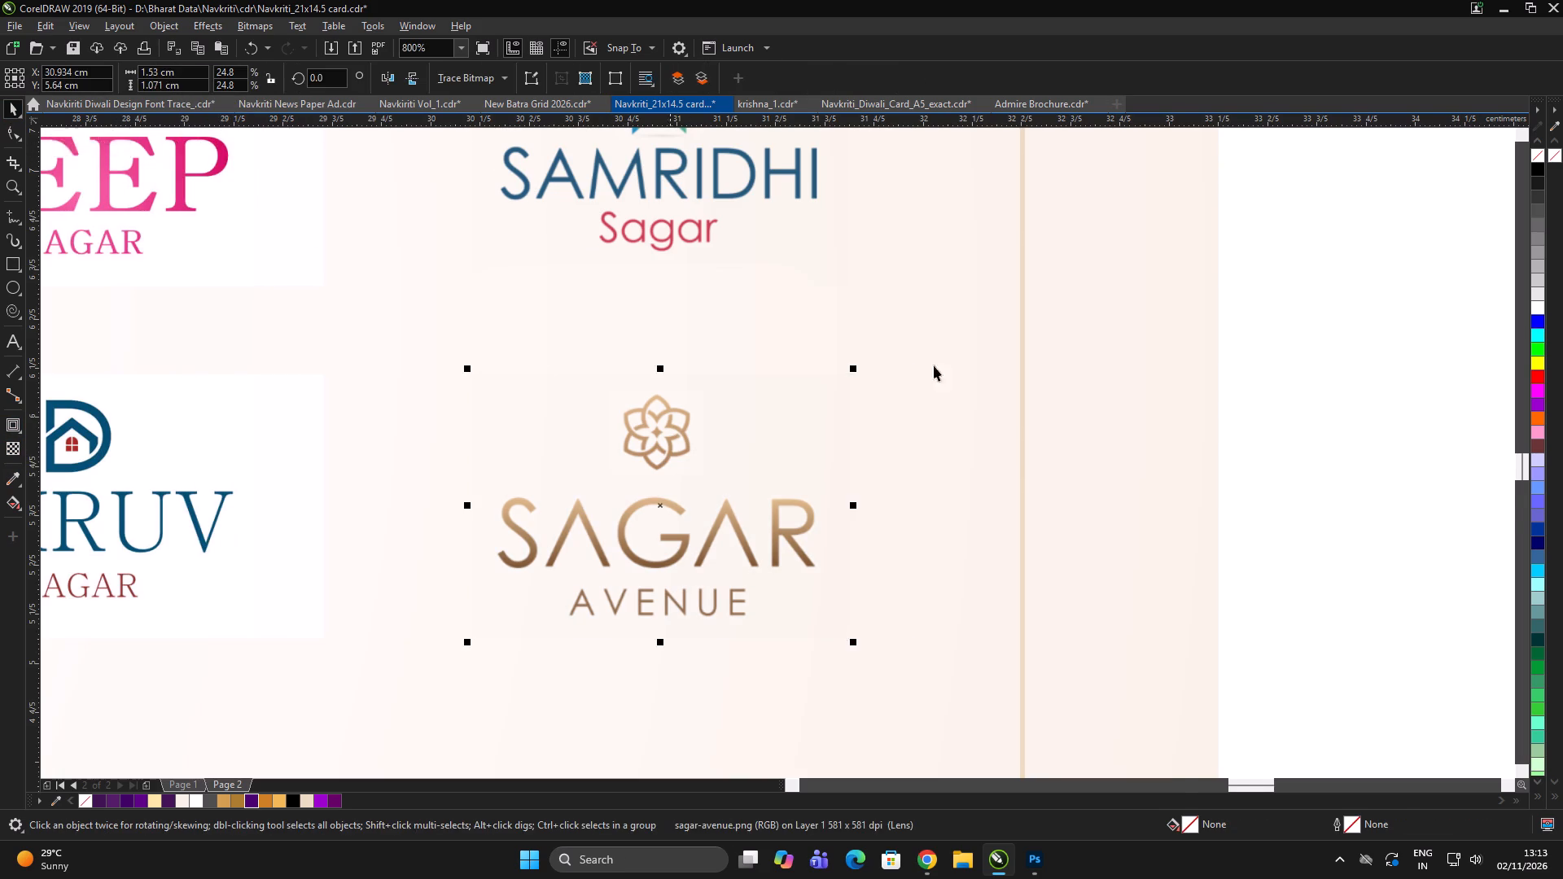
# Extract the Serenity Greens logo from its PowerClip frame and delete the empty frame.
pyautogui.scroll(-4, 958, 400)
pyautogui.doubleClick(1141, 459)
pyautogui.scroll(2, 770, 190)
pyautogui.scroll(-2, 735, 230)
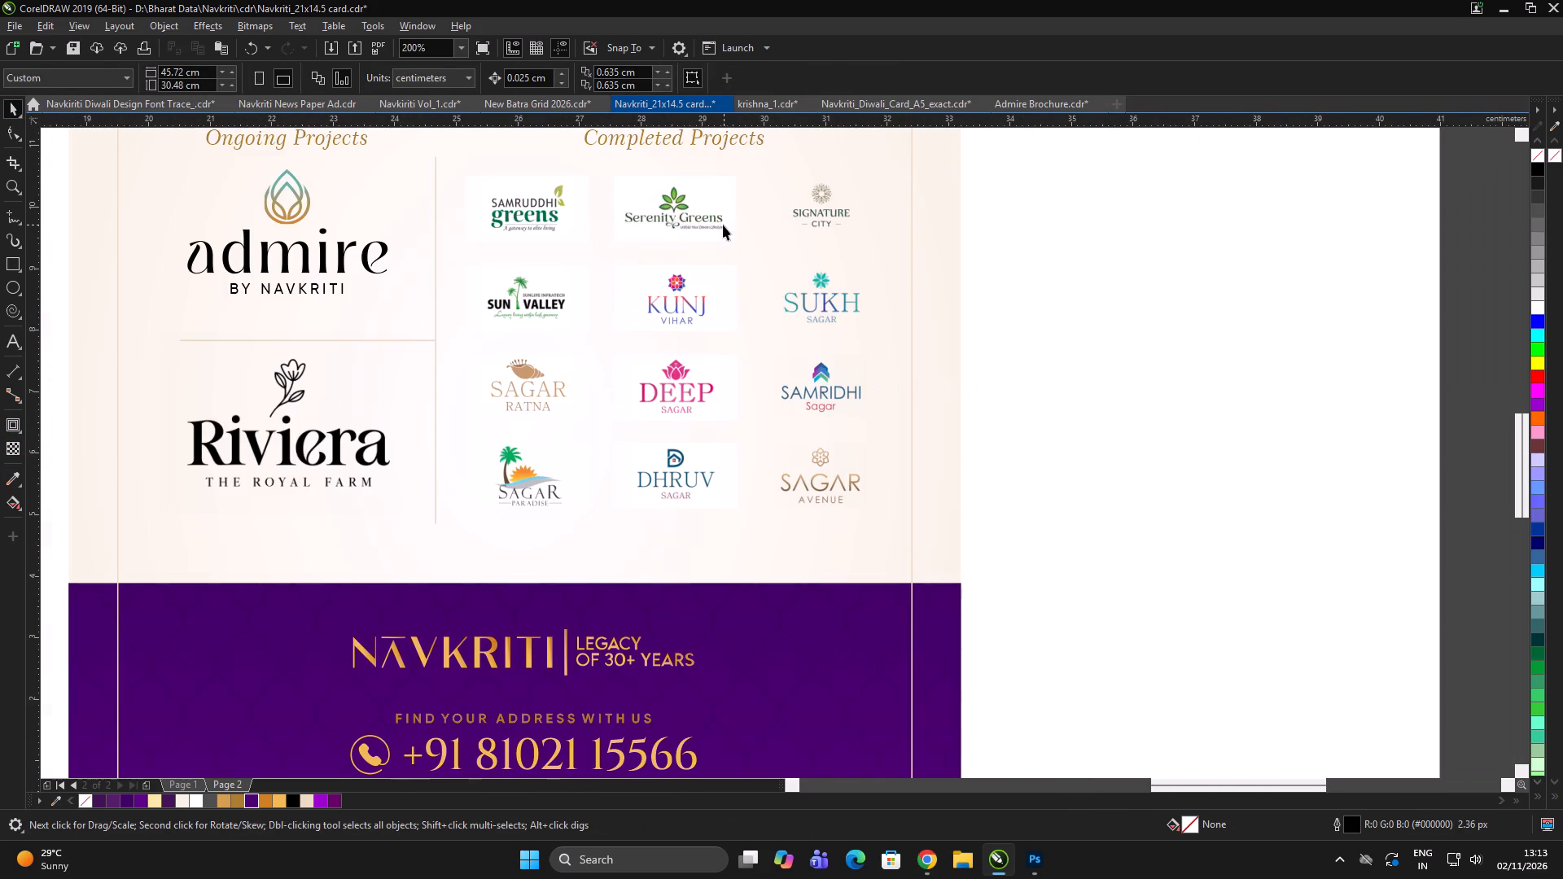
pyautogui.click(725, 198)
pyautogui.keyDown('ctrl'); pyautogui.click(1233, 259); pyautogui.keyUp('ctrl')
pyautogui.keyDown('ctrl'); pyautogui.click(1241, 260); pyautogui.keyUp('ctrl')
pyautogui.hotkey('ctrl', 'u')
pyautogui.doubleClick(1205, 257)
pyautogui.scroll(1, 948, 211)
pyautogui.click(473, 175)
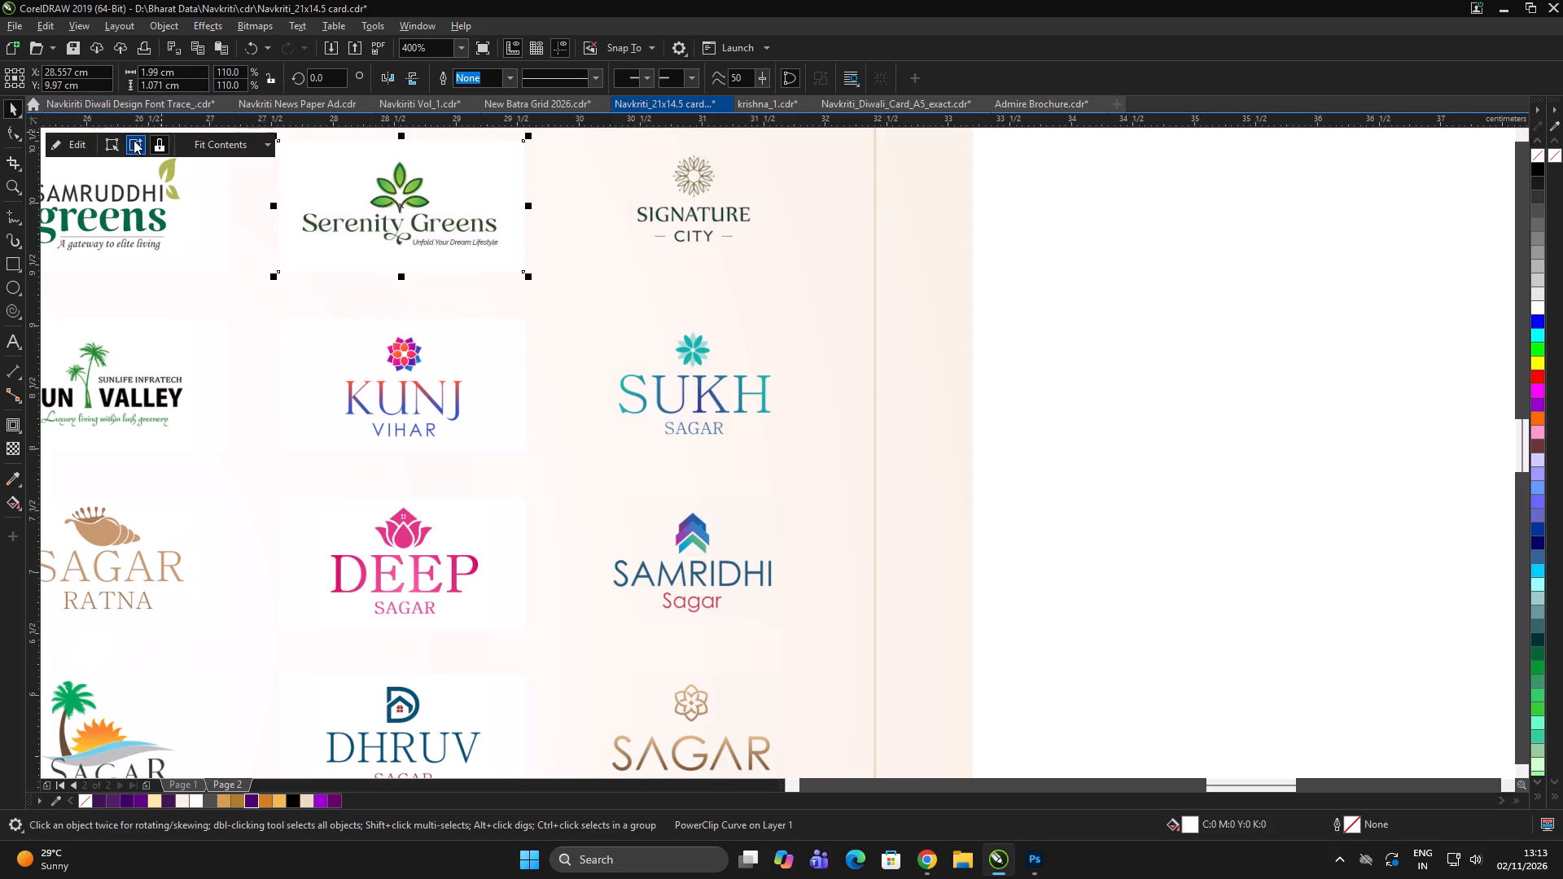
pyautogui.click(134, 140)
pyautogui.click(1293, 330)
pyautogui.click(518, 165)
pyautogui.press('Delete')
# Set the extracted Serenity Greens logo's transparency mode to Multiply.
pyautogui.click(493, 178)
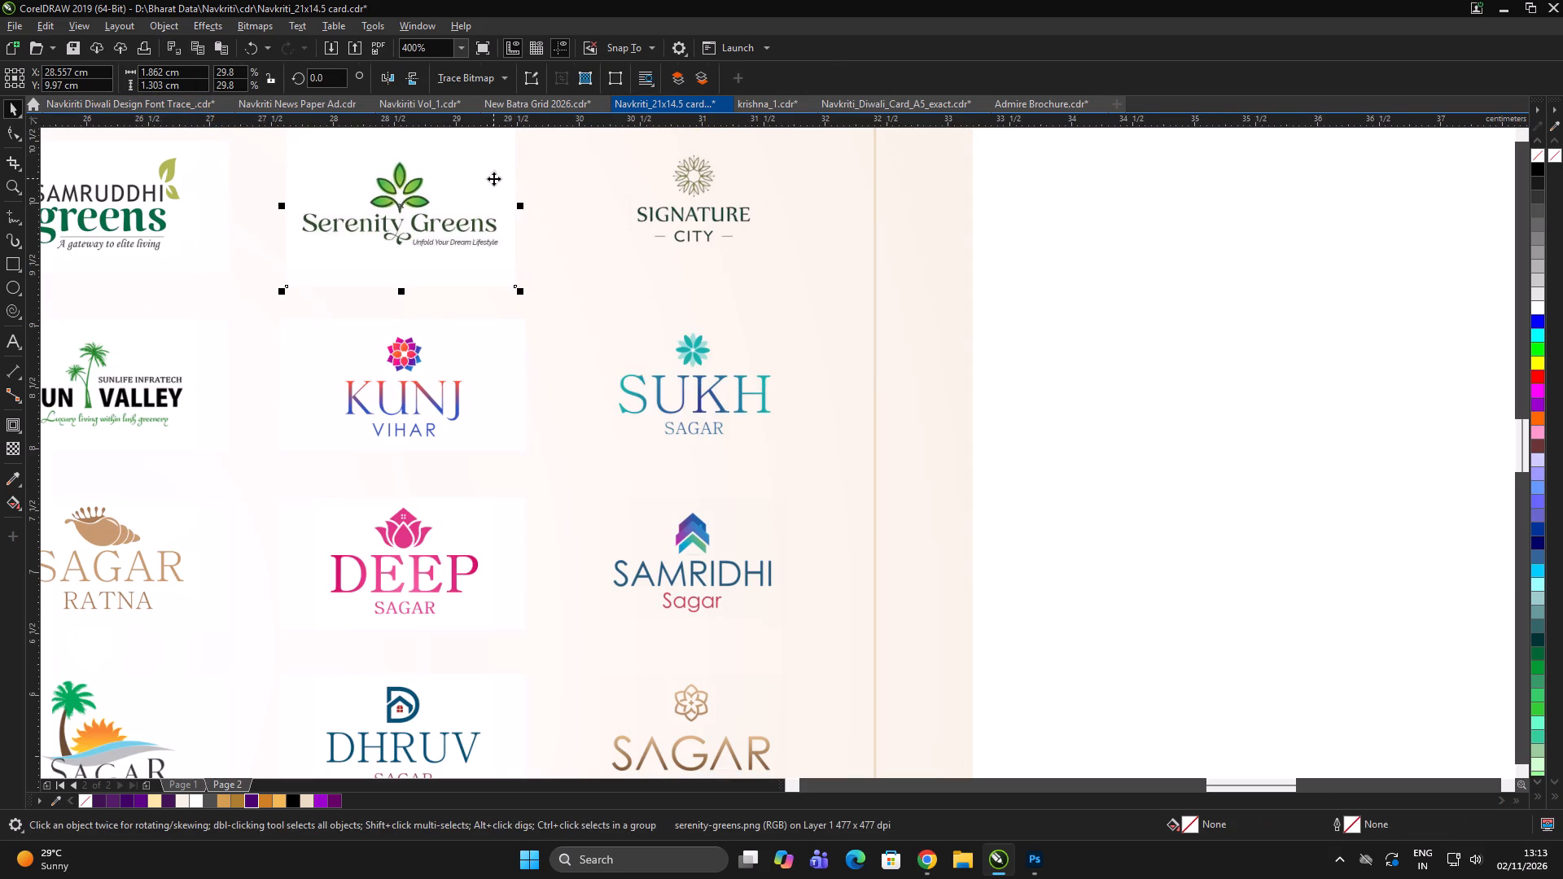
pyautogui.click(7, 450)
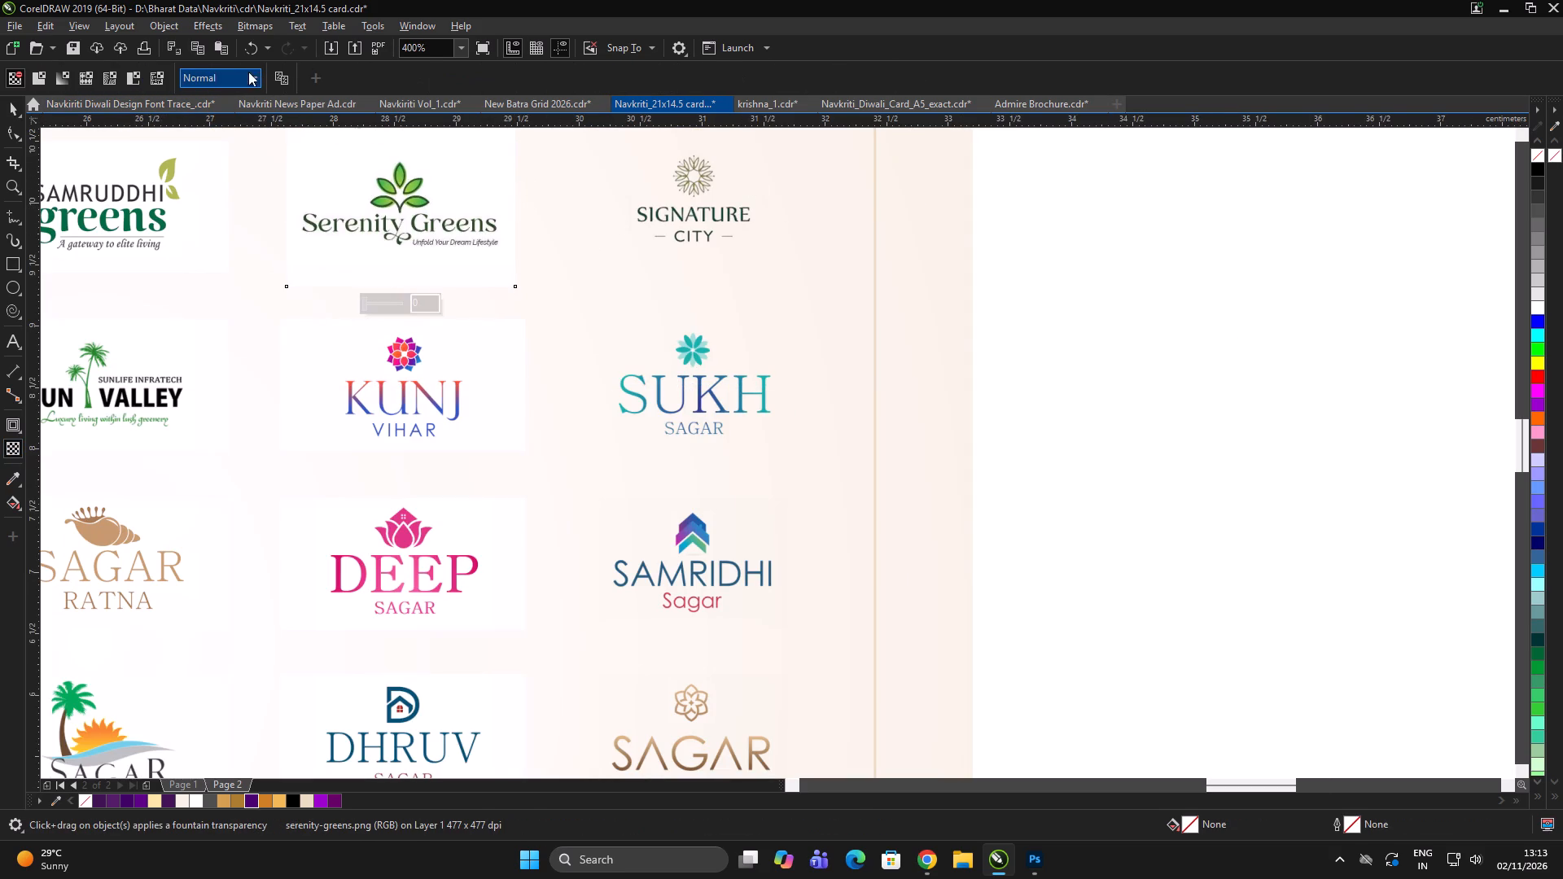
pyautogui.click(248, 72)
pyautogui.click(226, 168)
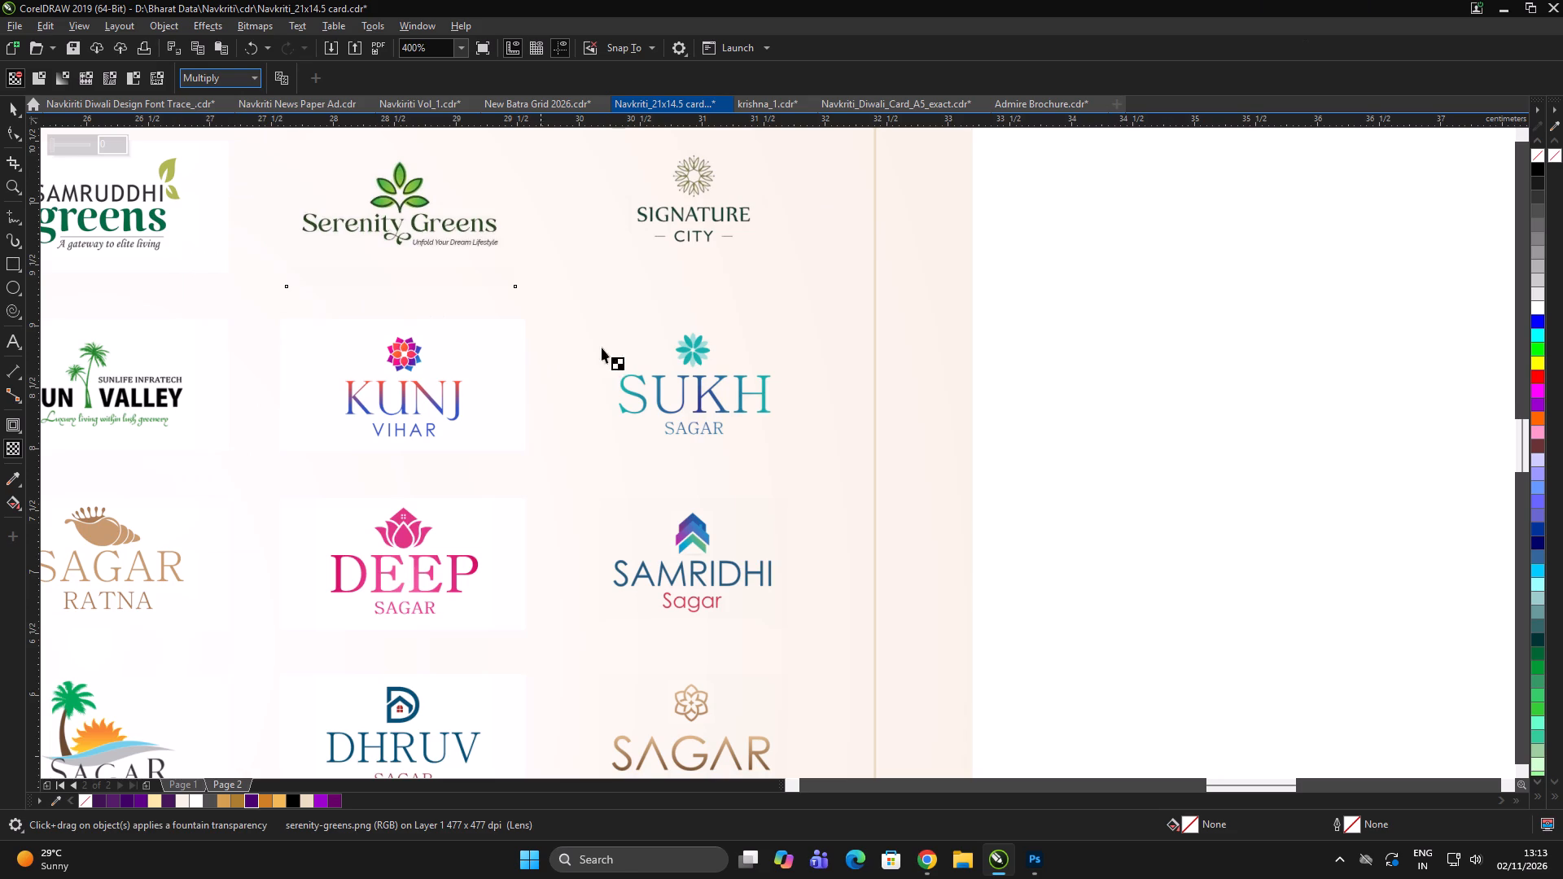
pyautogui.scroll(-2, 884, 242)
pyautogui.scroll(2, 834, 247)
pyautogui.scroll(-1, 735, 289)
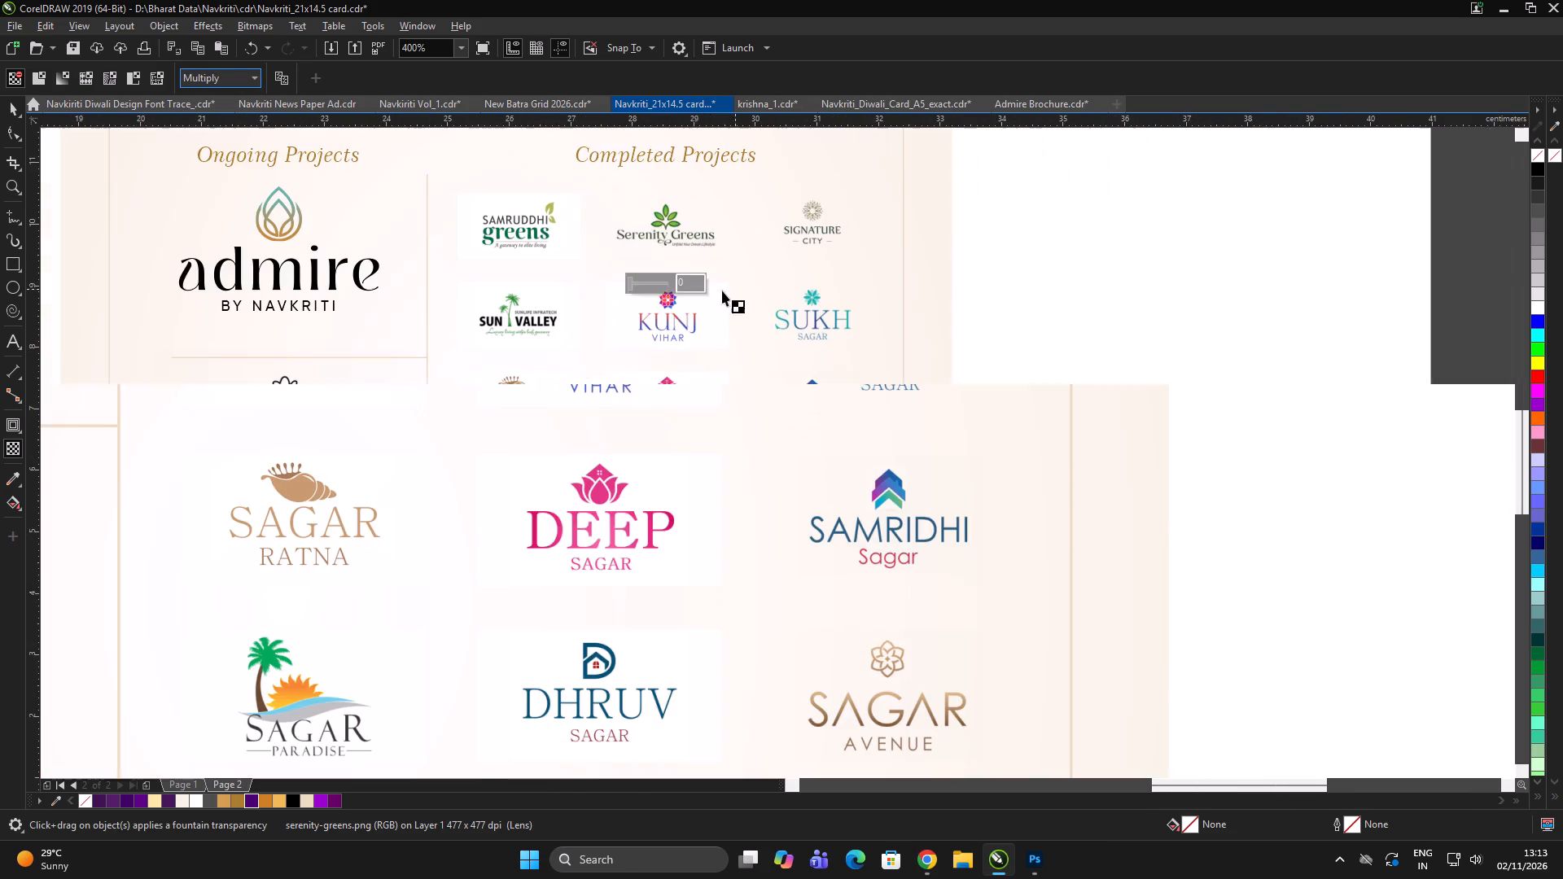
pyautogui.scroll(1, 699, 243)
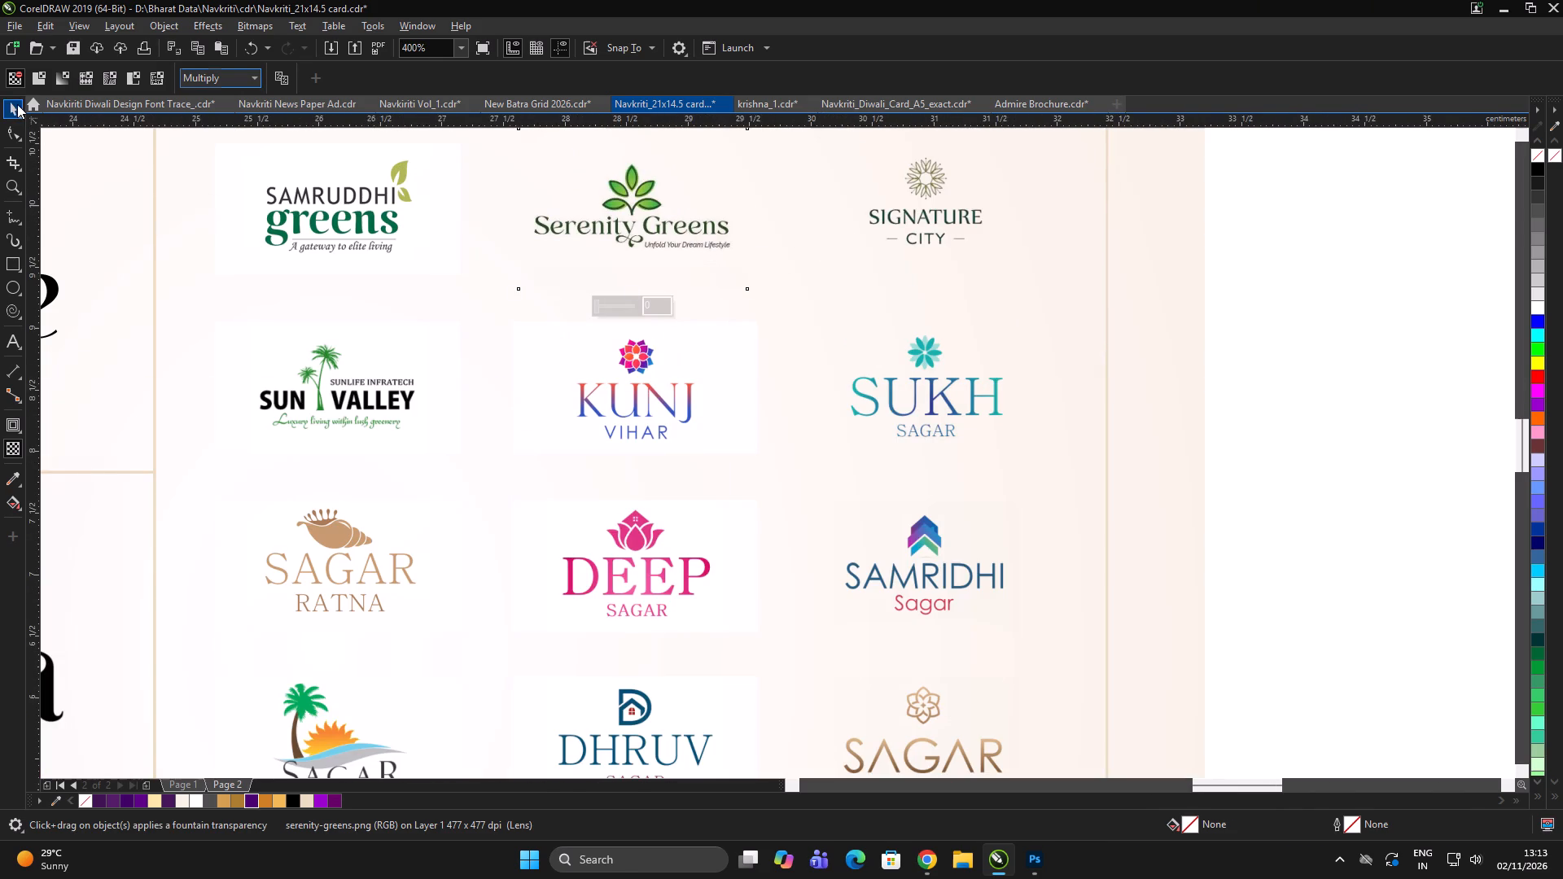
pyautogui.click(17, 104)
# Extract the Kunj Vihar logo from its PowerClip frame in its original position and delete the empty frame.
pyautogui.click(725, 376)
pyautogui.moveTo(685, 368); pyautogui.dragTo(858, 362)
pyautogui.hotkey('ctrl', 'z')
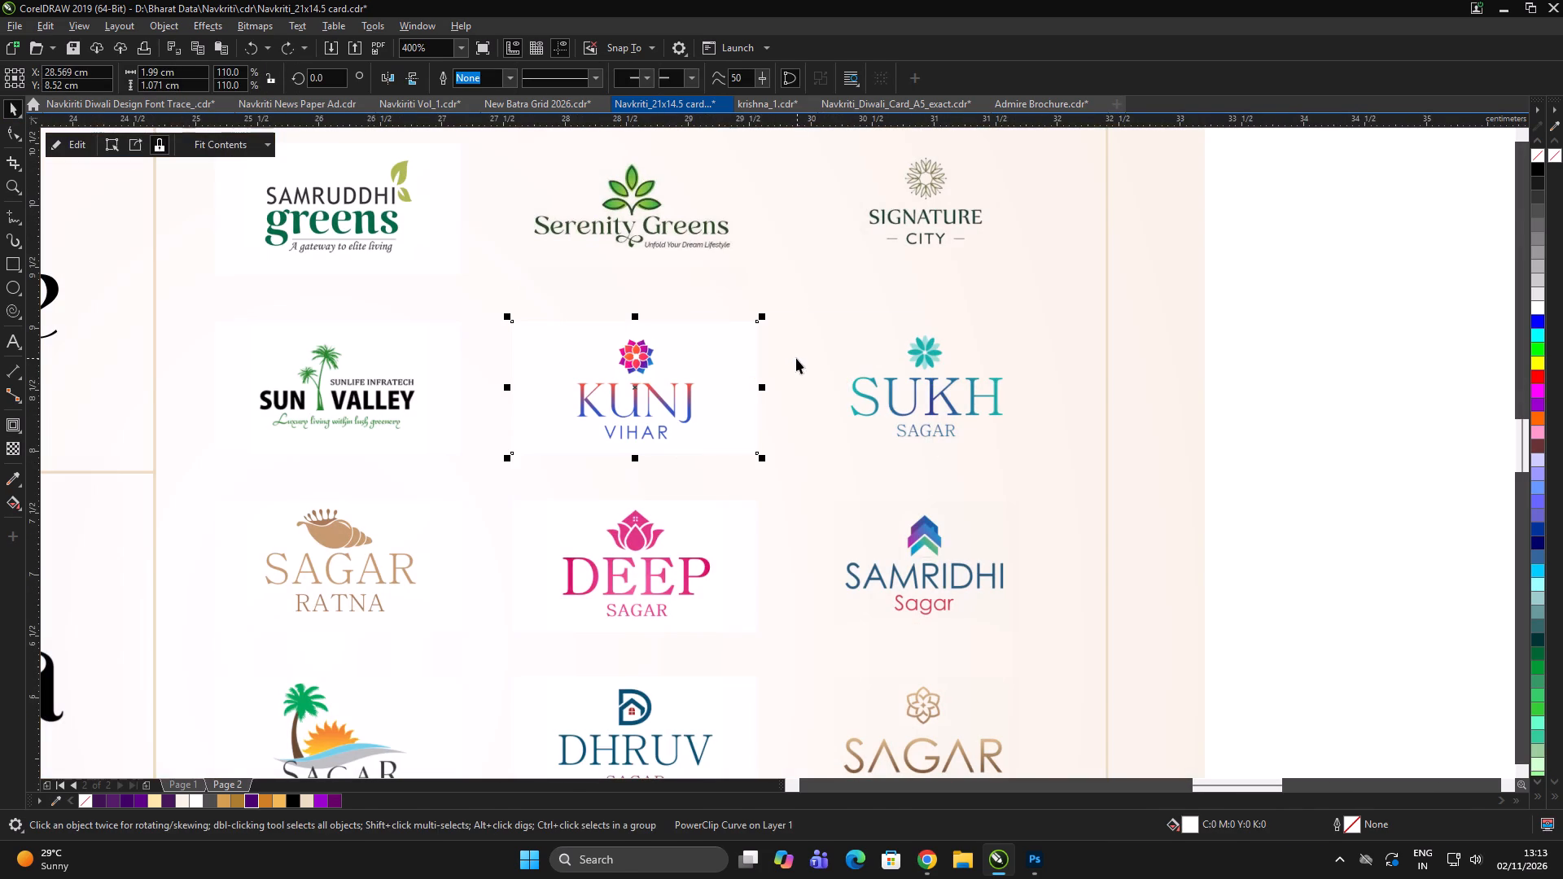
pyautogui.click(137, 144)
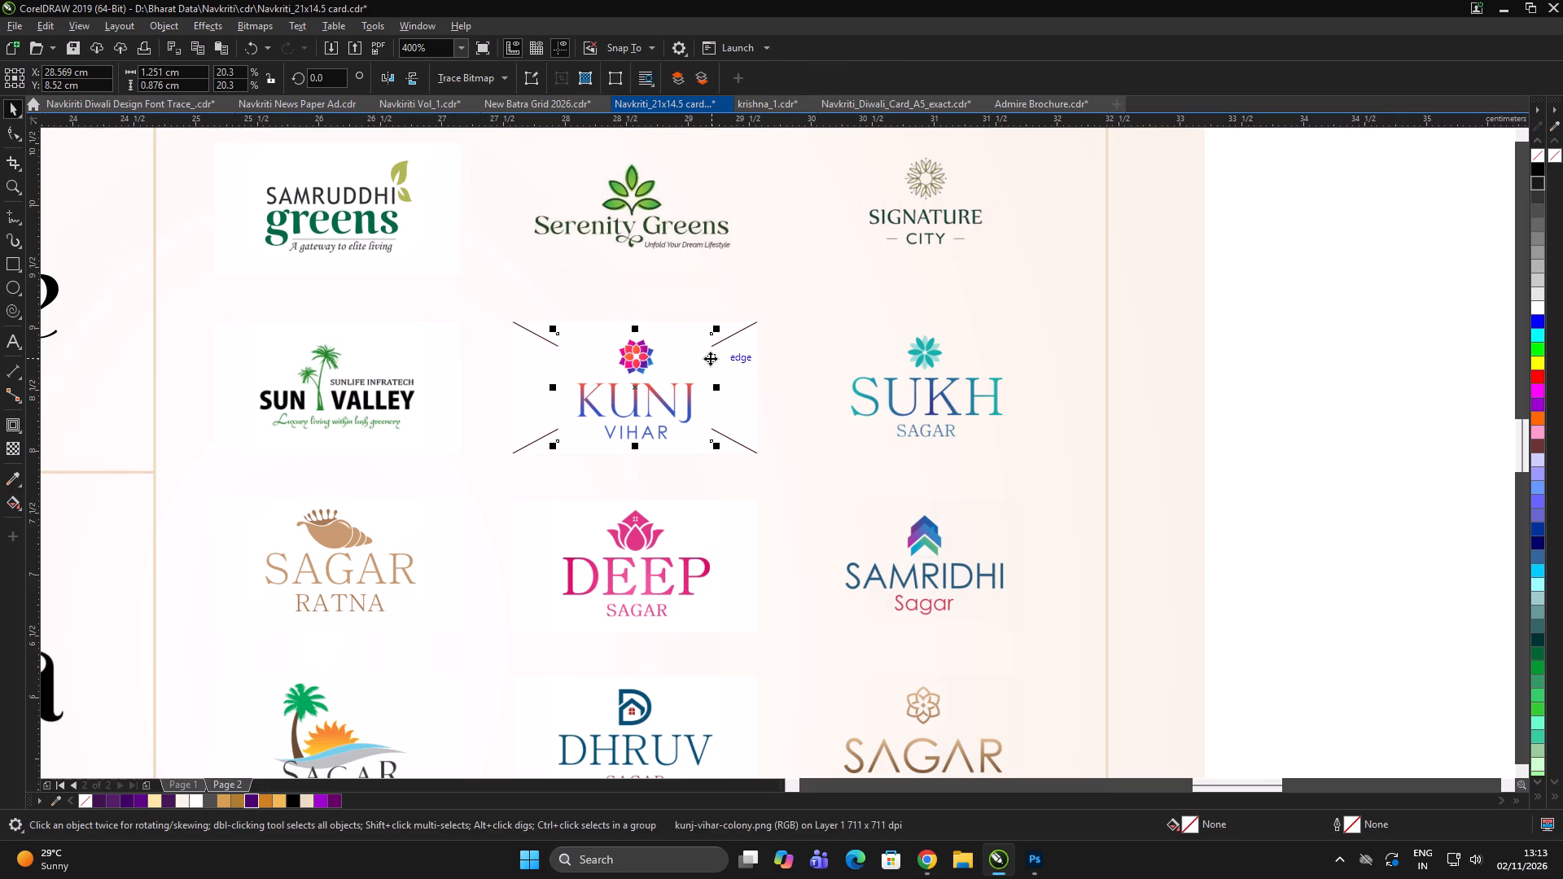
pyautogui.click(730, 342)
pyautogui.press('Delete')
# Set the extracted Kunj Vihar logo's transparency mode to Multiply.
pyautogui.click(686, 365)
pyautogui.click(11, 447)
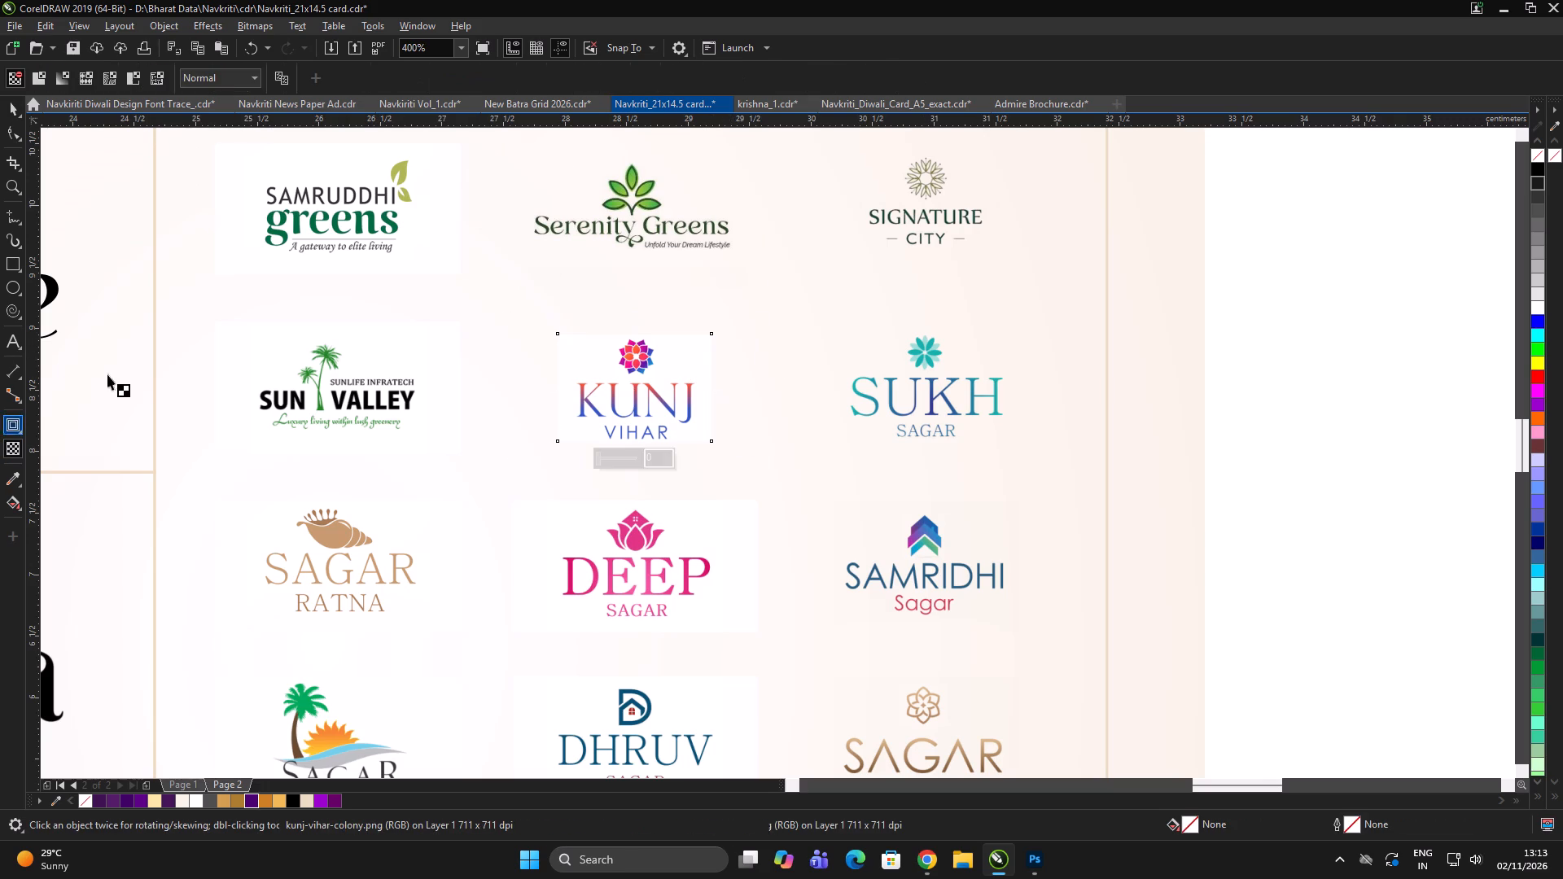
pyautogui.click(225, 82)
pyautogui.click(211, 161)
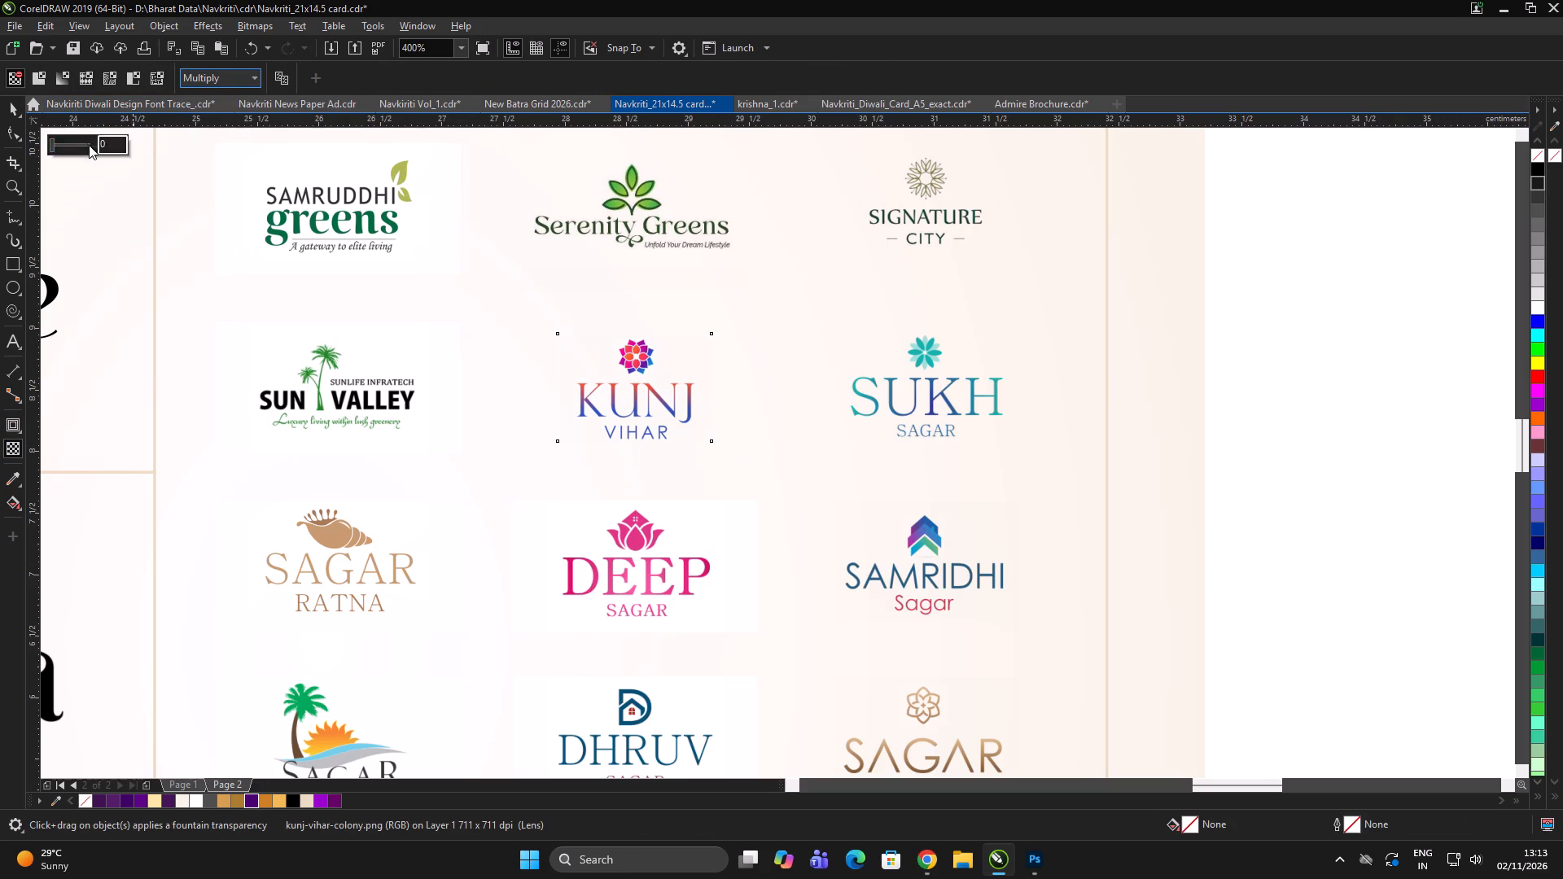
pyautogui.click(7, 107)
# Extract the Deep Sagar logo from its PowerClip frame and delete the empty frame.
pyautogui.scroll(-3, 660, 253)
pyautogui.click(1075, 342)
pyautogui.moveTo(1075, 345); pyautogui.dragTo(1065, 348)
pyautogui.scroll(2, 688, 347)
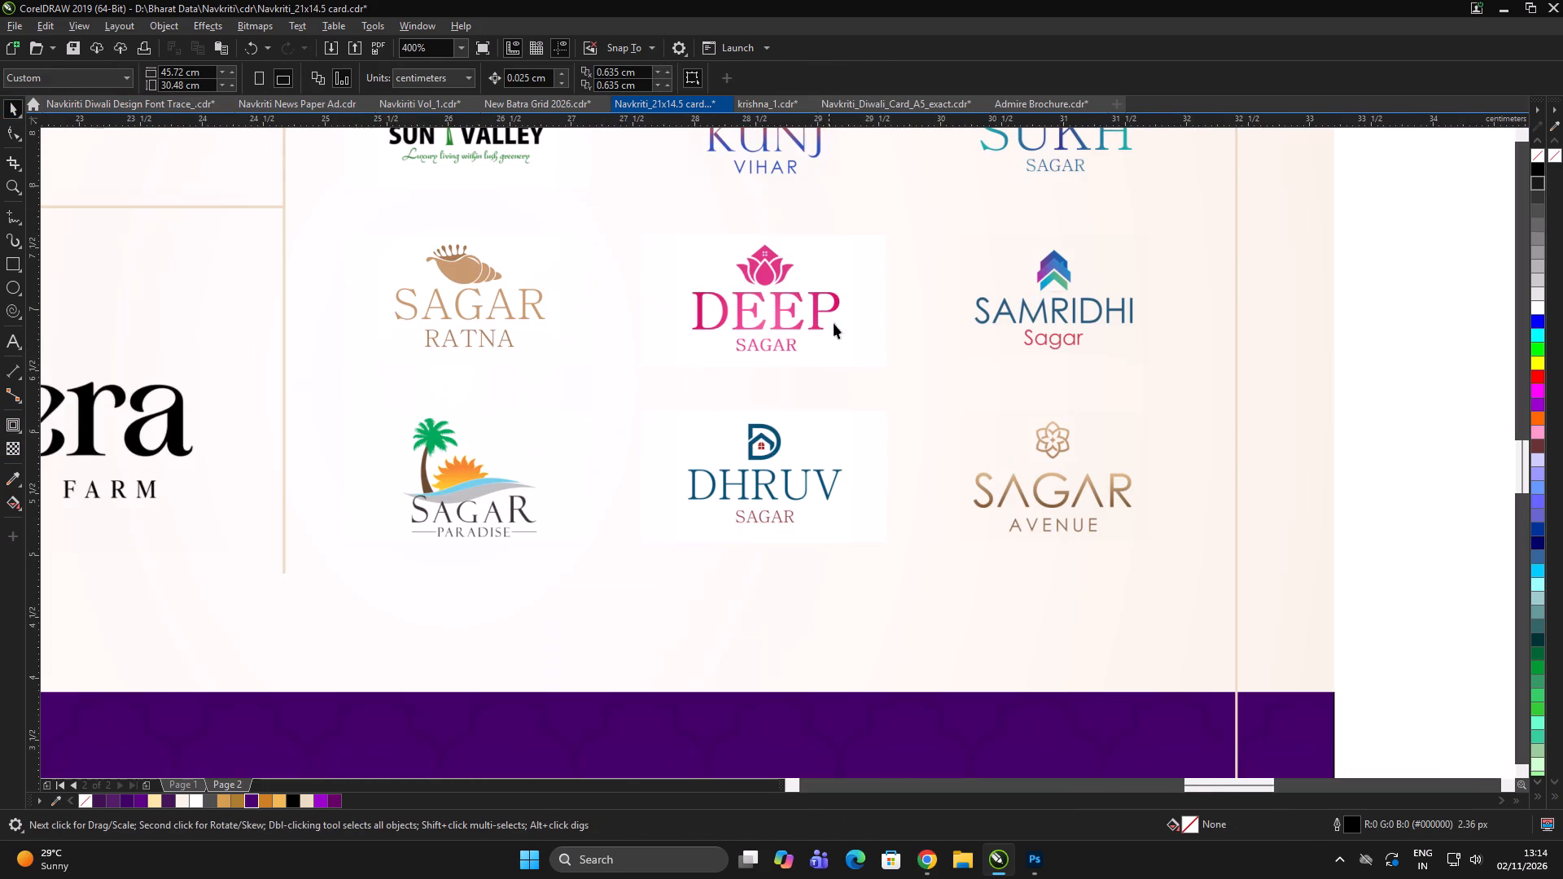
pyautogui.click(846, 317)
pyautogui.click(139, 142)
pyautogui.click(951, 396)
pyautogui.click(881, 297)
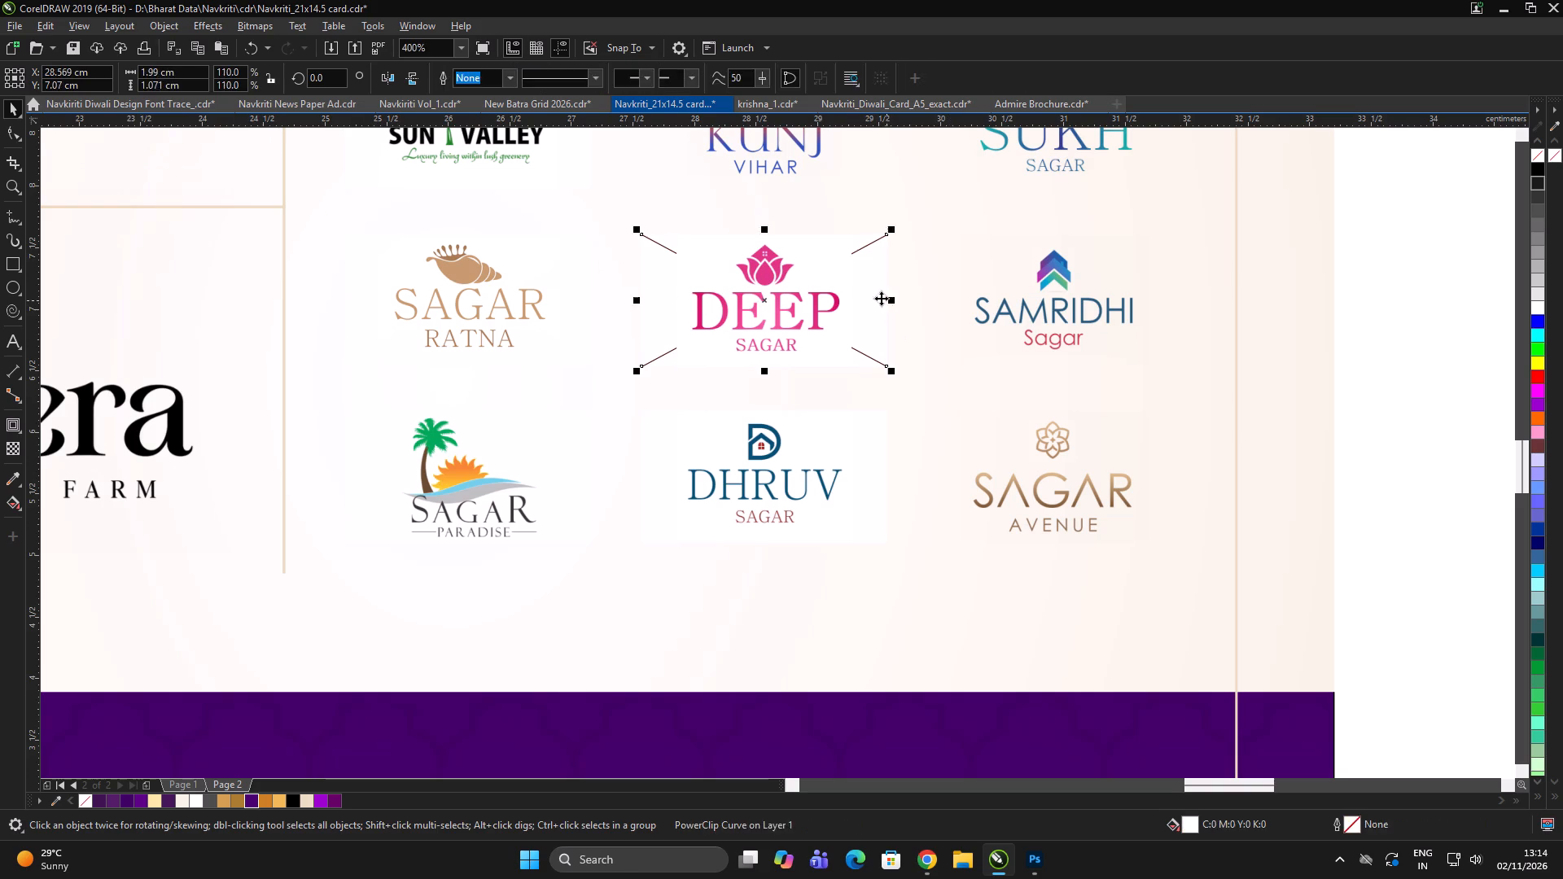
pyautogui.press('Delete')
# Set the extracted Deep Sagar logo's transparency mode to Multiply.
pyautogui.click(816, 331)
pyautogui.click(7, 450)
pyautogui.click(210, 81)
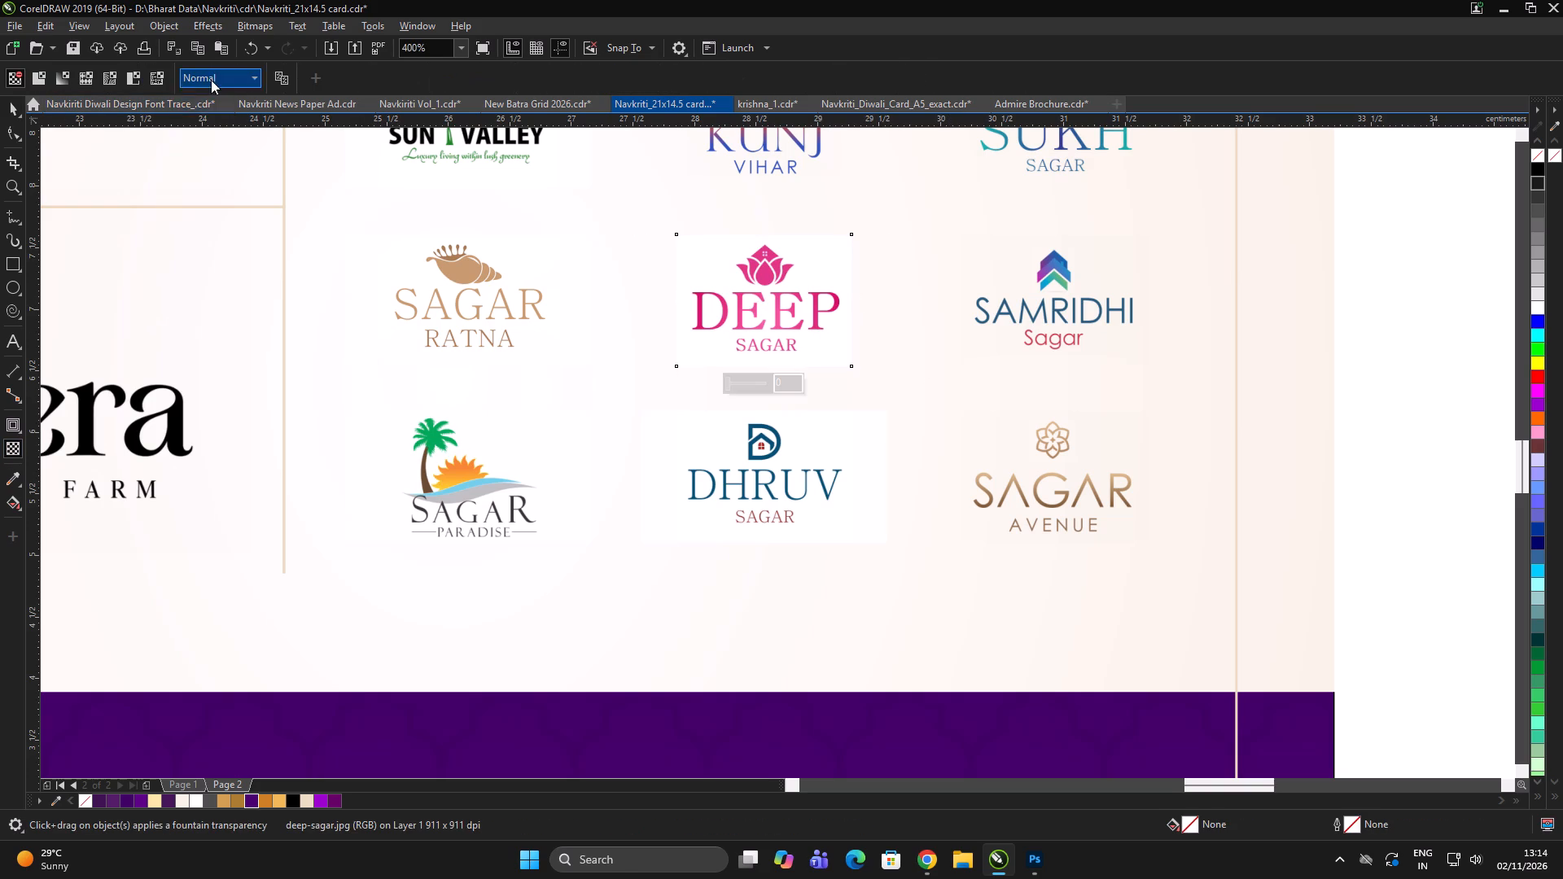
pyautogui.click(217, 160)
pyautogui.click(20, 109)
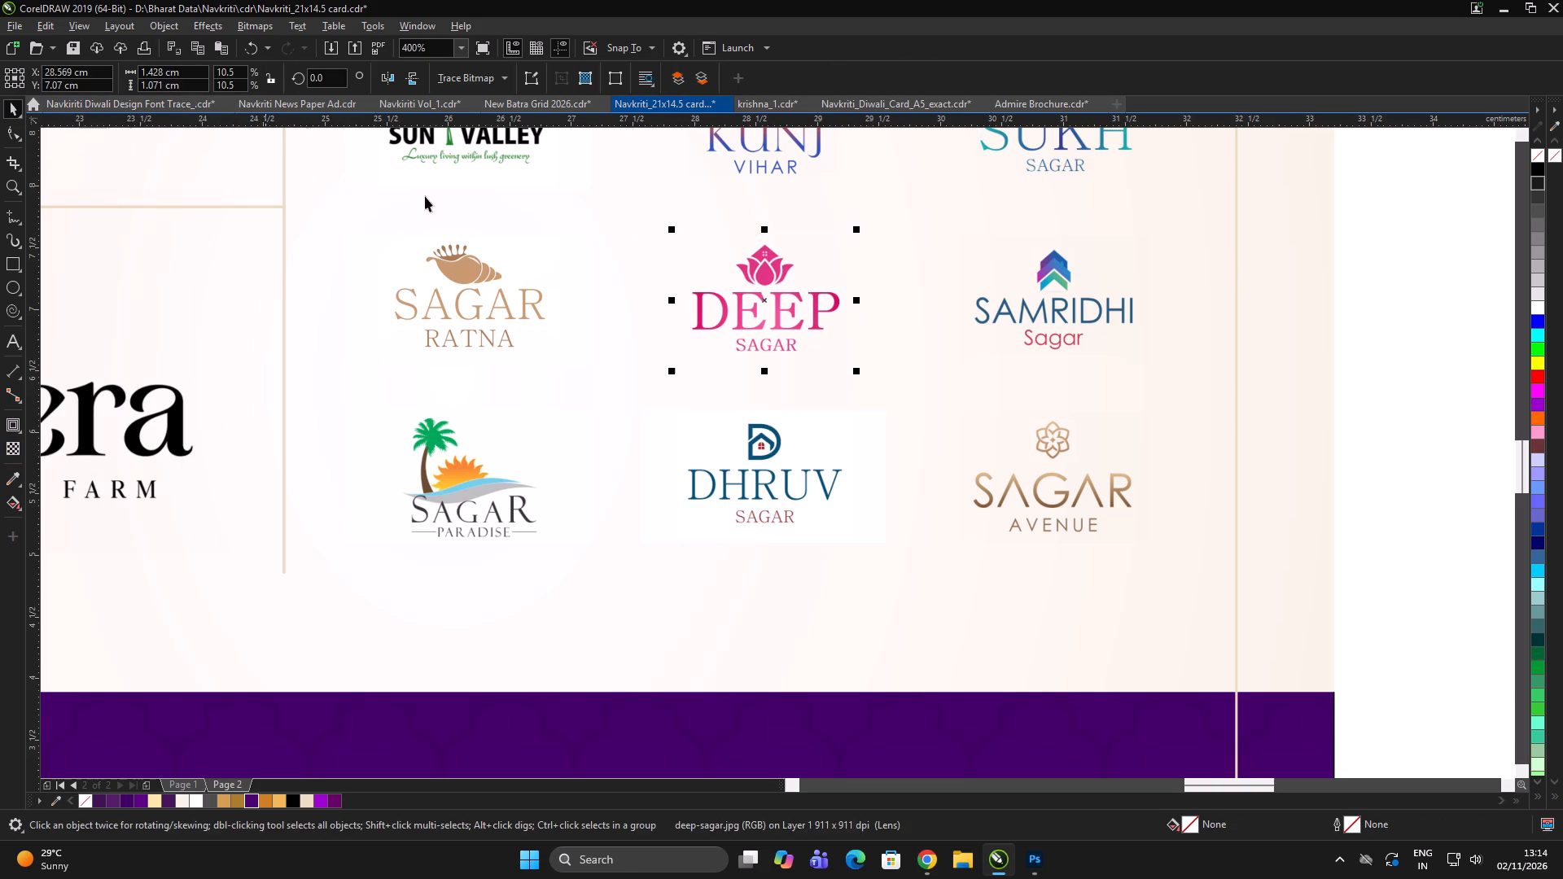
# Extract the Dhruv Sagar logo from its PowerClip frame and delete the empty frame.
pyautogui.click(826, 481)
pyautogui.hotkey('ctrl', 'u')
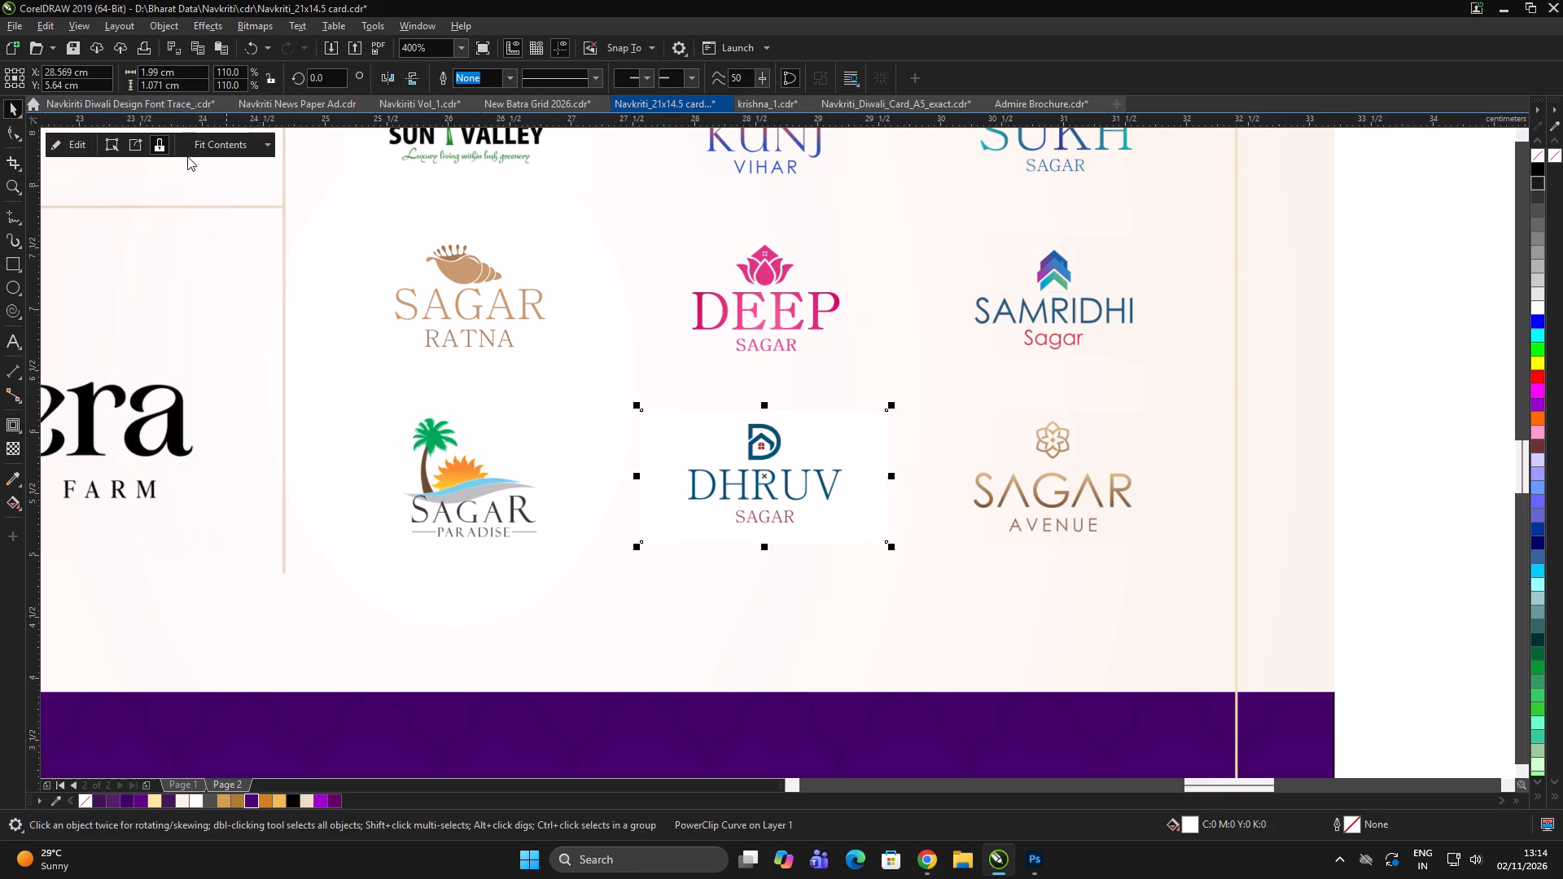
pyautogui.click(131, 143)
pyautogui.click(937, 461)
pyautogui.click(877, 450)
pyautogui.press('Delete')
# Set the extracted Dhruv Sagar logo's transparency mode to Multiply.
pyautogui.click(817, 453)
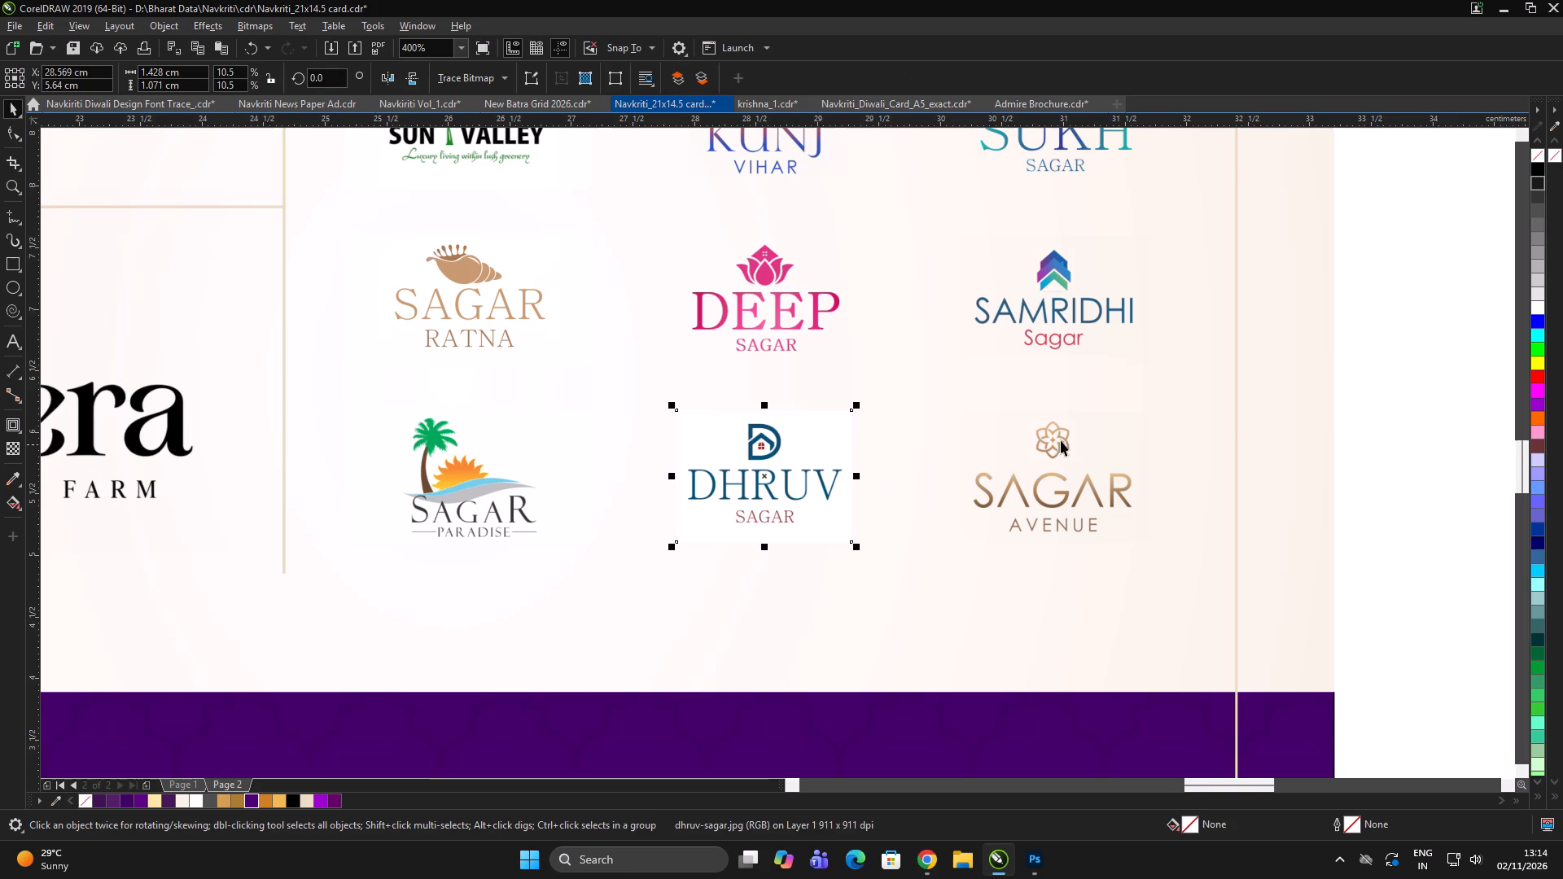
pyautogui.click(17, 450)
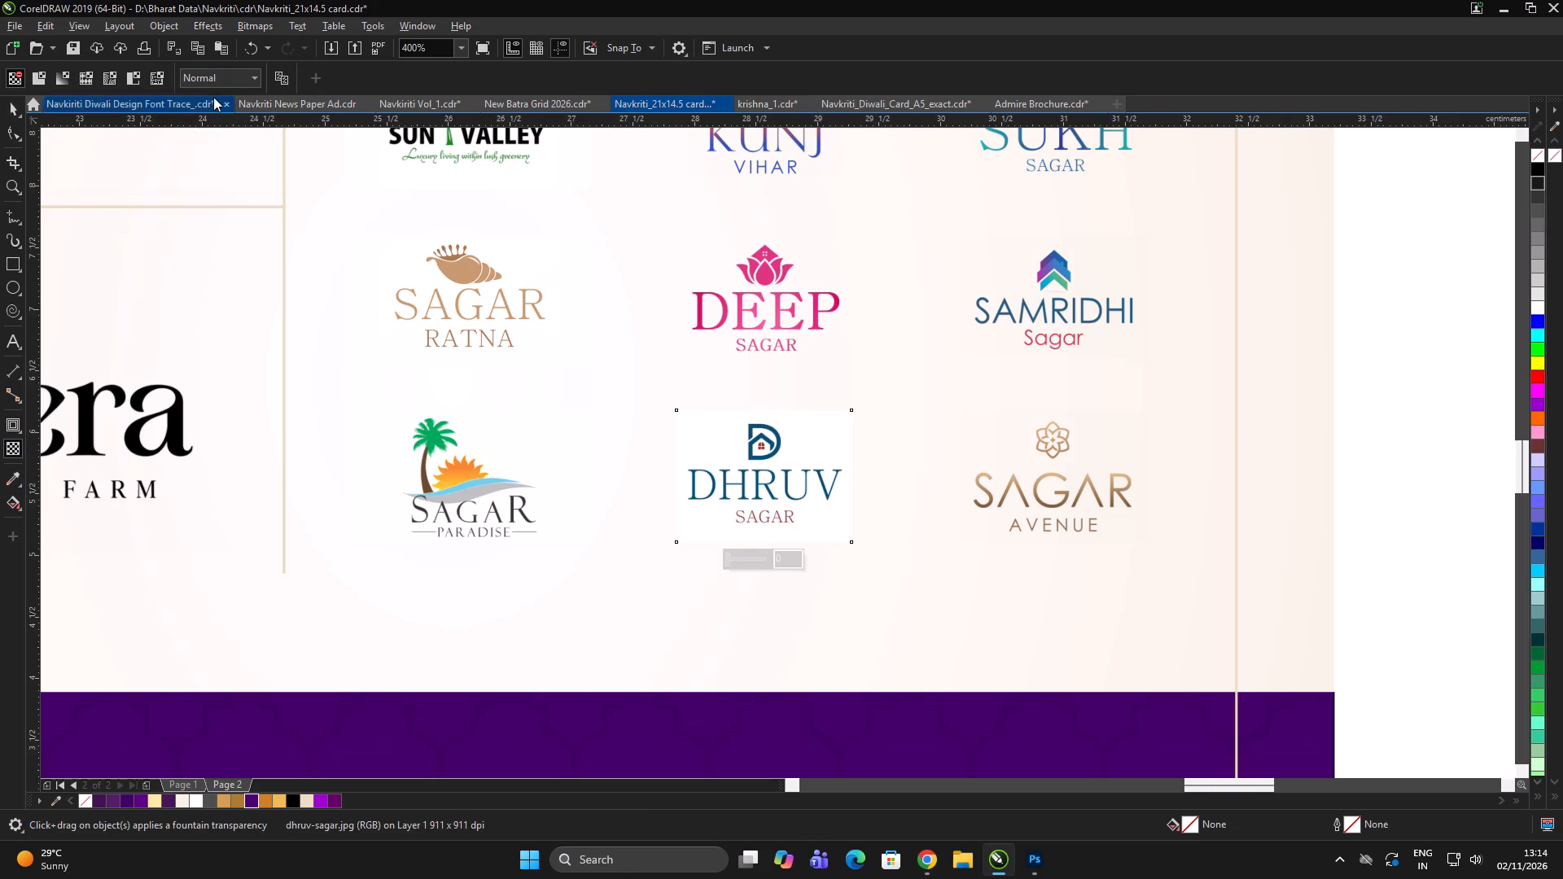
pyautogui.click(212, 82)
pyautogui.click(204, 160)
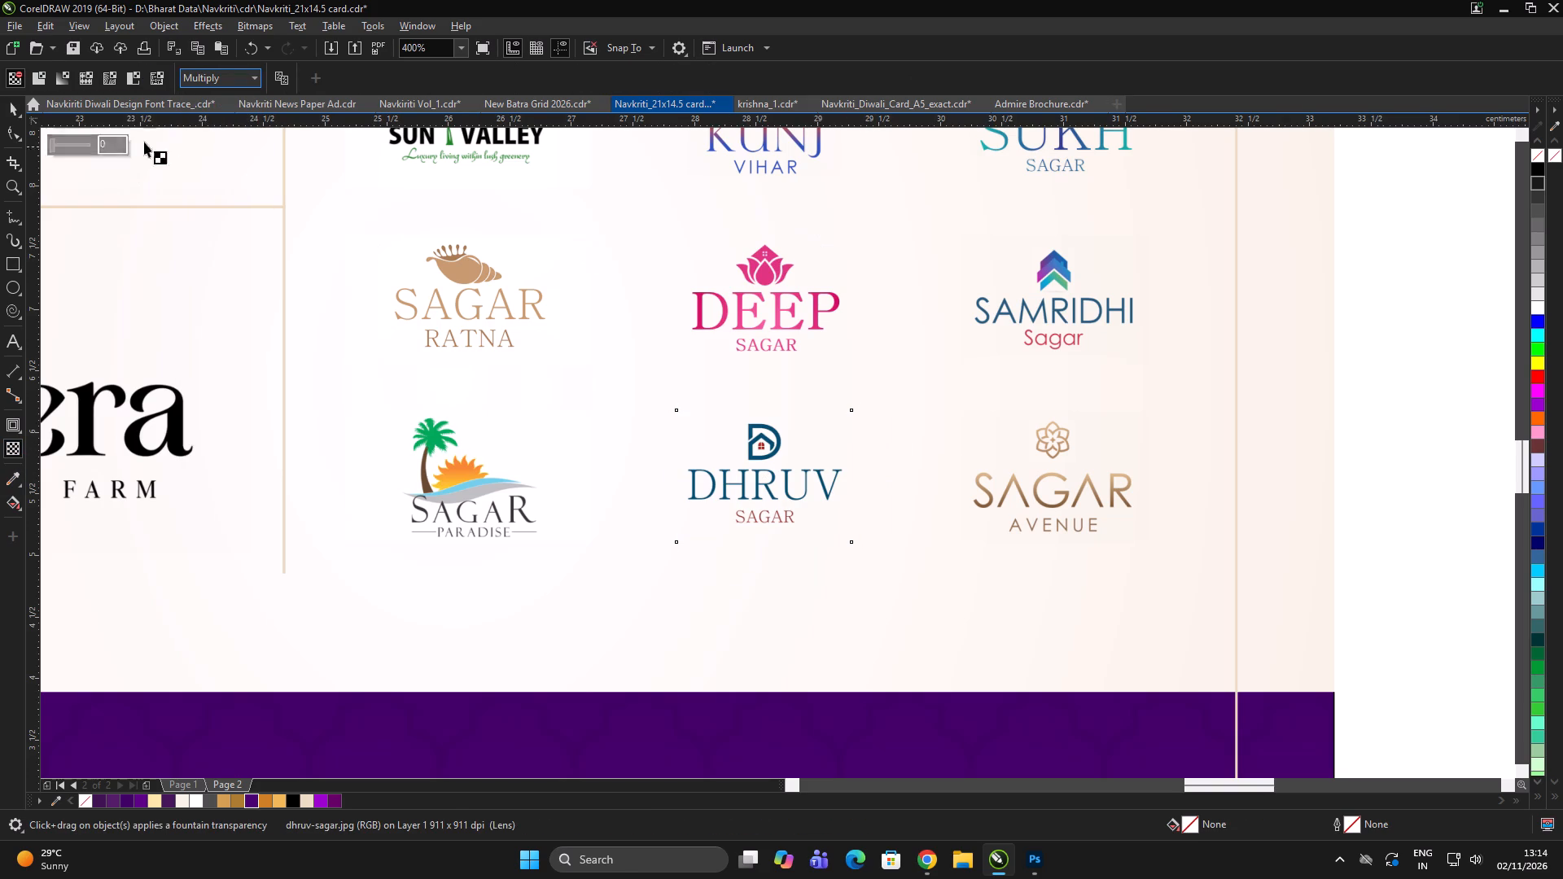
pyautogui.click(18, 105)
# Extract the Samruddhi Greens logo from its PowerClip frame and delete the empty frame.
pyautogui.scroll(-2, 725, 446)
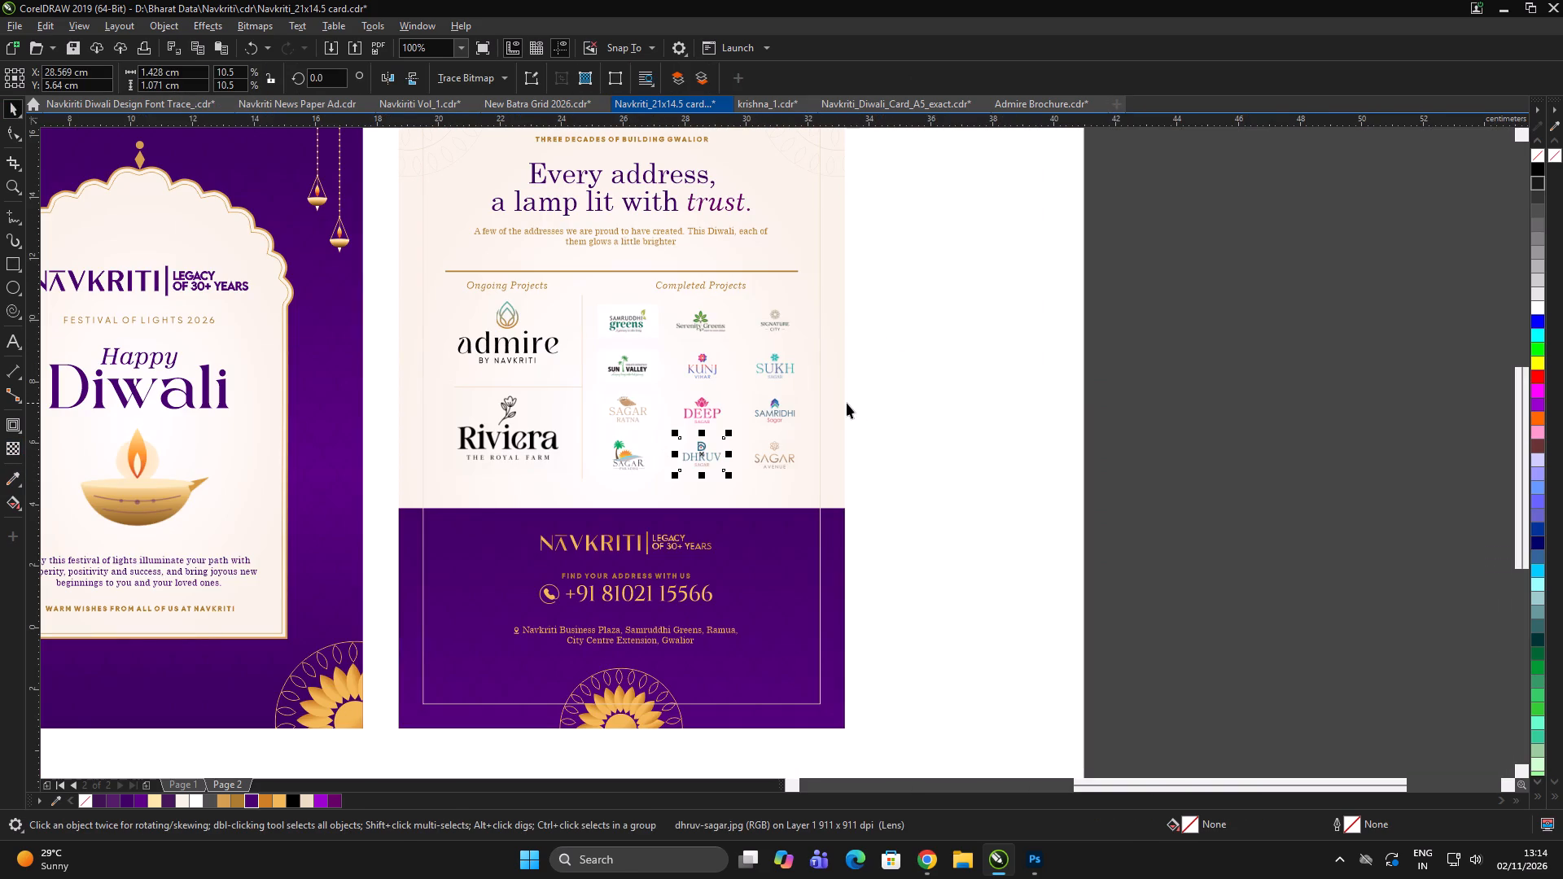
pyautogui.doubleClick(1080, 437)
pyautogui.scroll(1, 677, 343)
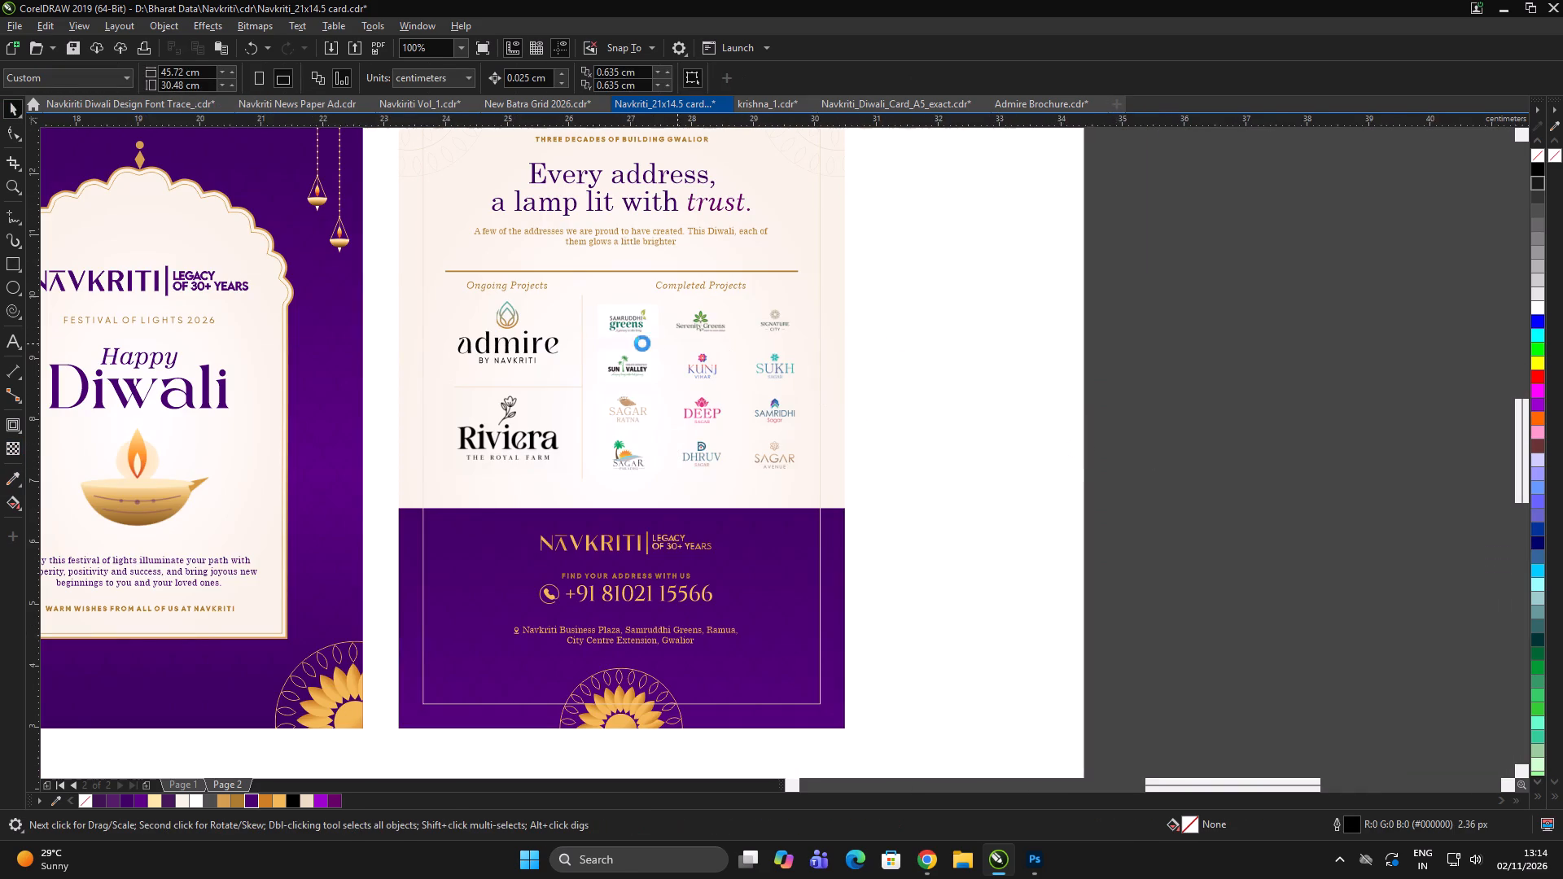
pyautogui.click(577, 313)
pyautogui.scroll(1, 600, 297)
pyautogui.click(133, 146)
pyautogui.click(631, 195)
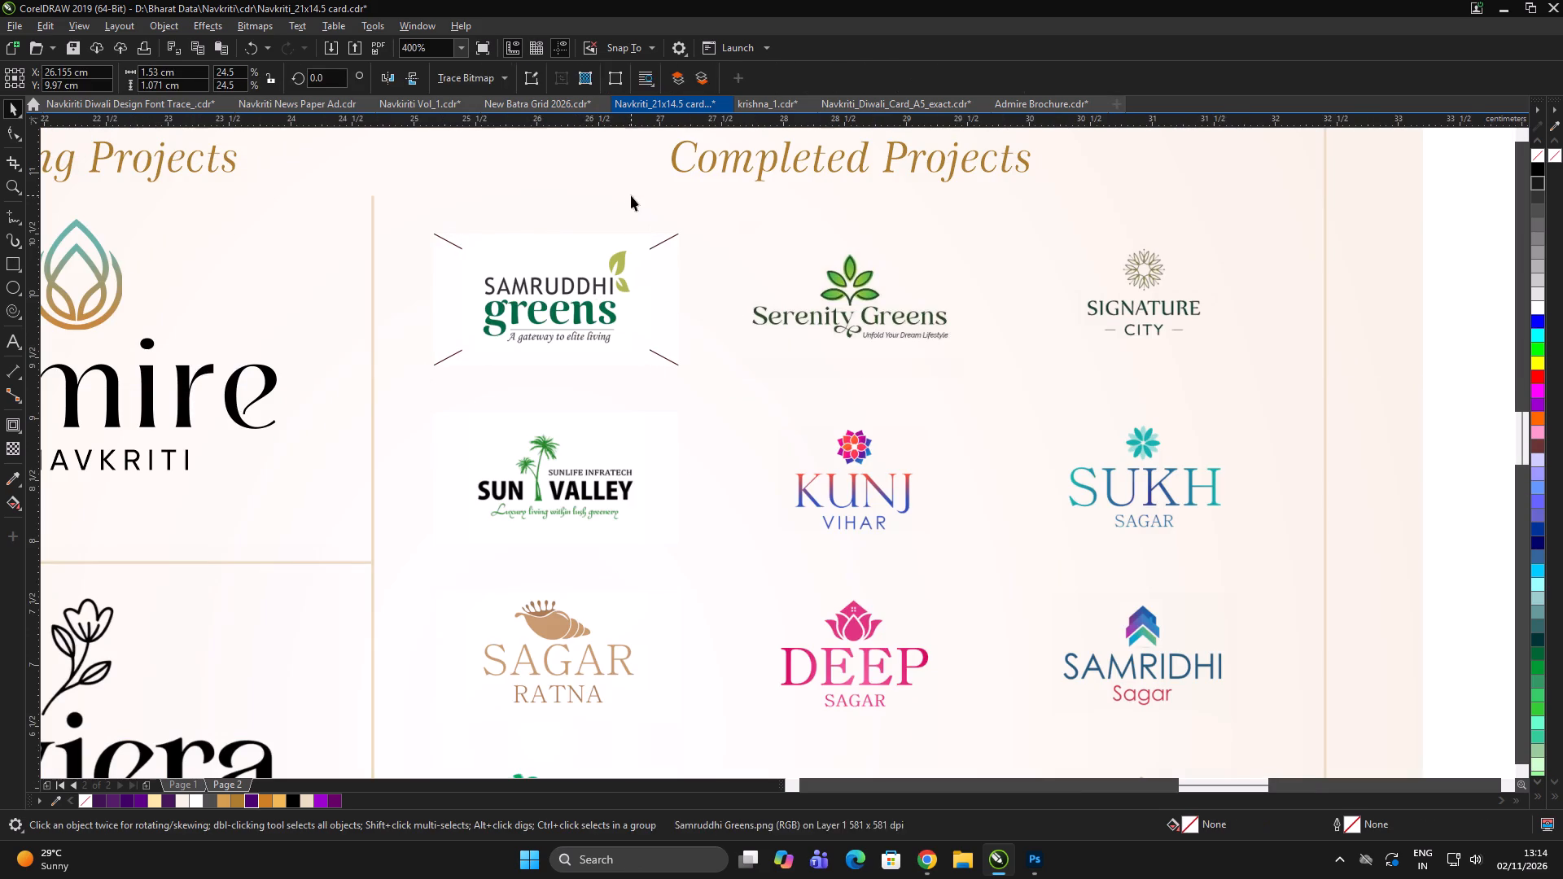
pyautogui.click(657, 260)
pyautogui.press('Delete')
# Set the extracted Samruddhi Greens logo's transparency mode to Multiply.
pyautogui.click(618, 263)
pyautogui.click(5, 444)
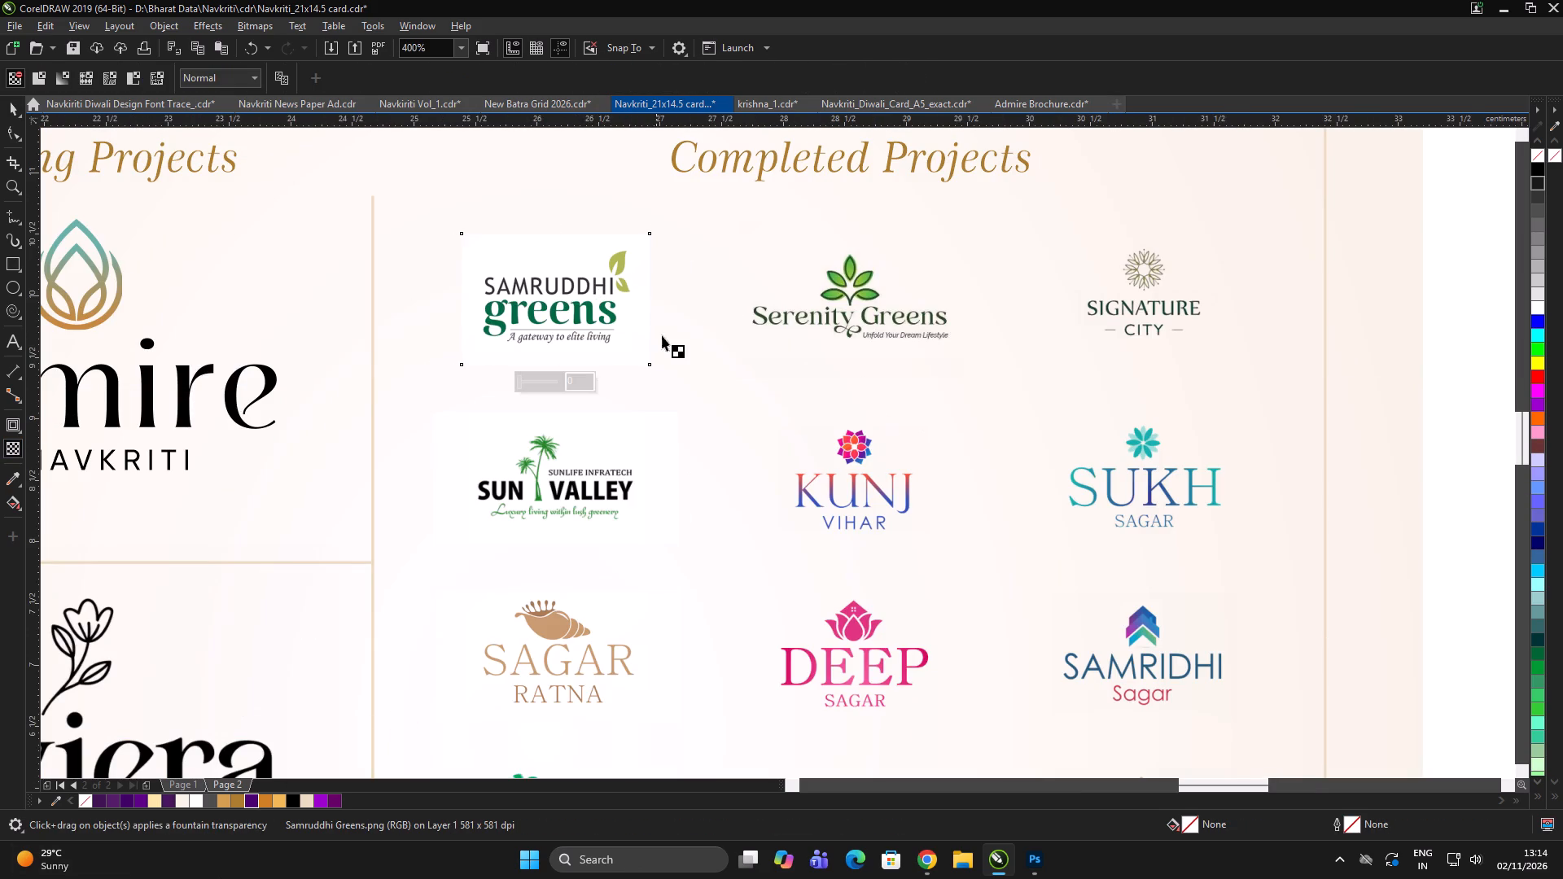
pyautogui.click(219, 77)
pyautogui.click(204, 157)
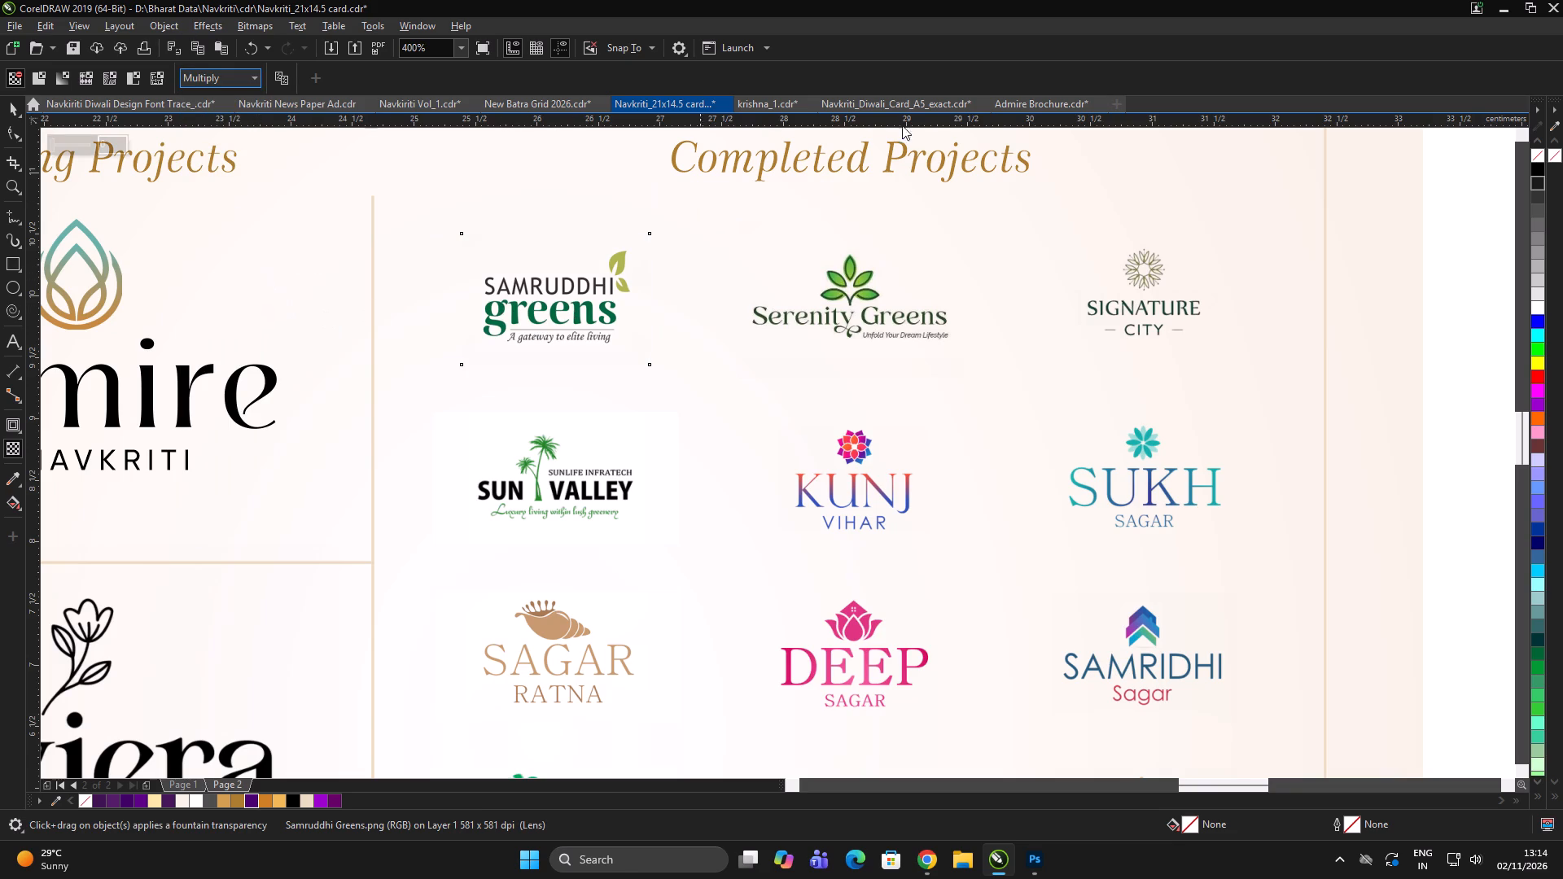
pyautogui.click(11, 112)
# Extract the Sun Valley logo from its PowerClip frame and delete the empty frame, keeping the logo image.
pyautogui.click(610, 471)
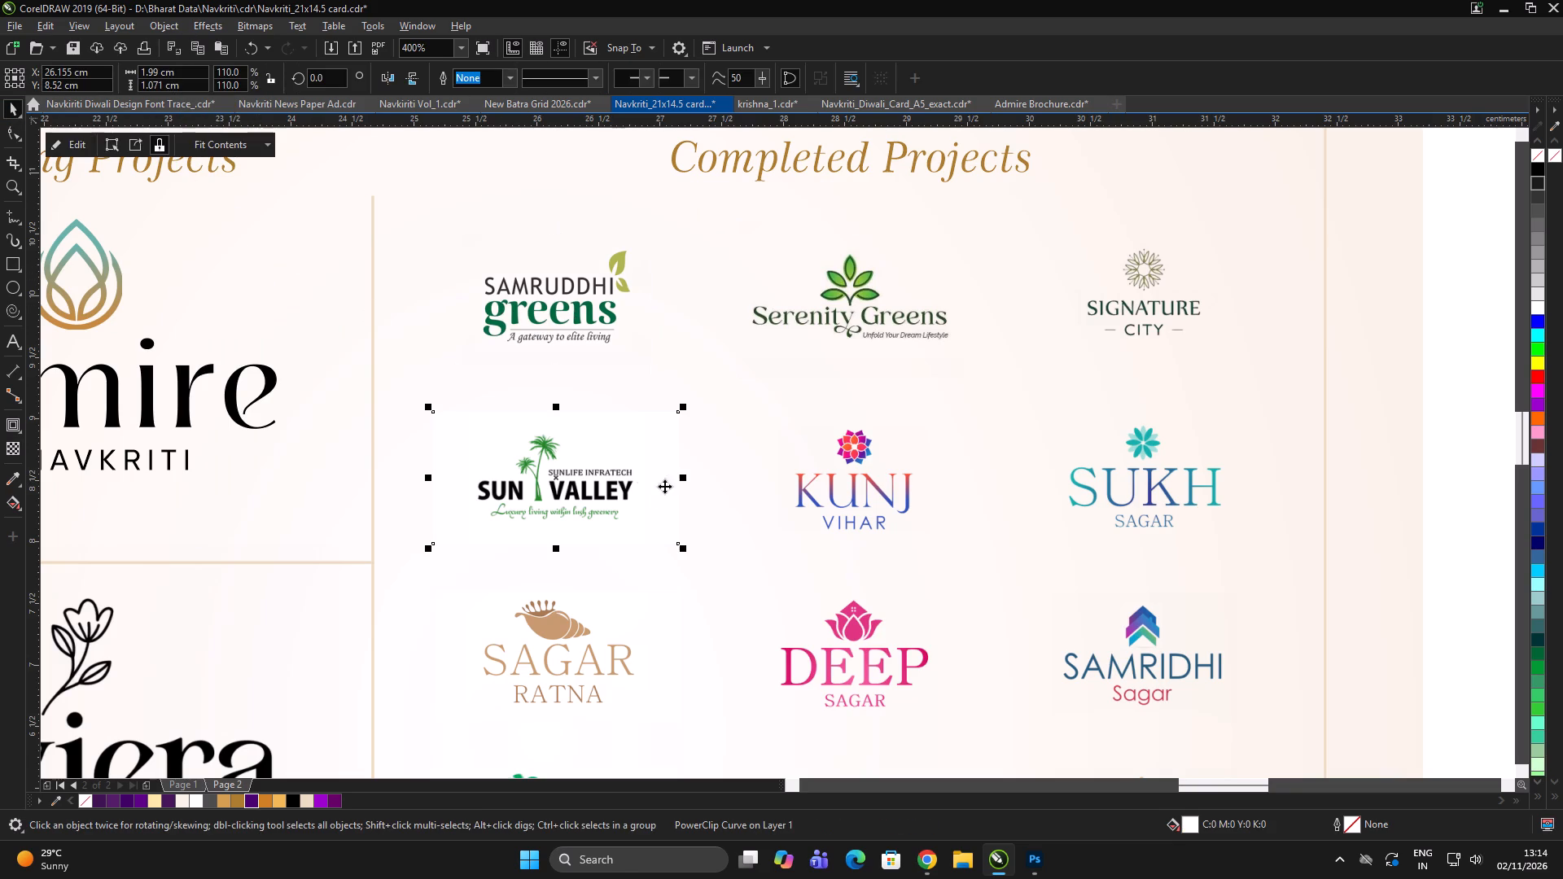
pyautogui.click(134, 146)
pyautogui.press('Delete')
pyautogui.hotkey('ctrl', 'z')
pyautogui.click(664, 443)
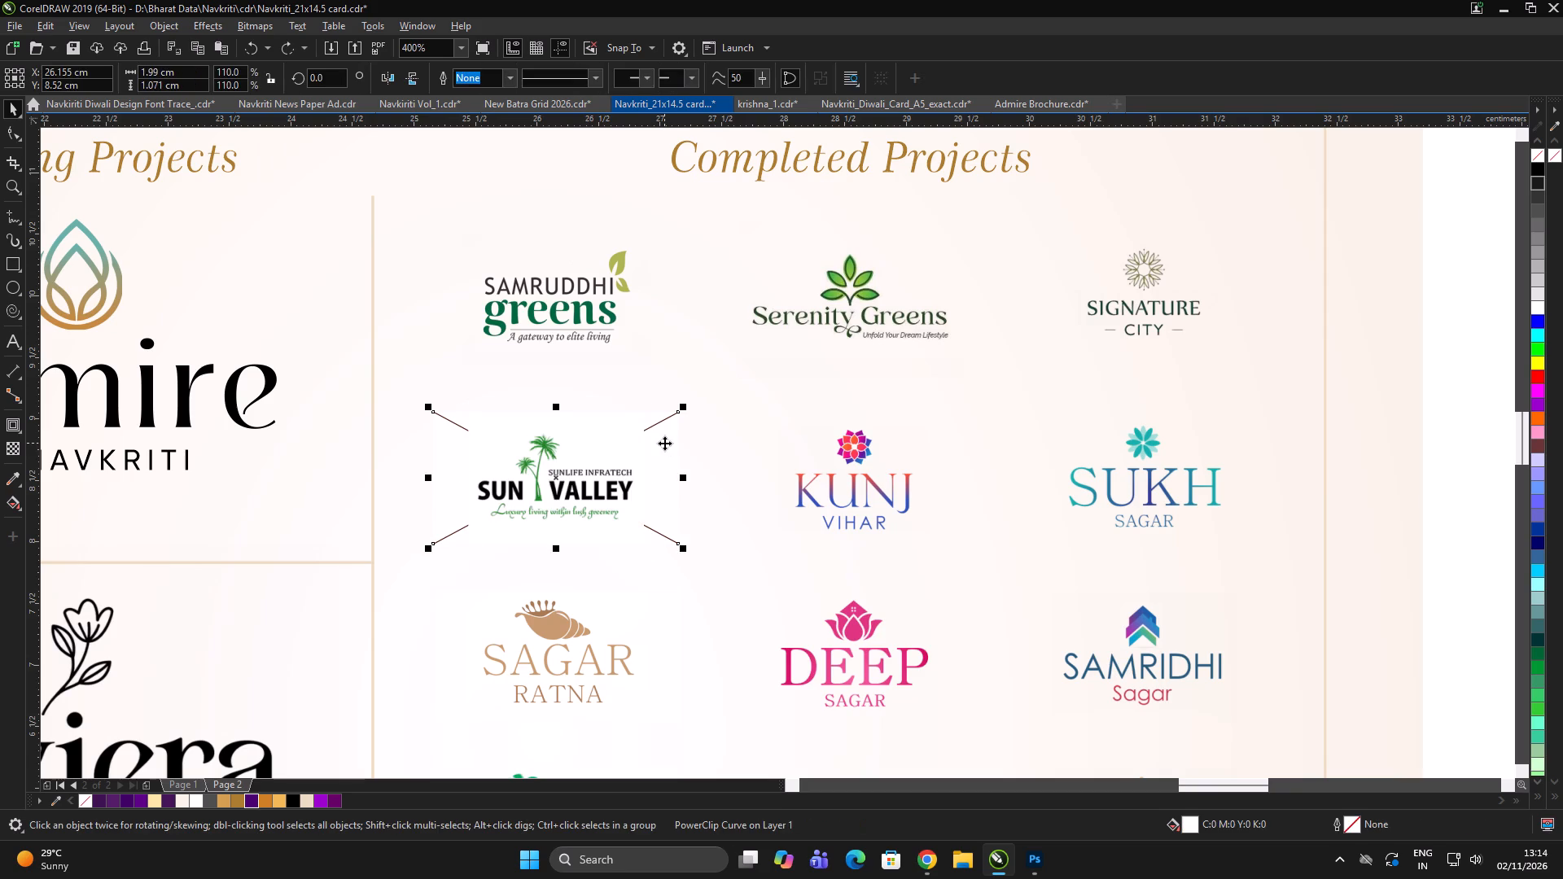
pyautogui.press('Delete')
# Set the extracted Sun Valley logo's transparency mode to Multiply.
pyautogui.click(567, 474)
pyautogui.click(24, 440)
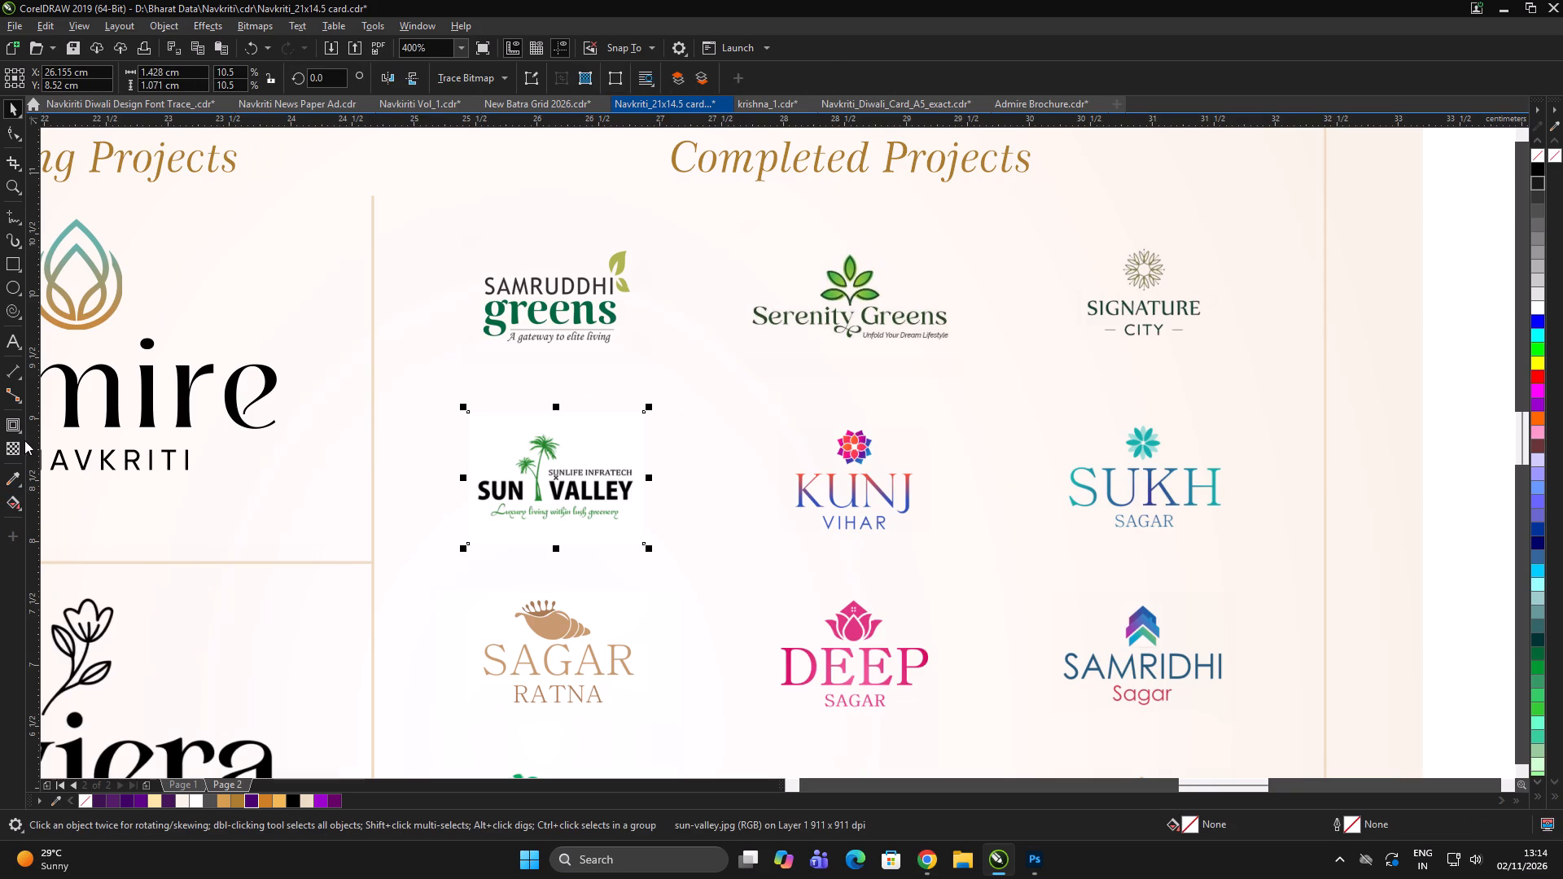
pyautogui.click(11, 451)
pyautogui.click(217, 76)
pyautogui.click(203, 156)
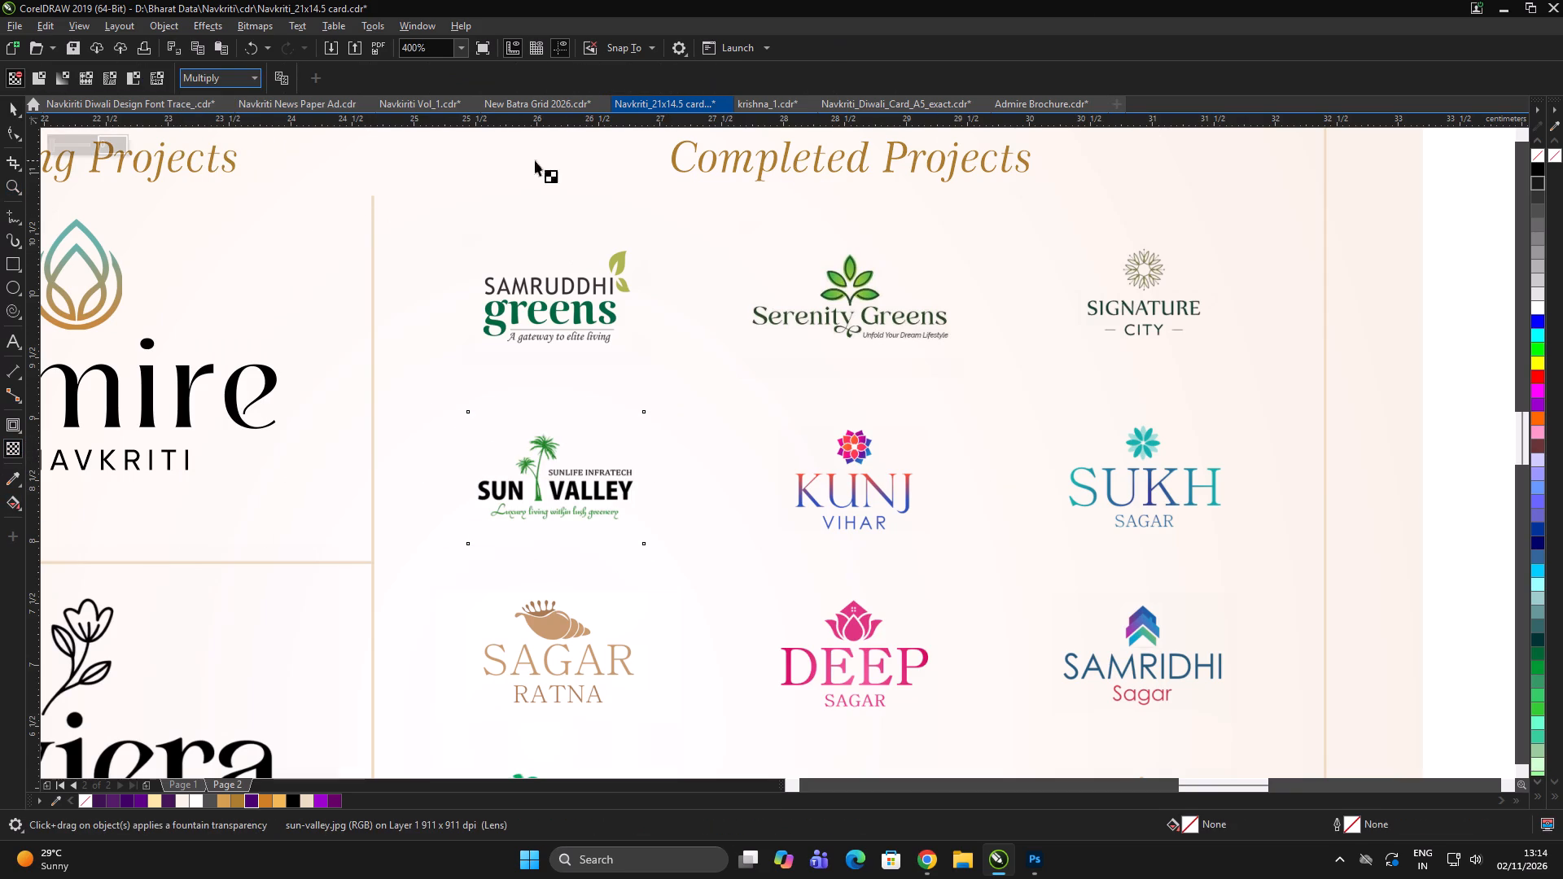
# Extract the Sagar Ratna logo from its PowerClip frame and delete the empty frame, keeping the logo image.
pyautogui.click(18, 103)
pyautogui.scroll(-2, 806, 409)
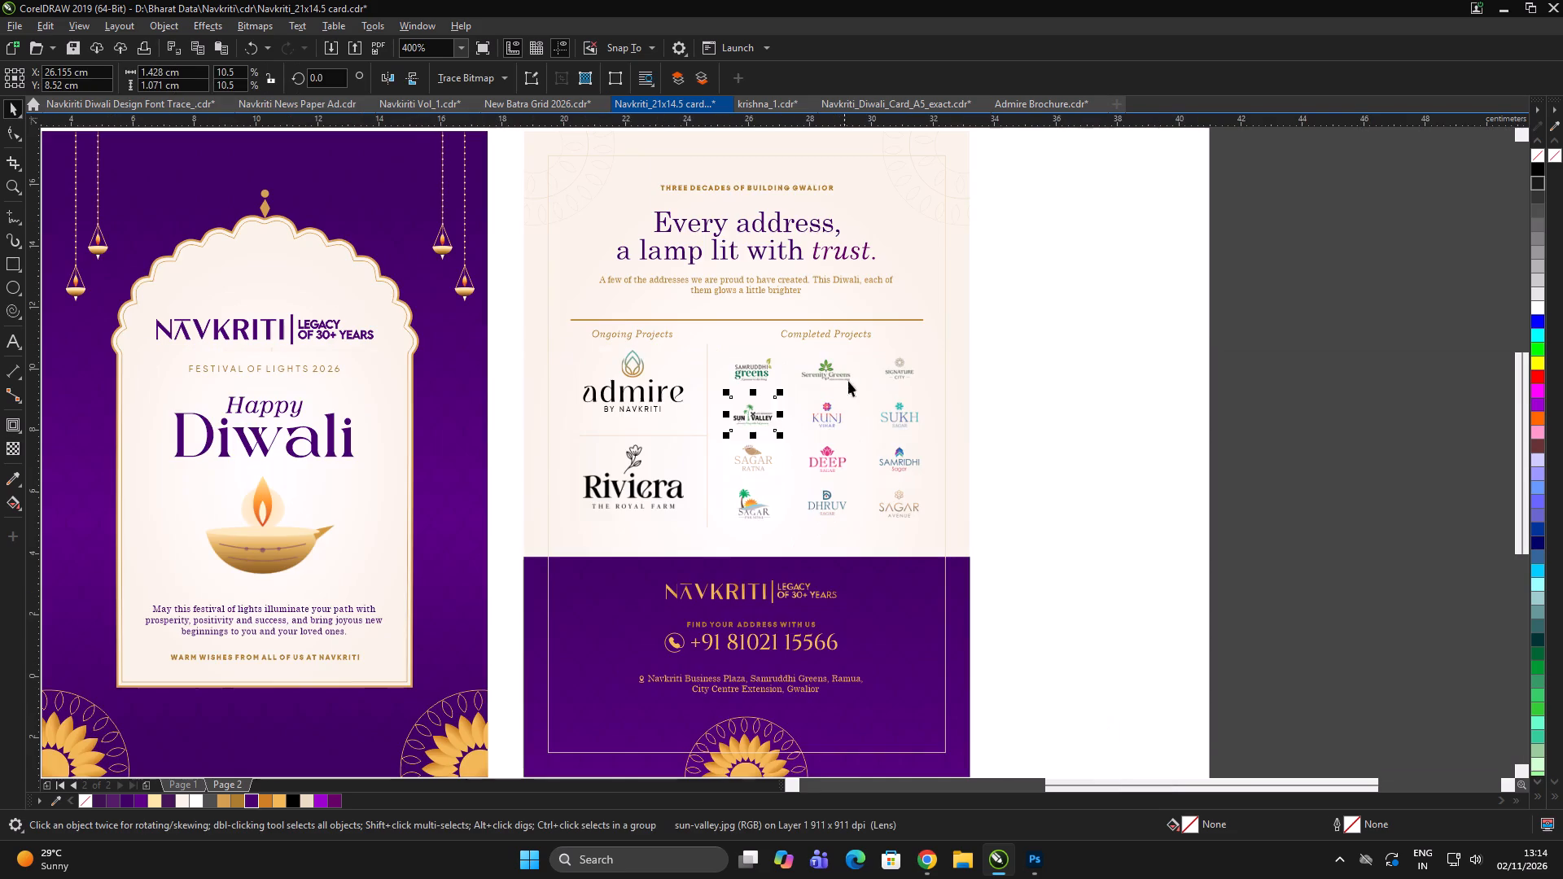
pyautogui.doubleClick(1153, 453)
pyautogui.scroll(2, 790, 486)
pyautogui.click(663, 379)
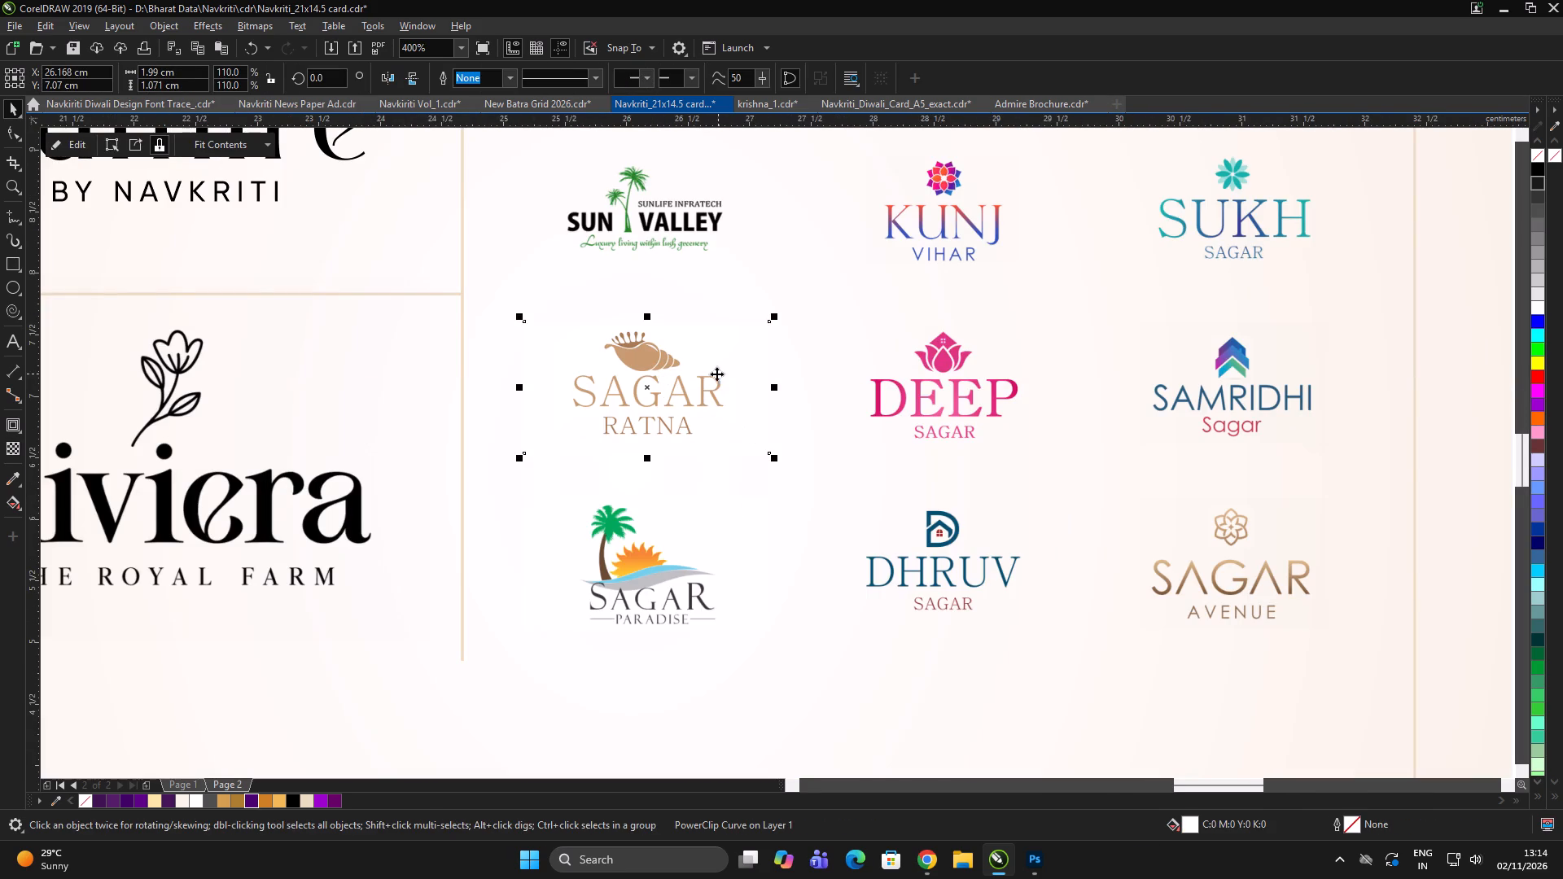
pyautogui.scroll(2, 689, 375)
pyautogui.scroll(-2, 708, 378)
pyautogui.moveTo(707, 370); pyautogui.dragTo(493, 391)
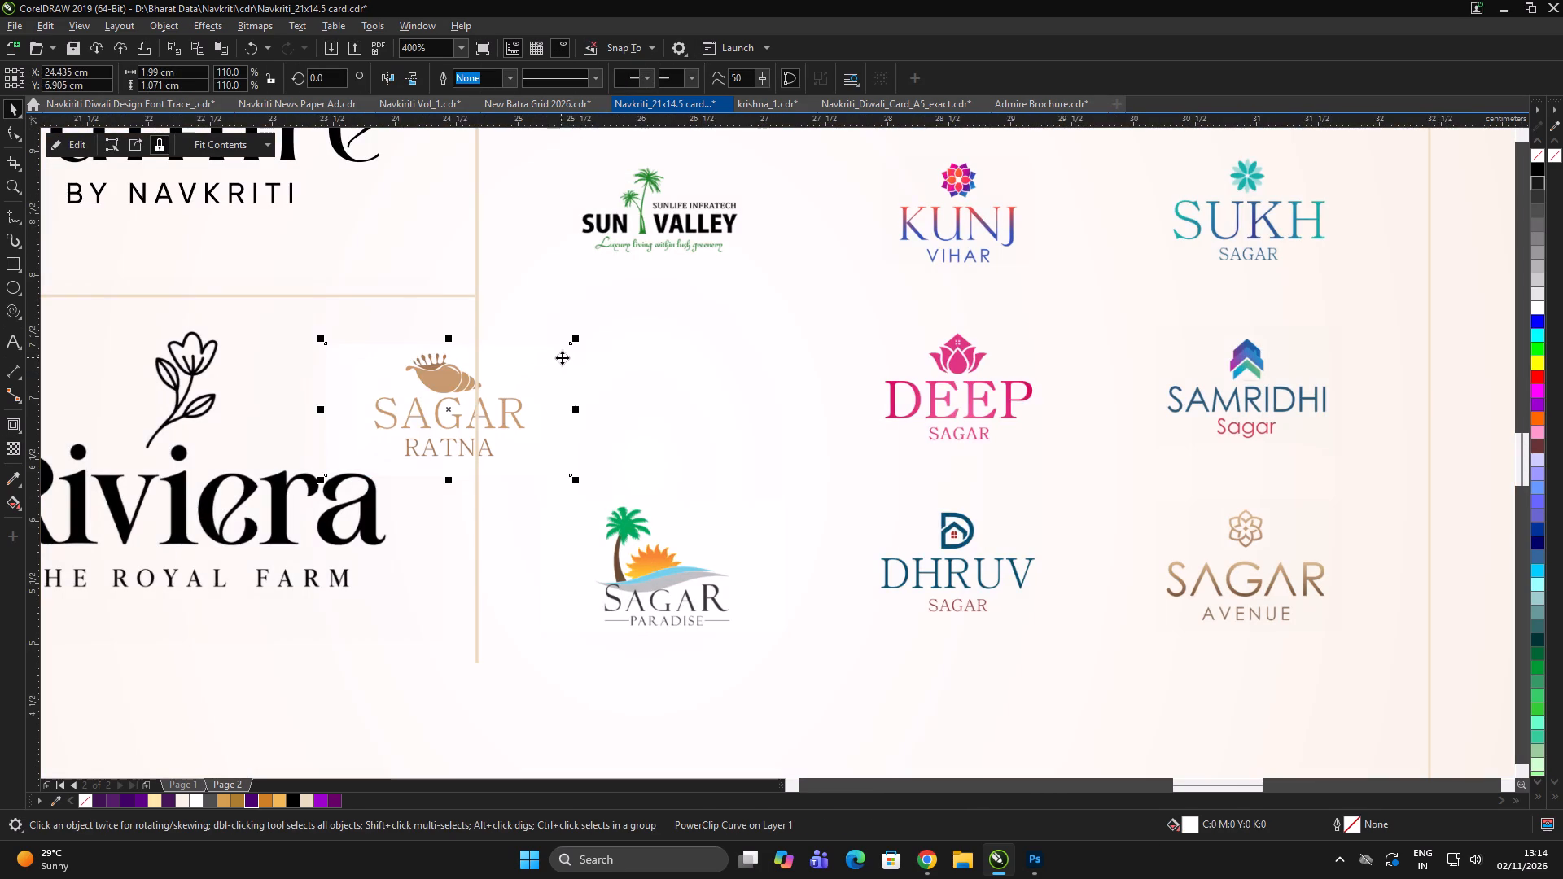
pyautogui.hotkey('ctrl', 'z')
pyautogui.click(142, 143)
pyautogui.click(795, 304)
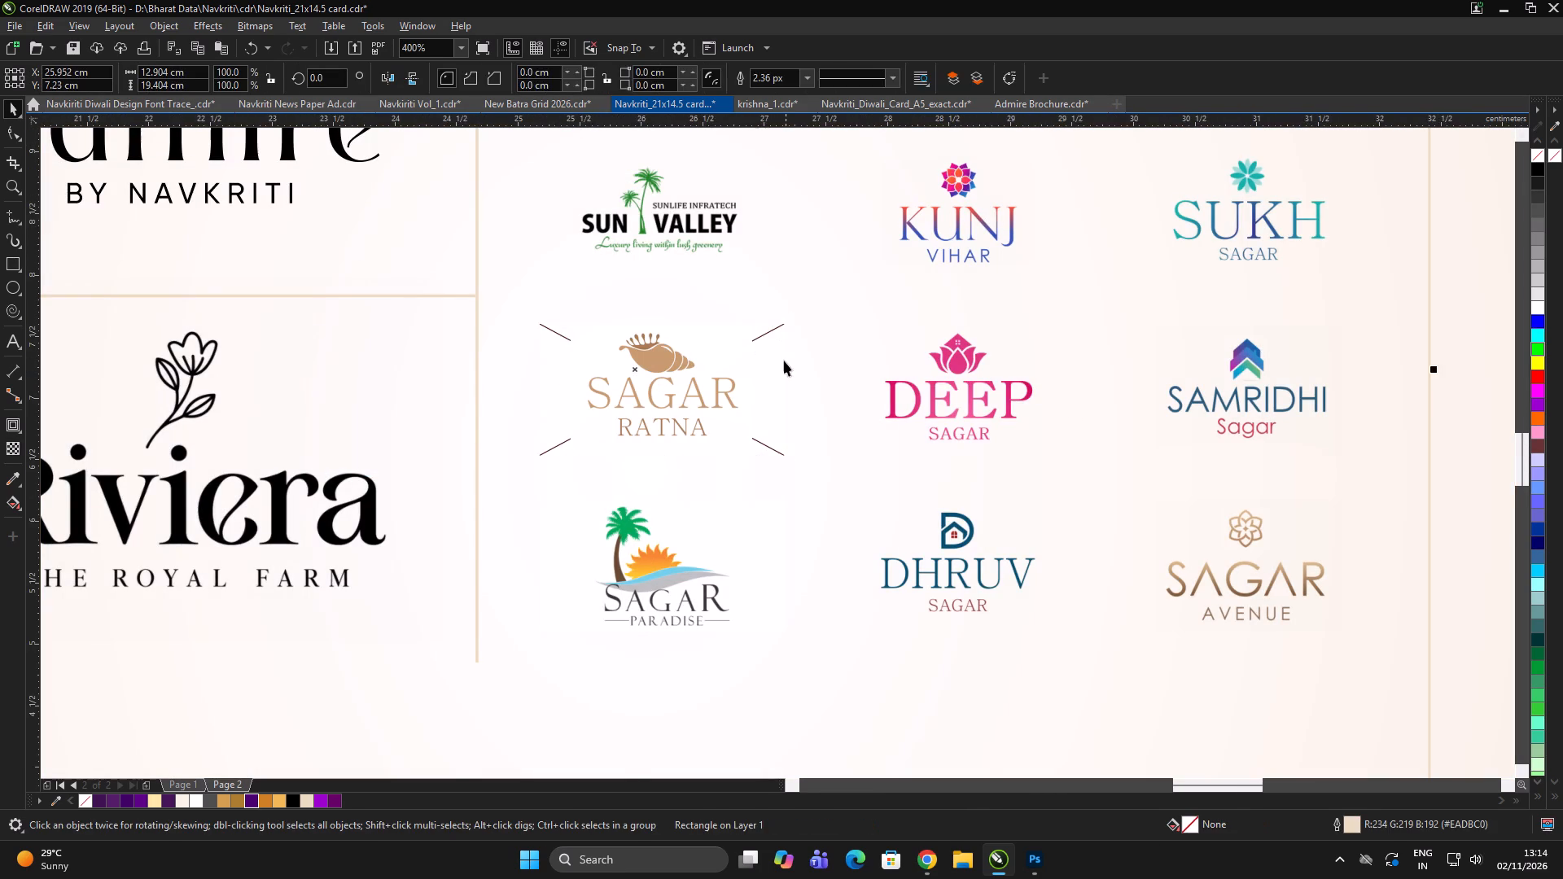
pyautogui.scroll(1, 784, 363)
pyautogui.click(769, 349)
pyautogui.press('Delete')
# Set the extracted Sagar Ratna logo's transparency mode to Multiply.
pyautogui.click(622, 365)
pyautogui.click(9, 453)
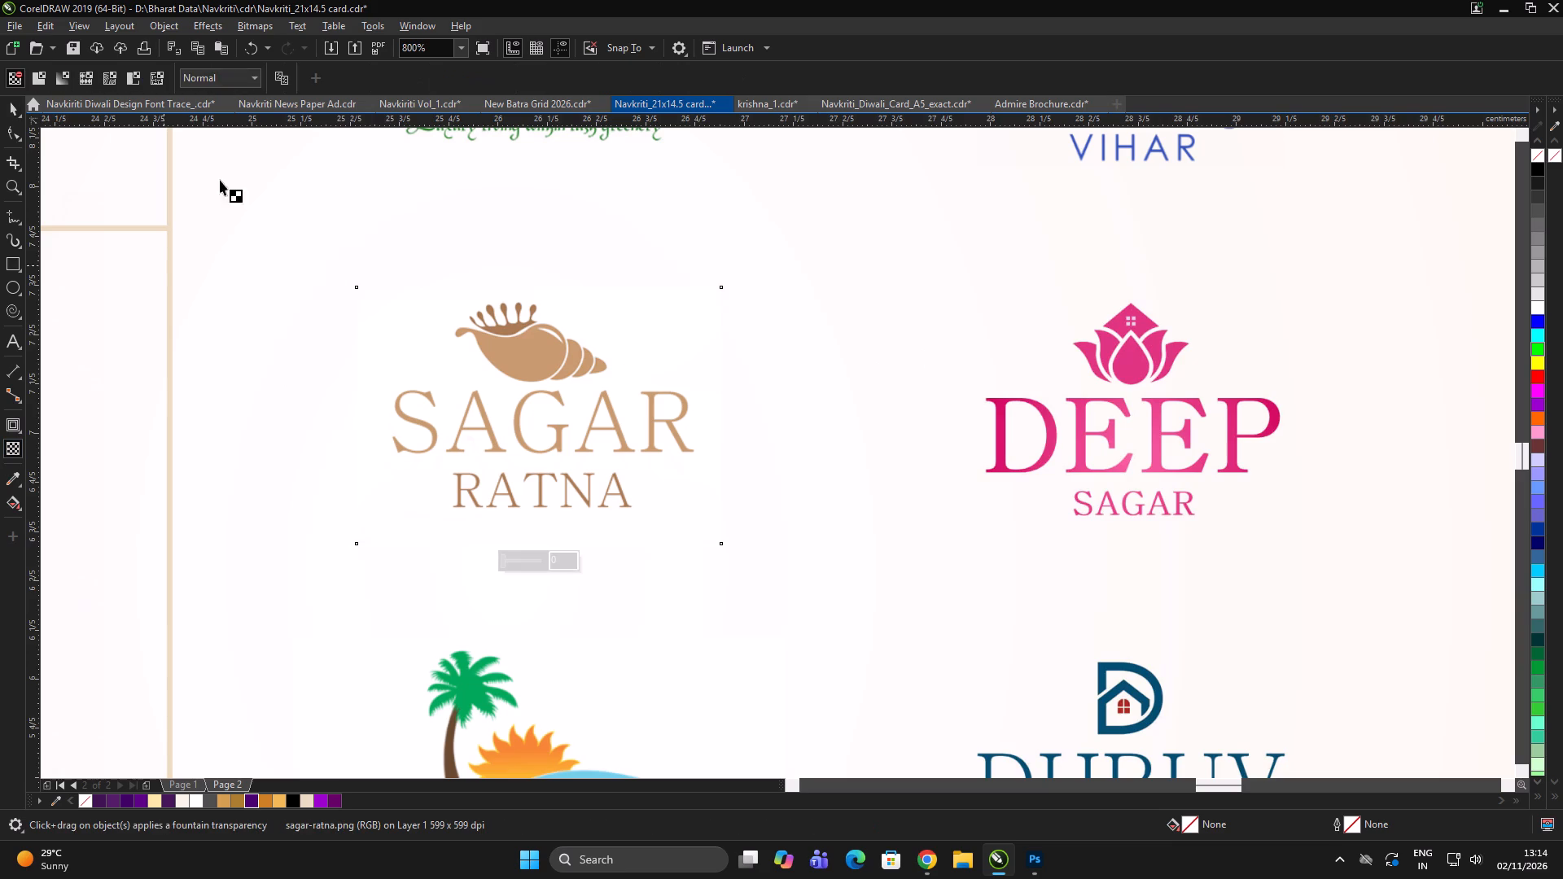
pyautogui.click(193, 73)
pyautogui.click(202, 157)
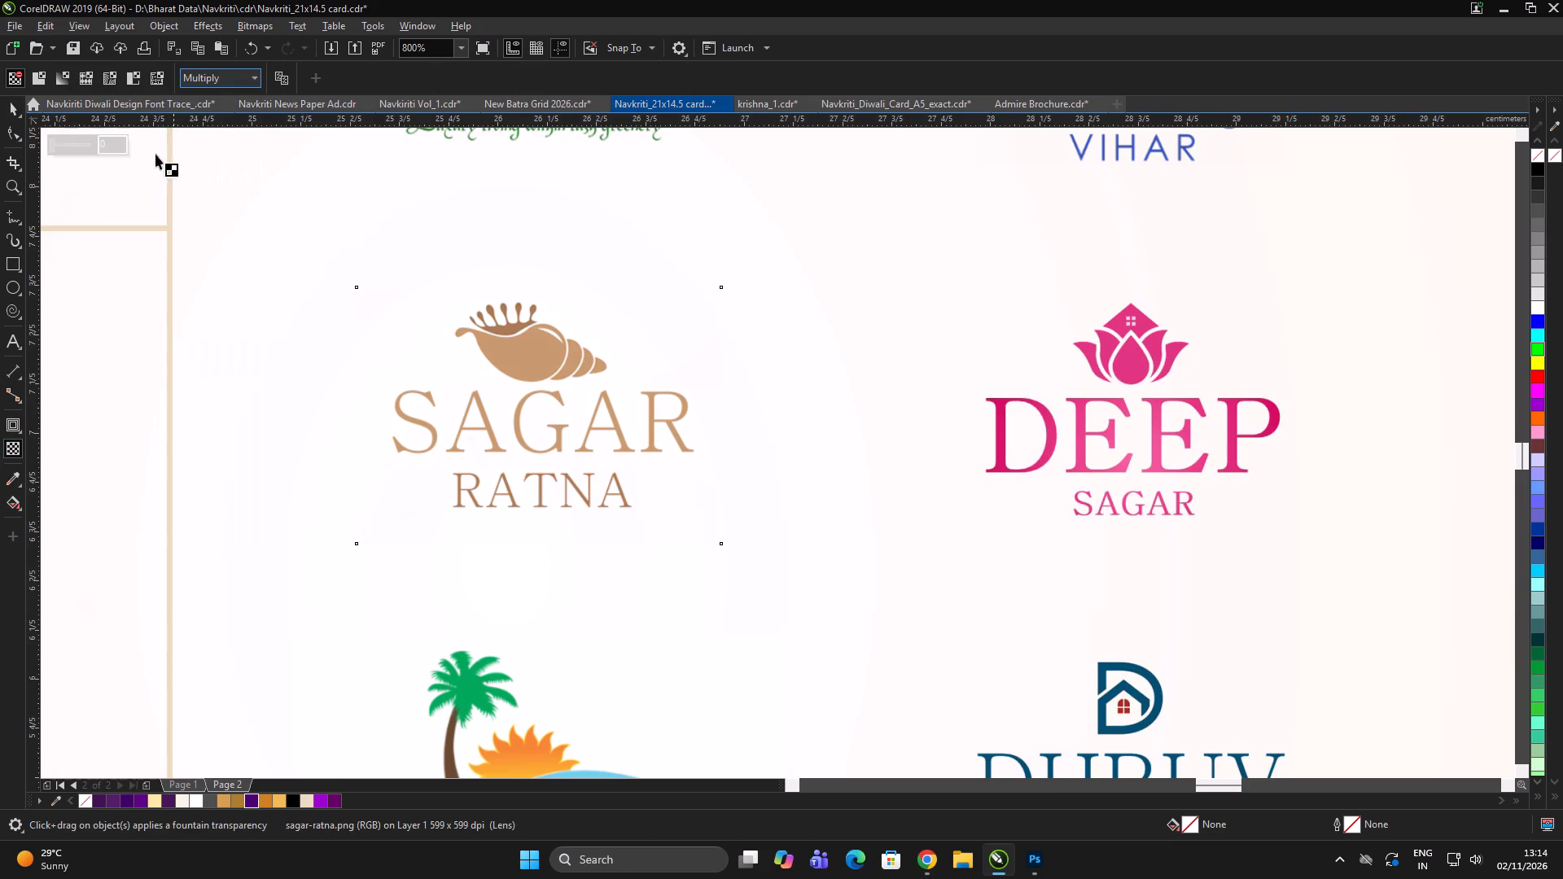
# Extract the Sagar Paradise logo from its PowerClip frame and delete the empty frame, keeping the logo image.
pyautogui.click(11, 103)
pyautogui.scroll(-3, 578, 339)
pyautogui.click(1229, 475)
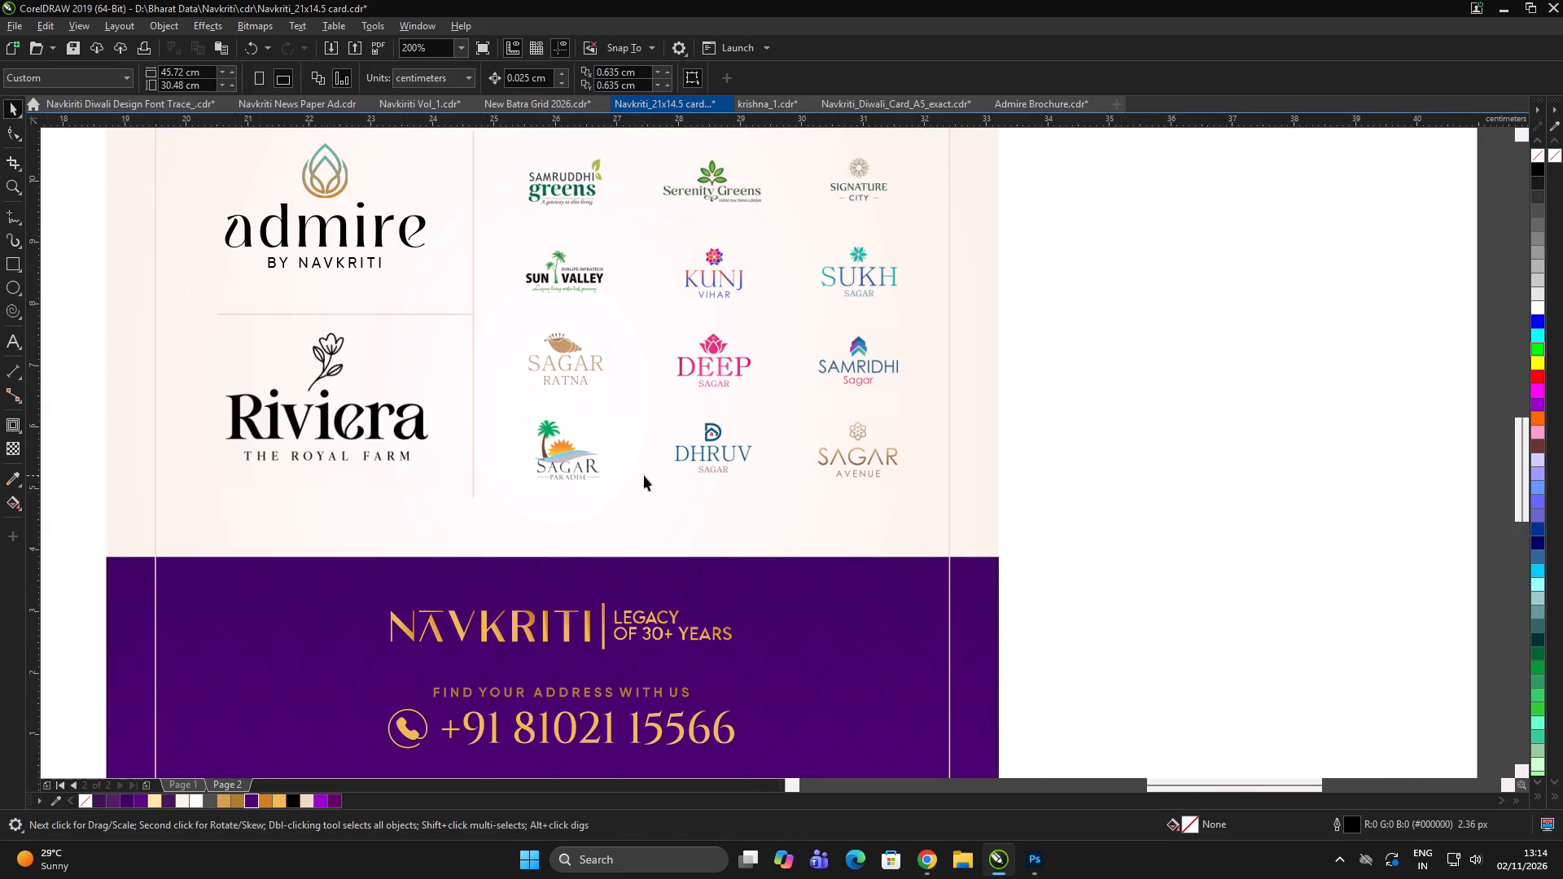
pyautogui.click(516, 439)
pyautogui.scroll(1, 603, 438)
pyautogui.click(131, 144)
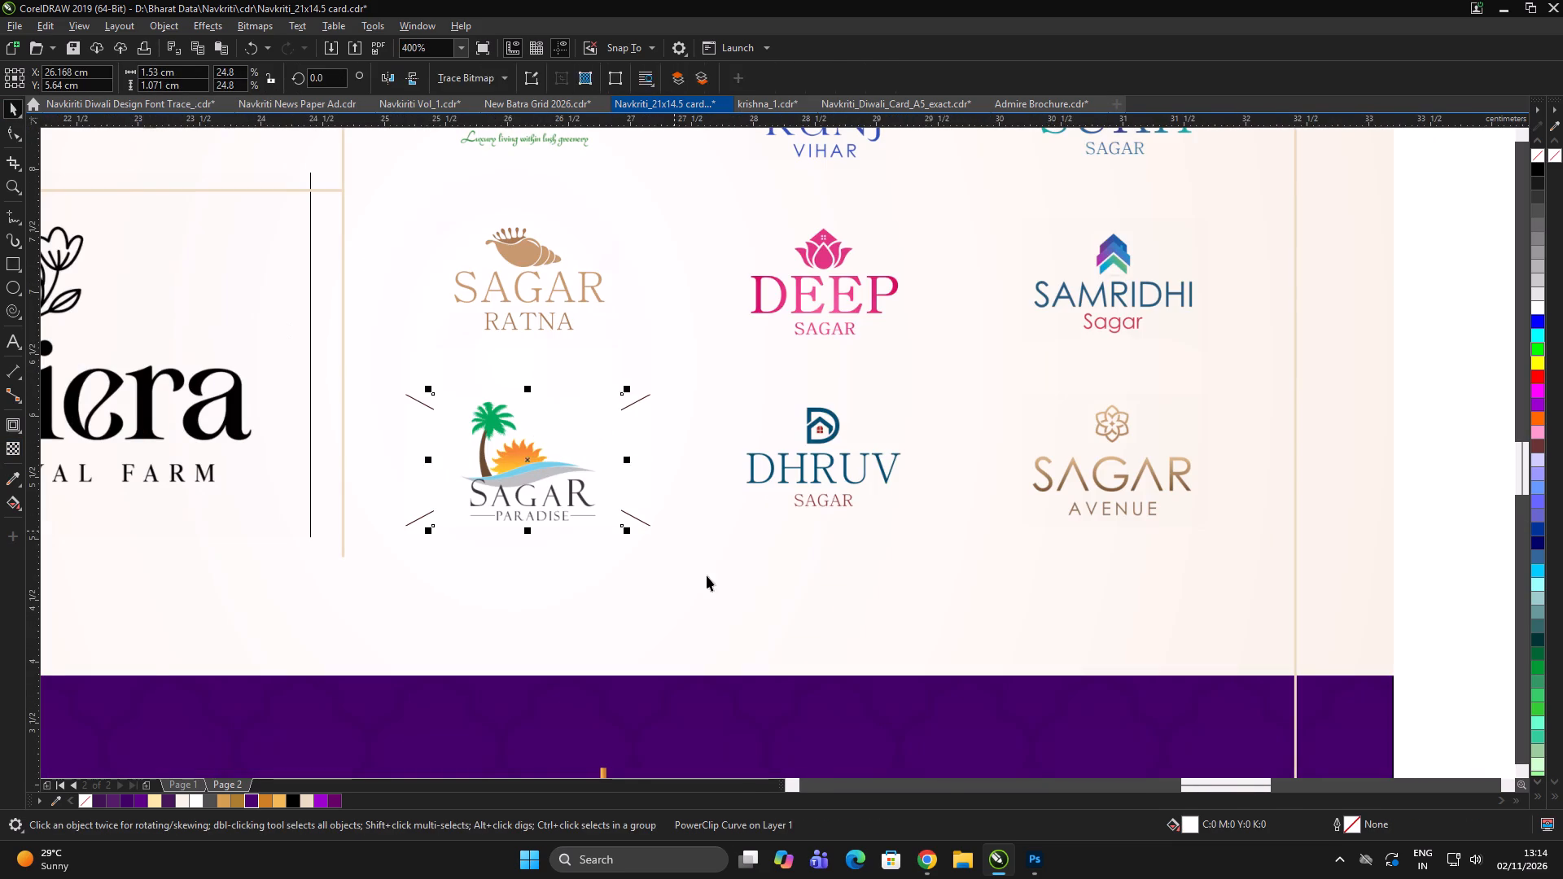
pyautogui.click(727, 568)
pyautogui.click(589, 439)
pyautogui.press('Delete')
pyautogui.click(639, 414)
pyautogui.hotkey('ctrl', 'z')
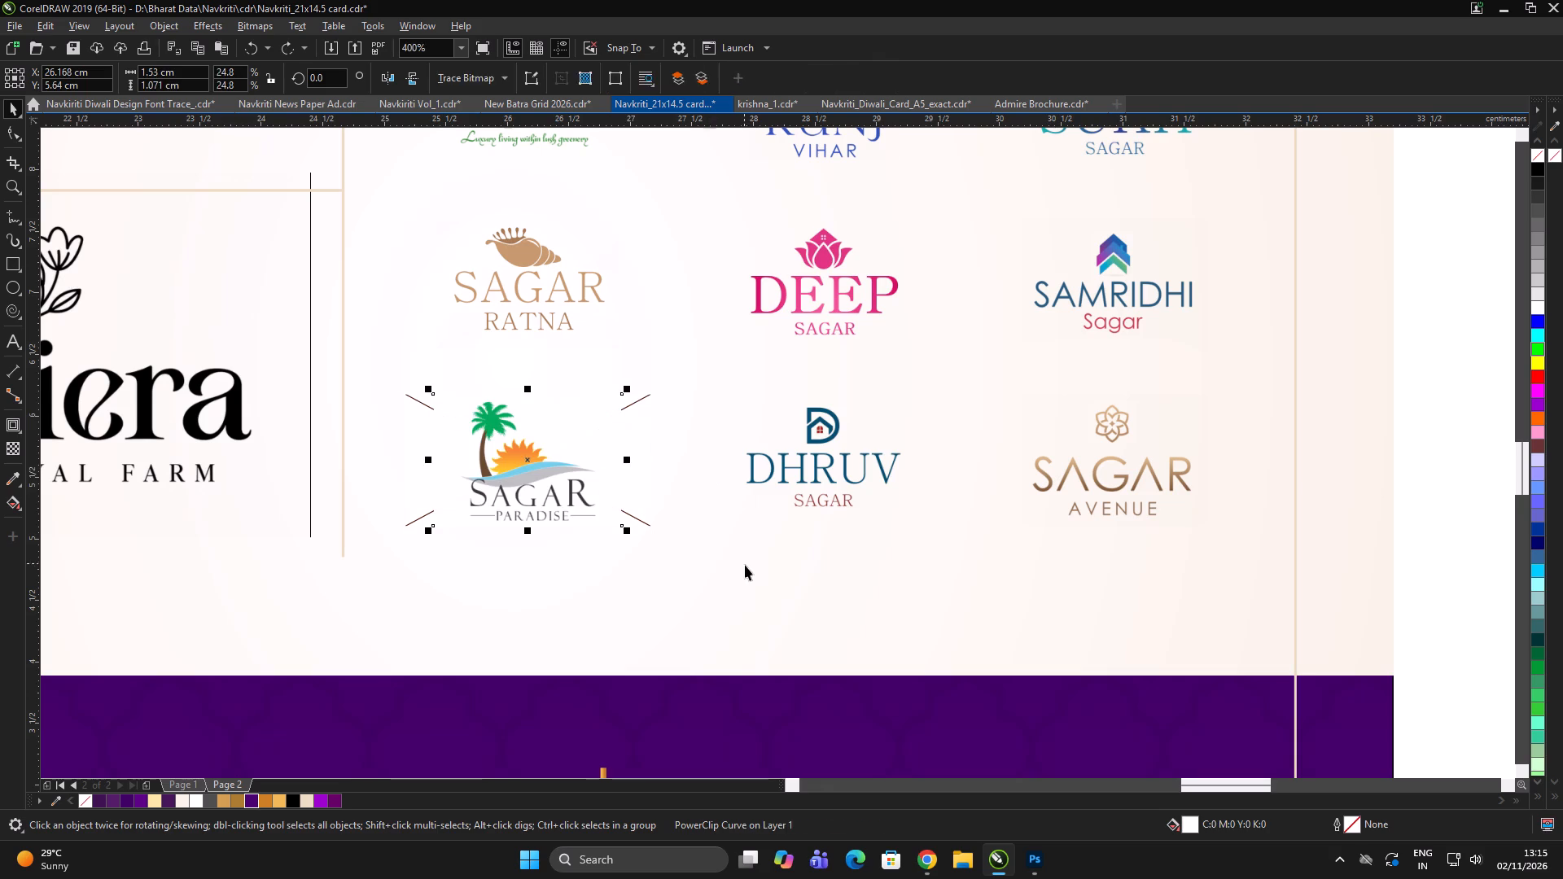
pyautogui.click(745, 565)
pyautogui.click(647, 415)
pyautogui.press('Delete')
# Set the extracted Sagar Paradise logo's transparency mode to Multiply and deselect everything.
pyautogui.click(601, 426)
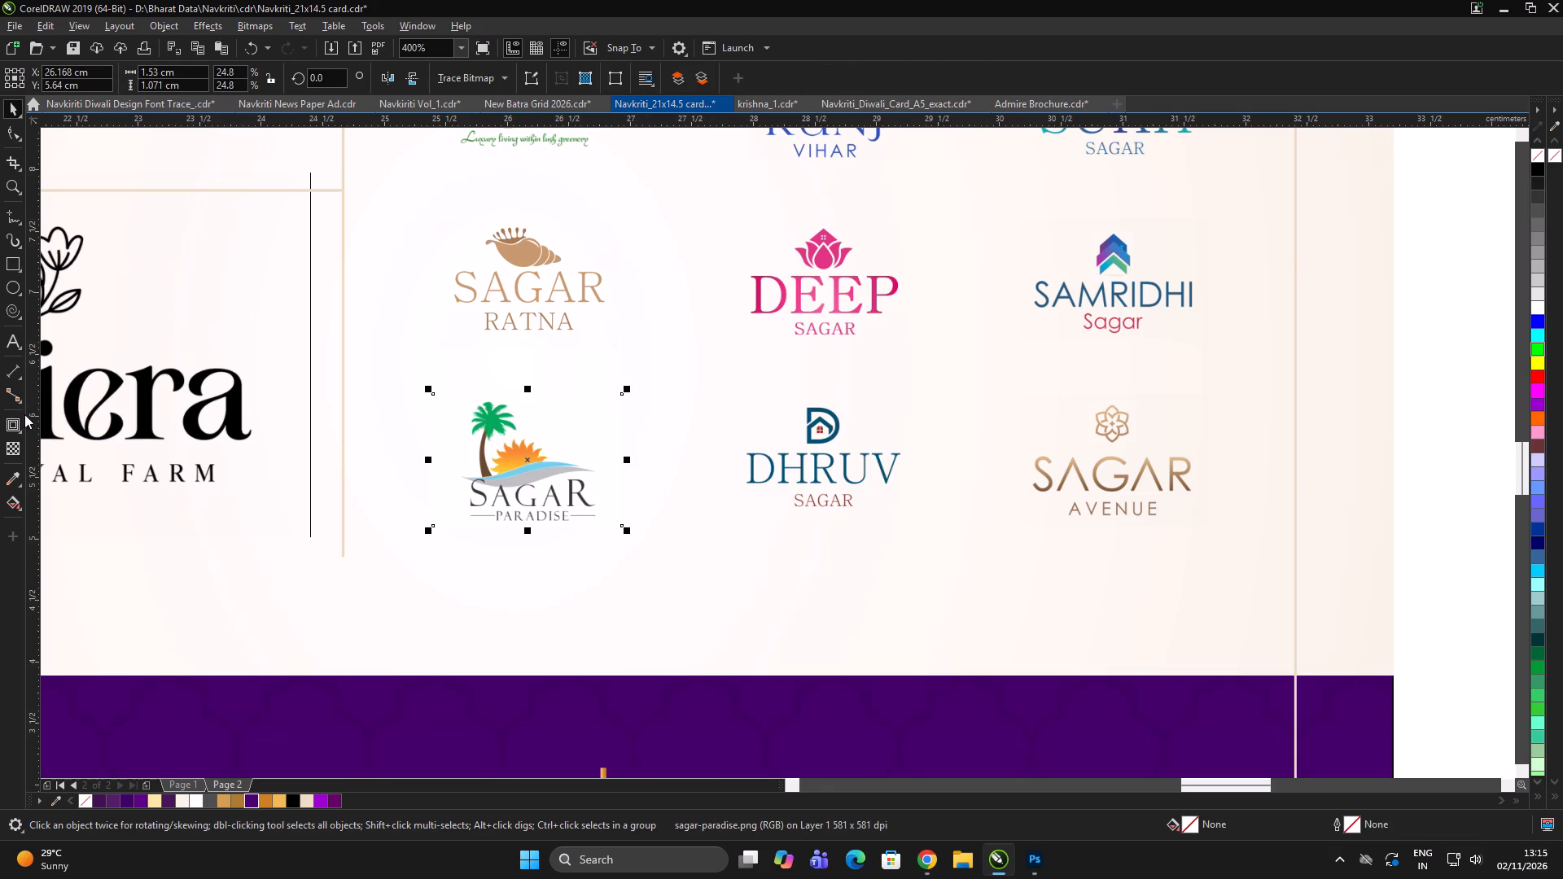
pyautogui.click(13, 448)
pyautogui.click(228, 73)
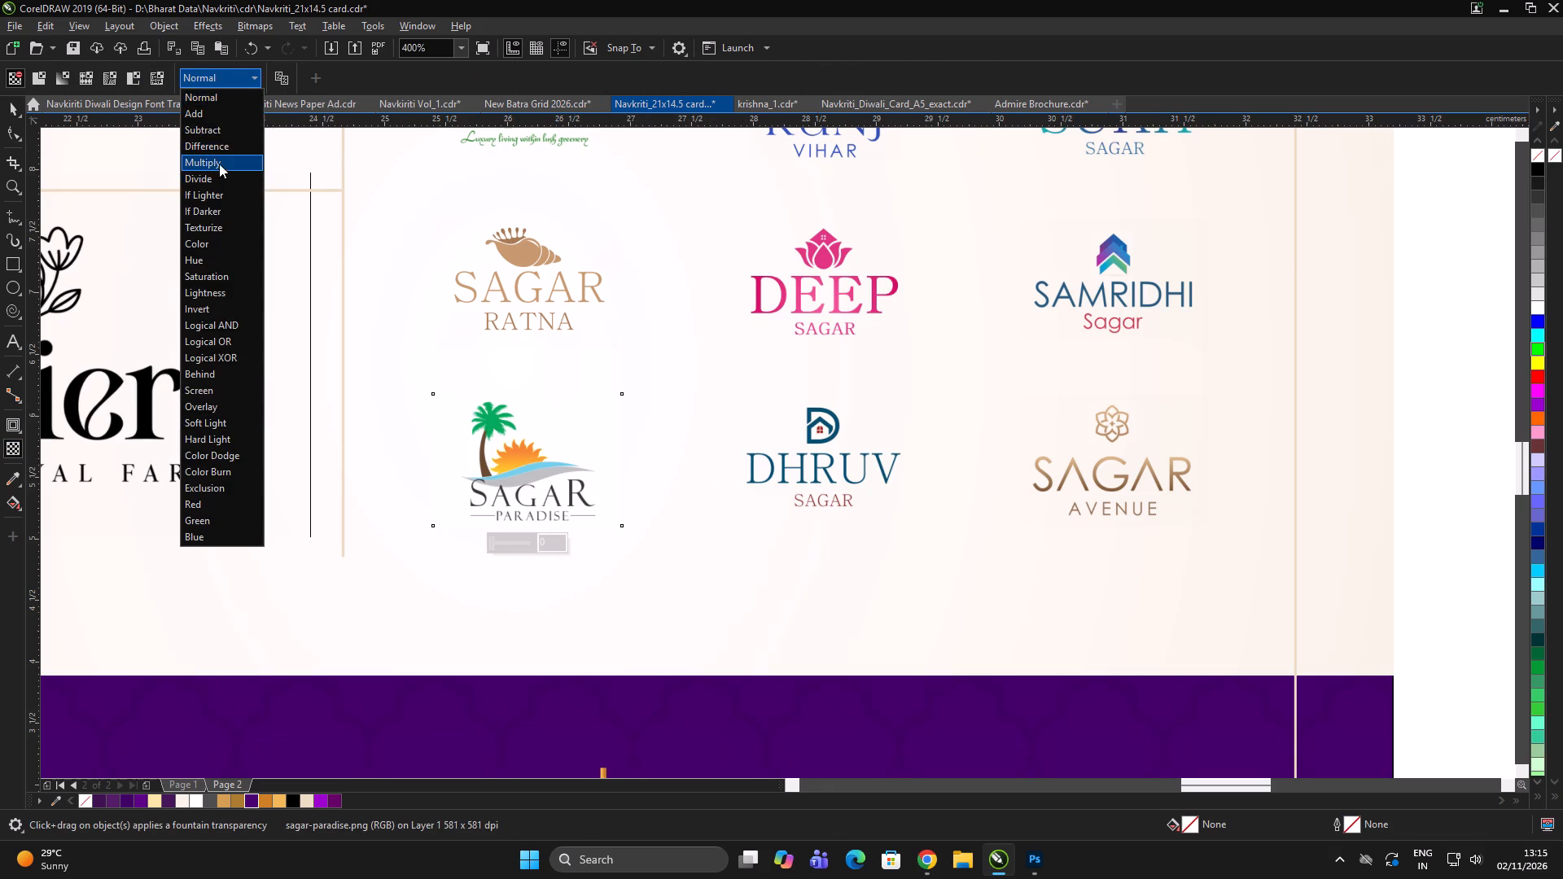
pyautogui.click(220, 161)
pyautogui.scroll(1, 624, 374)
pyautogui.scroll(-3, 623, 398)
pyautogui.click(1156, 471)
pyautogui.scroll(-2, 594, 413)
pyautogui.scroll(1, 611, 321)
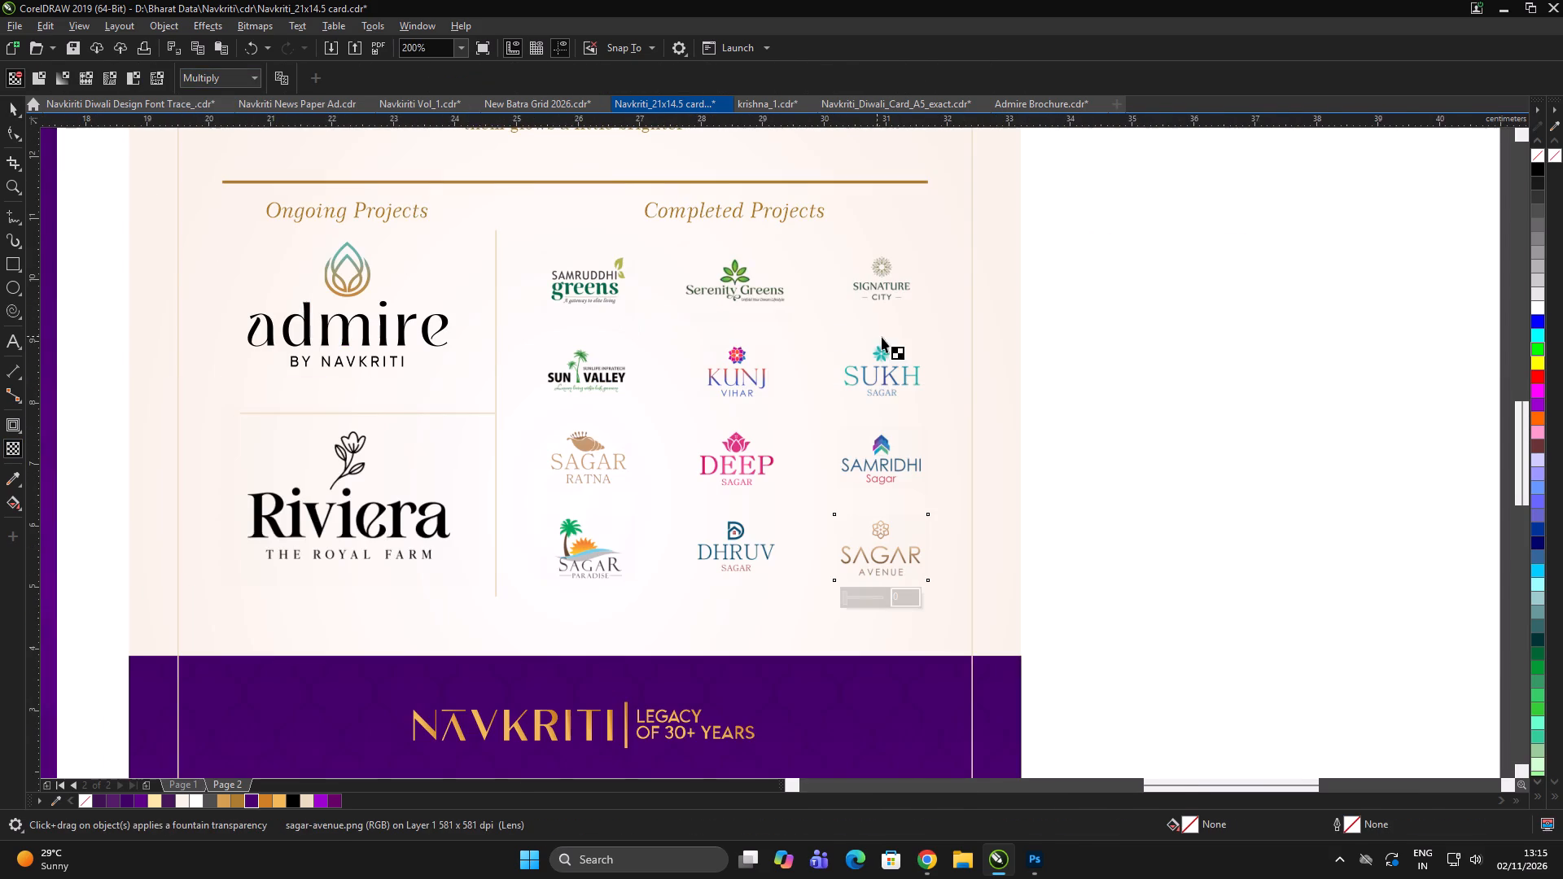
pyautogui.click(10, 108)
pyautogui.click(1118, 383)
# Move the cream background's elliptical fountain fill centre to the Kunj Vihar logo and enlarge its radius beyond the card's edge.
pyautogui.click(1000, 361)
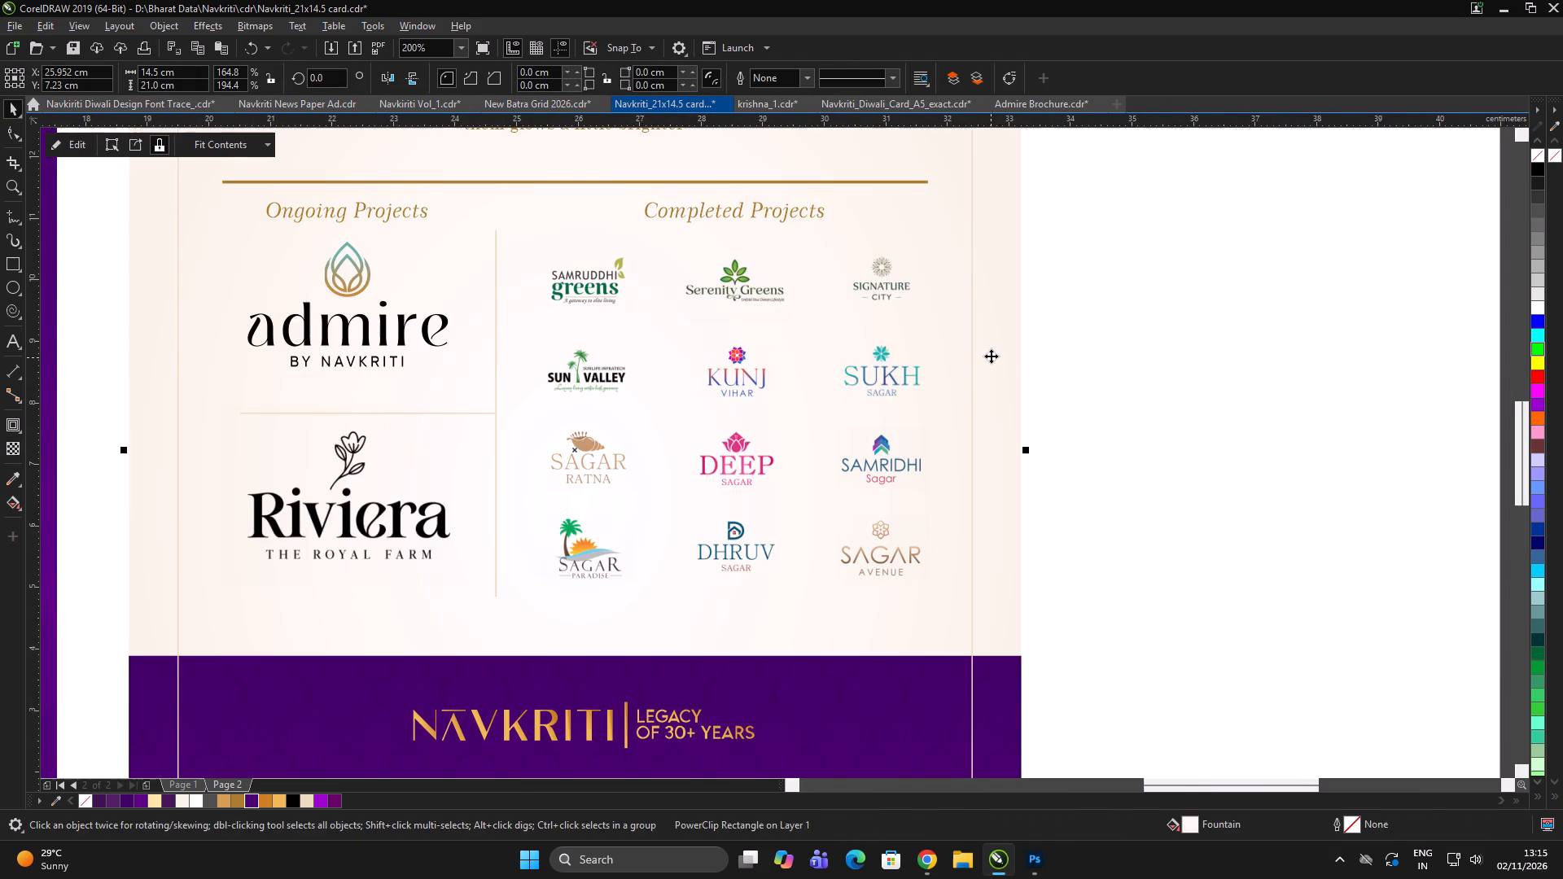
pyautogui.press('g')
pyautogui.moveTo(578, 496); pyautogui.dragTo(739, 397)
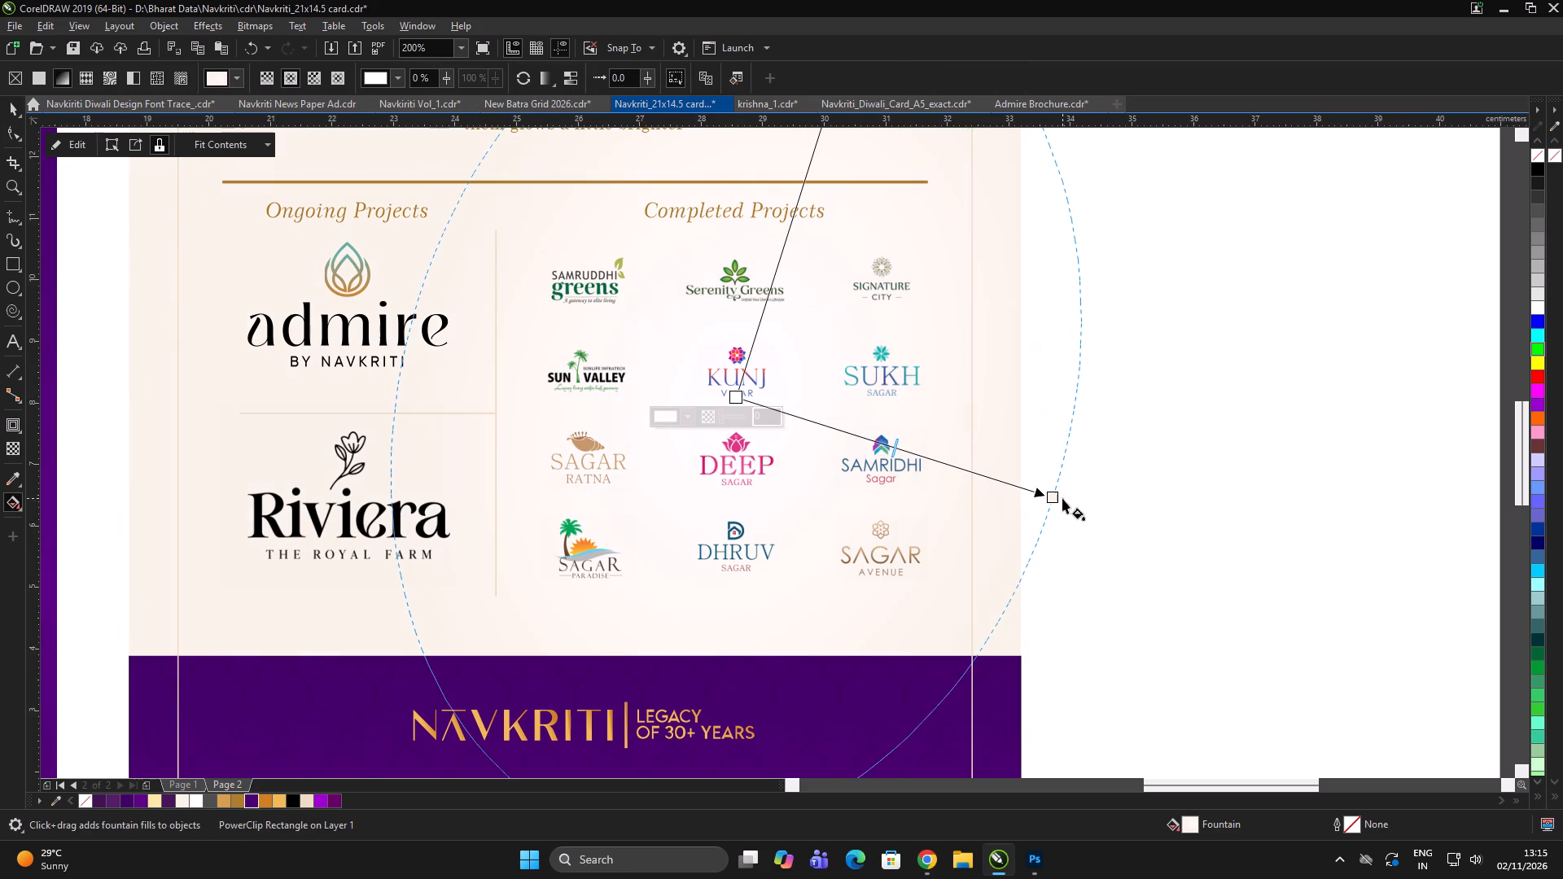
pyautogui.moveTo(1055, 496); pyautogui.dragTo(1203, 632)
pyautogui.scroll(-2, 821, 490)
pyautogui.press('space')
pyautogui.doubleClick(1103, 492)
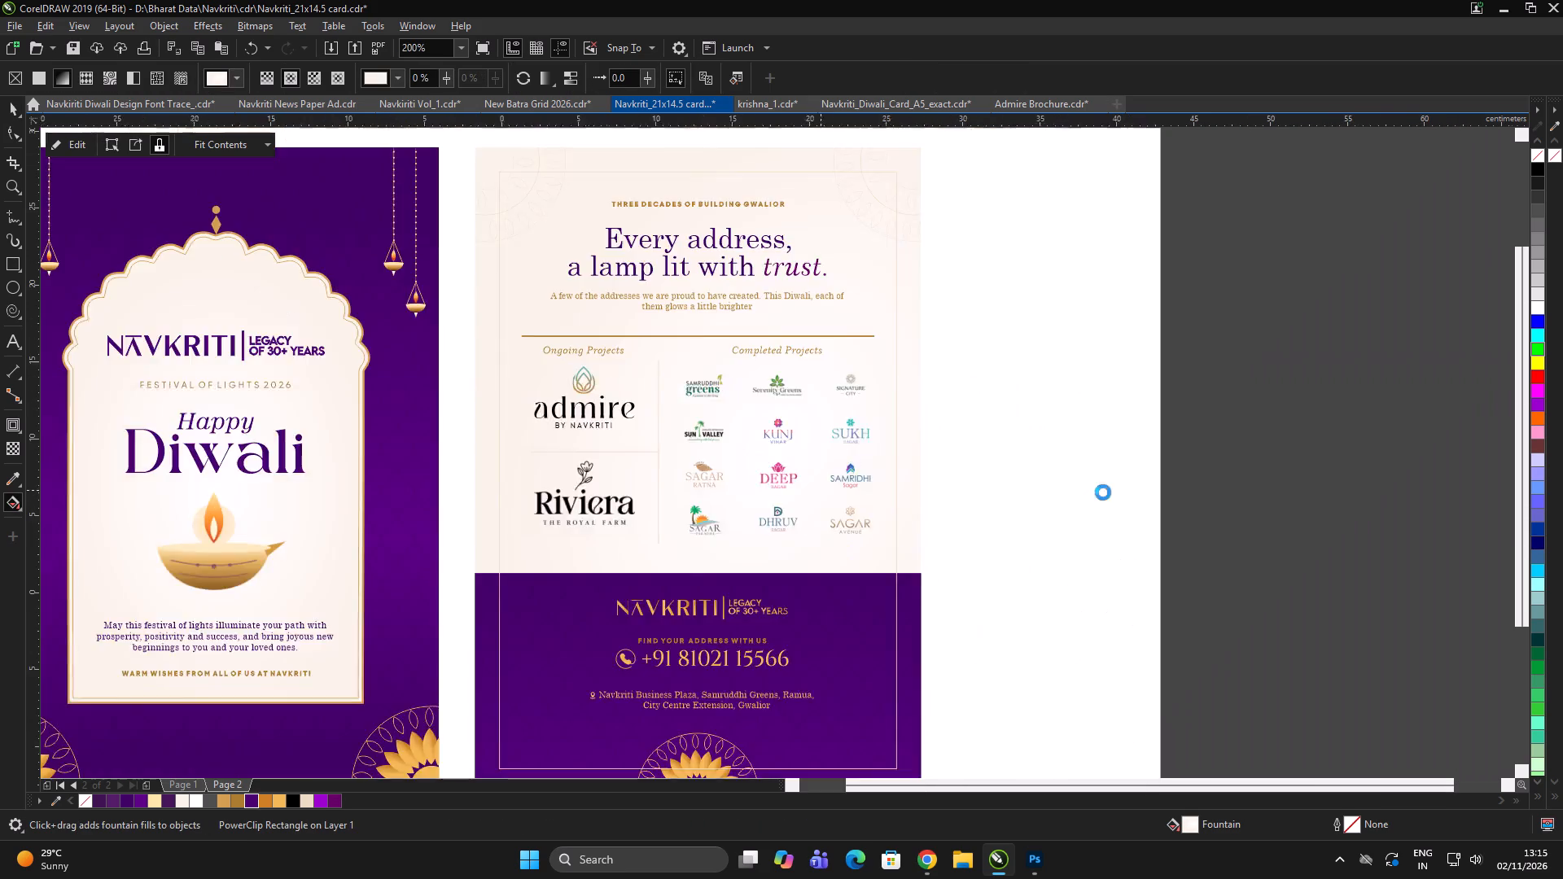
pyautogui.doubleClick(1106, 479)
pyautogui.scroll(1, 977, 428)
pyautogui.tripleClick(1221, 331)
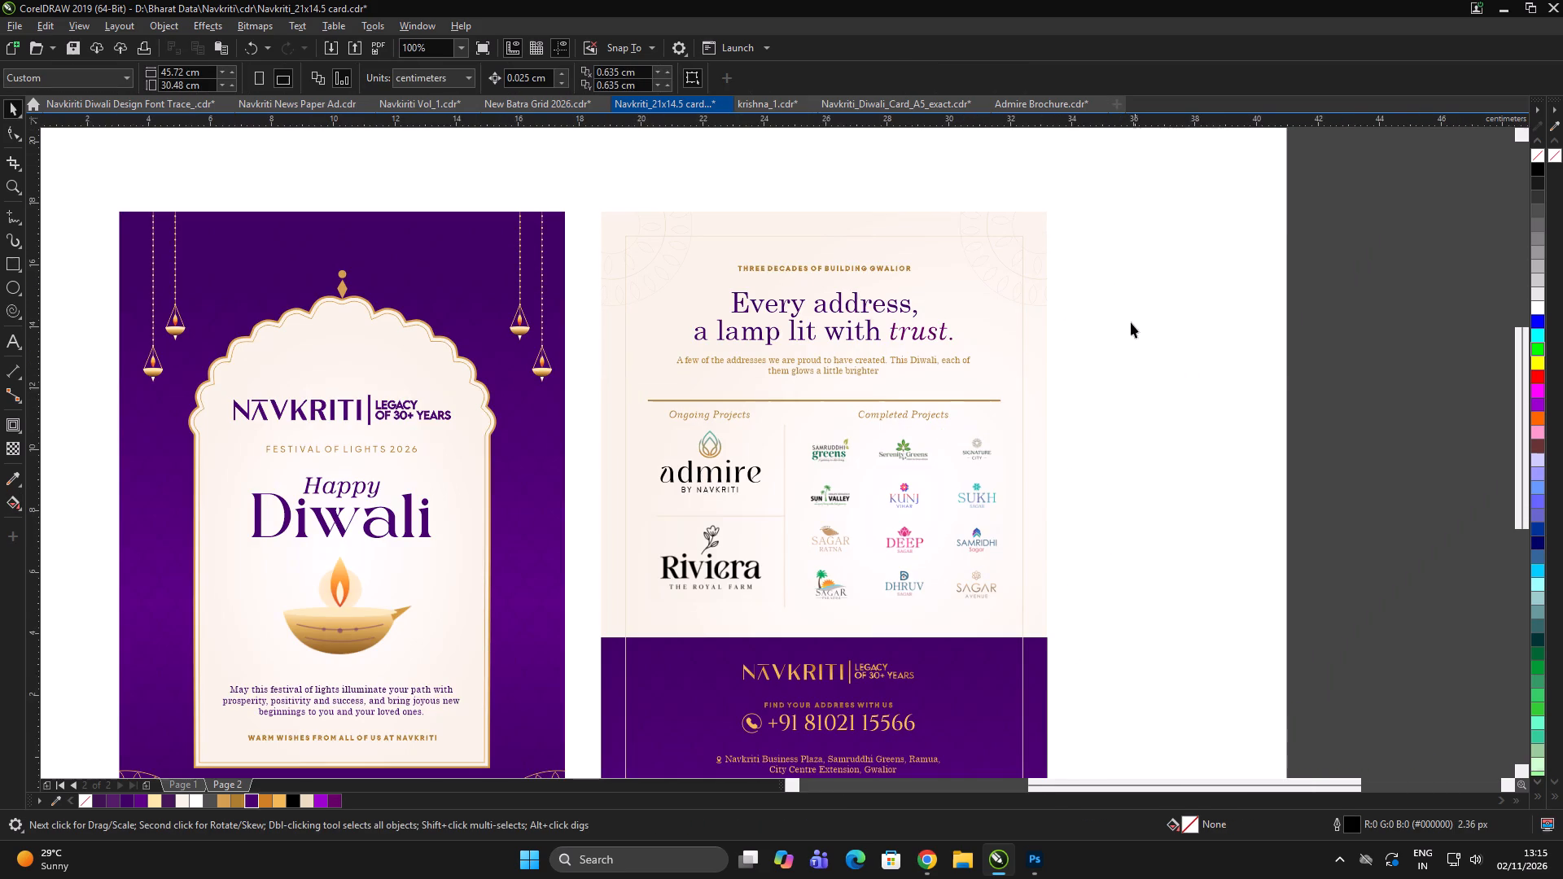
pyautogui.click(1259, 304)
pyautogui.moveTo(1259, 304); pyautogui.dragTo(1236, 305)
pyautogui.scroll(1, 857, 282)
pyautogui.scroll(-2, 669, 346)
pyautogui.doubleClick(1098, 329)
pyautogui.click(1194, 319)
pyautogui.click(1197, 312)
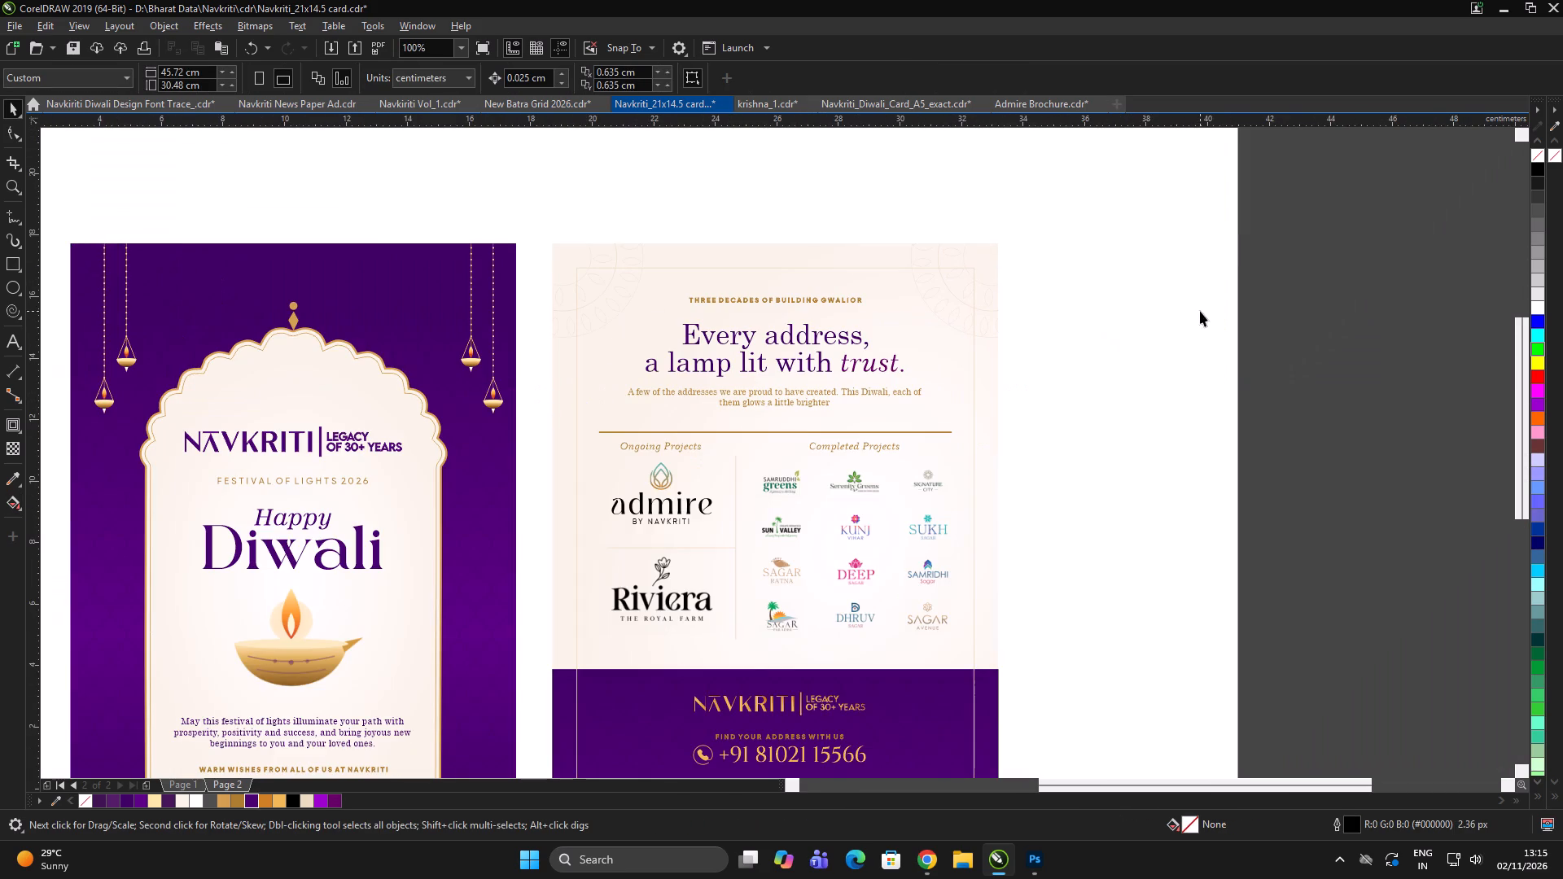
# Export only page 1 as a PDF, replacing the existing Navkriti_21x14.5 card file in the pdf folder.
pyautogui.hotkey('ctrl', 'e')
pyautogui.click(1200, 425)
pyautogui.click(1198, 418)
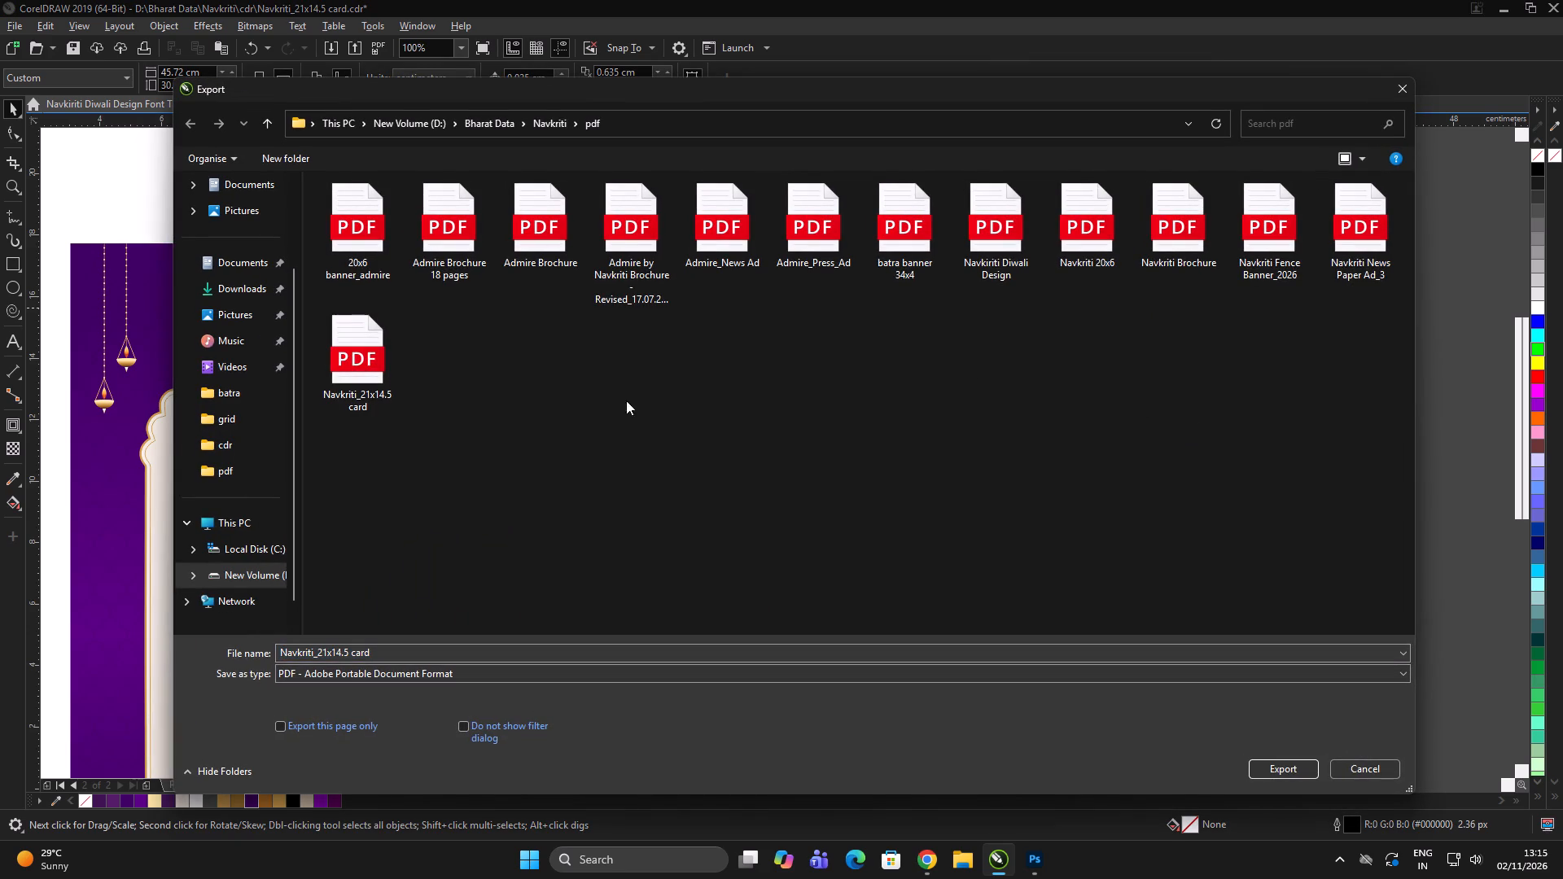
pyautogui.click(385, 361)
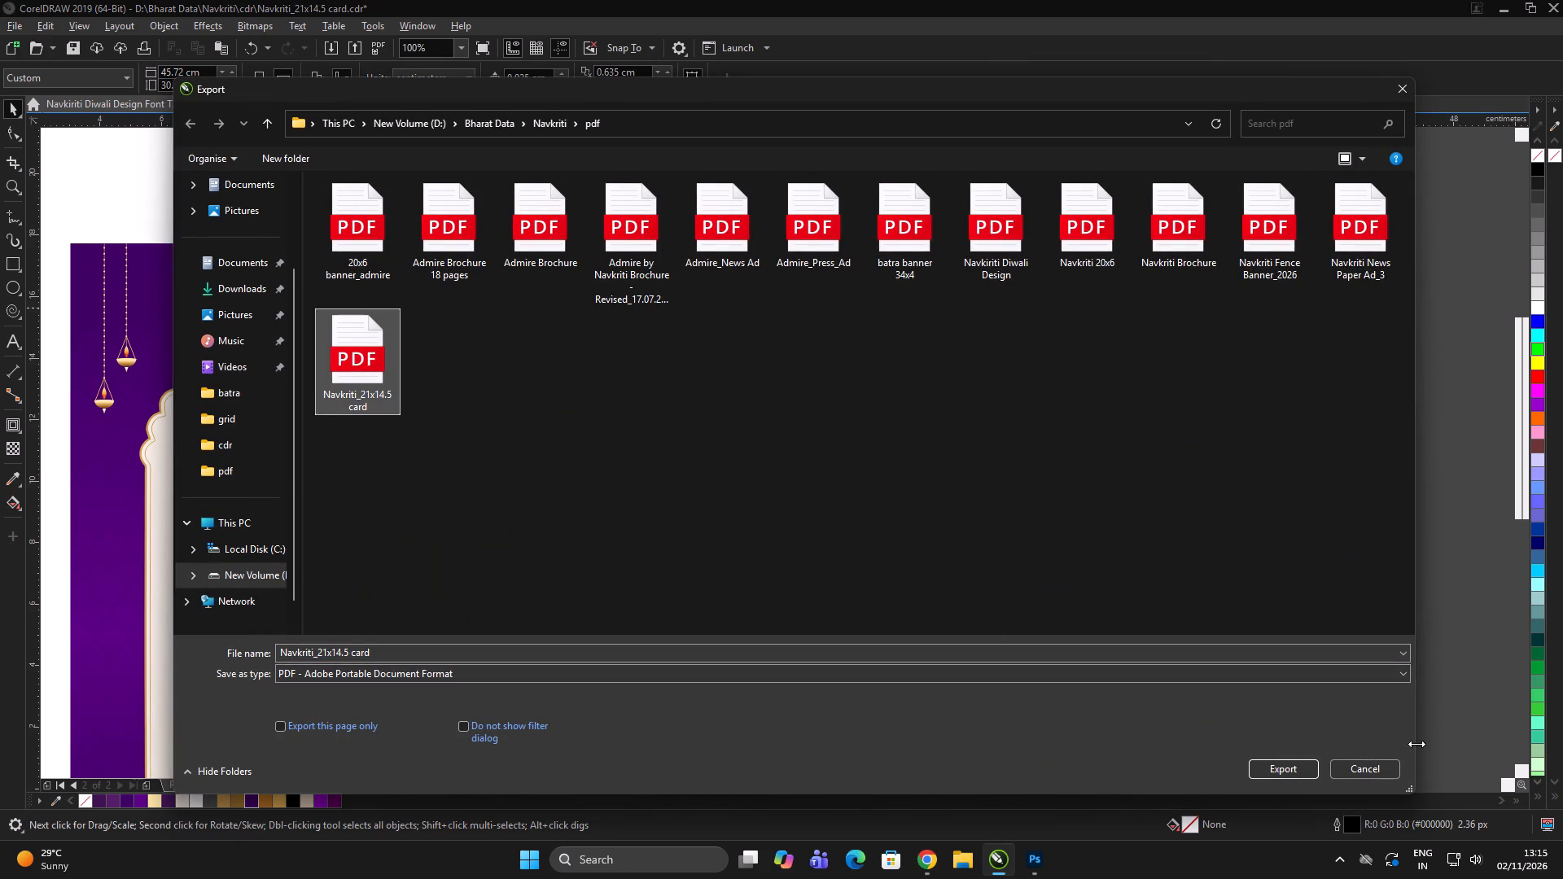
pyautogui.click(1299, 769)
pyautogui.click(836, 436)
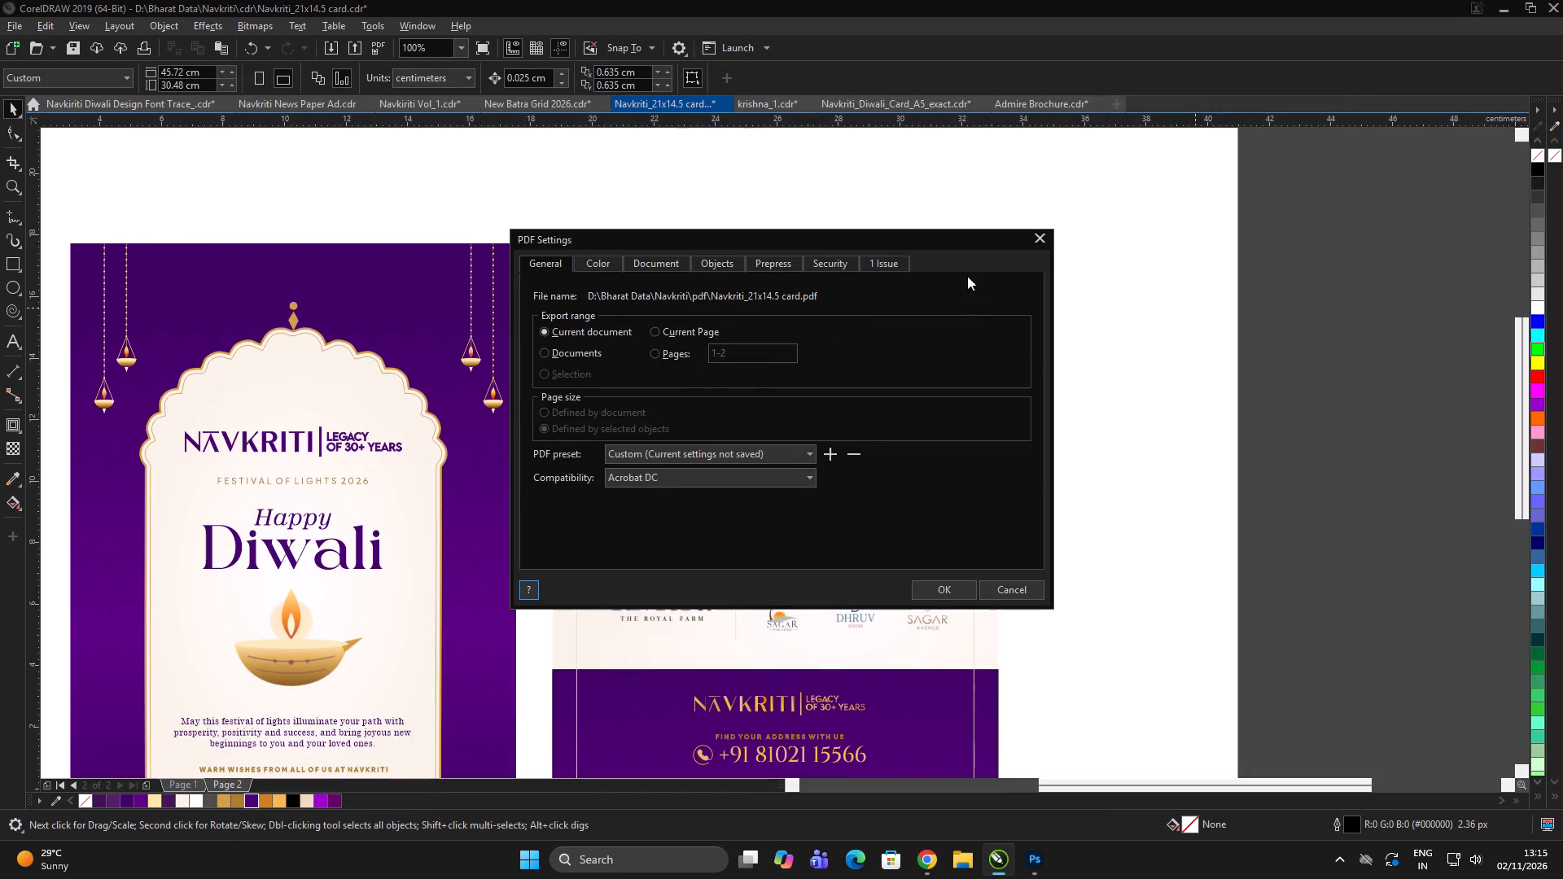
pyautogui.click(674, 358)
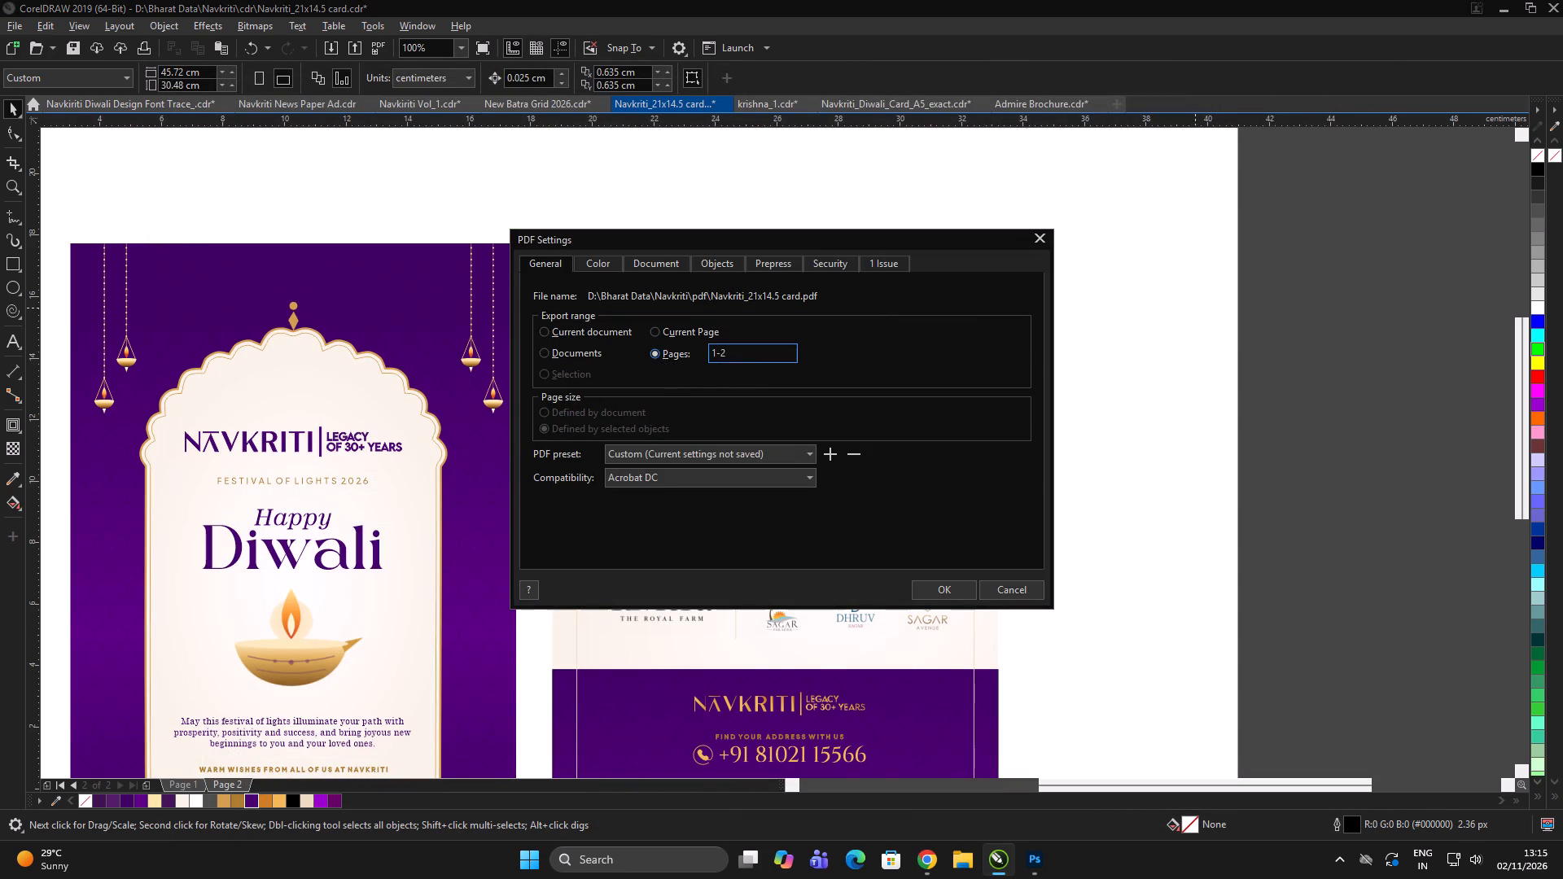
pyautogui.moveTo(738, 354); pyautogui.dragTo(688, 354)
pyautogui.press('1')
pyautogui.click(948, 593)
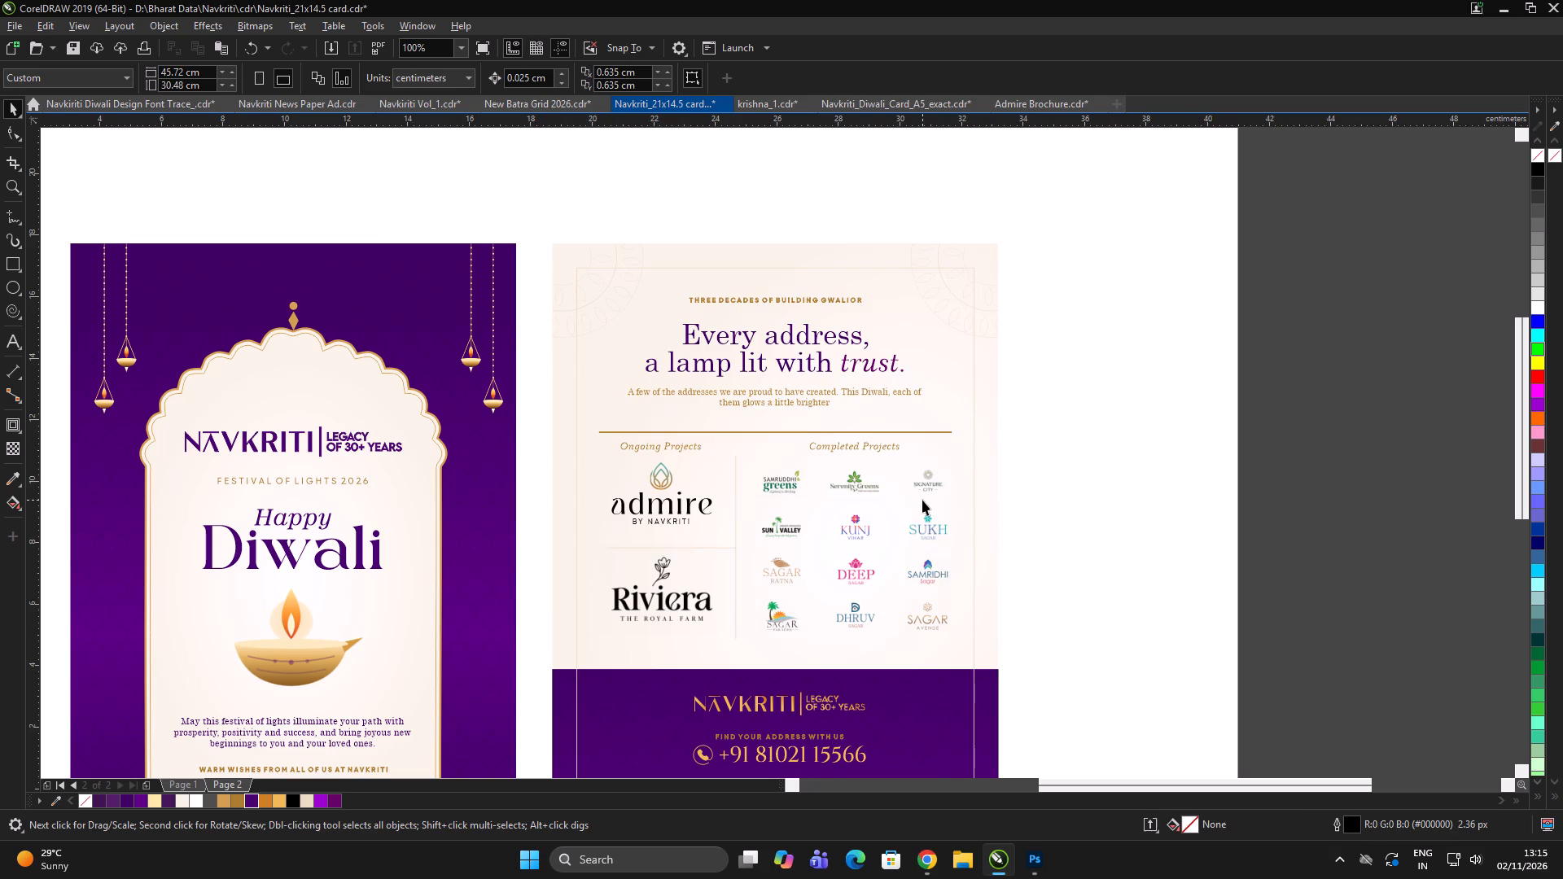
# Export only page 2 to the pdf folder as a PDF named Navkriti_21x14.5 card_2.
pyautogui.doubleClick(1156, 417)
pyautogui.scroll(-1, 855, 422)
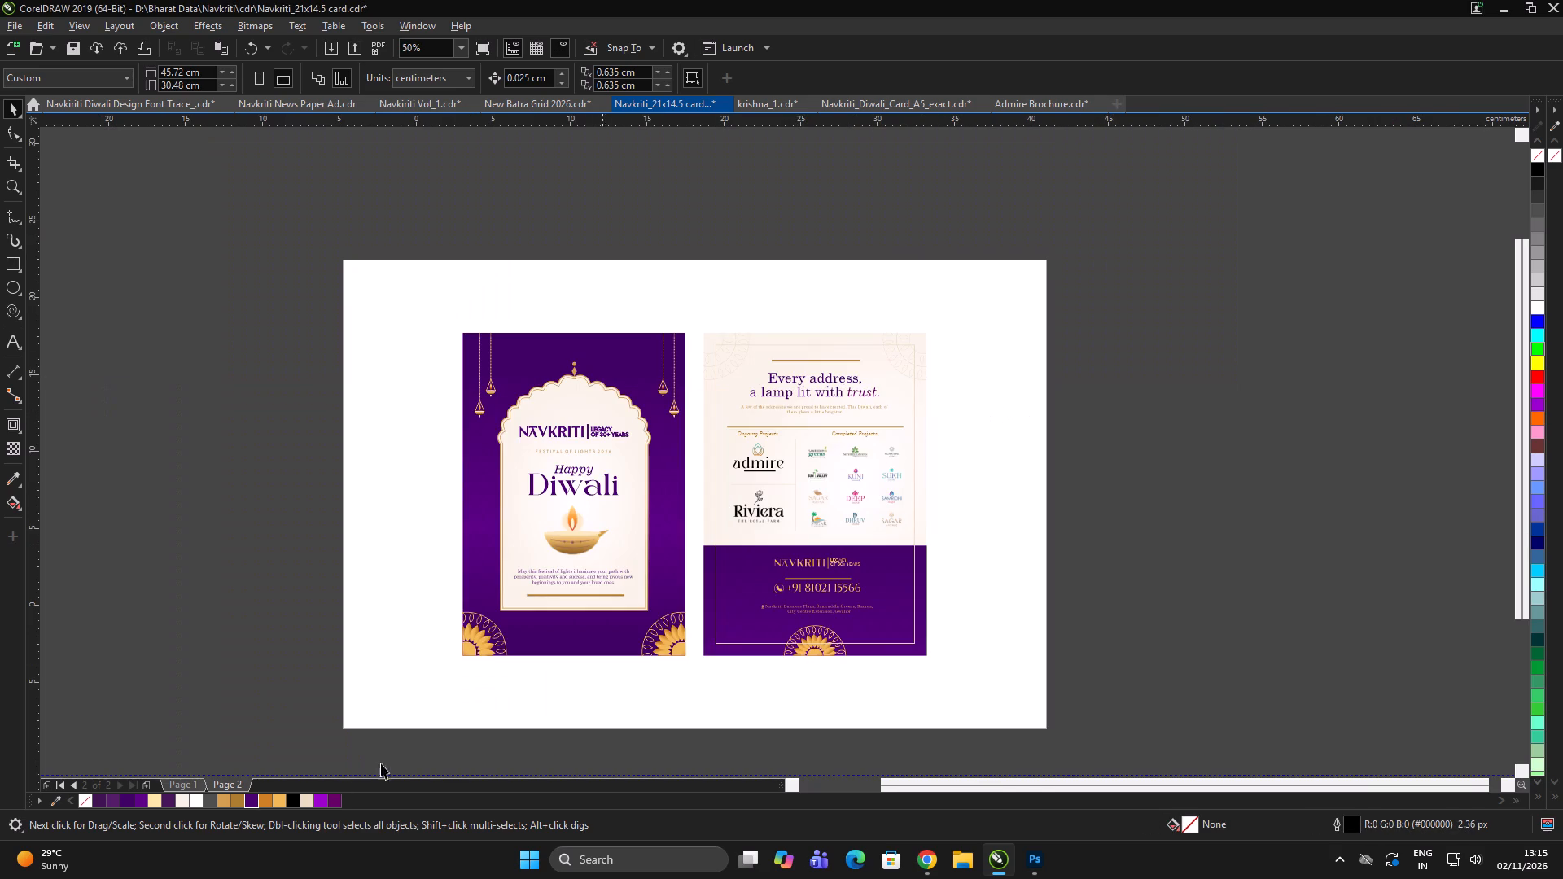
pyautogui.click(279, 663)
pyautogui.hotkey('ctrl', 'e')
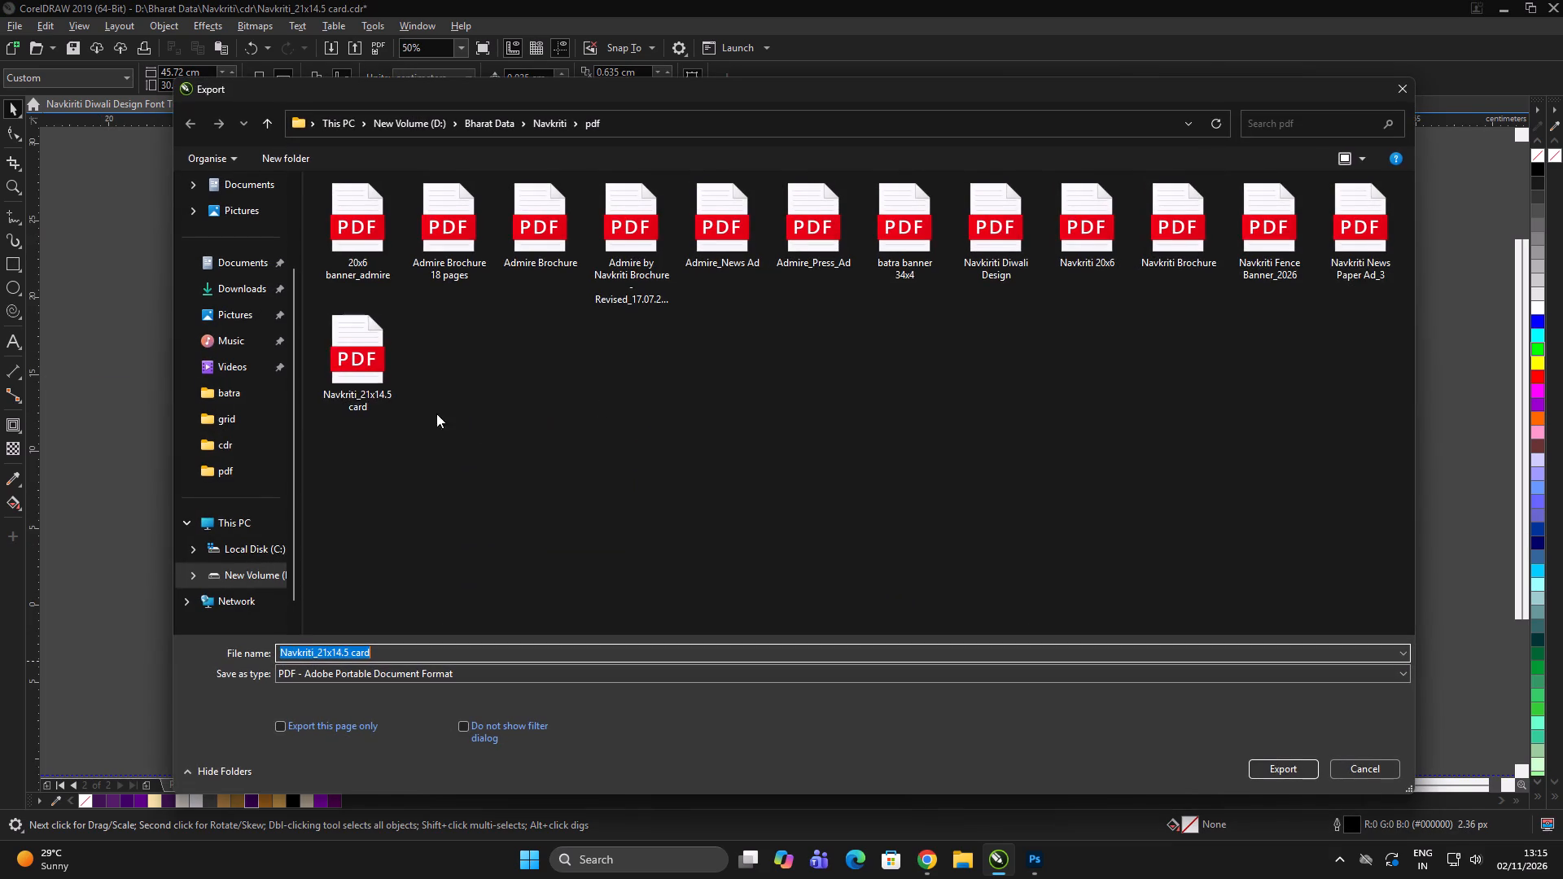
pyautogui.click(358, 339)
pyautogui.tripleClick(432, 651)
pyautogui.click(440, 650)
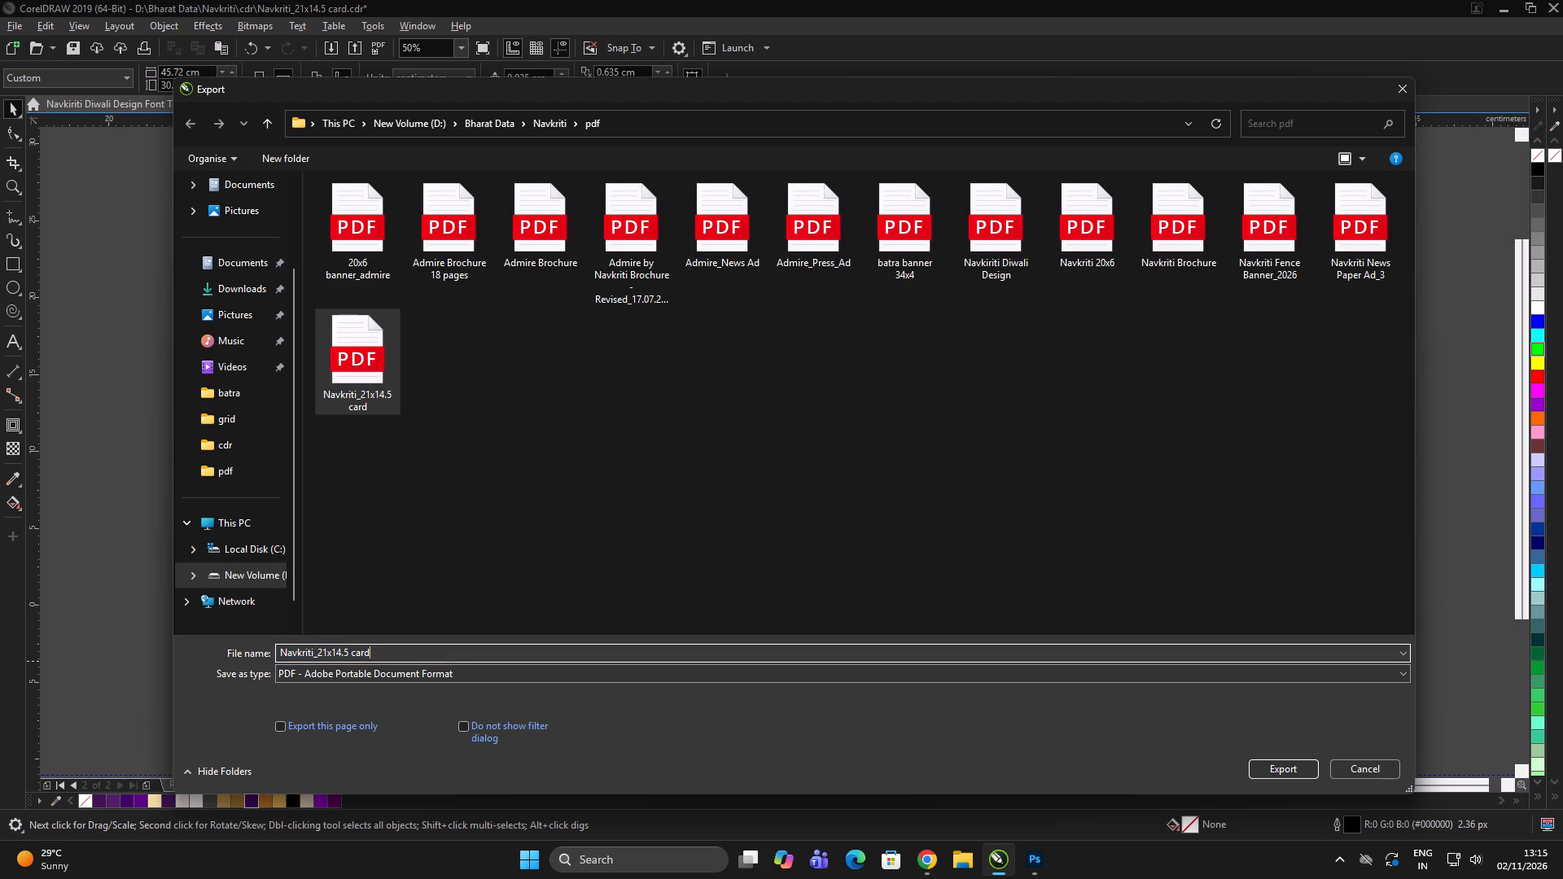
pyautogui.hotkey('shift', '_')
pyautogui.press('2')
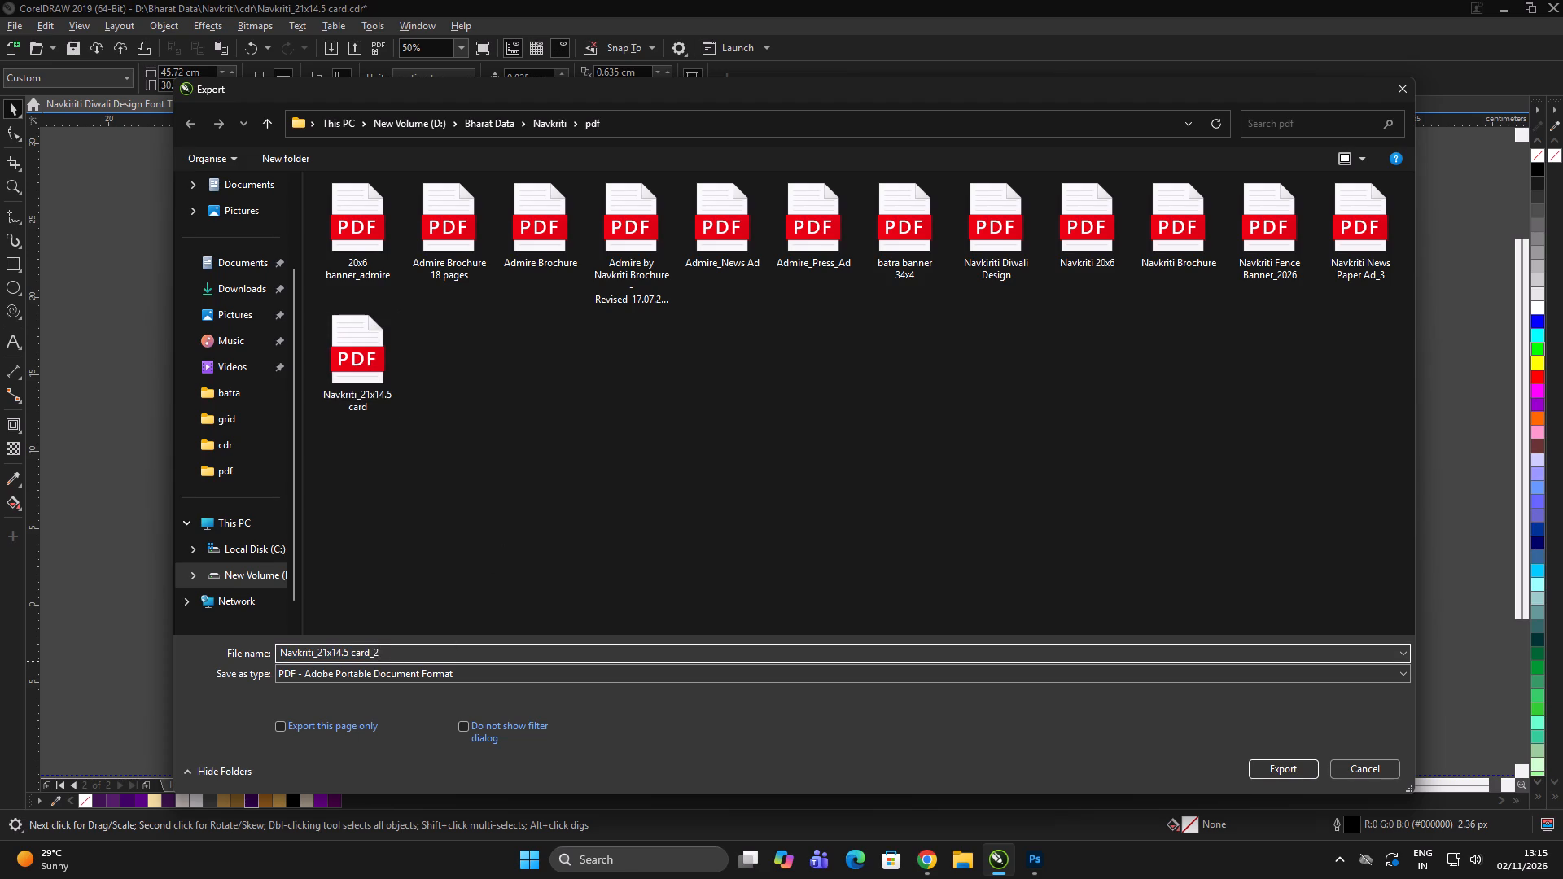
pyautogui.click(1294, 769)
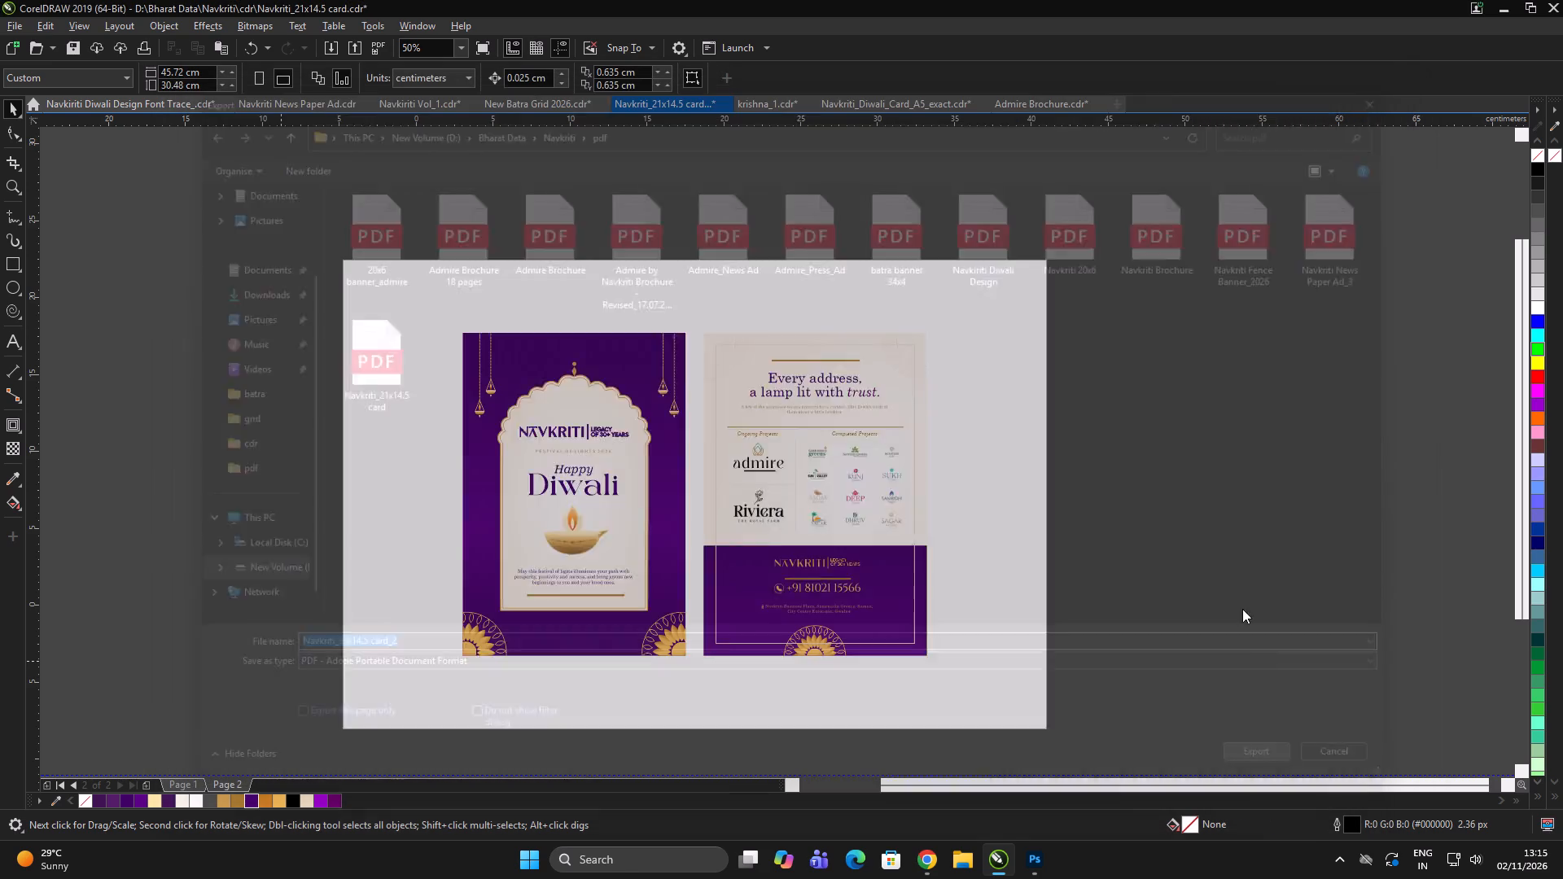
pyautogui.click(681, 356)
pyautogui.moveTo(747, 362); pyautogui.dragTo(706, 358)
pyautogui.moveTo(744, 351); pyautogui.dragTo(742, 352)
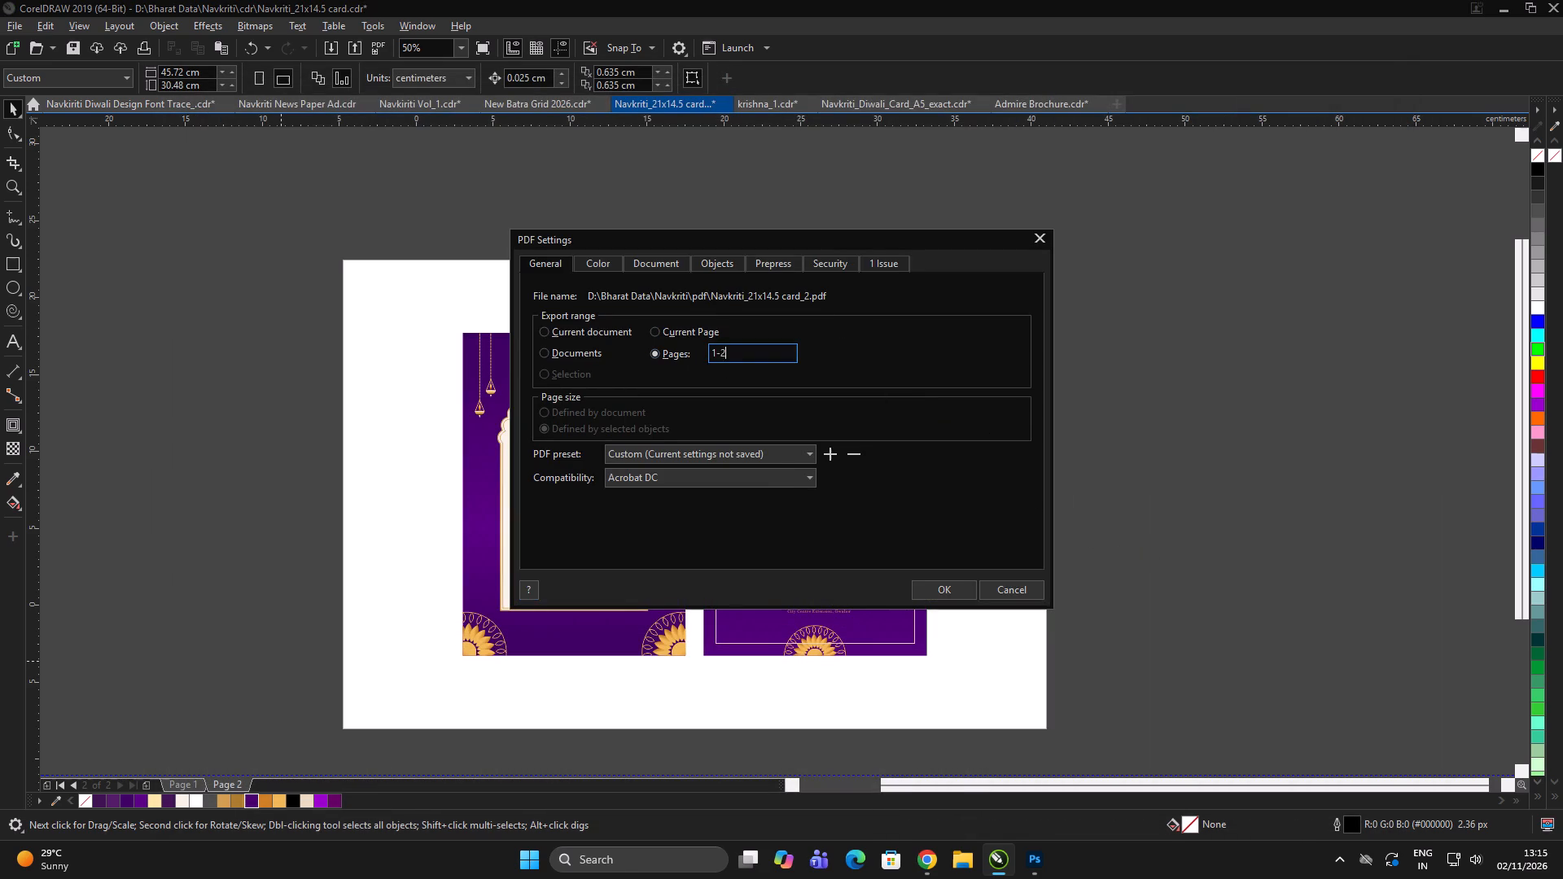
pyautogui.moveTo(742, 352); pyautogui.dragTo(695, 355)
pyautogui.press('2')
pyautogui.click(963, 374)
pyautogui.click(942, 593)
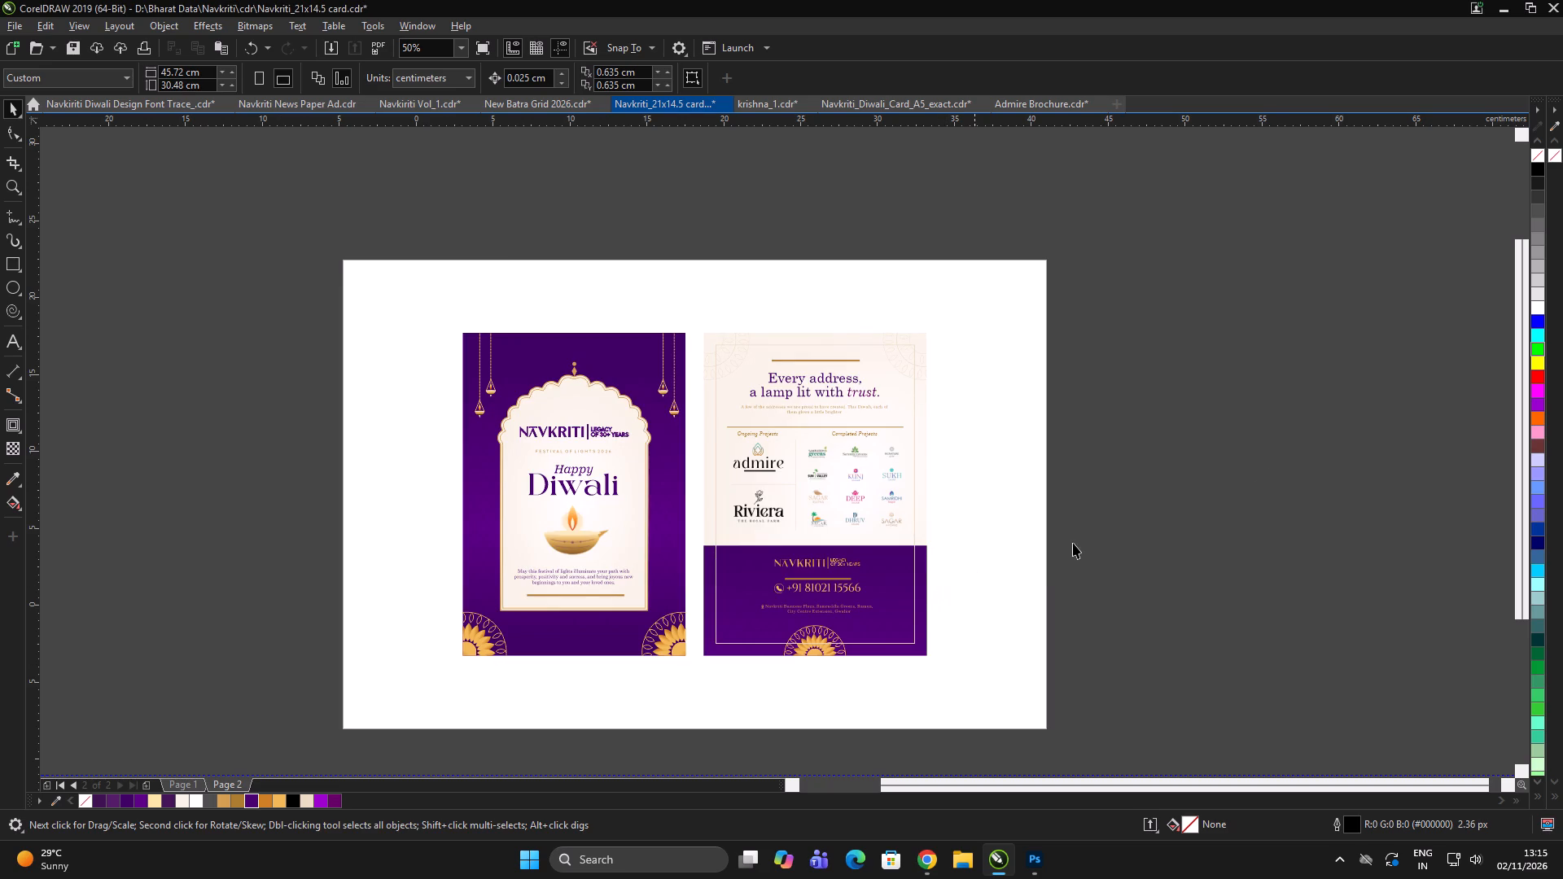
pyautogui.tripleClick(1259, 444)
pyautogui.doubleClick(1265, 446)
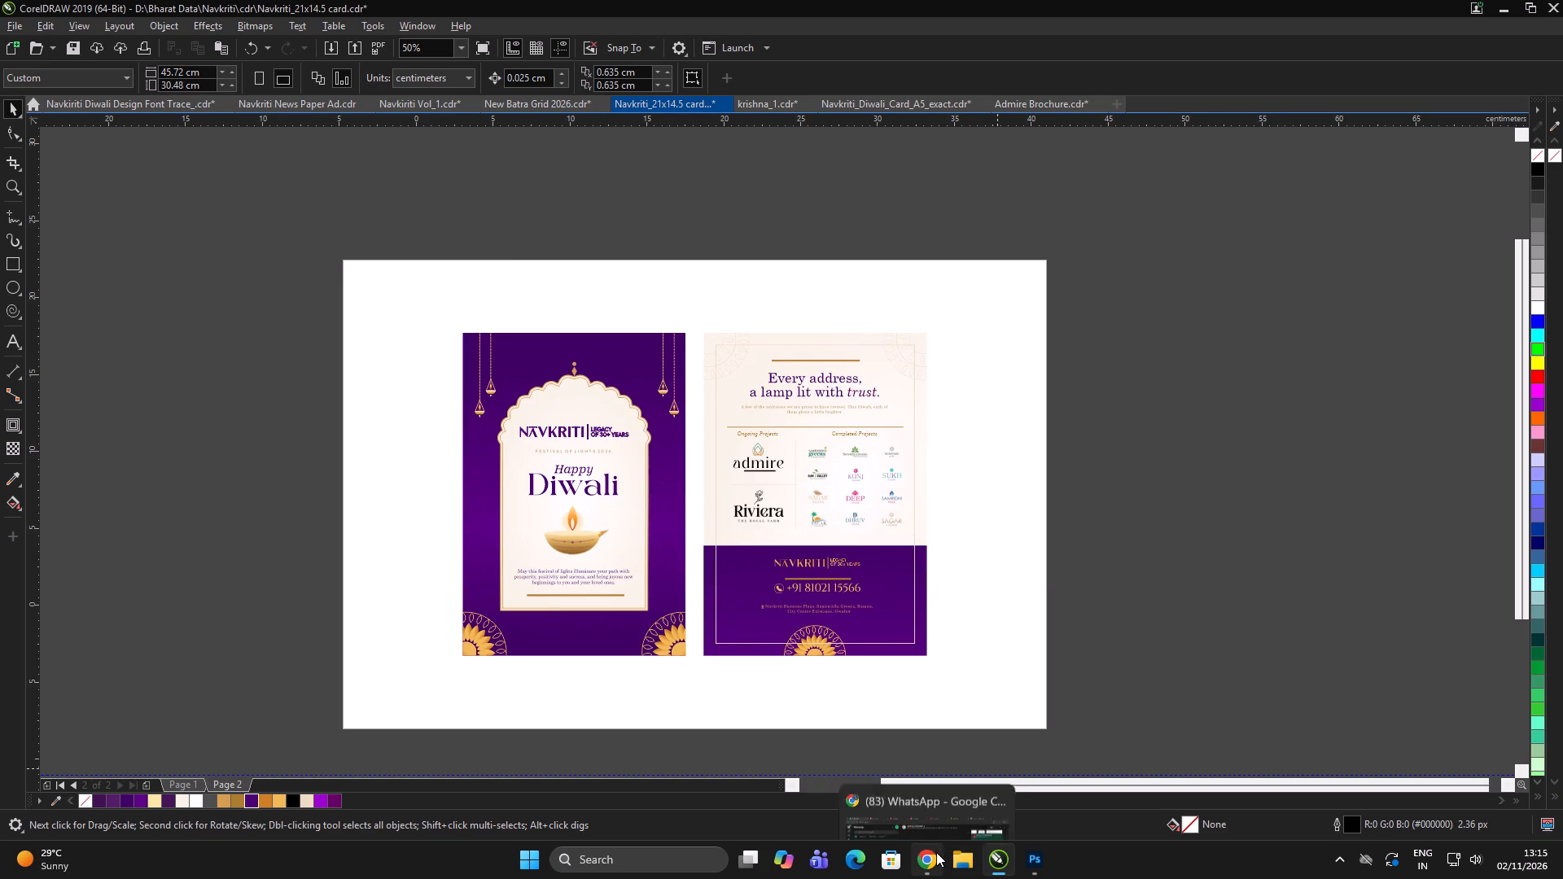